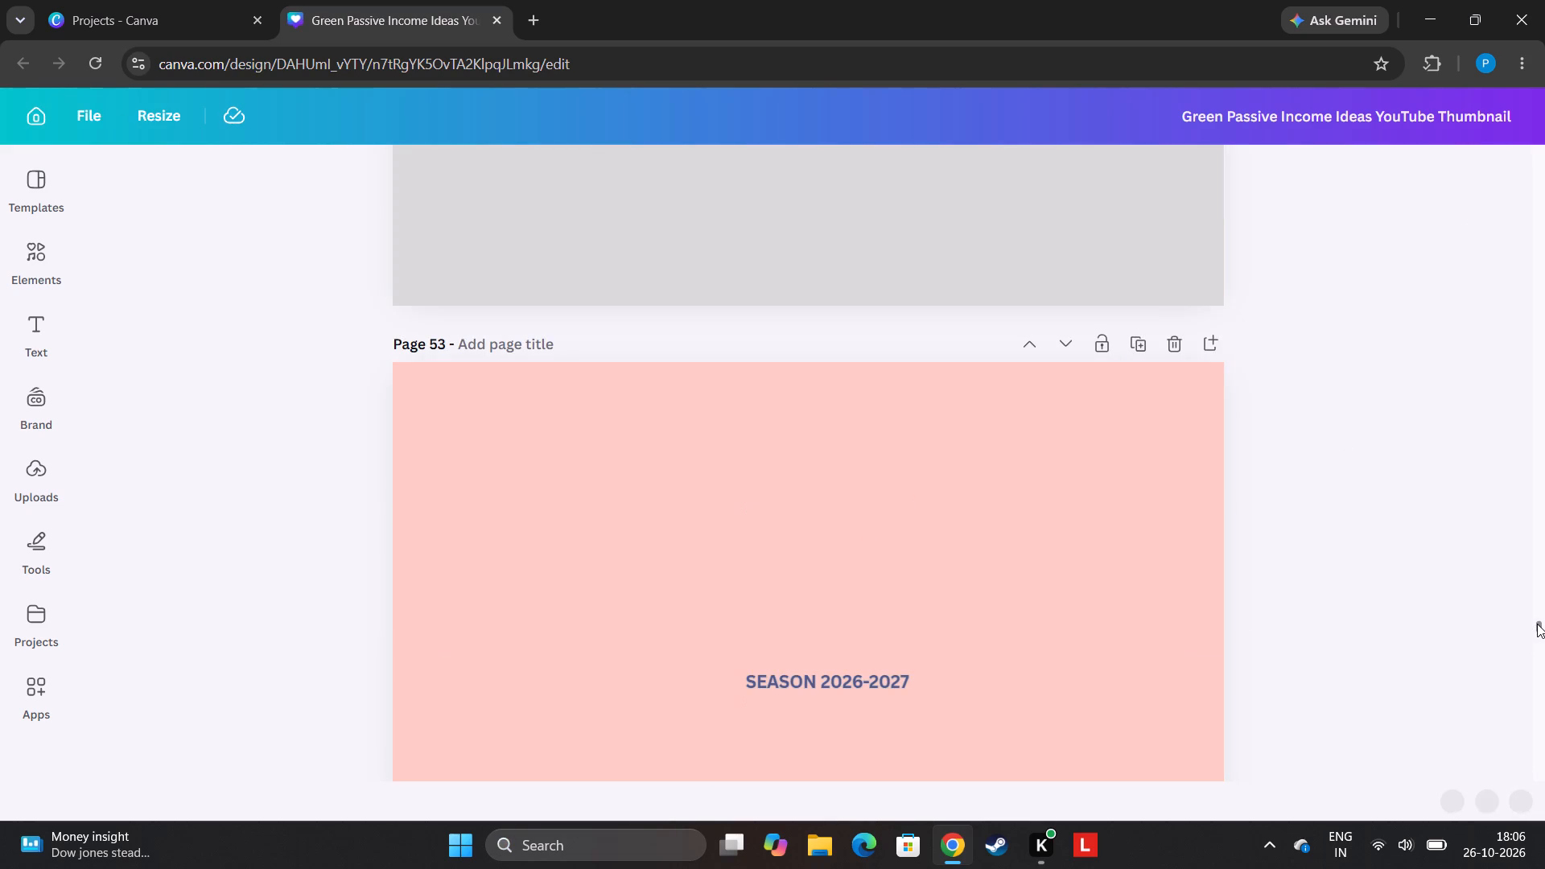
Look through the festival thumbnail designs from page 53 back to page 44, including the ornament collection on page 45.
left_click_drag(1537, 624, 1537, 624)
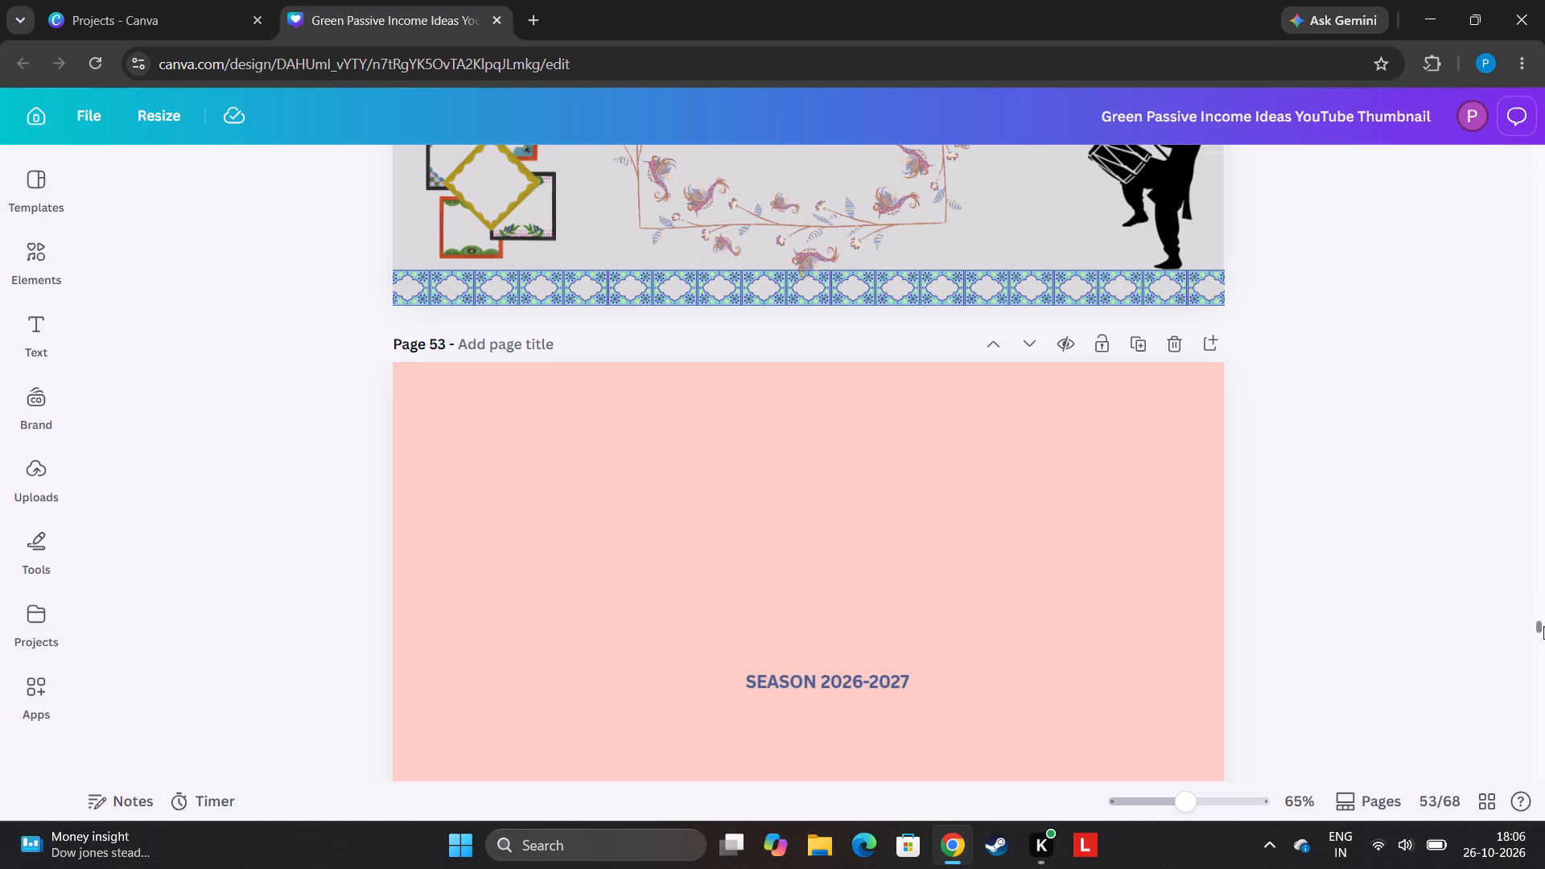
left_click_drag(1538, 627, 1533, 616)
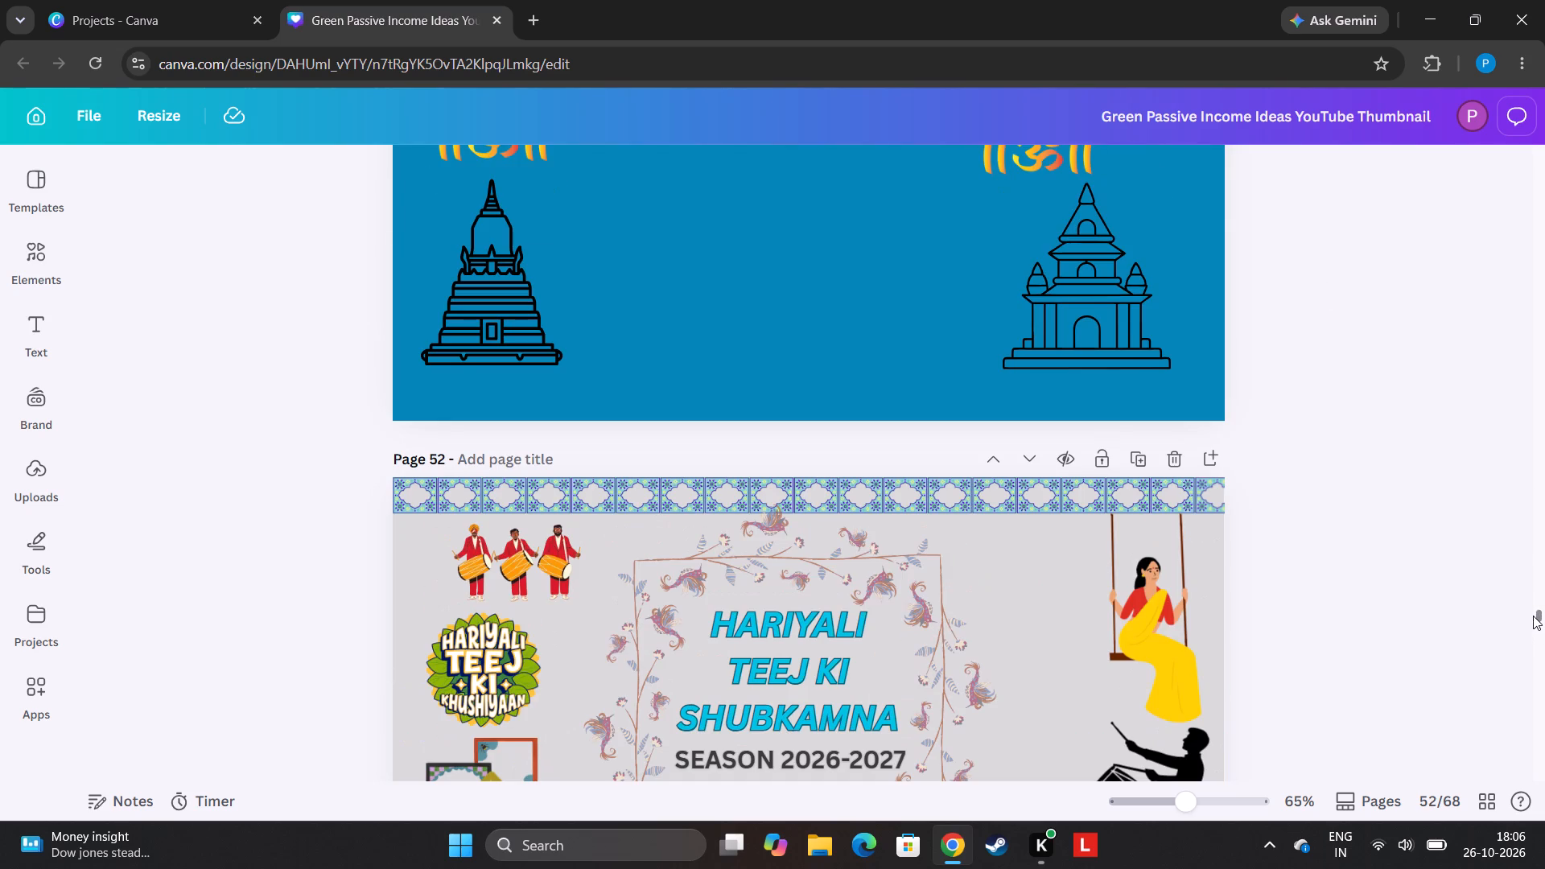
left_click_drag(1533, 616, 1532, 623)
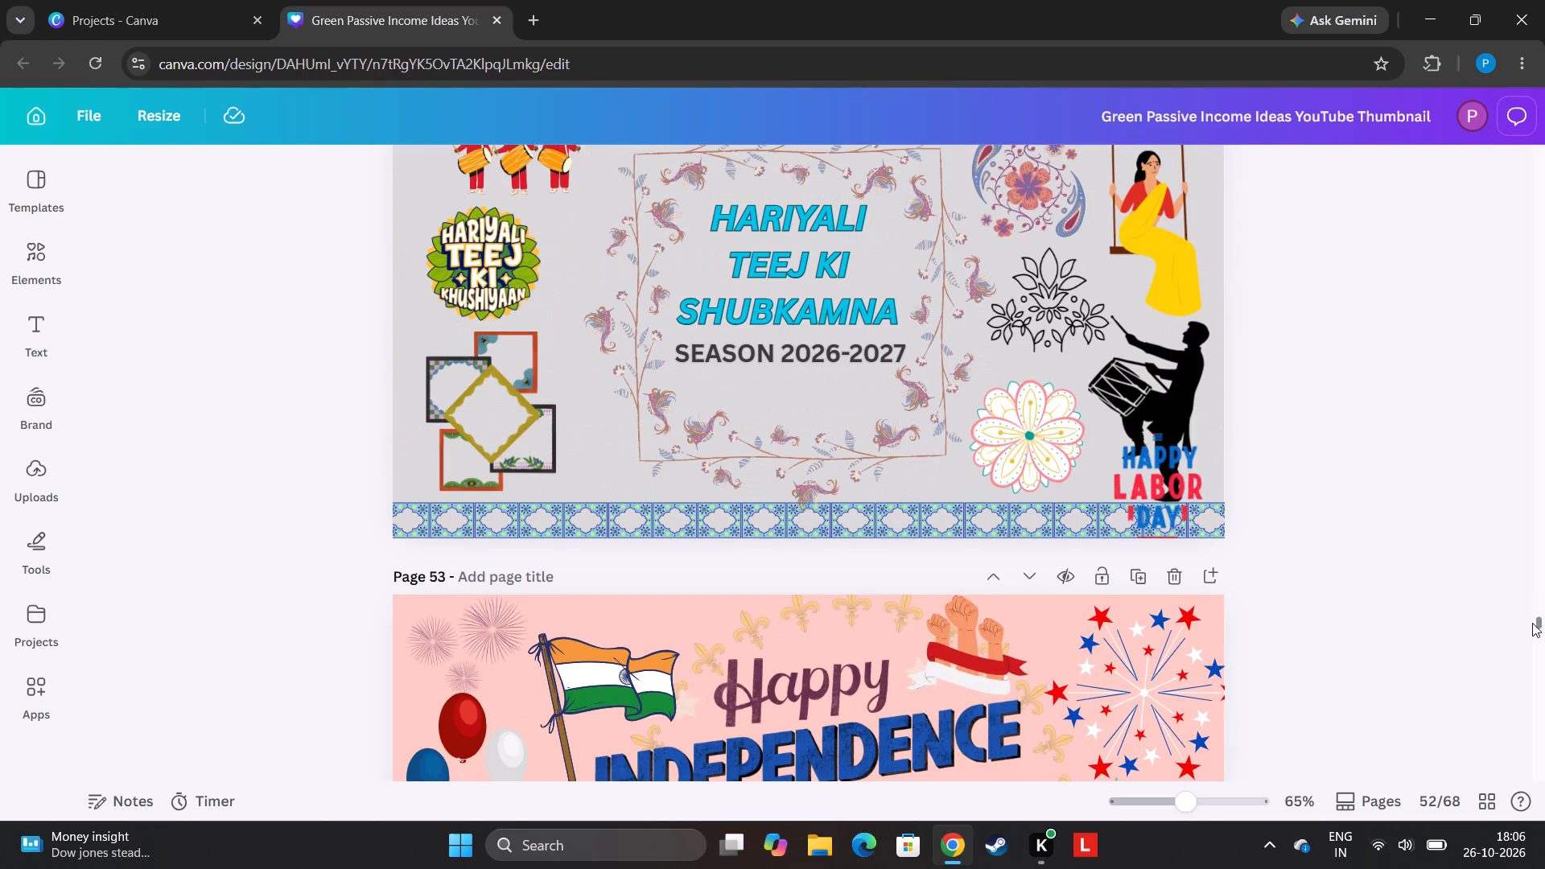
left_click_drag(1532, 623, 1525, 619)
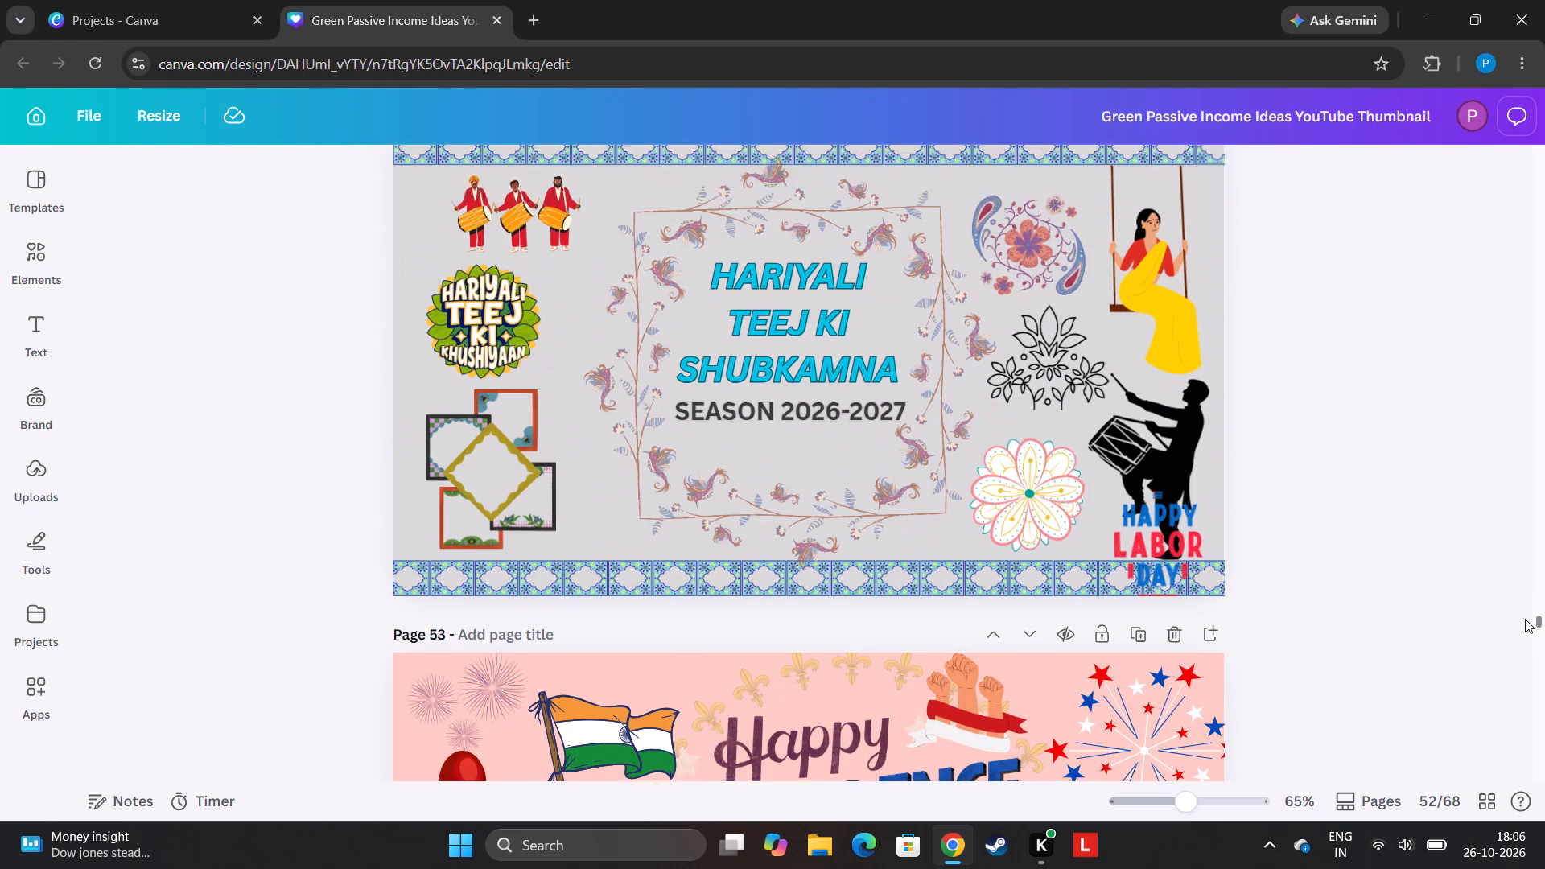
left_click_drag(1525, 619, 1515, 608)
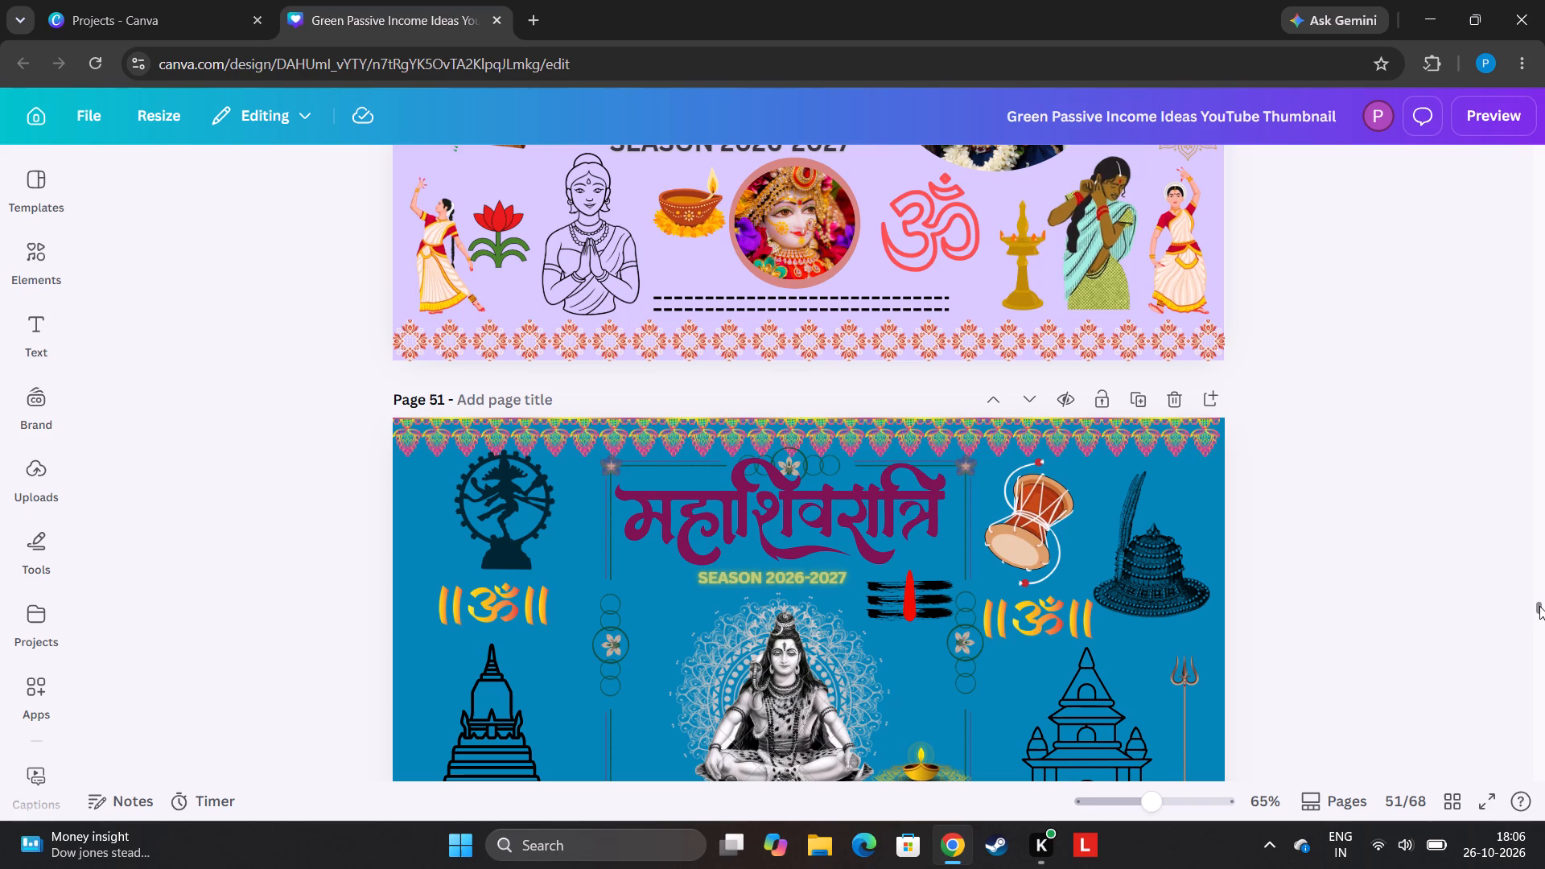
left_click_drag(1539, 606, 1534, 597)
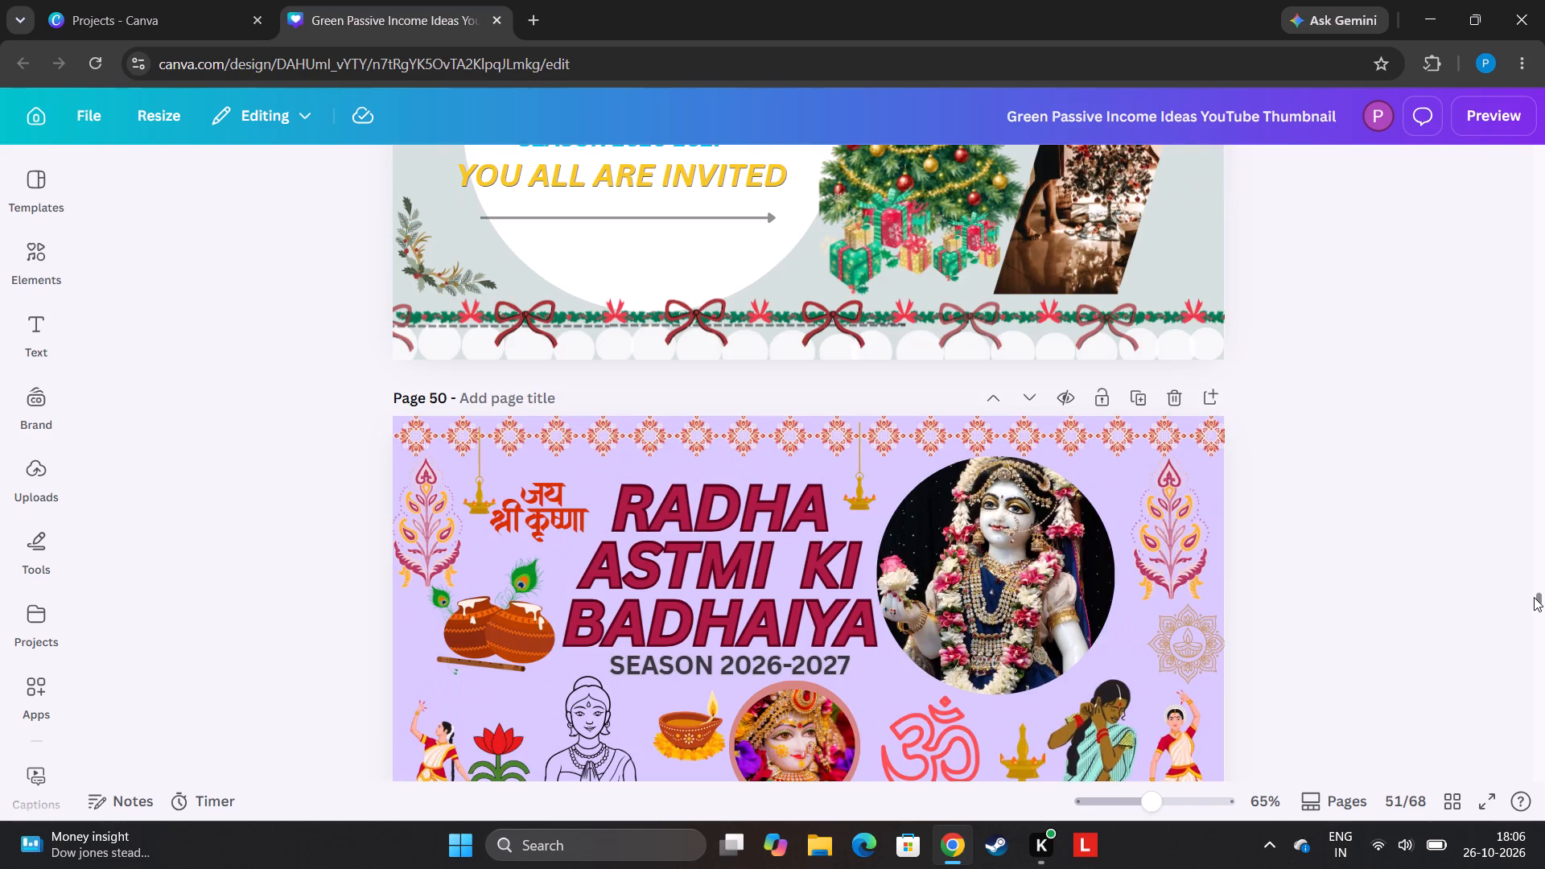
left_click_drag(1534, 597, 1523, 586)
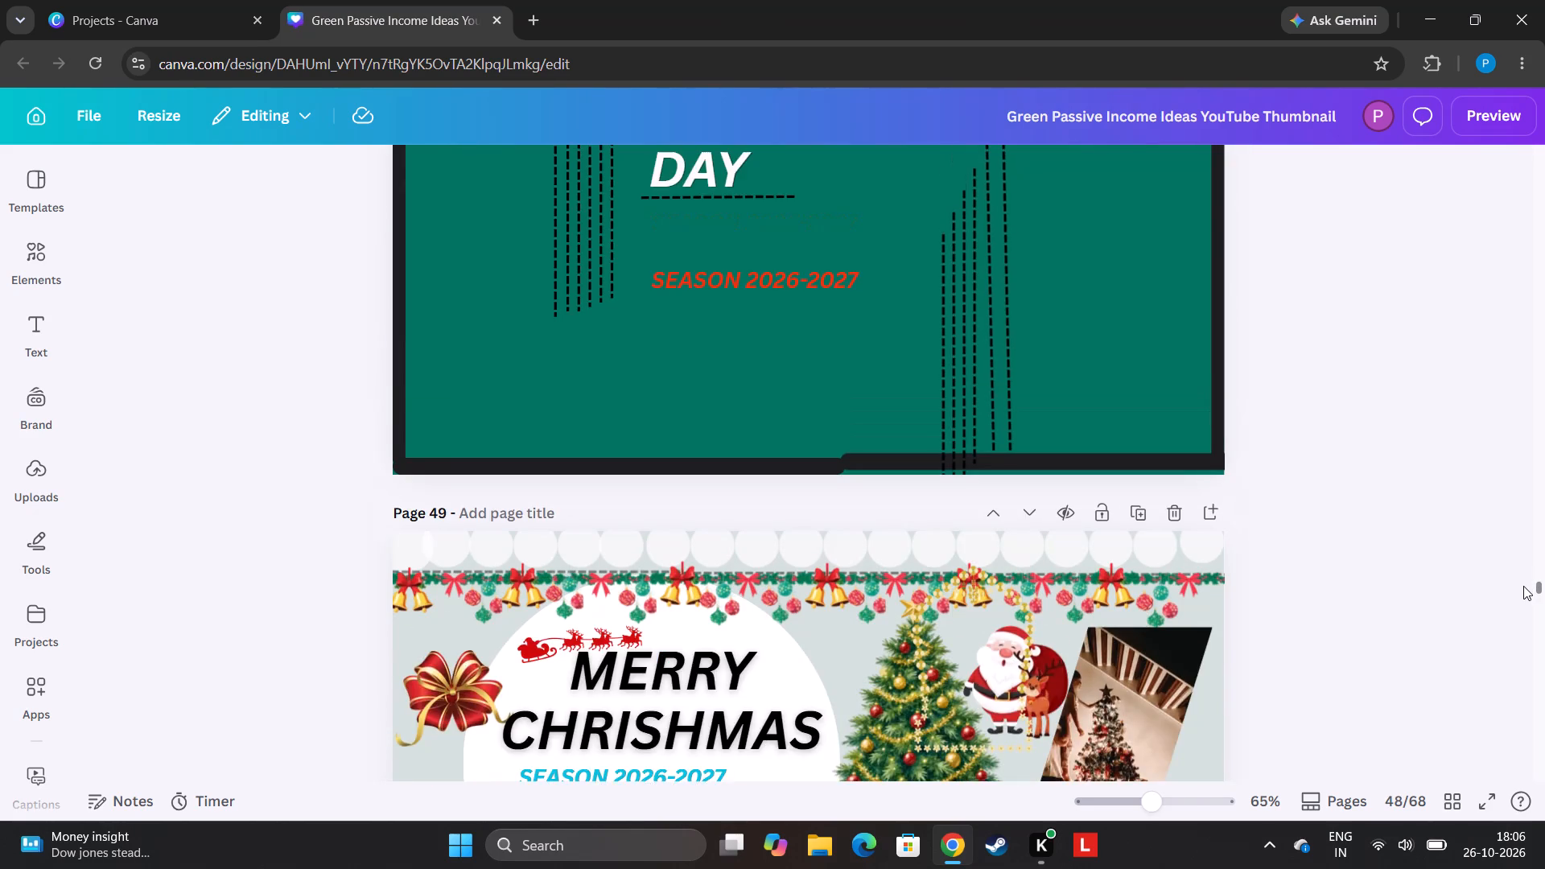
left_click_drag(1523, 586, 1522, 591)
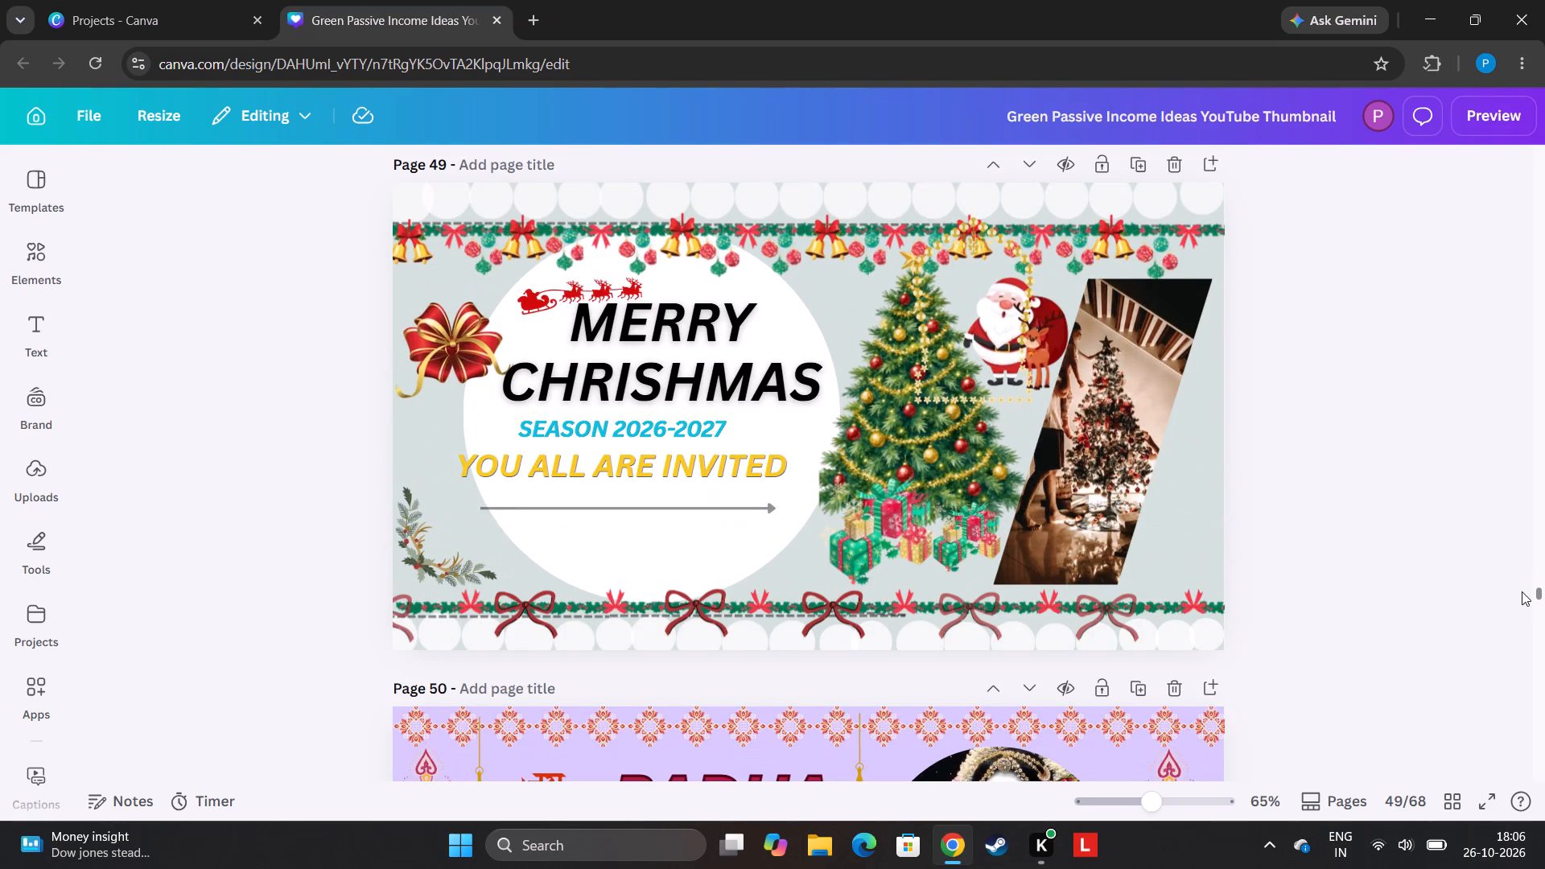
left_click_drag(1522, 591, 1507, 583)
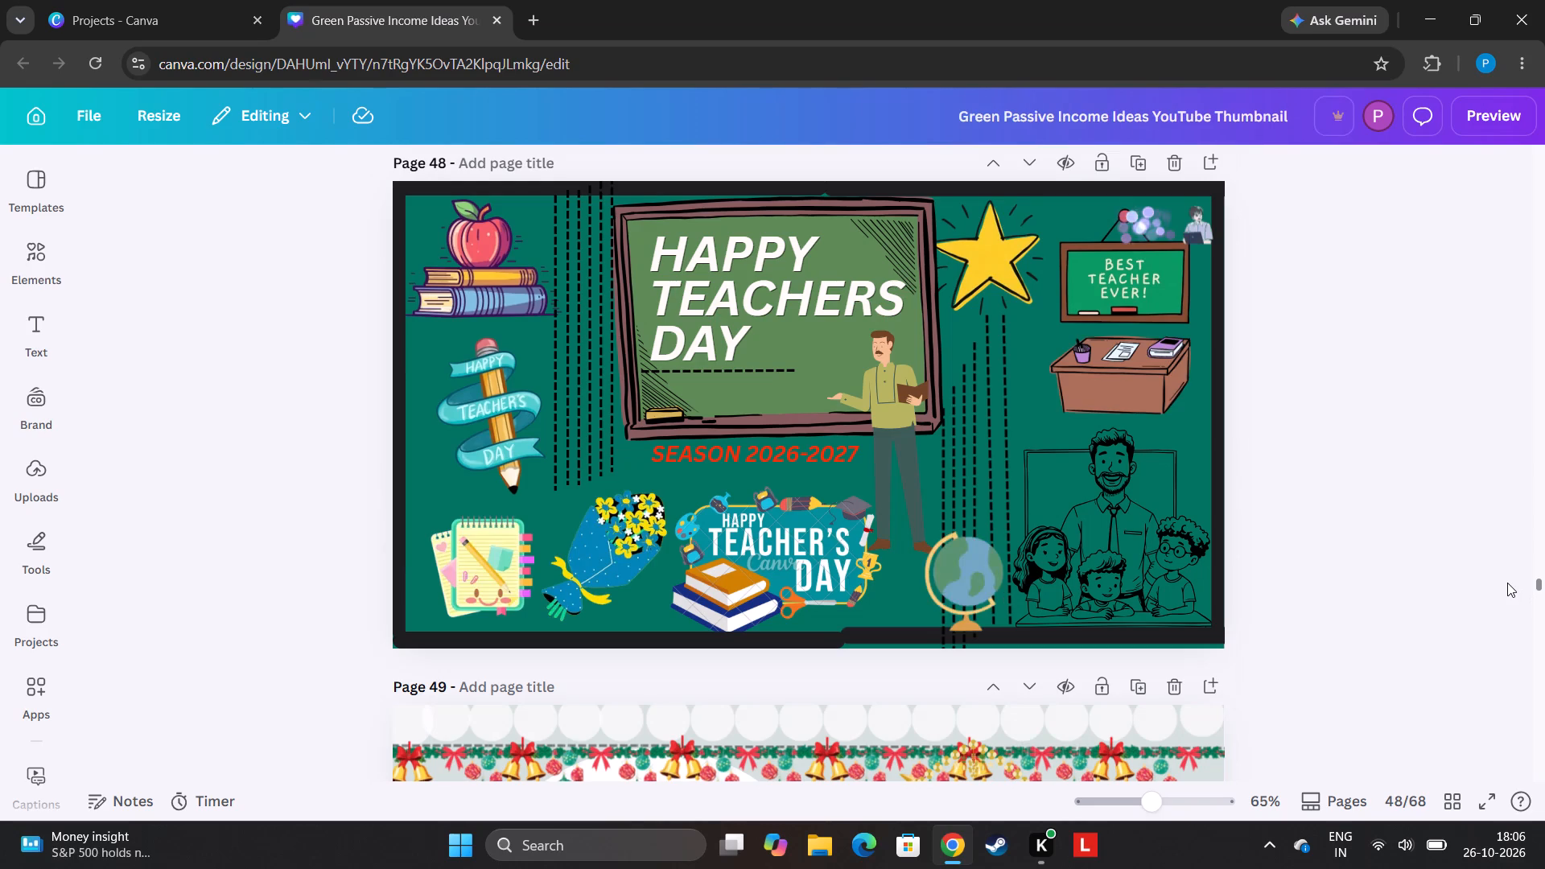
left_click_drag(1507, 583, 1498, 575)
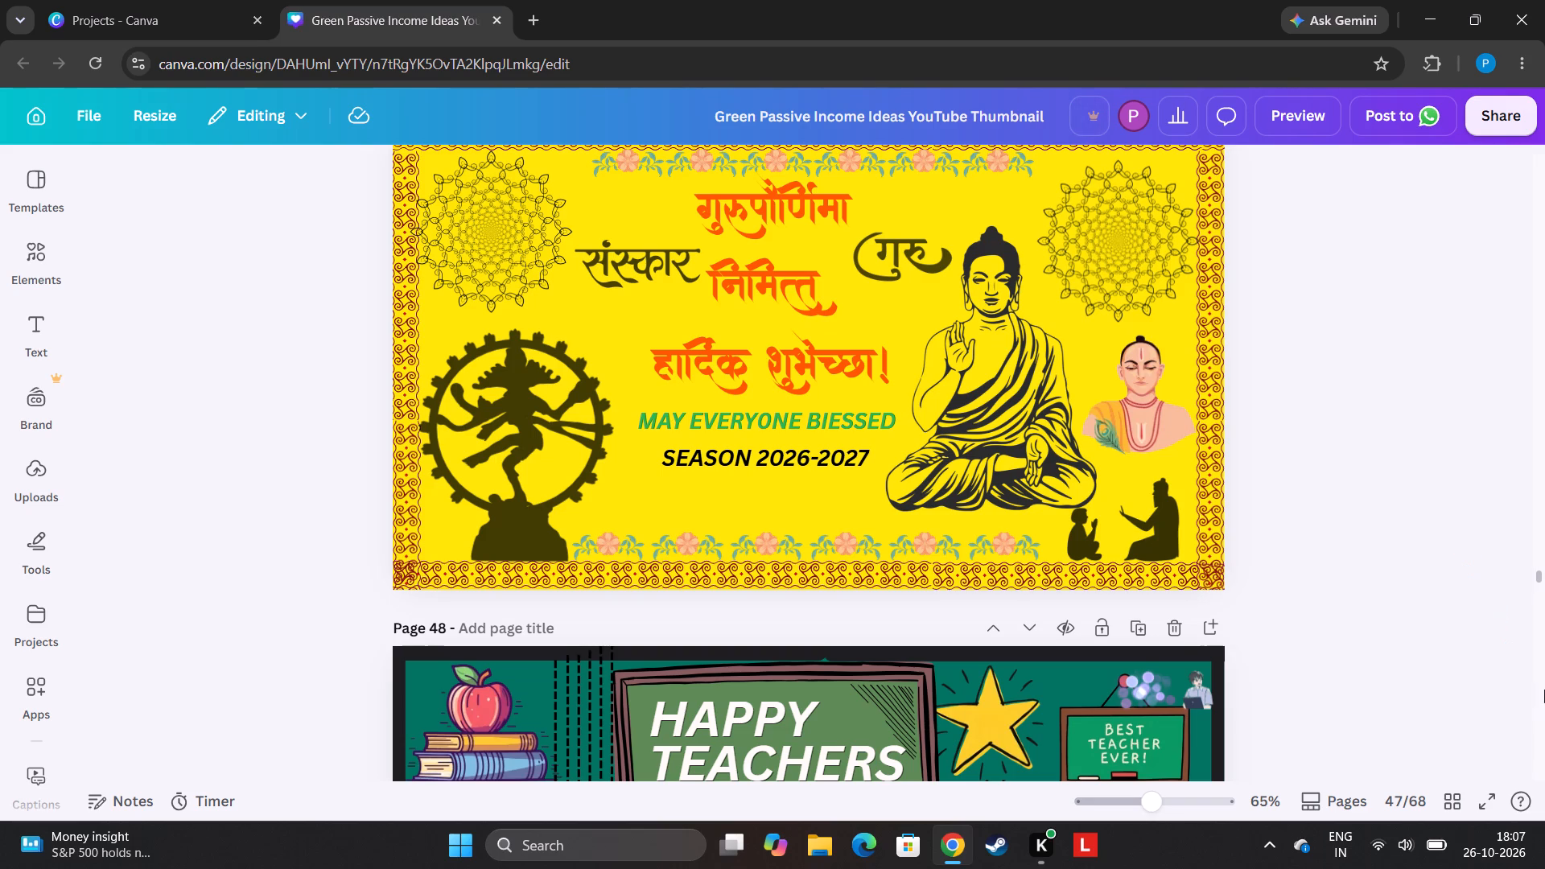
left_click(1540, 576)
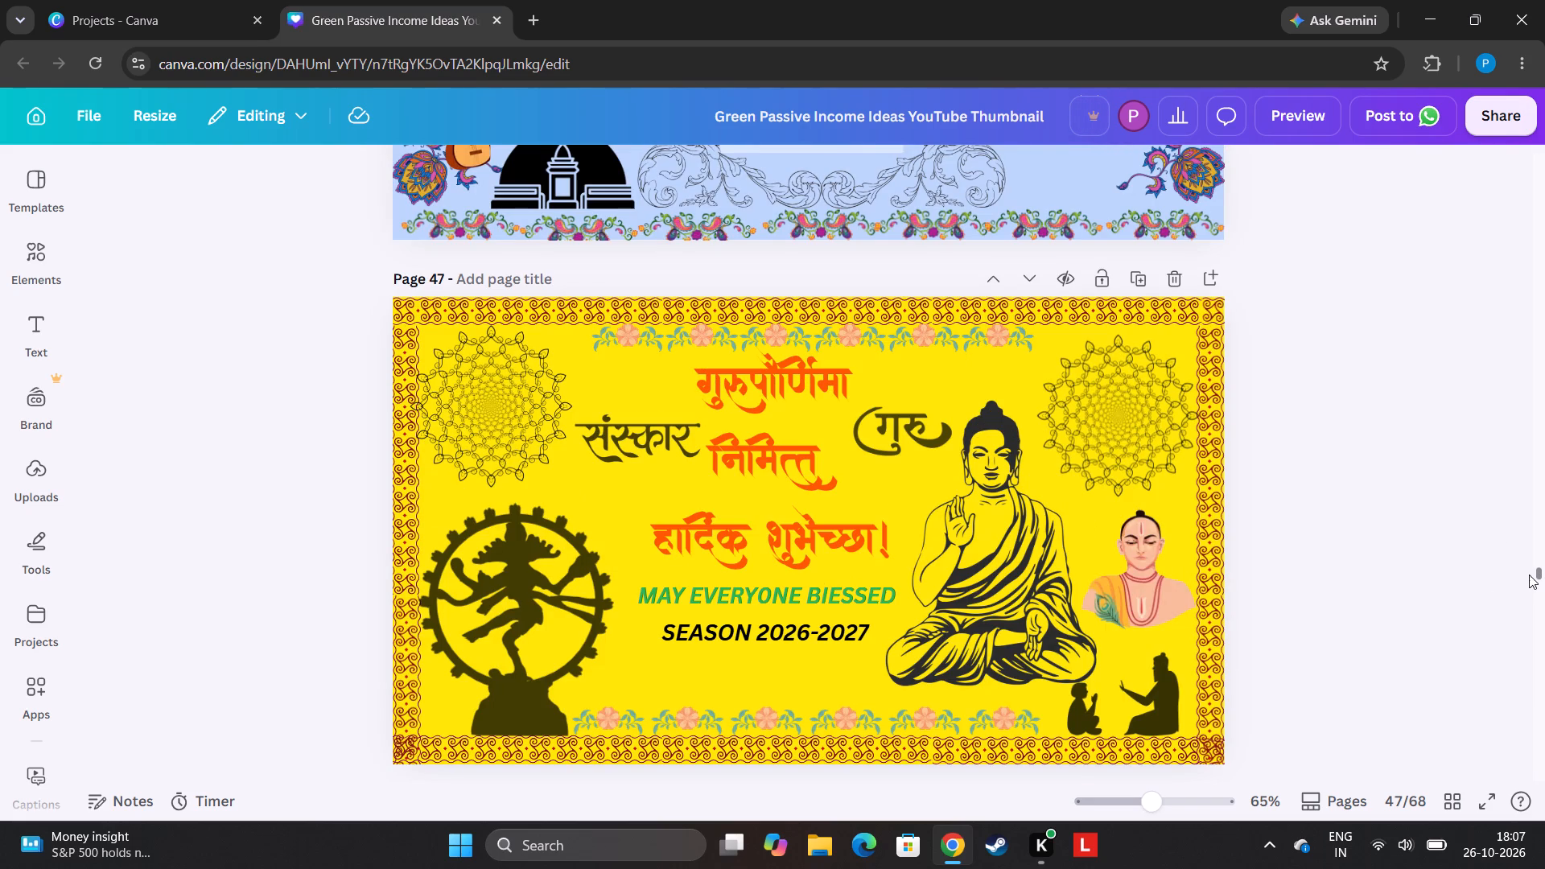
left_click_drag(1540, 570, 1533, 549)
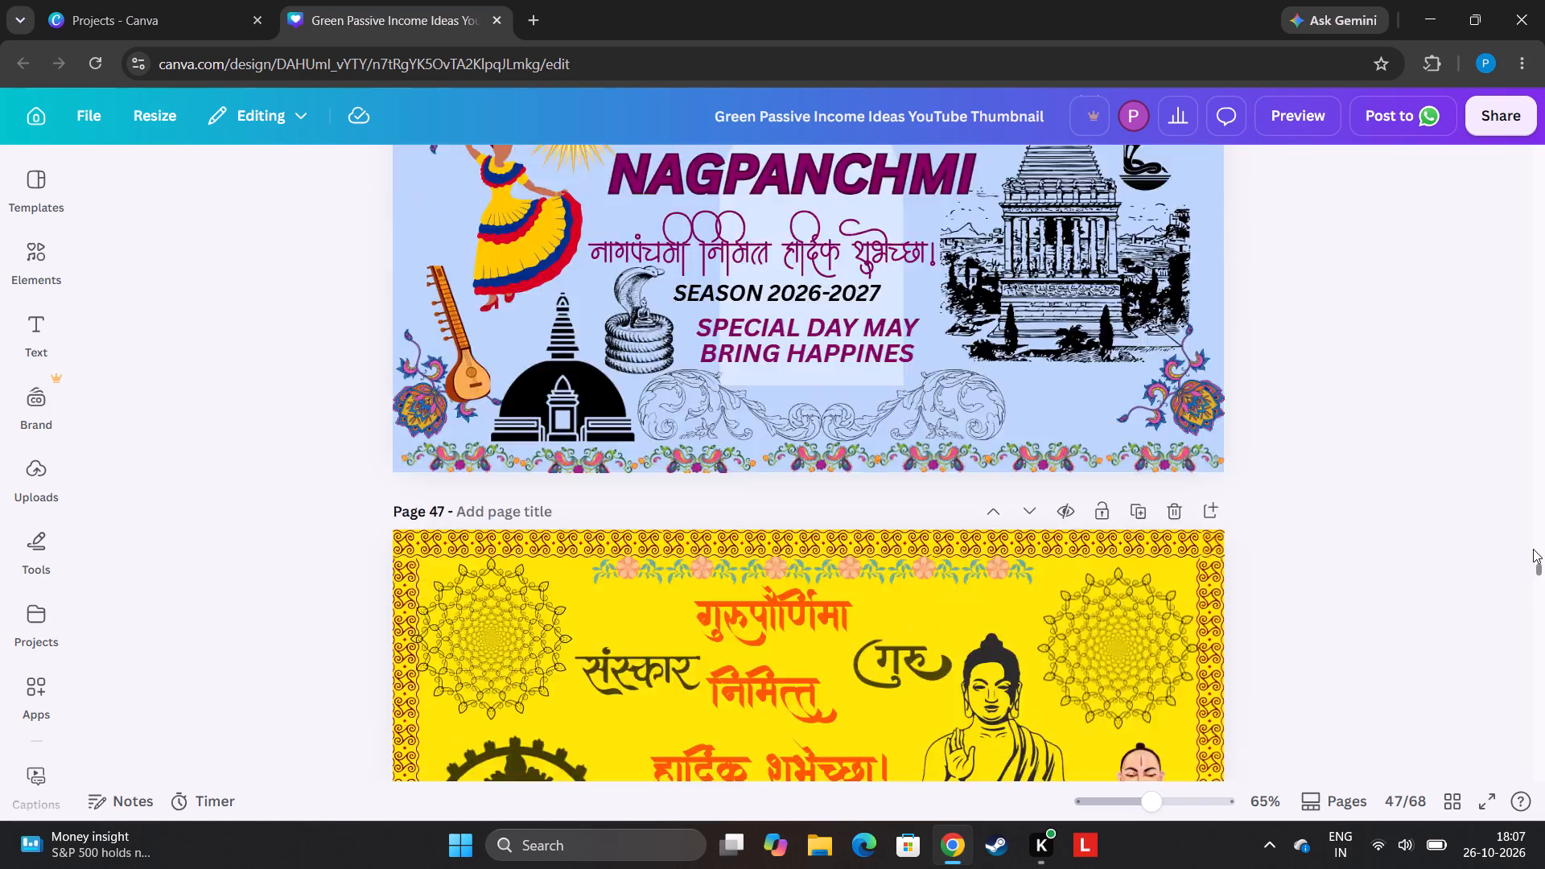
left_click_drag(1533, 549, 1529, 555)
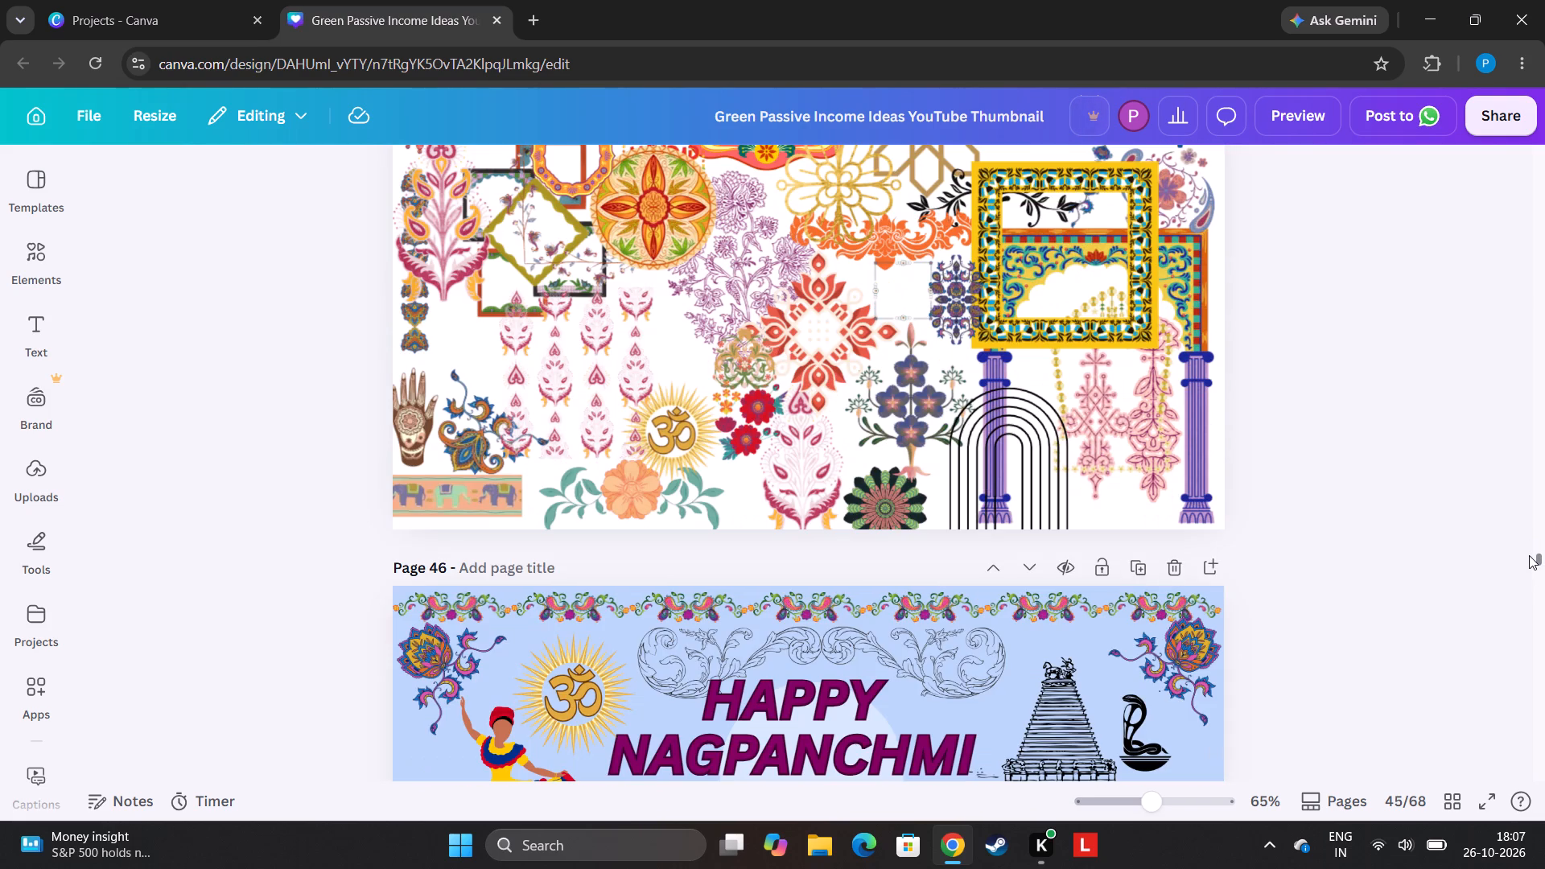
left_click_drag(1529, 555, 1522, 544)
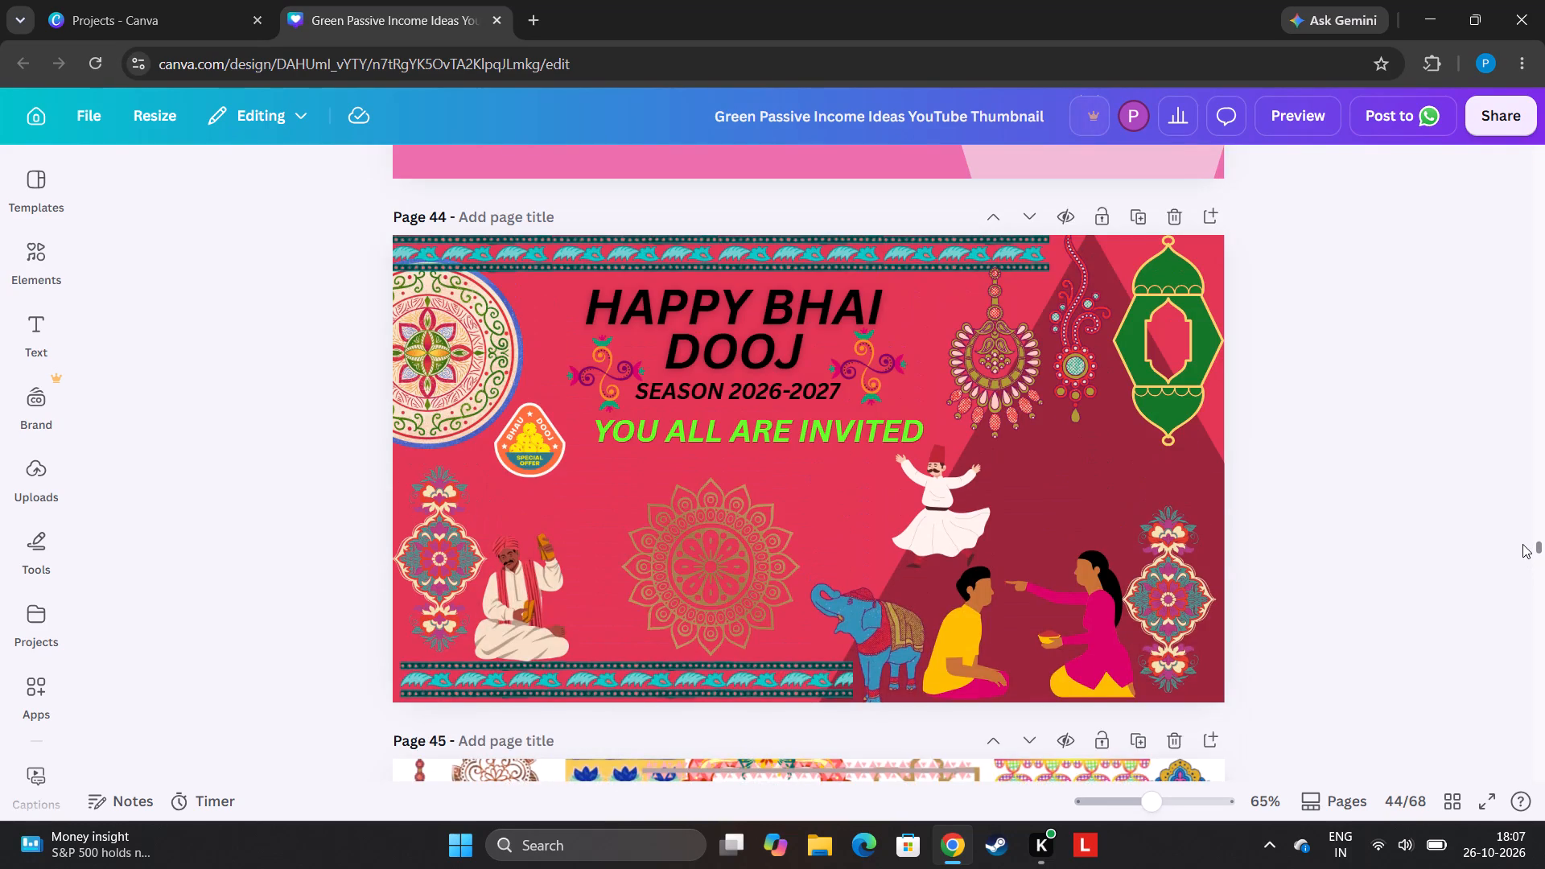
left_click_drag(1522, 544, 1523, 550)
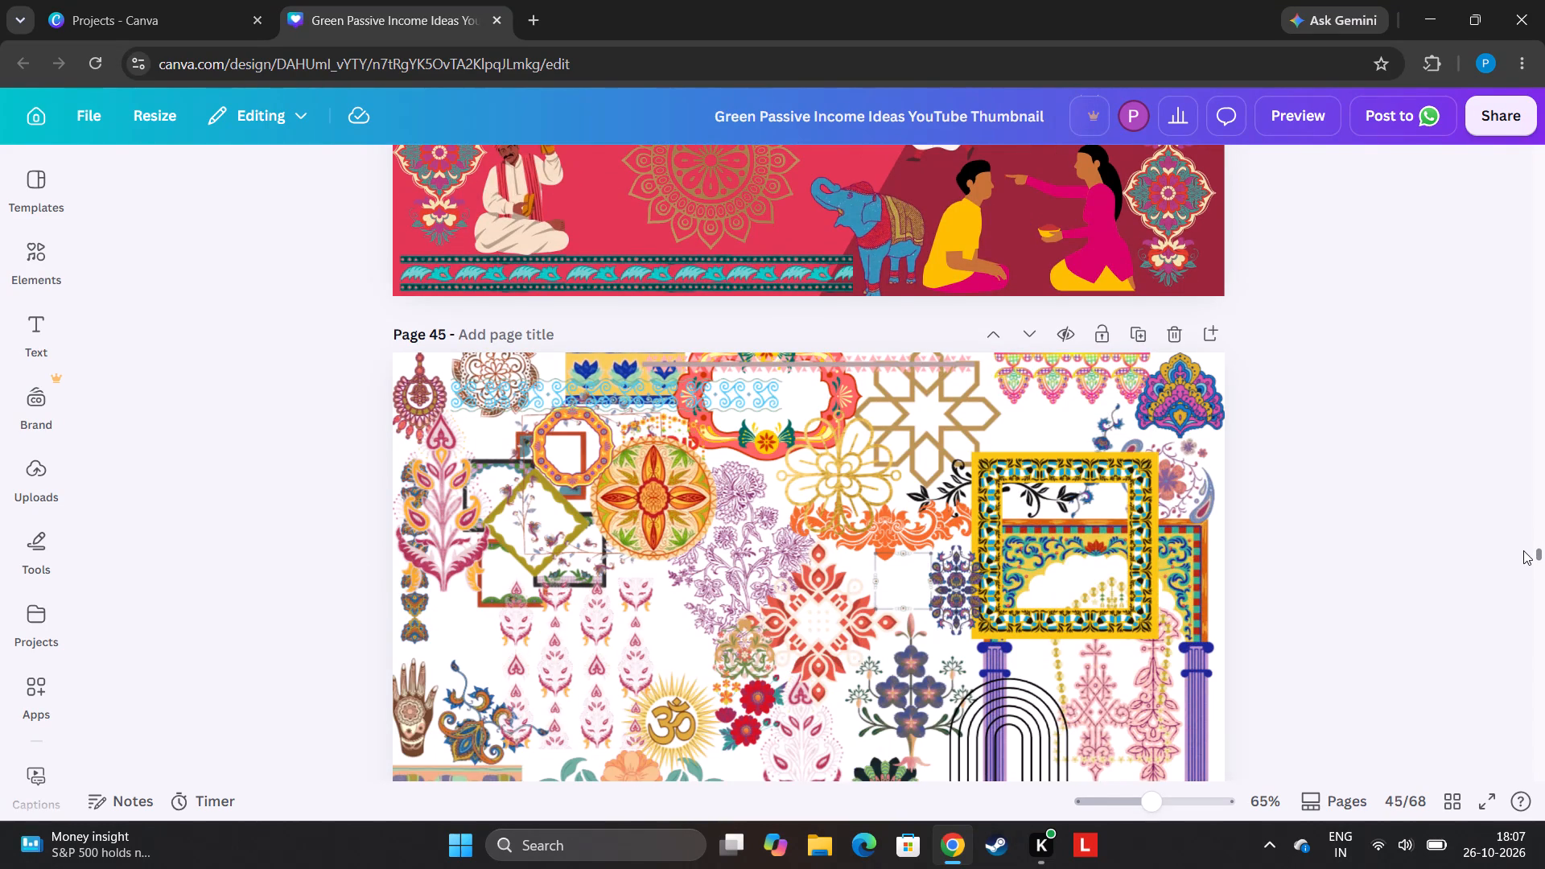
left_click_drag(1523, 550, 1522, 553)
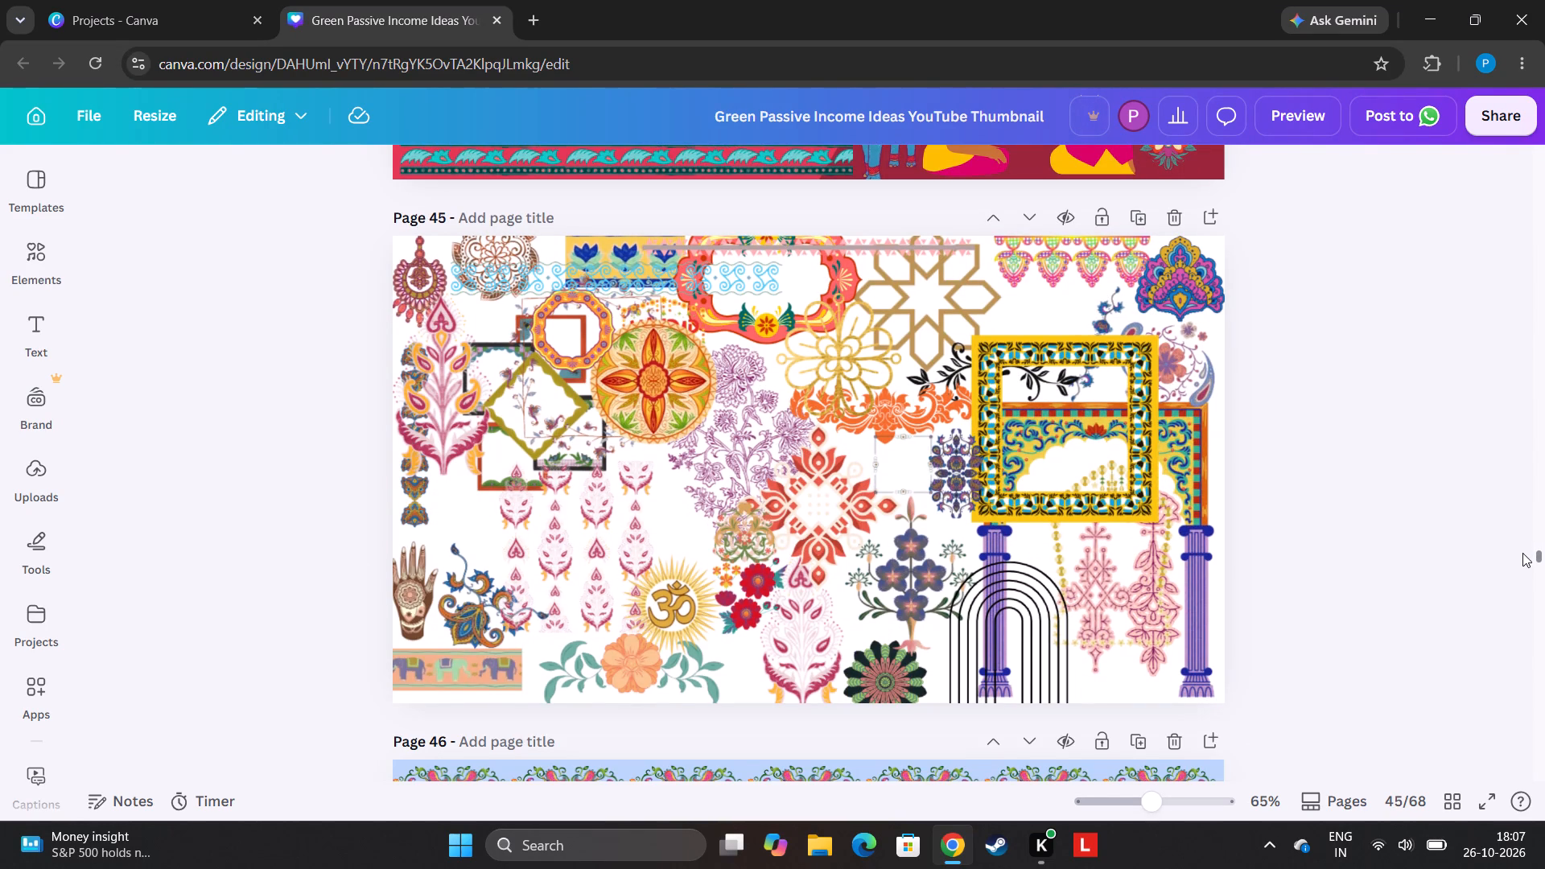
Review the festival and awareness-day thumbnails from the last page back to page 57, and return to page 68.
left_click_drag(1522, 553, 1518, 607)
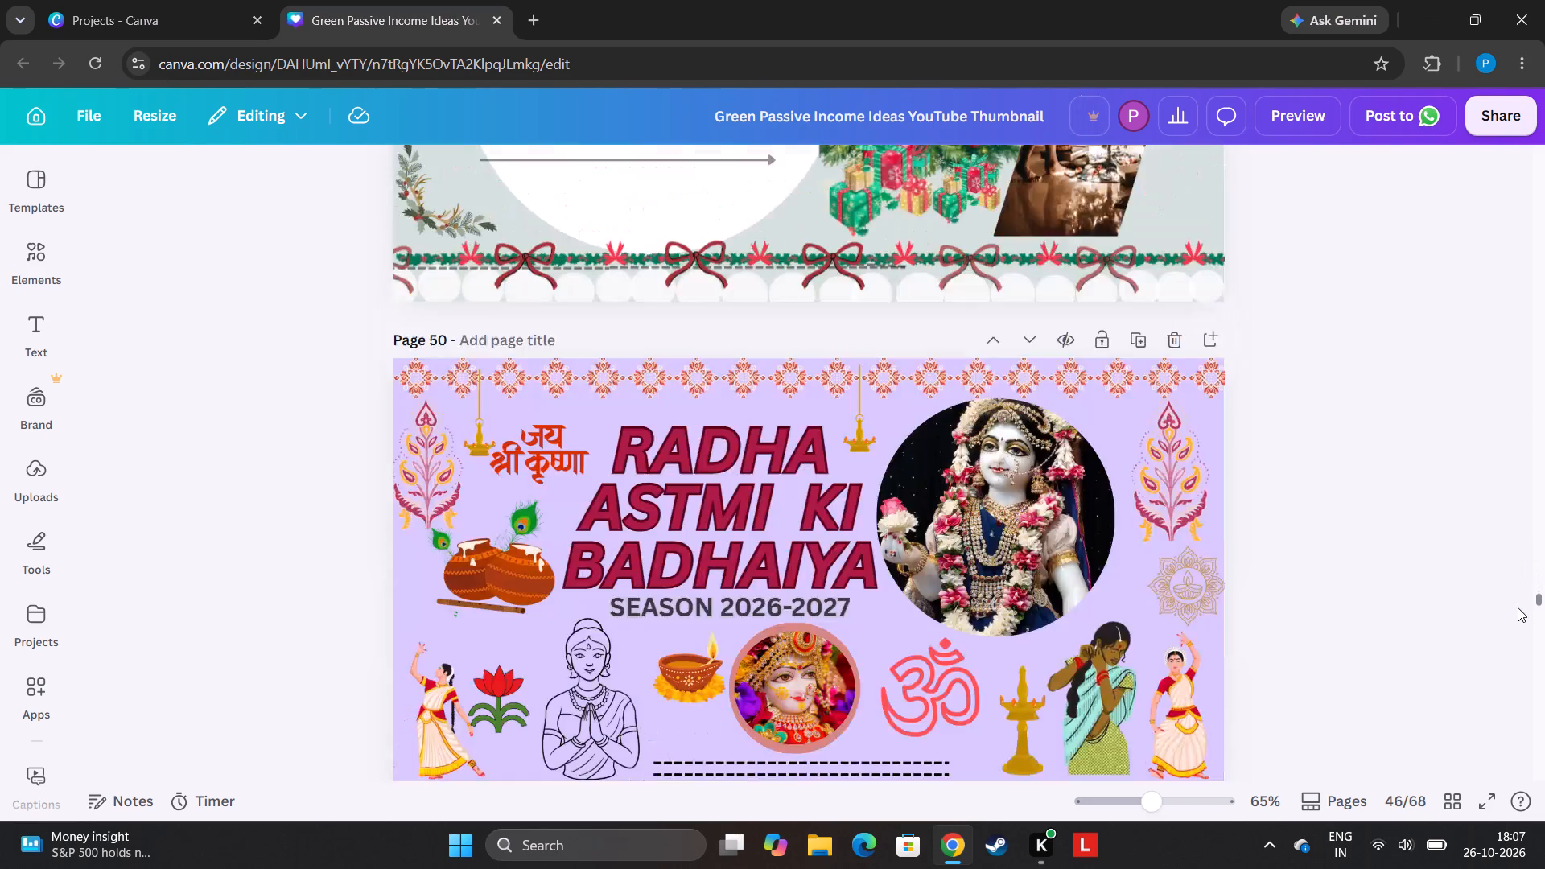
left_click_drag(1518, 607, 1520, 734)
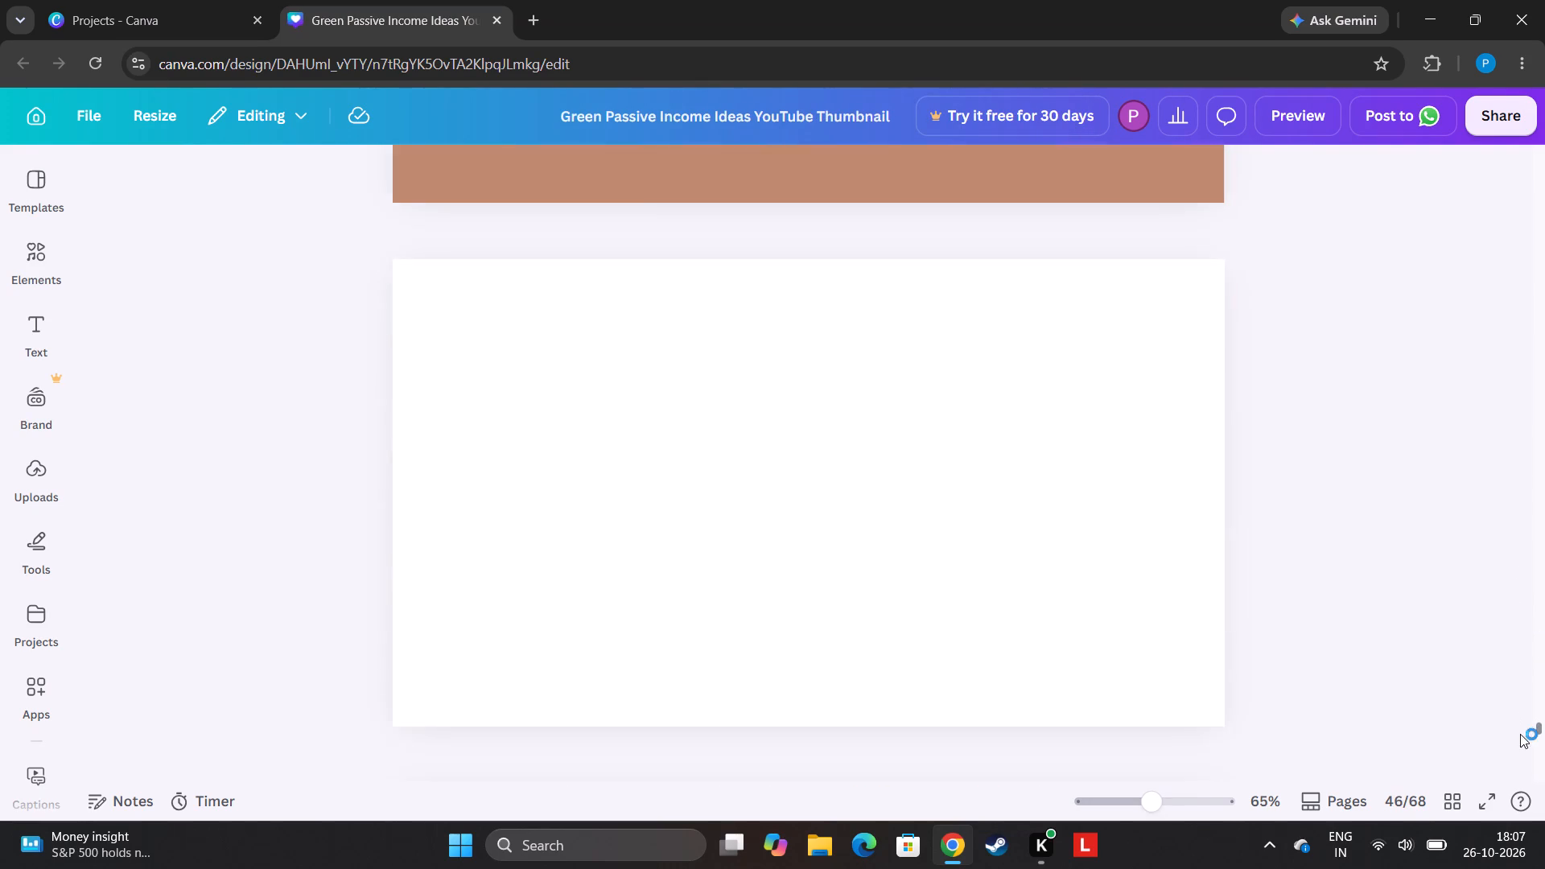
left_click_drag(1520, 734, 1521, 845)
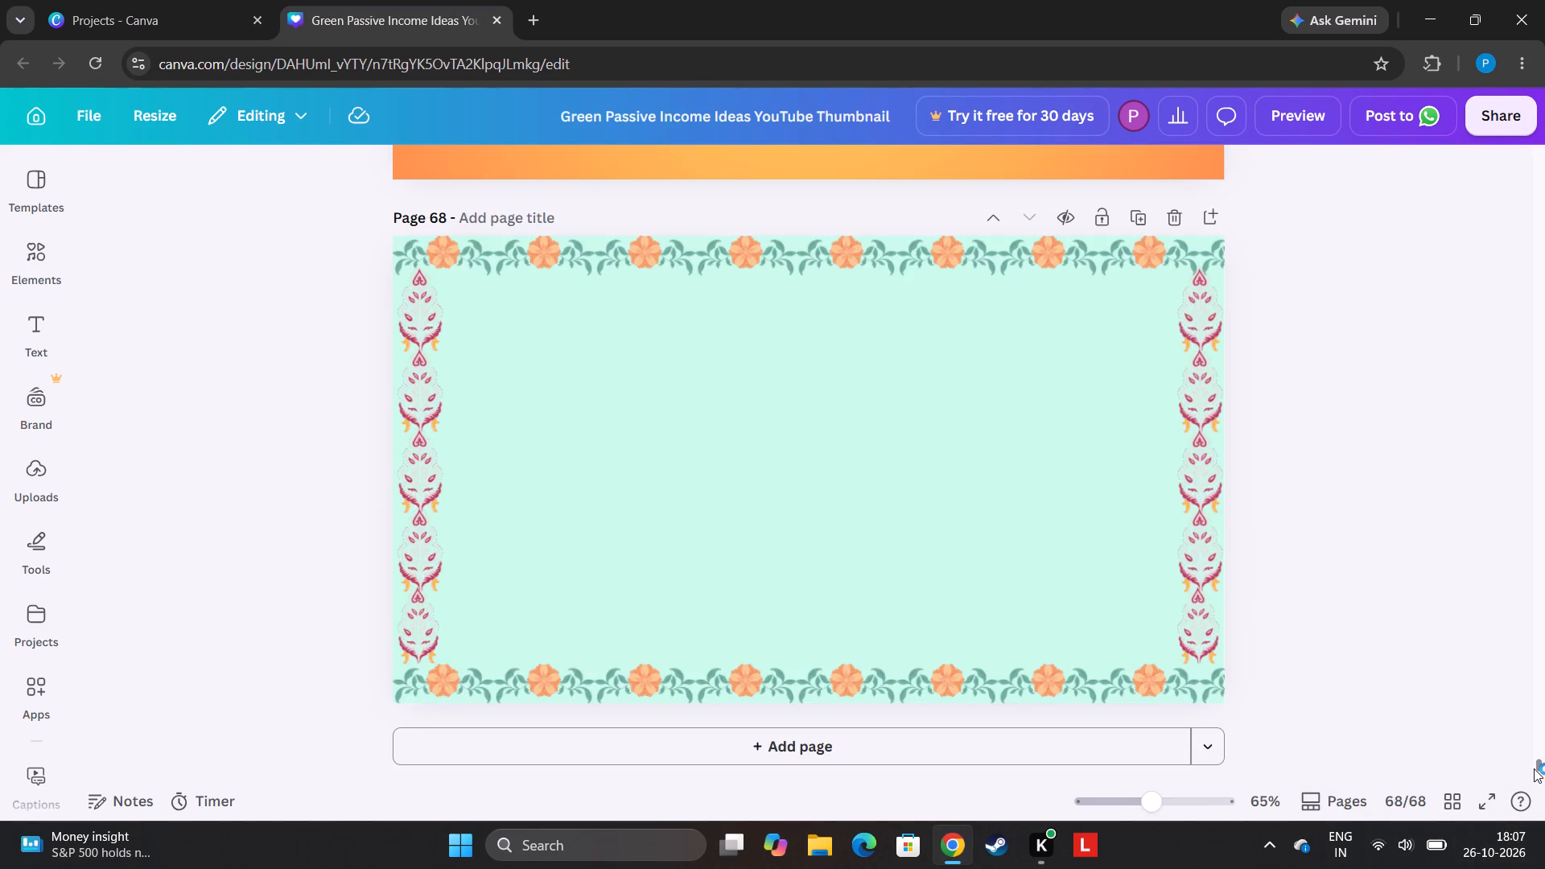
left_click_drag(1534, 768, 1533, 760)
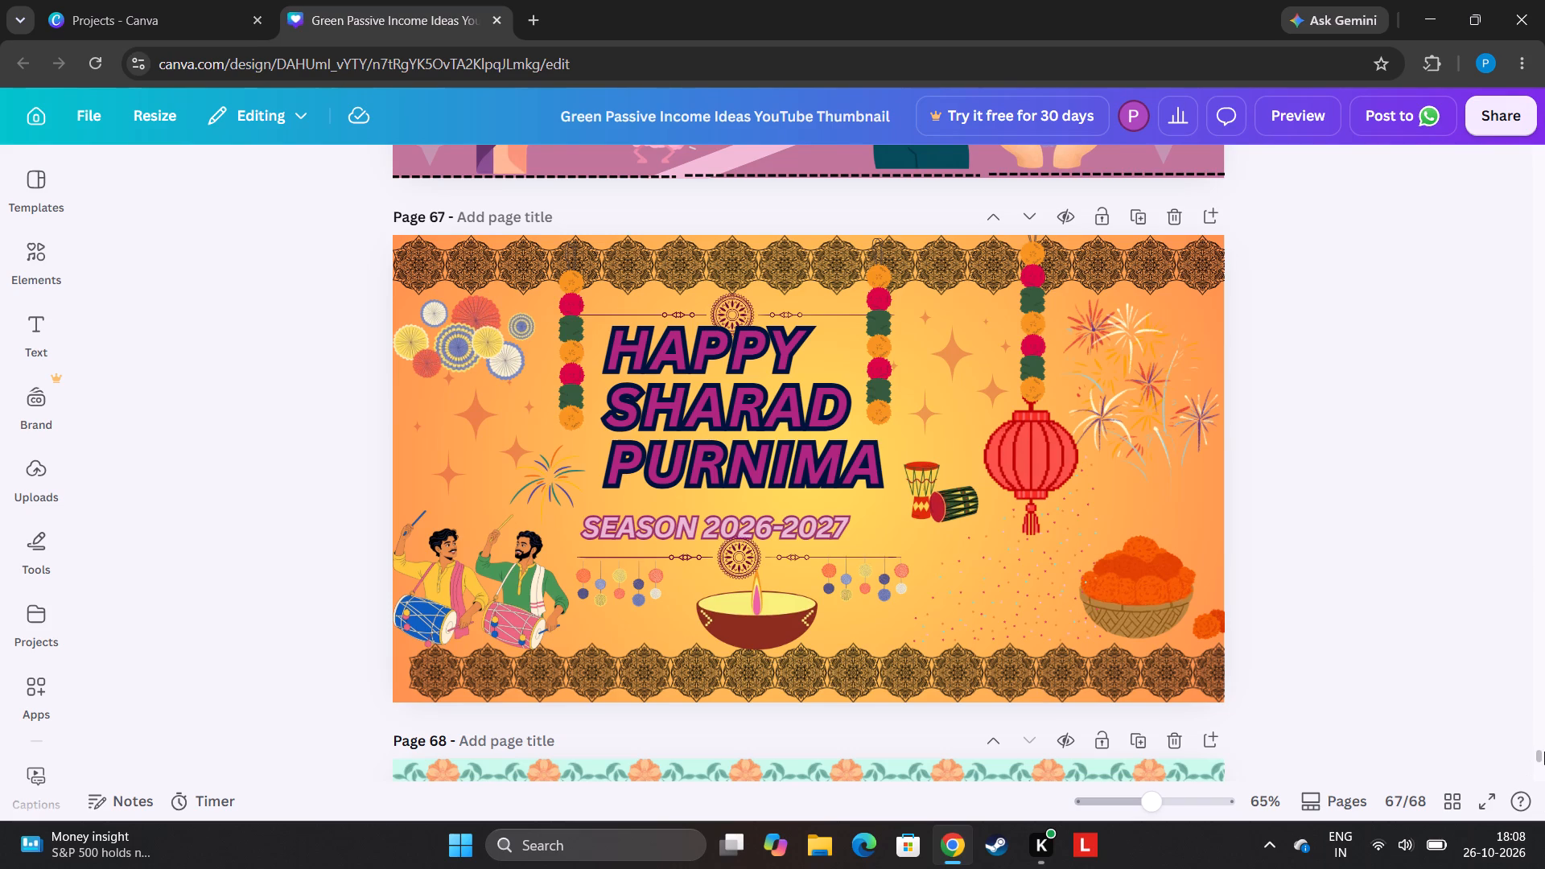
left_click_drag(1544, 752, 1530, 727)
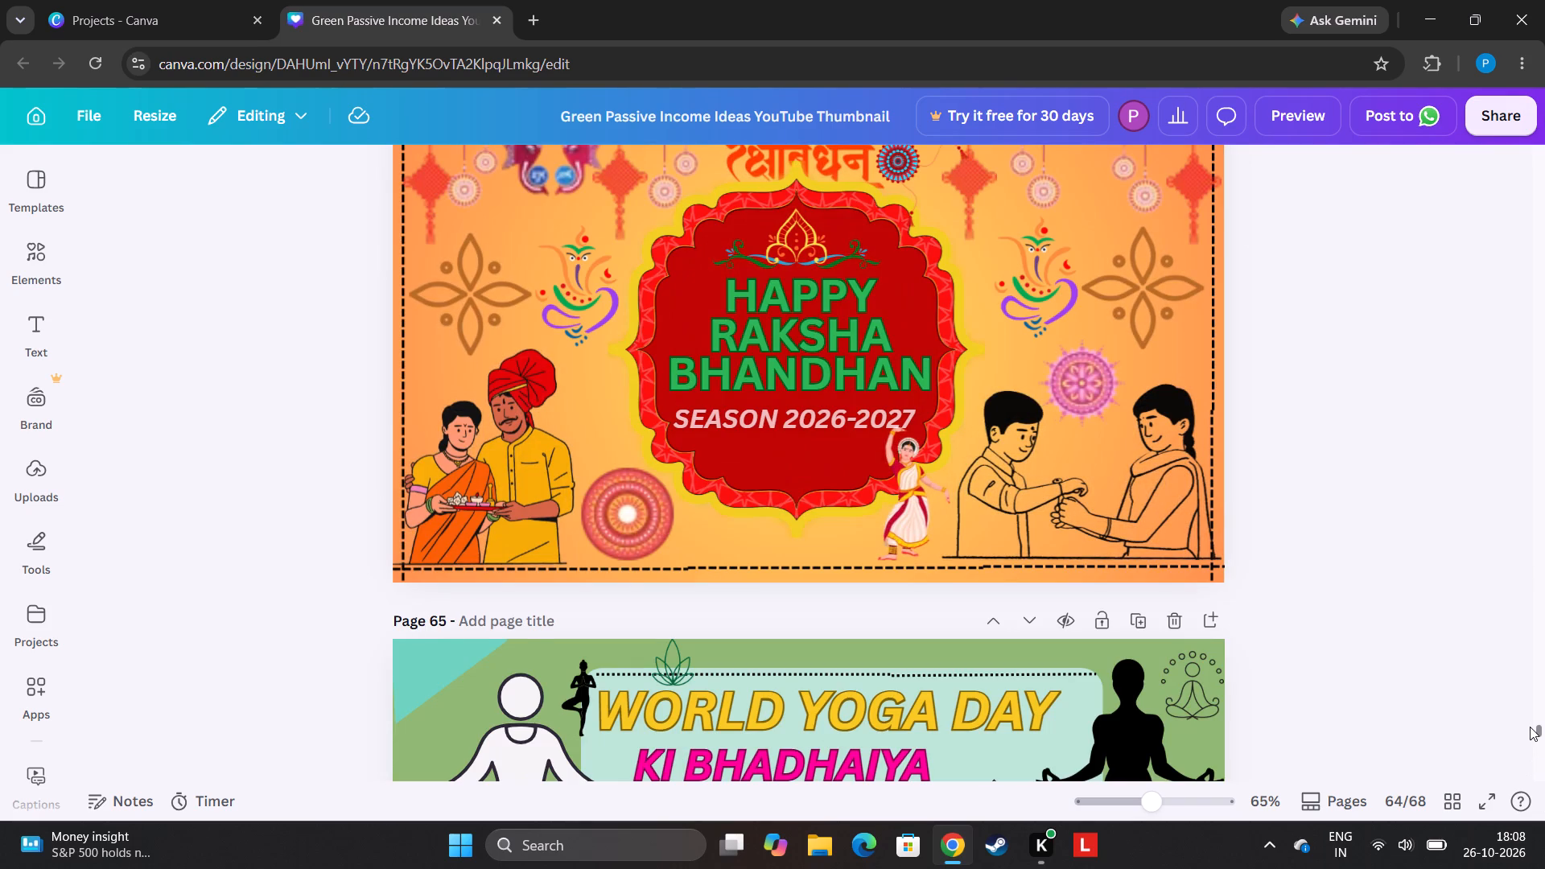
left_click_drag(1530, 727, 1524, 729)
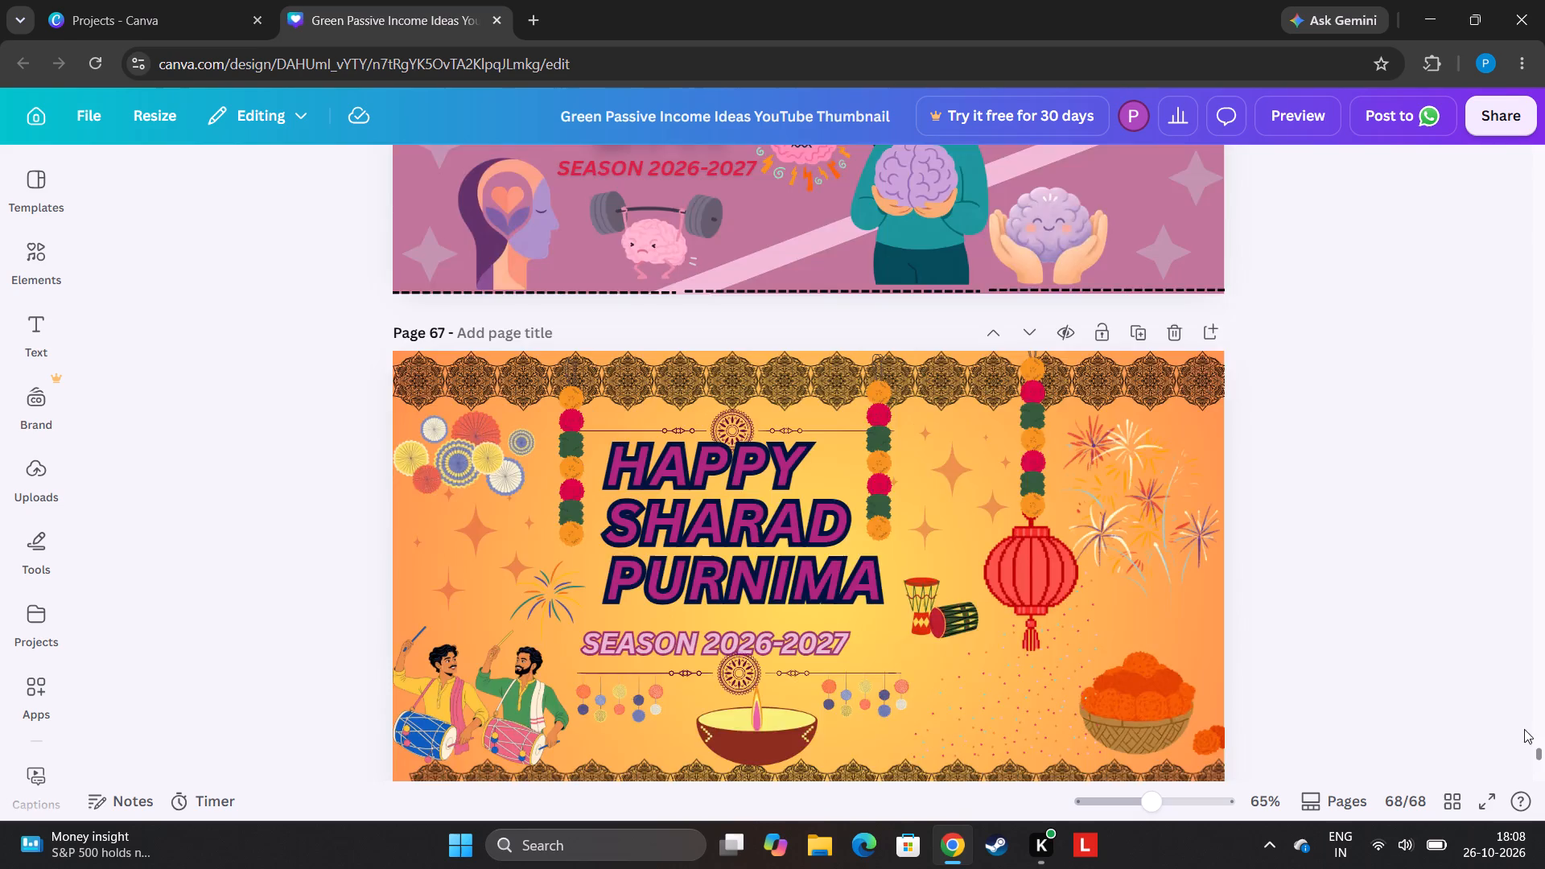
left_click_drag(1524, 729, 1519, 736)
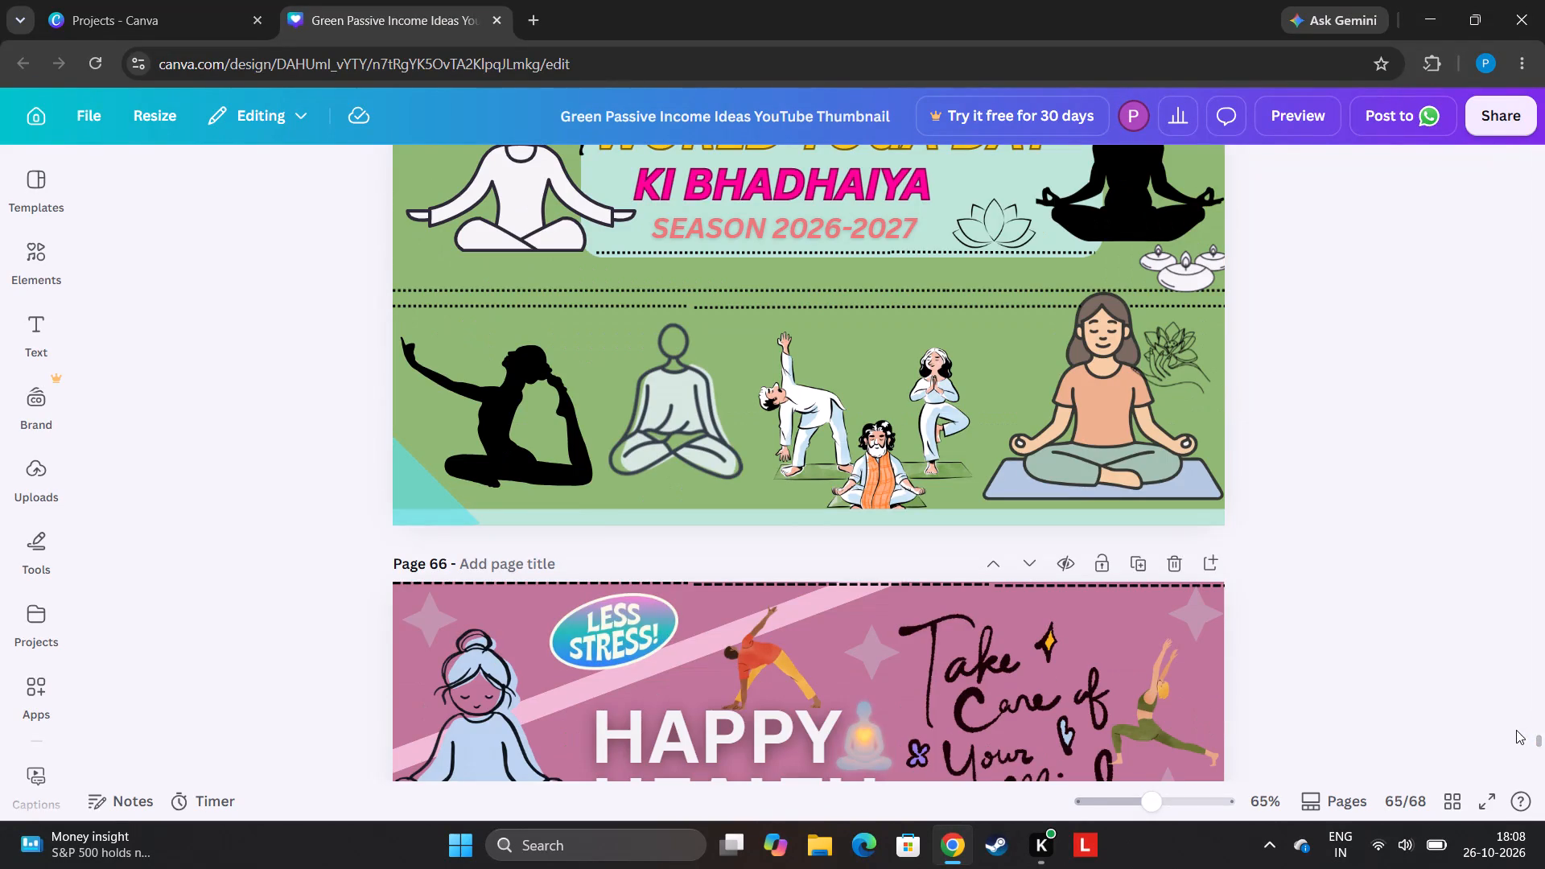
left_click_drag(1536, 741, 1535, 745)
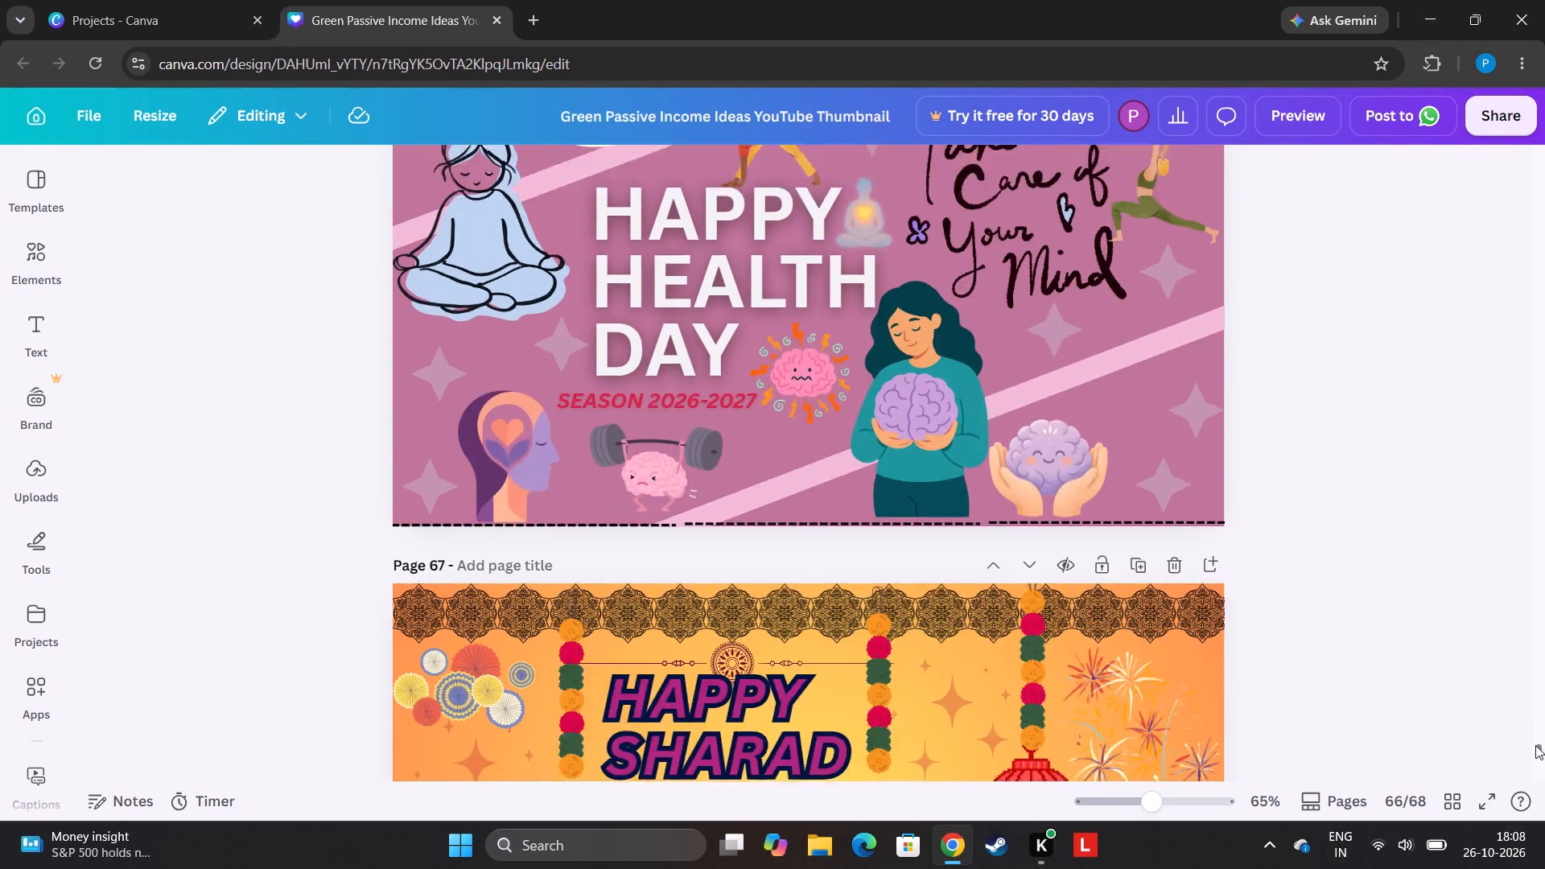
left_click_drag(1535, 745, 1524, 735)
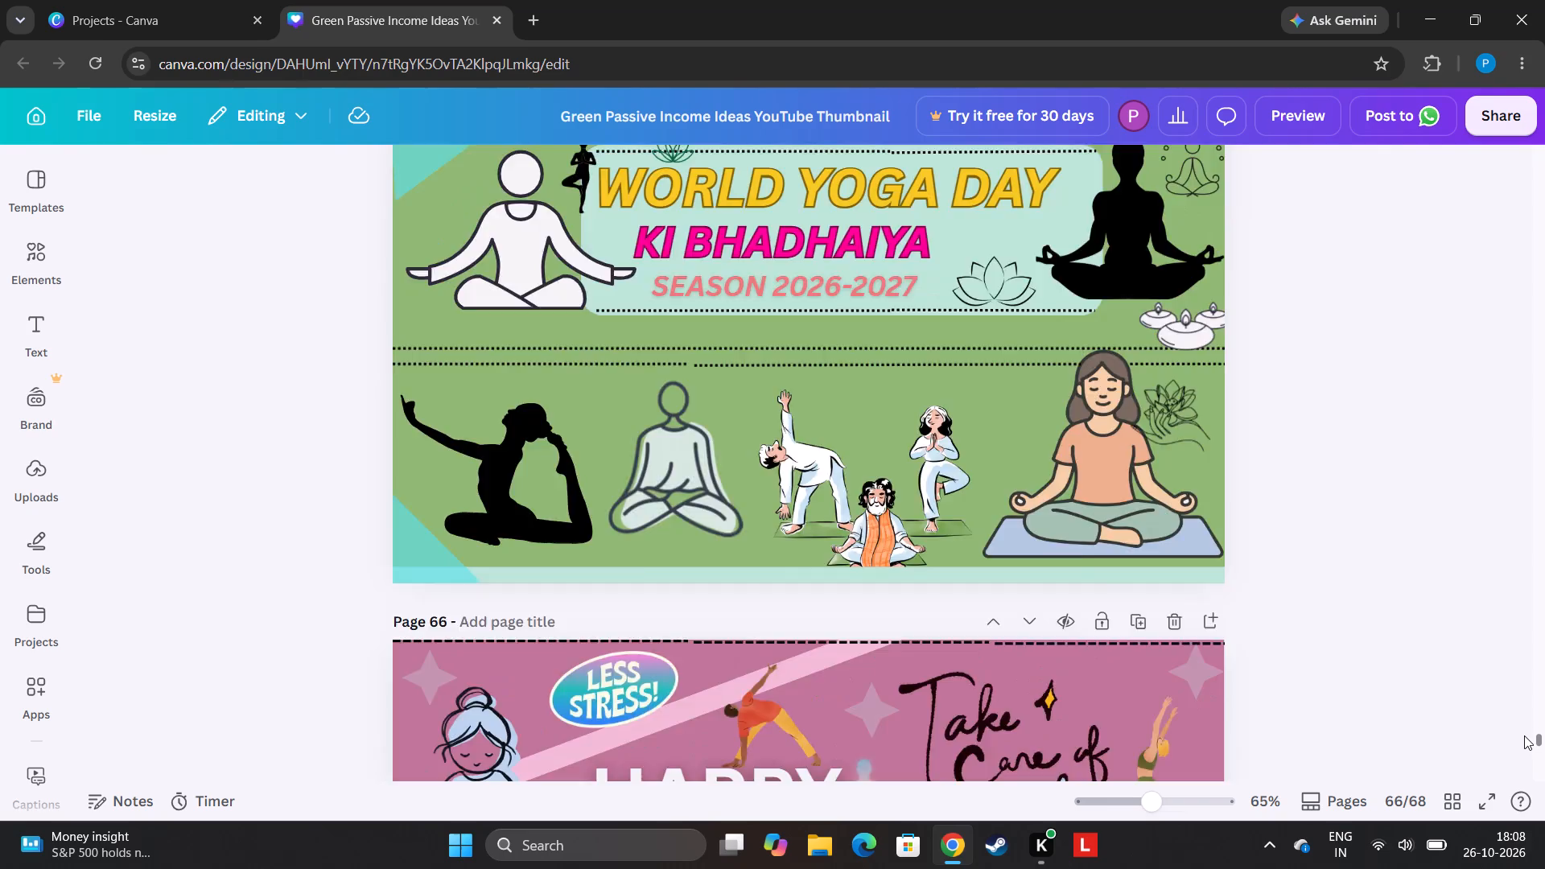
left_click_drag(1524, 735, 1510, 725)
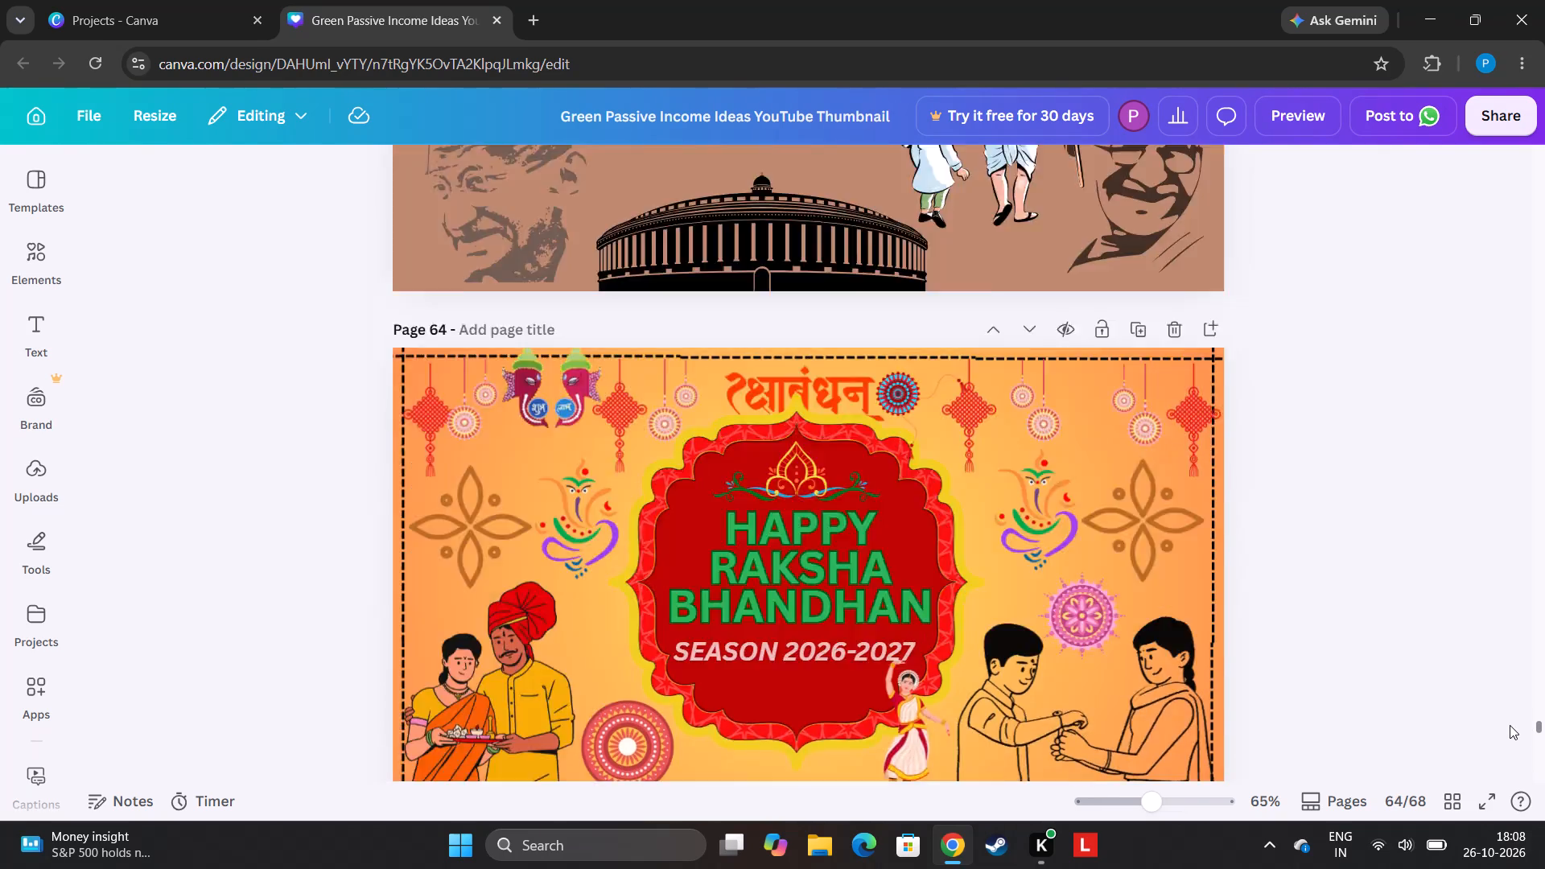
left_click_drag(1510, 725, 1510, 730)
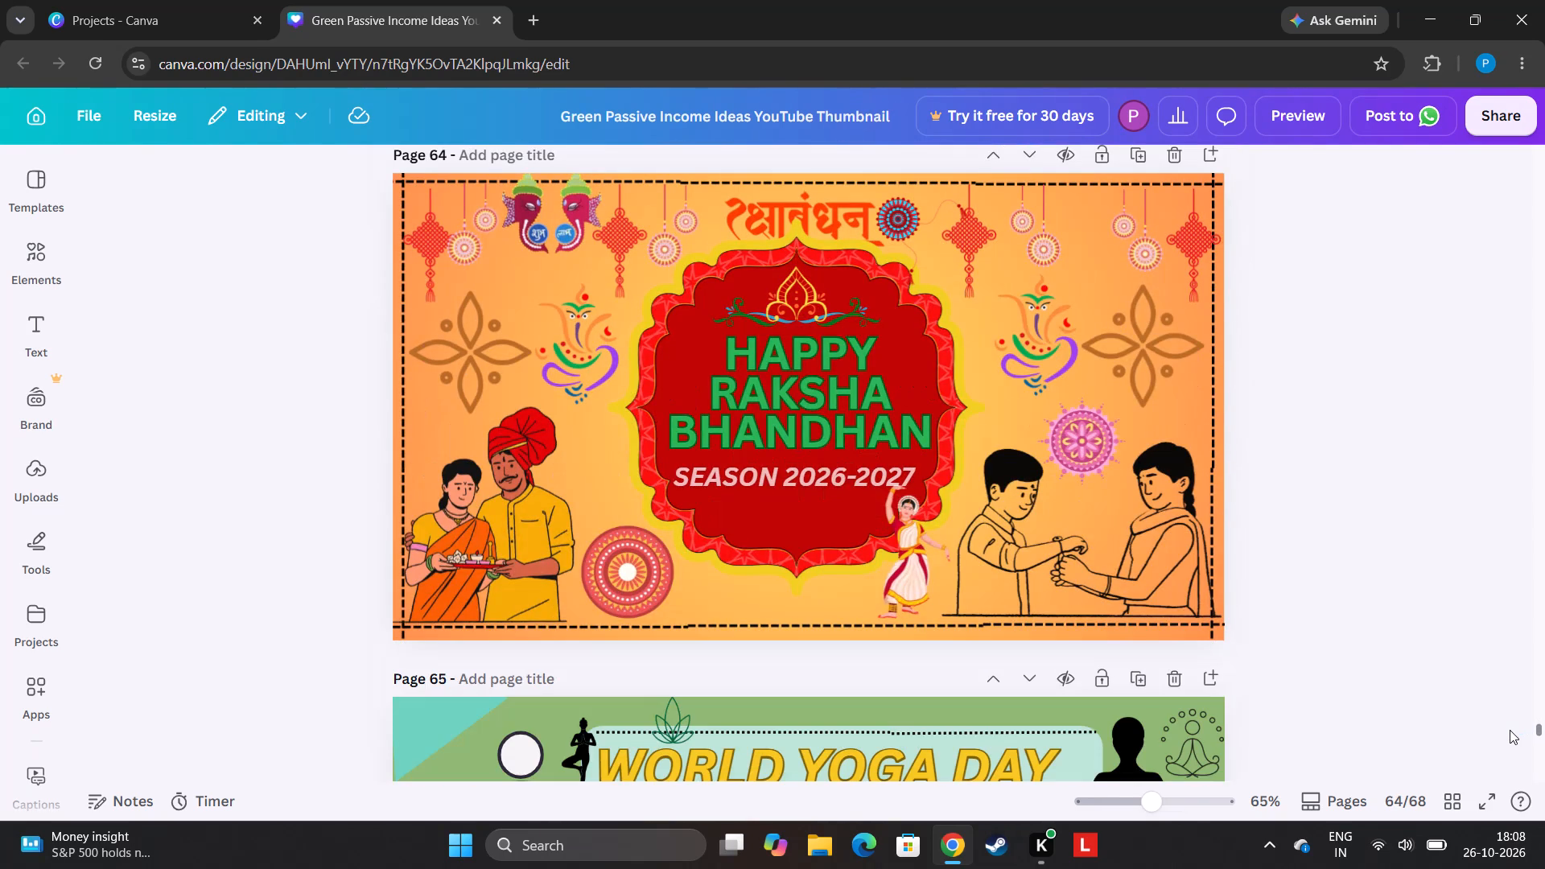
left_click_drag(1510, 730, 1505, 727)
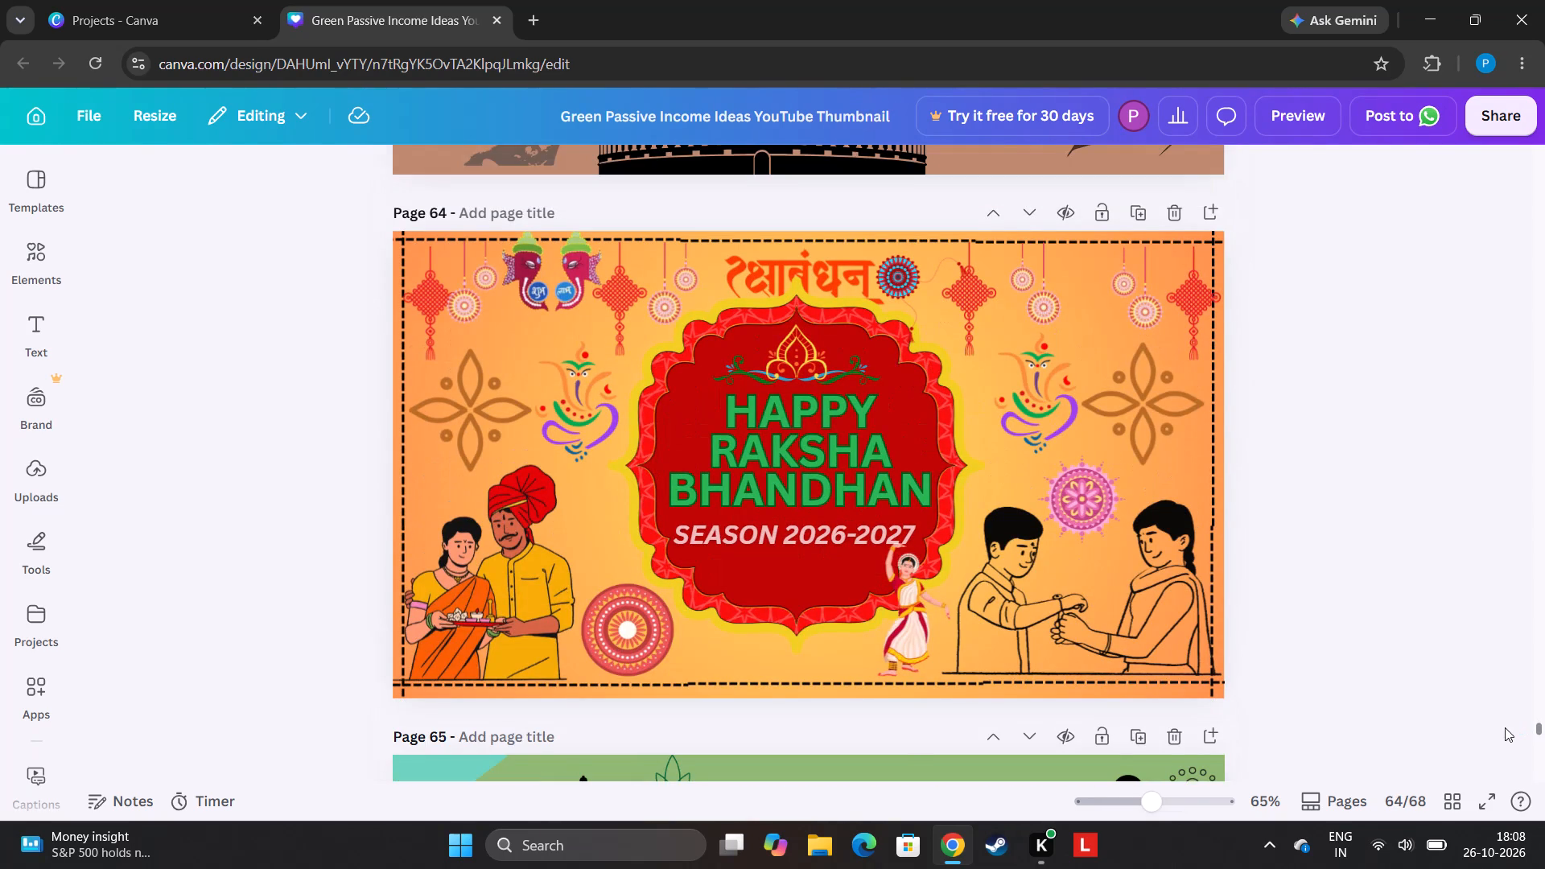
left_click_drag(1505, 727, 1502, 726)
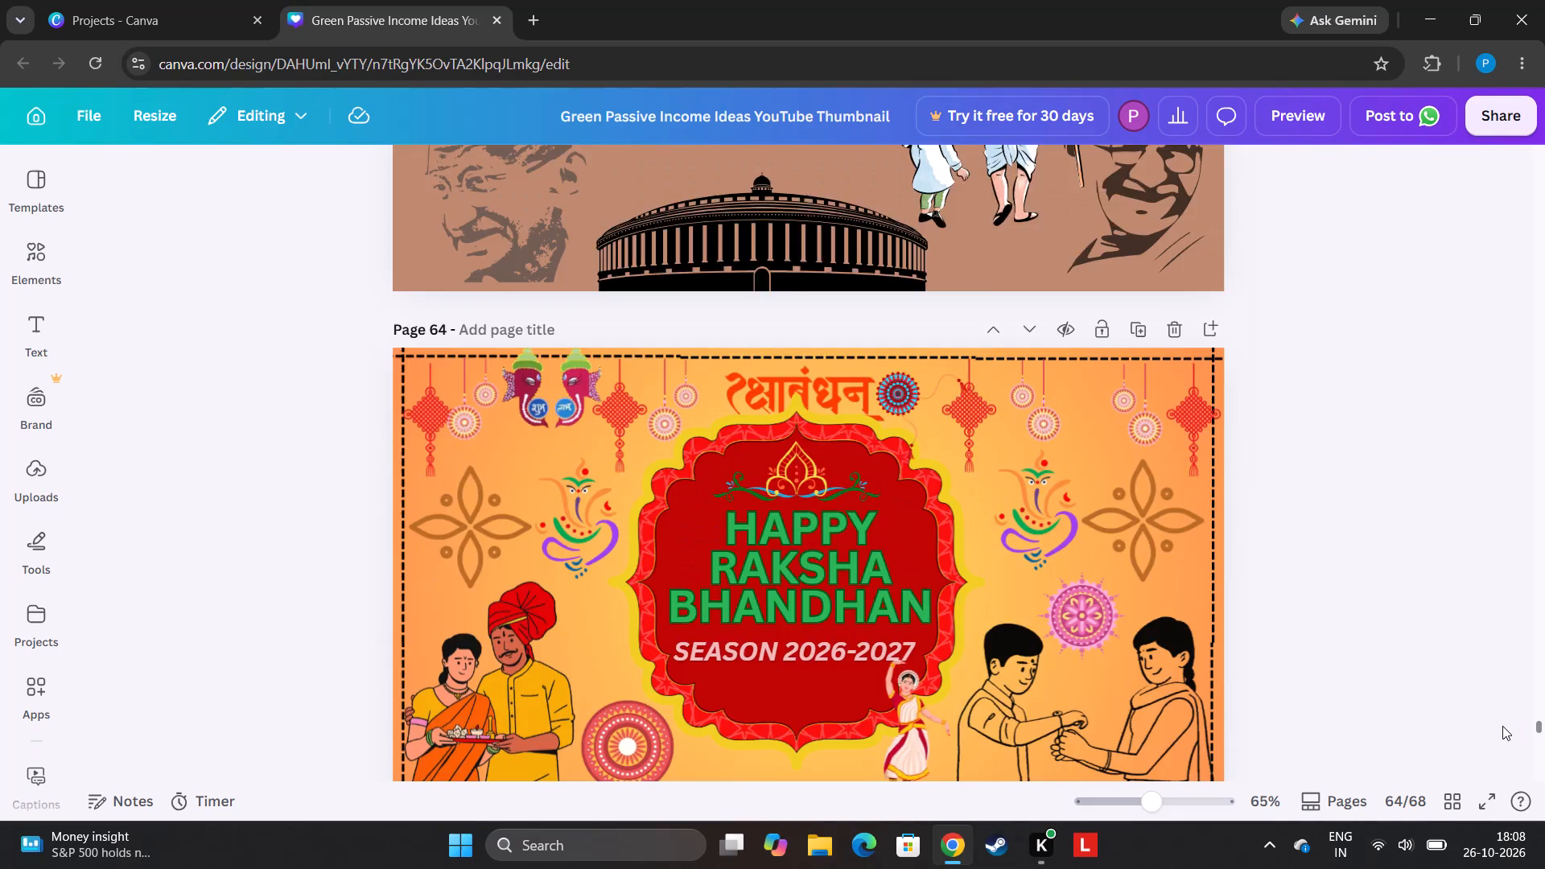
left_click_drag(1502, 726, 1477, 700)
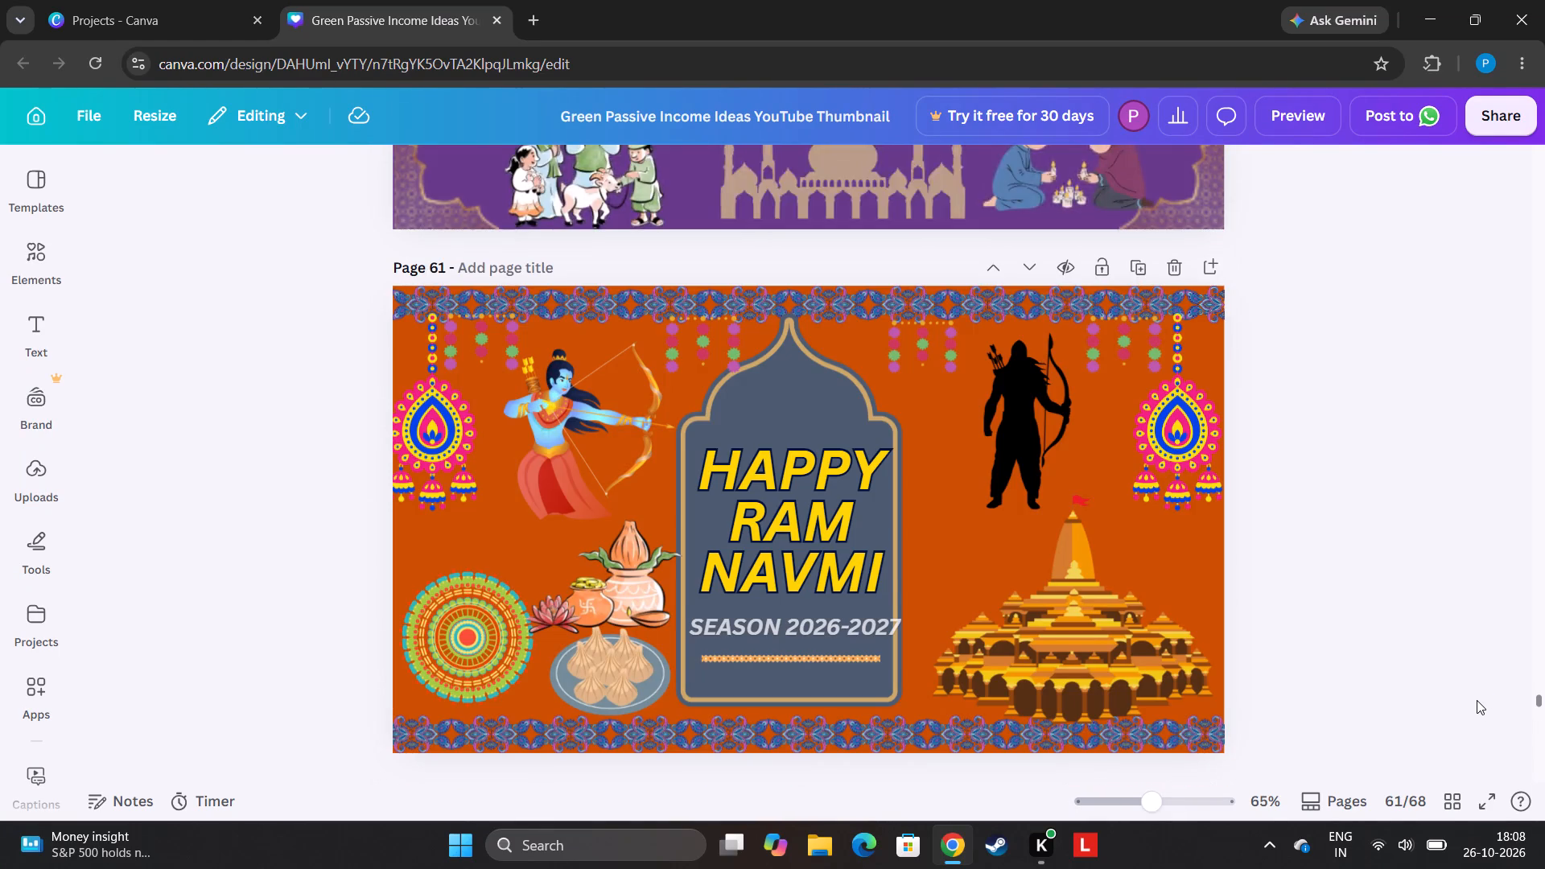
left_click_drag(1477, 700, 1470, 688)
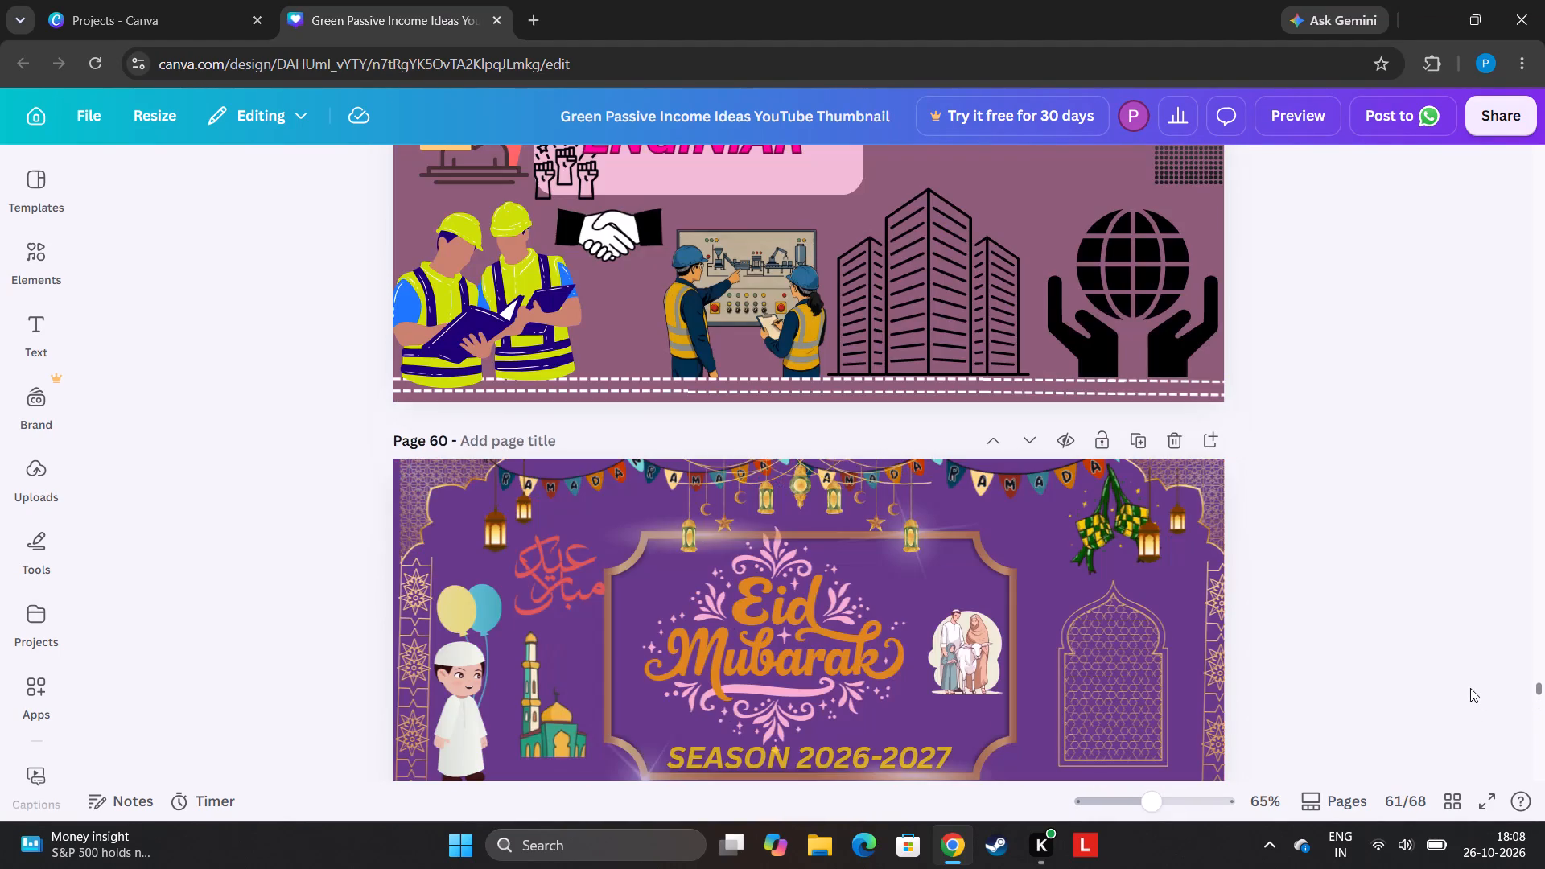
left_click_drag(1470, 688, 1470, 692)
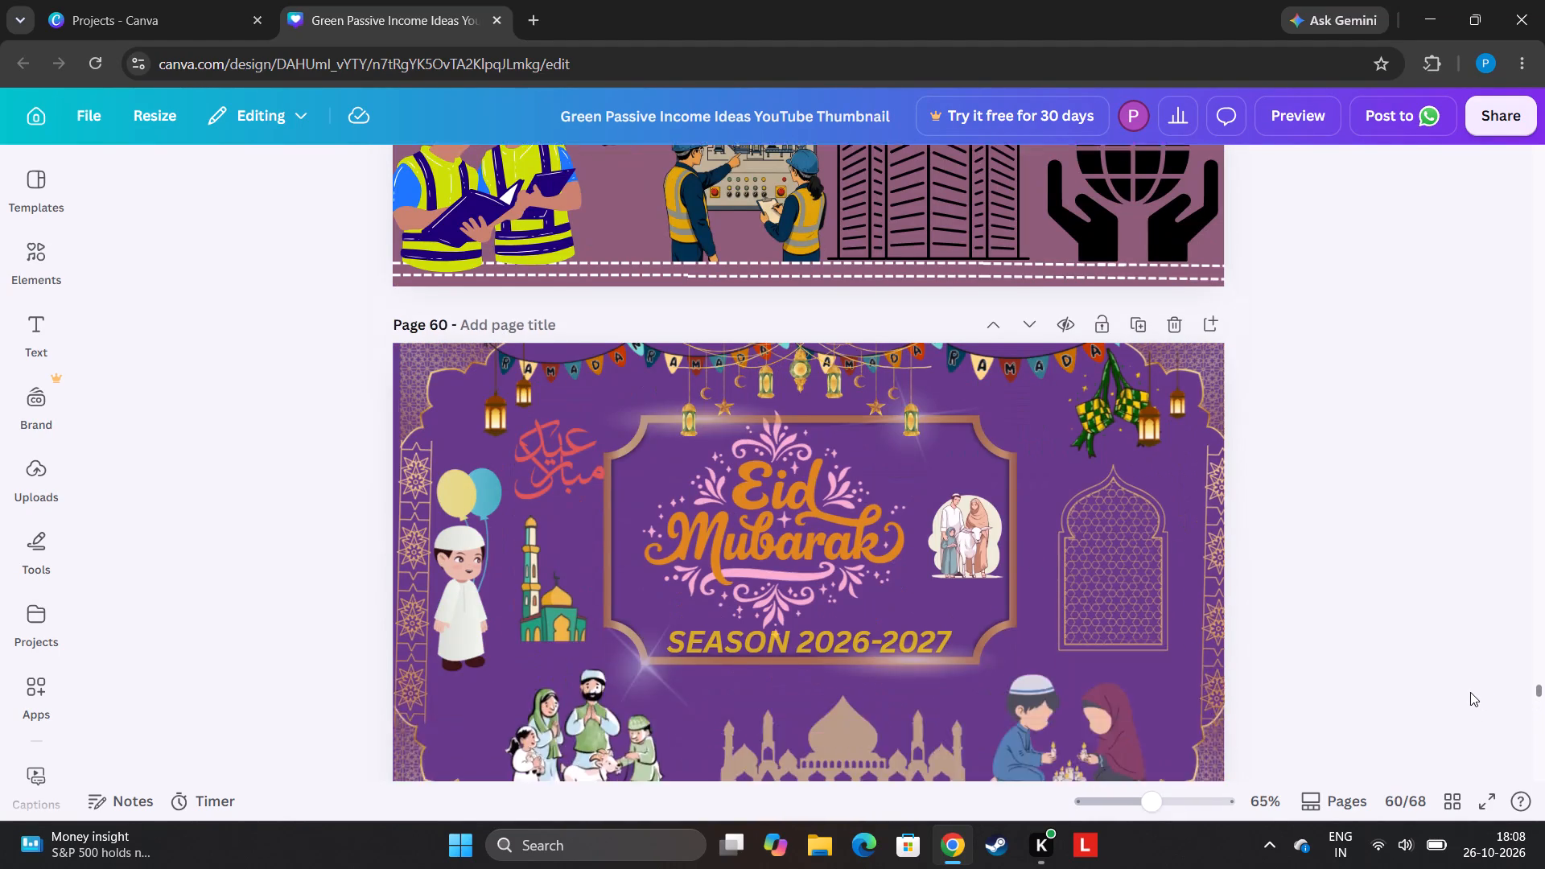
left_click_drag(1470, 692, 1460, 677)
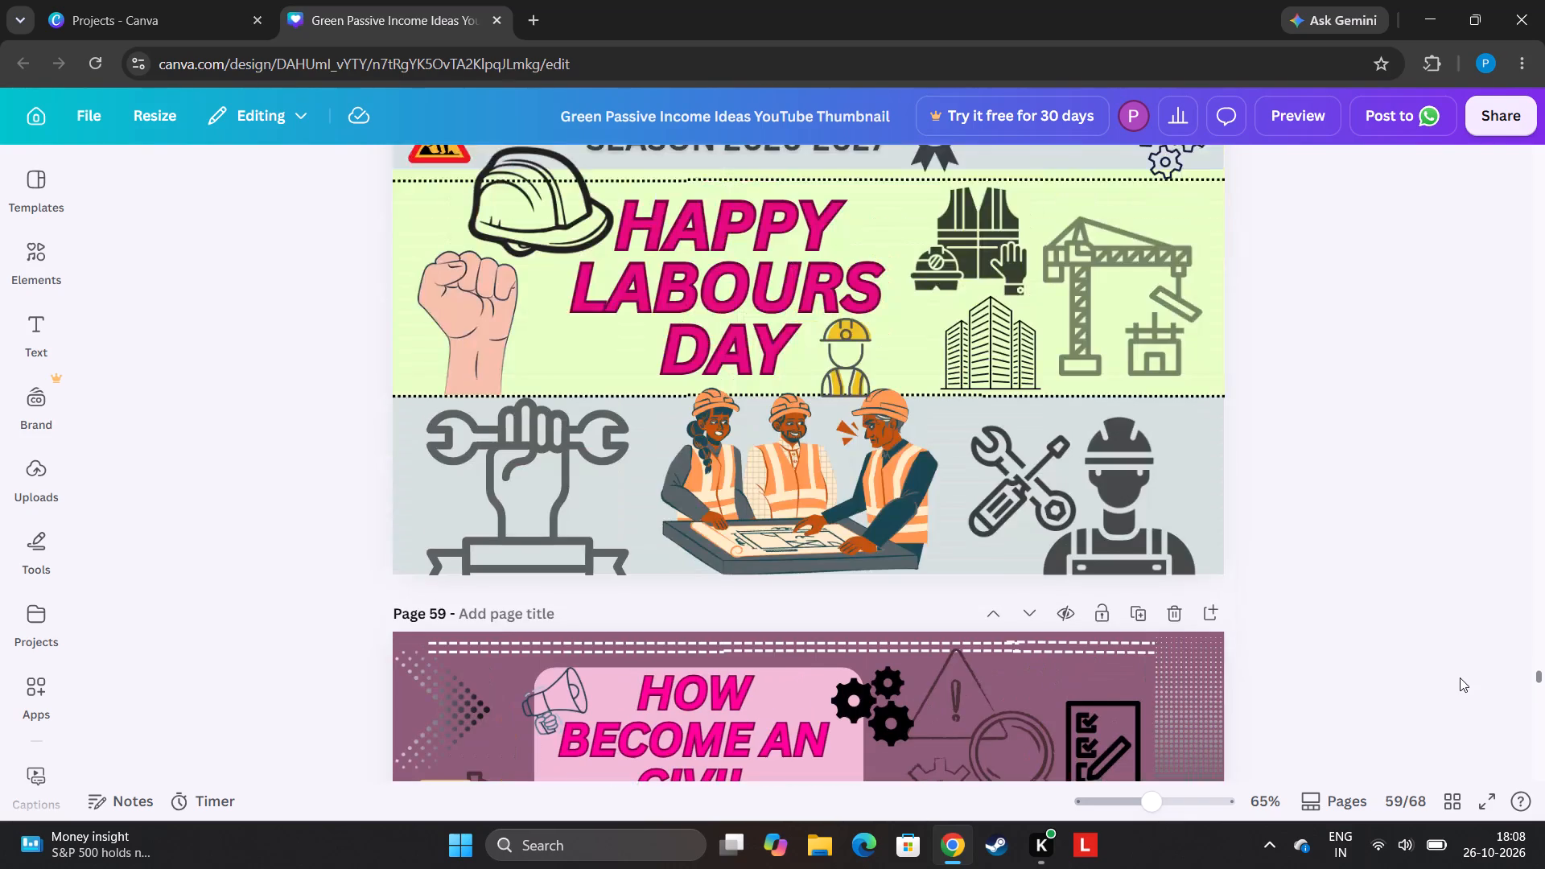
left_click_drag(1460, 677, 1441, 661)
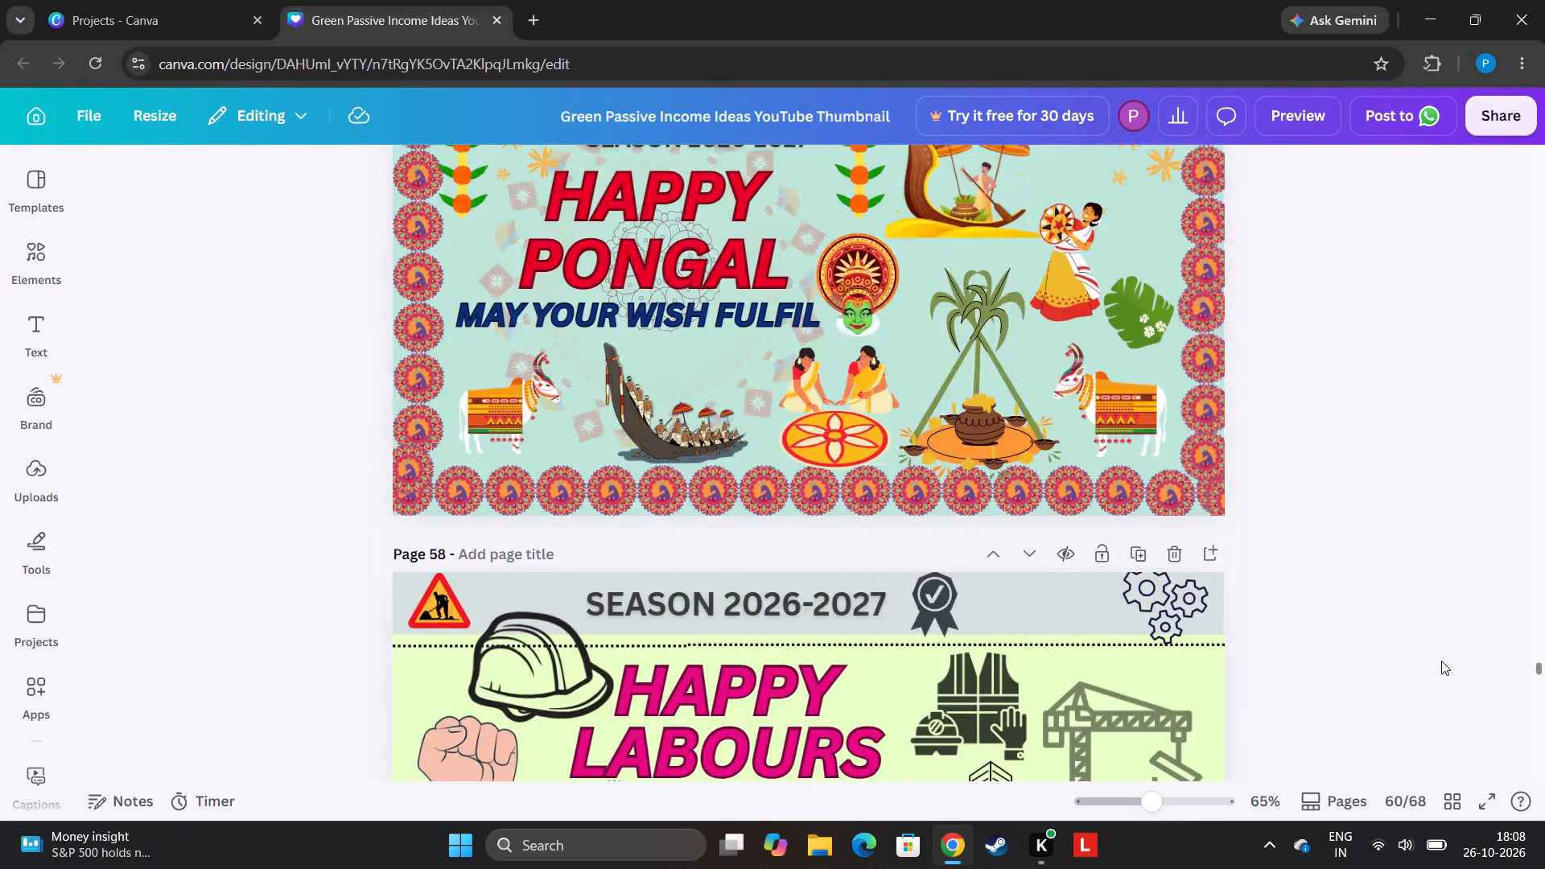
left_click_drag(1441, 661, 1520, 868)
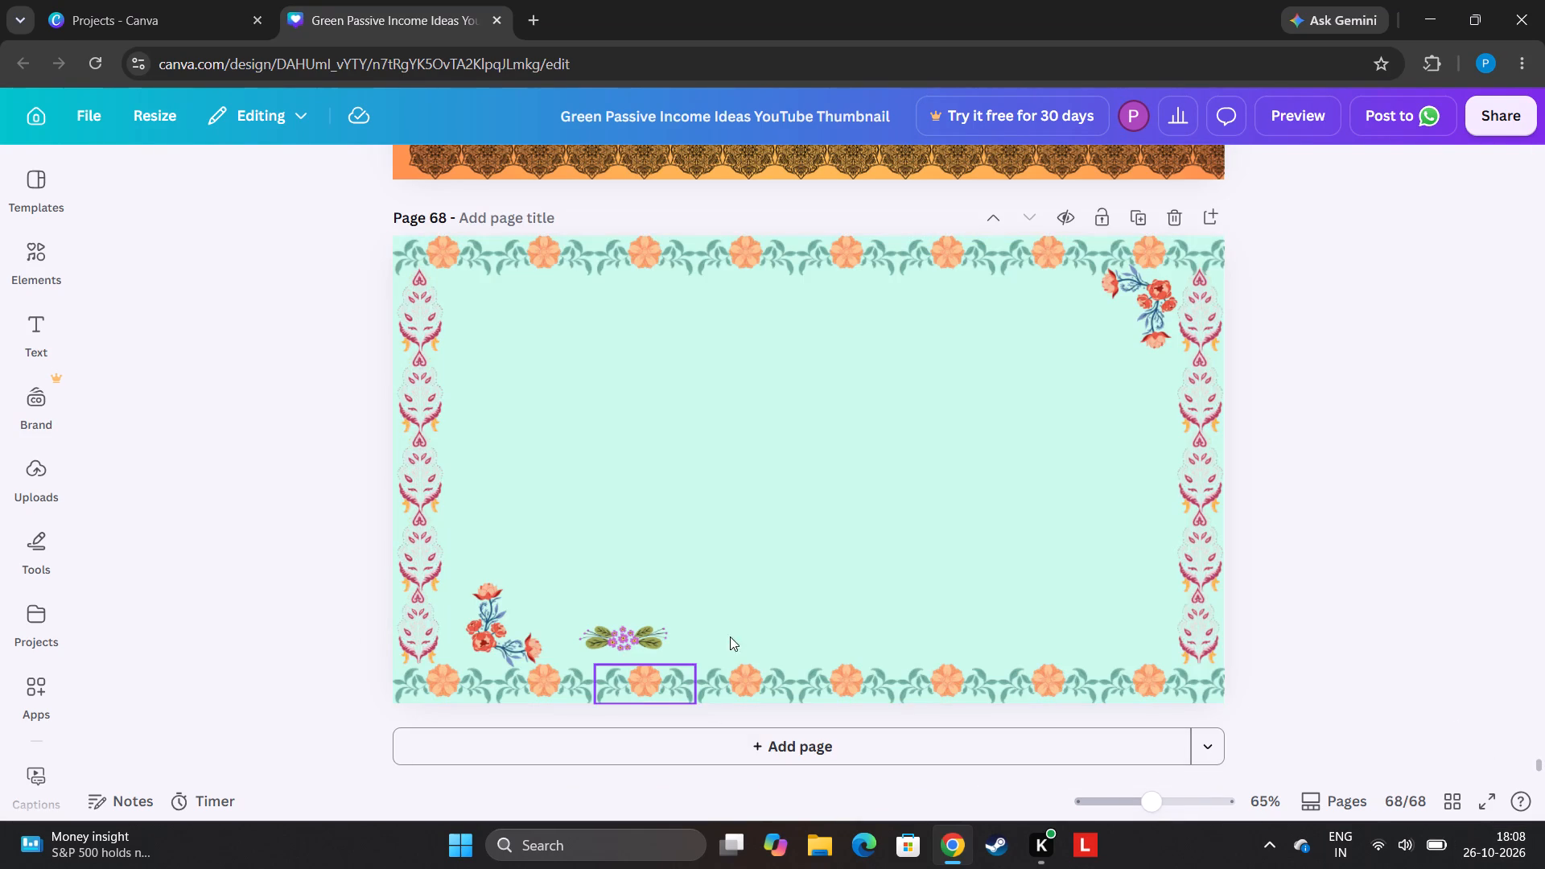
Move the small purple flower ornament inside the border's upper-left corner on page 68 and shrink it to fit under the top border.
left_click_drag(635, 647, 538, 353)
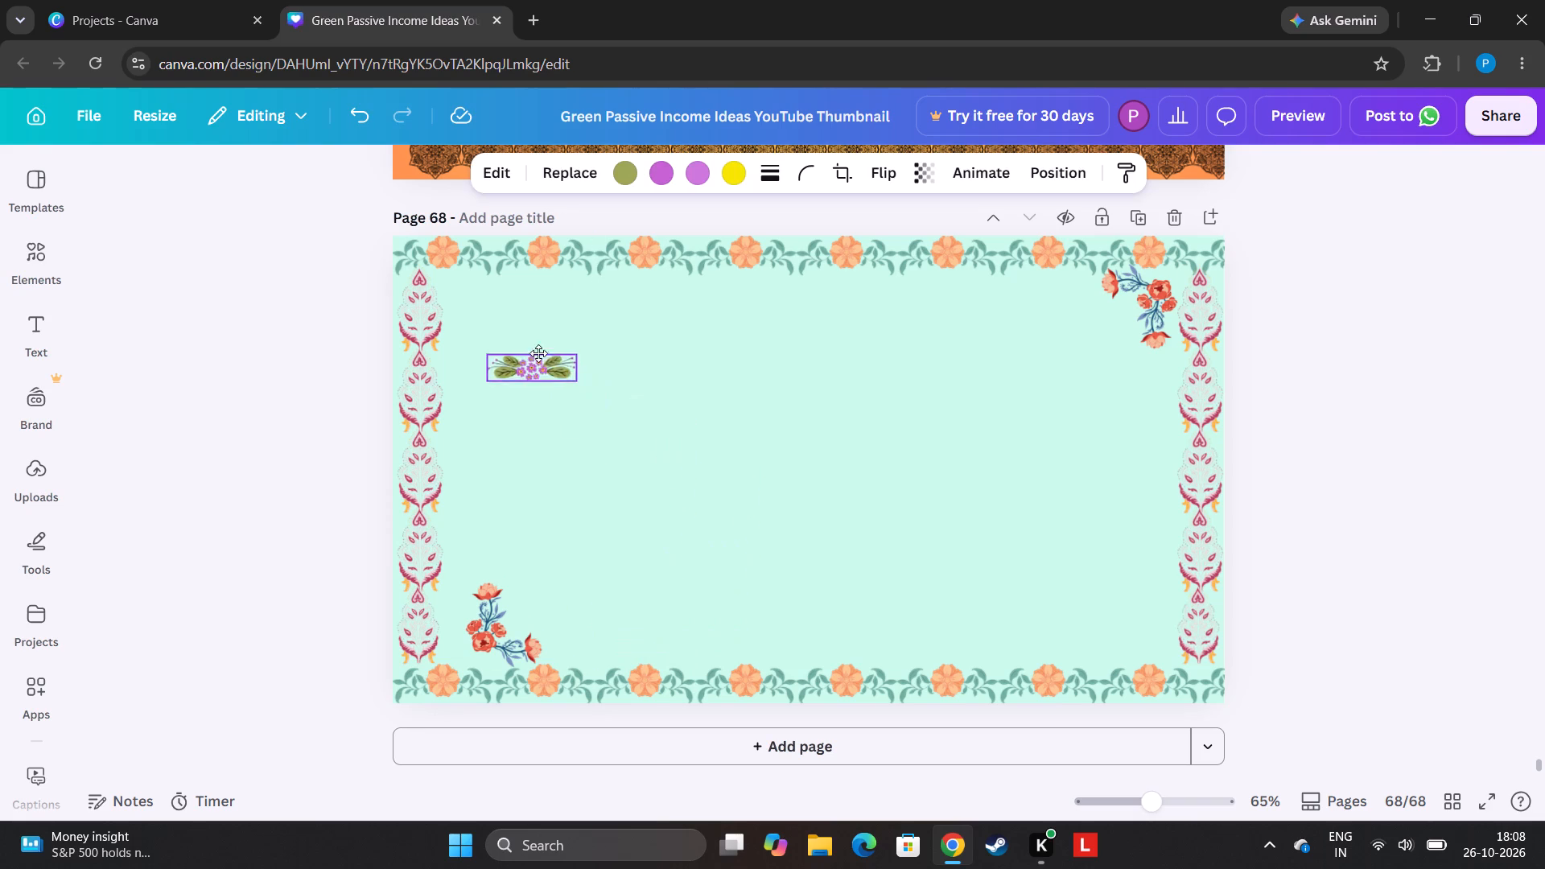
left_click_drag(538, 353, 493, 293)
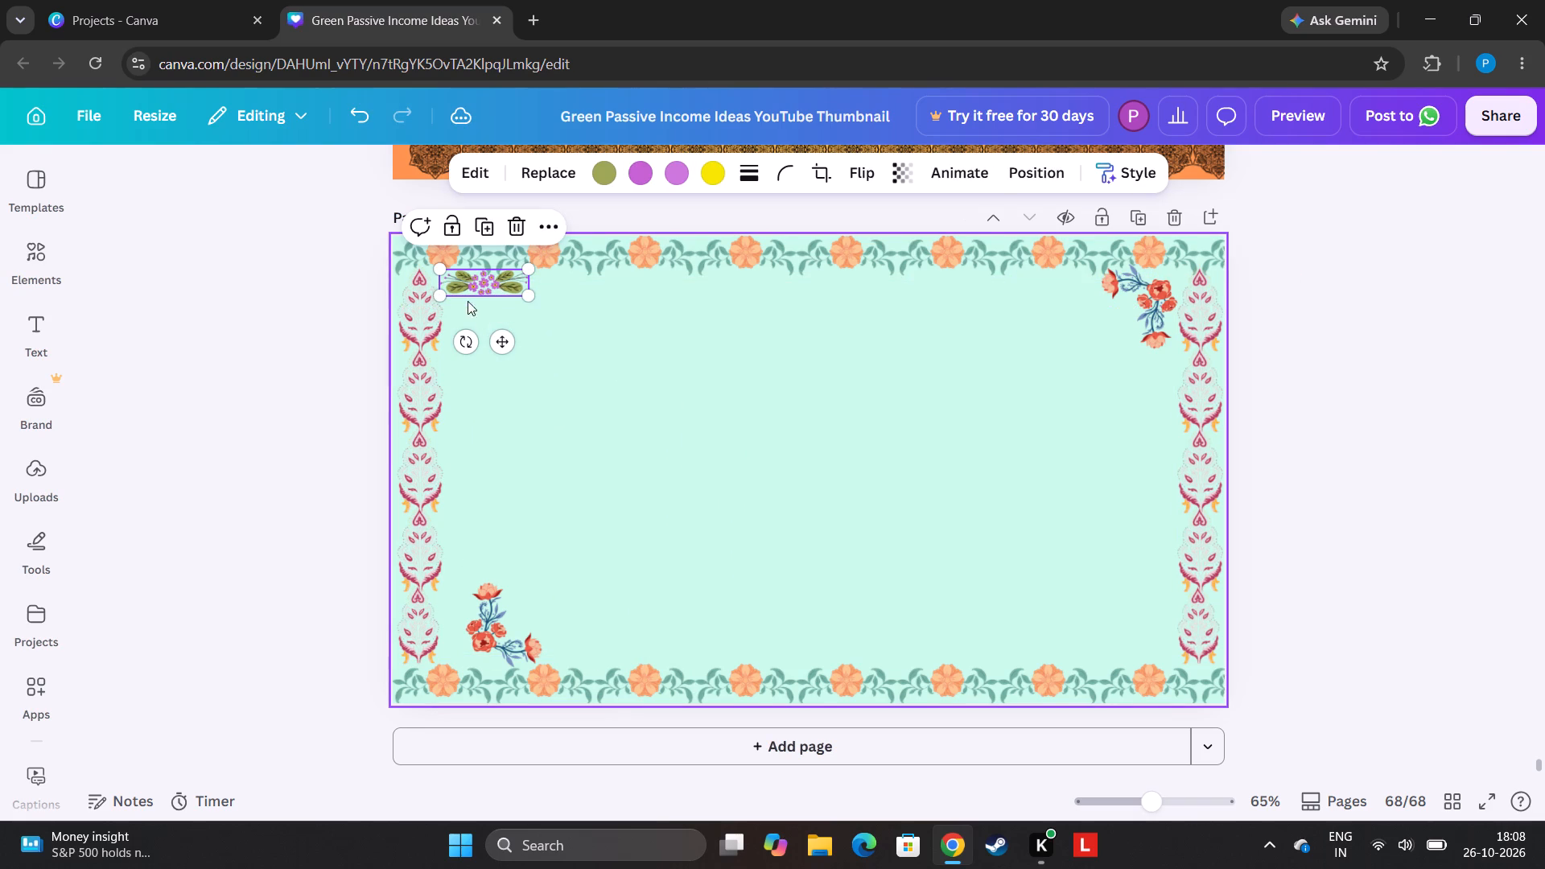
left_click_drag(527, 270, 497, 278)
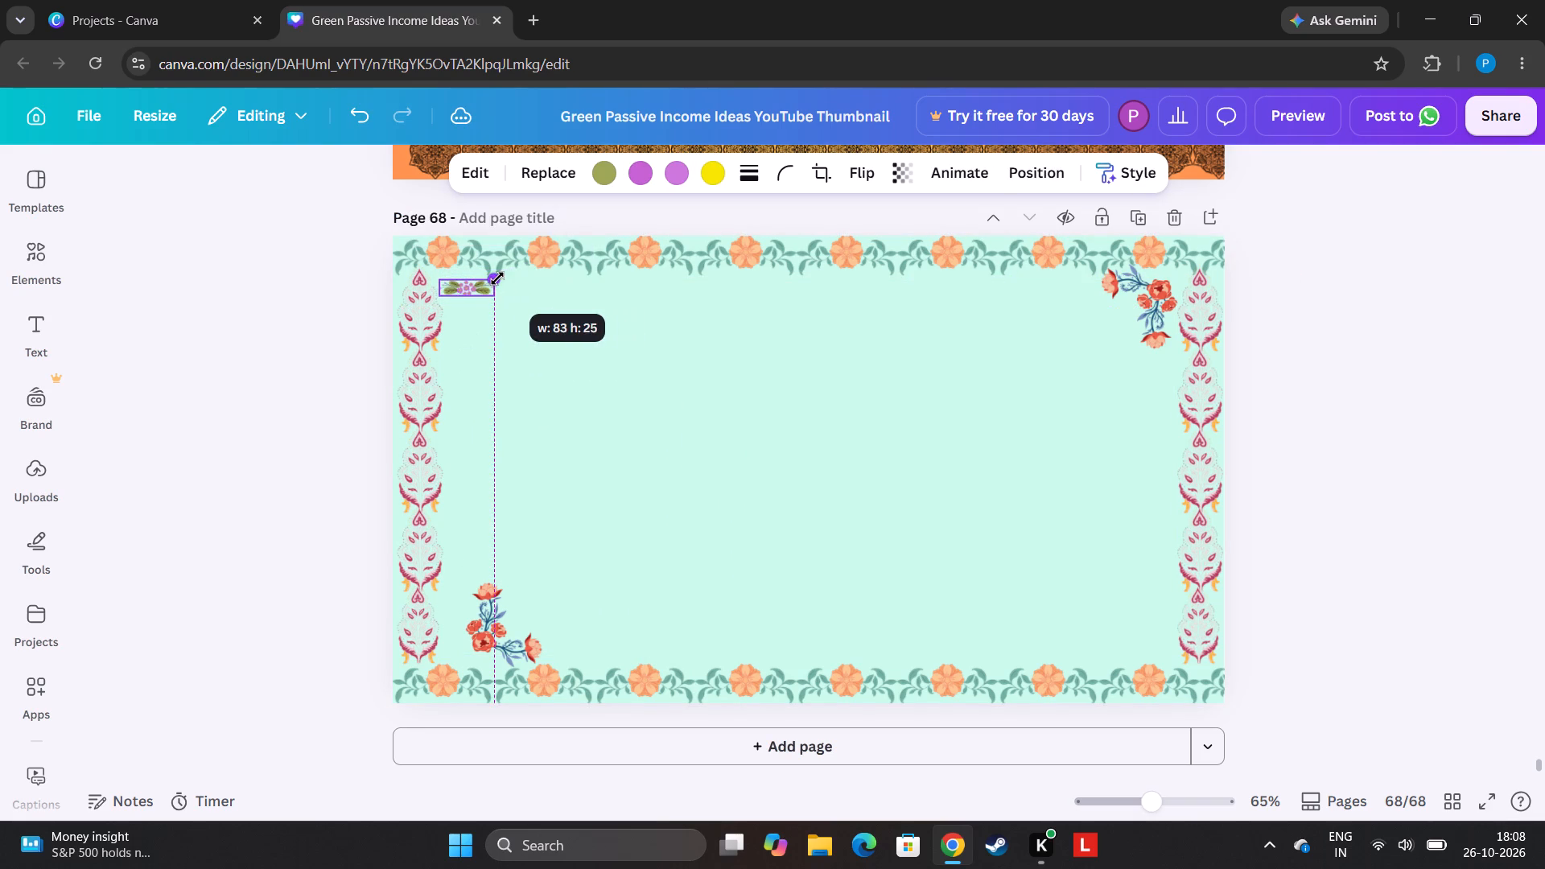
left_click_drag(497, 278, 503, 273)
left_click_drag(480, 286, 466, 291)
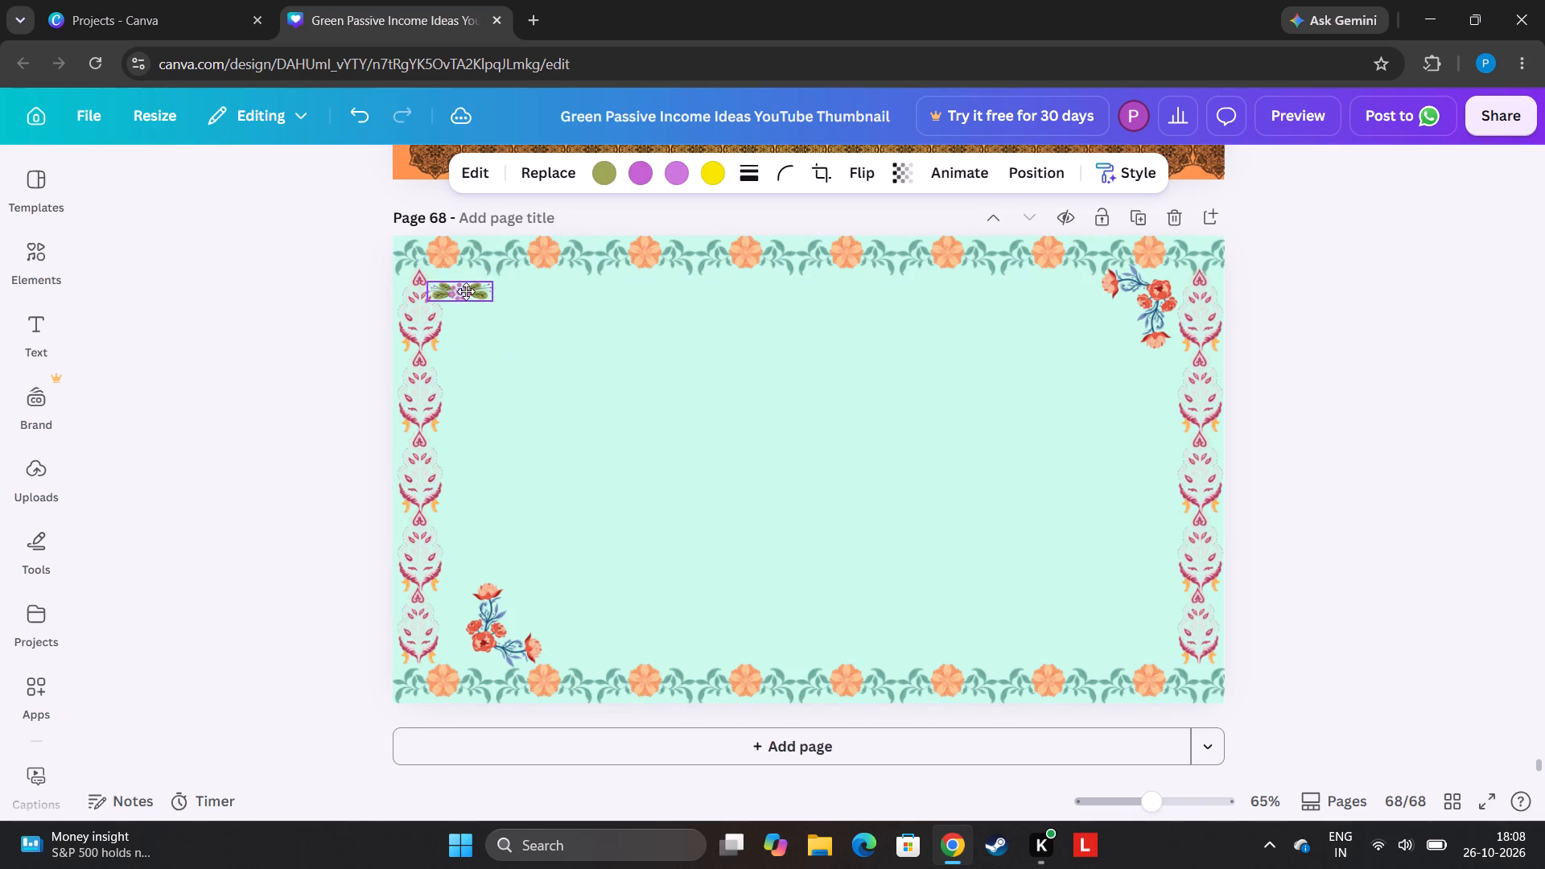
left_click_drag(466, 291, 466, 280)
Duplicate the purple flower ornament end to end along the top border, making a row of eleven that reaches the upper-right bouquet.
left_click(463, 233)
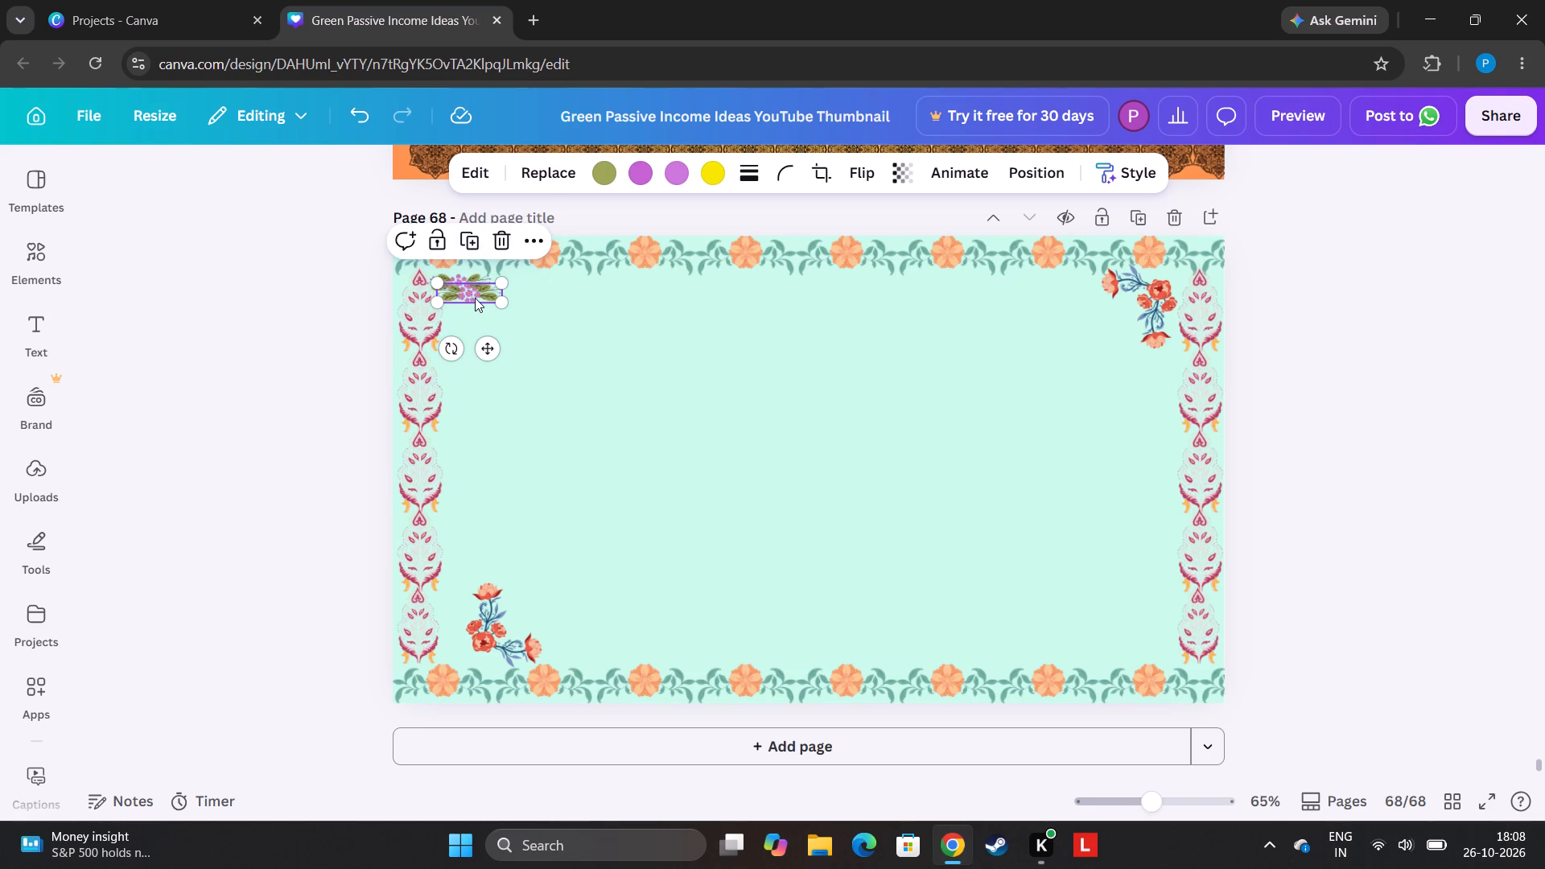
left_click_drag(474, 298, 525, 284)
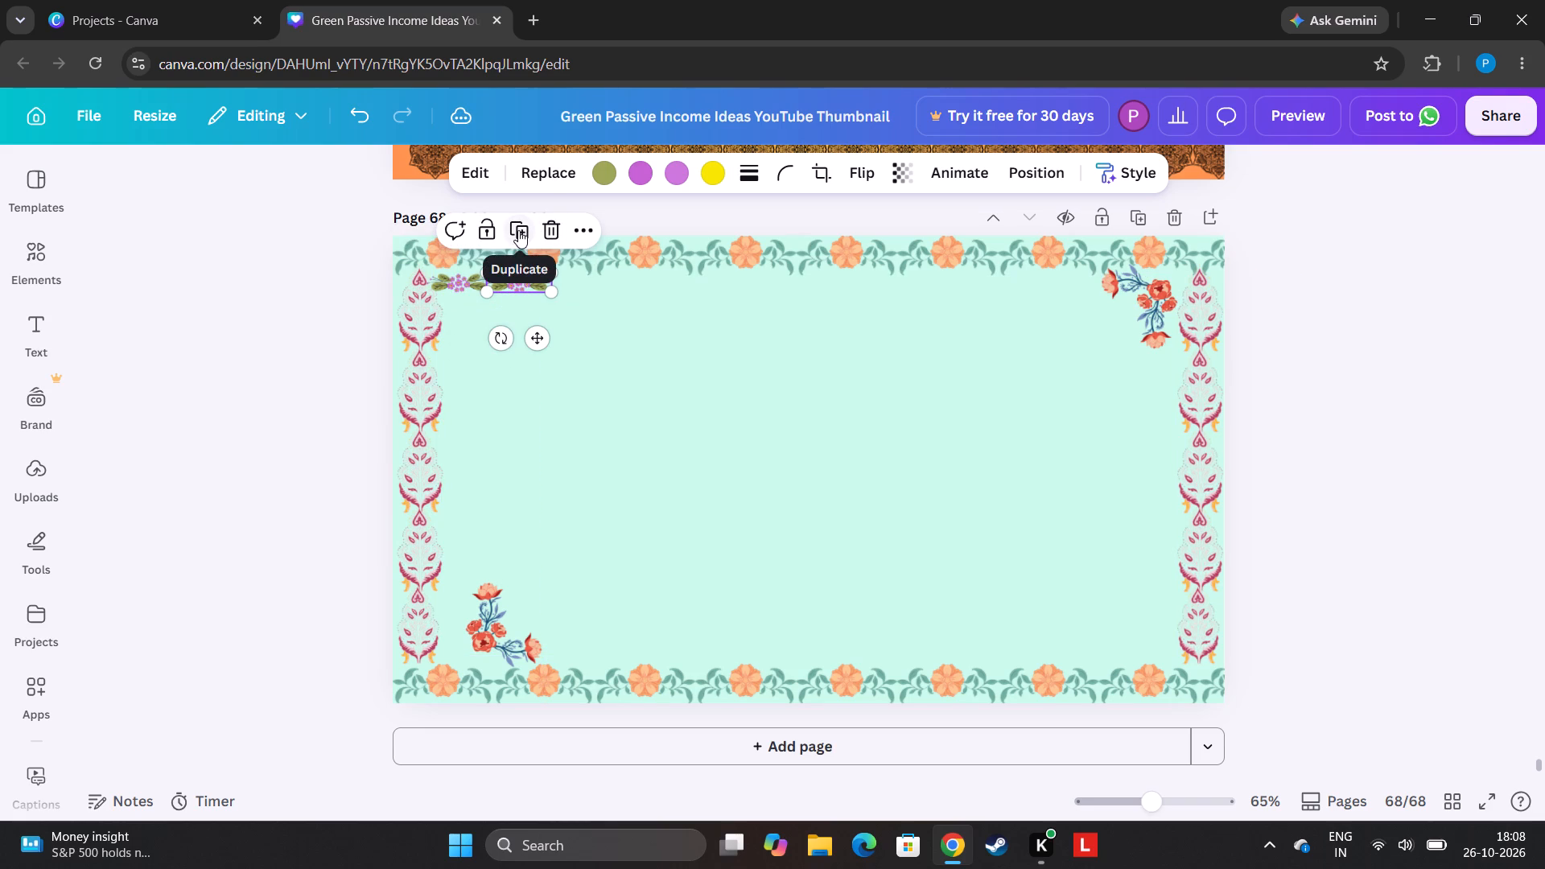
left_click(518, 230)
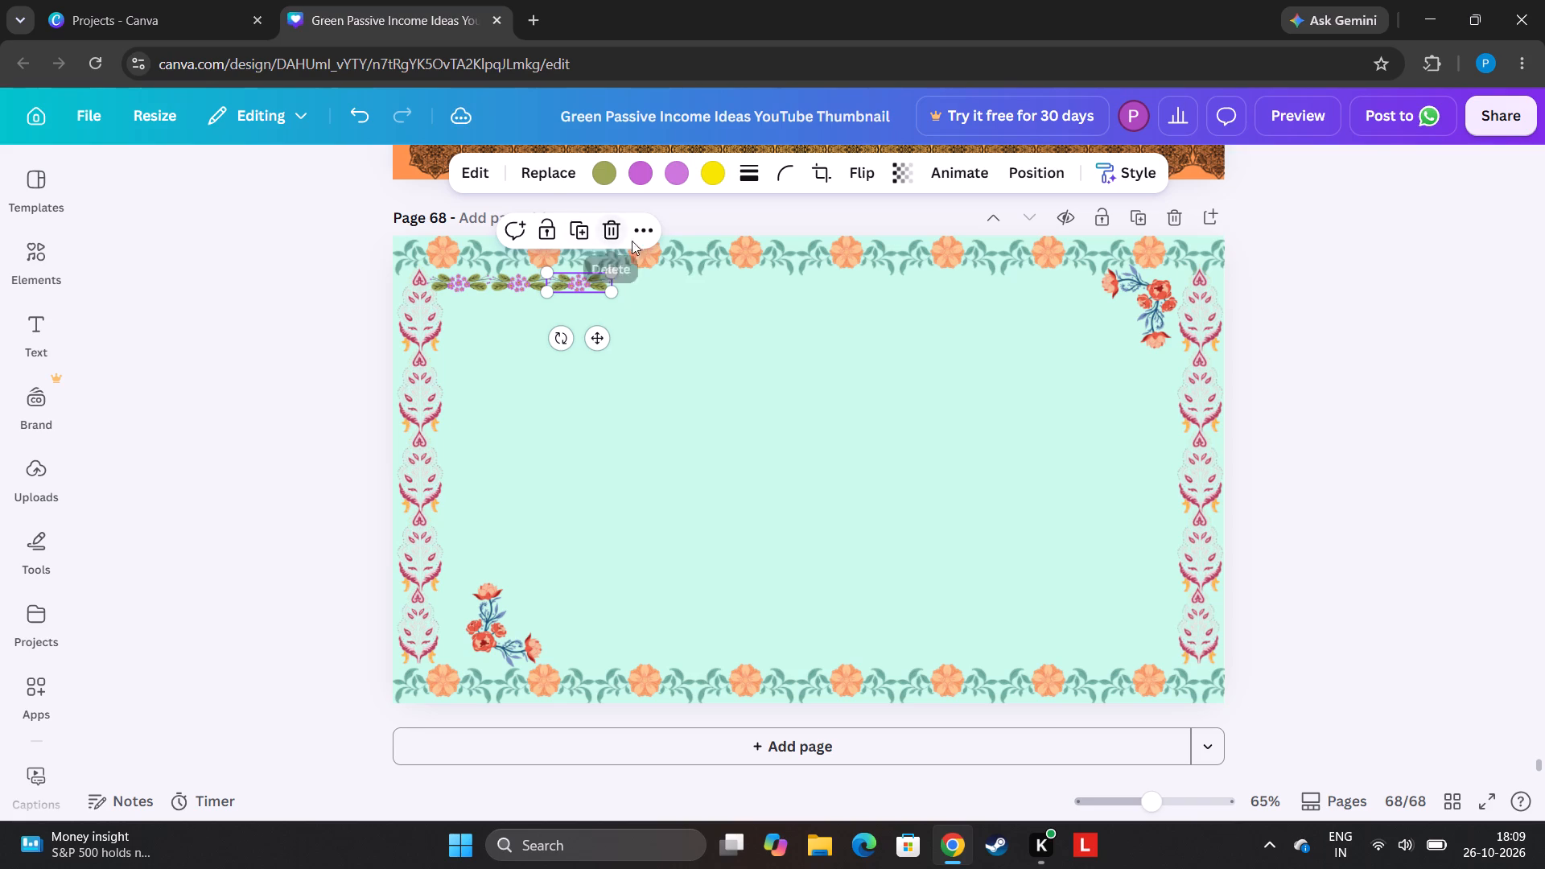
left_click(585, 231)
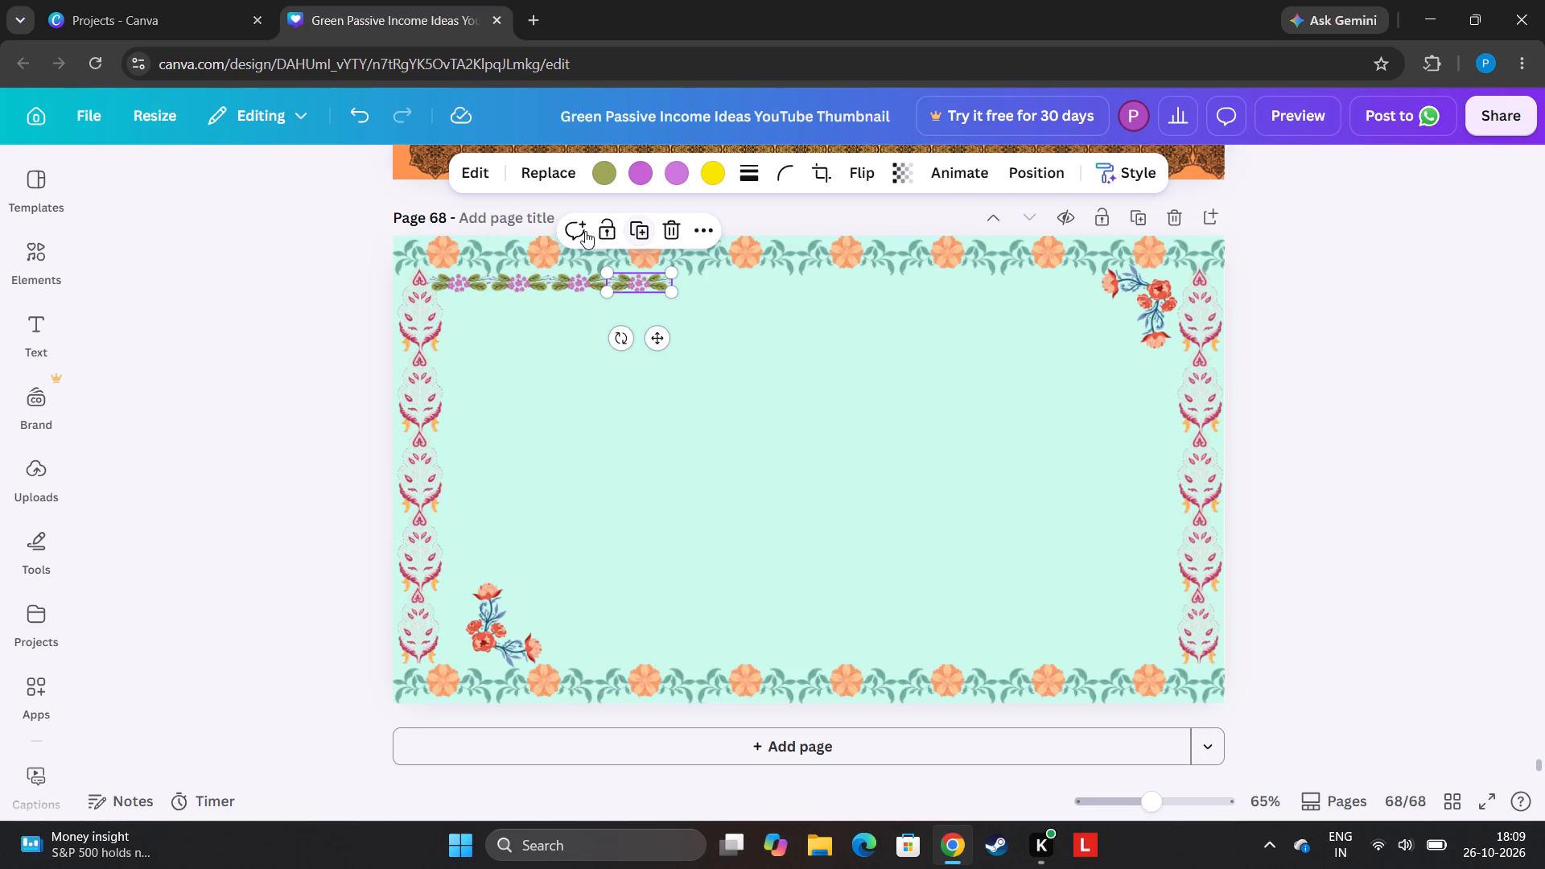
left_click(637, 234)
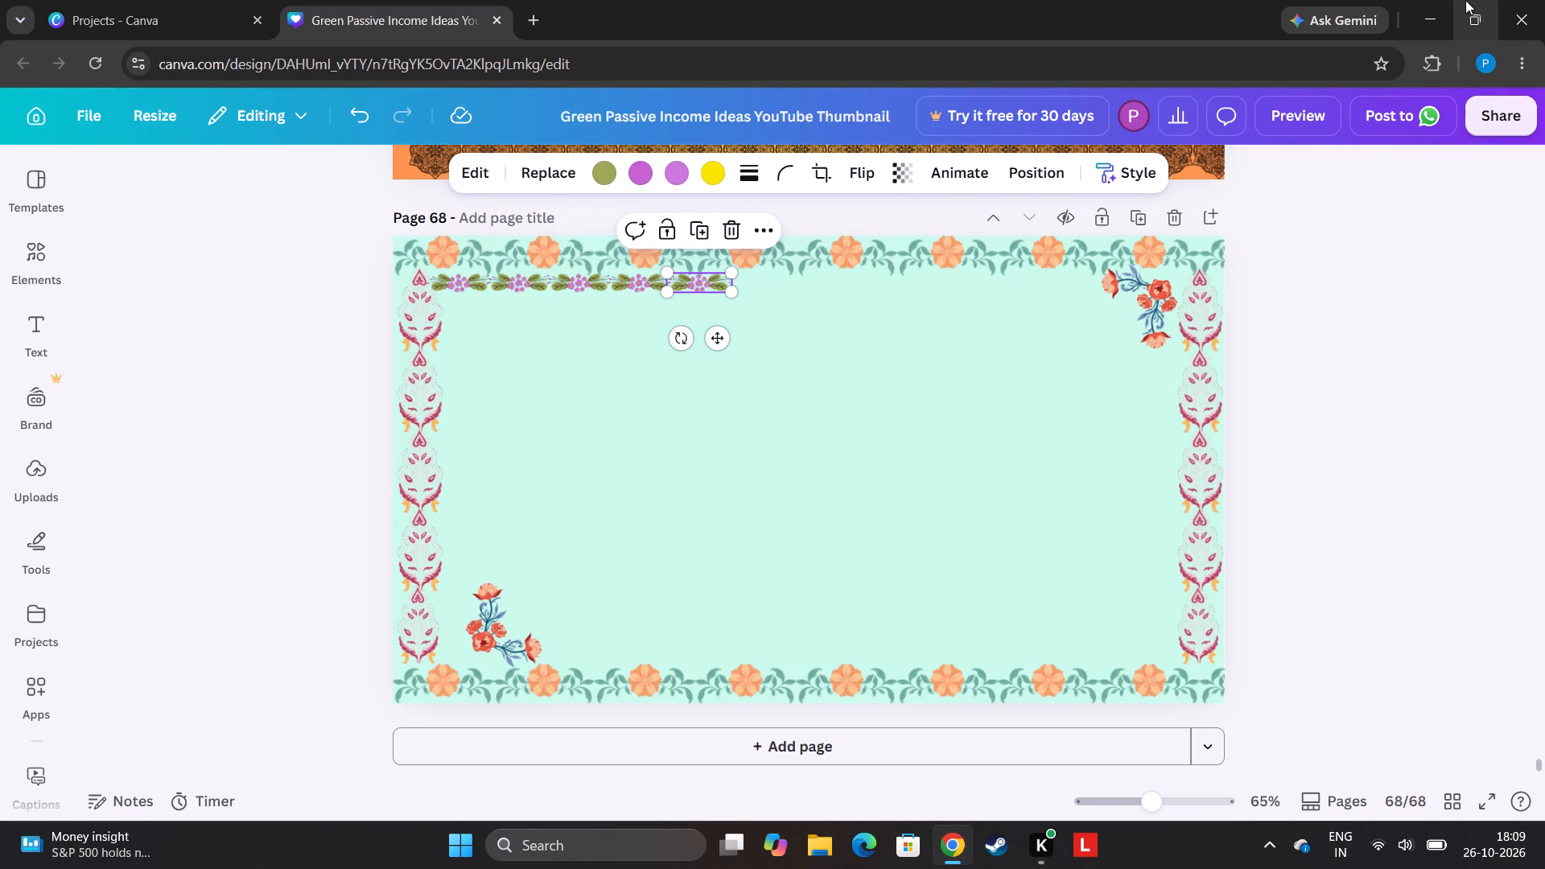
left_click(696, 228)
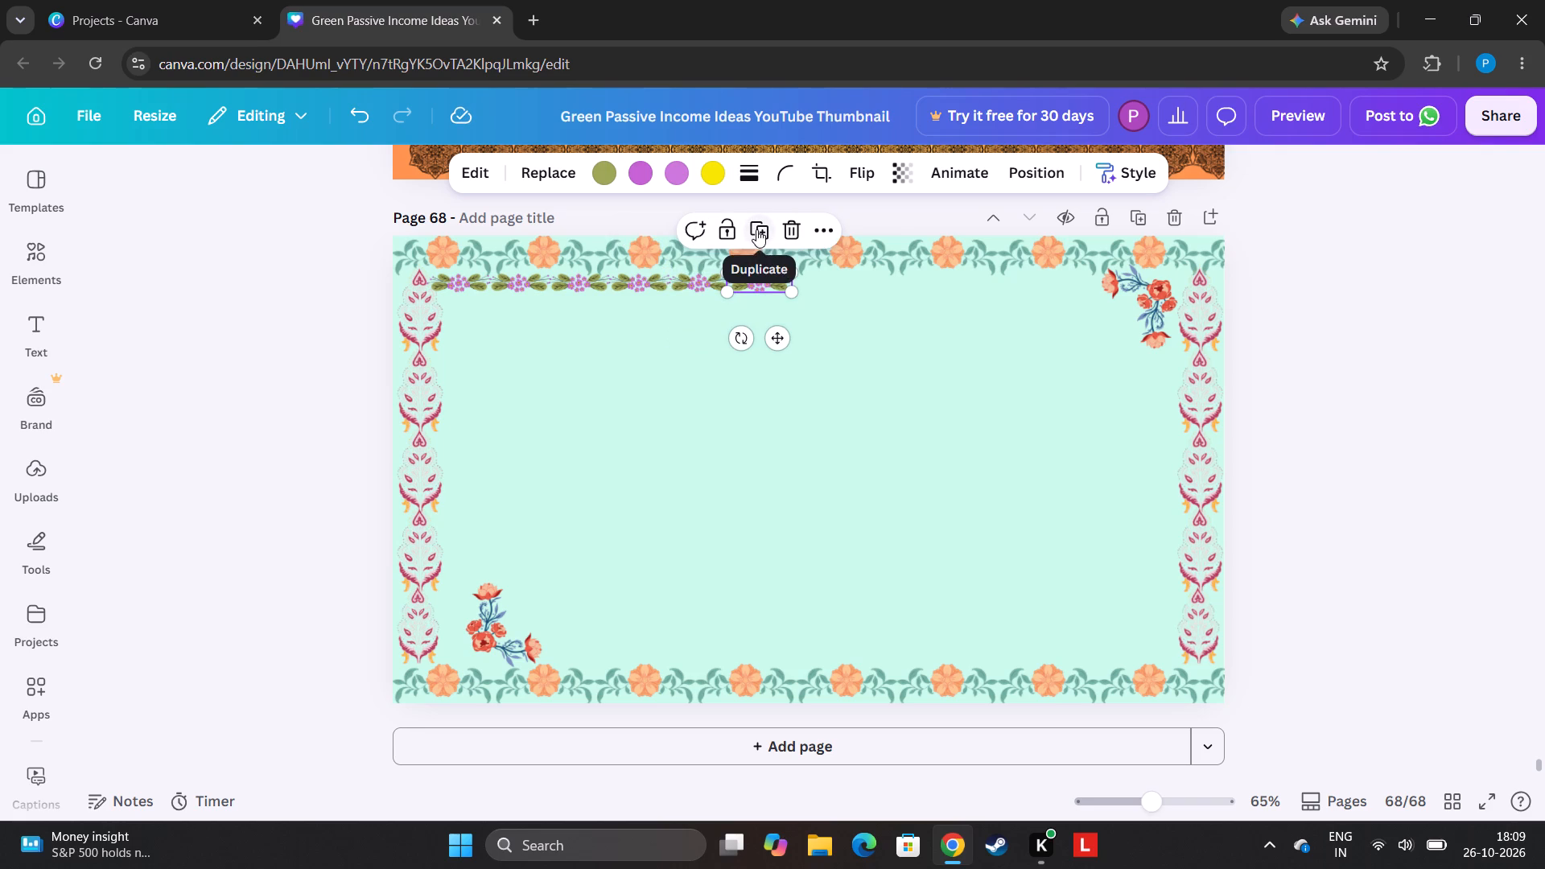
left_click(756, 229)
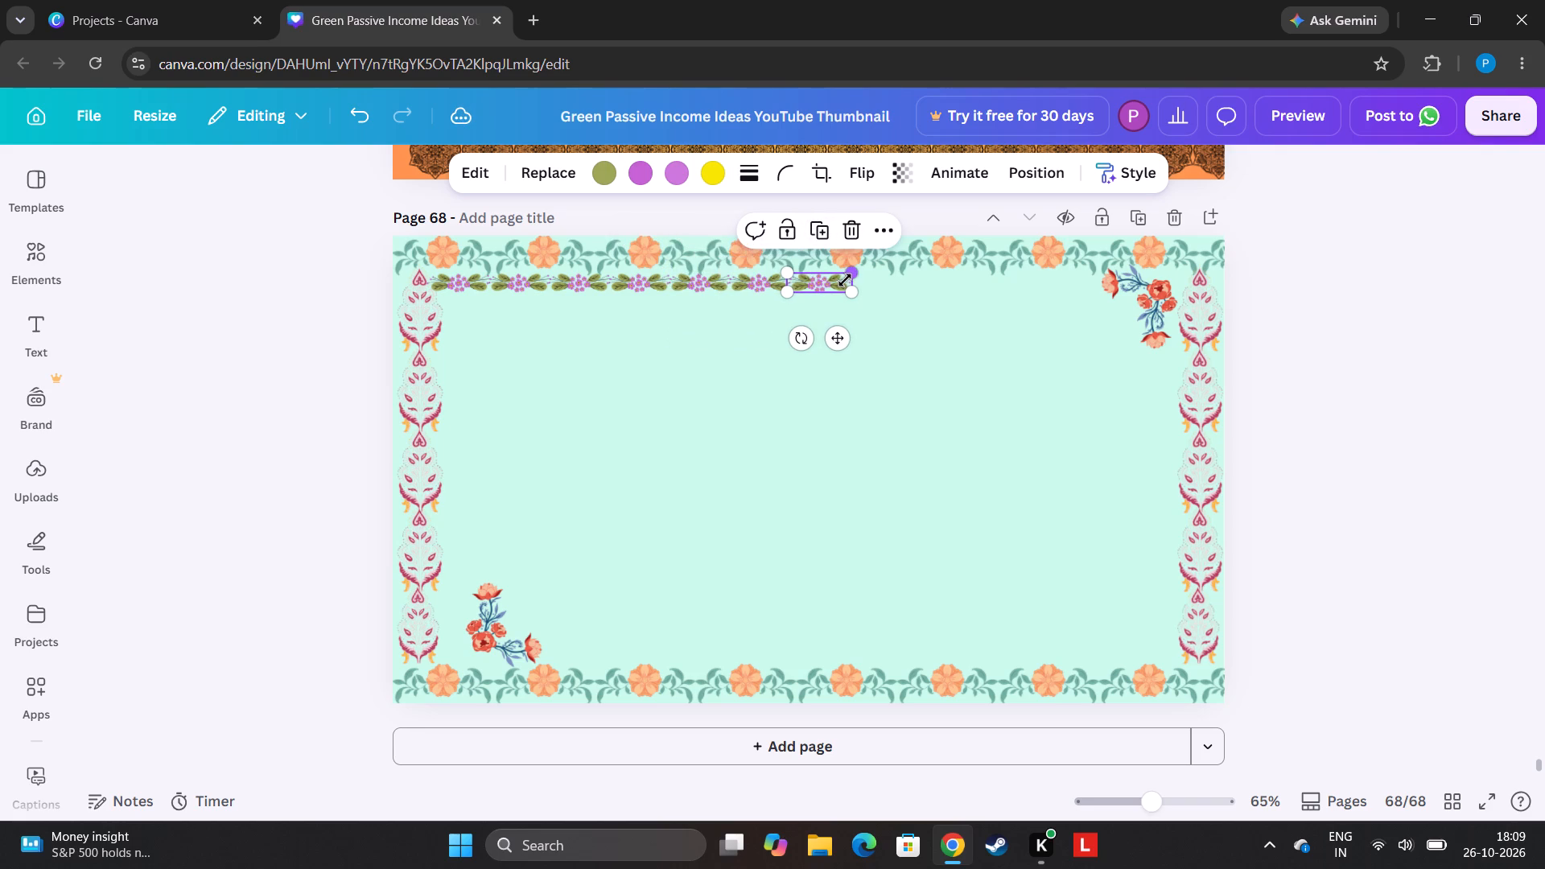
left_click(807, 241)
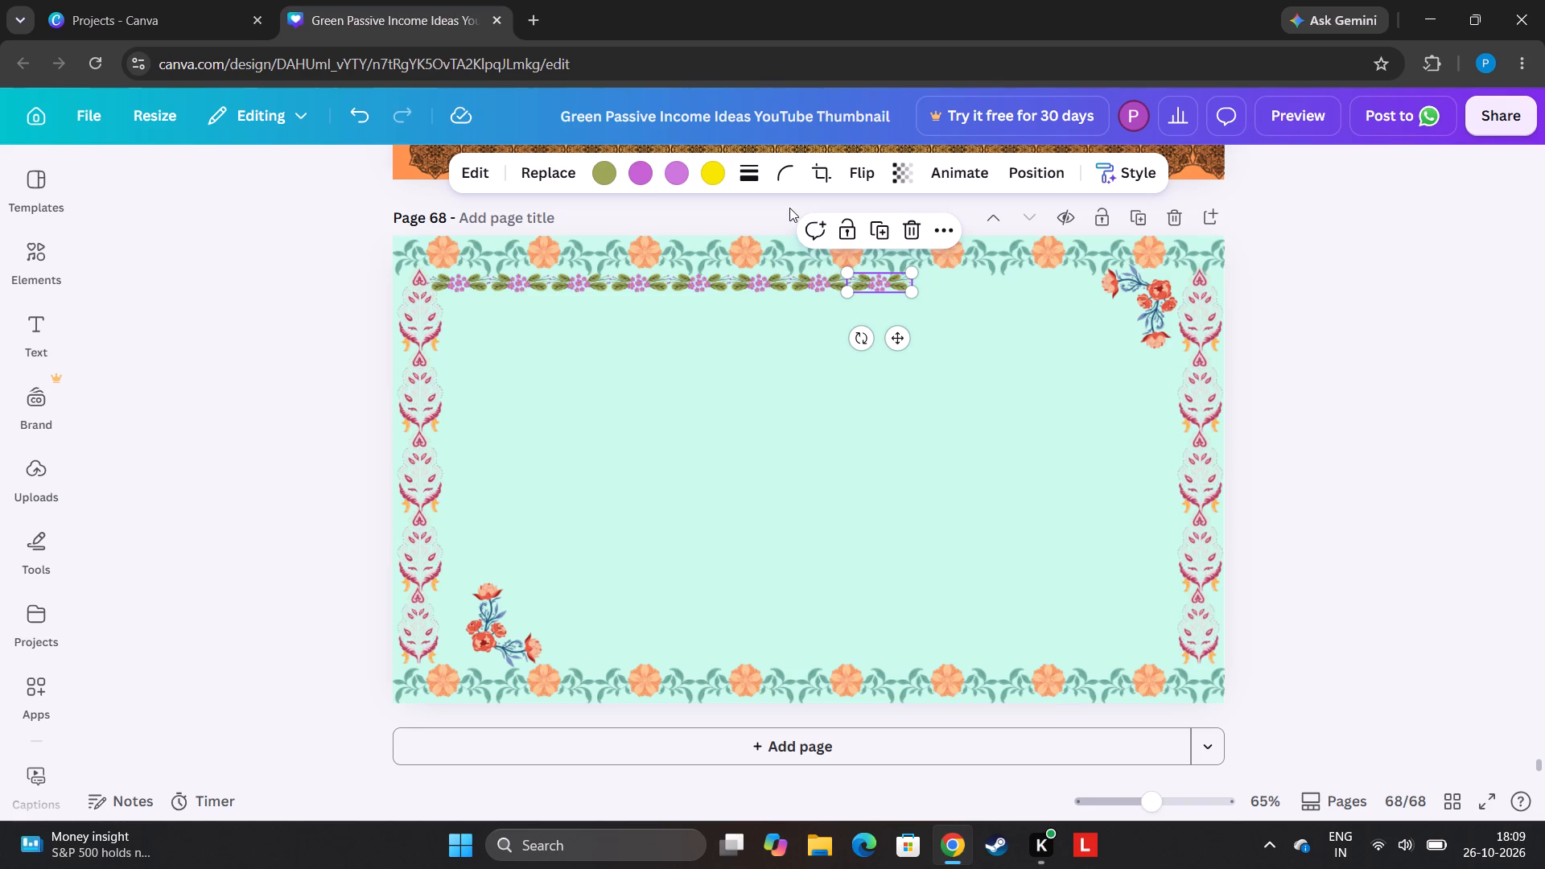
left_click(880, 226)
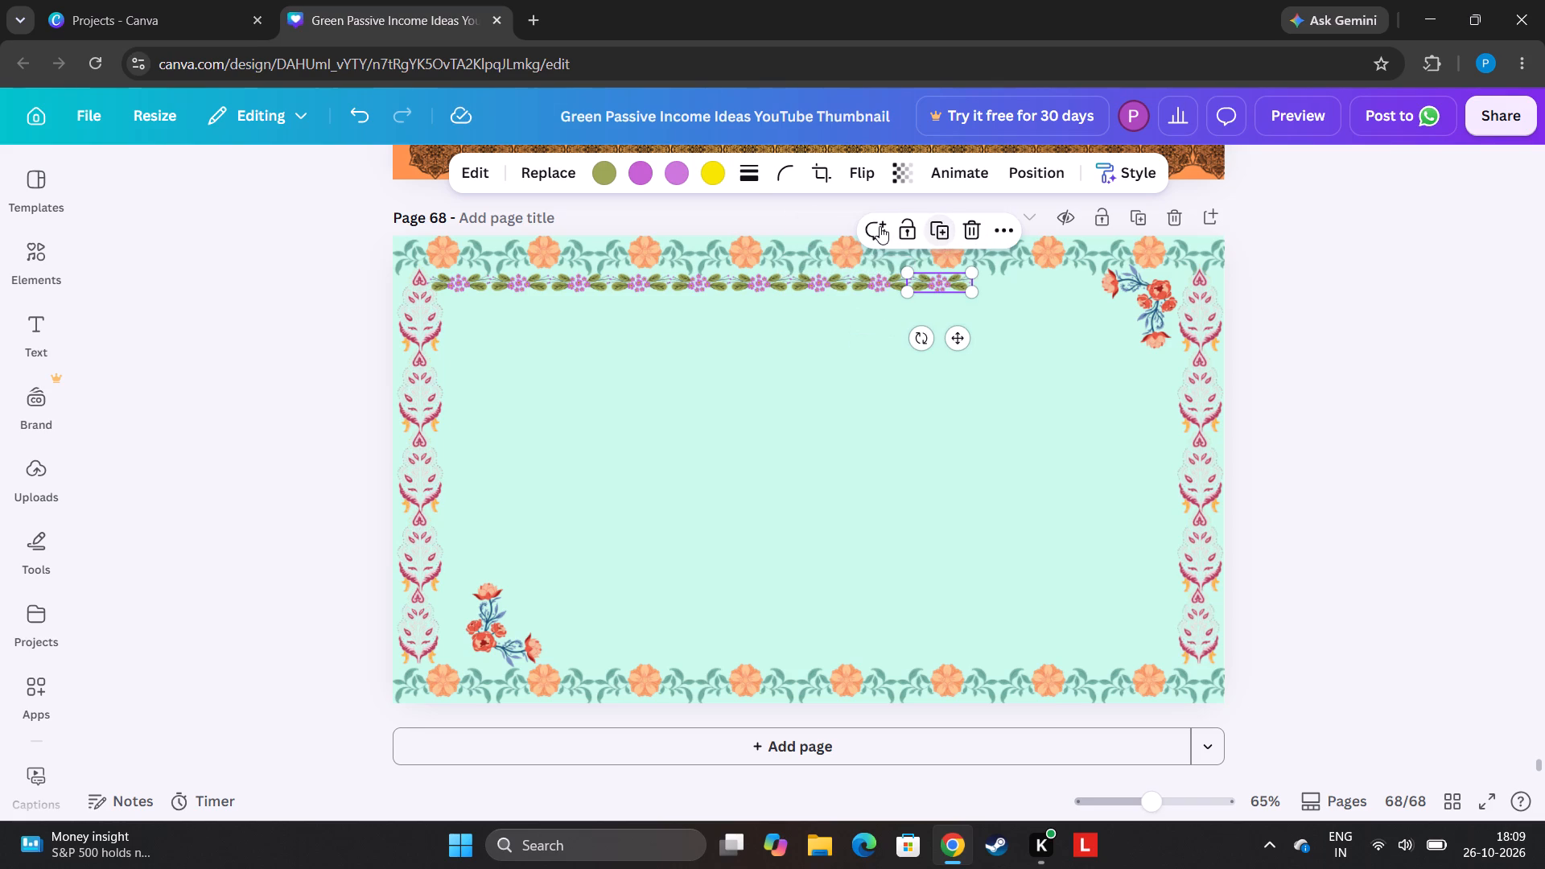
left_click(950, 228)
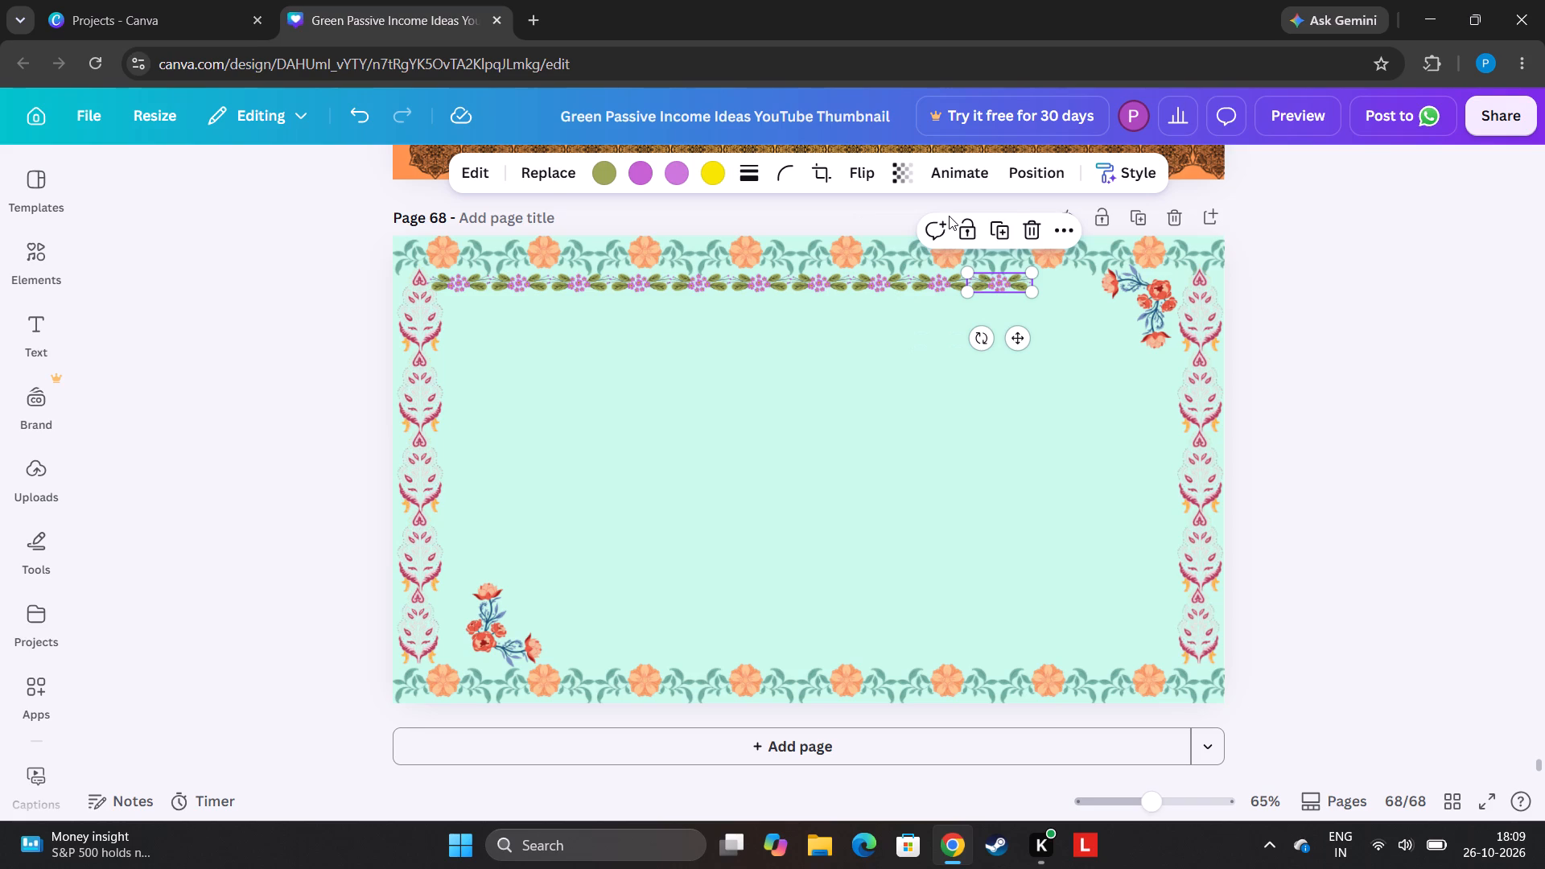
left_click(1000, 229)
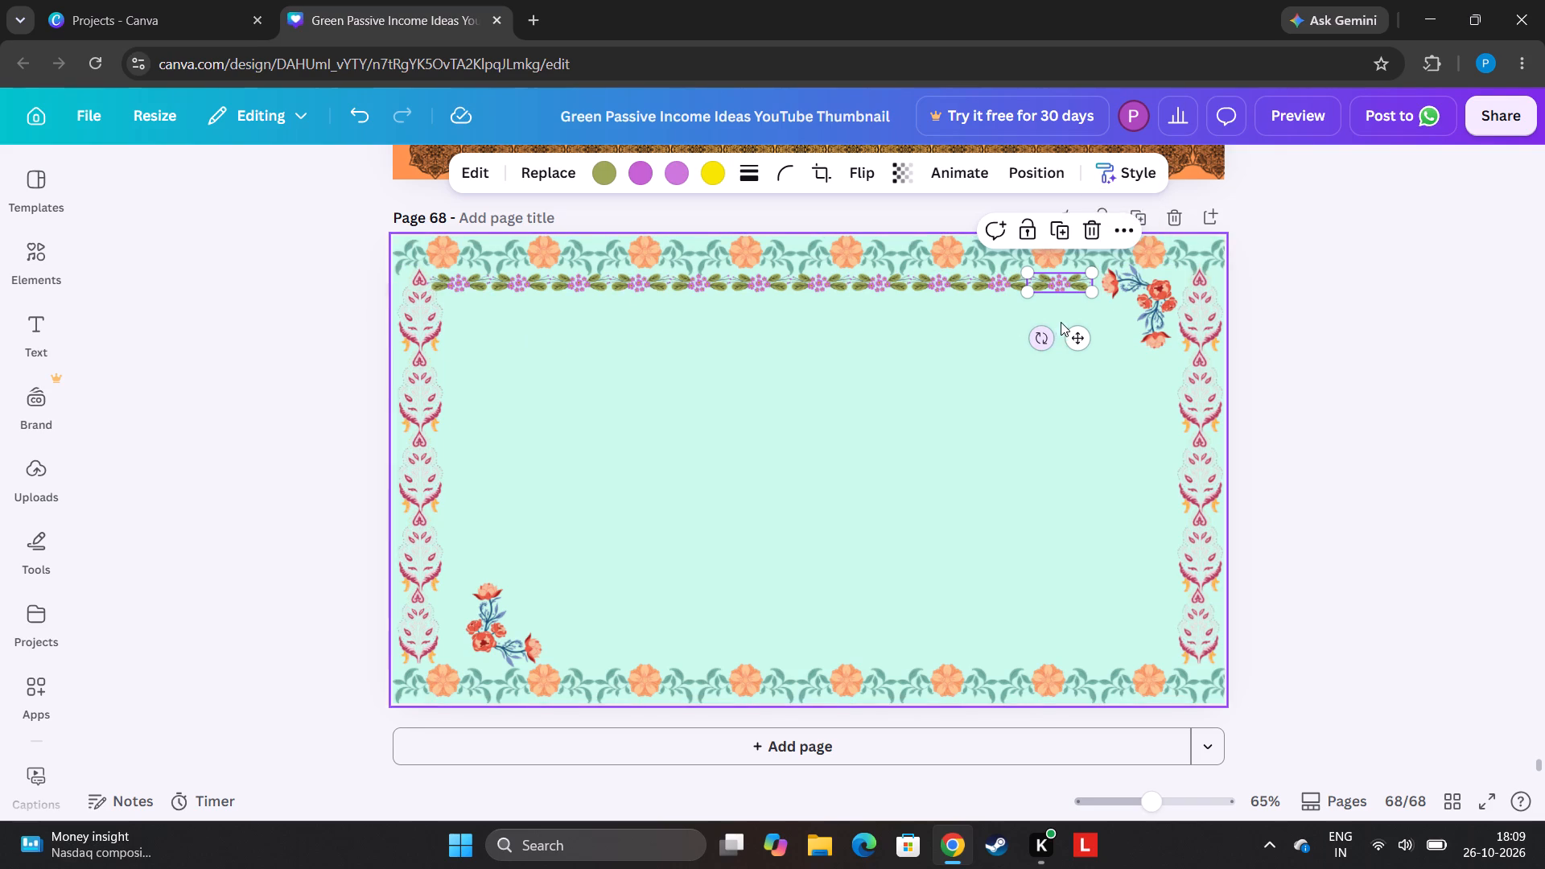
Start a matching row above the bottom border with two copies of the purple ornament side by side, beginning at the lower-left bouquet.
left_click(1054, 237)
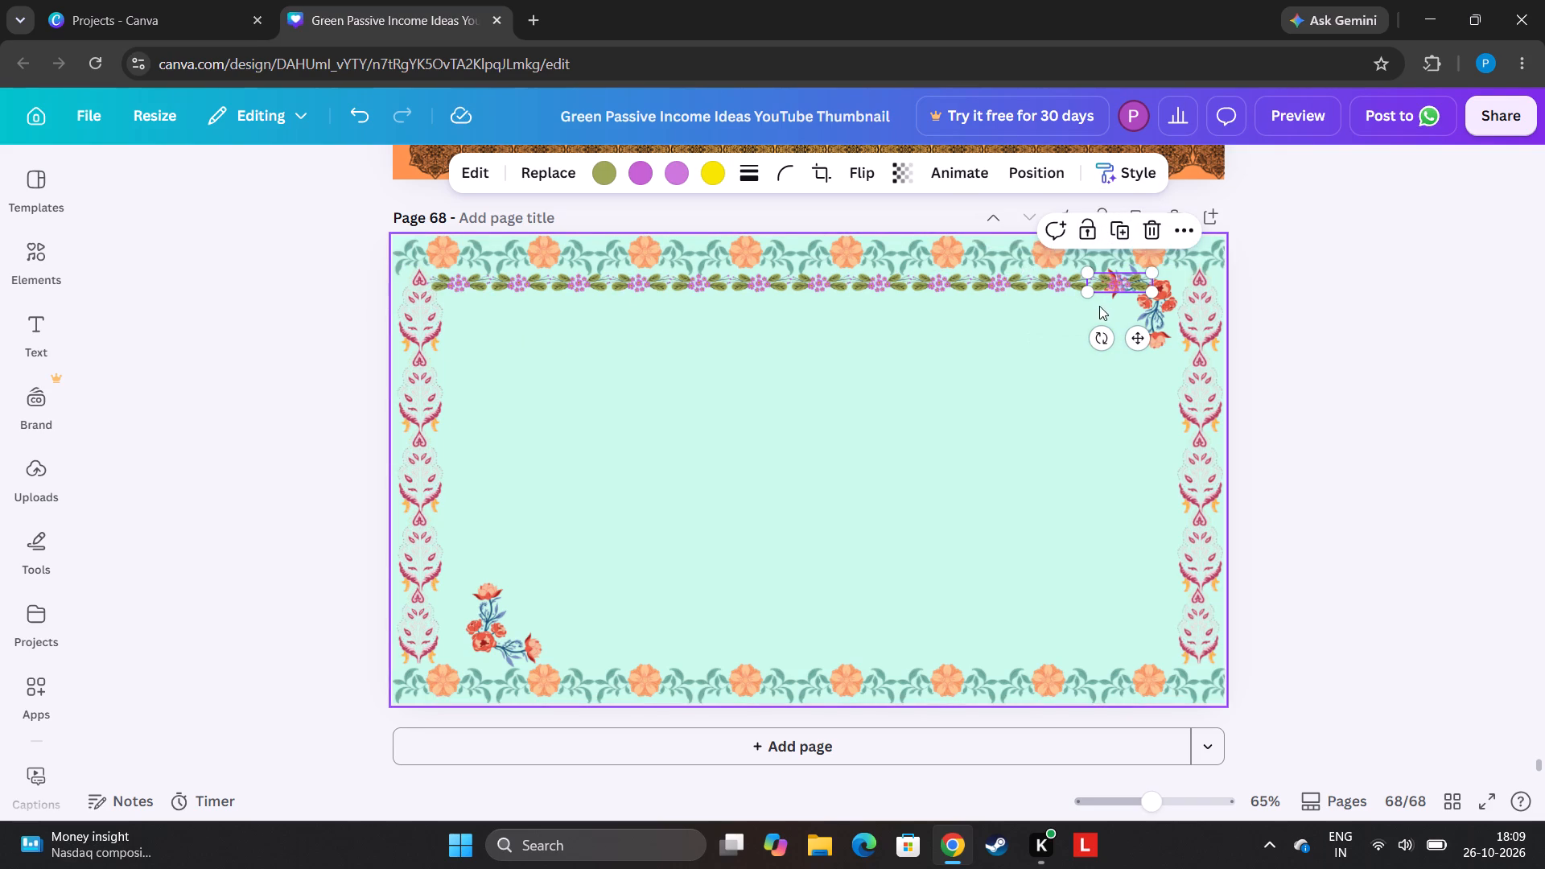
left_click_drag(1134, 277, 1008, 554)
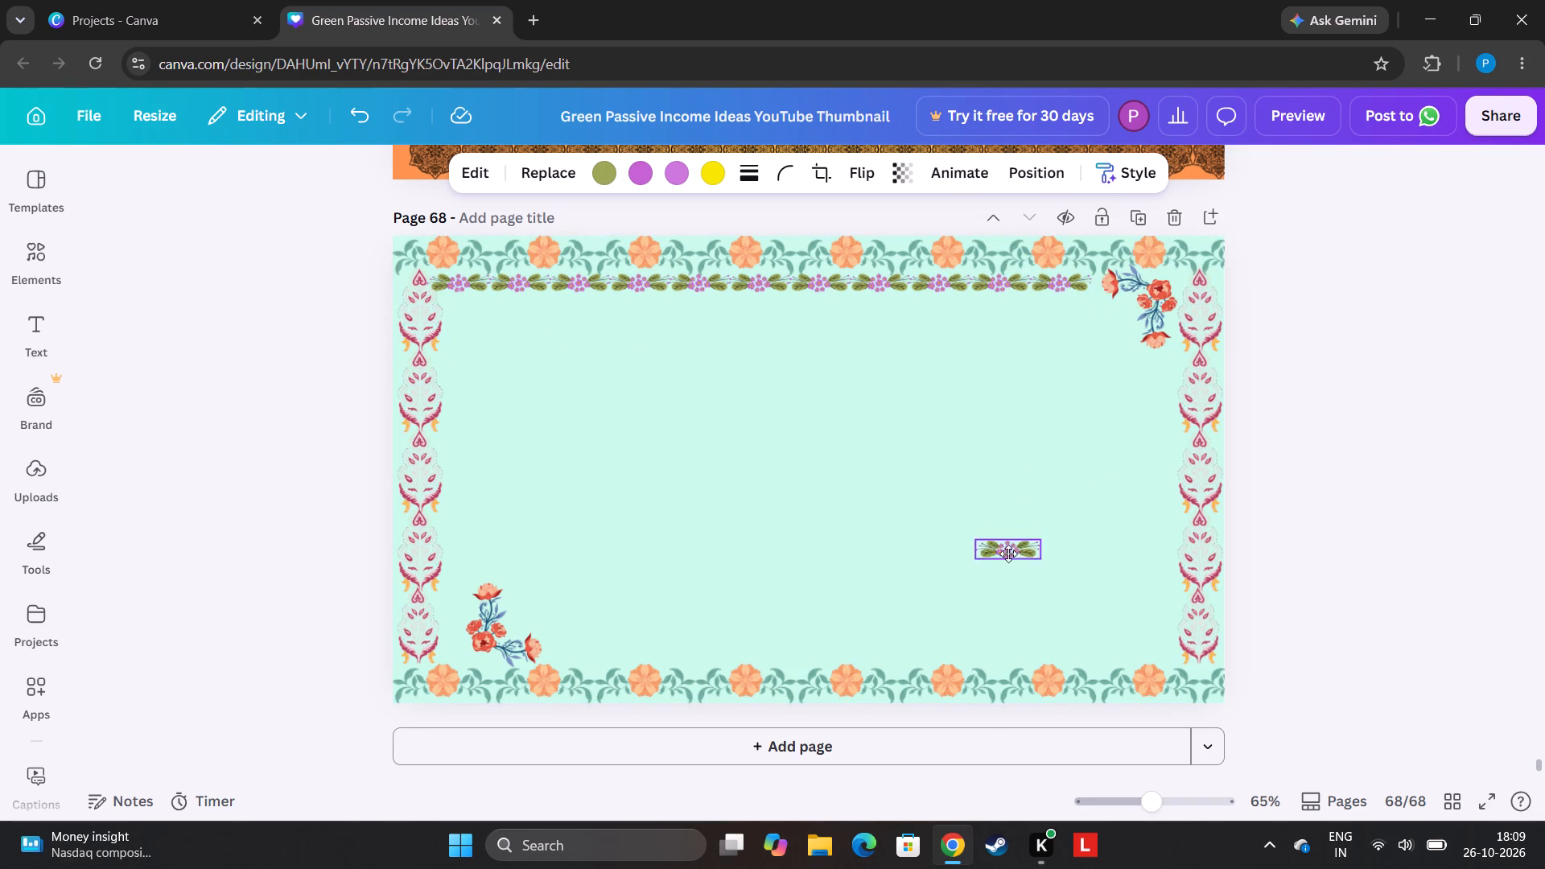
left_click_drag(1008, 554, 618, 647)
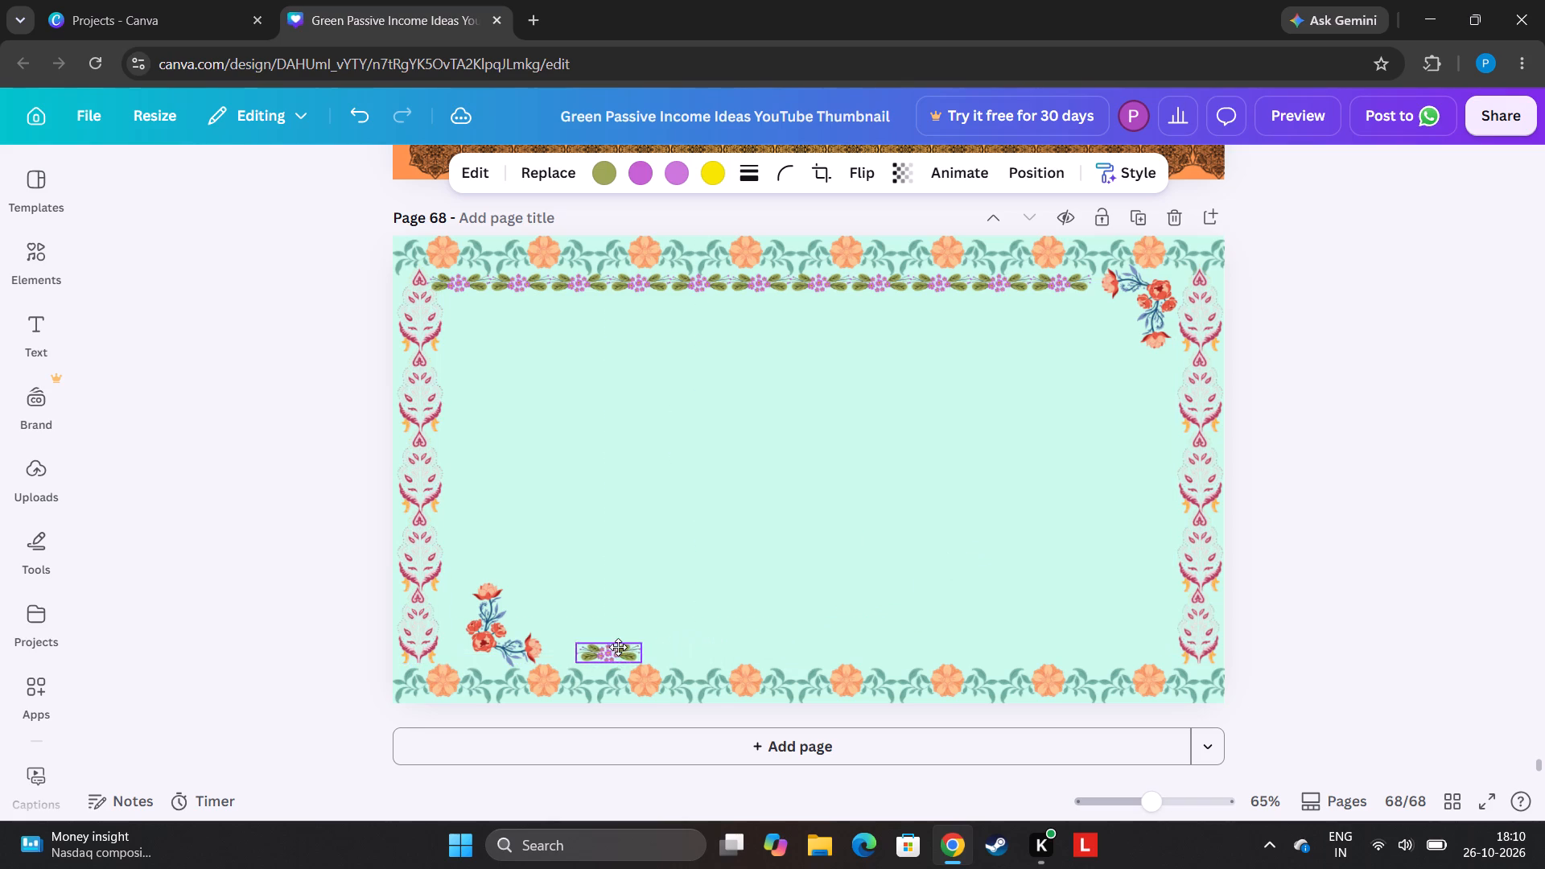
left_click_drag(618, 647, 585, 647)
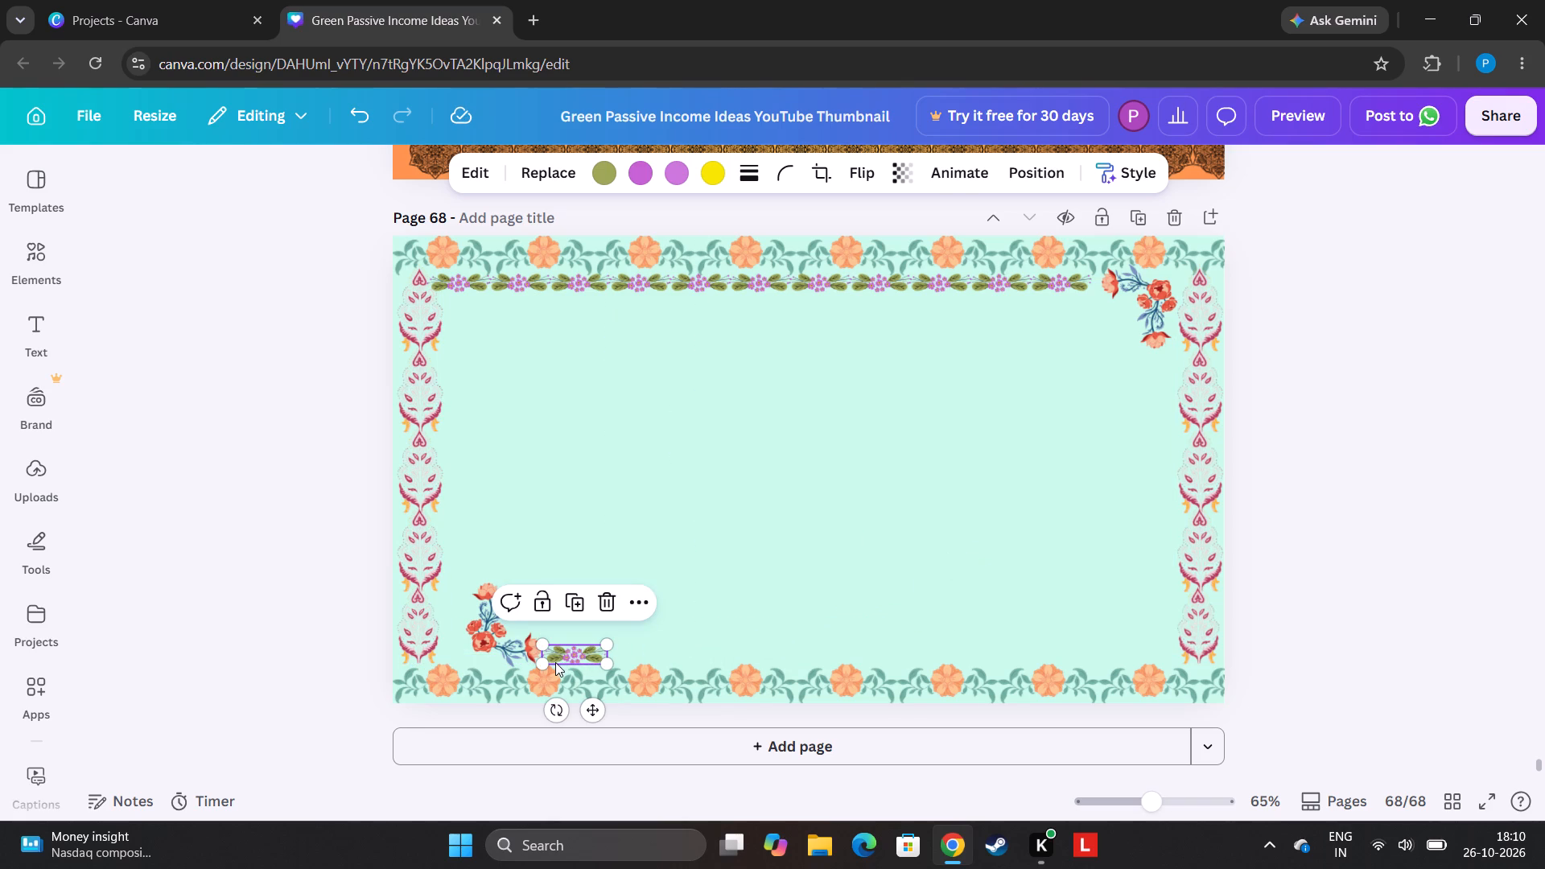
left_click(572, 599)
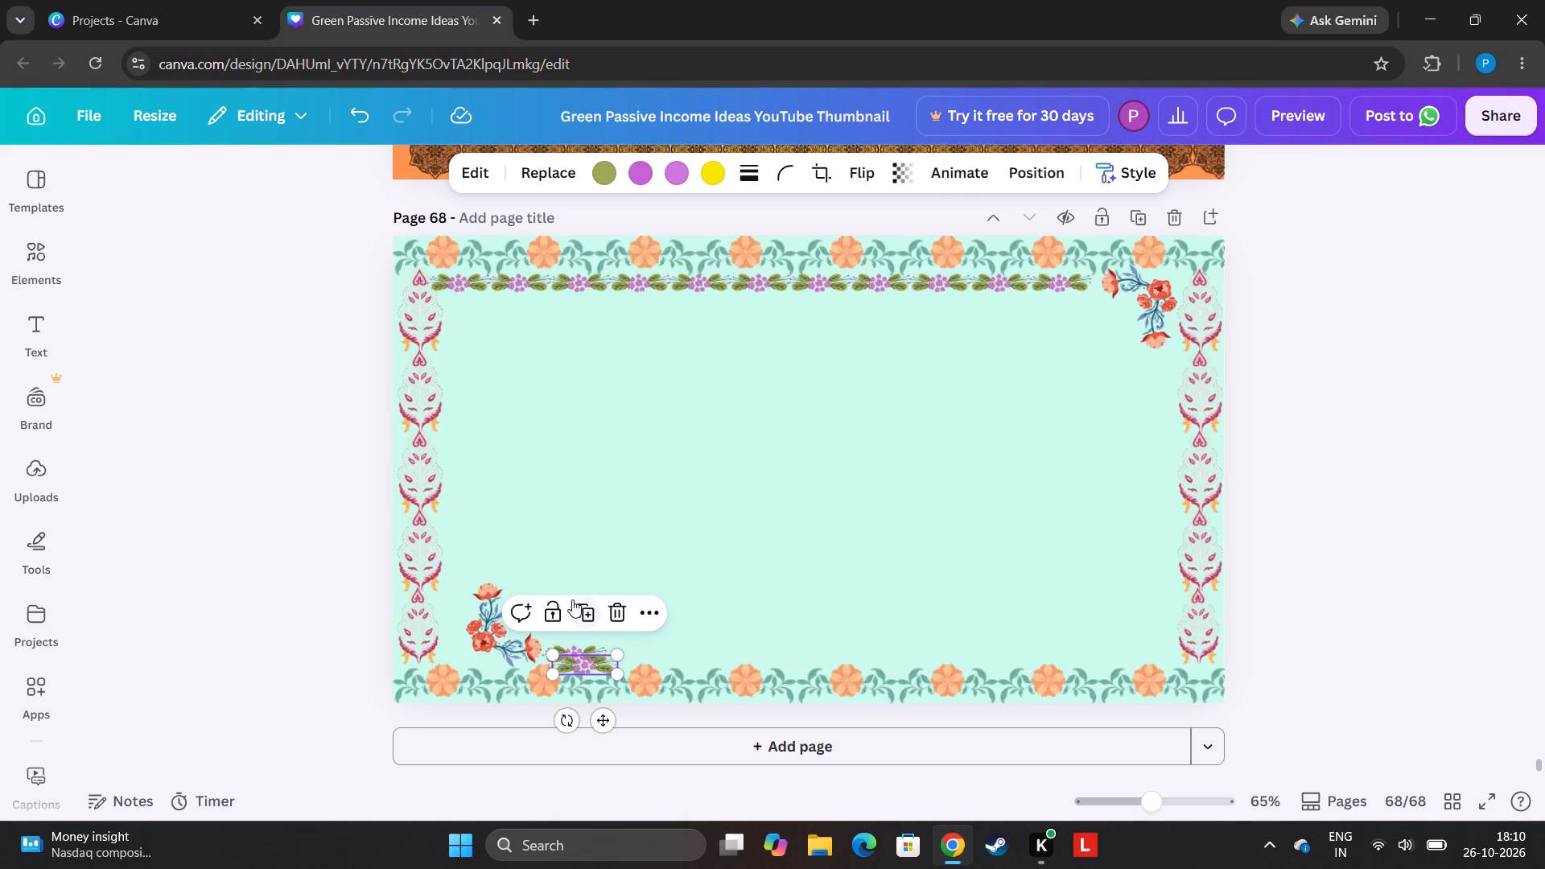
left_click_drag(588, 662, 639, 654)
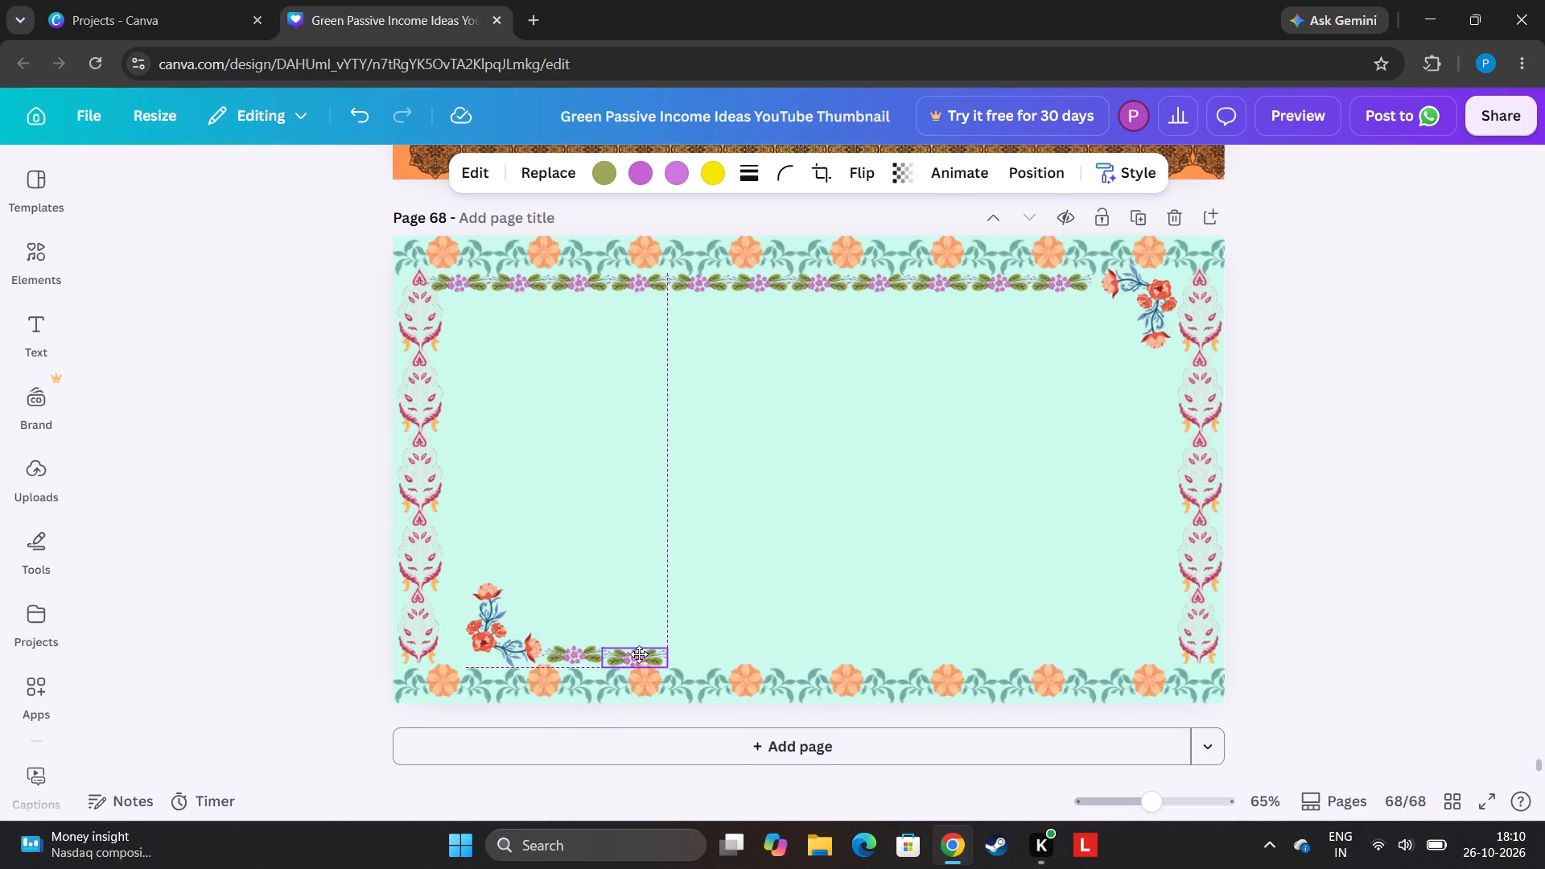
left_click_drag(639, 654, 636, 645)
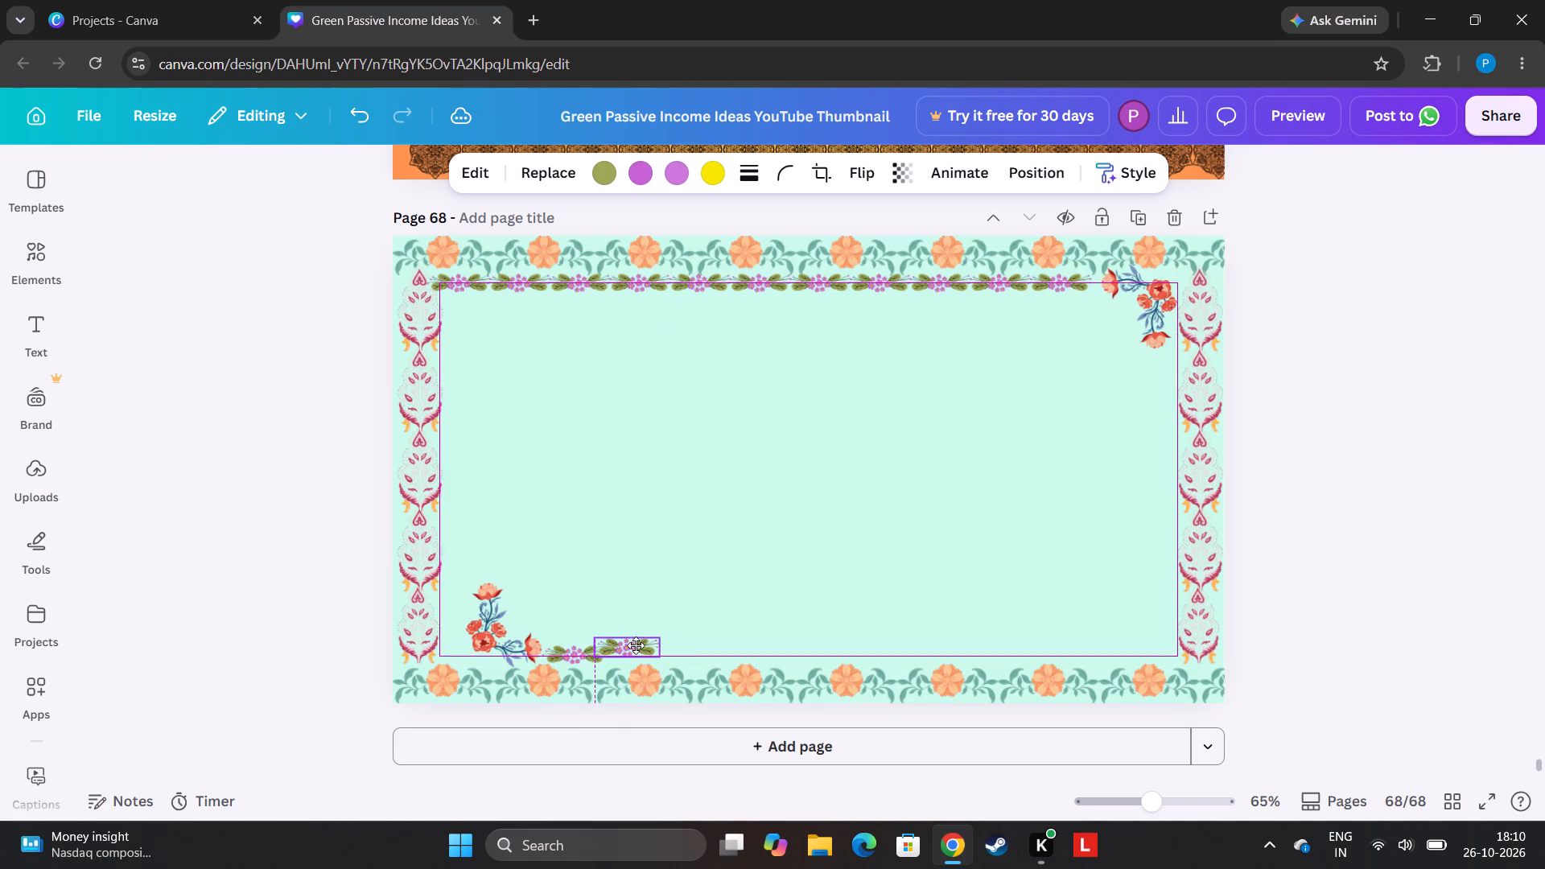
left_click_drag(636, 645, 634, 651)
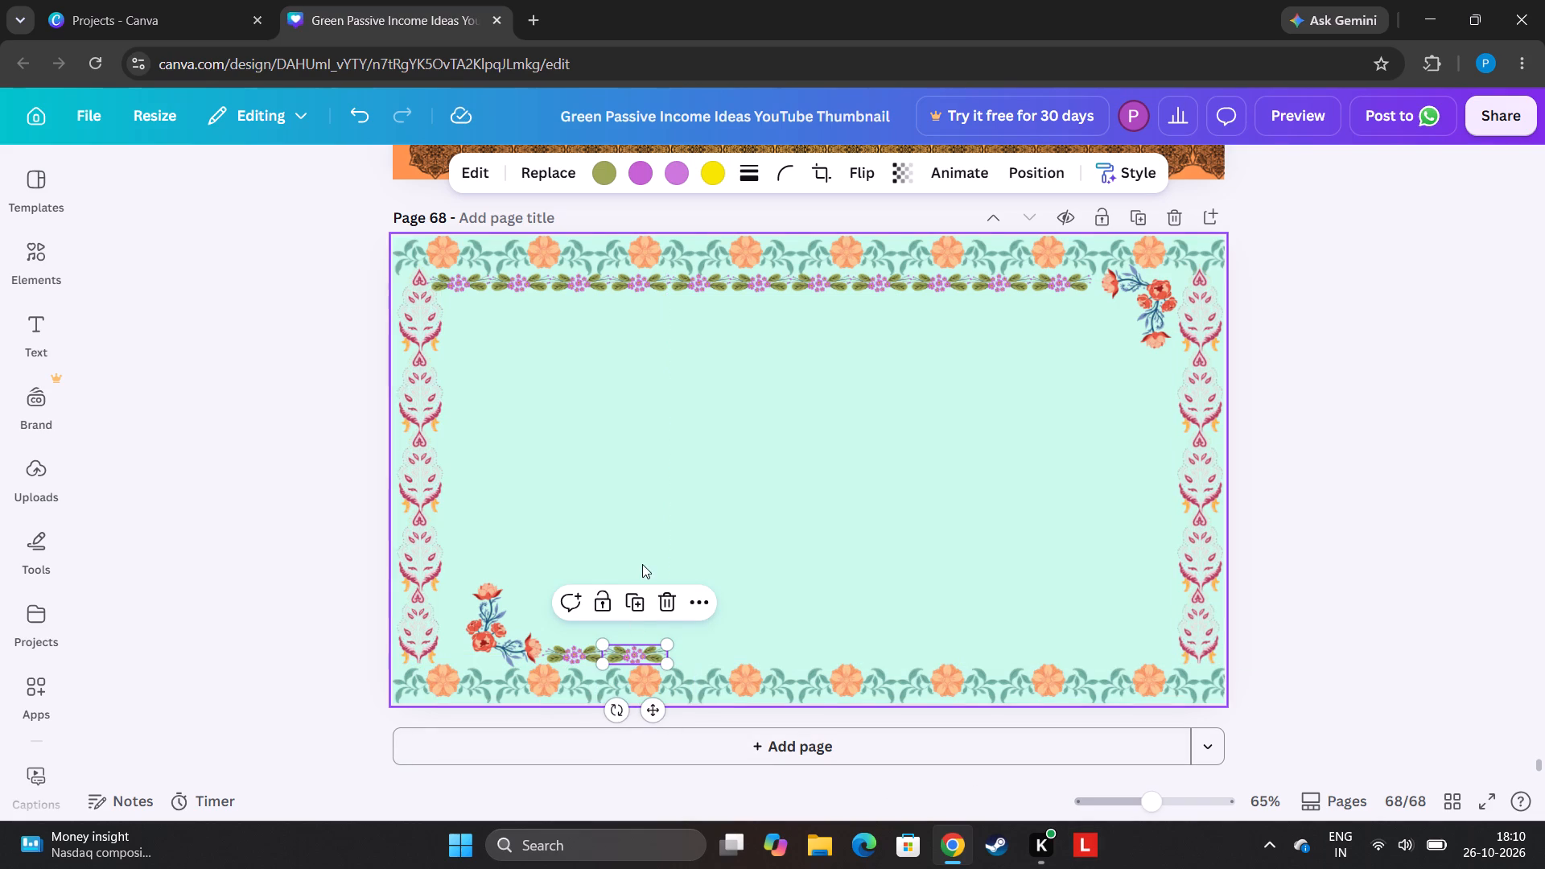
Extend the bottom row of purple flower ornaments to ten with evenly spaced duplicates toward the right border.
left_click(630, 603)
left_click(686, 598)
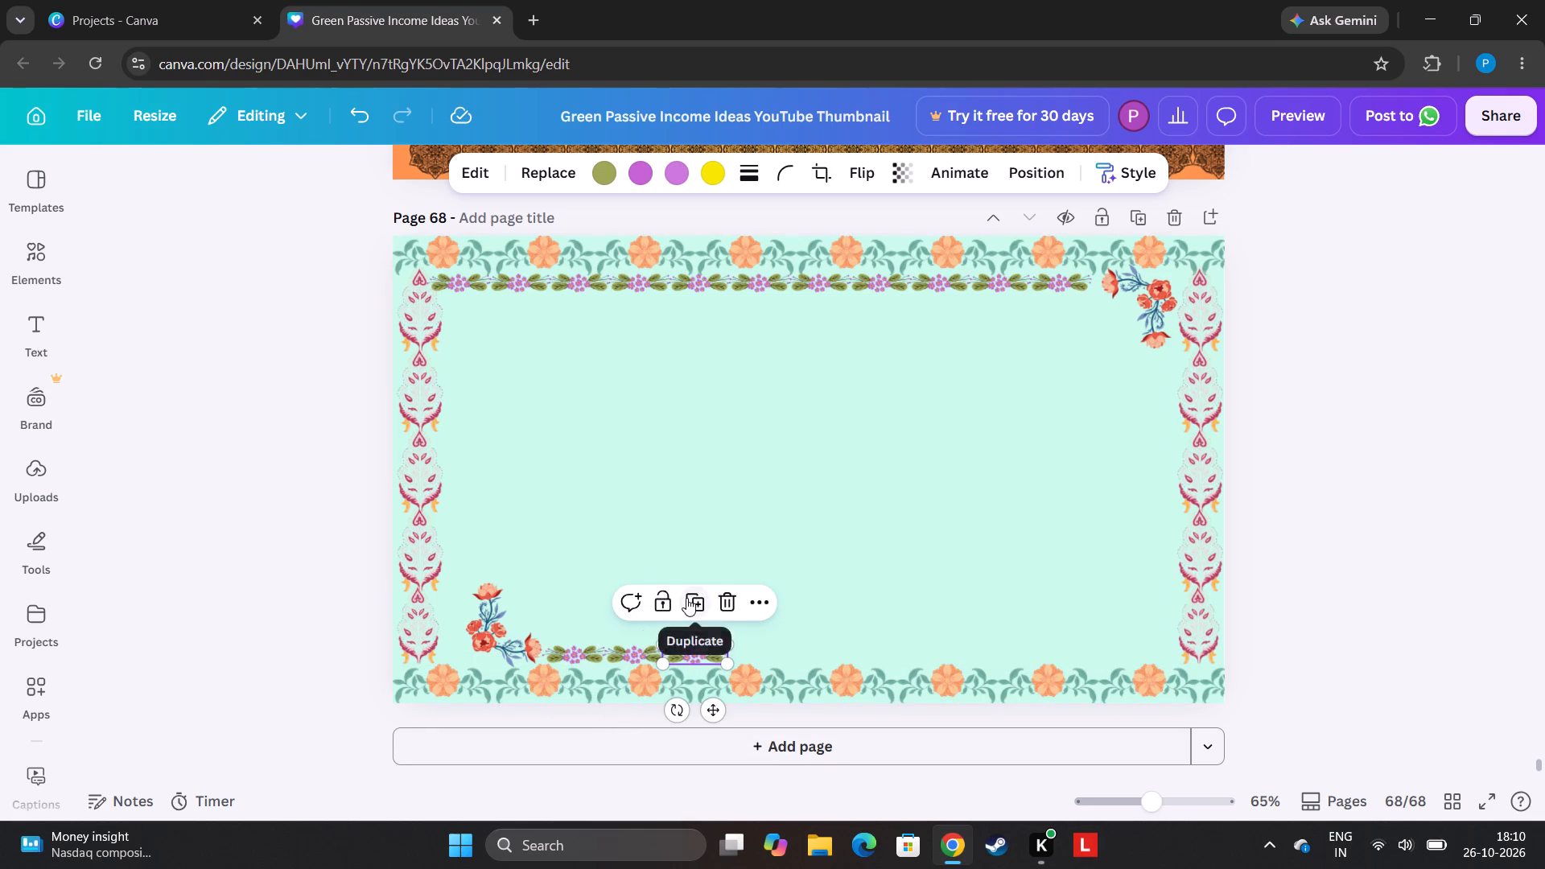
left_click(761, 592)
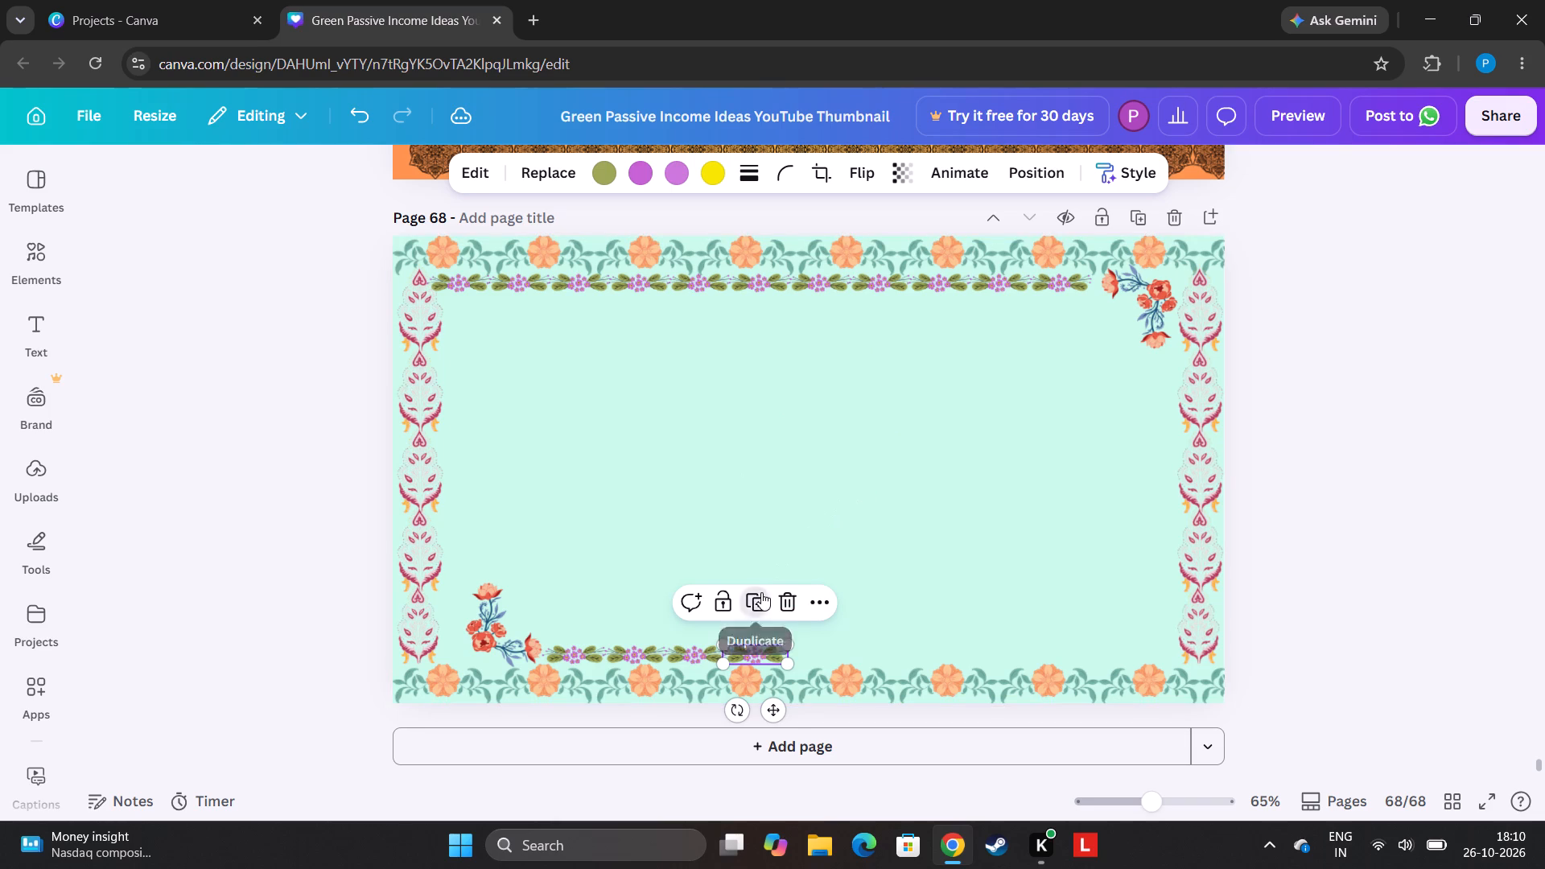
left_click(806, 604)
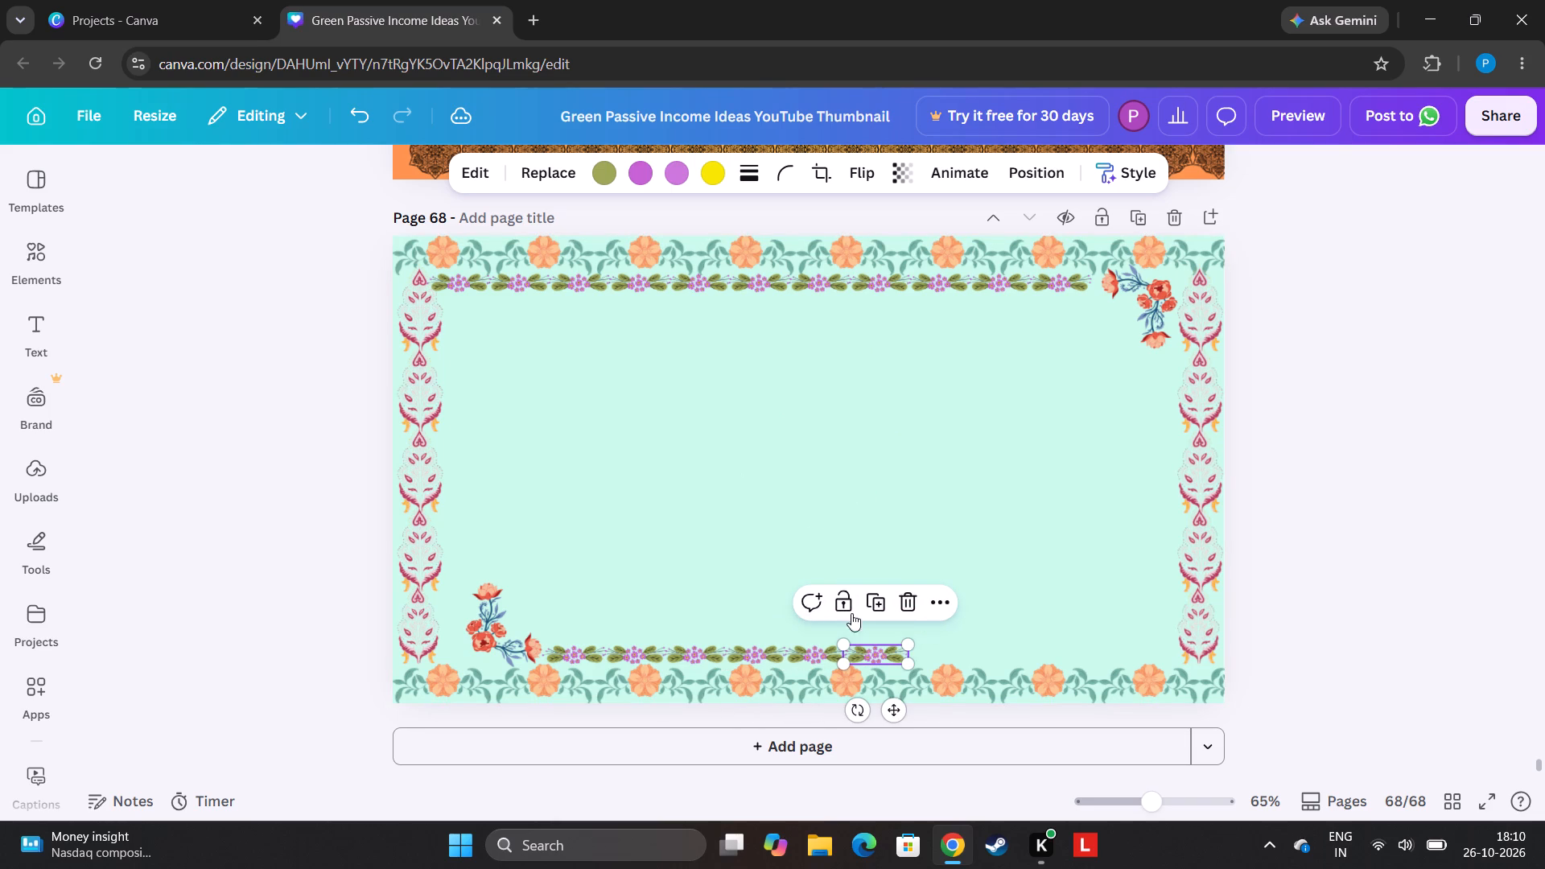
left_click(877, 603)
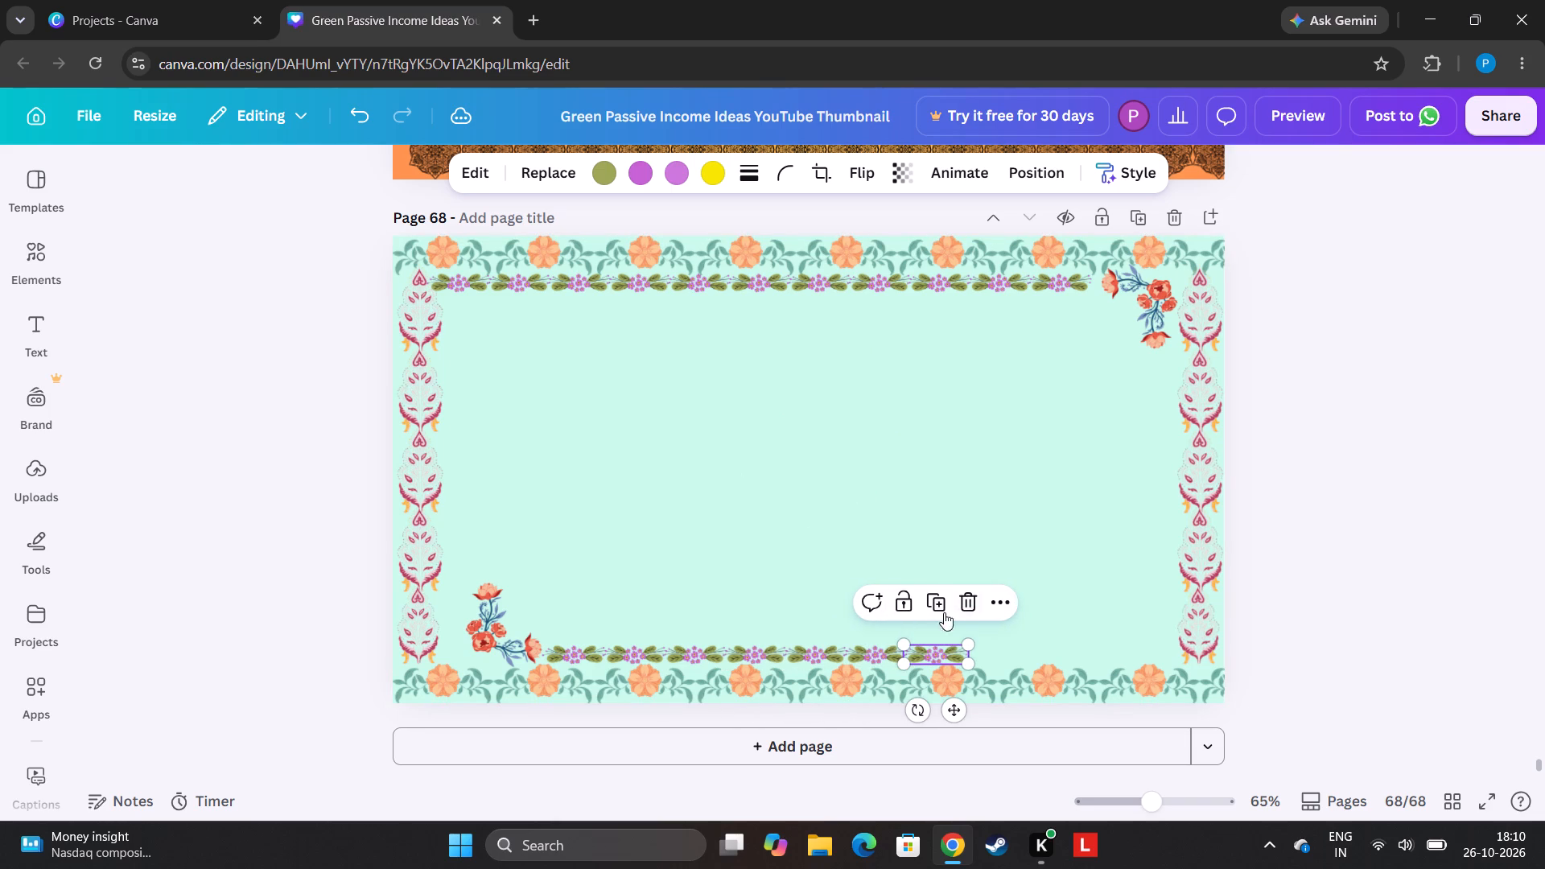
left_click(938, 601)
left_click(1000, 603)
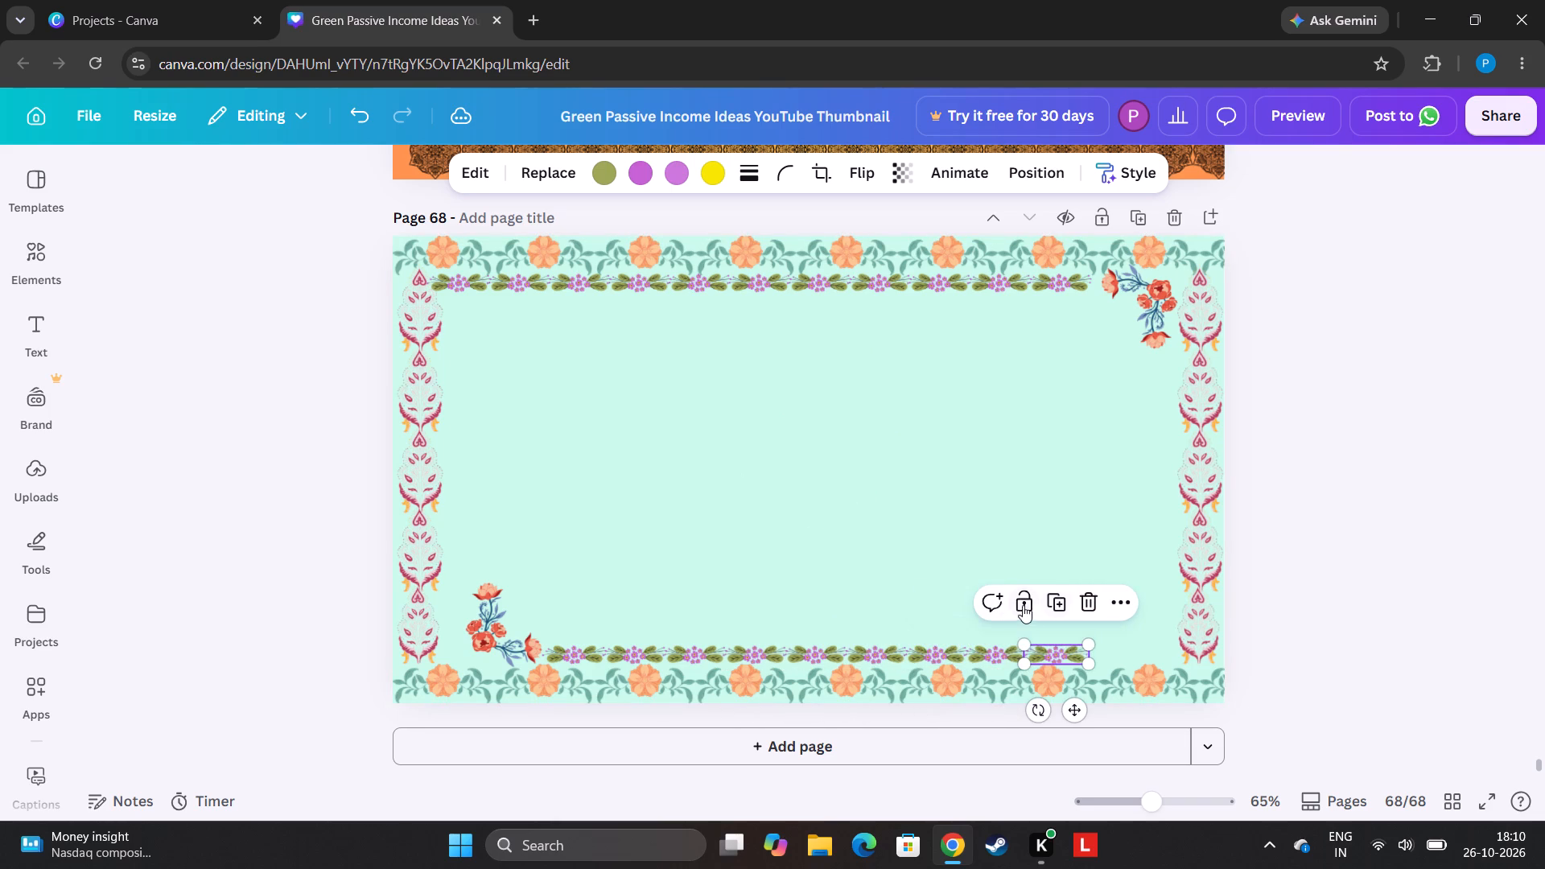
left_click(1054, 593)
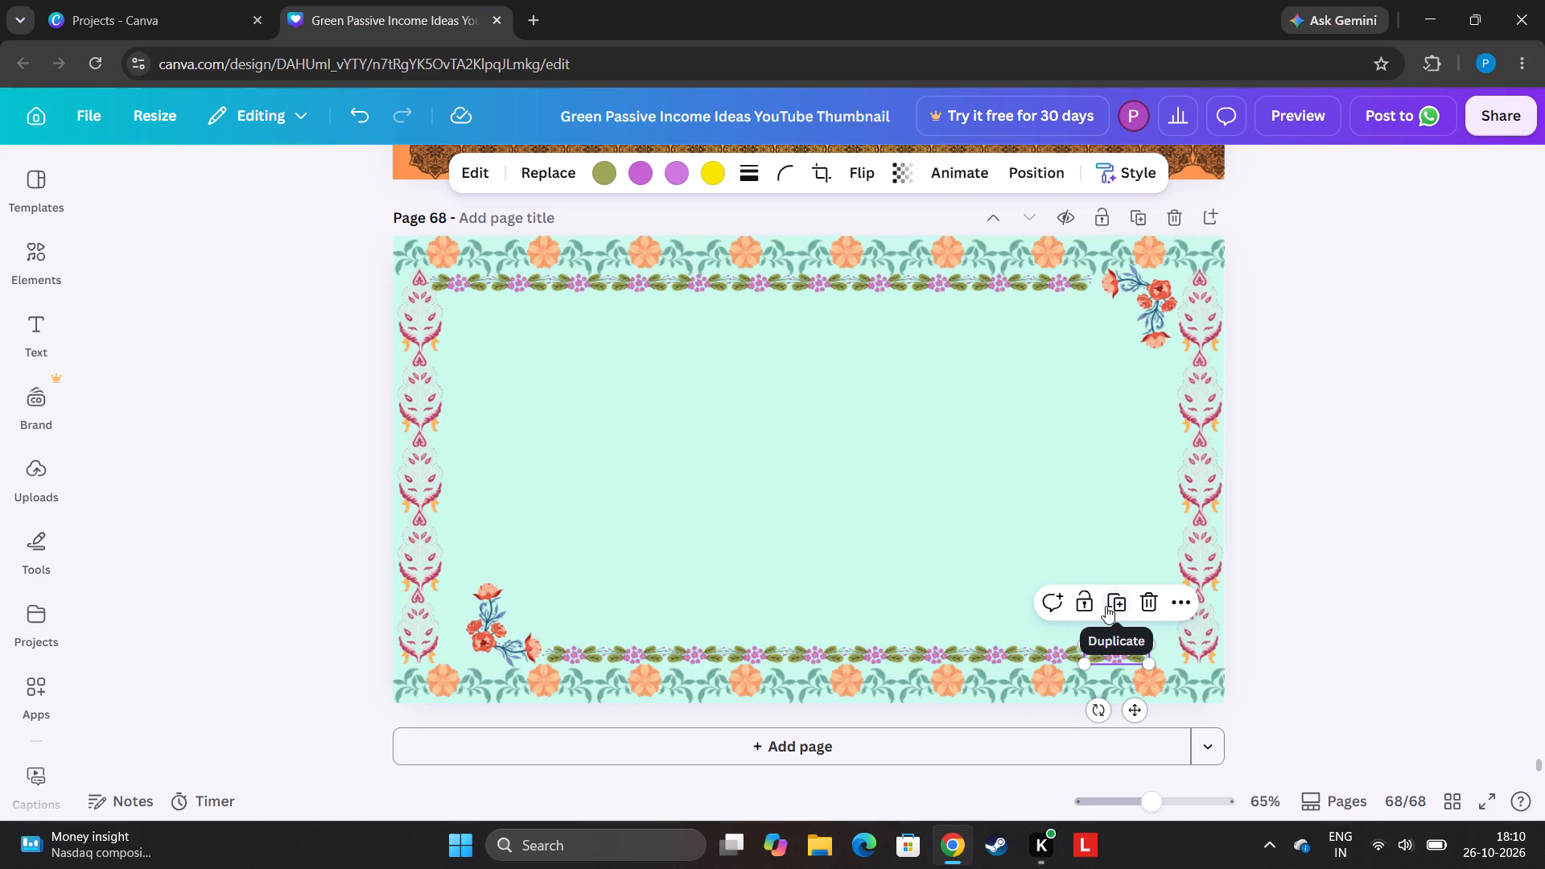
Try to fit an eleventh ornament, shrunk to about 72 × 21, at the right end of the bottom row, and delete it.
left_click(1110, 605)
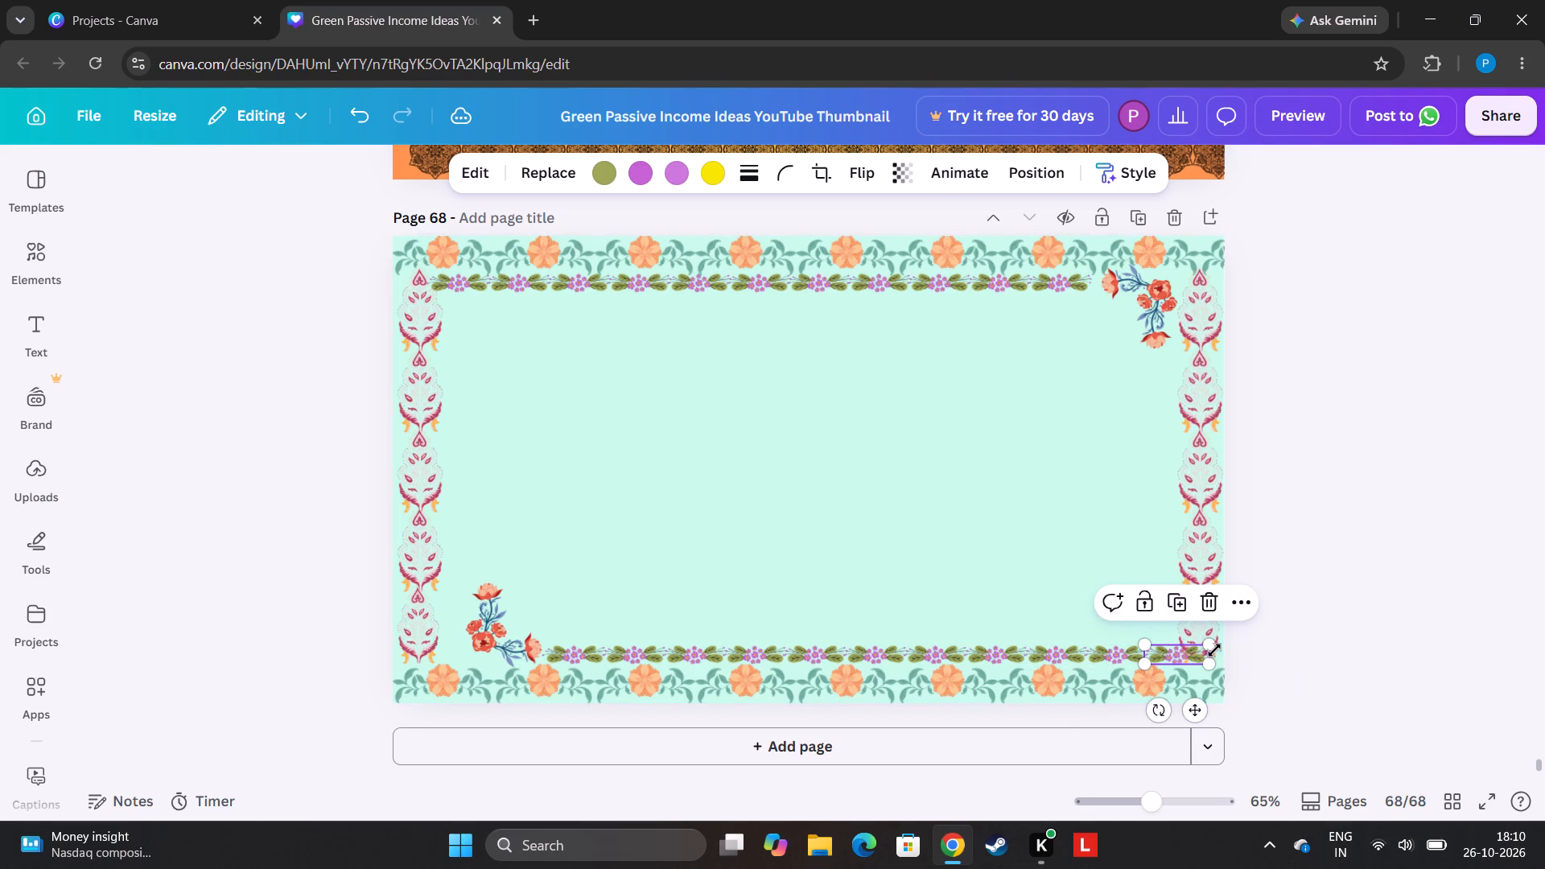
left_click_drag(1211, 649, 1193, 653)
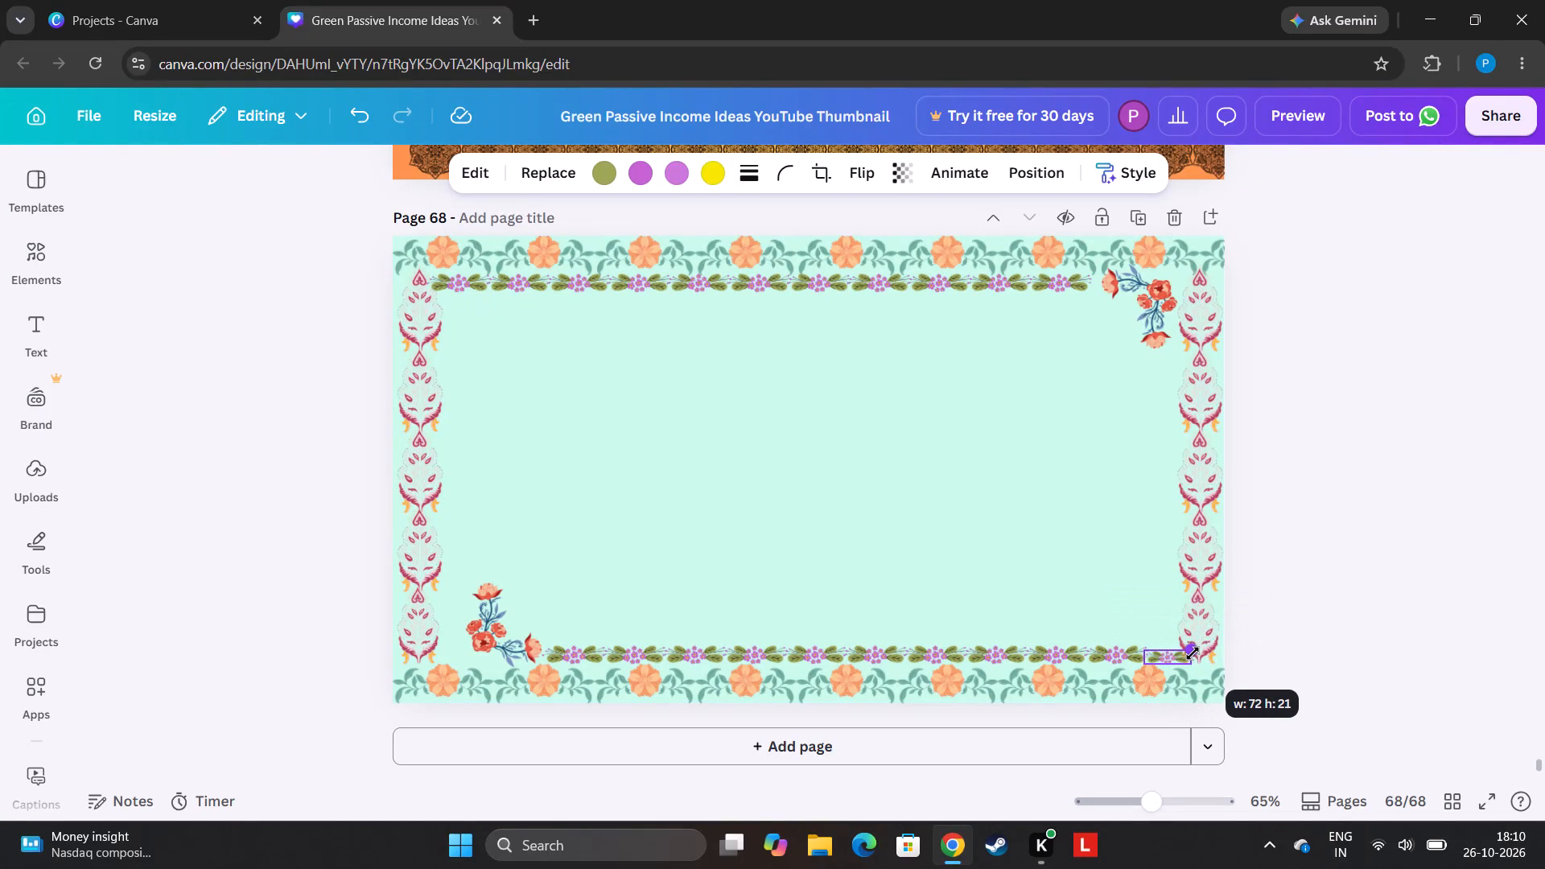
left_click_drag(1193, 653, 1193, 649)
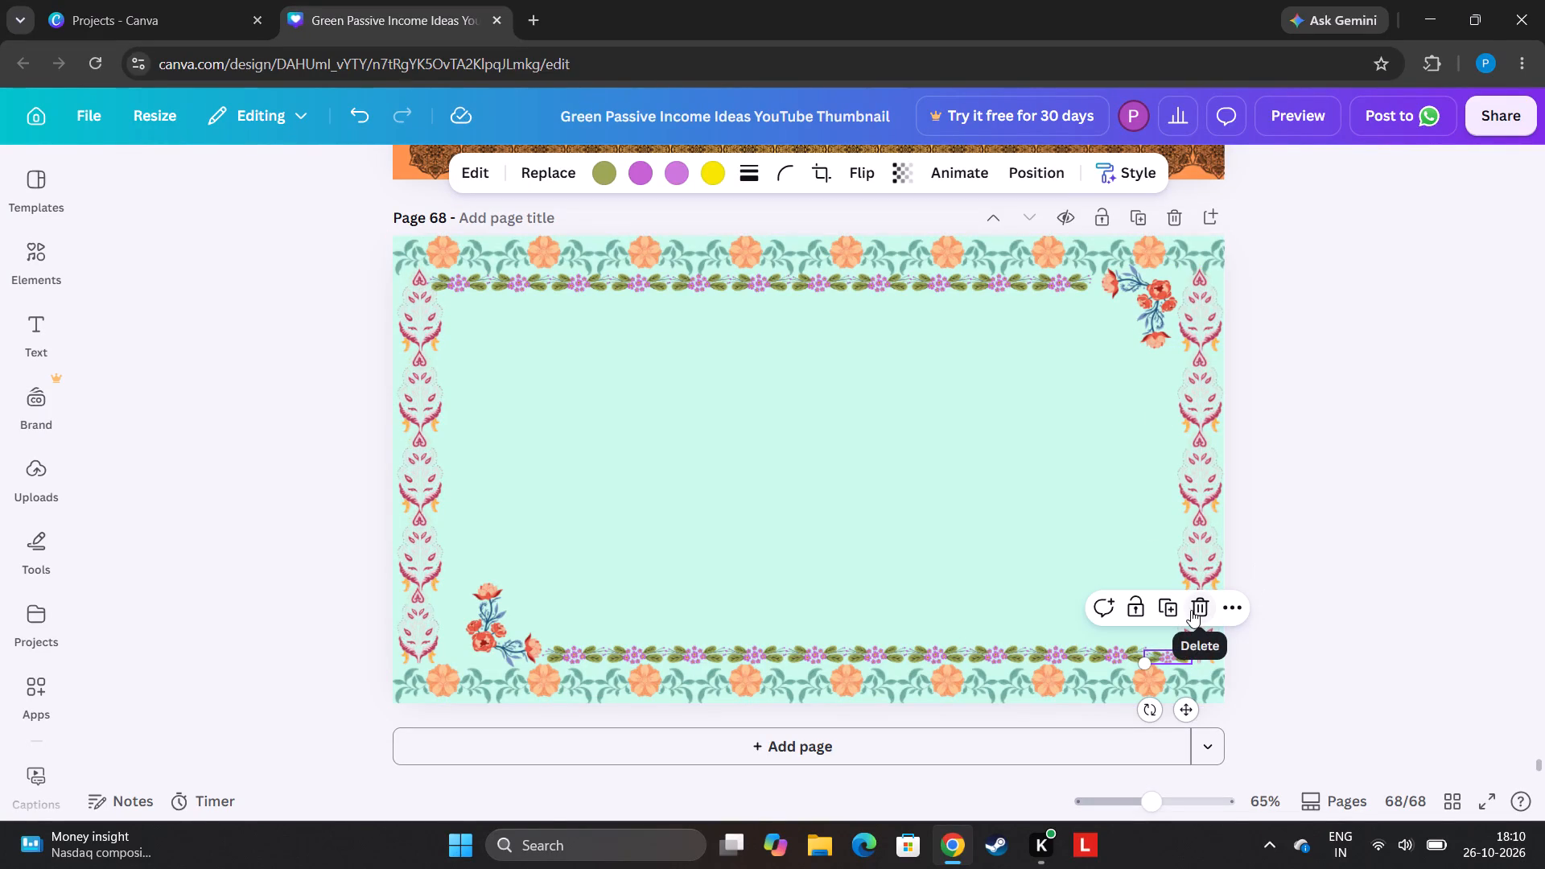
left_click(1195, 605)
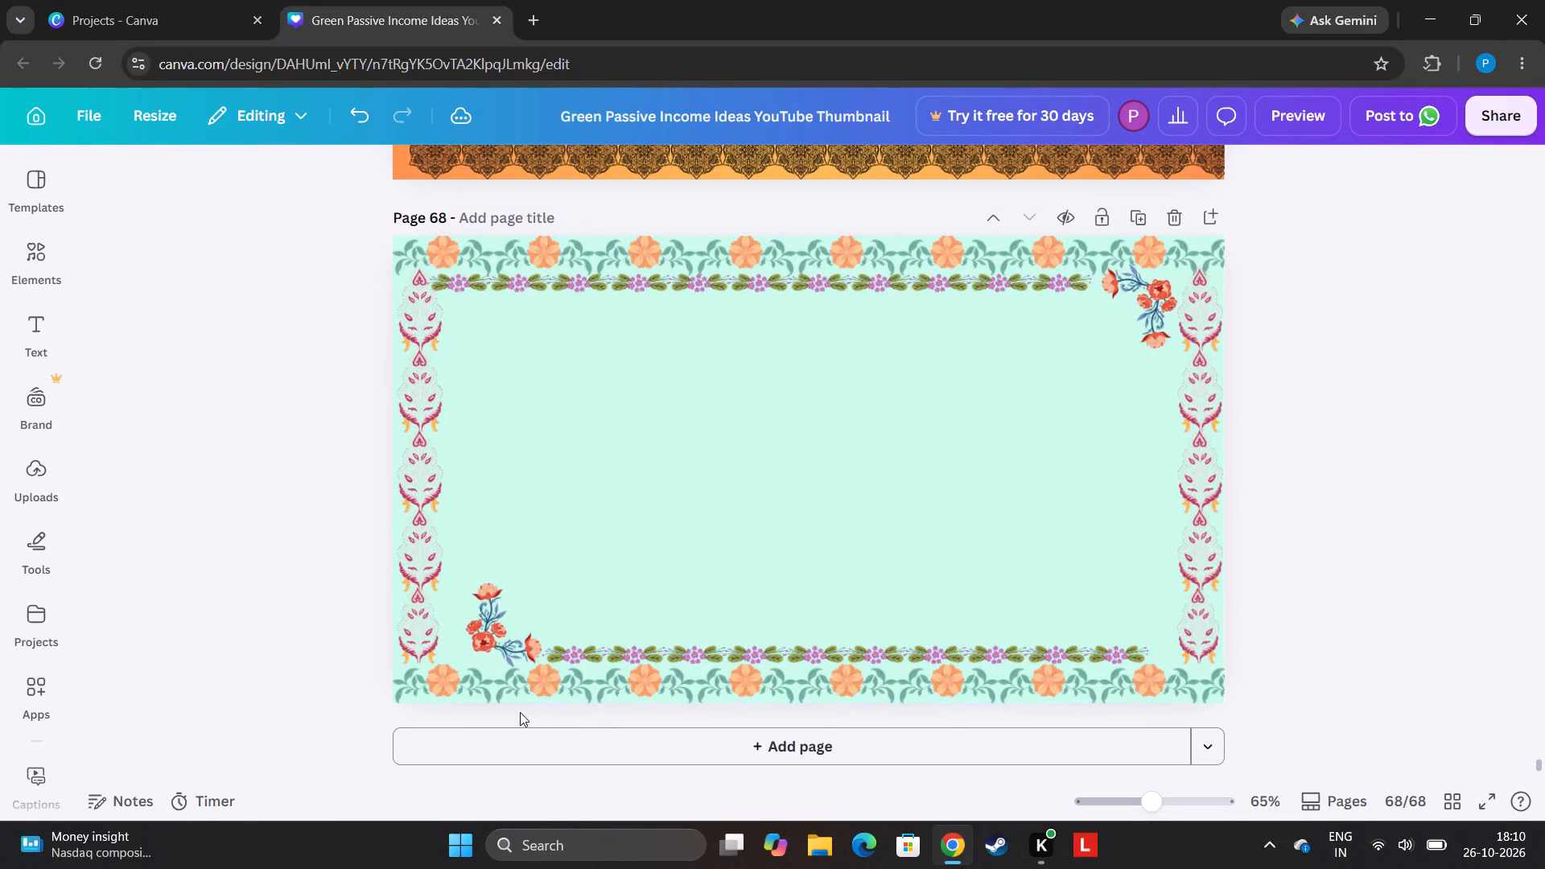
Move the lower-left red flower bouquet outward into the corner, against the left and bottom borders.
left_click_drag(480, 634, 455, 645)
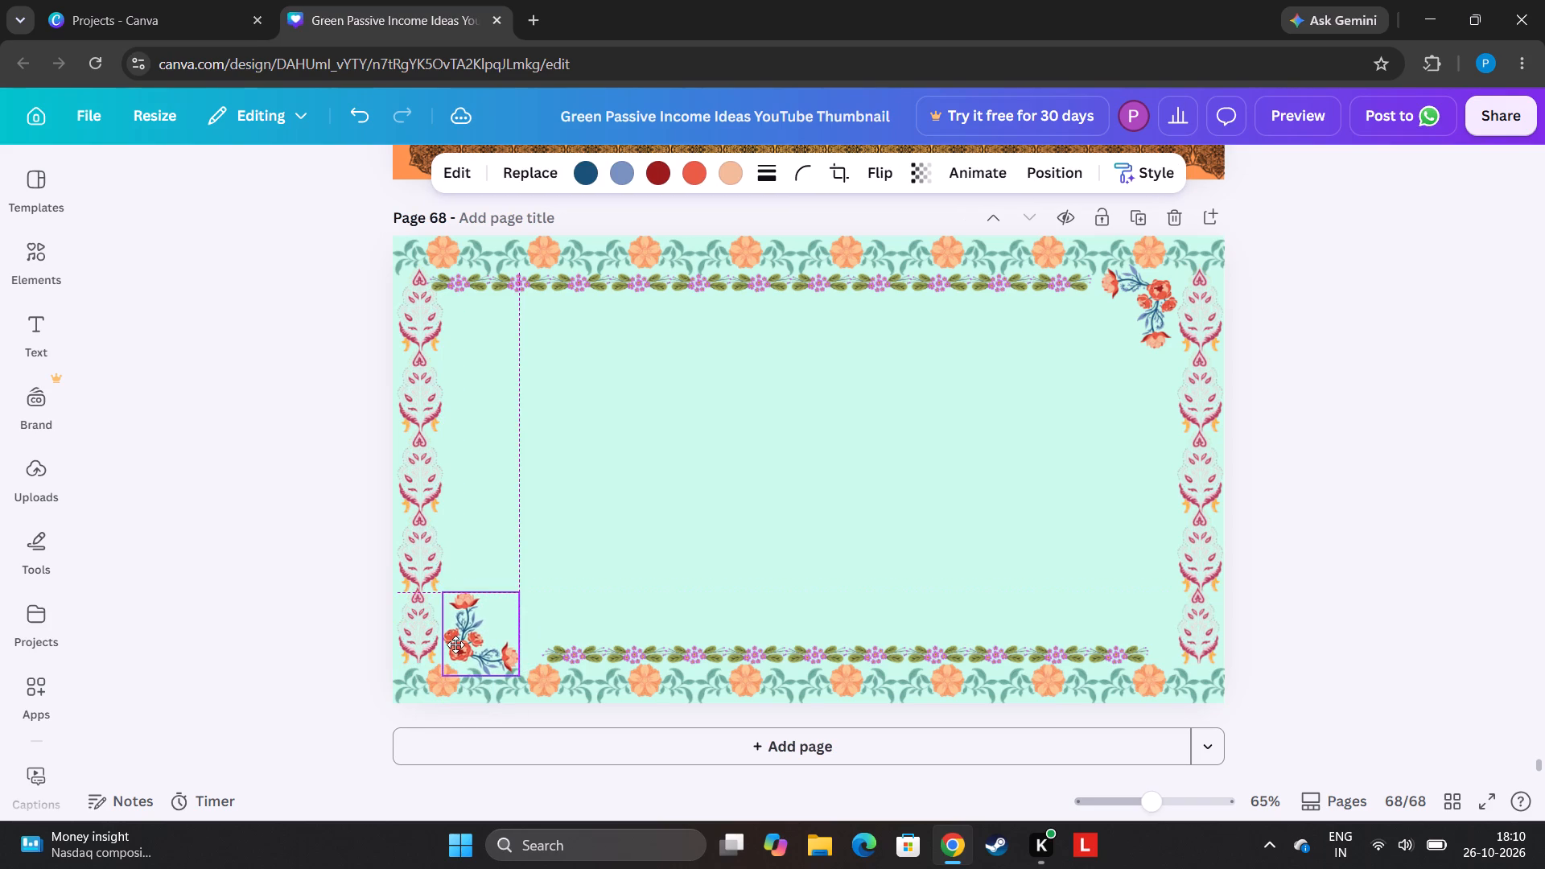
left_click_drag(455, 645, 449, 639)
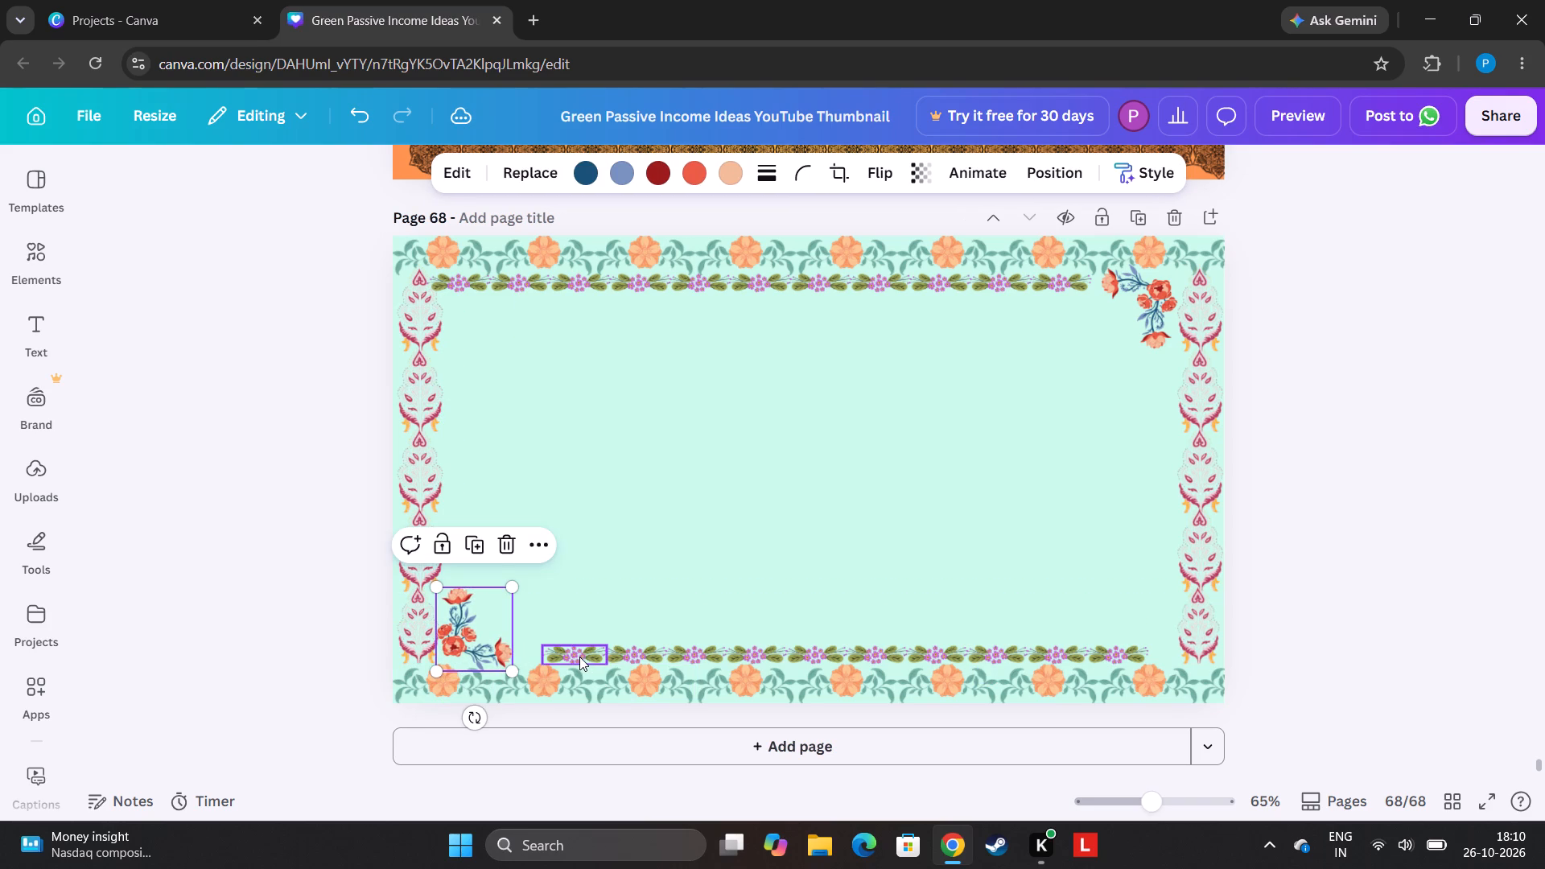
Shift the first two purple ornaments of the bottom row toward the lower-left bouquet, keeping them joined and level with the row.
left_click_drag(579, 657, 553, 654)
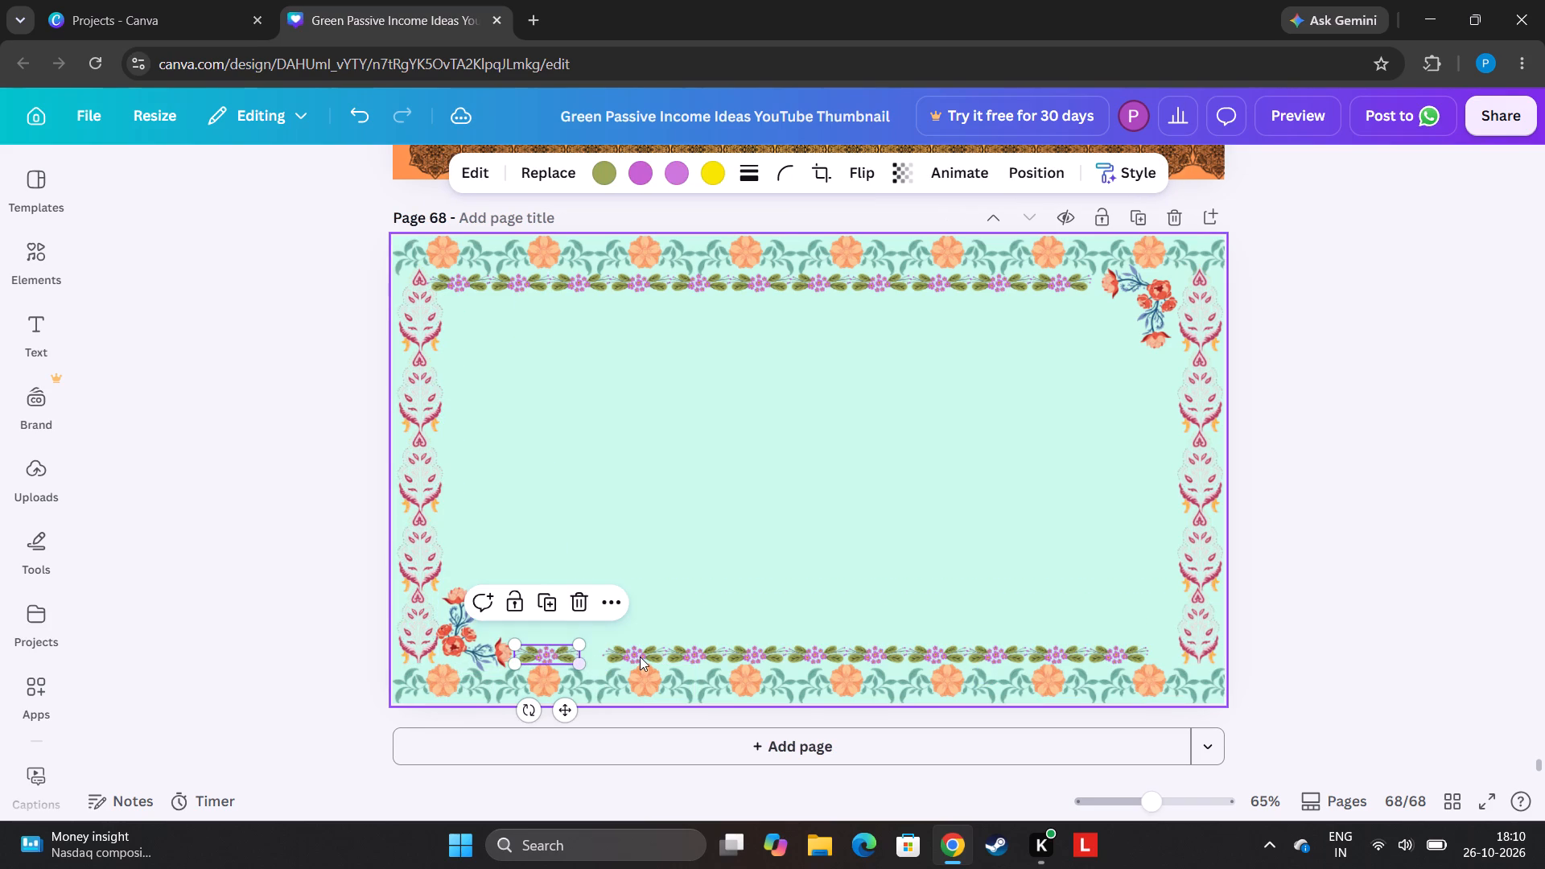
left_click_drag(640, 657, 609, 658)
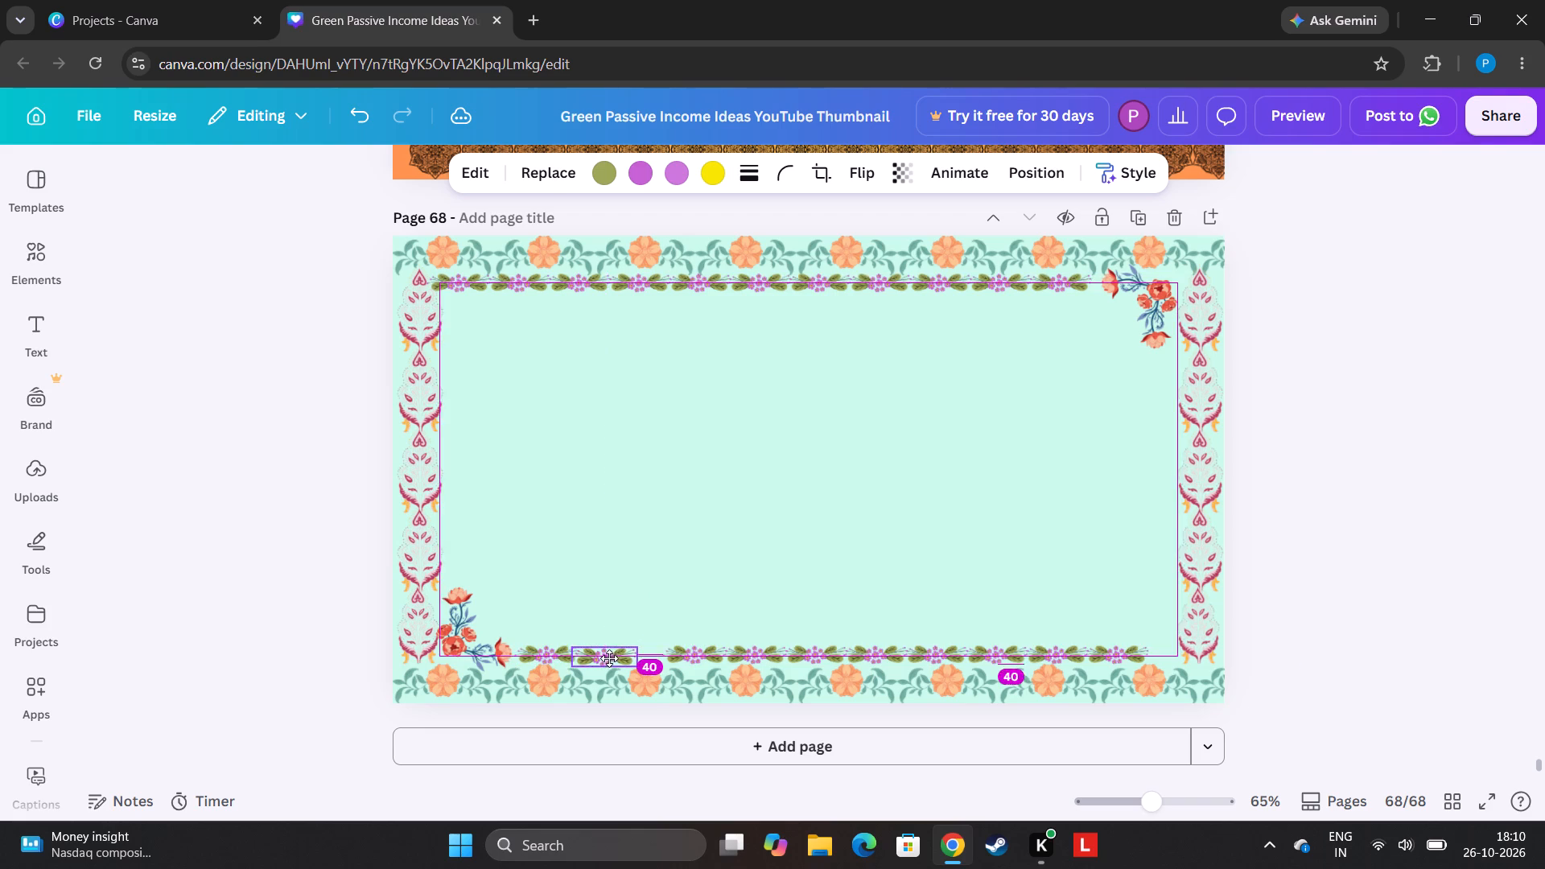
left_click_drag(609, 658, 606, 639)
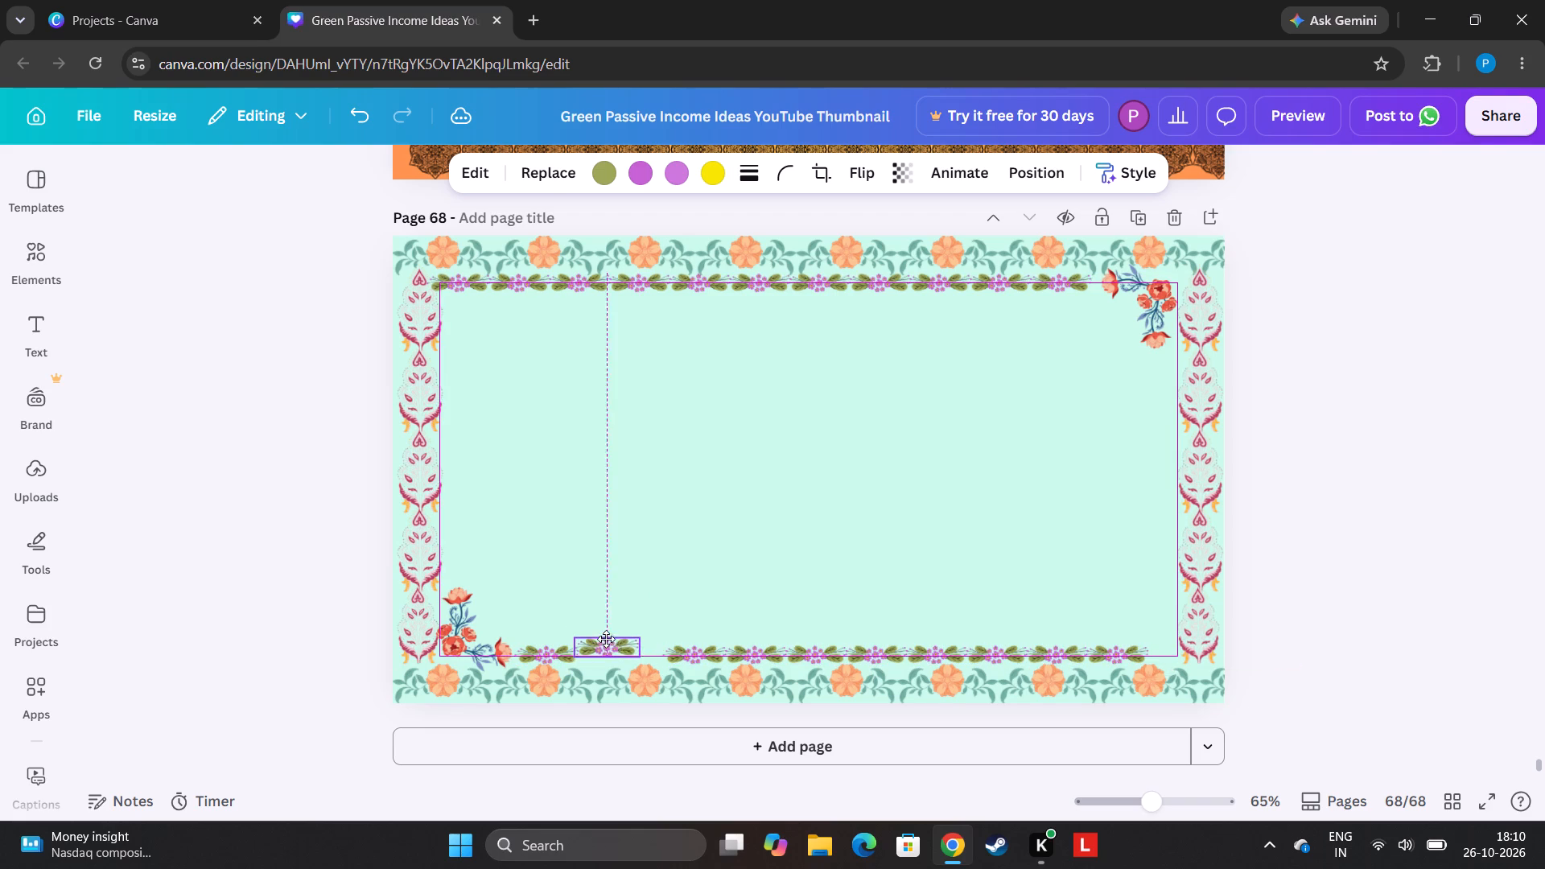
left_click_drag(606, 639, 617, 652)
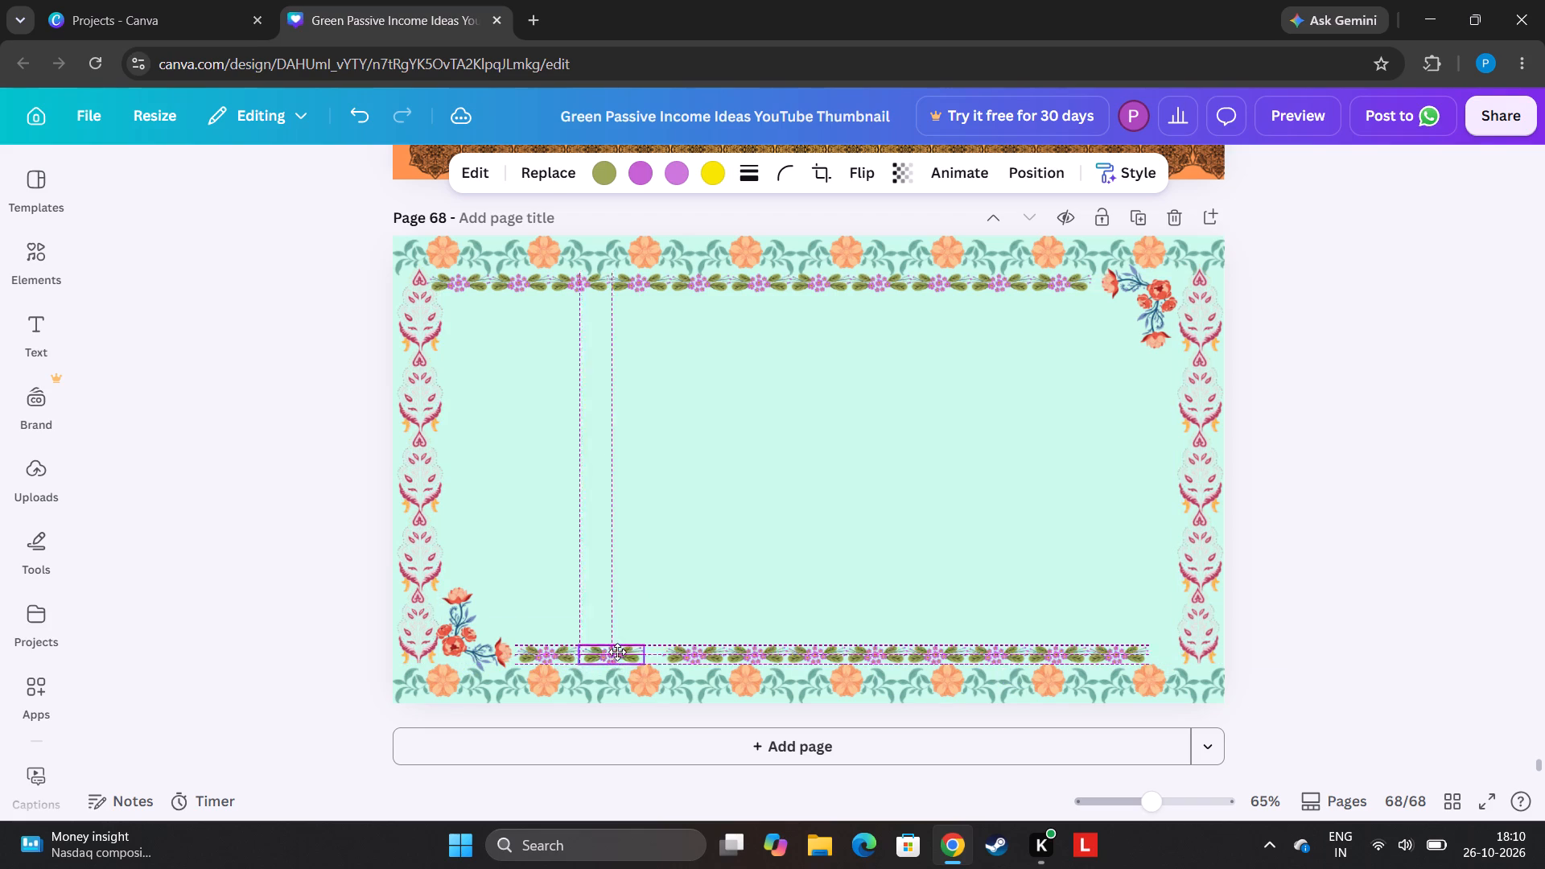
left_click_drag(617, 652, 616, 655)
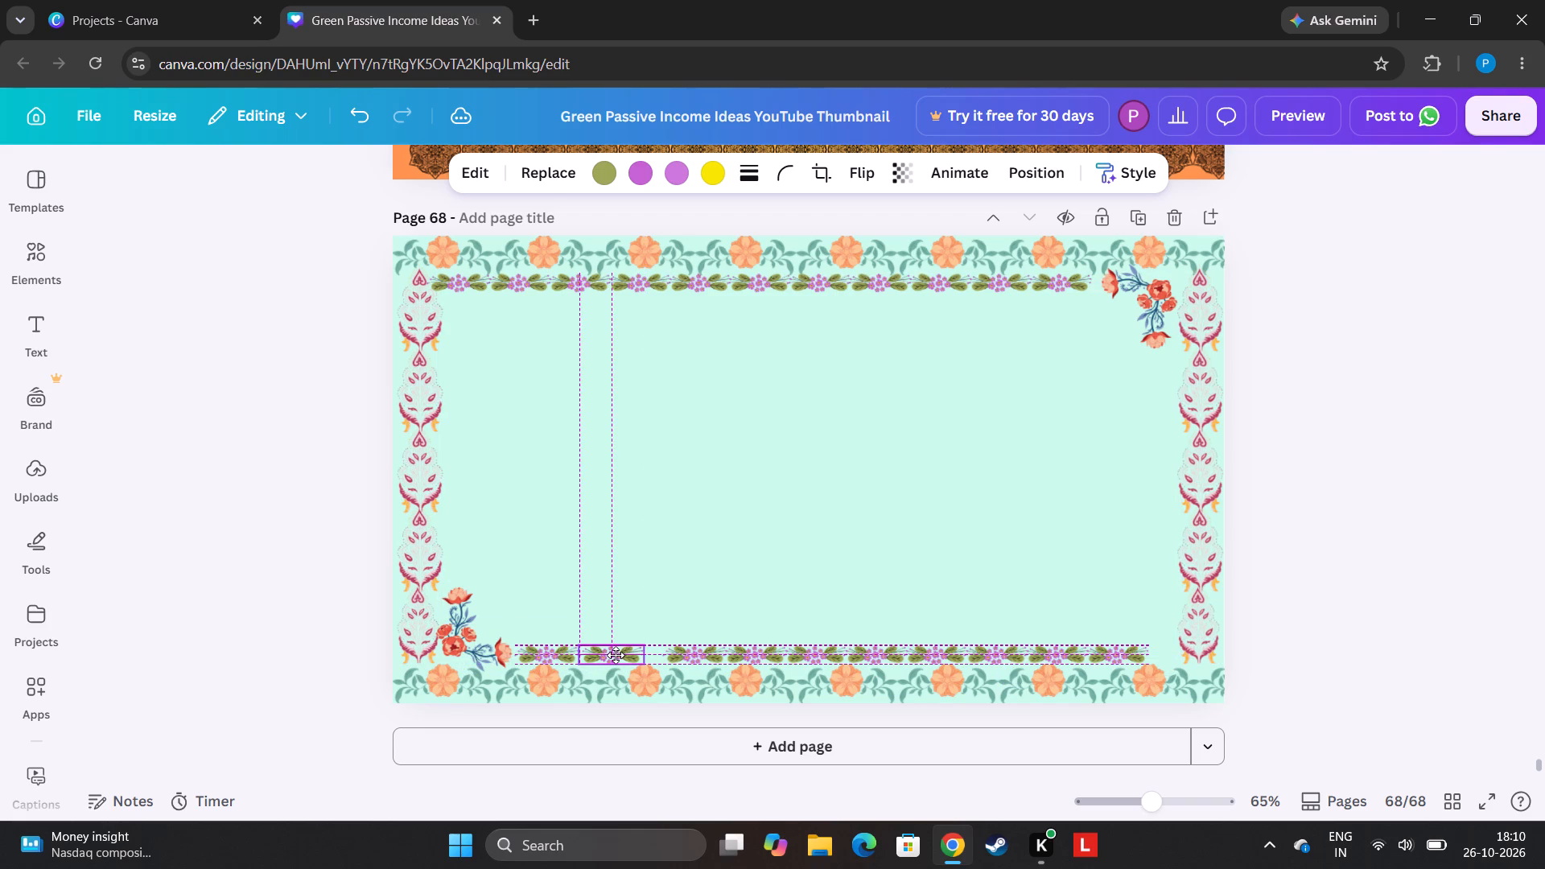
left_click_drag(616, 655, 611, 651)
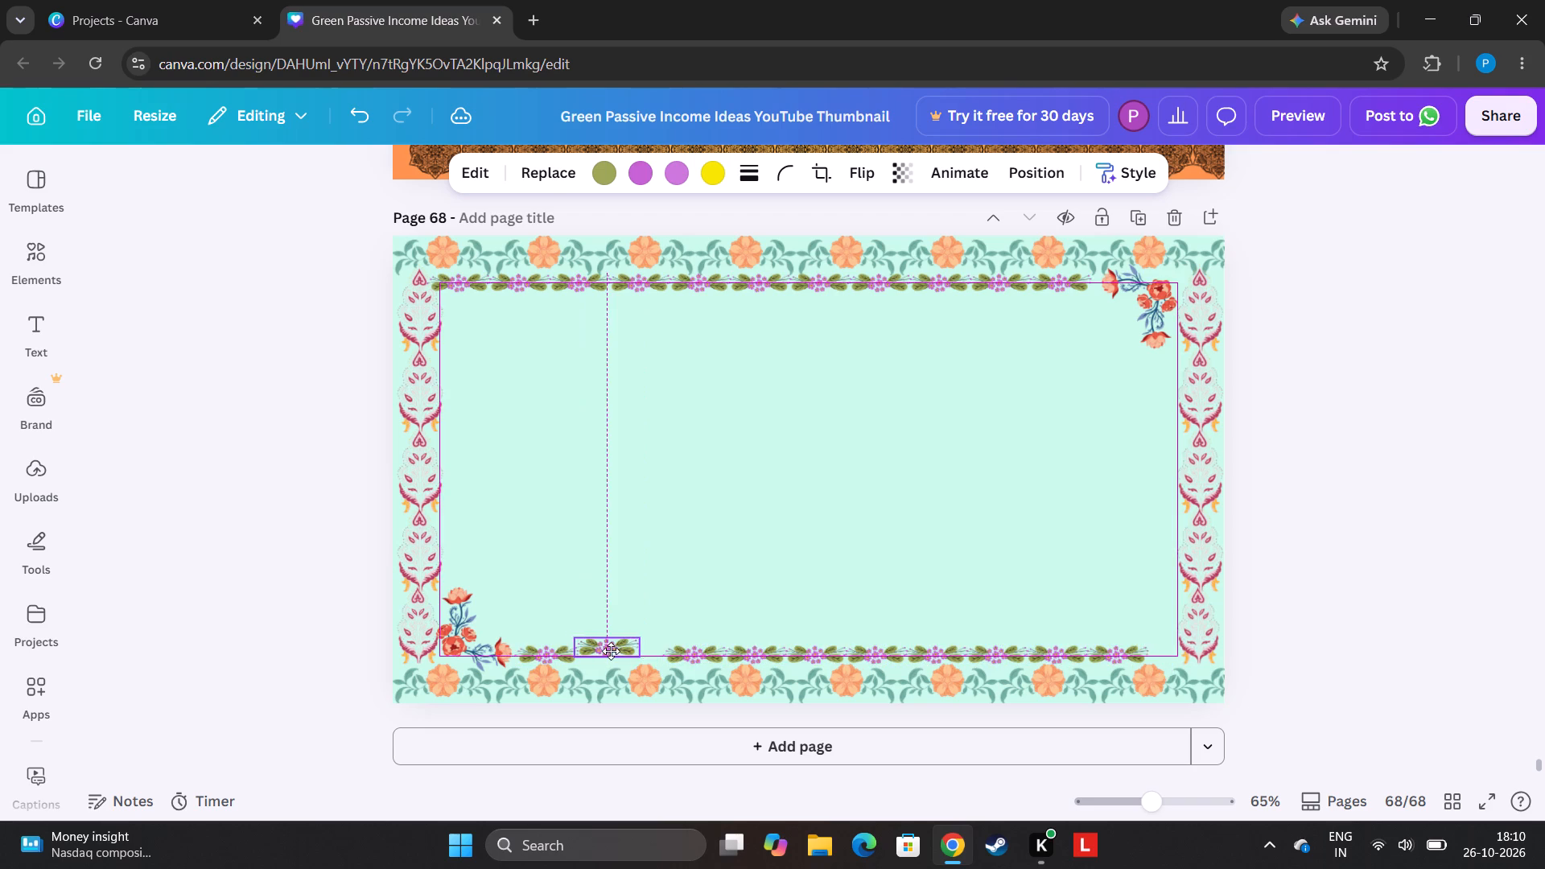
left_click_drag(611, 651, 615, 660)
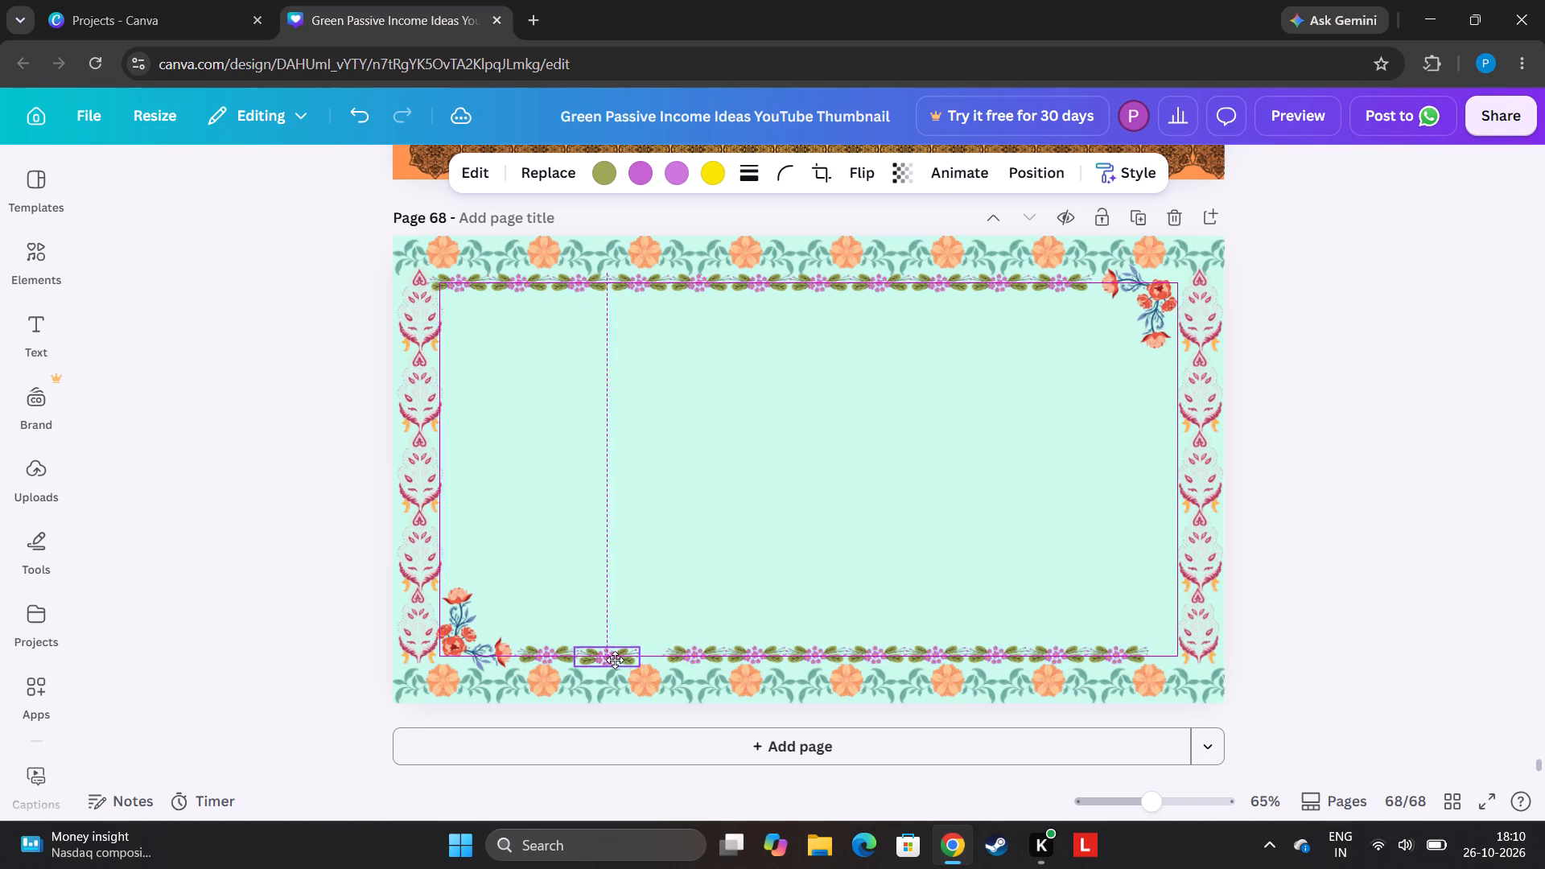
left_click_drag(615, 660, 612, 657)
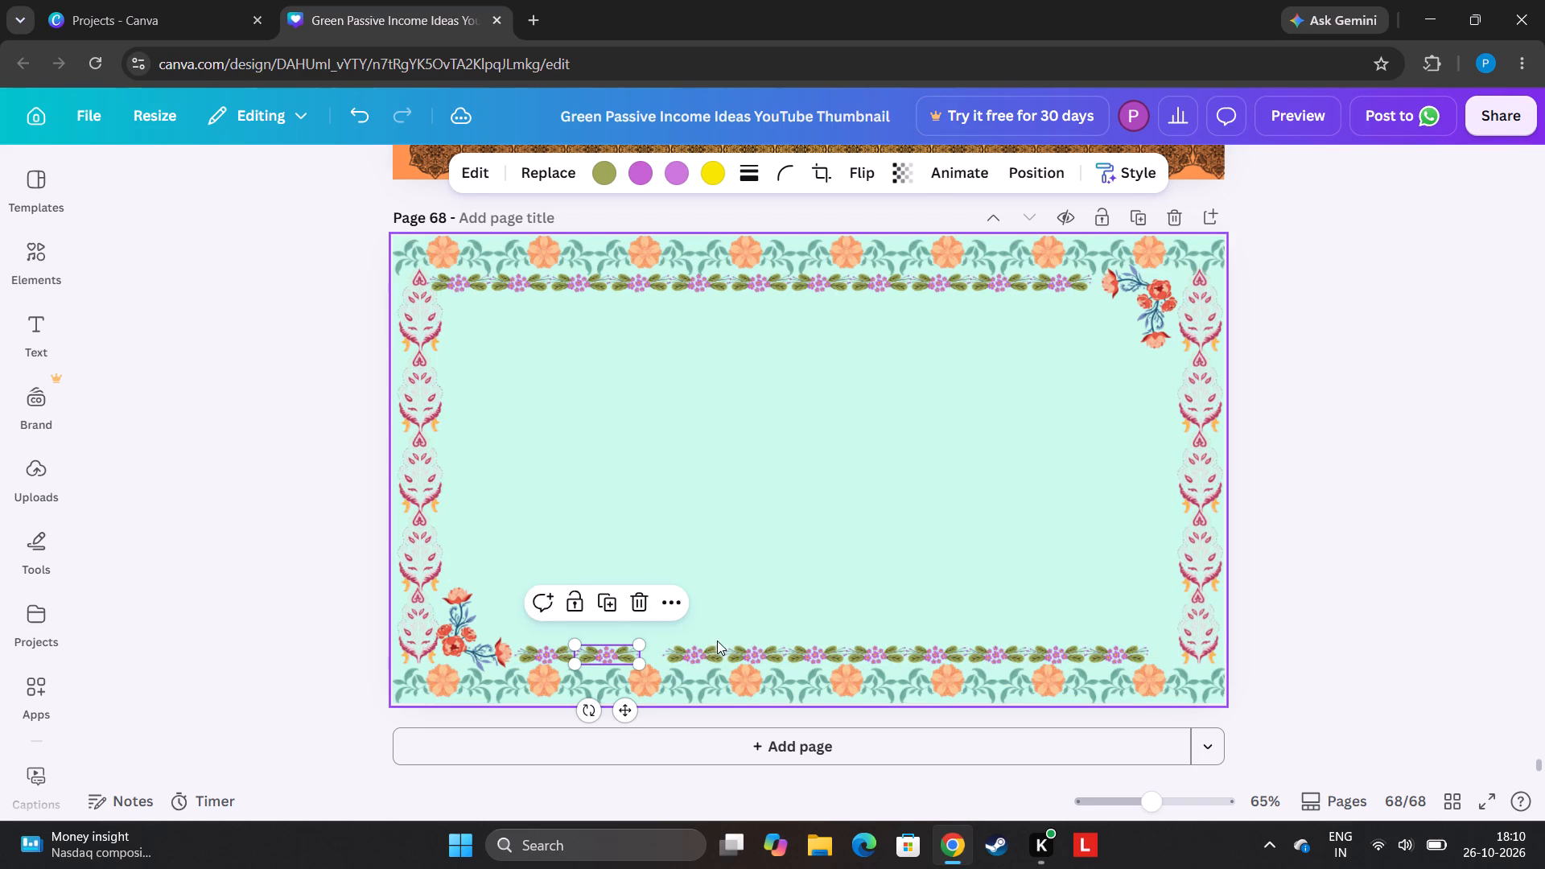
Close up the third, fourth and fifth ornaments of the bottom row against the two beside the bouquet, keeping them level.
left_click_drag(705, 648, 681, 647)
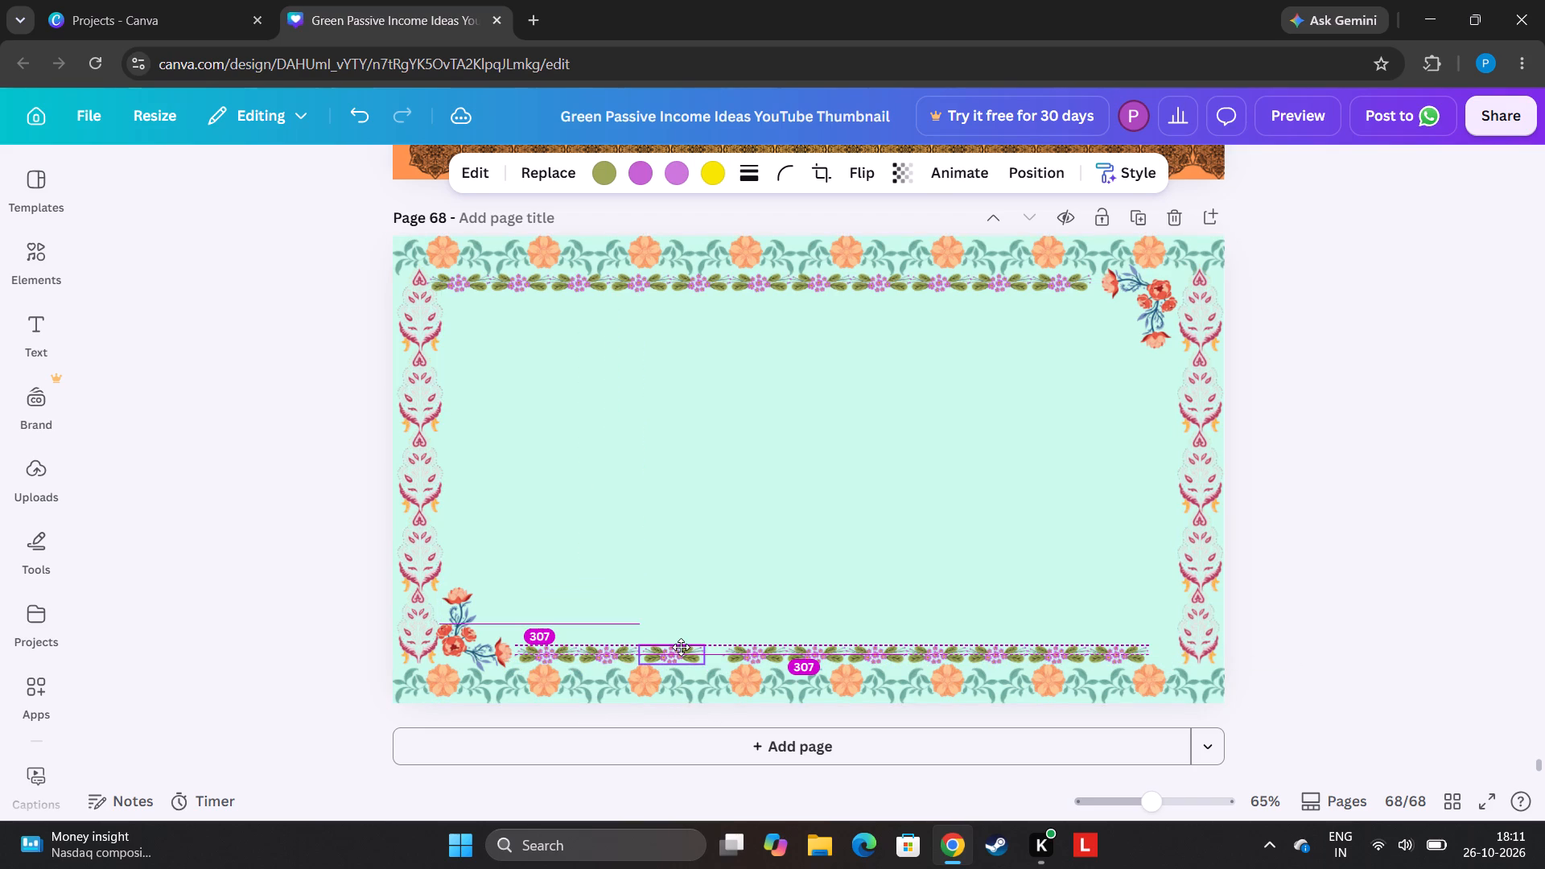
left_click_drag(681, 647, 675, 646)
left_click_drag(774, 655, 774, 657)
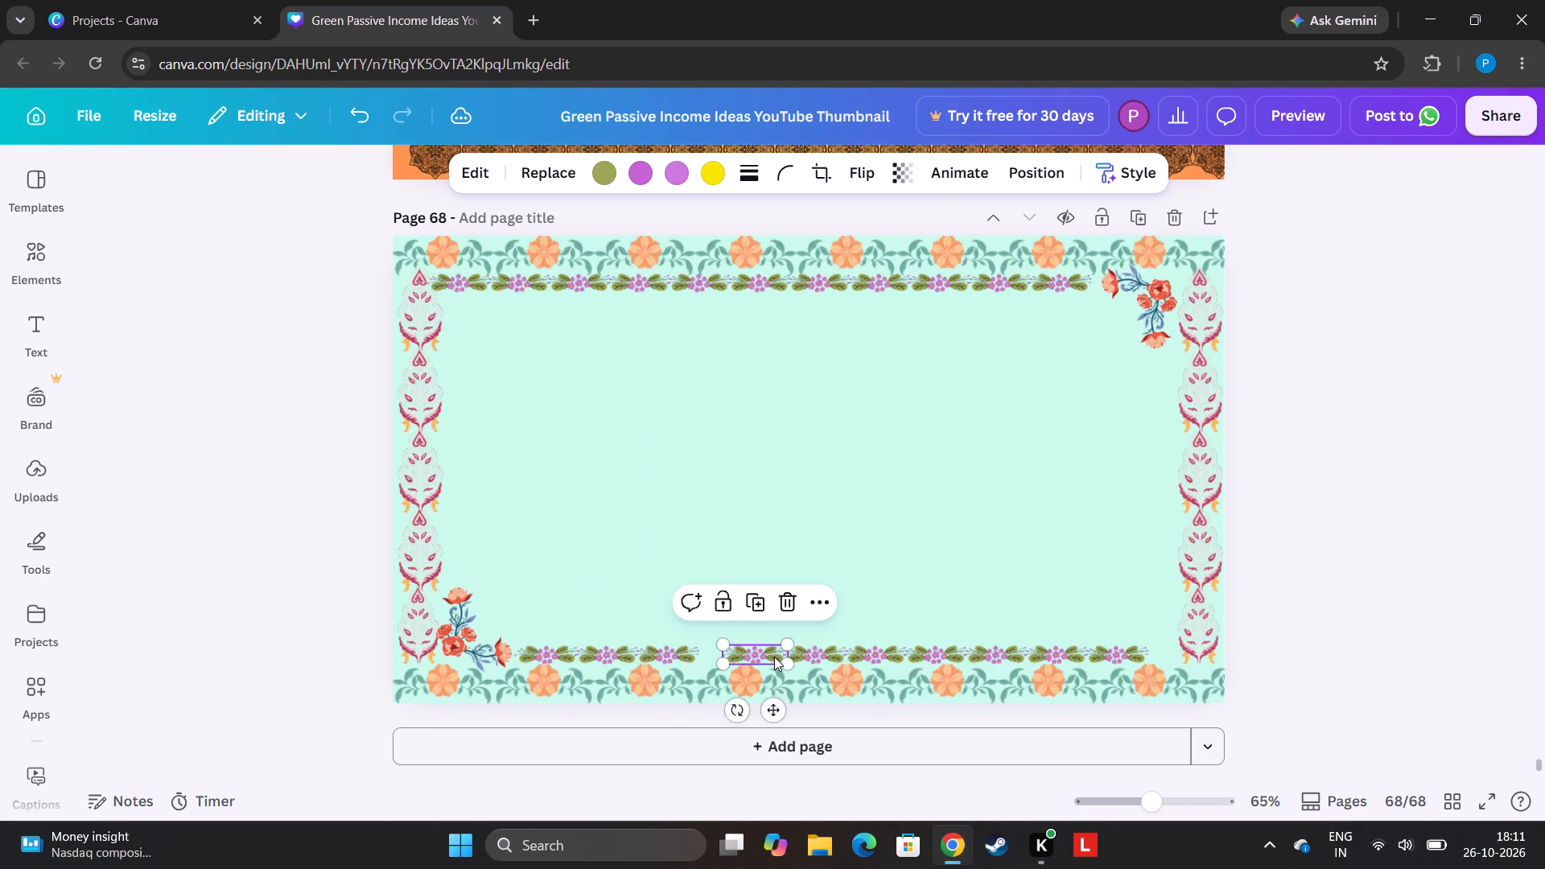
left_click_drag(774, 657, 740, 648)
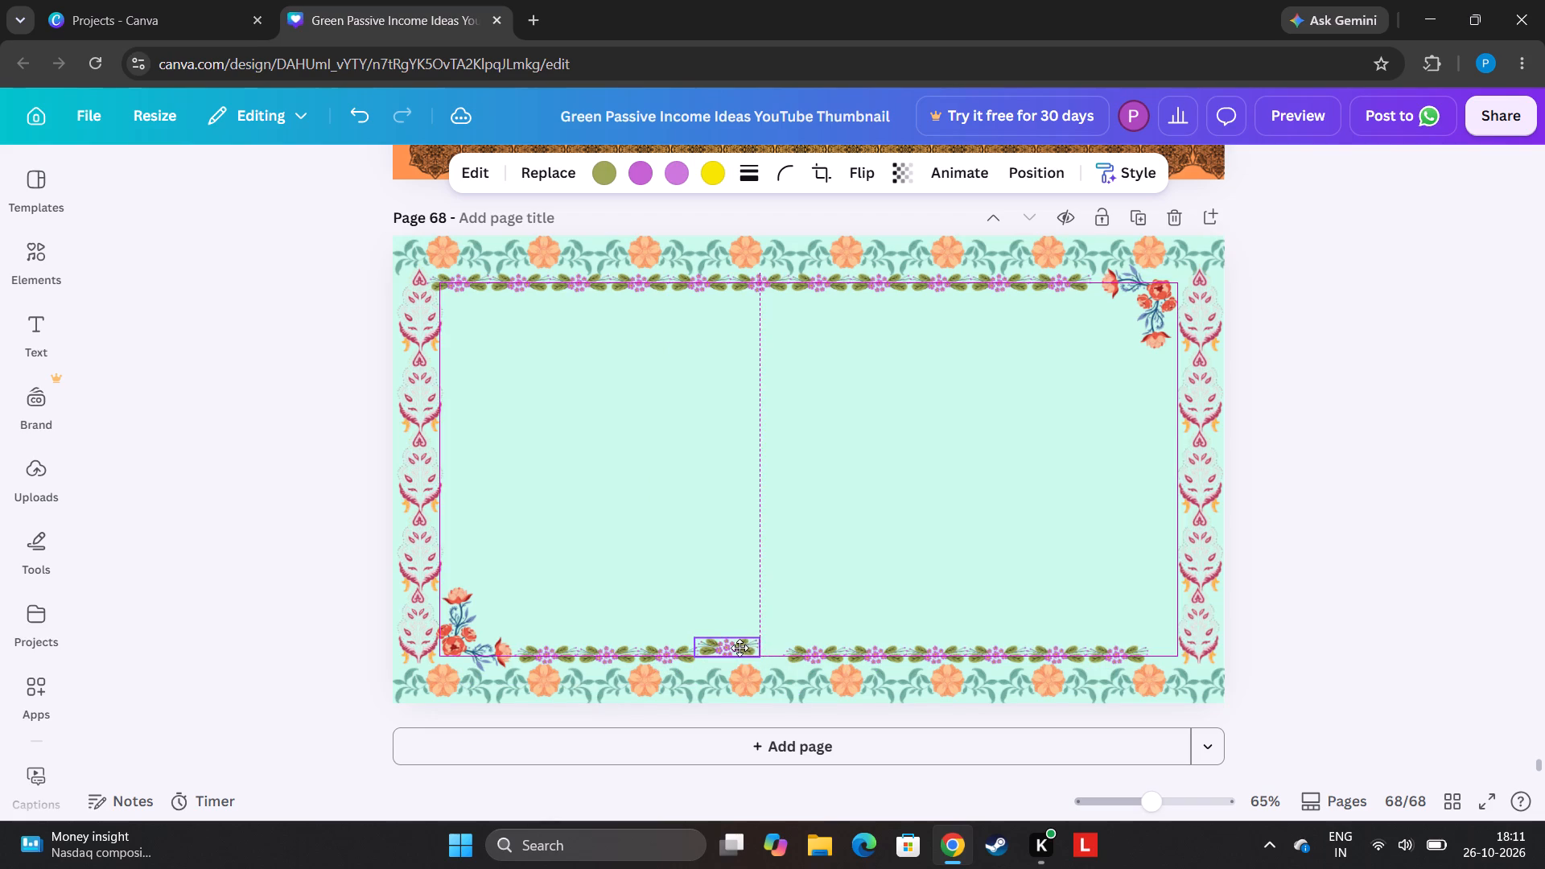
left_click_drag(740, 648, 740, 656)
left_click_drag(821, 650, 807, 648)
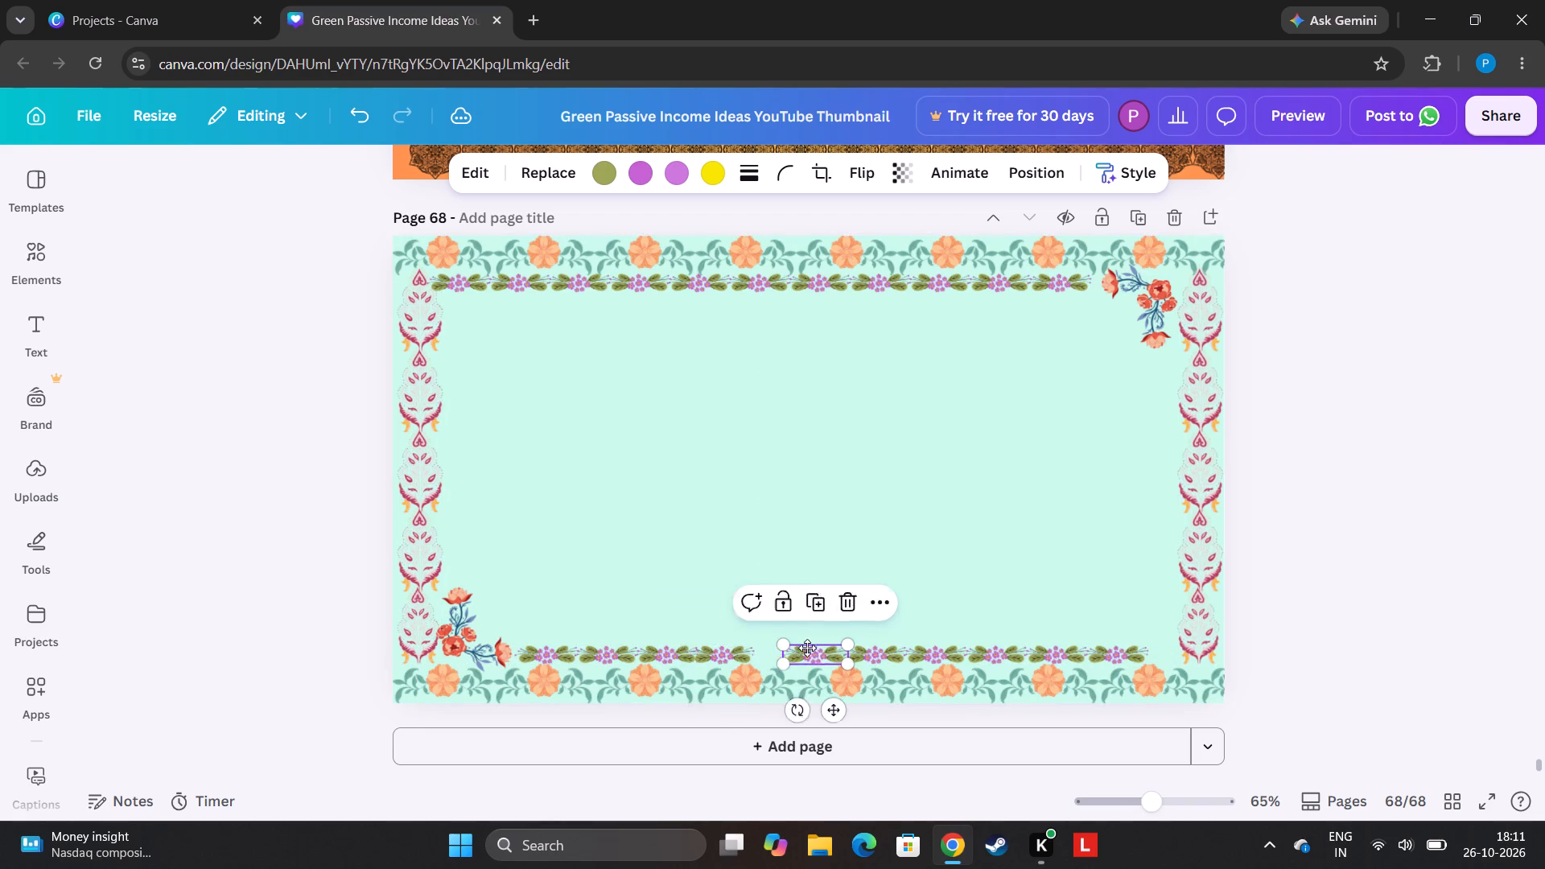
left_click_drag(807, 648, 783, 653)
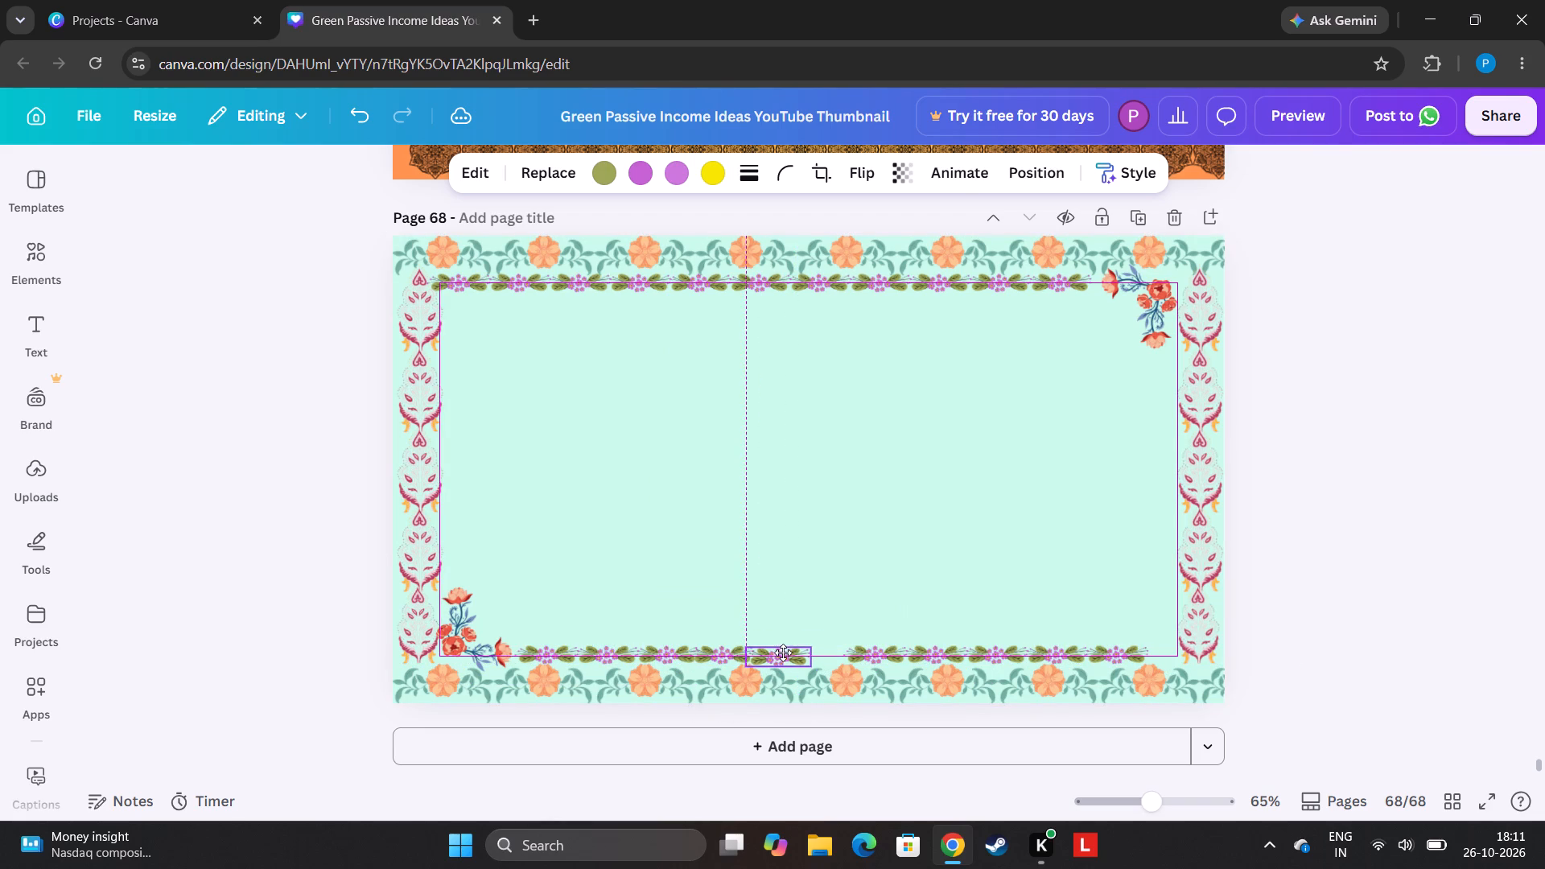
left_click_drag(783, 653, 781, 648)
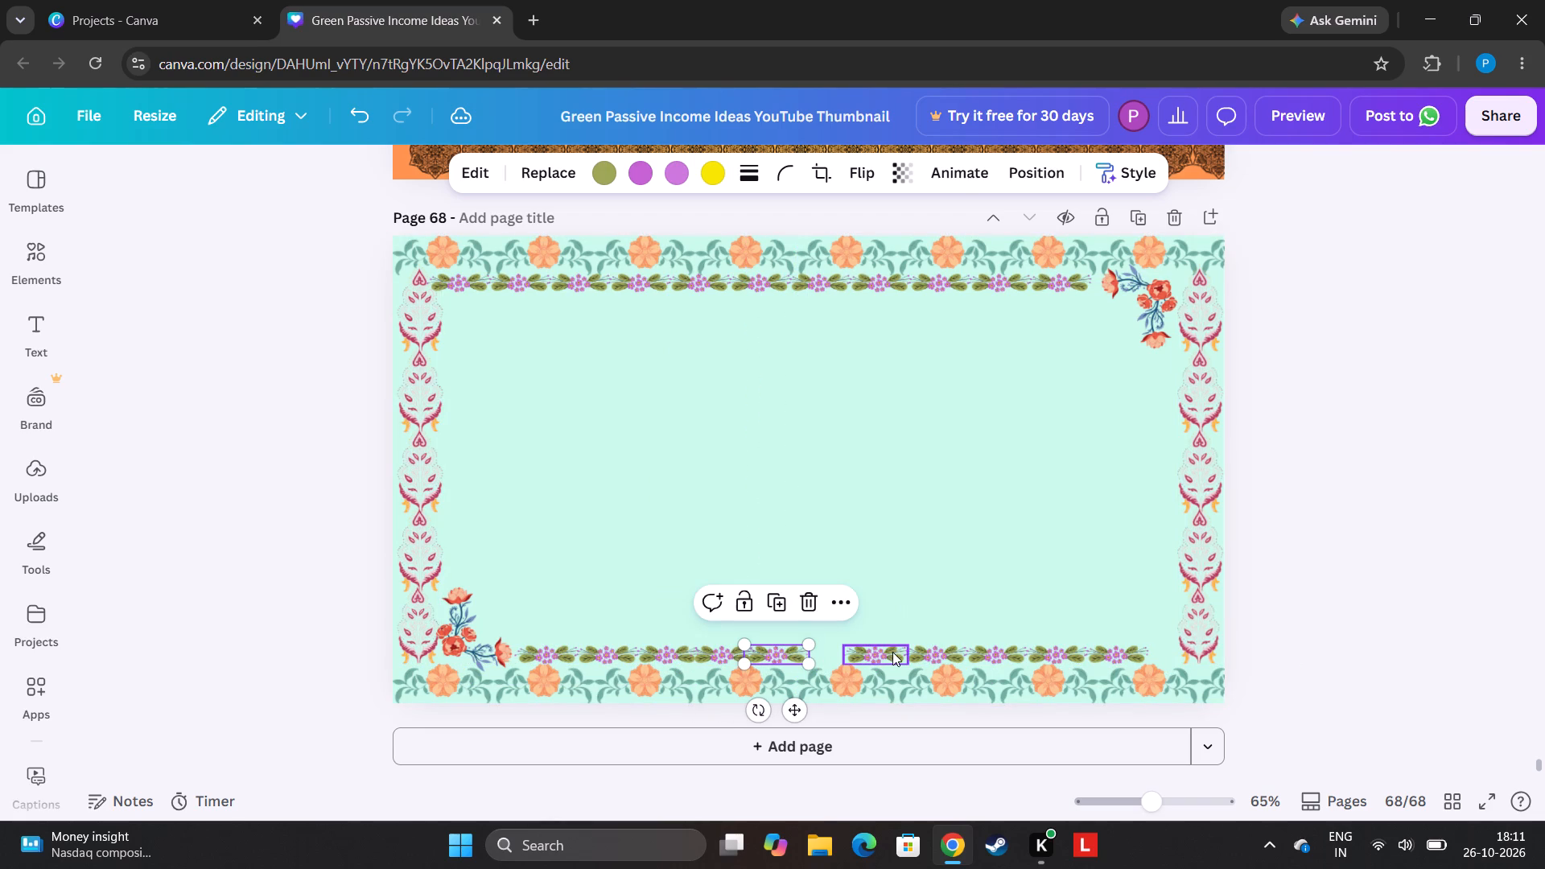
Move the sixth, seventh and eighth ornaments of the bottom row back to join the fifth without gaps.
left_click_drag(888, 652, 848, 652)
left_click_drag(930, 649, 914, 645)
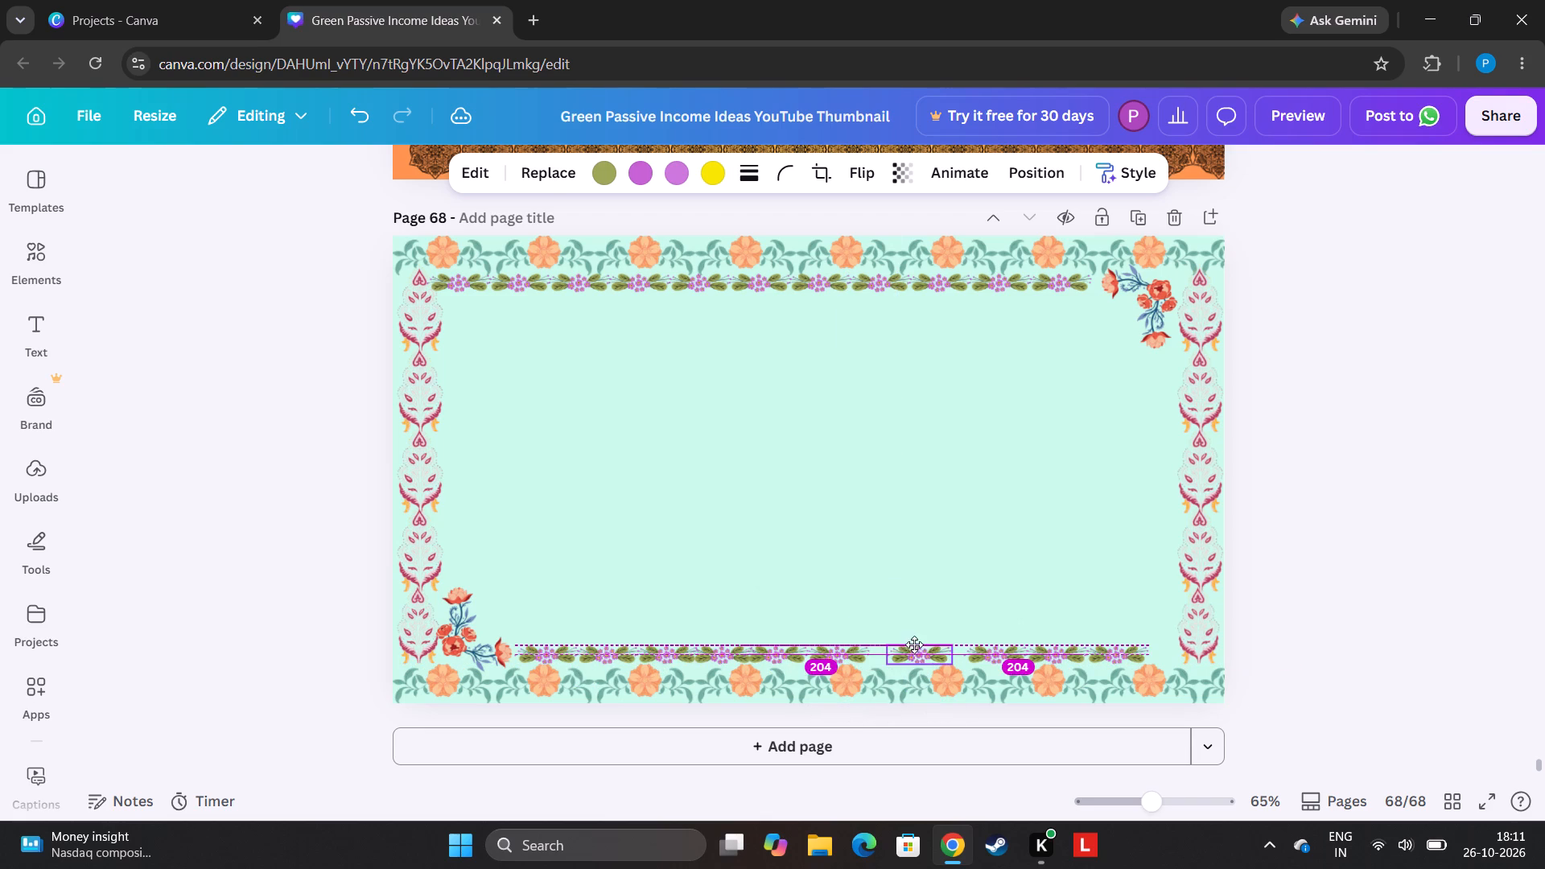
left_click_drag(914, 645, 896, 652)
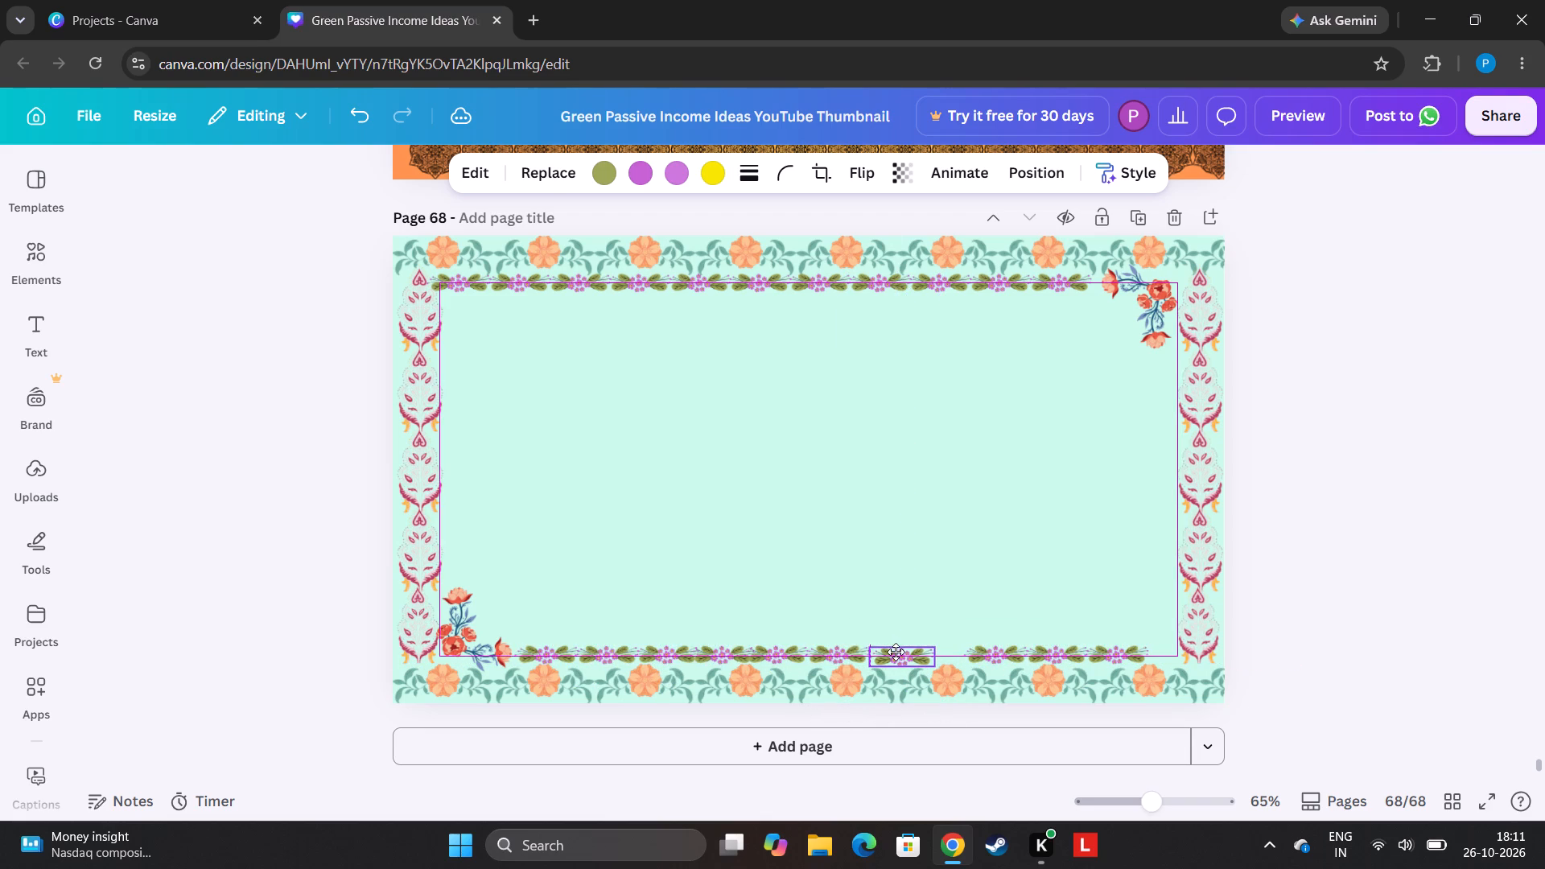
left_click_drag(896, 652, 888, 649)
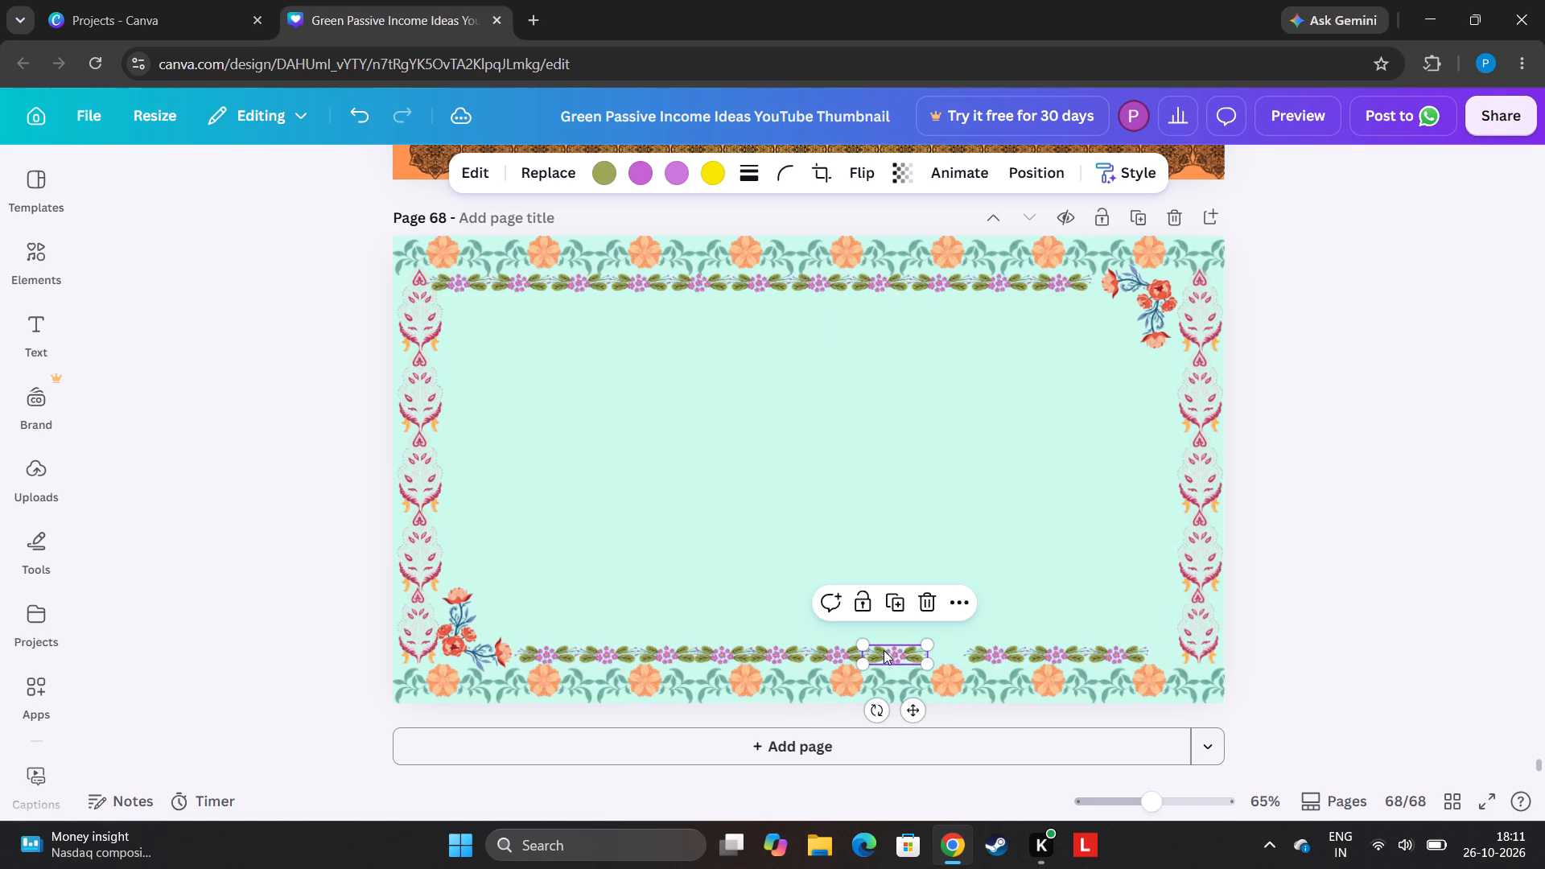
left_click_drag(1012, 649, 980, 652)
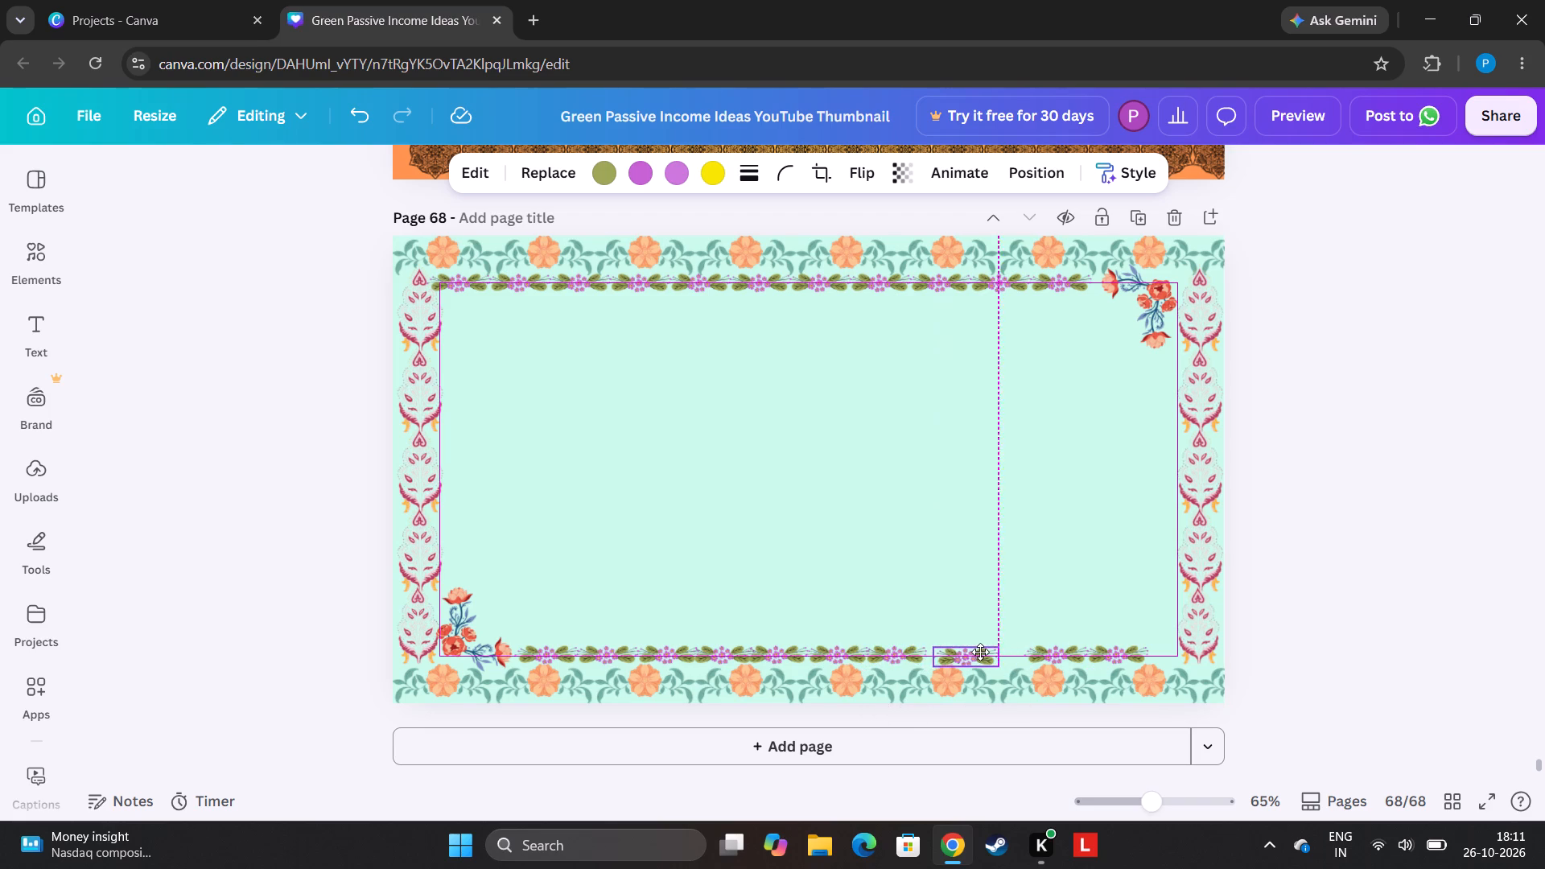
left_click_drag(980, 652, 966, 649)
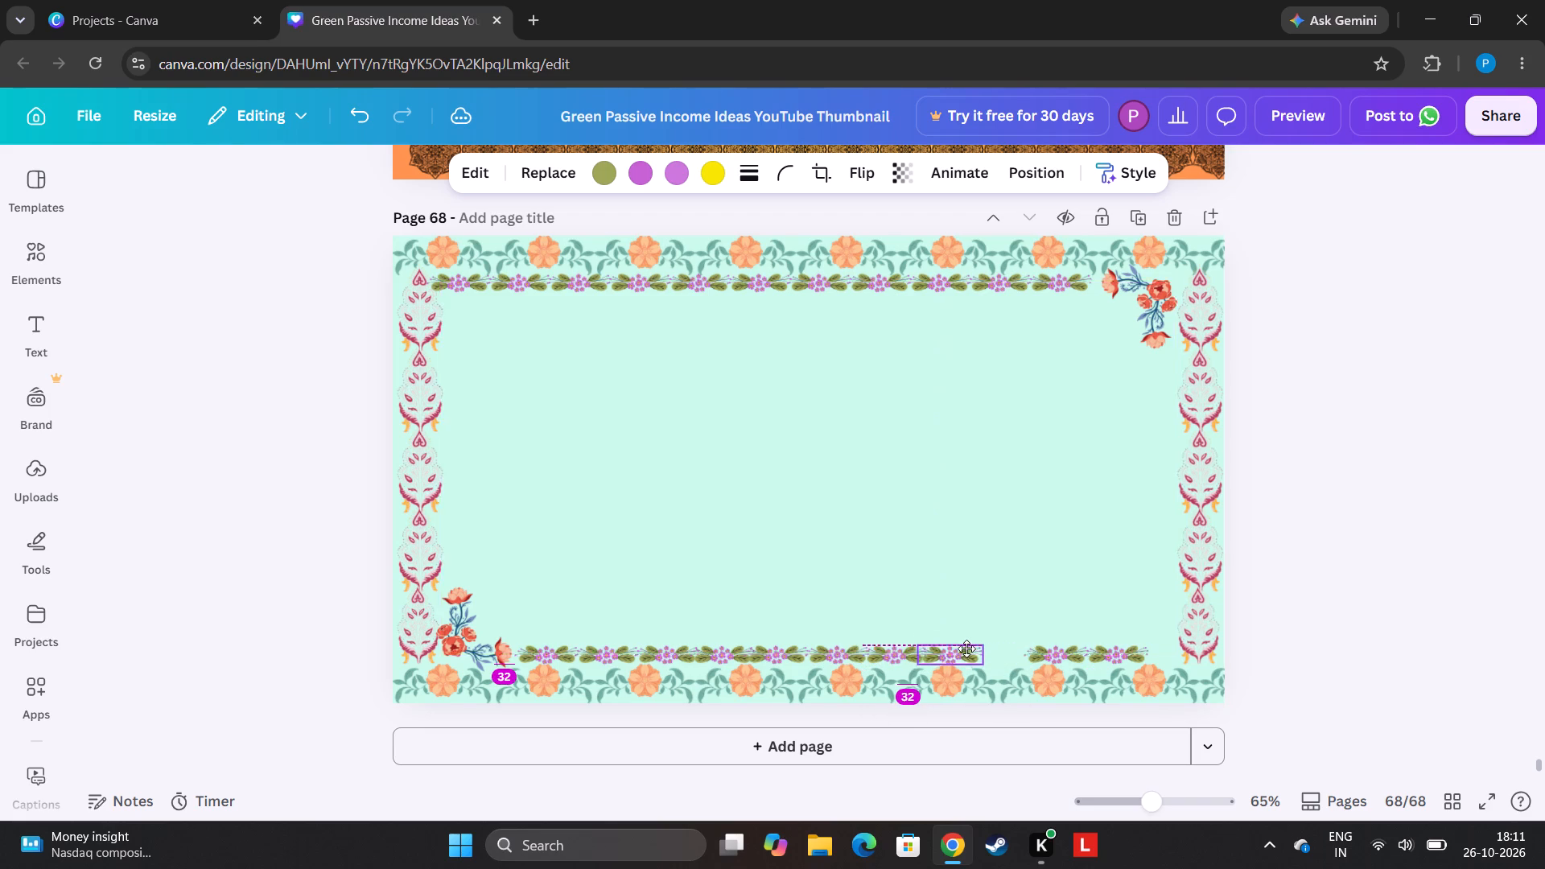
left_click_drag(966, 649, 970, 649)
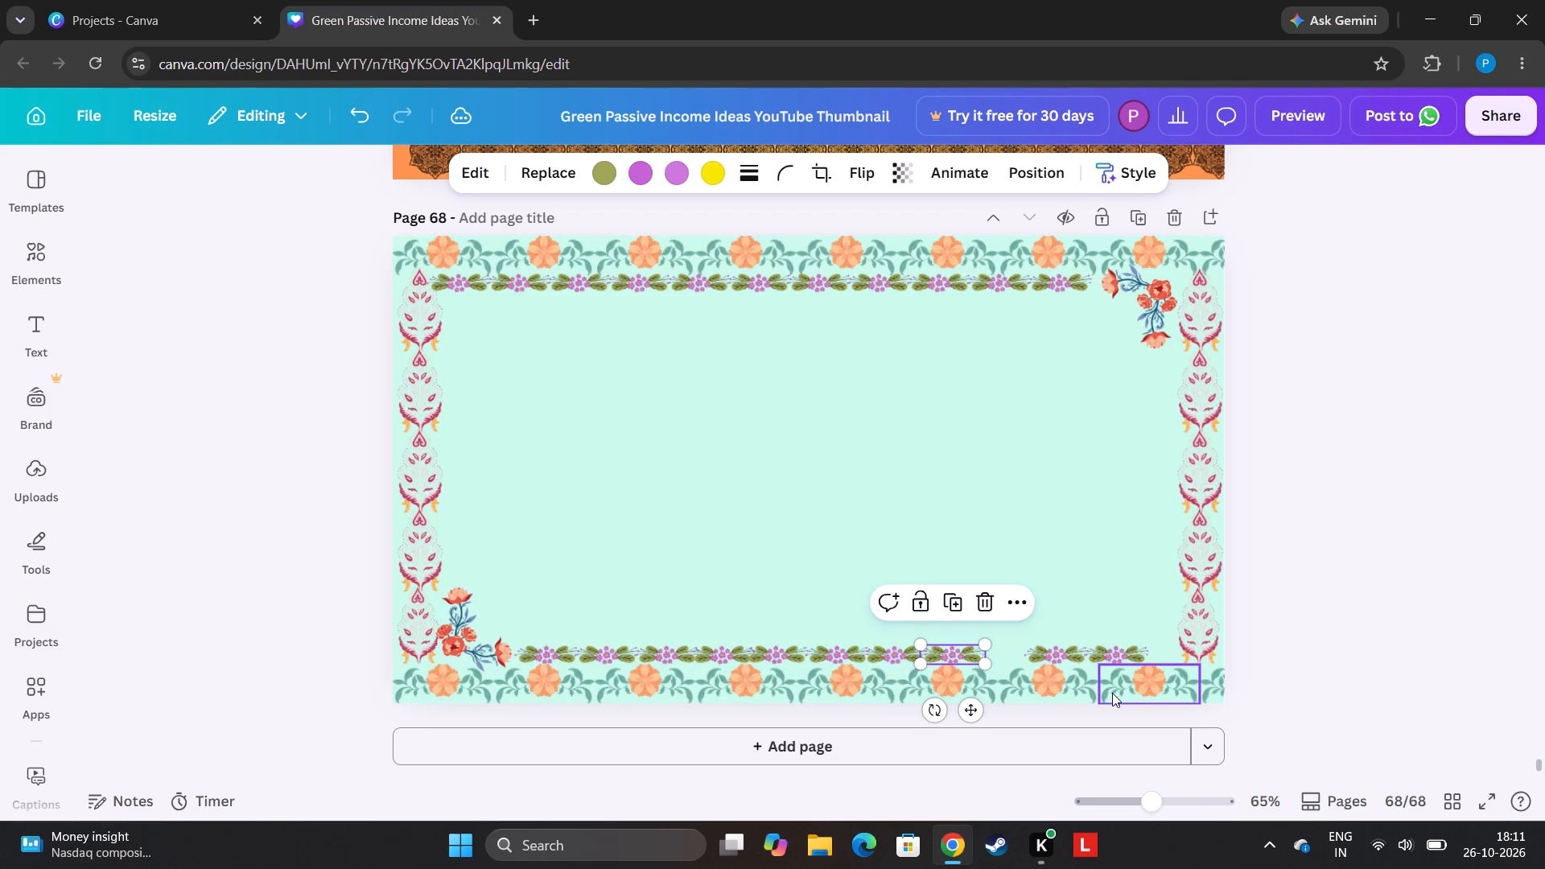
Move the ninth and tenth ornaments of the bottom row back against the eighth, aligned with the row.
left_click_drag(1080, 652, 1067, 650)
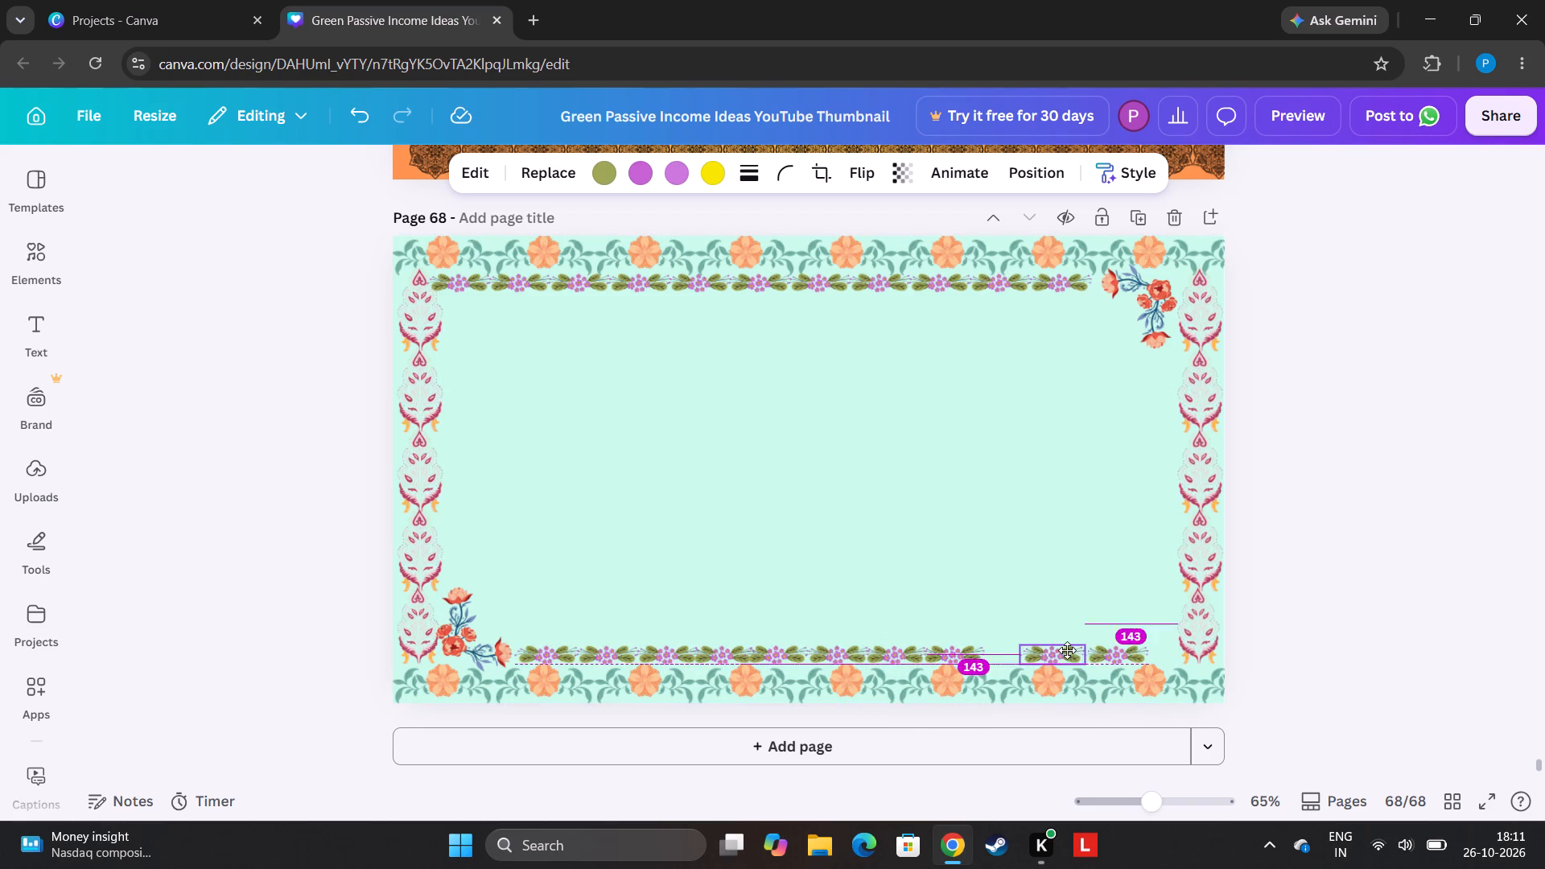
left_click_drag(1067, 650, 1042, 651)
left_click_drag(1040, 651, 1039, 651)
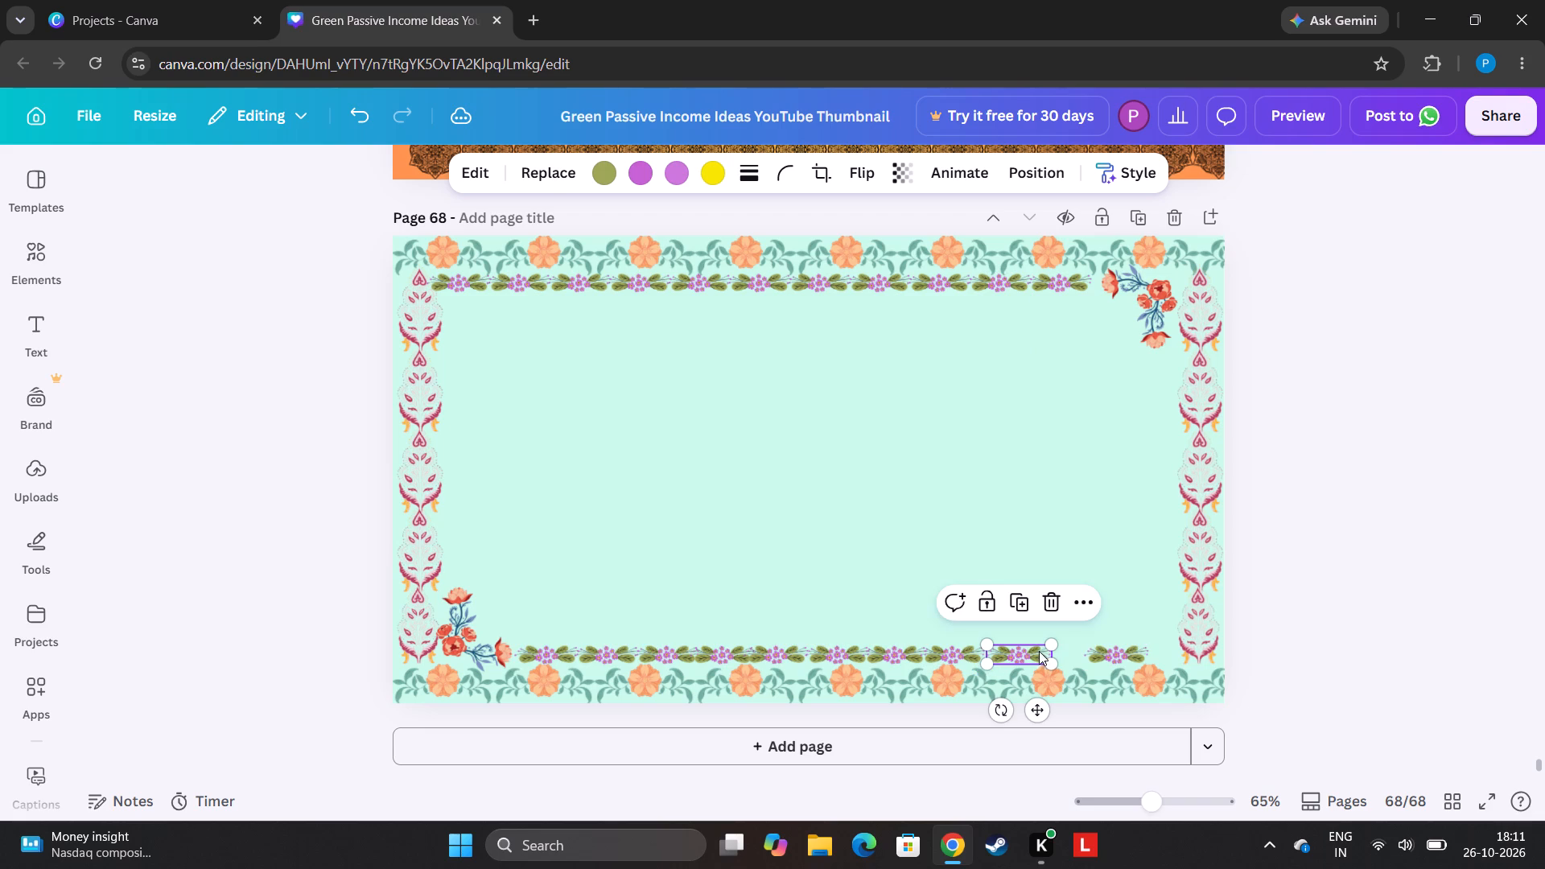
left_click_drag(1039, 651, 1030, 650)
left_click_drag(1098, 649, 1098, 652)
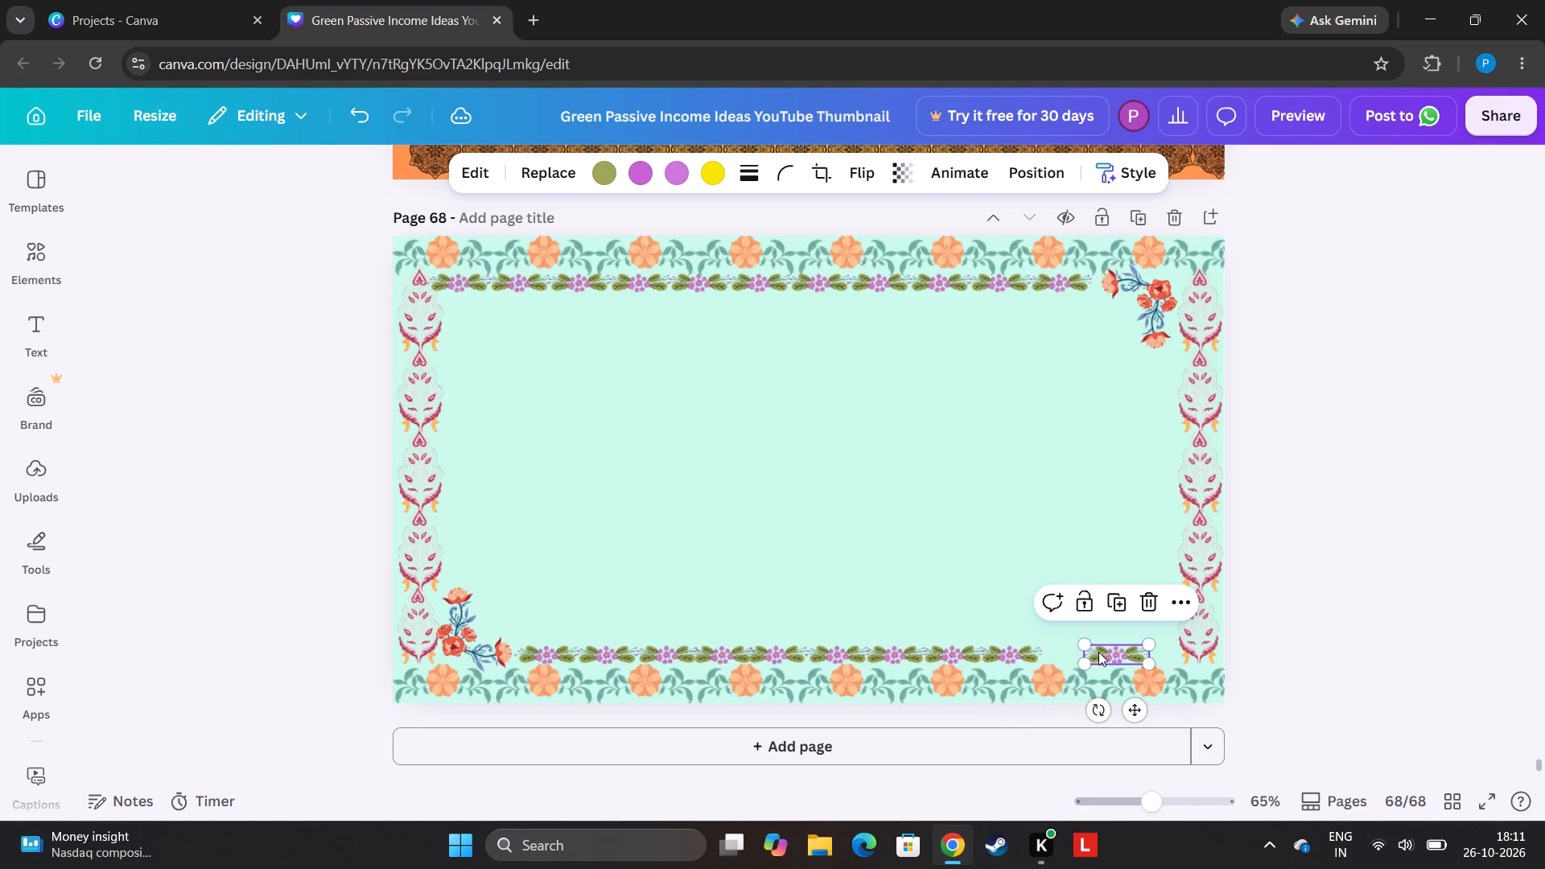
left_click_drag(1098, 652, 1059, 647)
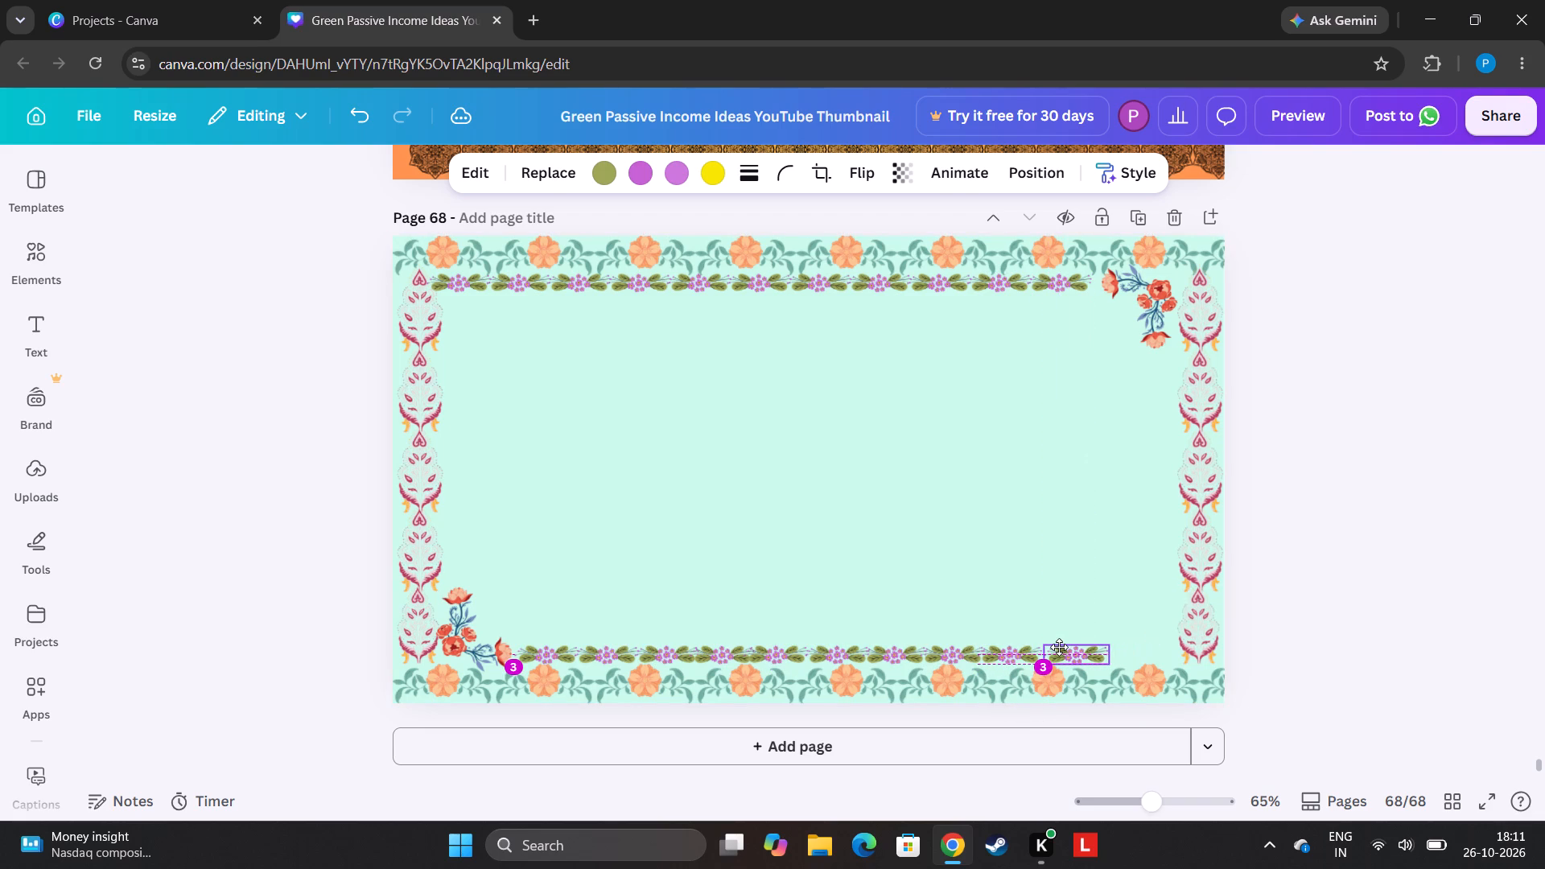
left_click_drag(1059, 647, 1050, 647)
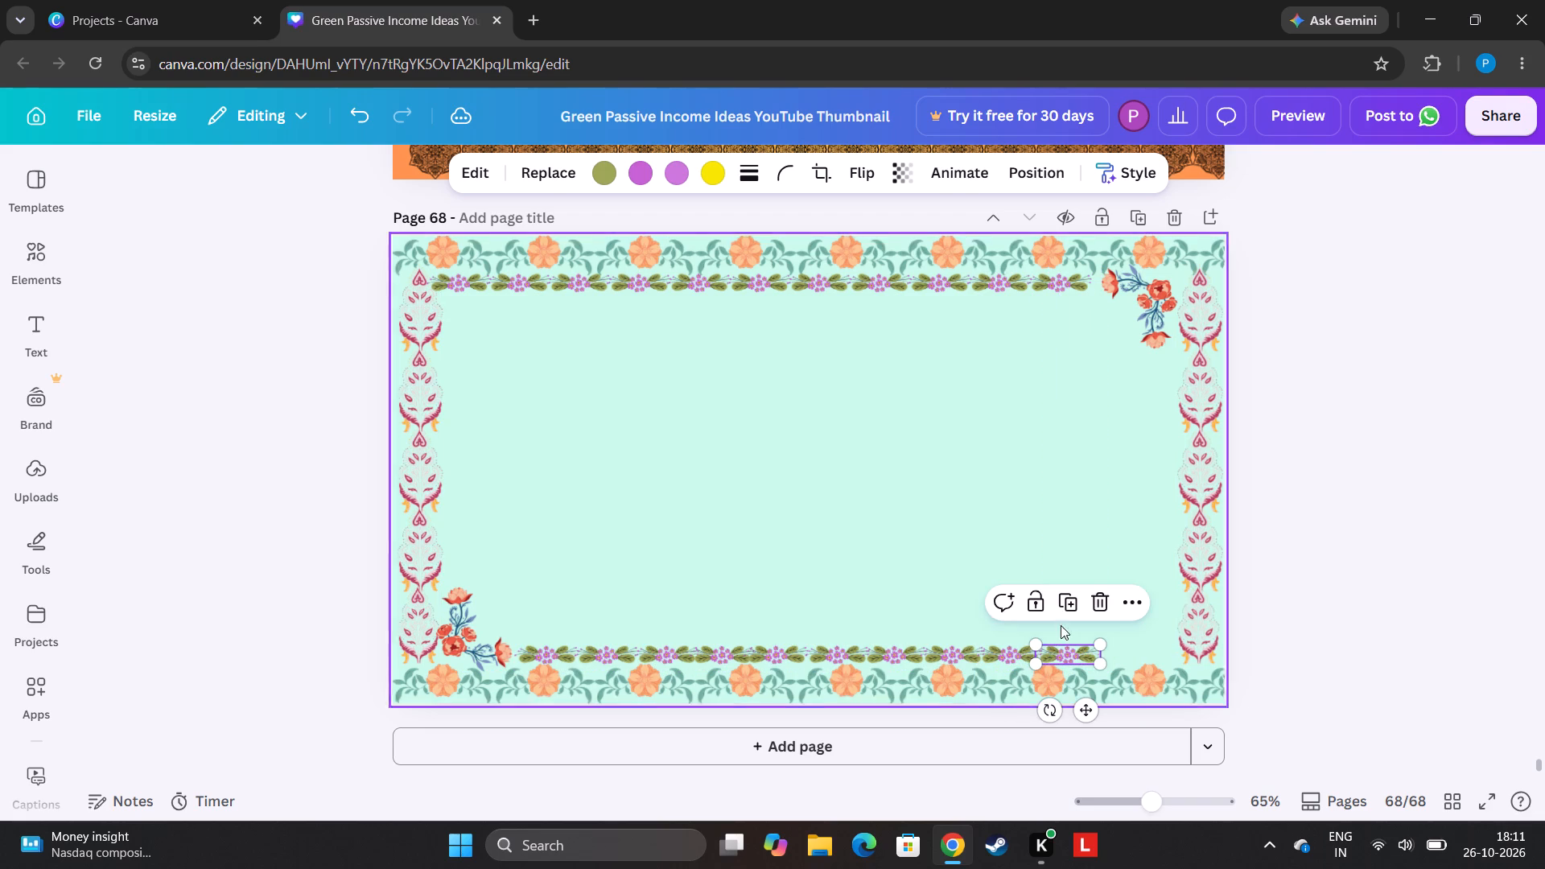
Duplicate the last purple ornament and place the copy at the right end of the bottom row as the eleventh.
left_click(1070, 607)
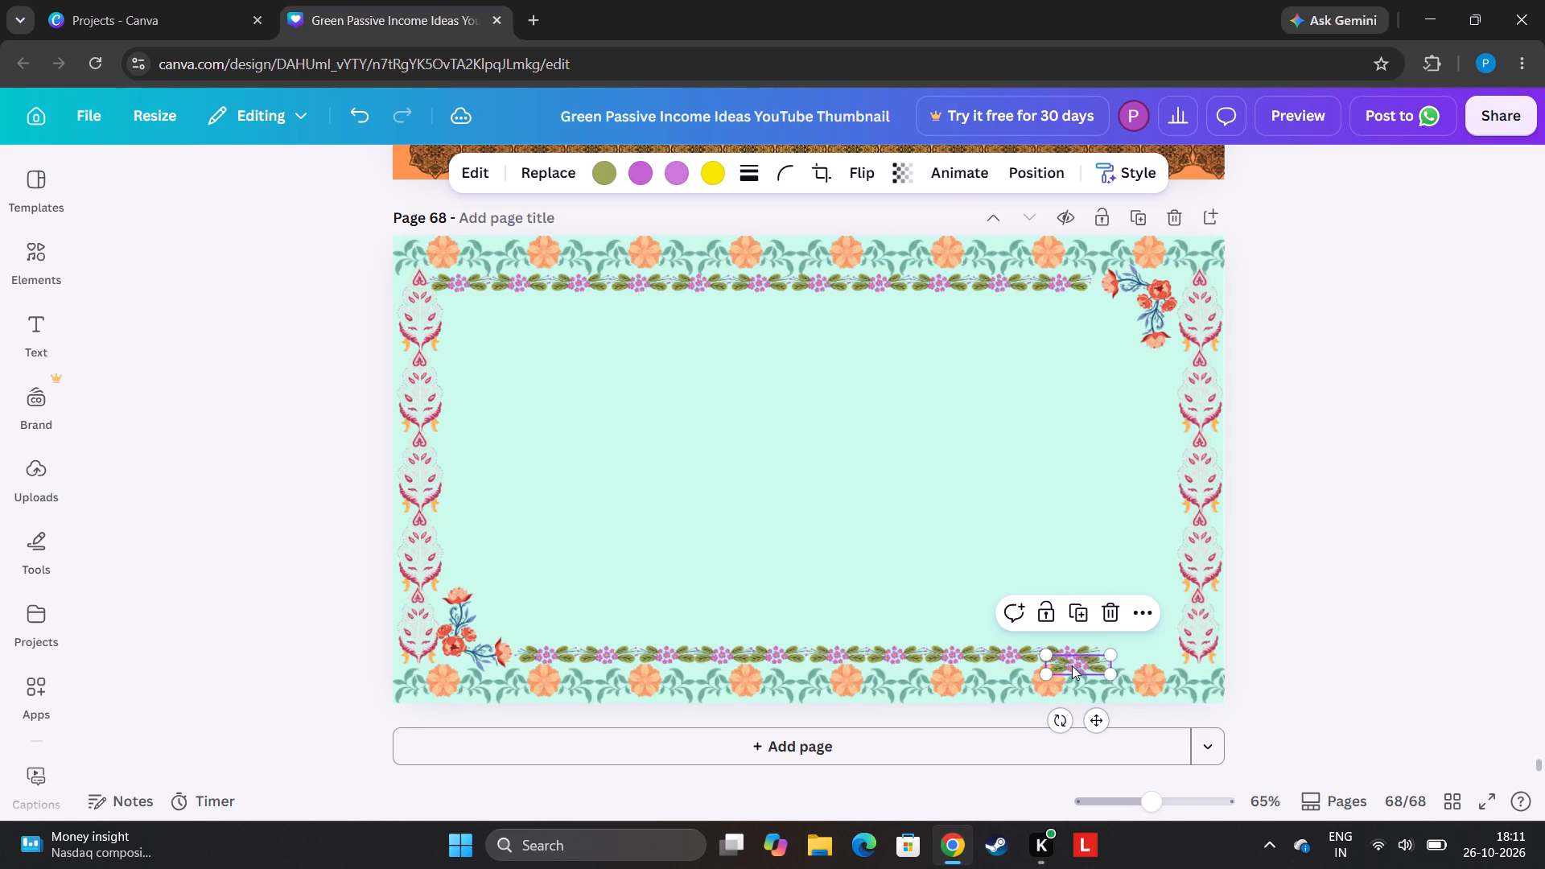
left_click_drag(1072, 665, 1123, 657)
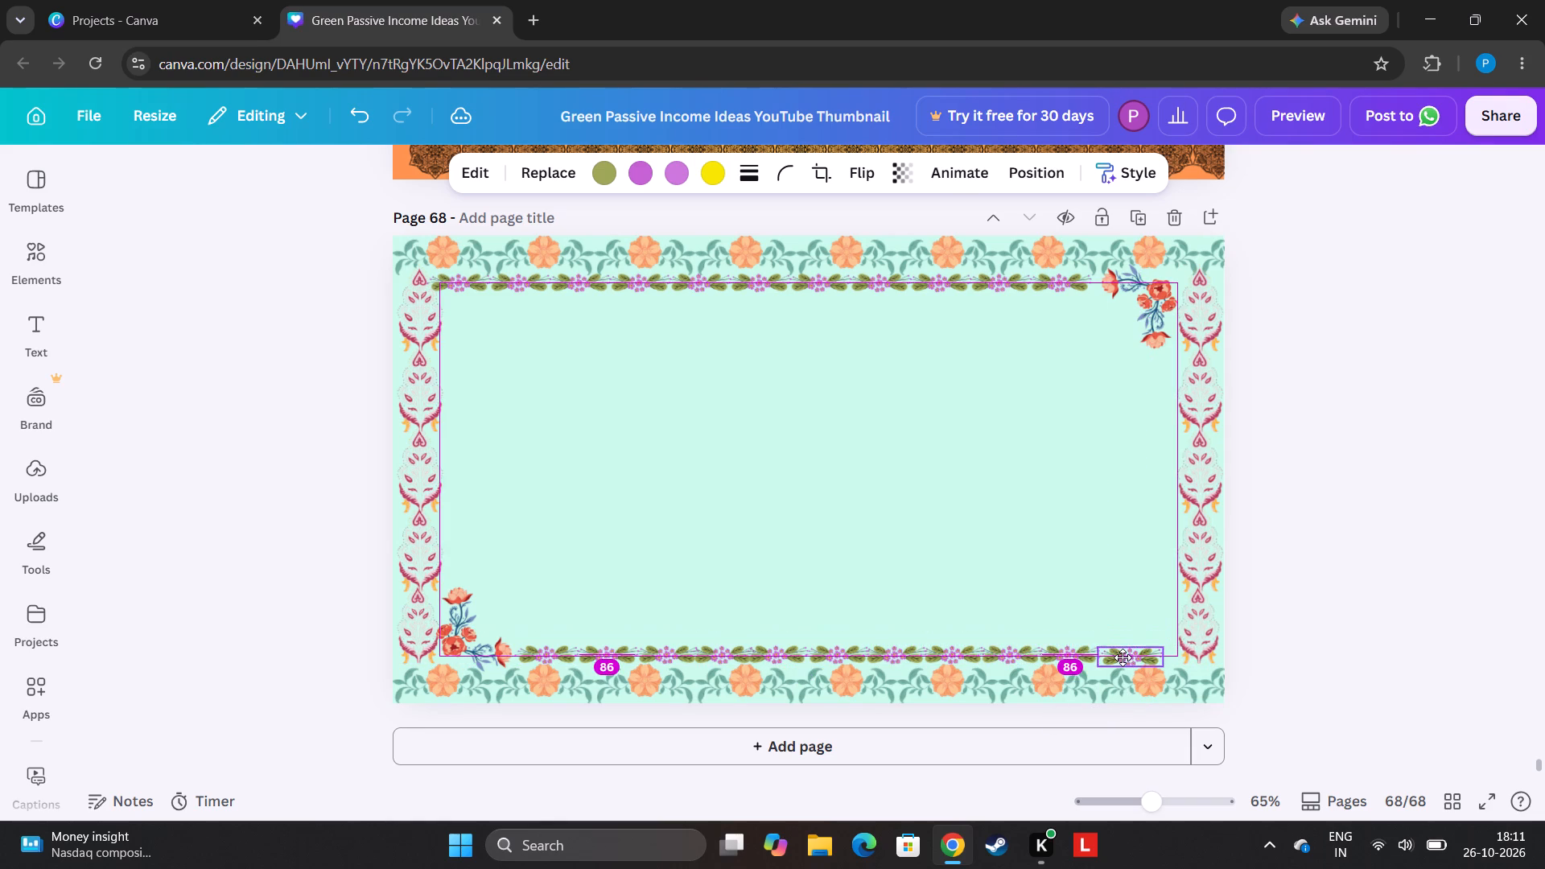
left_click_drag(1123, 657, 1119, 654)
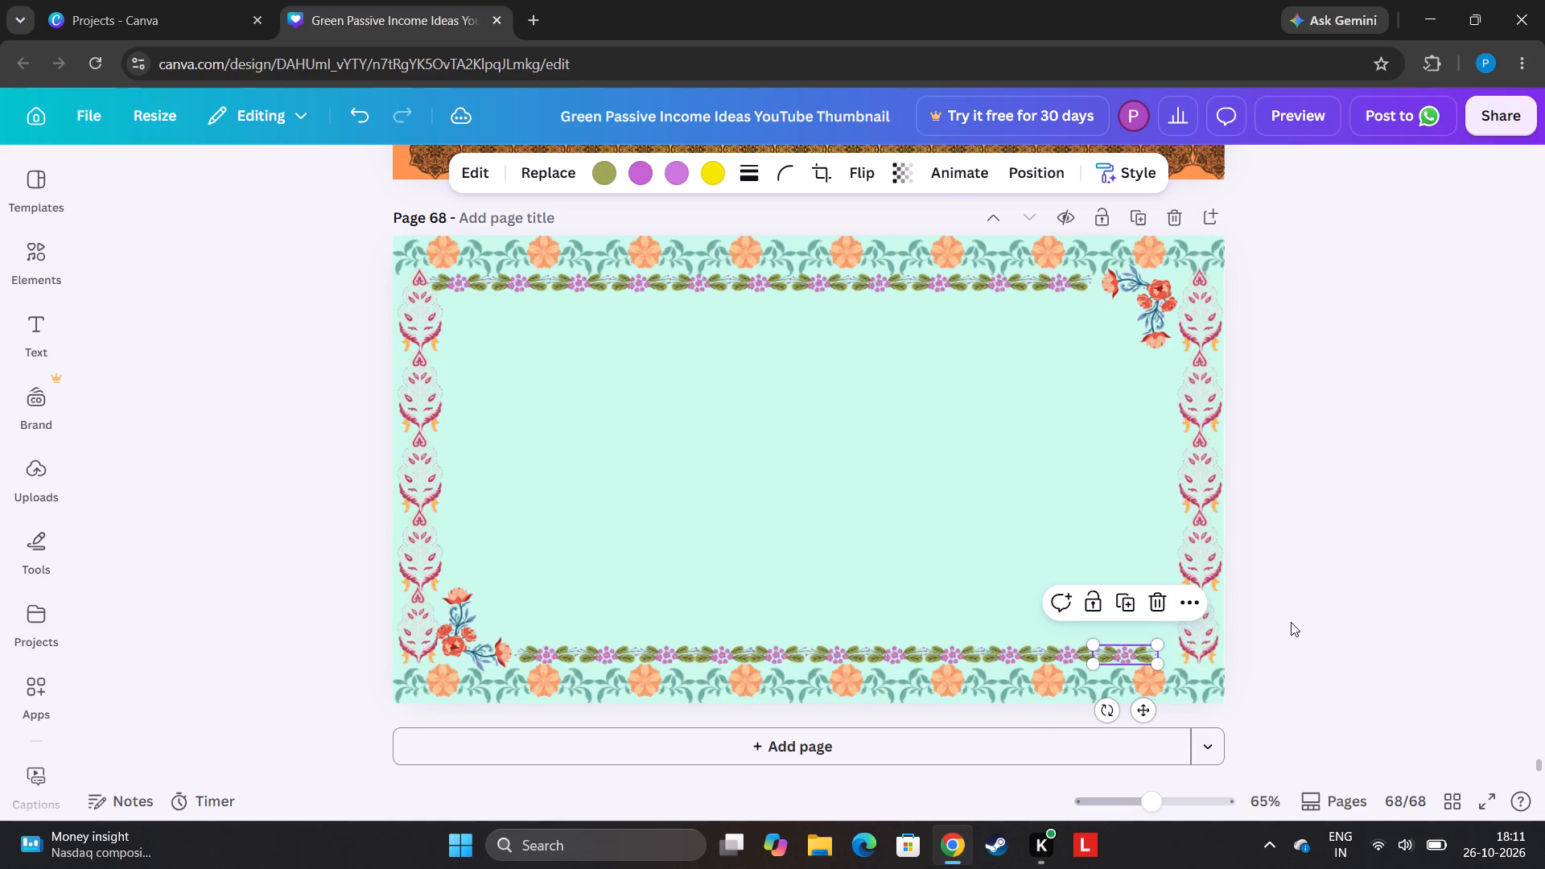
left_click(1292, 622)
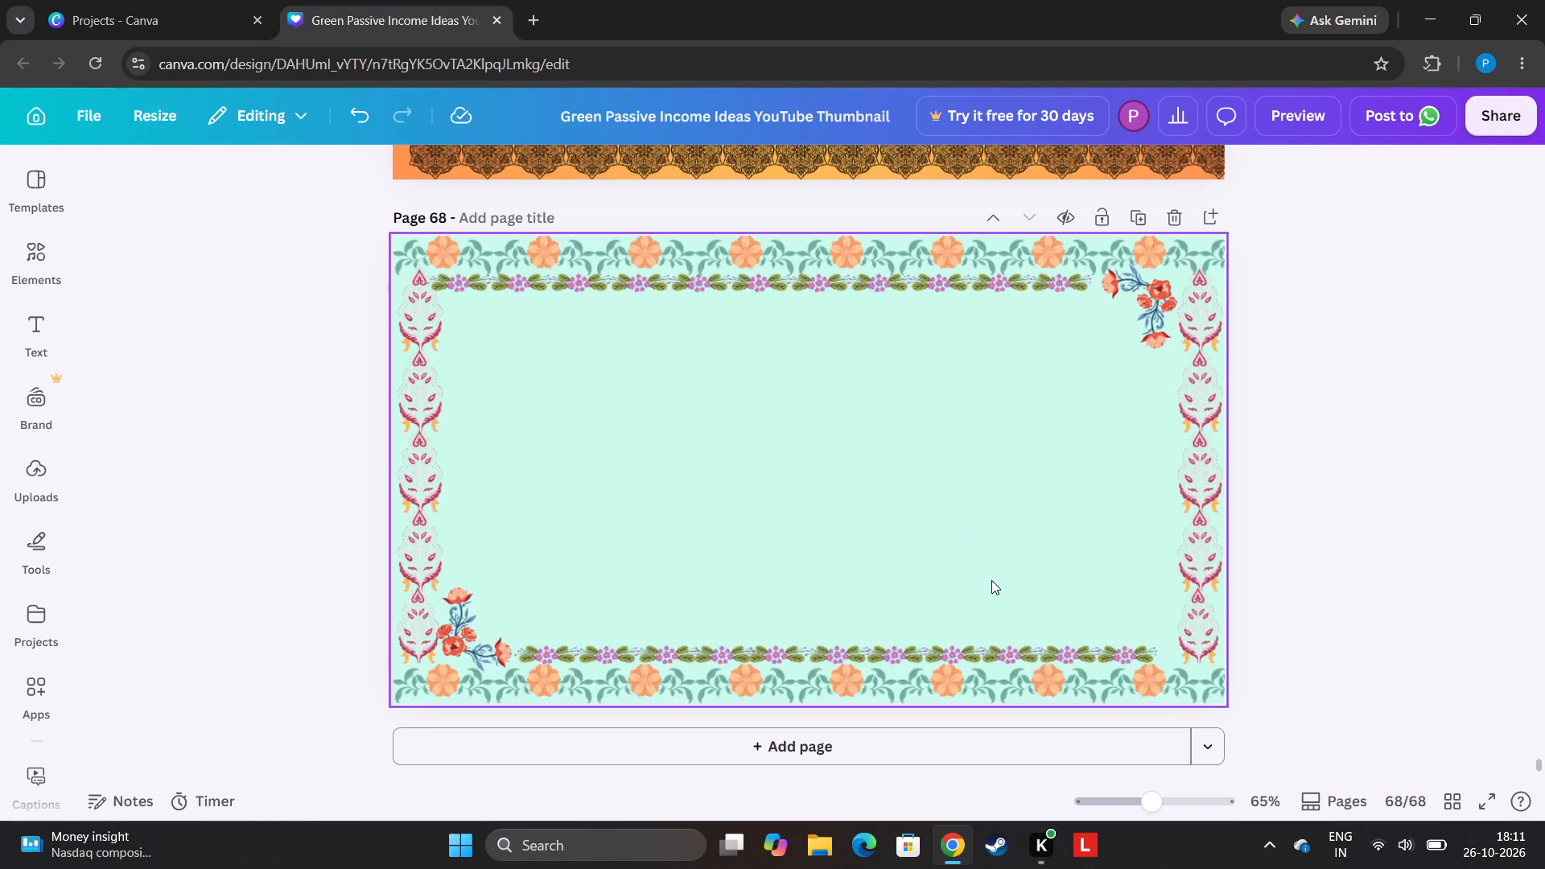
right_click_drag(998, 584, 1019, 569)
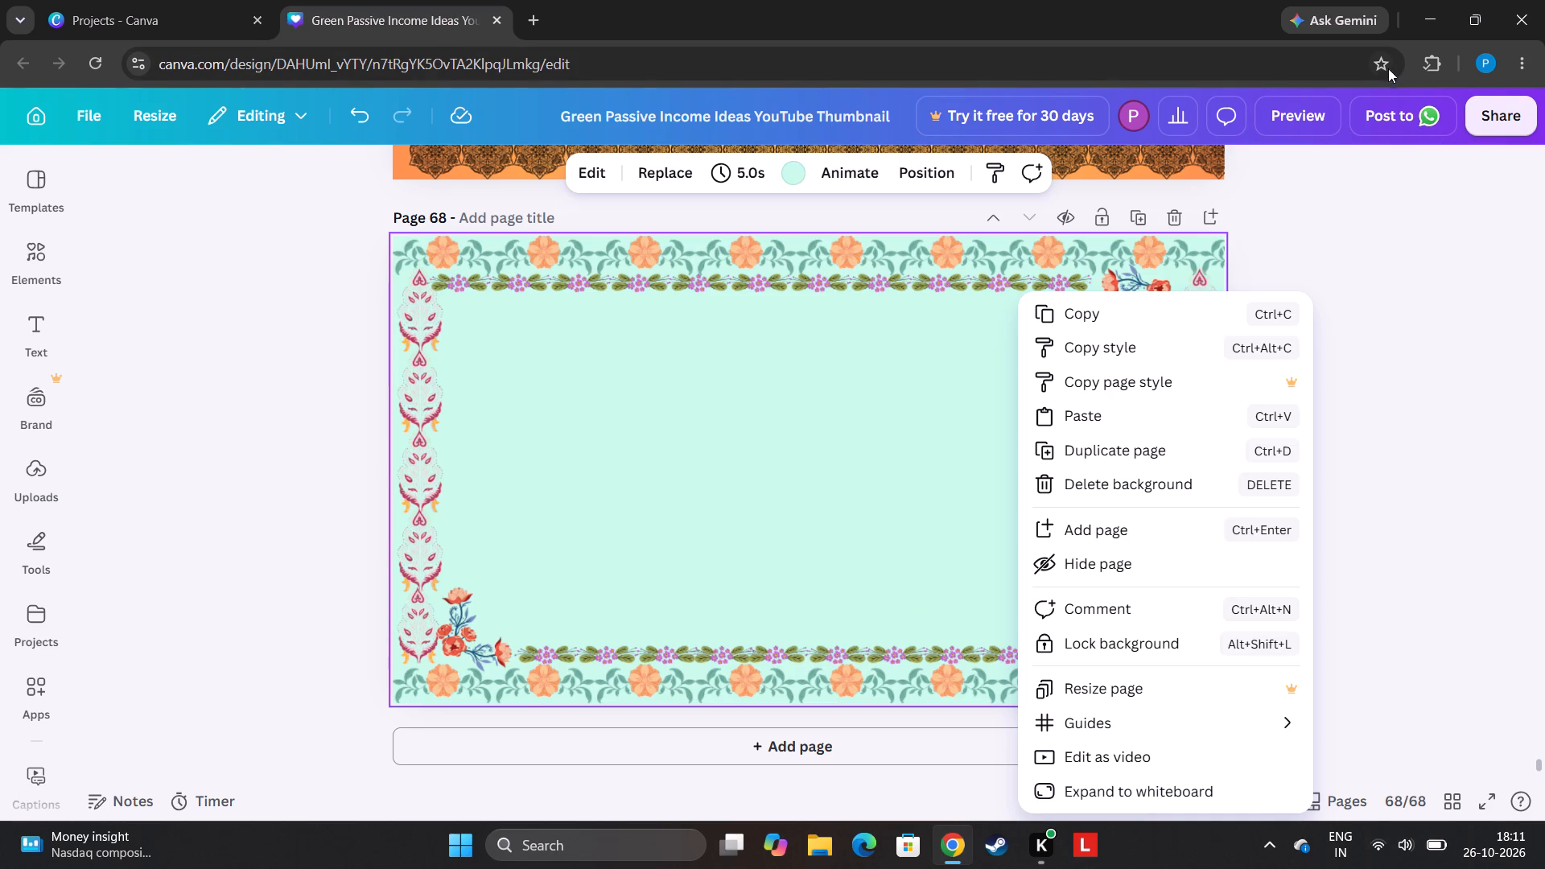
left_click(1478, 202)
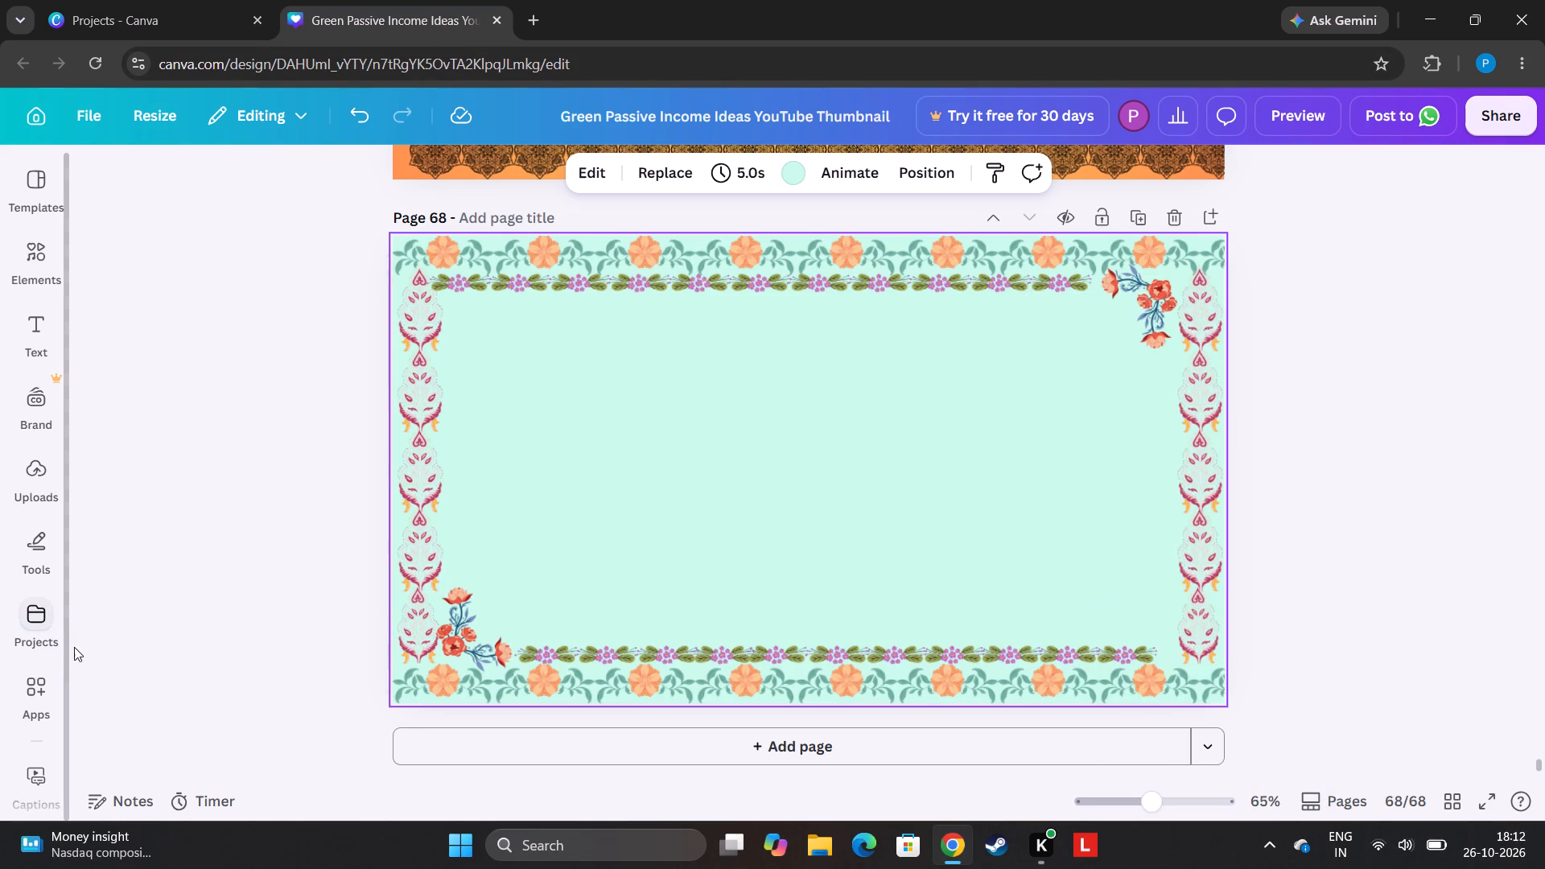
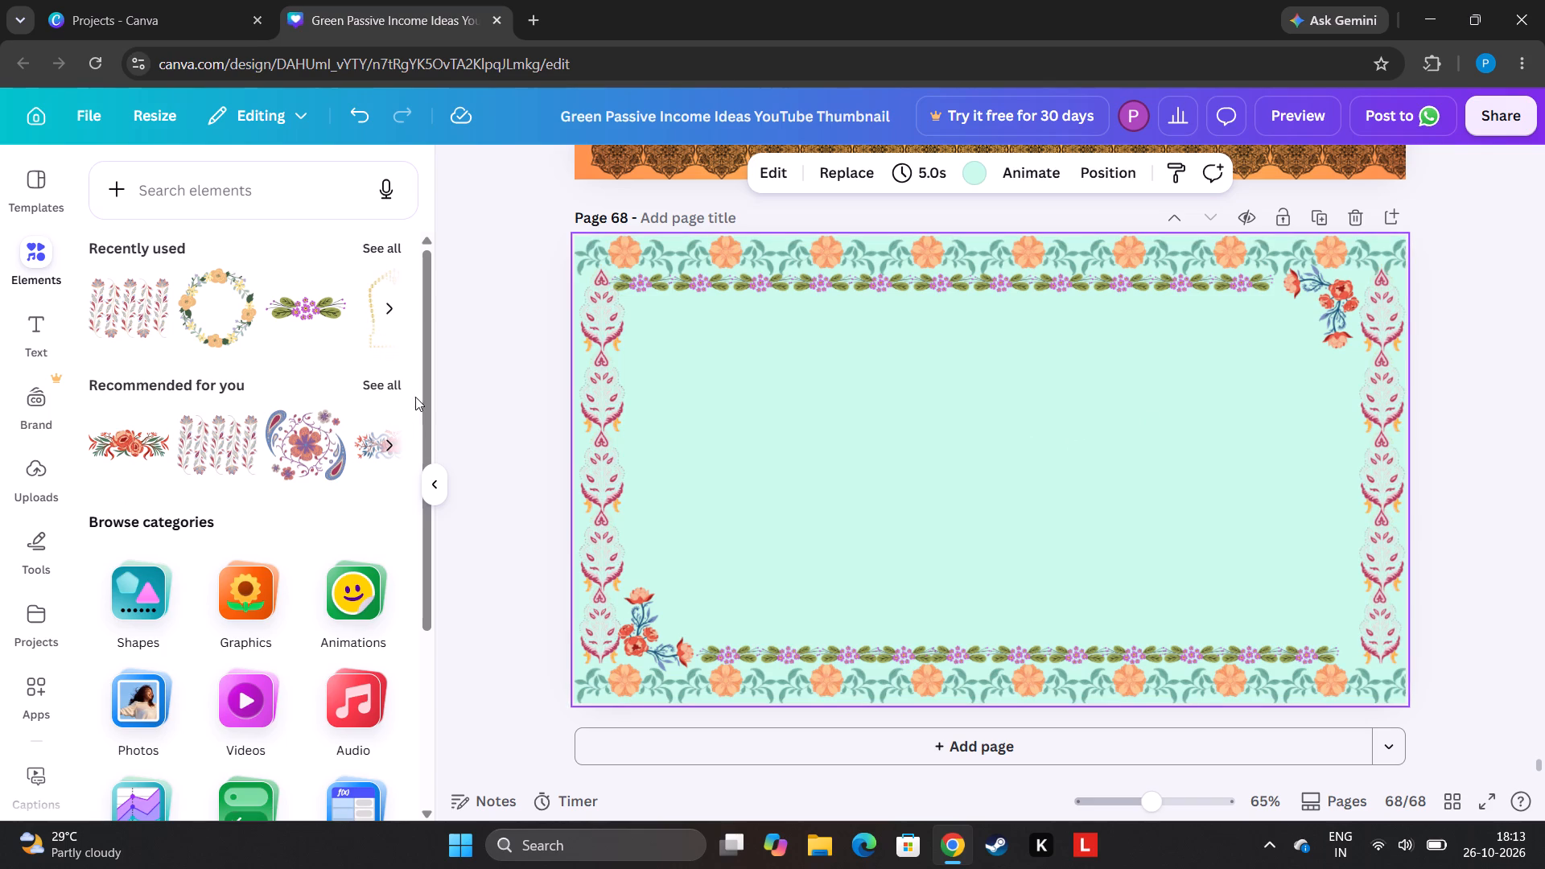
Add the yellow-and-blue moth graphic from the recommended elements, shrink it, and place it in the page's lower-right corner above the purple row.
left_click(389, 380)
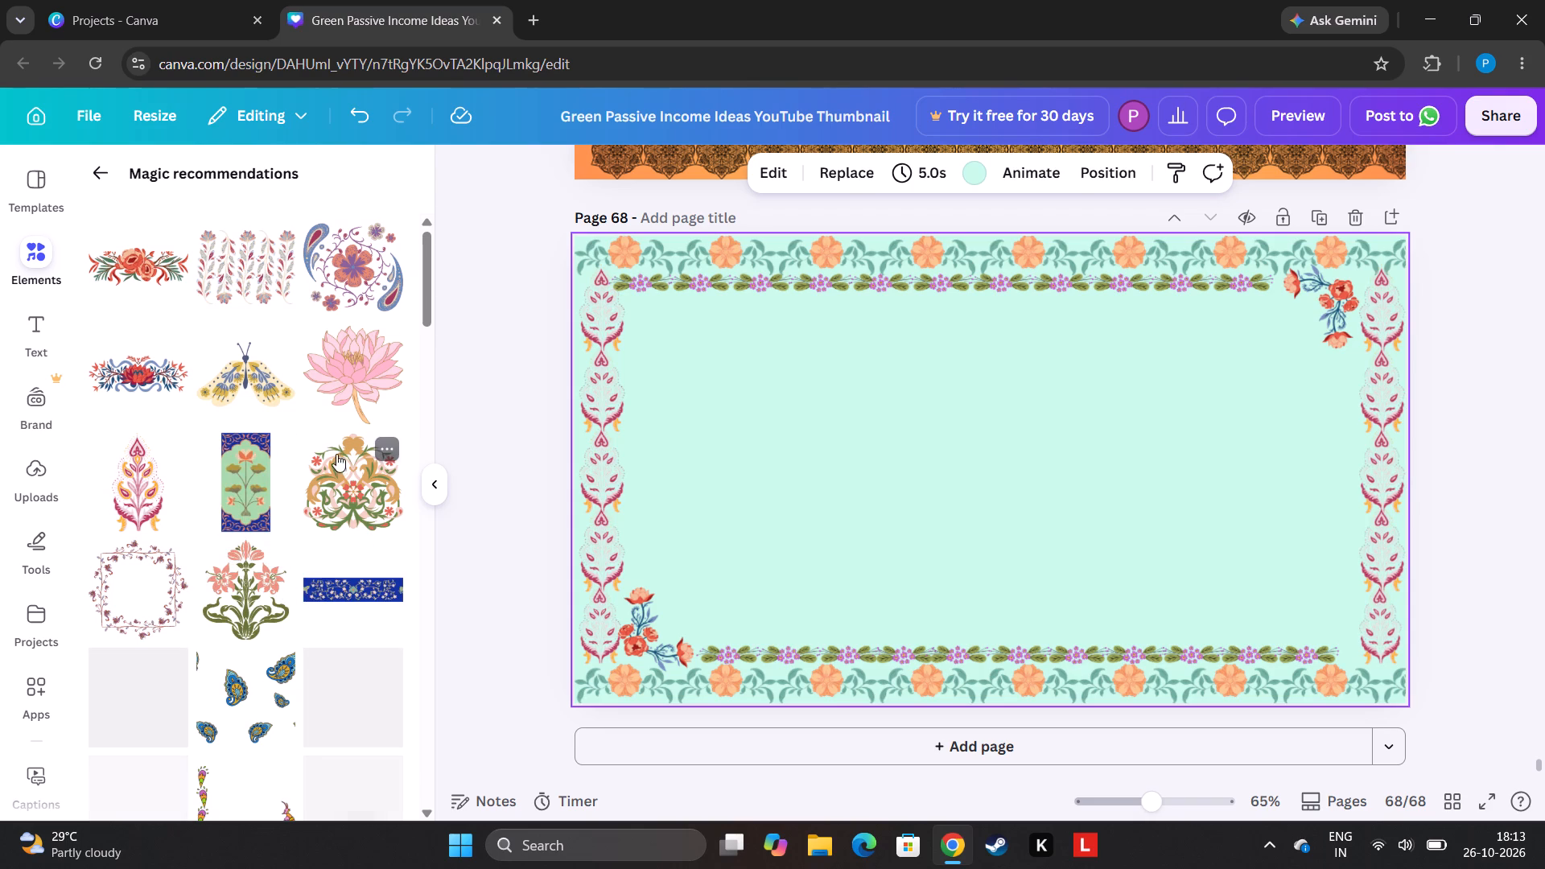
left_click(259, 398)
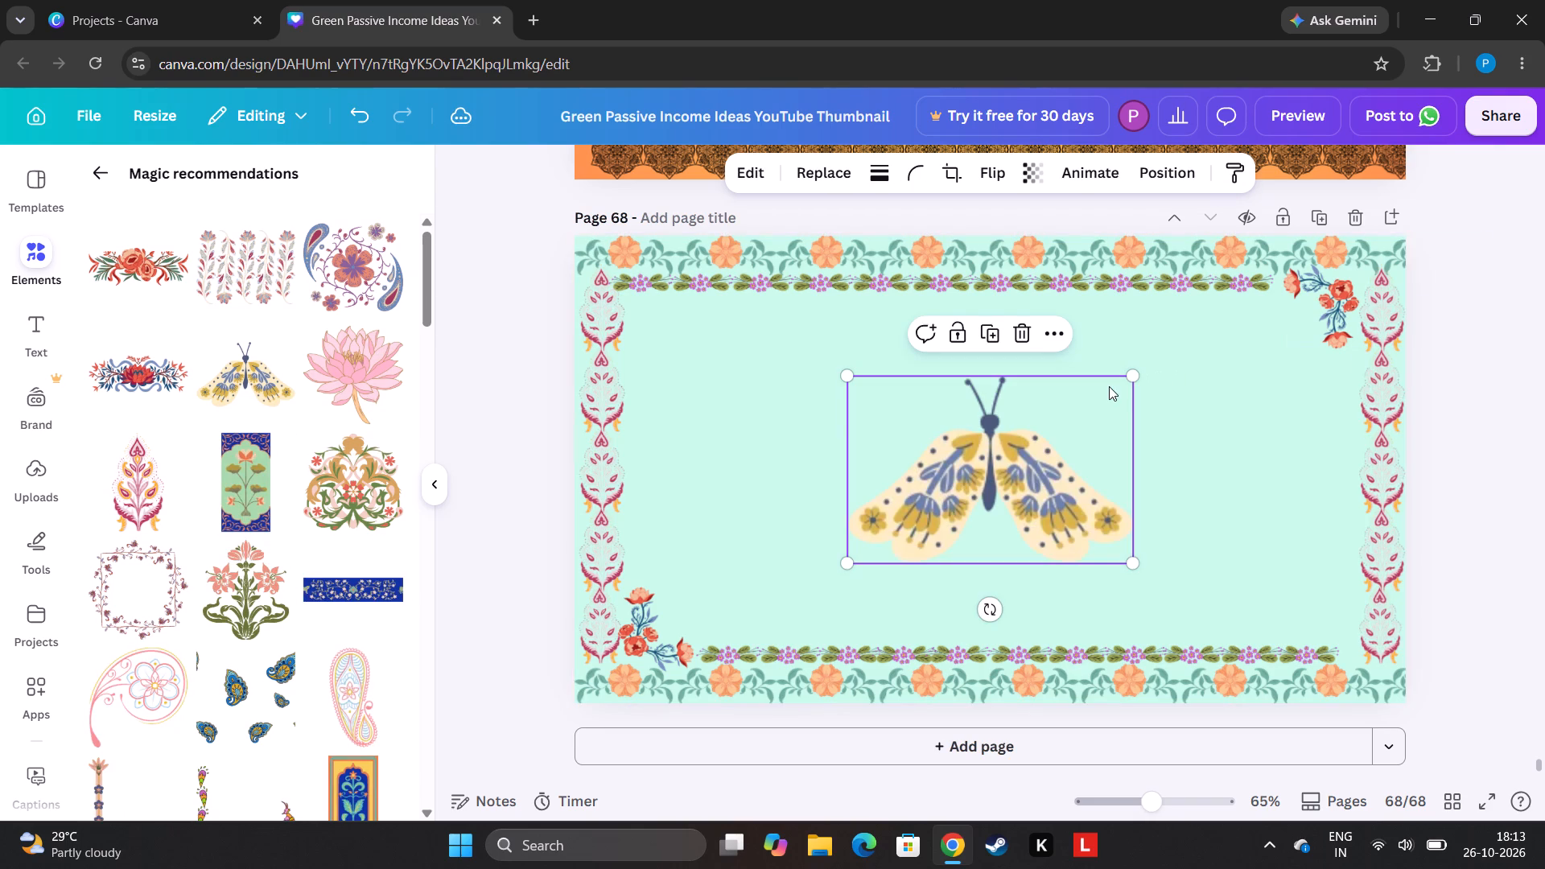
left_click_drag(1131, 374, 986, 548)
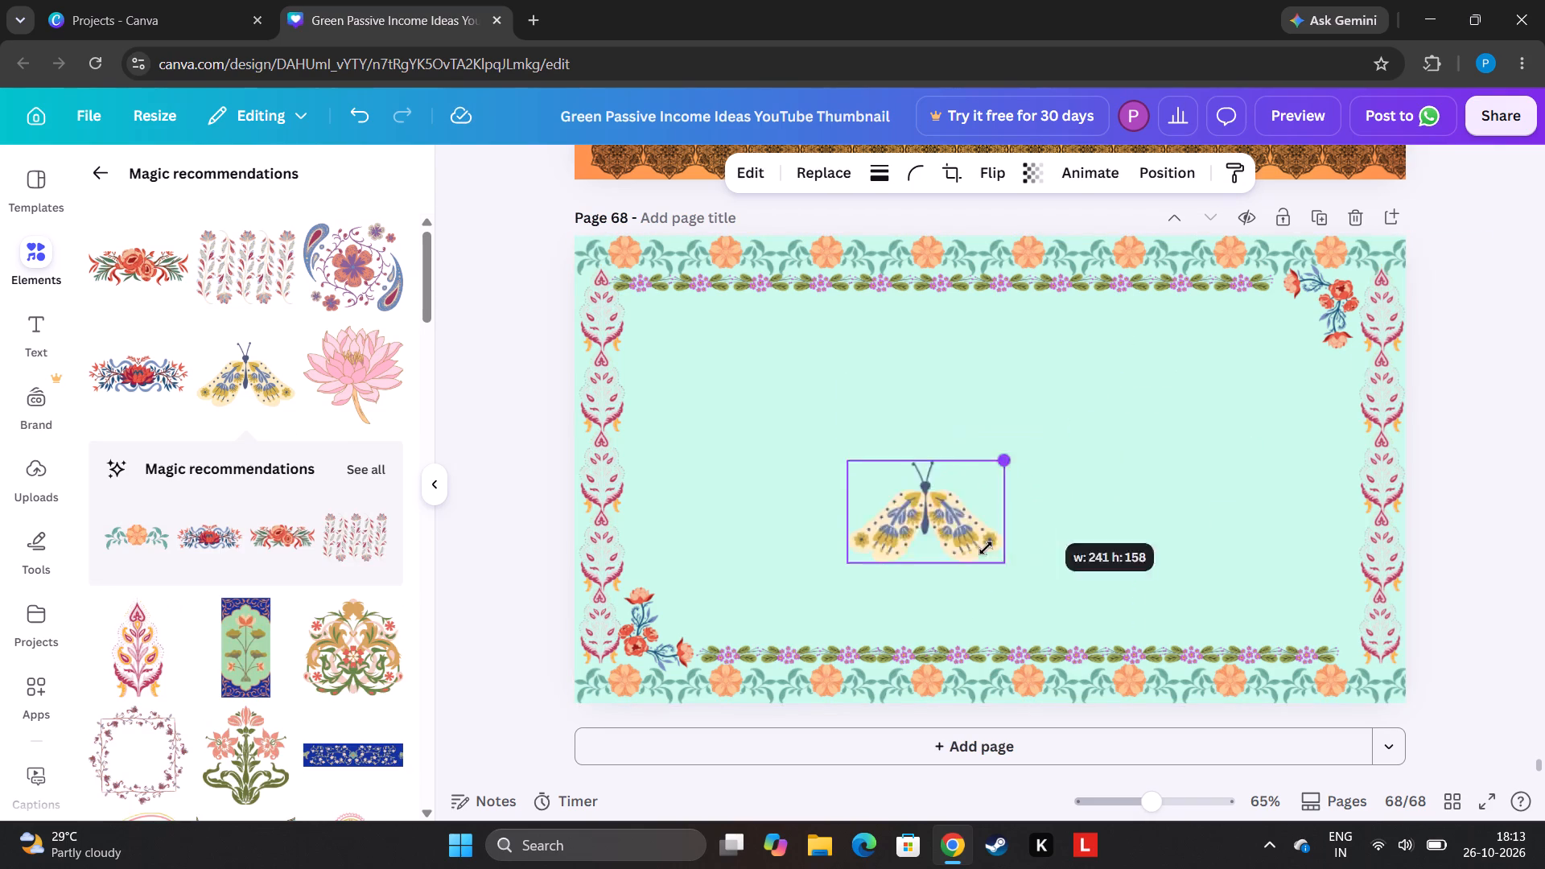
left_click_drag(986, 548, 966, 557)
left_click_drag(908, 525, 1248, 571)
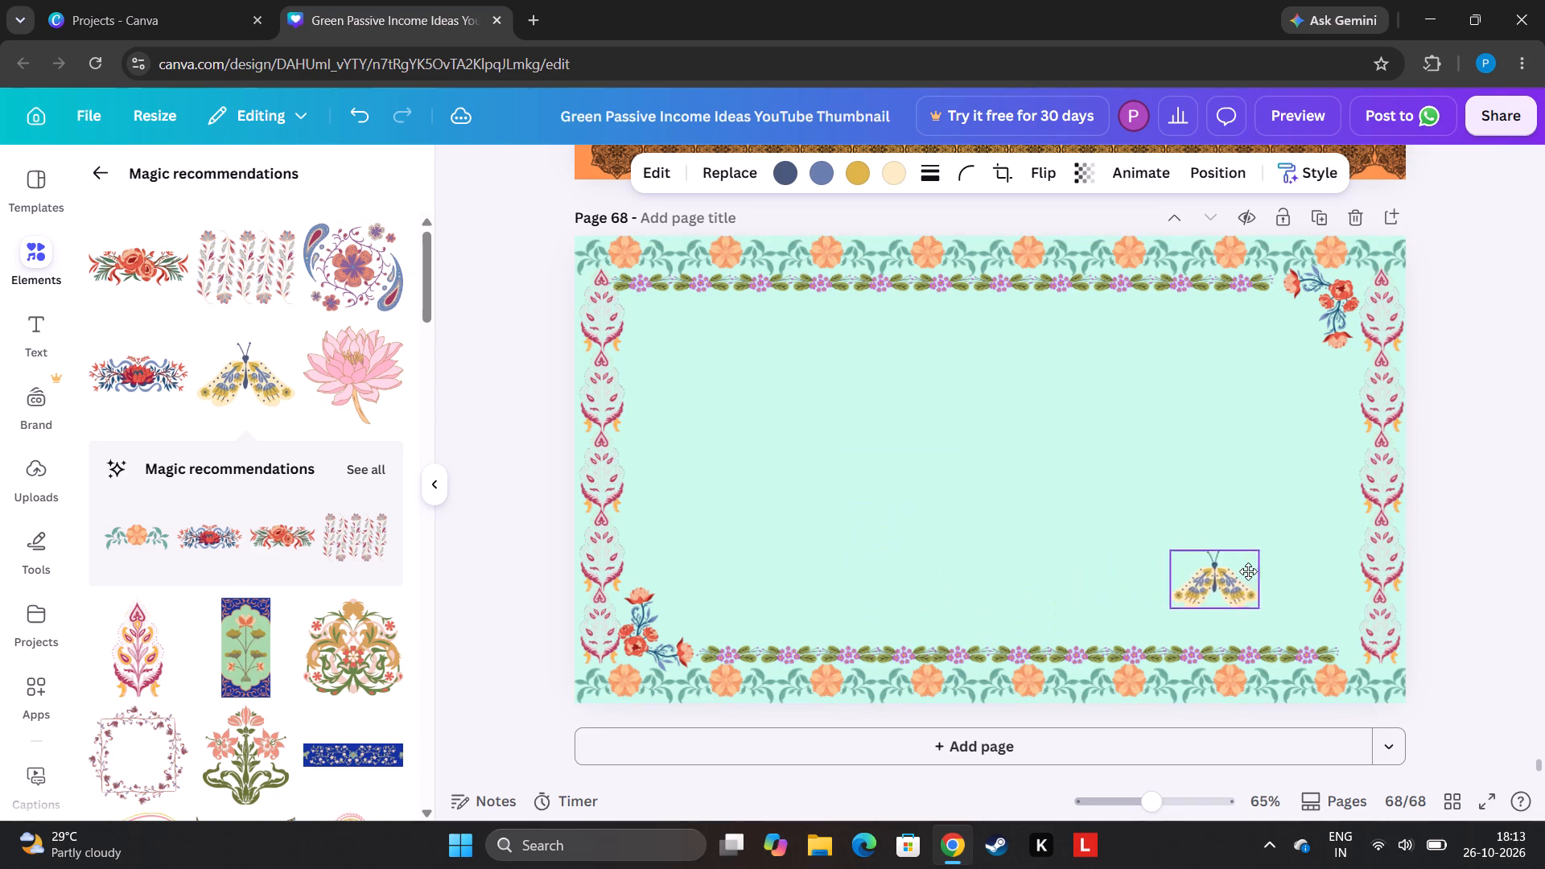
left_click_drag(1248, 571, 1339, 586)
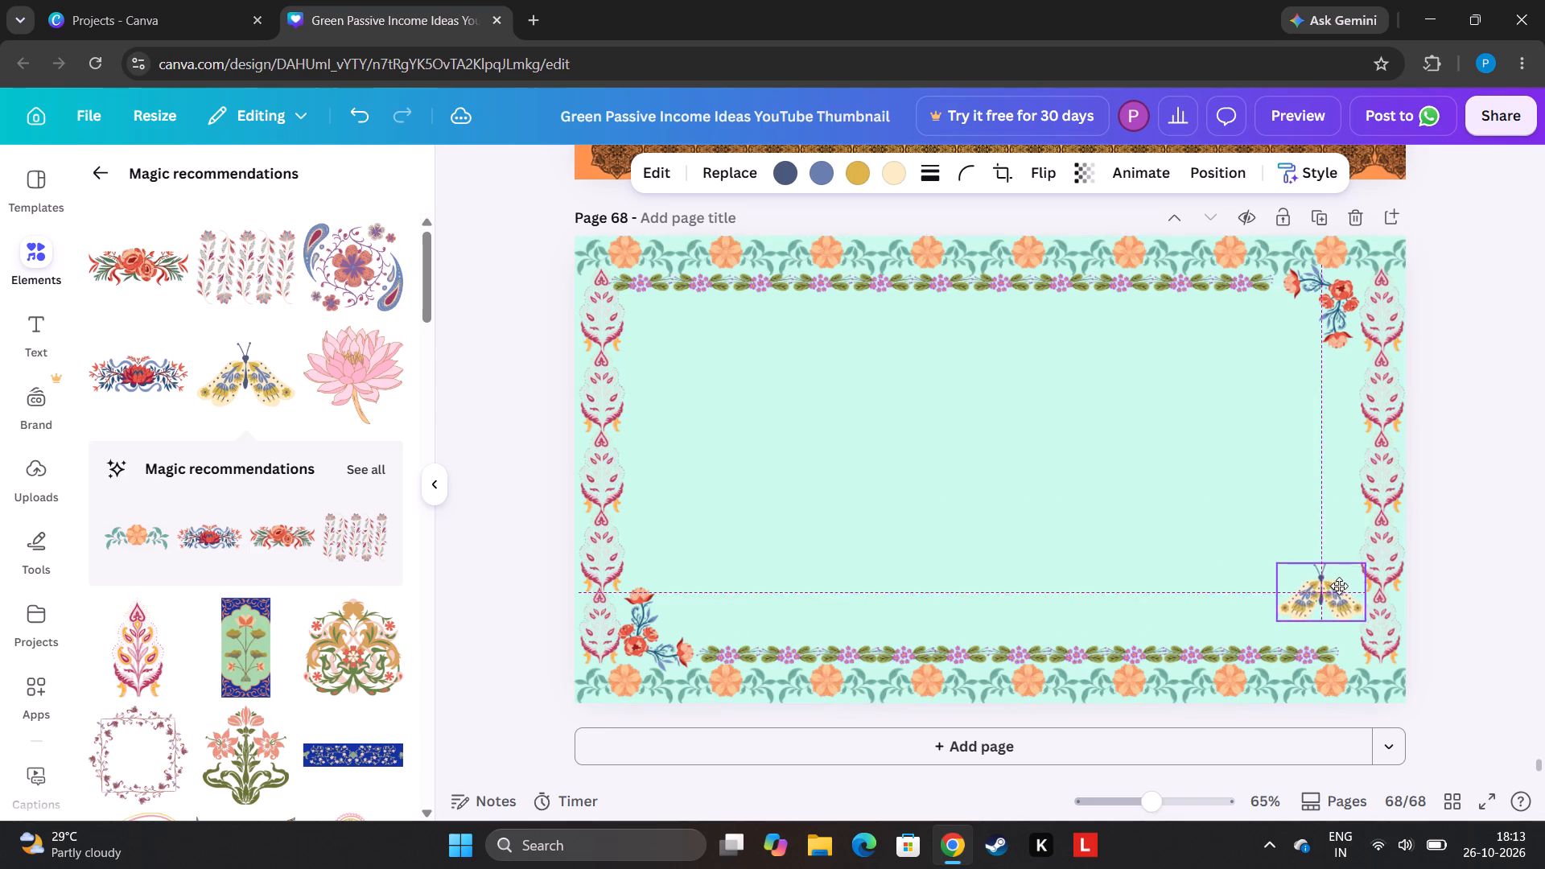
left_click_drag(1339, 586, 1338, 598)
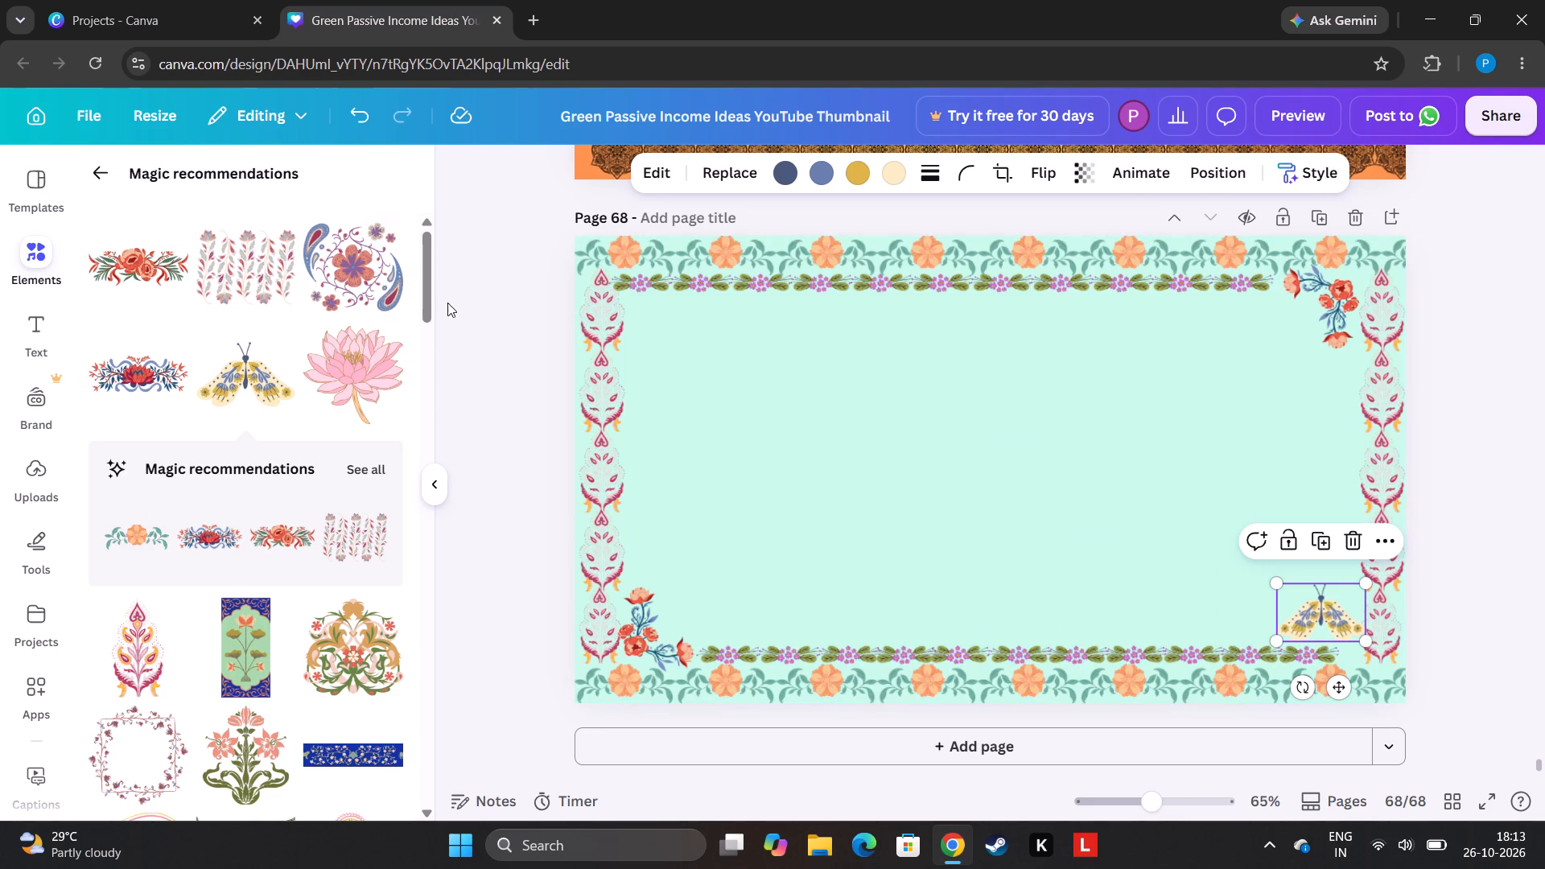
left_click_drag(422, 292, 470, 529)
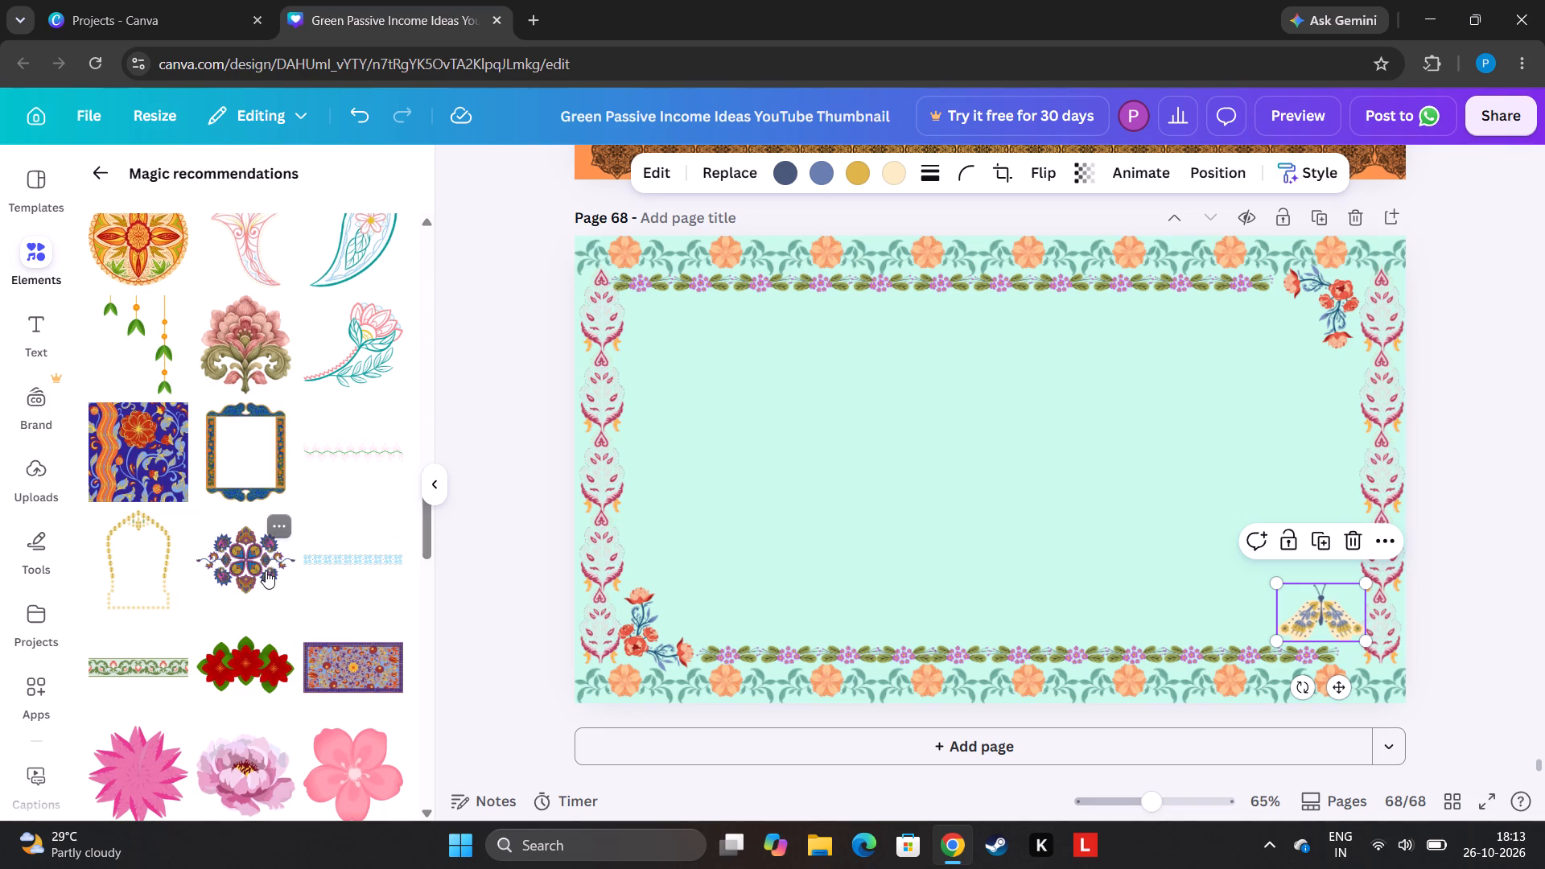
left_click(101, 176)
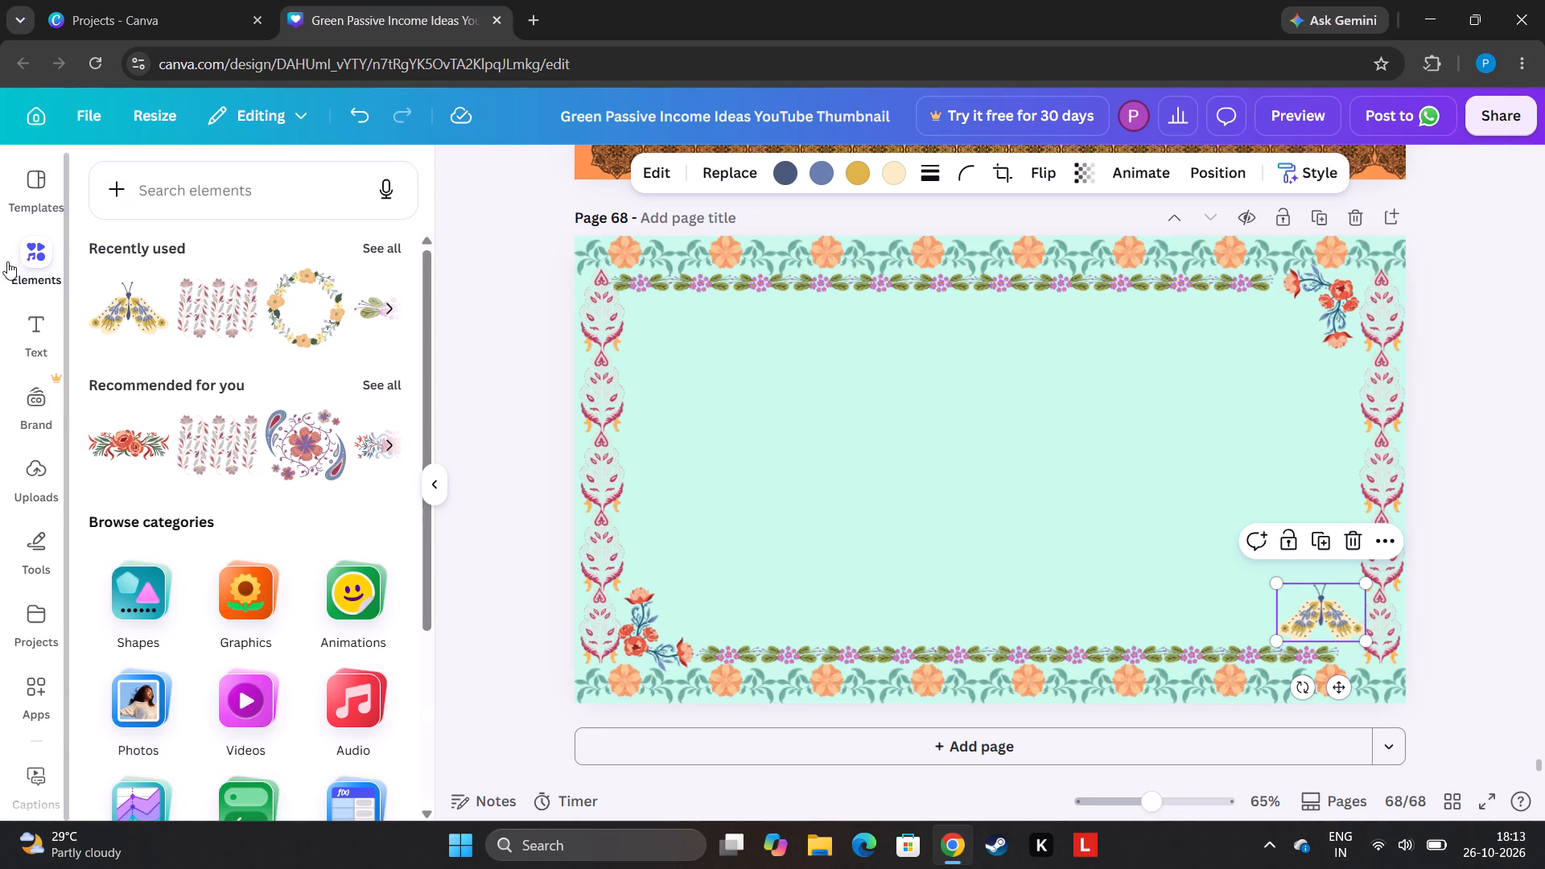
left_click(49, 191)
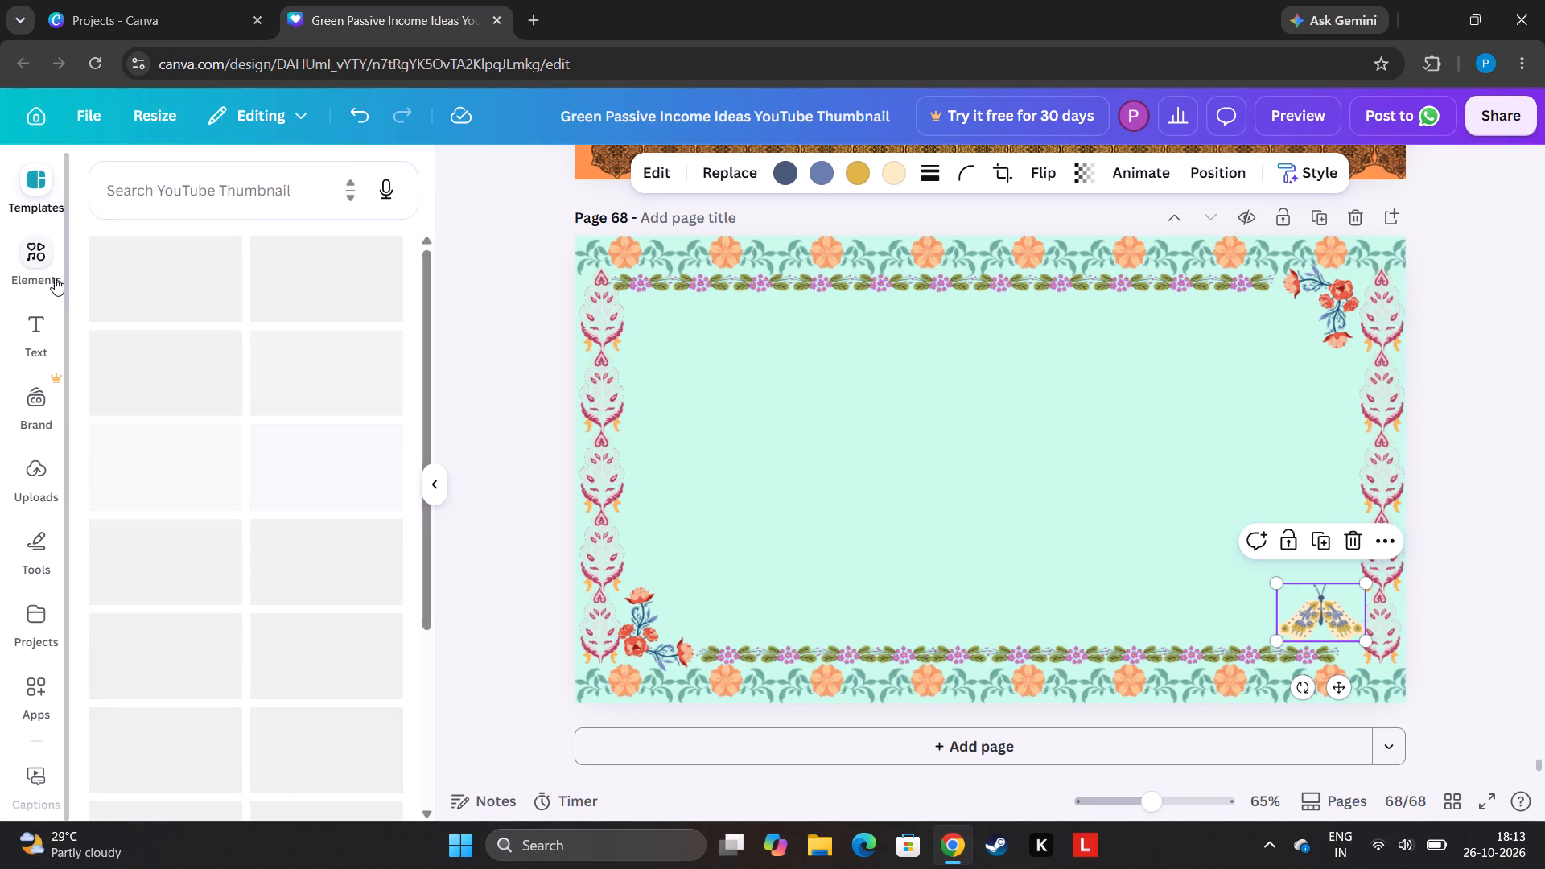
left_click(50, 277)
Search the elements for "happy dhanteras" and show all the matching graphics.
left_click(172, 206)
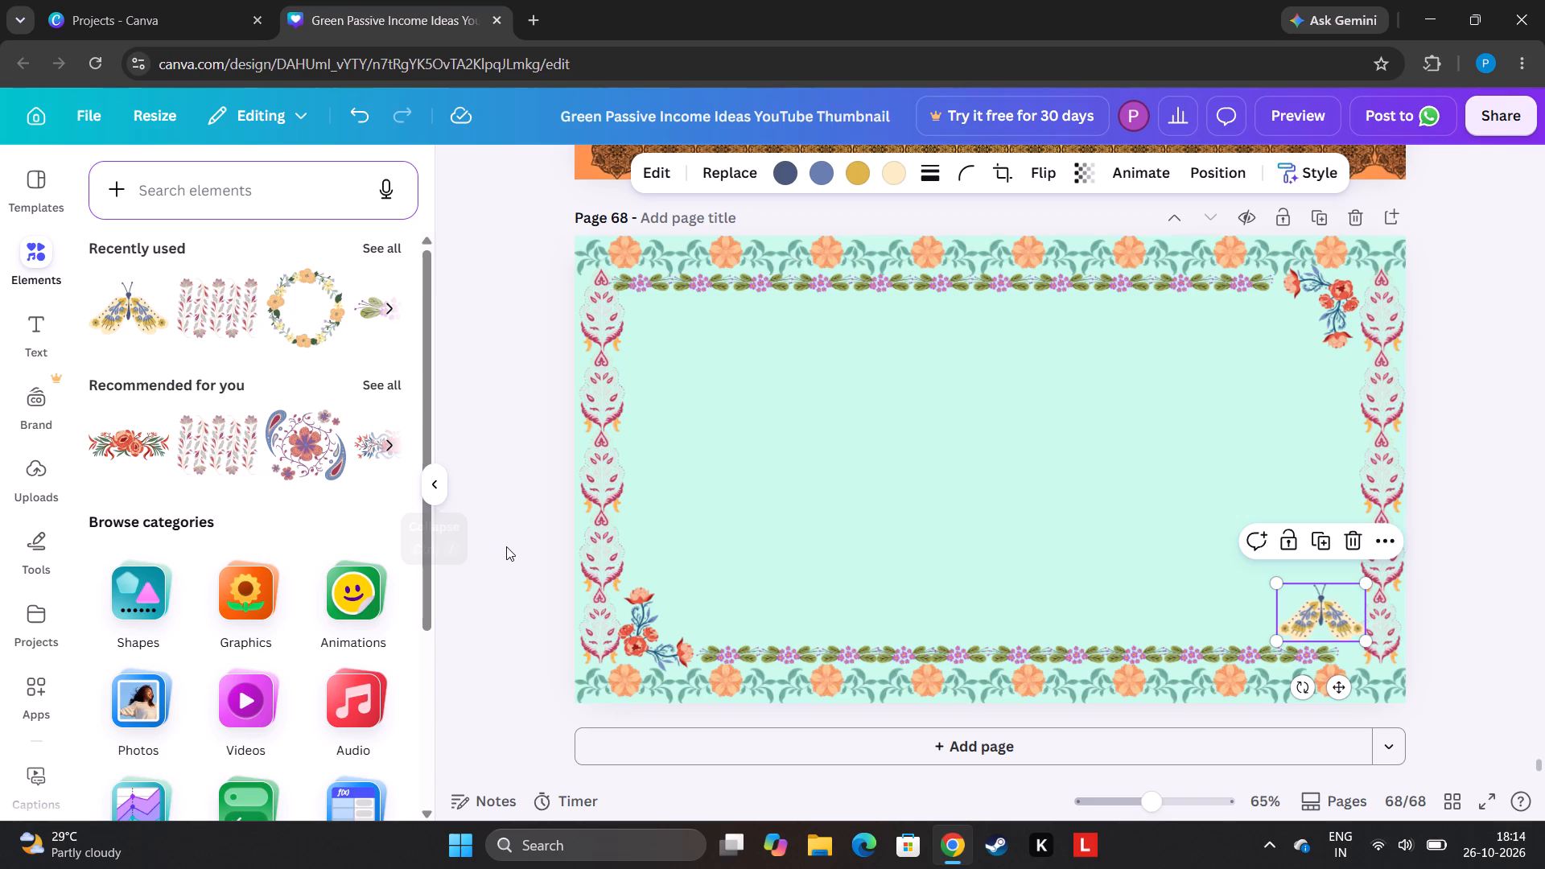
type("ha")
left_click(133, 197)
key("h")
key("a")
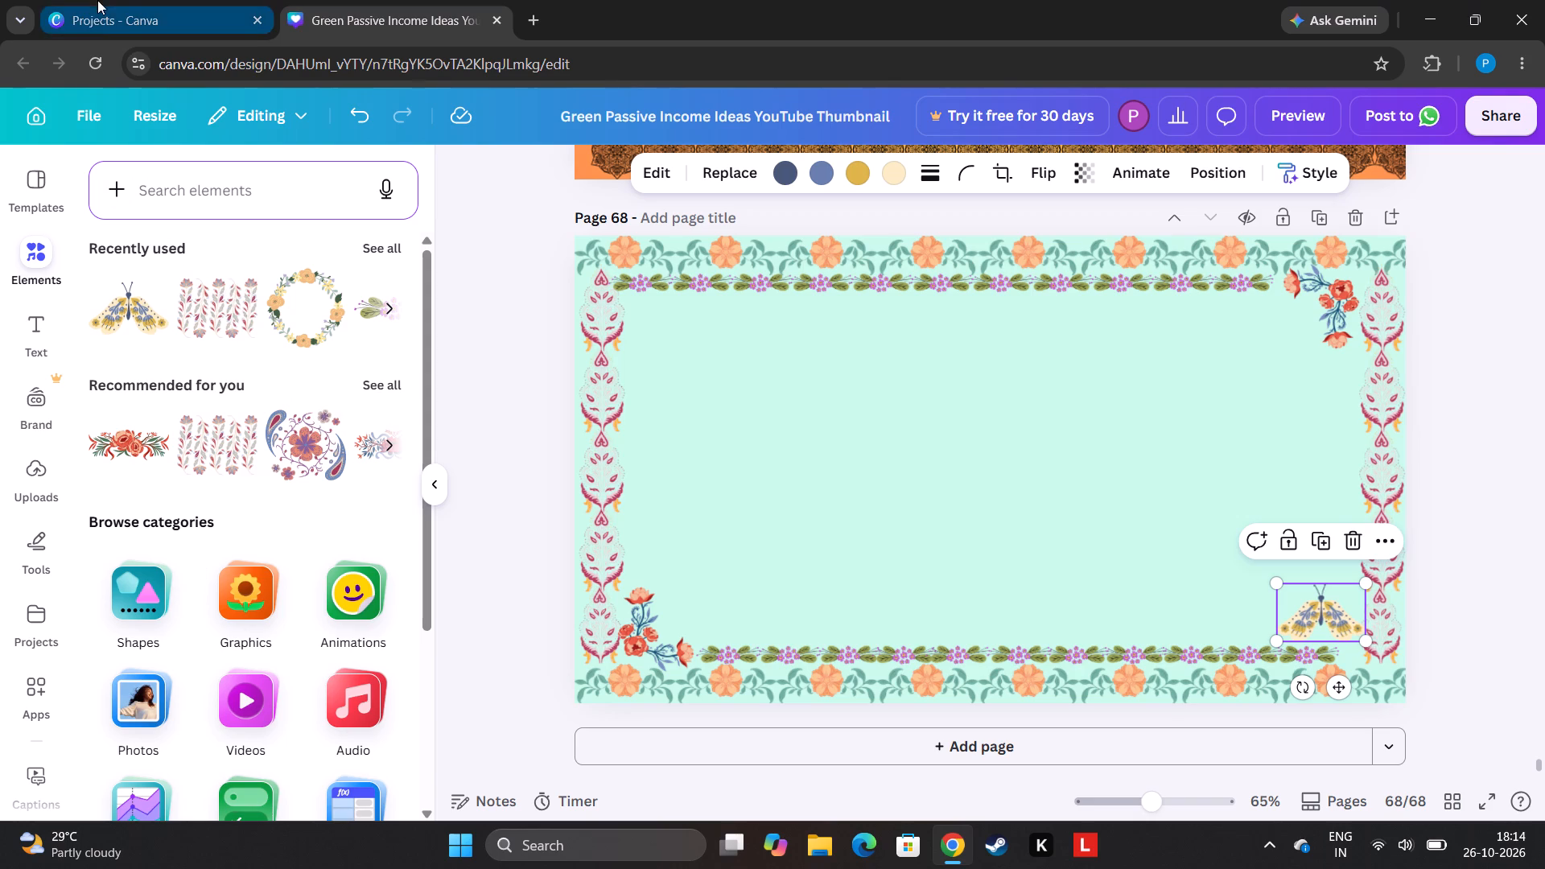
left_click(149, 200)
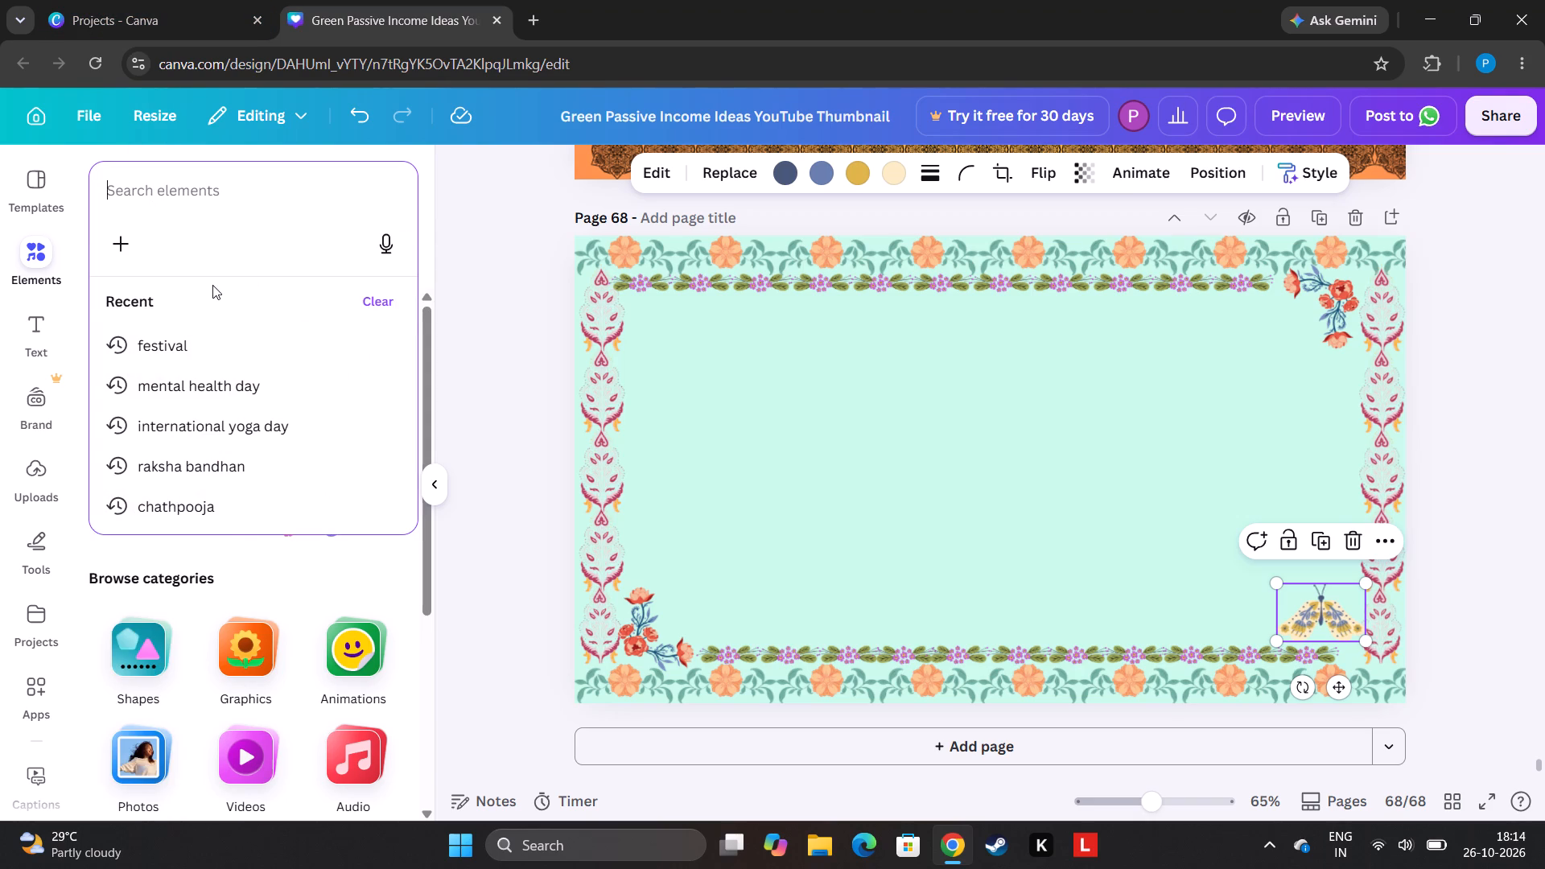
key("h")
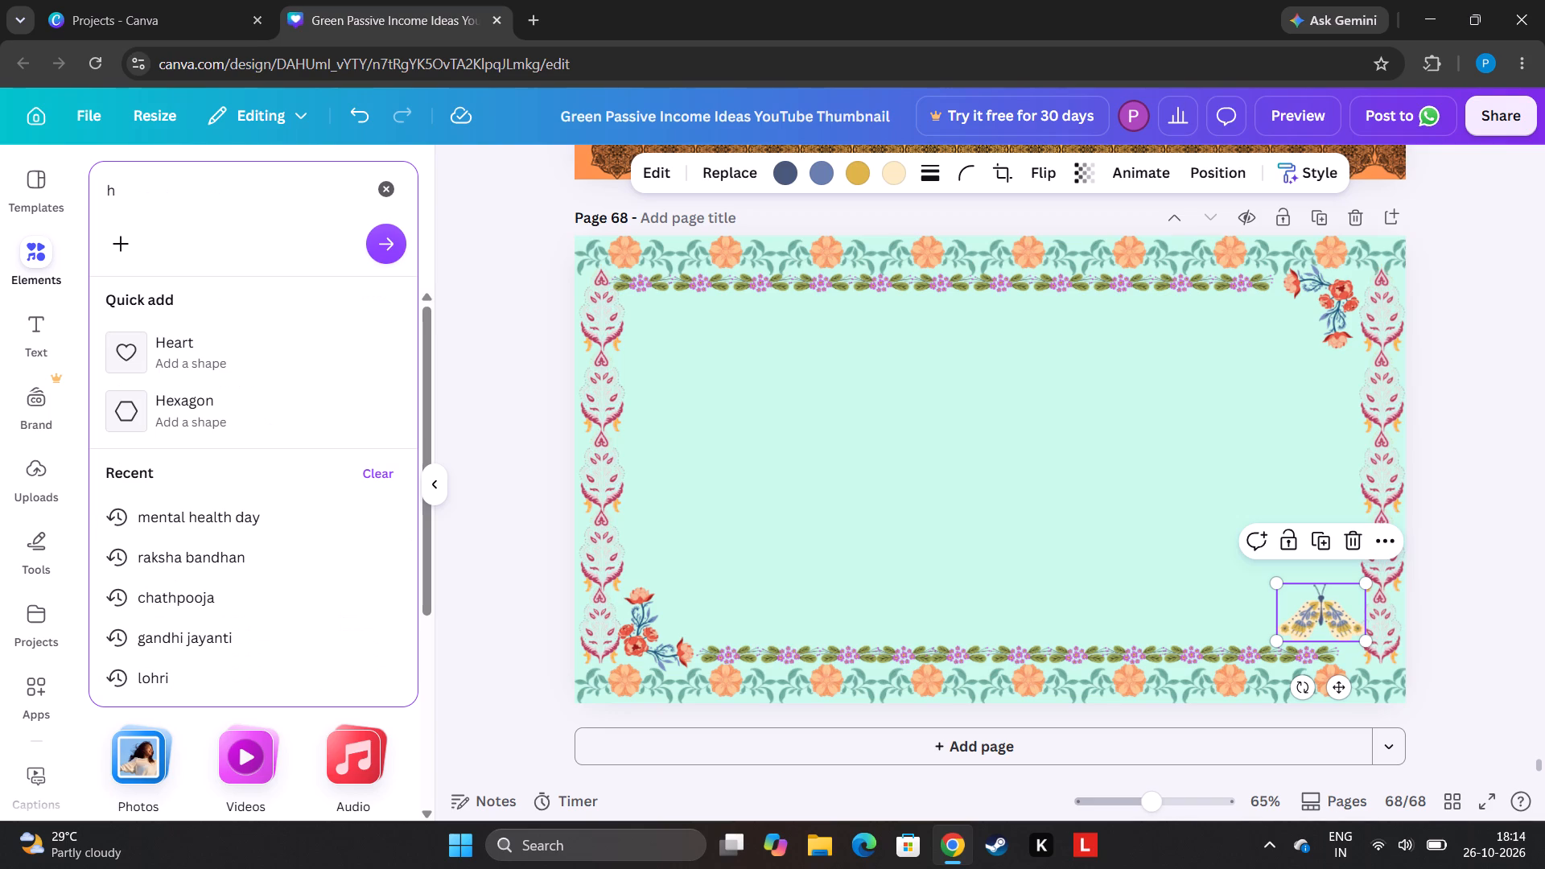
key("a")
type("ppy")
key("space")
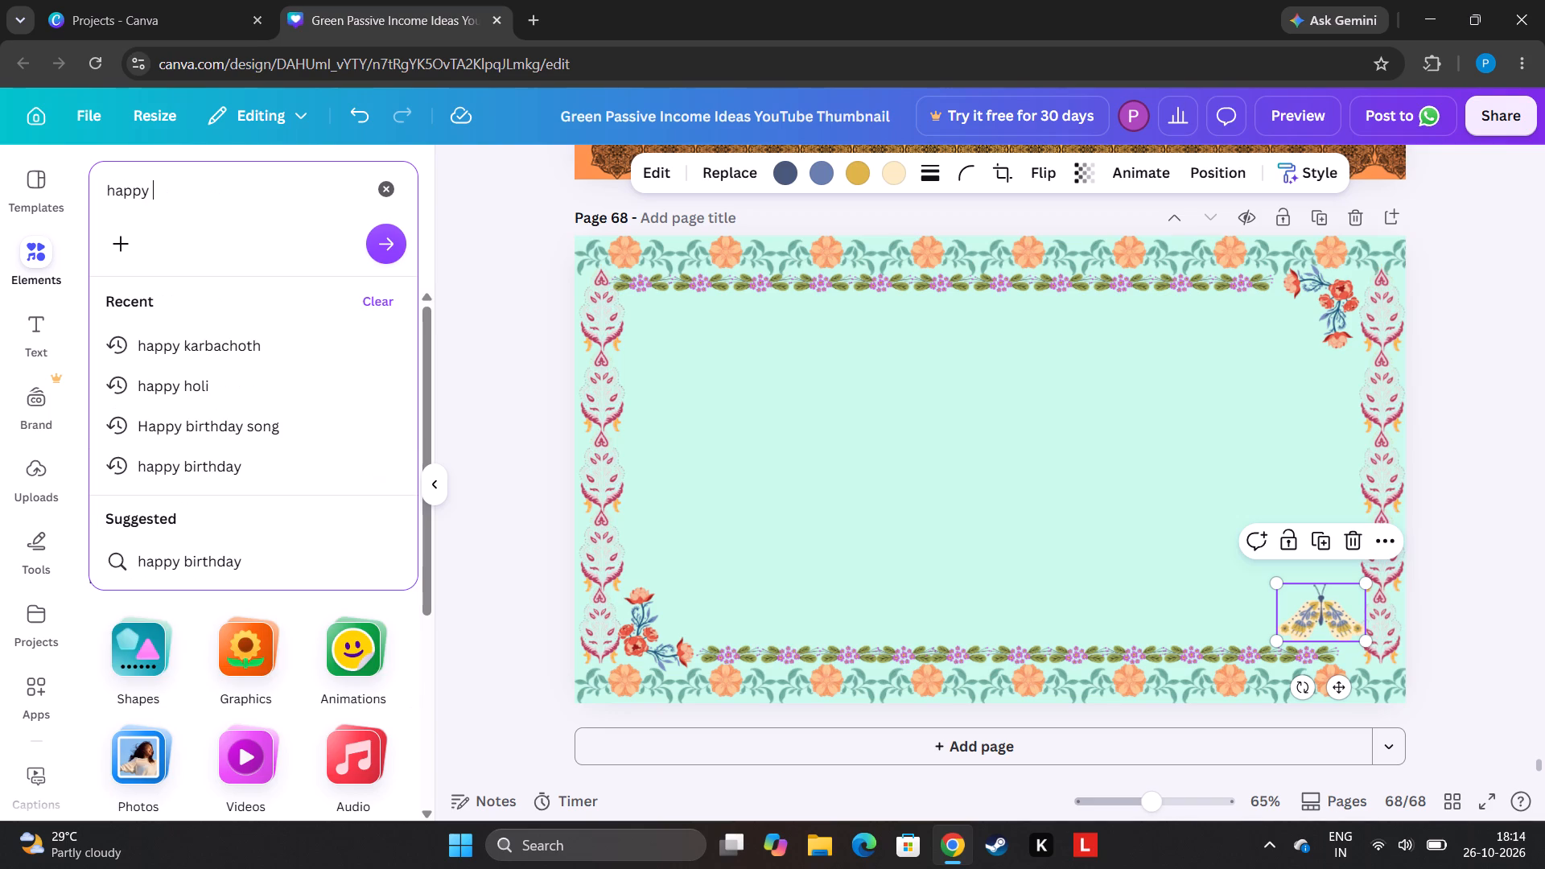
type("dha")
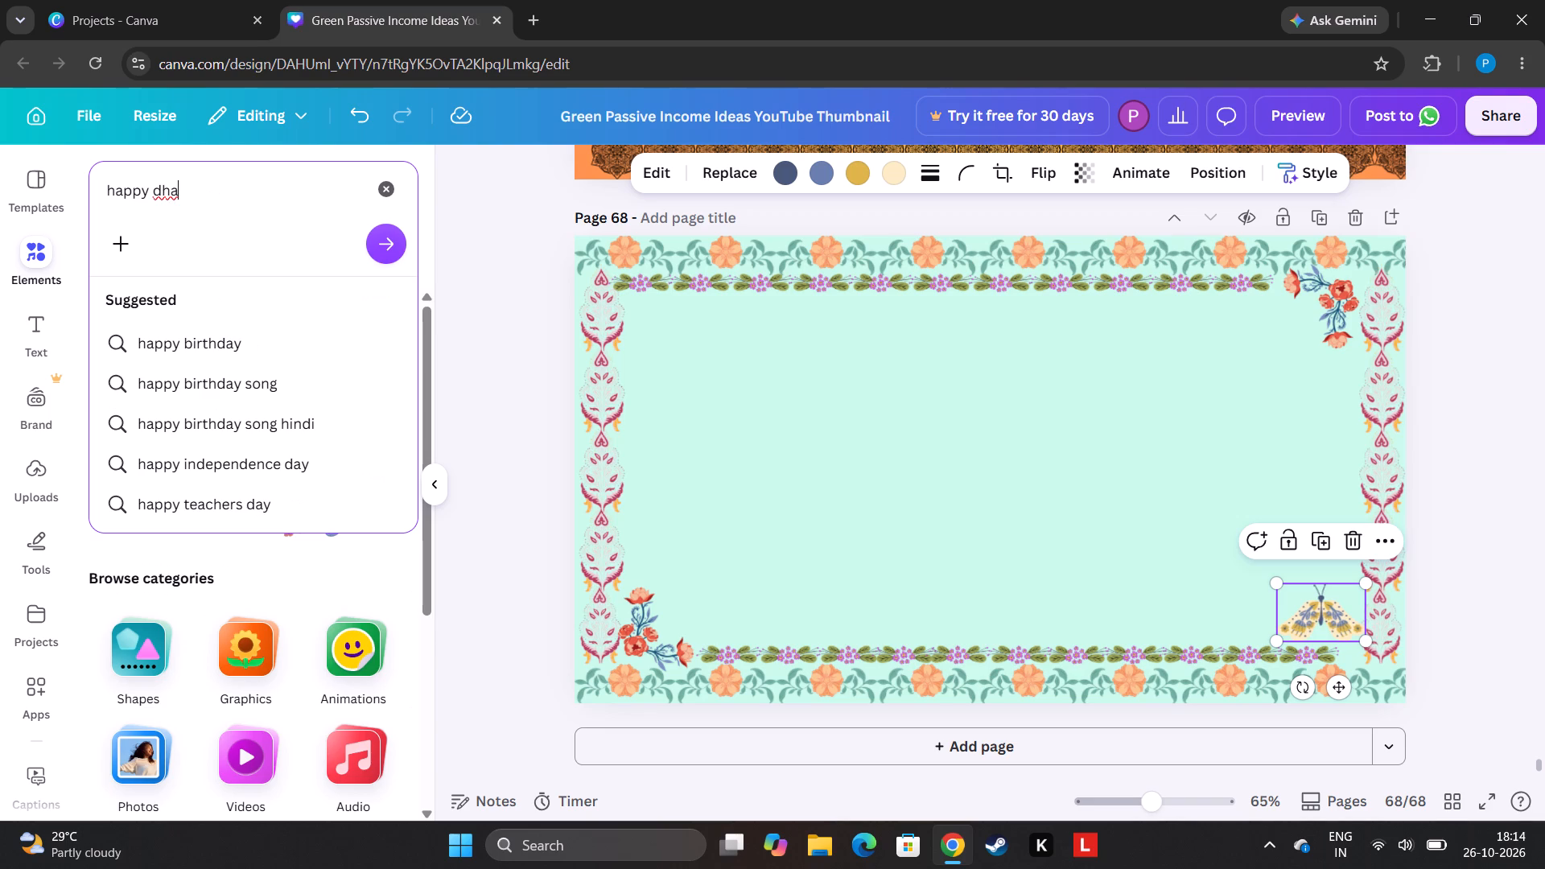
key("n")
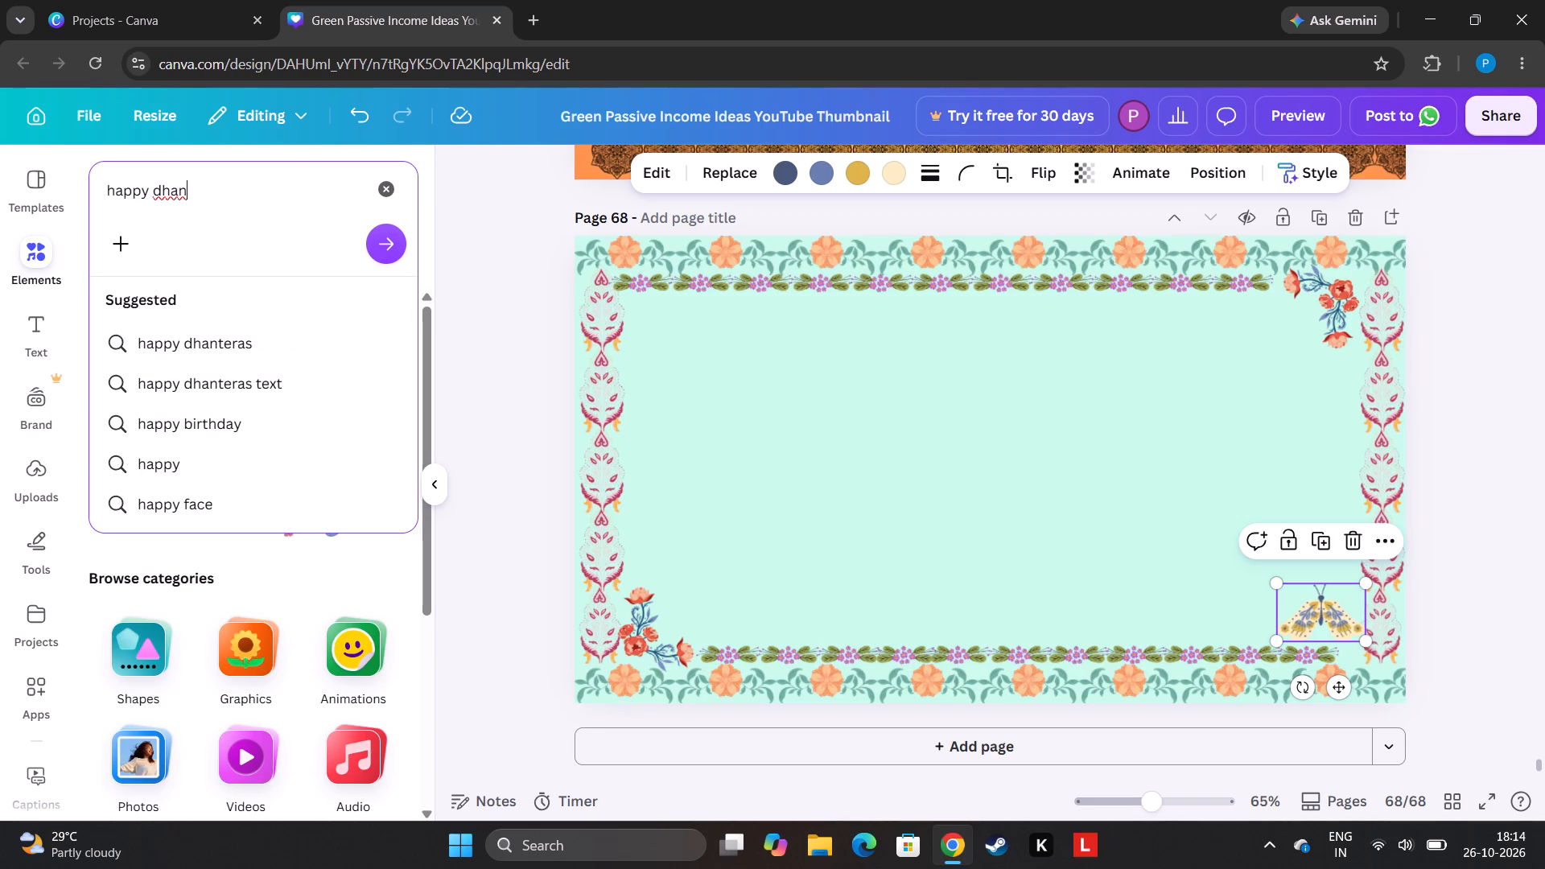
left_click(219, 348)
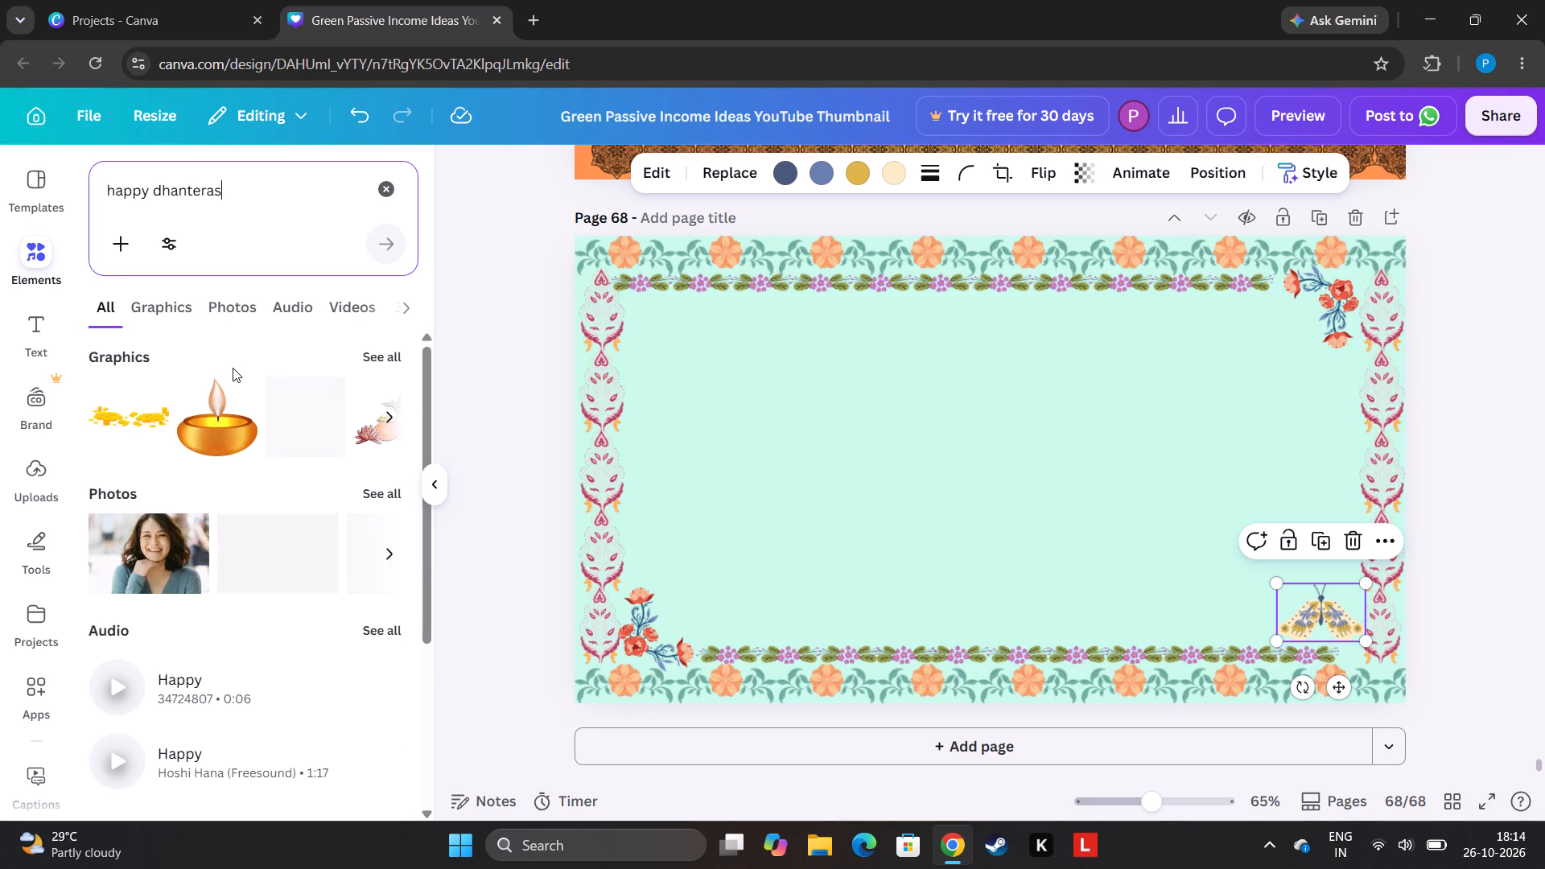
left_click(380, 348)
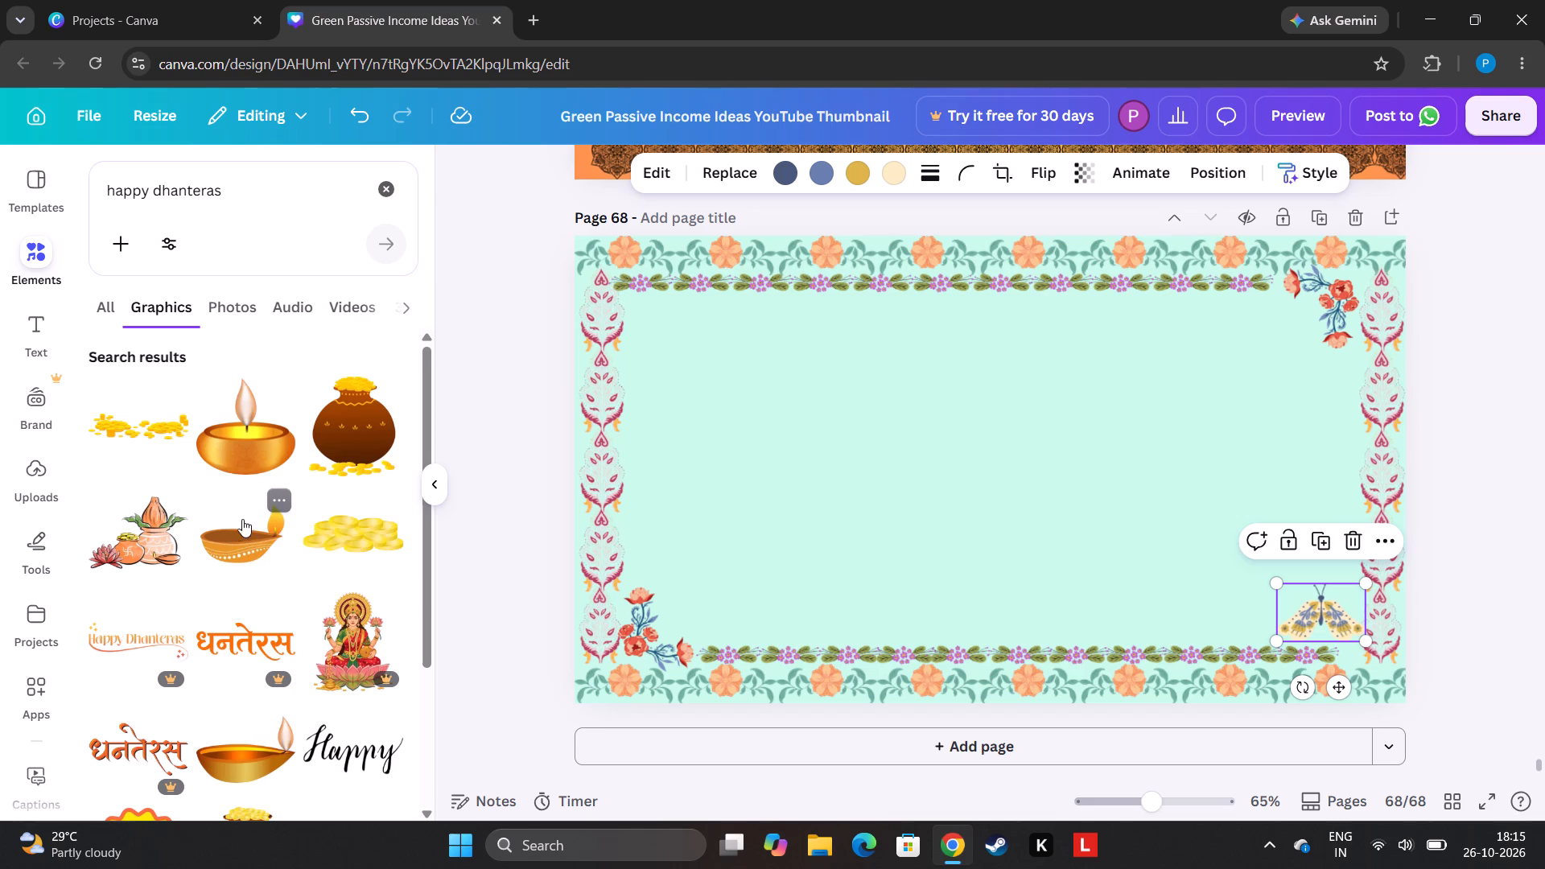
Add the orange clay diya with the flame, shrink it, and centre it just above the bottom purple ornament row.
left_click(230, 565)
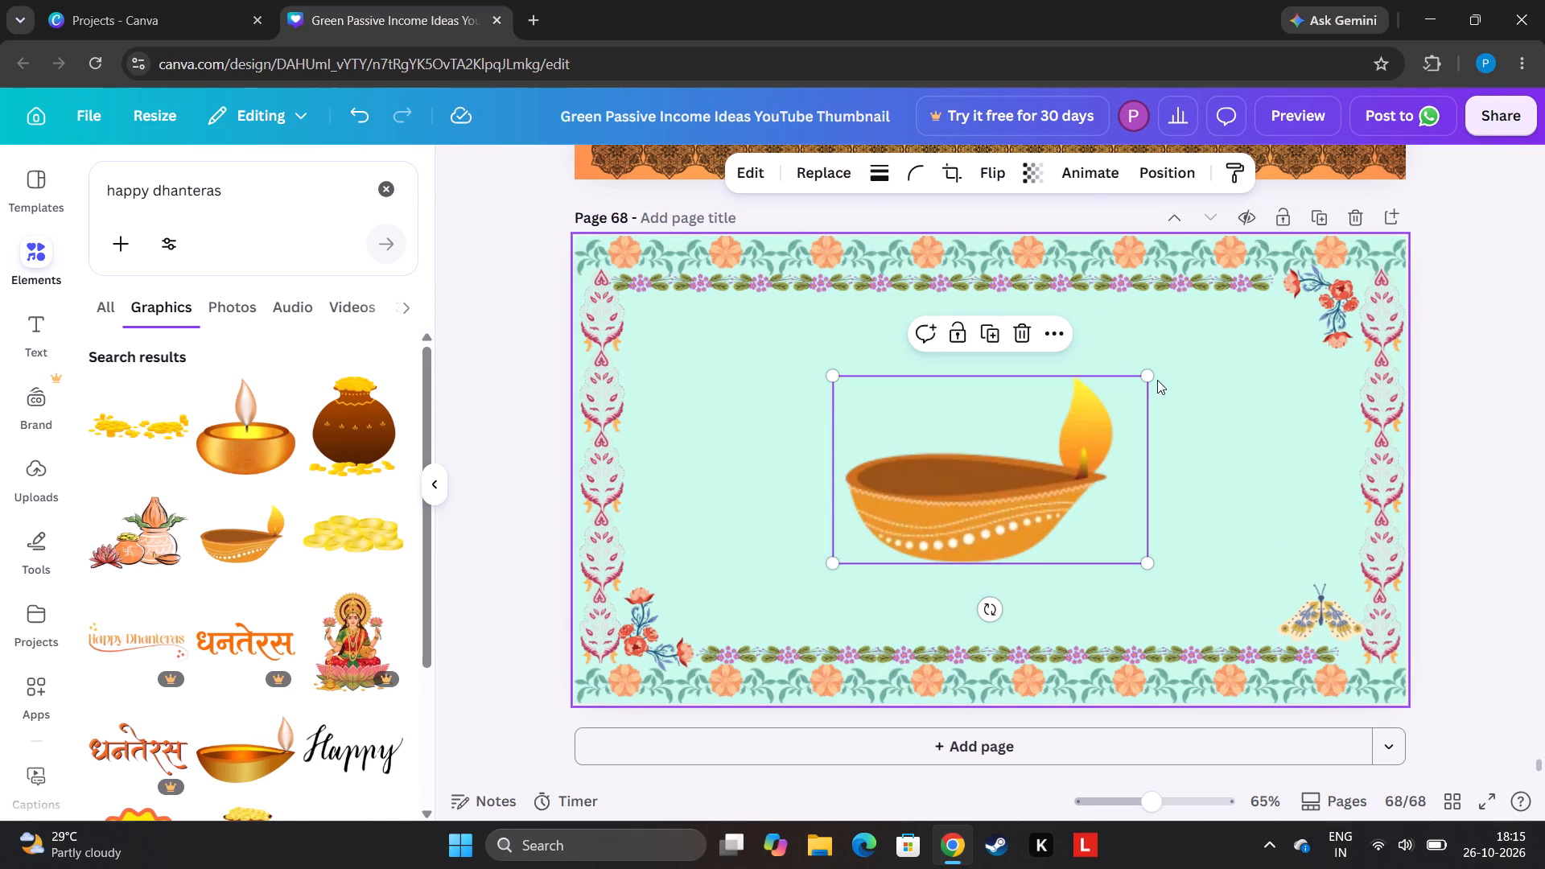
left_click_drag(1147, 373, 1123, 550)
left_click_drag(972, 510, 995, 579)
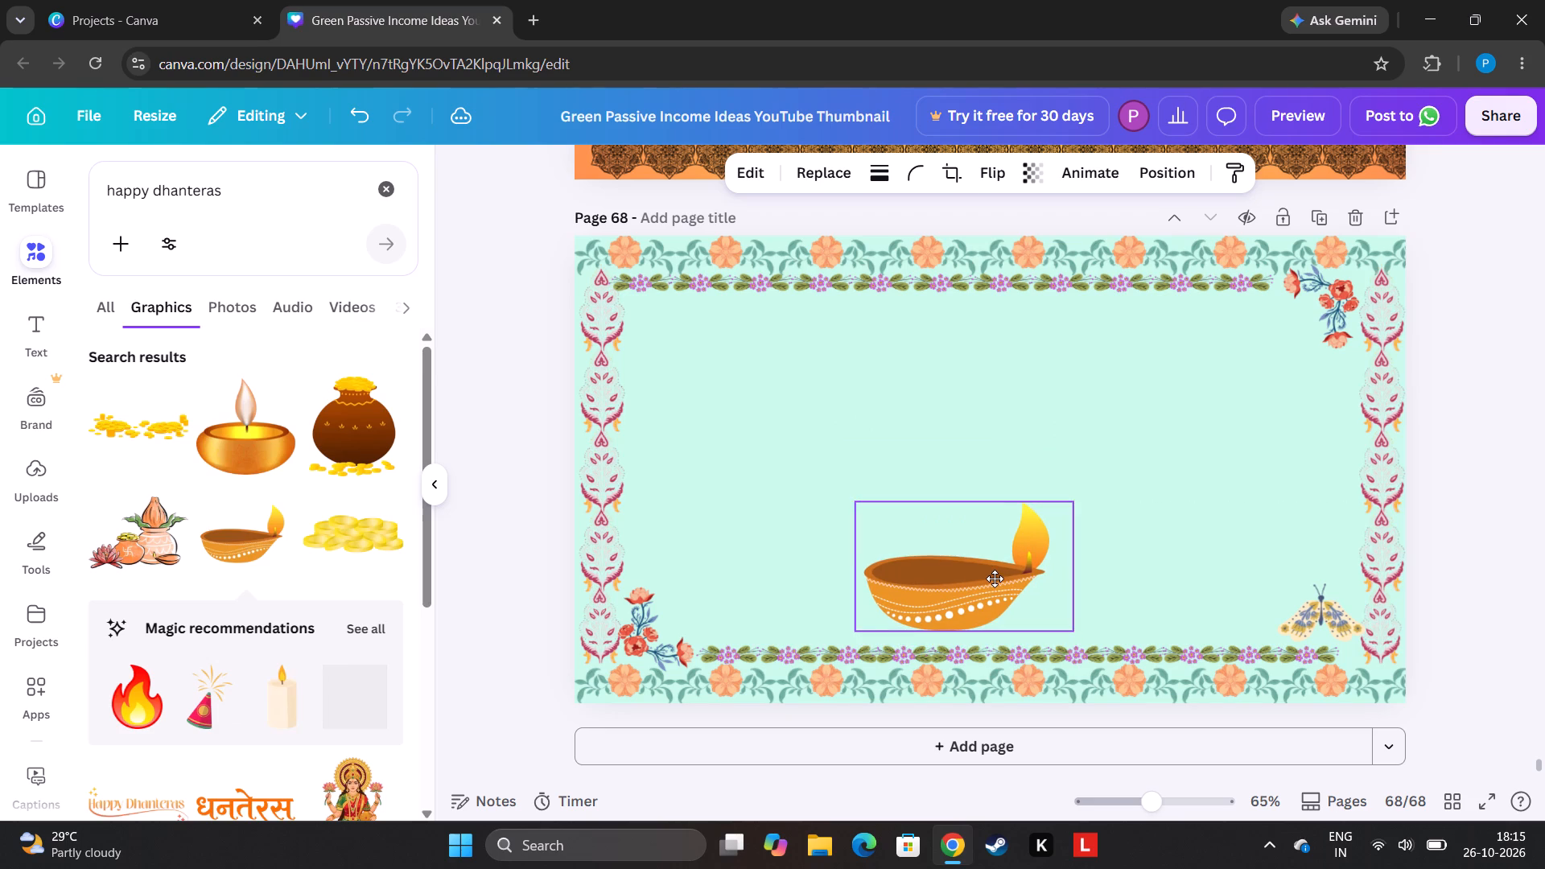
left_click_drag(995, 579, 996, 588)
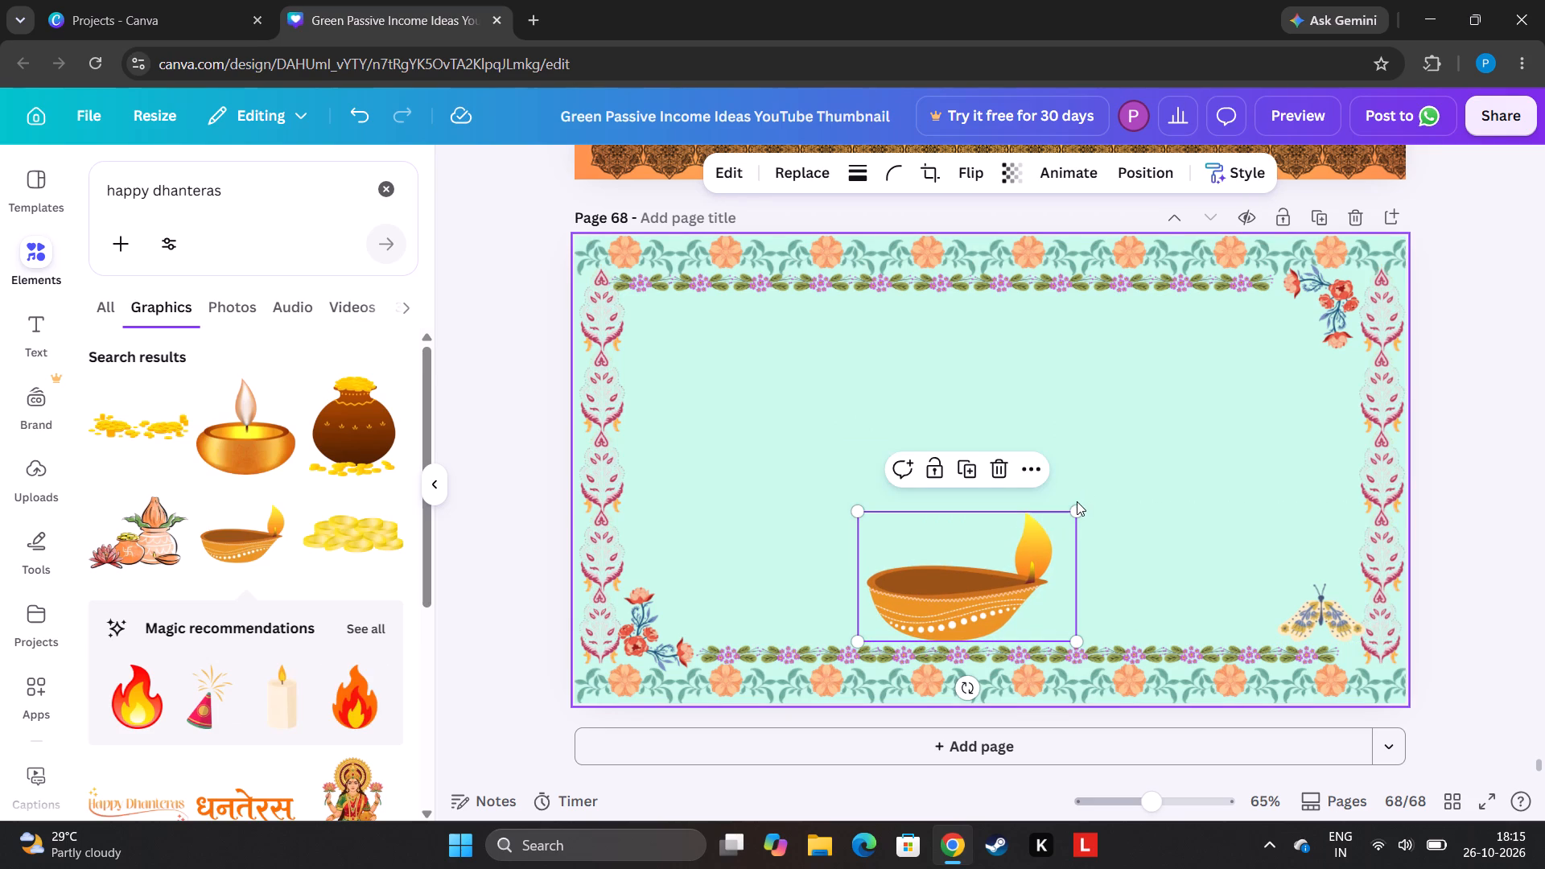
left_click_drag(1075, 505, 1021, 574)
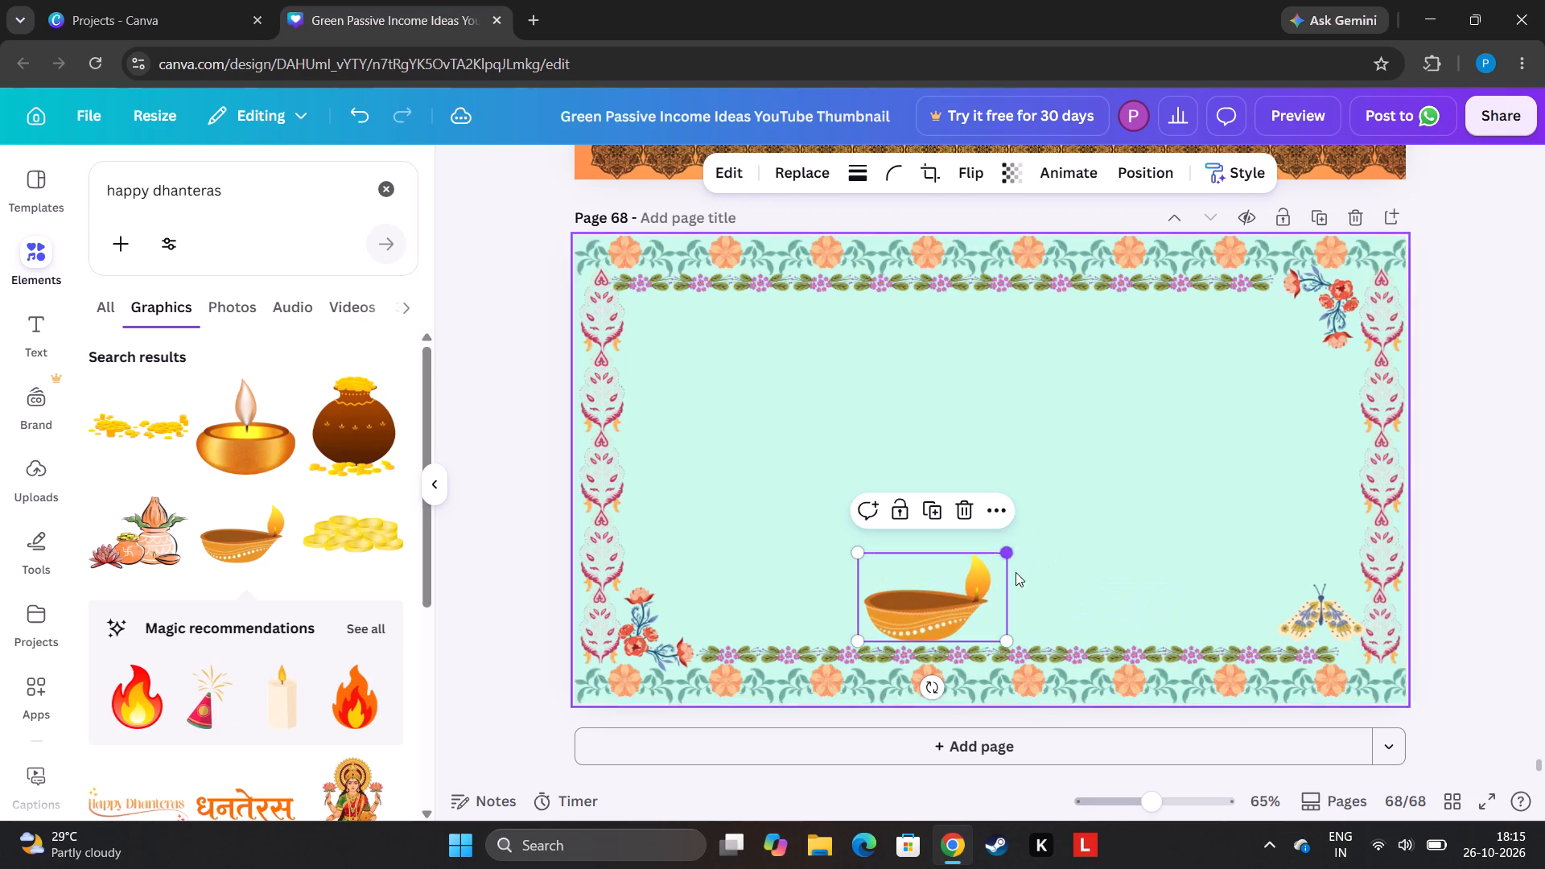
left_click_drag(946, 613, 1006, 611)
Add the brown pot filled with gold coins, shrink it, and place it beside the lower-left bouquet above the bottom ornament row.
left_click(351, 441)
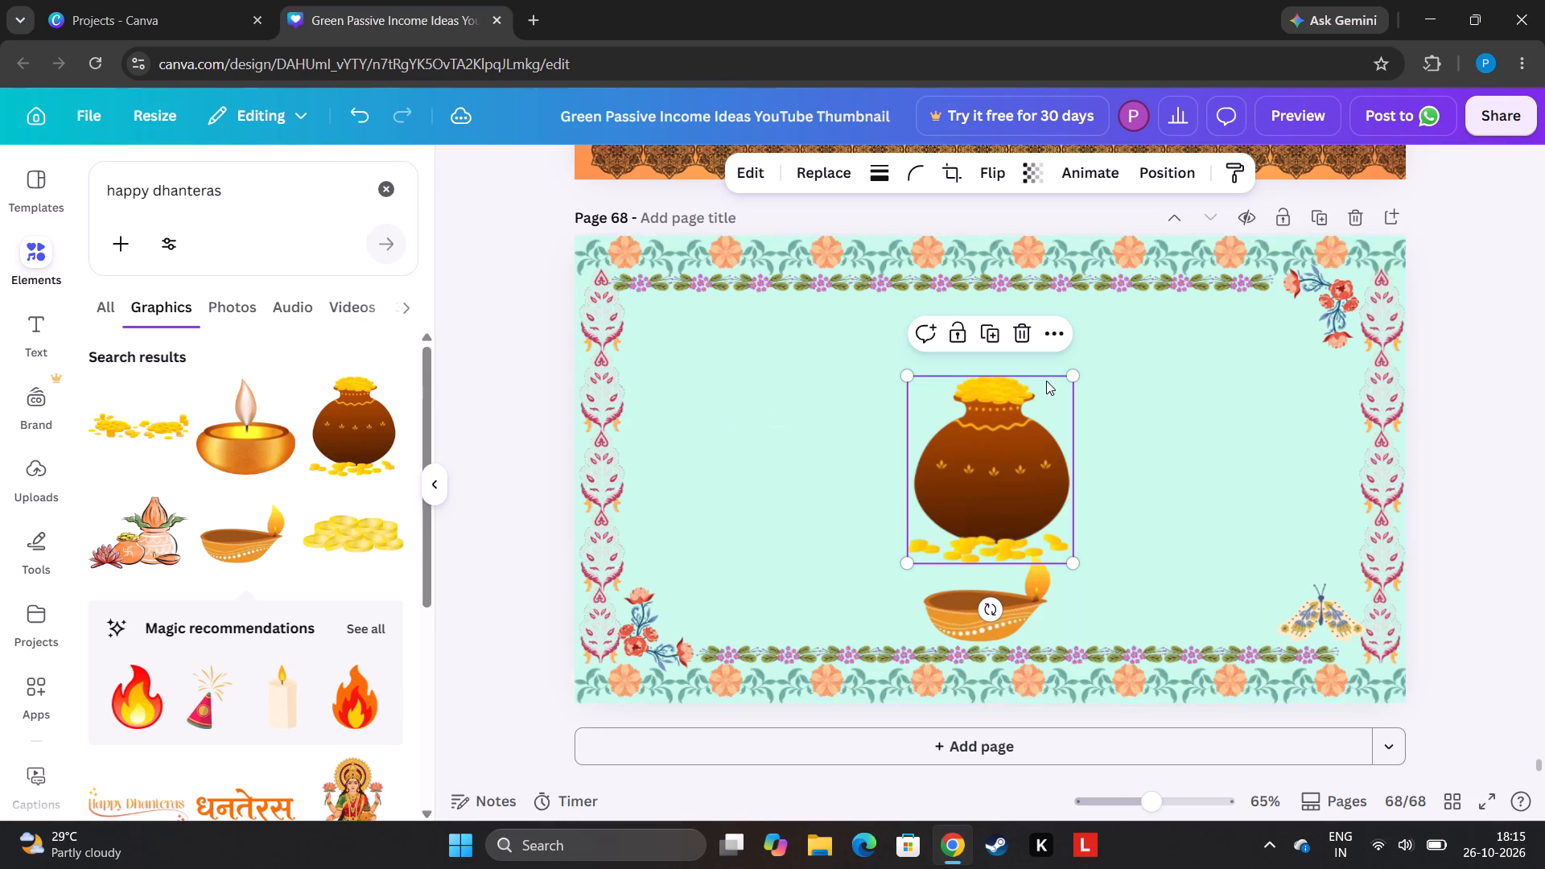
left_click_drag(1070, 379, 1038, 452)
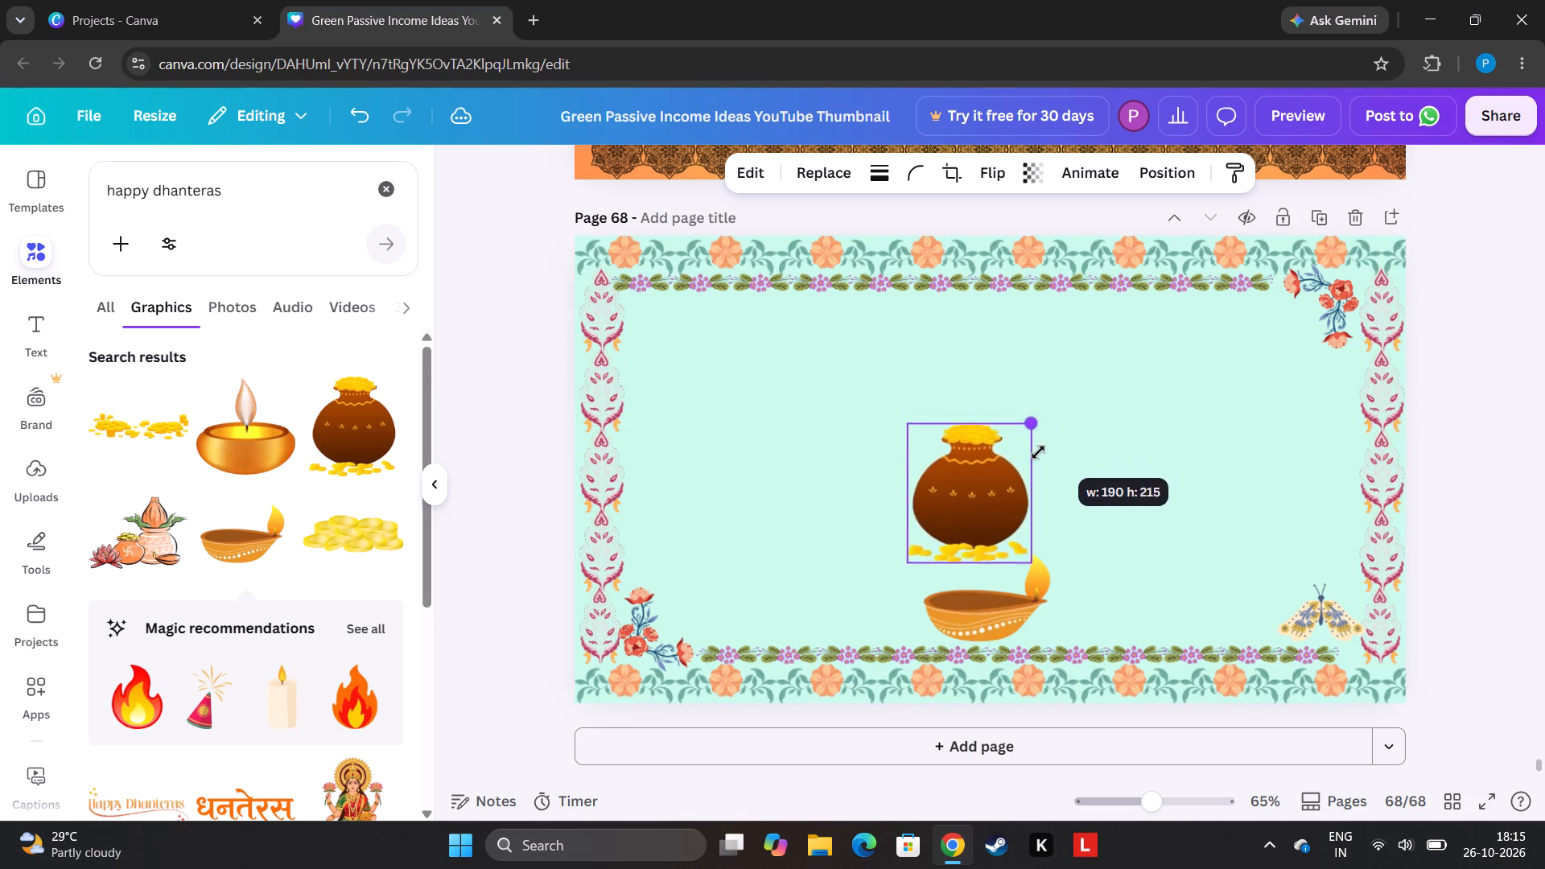
left_click_drag(1038, 452, 1032, 463)
left_click_drag(974, 478, 1226, 533)
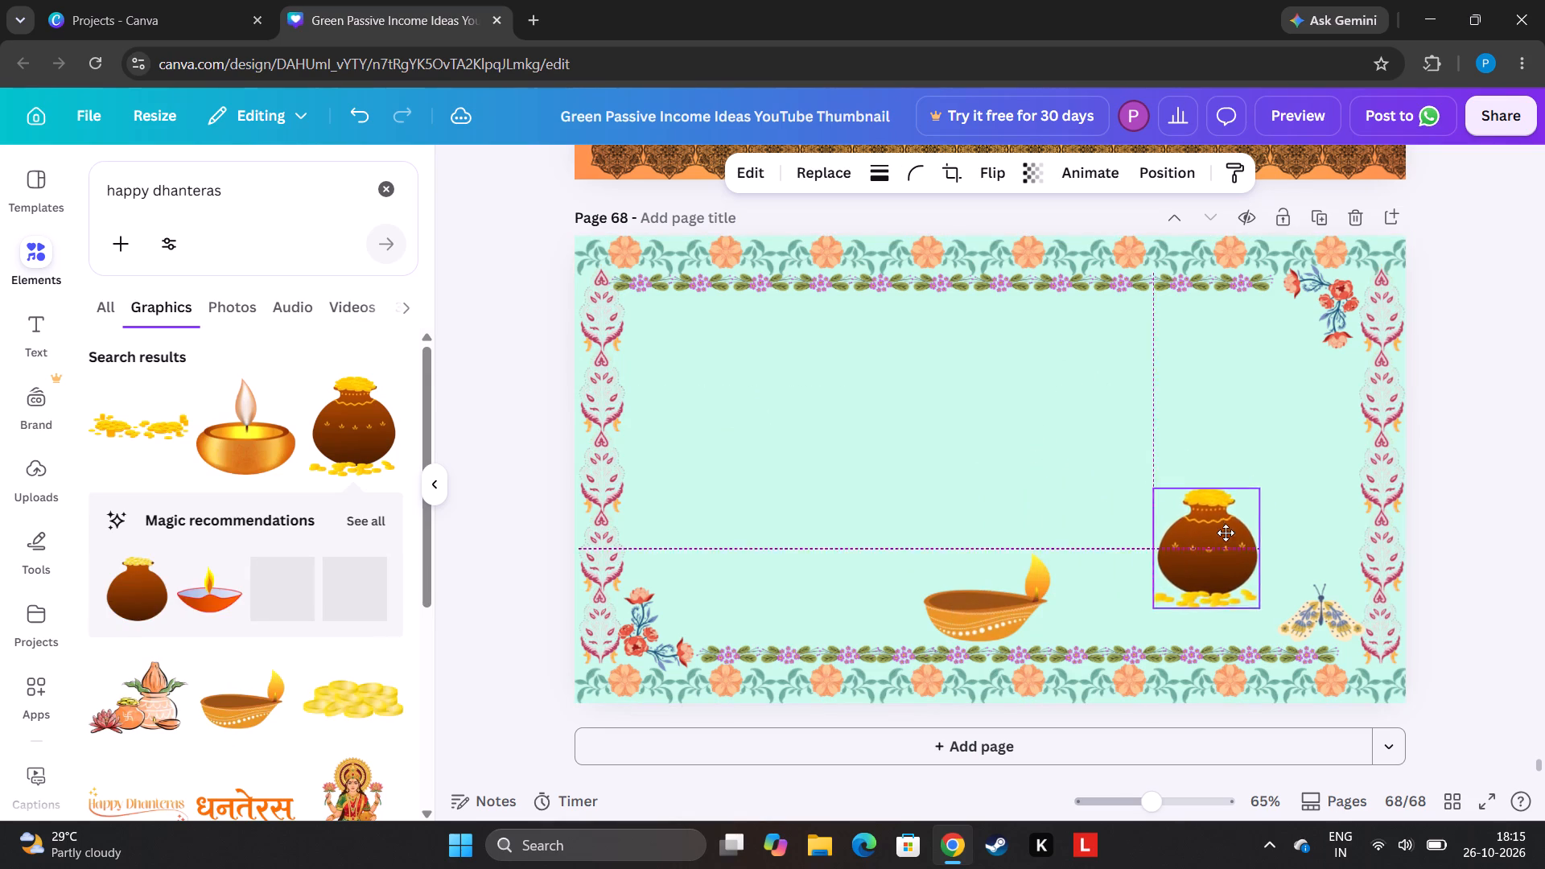
left_click_drag(1226, 533, 727, 560)
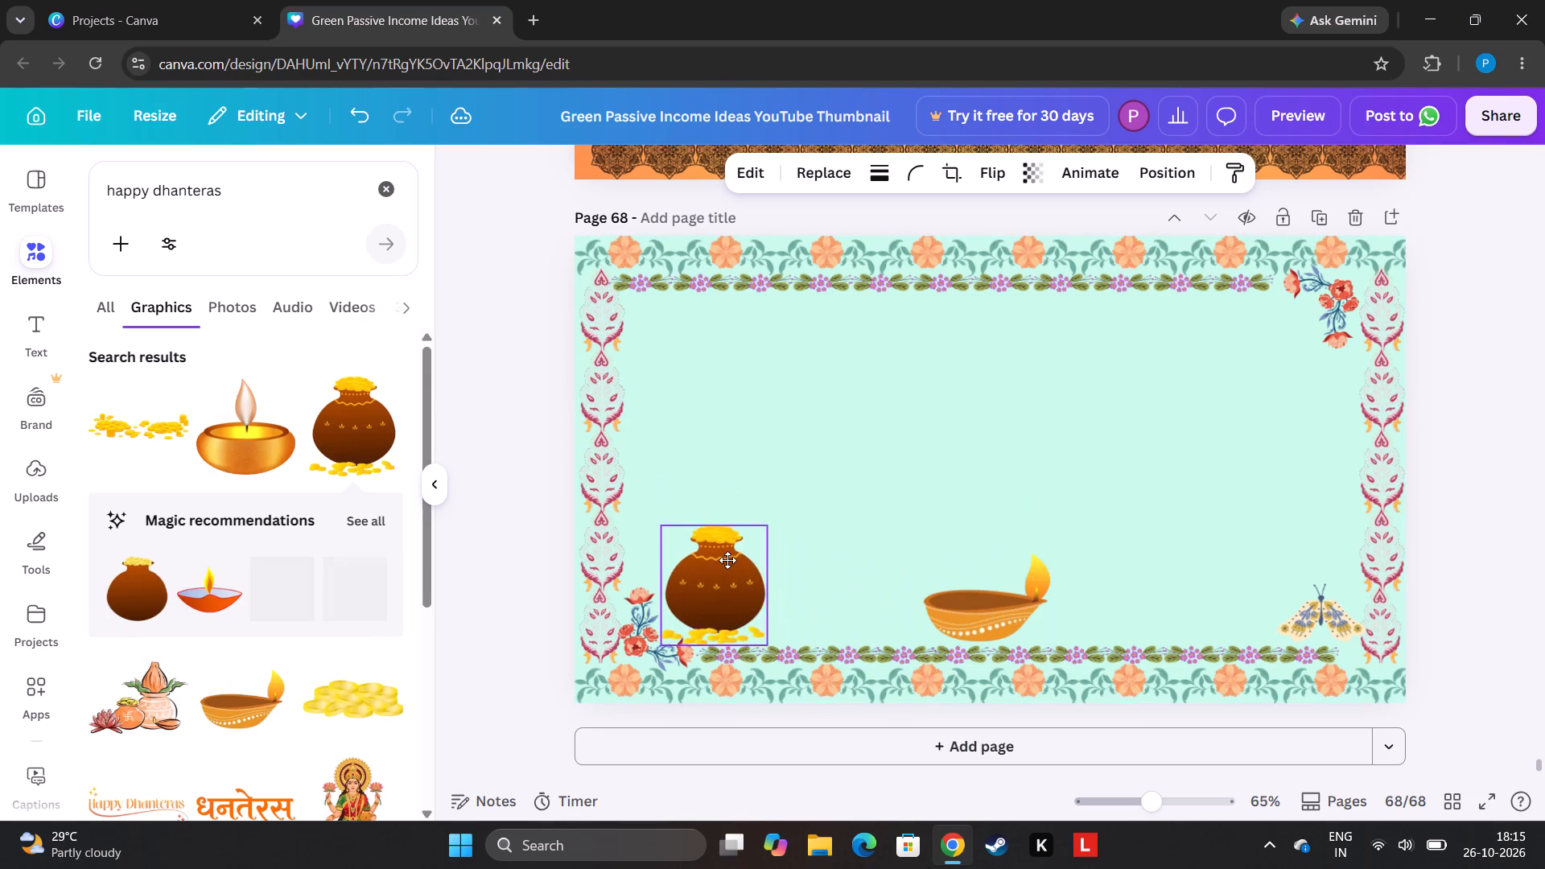
left_click_drag(727, 560, 727, 556)
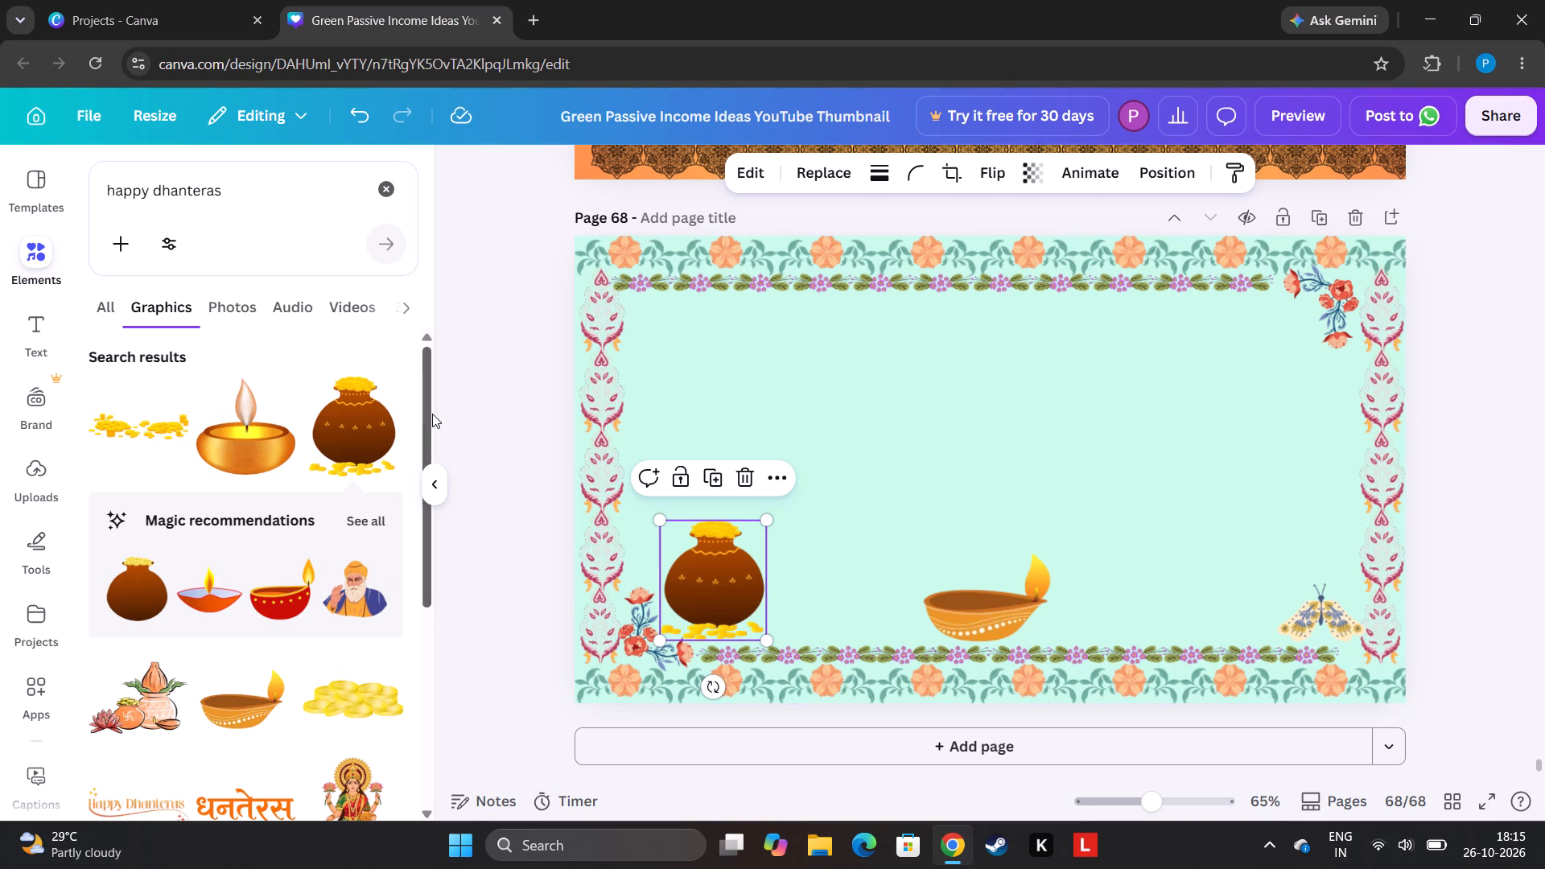
Add the scattered gold coins graphic, shrink it, and place it between the coin pot and the diya above the bottom row.
left_click(122, 430)
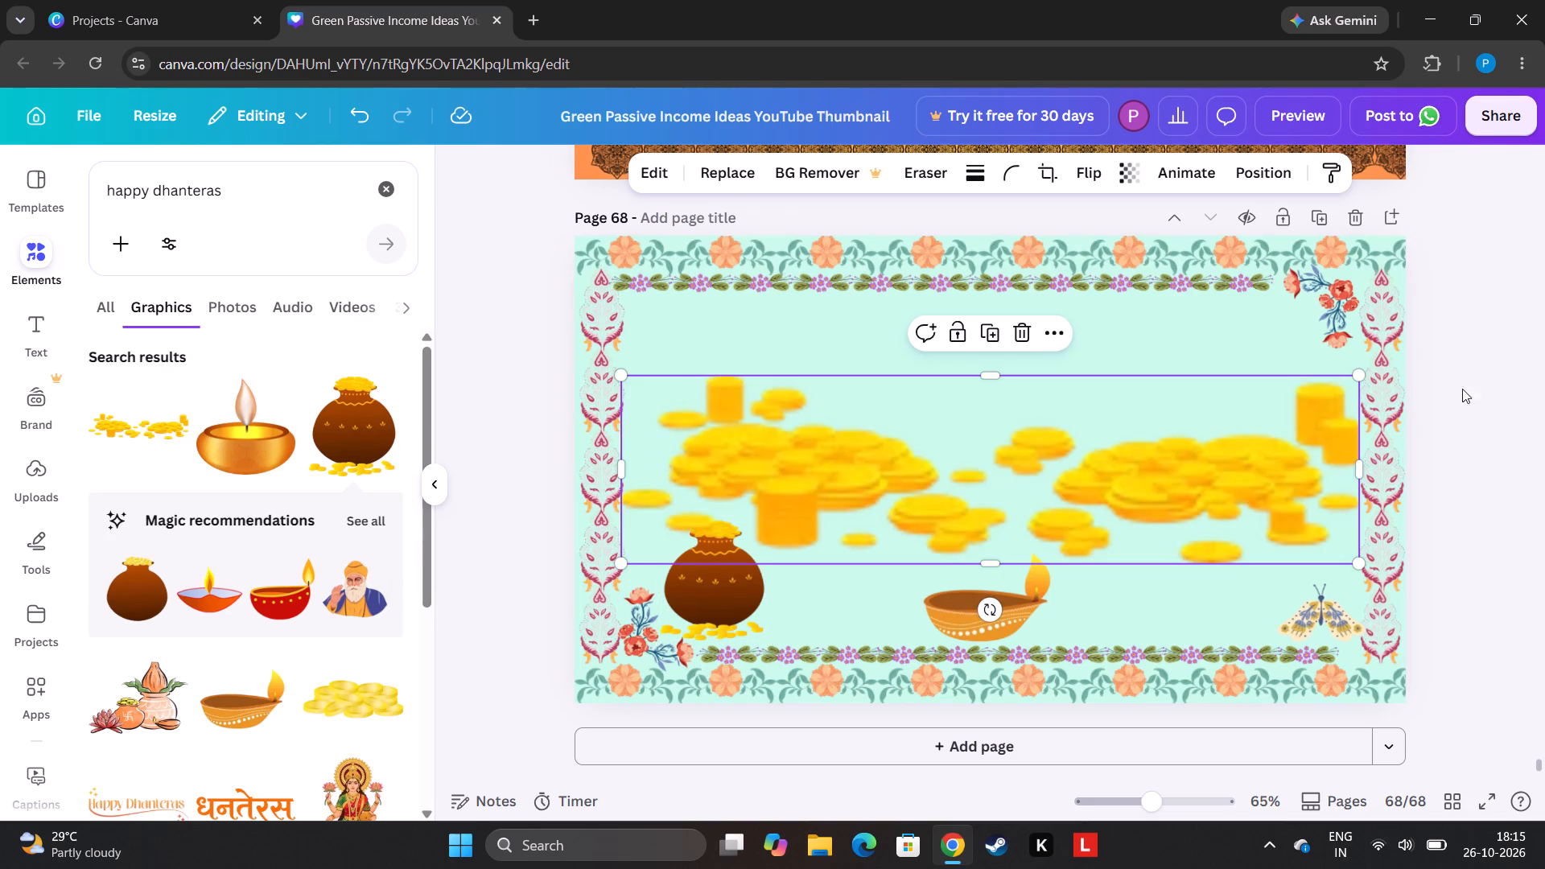
left_click_drag(1356, 372, 1053, 490)
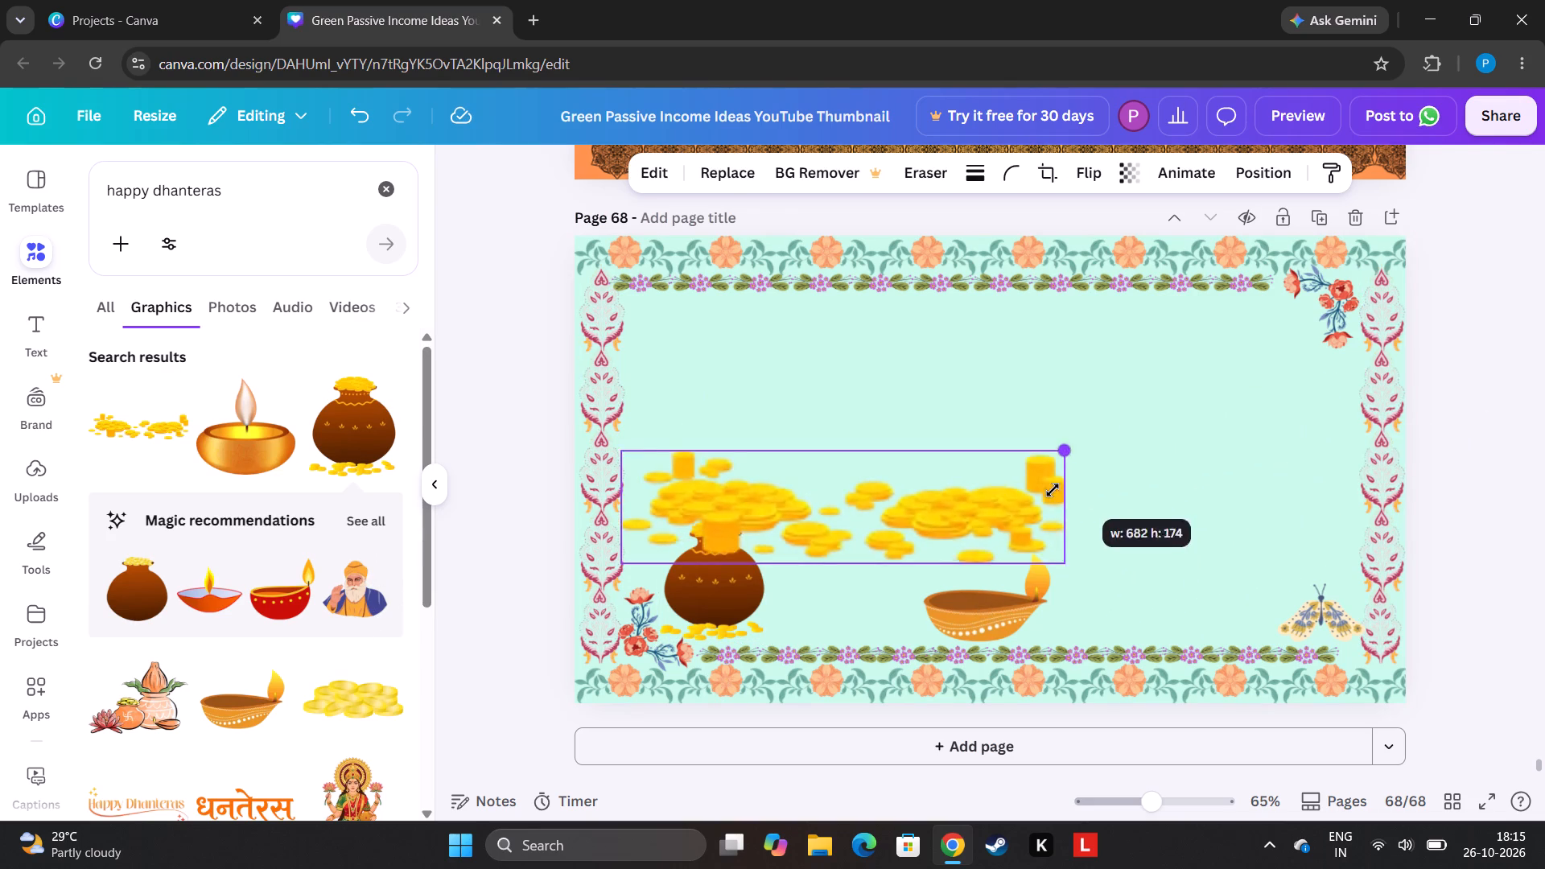
left_click_drag(1053, 490, 776, 497)
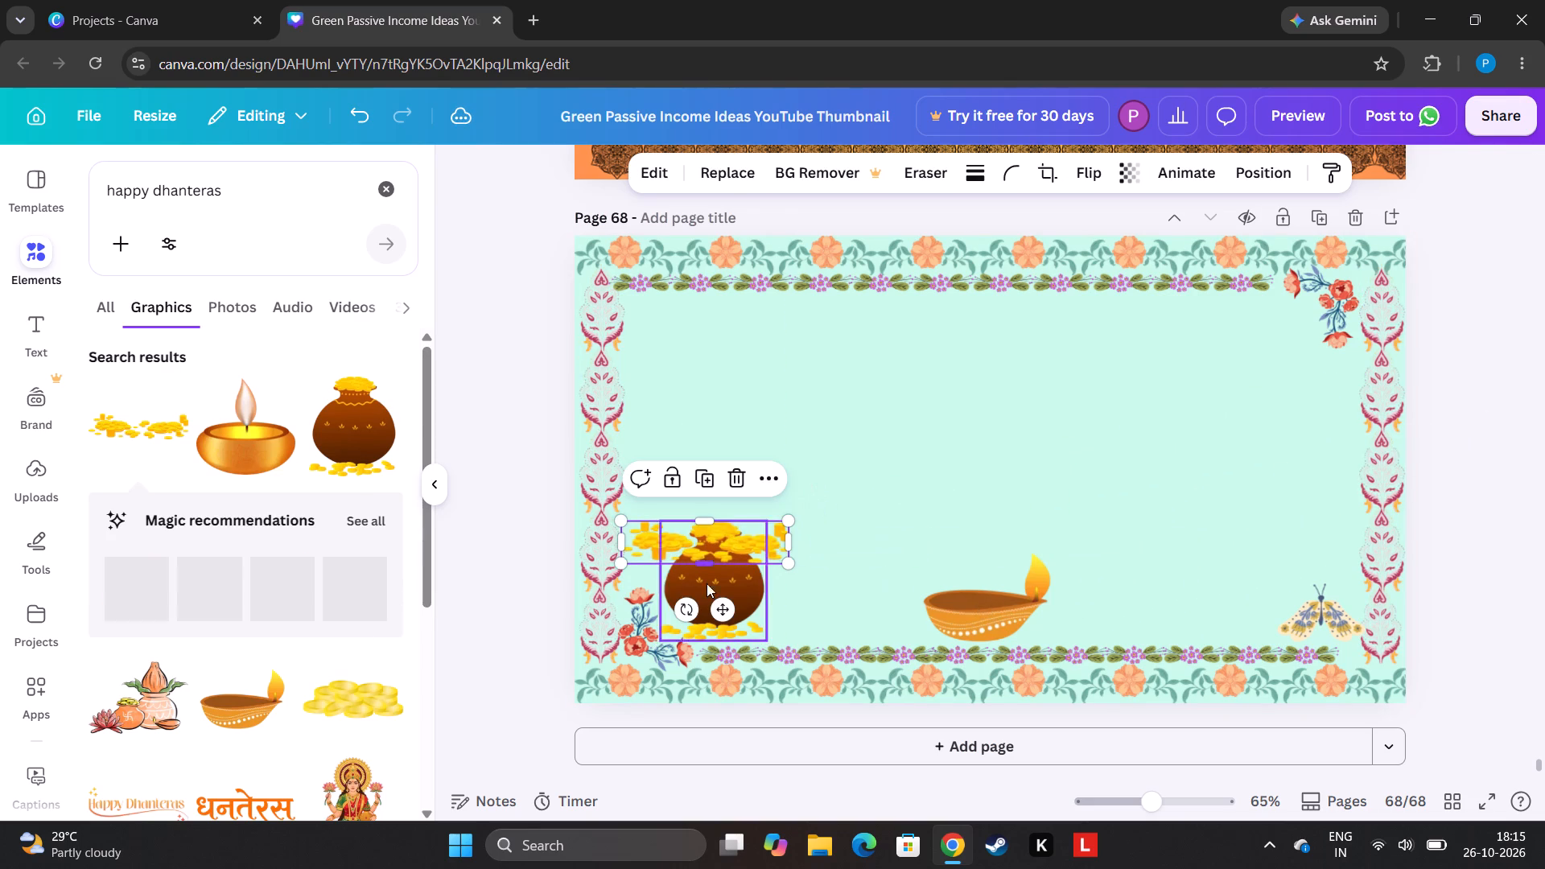
left_click_drag(714, 544, 1078, 613)
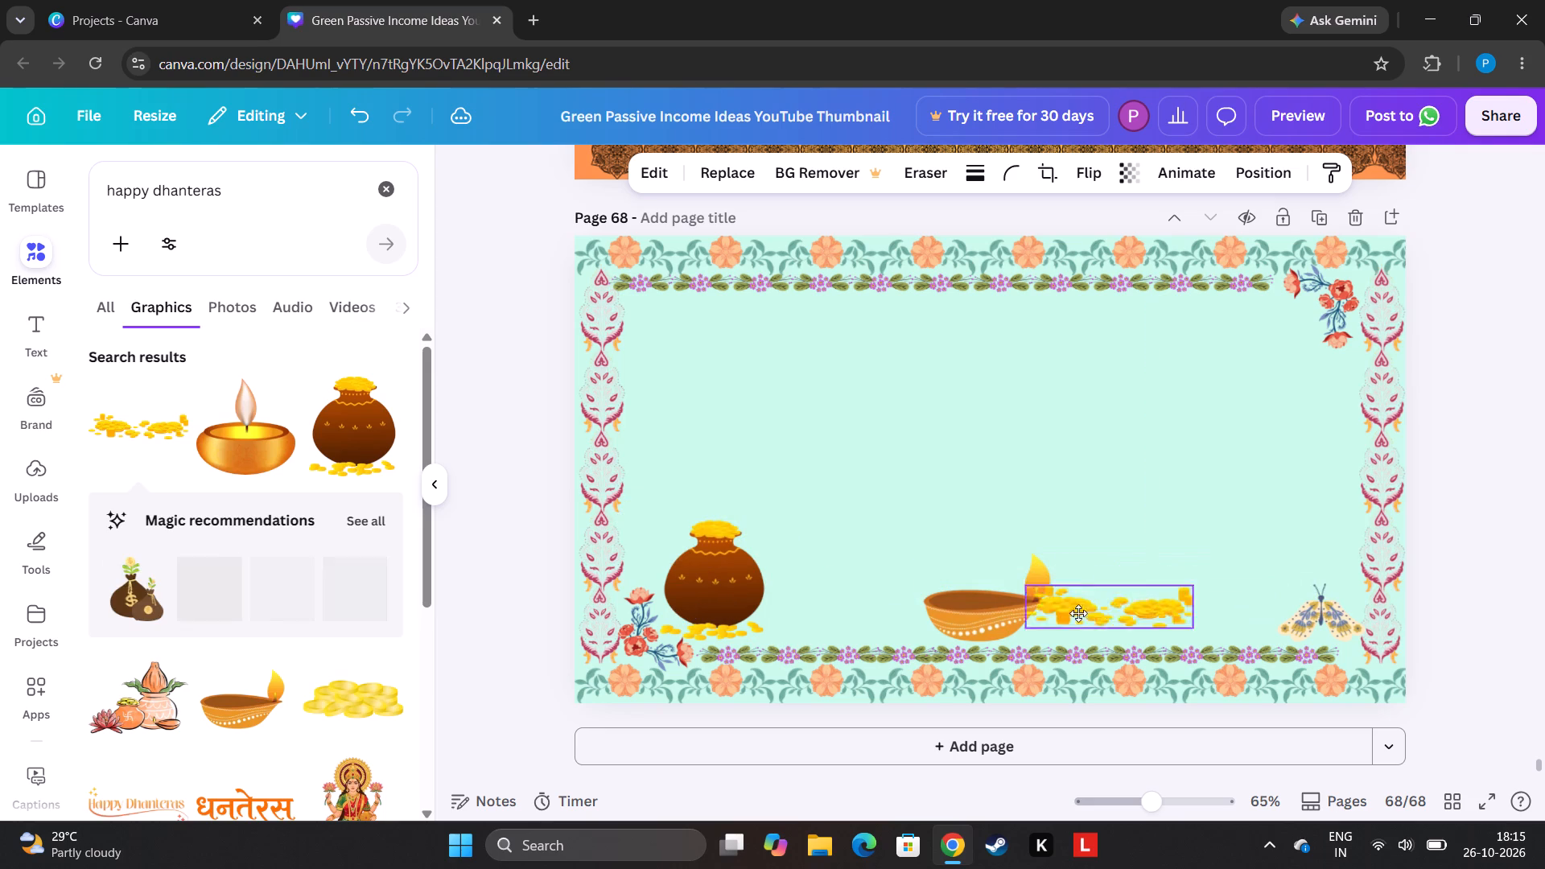
left_click_drag(1078, 613, 843, 620)
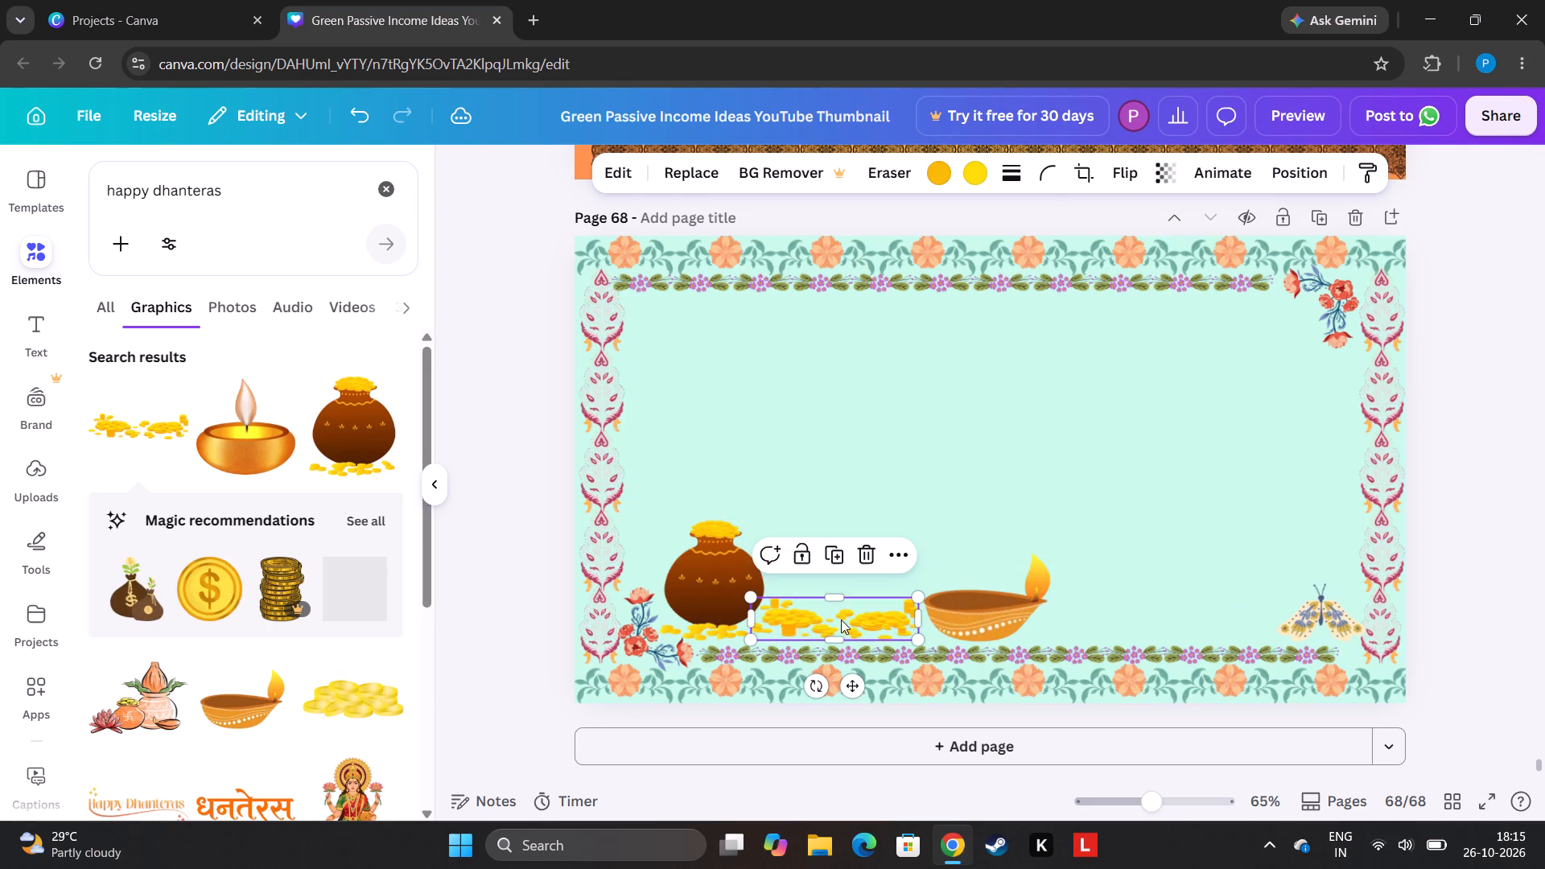
Add the heaped gold coins graphic, shrink it, and place it beside the moth, just above the bottom purple ornament row.
left_click_drag(426, 377, 448, 430)
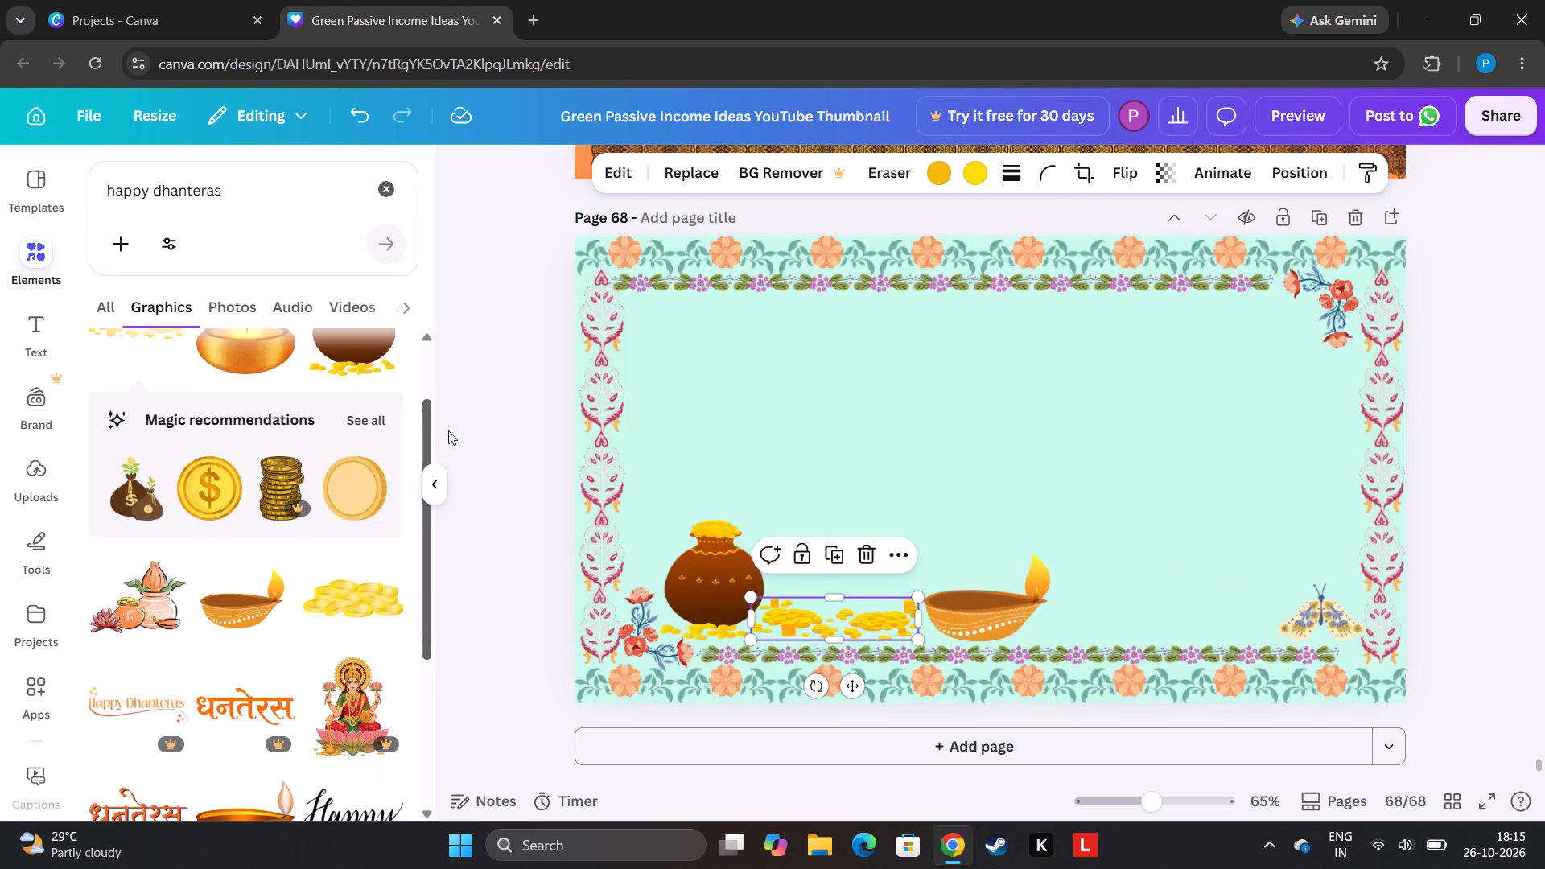
left_click_drag(448, 430, 456, 516)
left_click(324, 439)
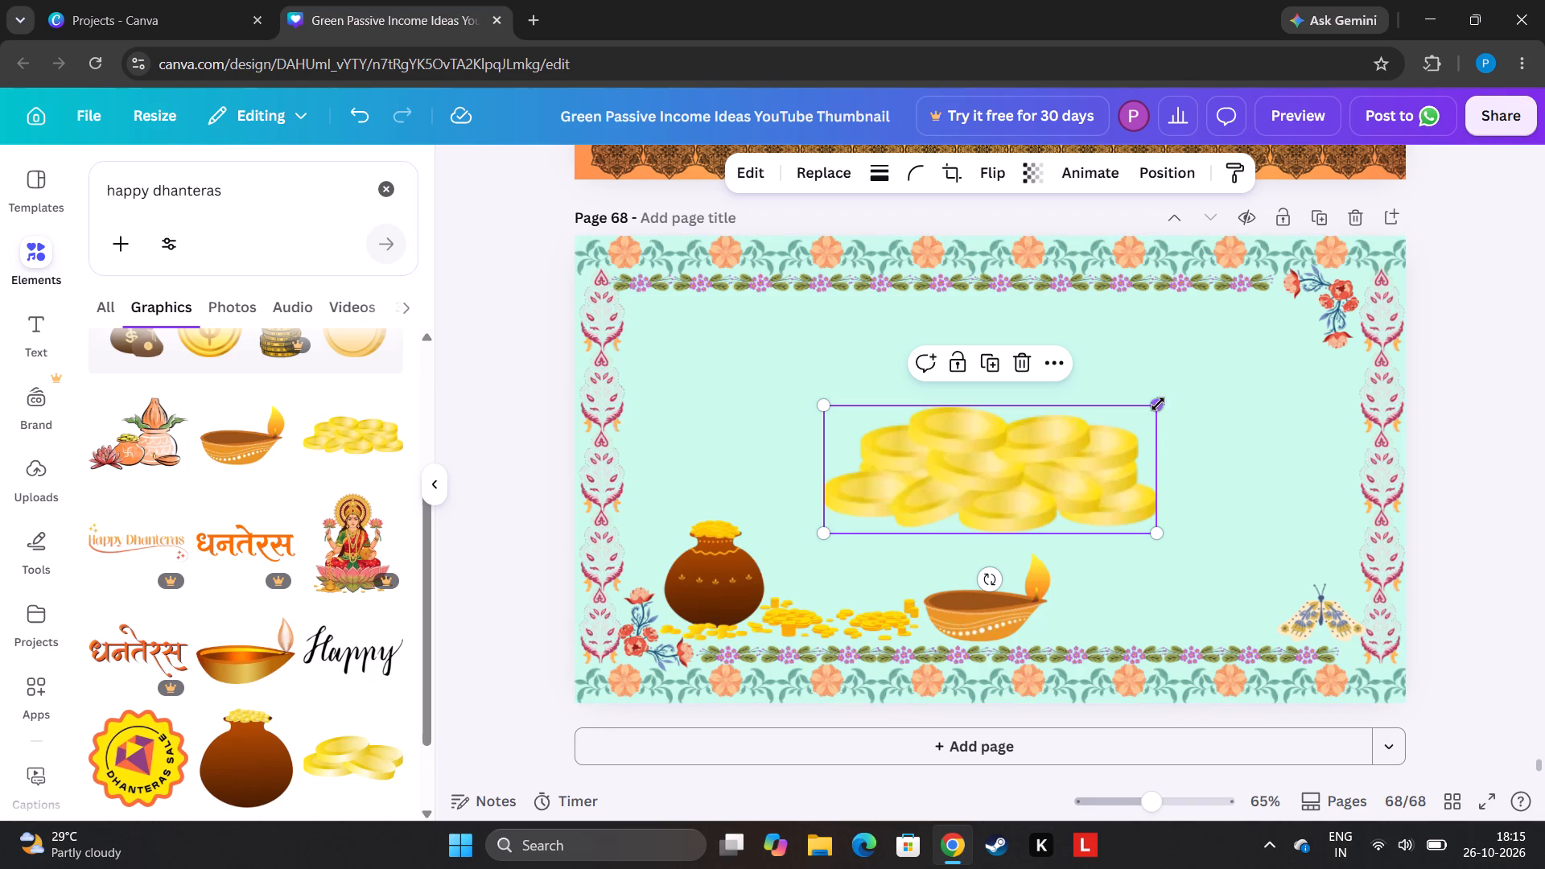
left_click_drag(1158, 404, 982, 537)
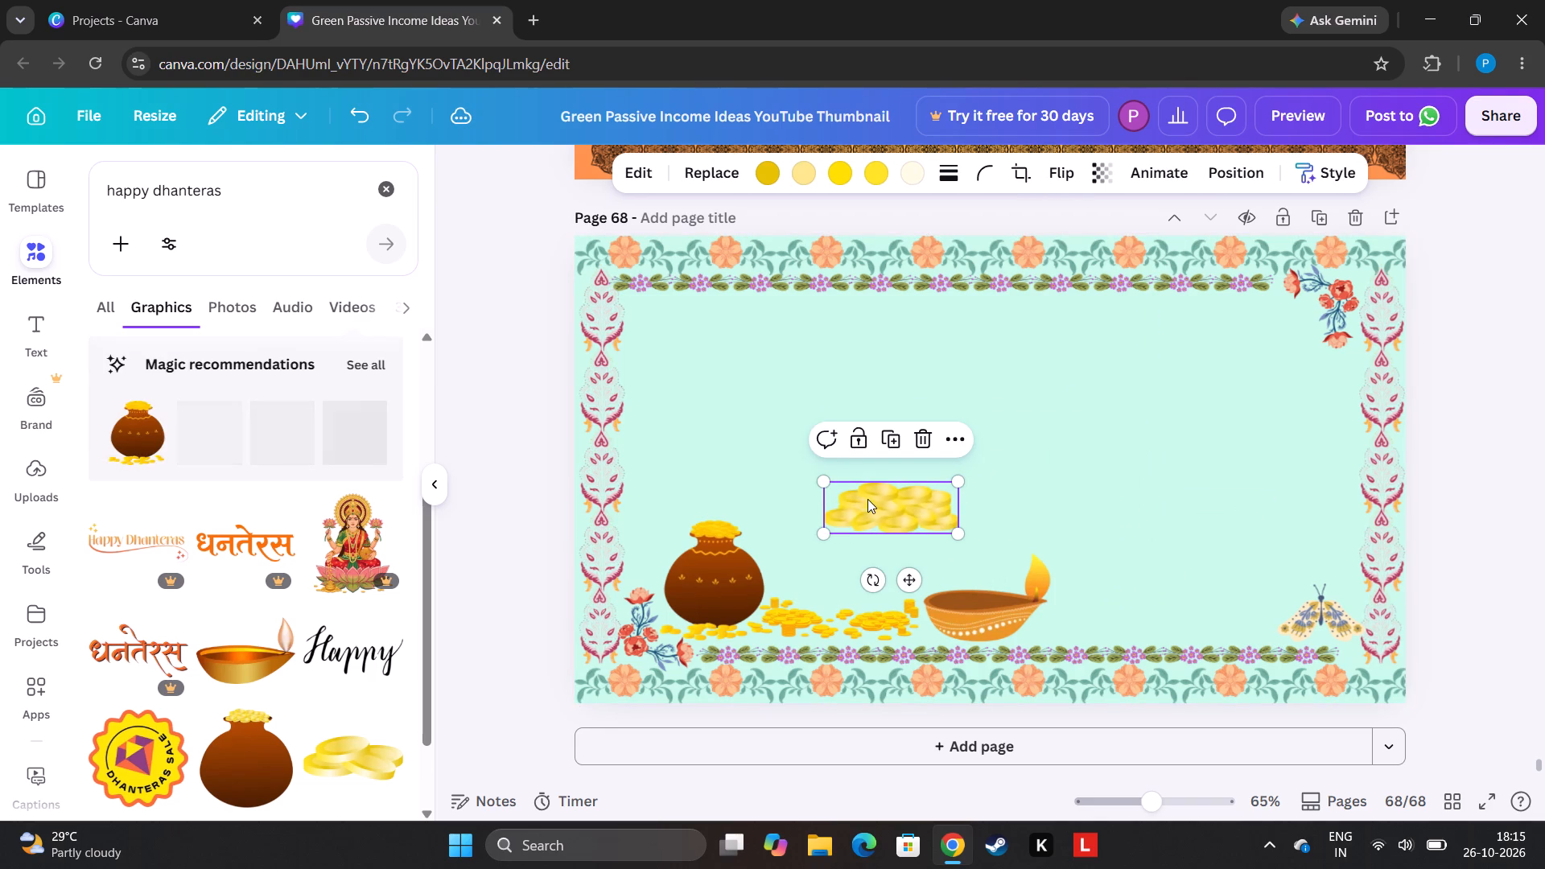
left_click_drag(876, 499, 1184, 606)
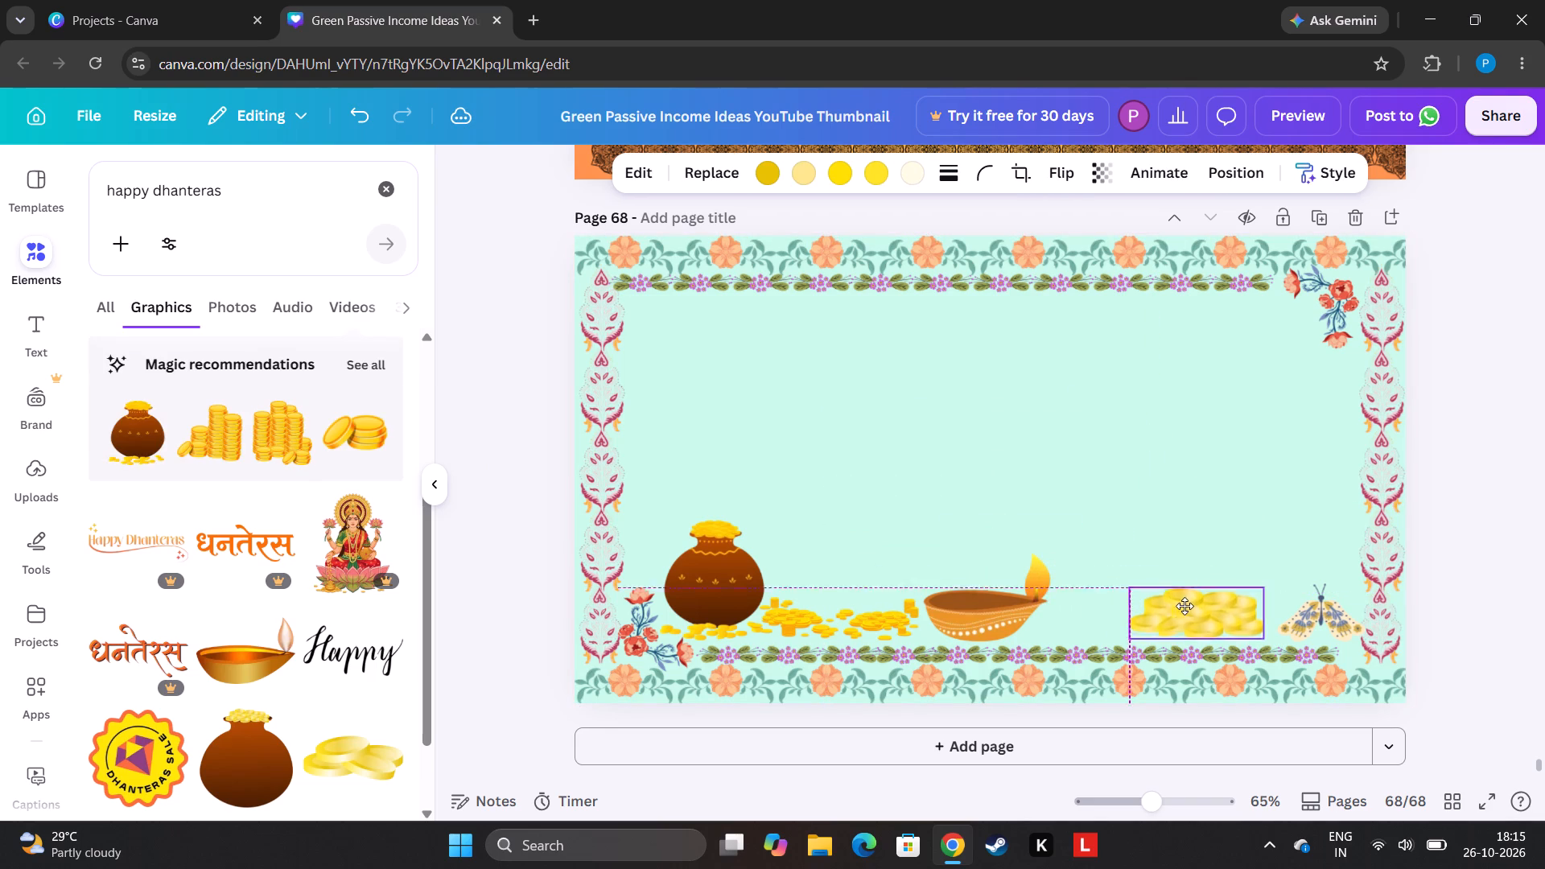
left_click_drag(1184, 606, 1186, 607)
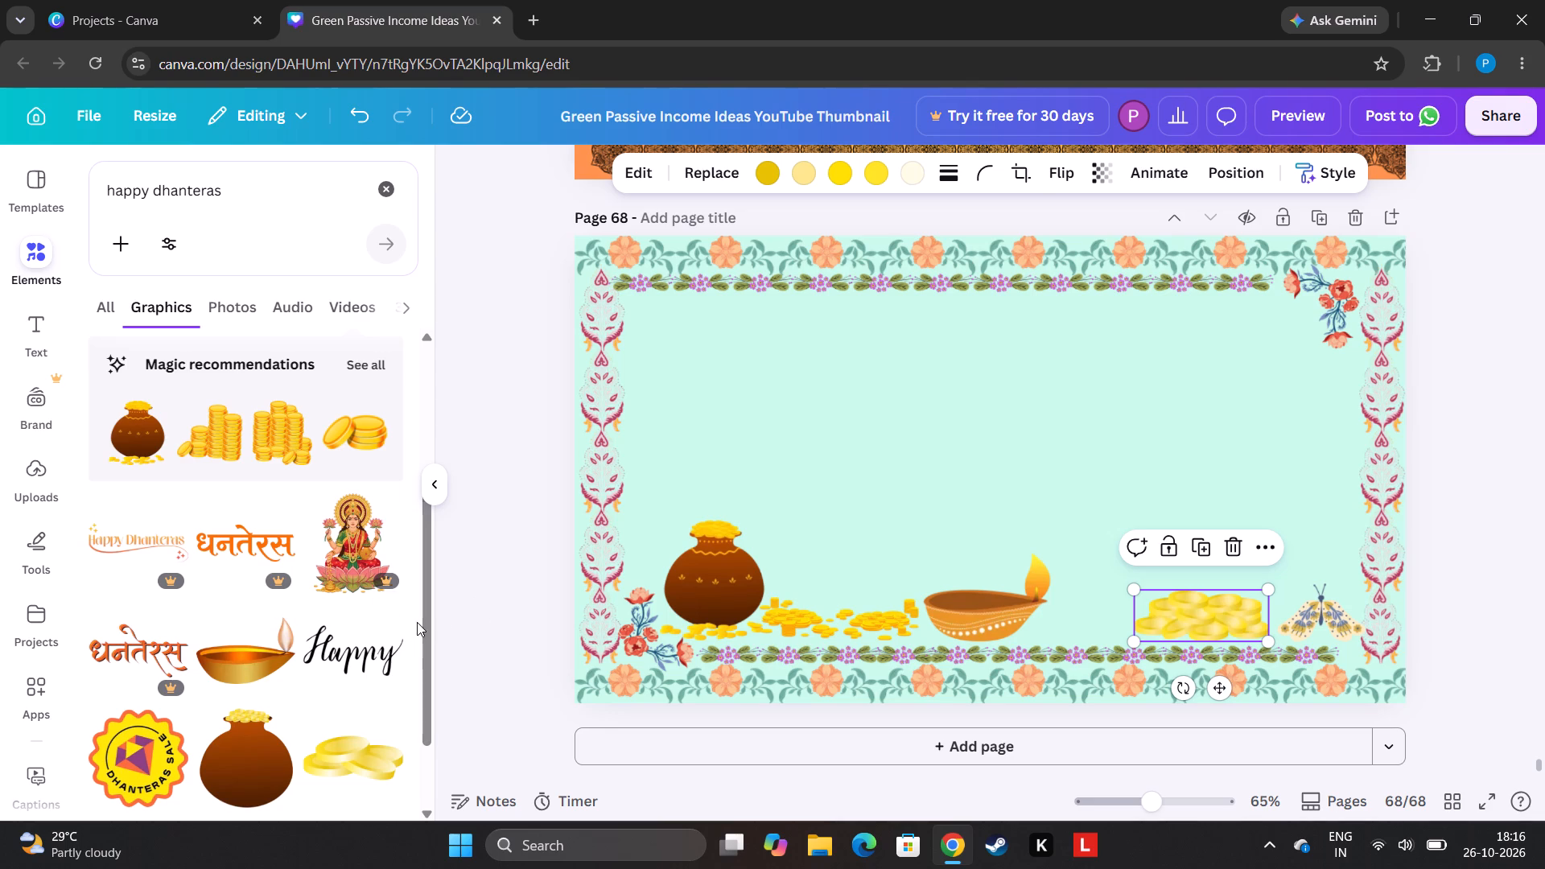
Browse further through the "happy dhanteras" graphics for another festive illustration that suits the thumbnail.
left_click_drag(431, 597, 457, 697)
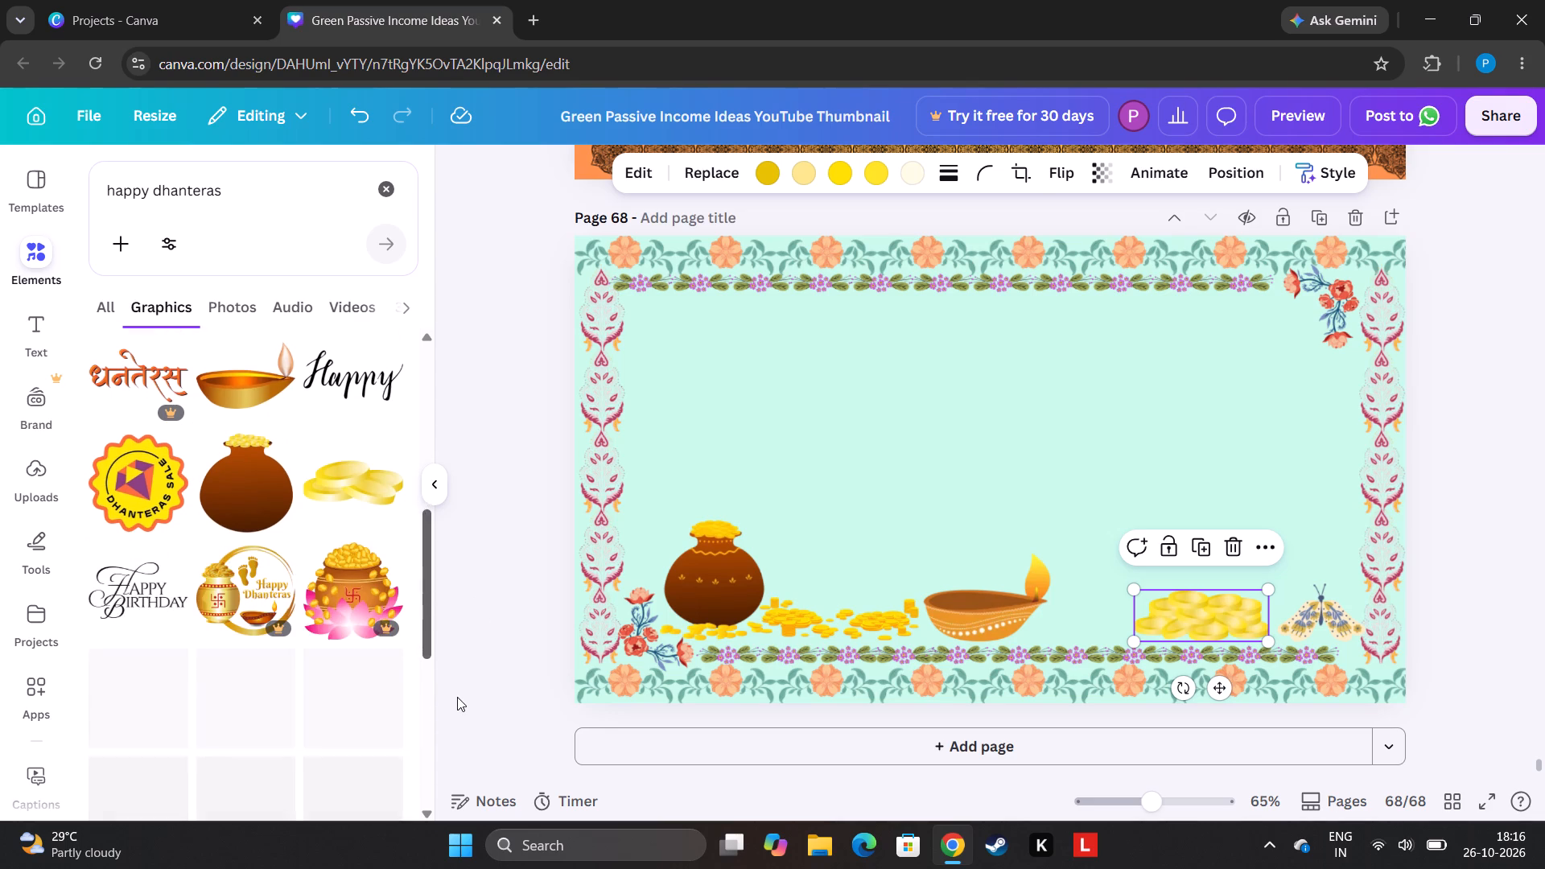
left_click_drag(457, 697, 458, 701)
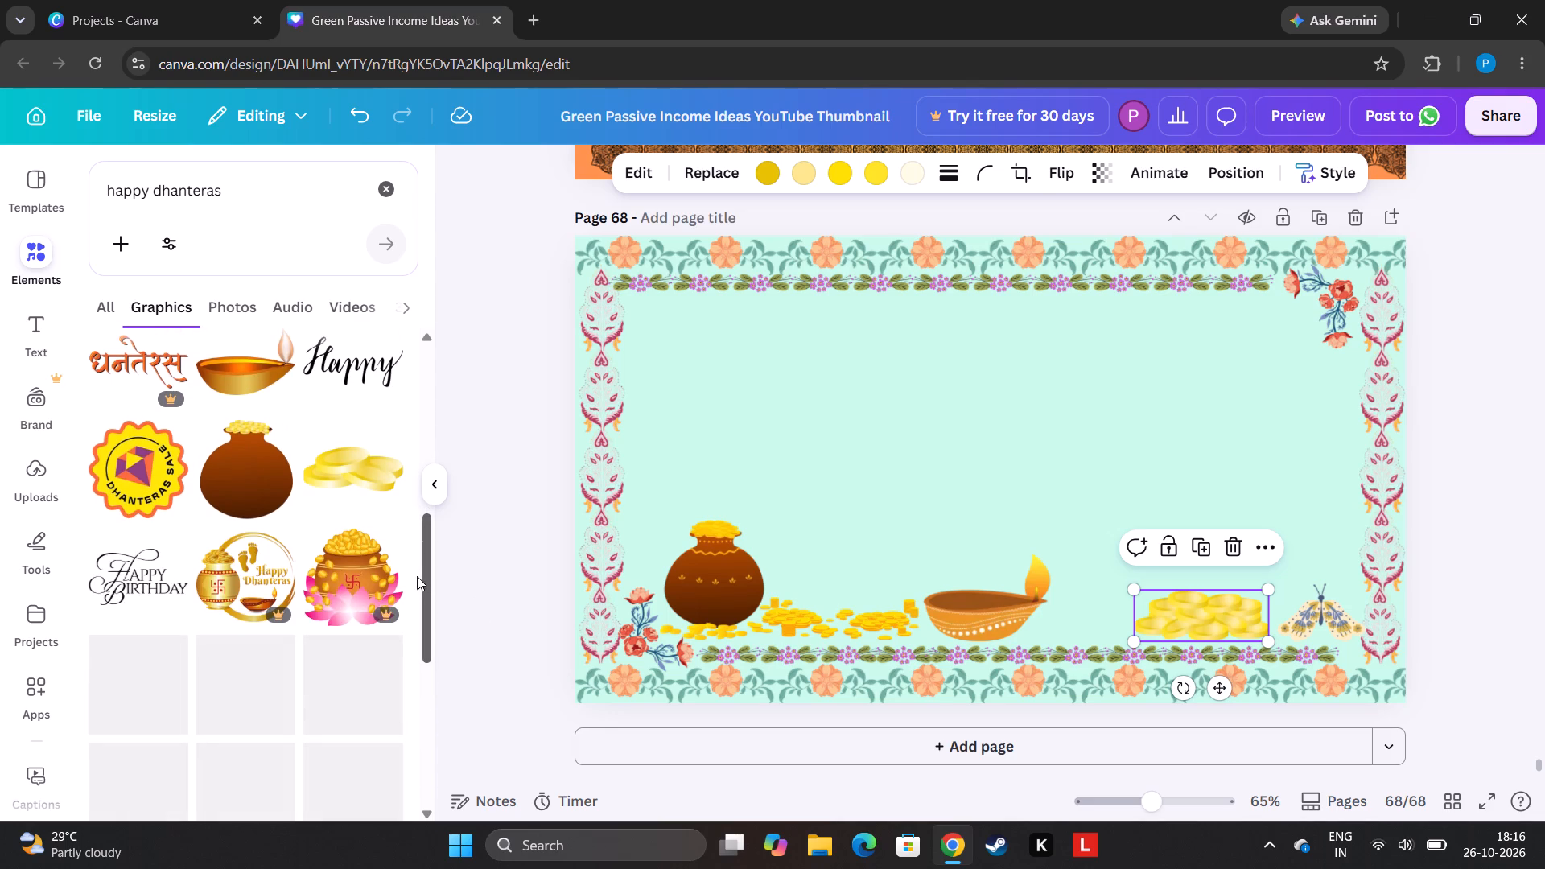
left_click_drag(417, 576, 426, 628)
left_click_drag(425, 610, 430, 667)
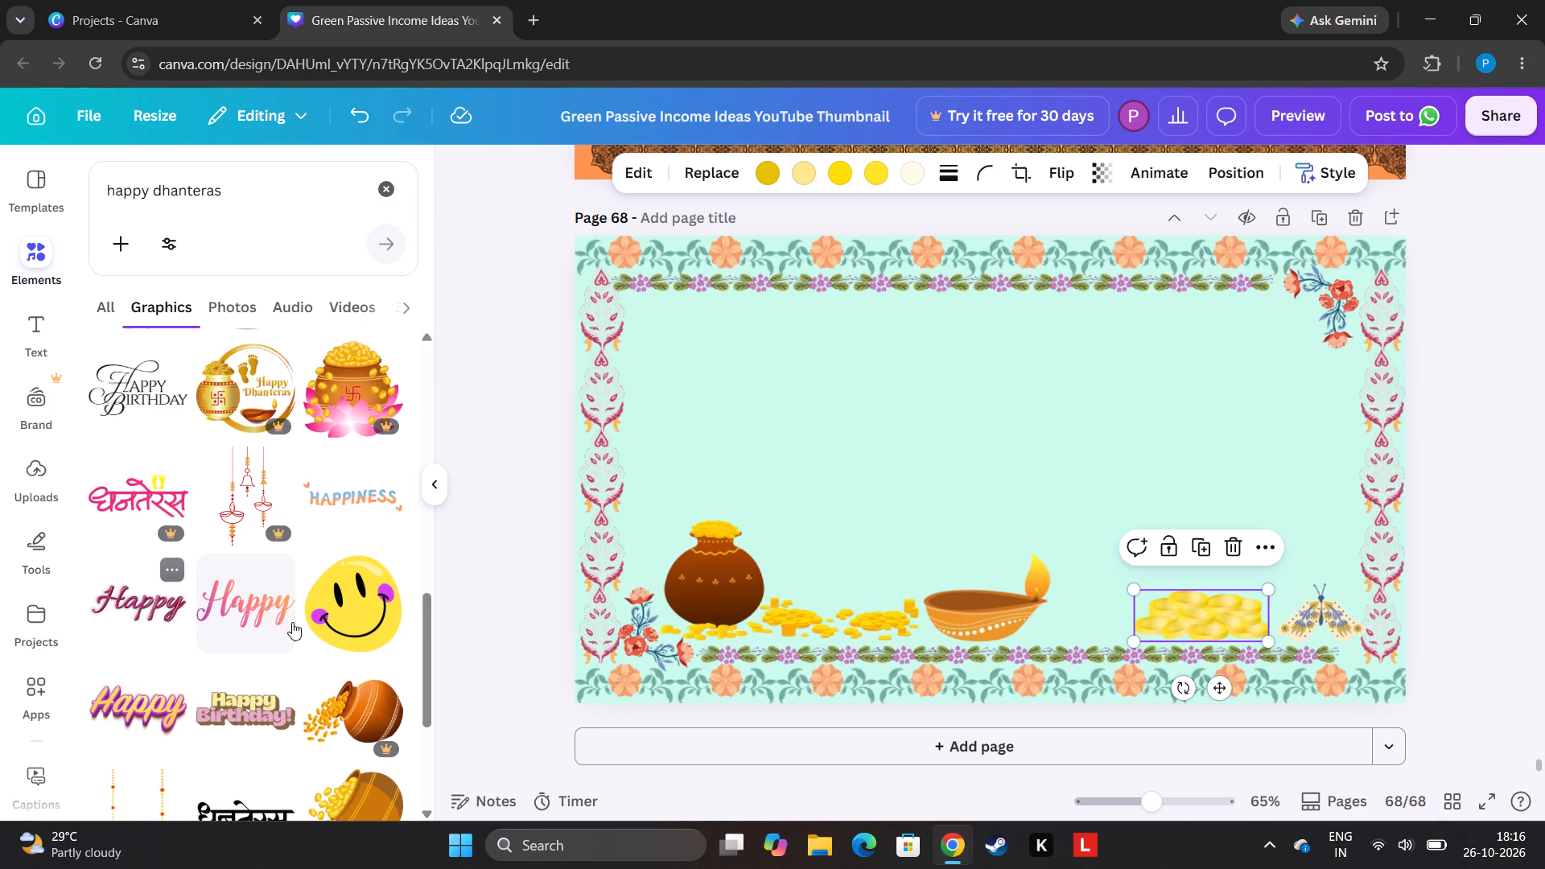
left_click_drag(441, 669, 451, 730)
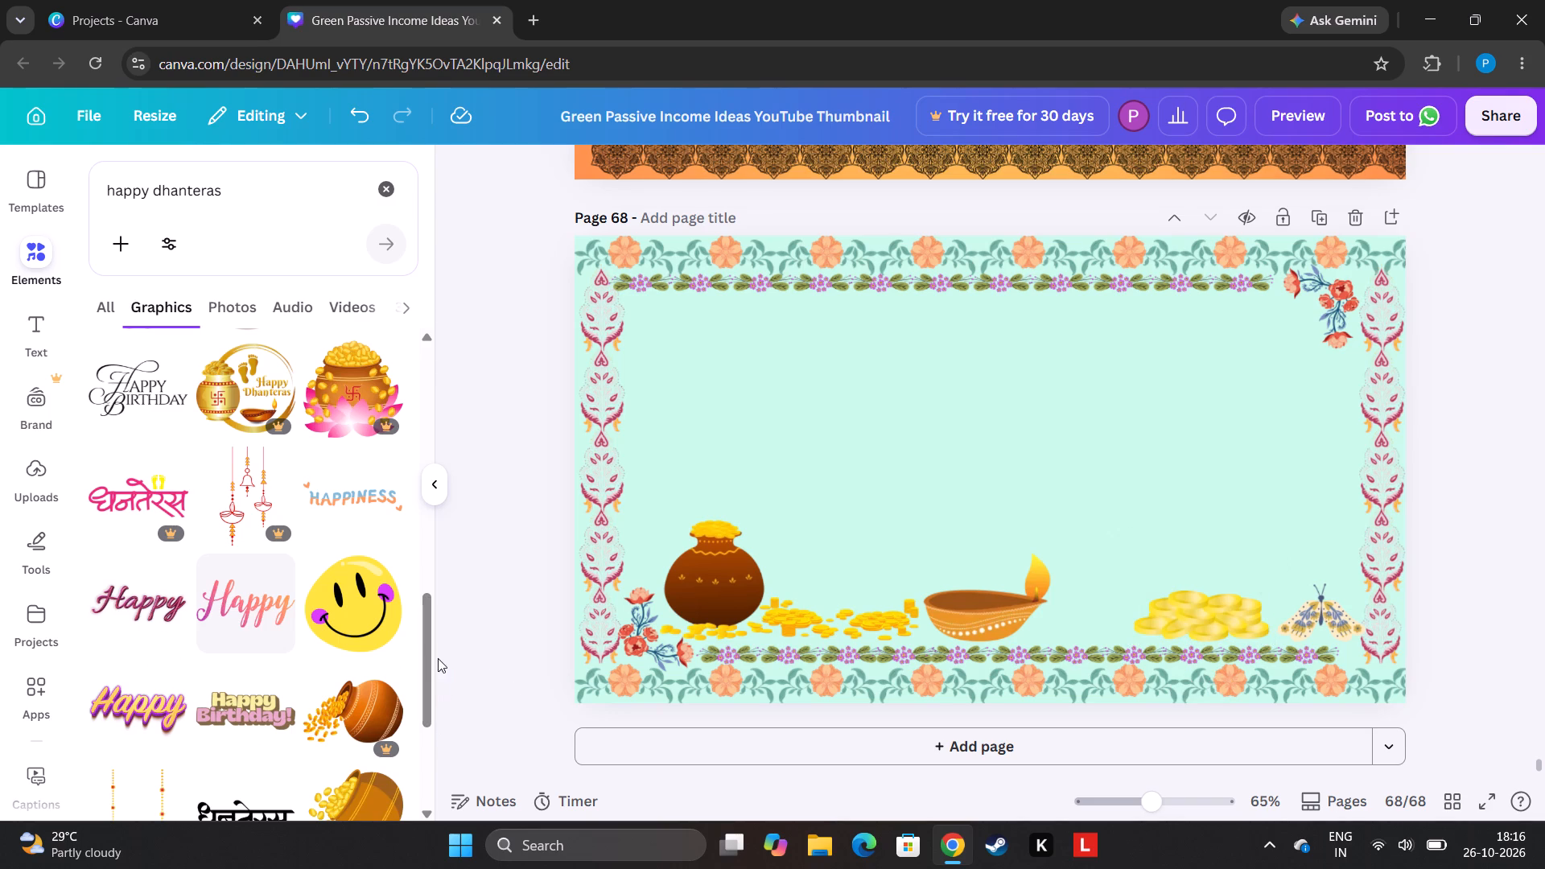
left_click_drag(423, 630, 442, 699)
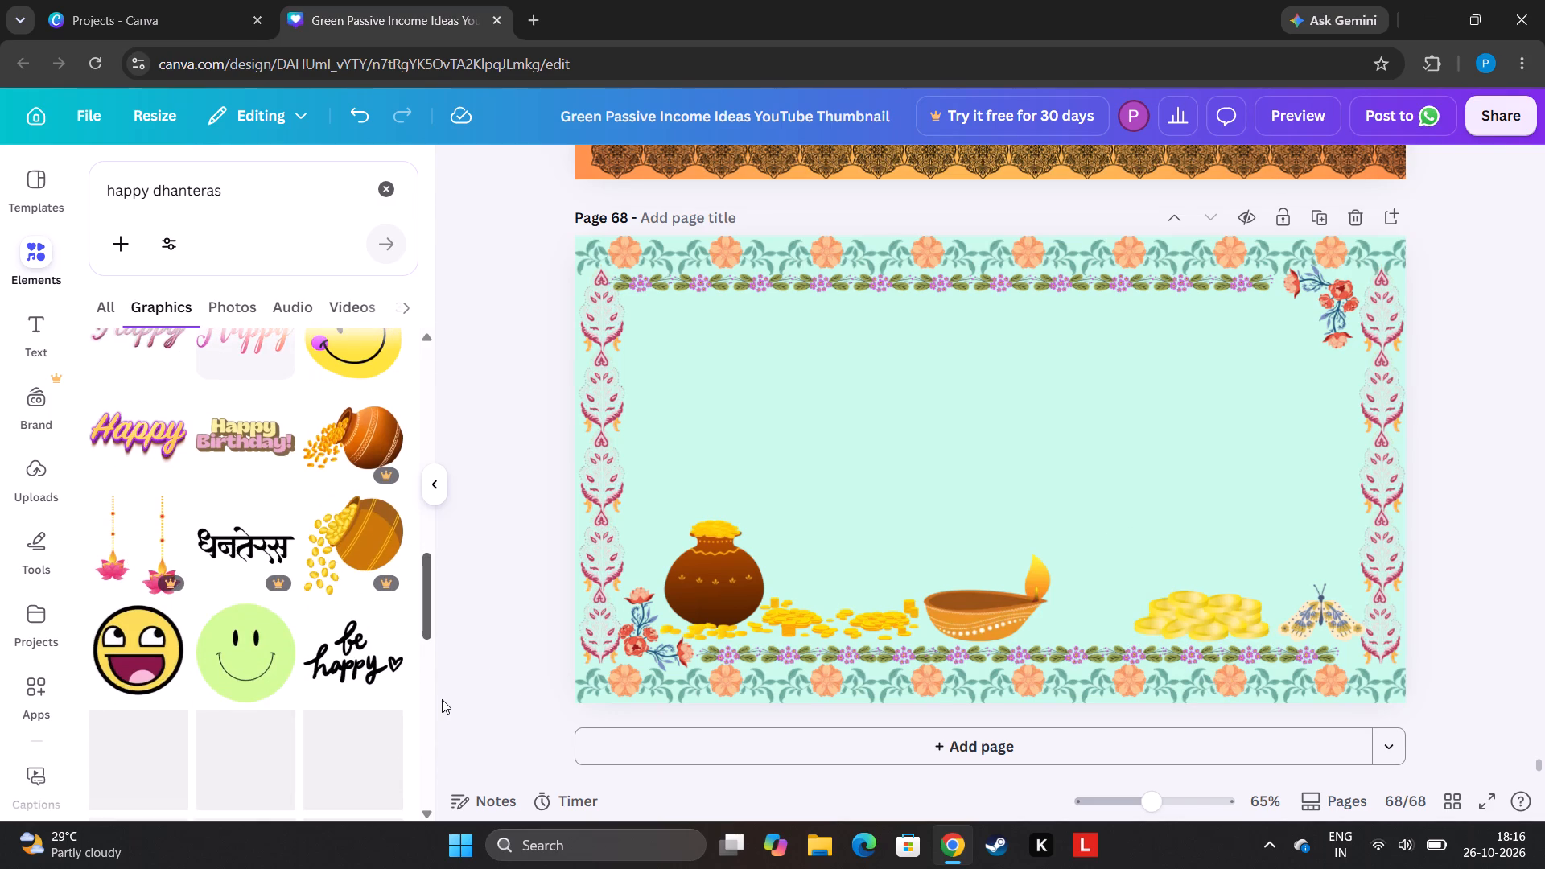
left_click_drag(442, 699, 447, 730)
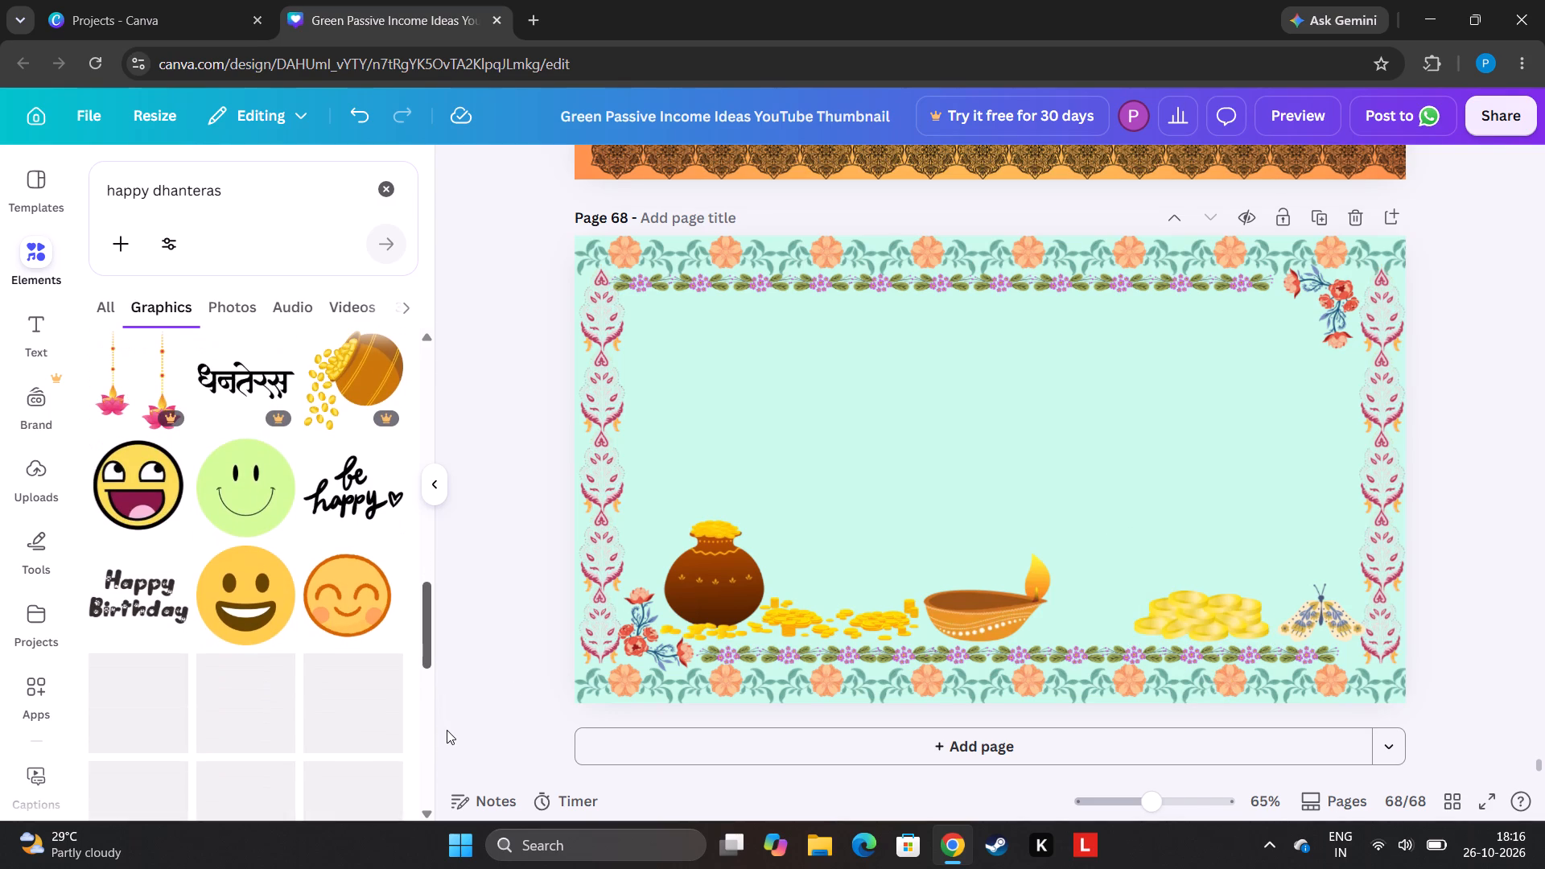
left_click_drag(447, 730, 433, 790)
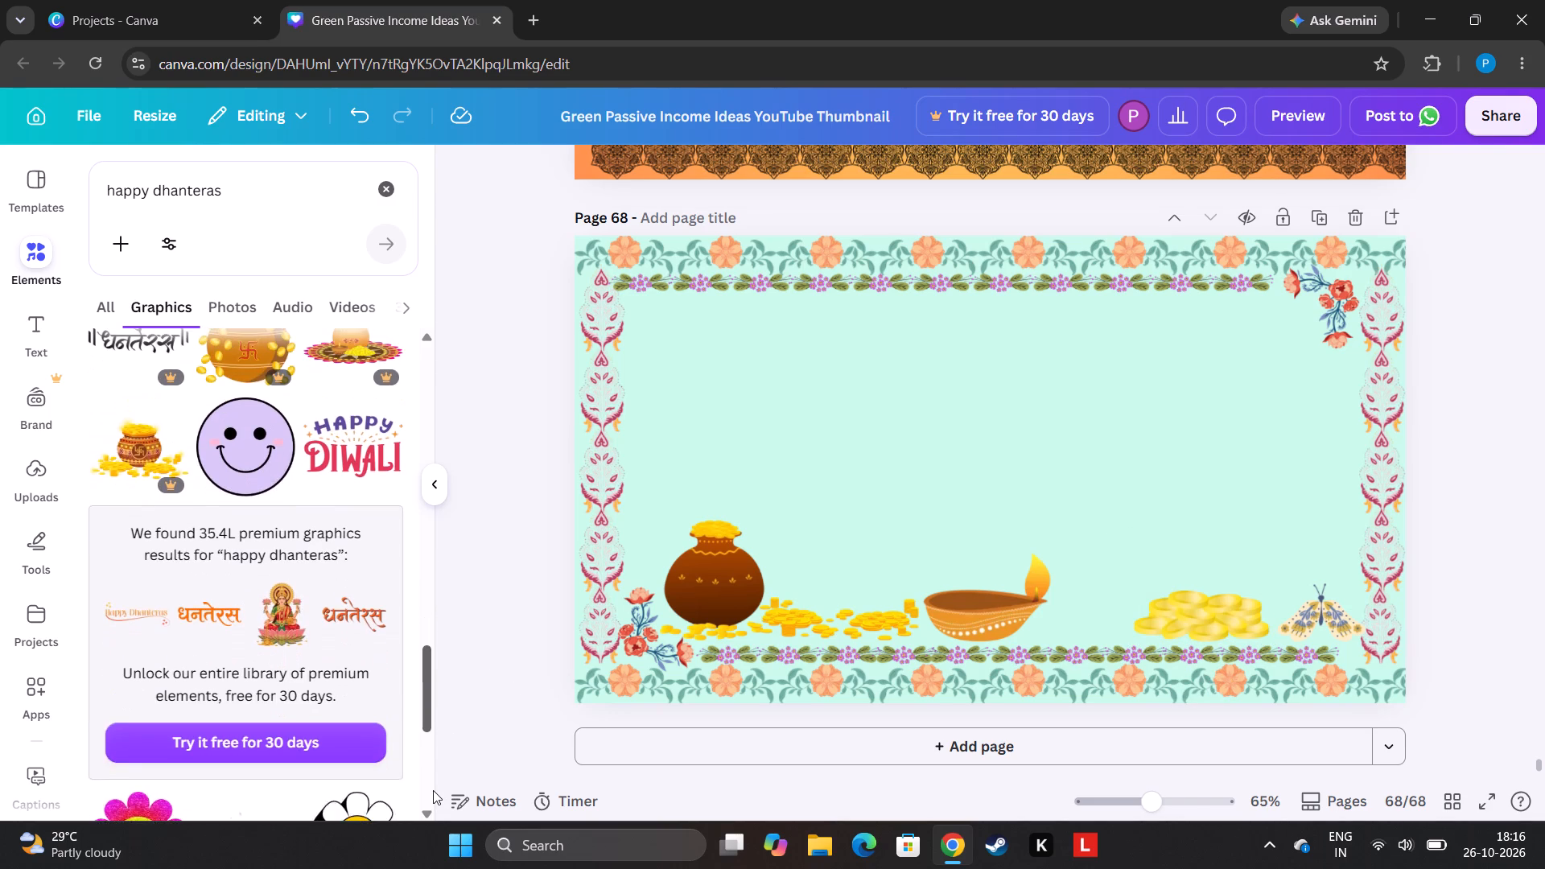
left_click_drag(433, 790, 427, 763)
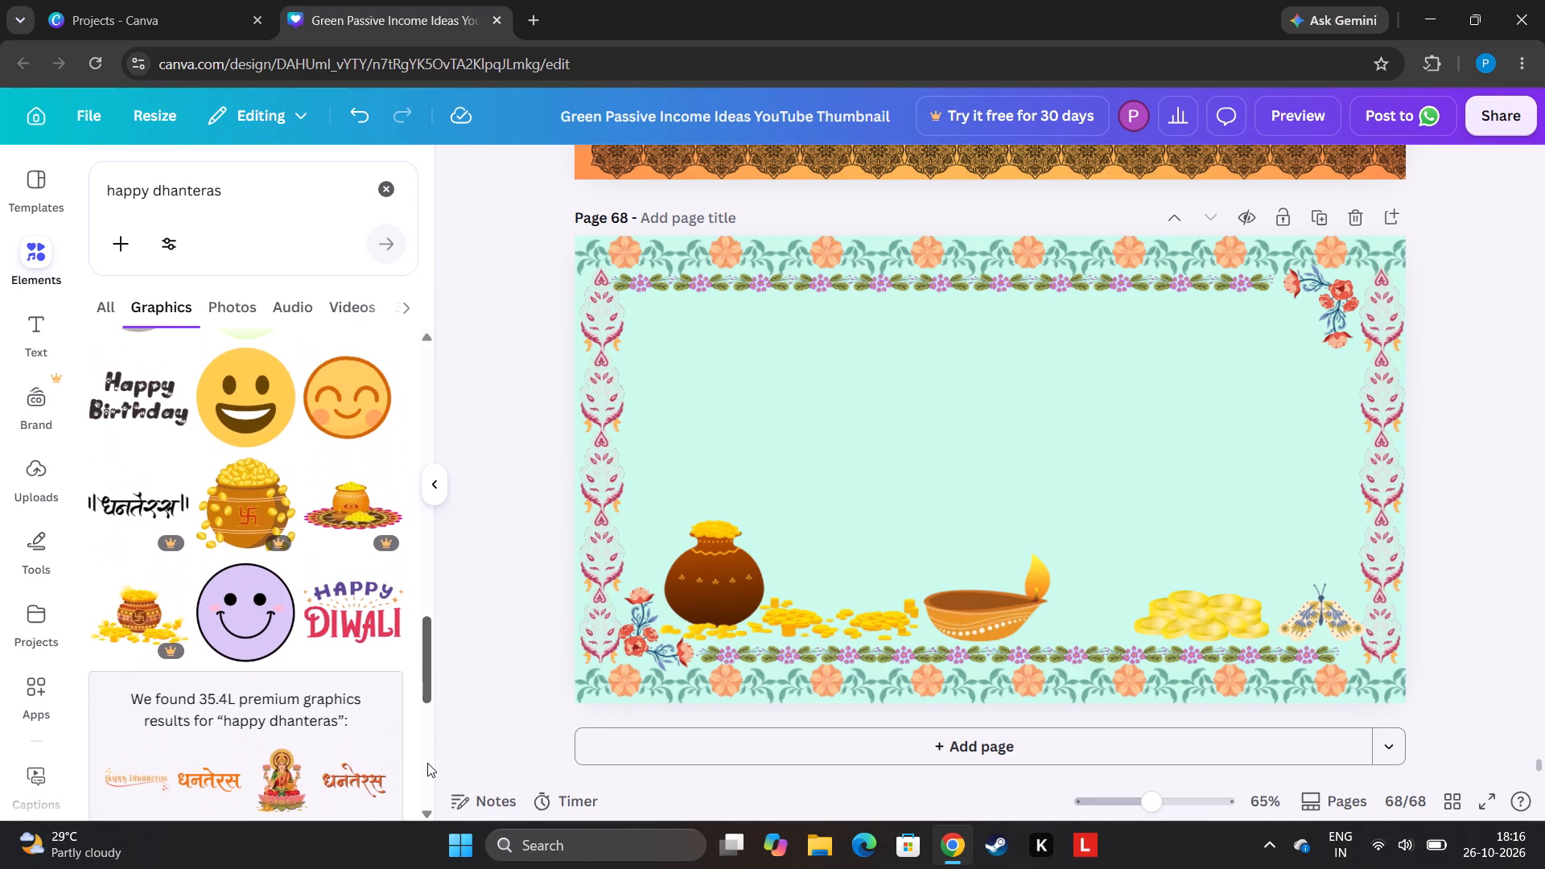
left_click_drag(427, 763, 391, 801)
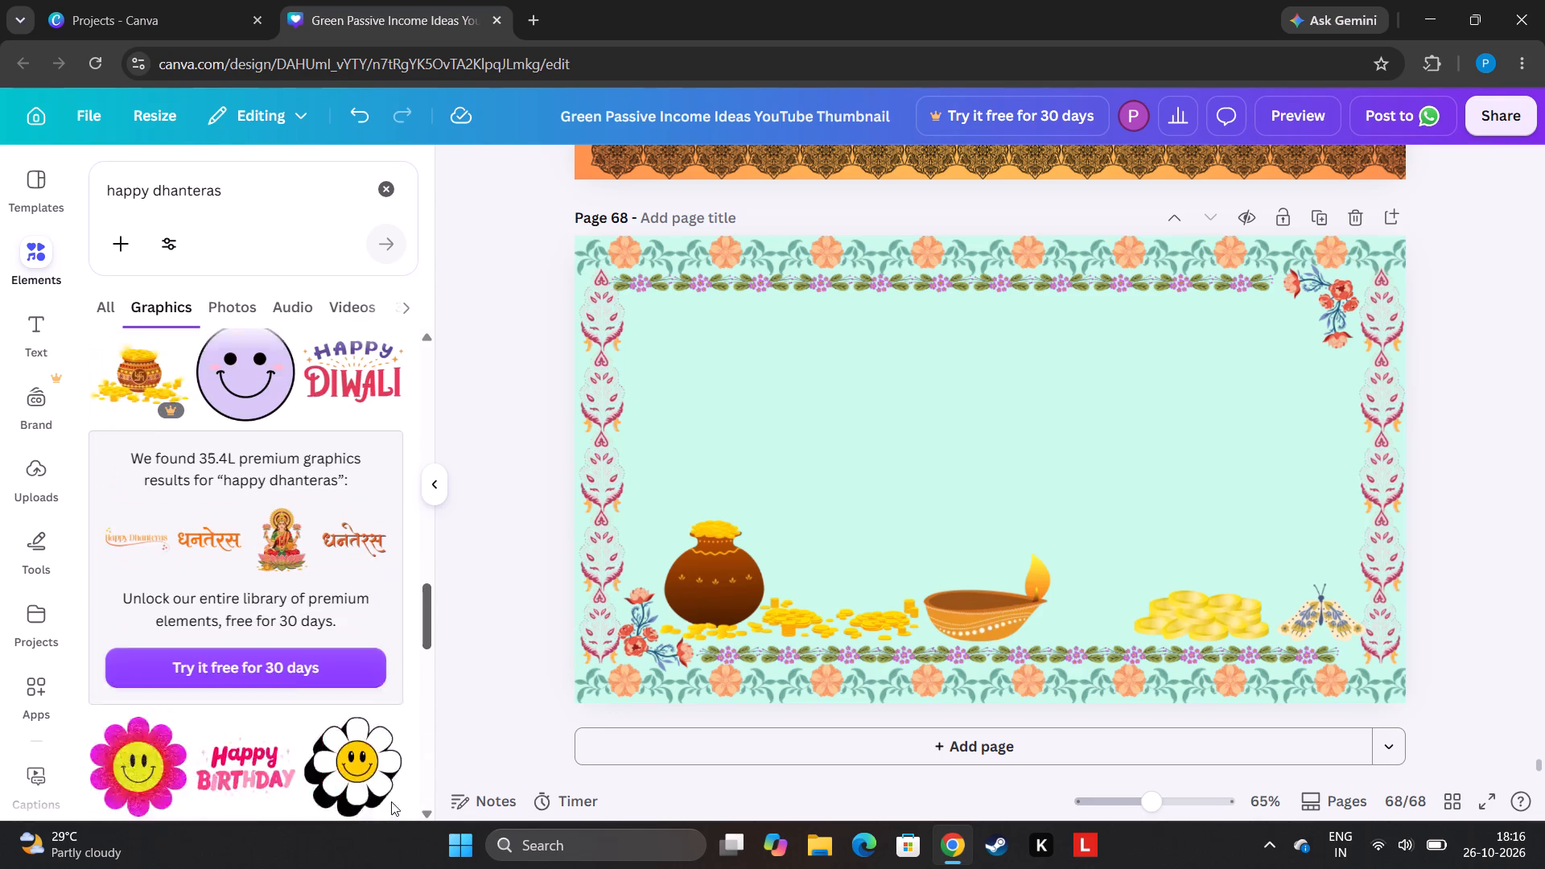
left_click_drag(391, 801, 341, 868)
left_click_drag(426, 663, 429, 705)
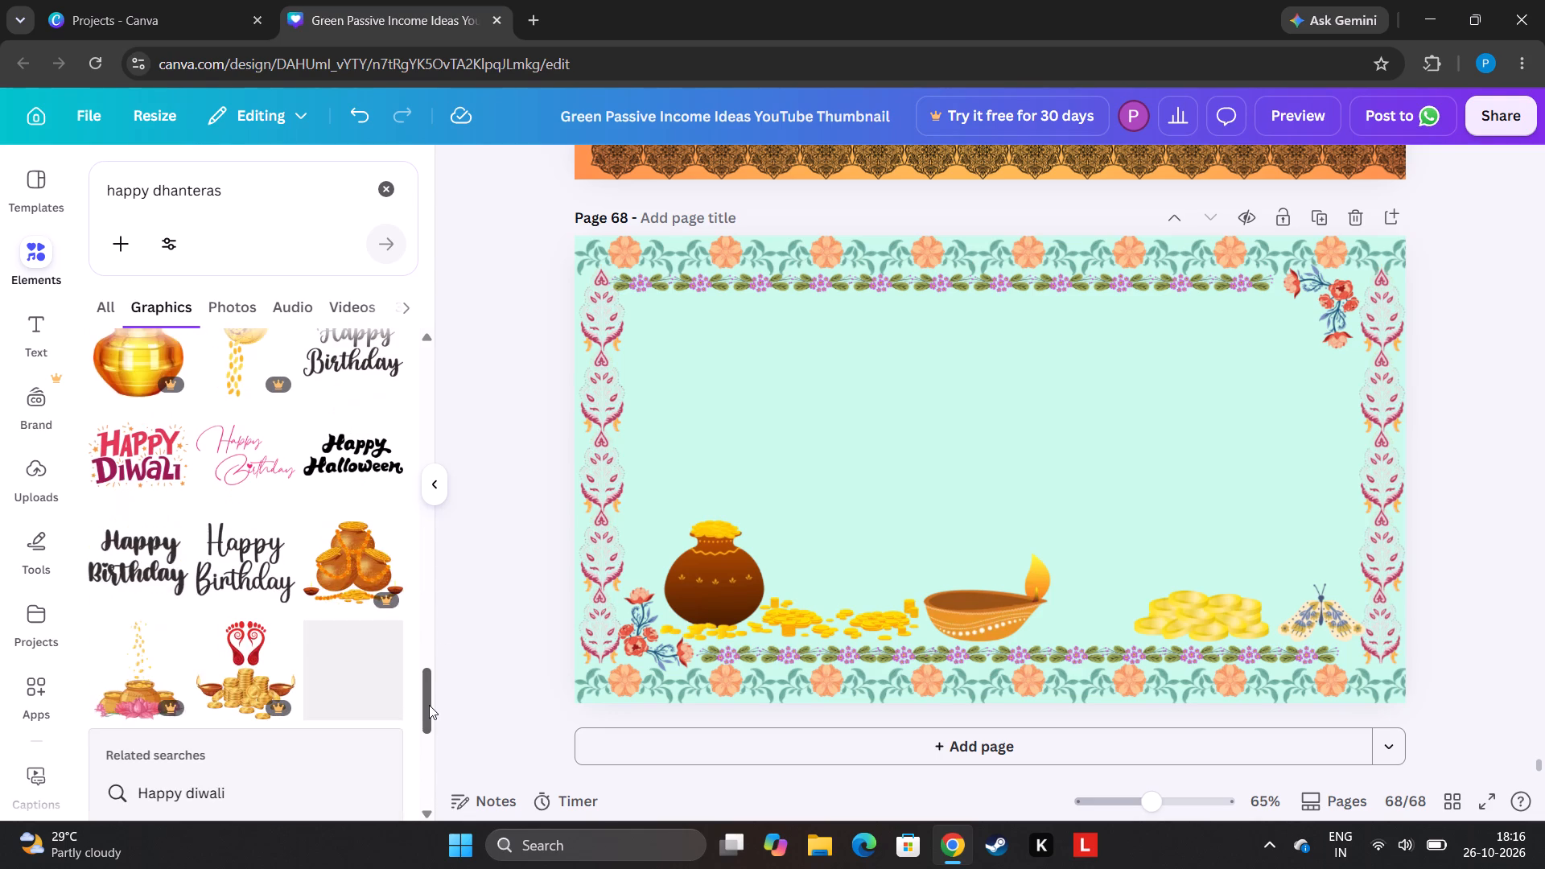
left_click_drag(429, 705, 425, 686)
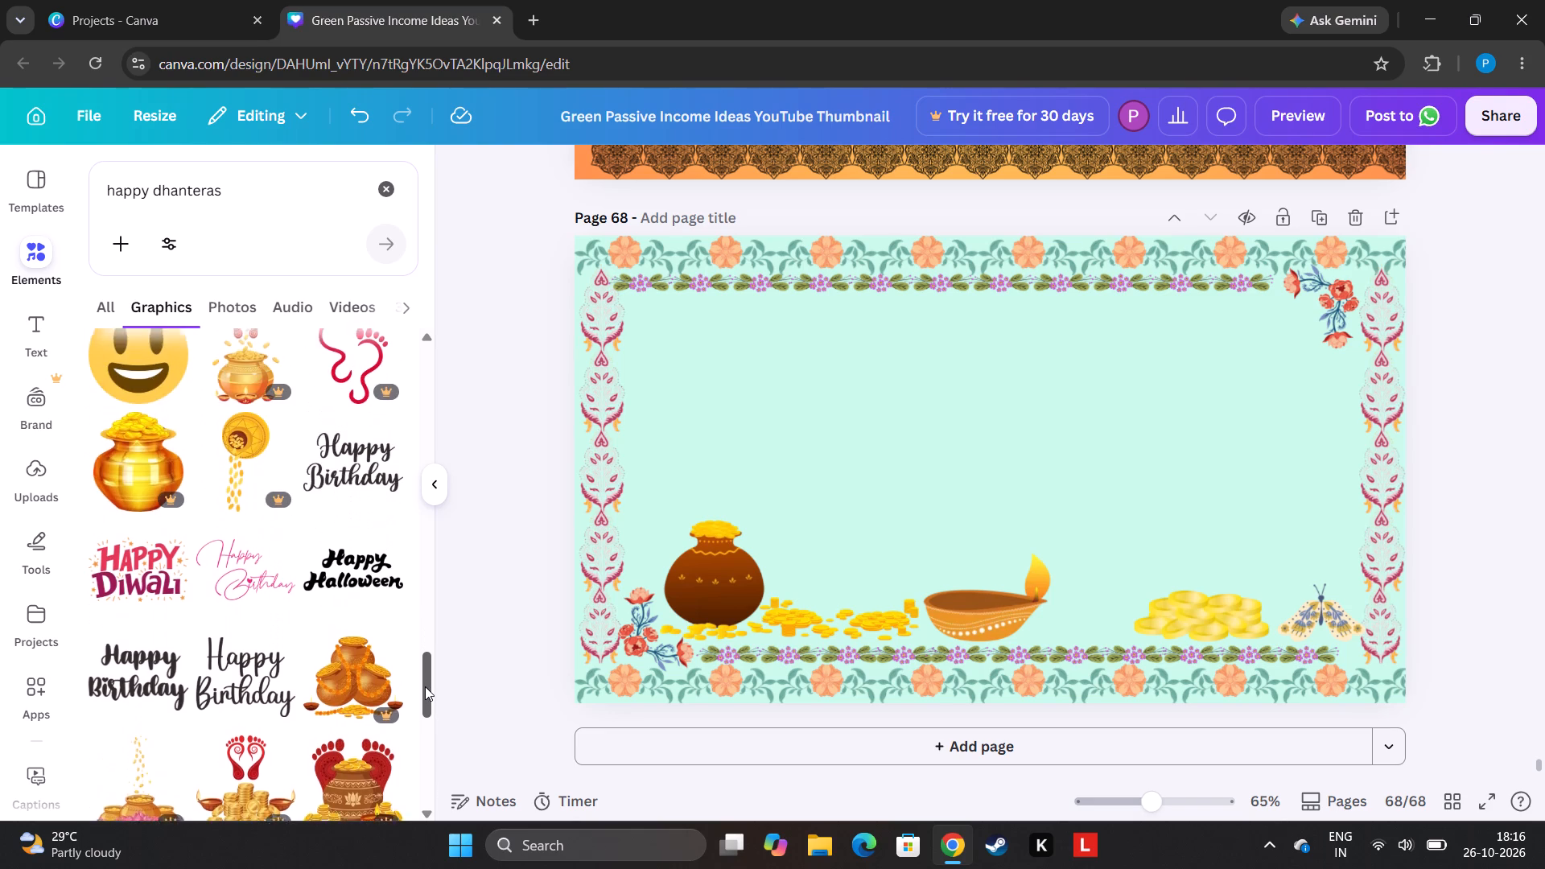
left_click_drag(425, 686, 419, 652)
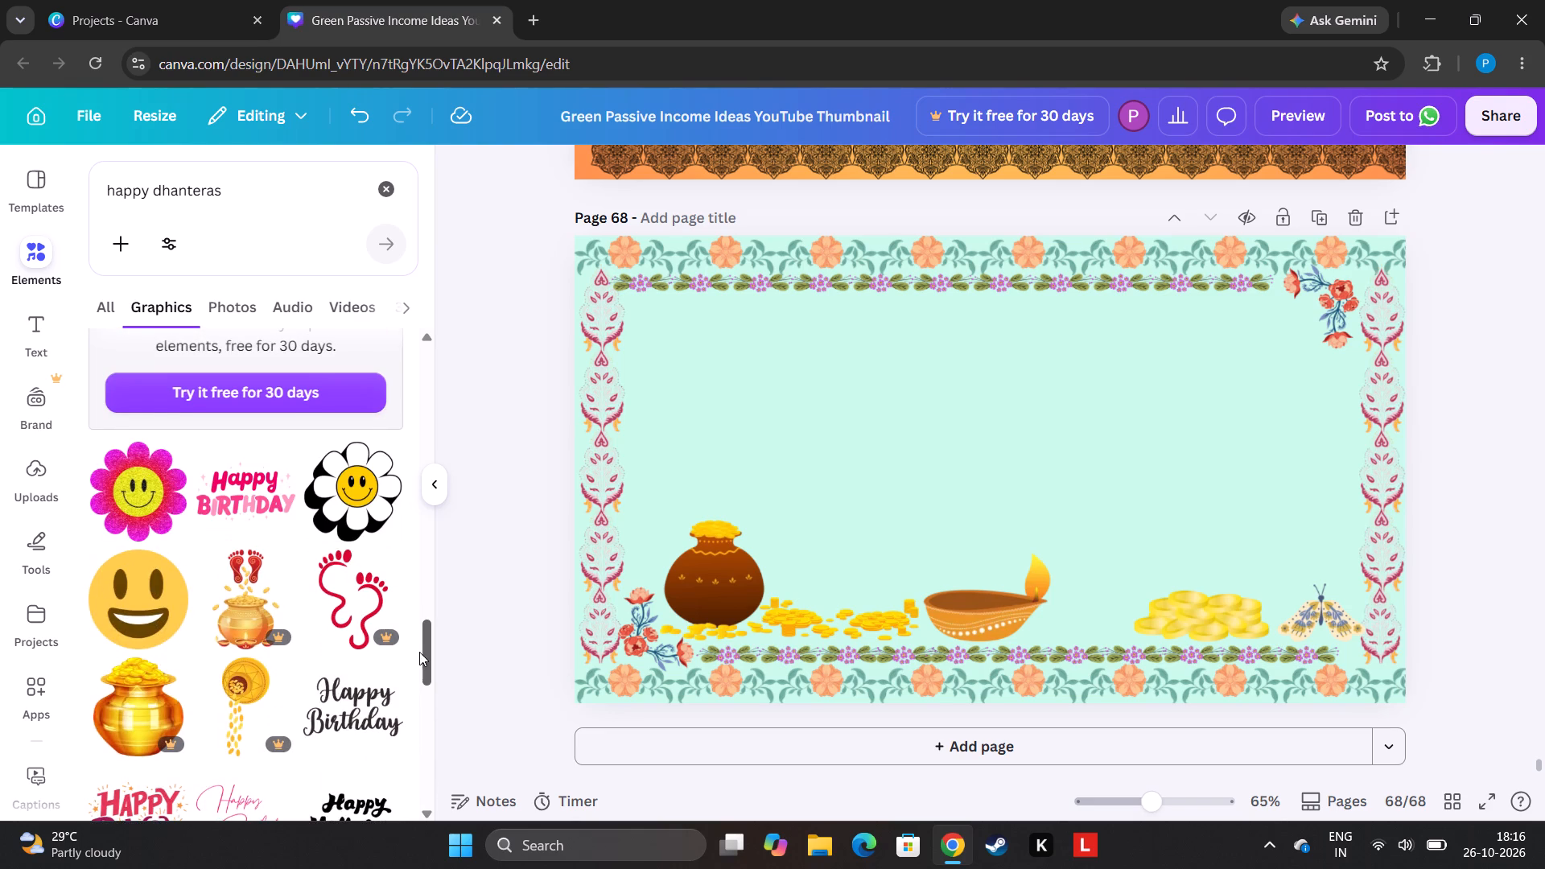
left_click_drag(419, 652, 439, 791)
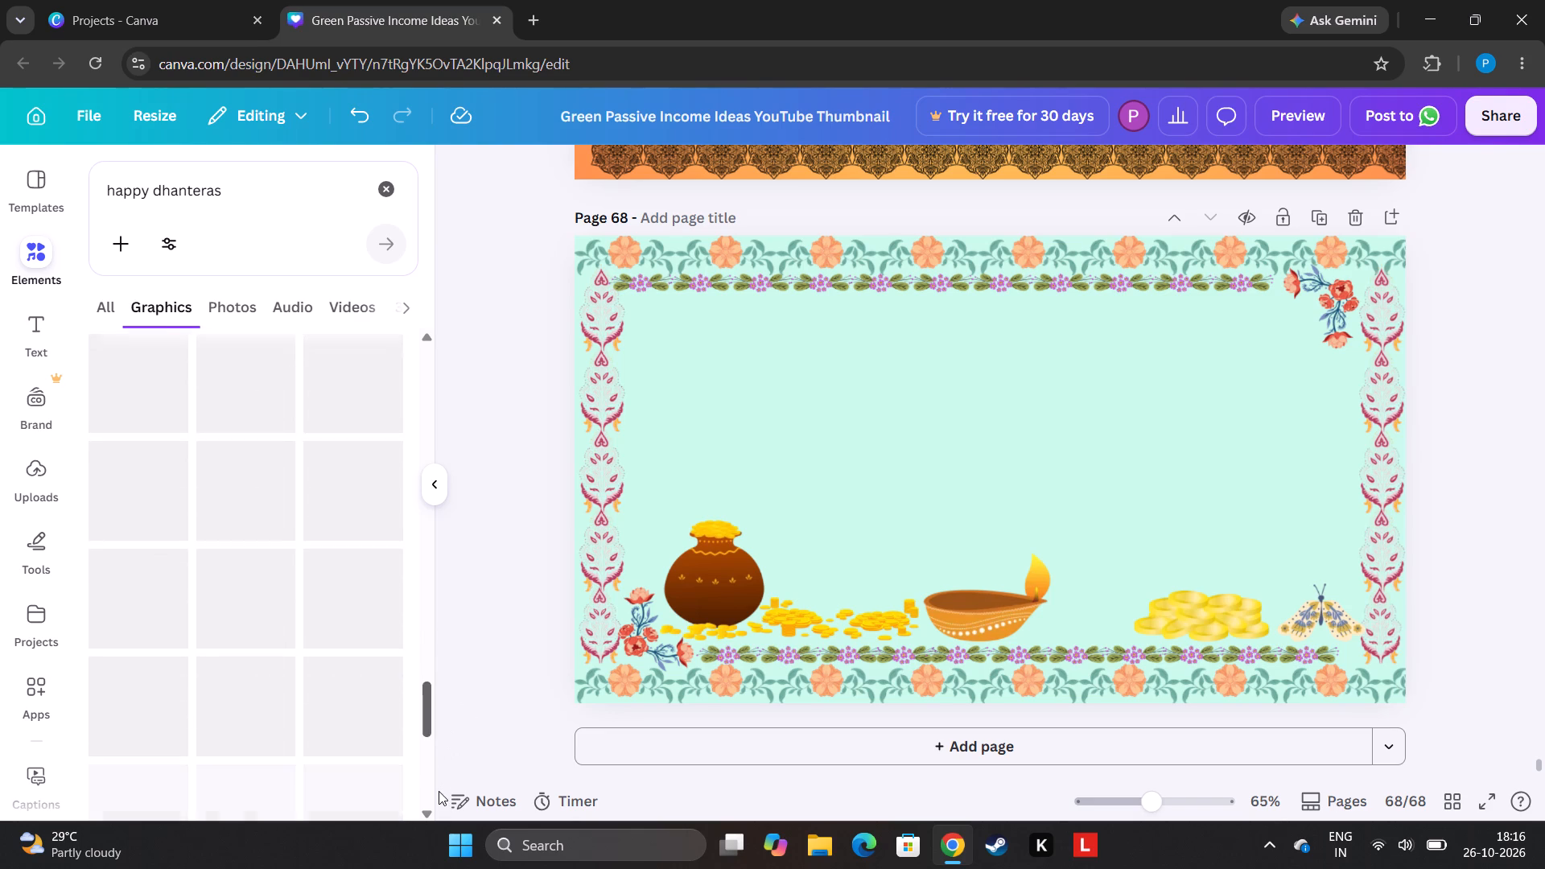
left_click_drag(439, 791, 437, 792)
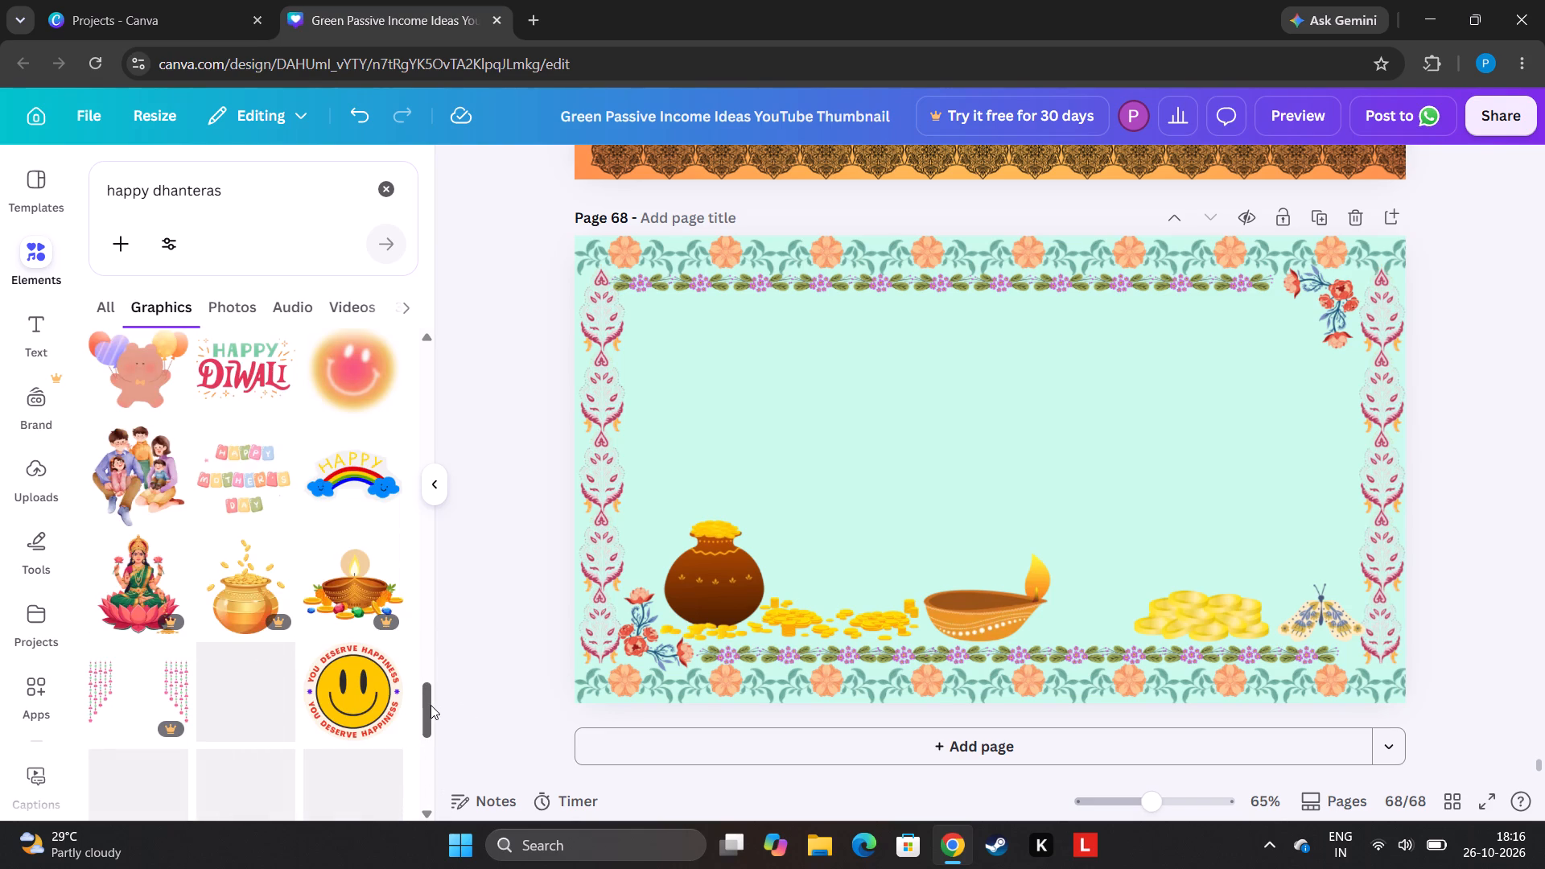
left_click_drag(431, 705, 424, 682)
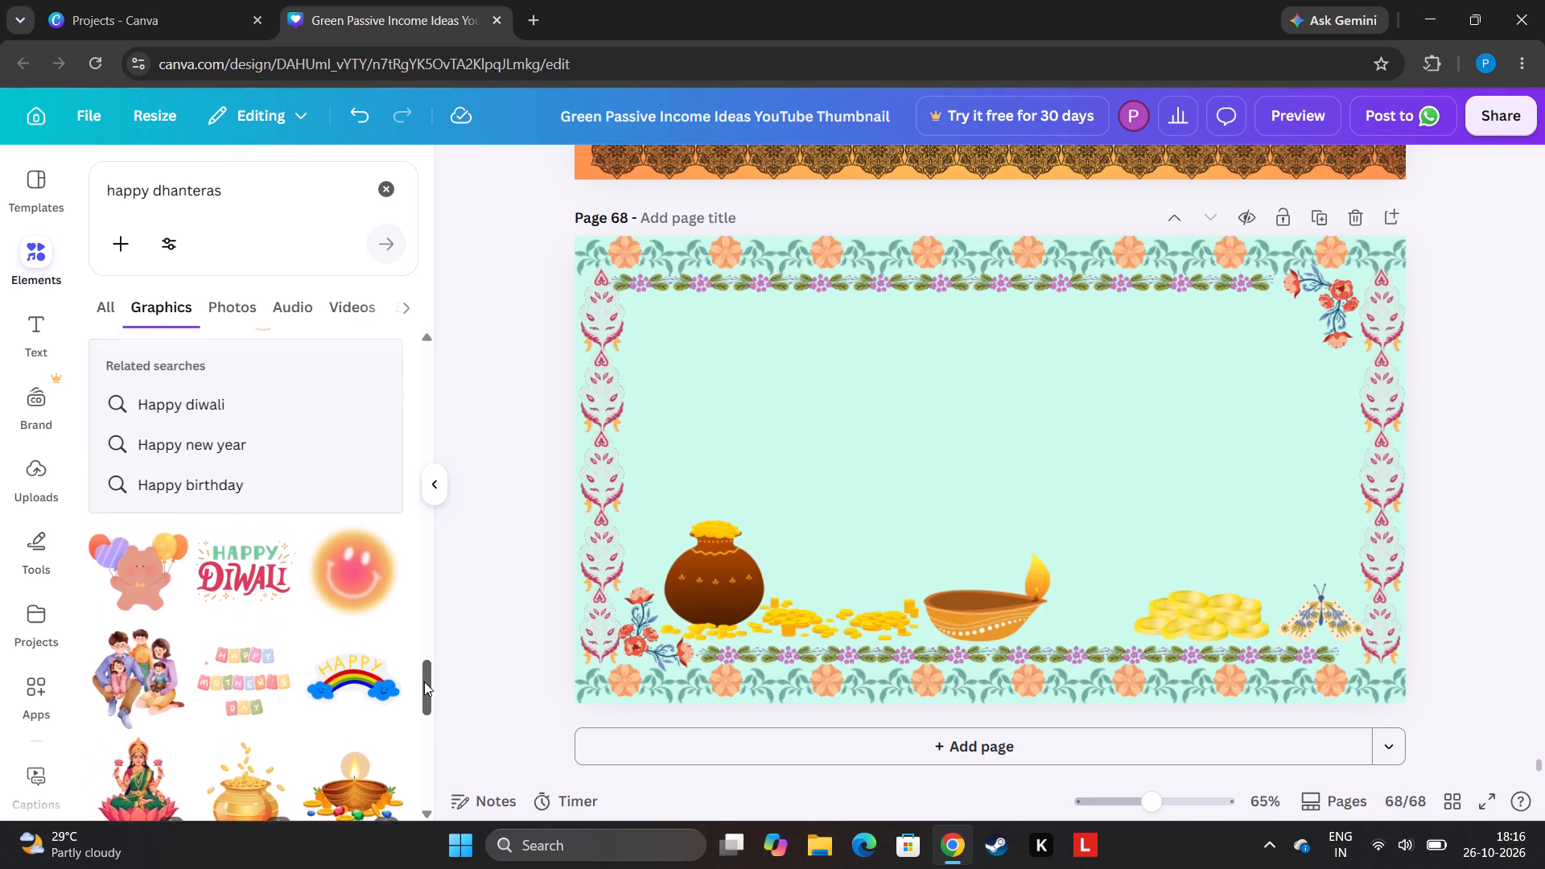
left_click_drag(424, 682, 418, 731)
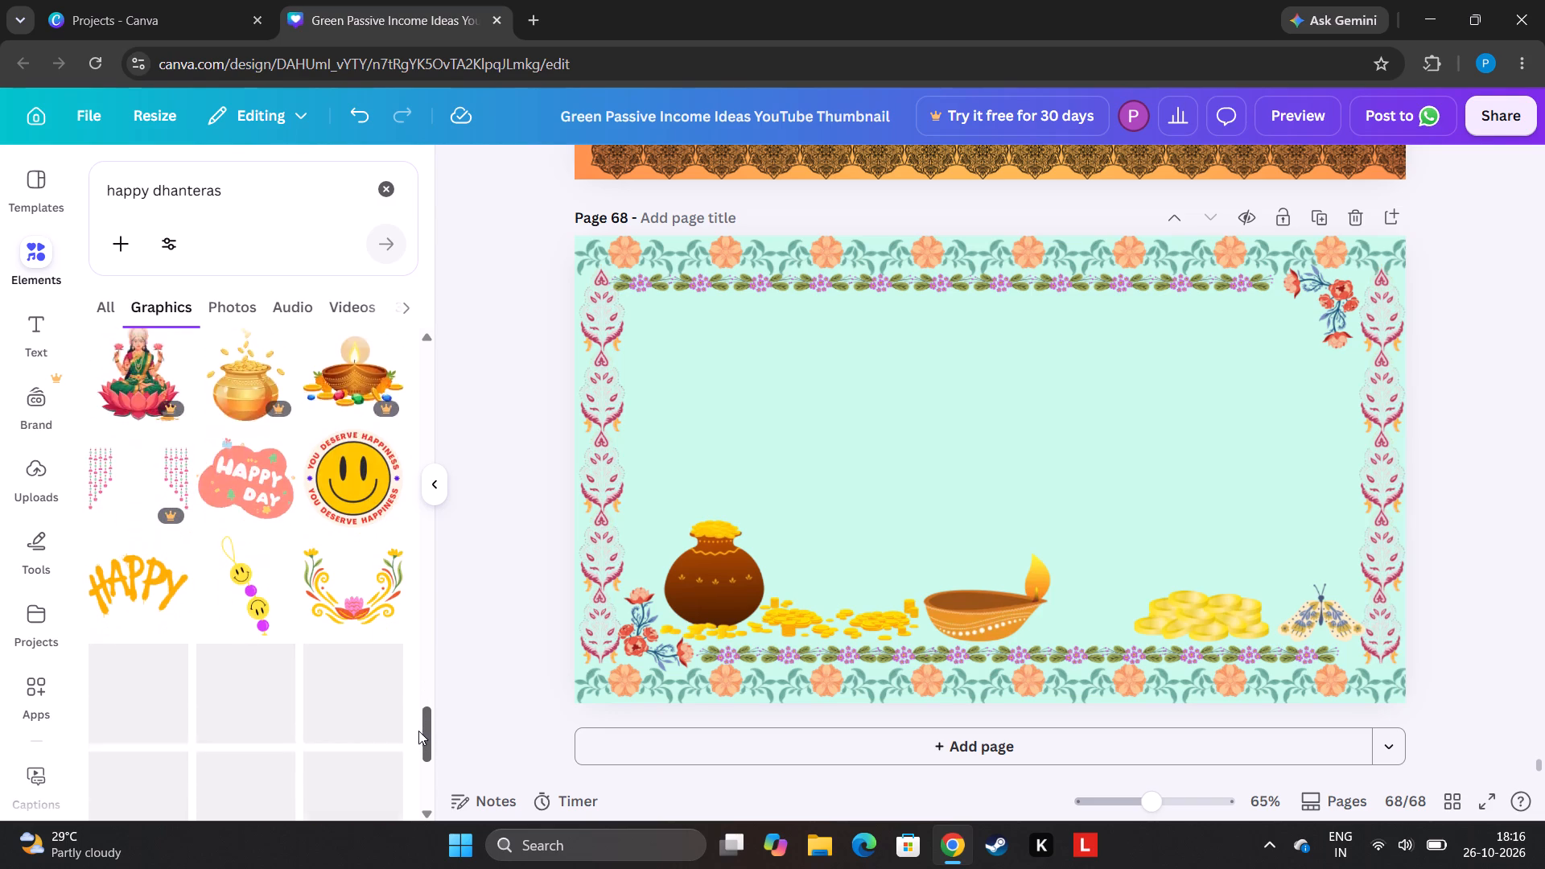
left_click_drag(418, 731, 416, 745)
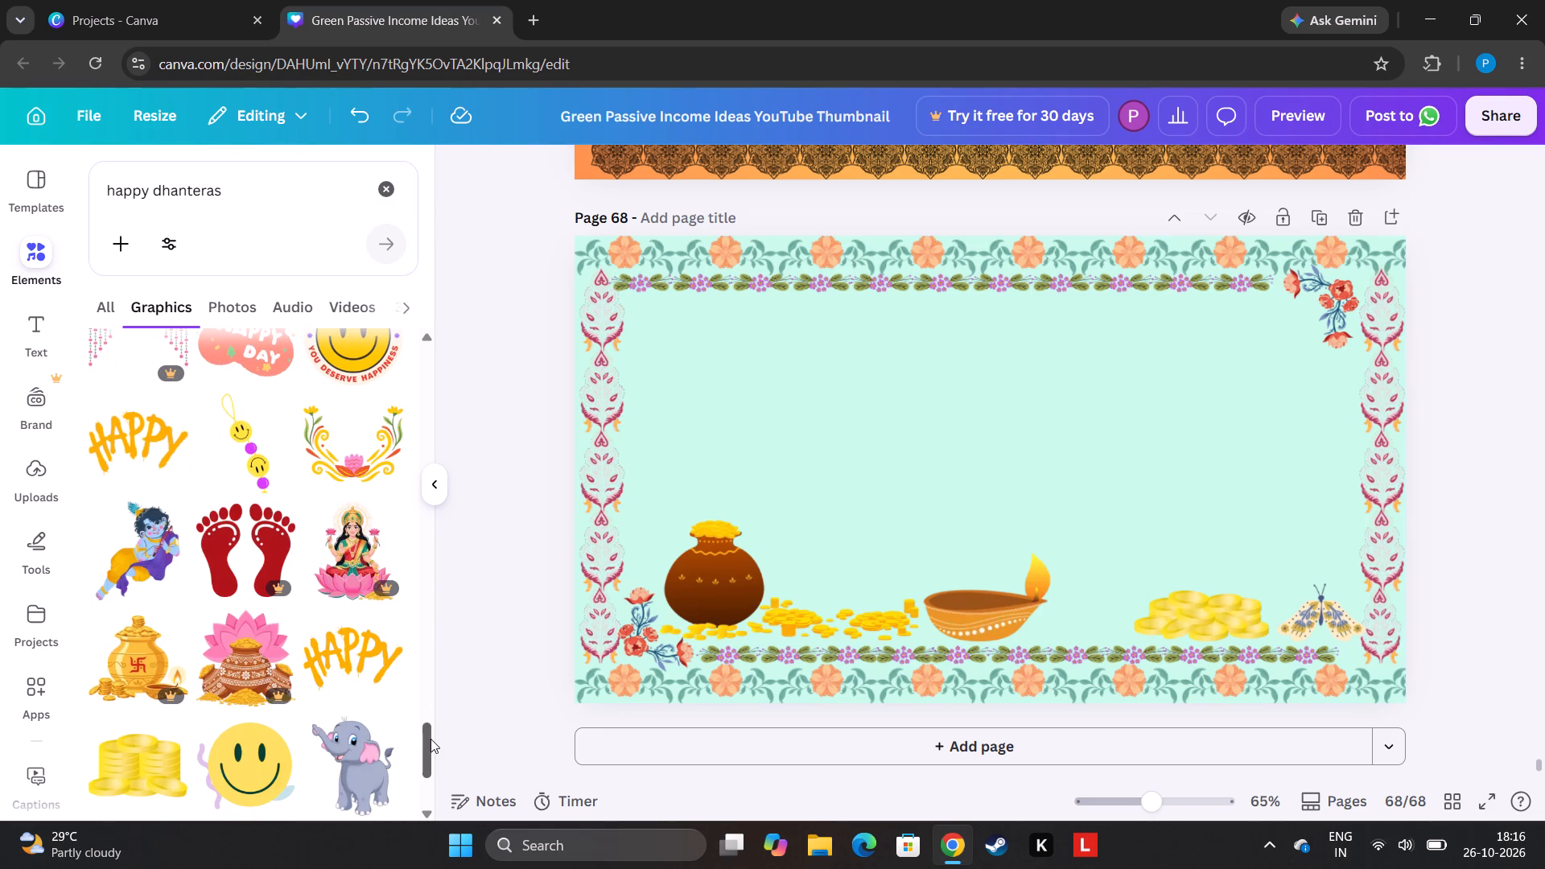
left_click_drag(431, 739, 435, 789)
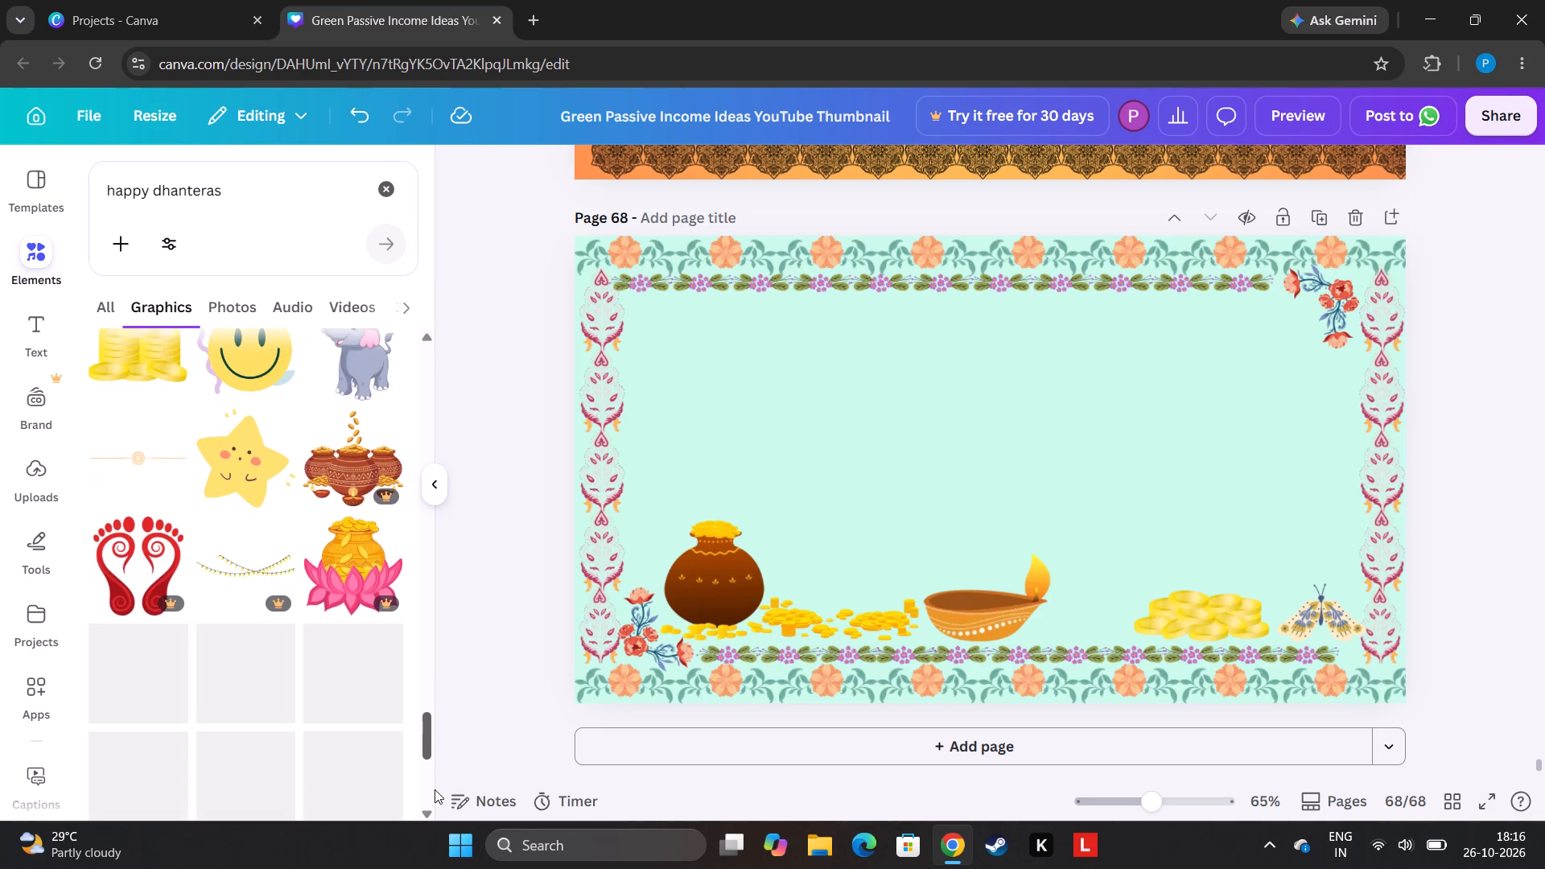
left_click_drag(435, 789, 435, 780)
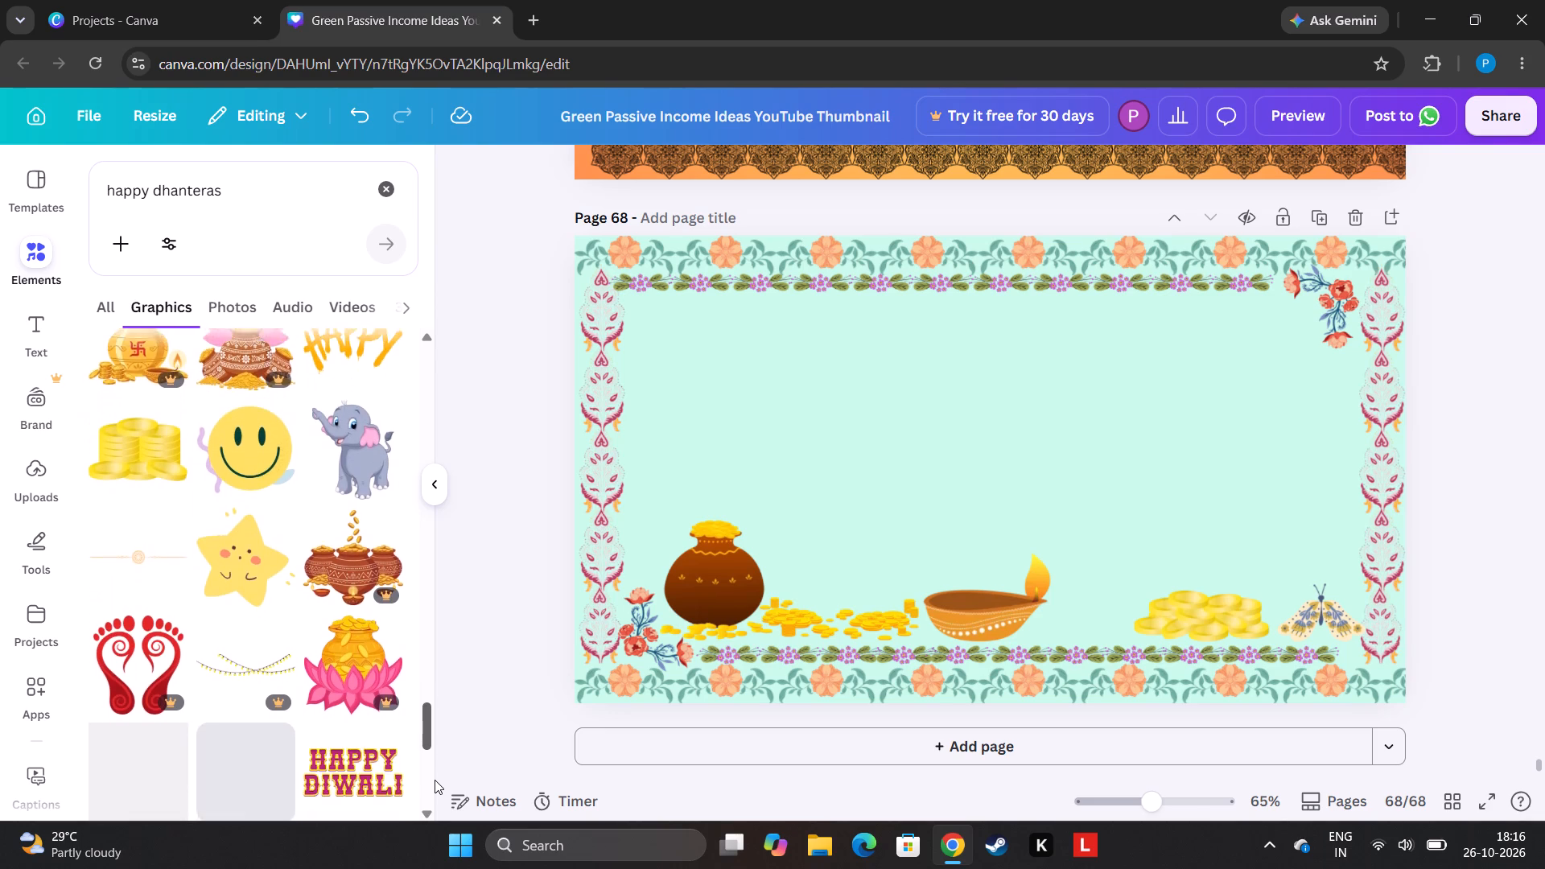
left_click_drag(435, 780, 430, 816)
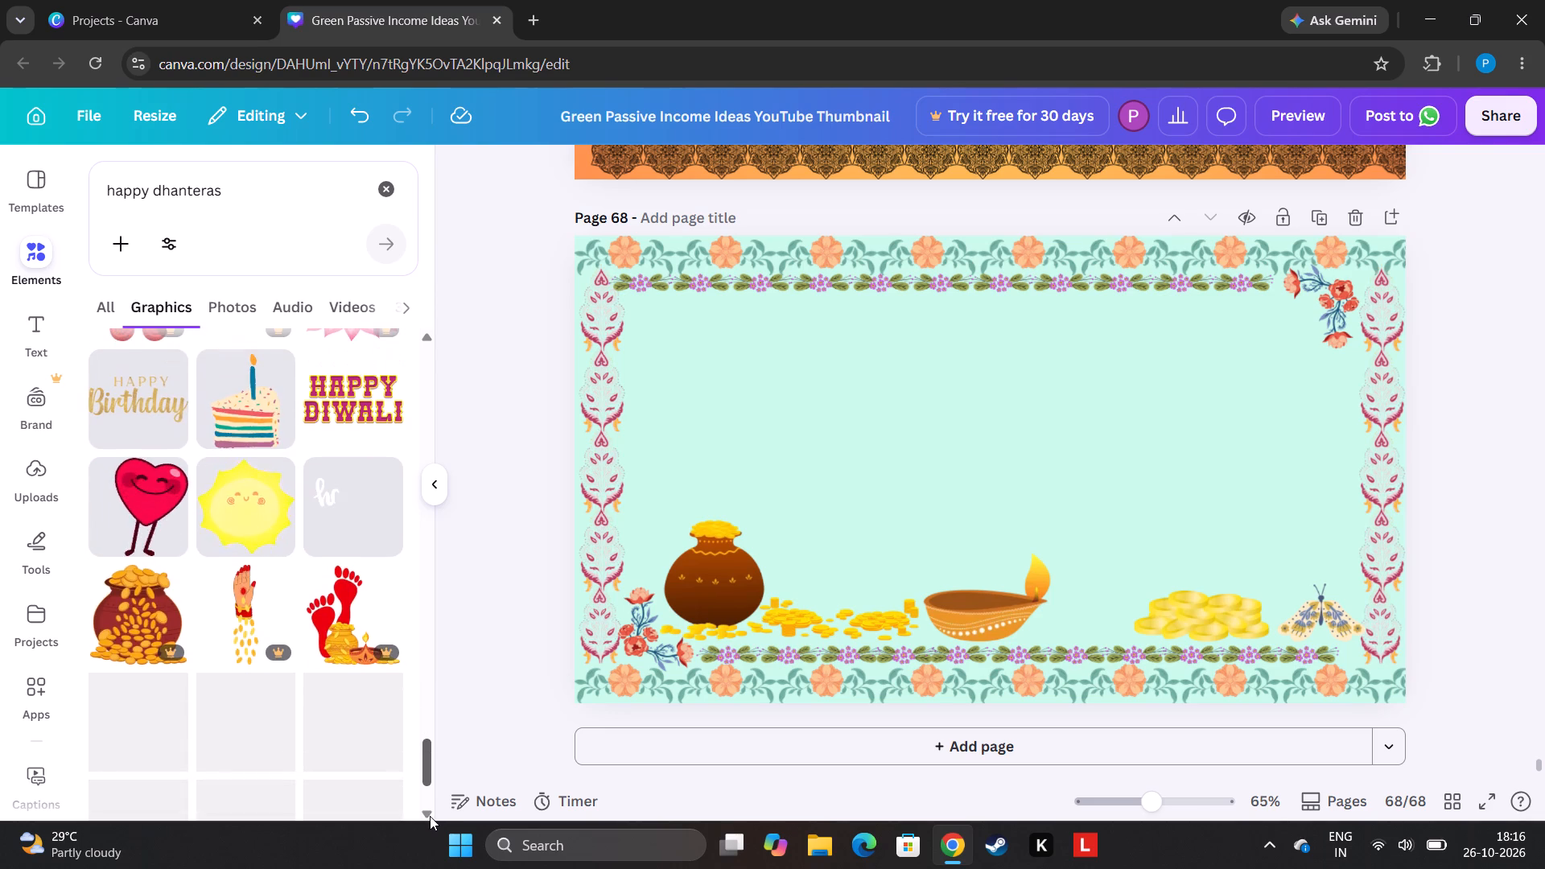
left_click_drag(430, 816, 440, 844)
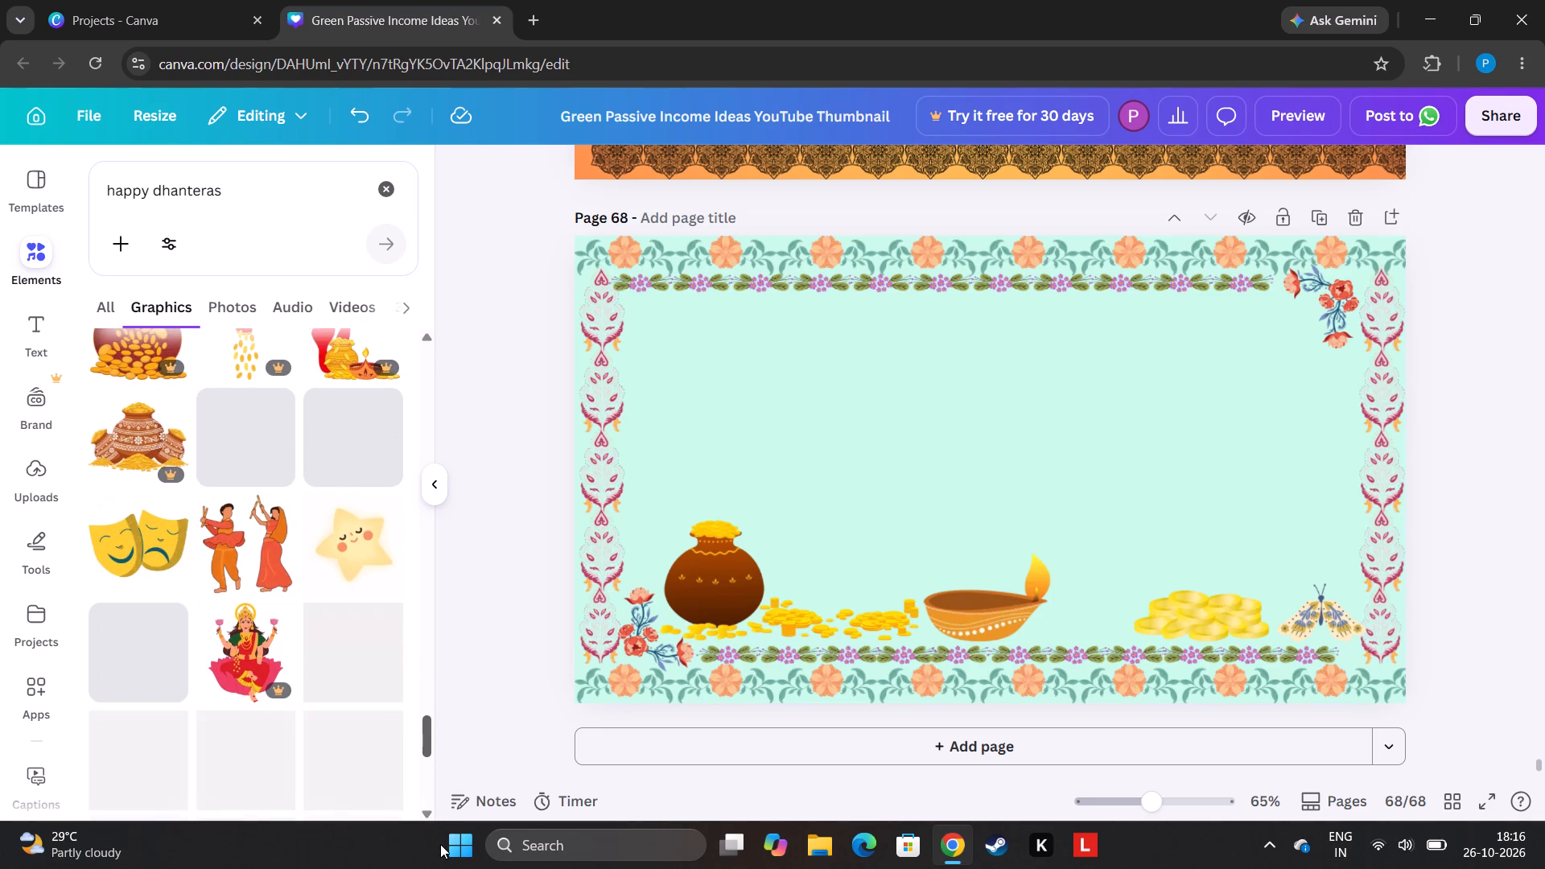
left_click_drag(440, 844, 440, 855)
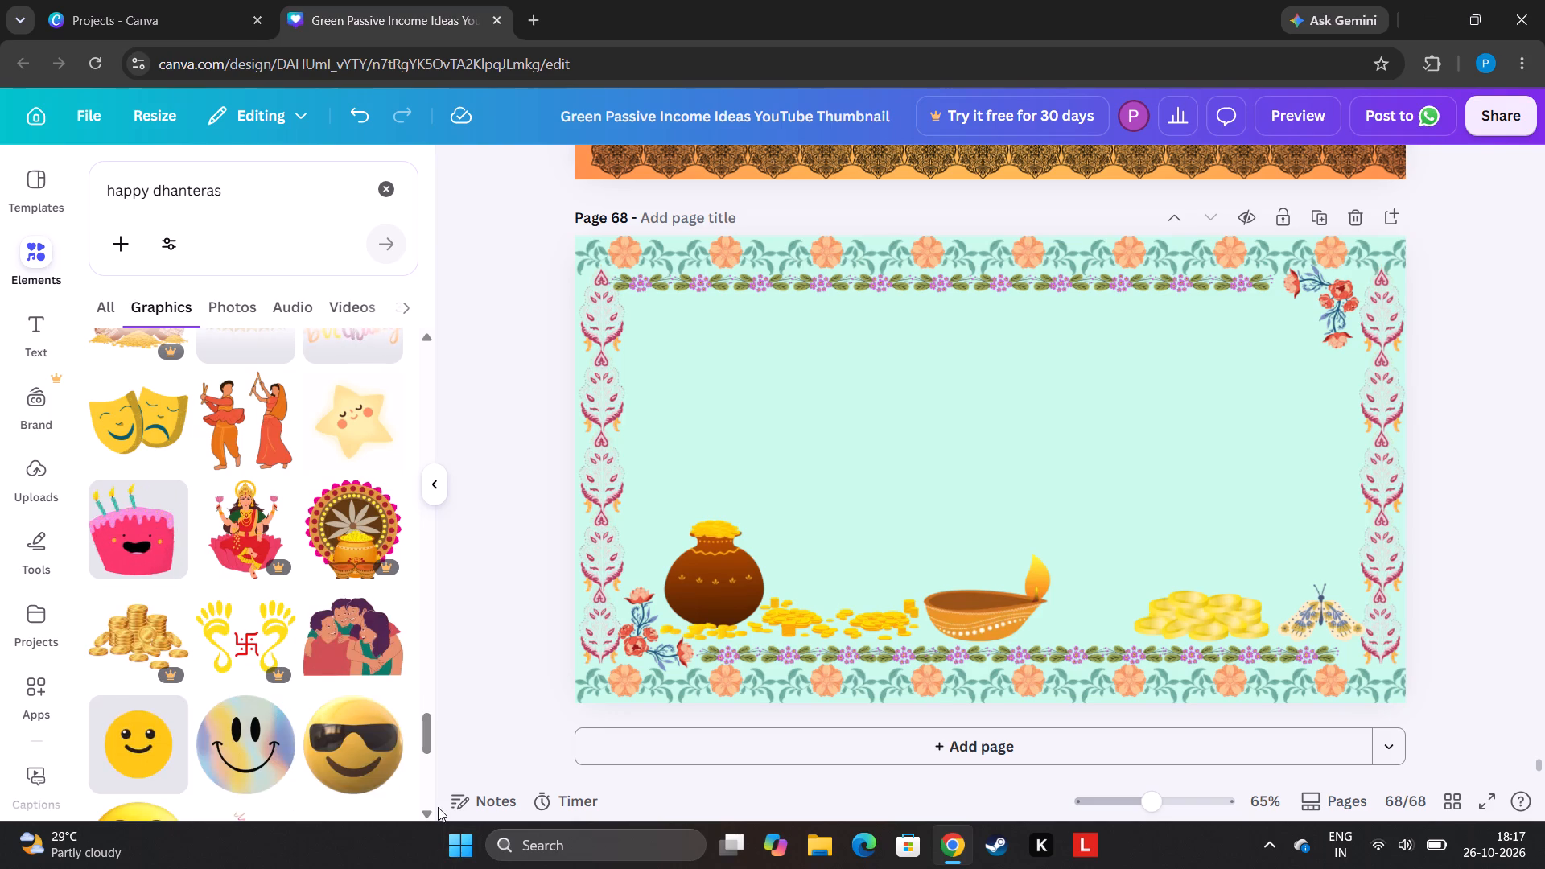
Add the hugging family illustration, shrink it slightly, and place it in the page's upper-right area beside the corner bouquet, below the top ornament row.
left_click(360, 653)
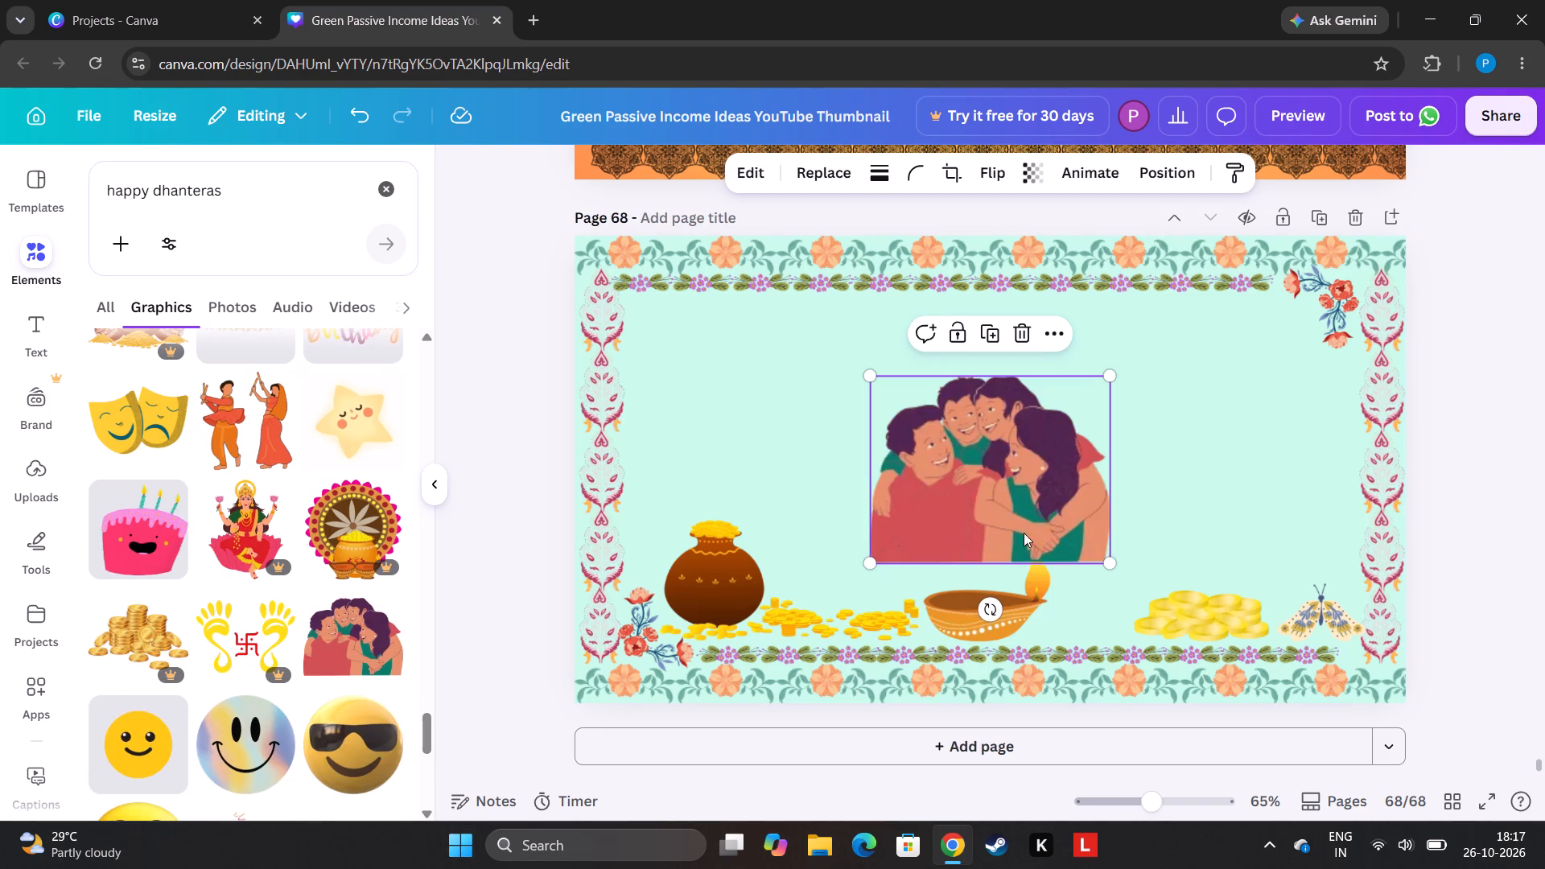
left_click_drag(1032, 513, 782, 484)
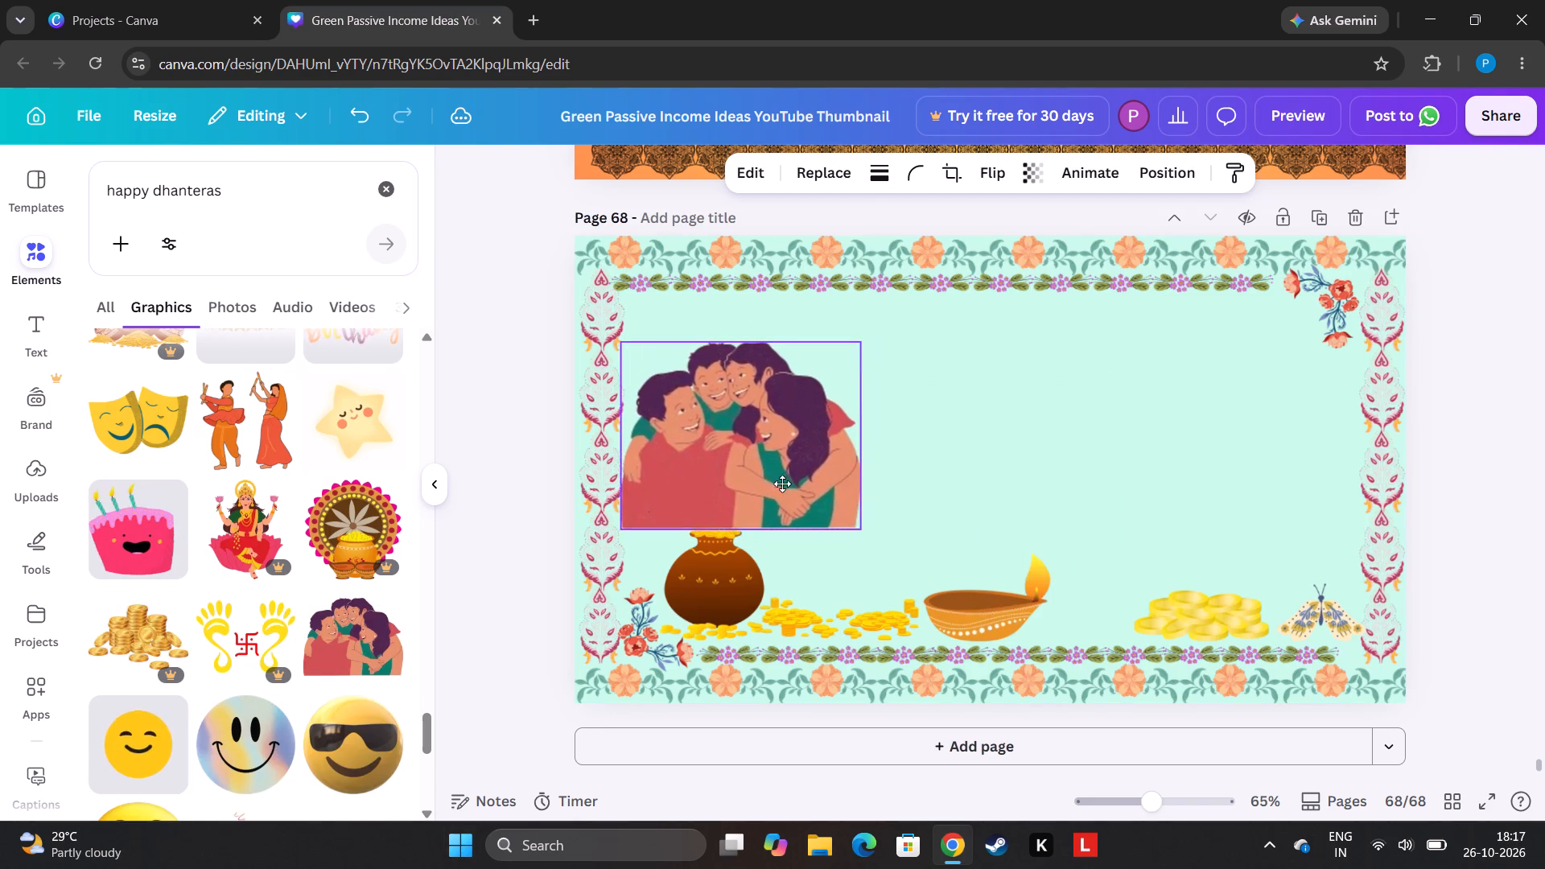
left_click_drag(782, 484, 979, 447)
left_click(1085, 463)
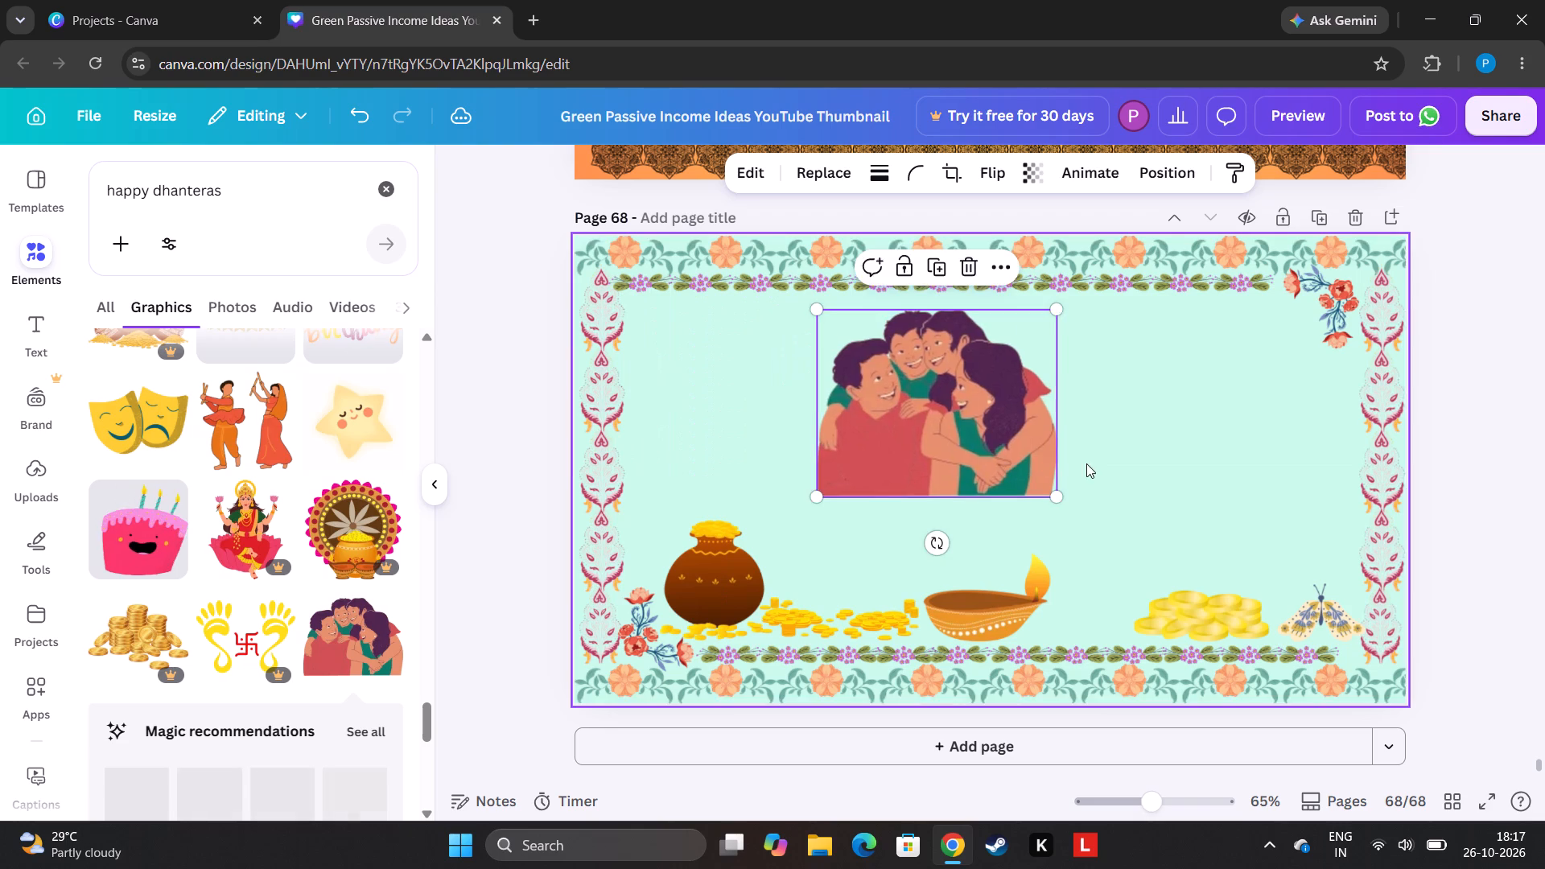
left_click_drag(961, 431, 1286, 500)
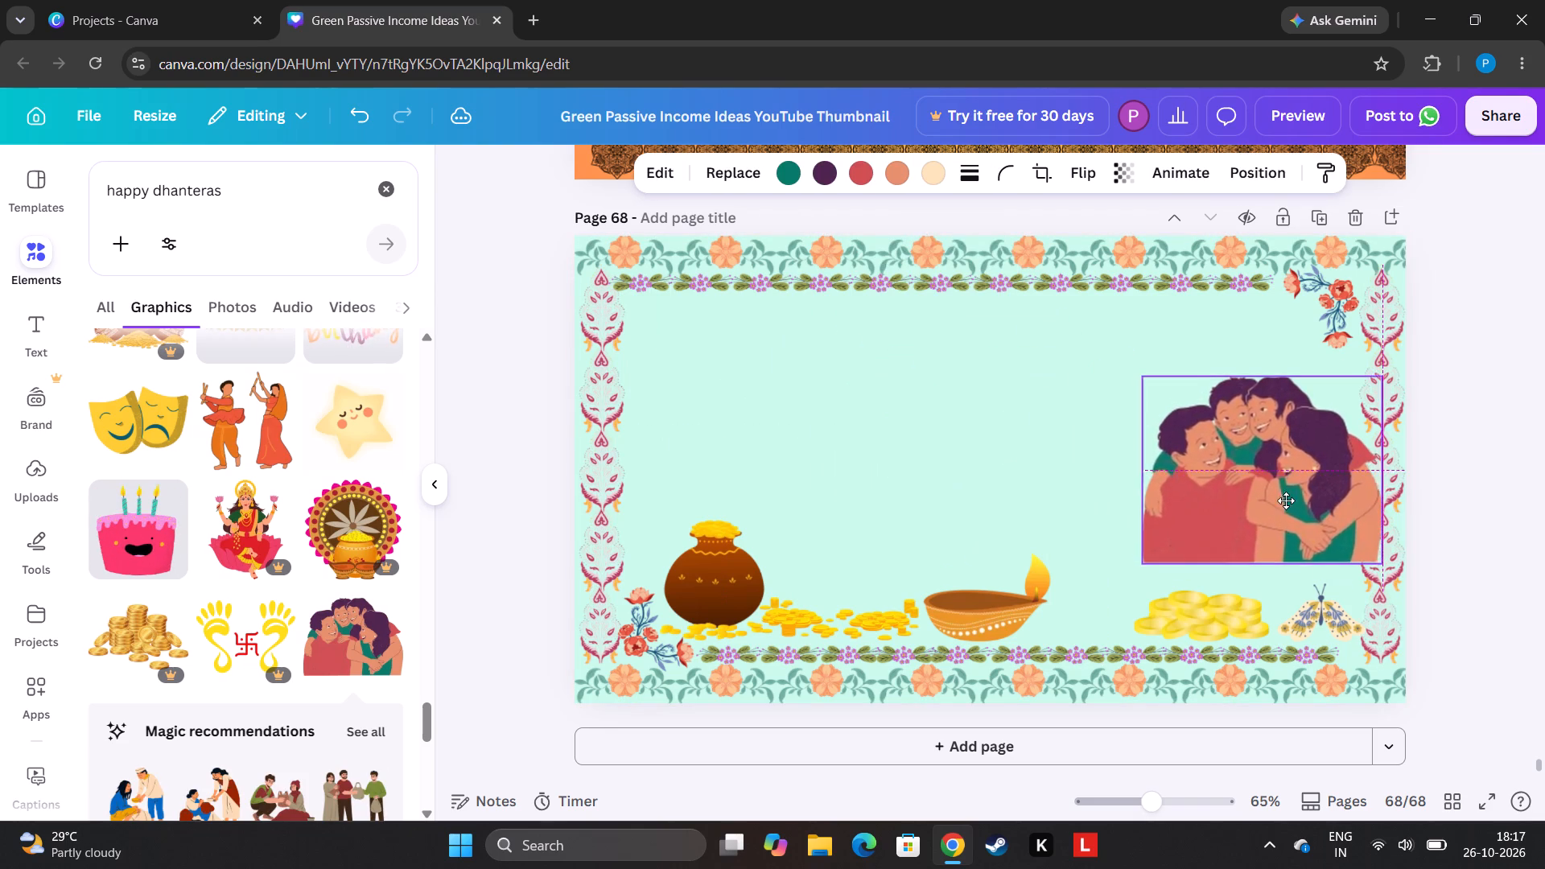
left_click_drag(1286, 500, 1263, 505)
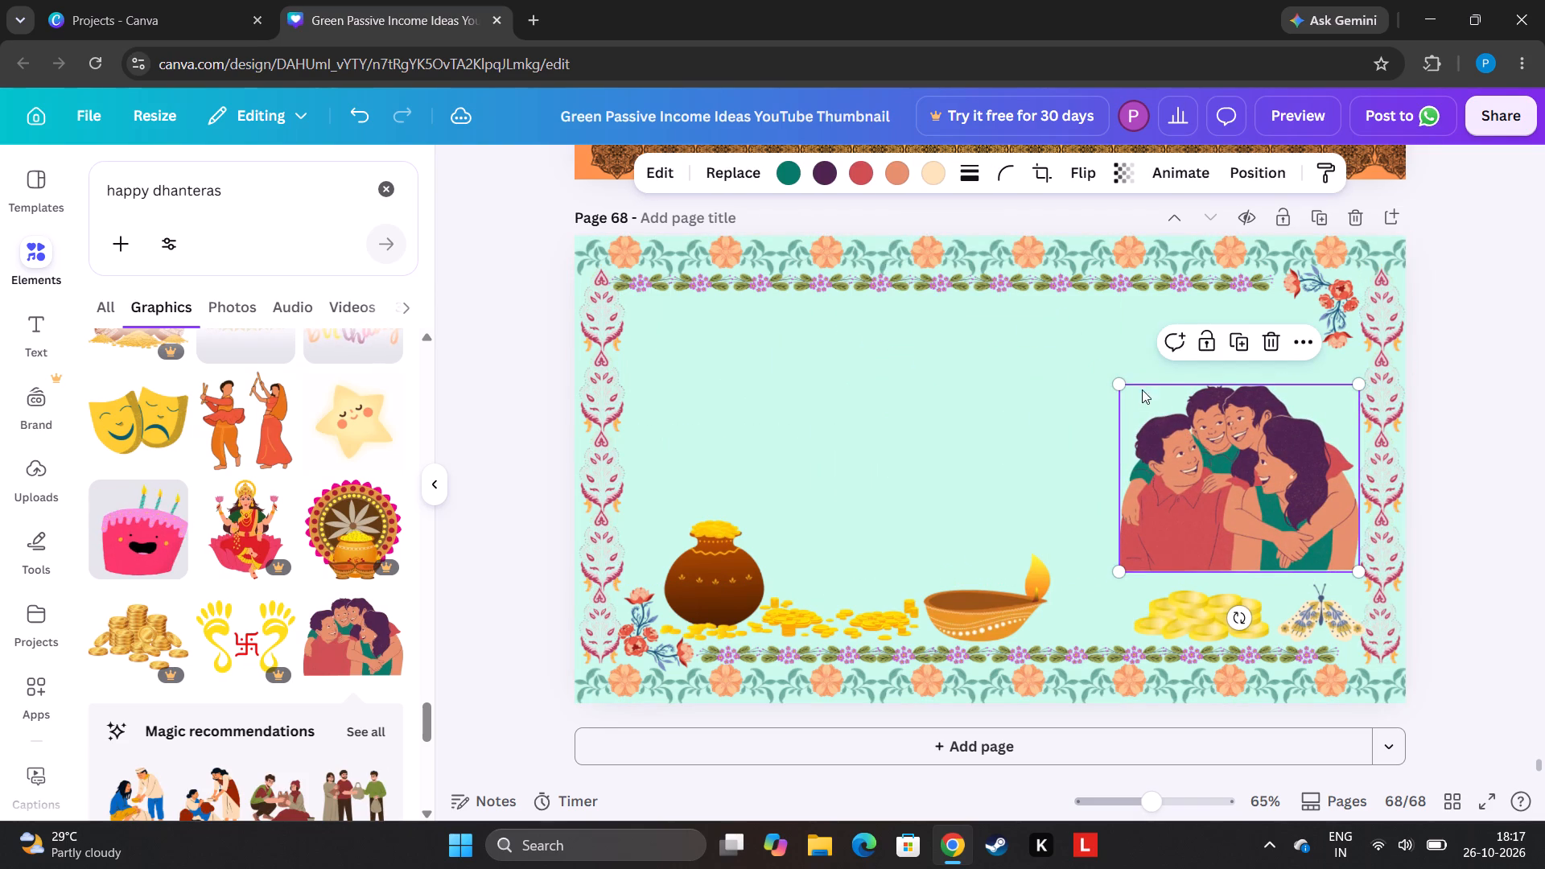
left_click_drag(1118, 387, 1210, 450)
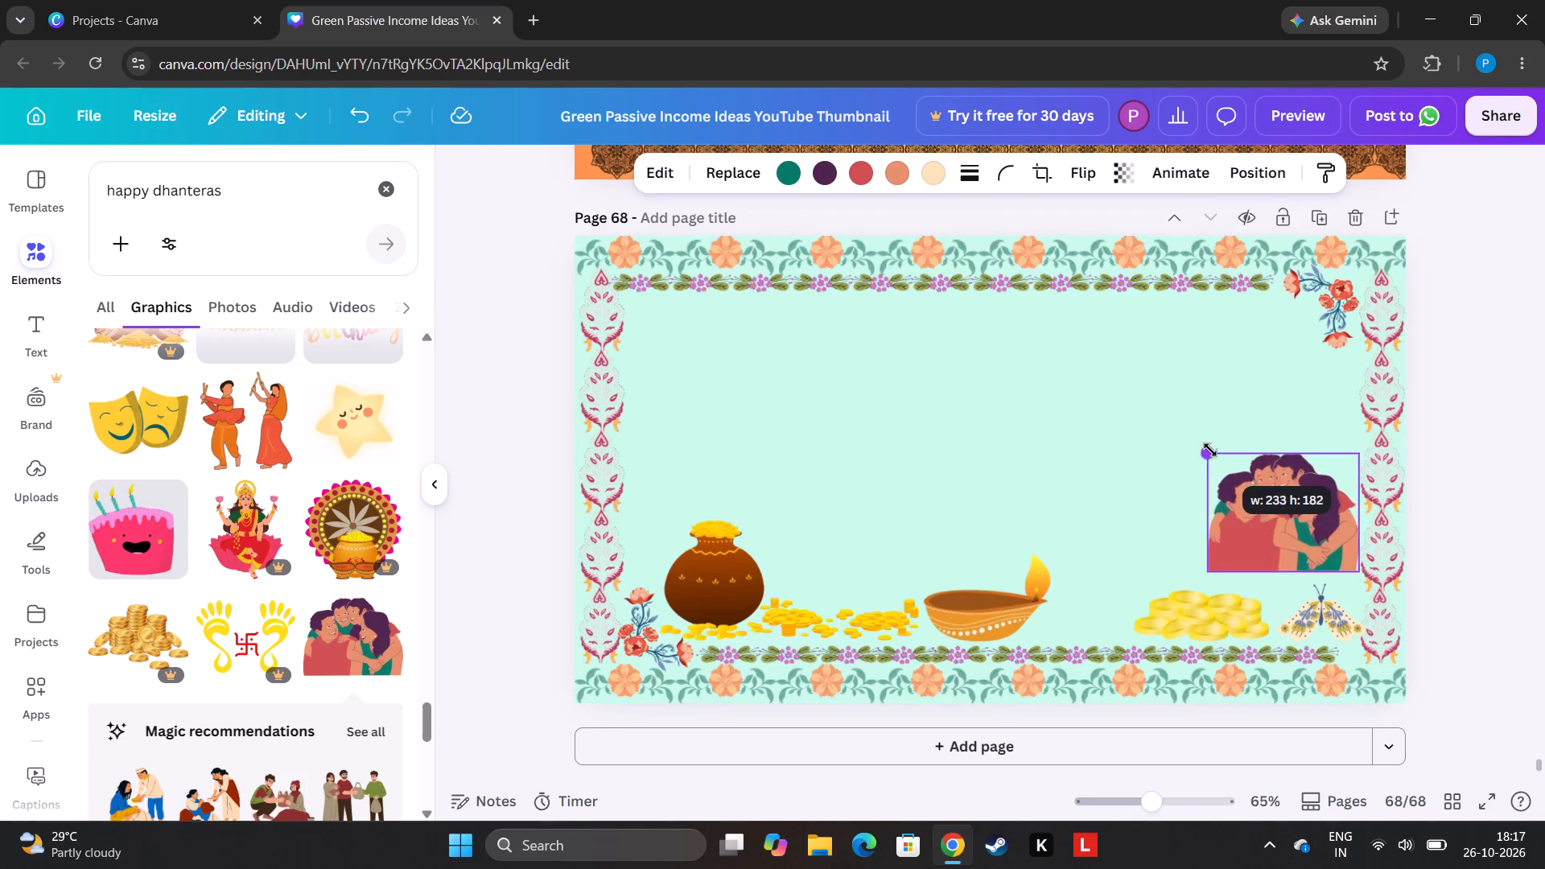
left_click_drag(1210, 450, 1152, 413)
left_click_drag(1226, 489, 1193, 393)
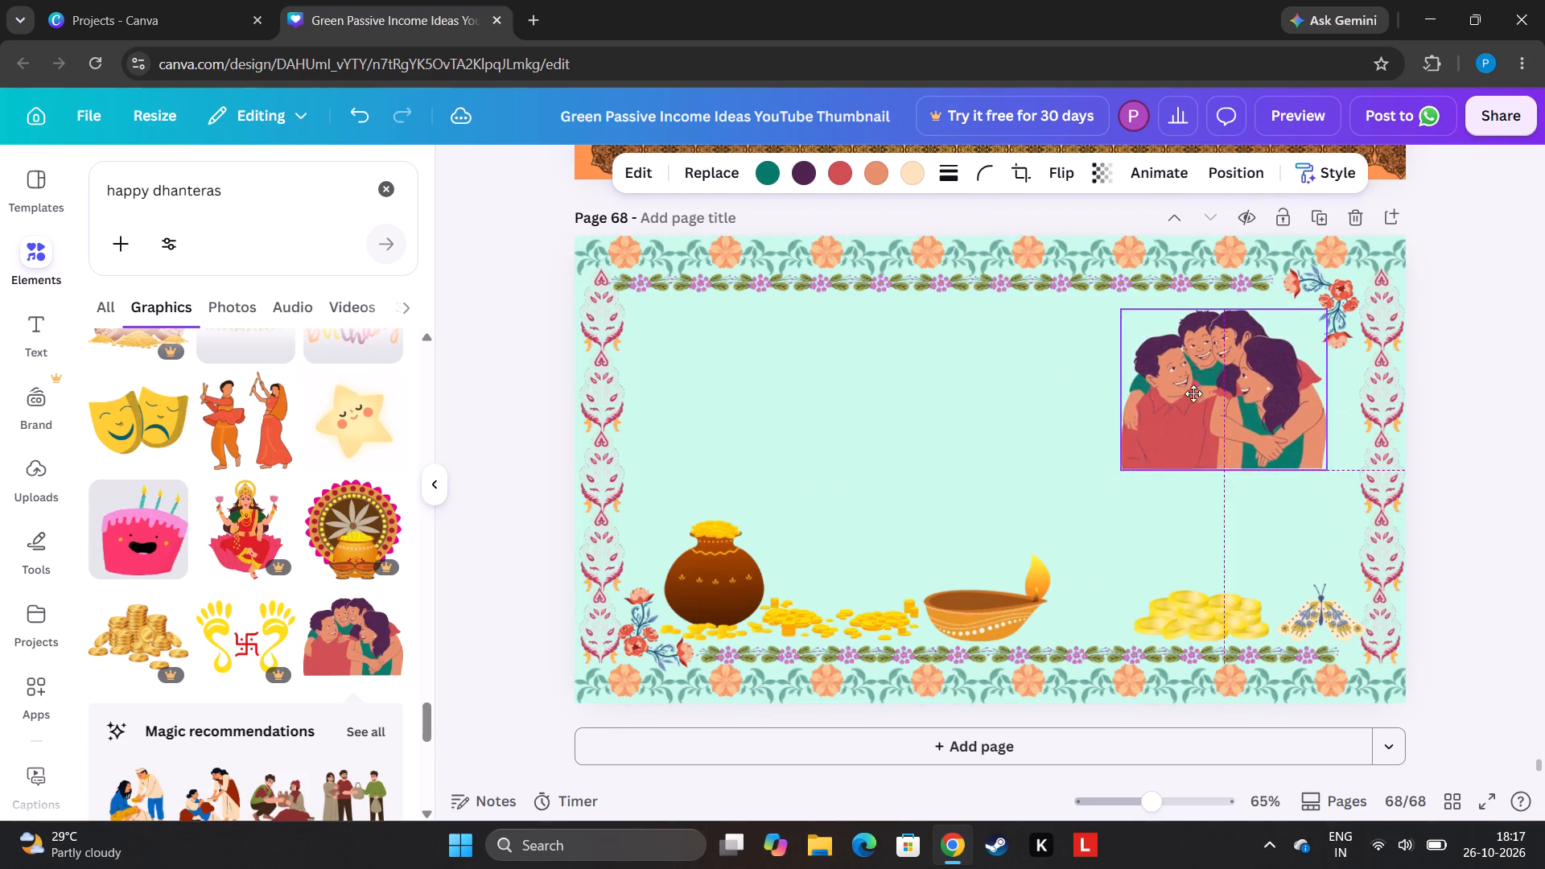
left_click_drag(1193, 393, 1209, 370)
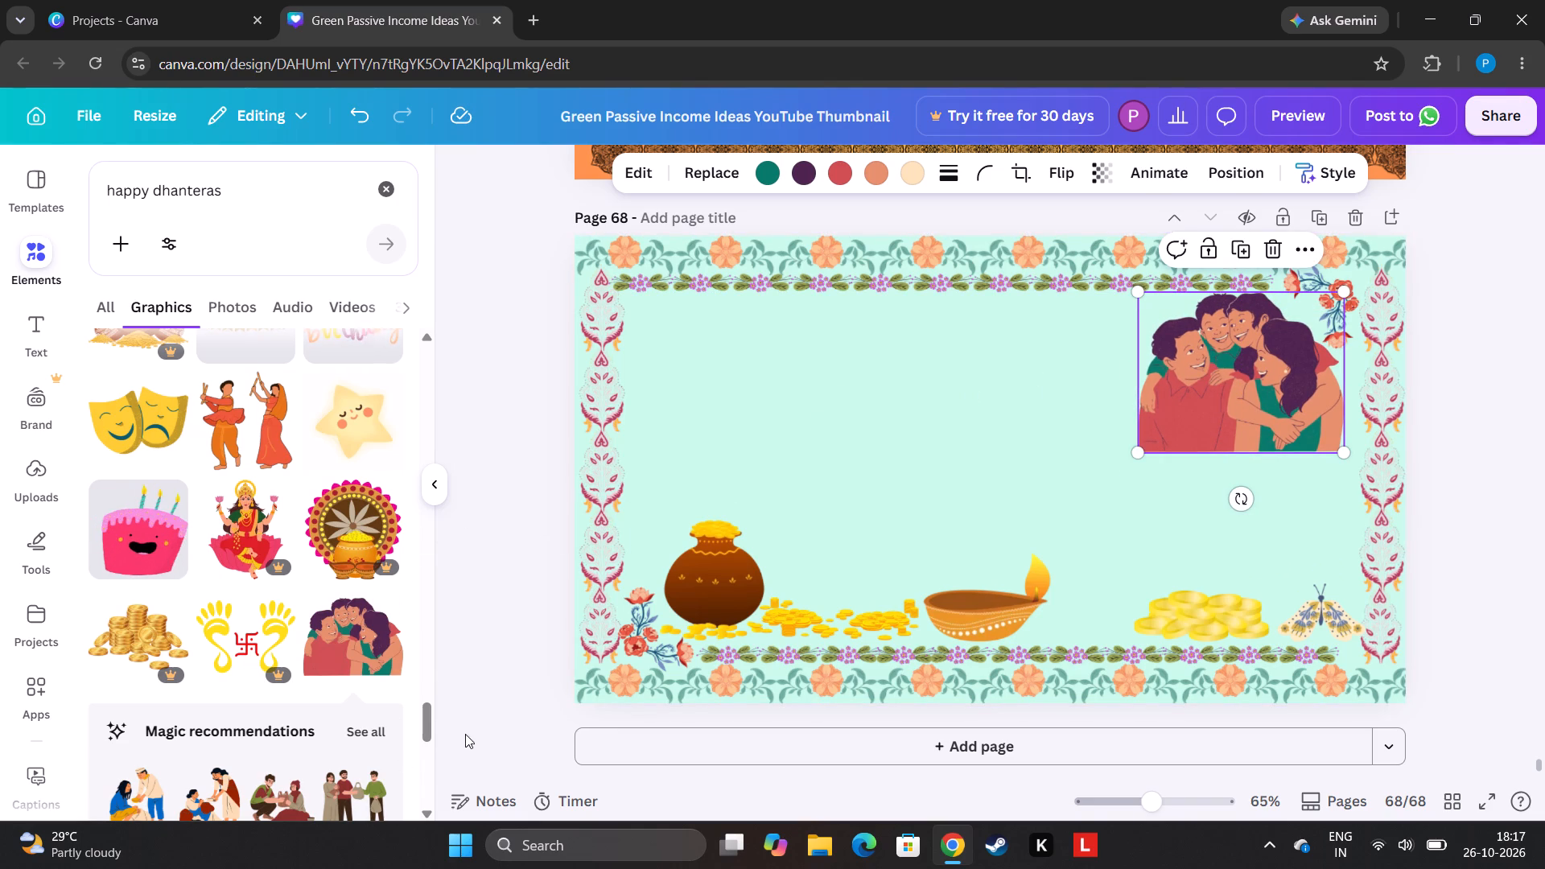
Browse the family illustration's Magic recommendations and the "happy dhanteras" photos for another suitable image, and clear the search.
left_click_drag(428, 731, 433, 756)
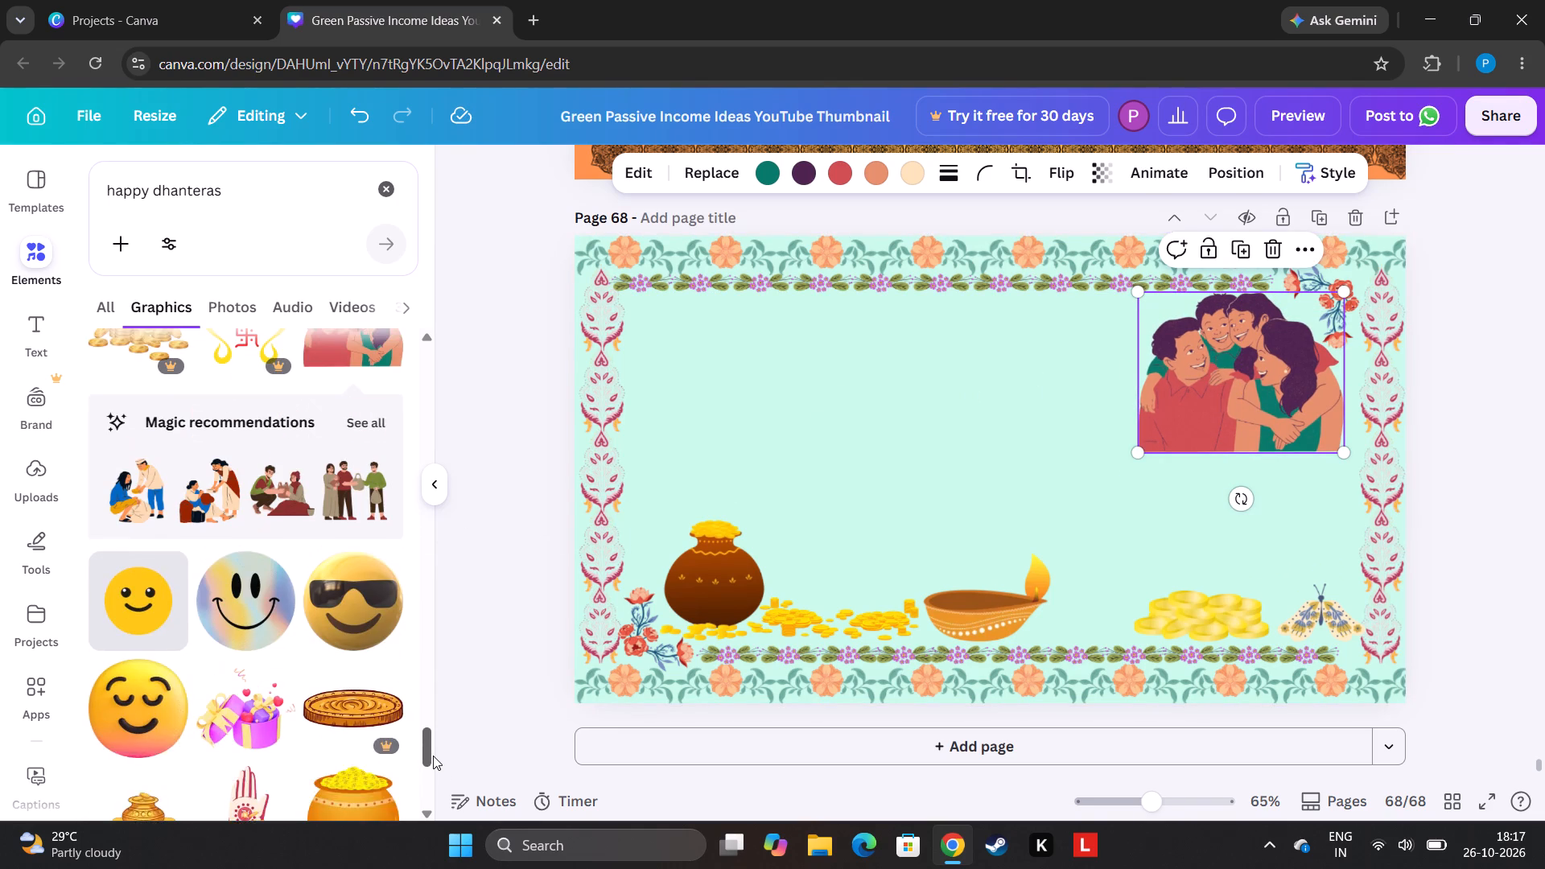
left_click_drag(433, 756, 433, 754)
left_click(356, 438)
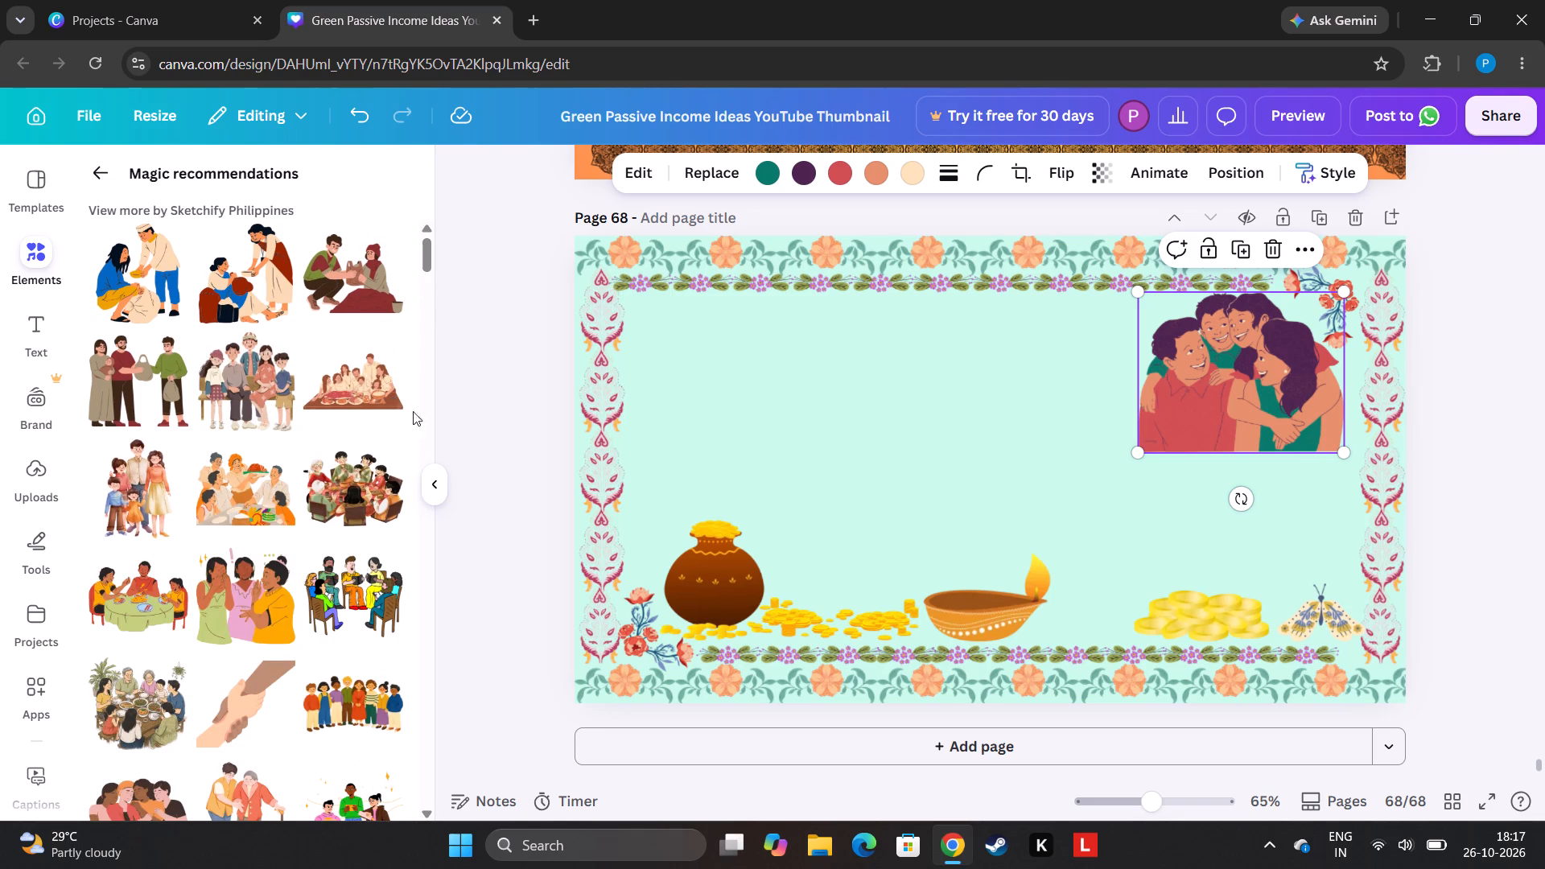
left_click_drag(434, 270, 435, 344)
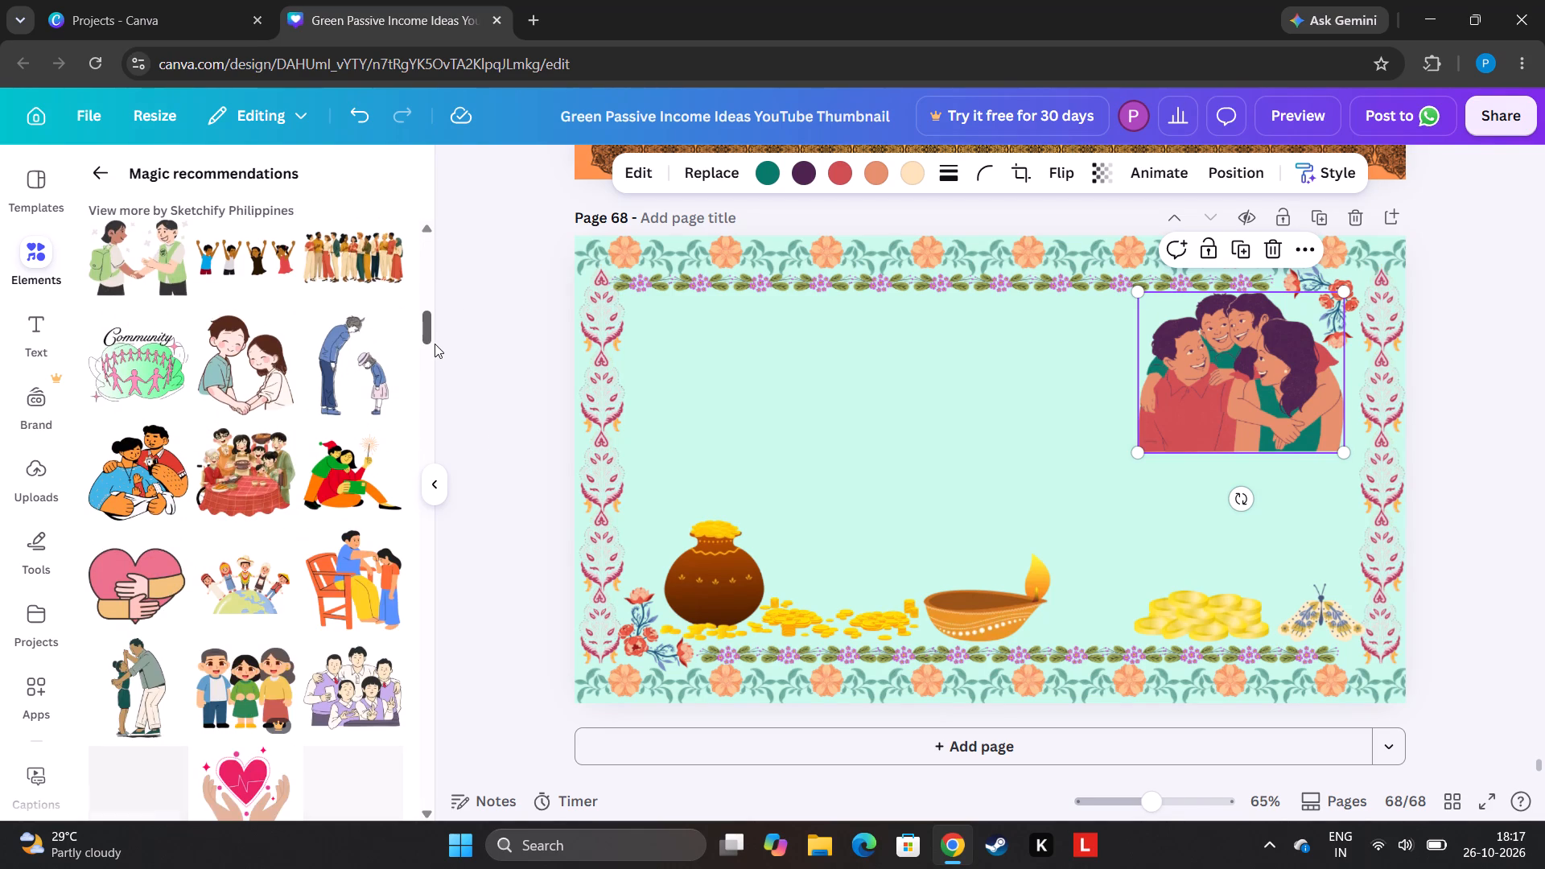
left_click_drag(435, 344, 435, 352)
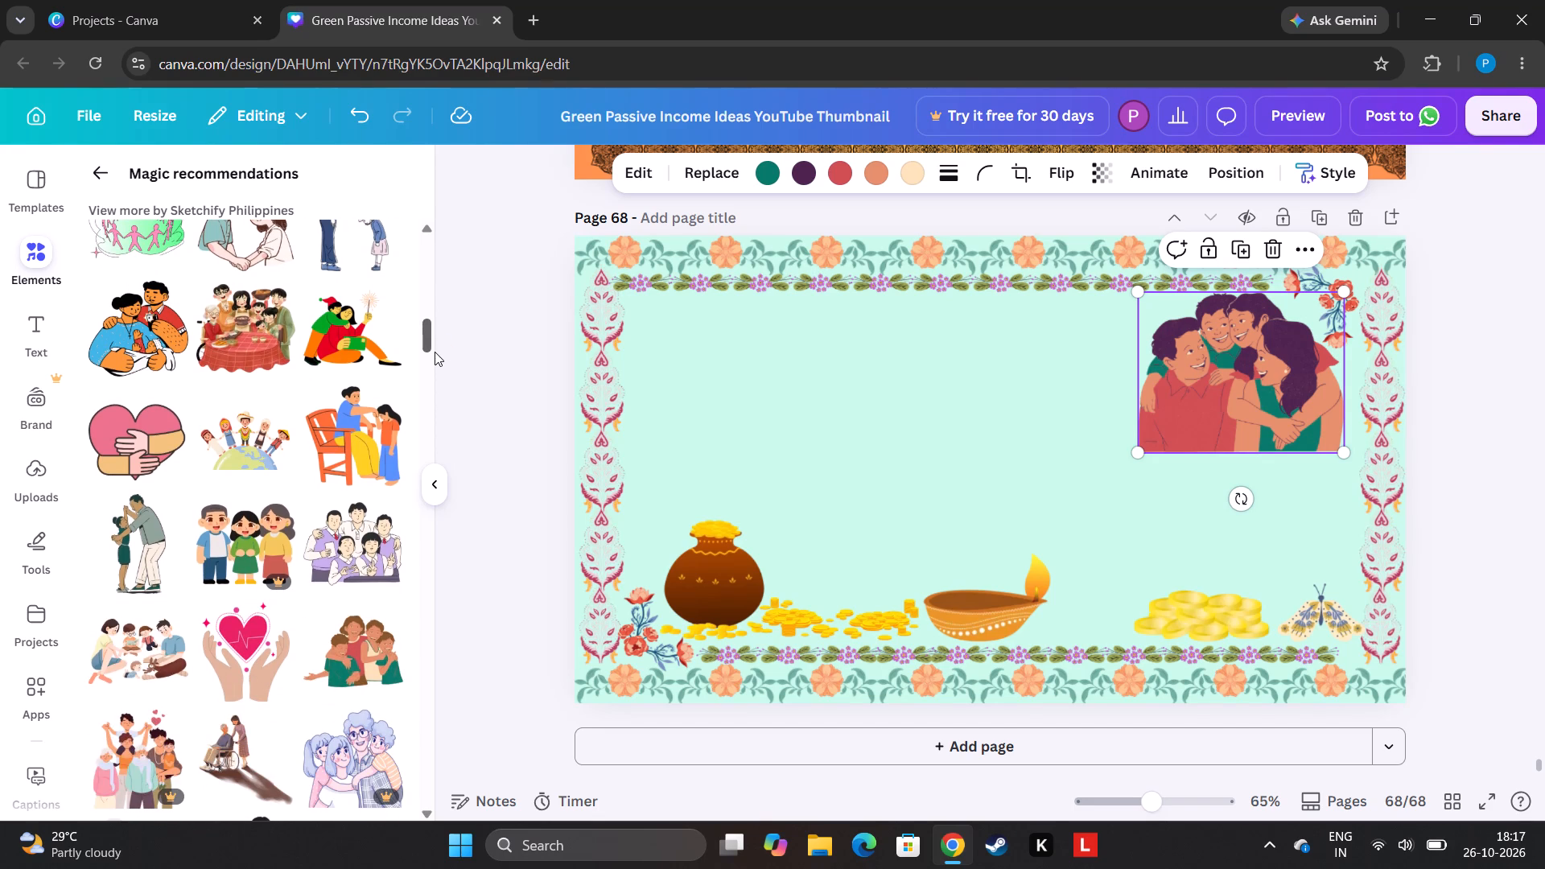
left_click_drag(435, 352, 435, 326)
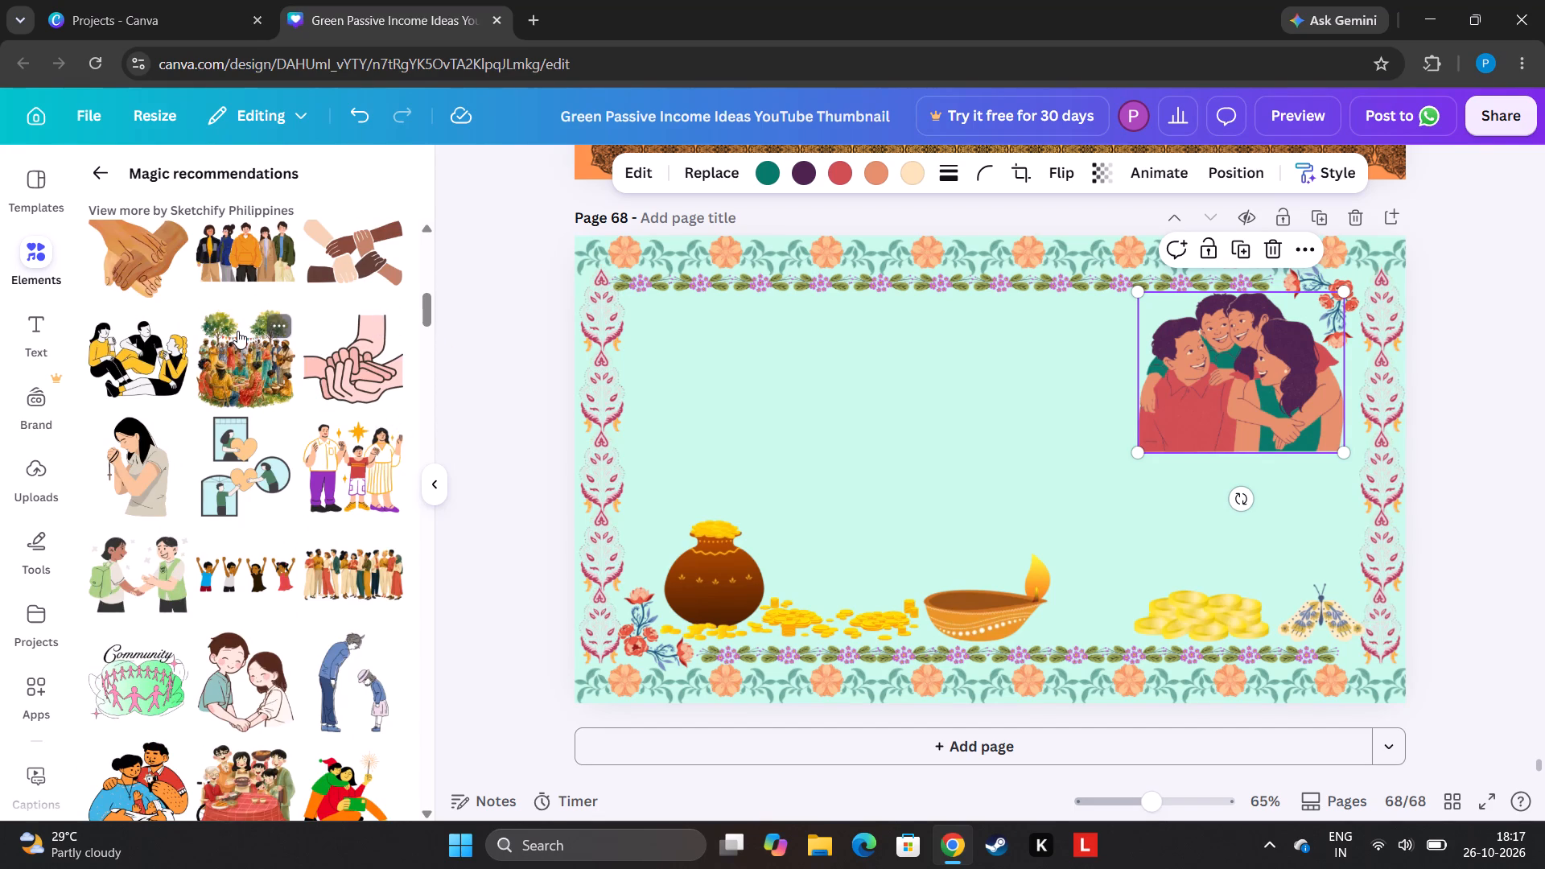
left_click(118, 172)
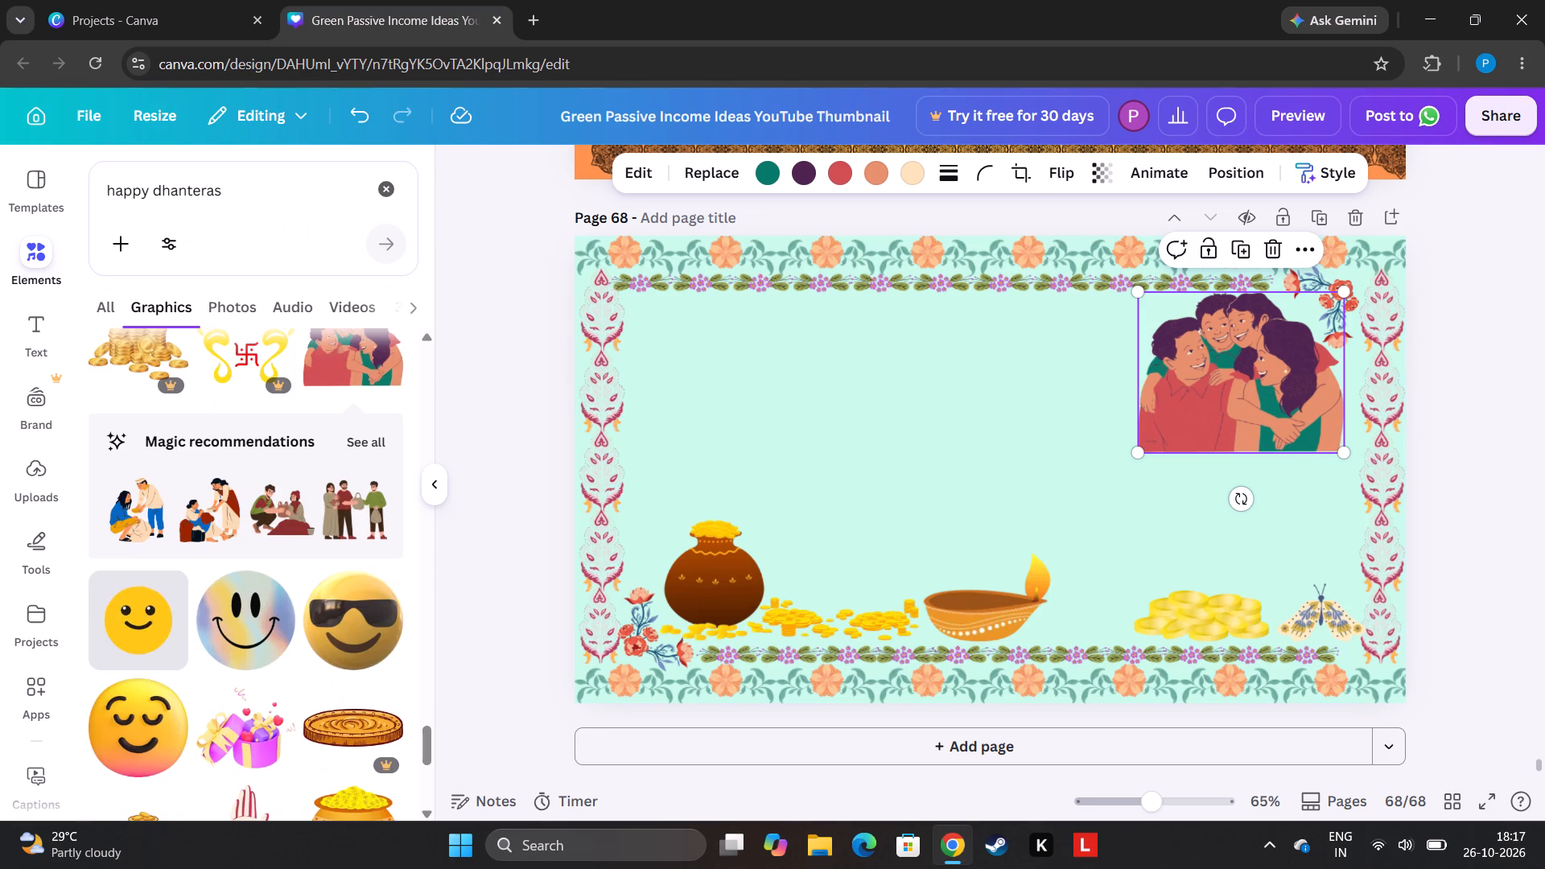
left_click(223, 300)
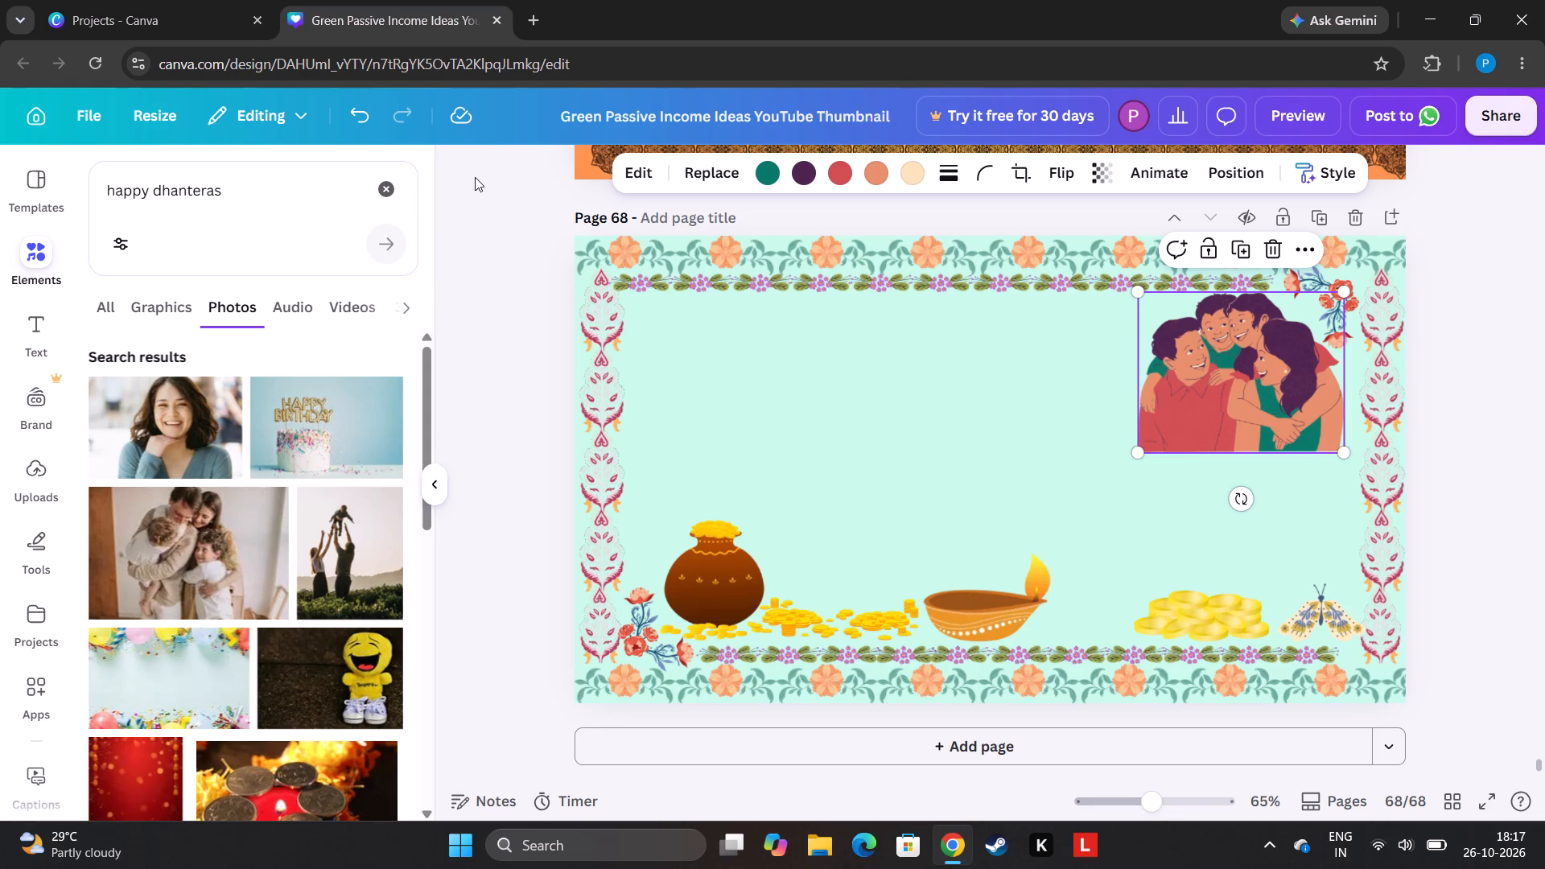
left_click(400, 189)
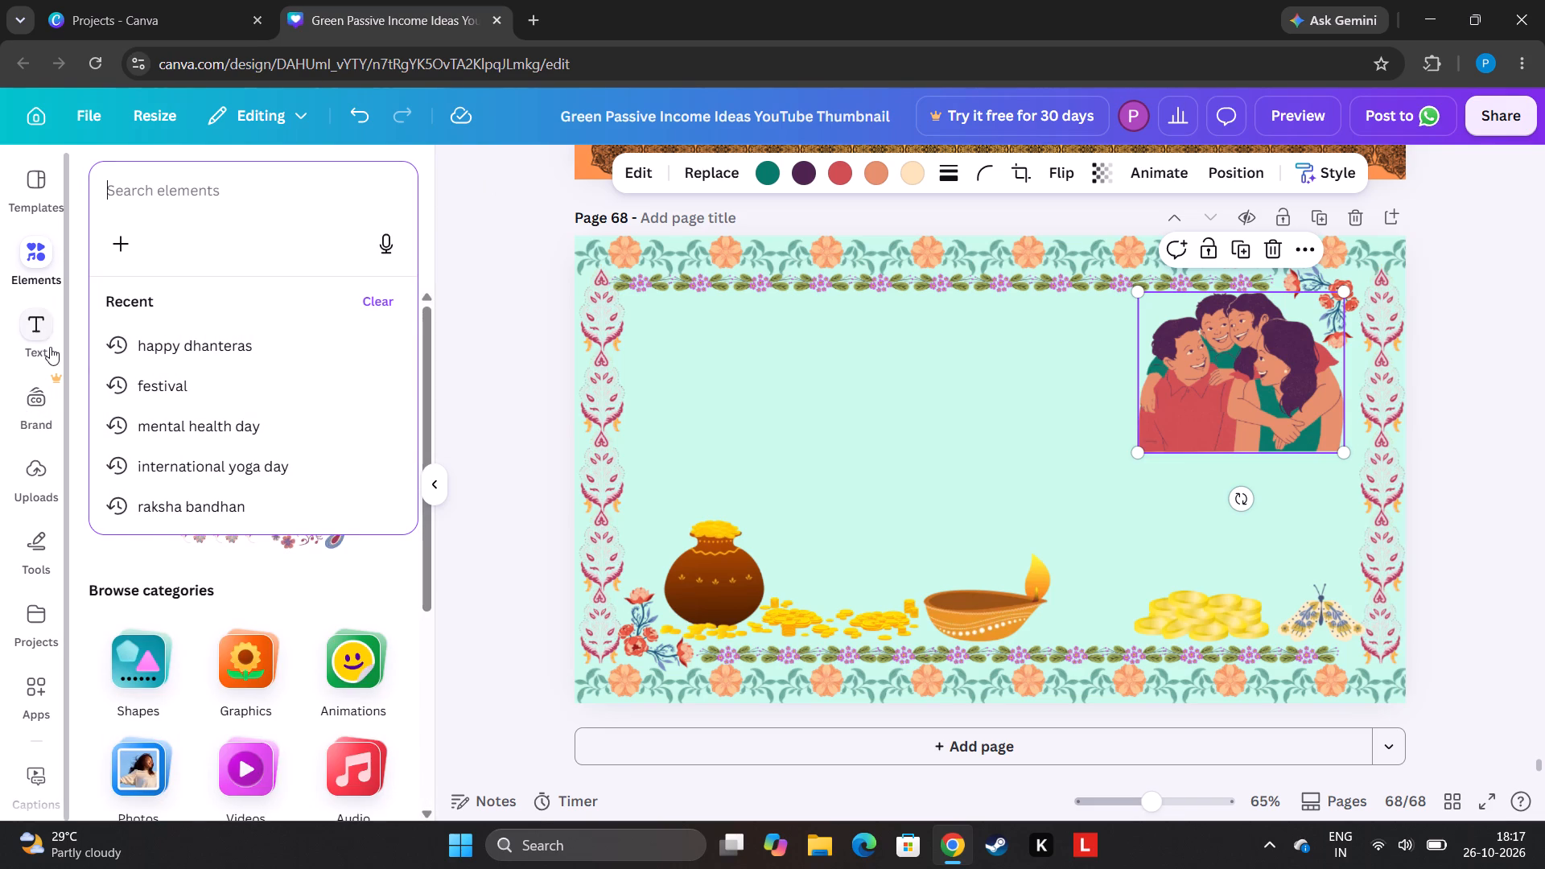
Add a heading text box to the page reading "happy dhanteras".
left_click(32, 317)
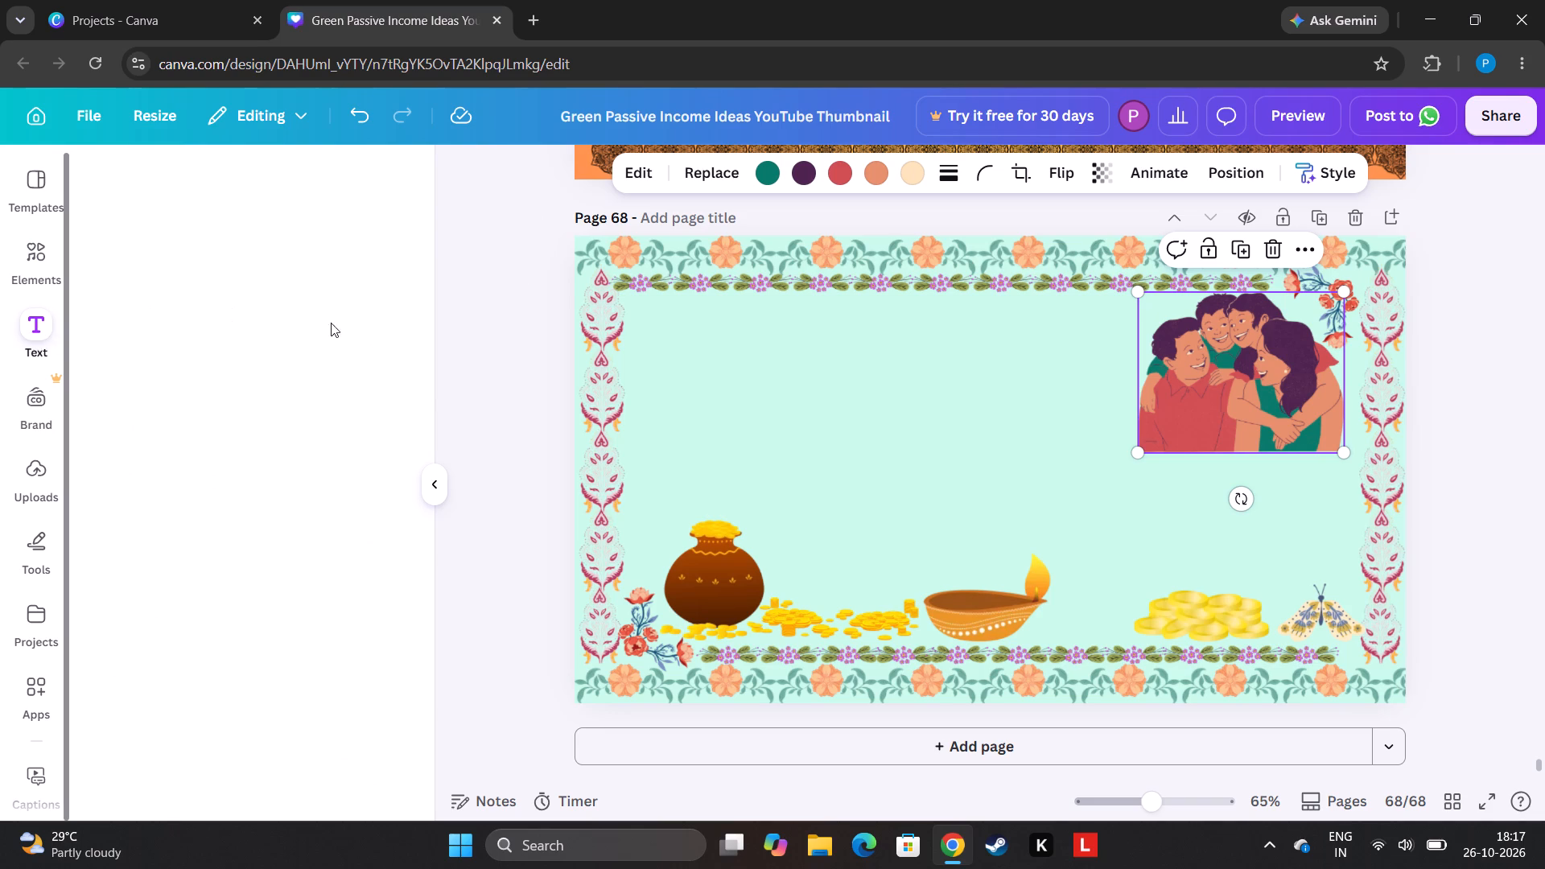
left_click(306, 513)
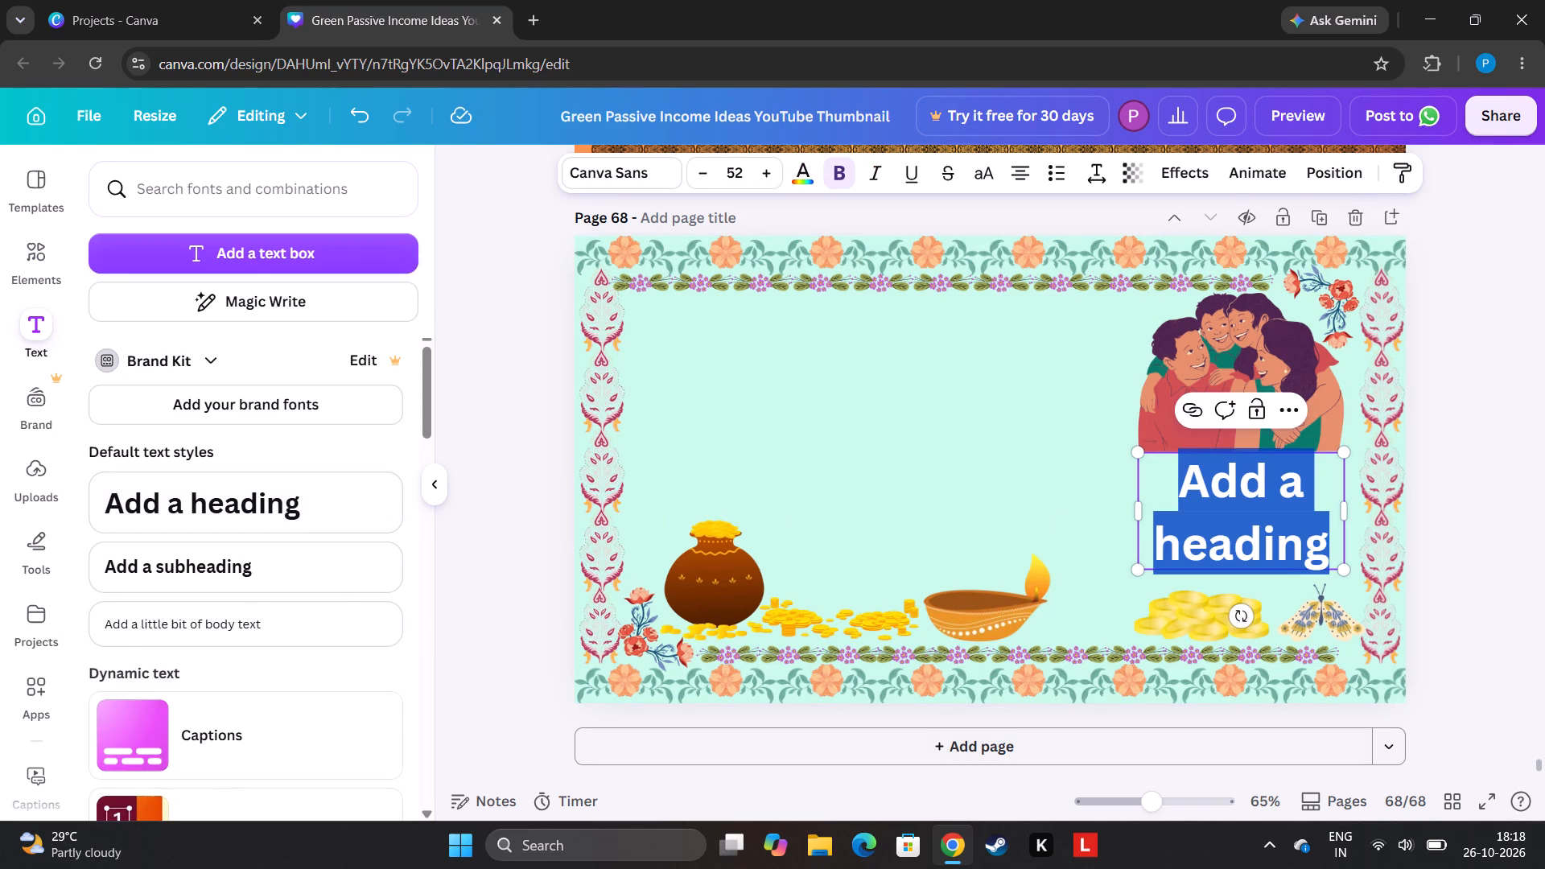
key("BackSpace")
key("h")
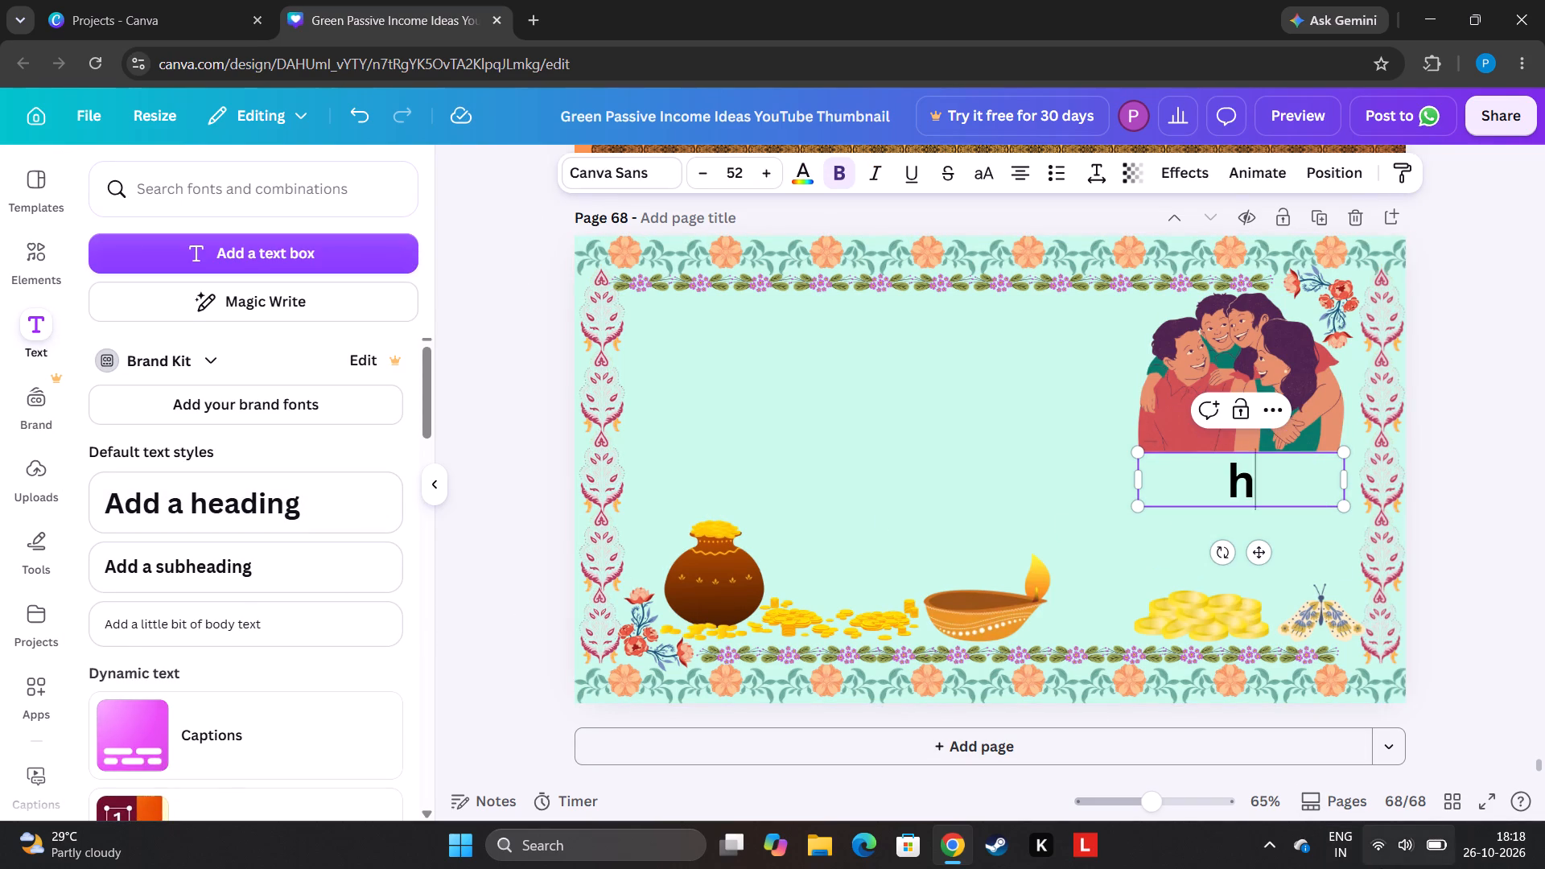
key("a")
key("p")
key("p")
key("y")
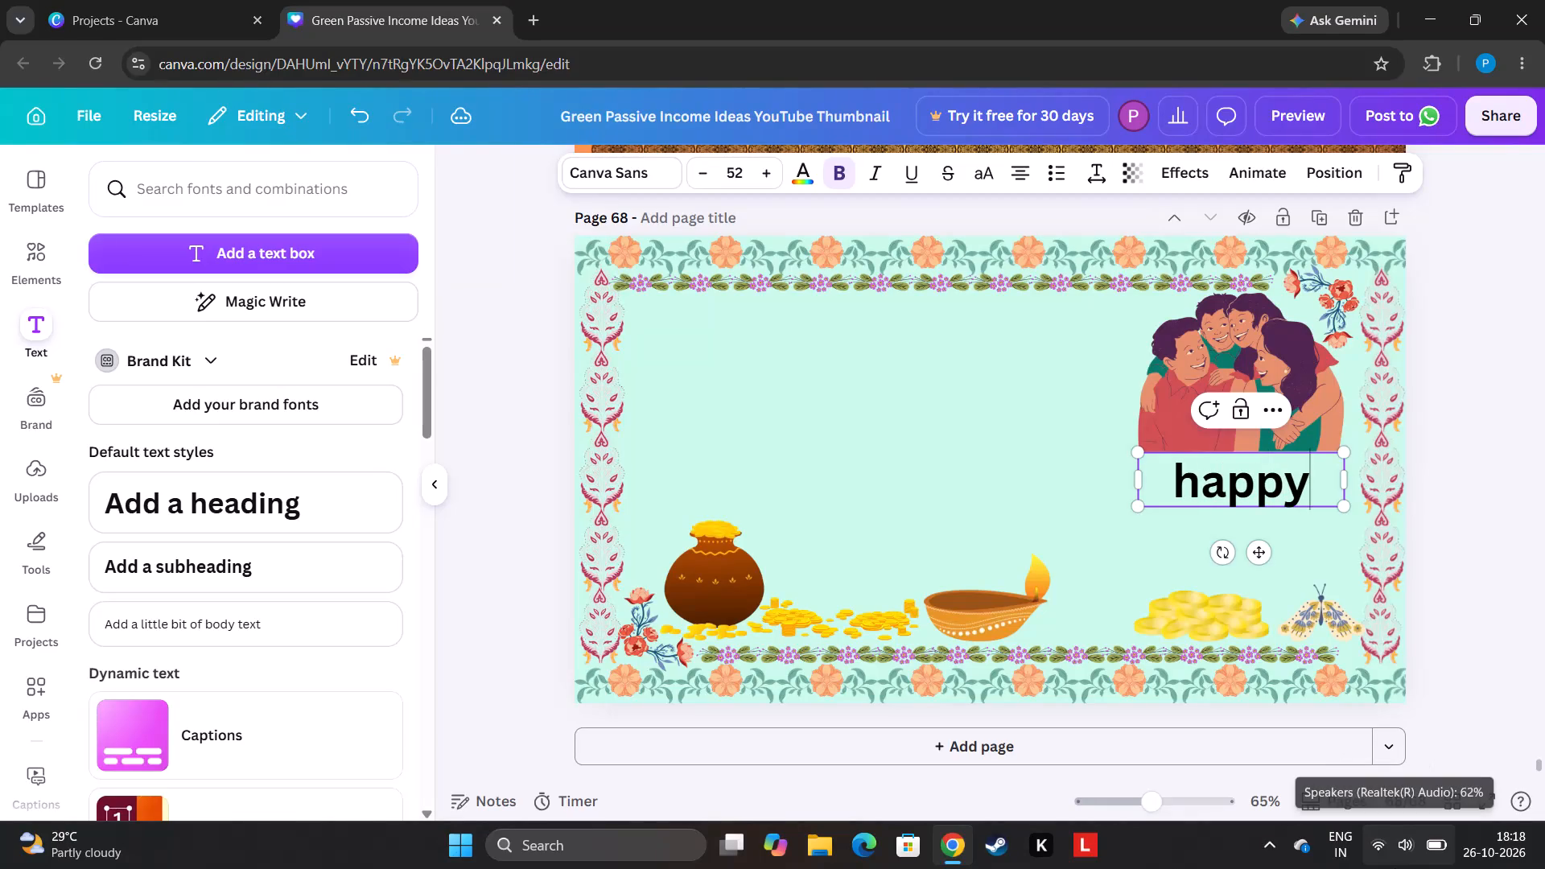
key("space")
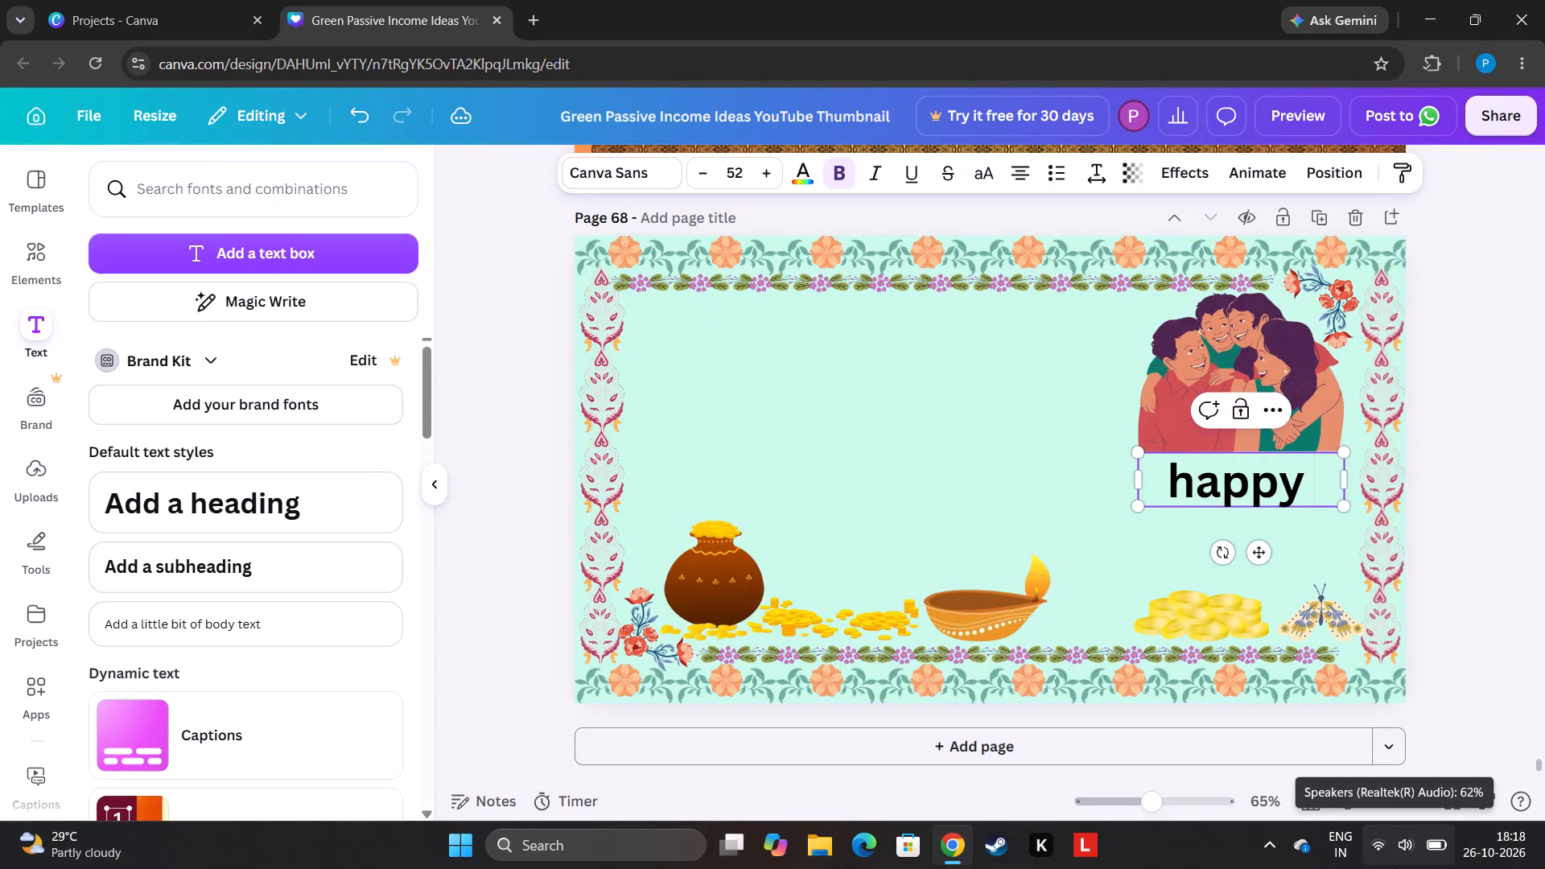
key("d")
key("h")
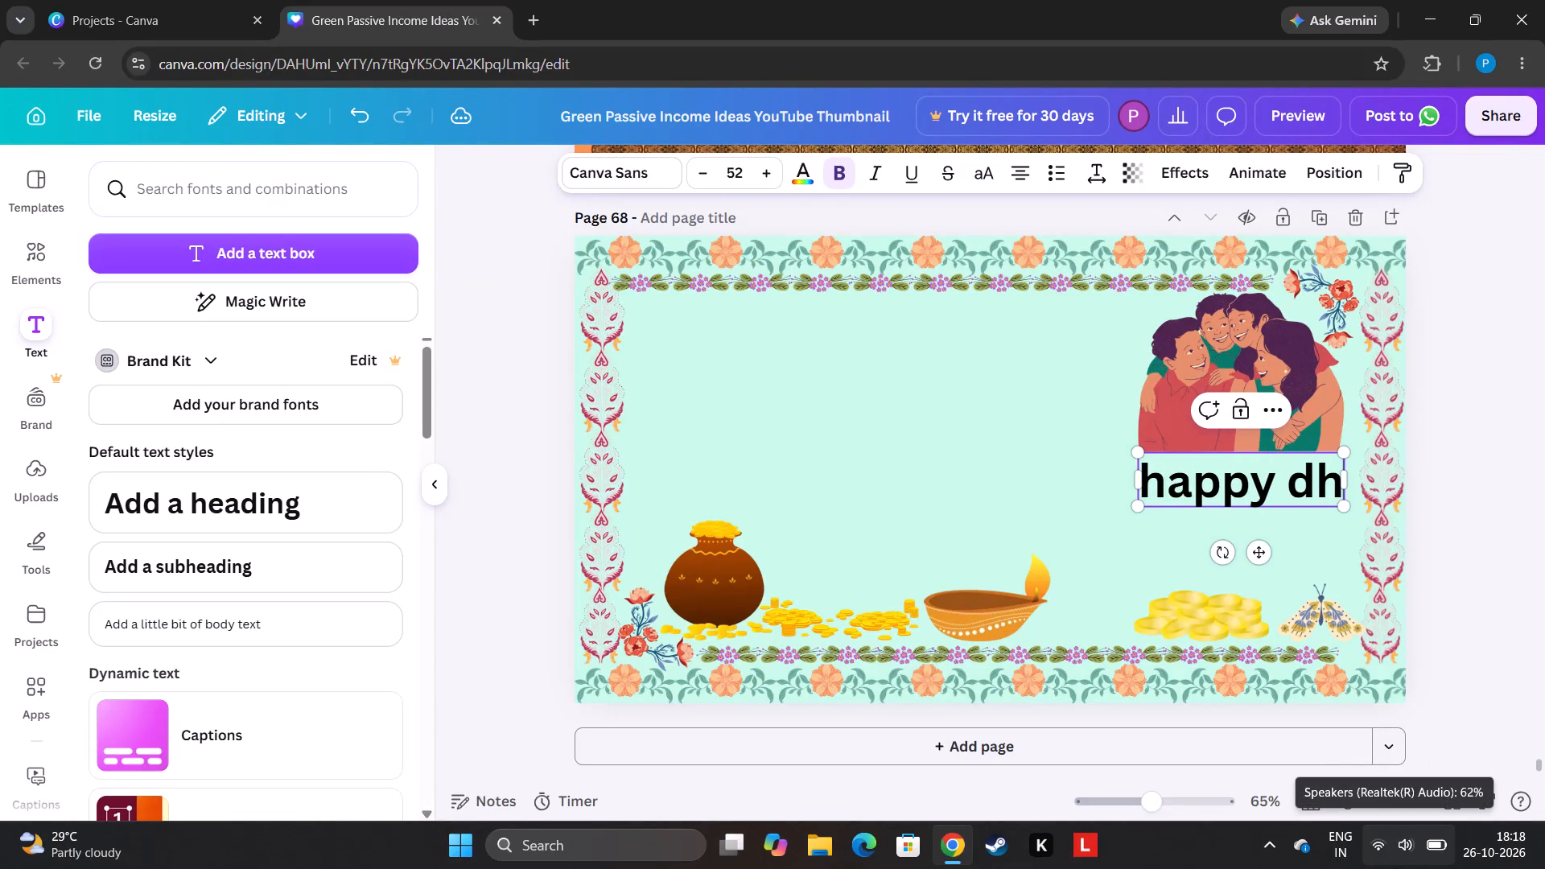
key("a")
key("m")
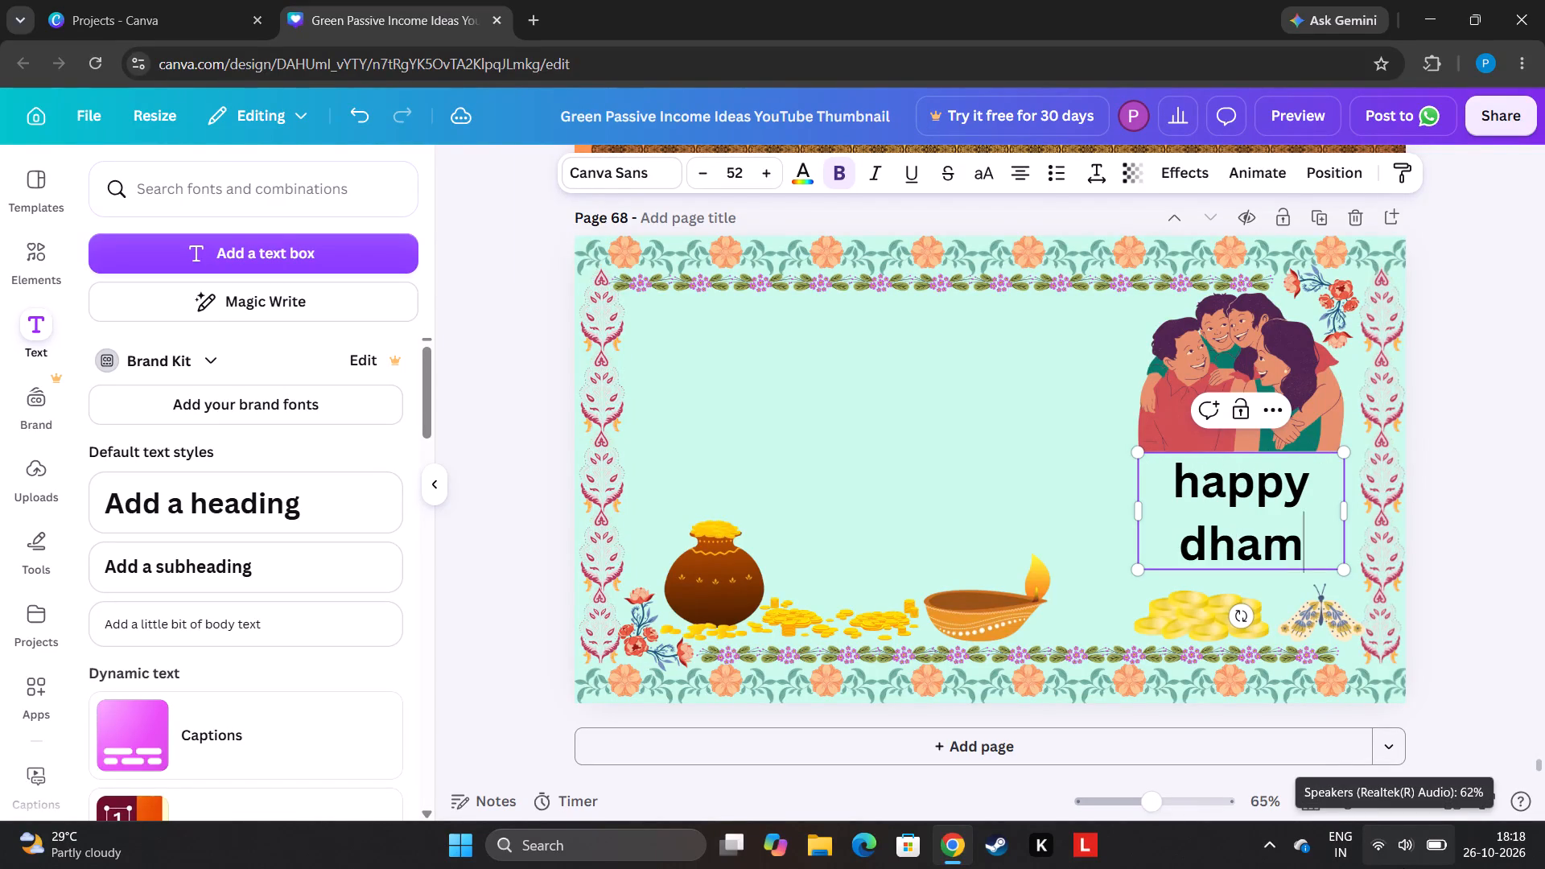
key("BackSpace")
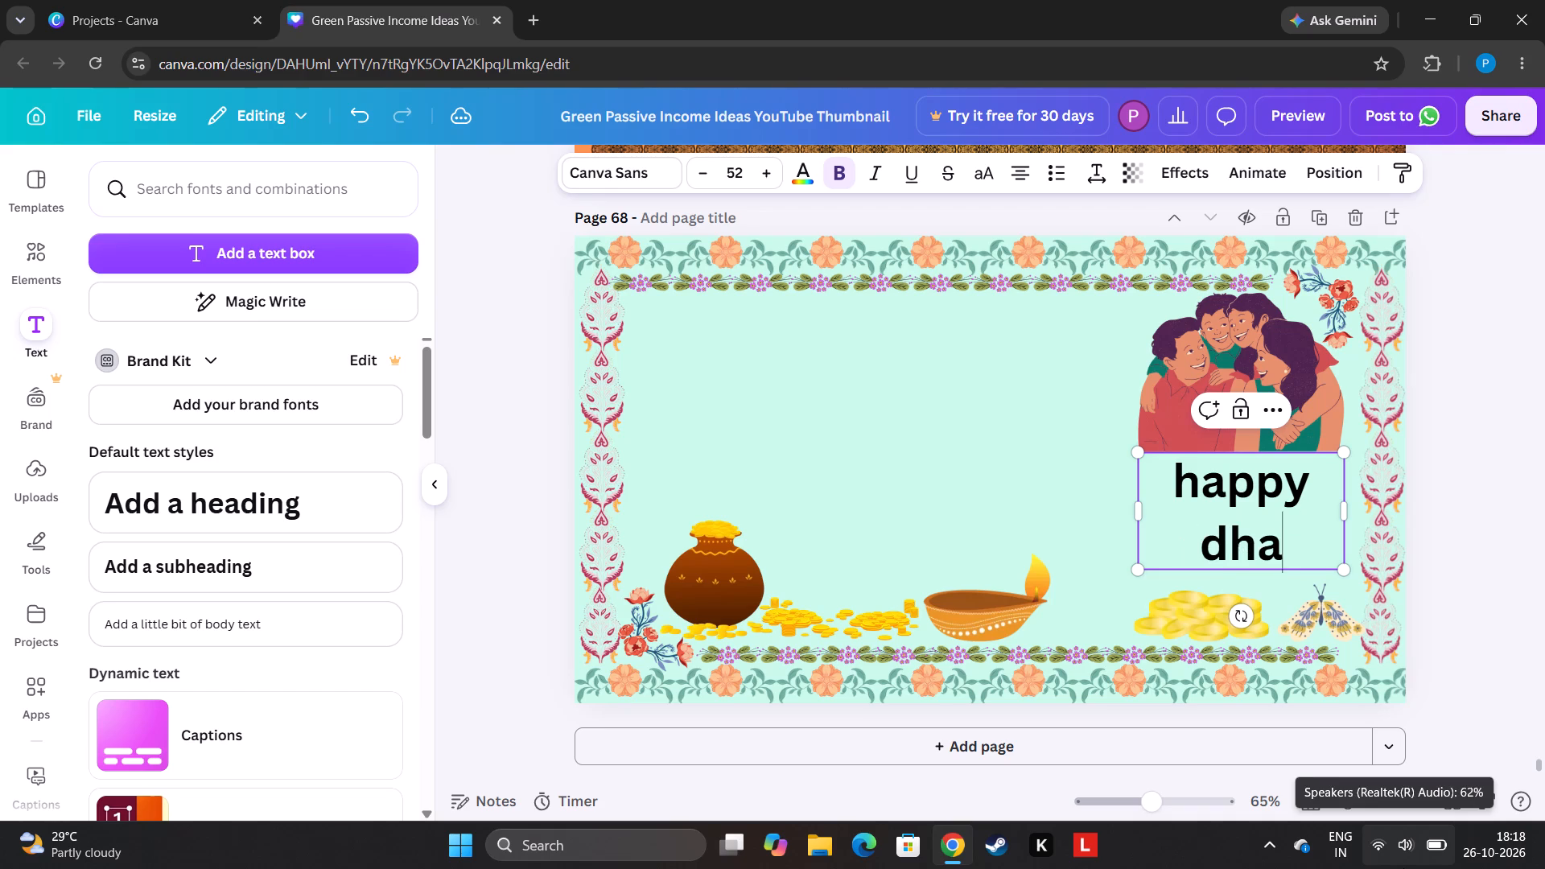
key("n")
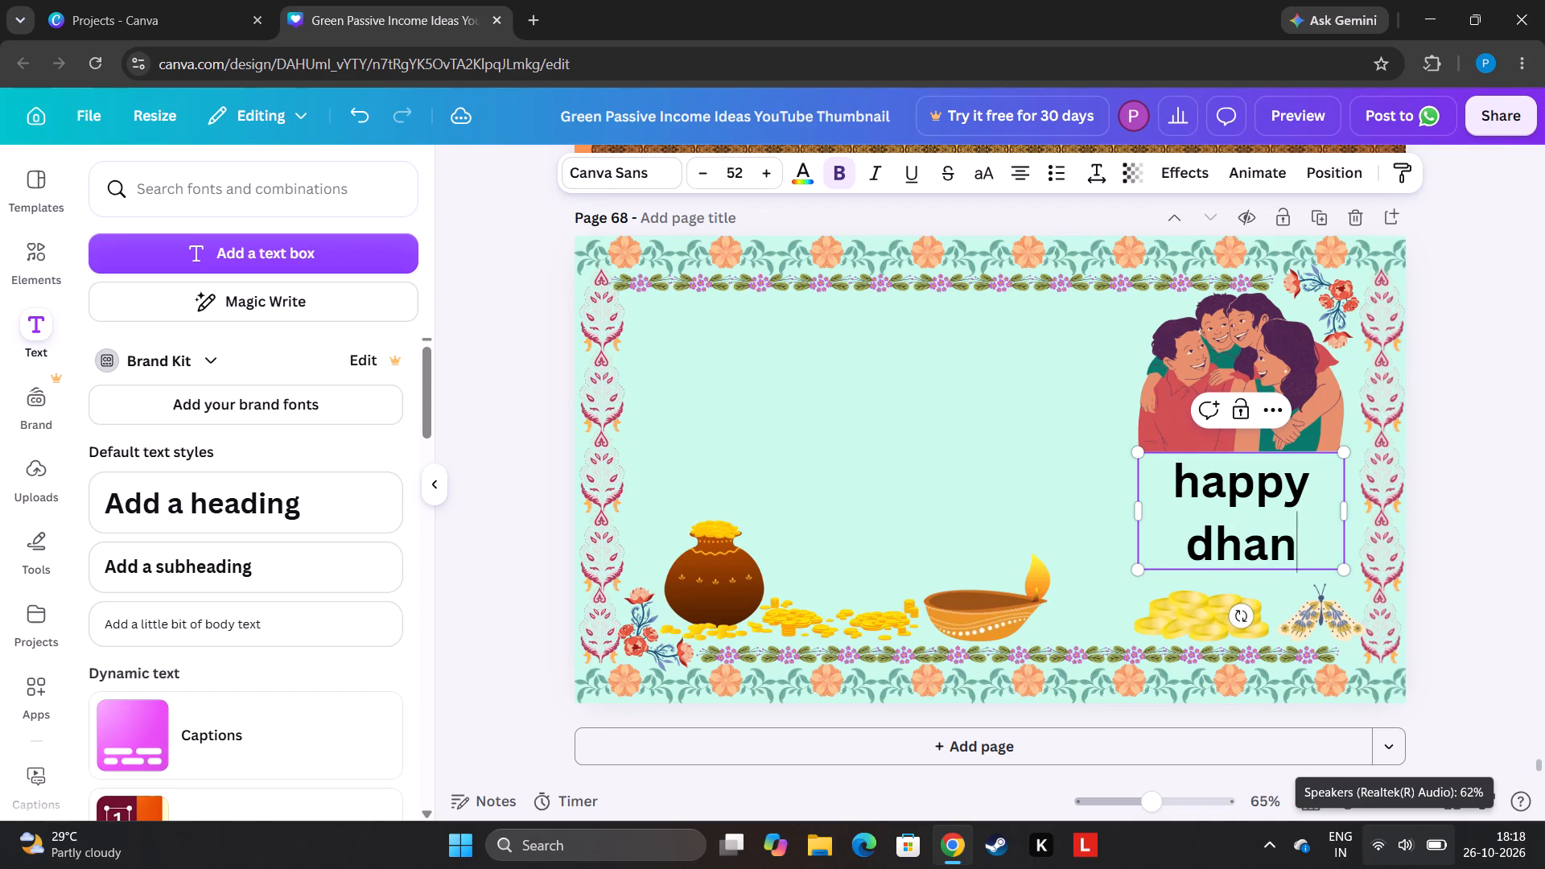
key("t")
type("eras")
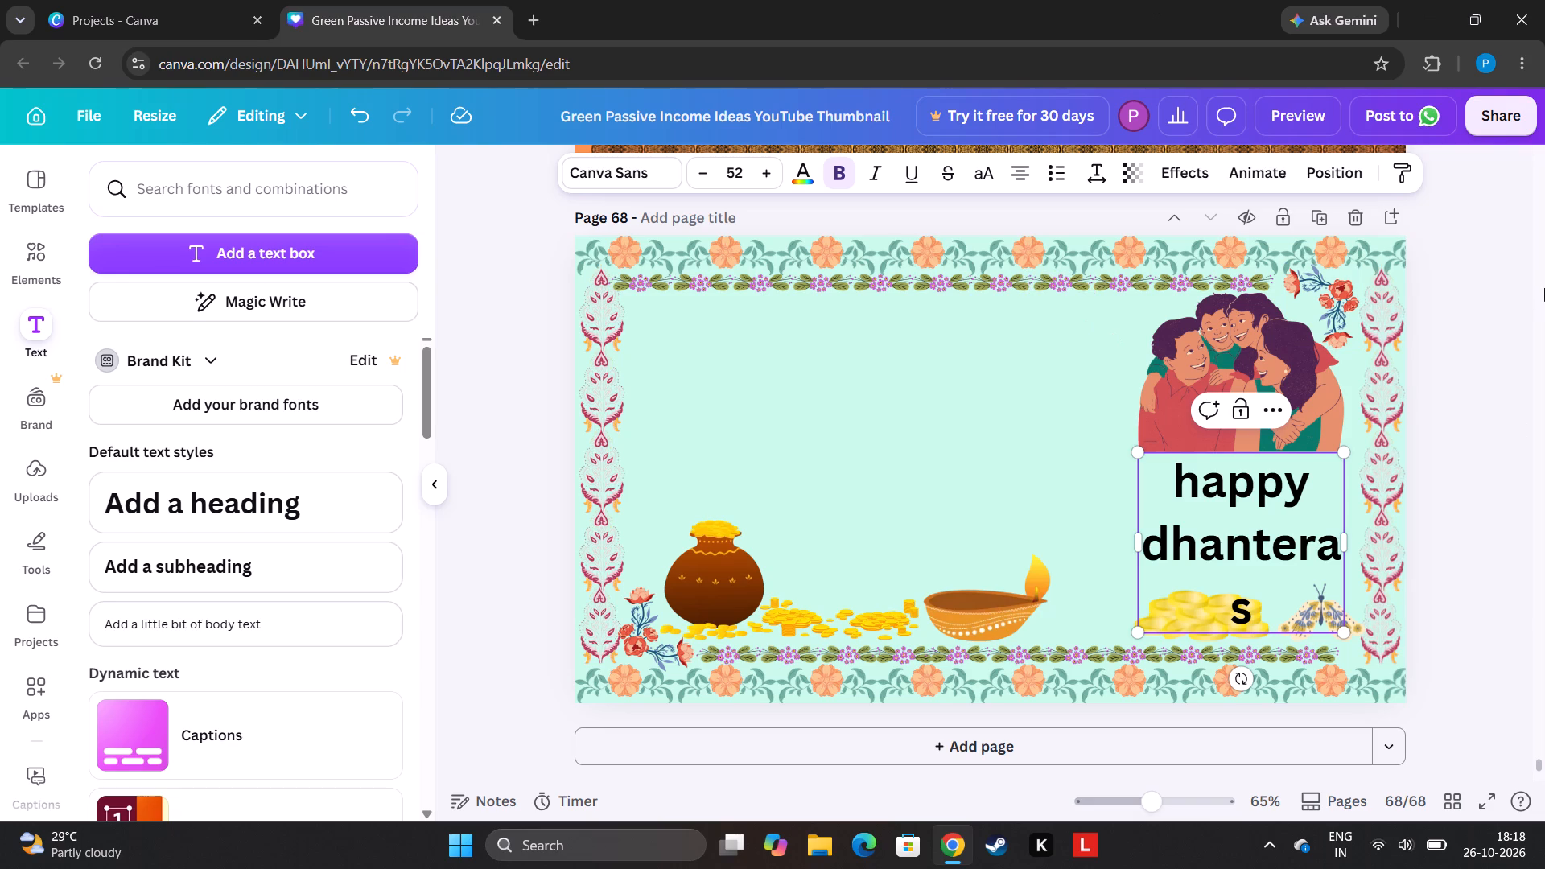
left_click(1484, 449)
Move the heading to the empty upper-left area of the page and widen its box so "dhanteras" fits on one line.
left_click_drag(1241, 509, 814, 348)
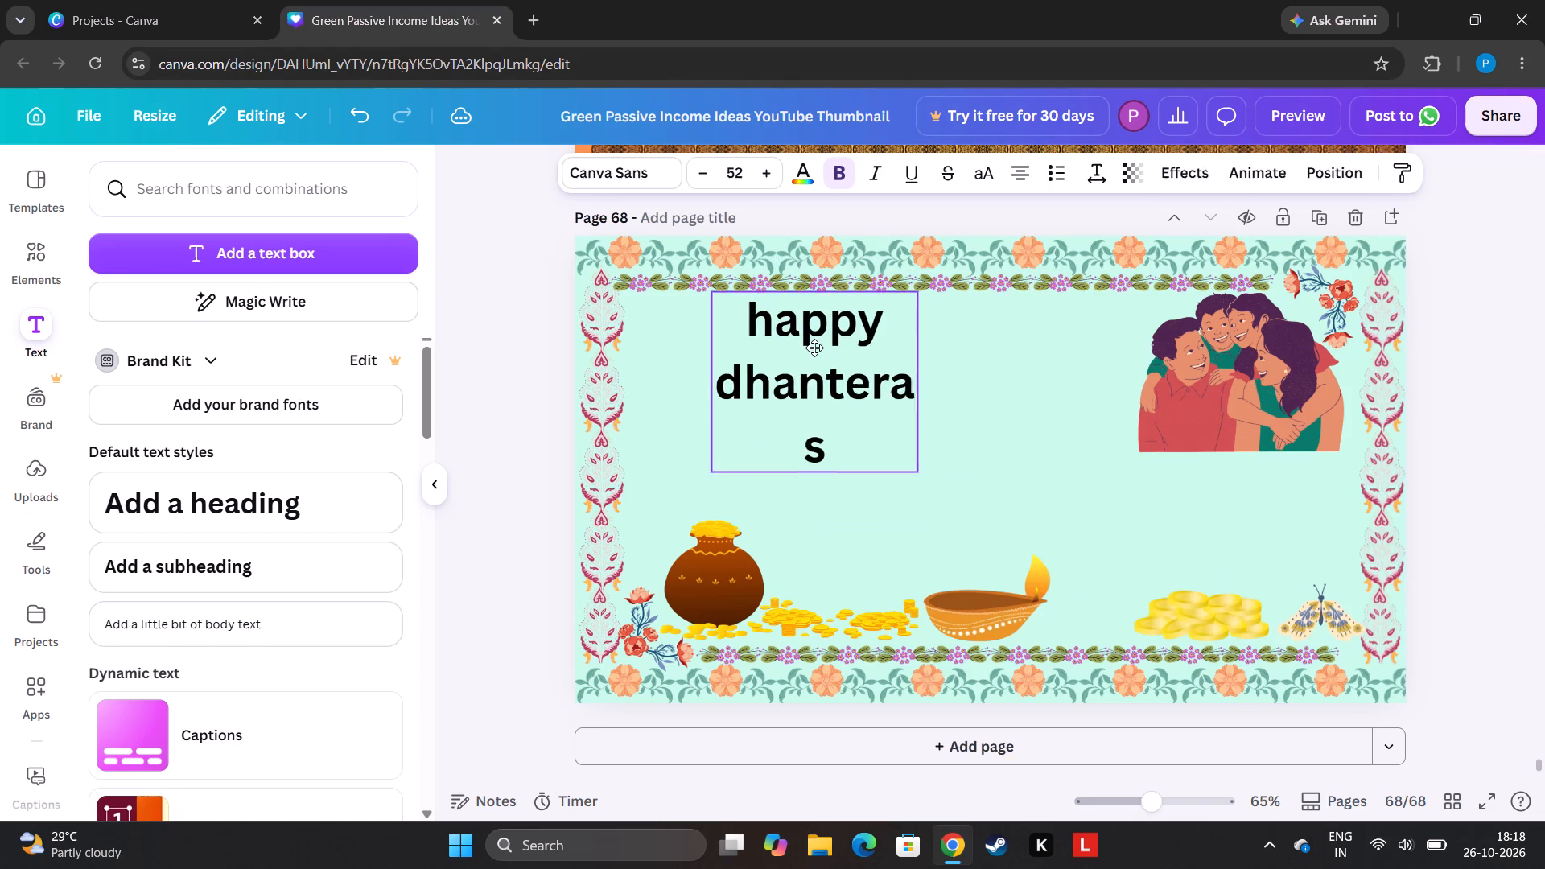
left_click_drag(814, 348, 801, 376)
left_click_drag(907, 406, 929, 399)
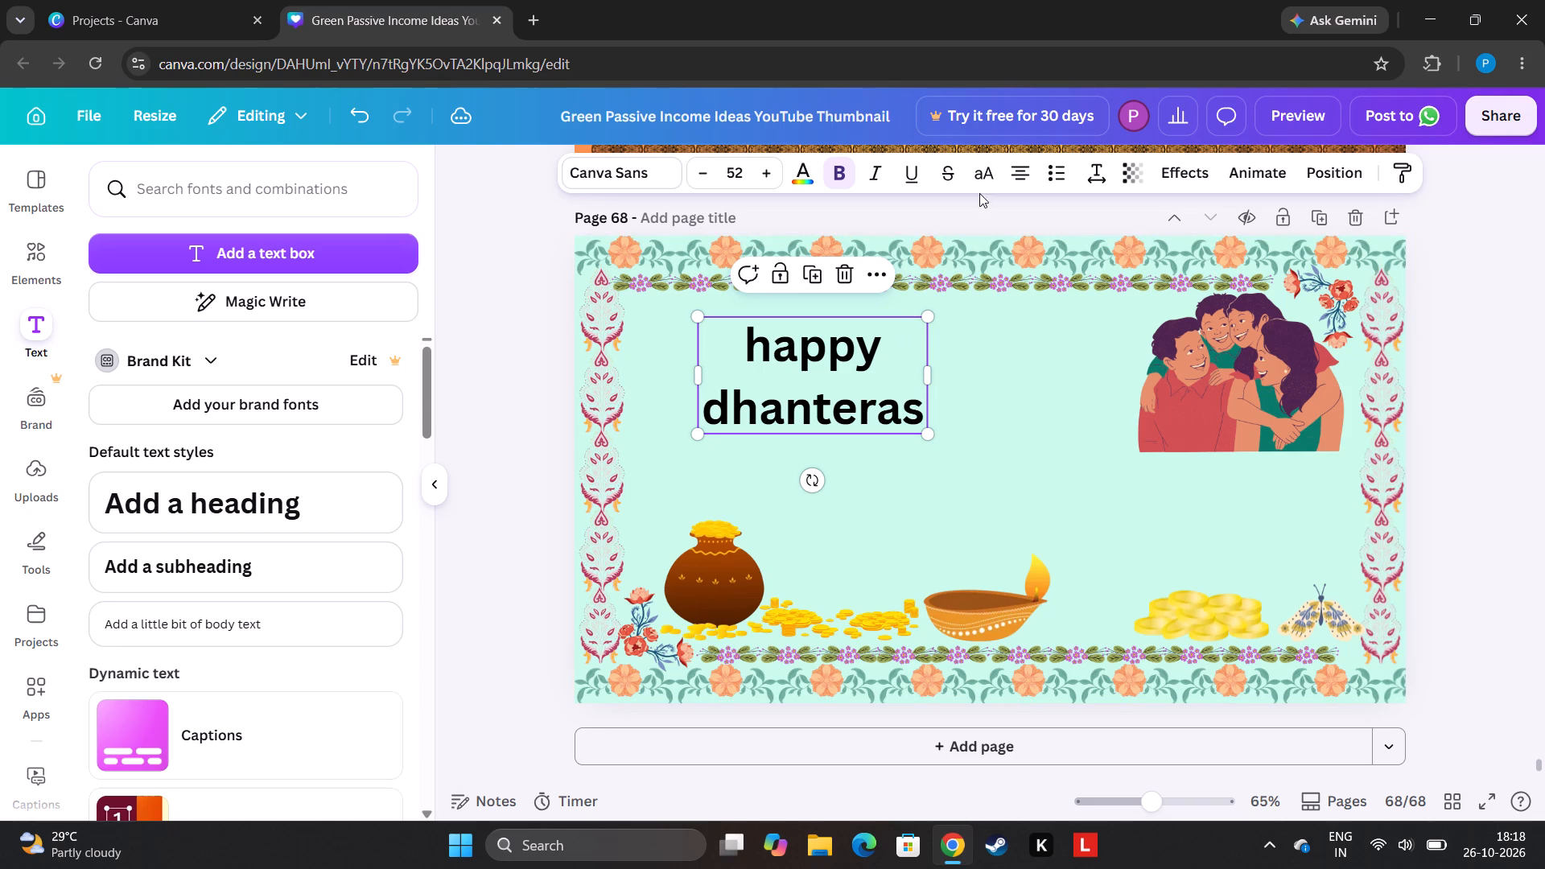
Tighten the heading's line spacing to 0.91.
left_click(1105, 176)
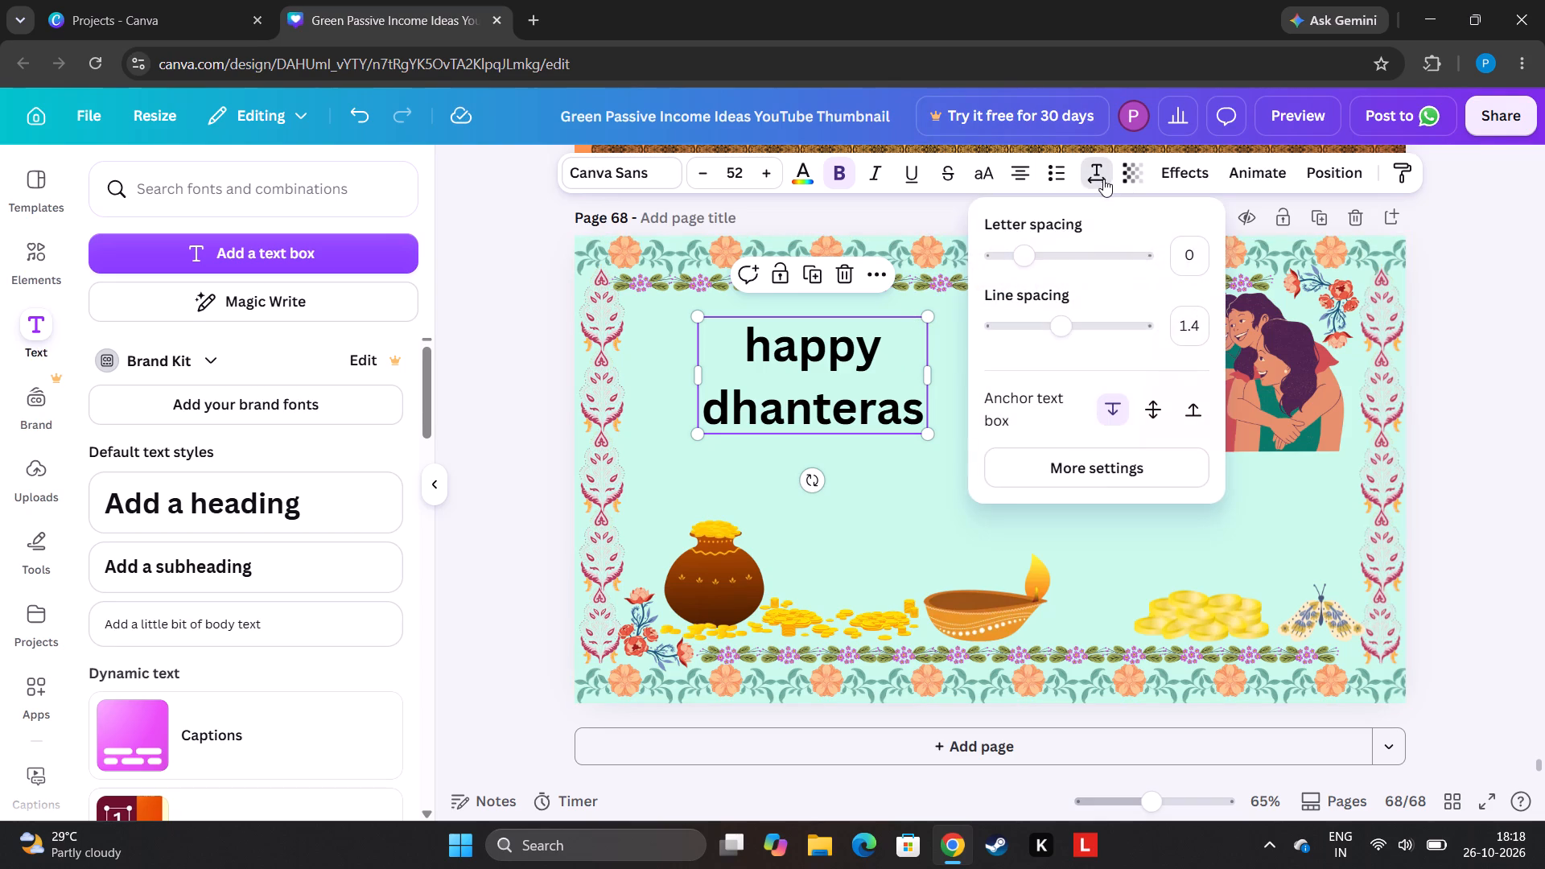
left_click(1046, 326)
left_click(1024, 319)
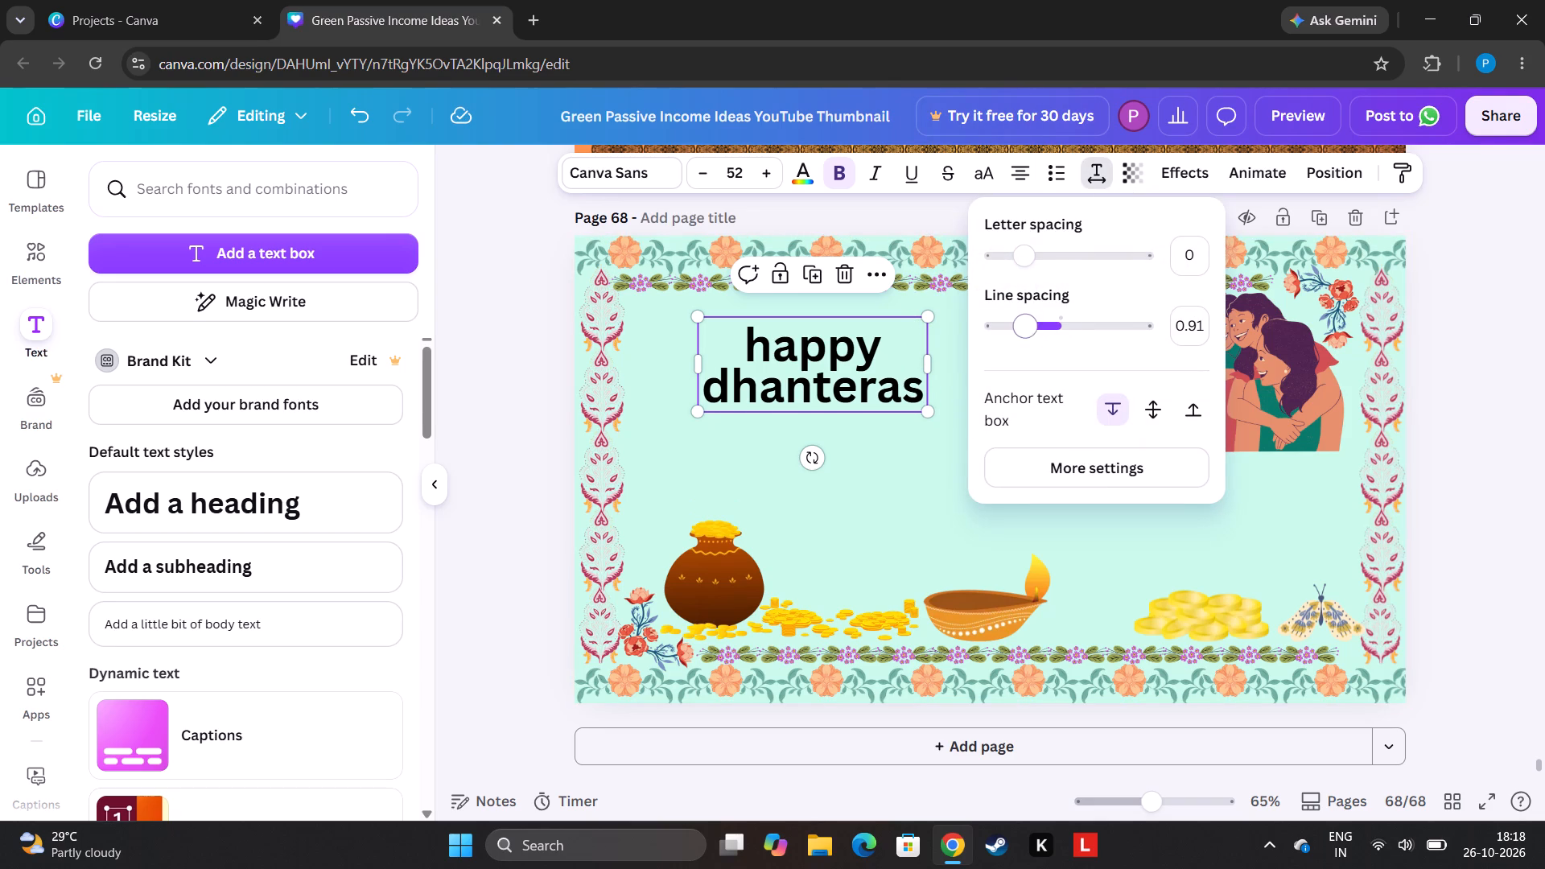
Change the heading to uppercase, widen its box so "DHANTERAS" fits on one line, and shift it slightly lower on the page.
left_click(987, 161)
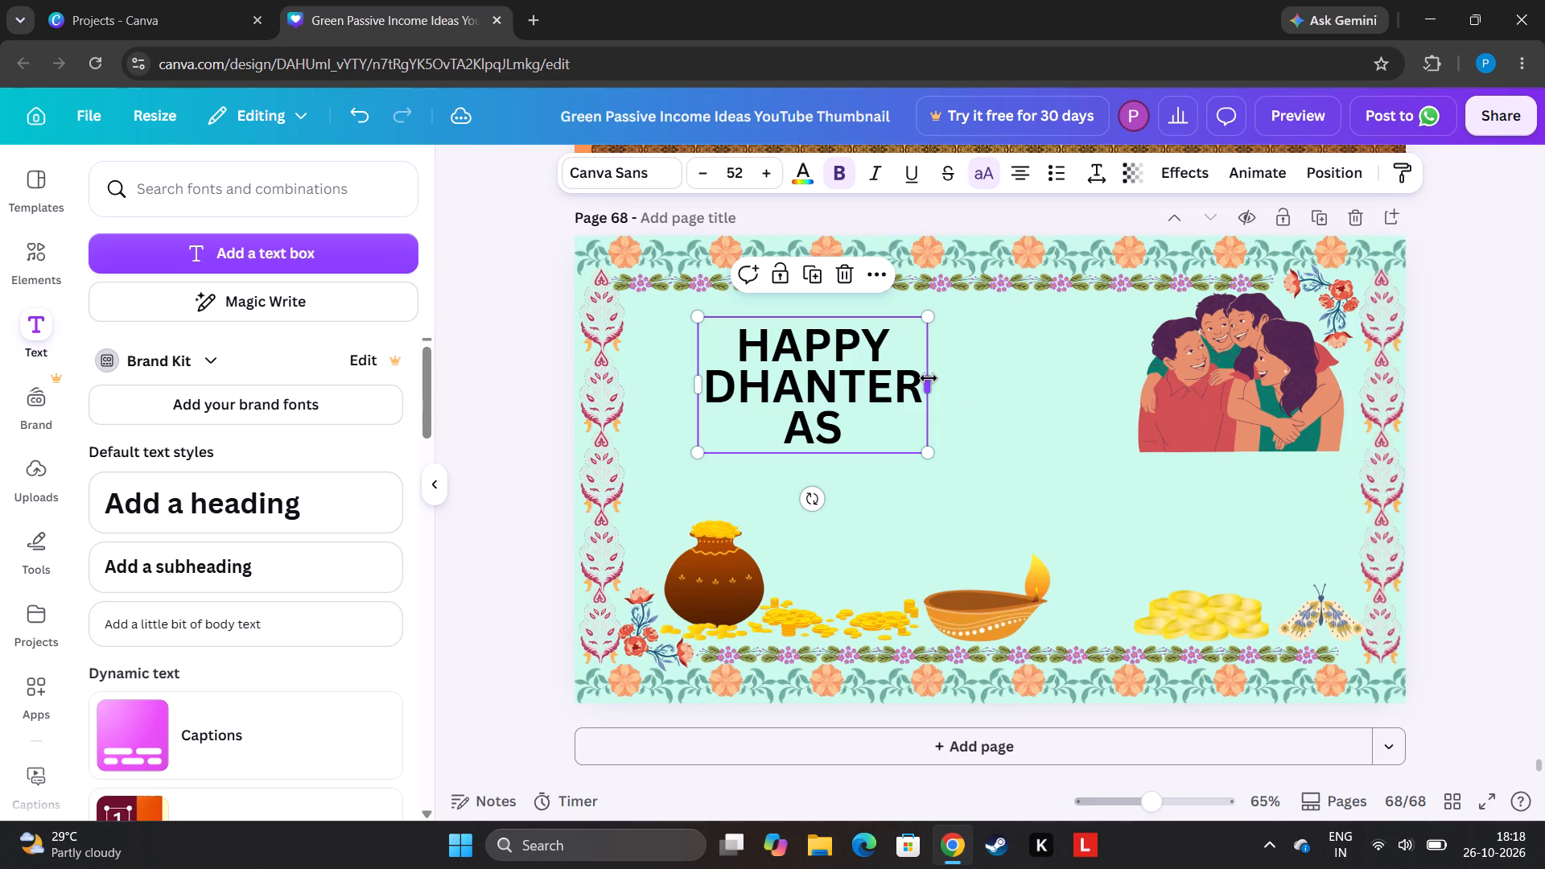
left_click_drag(928, 379, 1019, 364)
left_click_drag(950, 377, 920, 408)
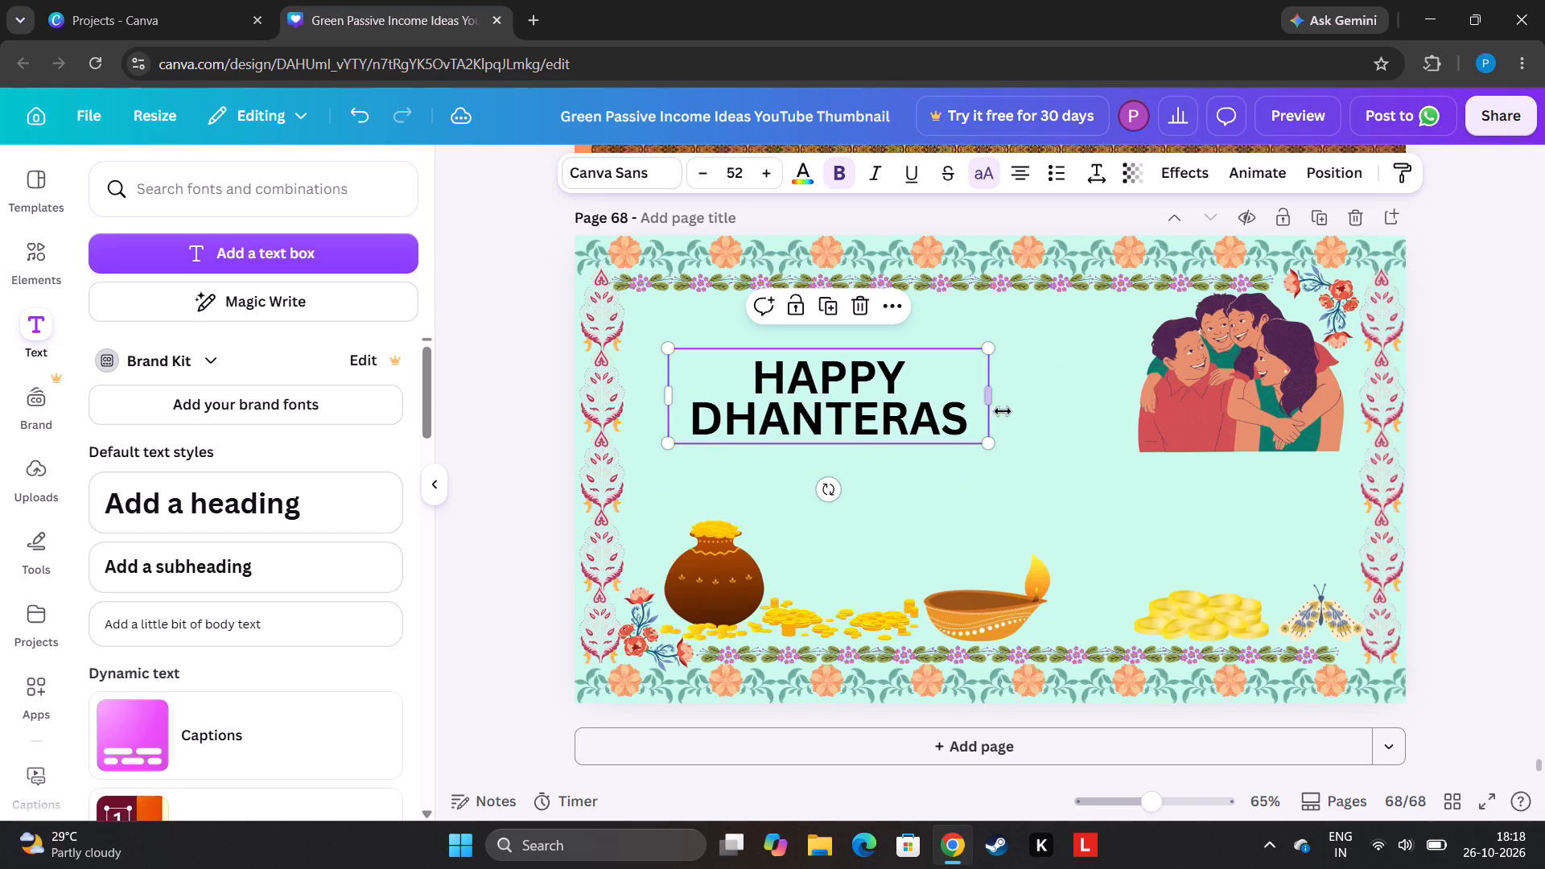
Enlarge the heading to font size 79 and place it just below the top purple ornament row, beside the family illustration.
left_click_drag(991, 443, 1160, 493)
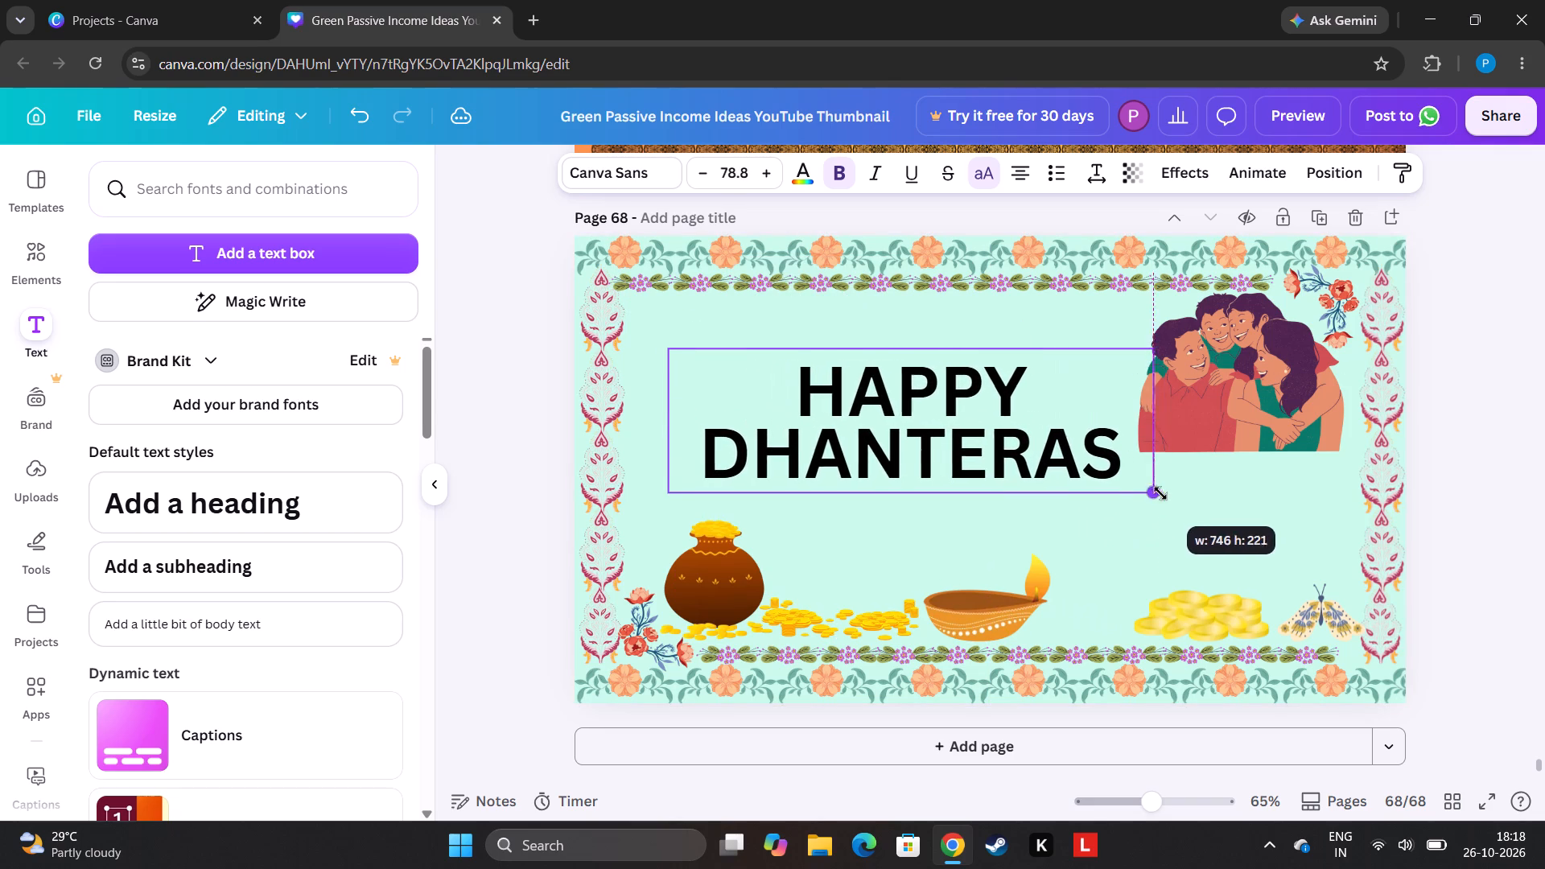
left_click_drag(1160, 493, 1163, 494)
left_click_drag(1113, 432, 1052, 377)
left_click(1102, 293)
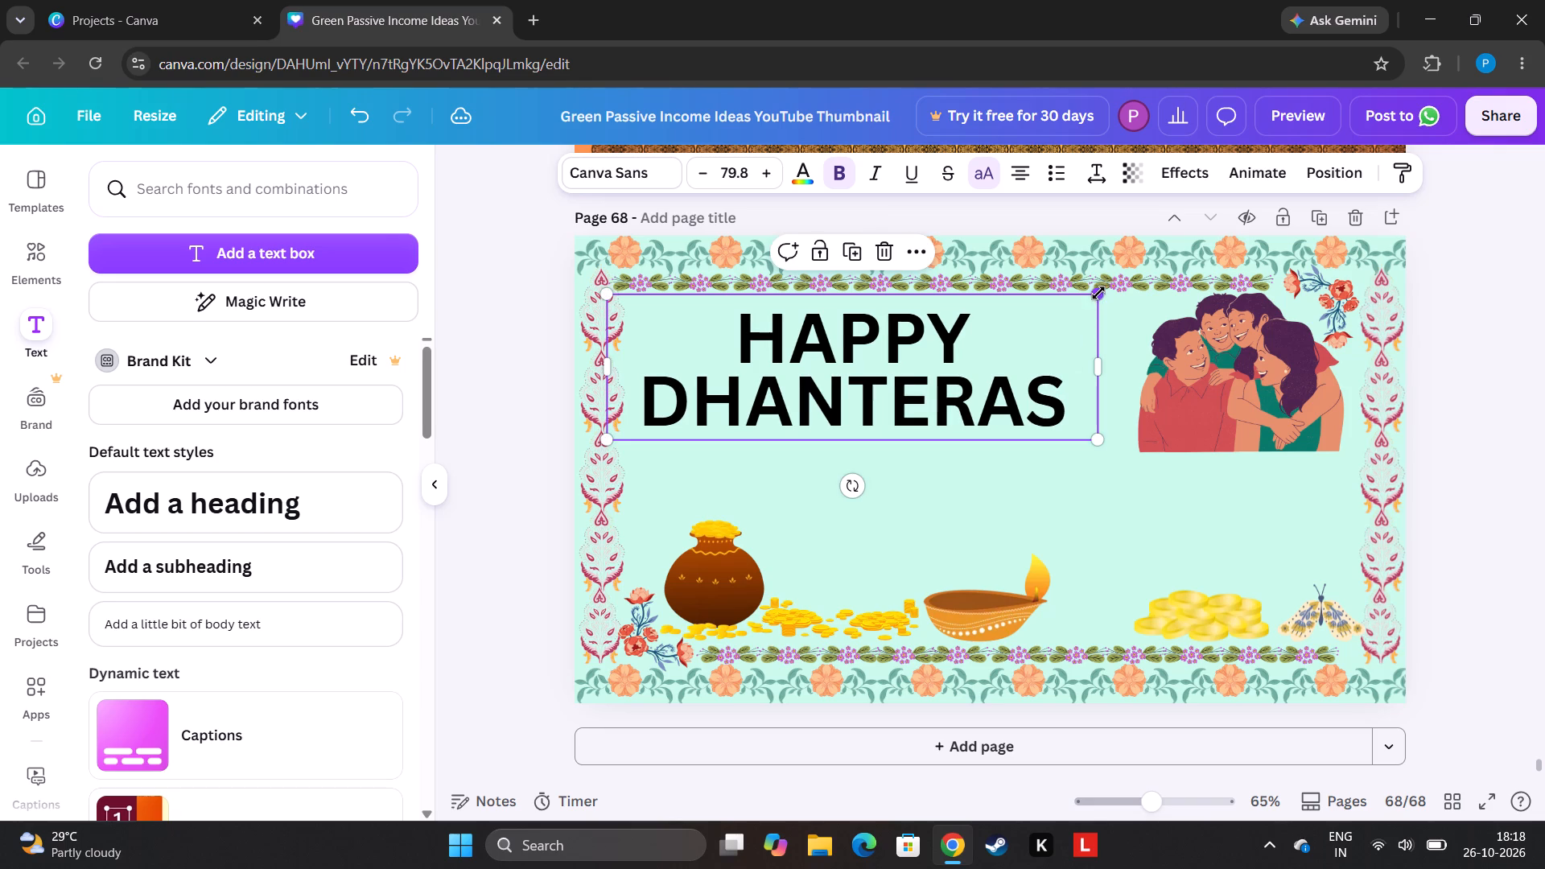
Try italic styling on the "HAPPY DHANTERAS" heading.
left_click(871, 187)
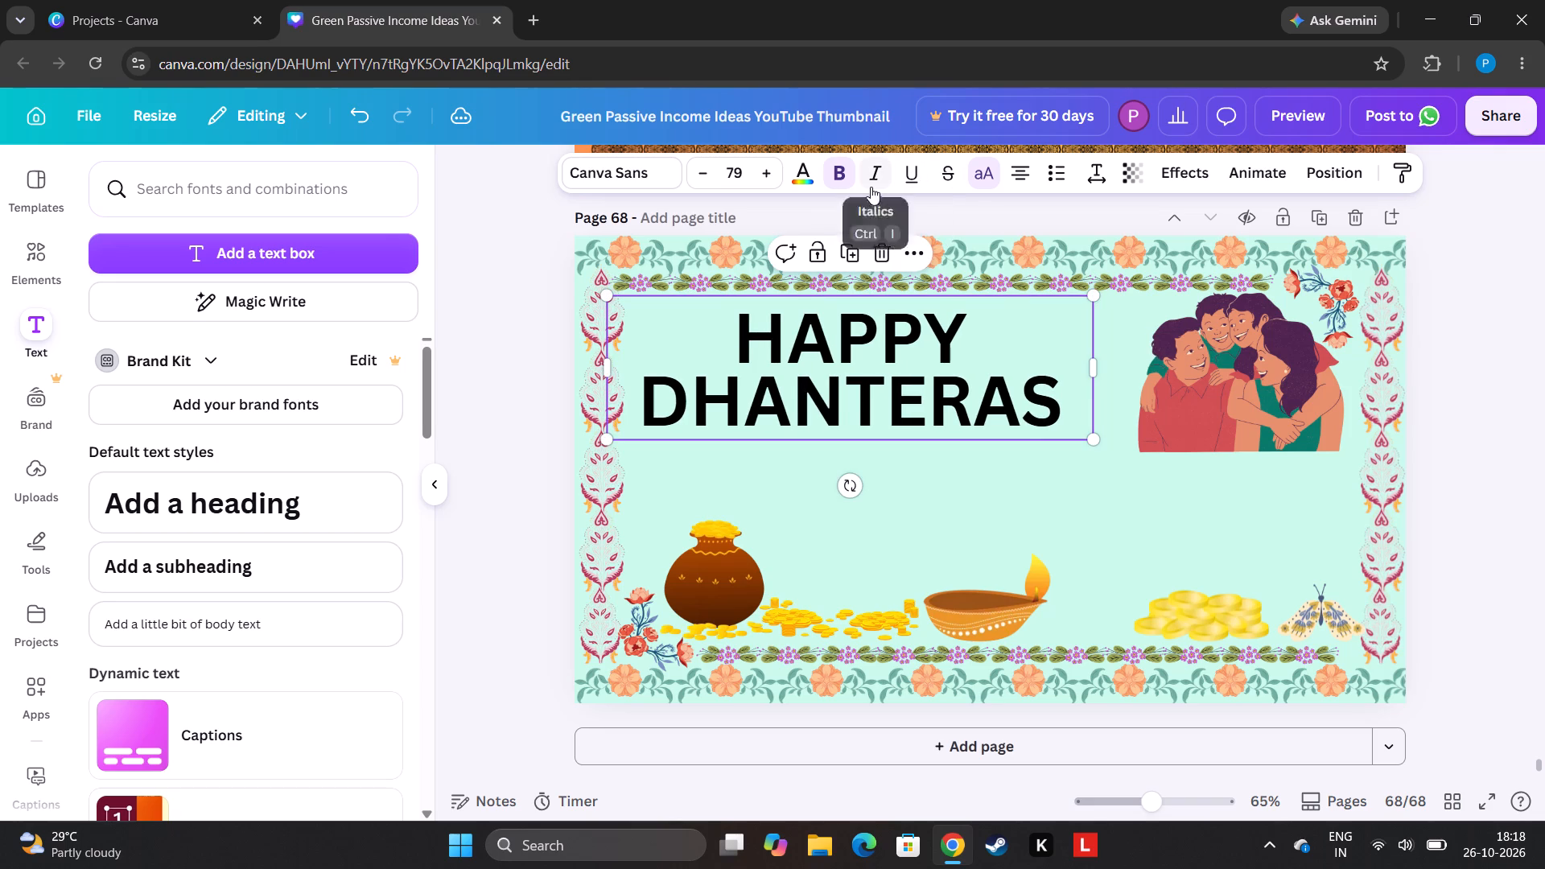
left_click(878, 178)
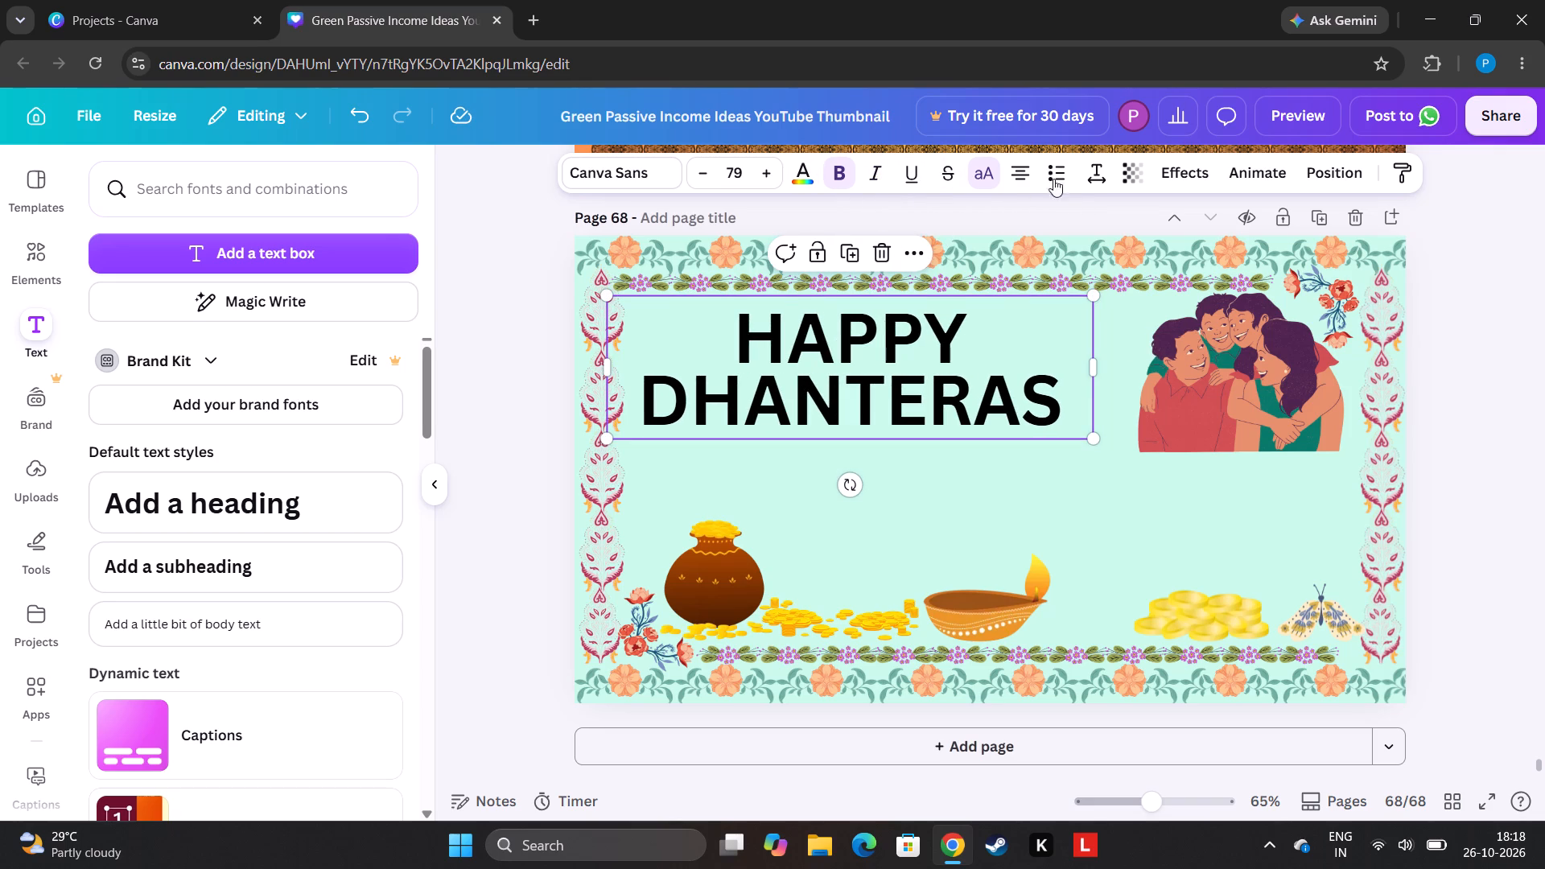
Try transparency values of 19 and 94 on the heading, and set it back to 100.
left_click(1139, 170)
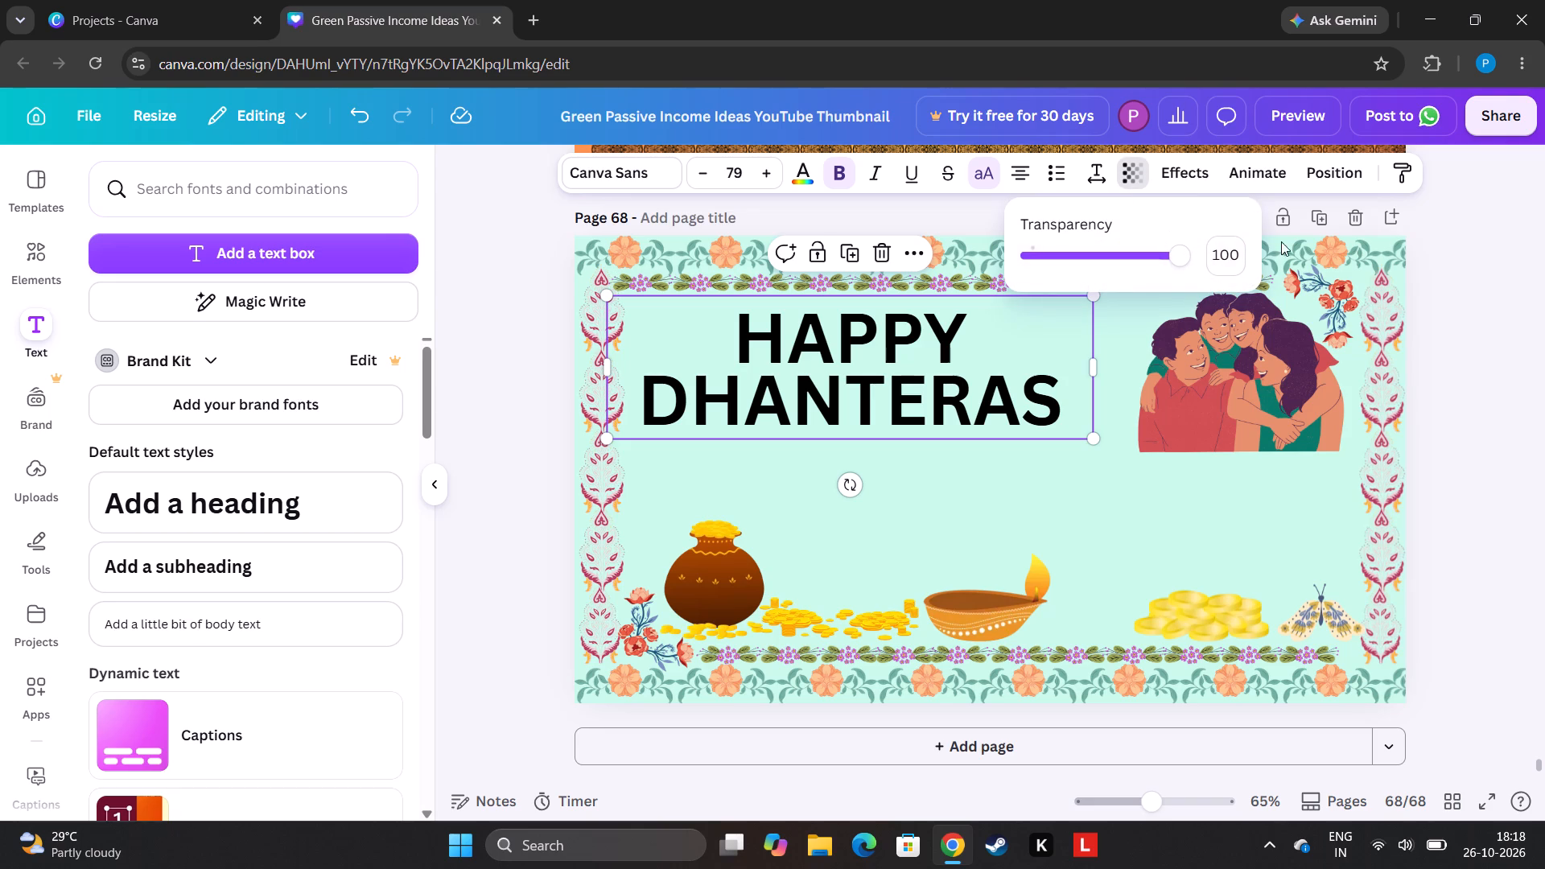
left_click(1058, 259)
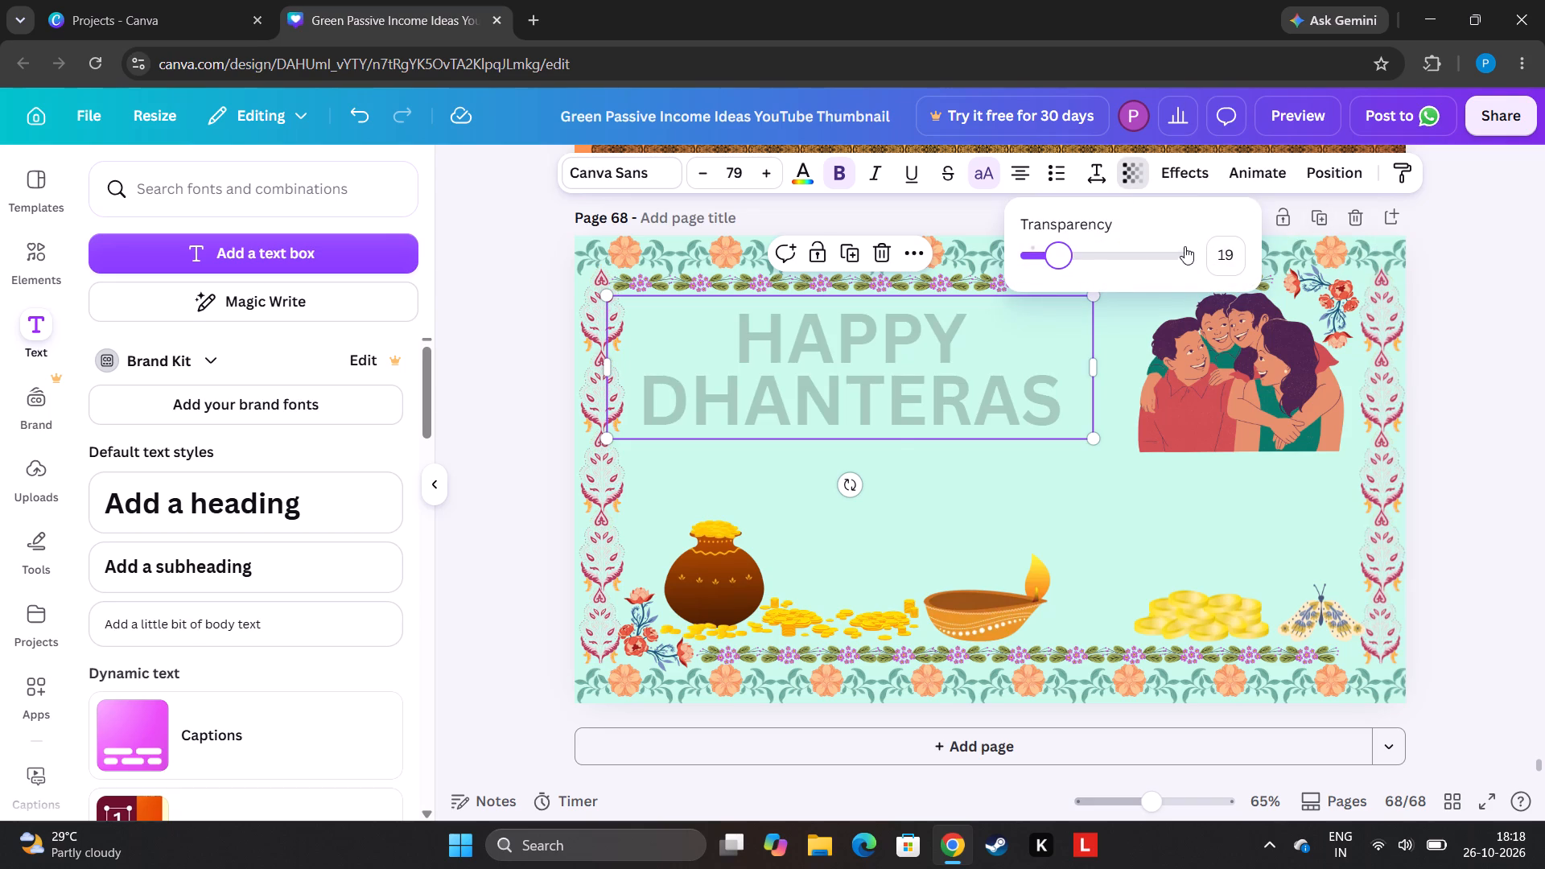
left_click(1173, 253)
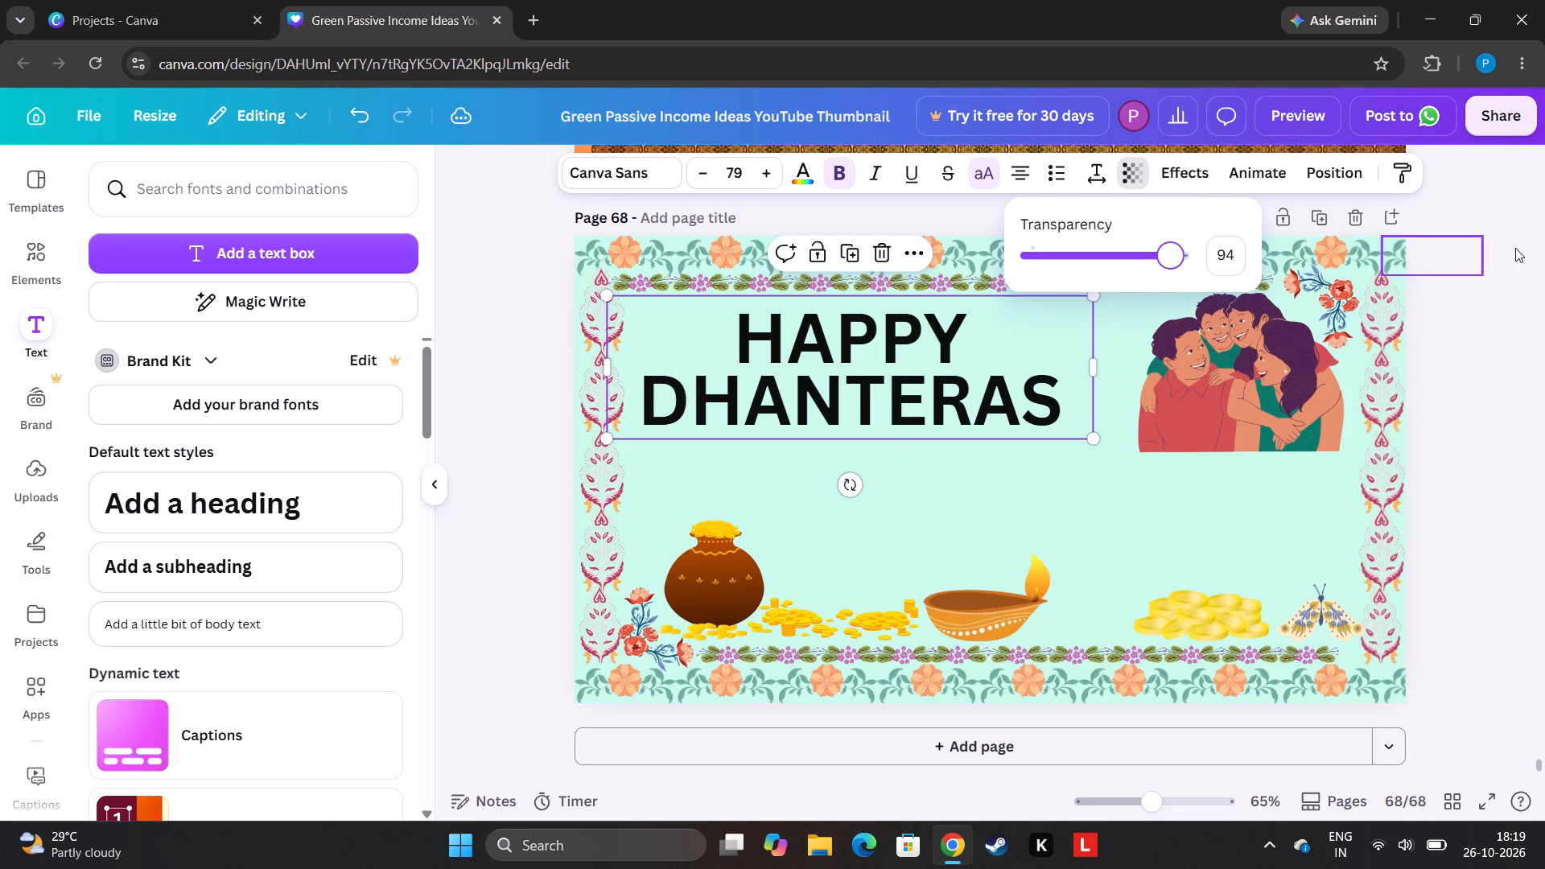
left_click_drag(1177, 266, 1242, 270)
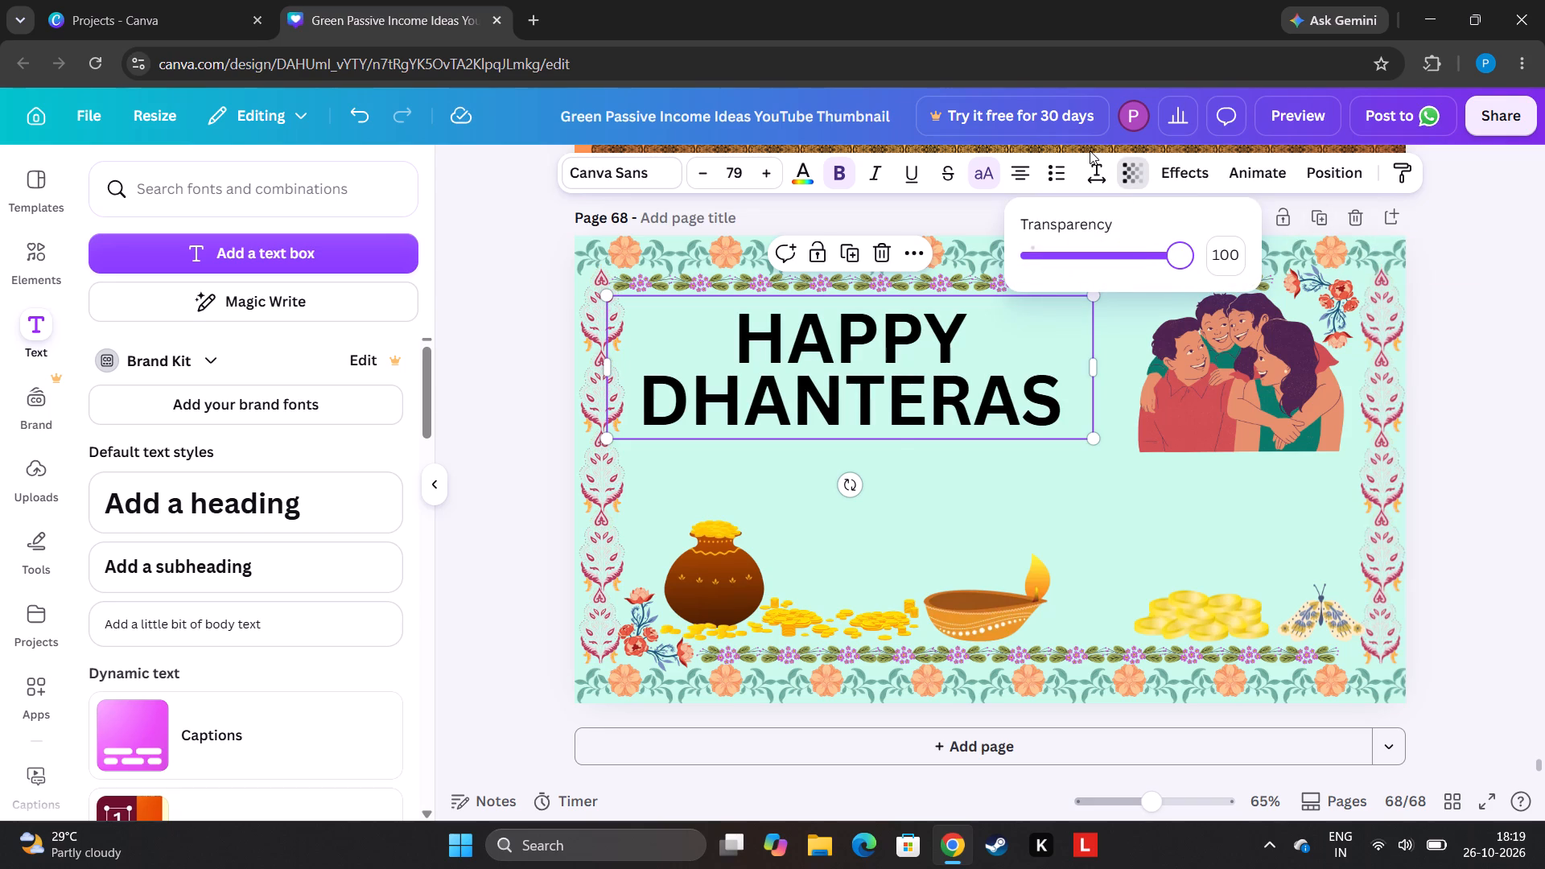
Try the Glow effect on the heading and replace it with the Drop shadow effect.
left_click(1176, 175)
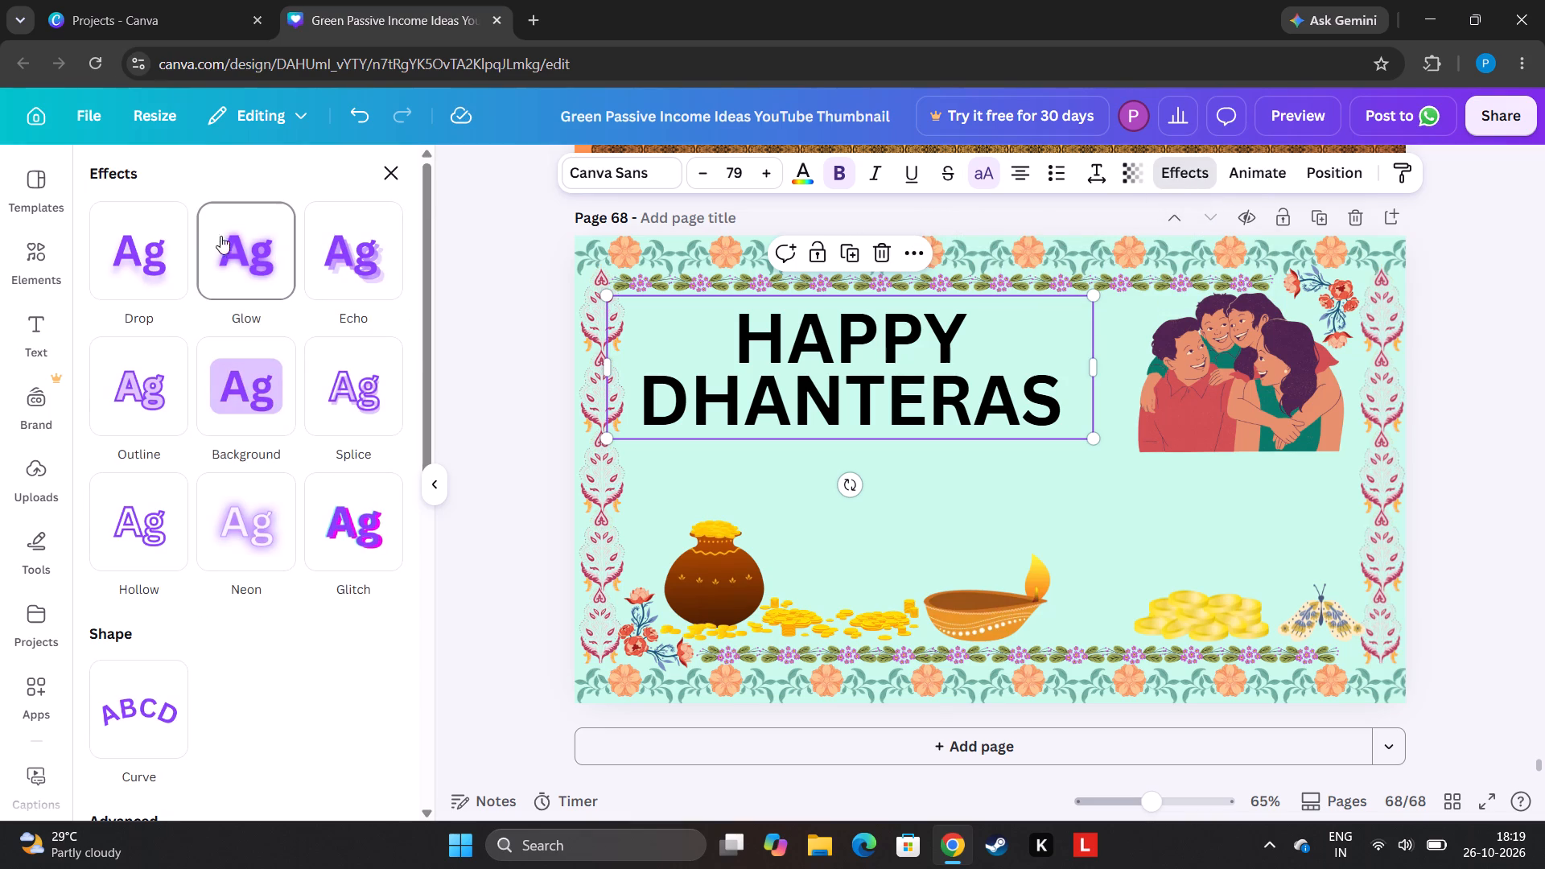
left_click(247, 249)
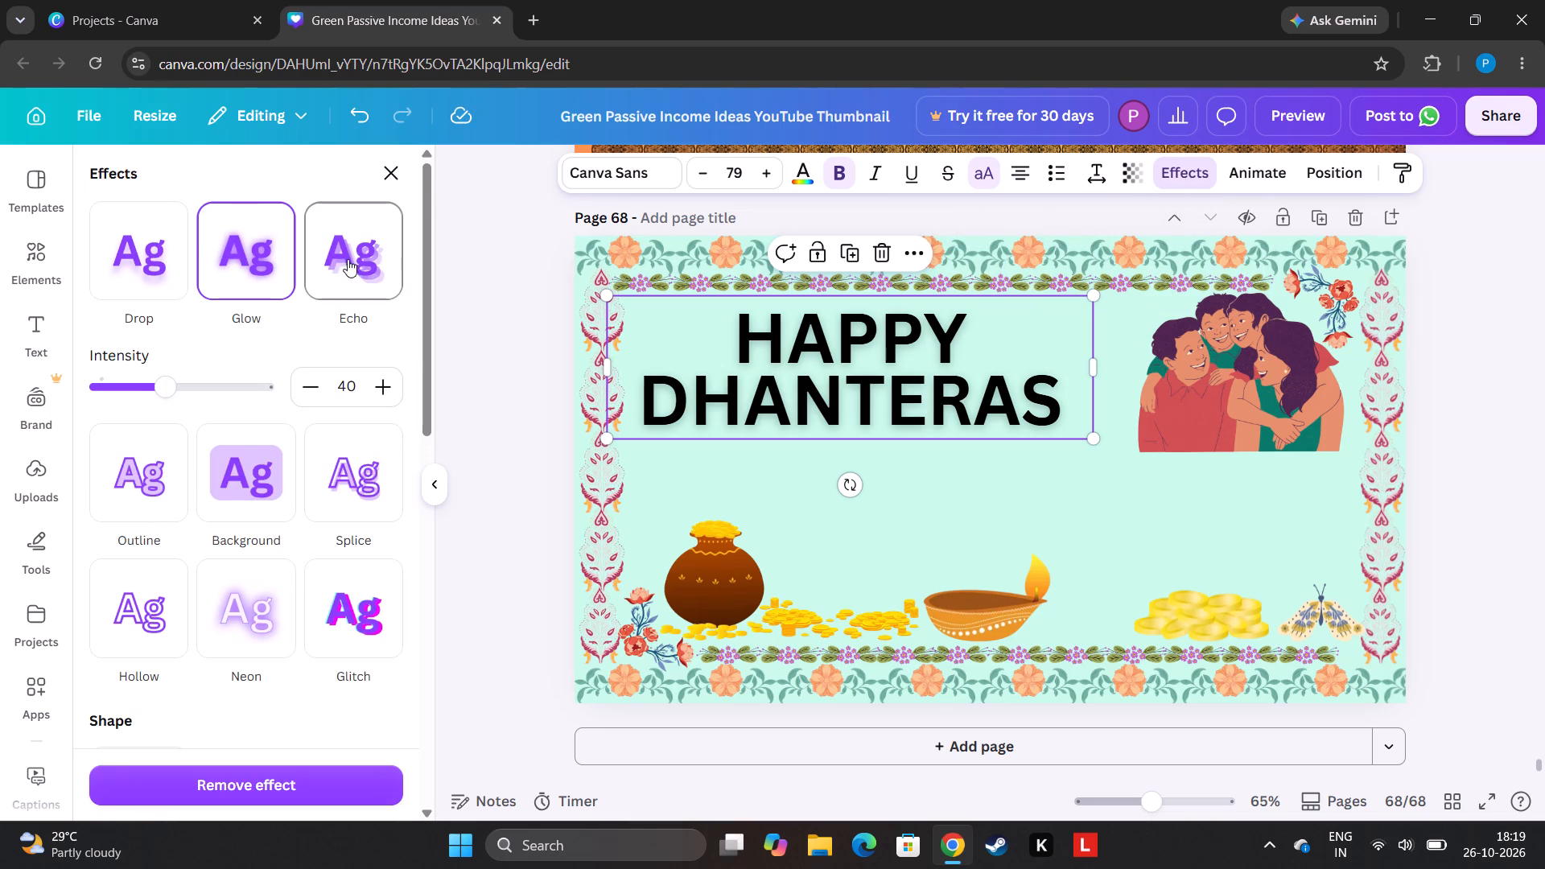
left_click(124, 247)
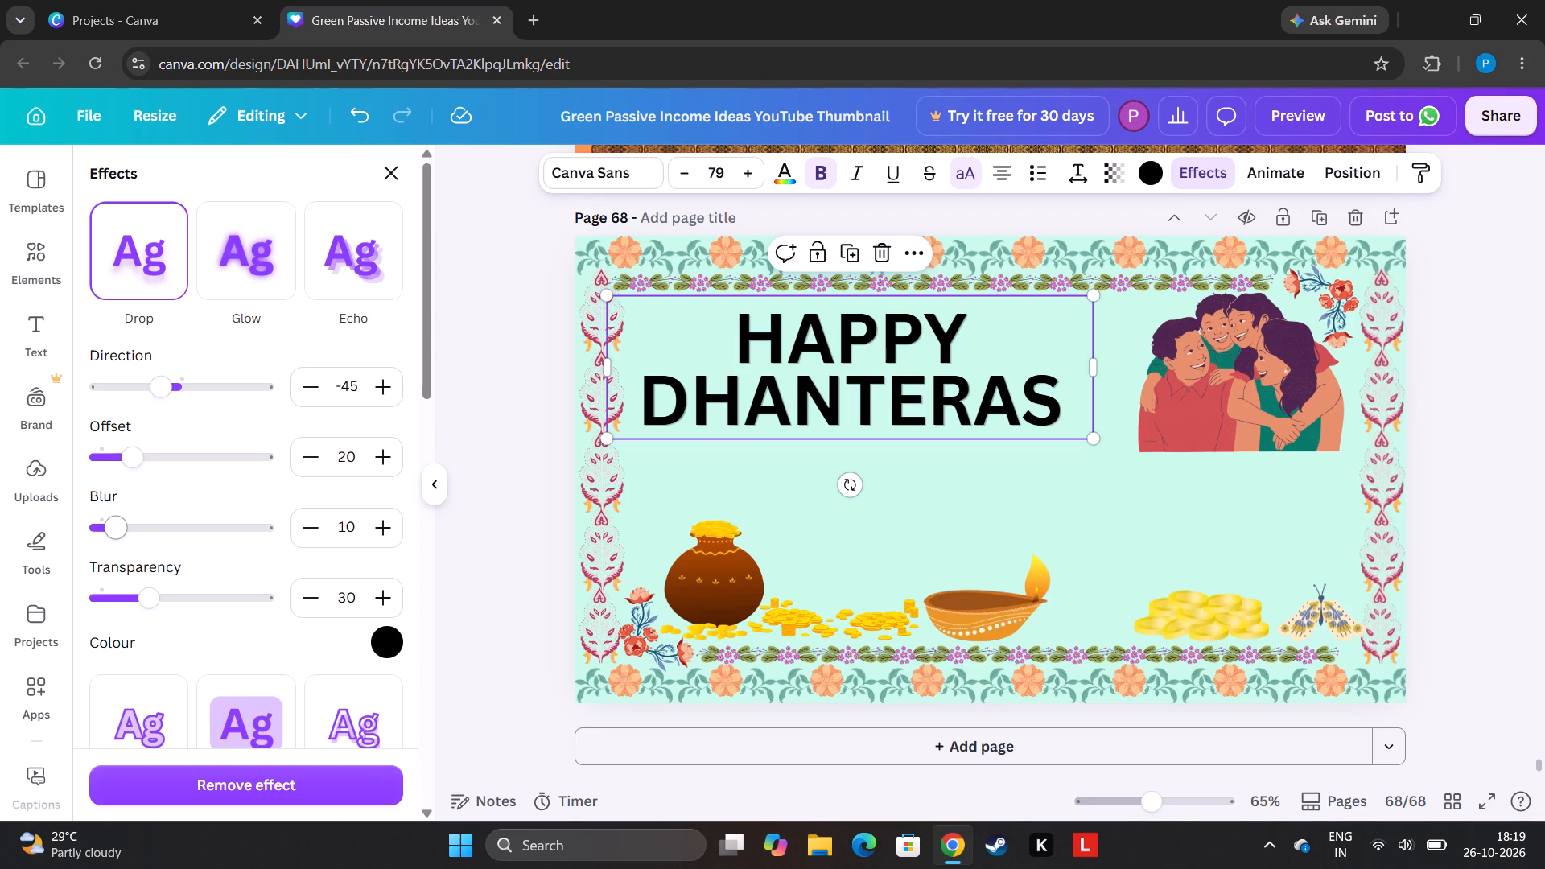
Set the blur of the "HAPPY DHANTERAS" heading's drop shadow to 29 and its transparency to 66.
left_click_drag(117, 534, 248, 529)
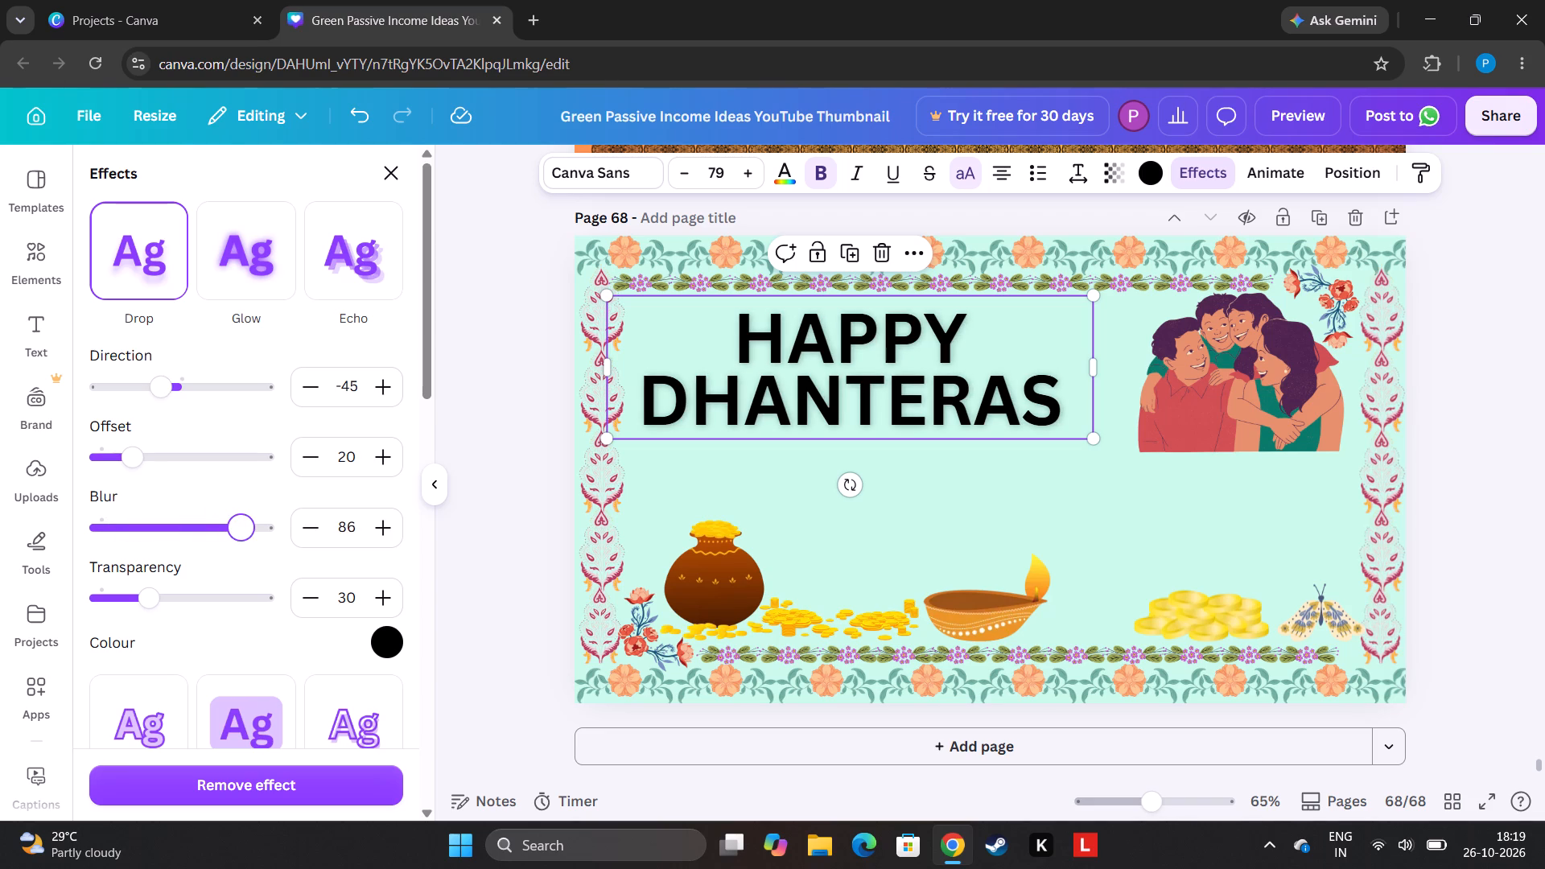
left_click_drag(248, 529, 146, 512)
left_click_drag(149, 608, 150, 608)
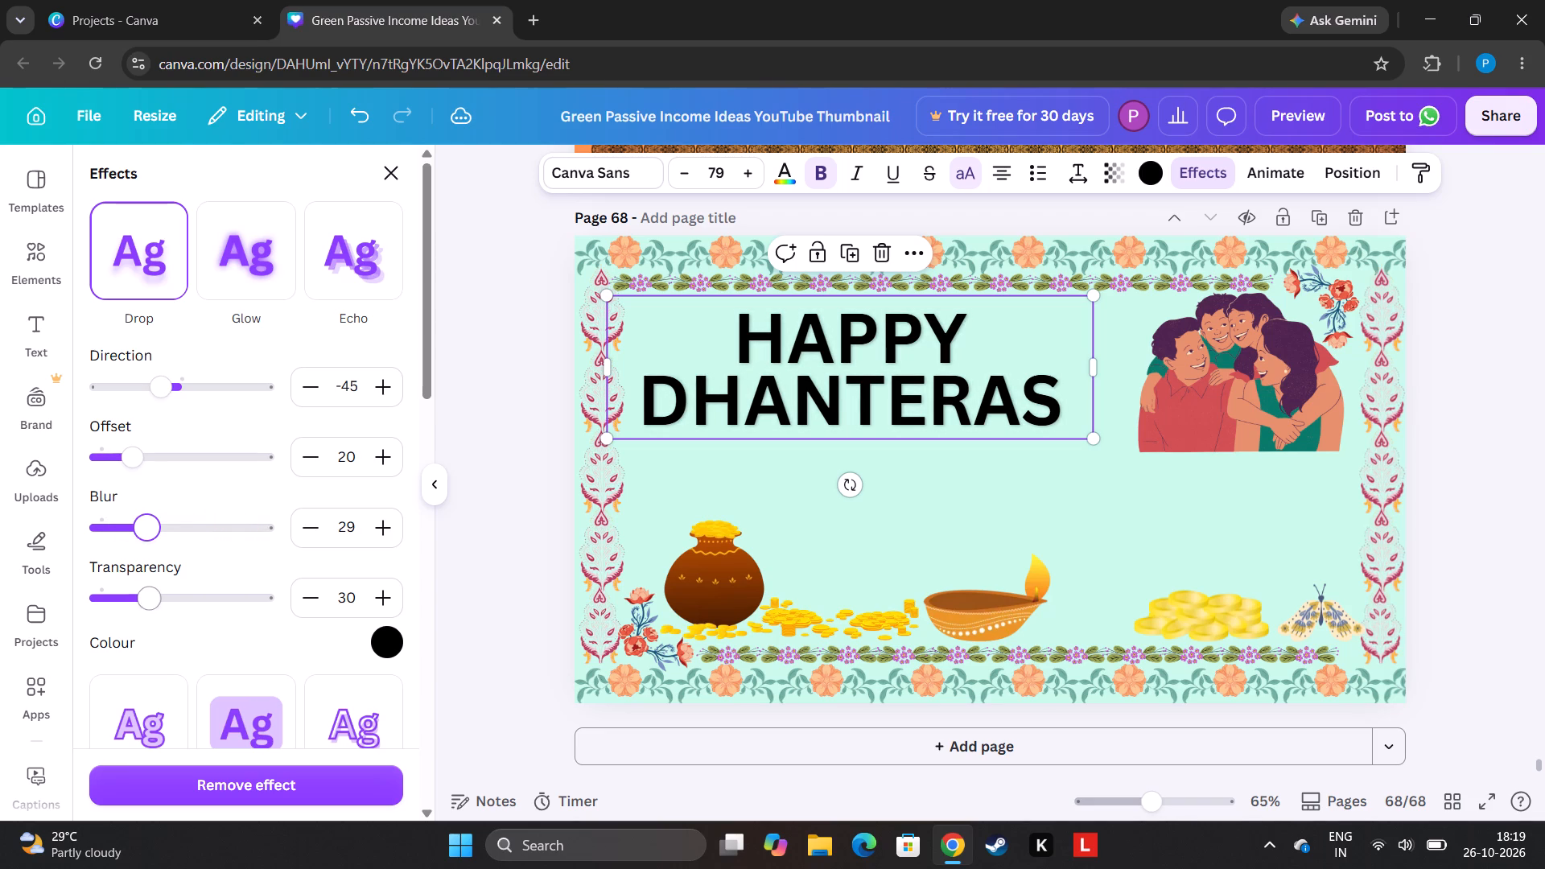
left_click_drag(150, 608, 142, 587)
left_click_drag(142, 587, 398, 587)
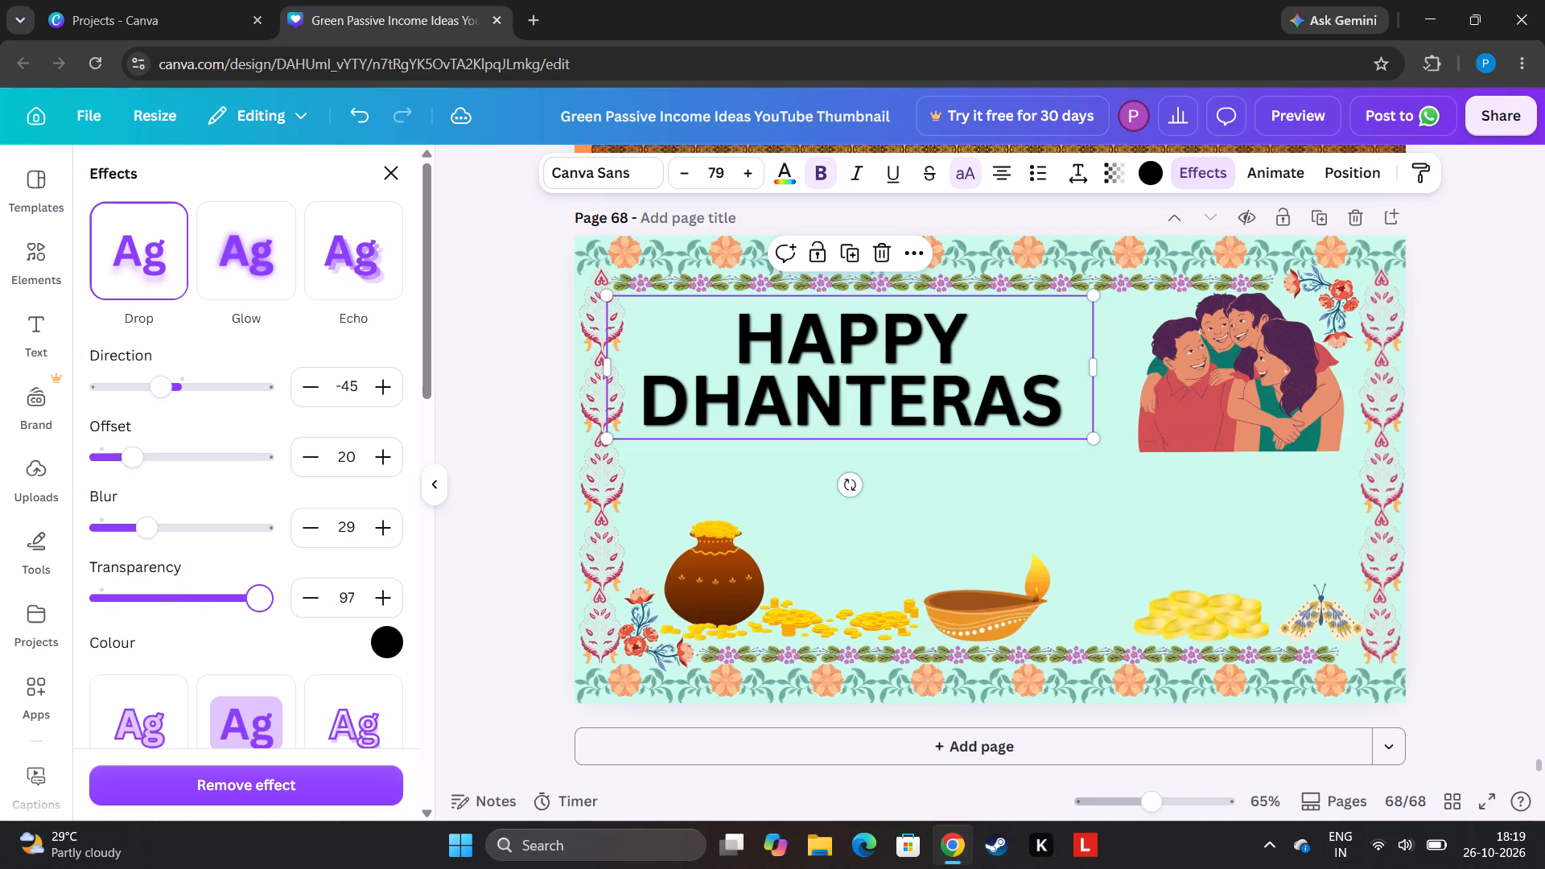
left_click_drag(398, 587, 173, 579)
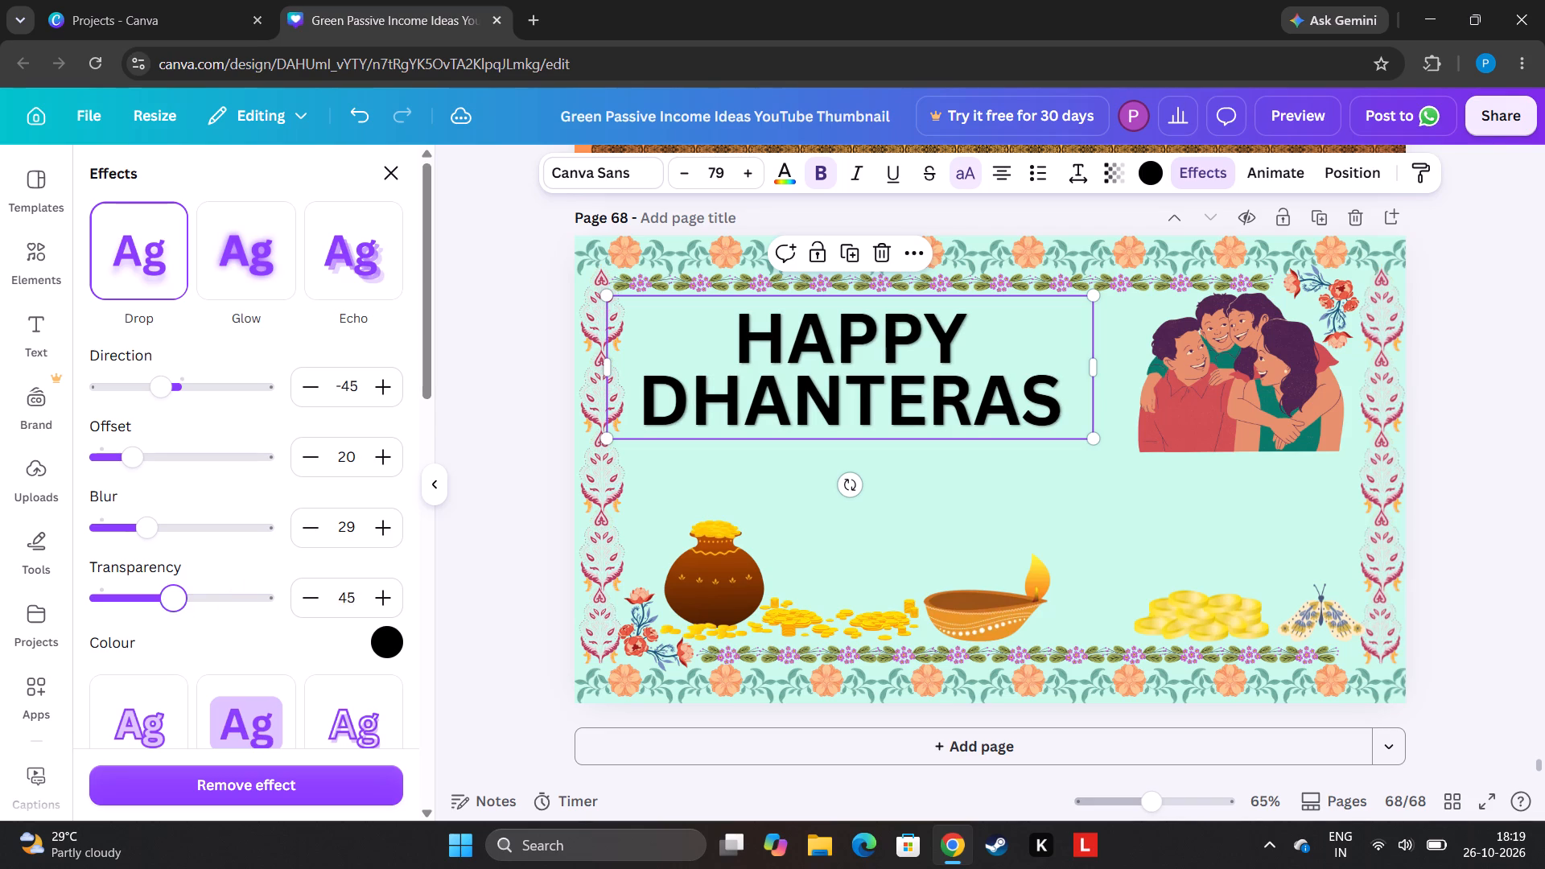
left_click_drag(173, 579, 208, 587)
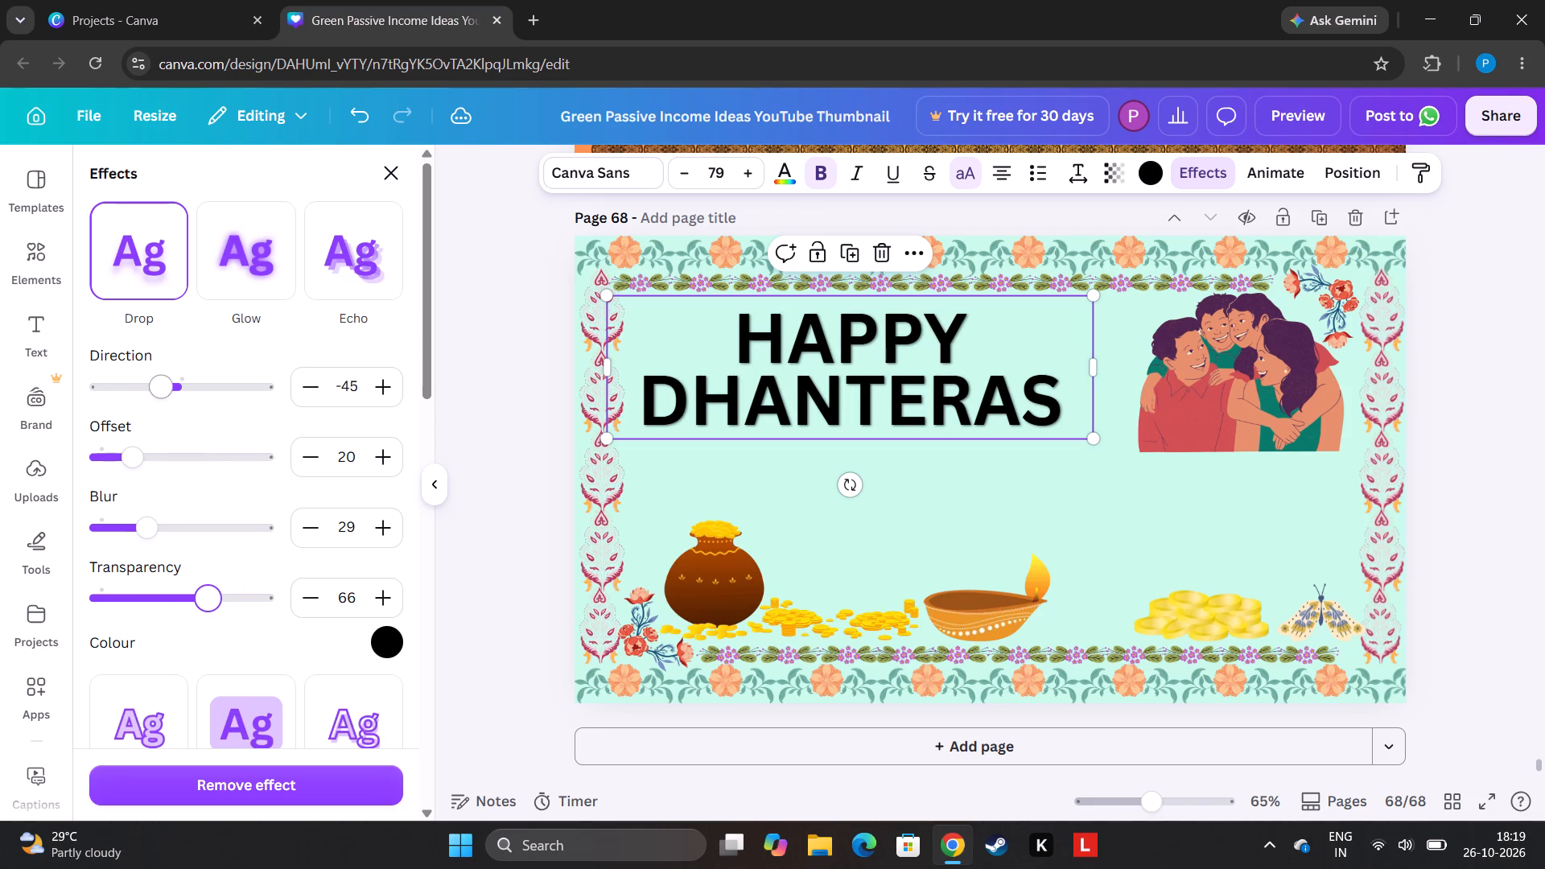
Set the heading's drop shadow direction to 51 and its offset to 60.
left_click_drag(171, 401, 198, 399)
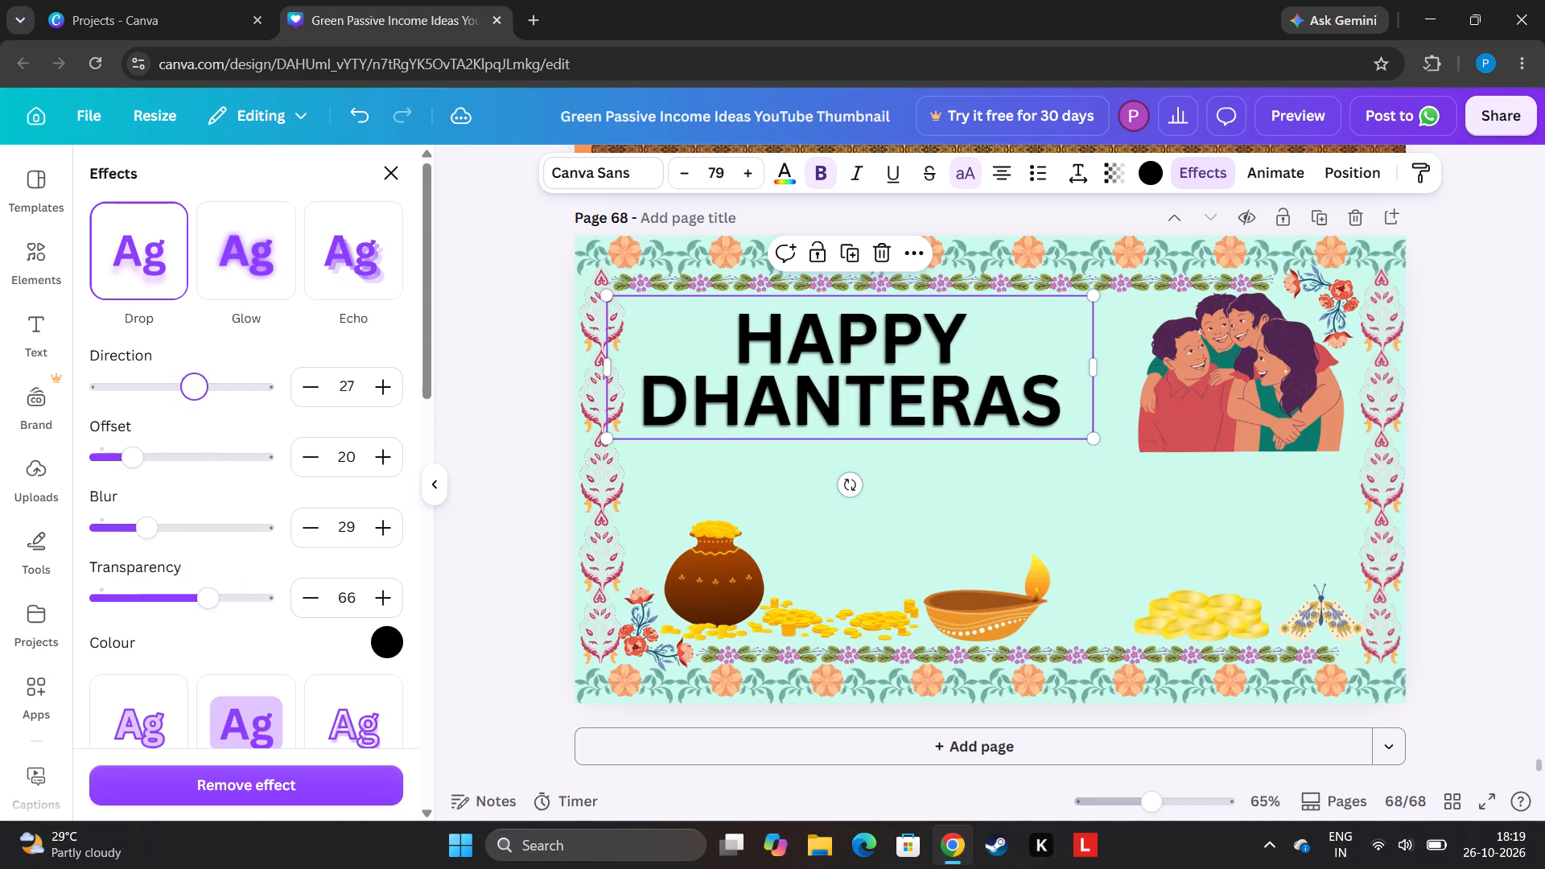
left_click_drag(198, 399, 224, 383)
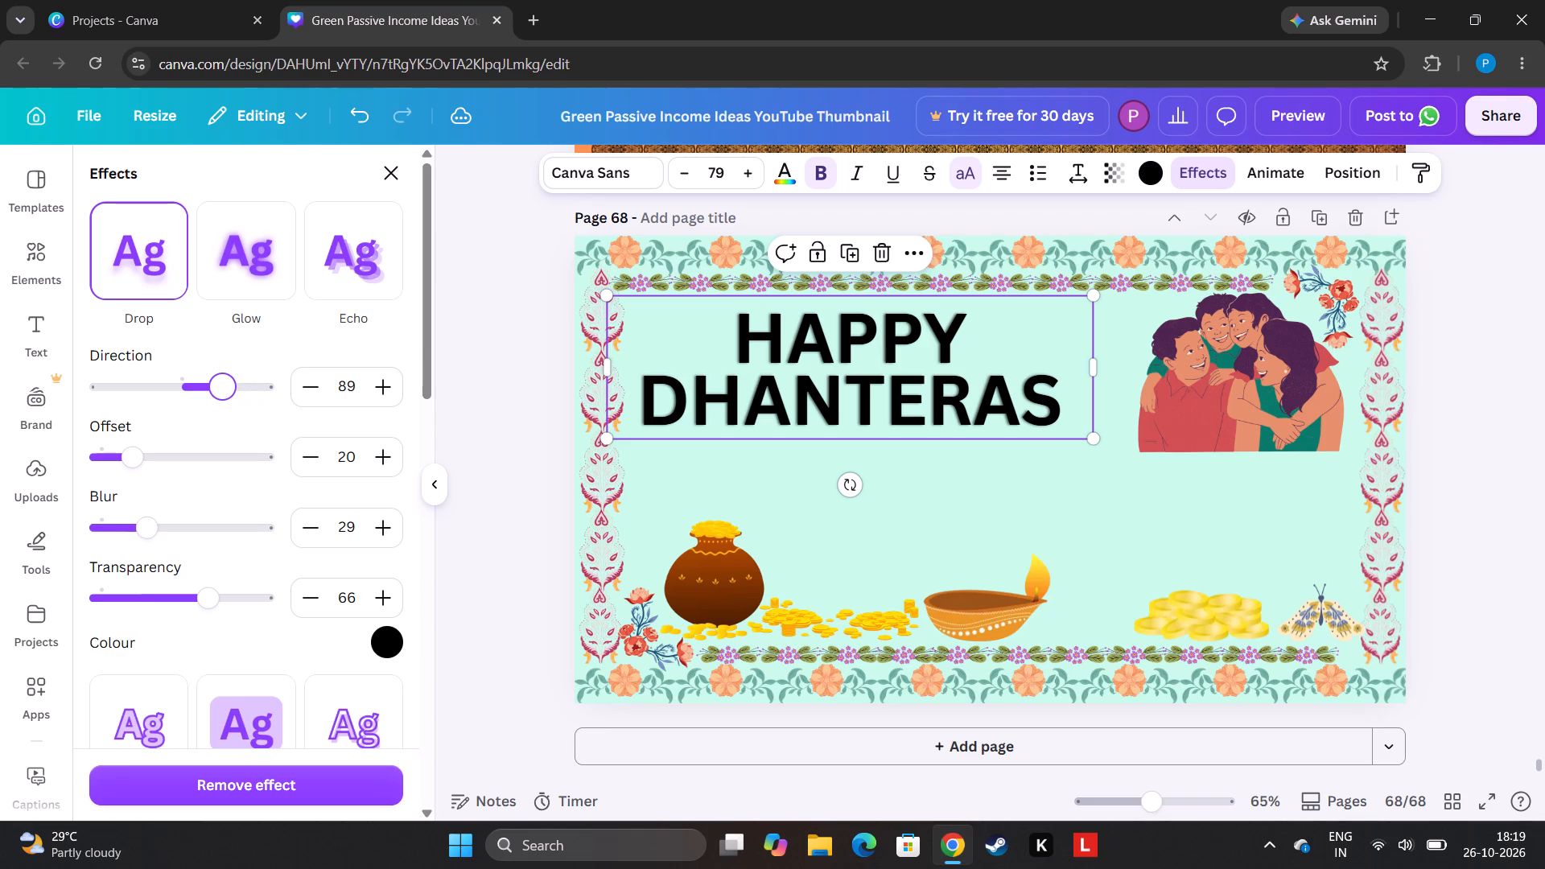
left_click_drag(224, 383, 206, 392)
left_click_drag(130, 463, 140, 463)
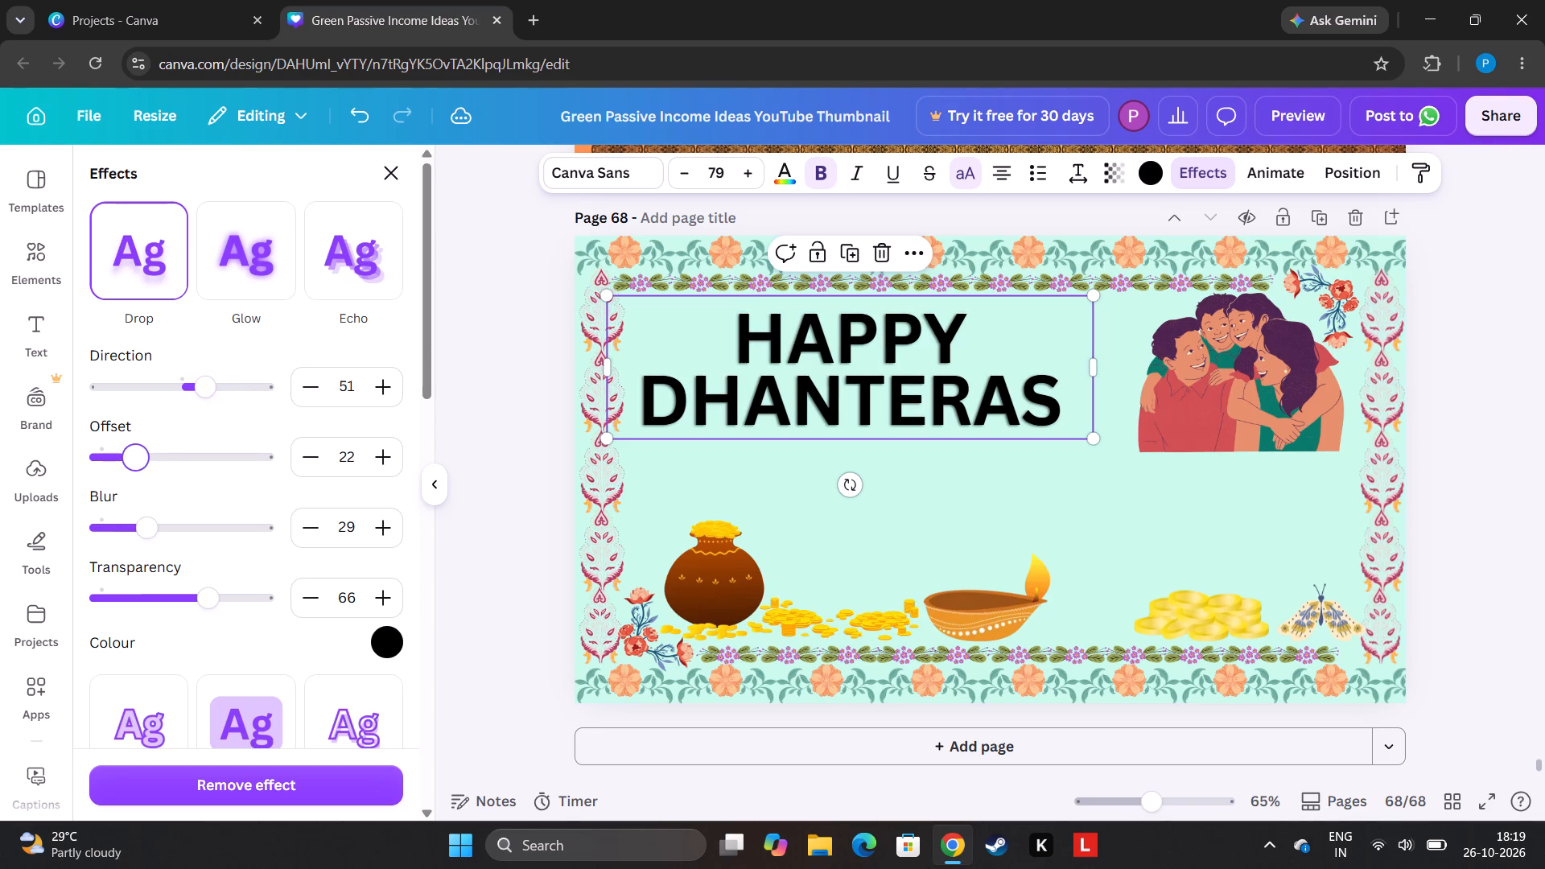
left_click_drag(140, 463, 351, 478)
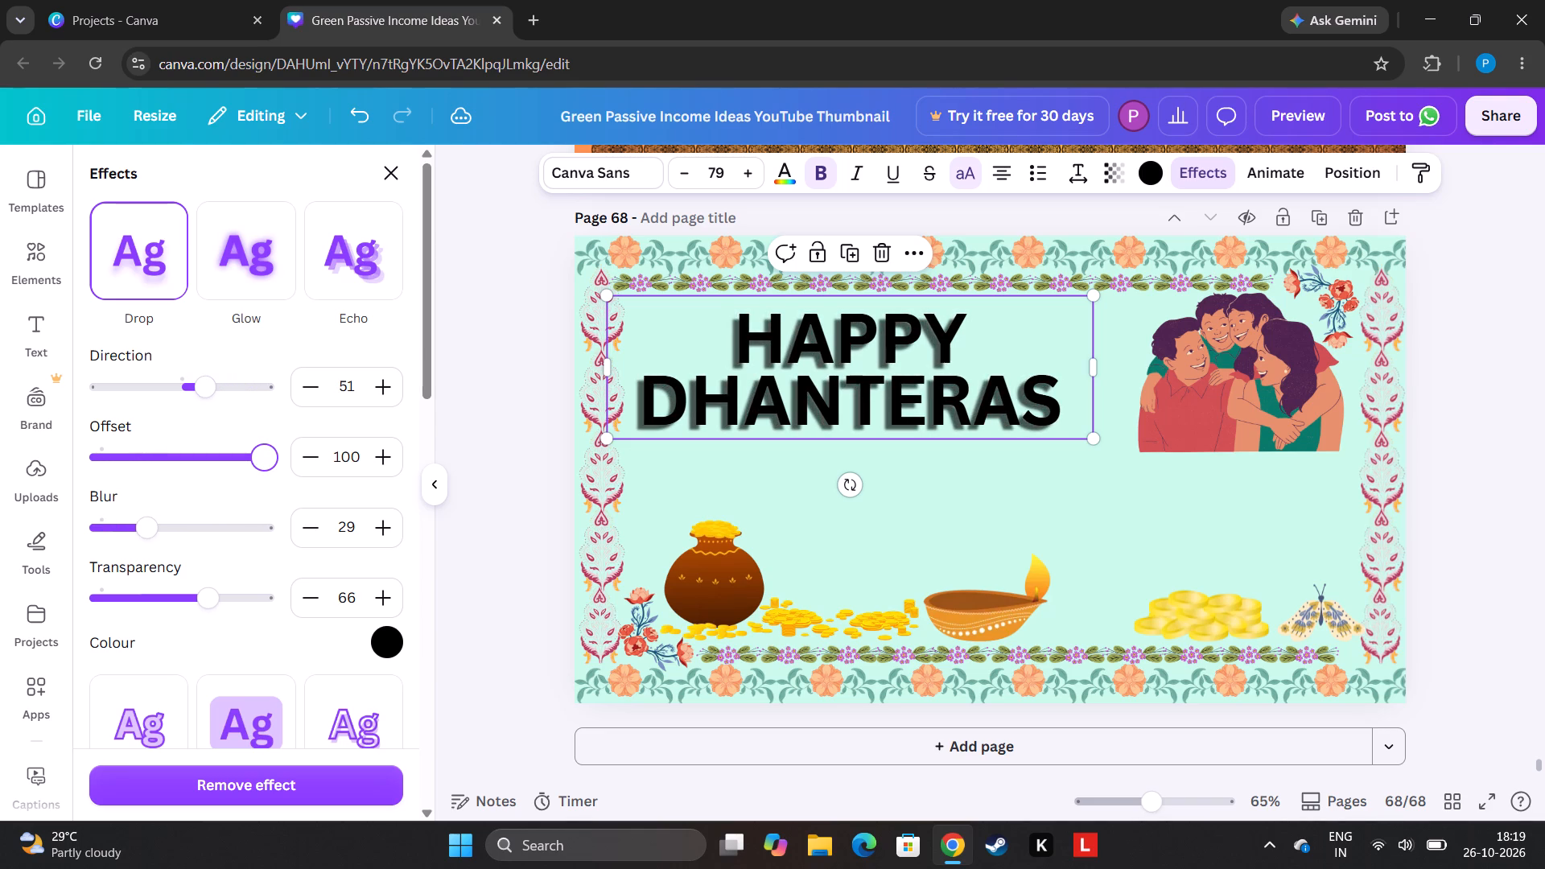
left_click_drag(351, 478, 398, 463)
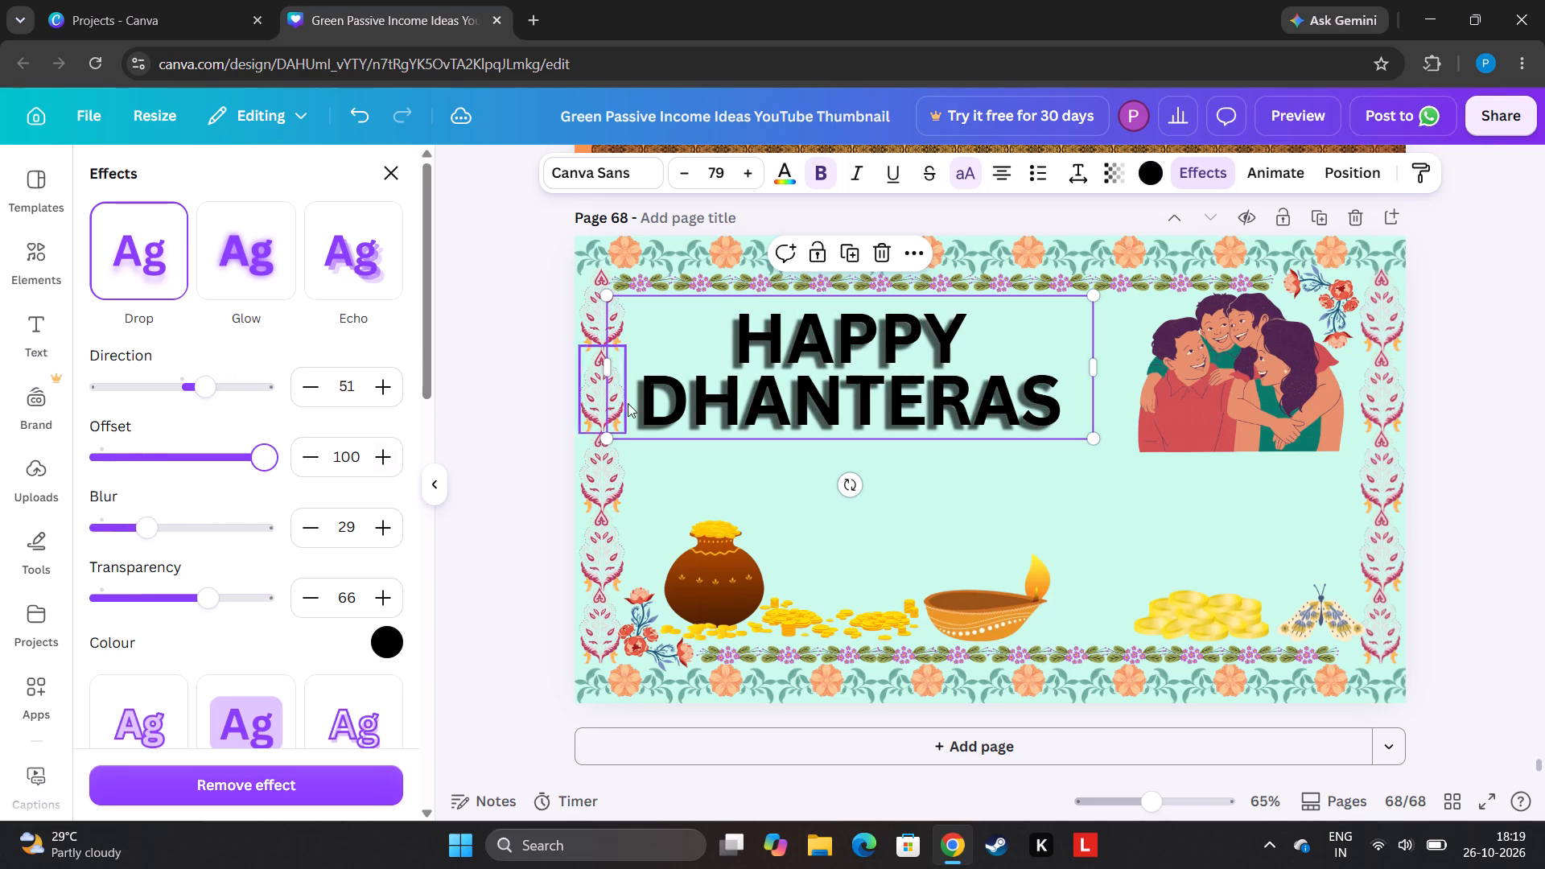
left_click(453, 371)
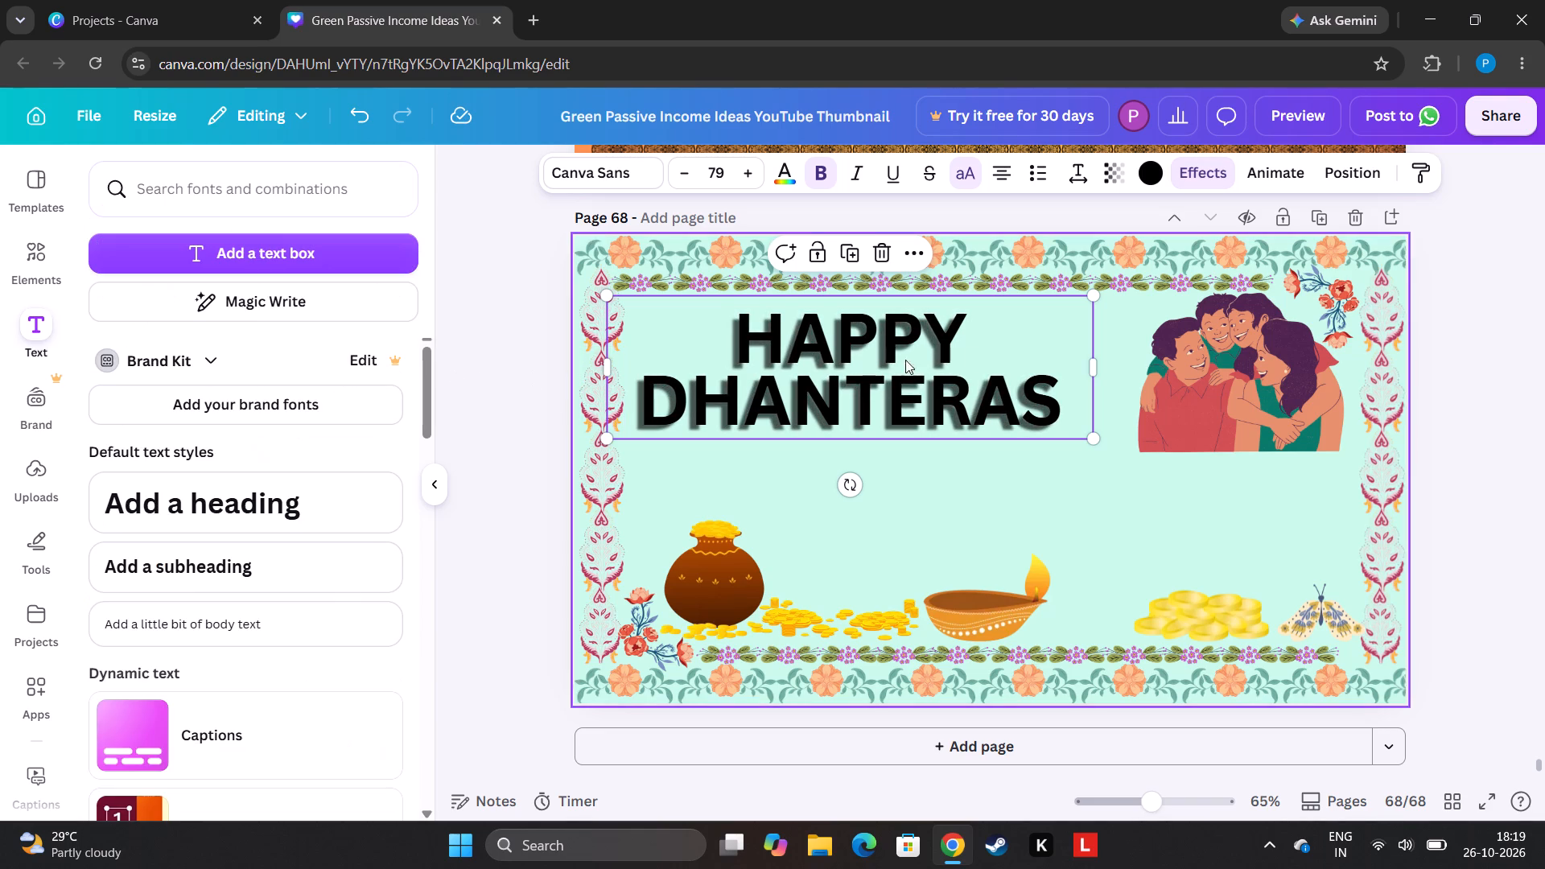
left_click(1210, 163)
left_click_drag(257, 406, 209, 389)
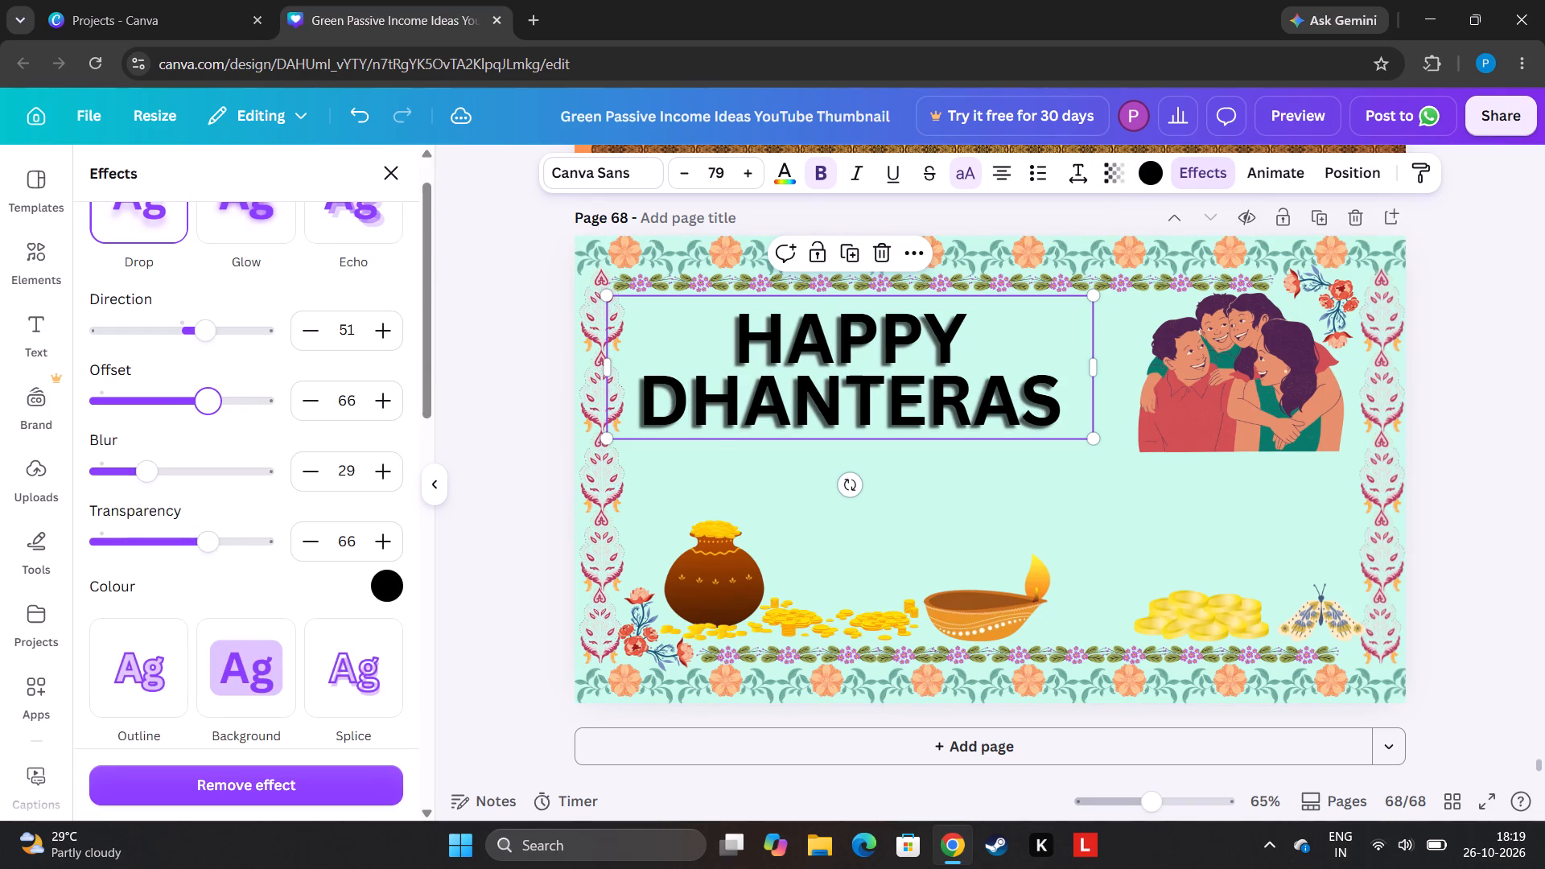
left_click_drag(209, 389, 210, 375)
left_click_drag(210, 375, 198, 373)
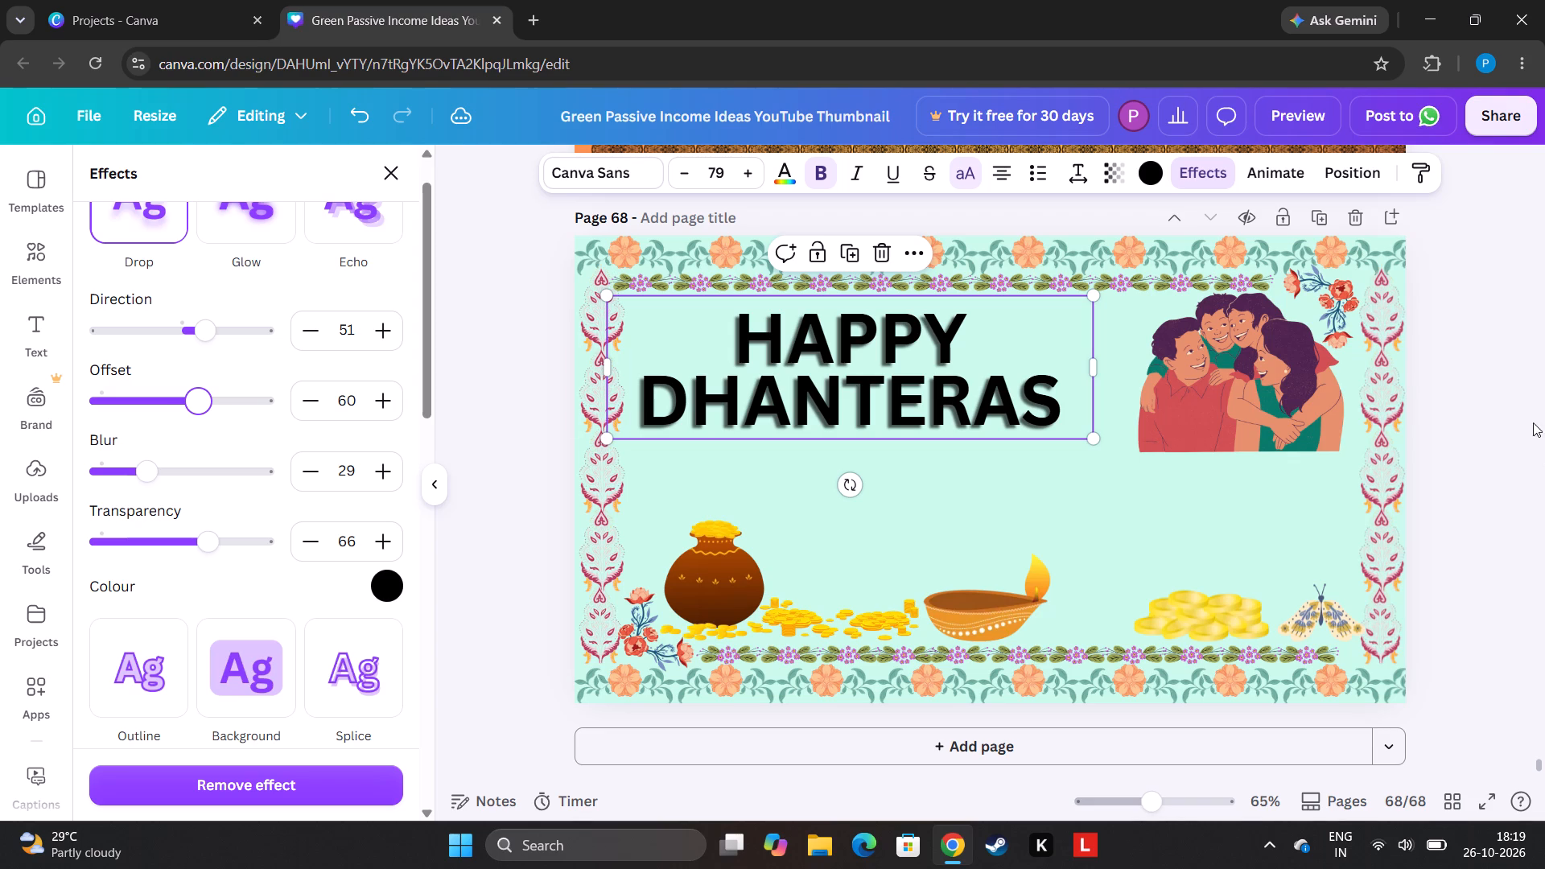
left_click(1518, 420)
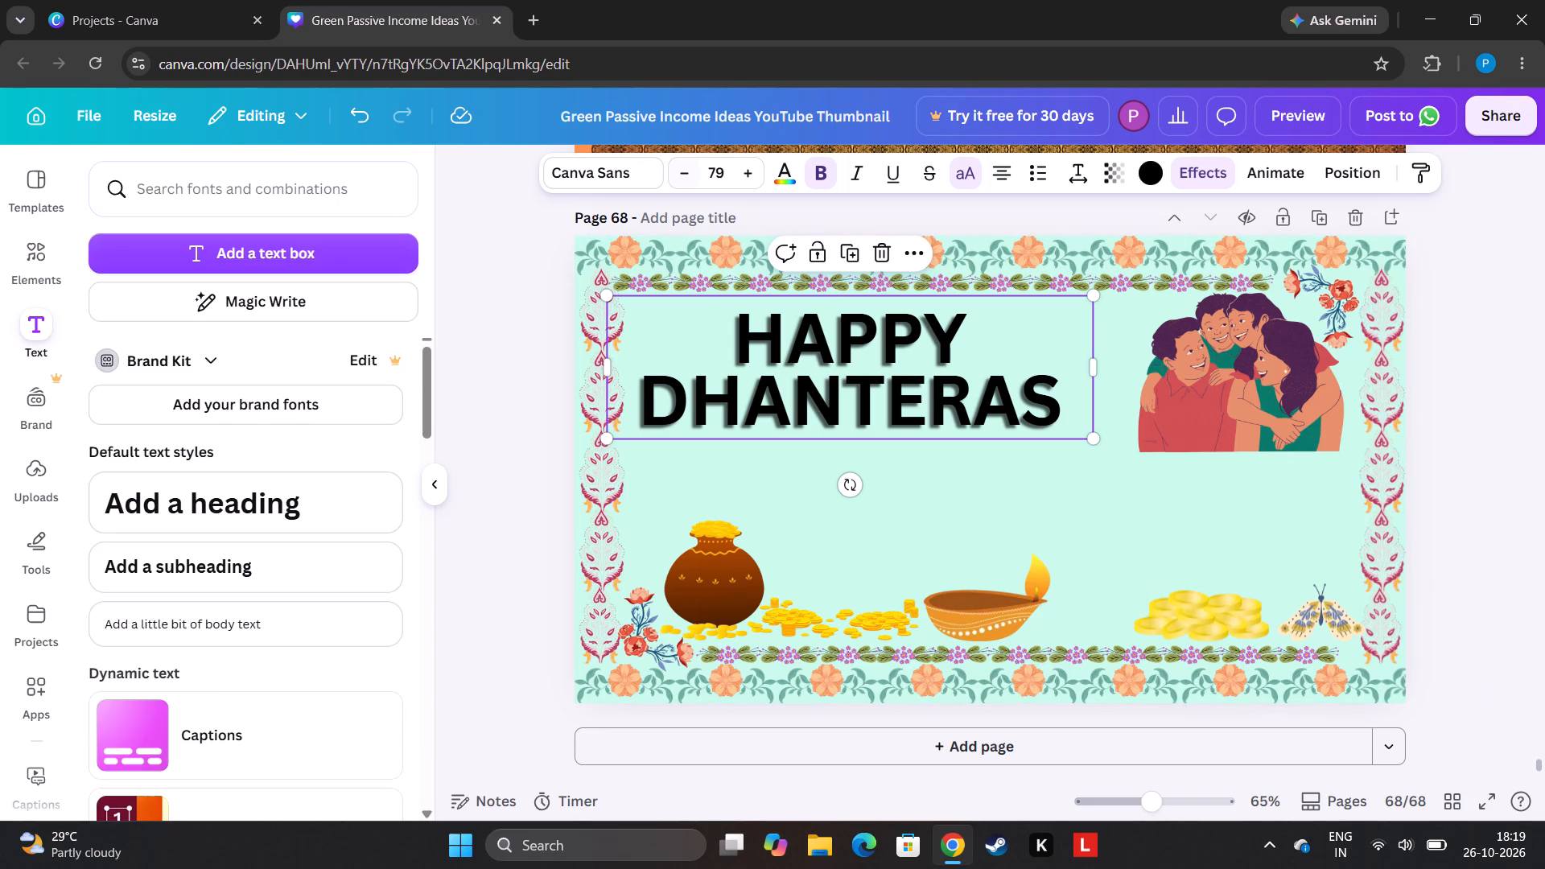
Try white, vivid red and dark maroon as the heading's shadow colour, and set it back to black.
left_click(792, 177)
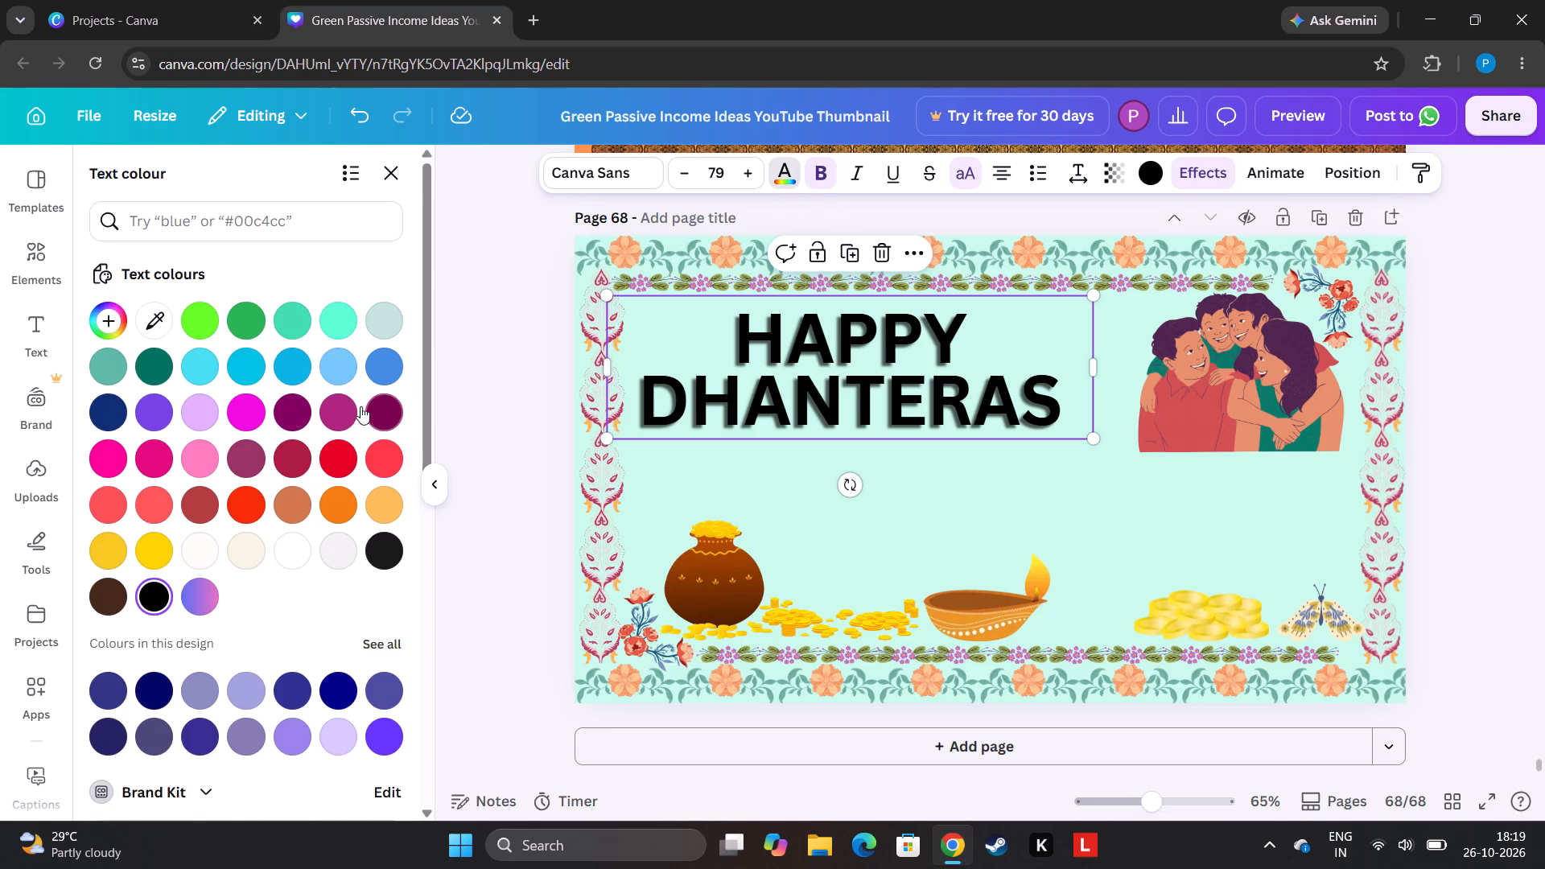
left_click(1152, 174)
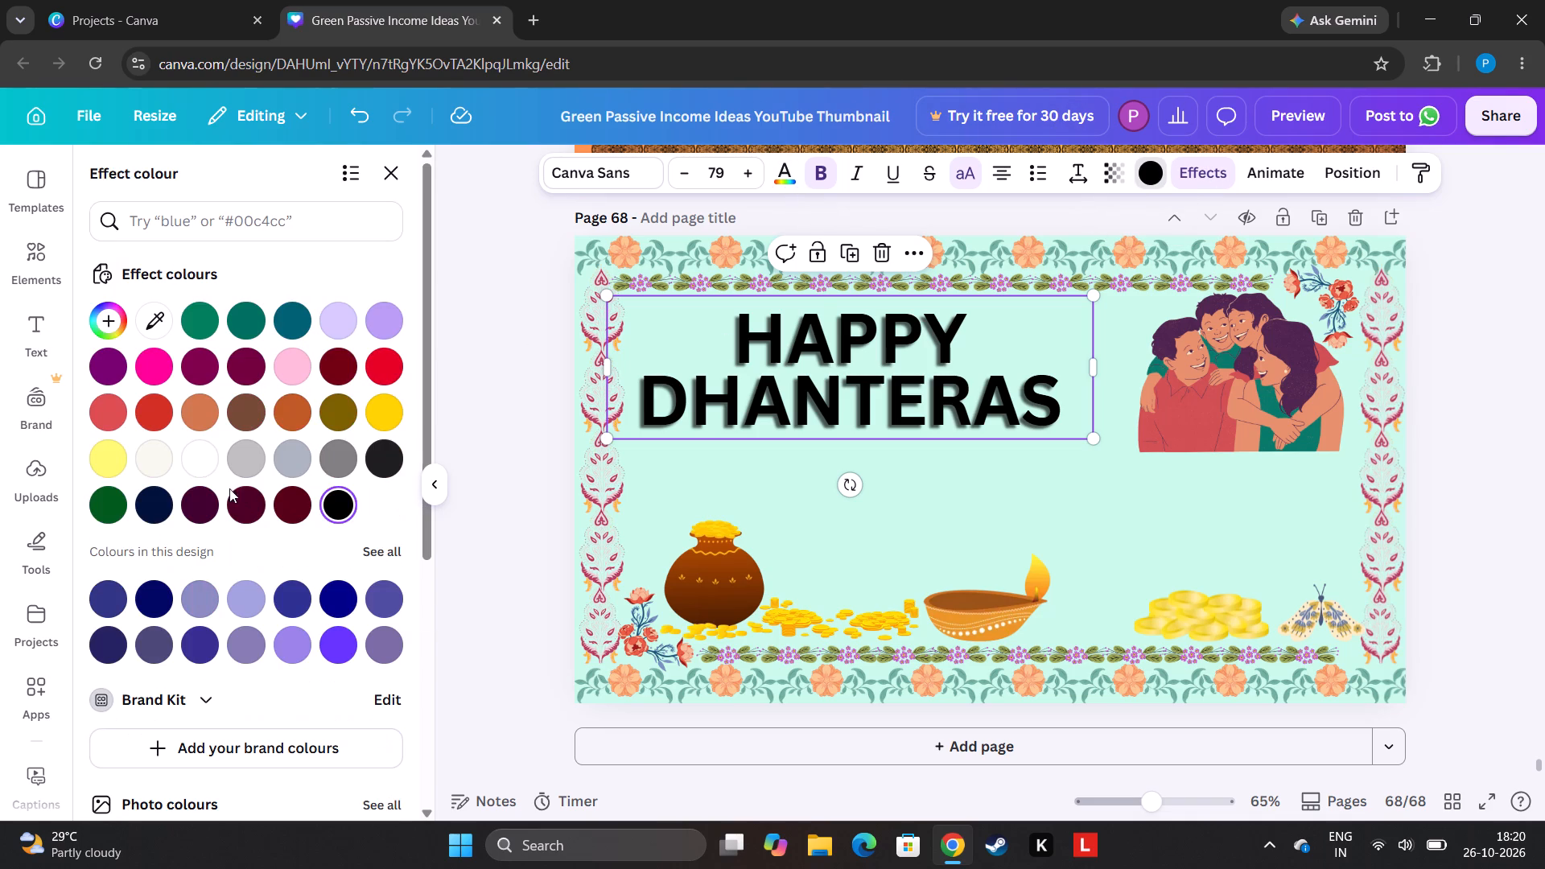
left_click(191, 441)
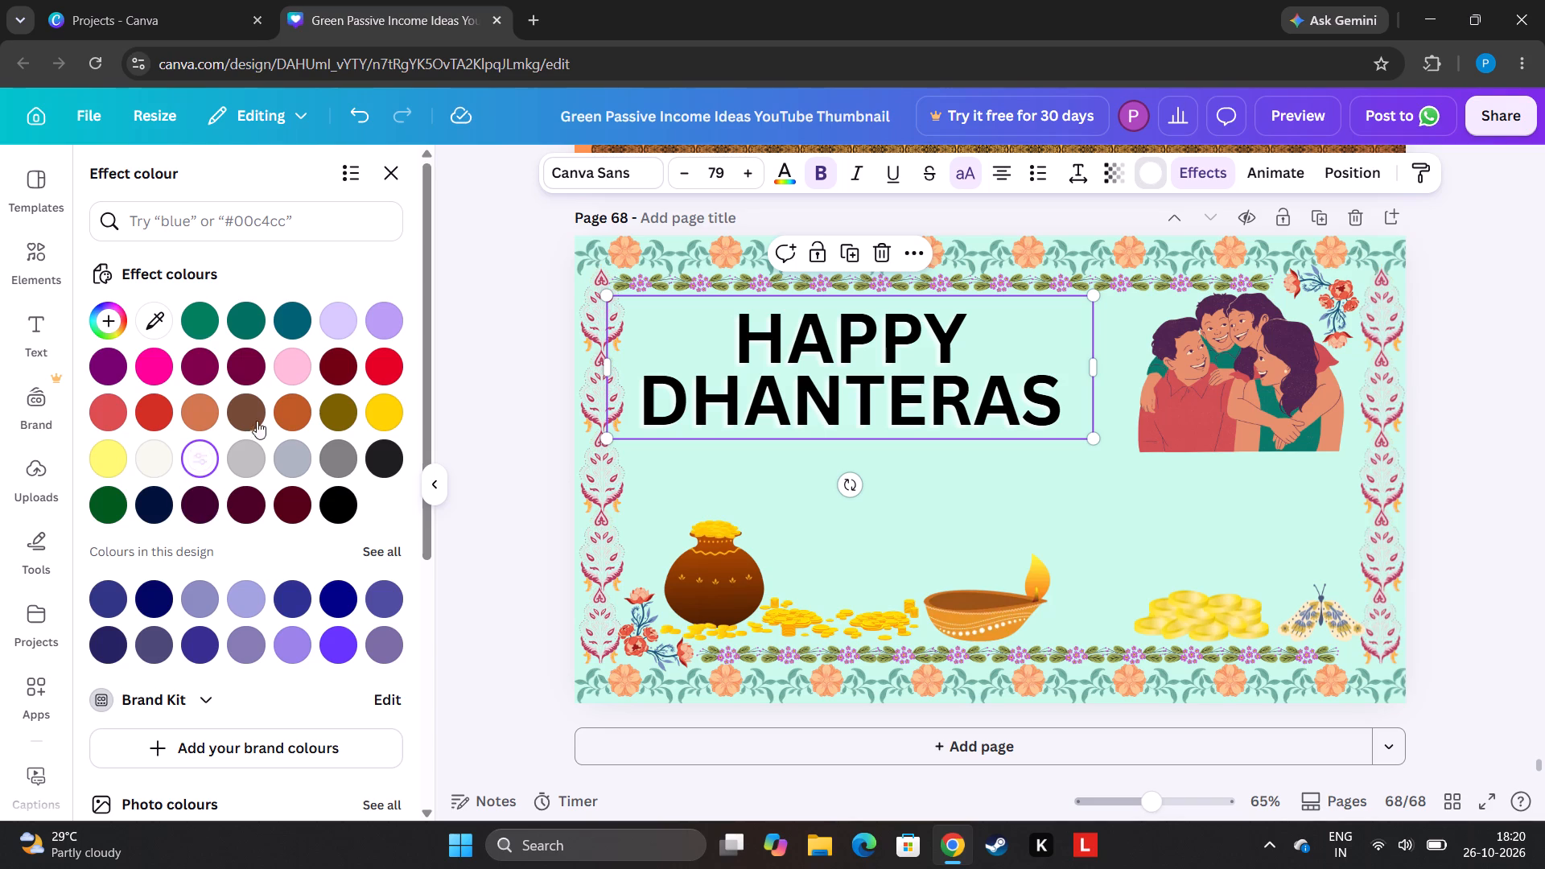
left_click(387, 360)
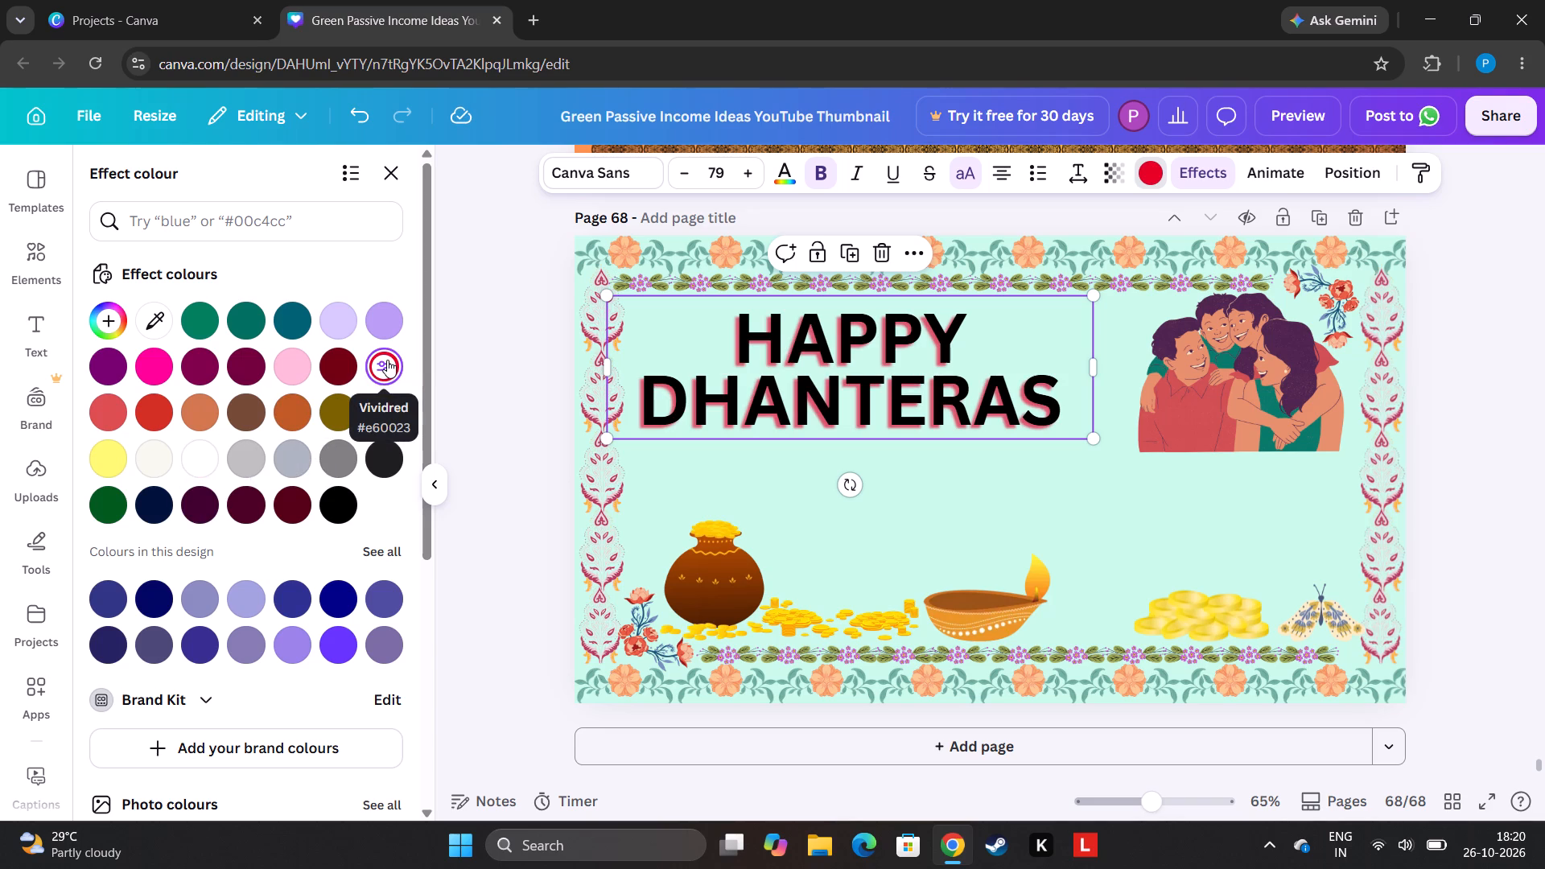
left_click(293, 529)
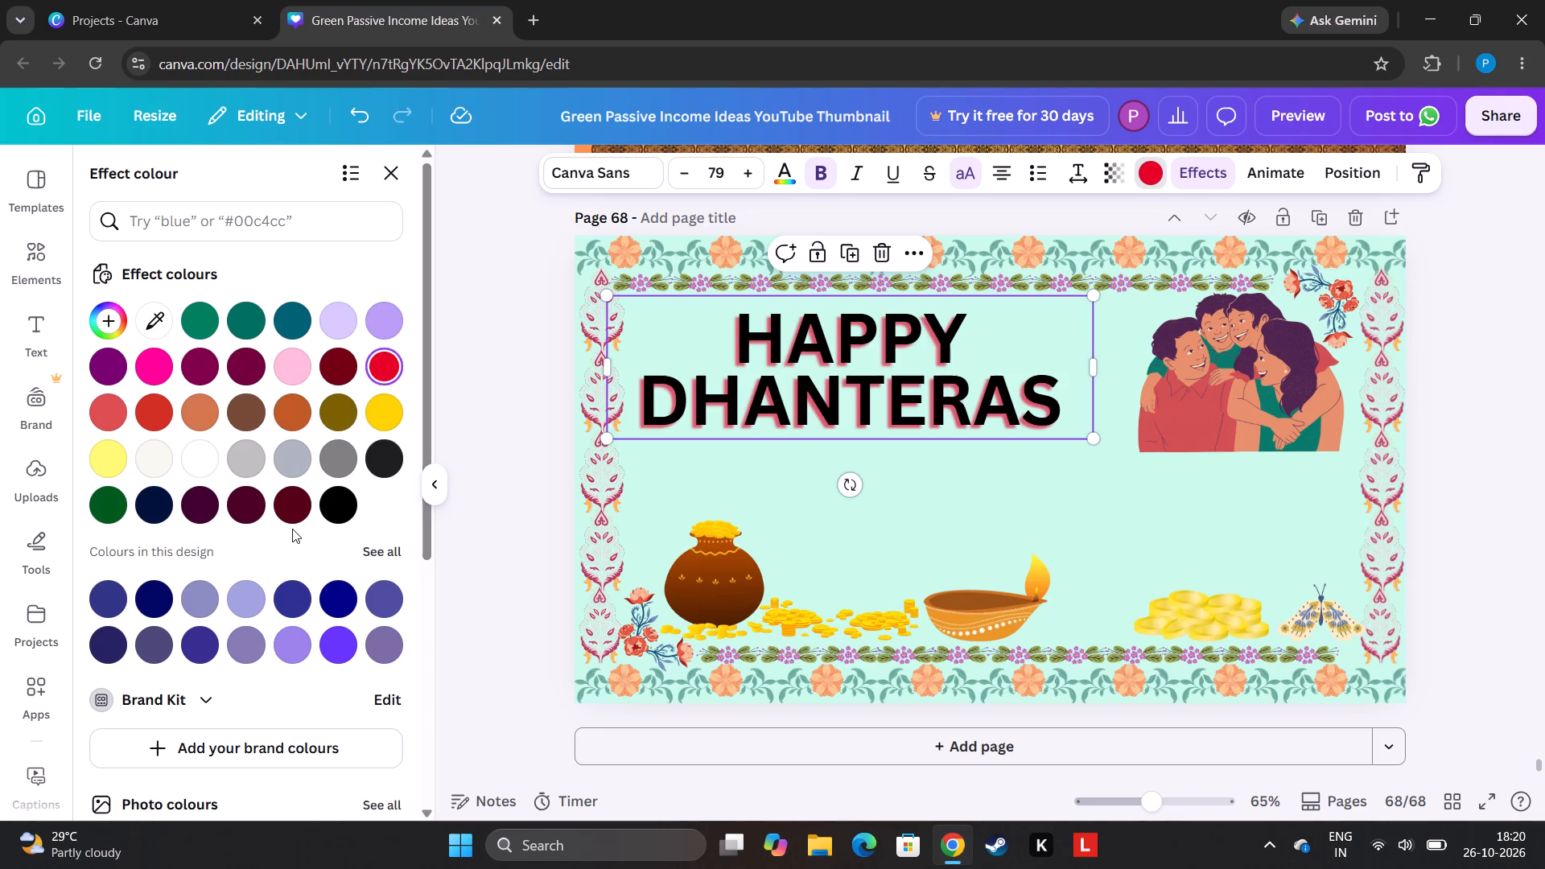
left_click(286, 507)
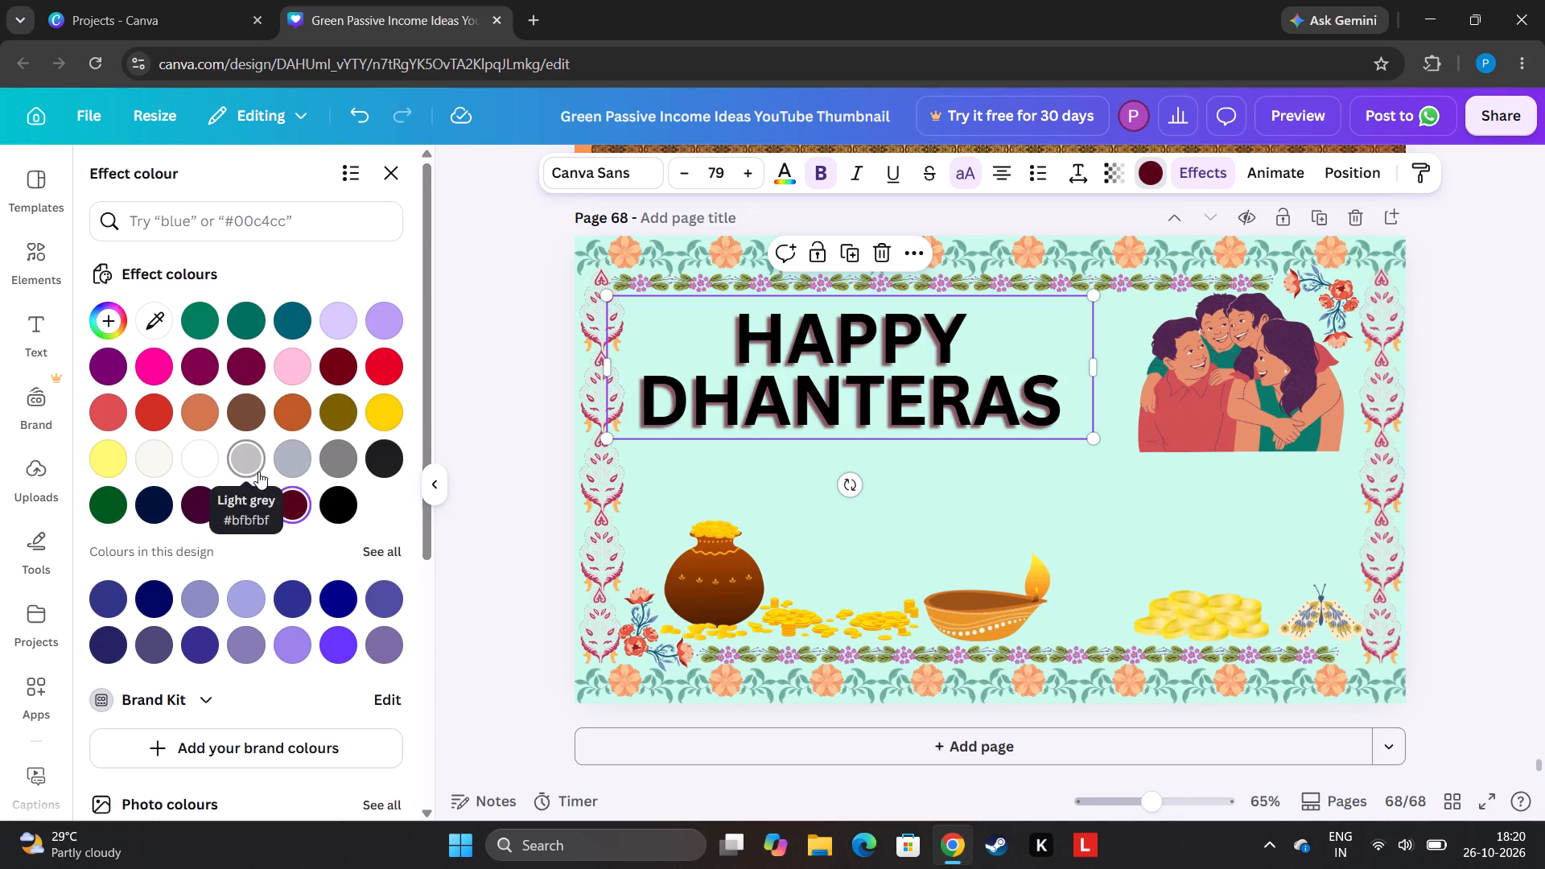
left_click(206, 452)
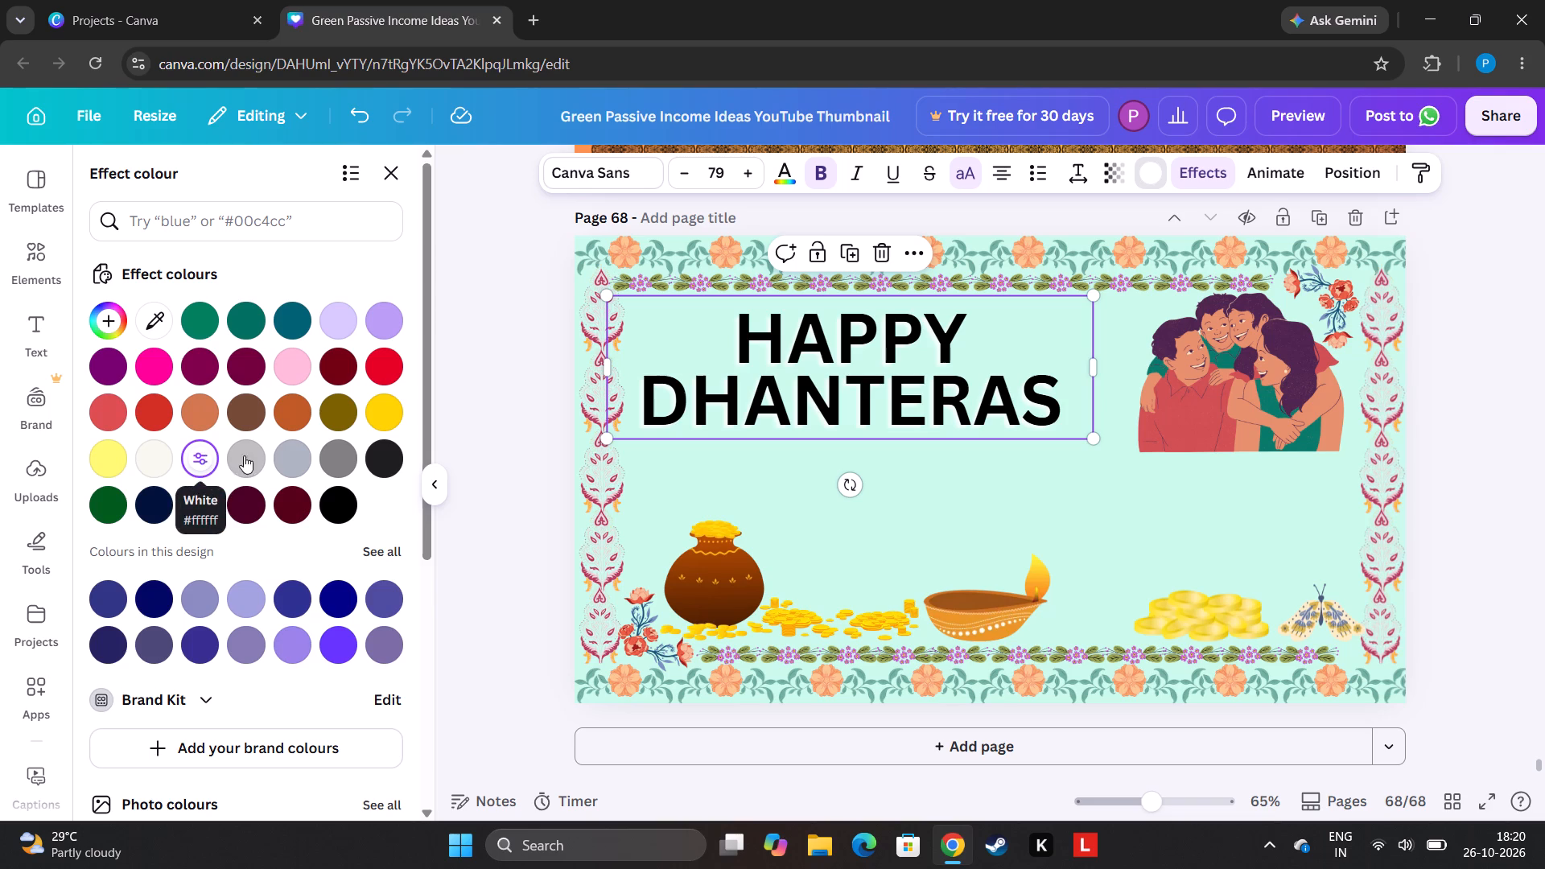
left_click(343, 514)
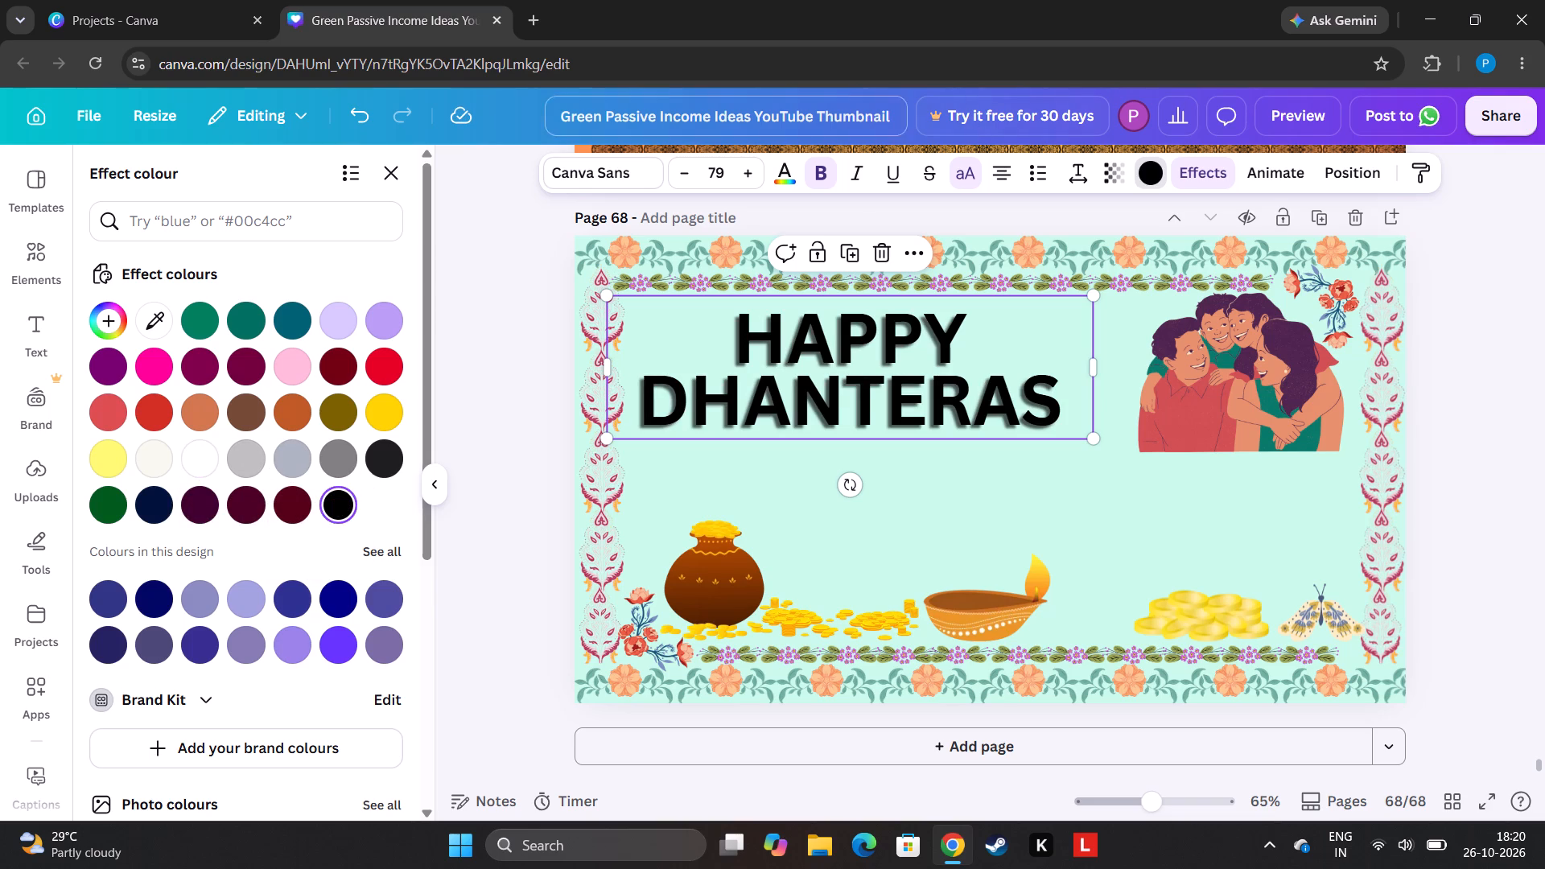
Try white, orange, yellow and pink text colours on the "HAPPY DHANTERAS" heading, and settle on dark crimson.
left_click(780, 172)
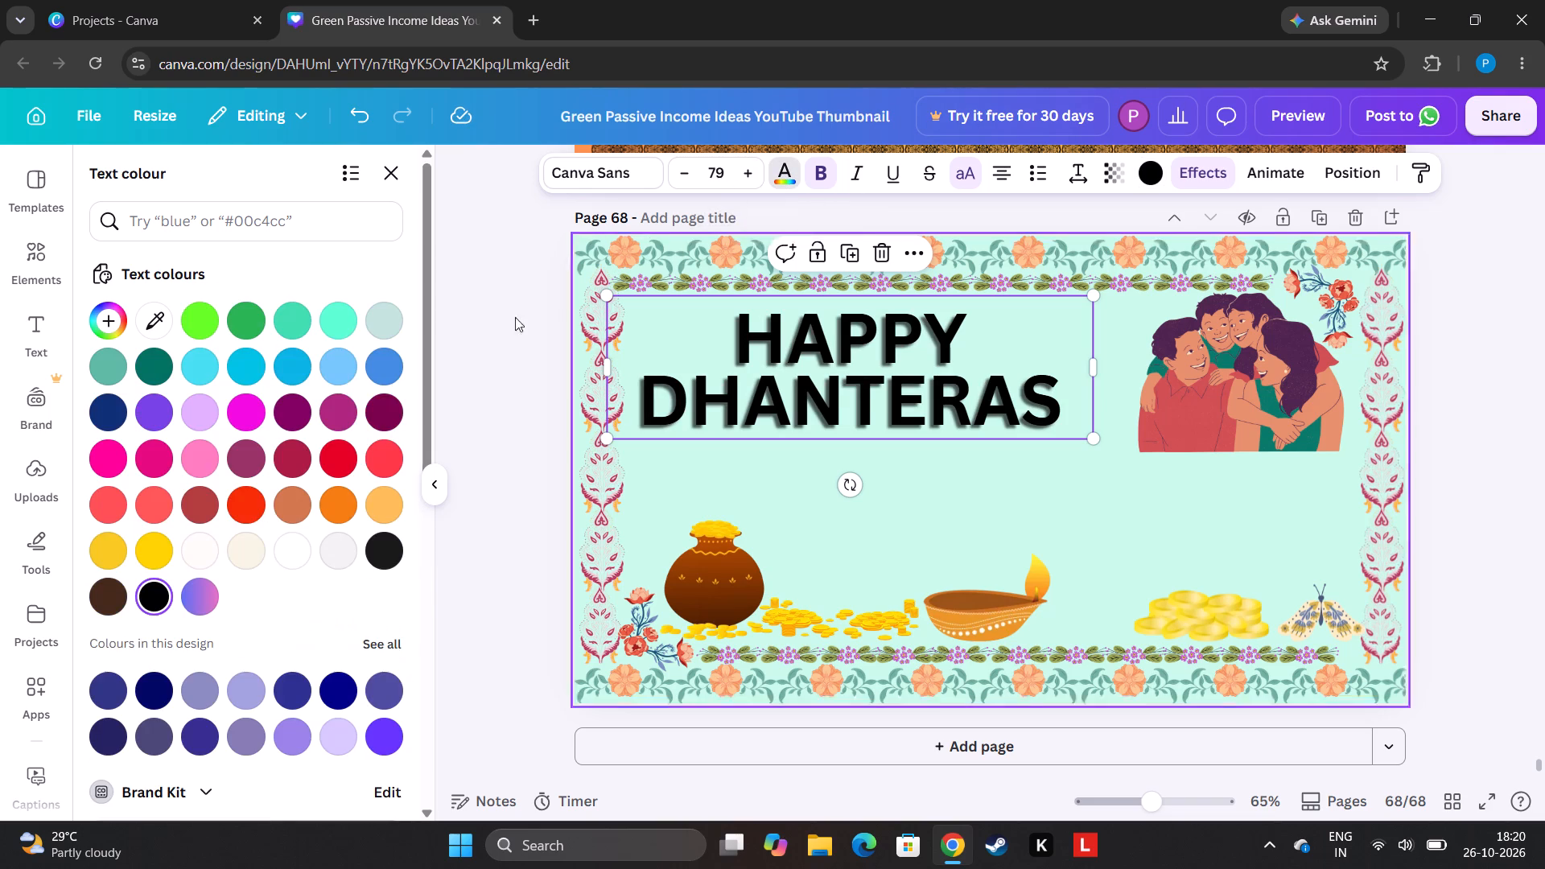
left_click(295, 556)
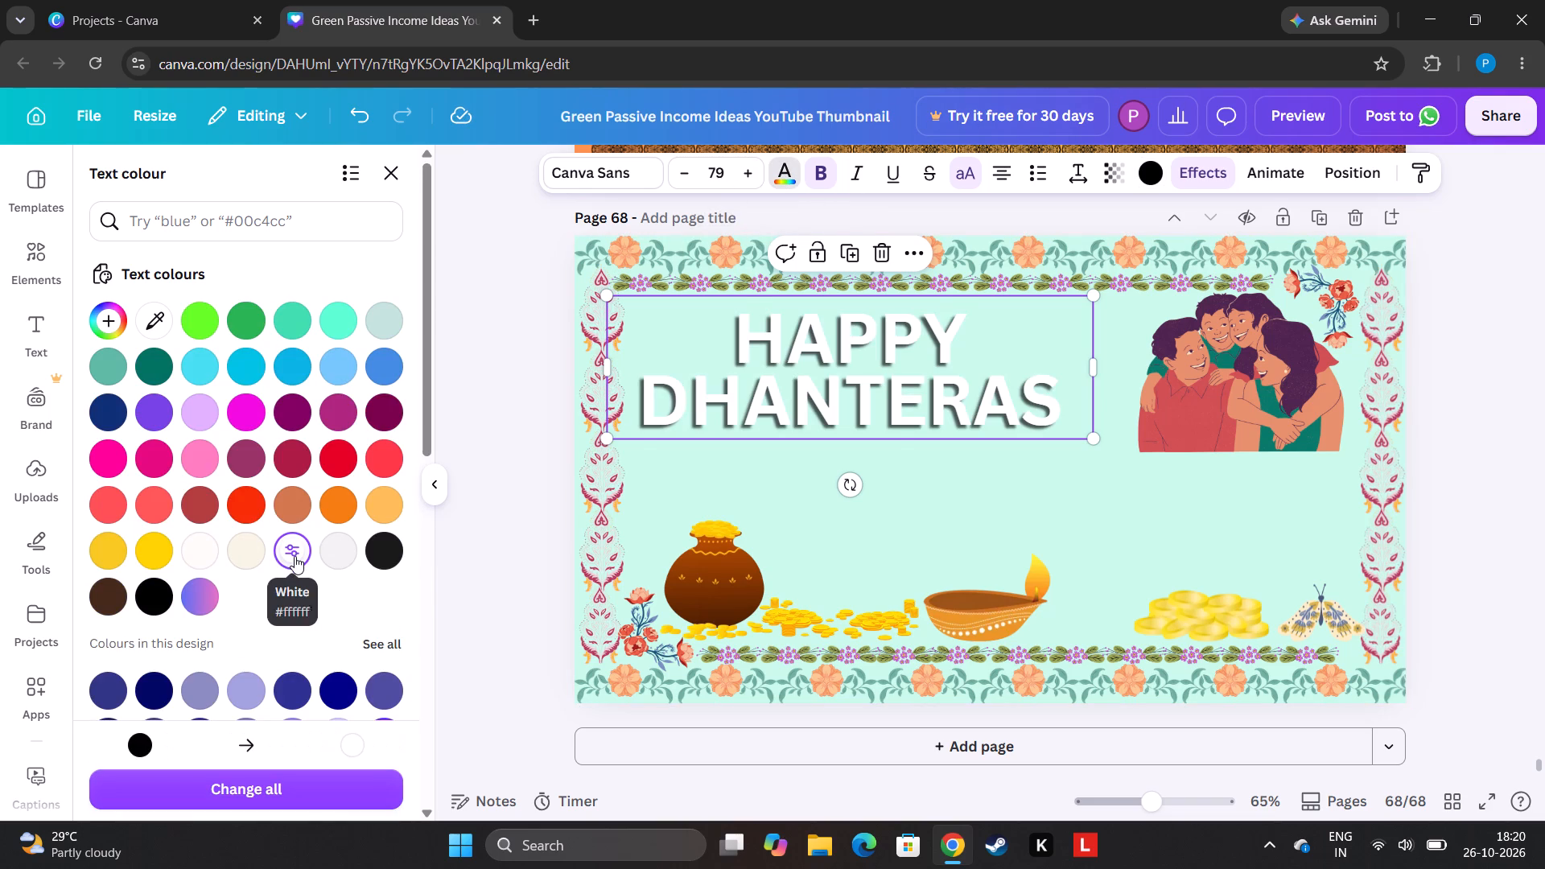
left_click(341, 505)
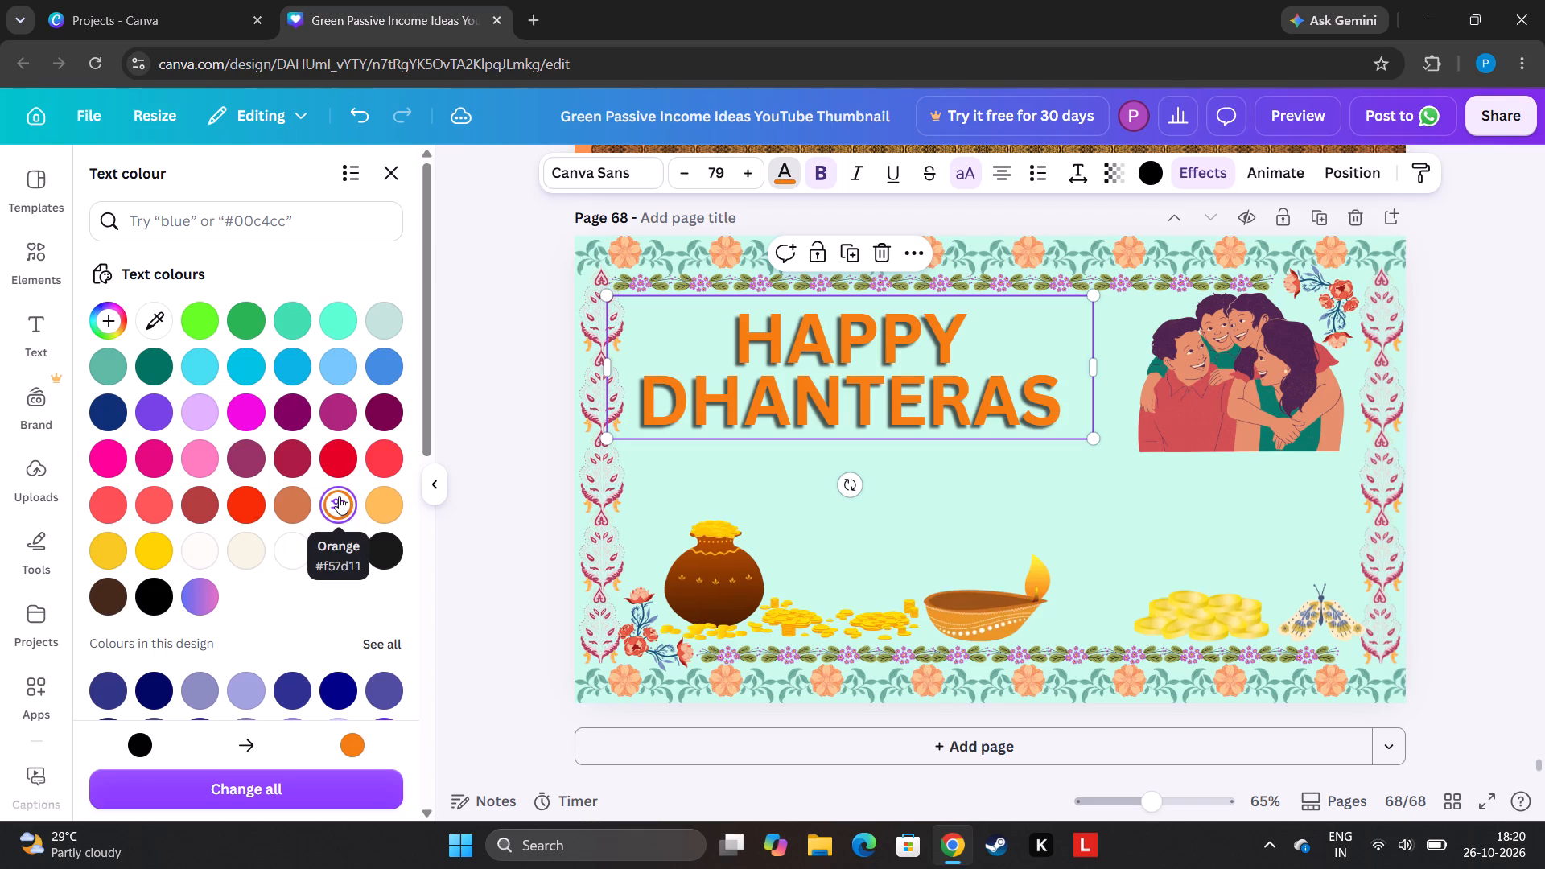
left_click(385, 493)
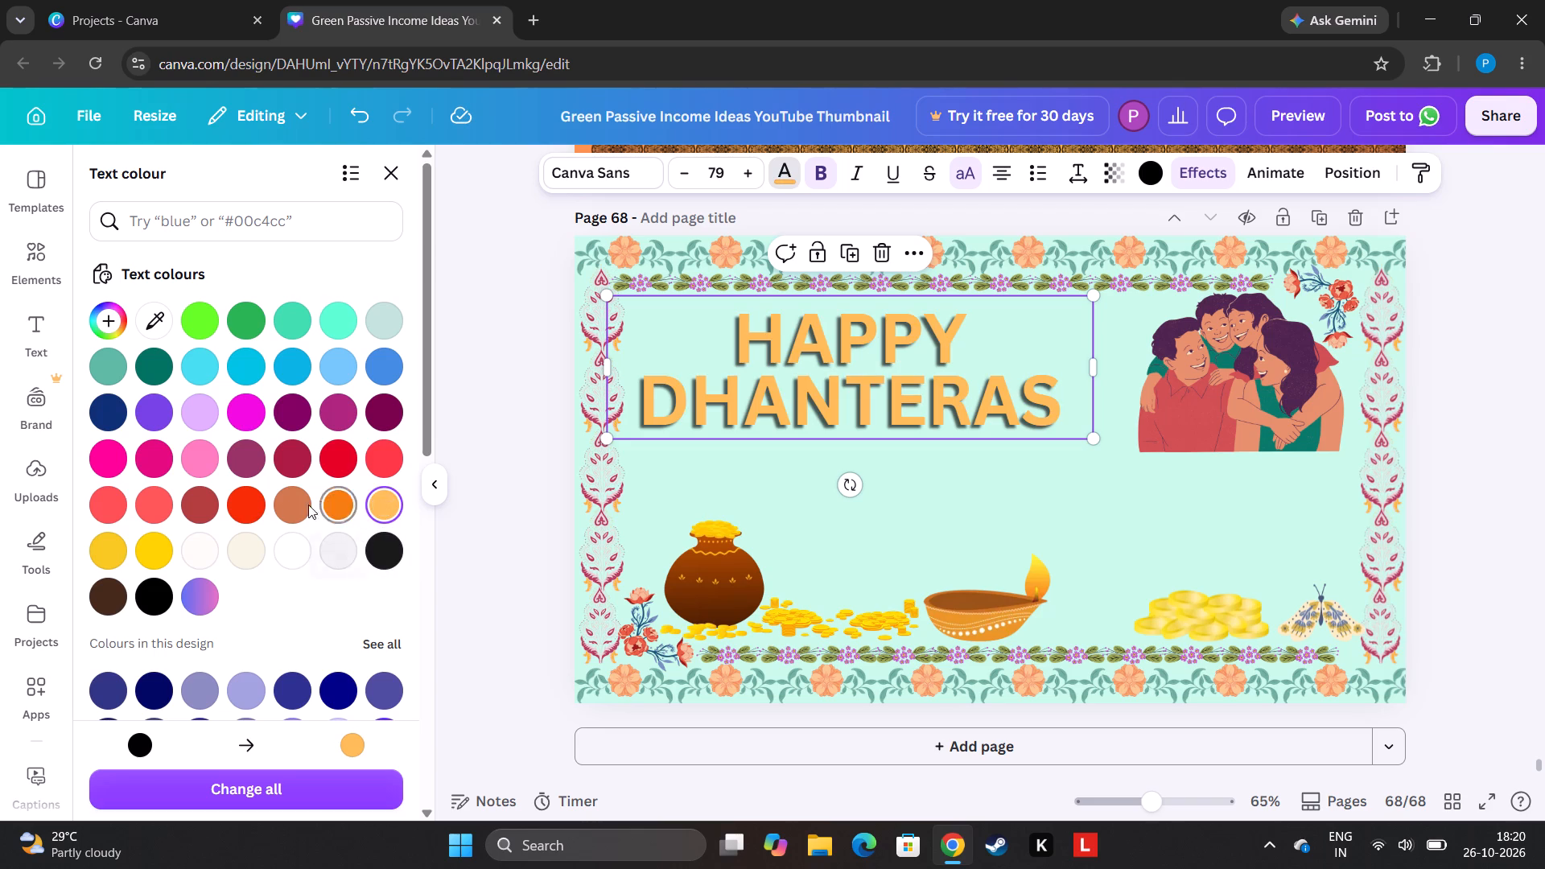
left_click(166, 549)
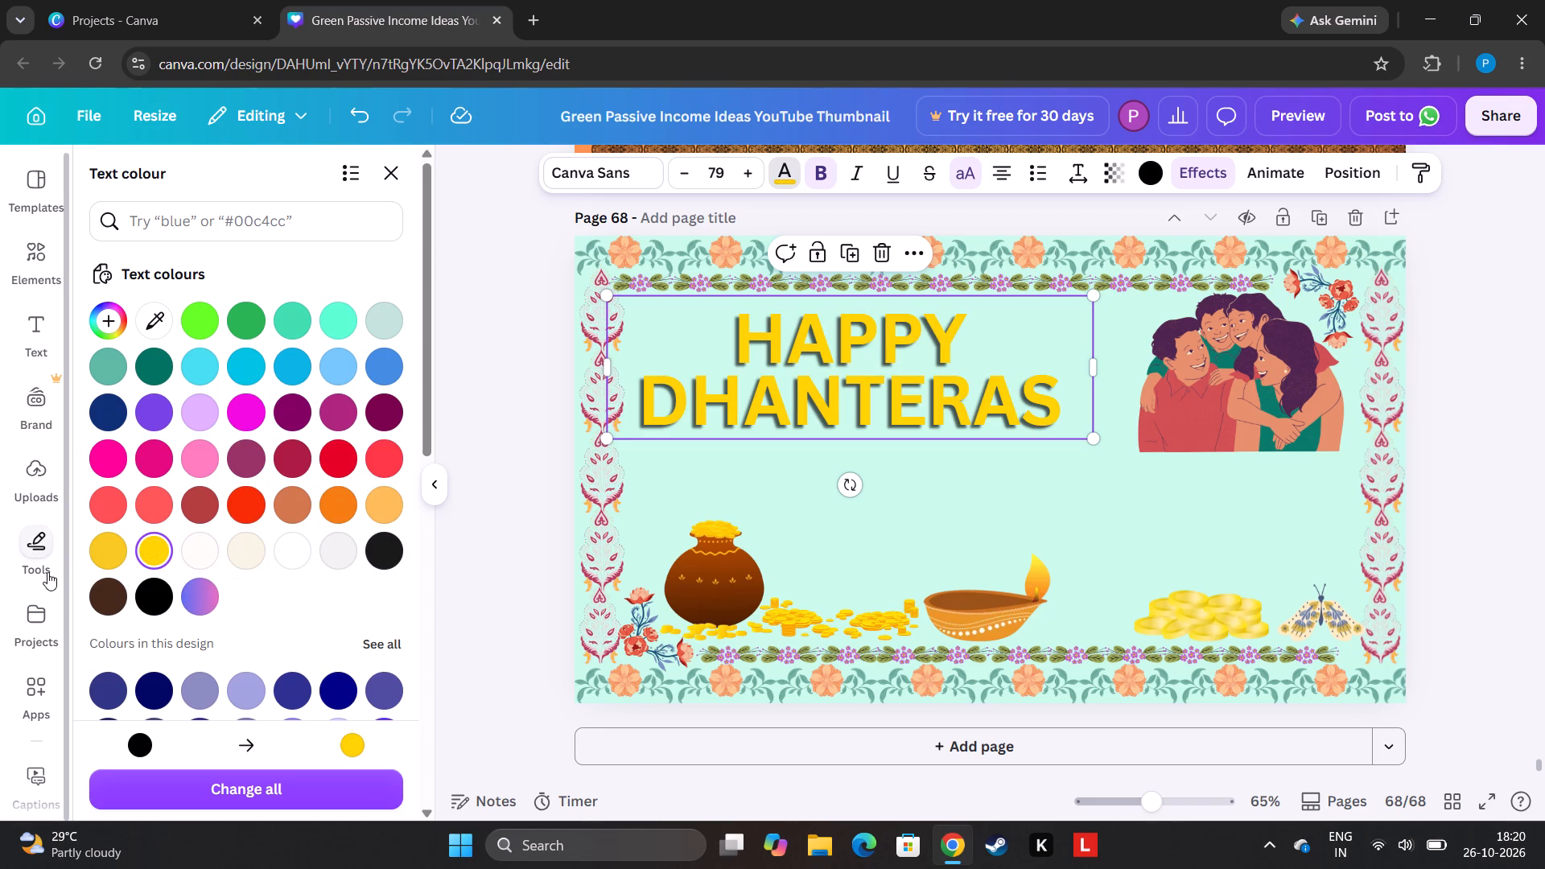
left_click(104, 565)
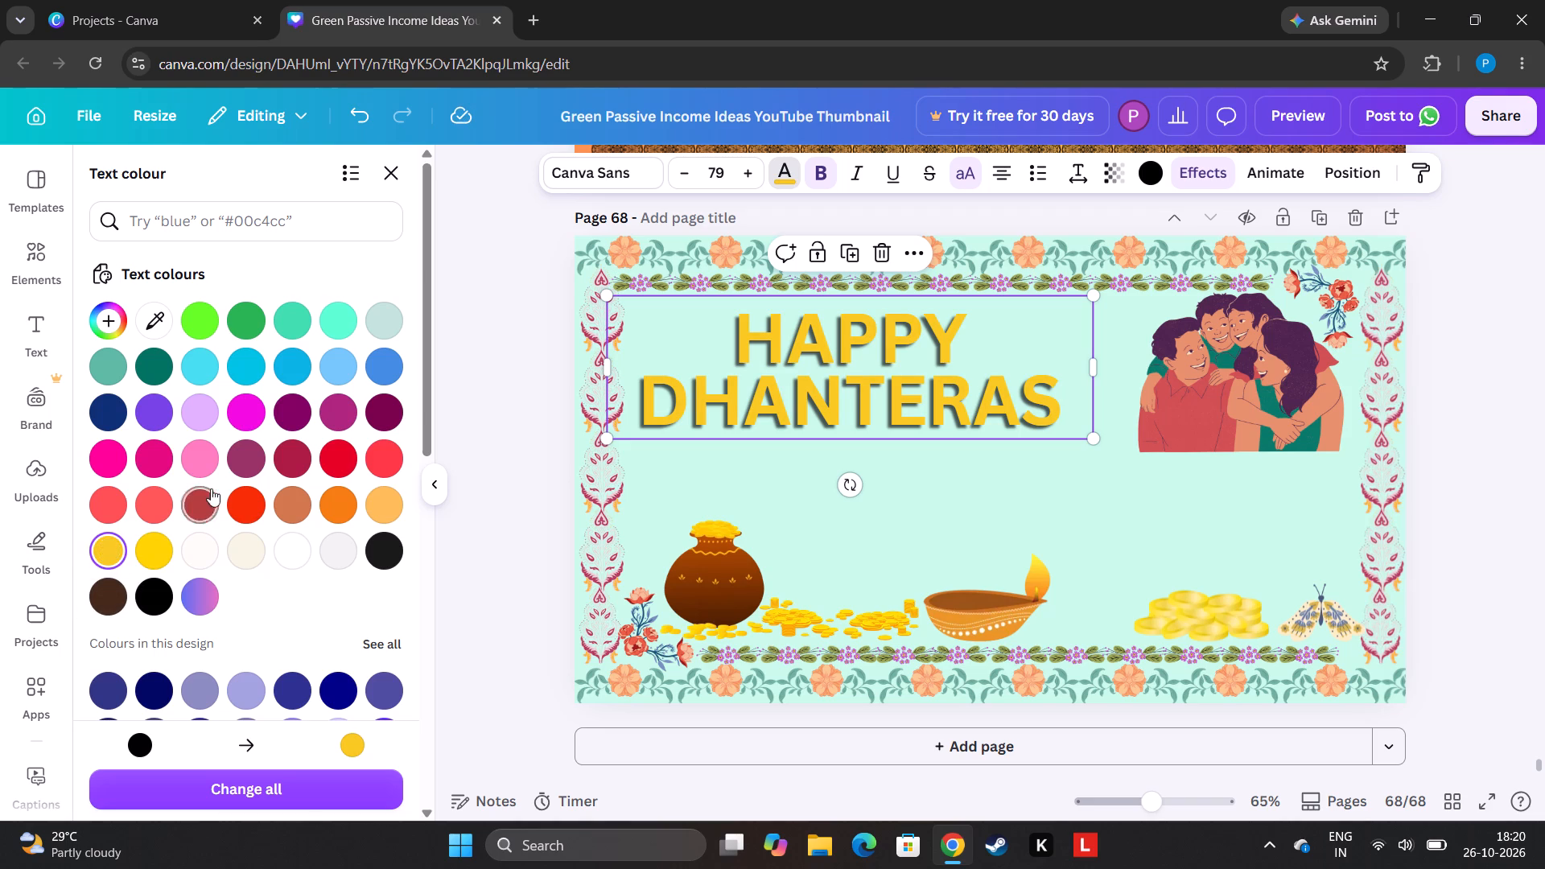
left_click(203, 455)
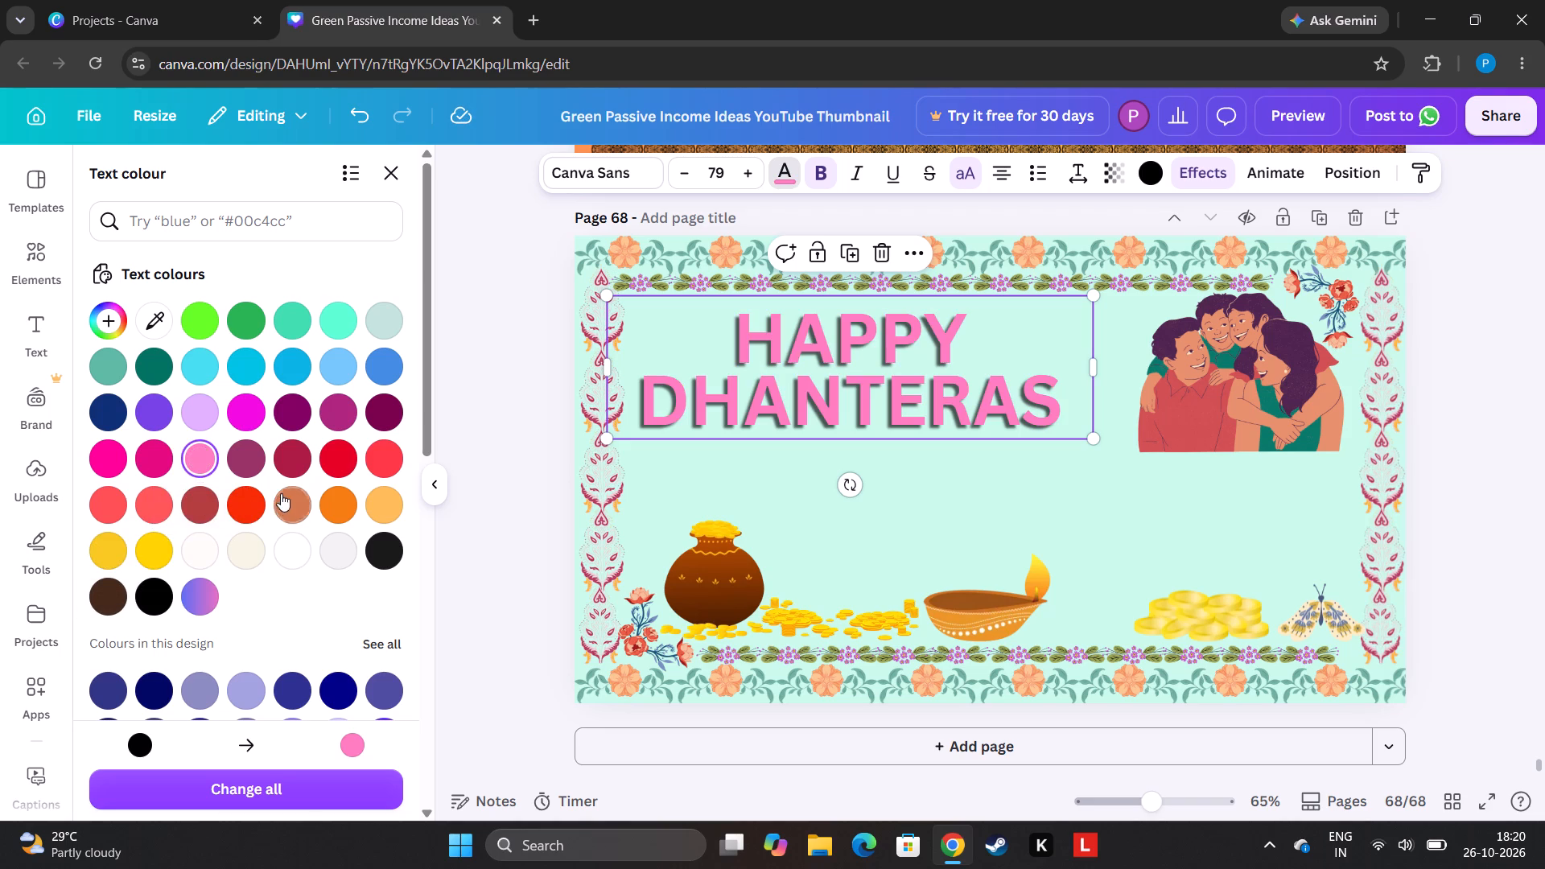
left_click(300, 457)
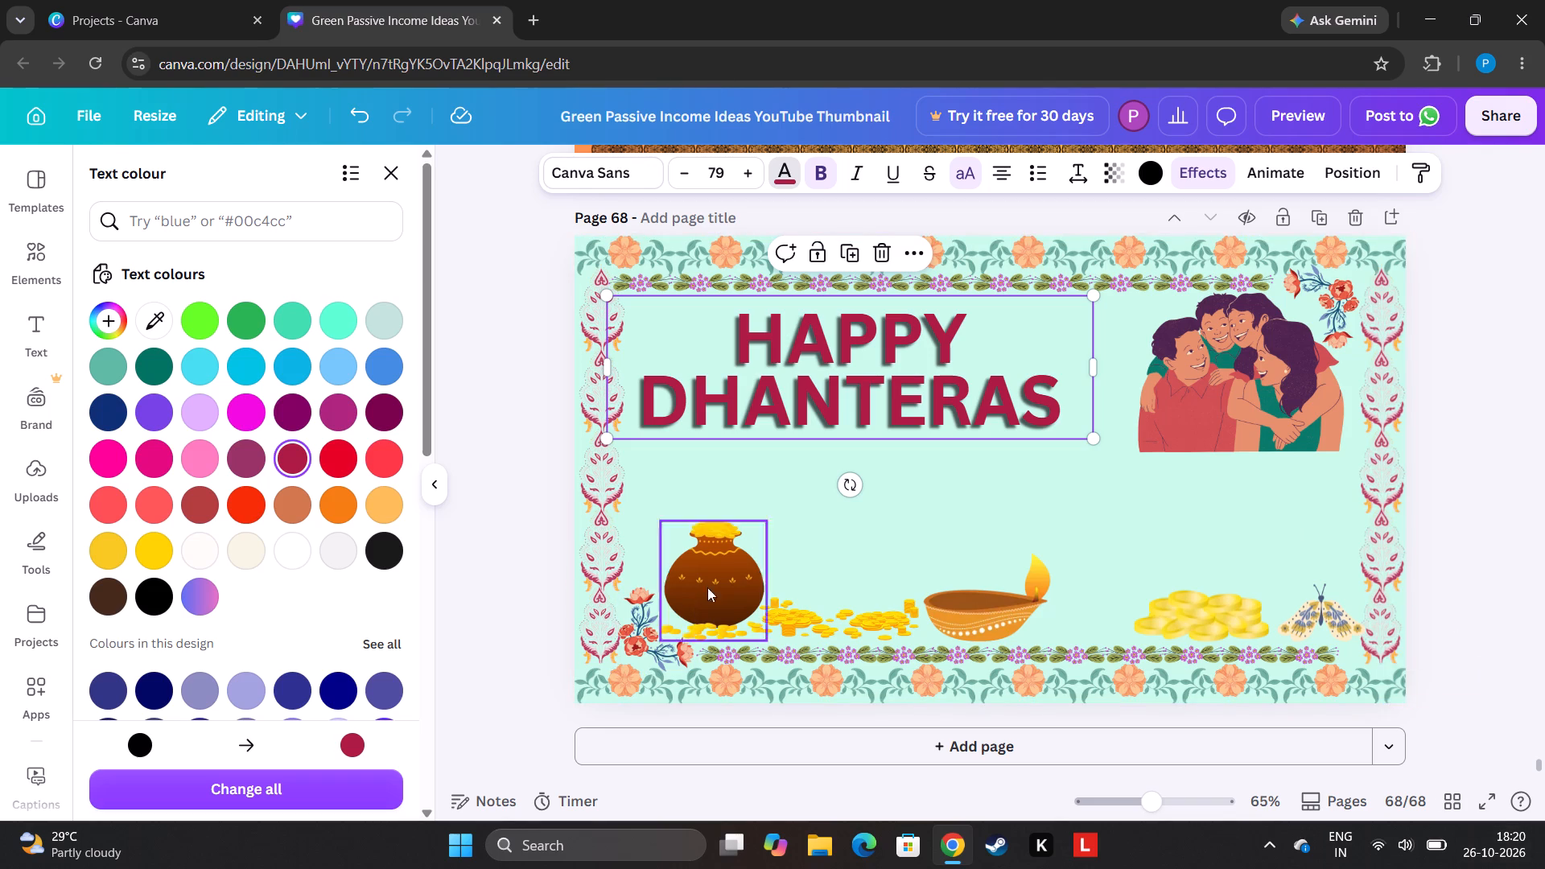
left_click(1544, 762)
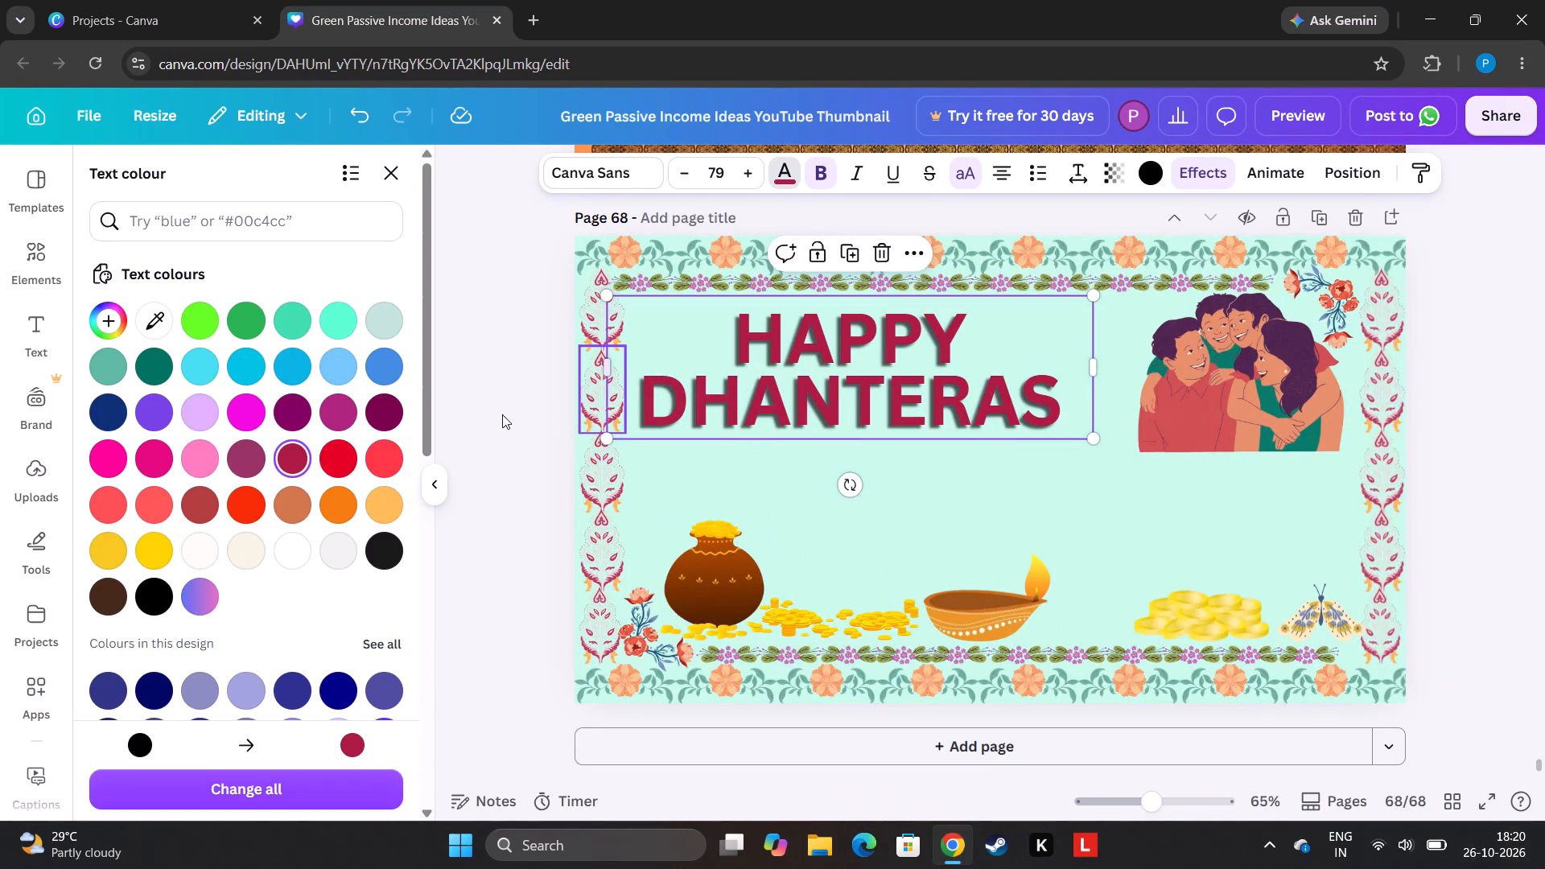
left_click(497, 414)
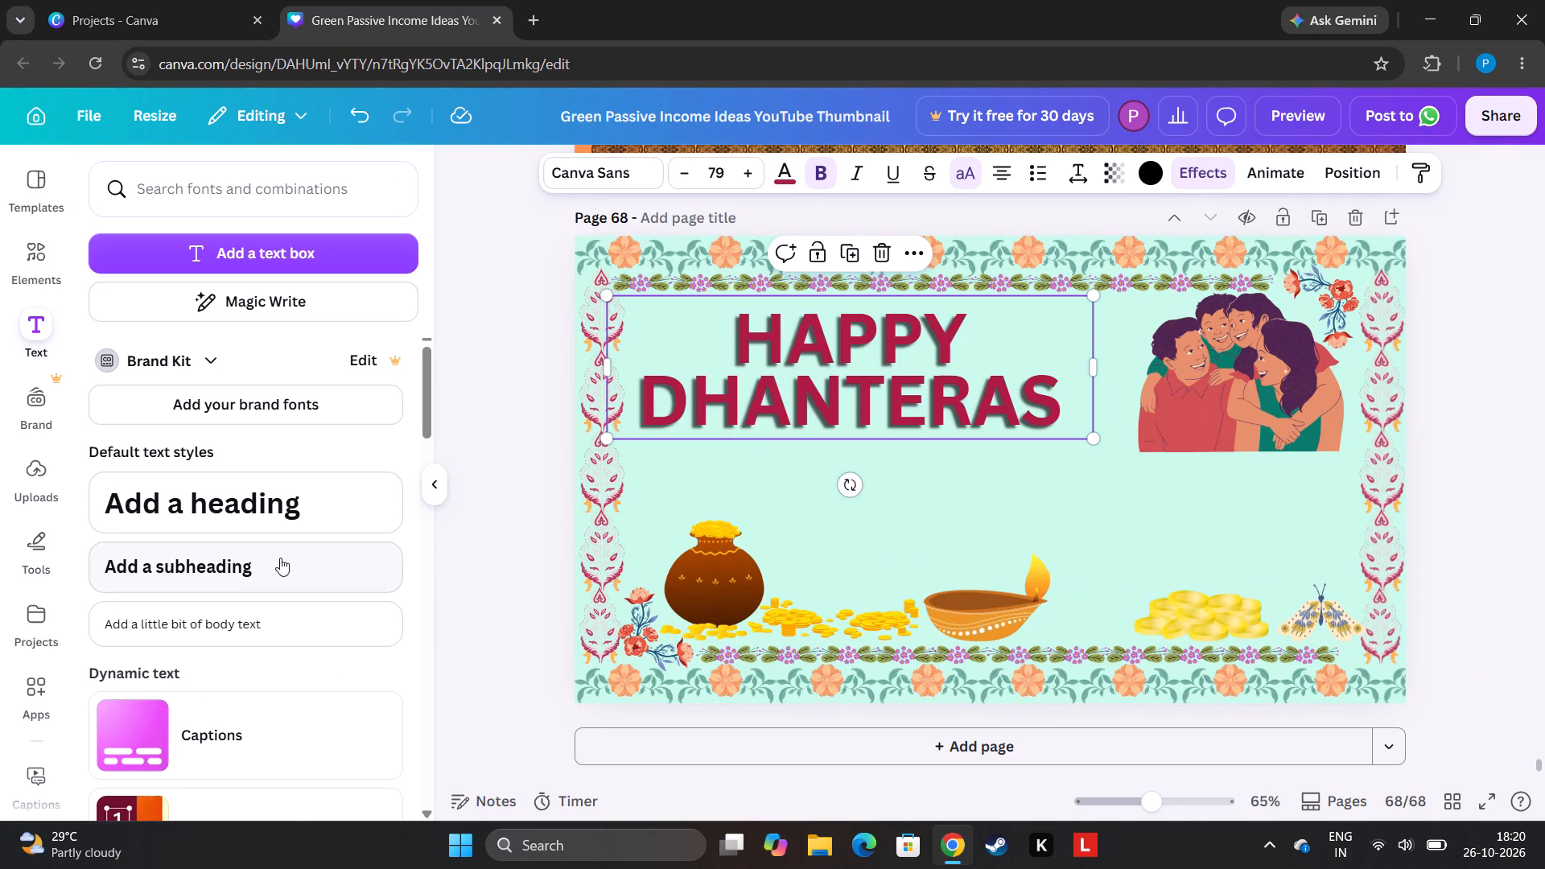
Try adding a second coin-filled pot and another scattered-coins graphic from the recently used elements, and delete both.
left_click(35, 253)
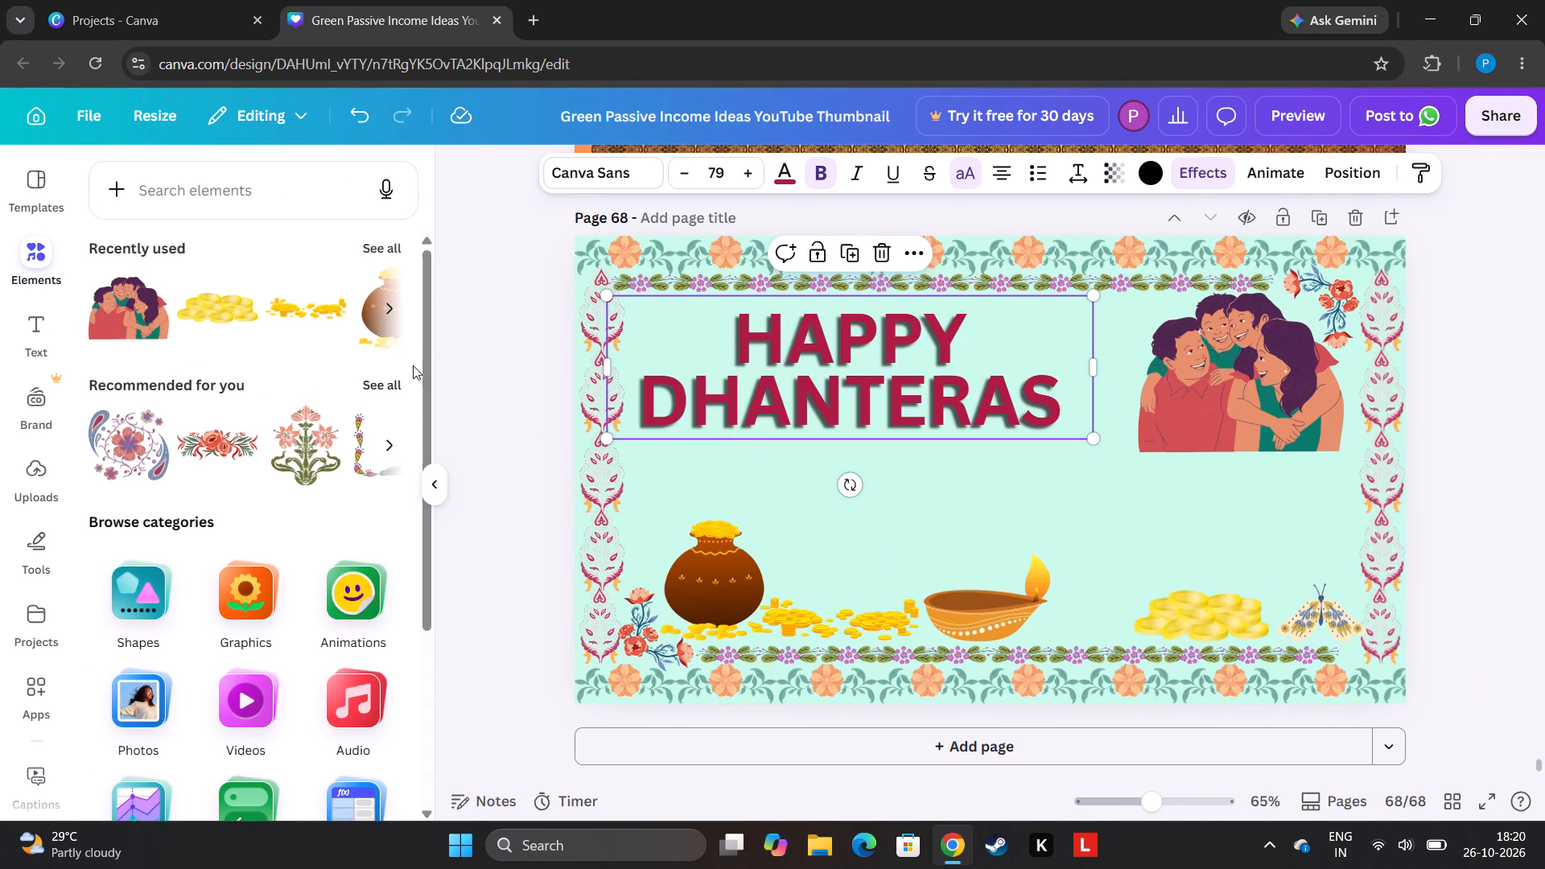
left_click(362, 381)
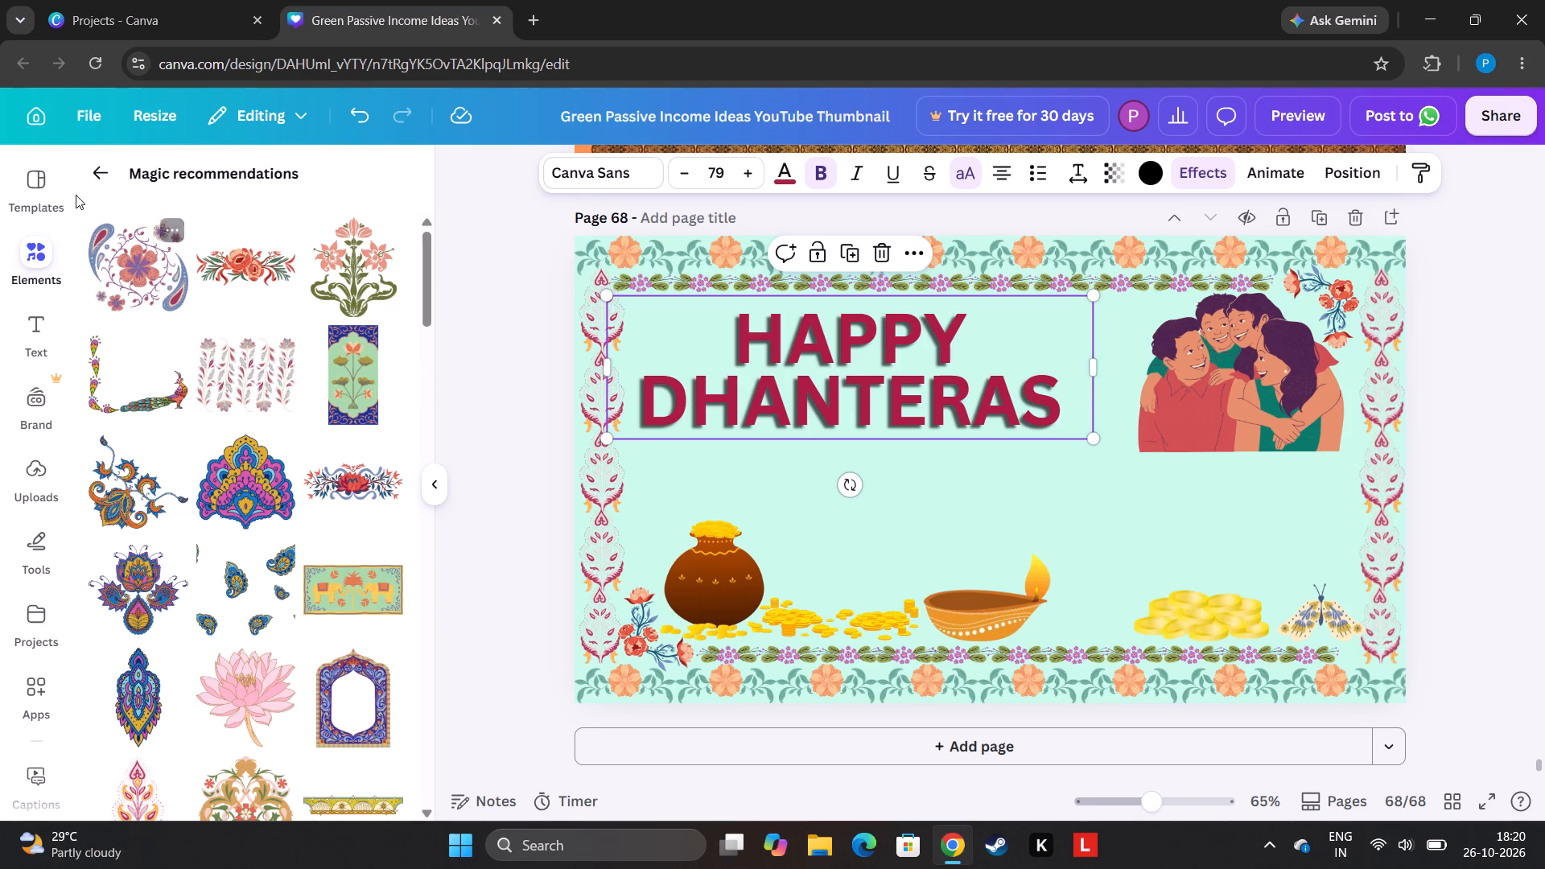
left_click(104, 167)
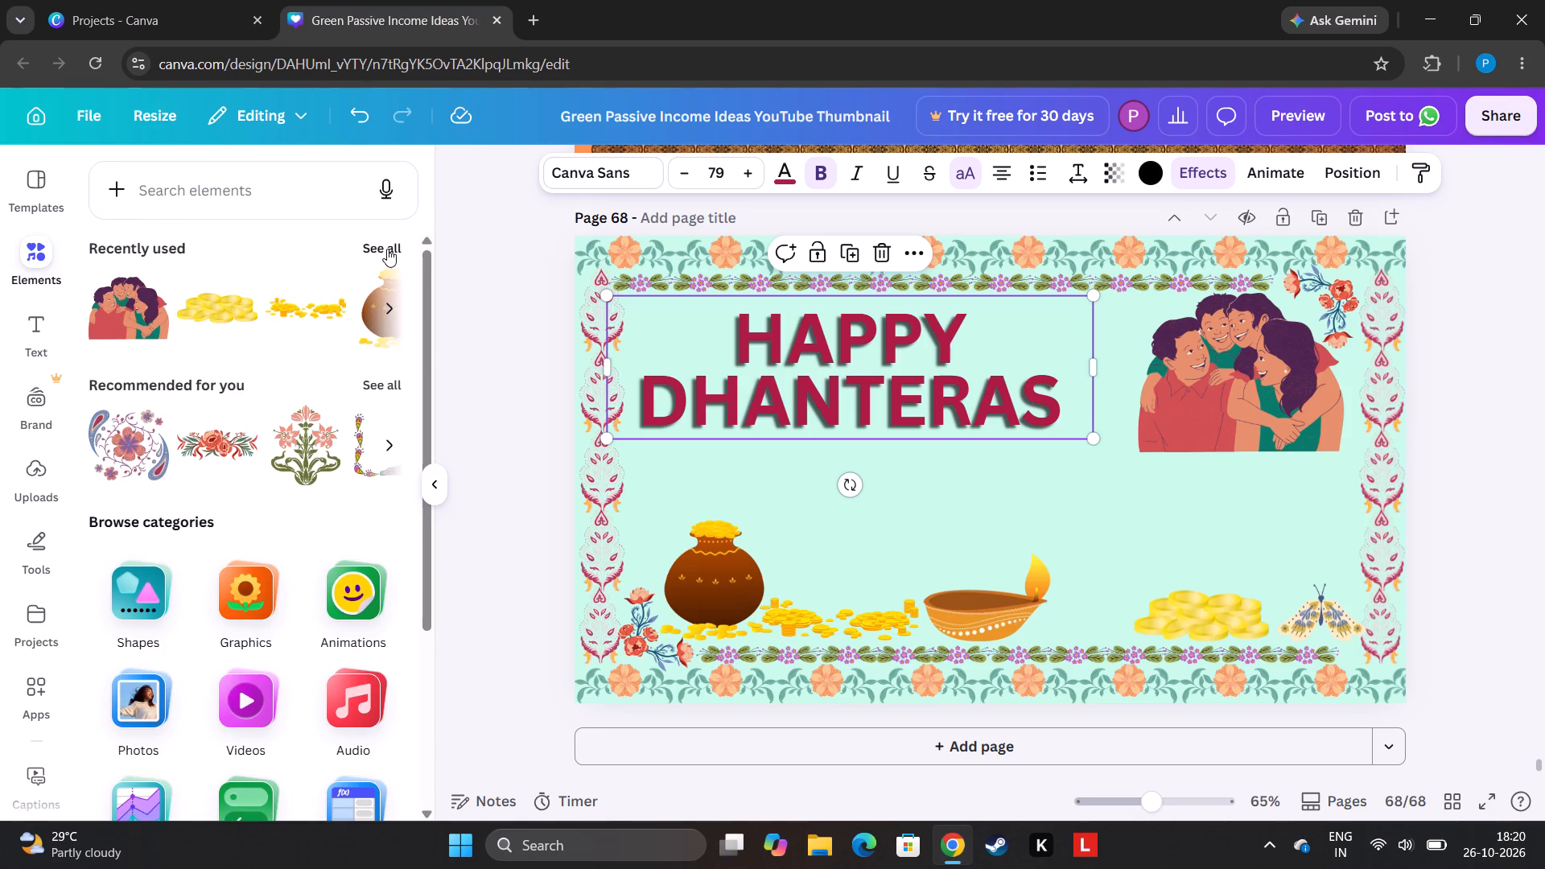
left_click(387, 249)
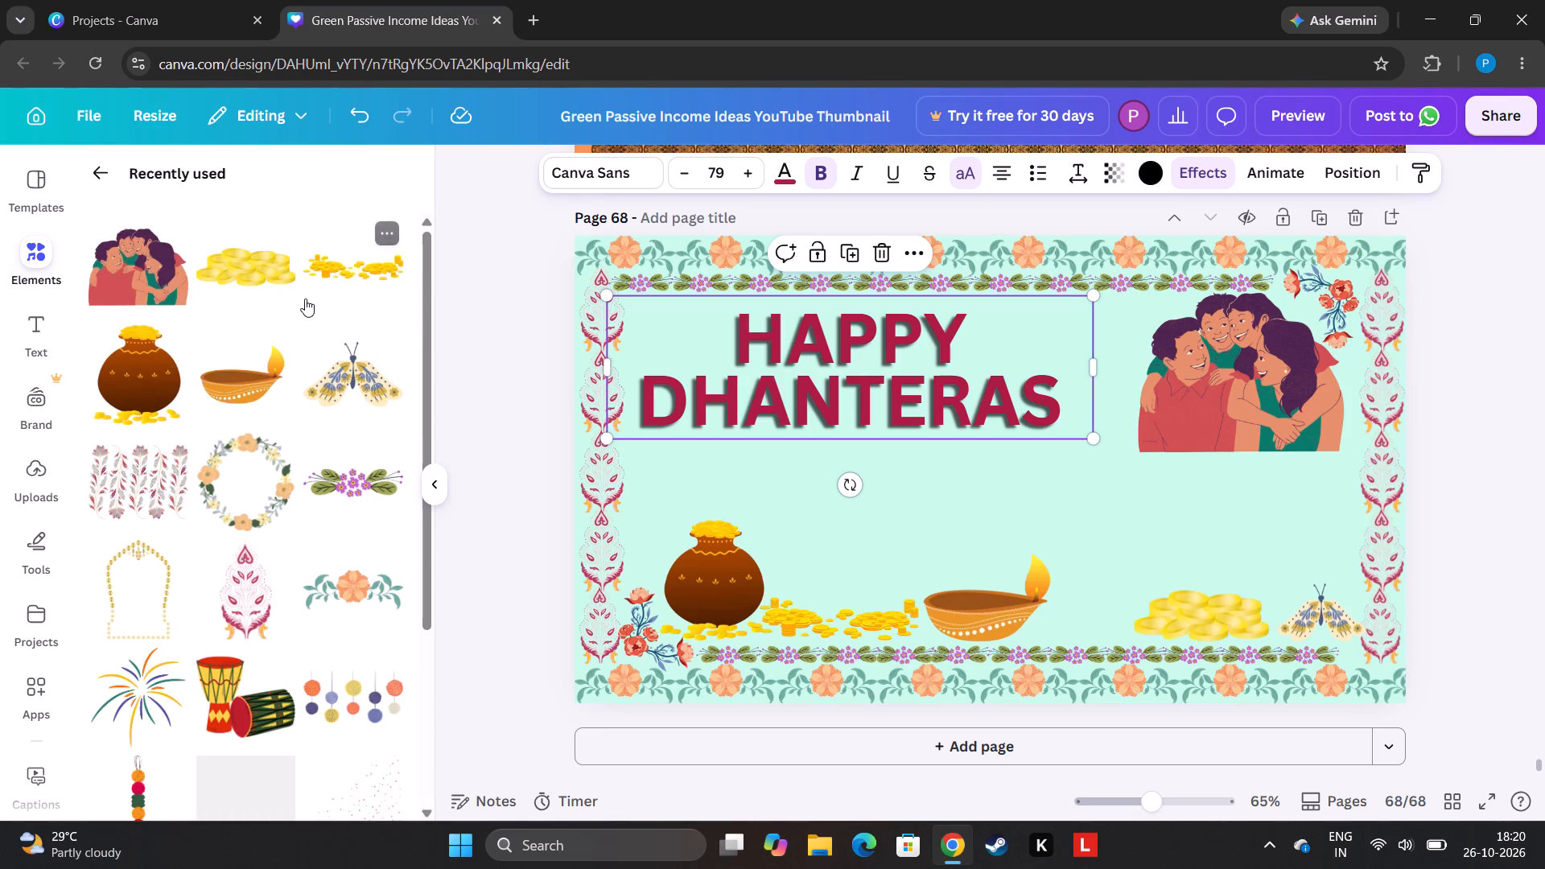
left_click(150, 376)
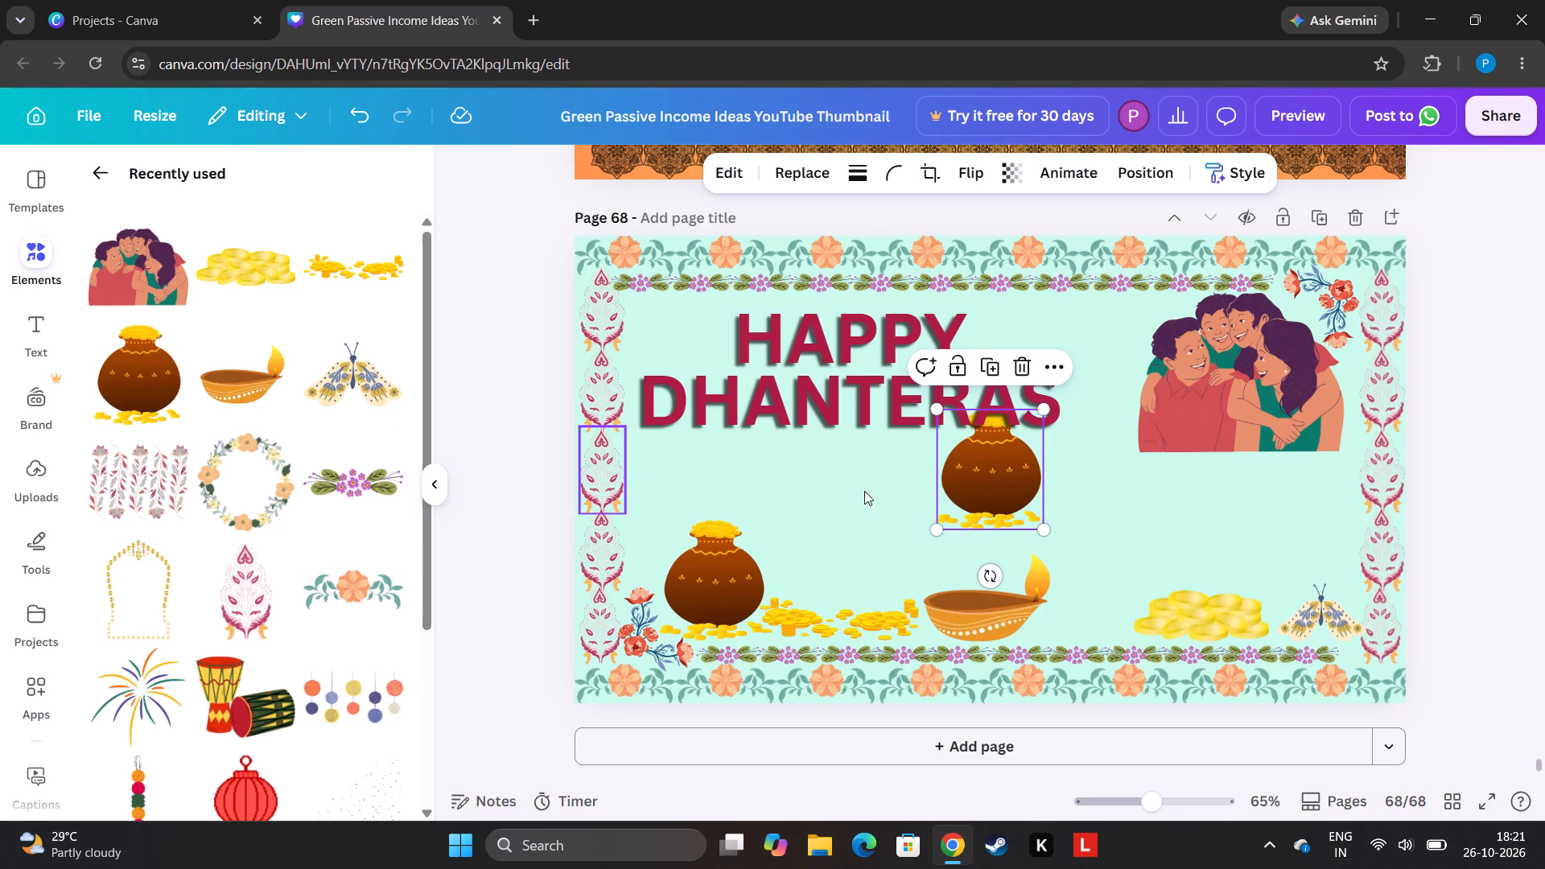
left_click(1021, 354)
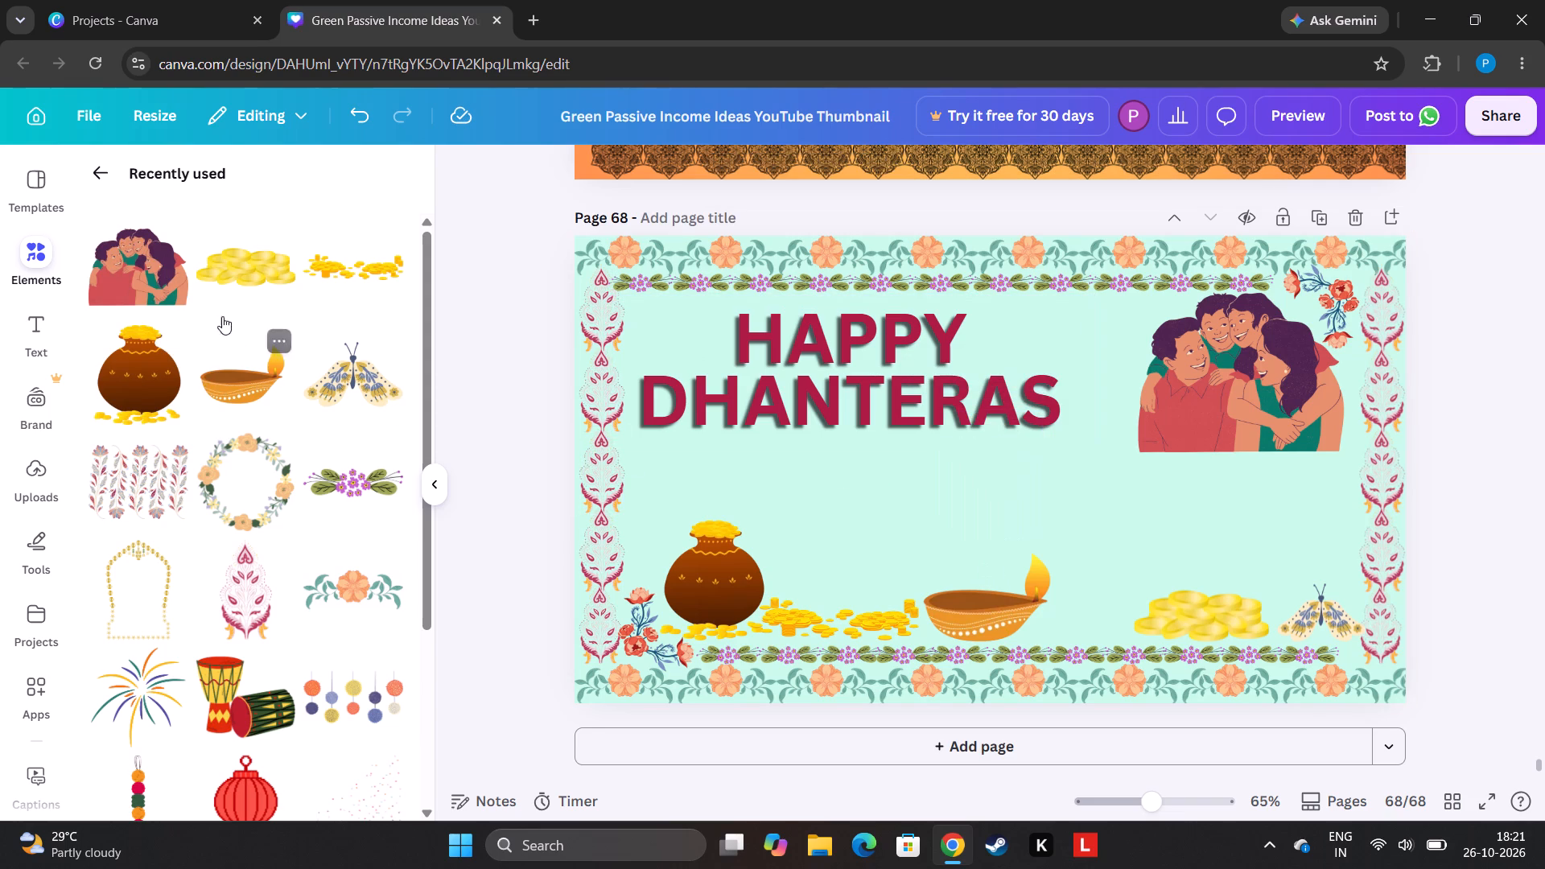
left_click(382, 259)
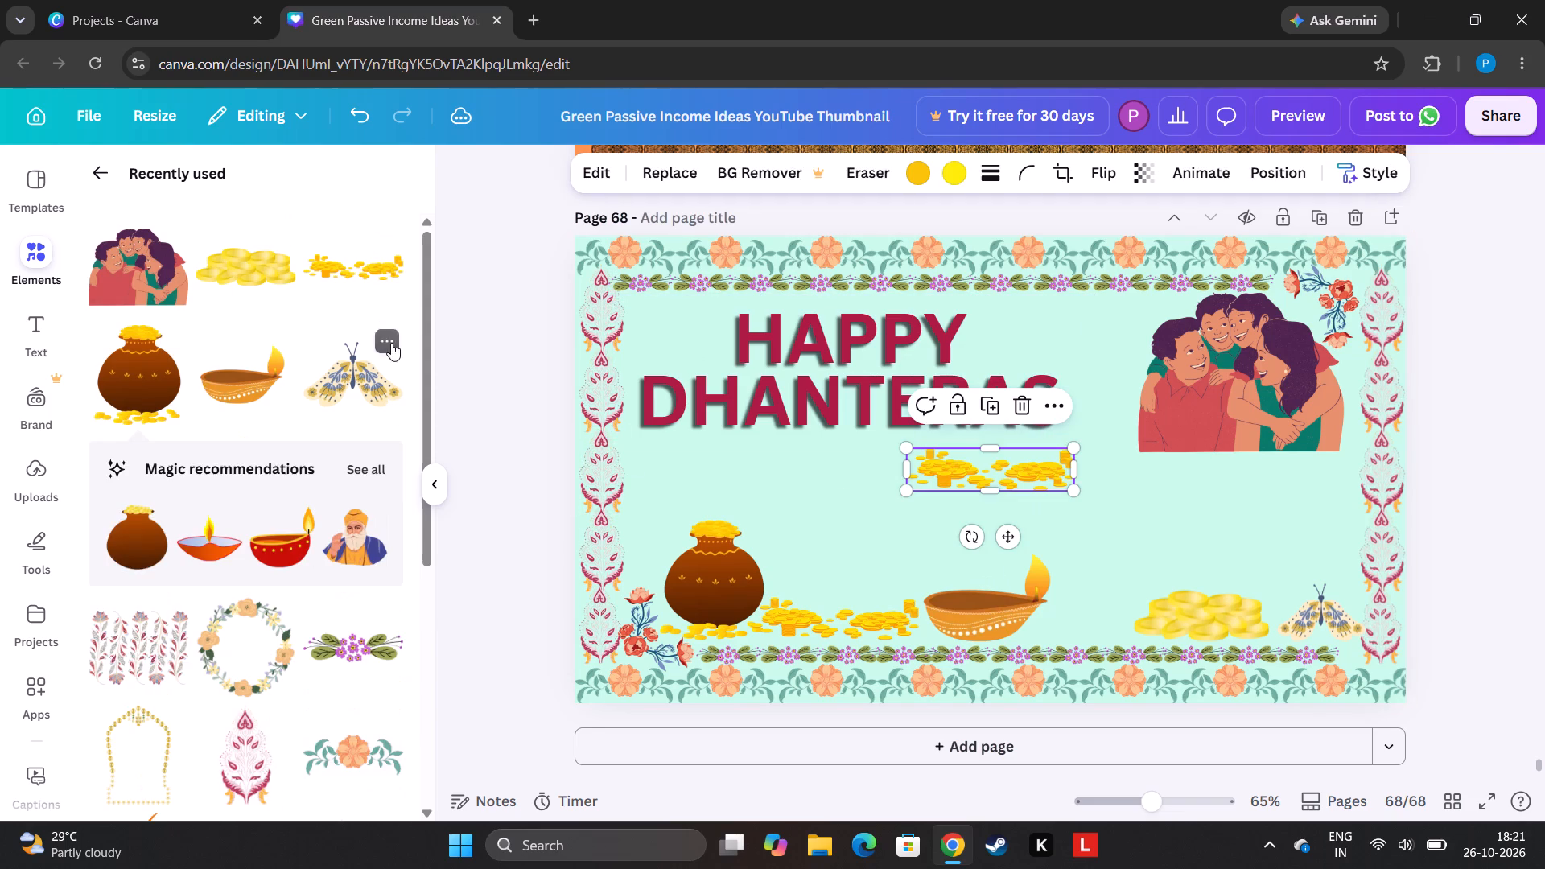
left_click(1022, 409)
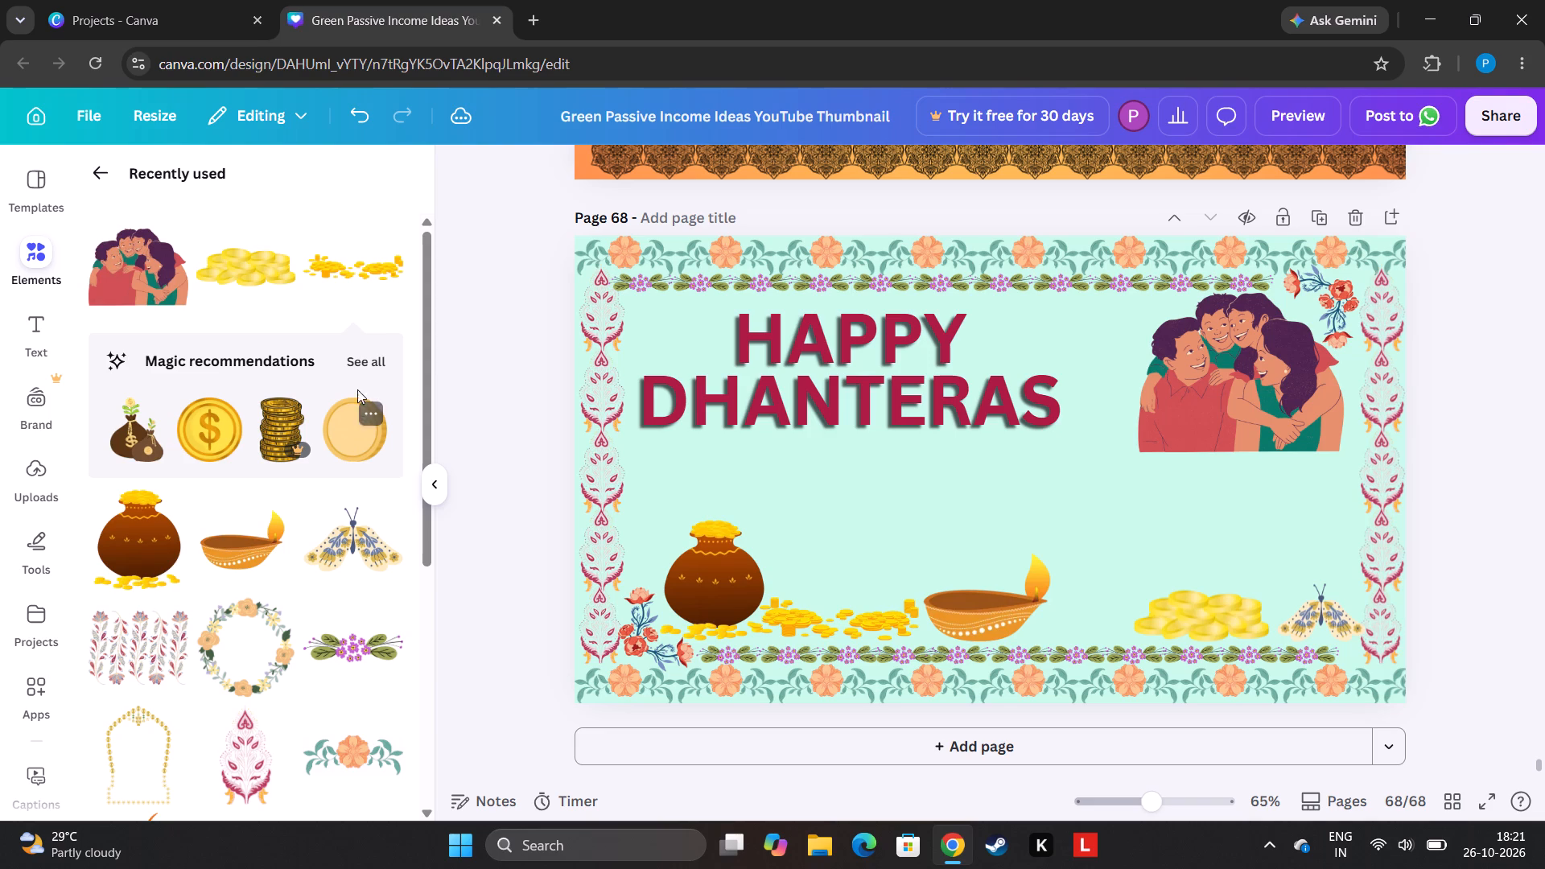
Add the black outline coin-stack graphic from the recommendations, shrink it, and place it beside "HAPPY" above the end of "DHANTERAS".
left_click(357, 366)
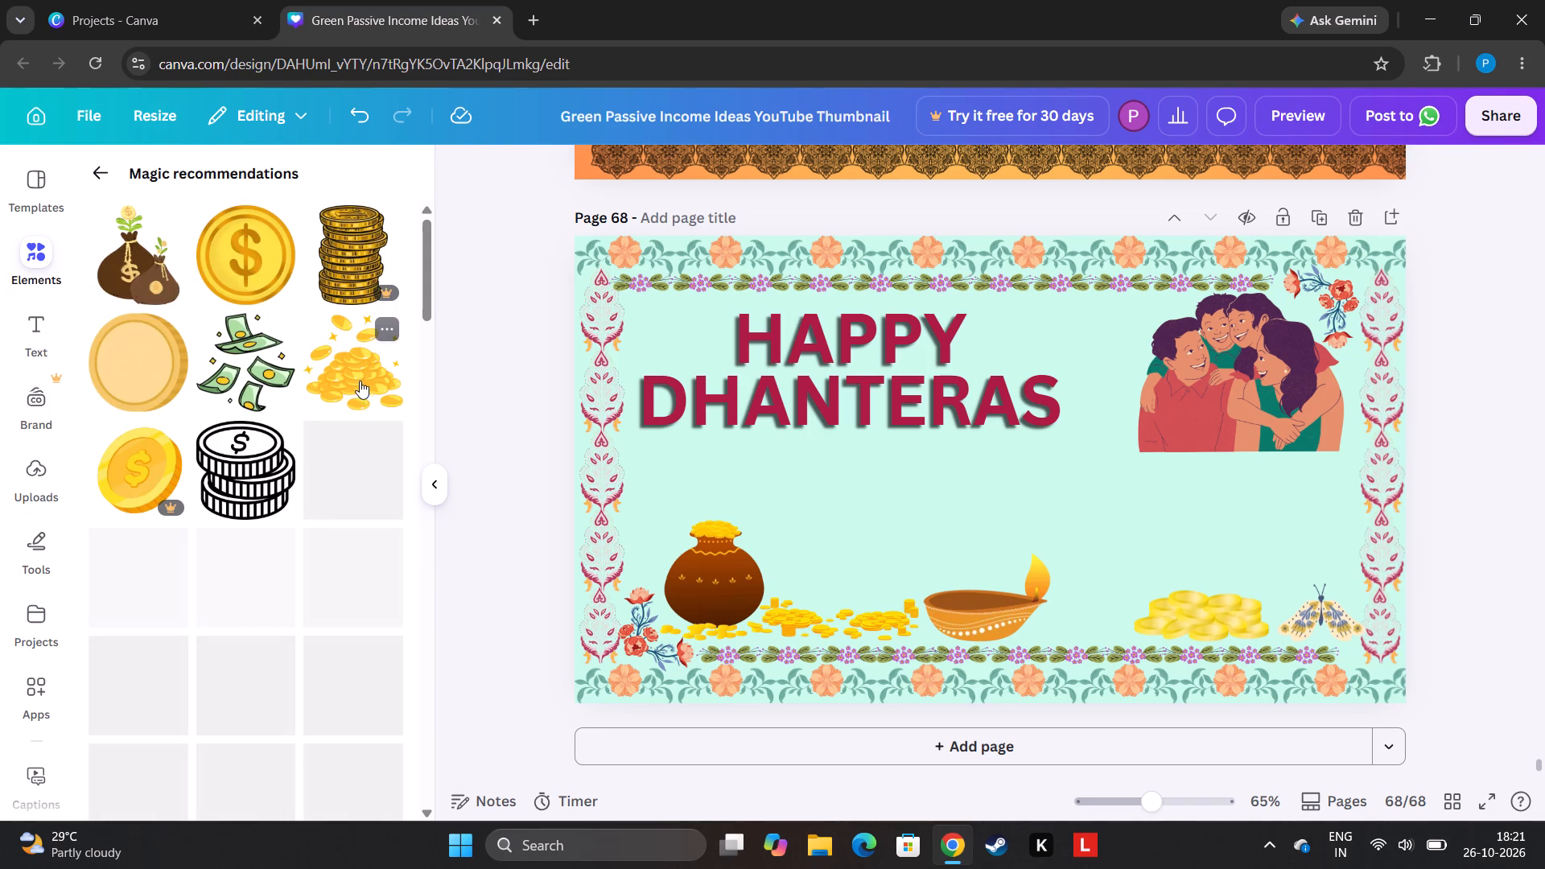
left_click(252, 486)
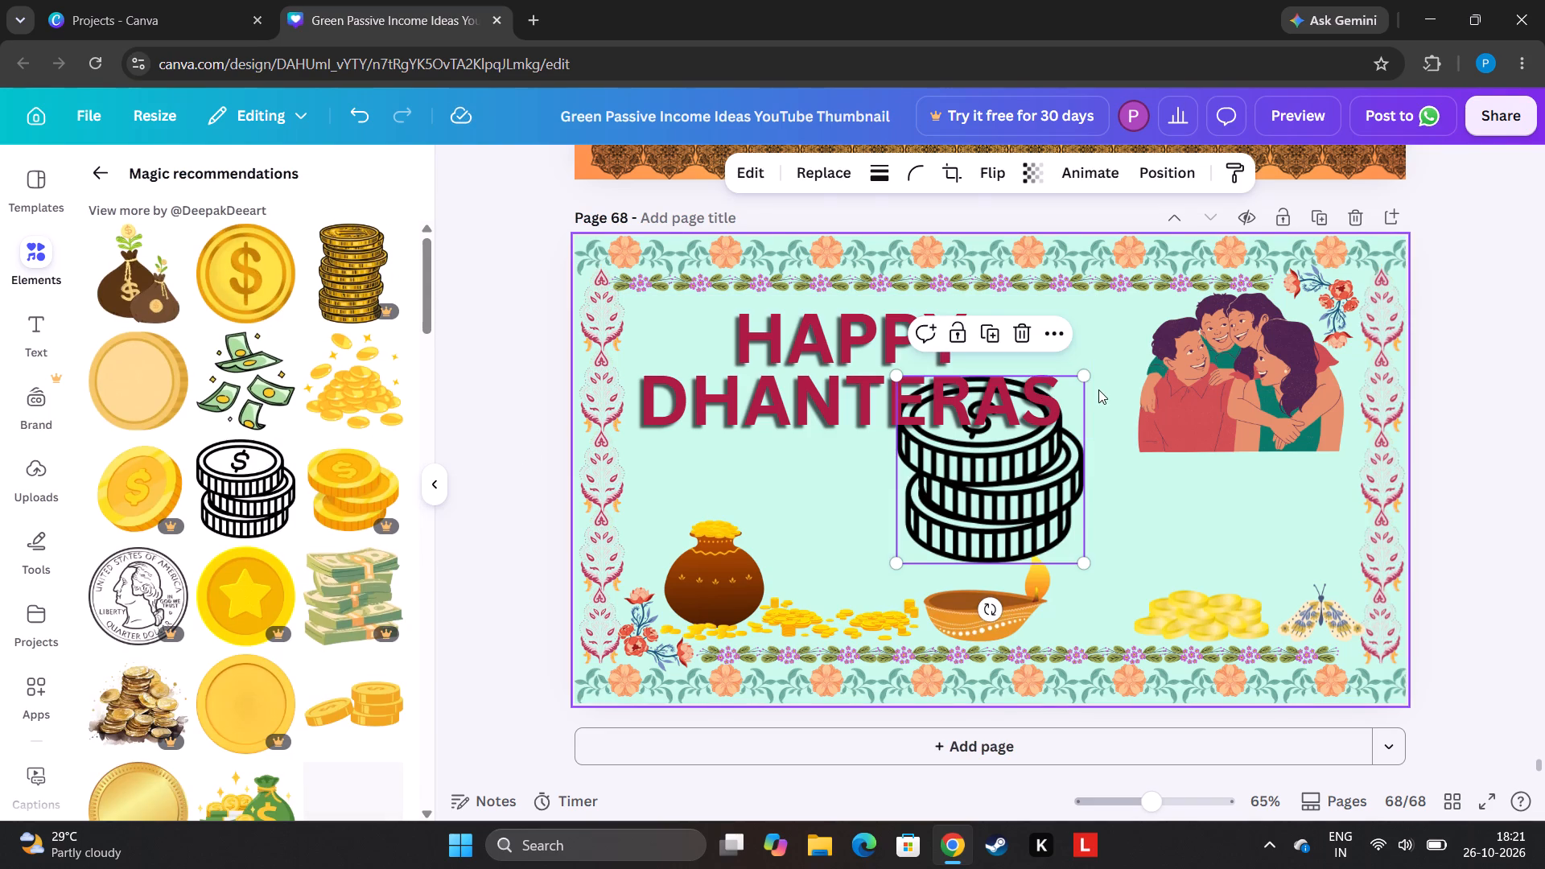
left_click_drag(1086, 373, 1012, 516)
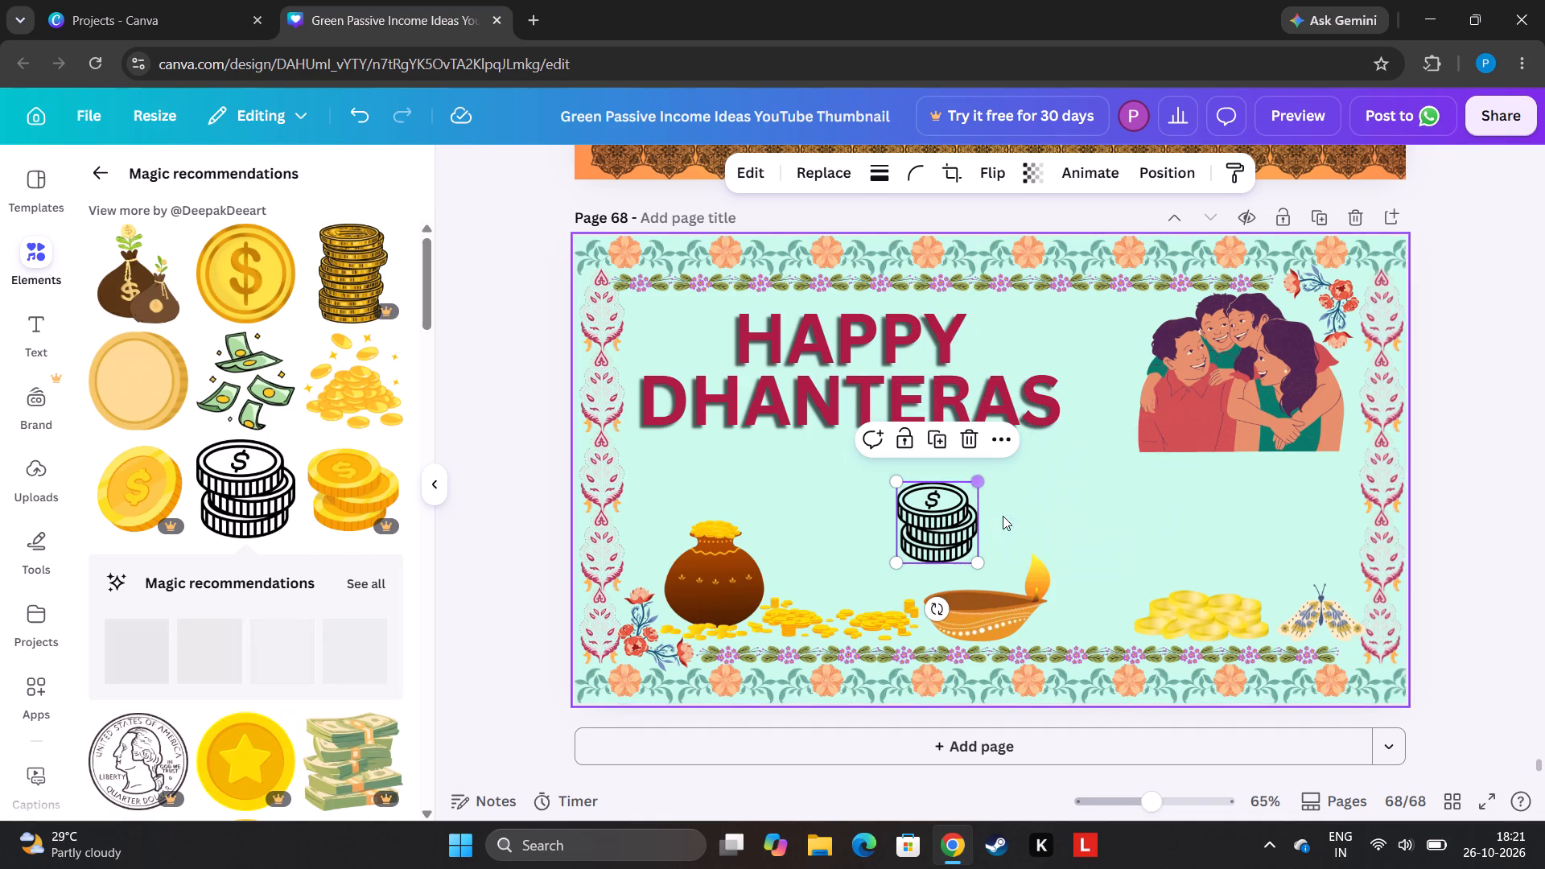
left_click_drag(954, 523, 1111, 346)
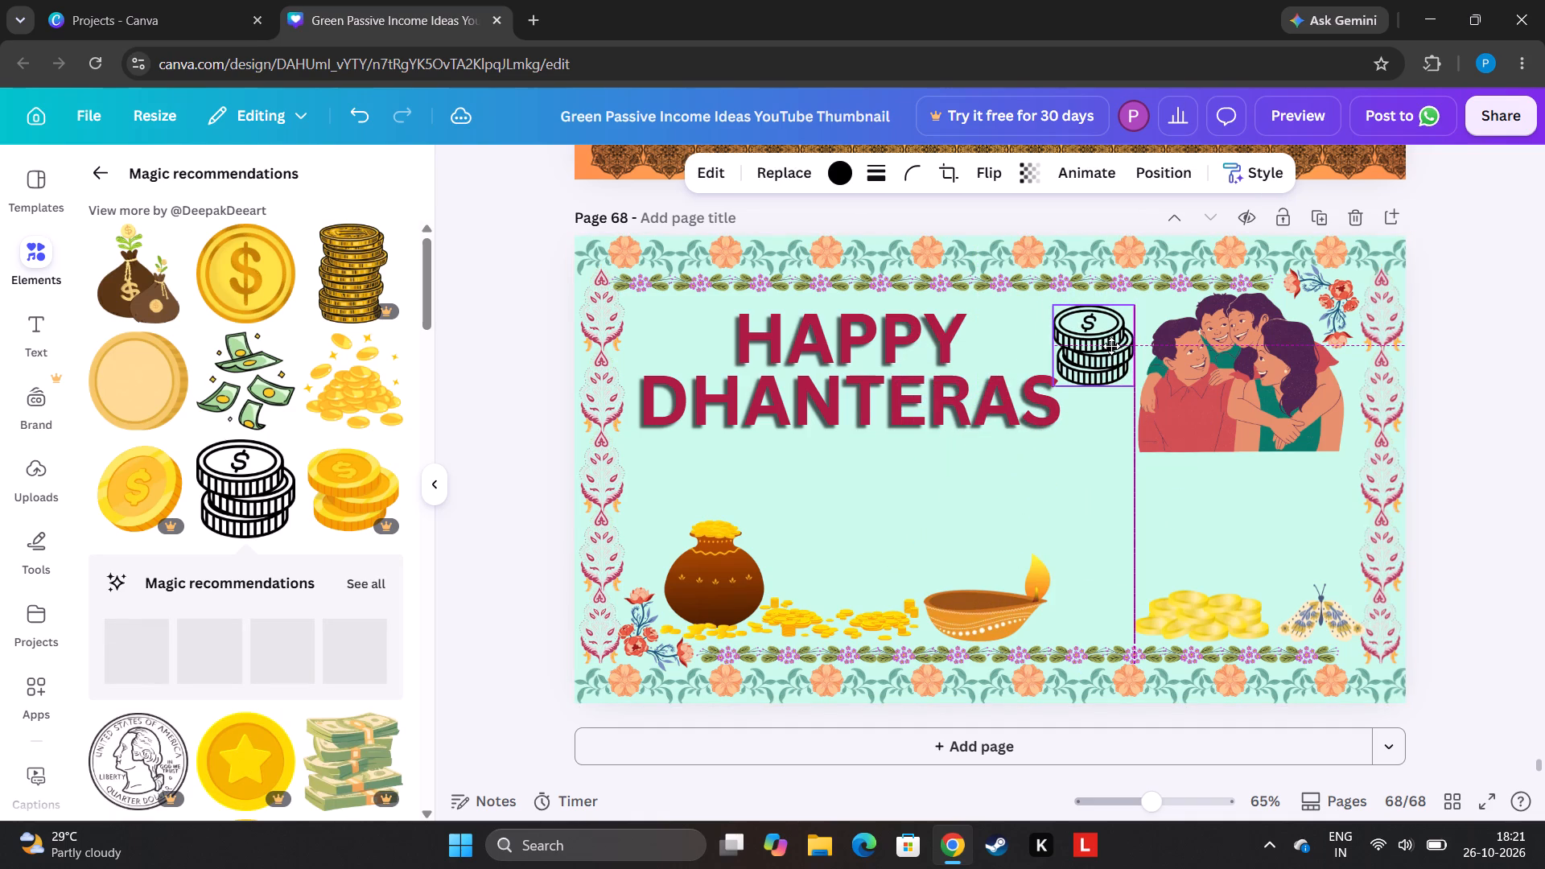
left_click_drag(1111, 346, 1089, 332)
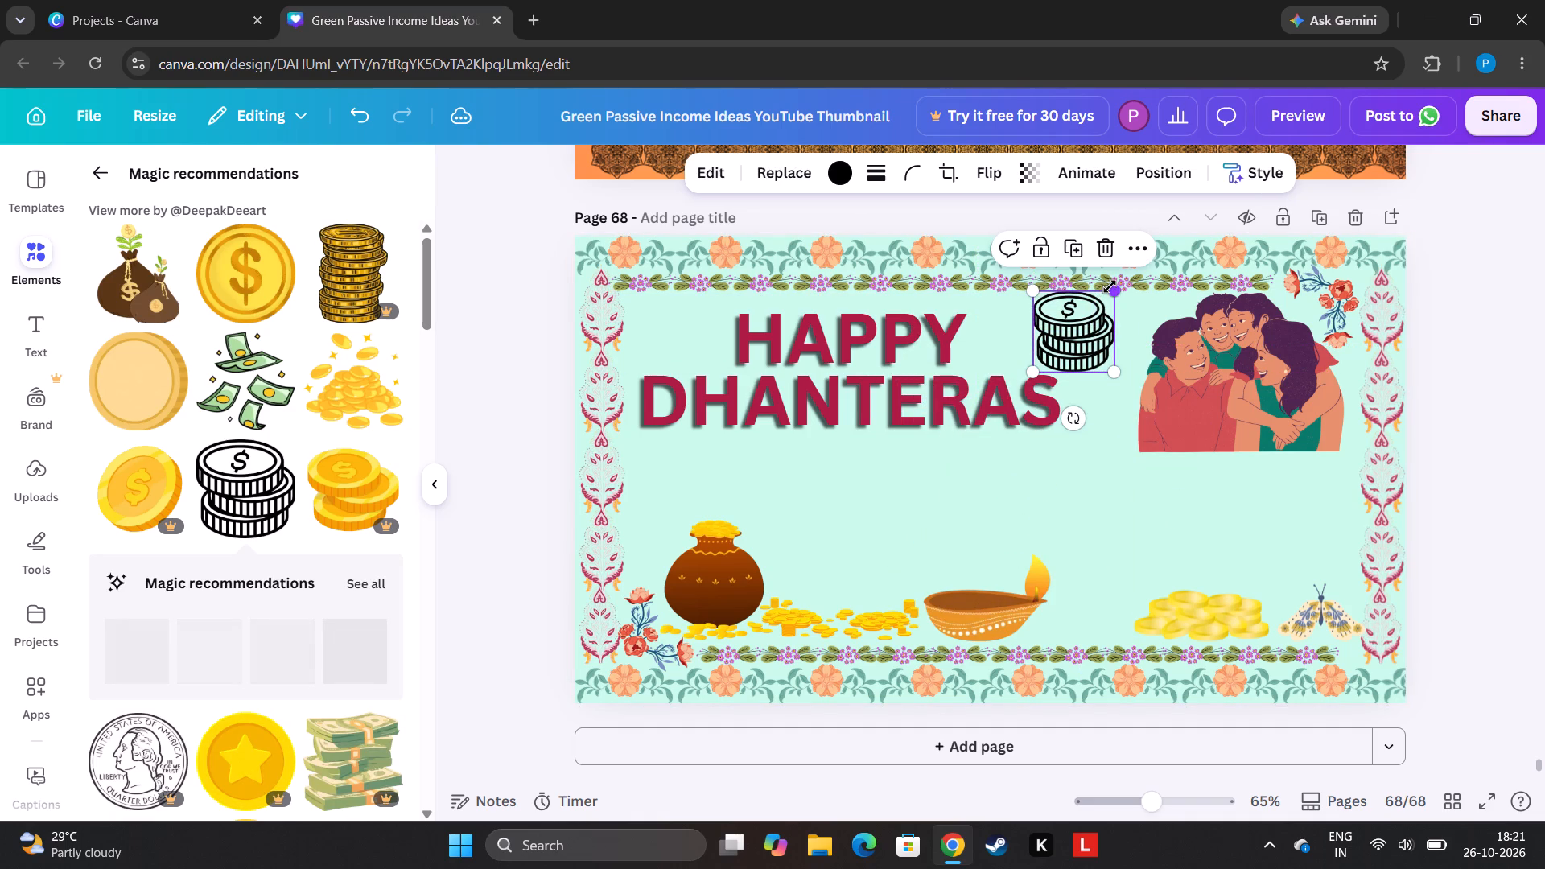
left_click_drag(1110, 286, 1107, 298)
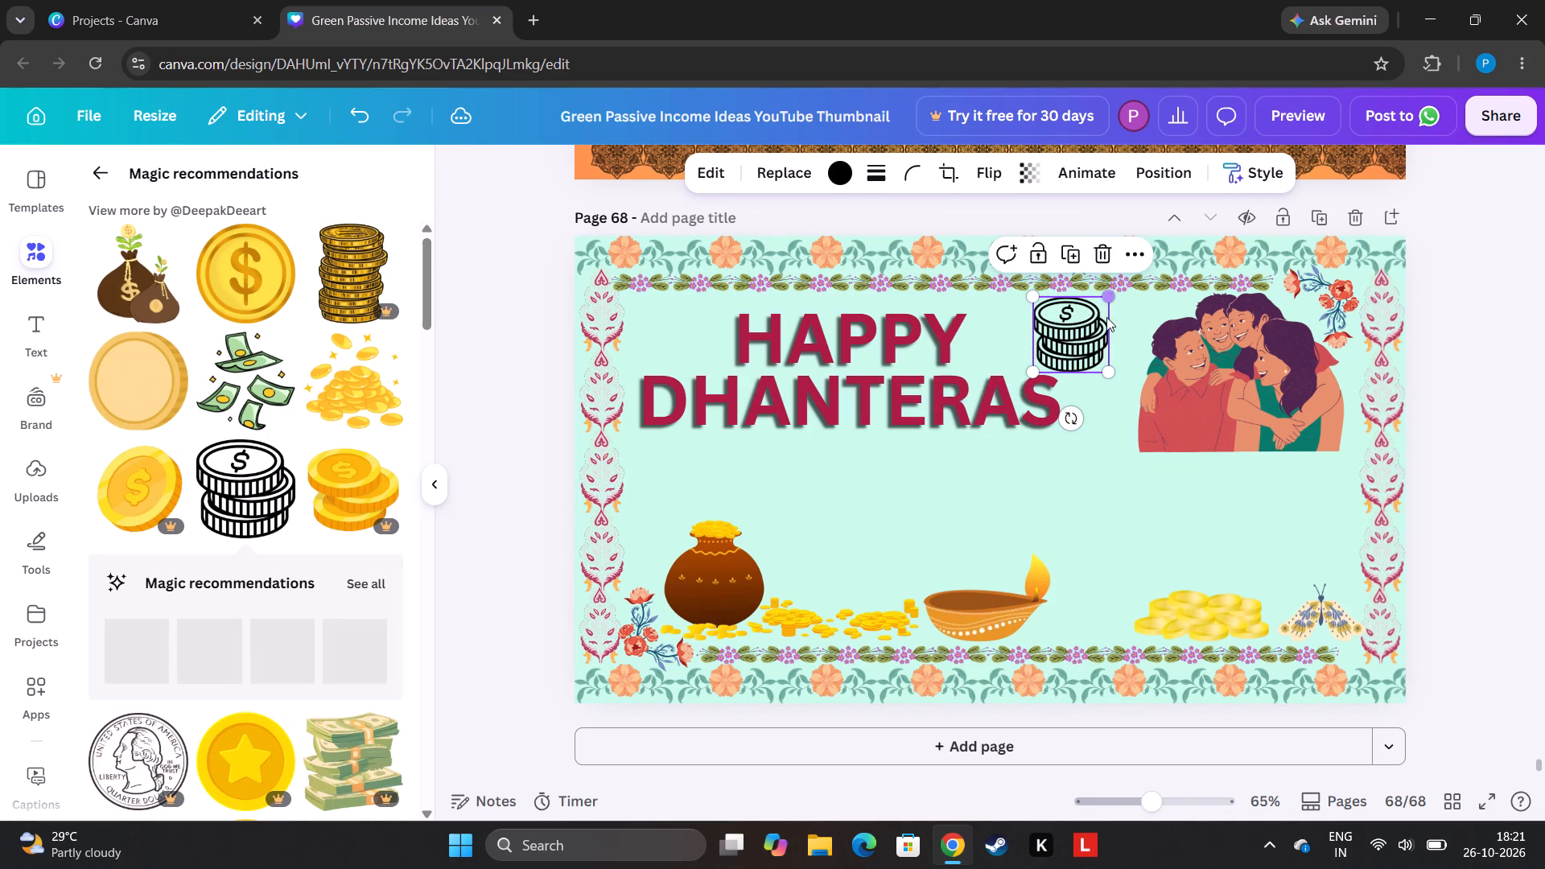
left_click_drag(1077, 327, 1025, 318)
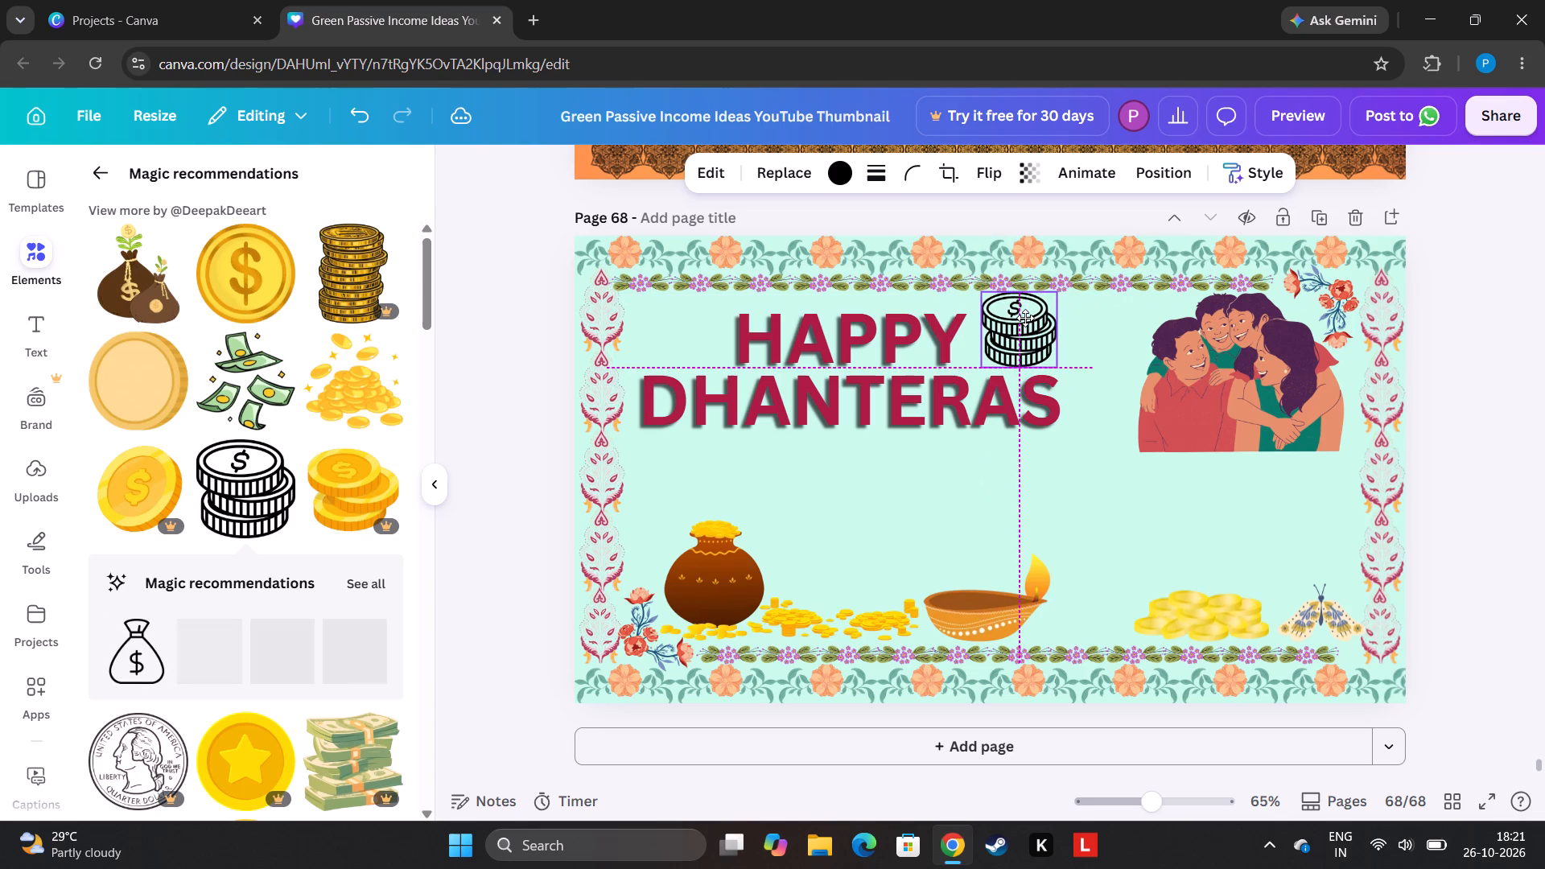
left_click_drag(1025, 318, 1023, 318)
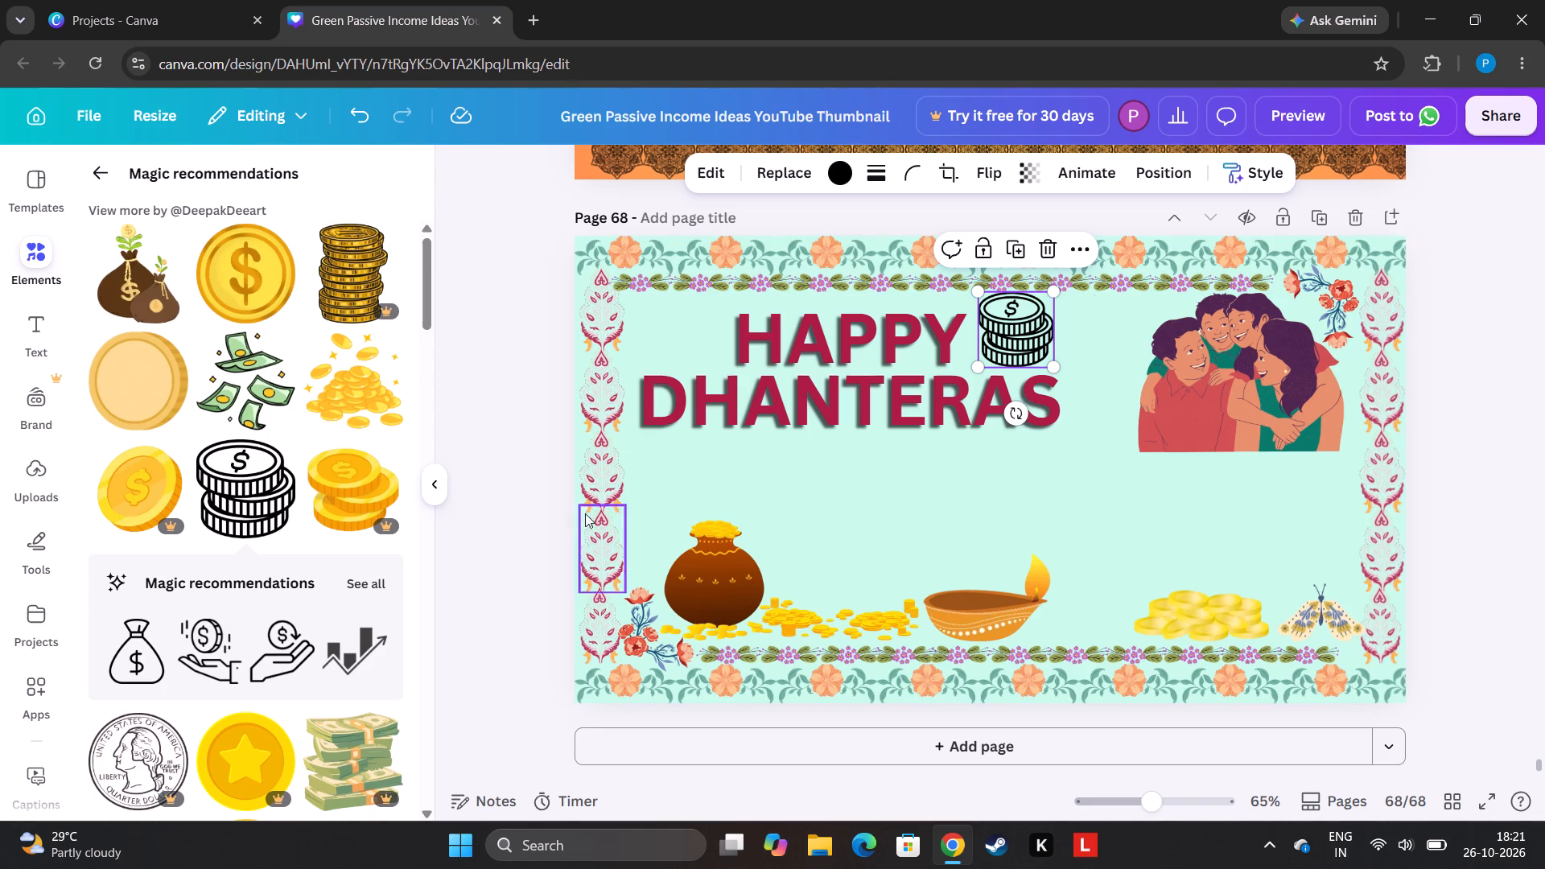
Add the pink-flowered plant graphic from the recommendations, shrink it to about 182 by 210, and stand it between the pot and the diya.
left_click_drag(433, 297, 435, 320)
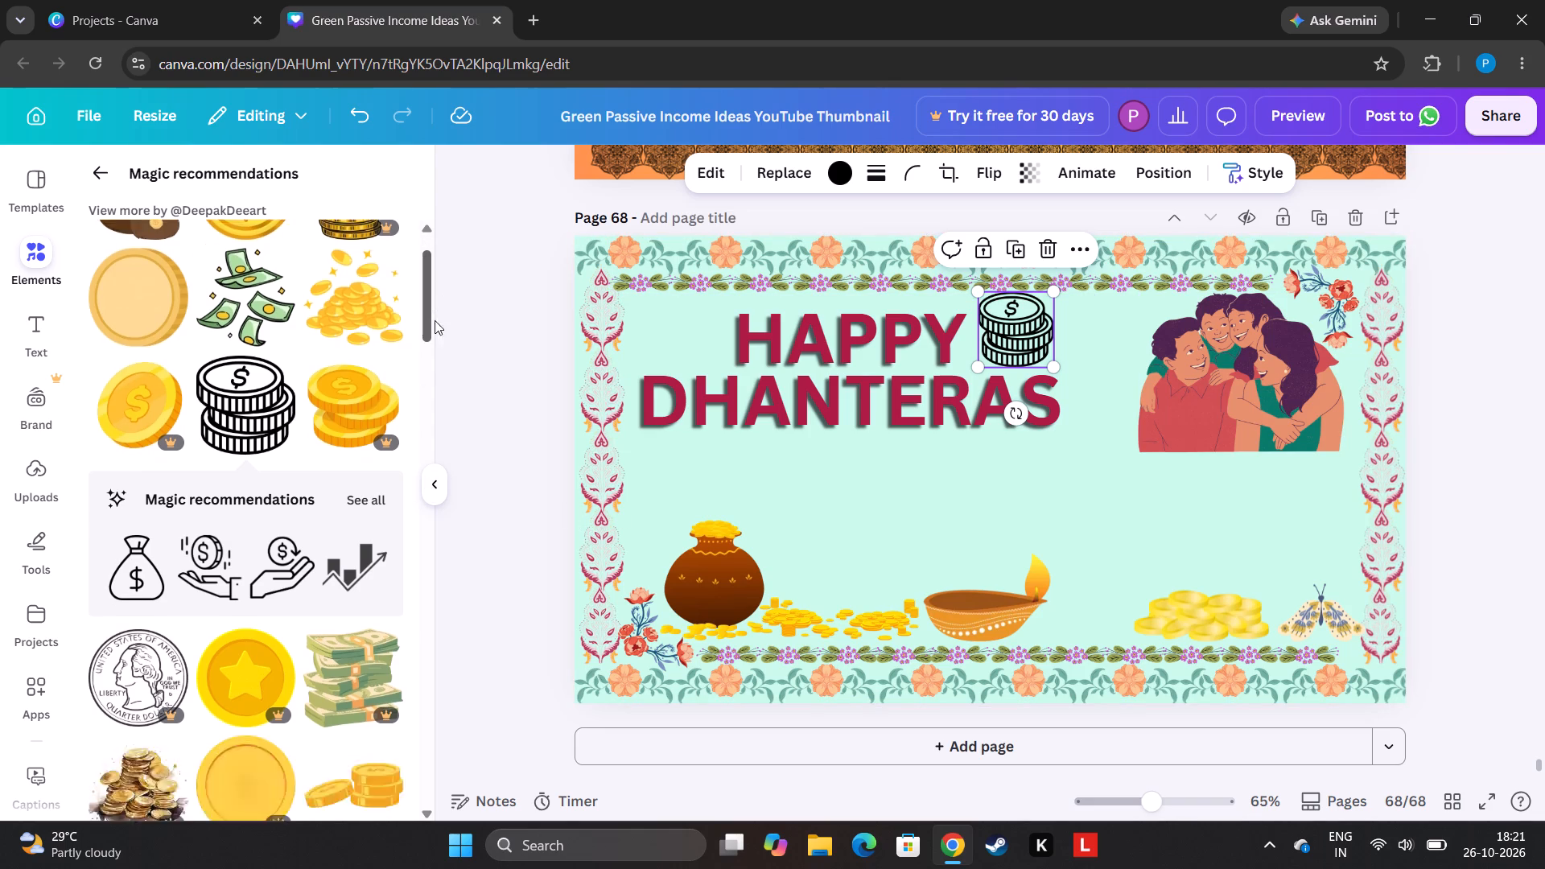
left_click_drag(435, 320, 449, 394)
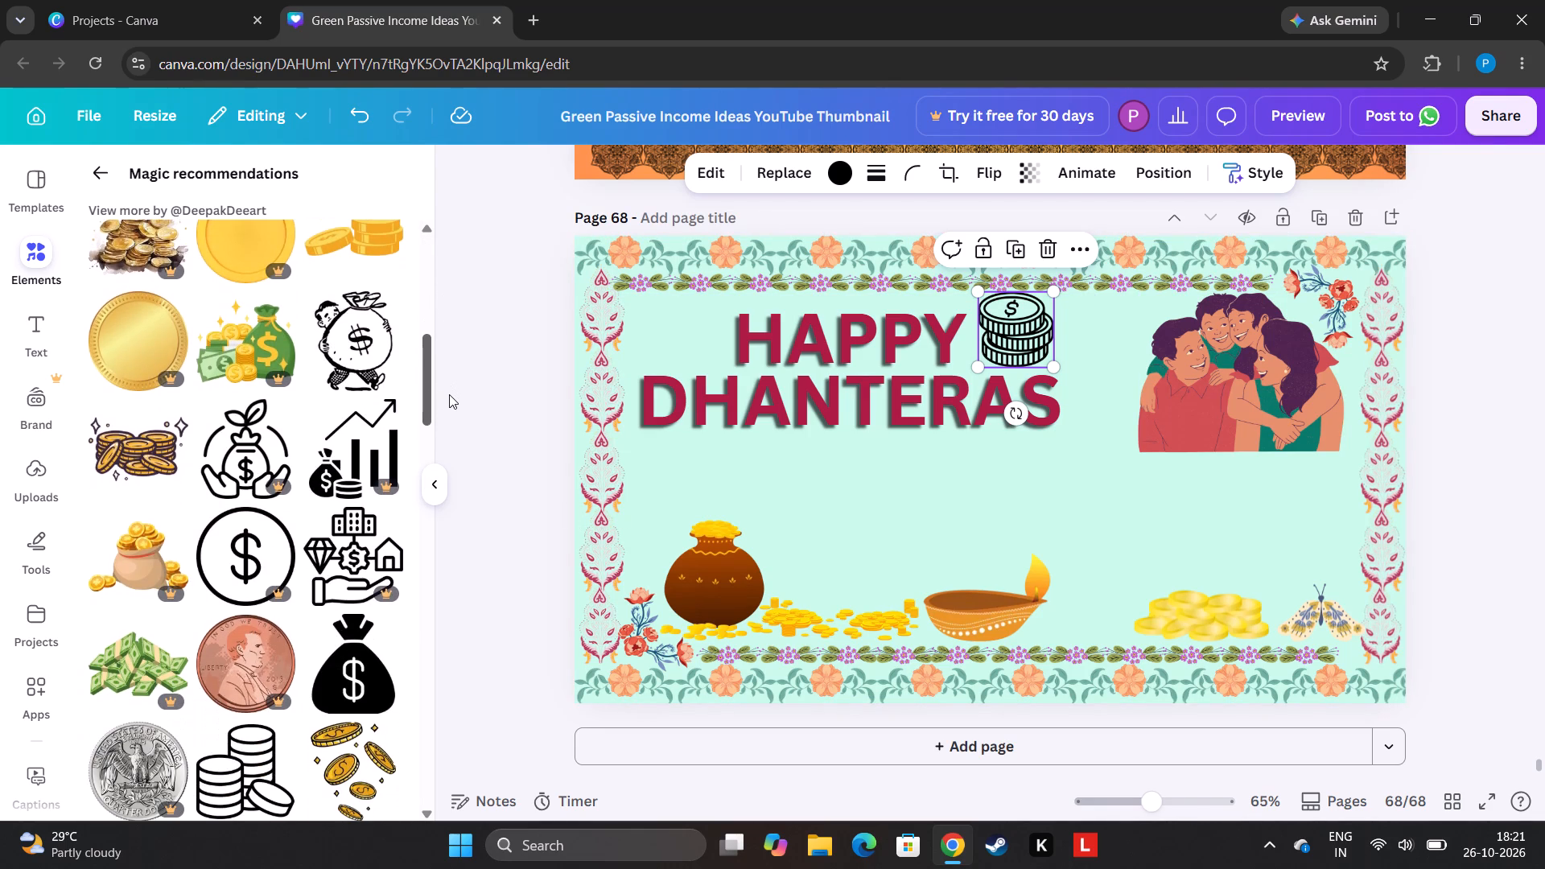
left_click_drag(449, 394, 447, 382)
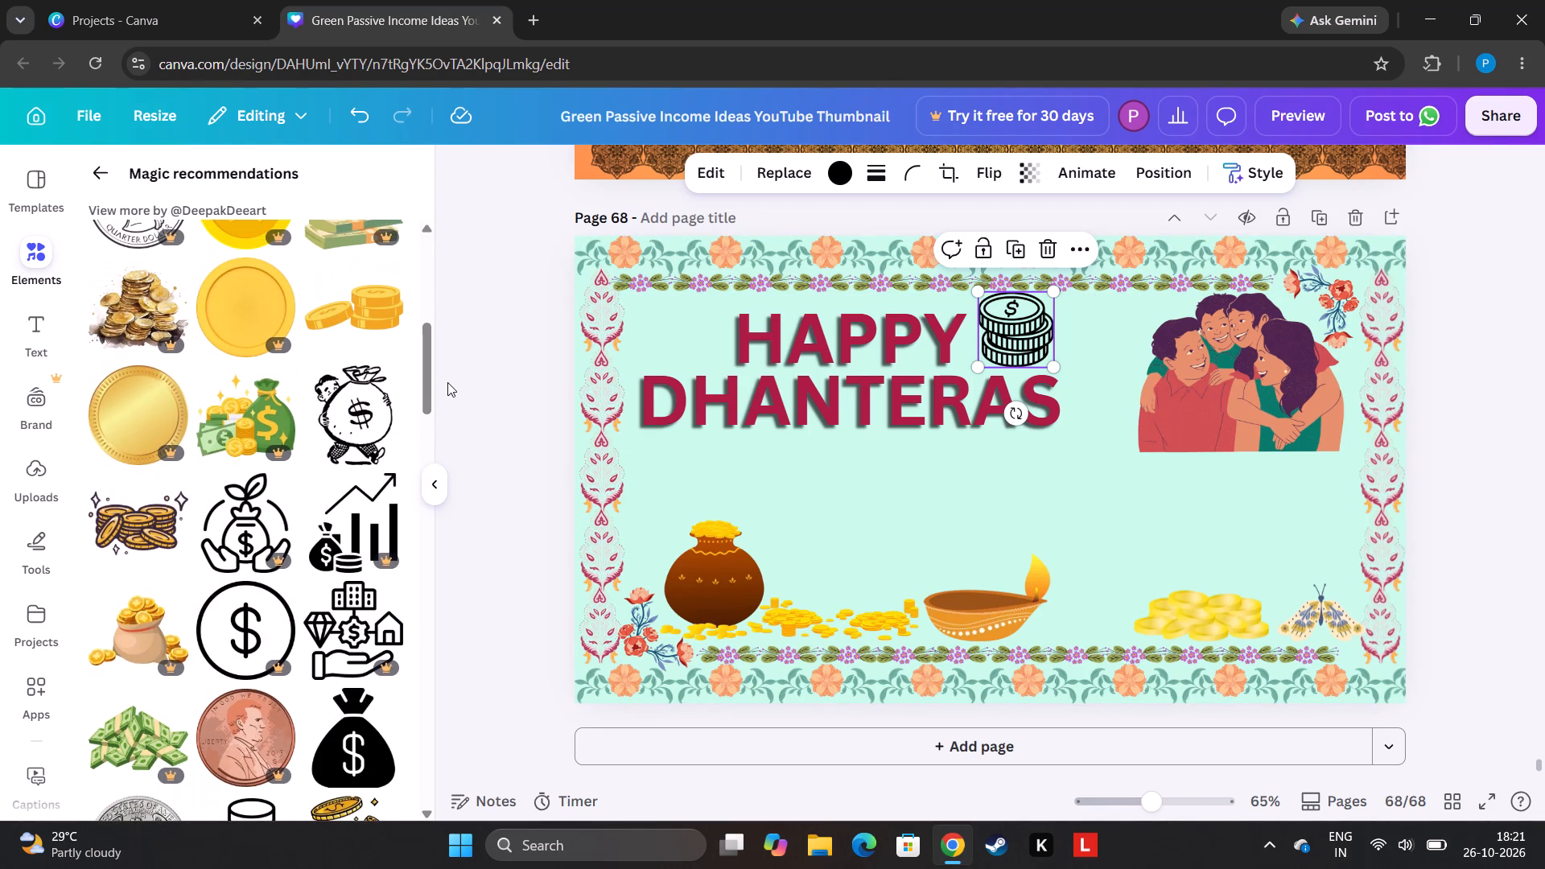
left_click_drag(426, 382, 437, 476)
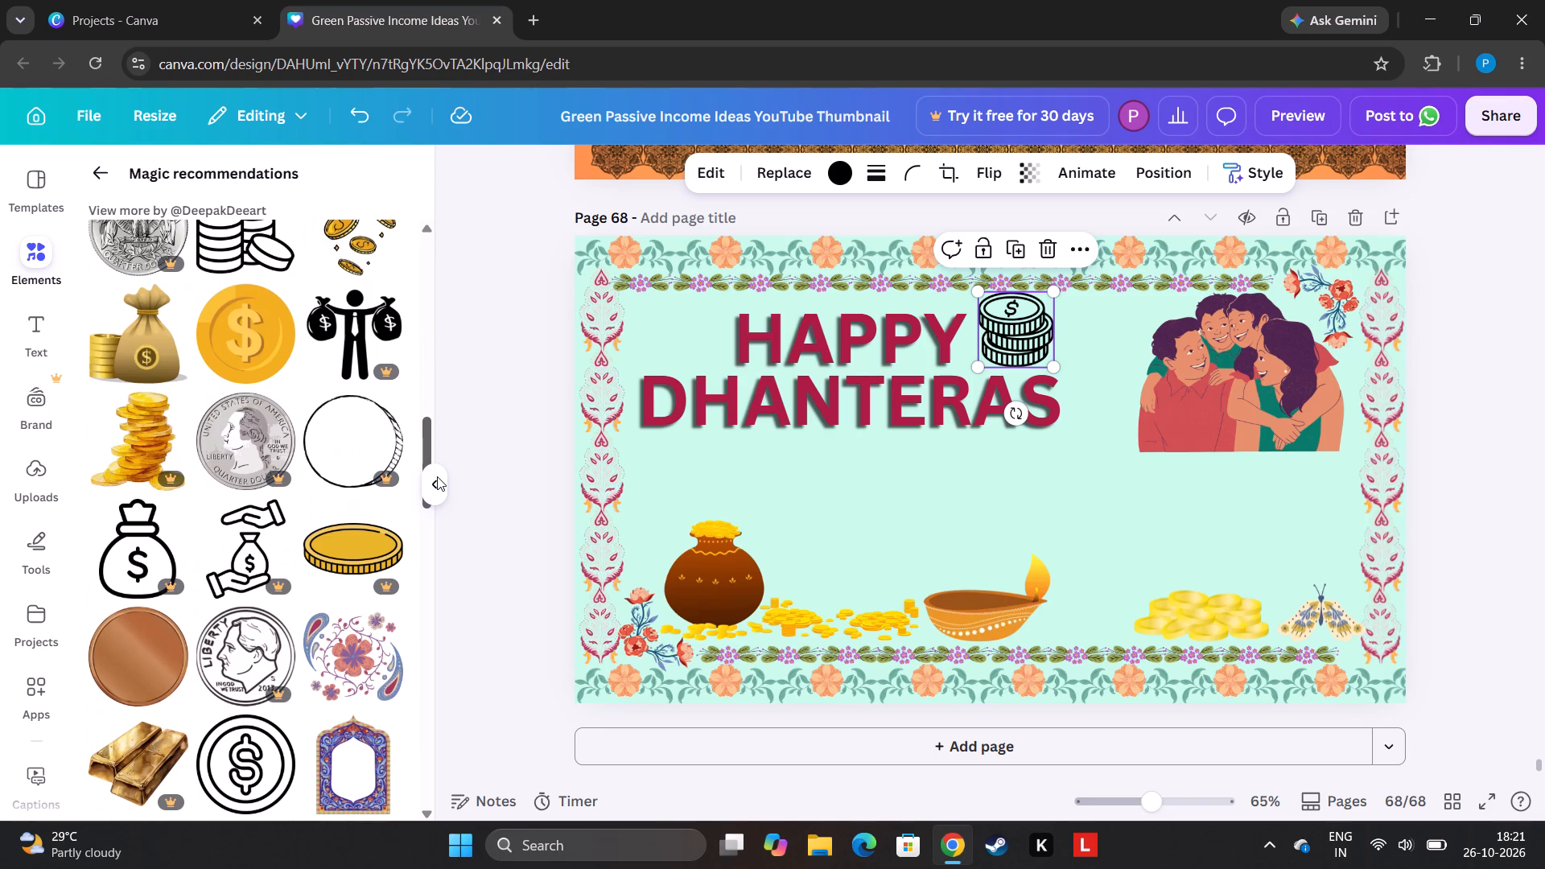
left_click_drag(437, 476, 453, 506)
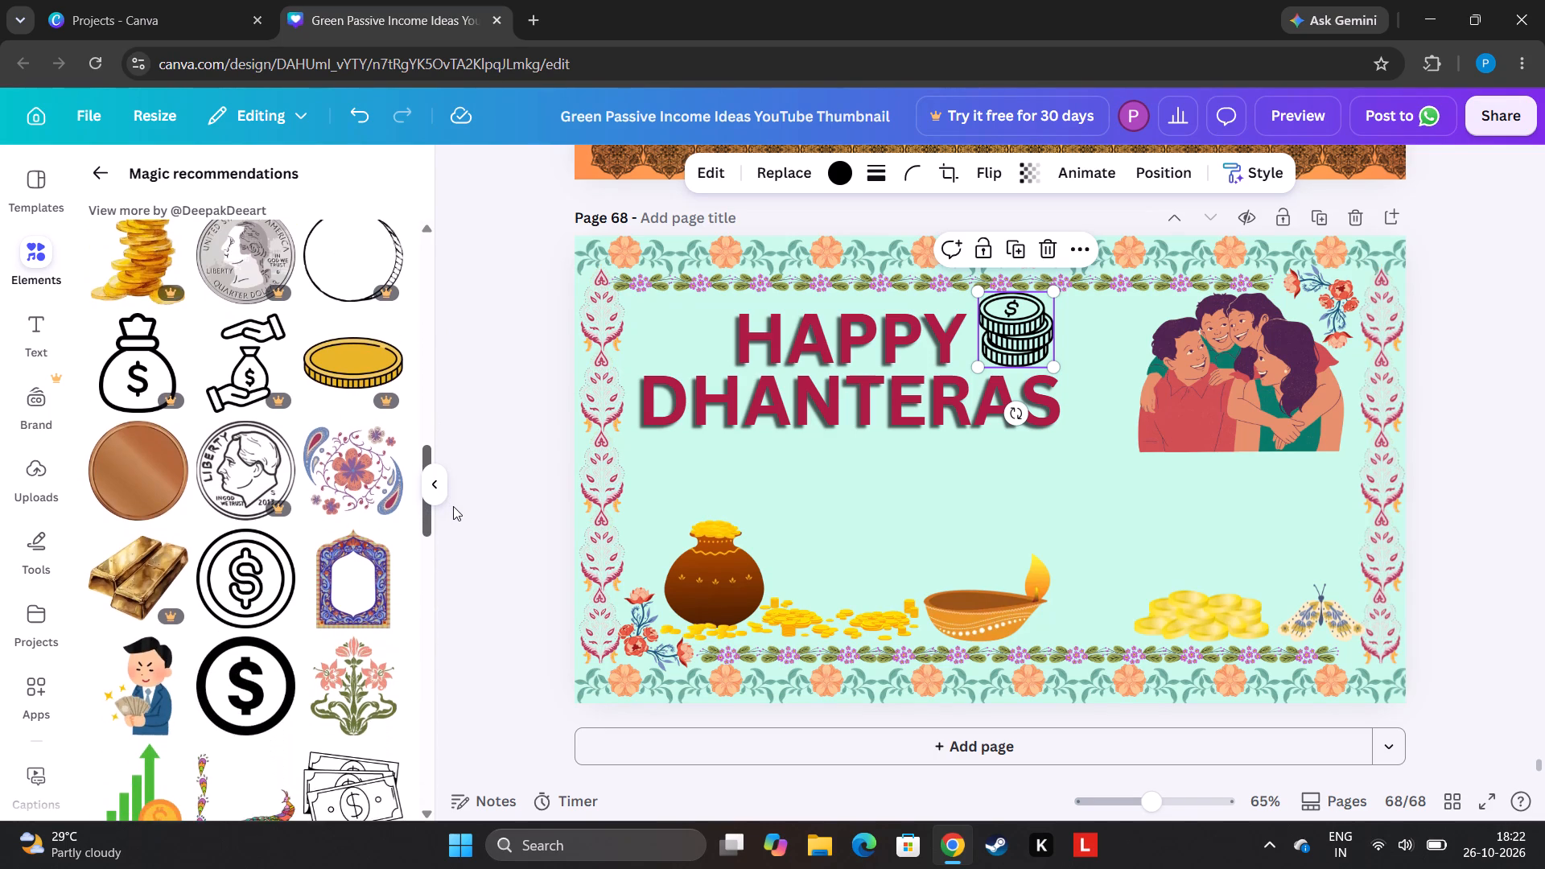
left_click_drag(453, 506, 457, 517)
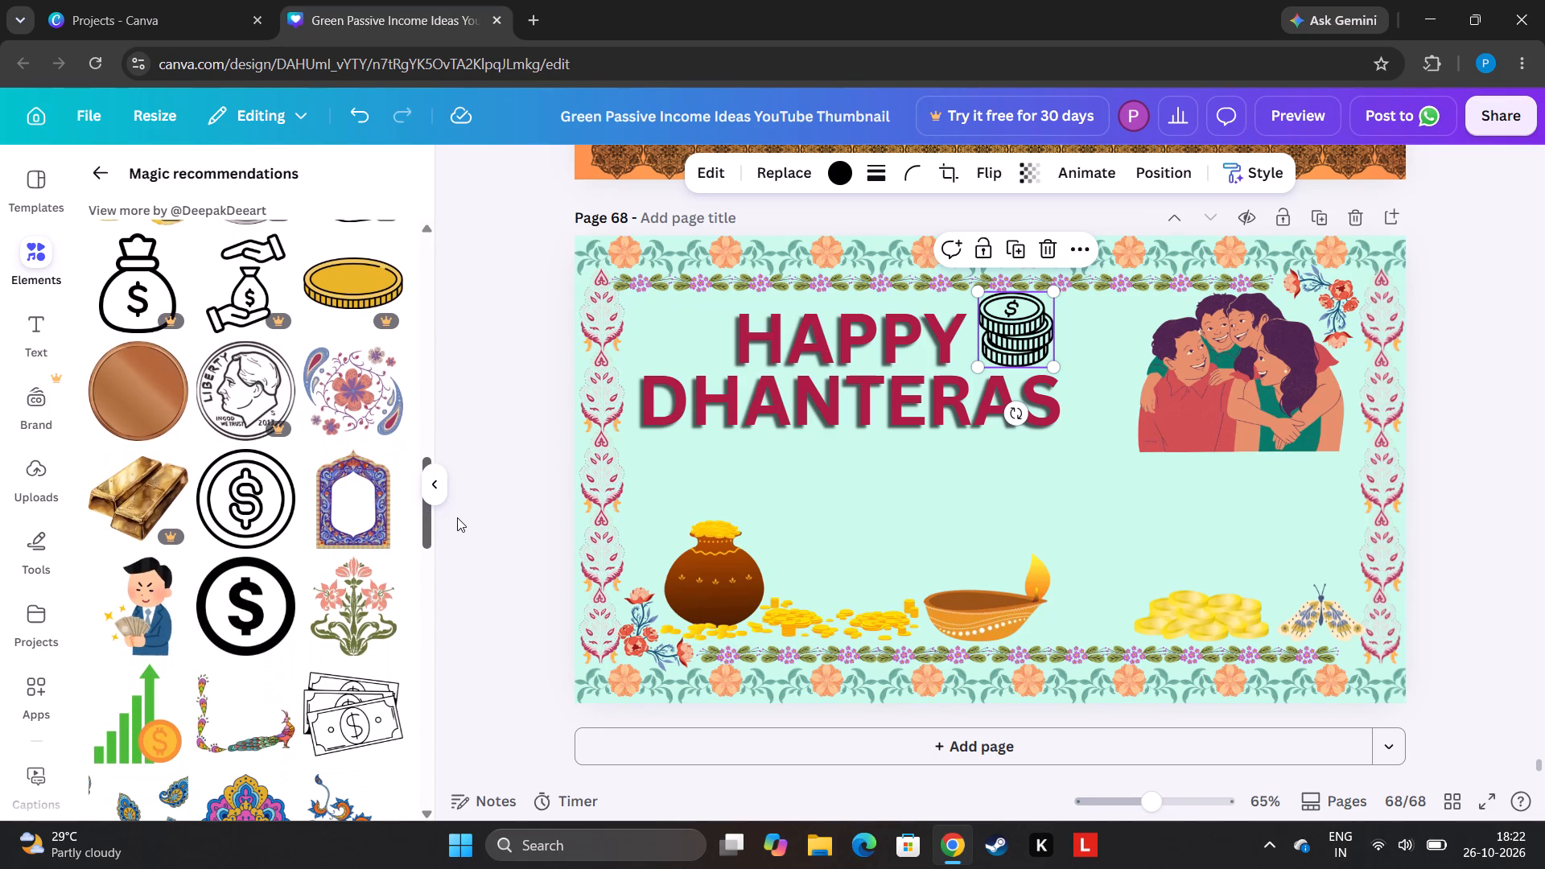
left_click_drag(457, 517, 456, 517)
left_click(389, 629)
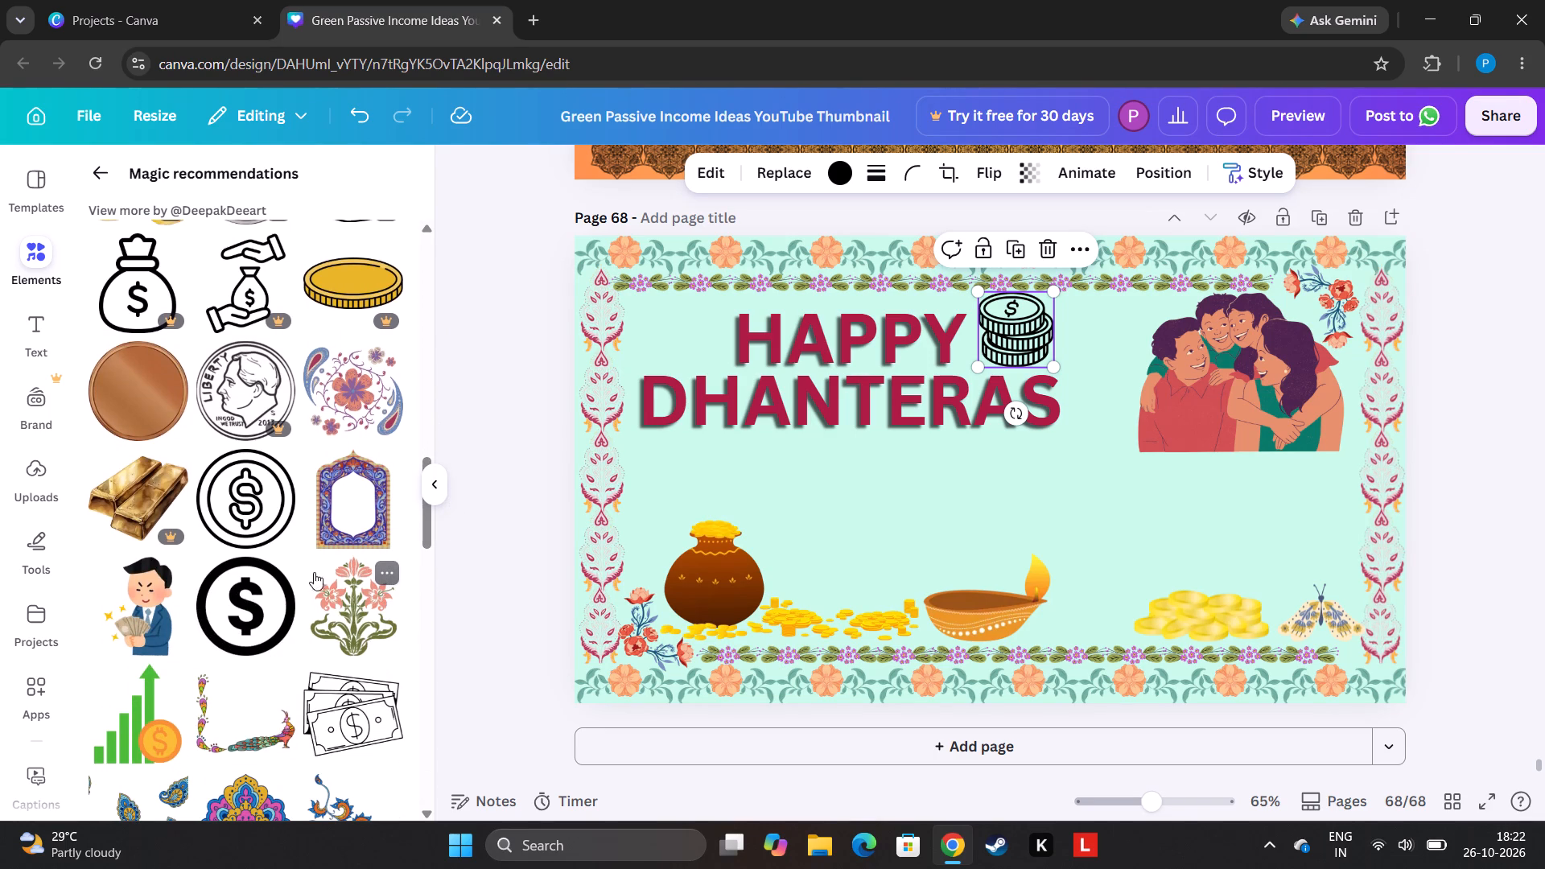
left_click(349, 596)
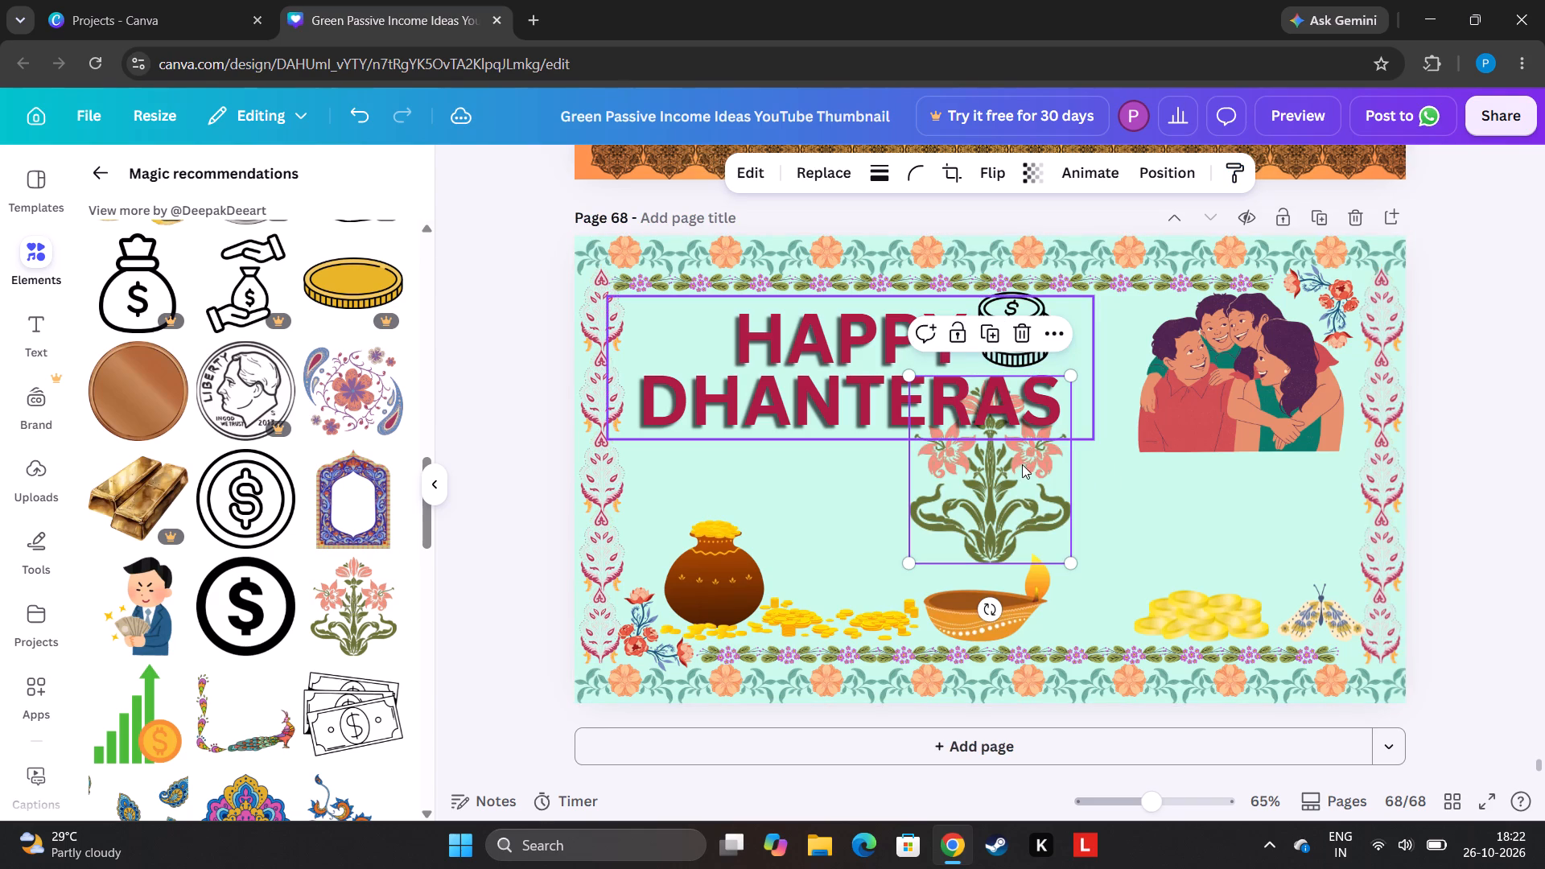
left_click_drag(1016, 477, 860, 507)
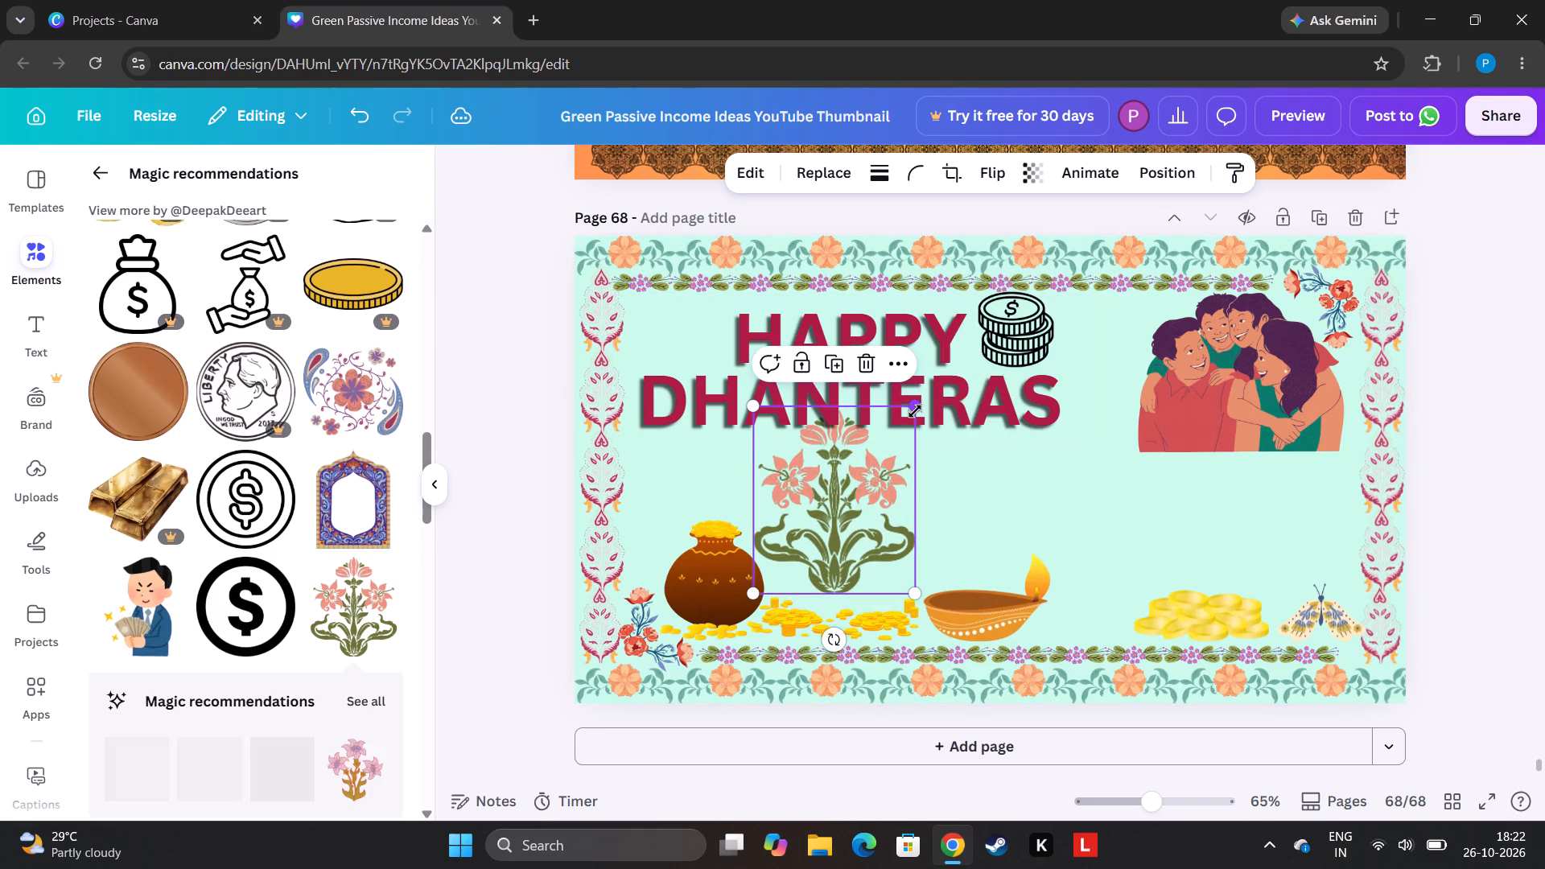
left_click_drag(915, 411, 880, 470)
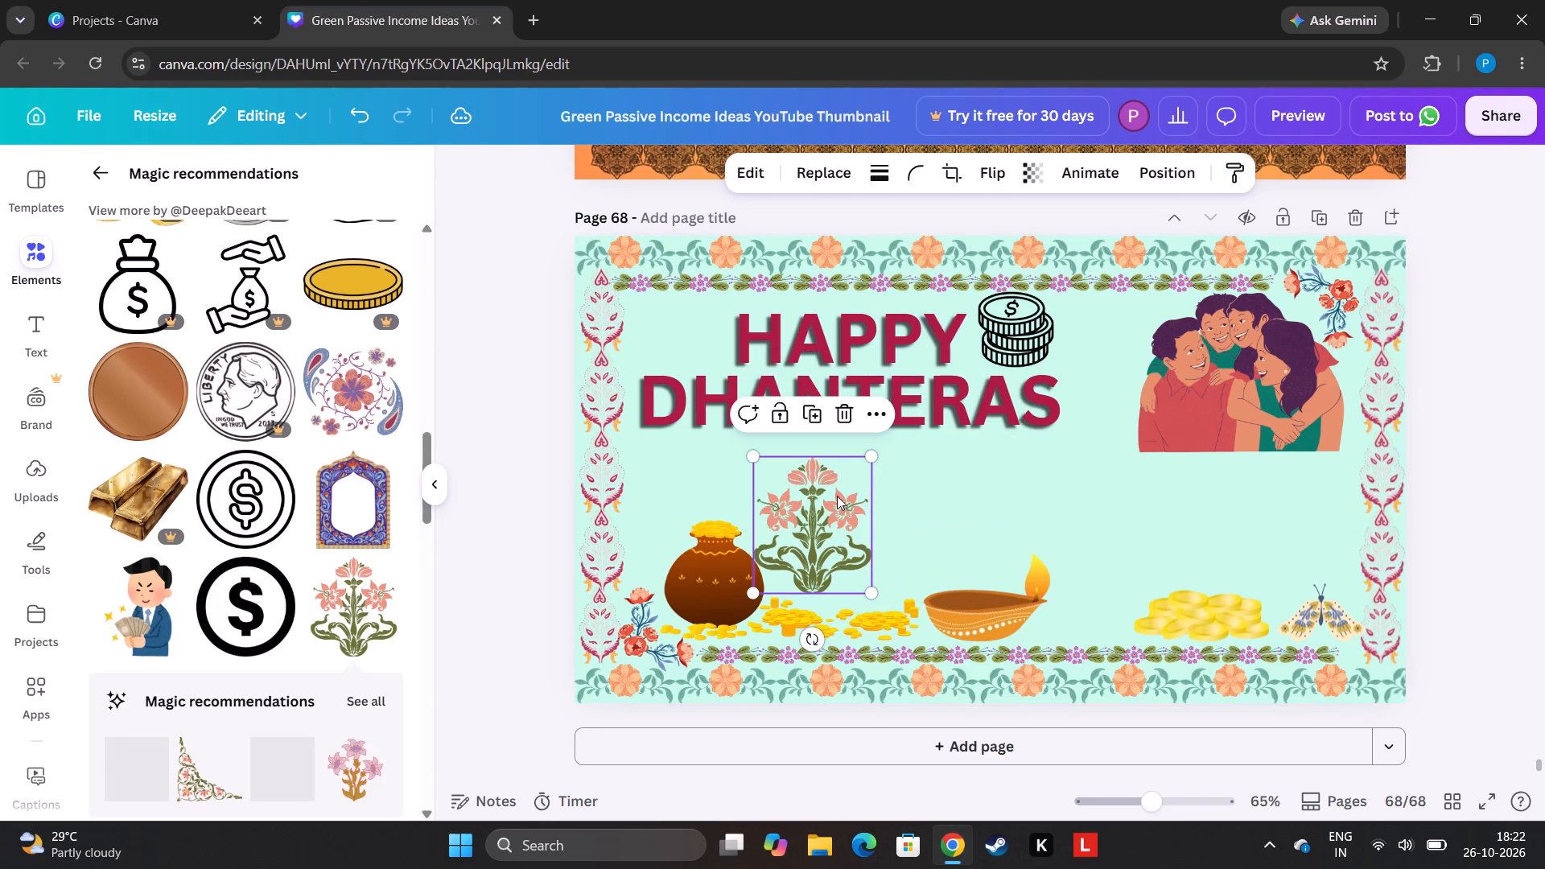
left_click_drag(814, 512, 1036, 466)
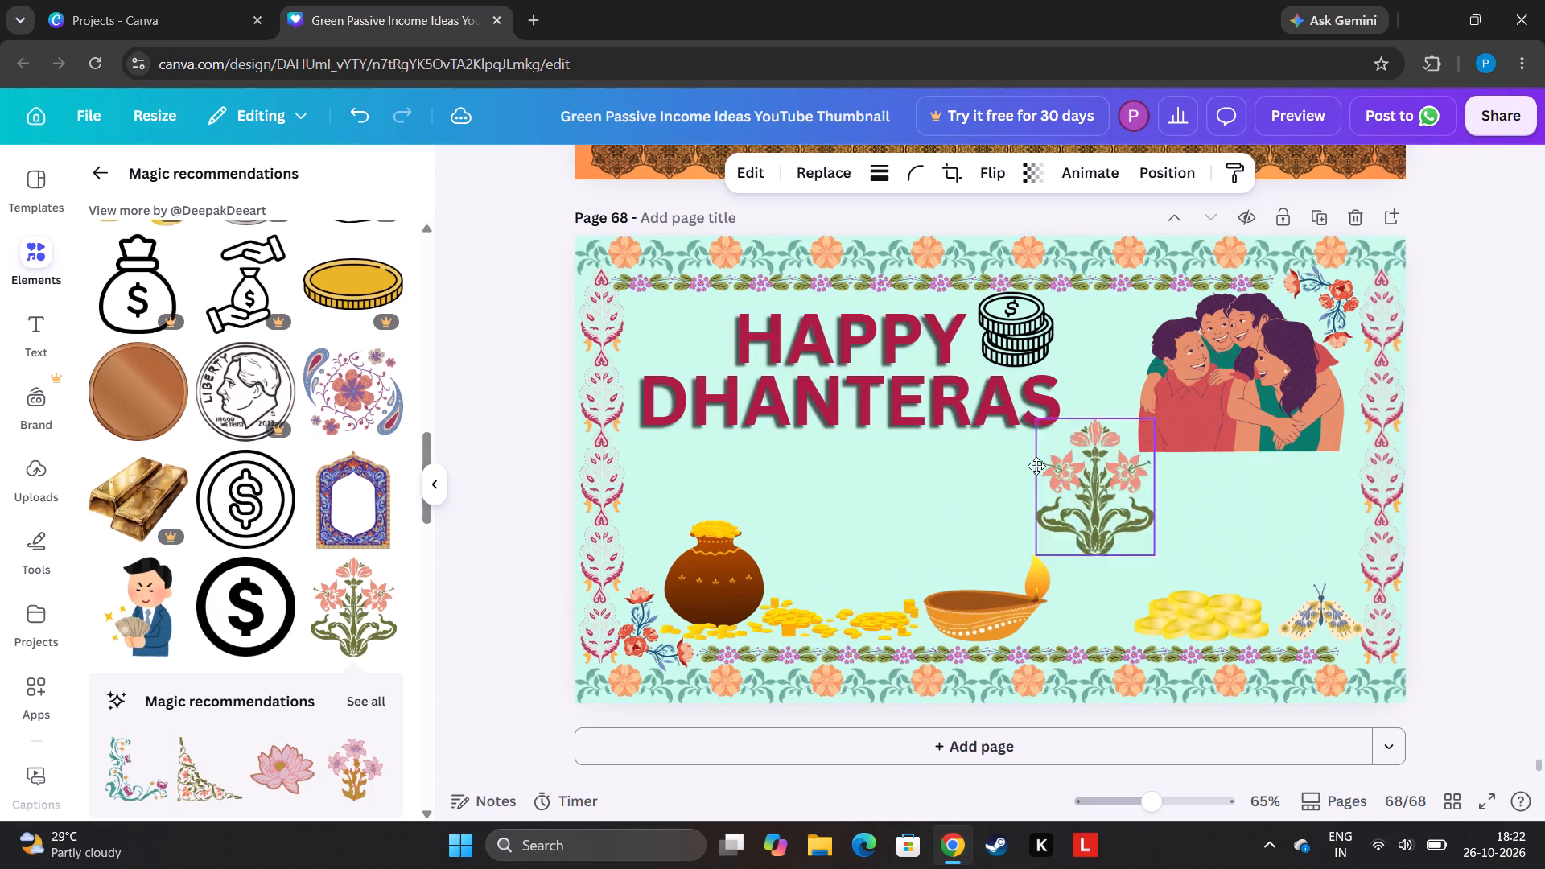
left_click_drag(1036, 466, 768, 488)
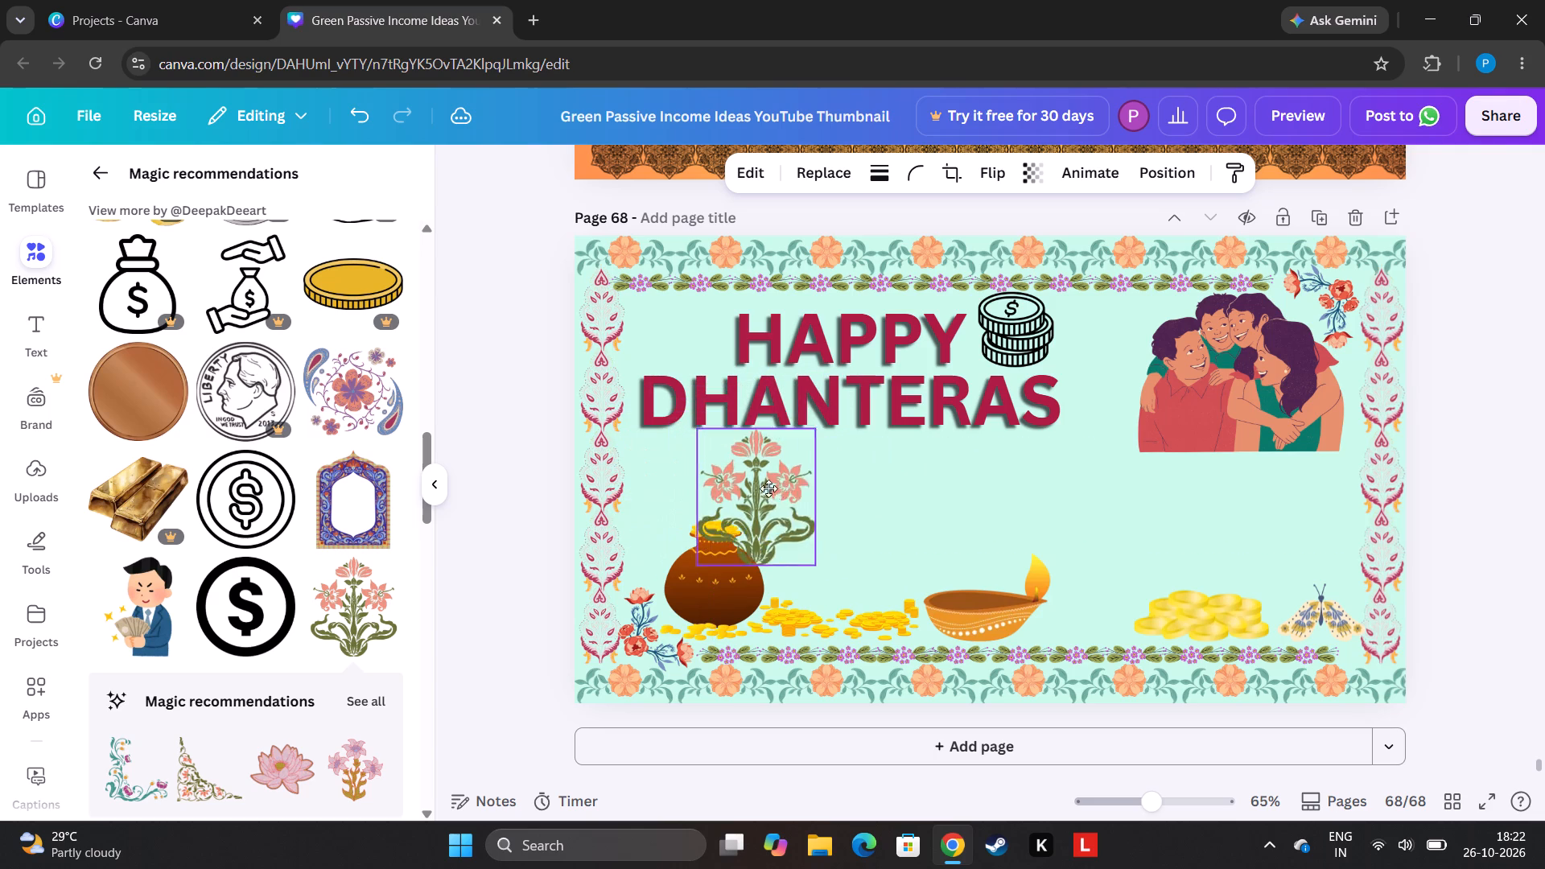
left_click_drag(768, 488, 843, 525)
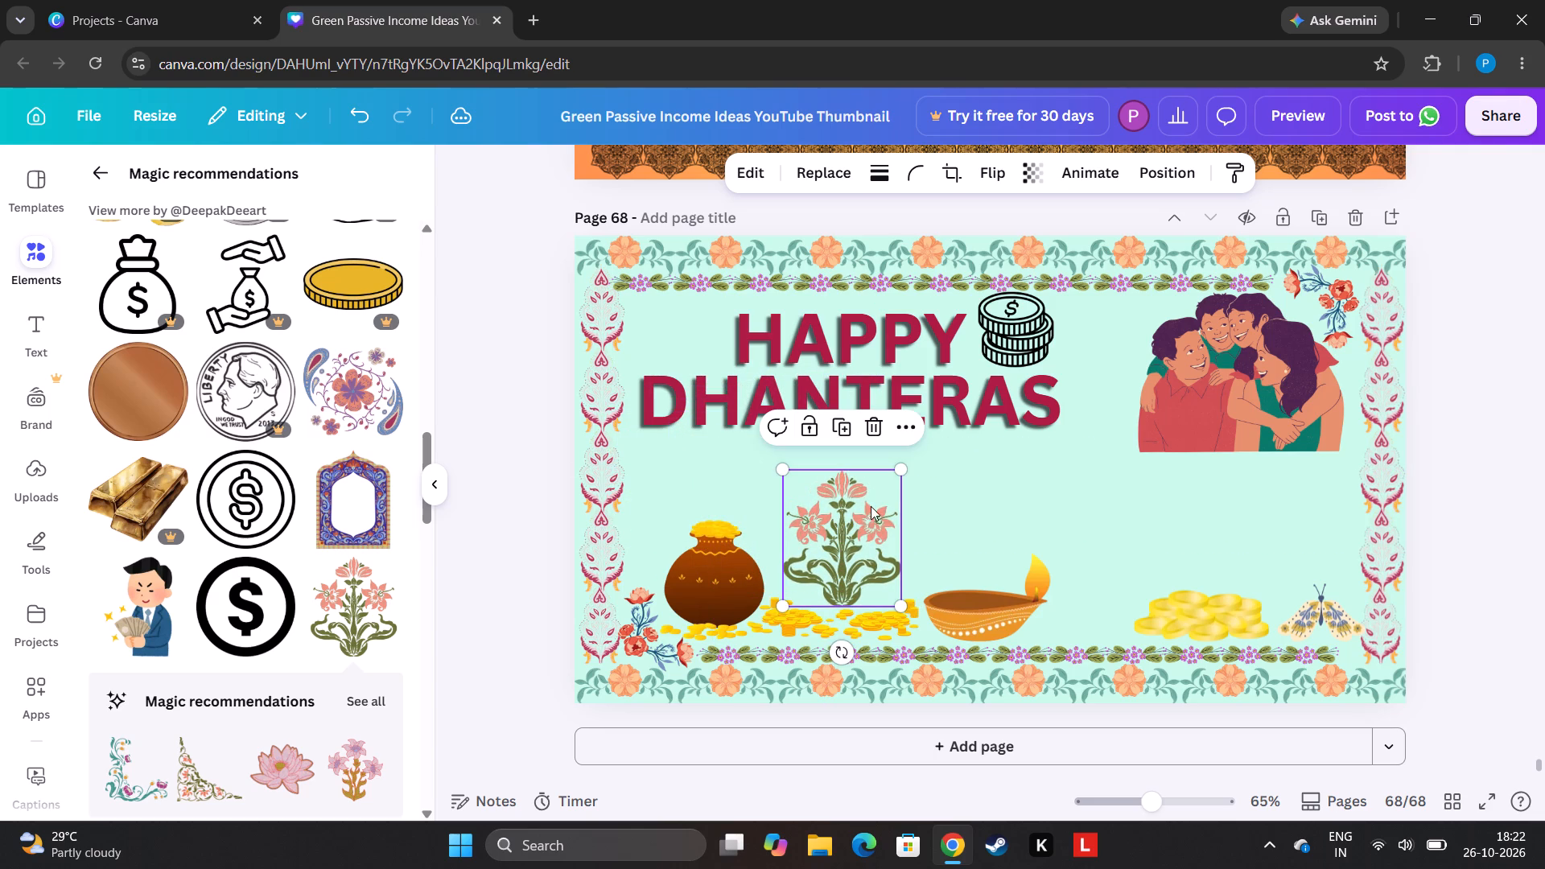
left_click(901, 468)
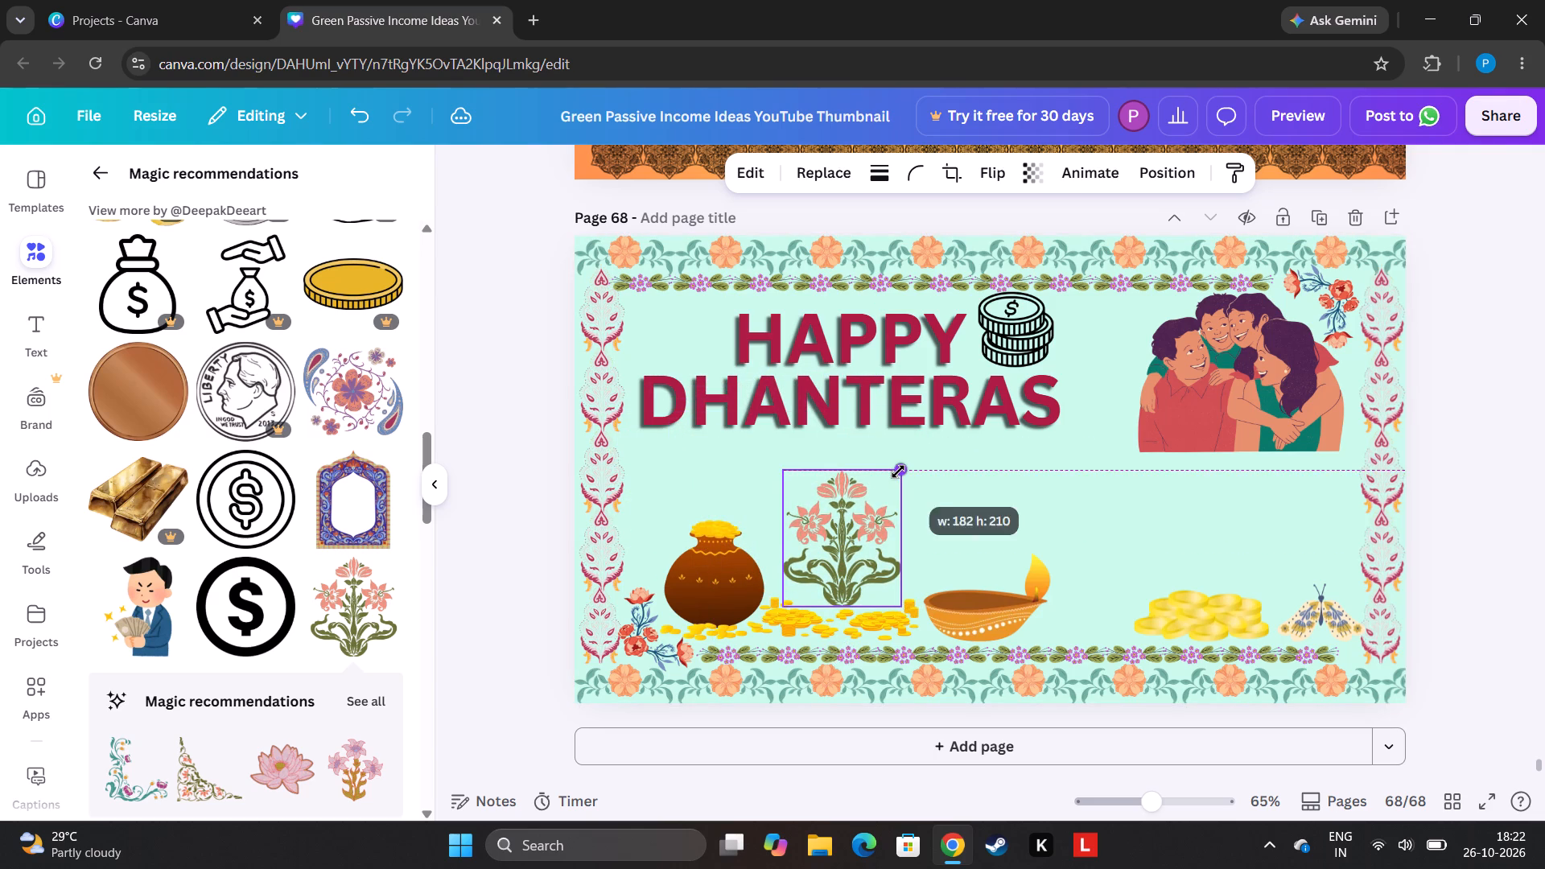
Move the "HAPPY DHANTERAS" heading lower and closer to the family illustration.
left_click_drag(869, 360, 913, 409)
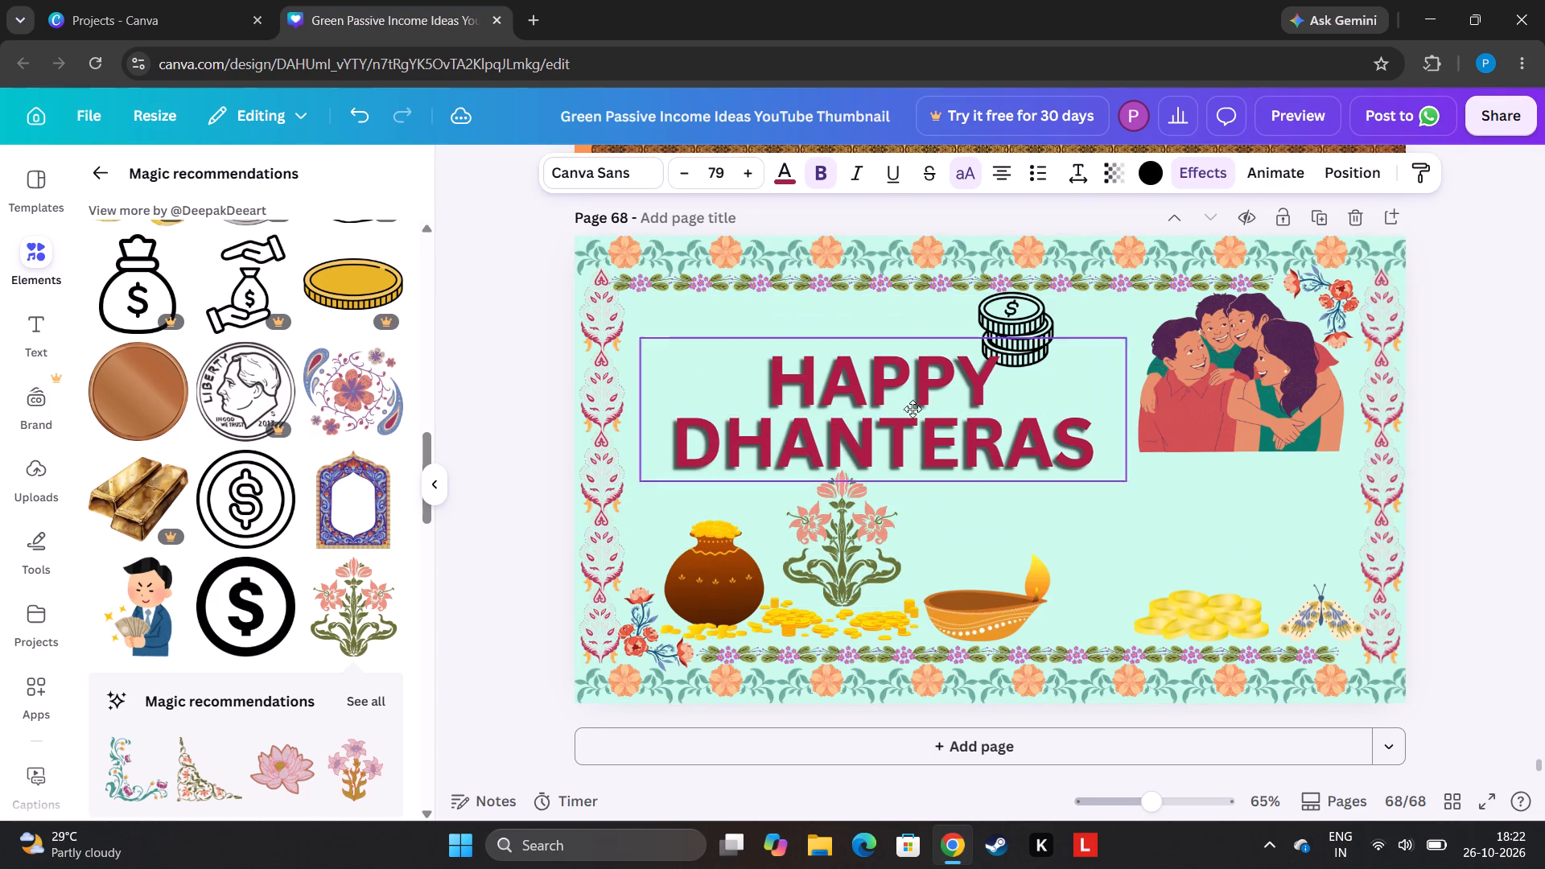
left_click_drag(913, 409, 917, 404)
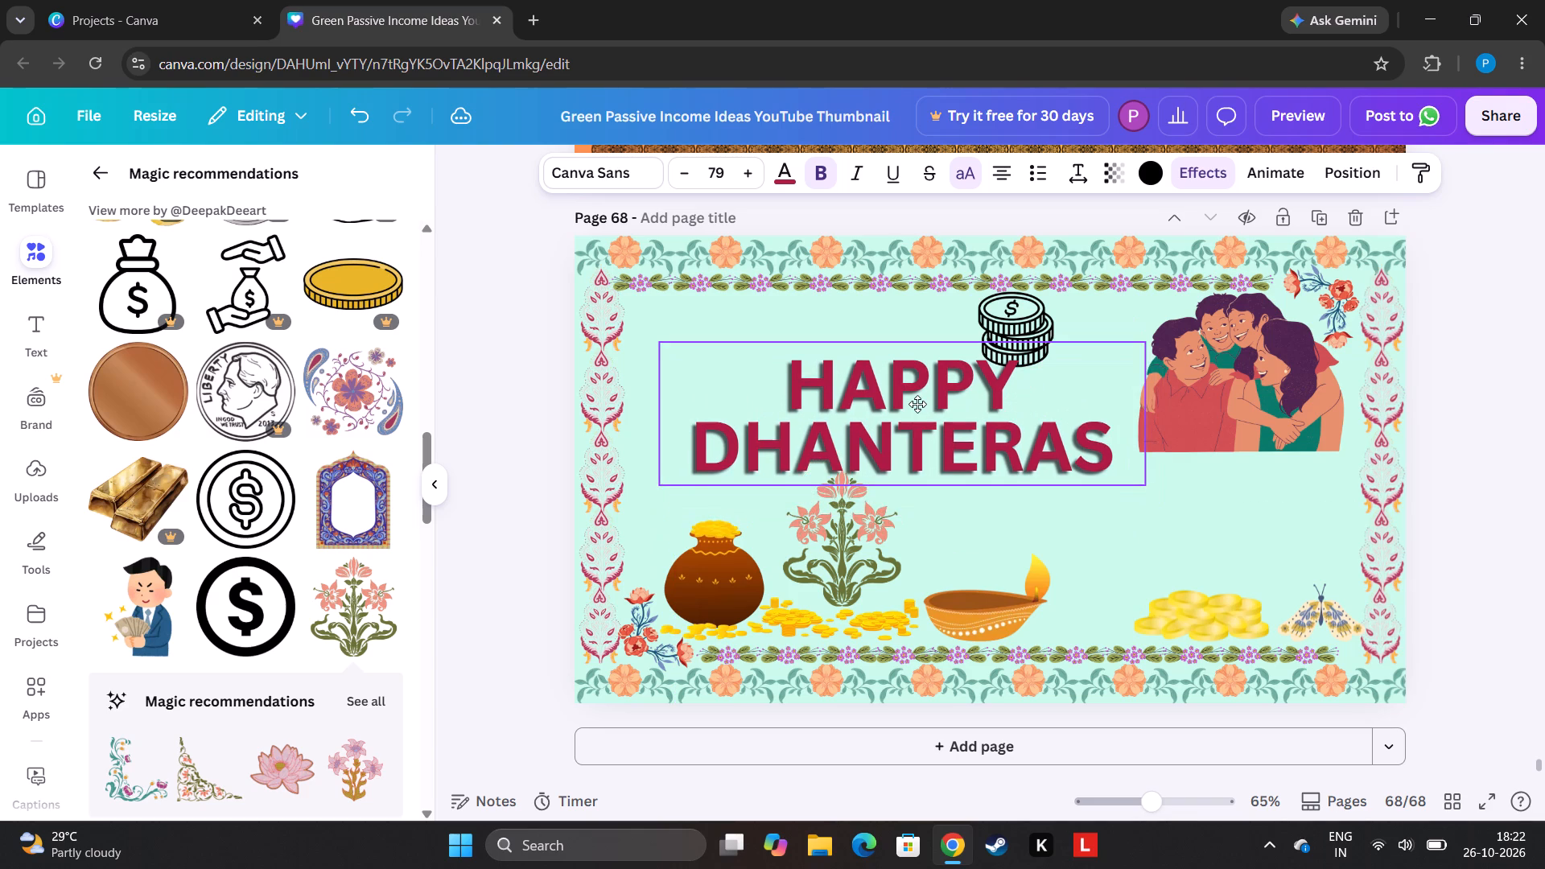
left_click_drag(917, 404, 917, 406)
Move the pink-flowered plant to the page's upper-left area beside "HAPPY" and shrink it slightly to sit below the floral border.
left_click_drag(864, 552, 864, 554)
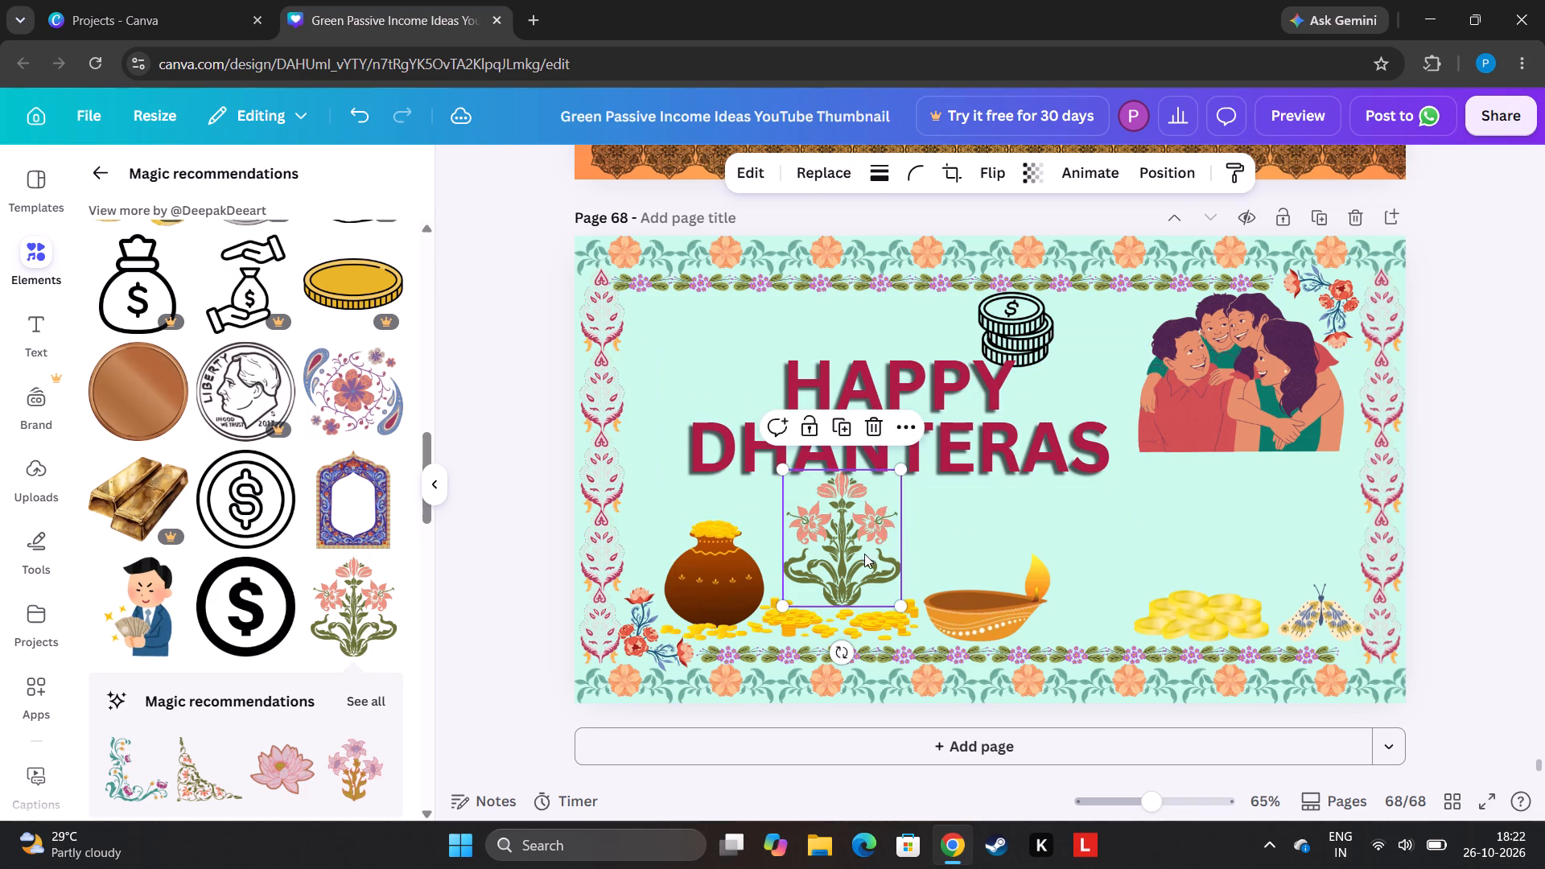
left_click_drag(864, 554, 716, 360)
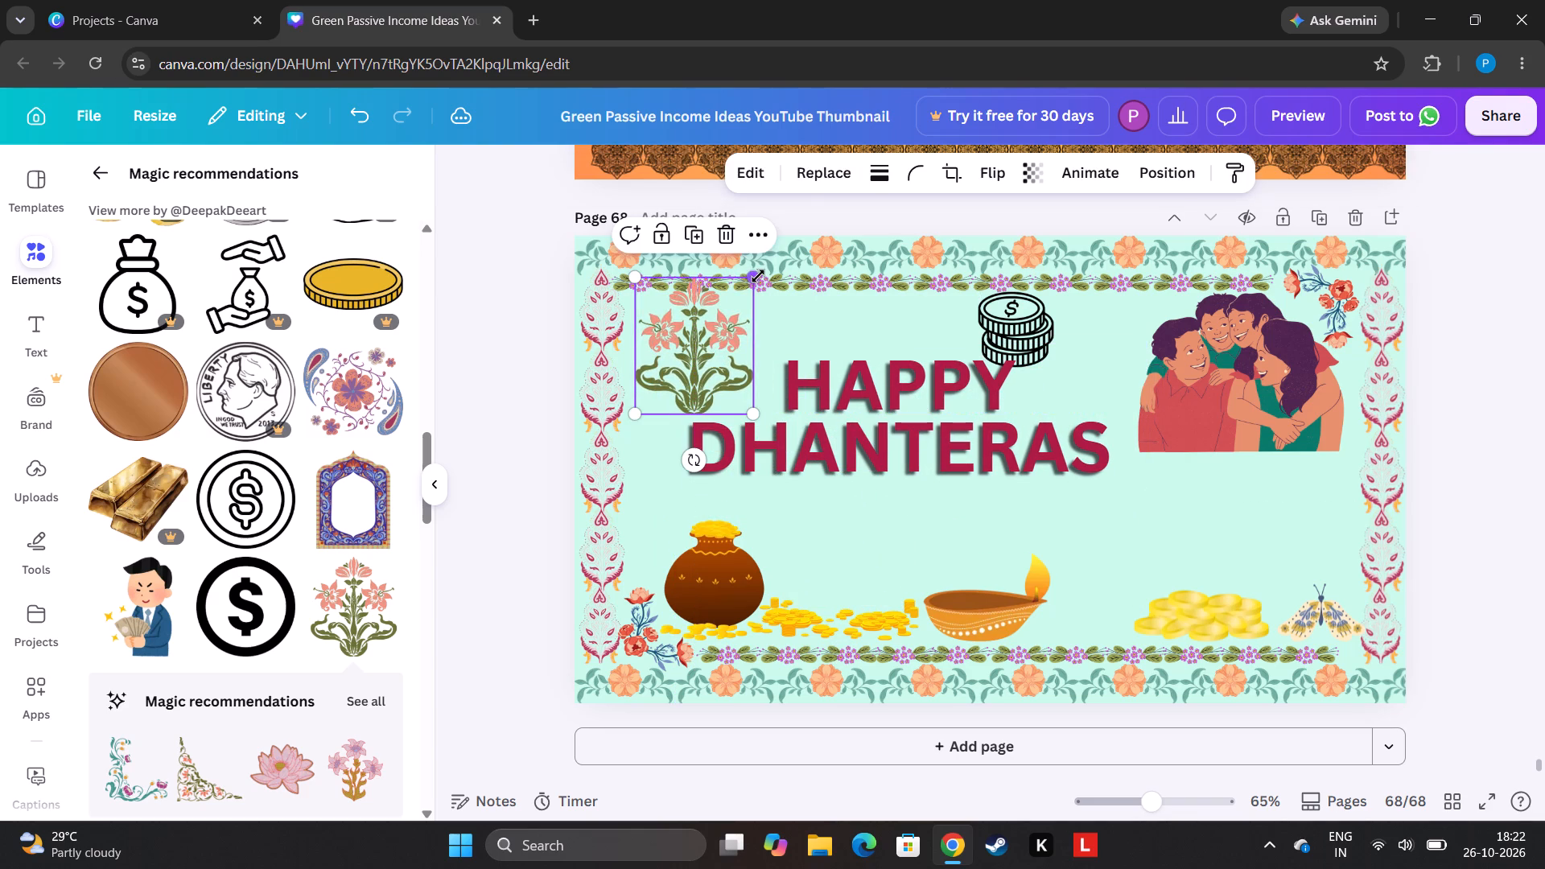
left_click_drag(756, 277, 750, 292)
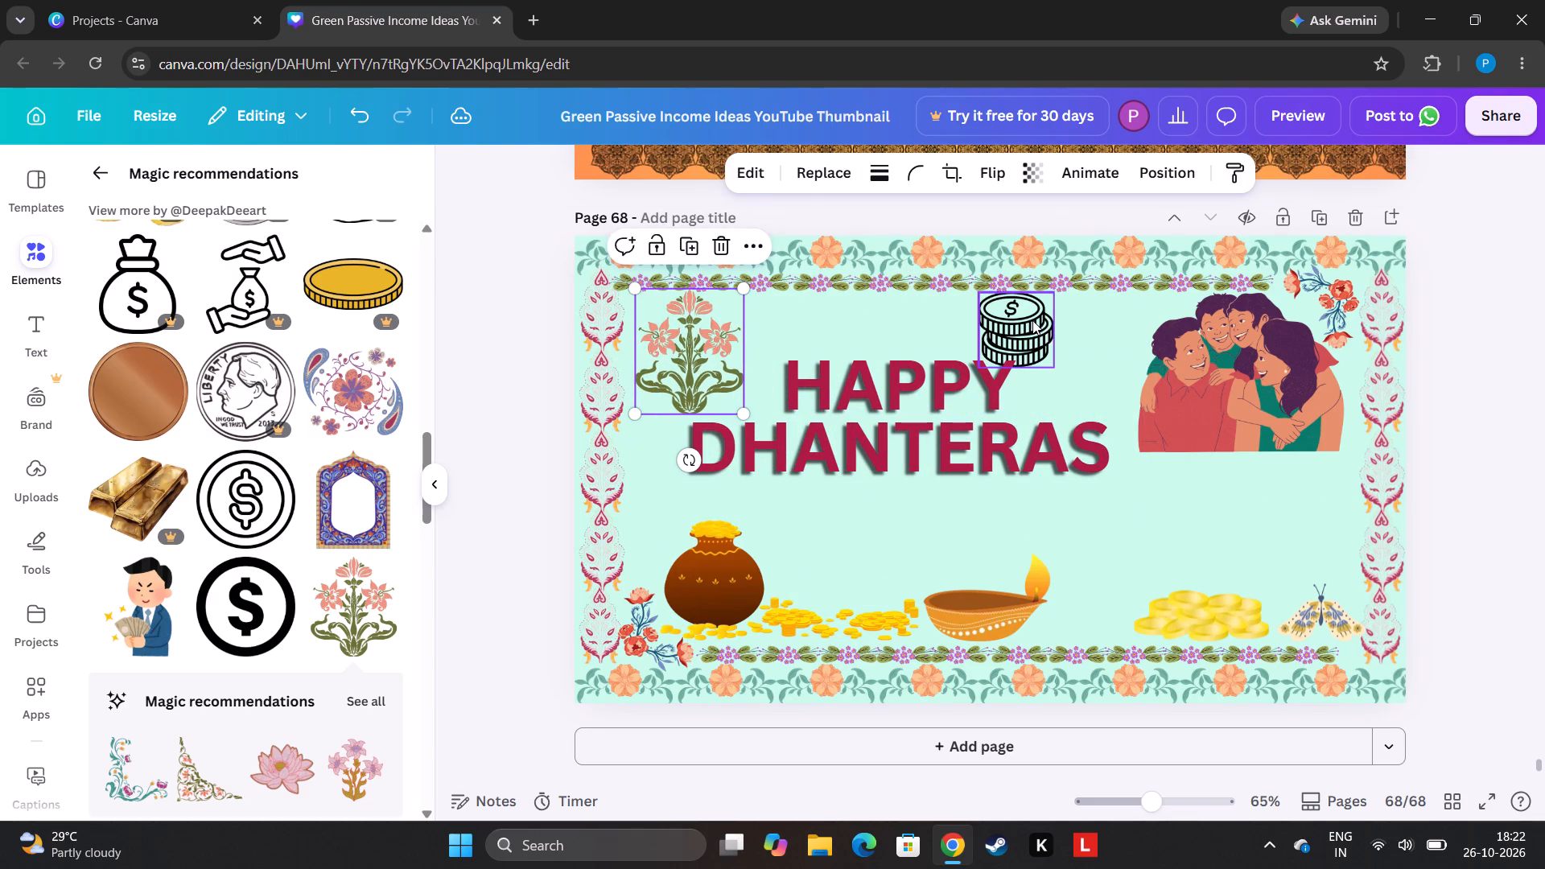
Move the black outline coin stack down beside "HAPPY" so it sits just above the end of "DHANTERAS".
left_click_drag(1032, 320, 1082, 369)
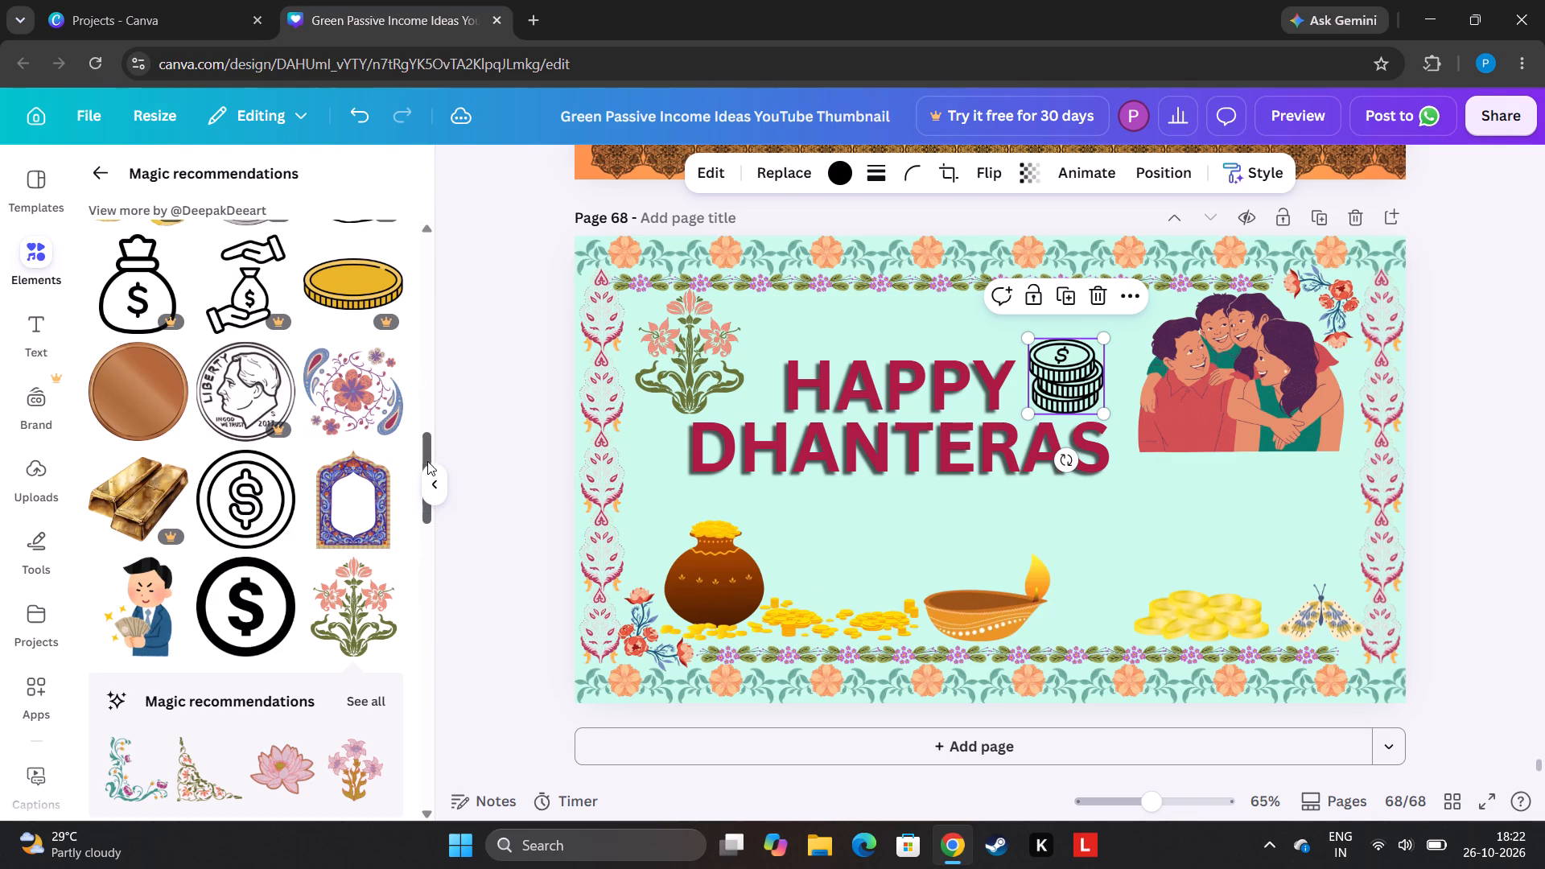
Add the gold pile graphic with falling coins from the recommendations, shrink it, and place it below the family illustration, above the moth.
left_click_drag(427, 434, 434, 518)
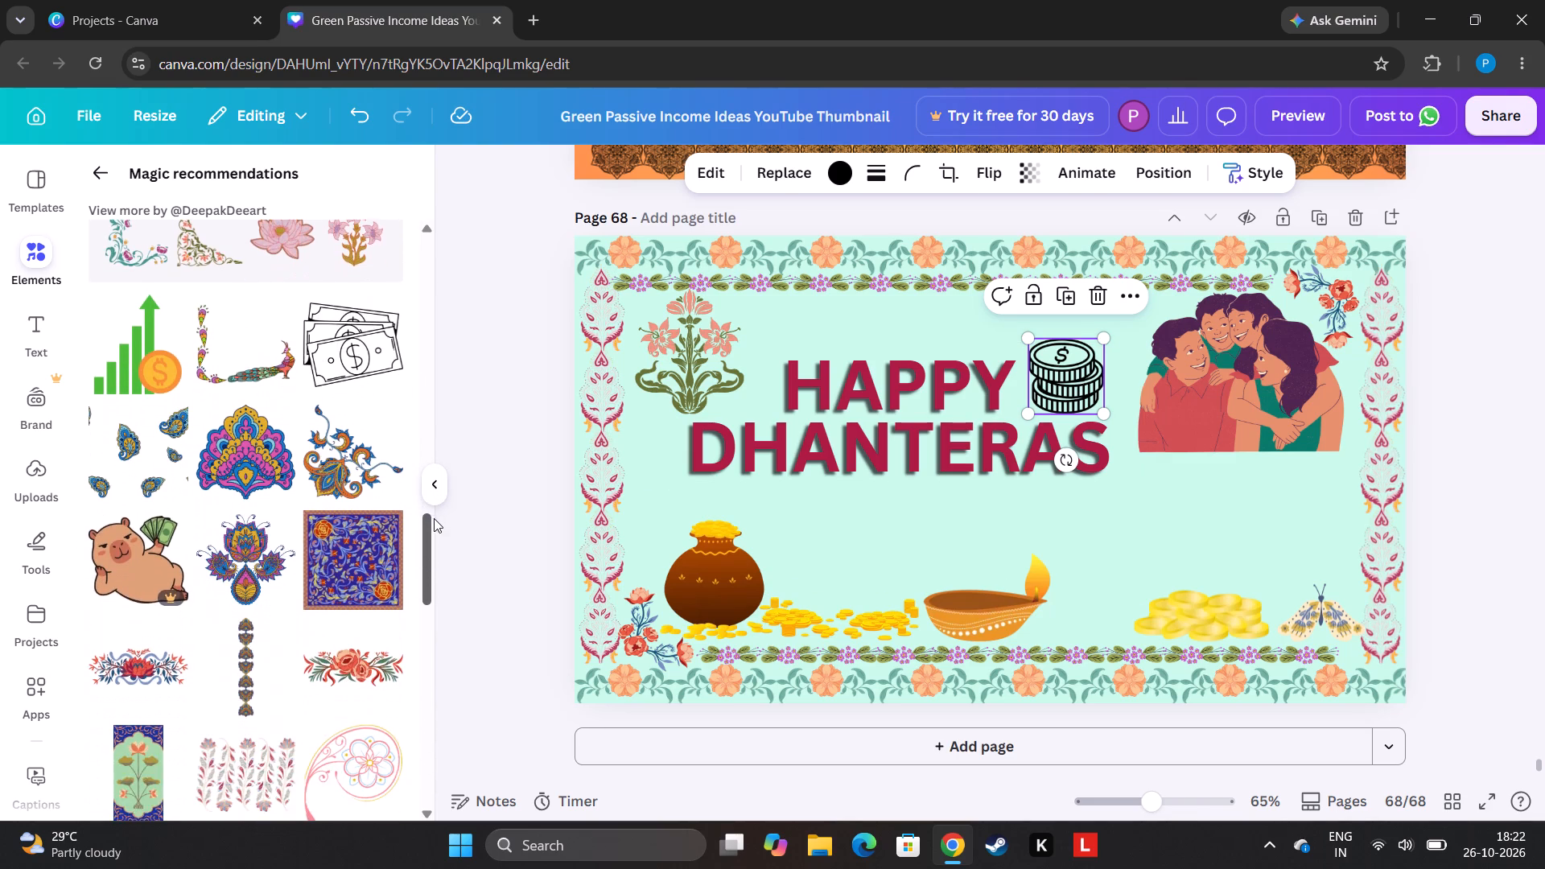
left_click_drag(434, 518, 436, 527)
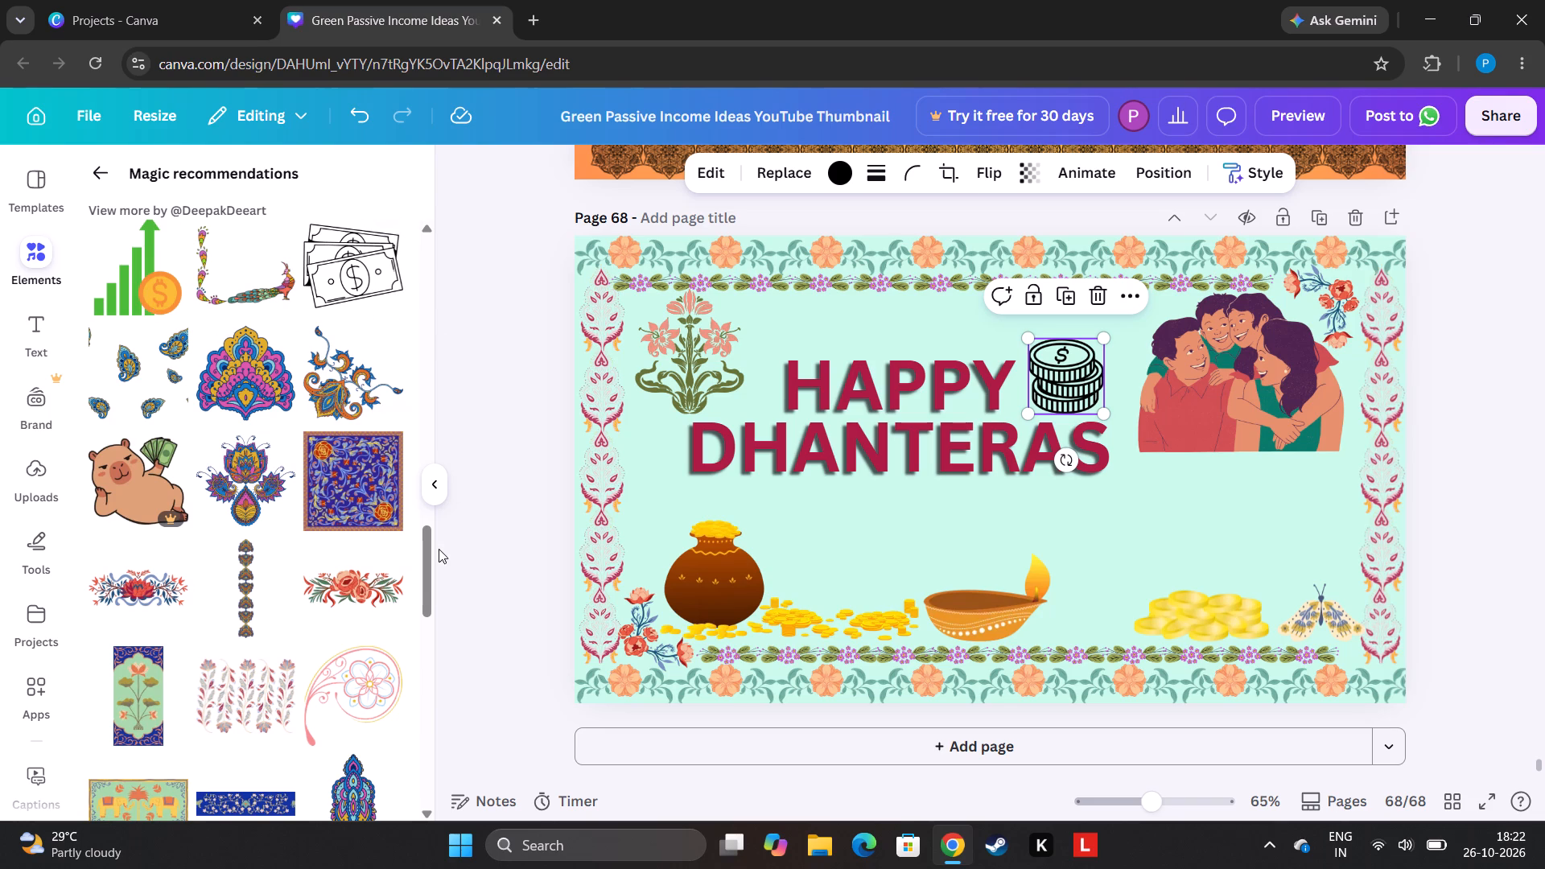
left_click_drag(431, 569, 481, 784)
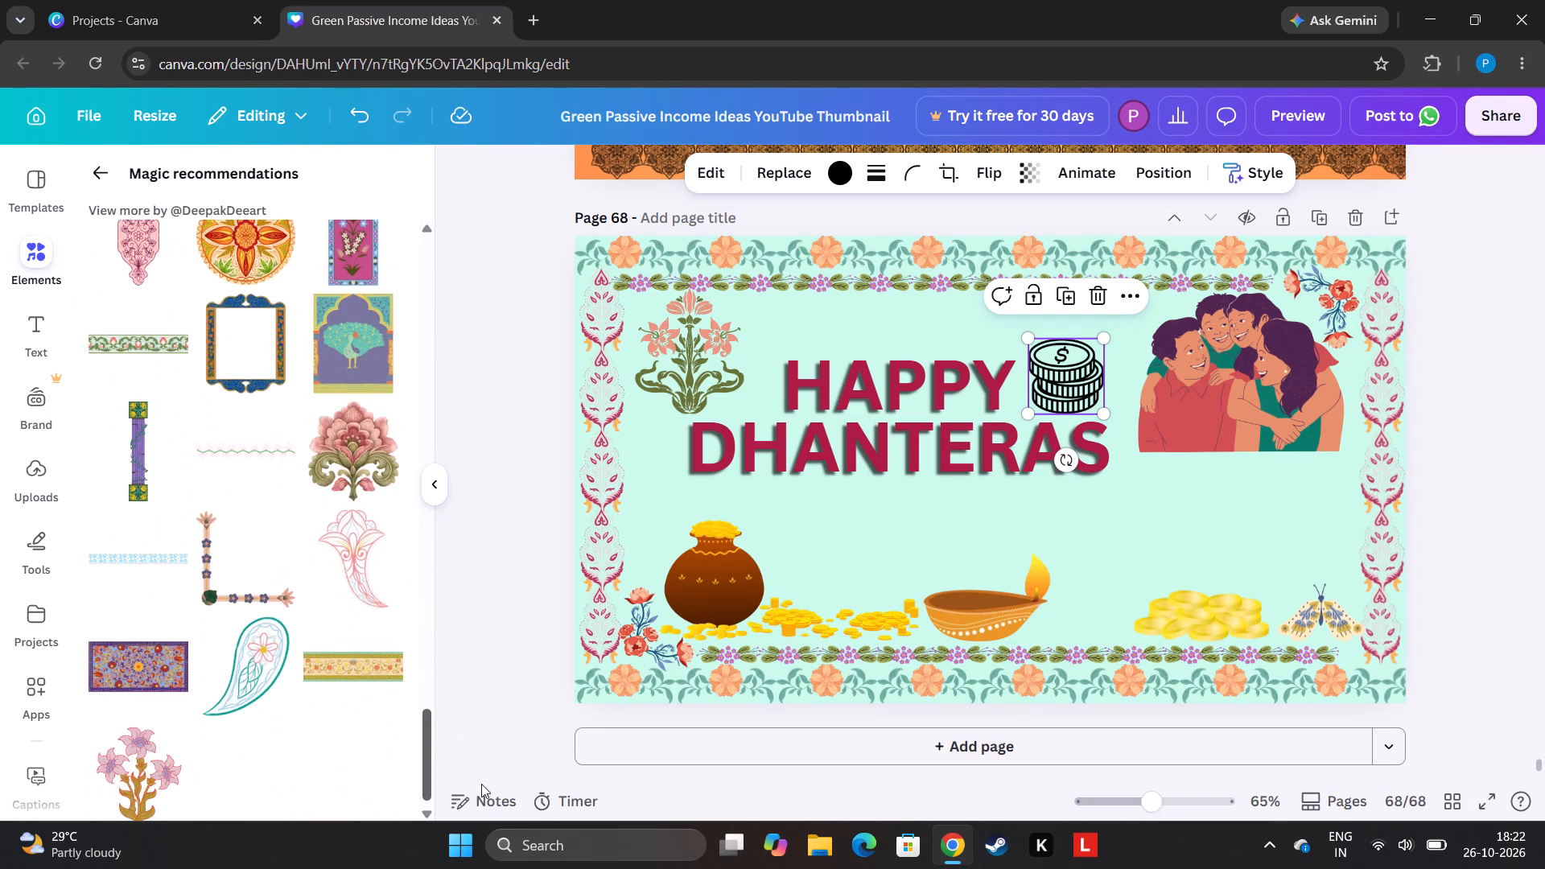
left_click_drag(481, 784, 431, 266)
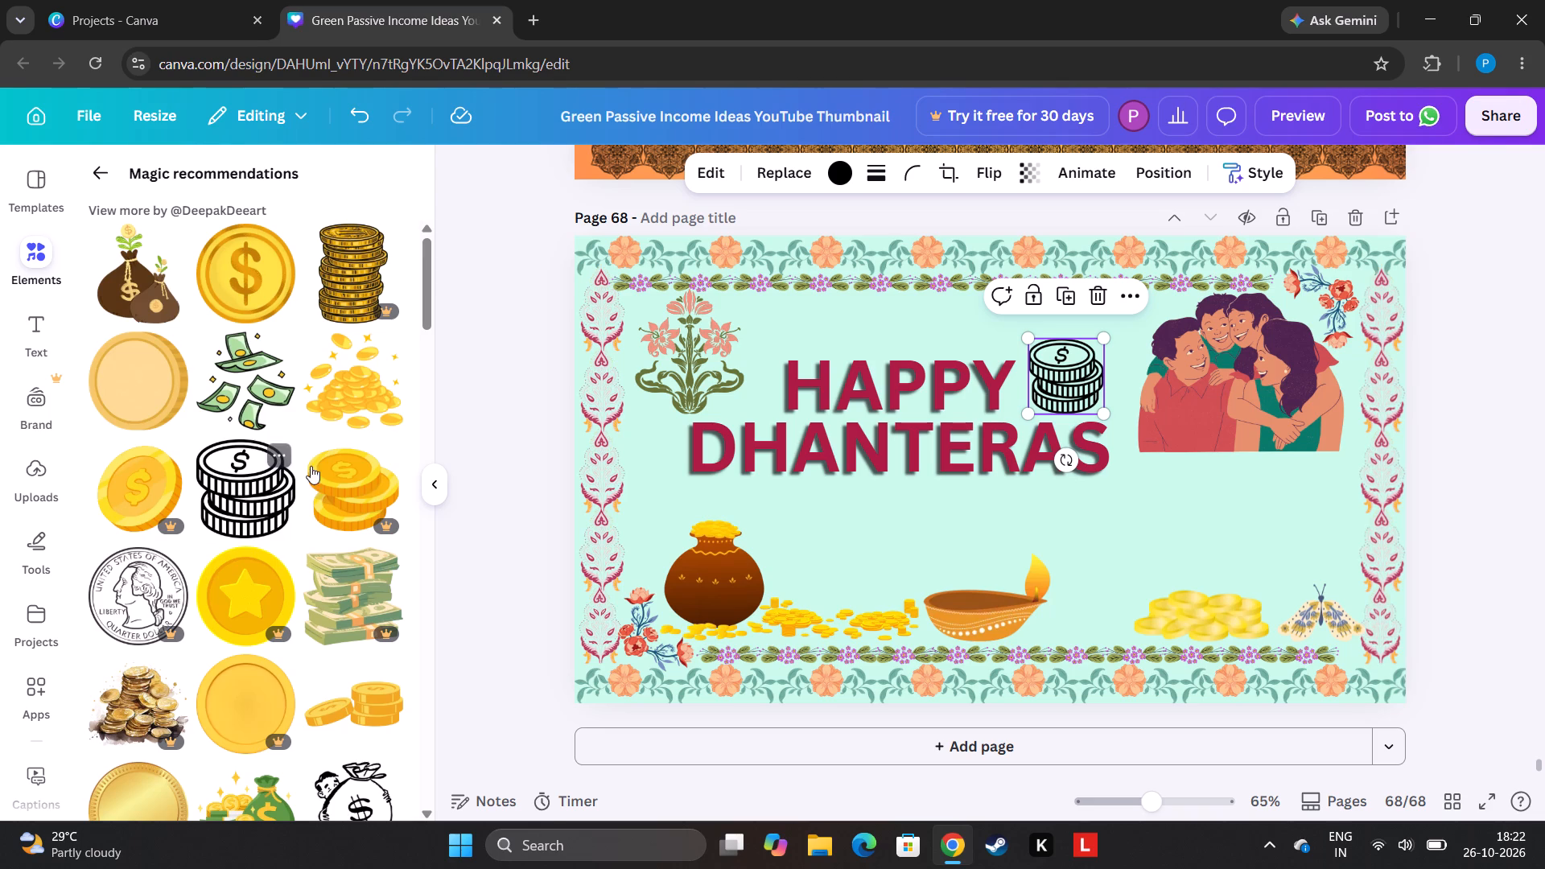
left_click(332, 382)
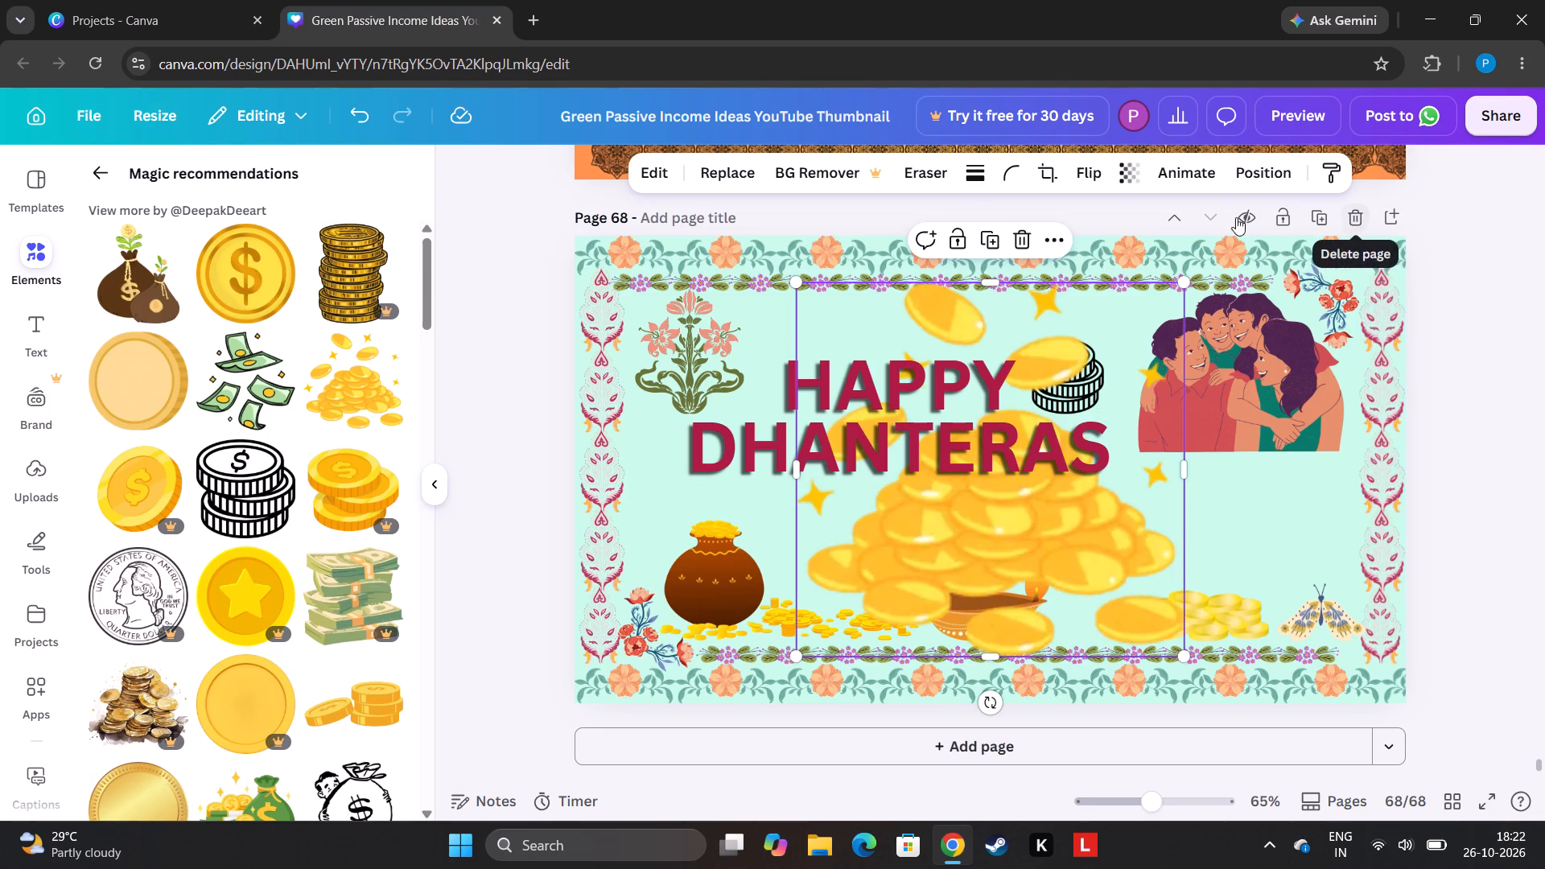
left_click_drag(1188, 286, 1174, 318)
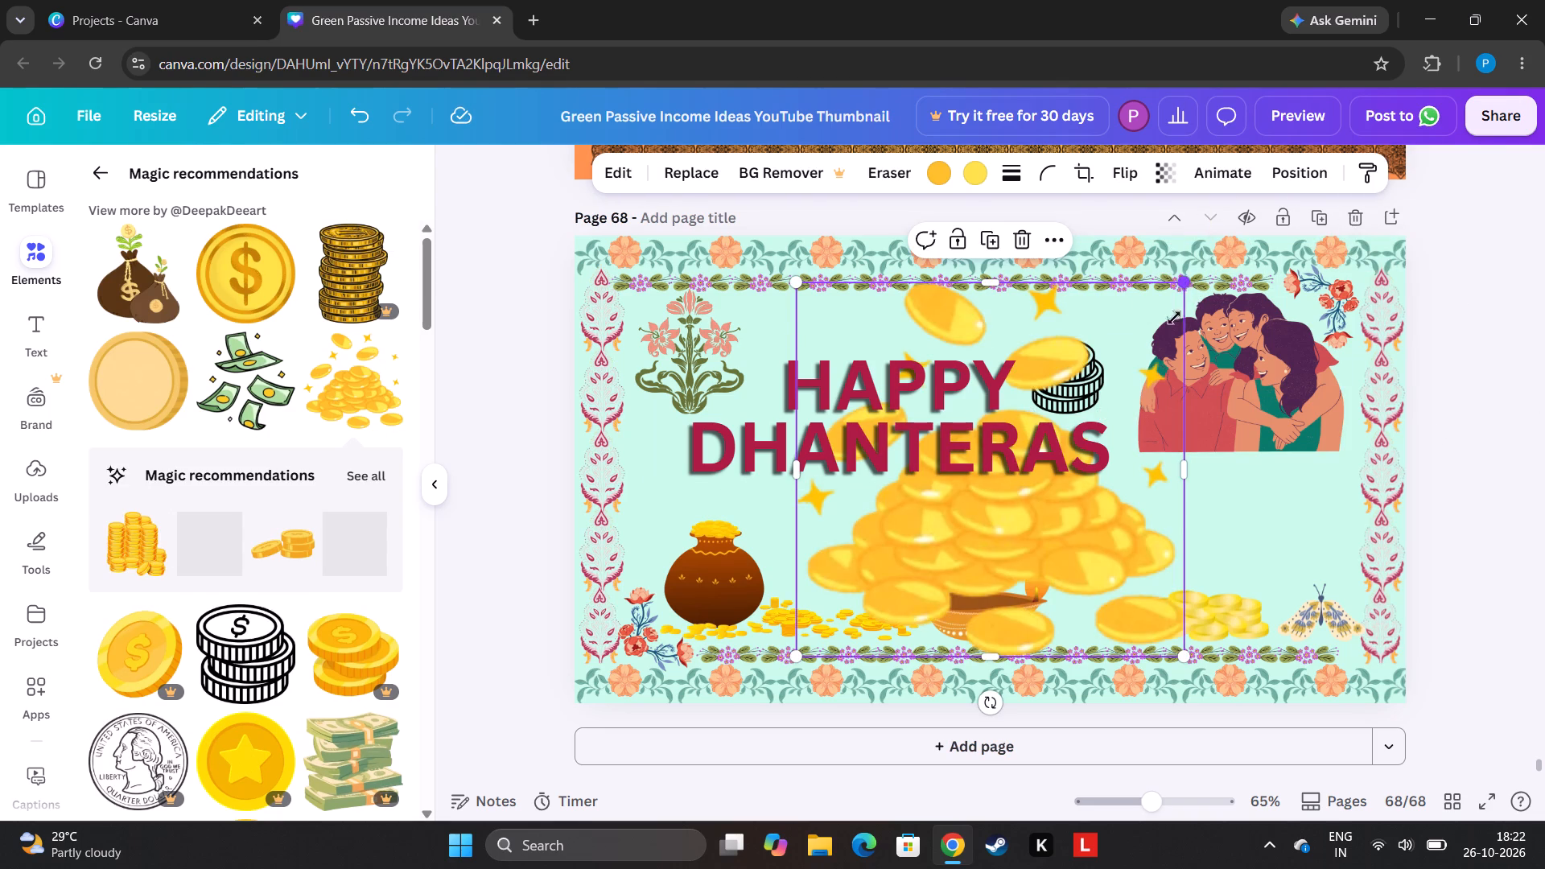
left_click_drag(1174, 318, 1036, 615)
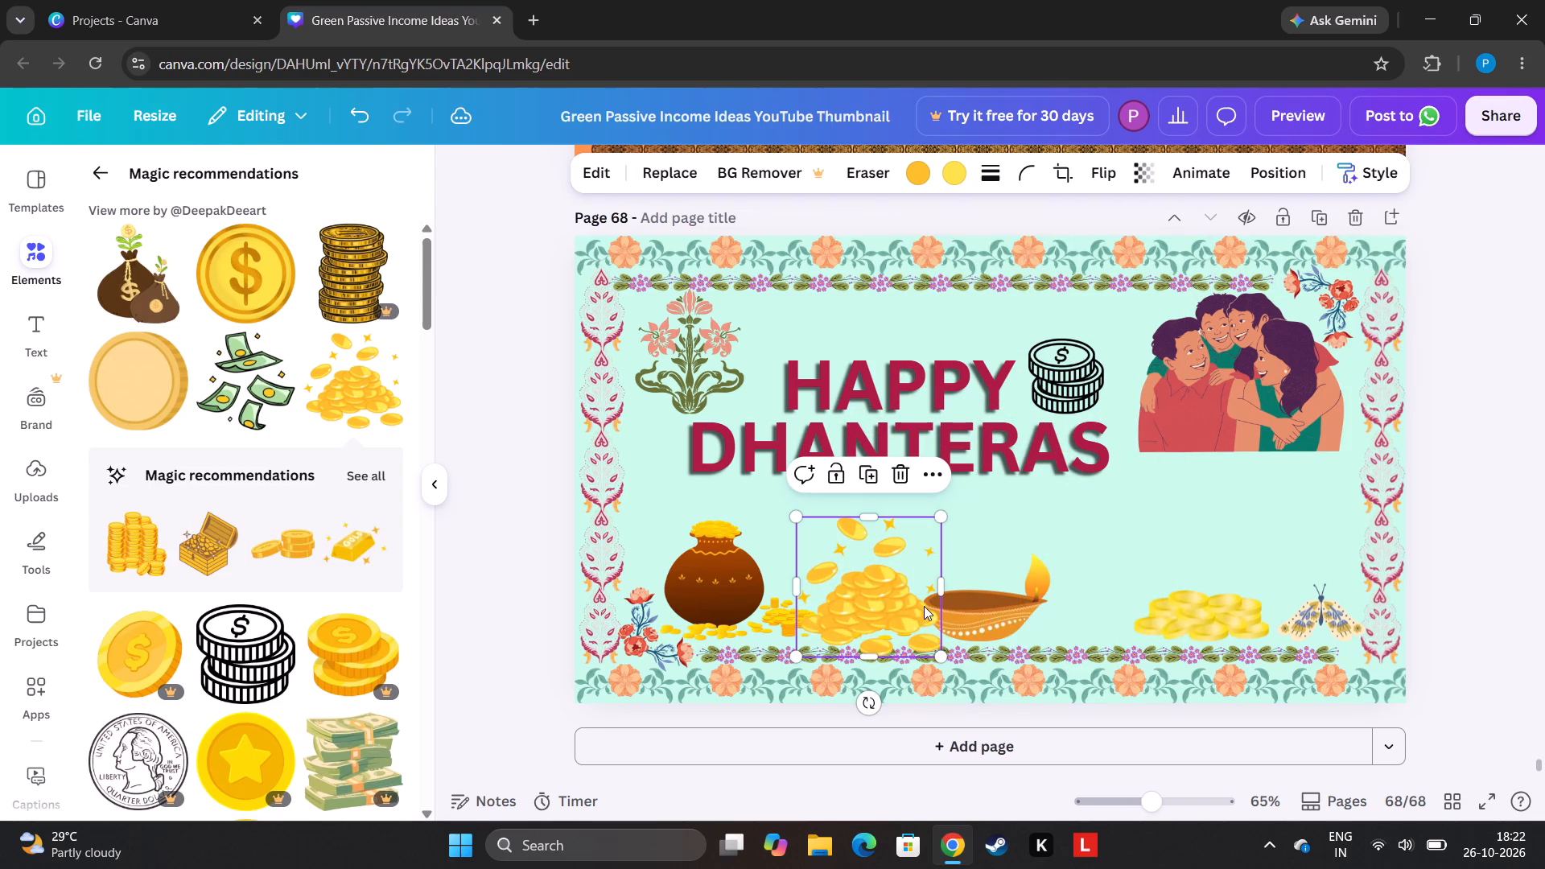
left_click_drag(924, 606, 1340, 531)
From all recommendations for the coin pile, add the open treasure chest, shrink it, and place it beside the pot, above the loose coins.
left_click(377, 471)
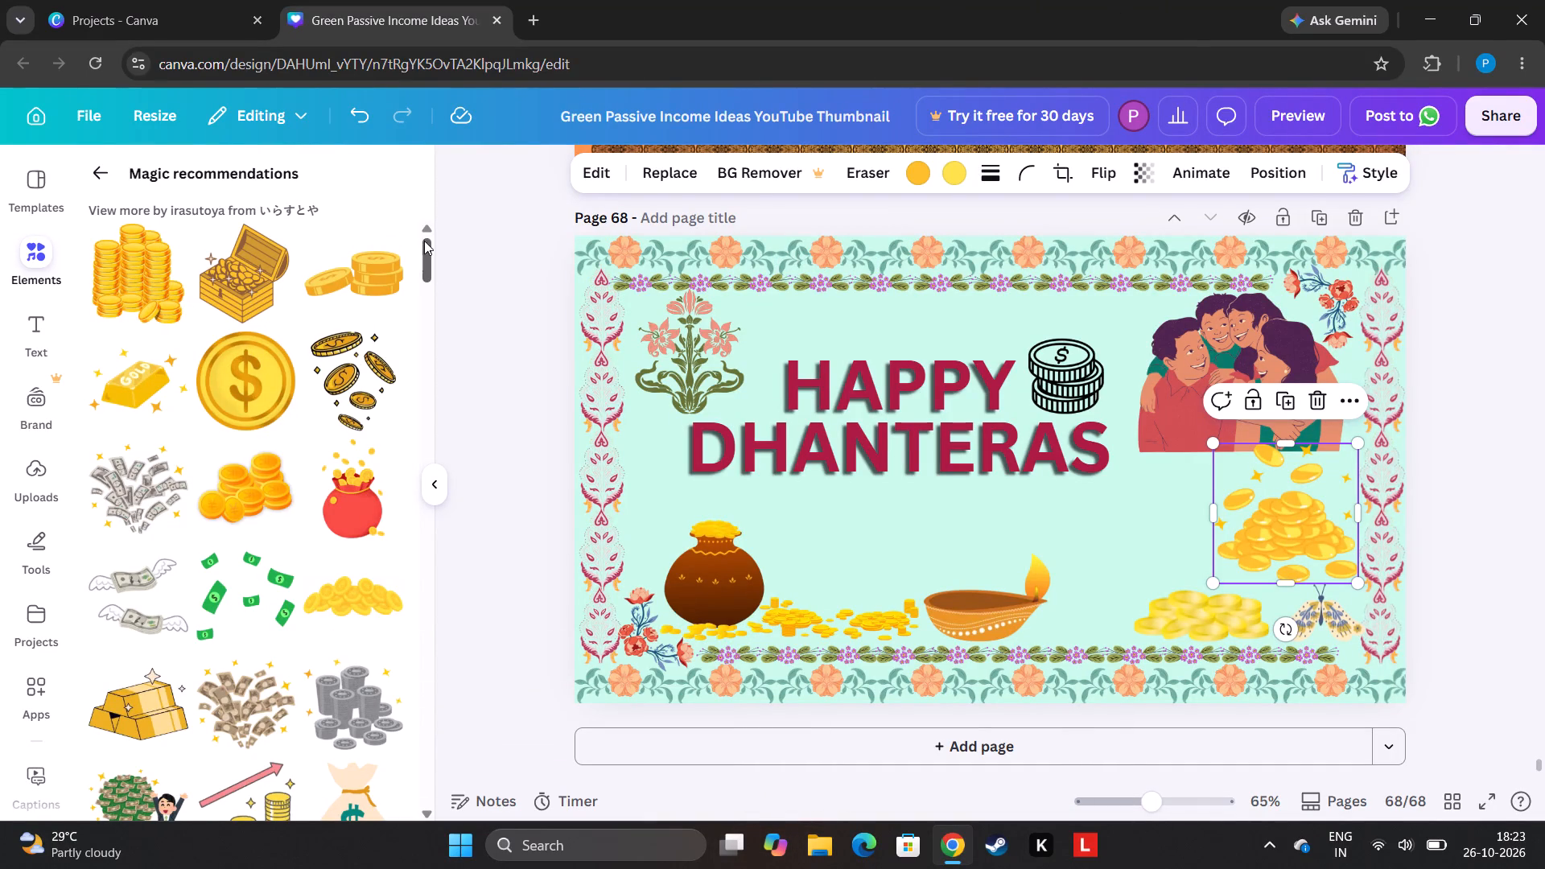
left_click_drag(423, 240, 448, 294)
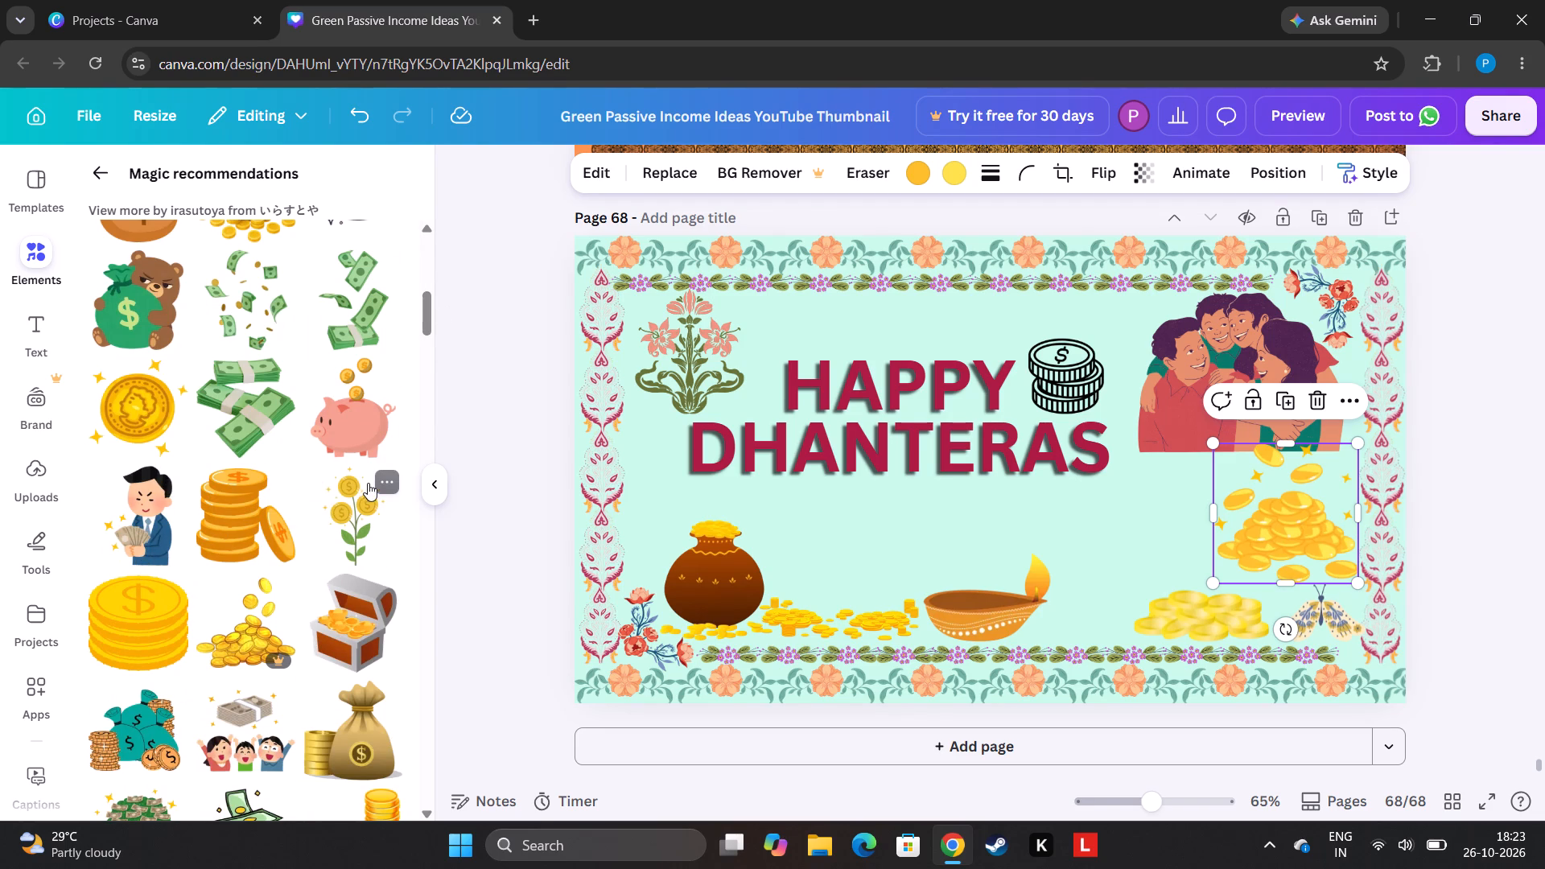
left_click_drag(422, 325, 428, 314)
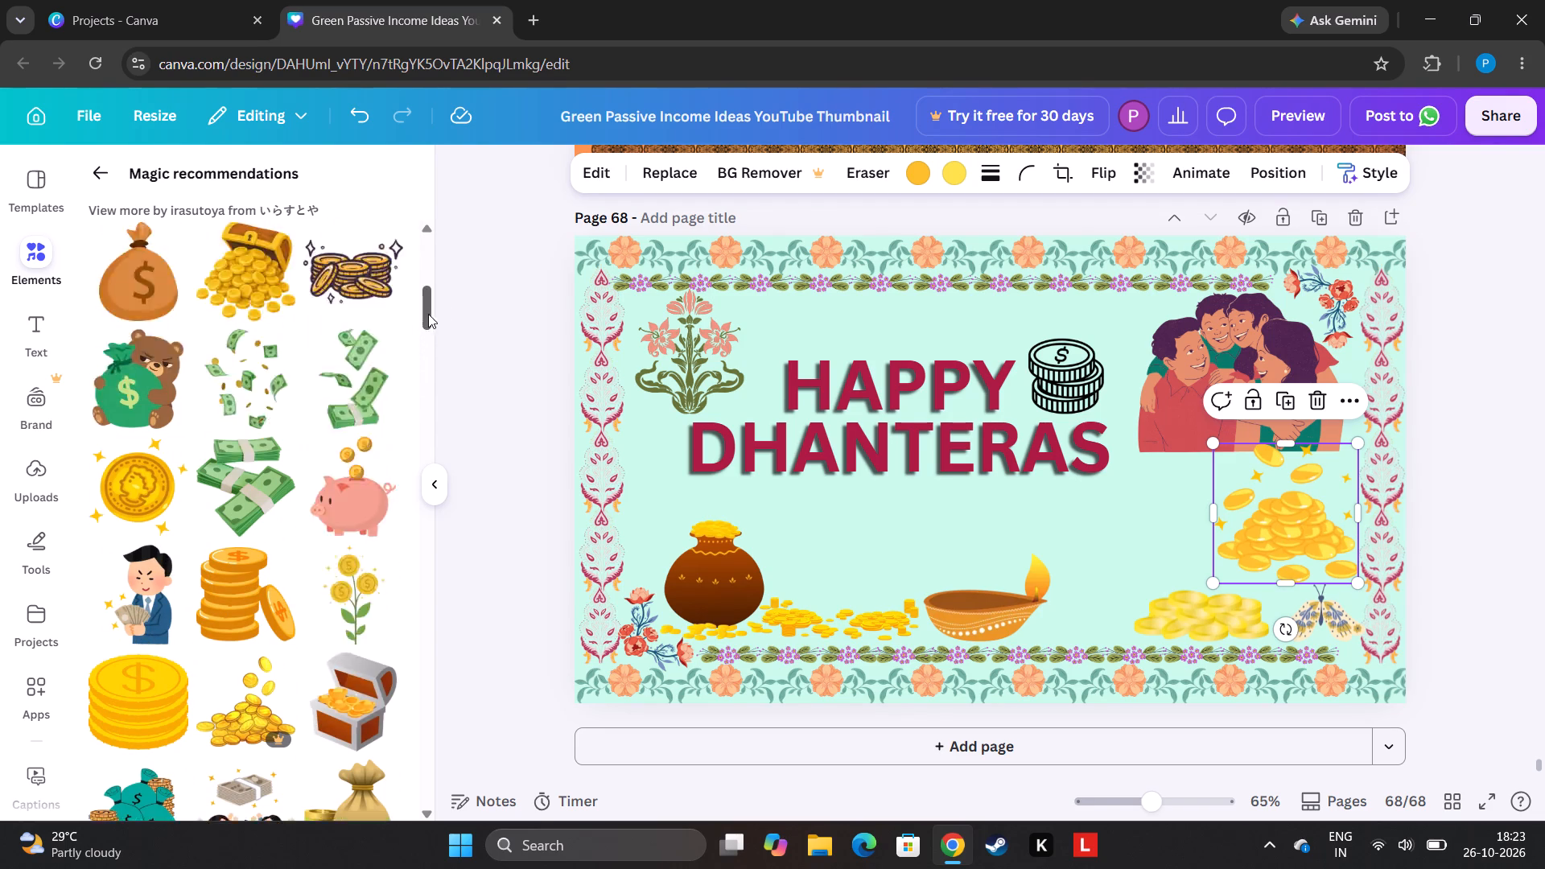
left_click_drag(428, 314, 449, 237)
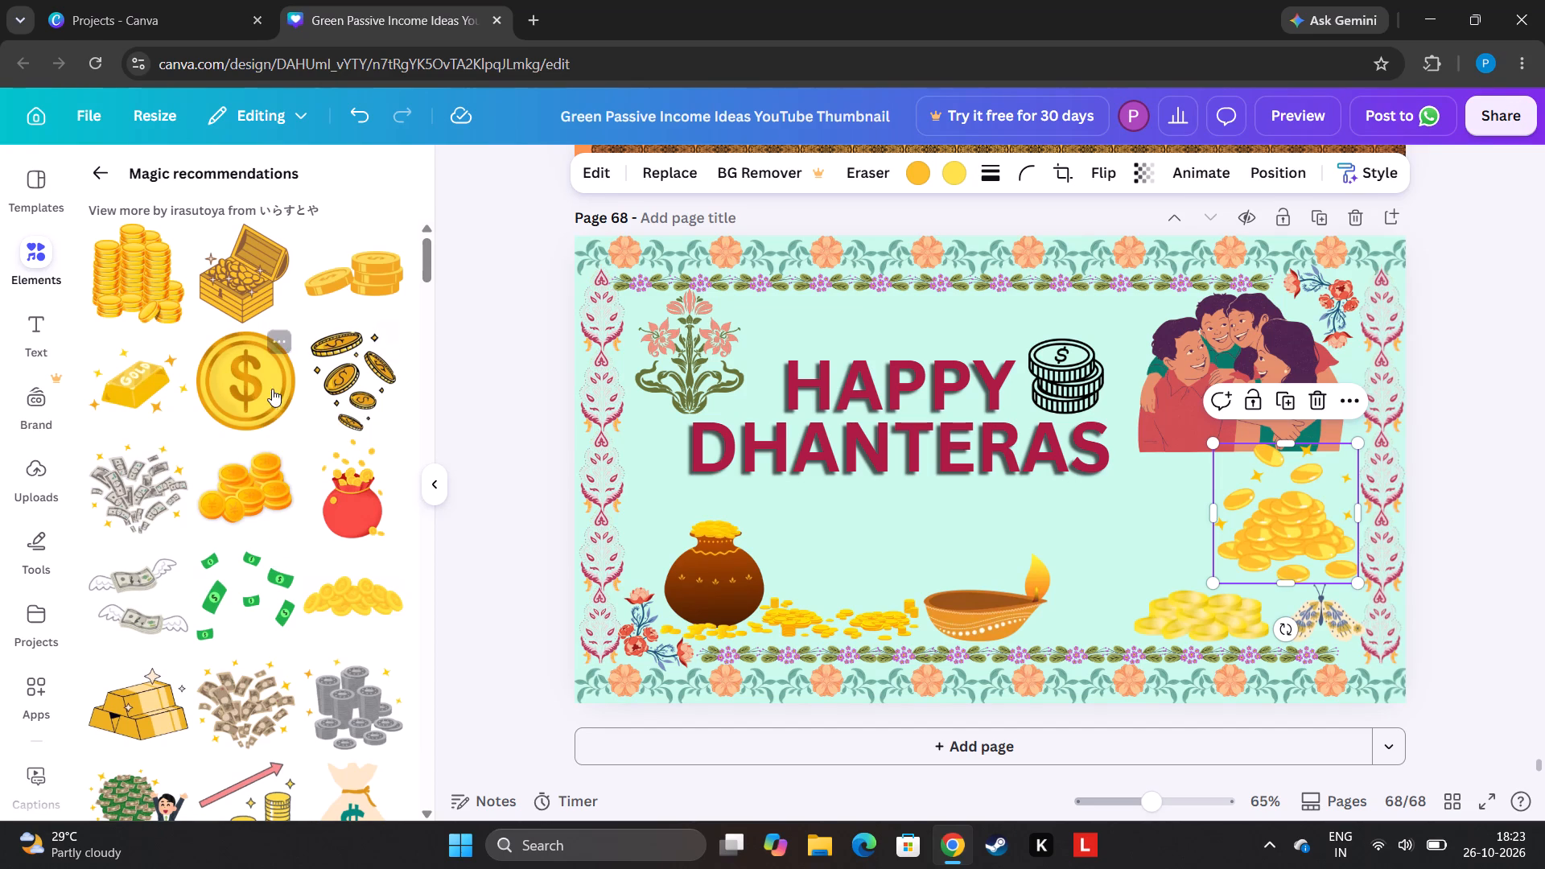
left_click(244, 252)
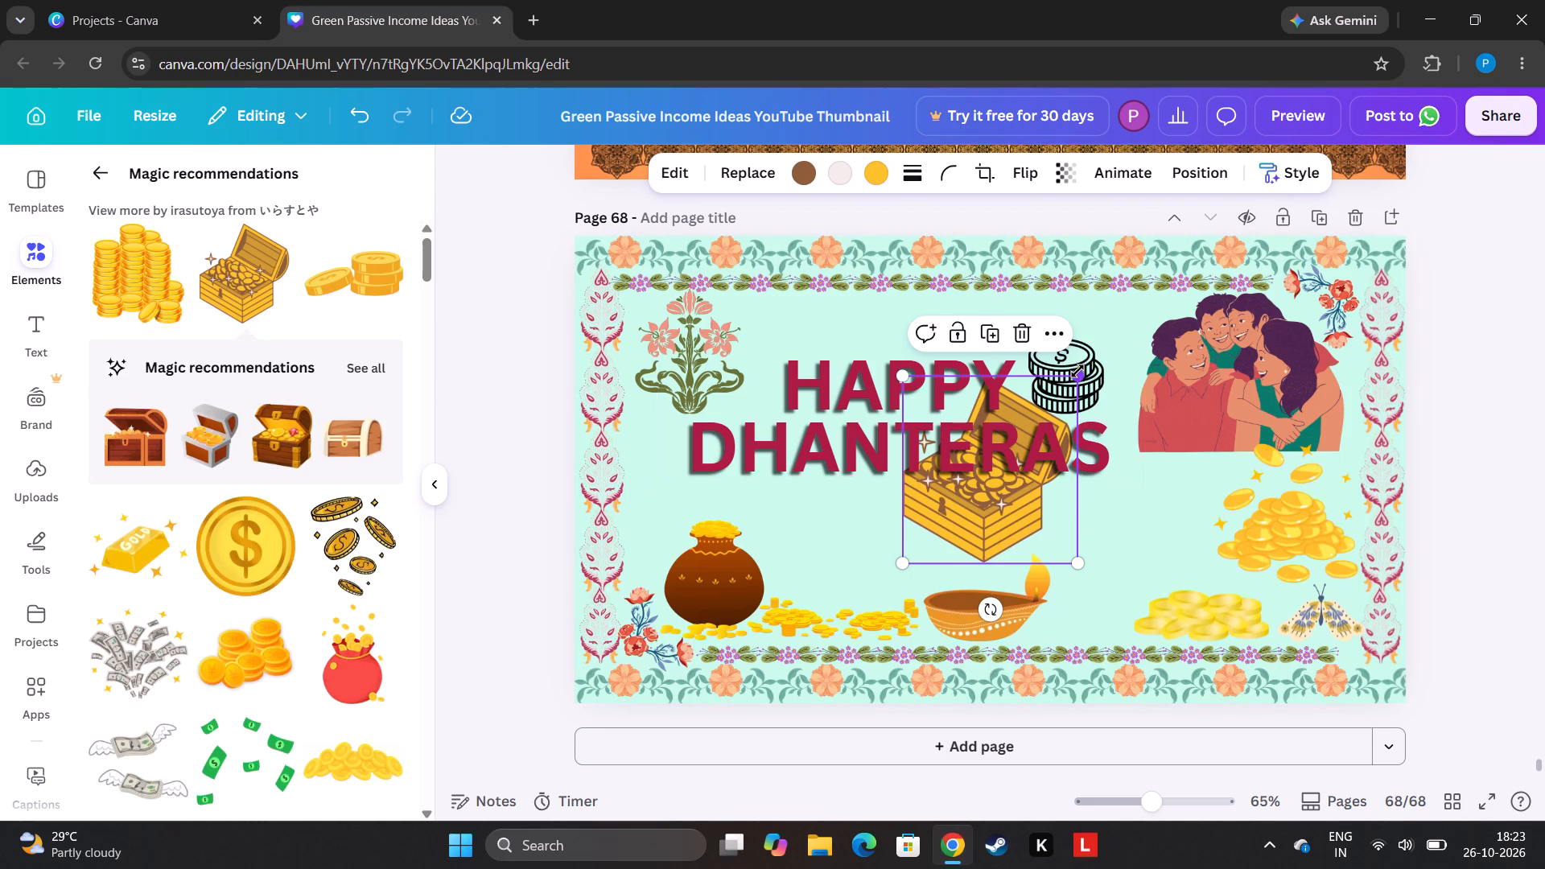
left_click_drag(1077, 371, 1070, 423)
left_click_drag(1018, 529, 991, 591)
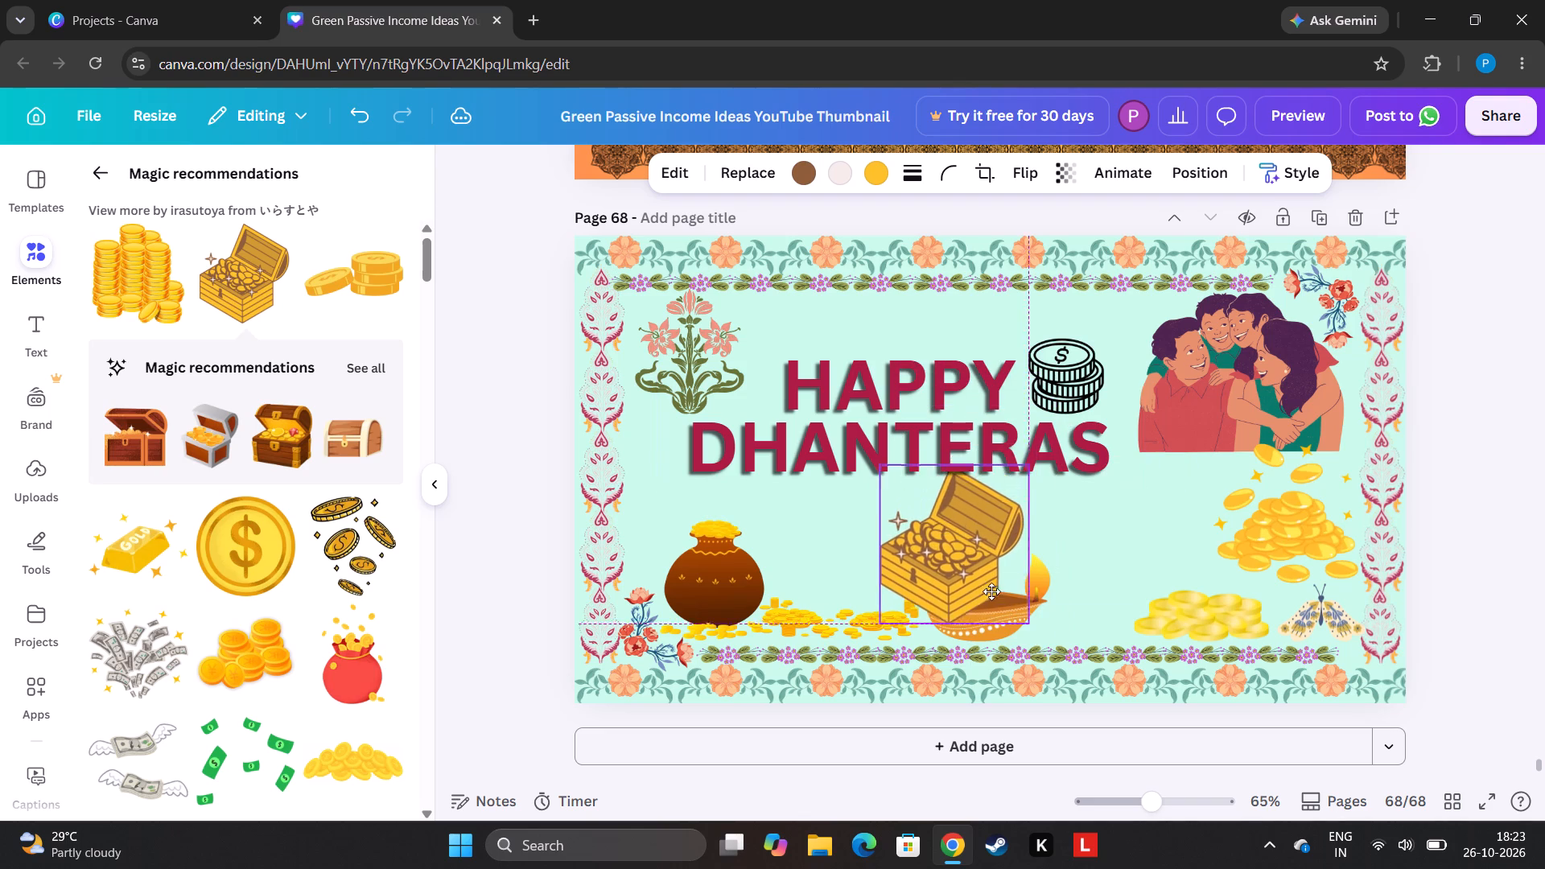
left_click_drag(991, 591, 903, 579)
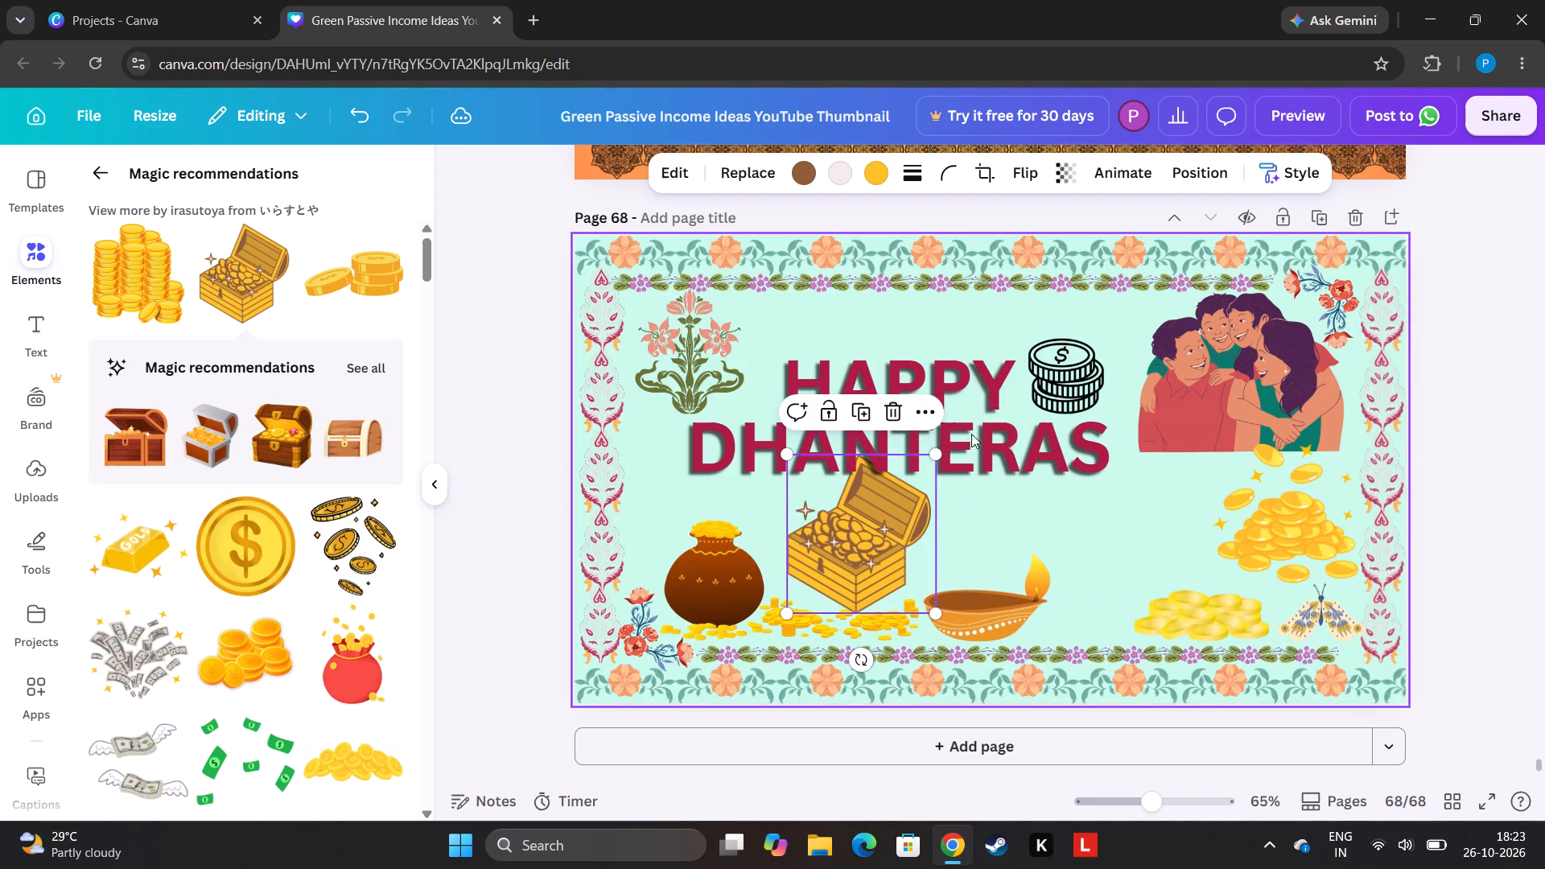
left_click_drag(941, 452, 941, 468)
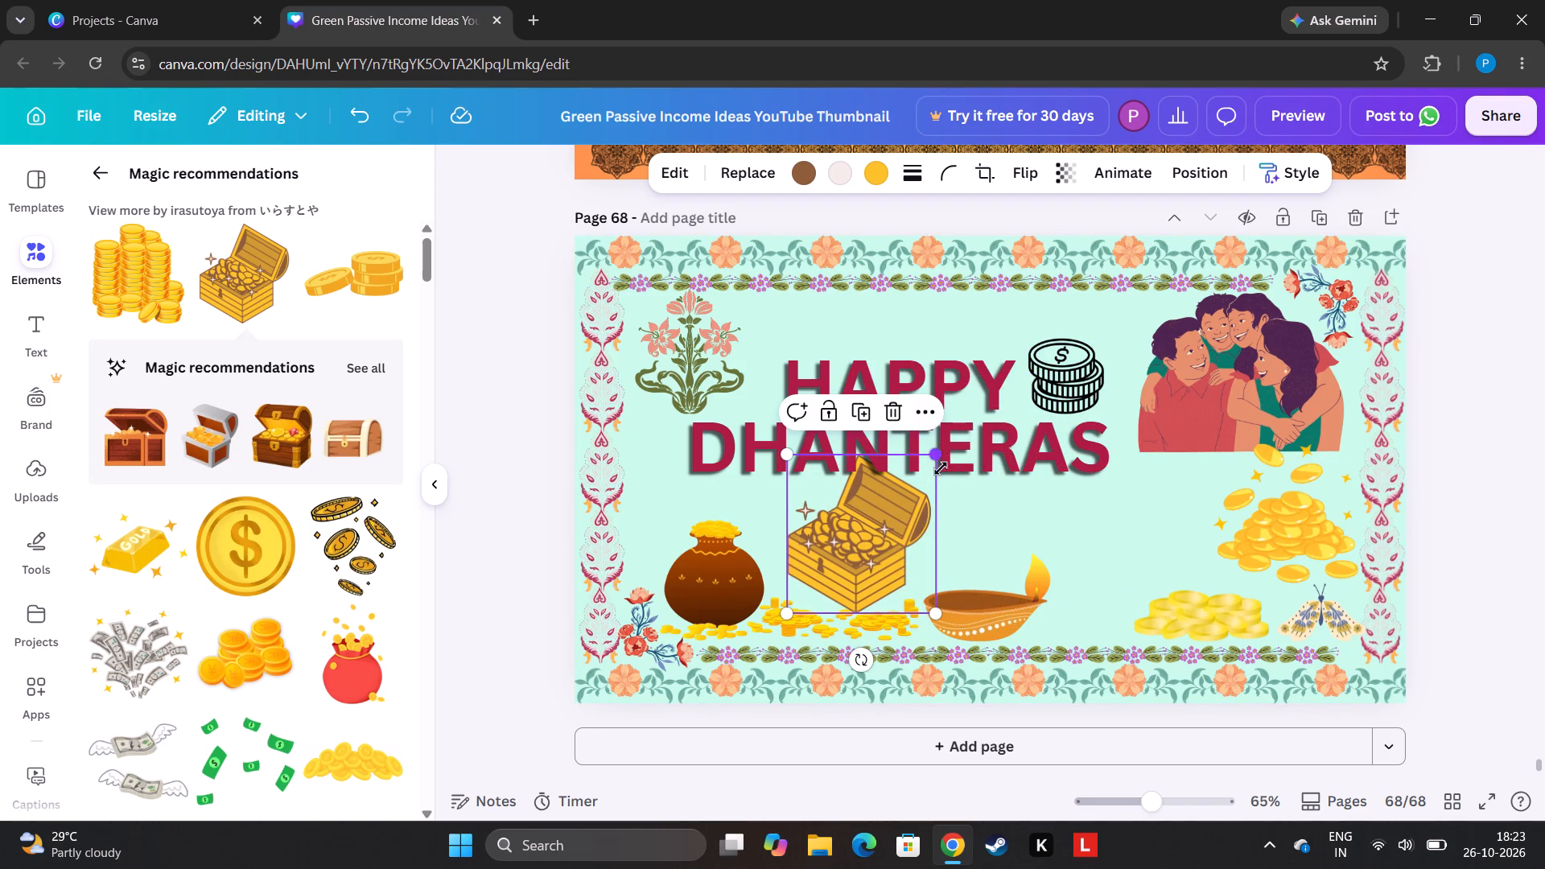
left_click_drag(941, 468, 941, 521)
left_click_drag(868, 564, 855, 543)
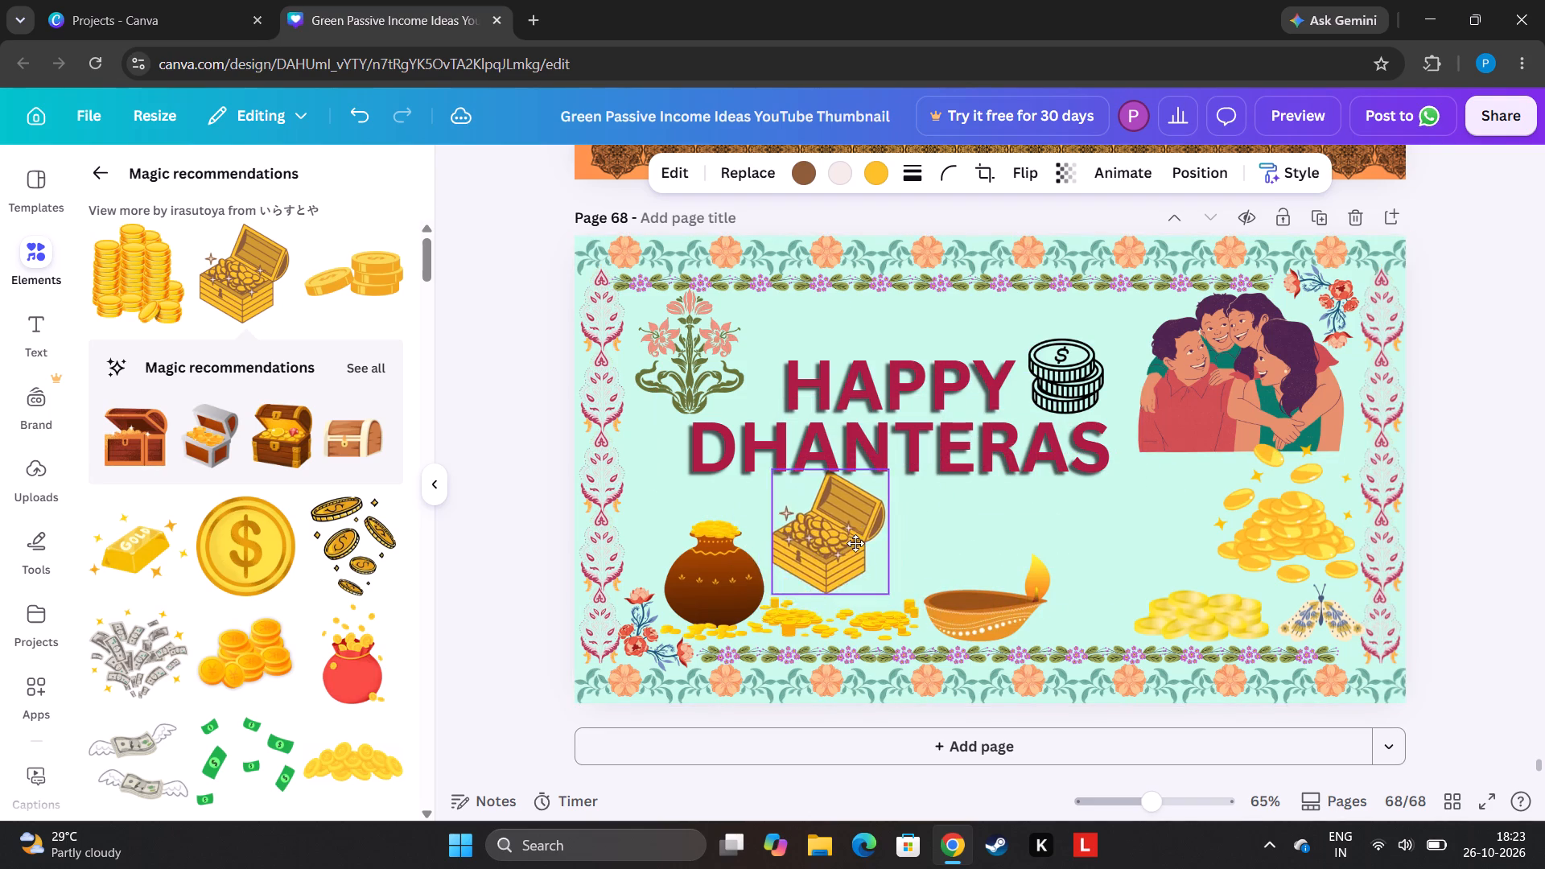
left_click_drag(855, 543, 820, 594)
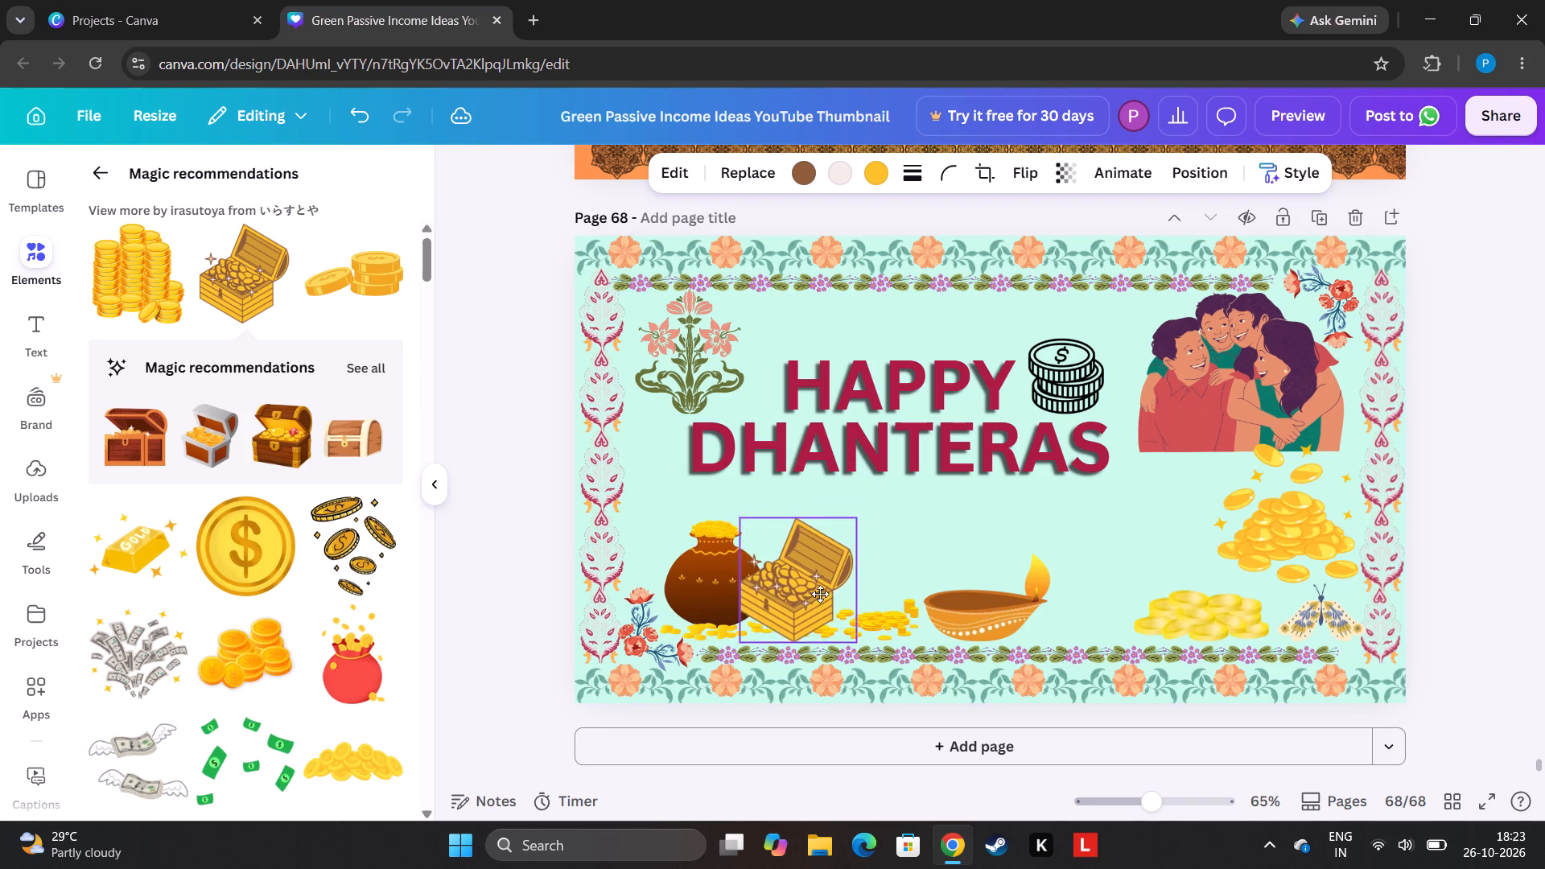
left_click_drag(820, 594, 833, 556)
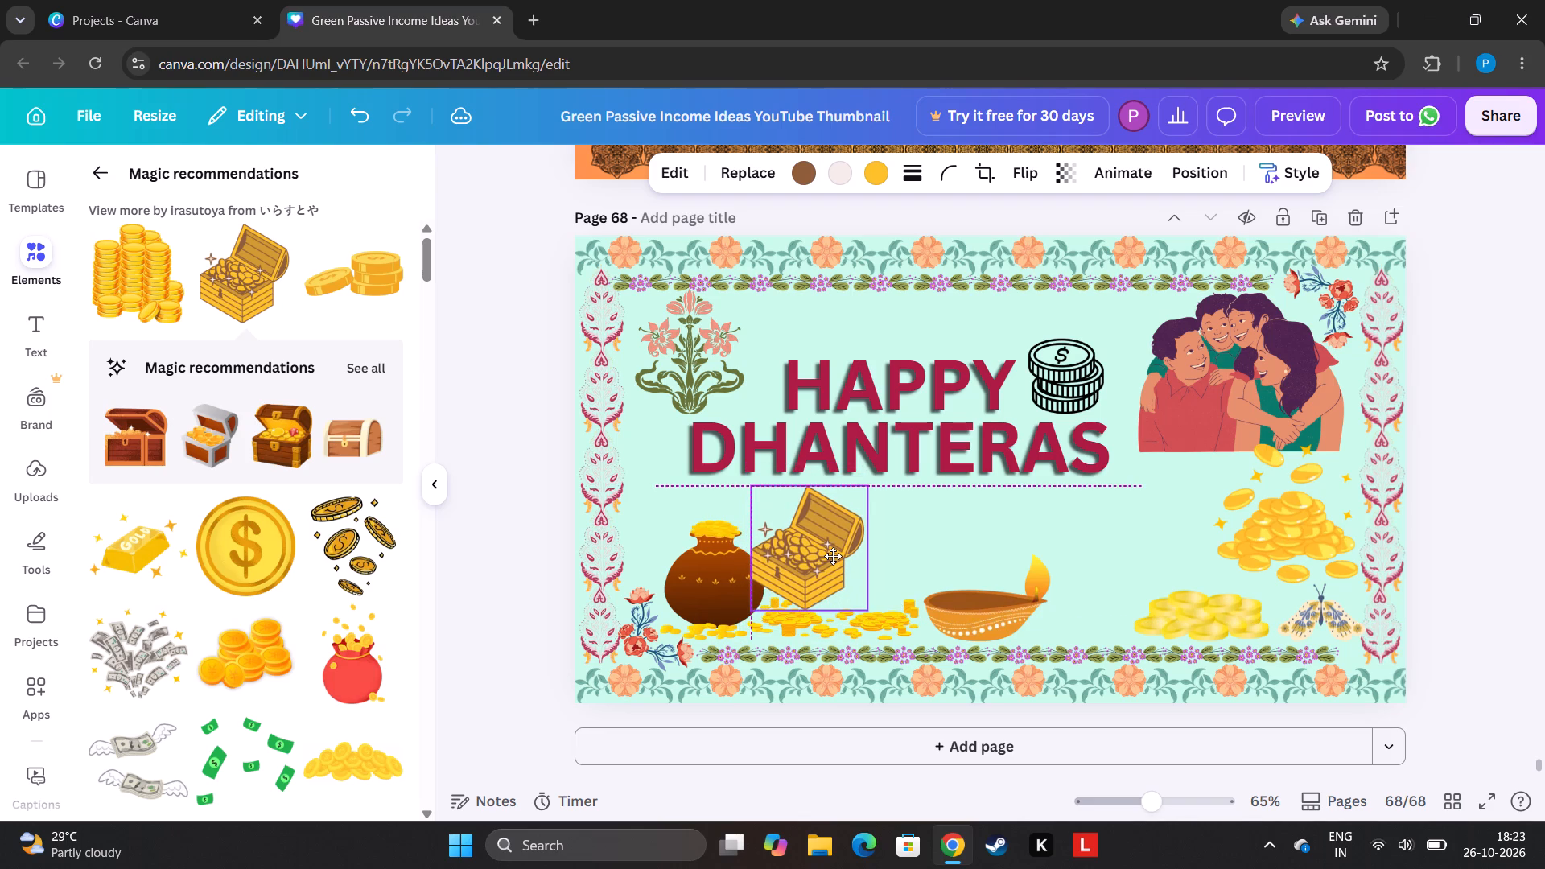
left_click_drag(833, 556, 834, 551)
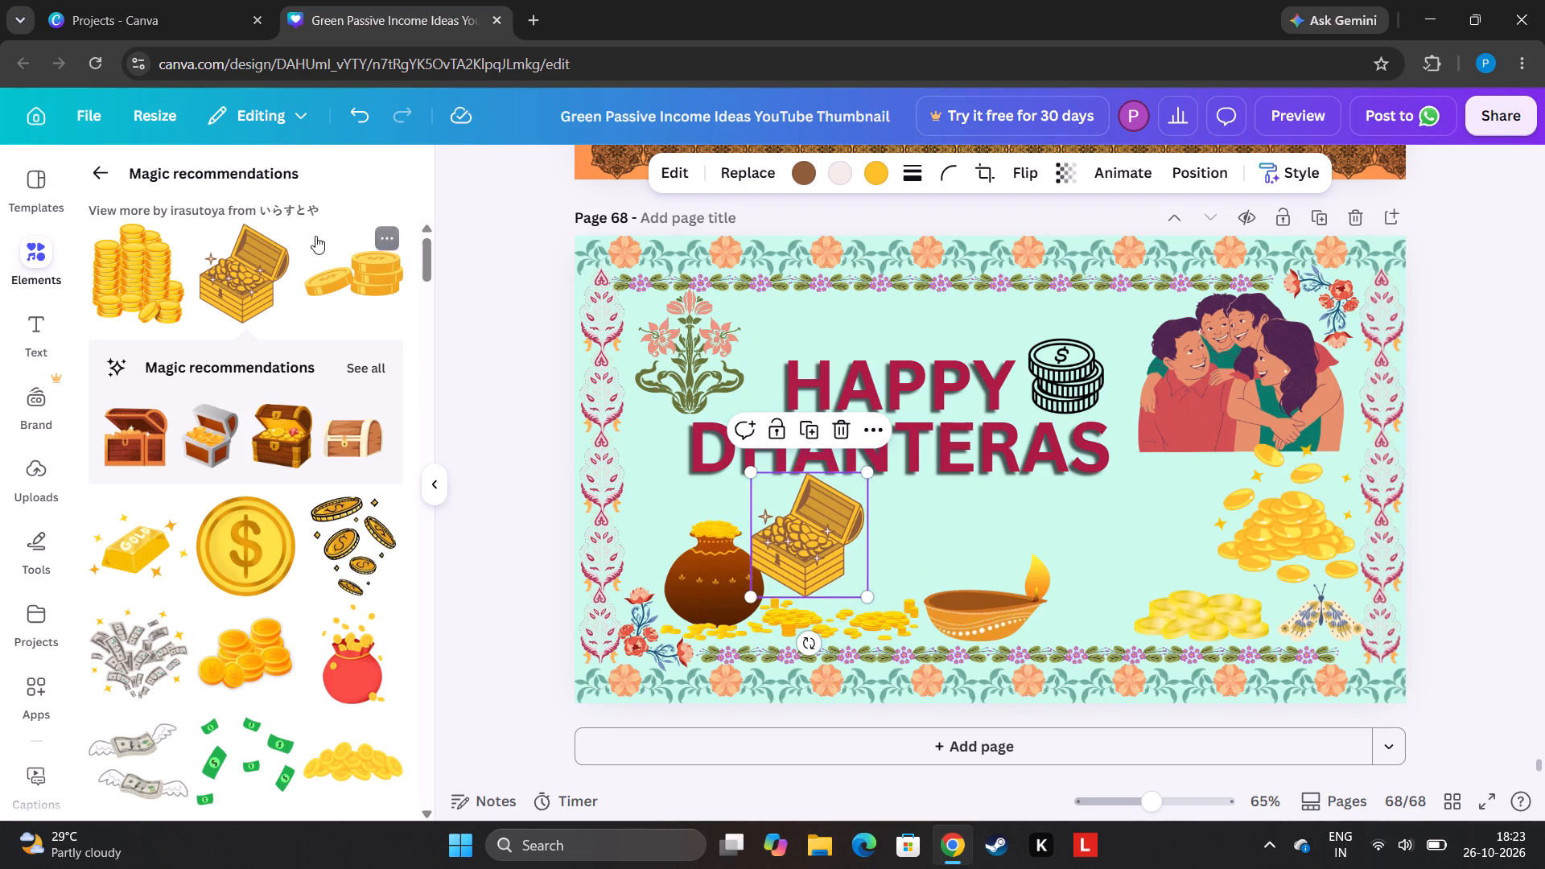
Browse the coin and treasure recommendations for another graphic that suits the Dhanteras page.
left_click_drag(426, 262, 495, 448)
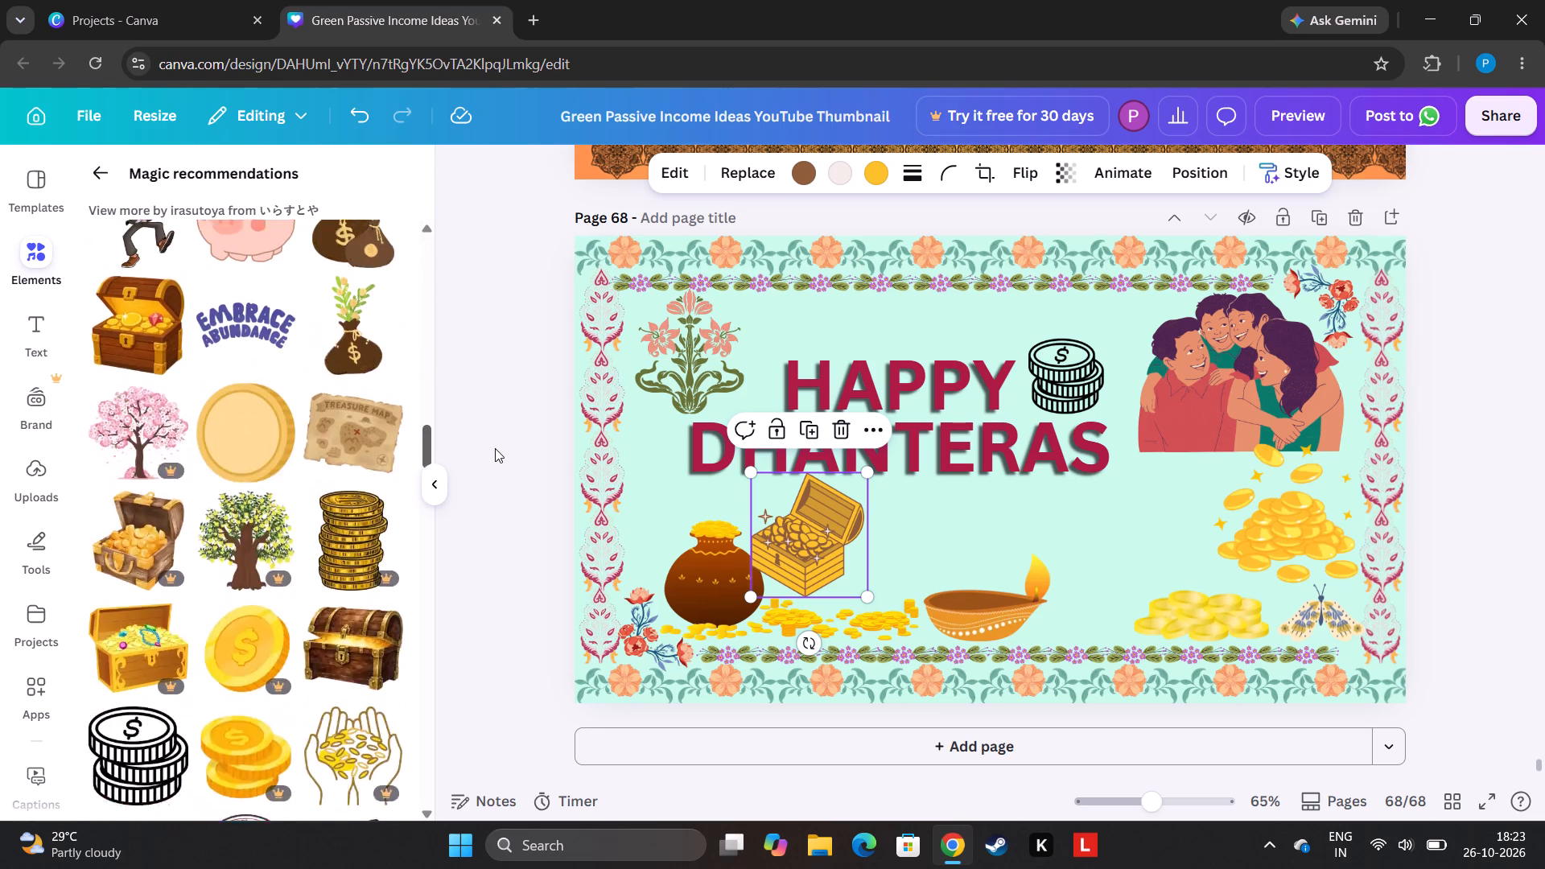
left_click_drag(495, 448, 496, 487)
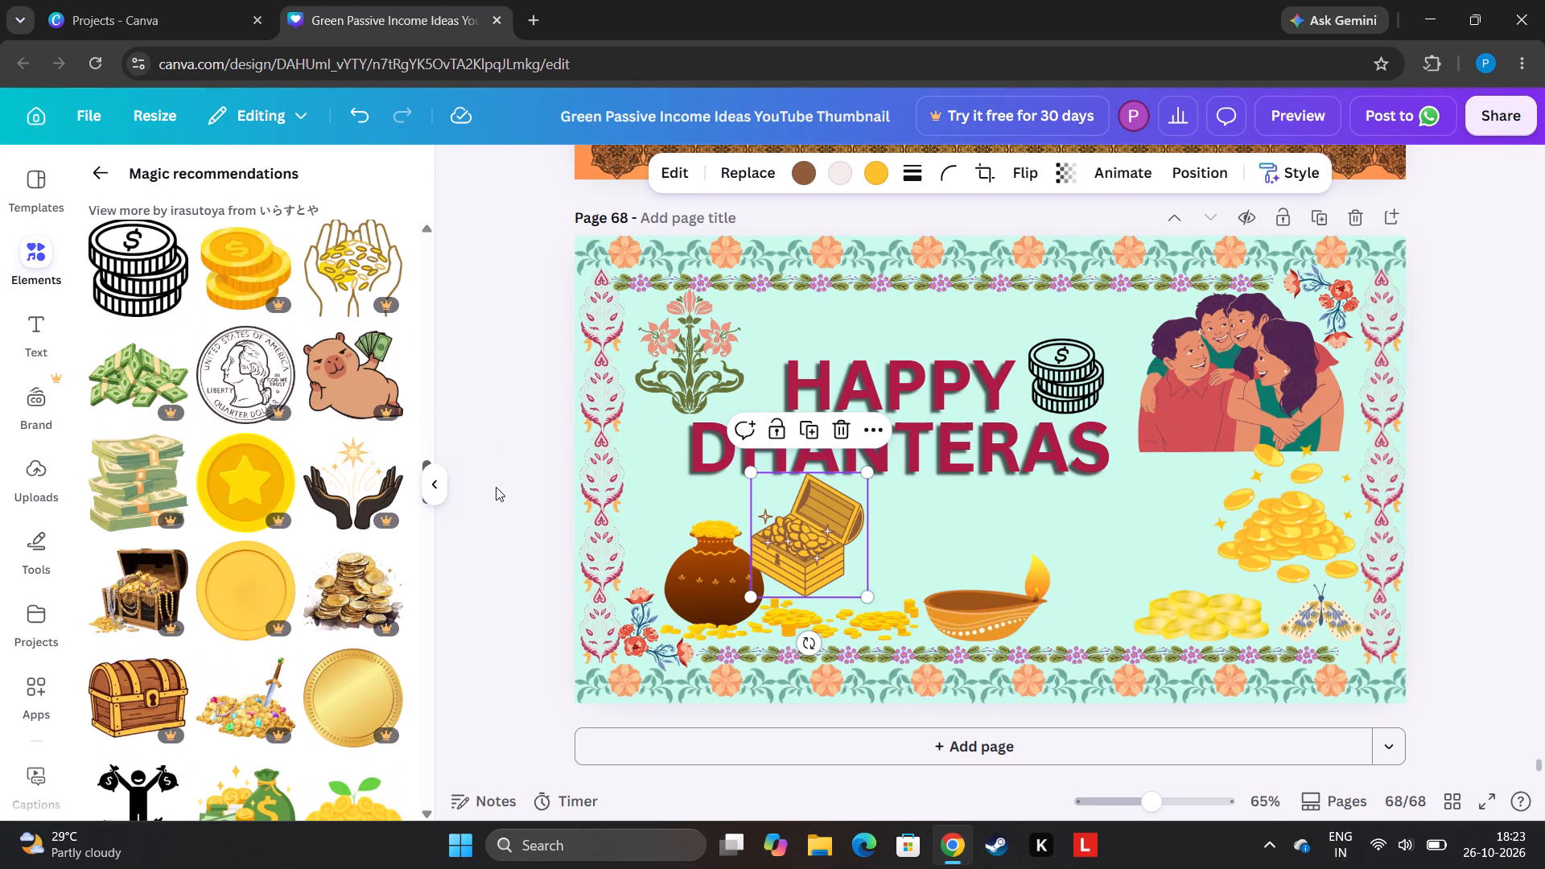
left_click_drag(496, 487, 531, 582)
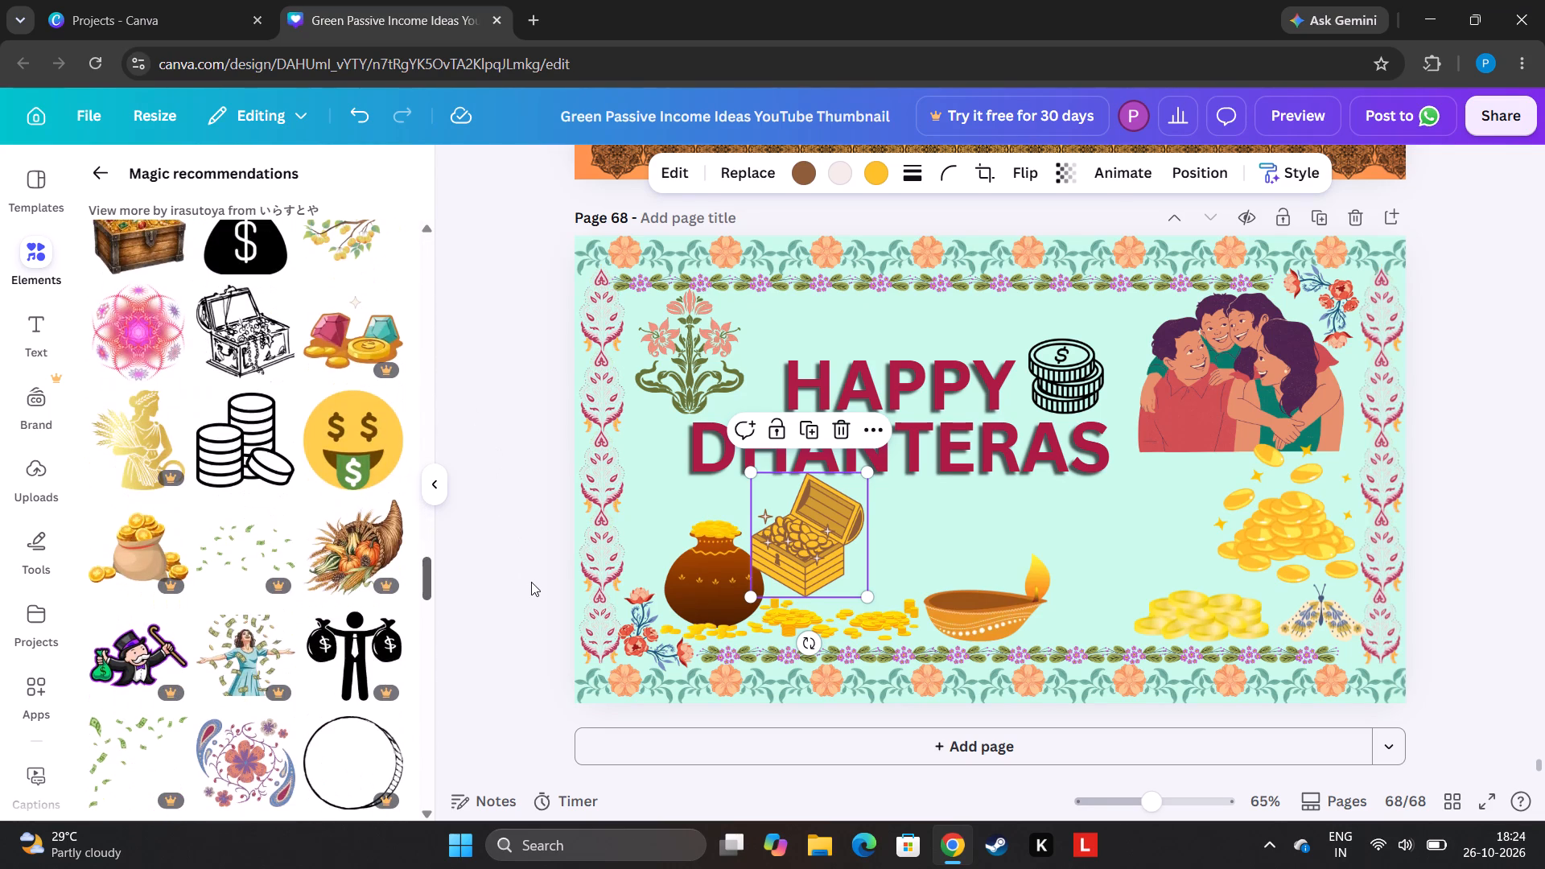
left_click_drag(531, 582, 535, 553)
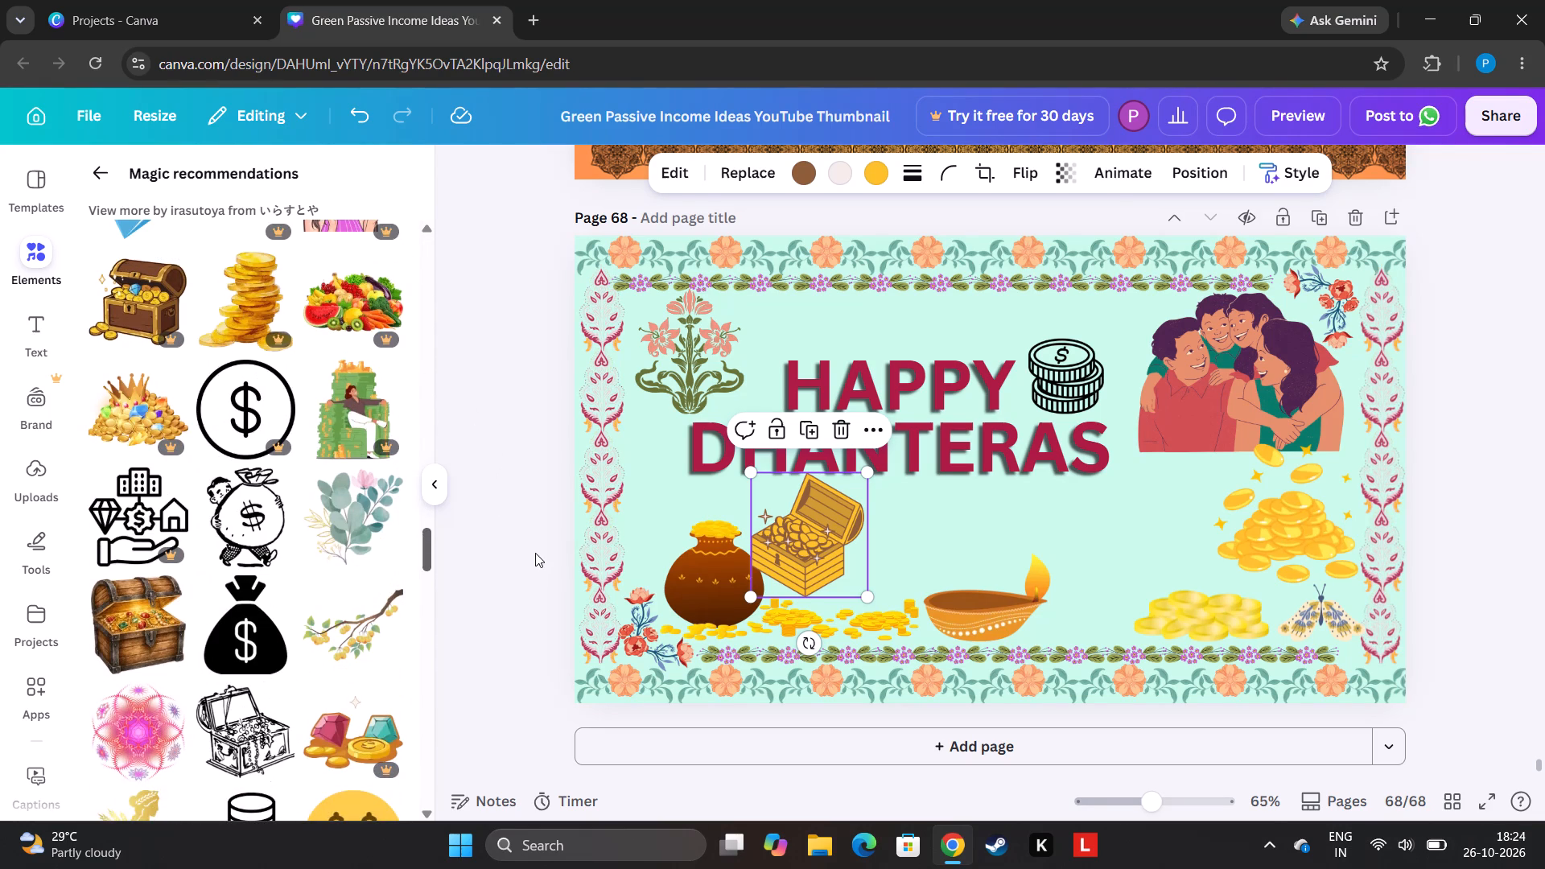
left_click_drag(535, 553, 583, 571)
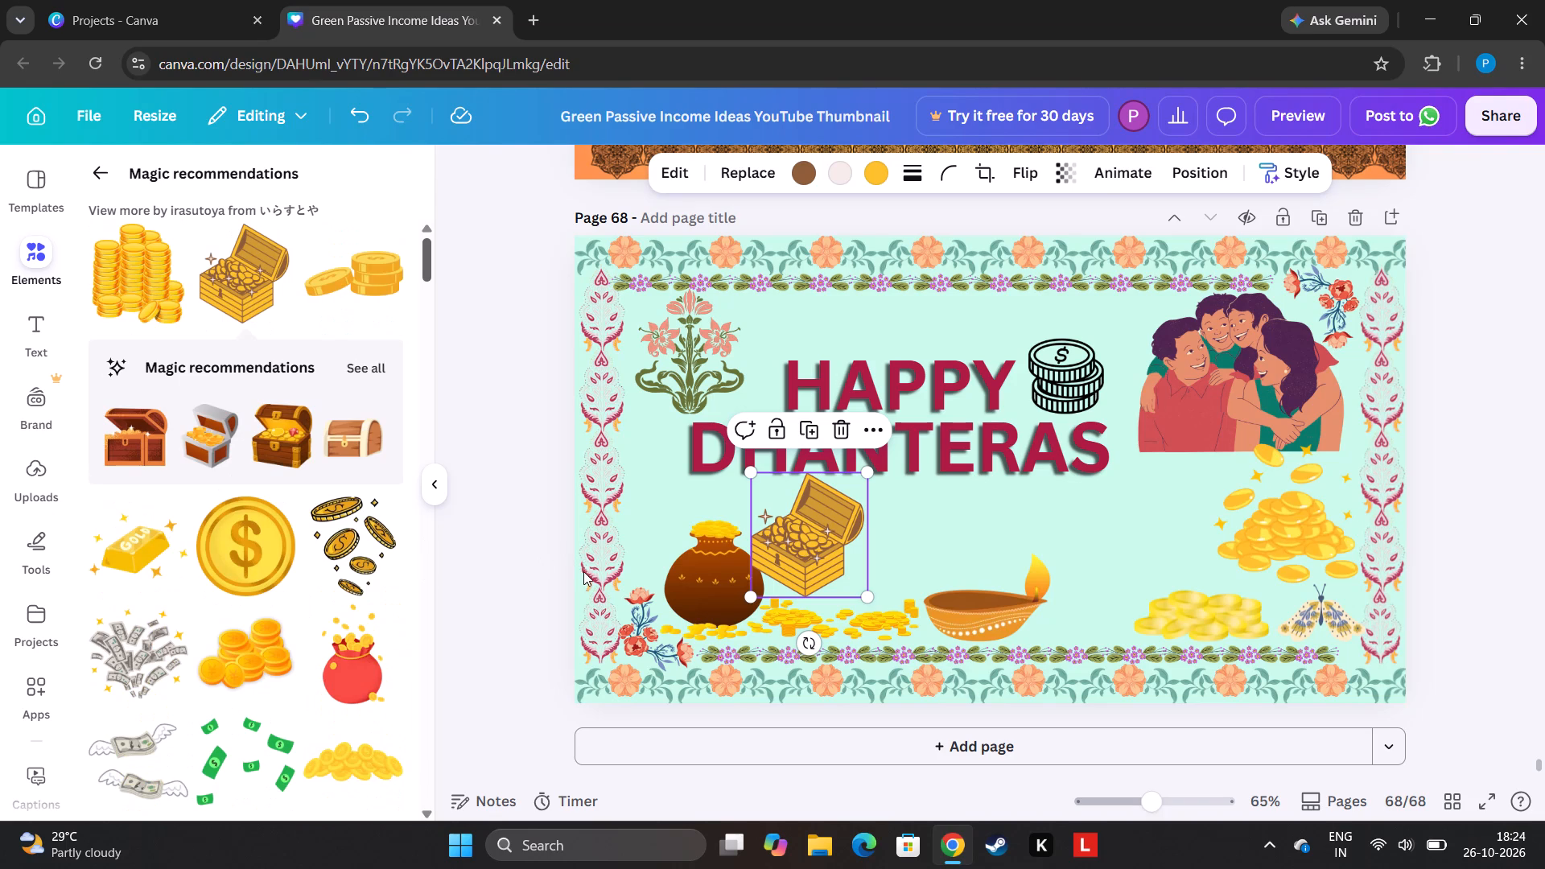
left_click_drag(583, 571, 594, 548)
left_click_drag(418, 272, 414, 250)
left_click_drag(414, 250, 410, 242)
left_click_drag(420, 259, 424, 229)
left_click_drag(418, 245, 452, 333)
left_click(448, 385)
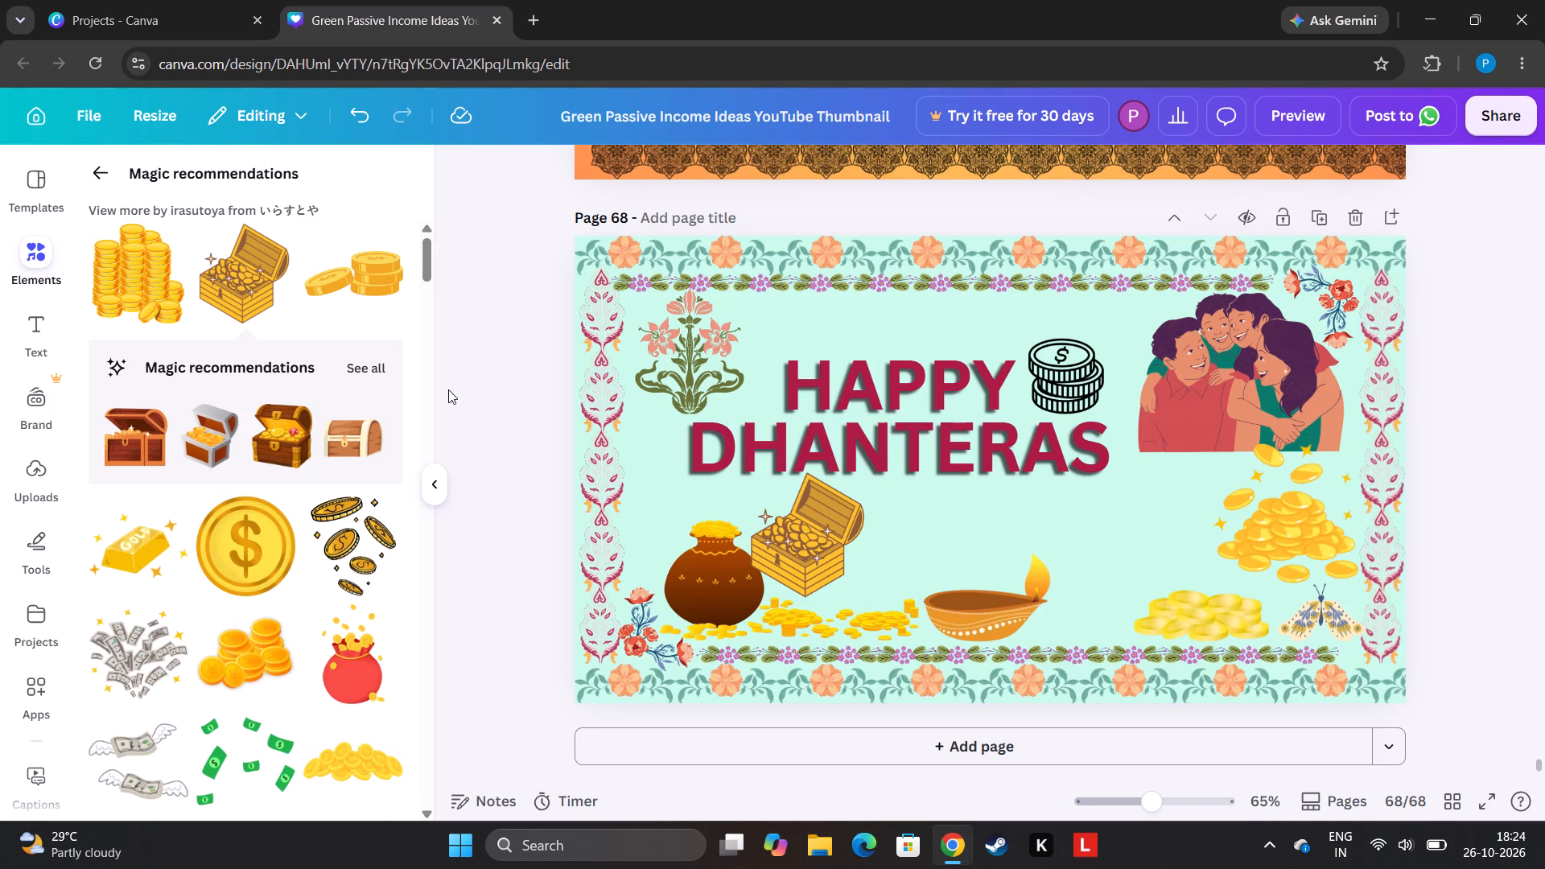
left_click_drag(426, 254, 435, 310)
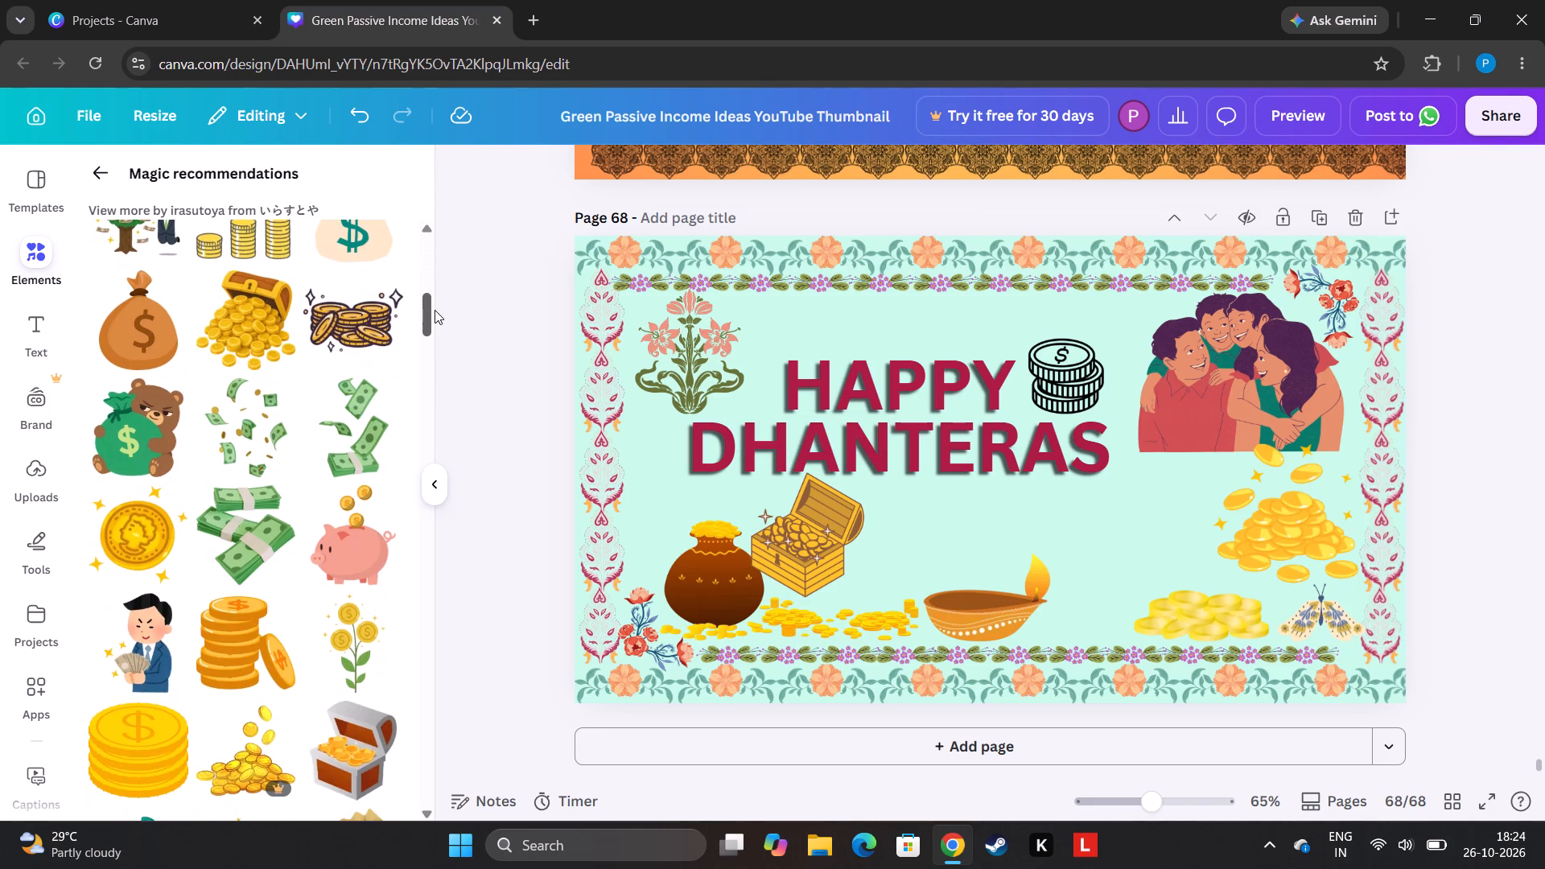
left_click_drag(435, 310, 444, 356)
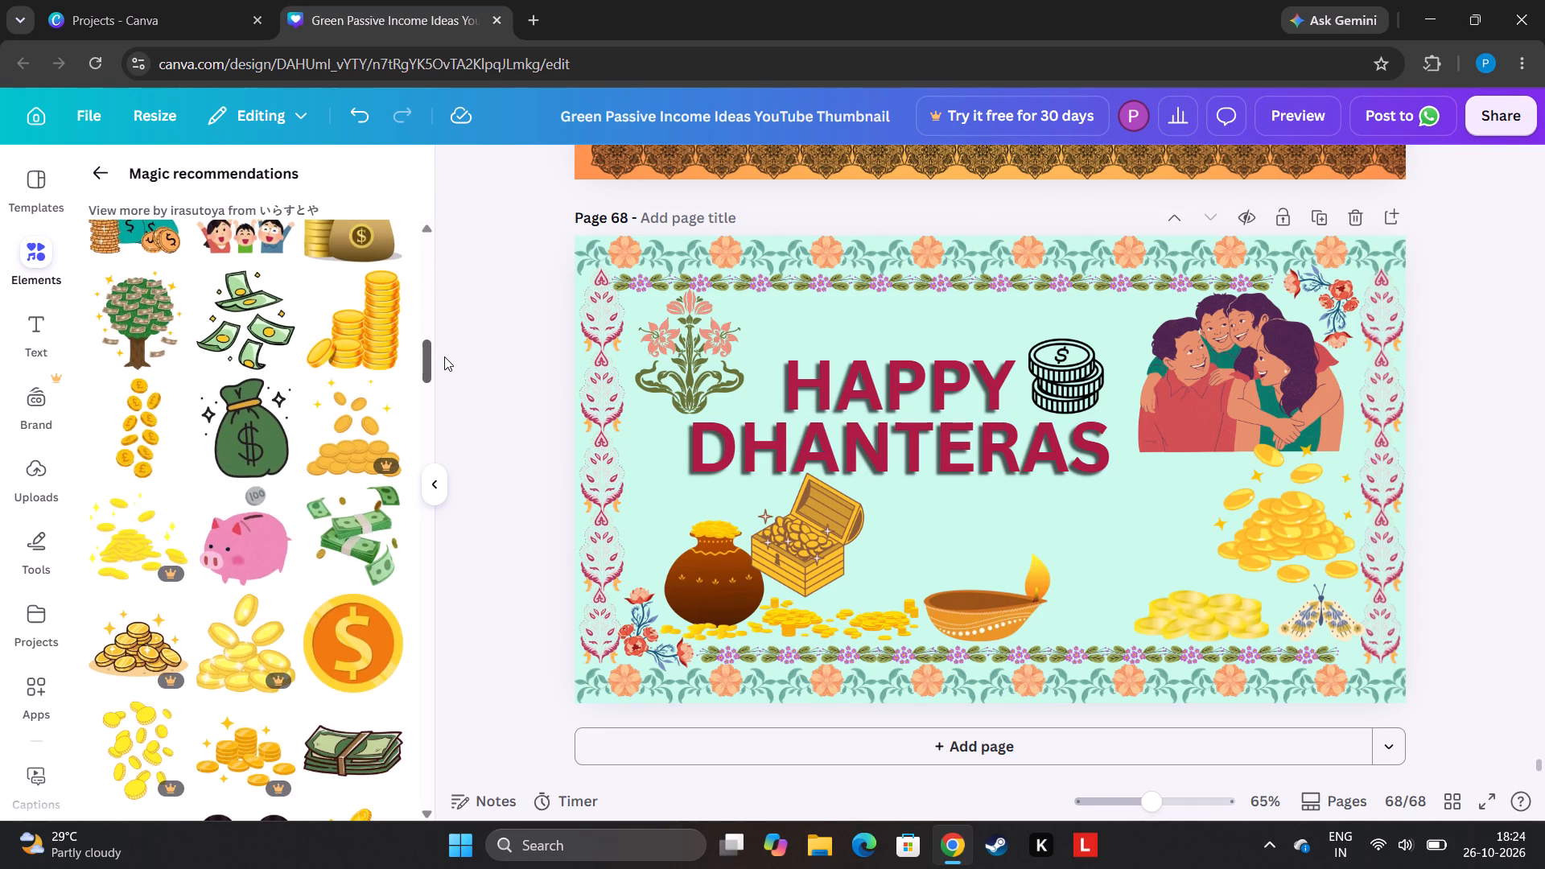
left_click_drag(444, 356, 447, 402)
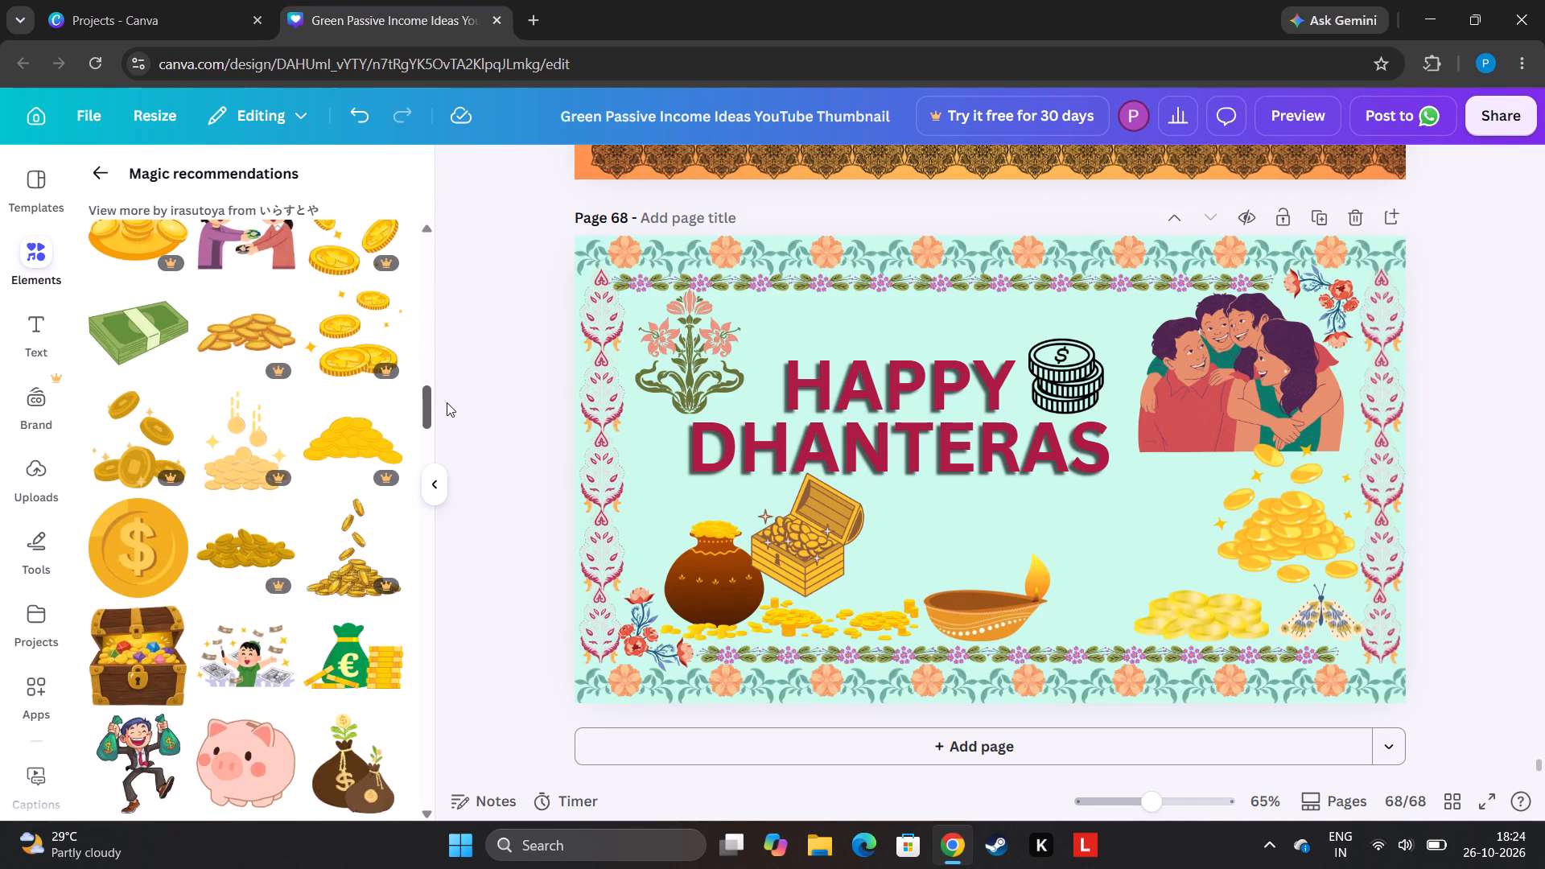
left_click_drag(447, 402, 453, 422)
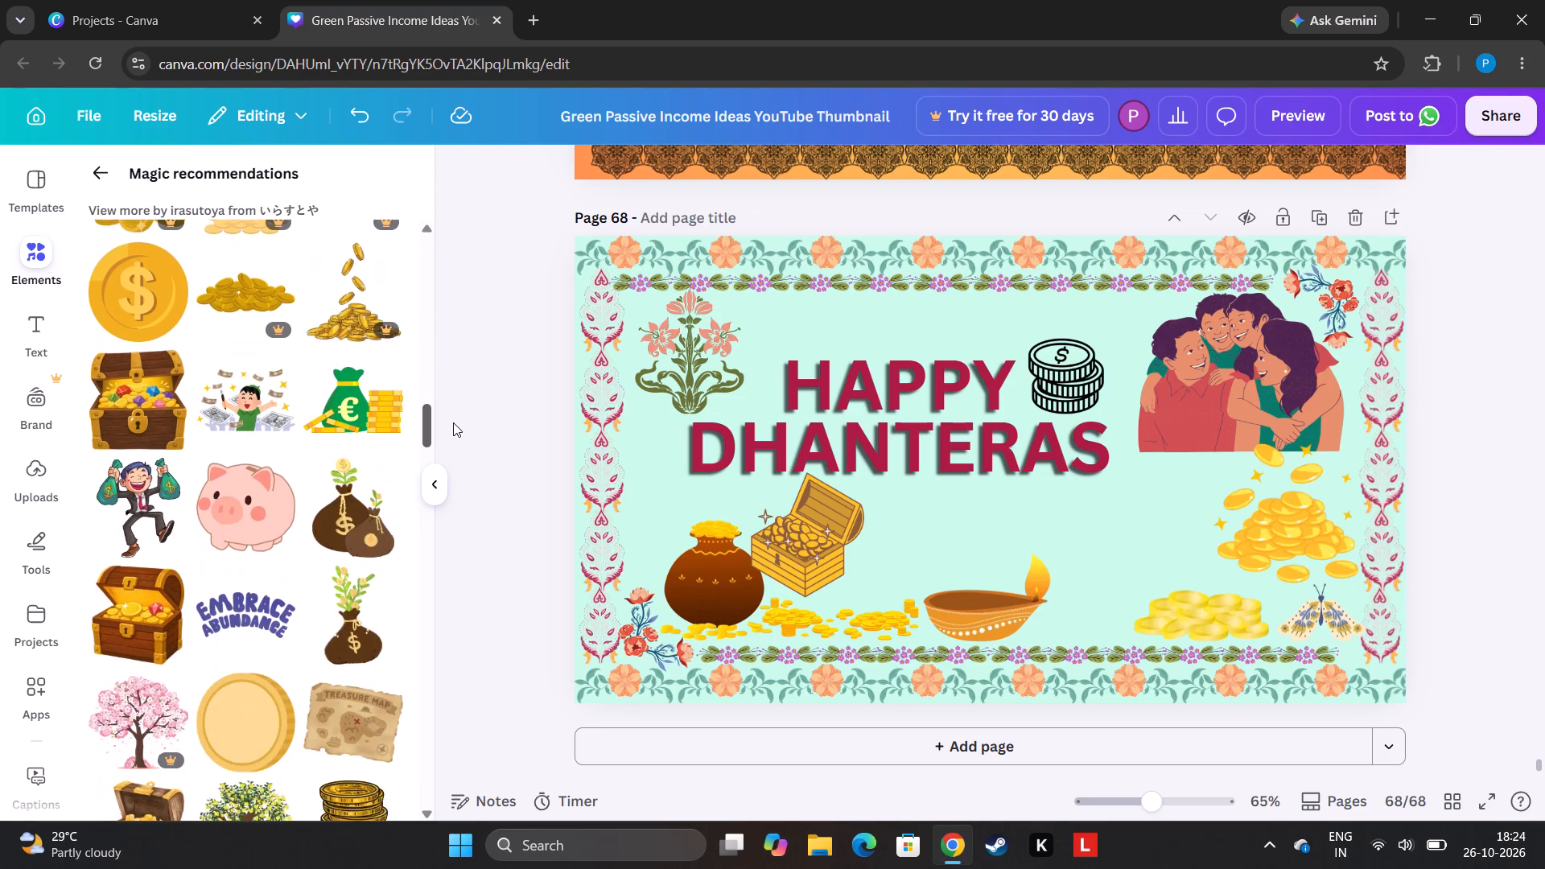
left_click_drag(453, 422, 472, 473)
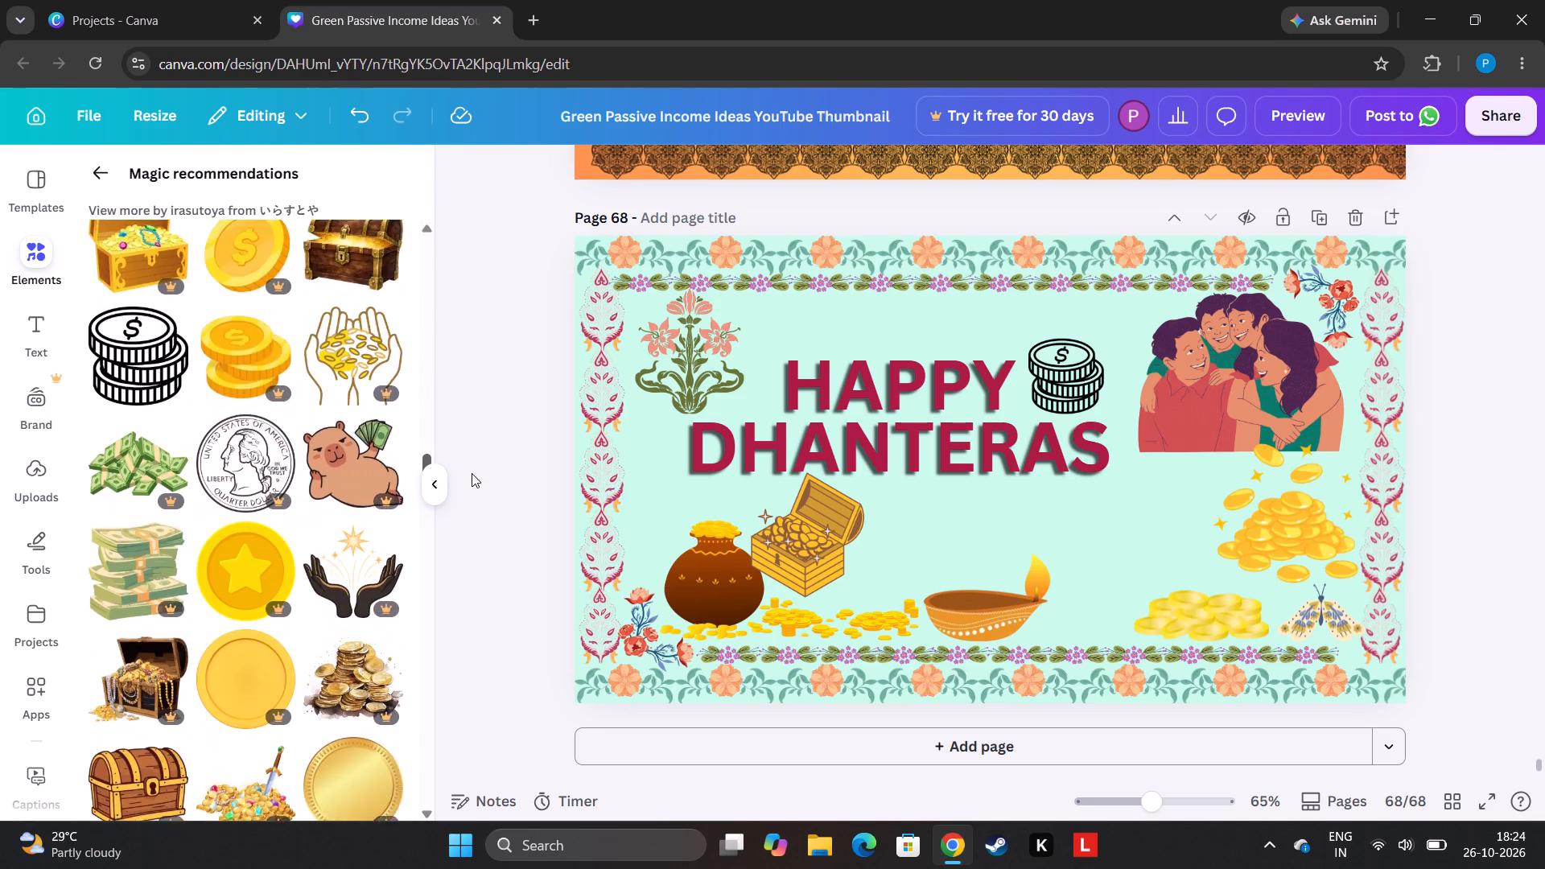
left_click_drag(472, 473, 501, 528)
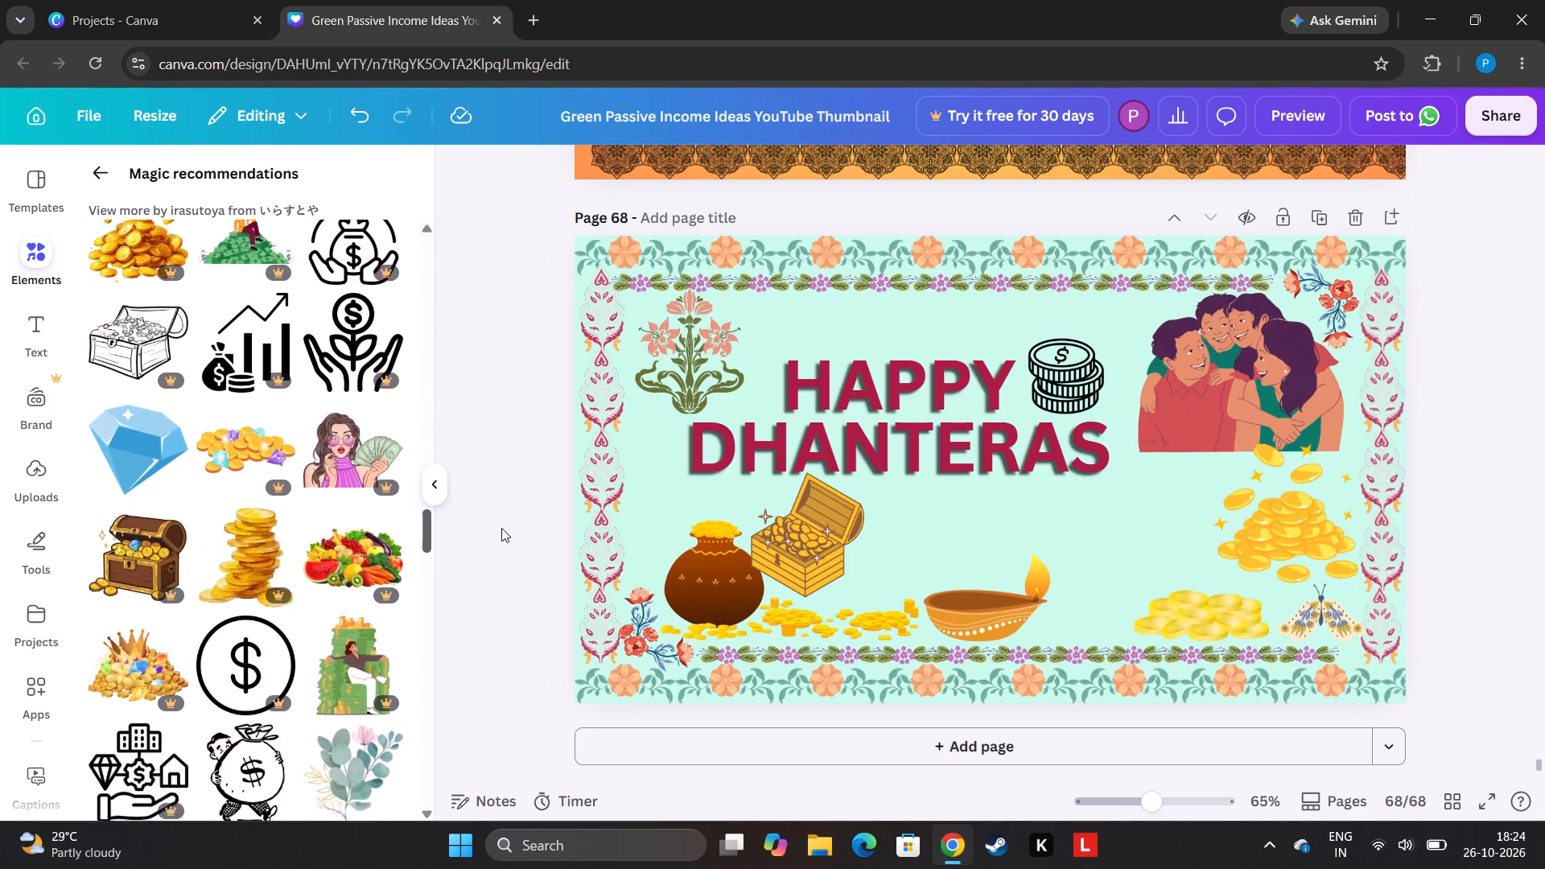
left_click_drag(501, 528, 511, 562)
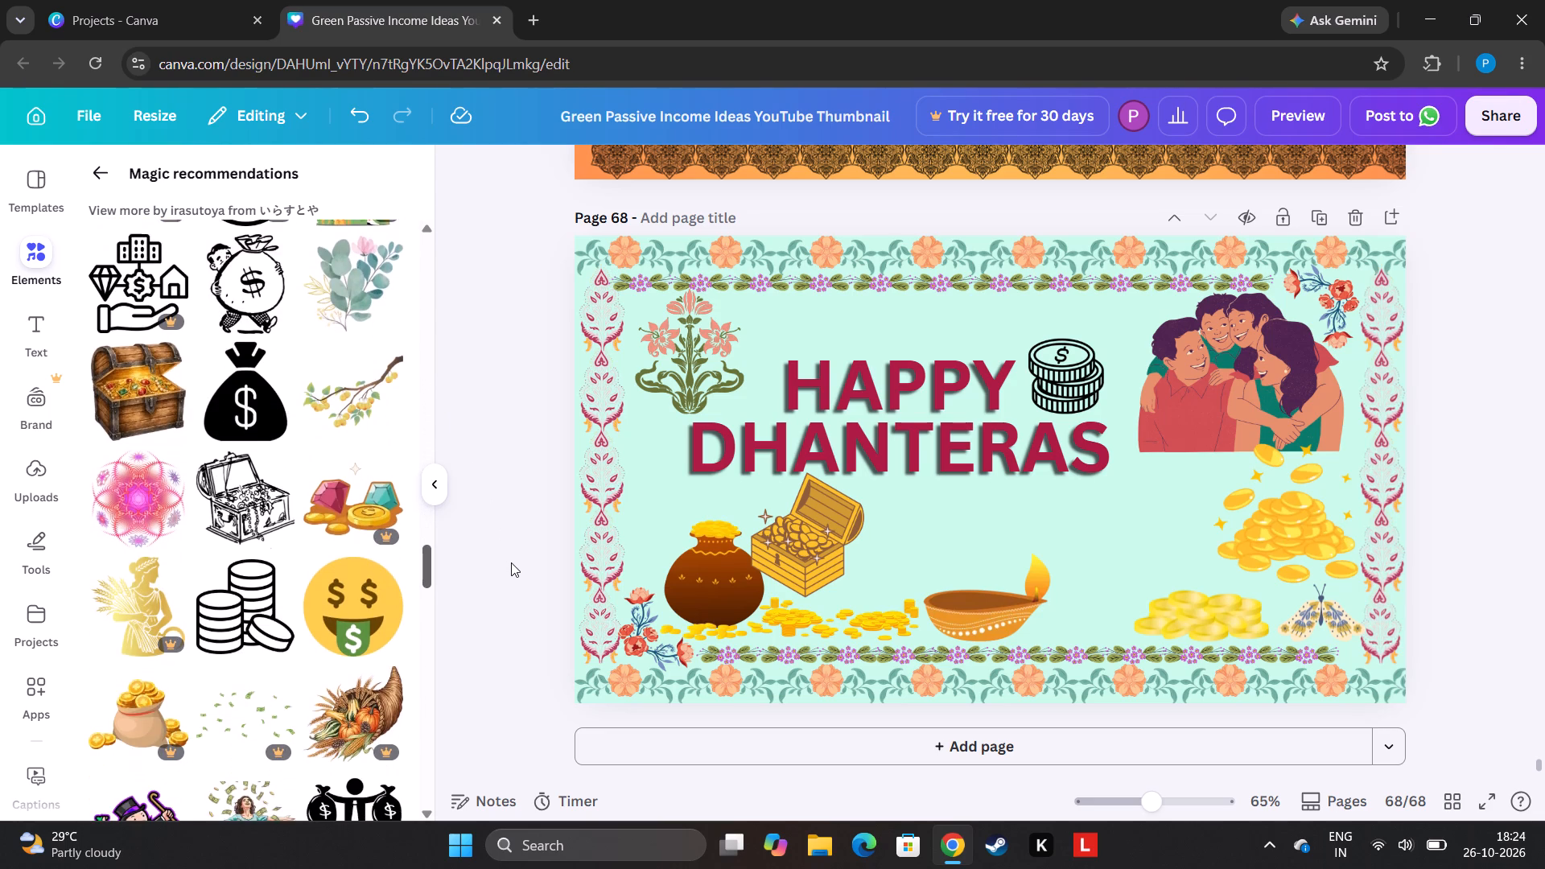
left_click_drag(511, 562, 513, 566)
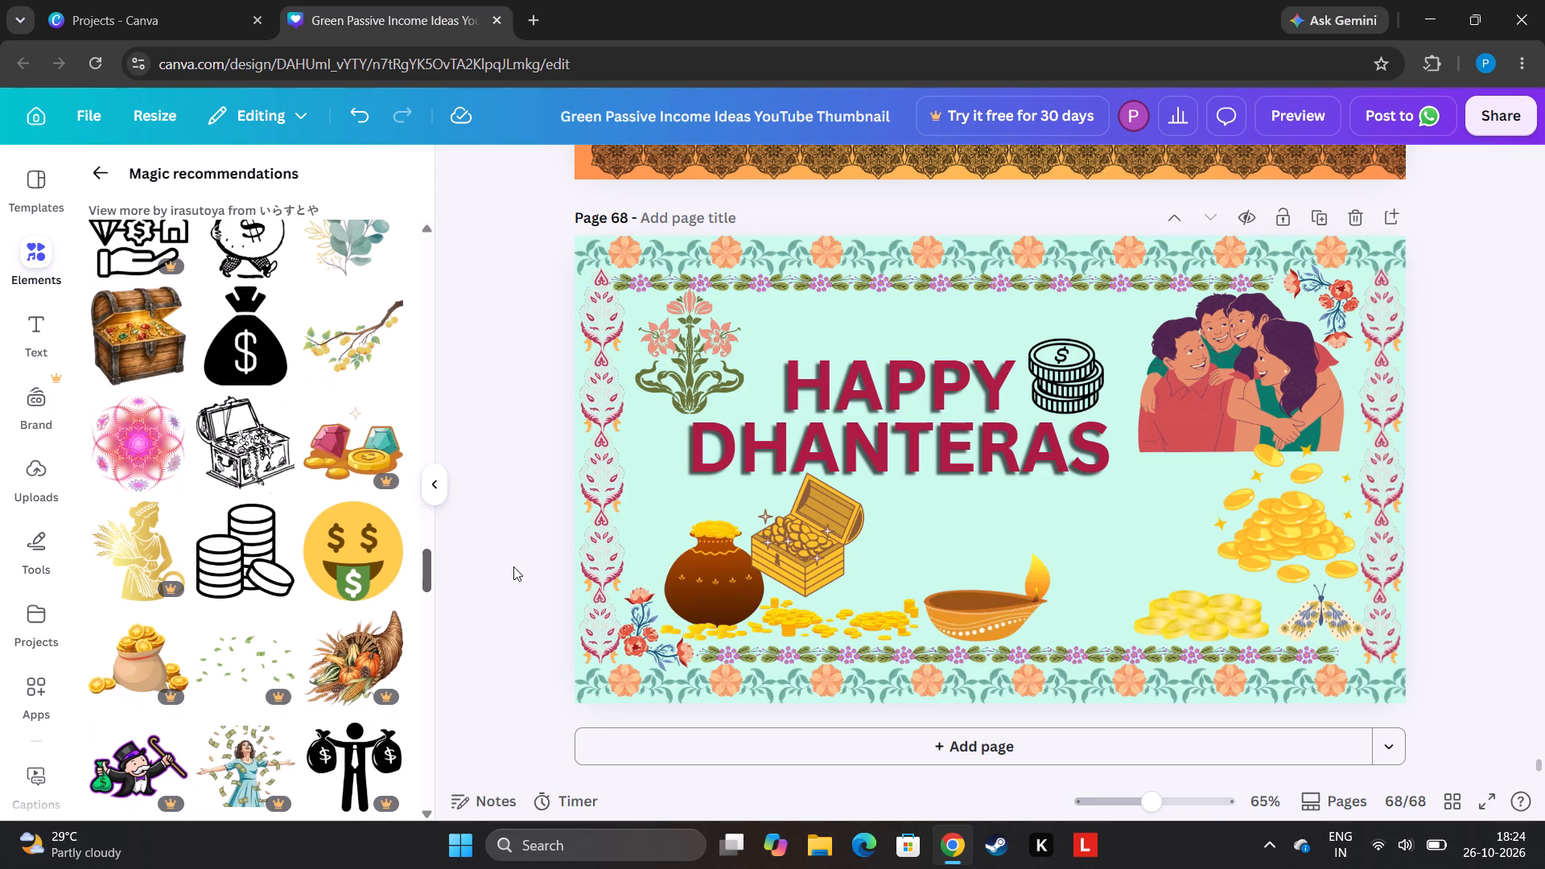
left_click_drag(513, 566, 536, 617)
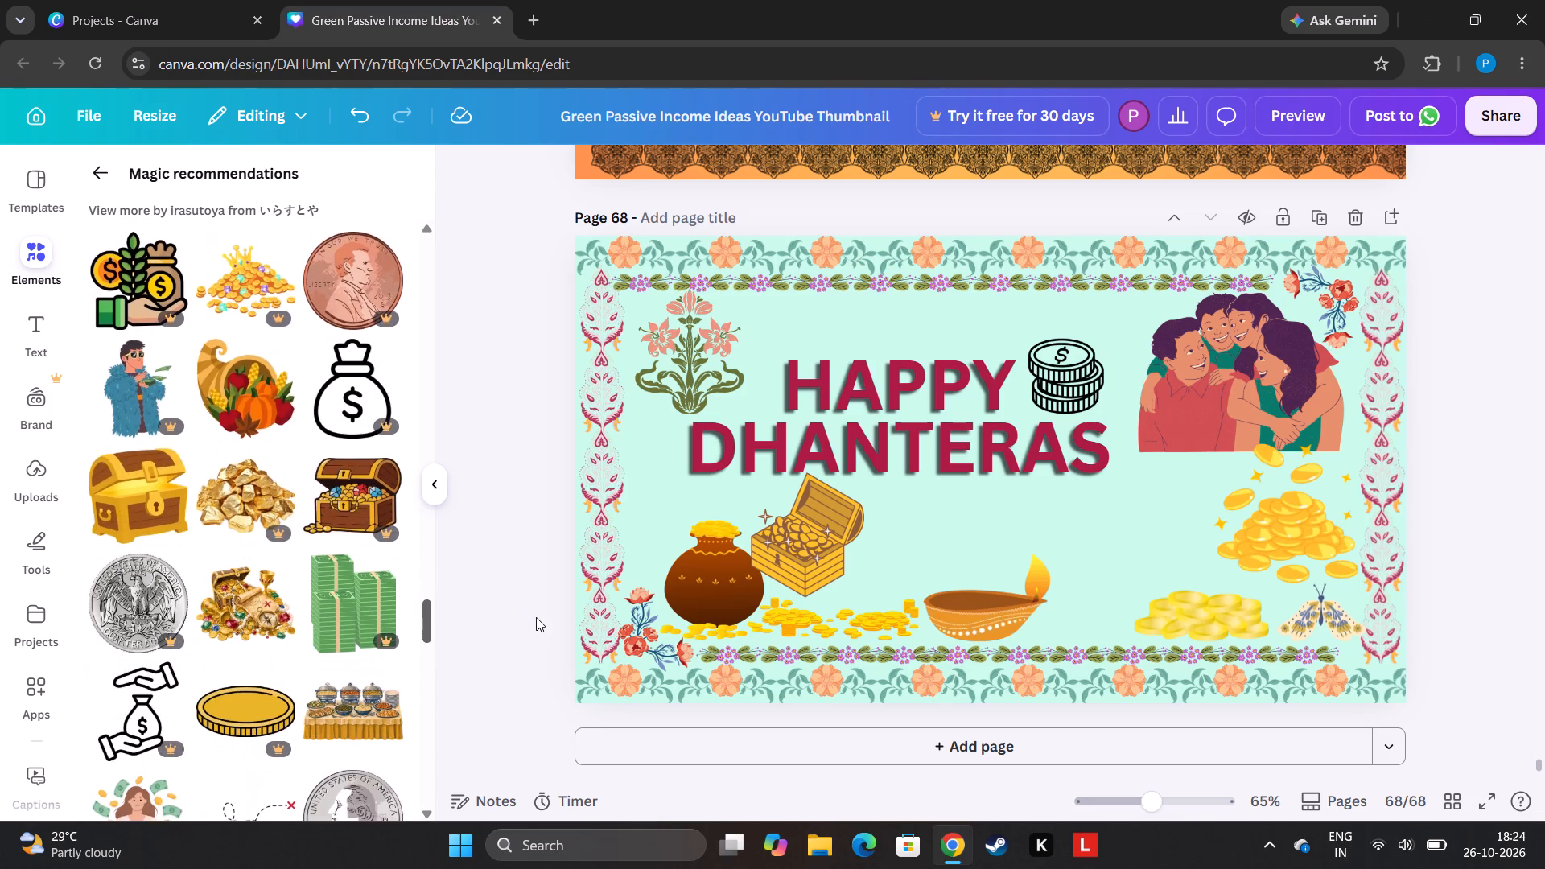
left_click_drag(536, 617, 561, 662)
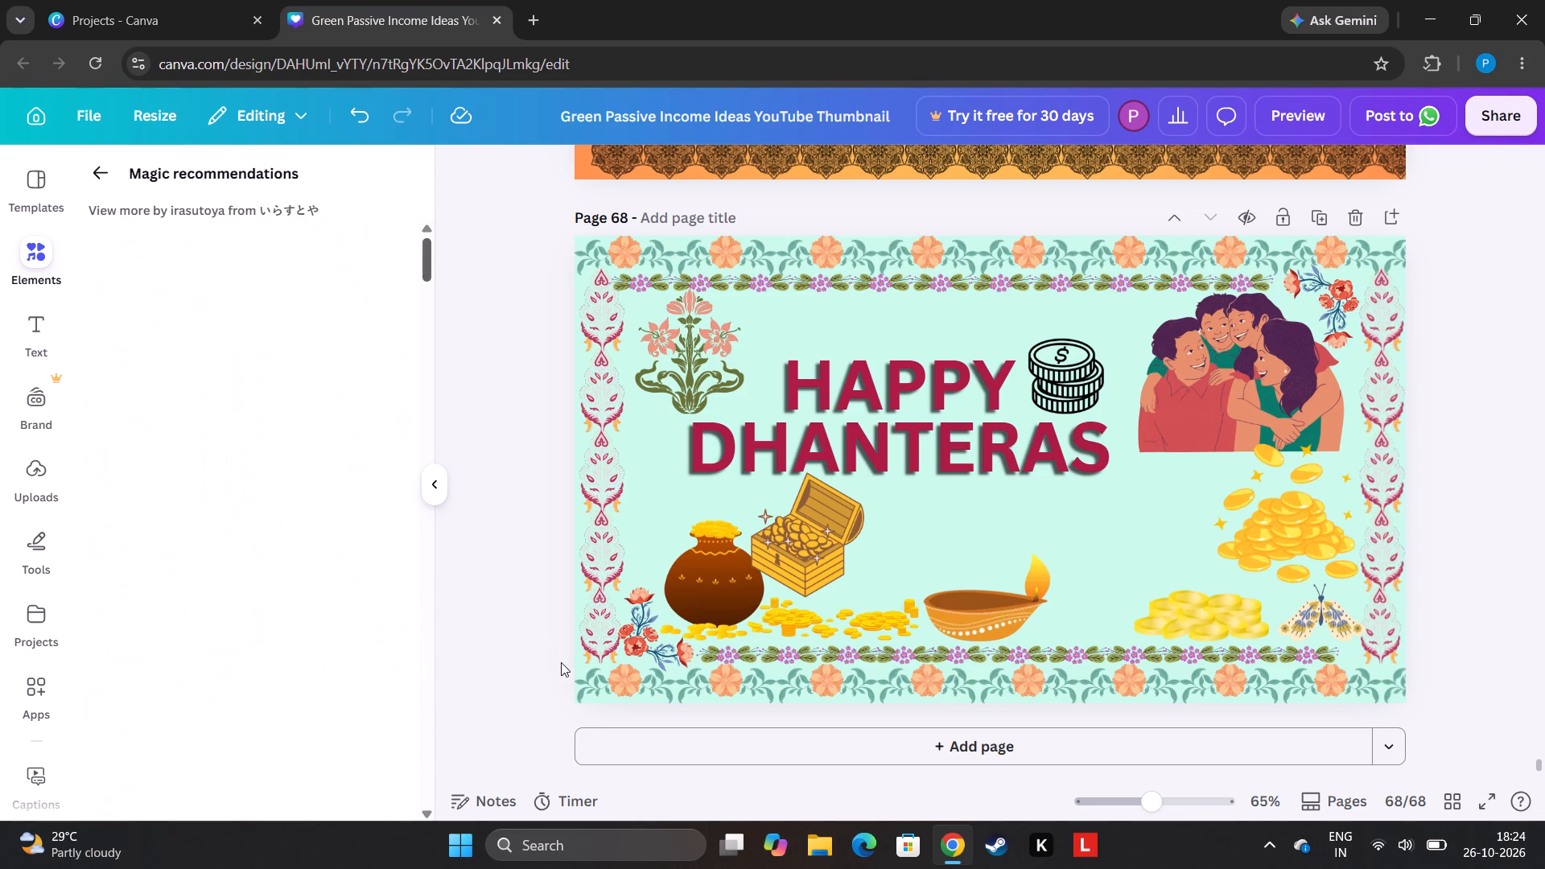
left_click_drag(561, 662, 566, 676)
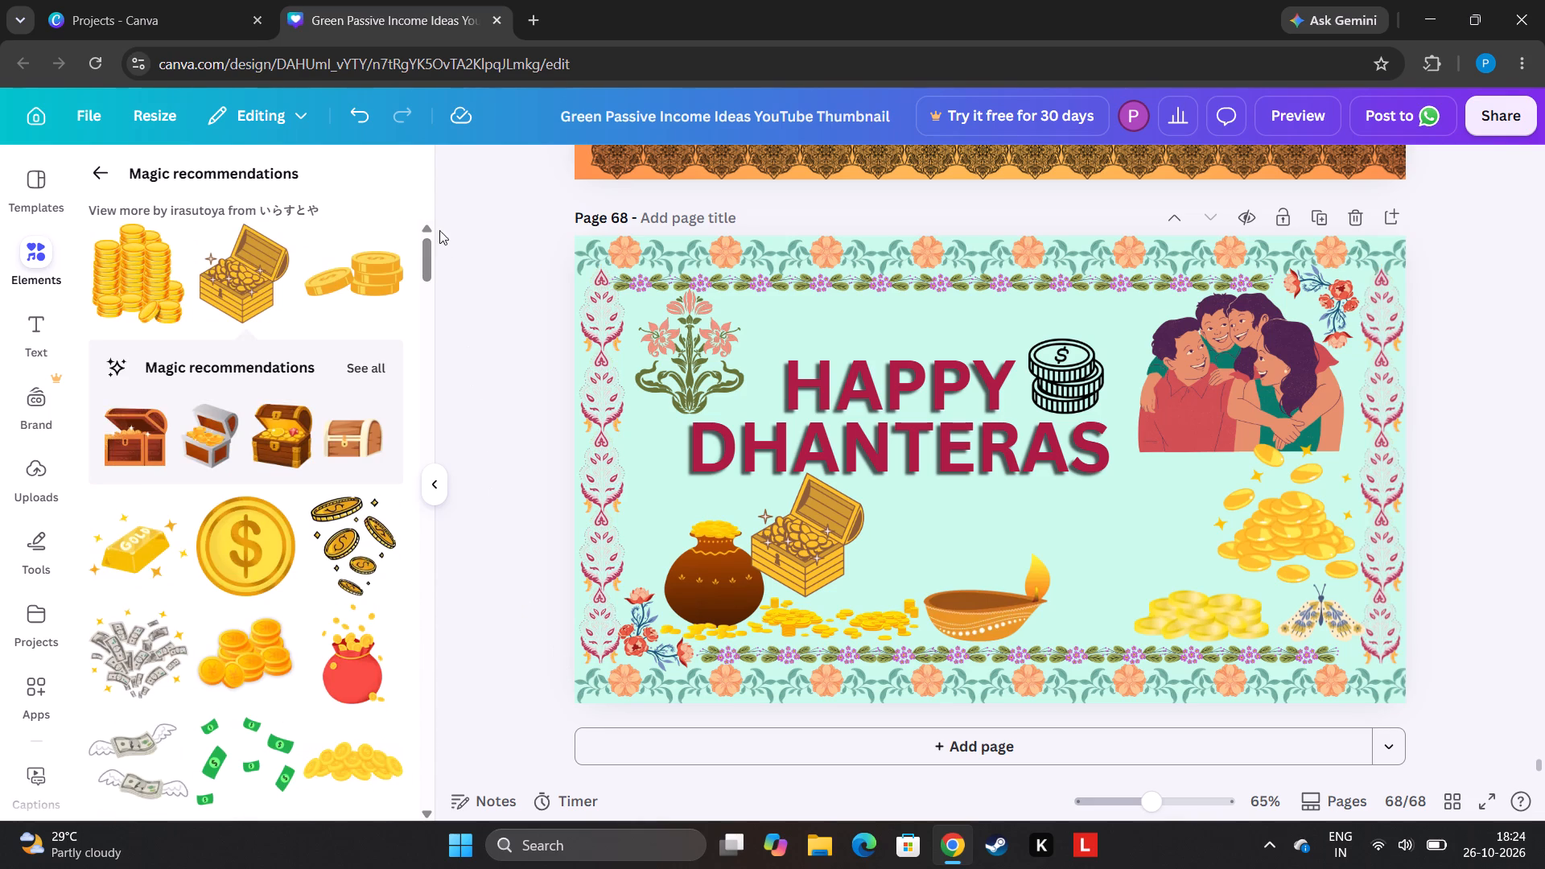
Add the pink lotus flower from further down the recommendations and shrink it to about the treasure chest's size.
left_click_drag(428, 276, 439, 373)
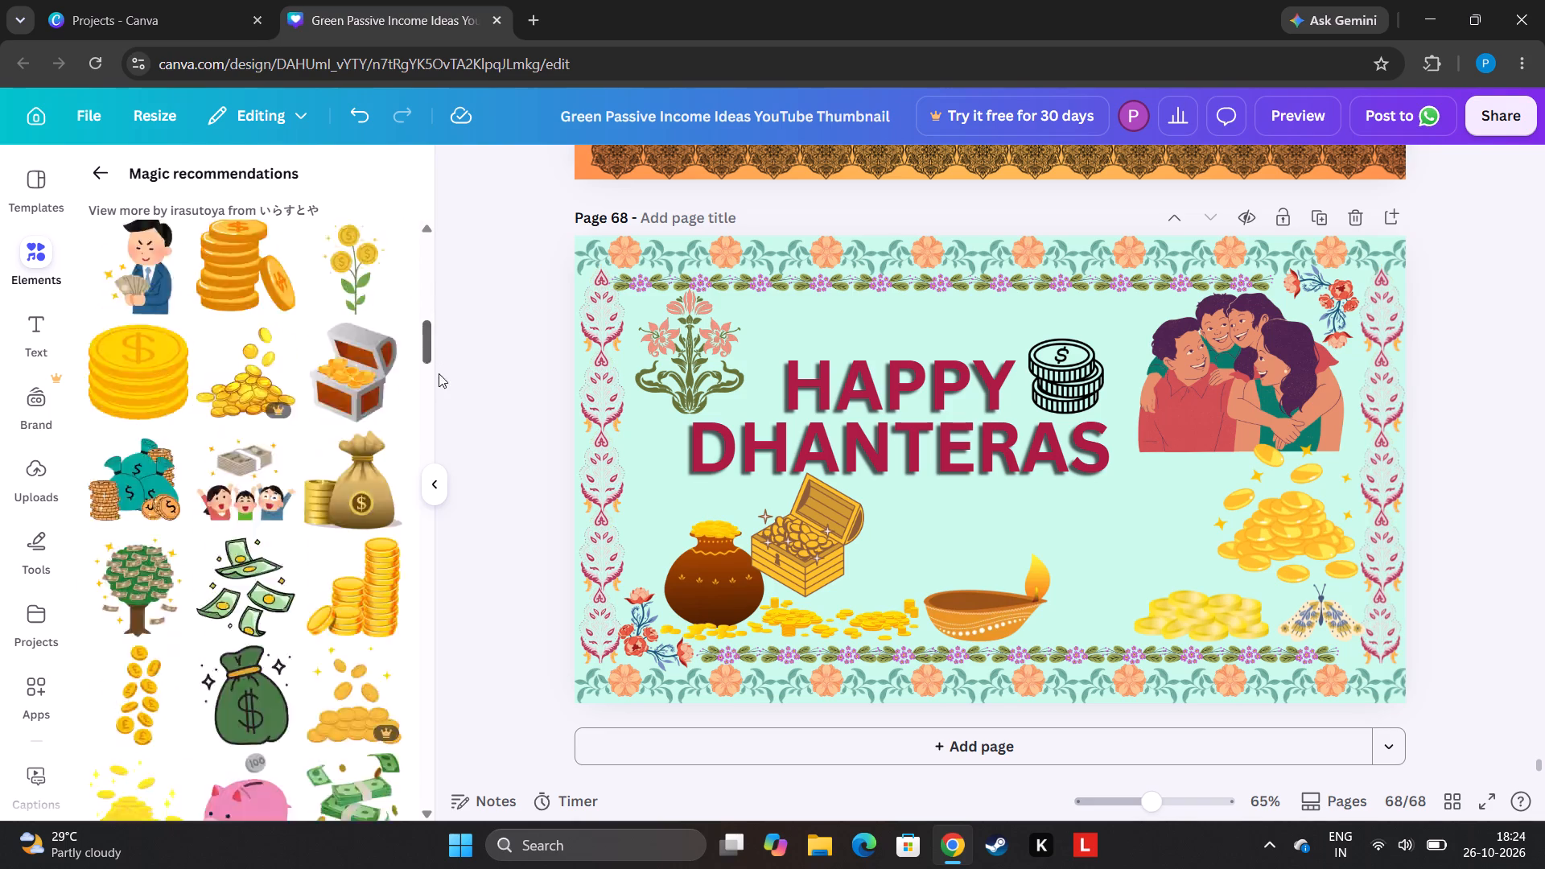
left_click_drag(439, 373, 406, 600)
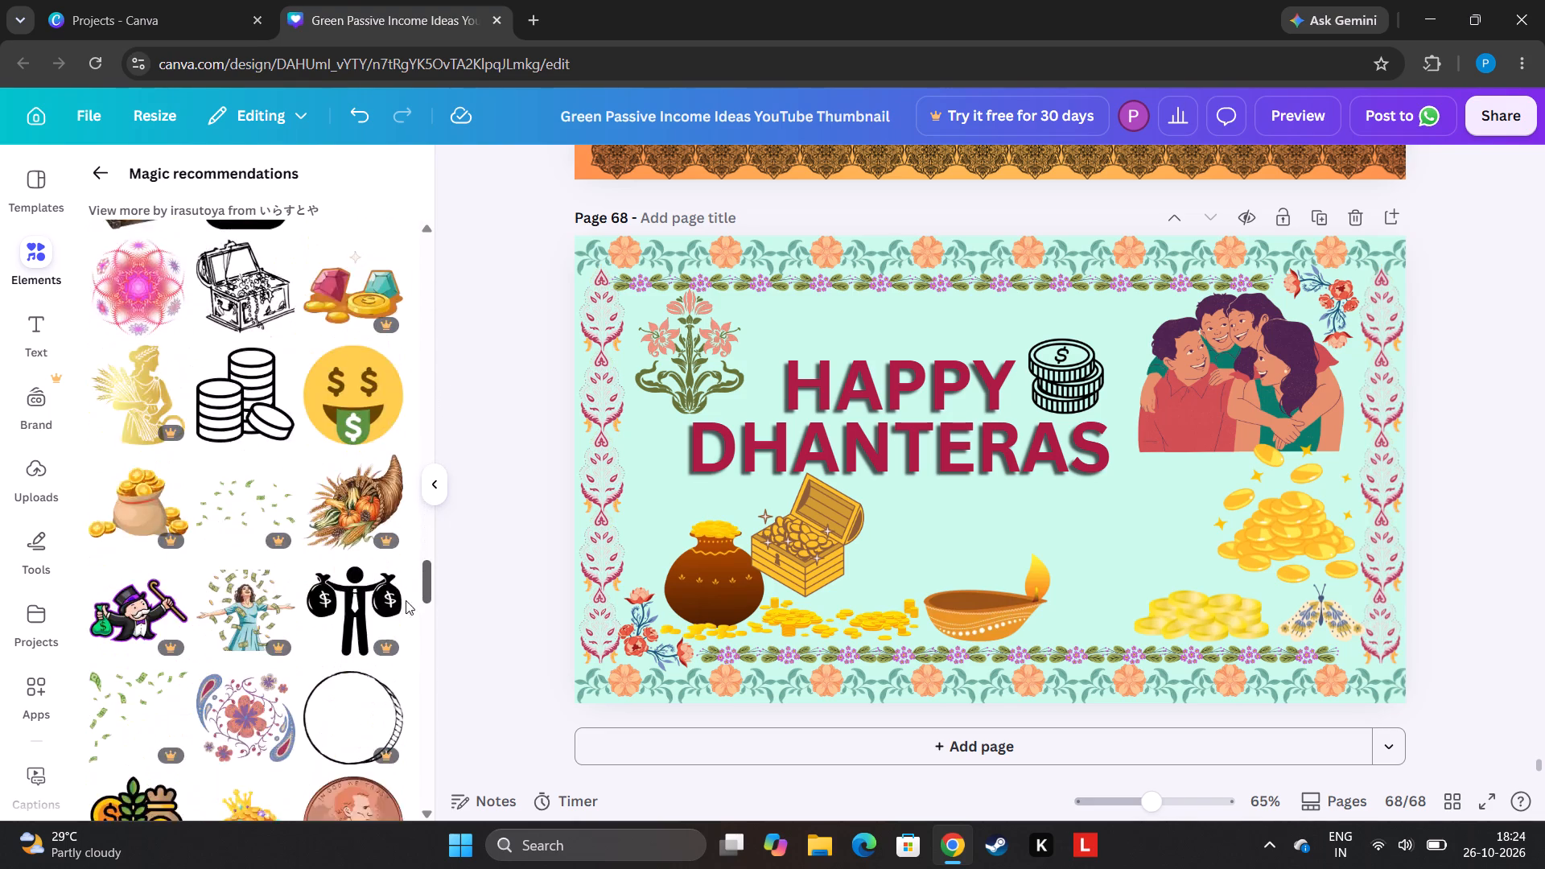
left_click_drag(406, 600, 391, 728)
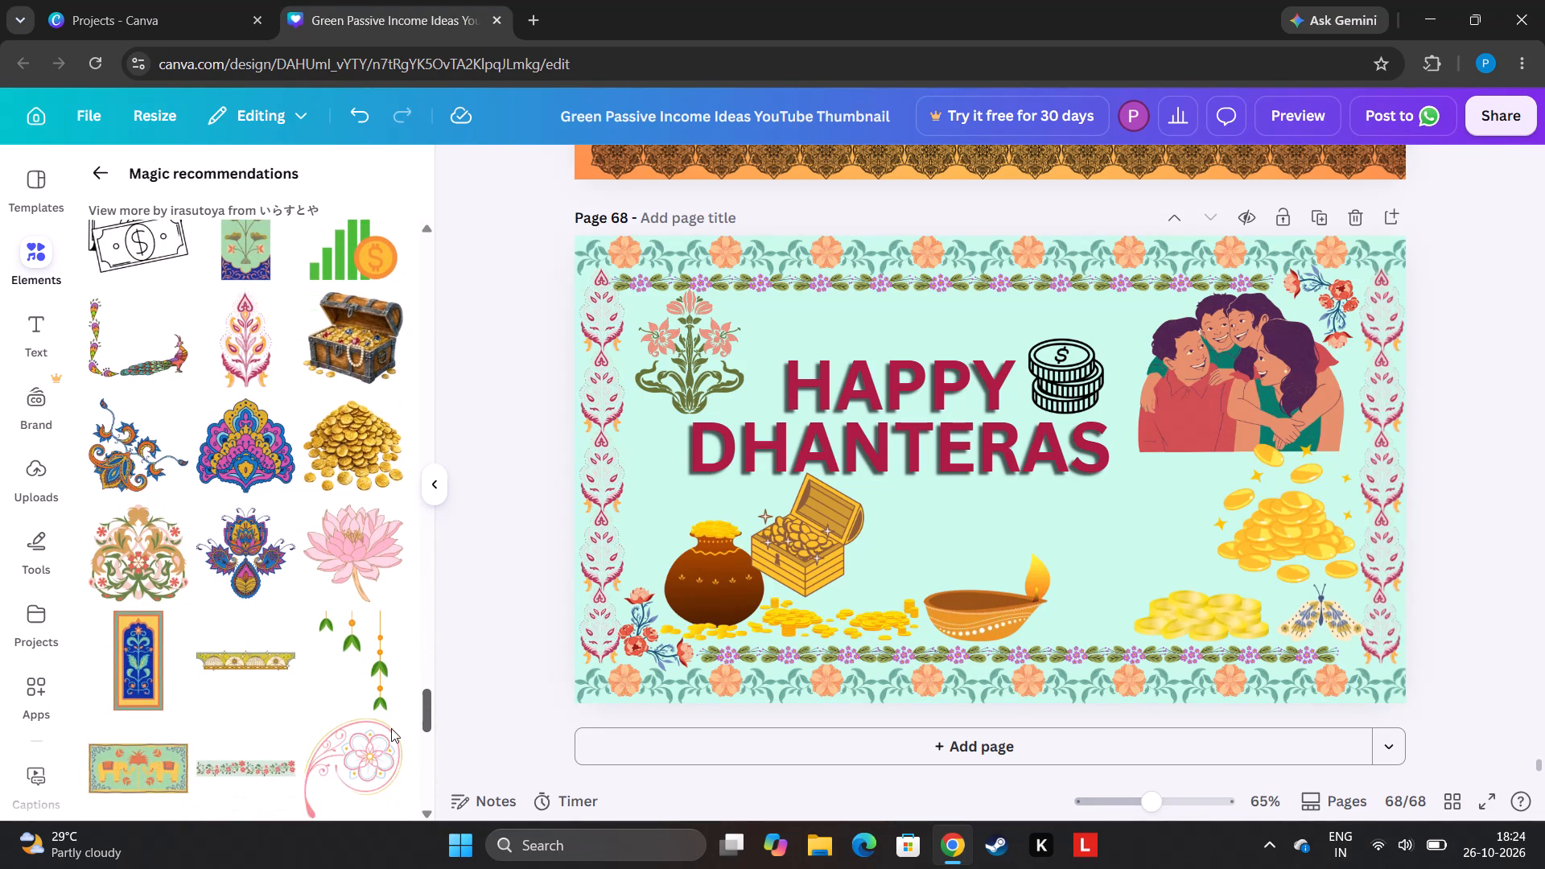
left_click_drag(391, 728, 391, 729)
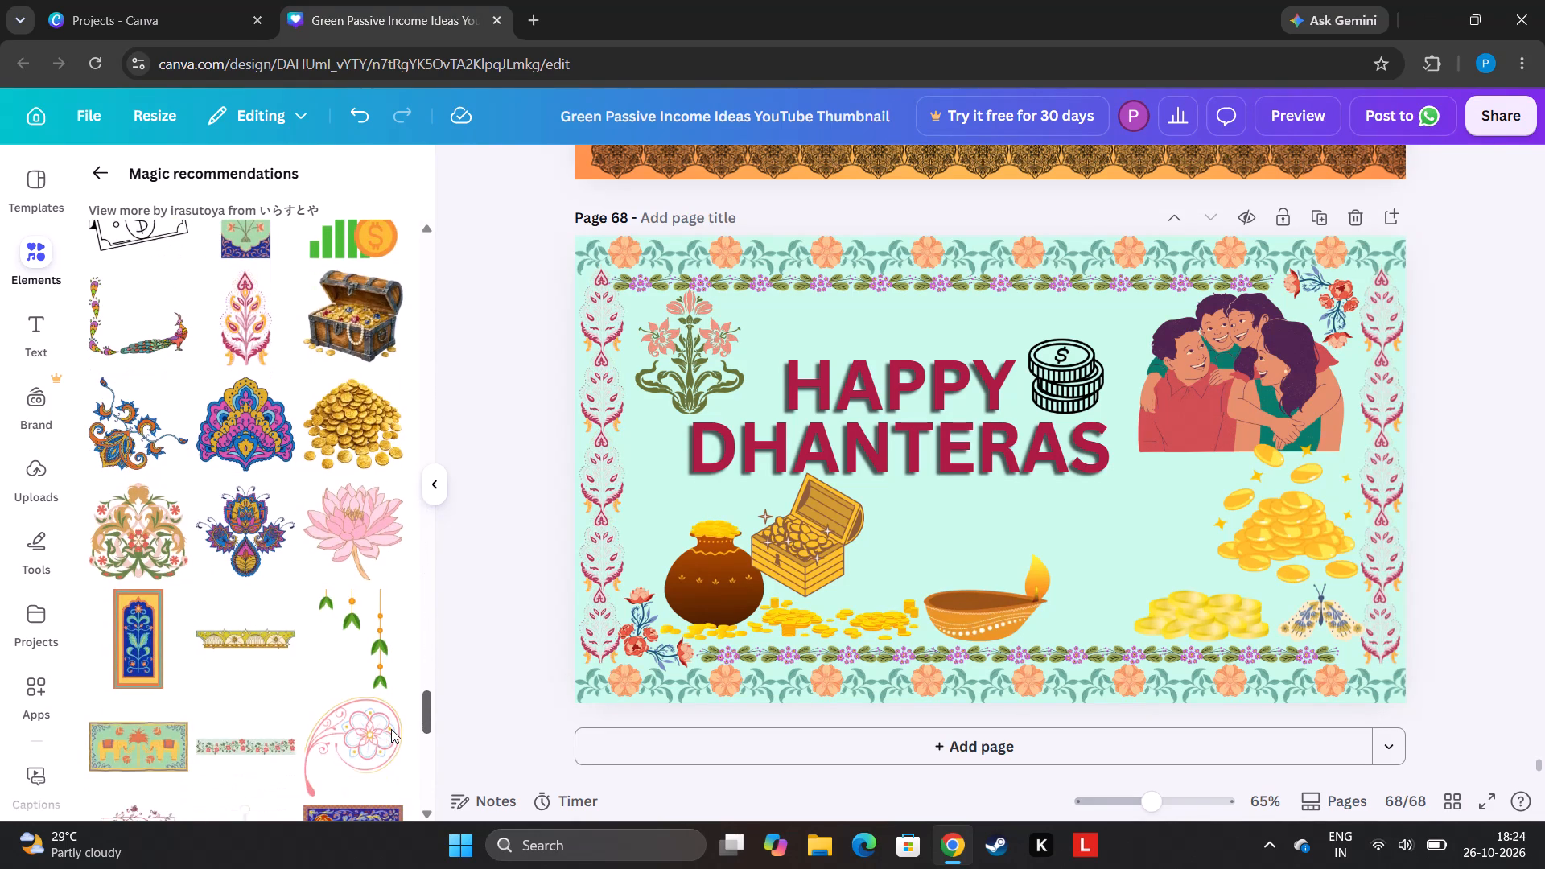
left_click_drag(391, 729, 393, 730)
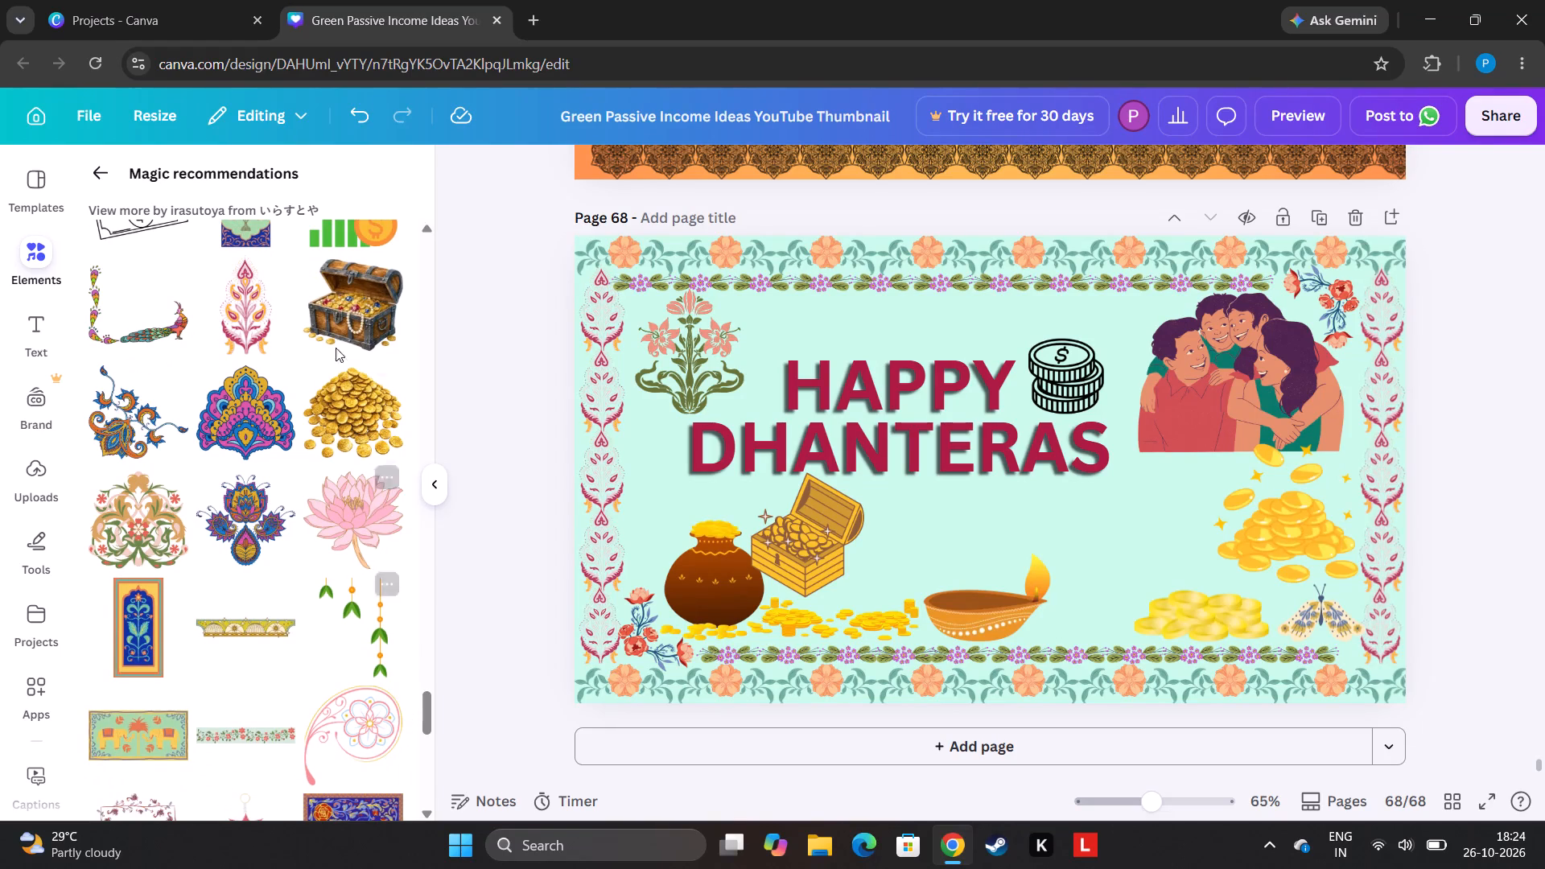
left_click(372, 512)
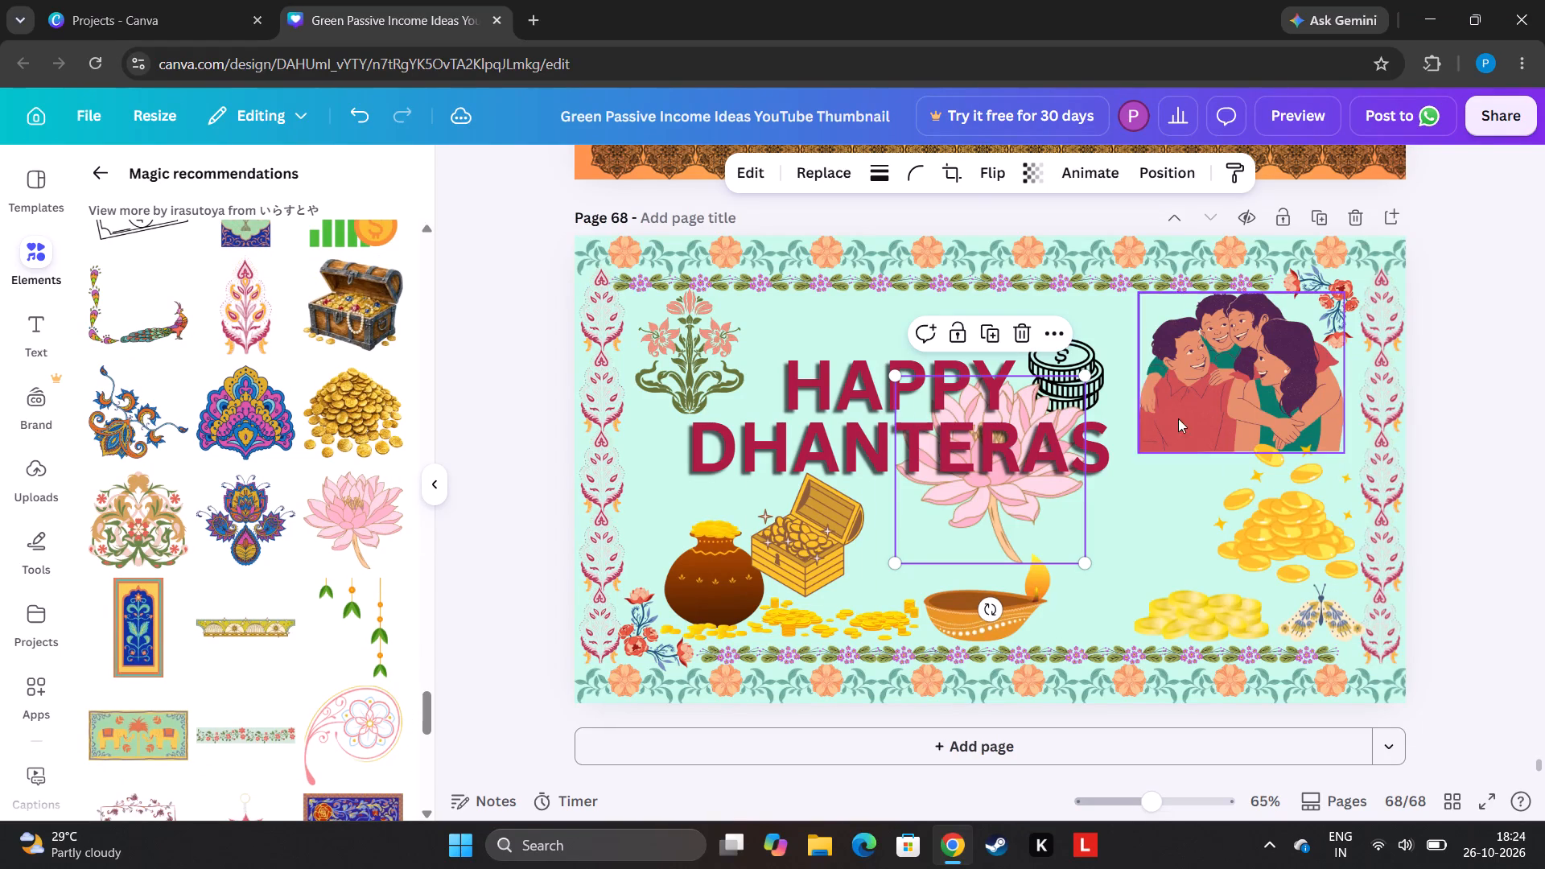
left_click_drag(983, 496, 1110, 604)
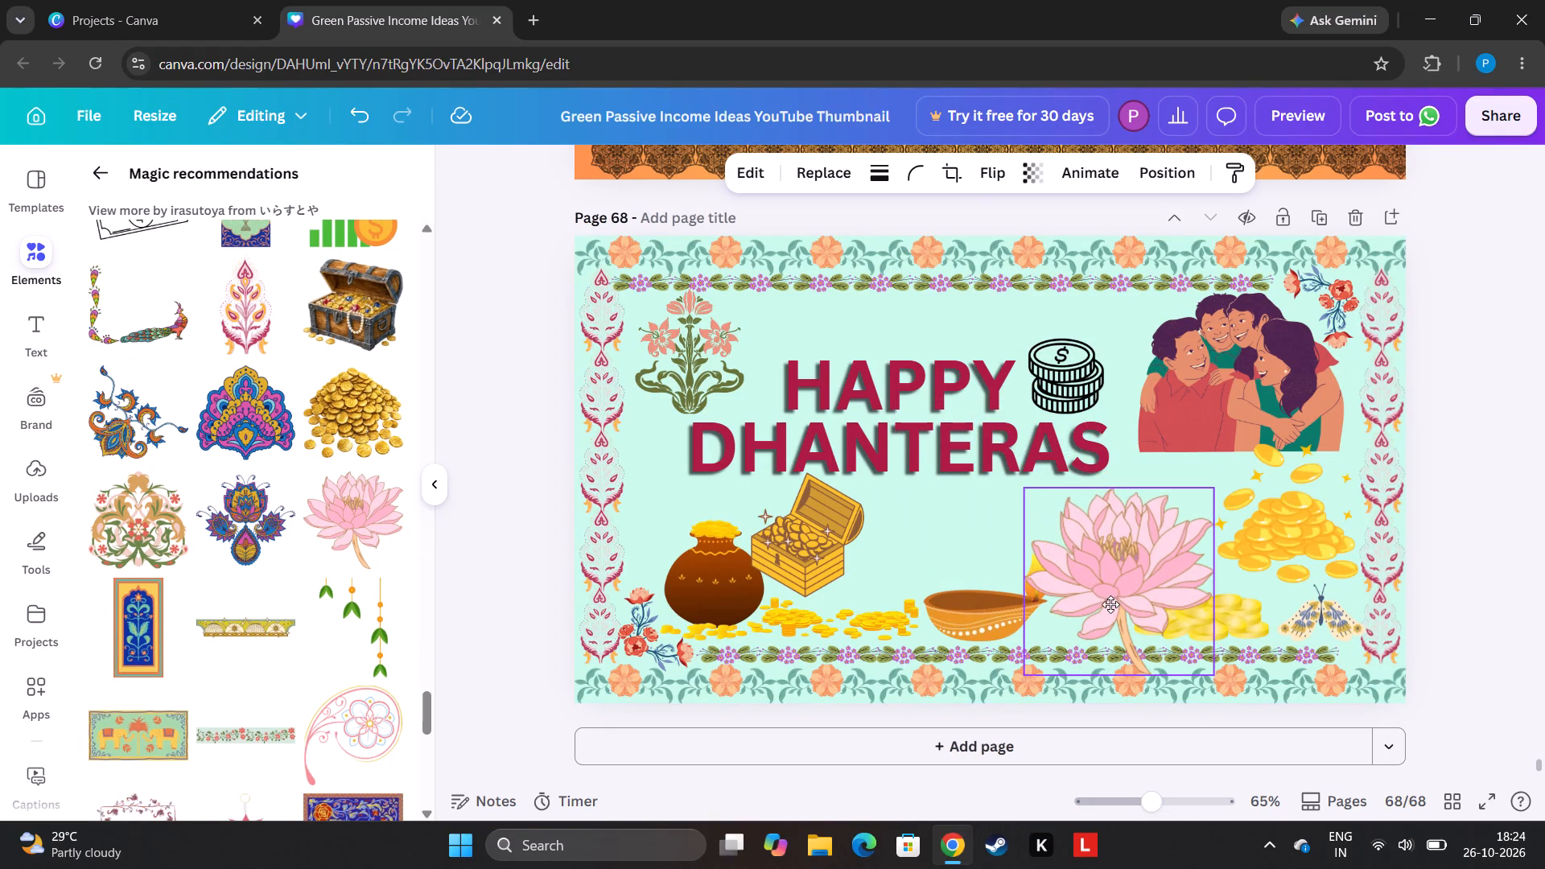
left_click_drag(1110, 604, 1098, 566)
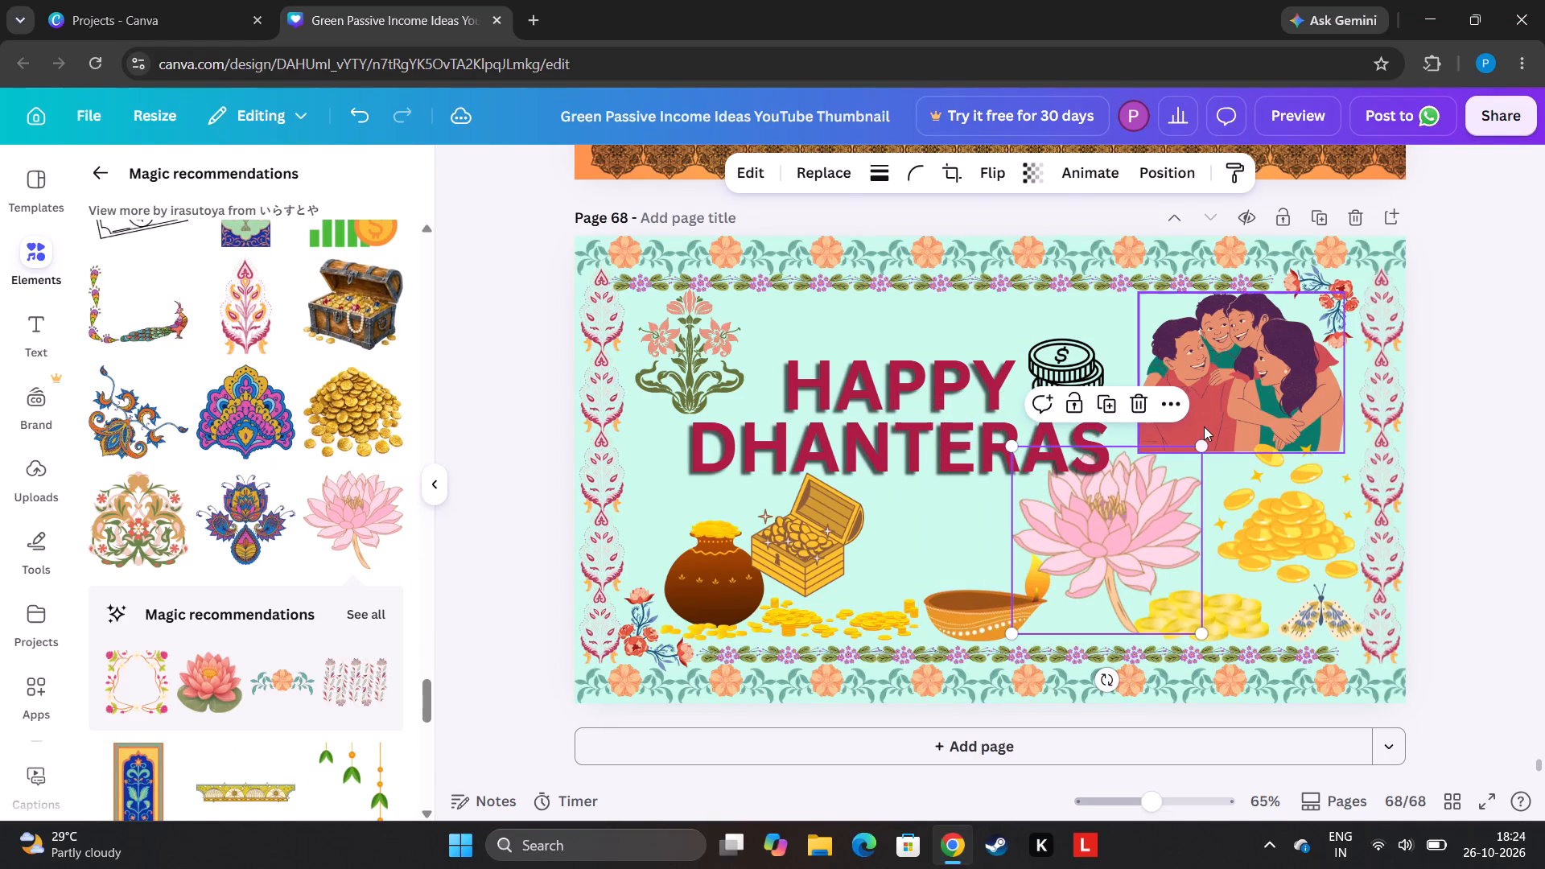
left_click_drag(1195, 447, 1198, 456)
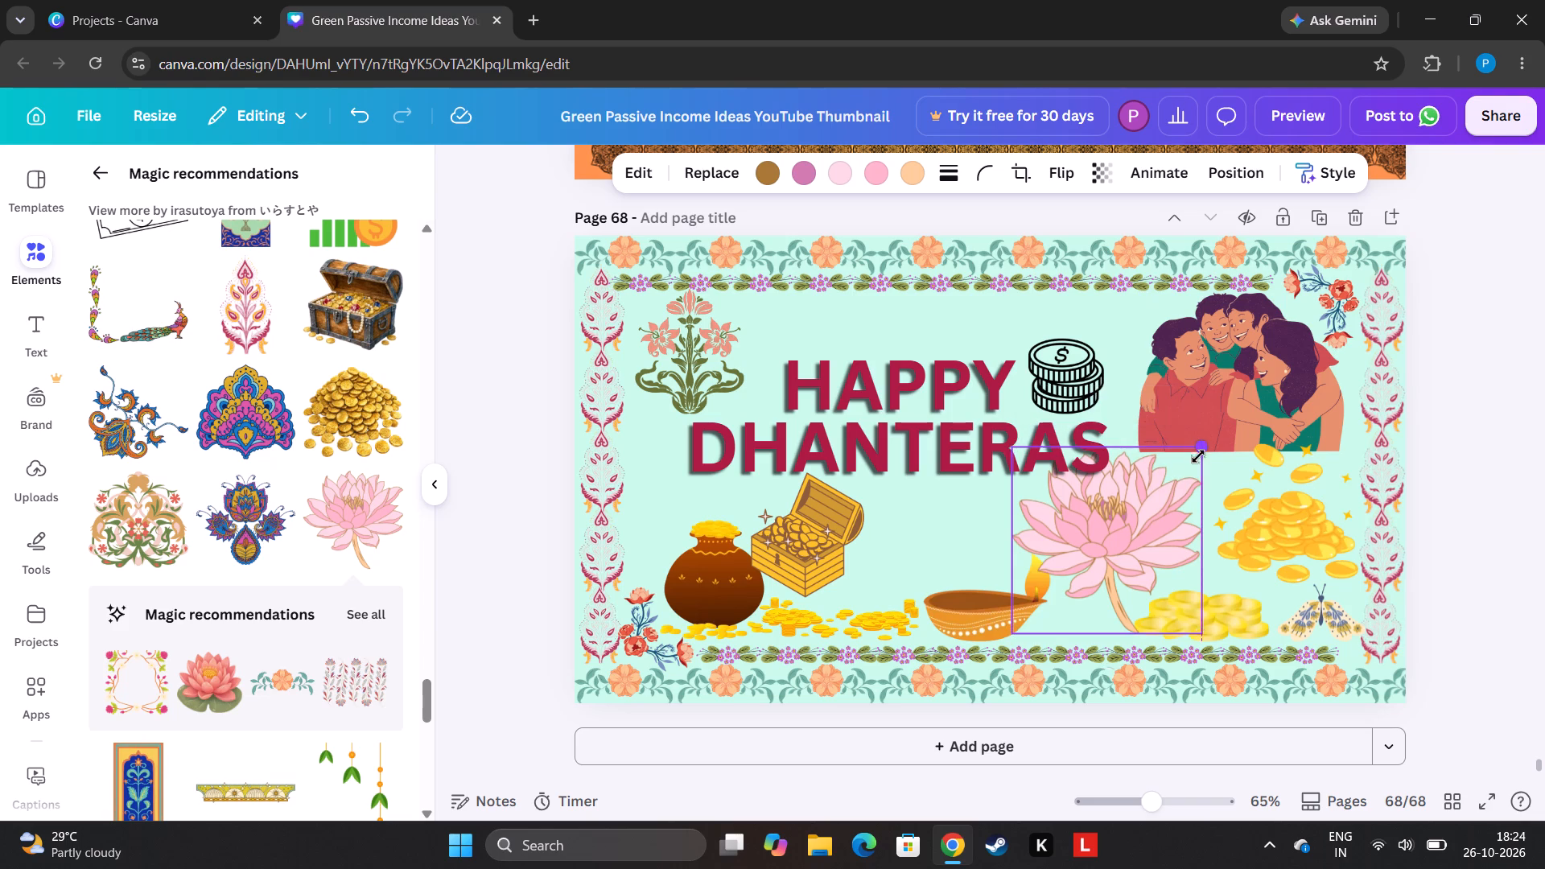
left_click_drag(1198, 456, 1160, 554)
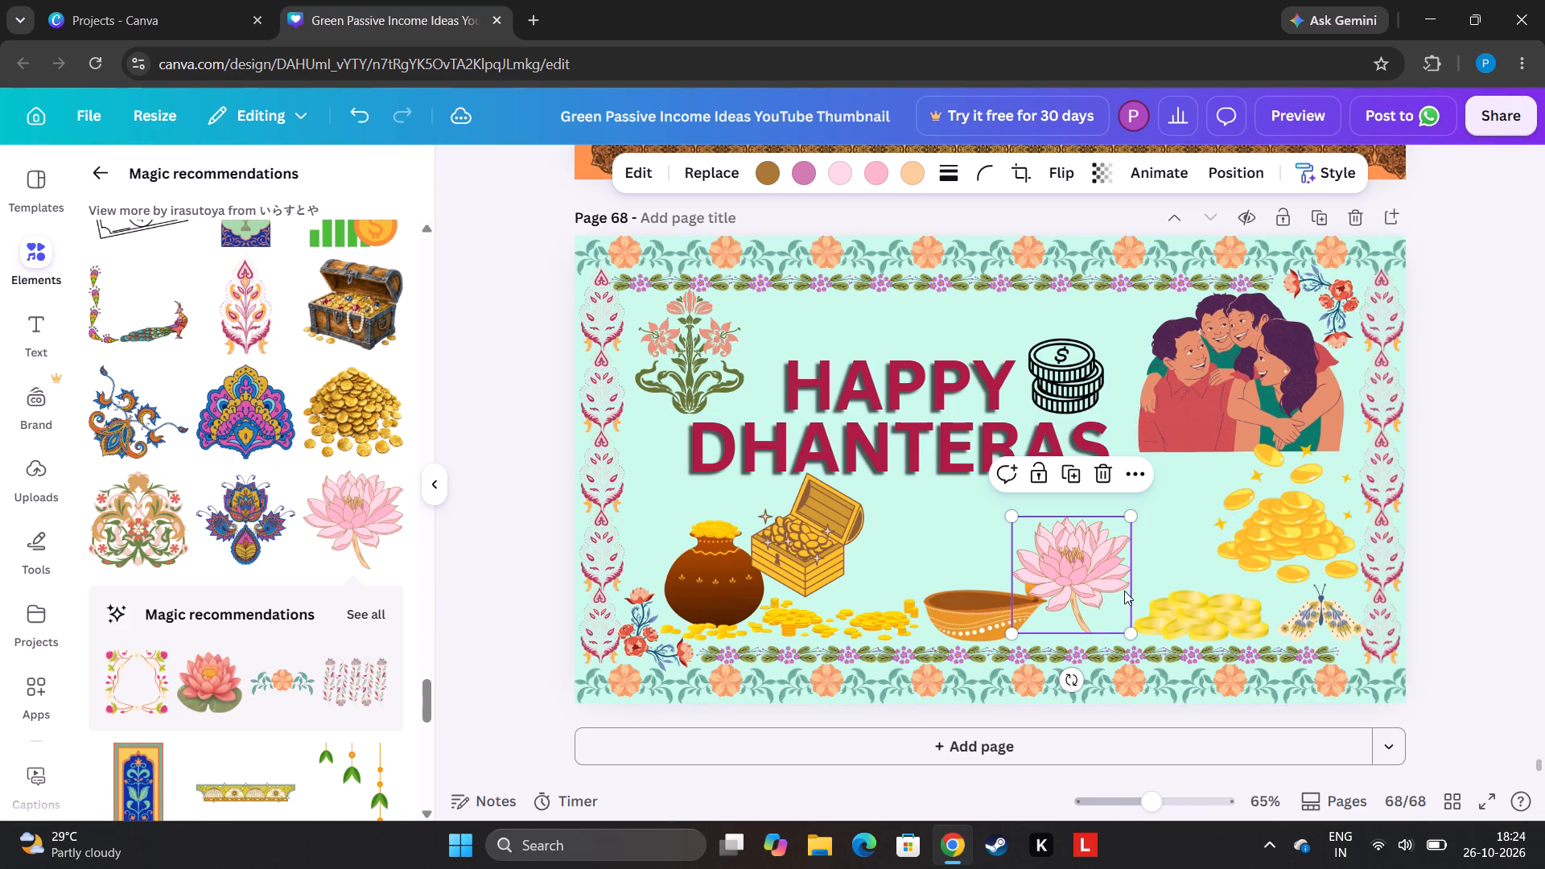
Place the pink lotus below the end of "DHANTERAS", beside the gold pile with falling coins and above the lower coin heap.
left_click_drag(1094, 587, 925, 557)
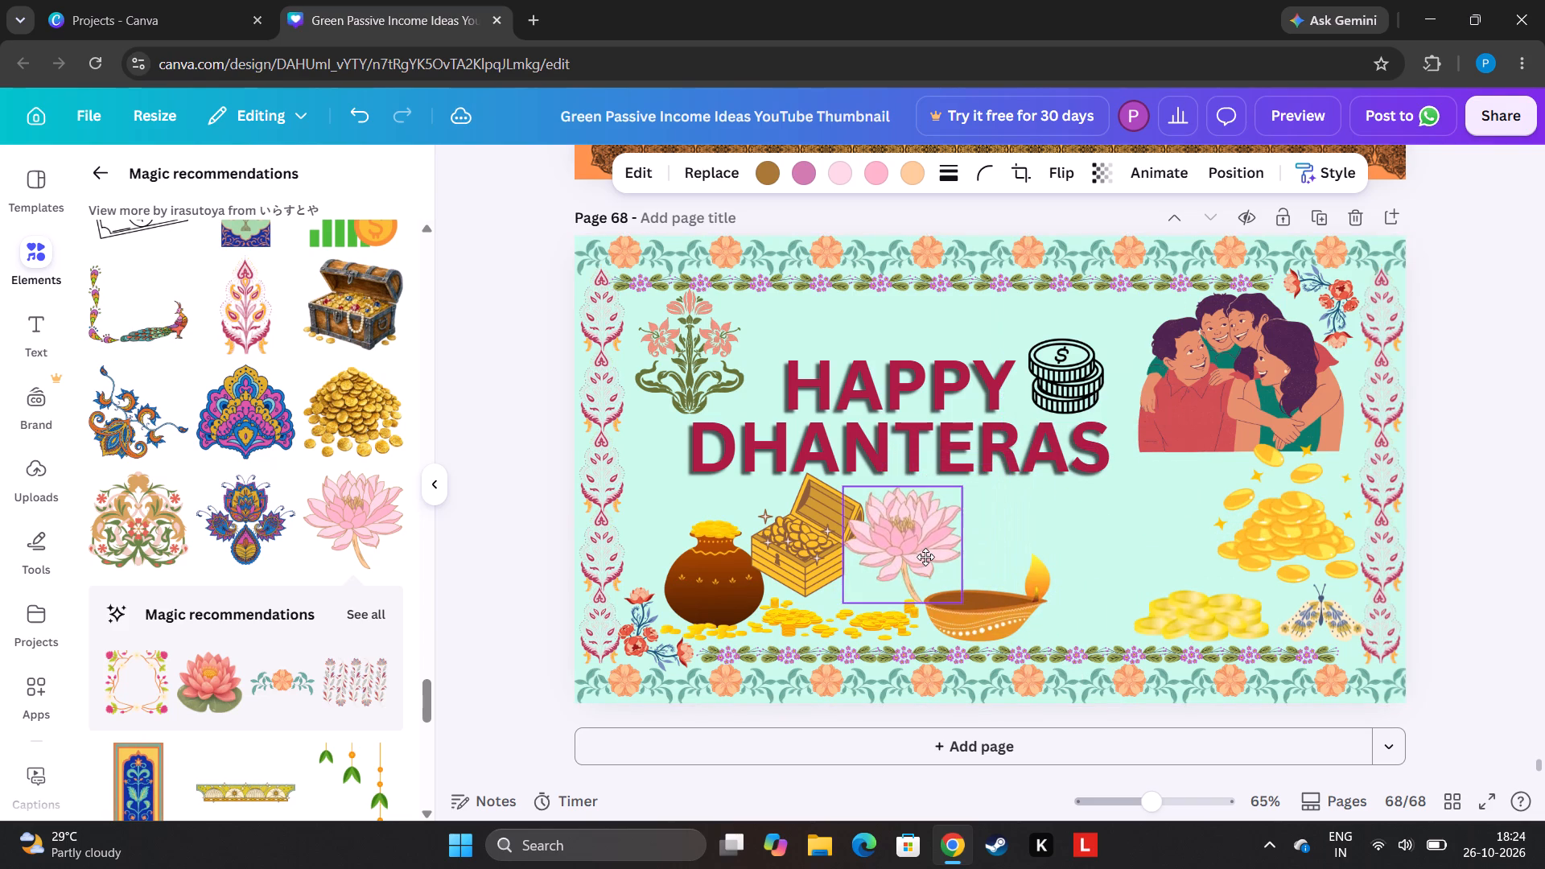
left_click_drag(925, 557, 932, 561)
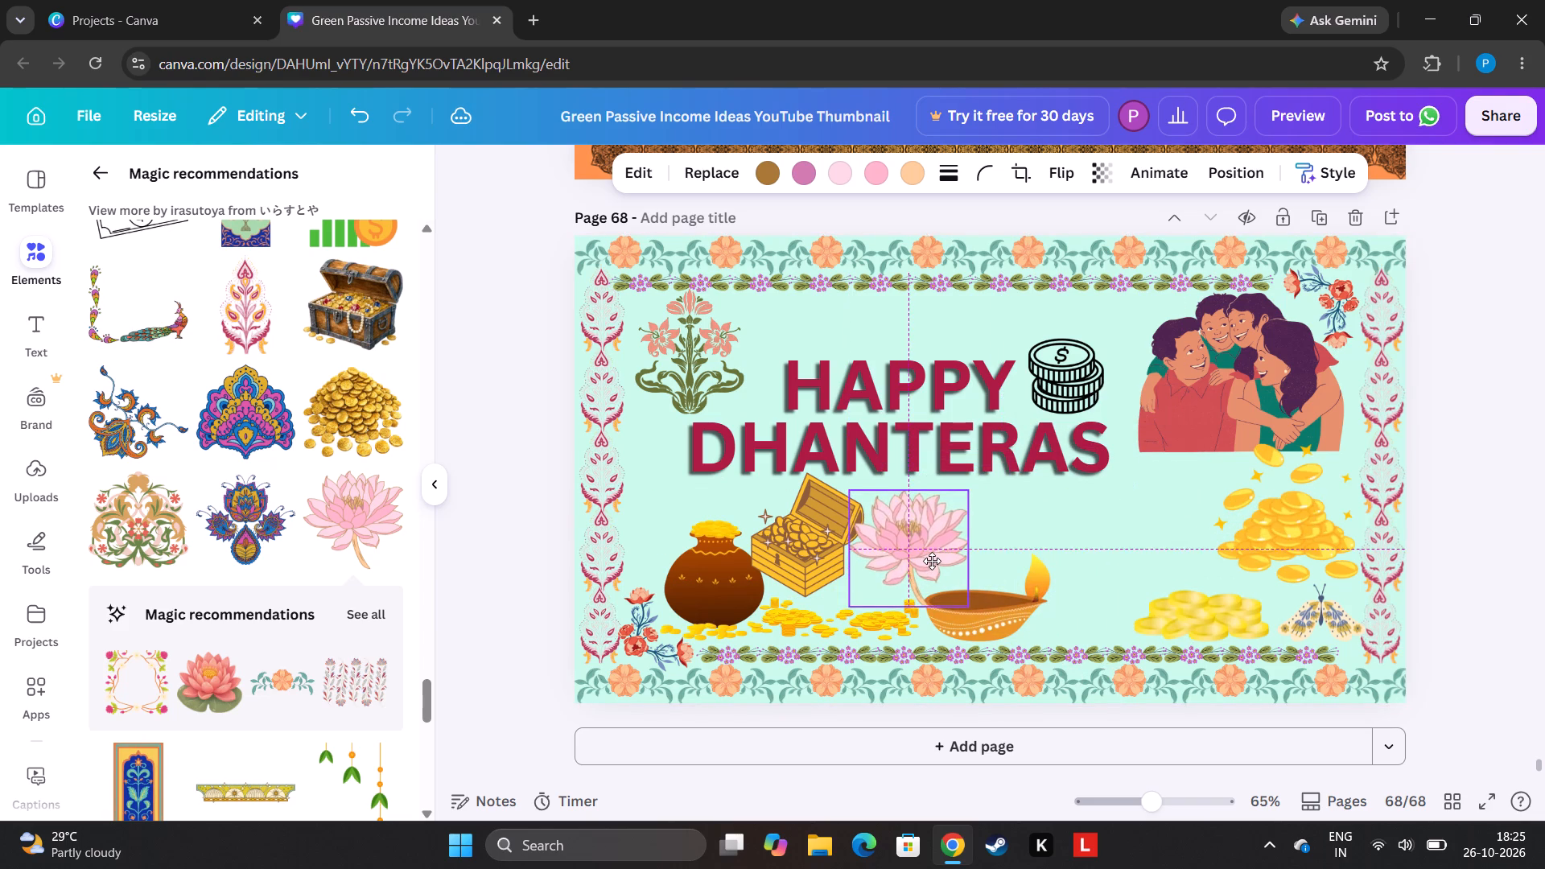
left_click_drag(932, 561, 936, 568)
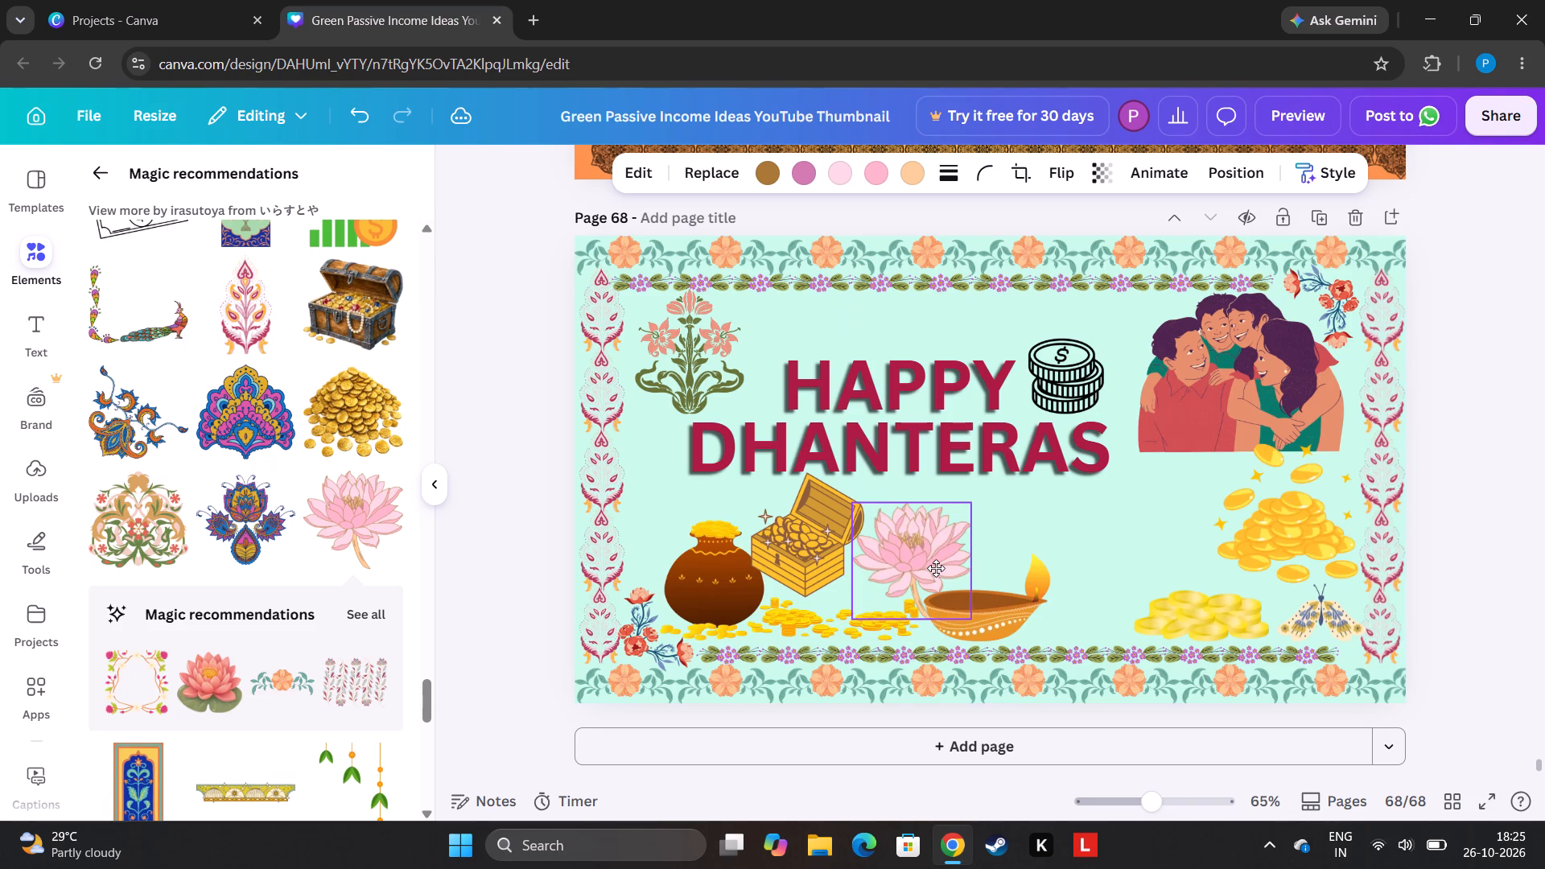
left_click_drag(936, 568, 937, 571)
left_click_drag(937, 571, 1132, 541)
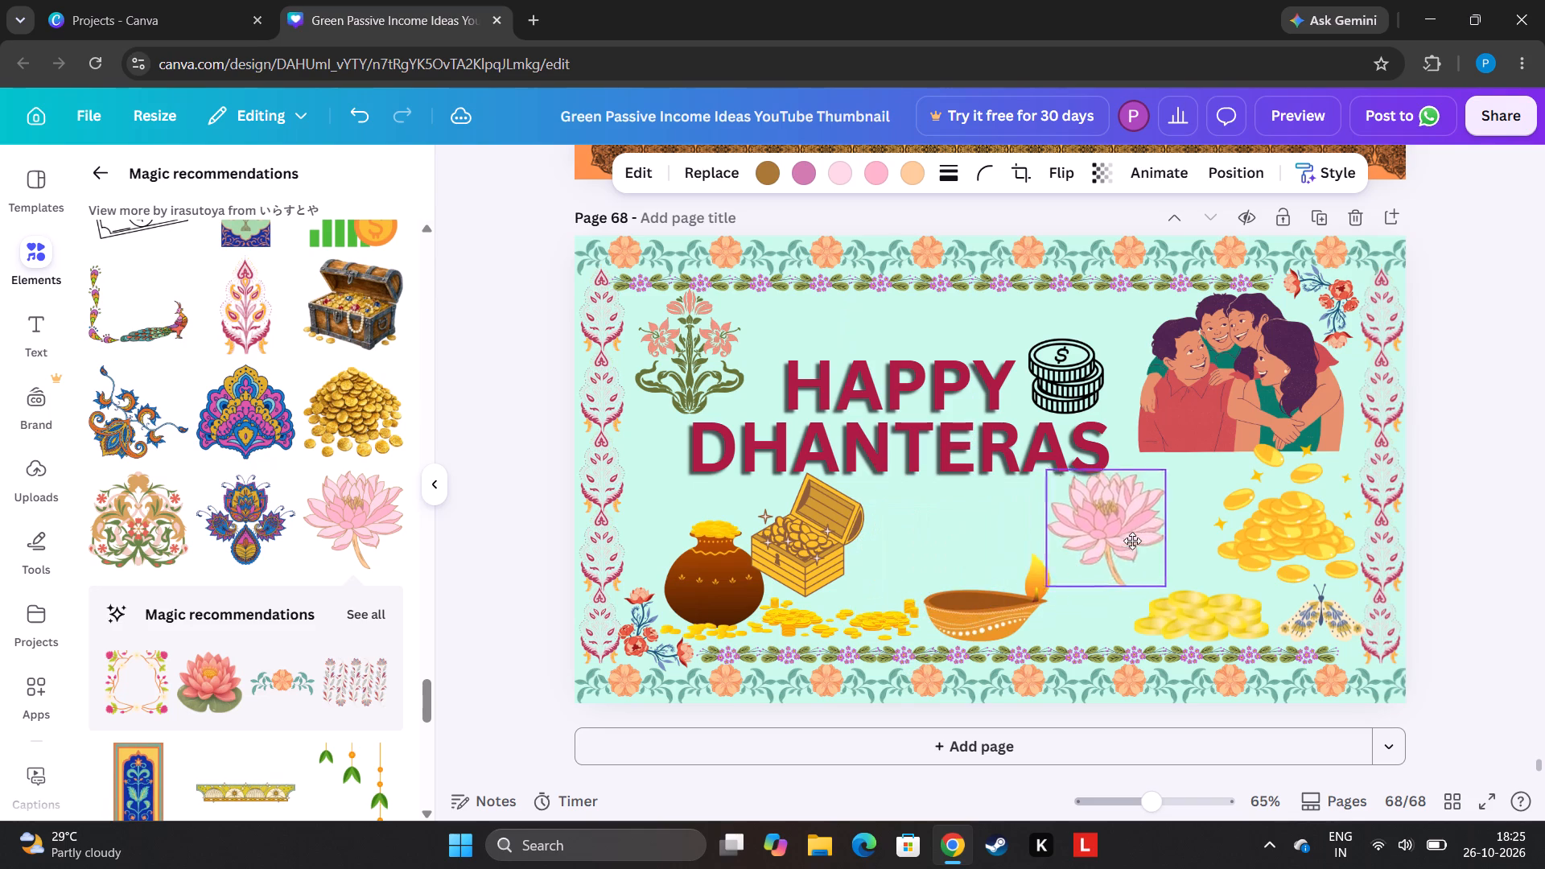
left_click_drag(1132, 541, 1183, 534)
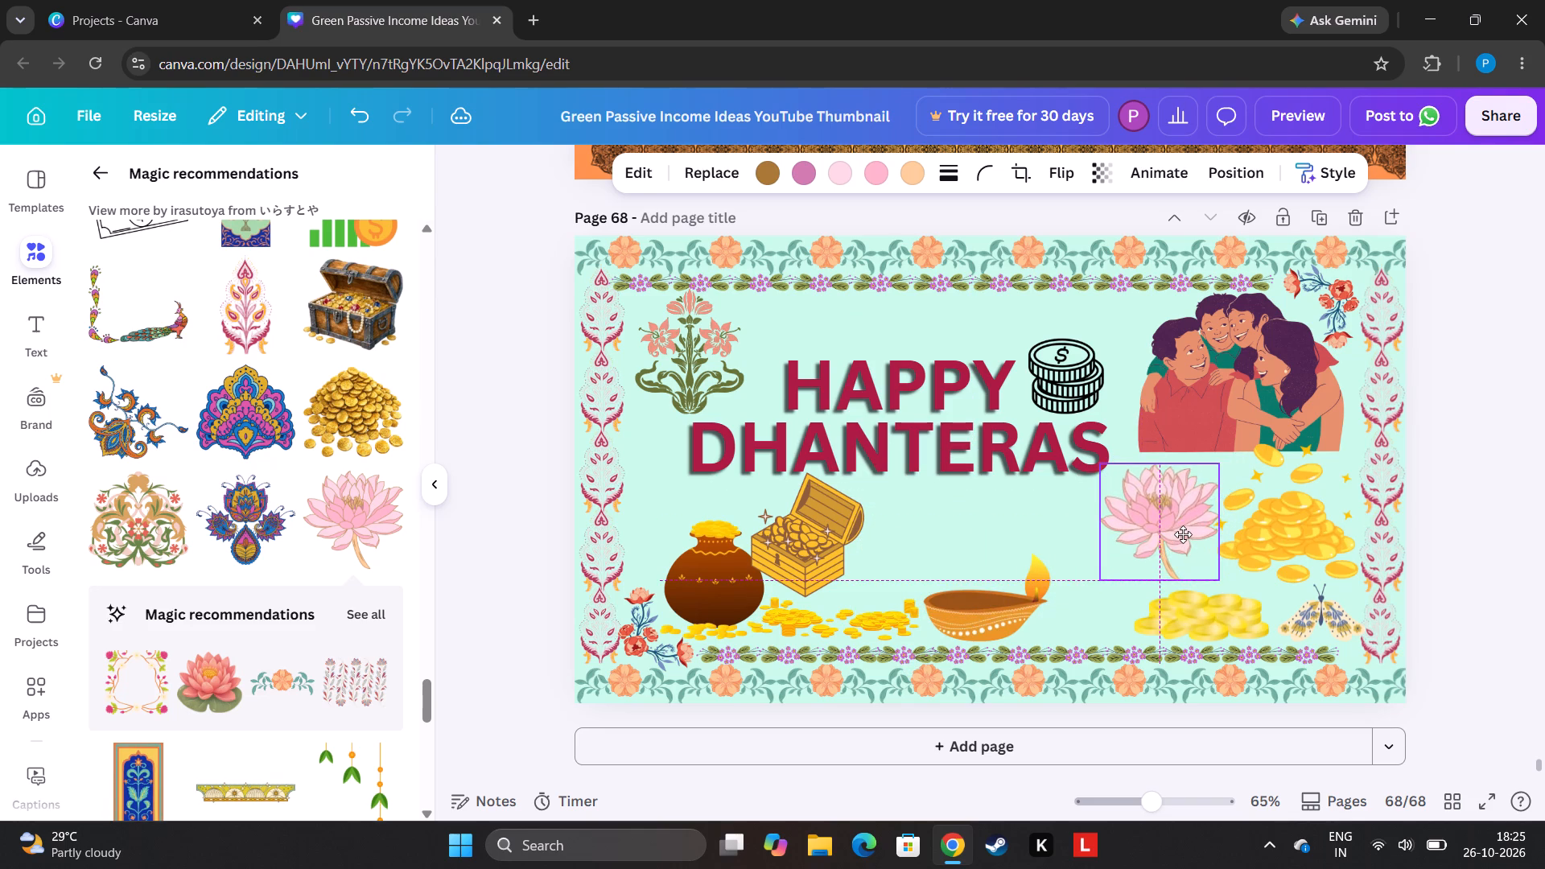
left_click_drag(1183, 534, 1177, 536)
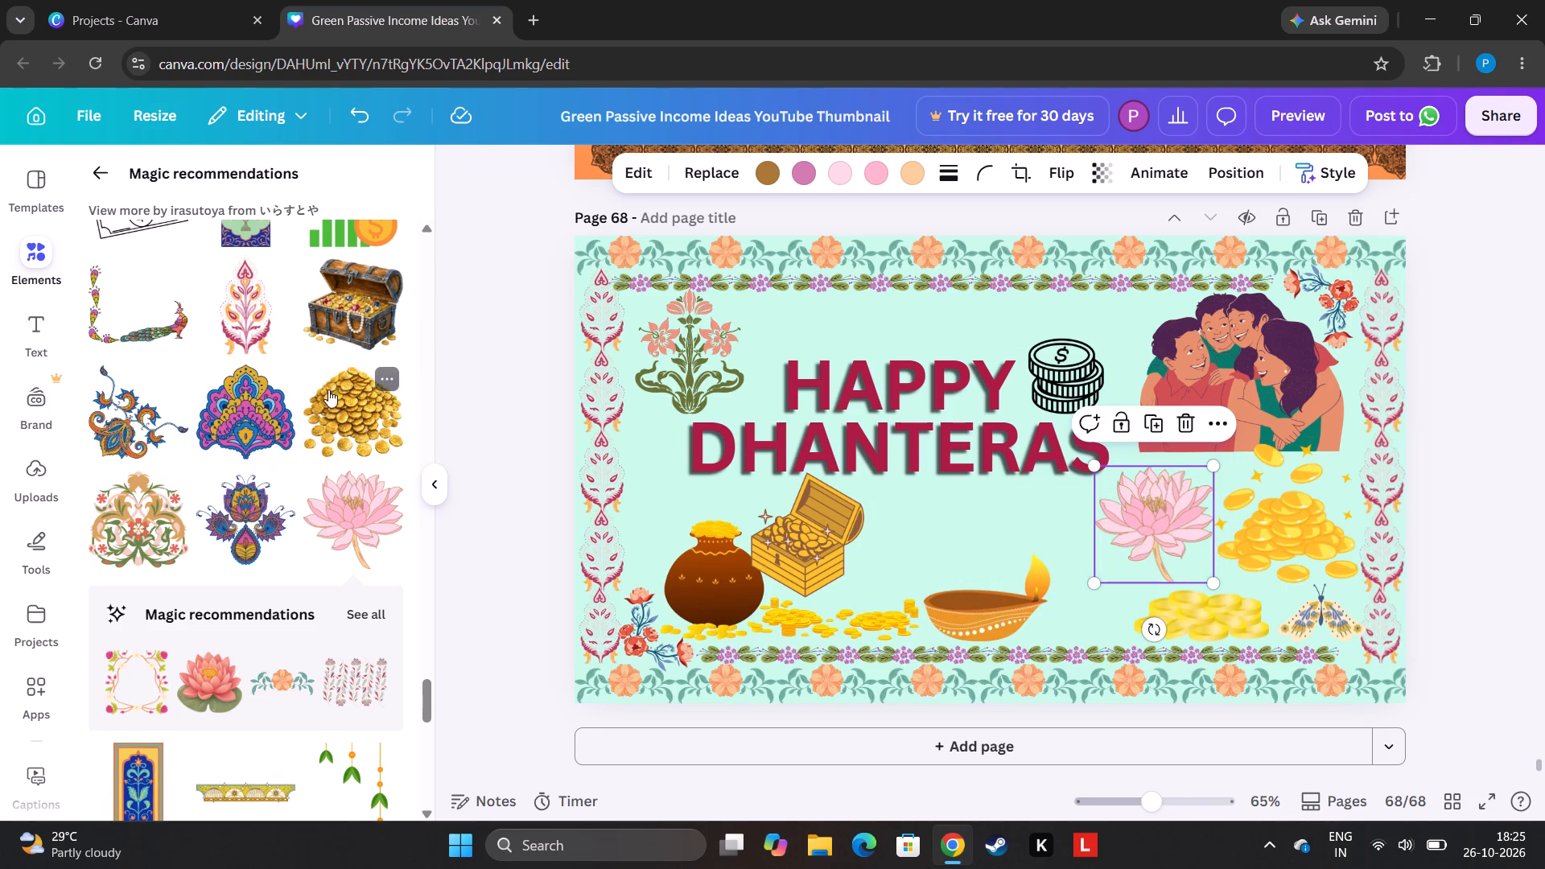
Add the large pile of gold coins from the recommendations and shrink it to about 199 by 180.
left_click(370, 455)
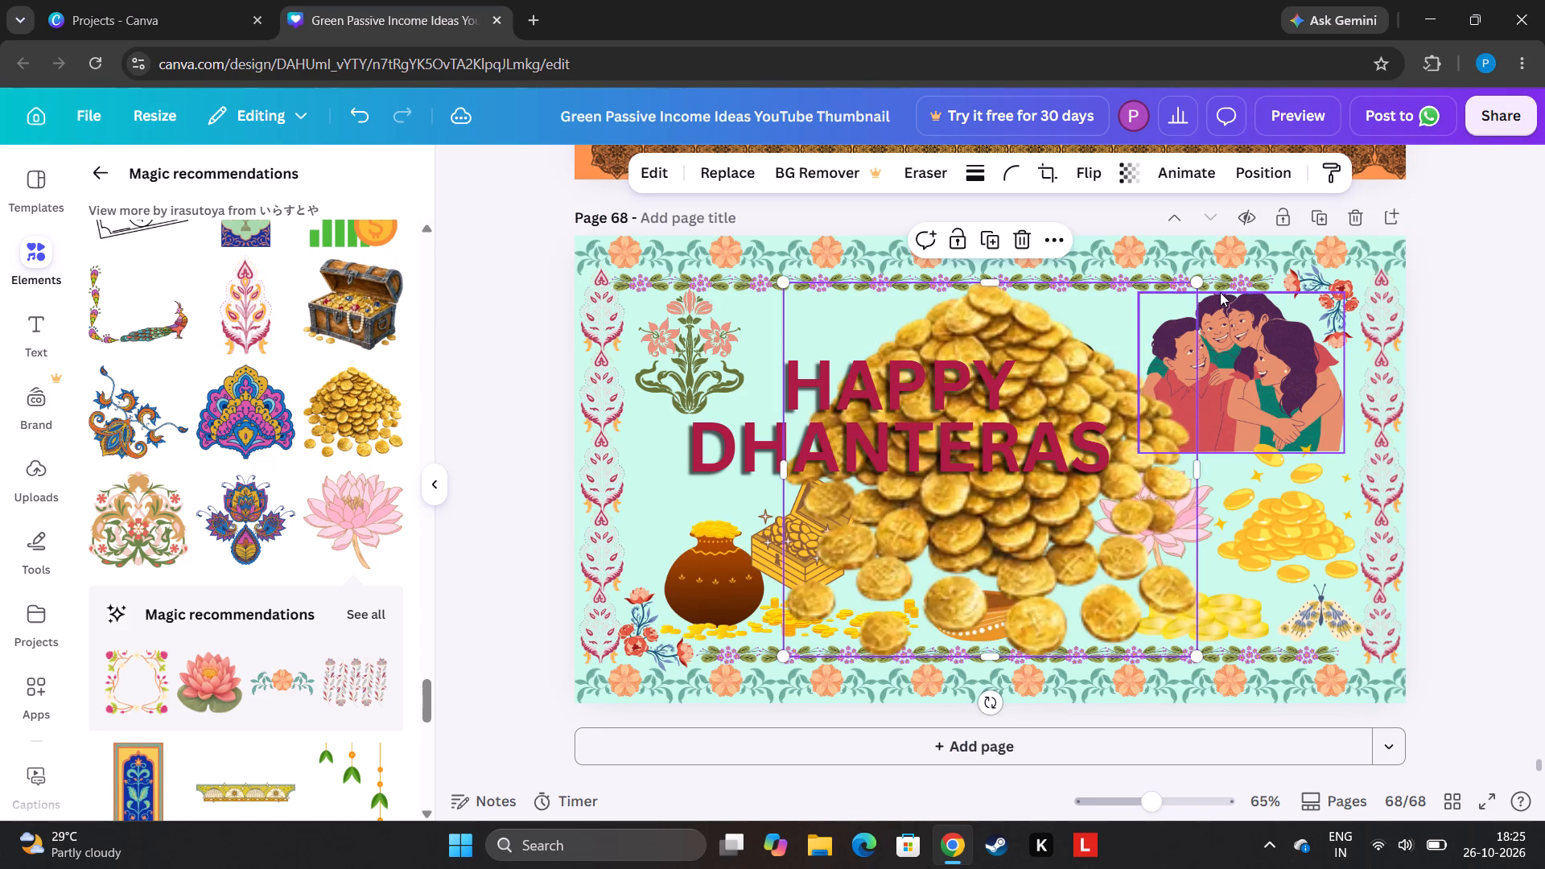
left_click_drag(1204, 282, 1069, 476)
right_click_drag(1200, 301, 1069, 476)
left_click_drag(1069, 476, 1062, 485)
left_click(1458, 434)
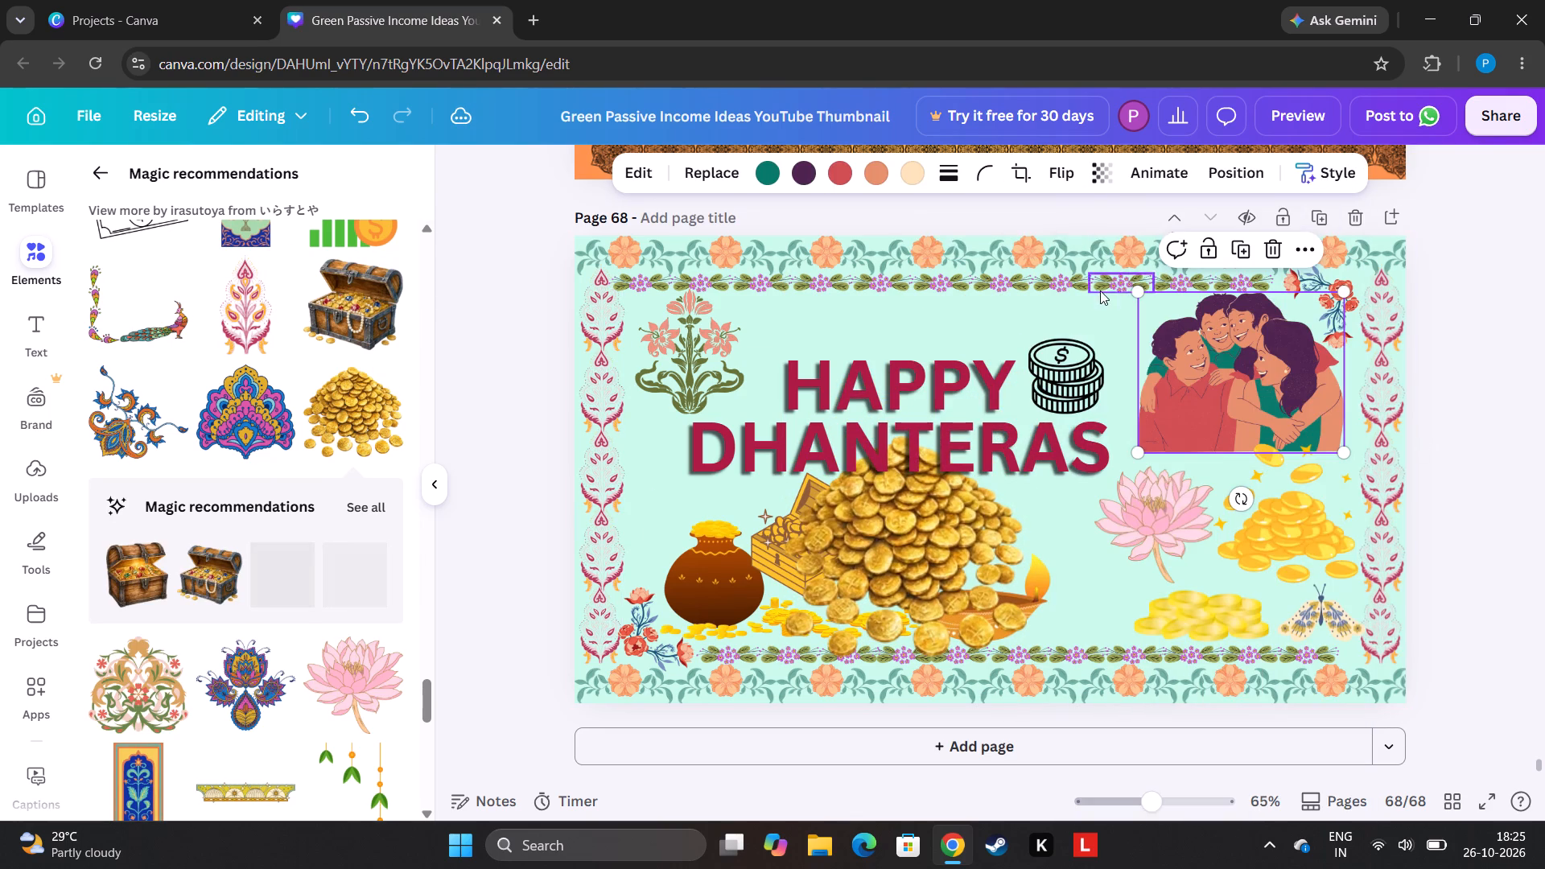
left_click(910, 535)
left_click_drag(1030, 441, 921, 550)
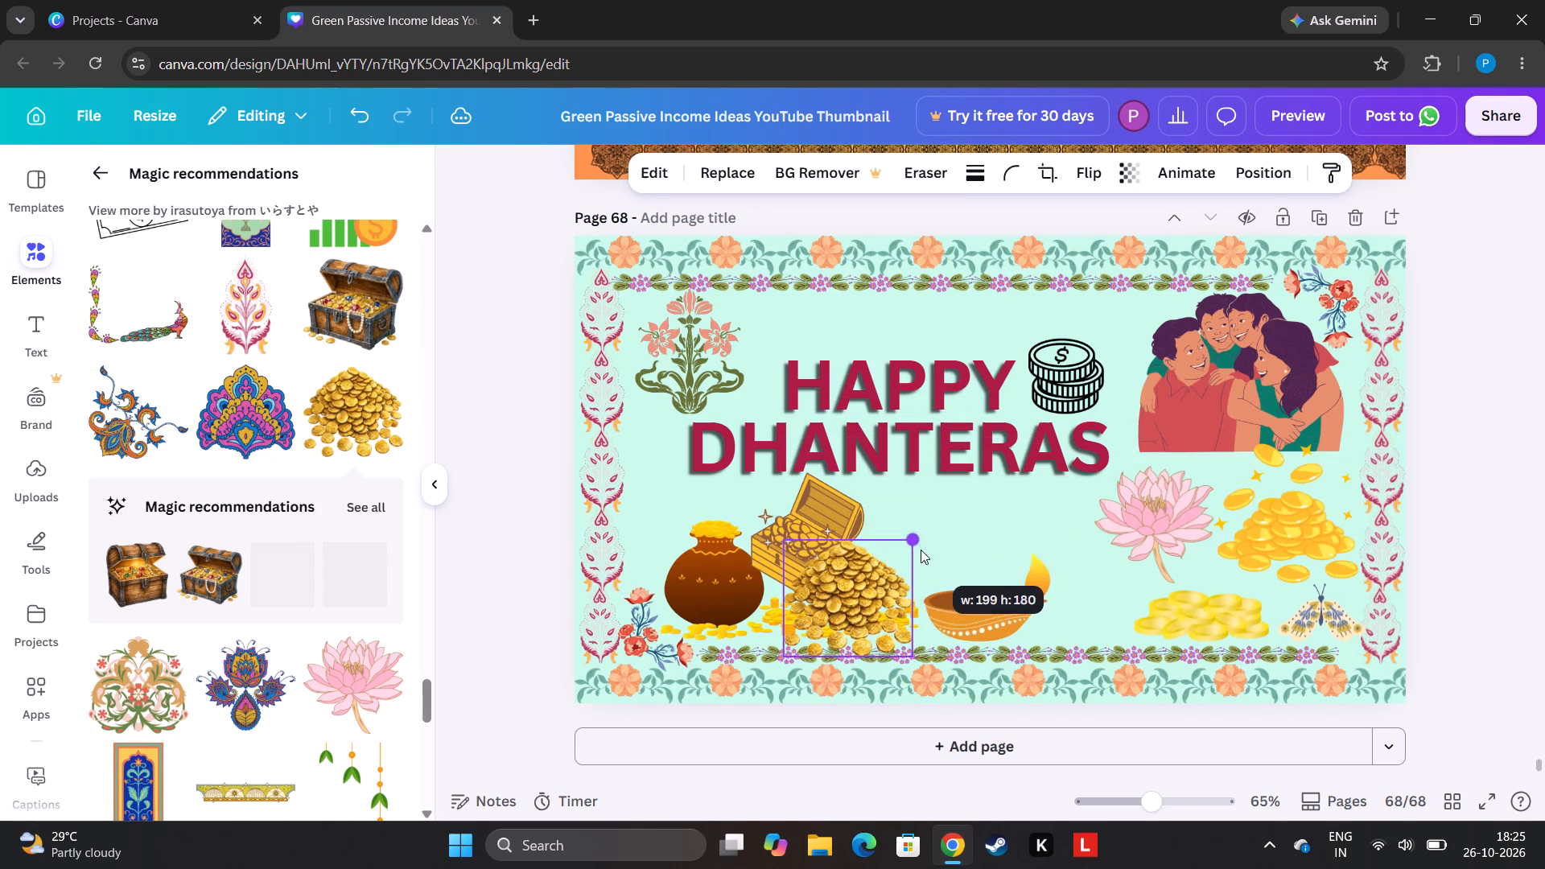
Shrink the new coin pile slightly more and place it beside the treasure chest, below "DHANTERAS" and above the diya.
left_click_drag(849, 623, 922, 571)
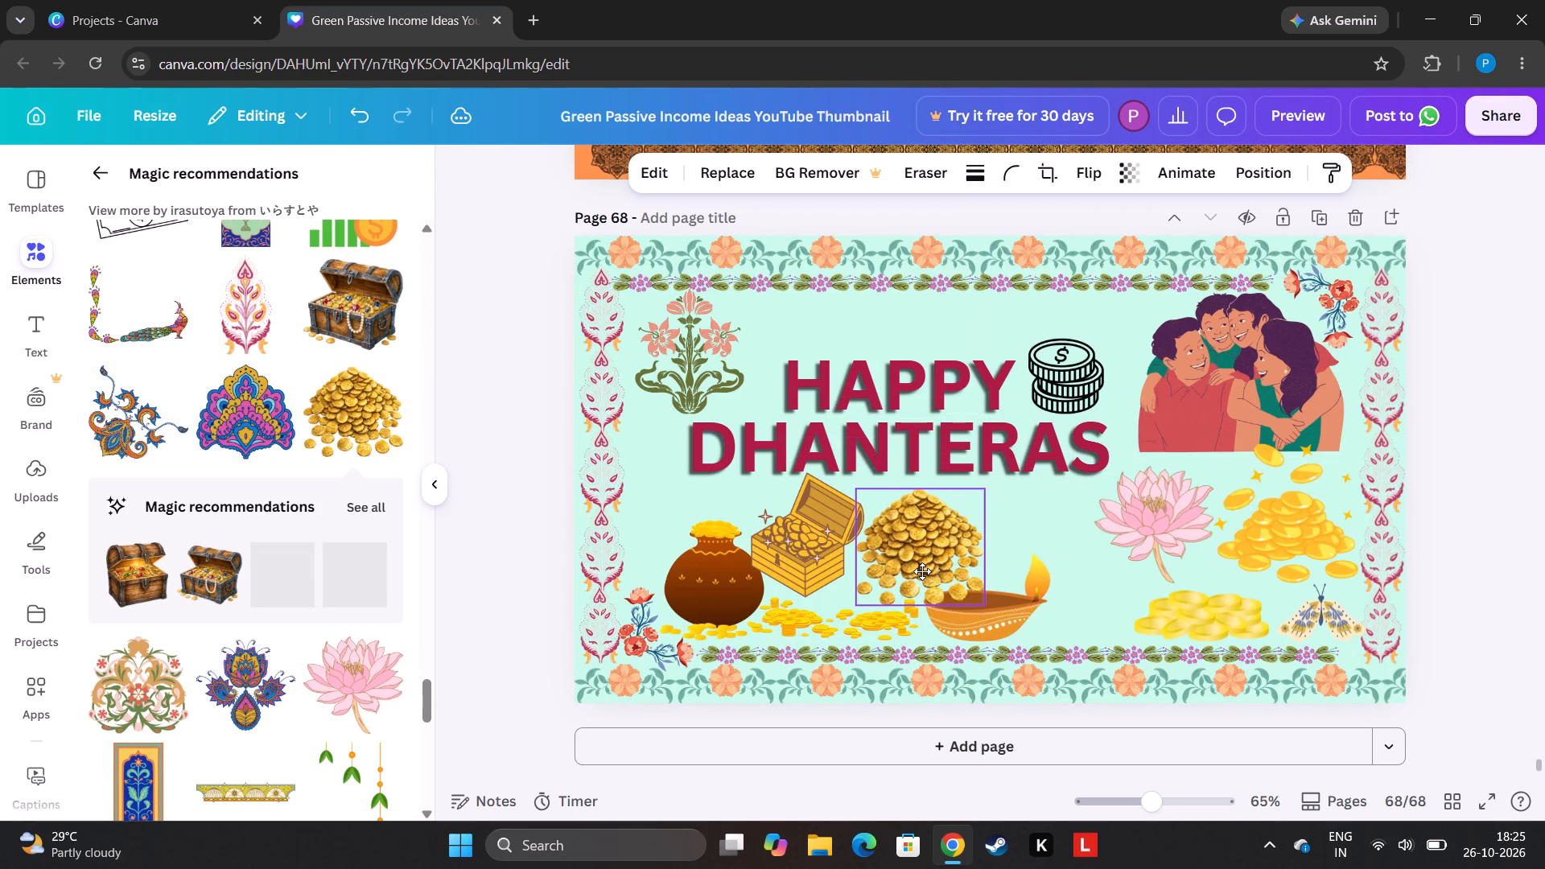
left_click_drag(922, 571, 913, 240)
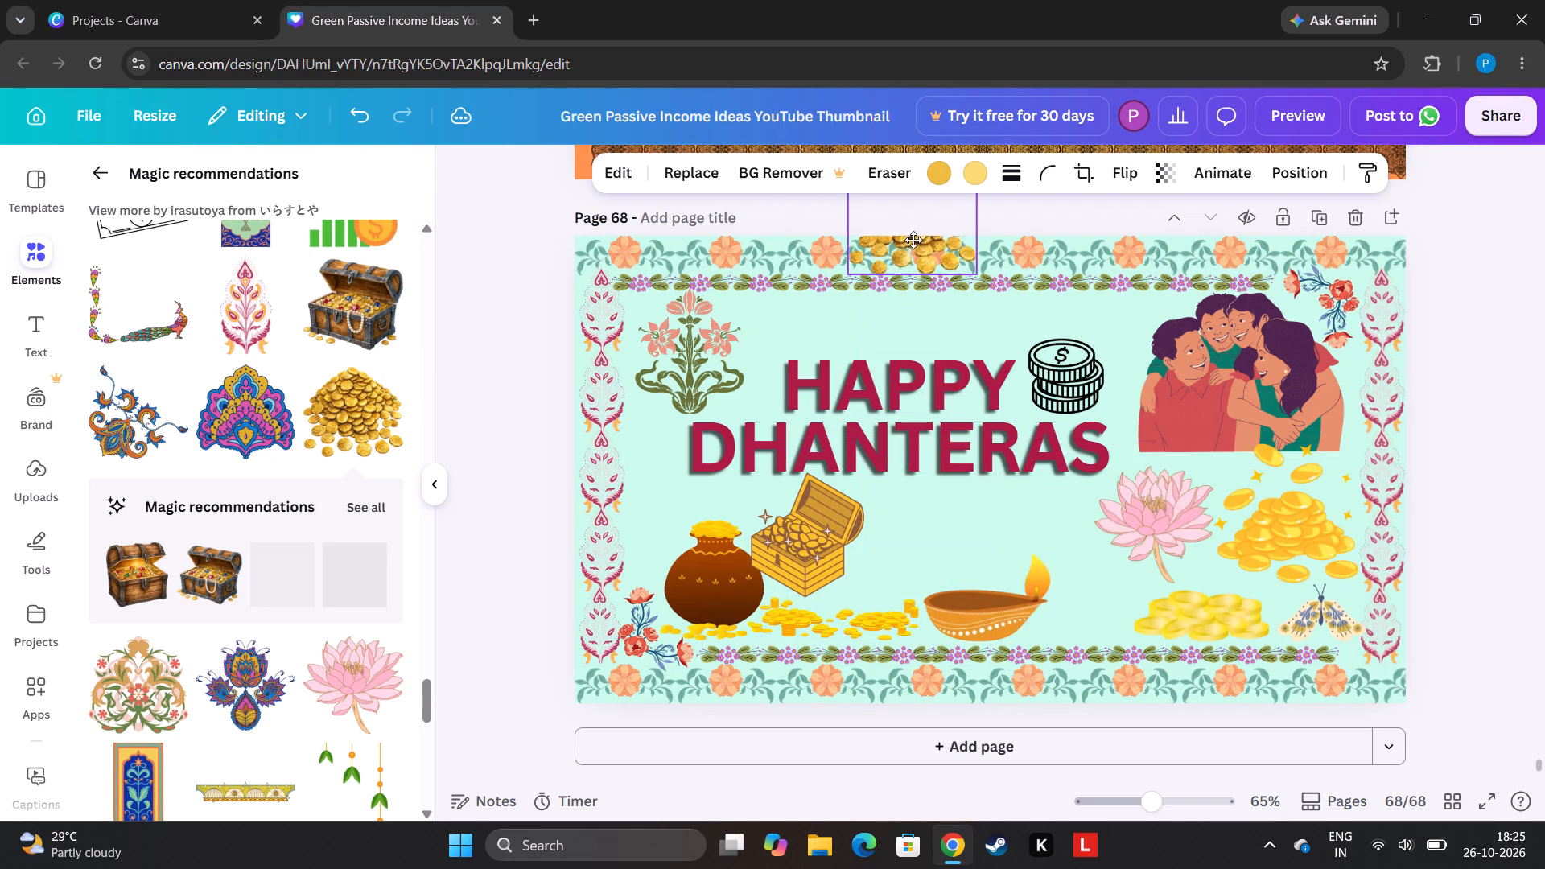
left_click_drag(913, 240, 810, 349)
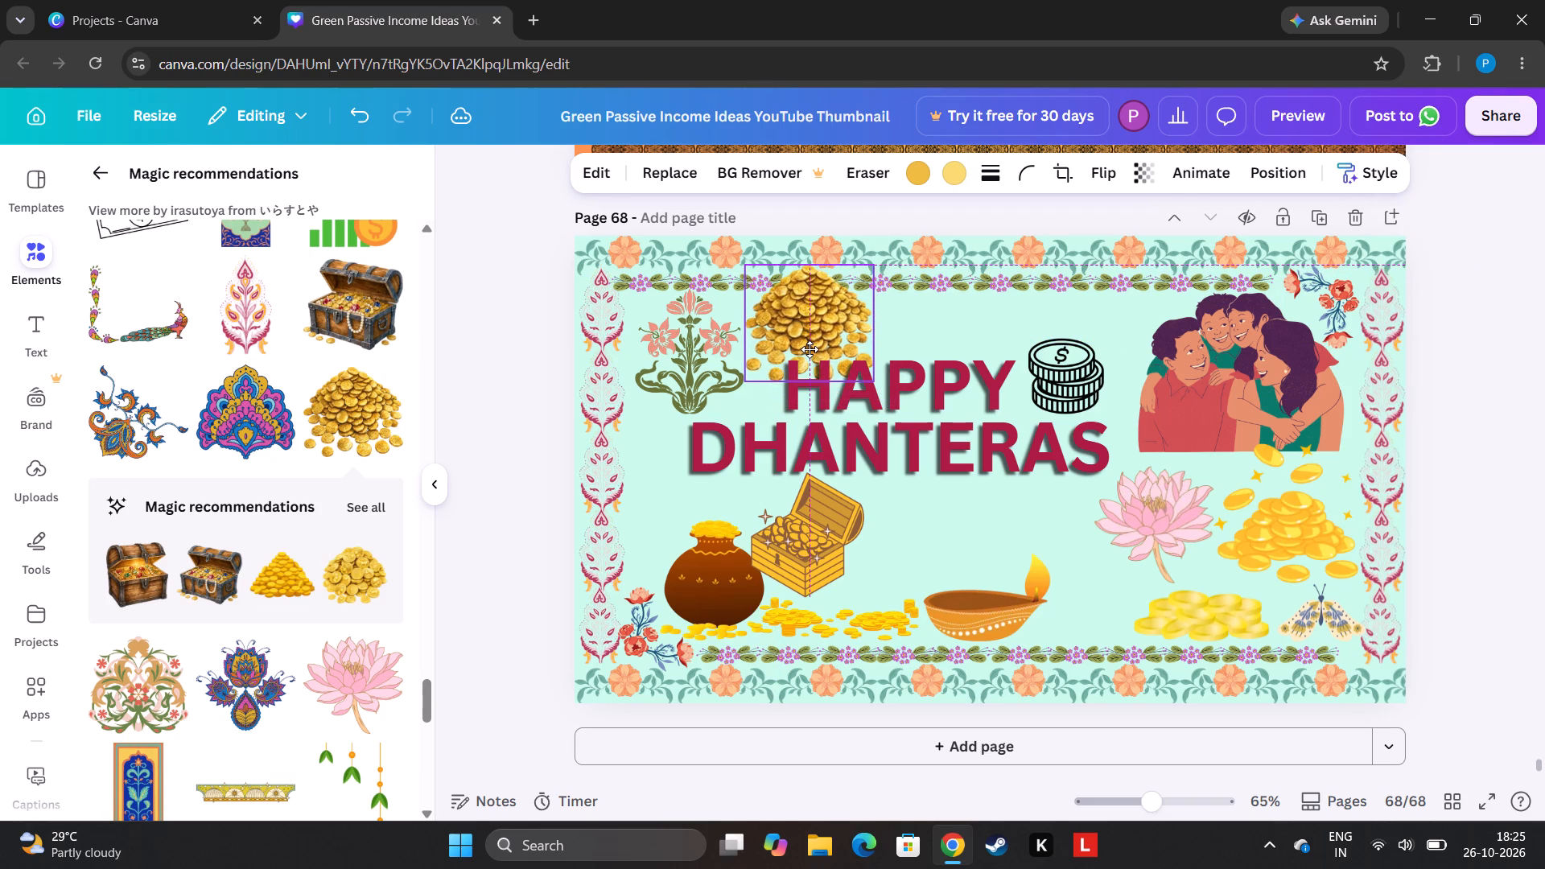
left_click_drag(810, 349, 805, 354)
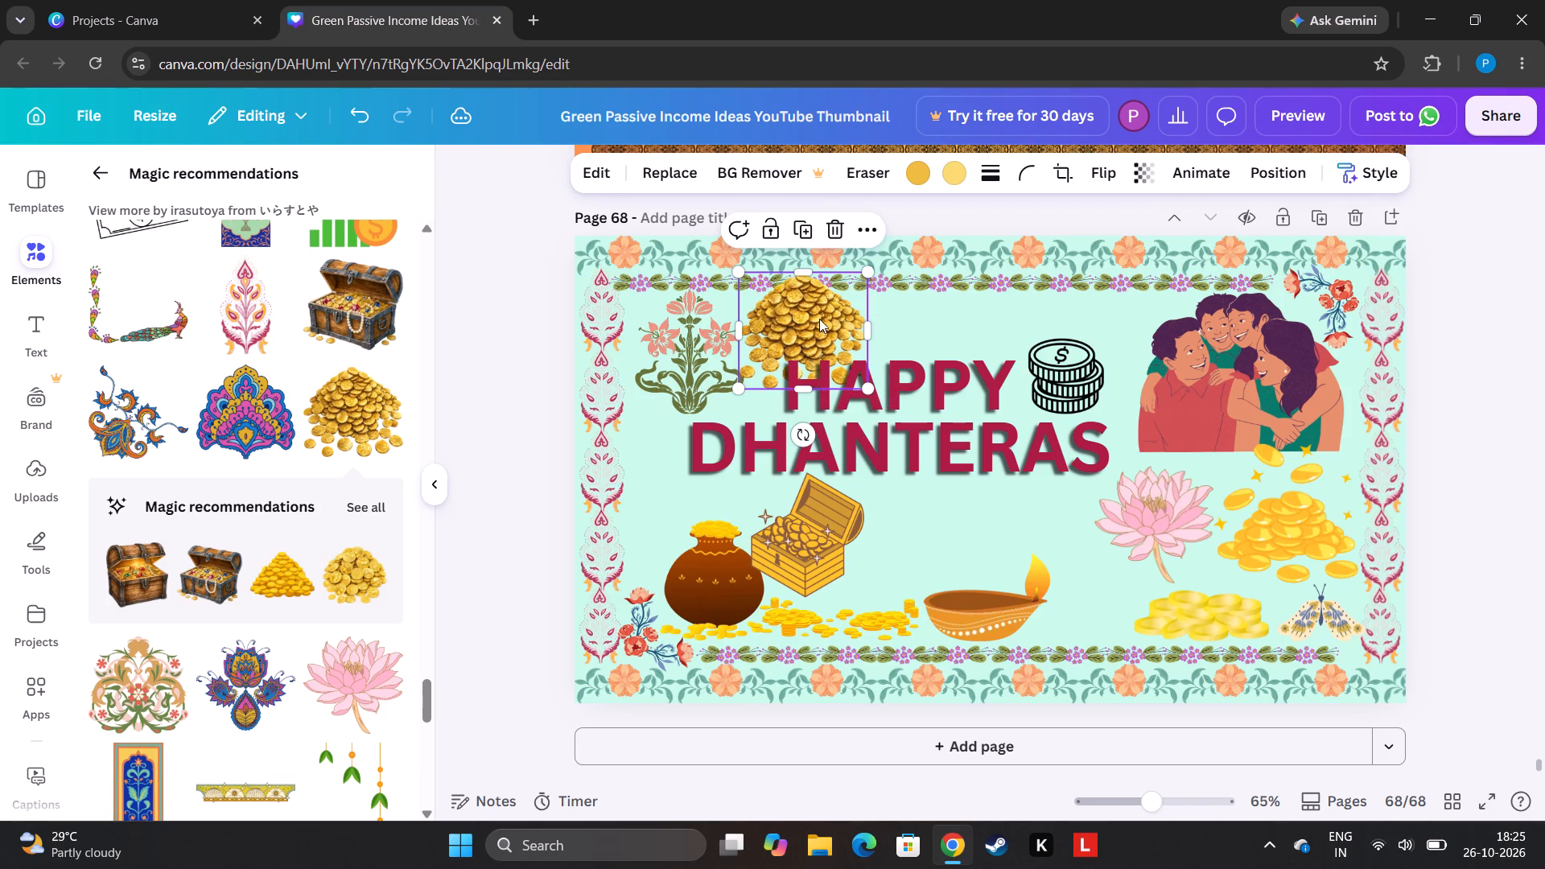
left_click_drag(820, 317, 941, 537)
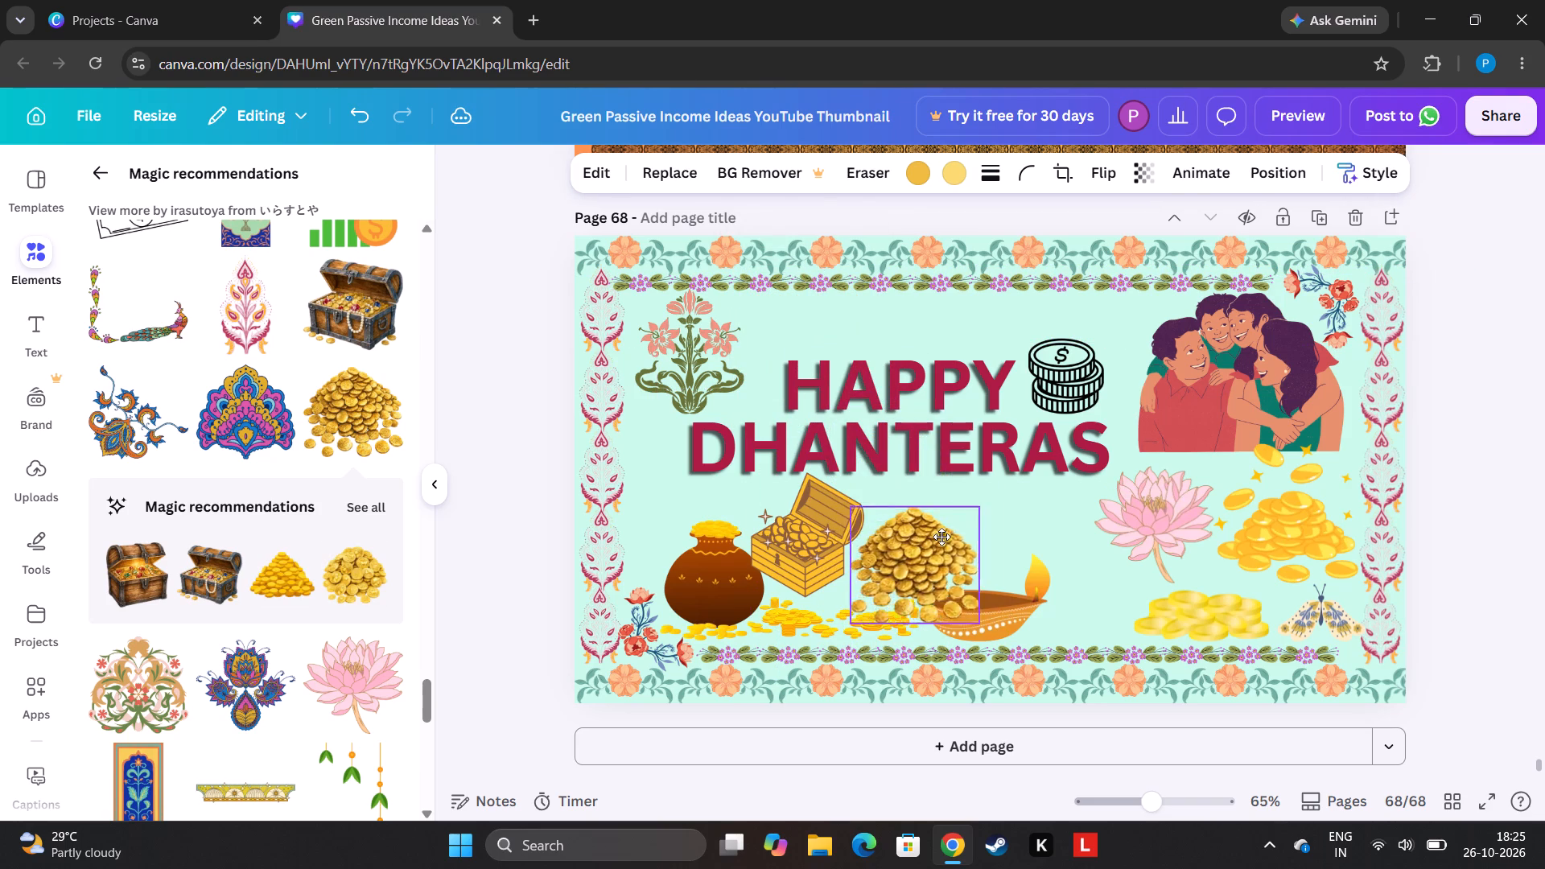
left_click_drag(941, 537, 813, 326)
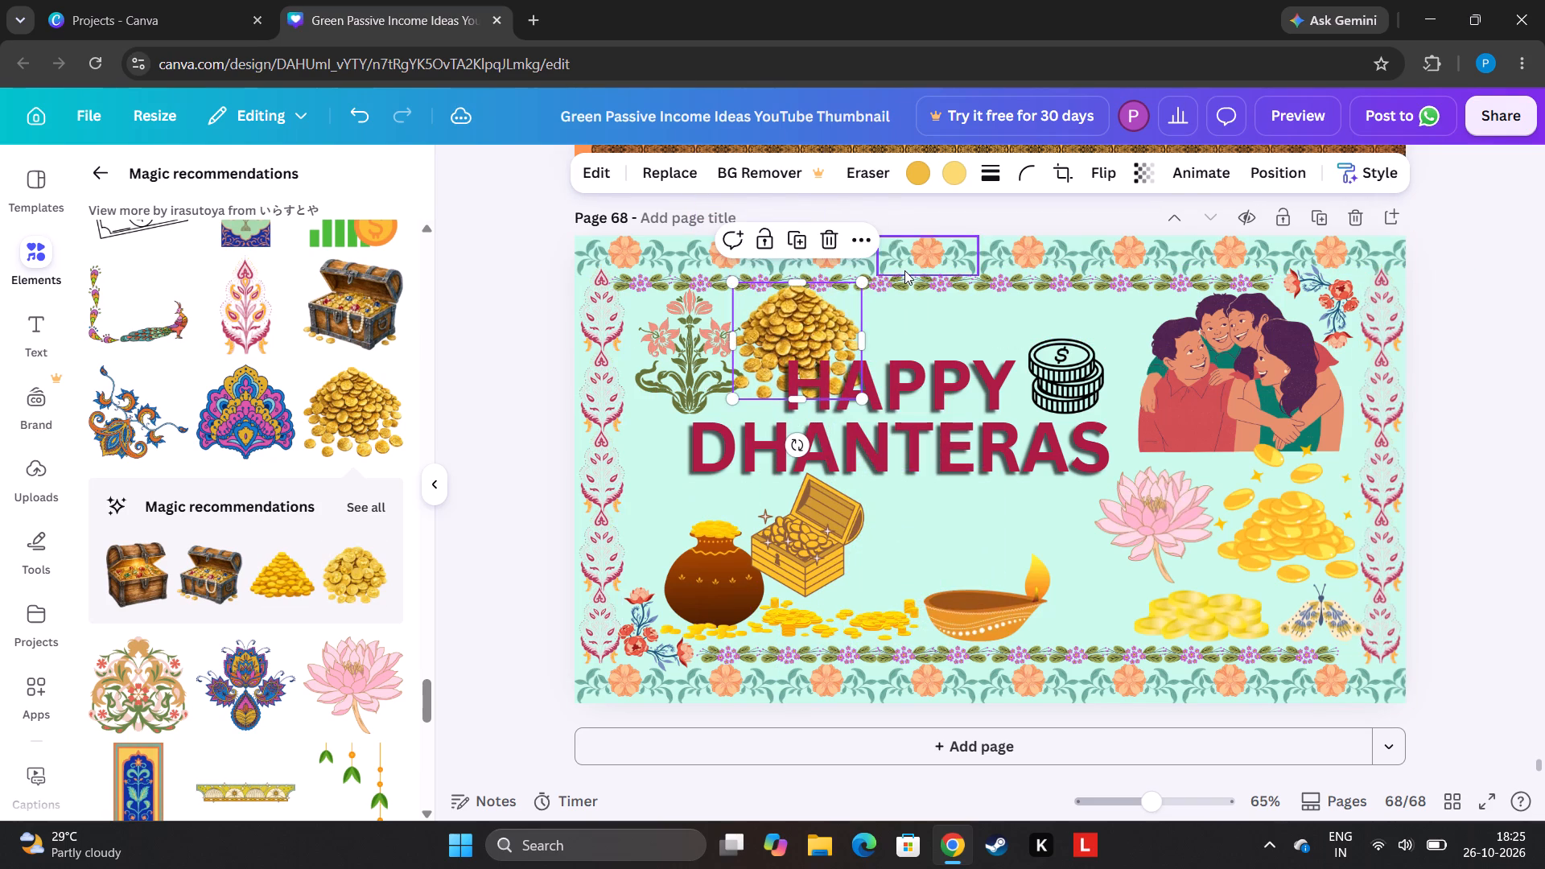
left_click_drag(863, 277, 851, 300)
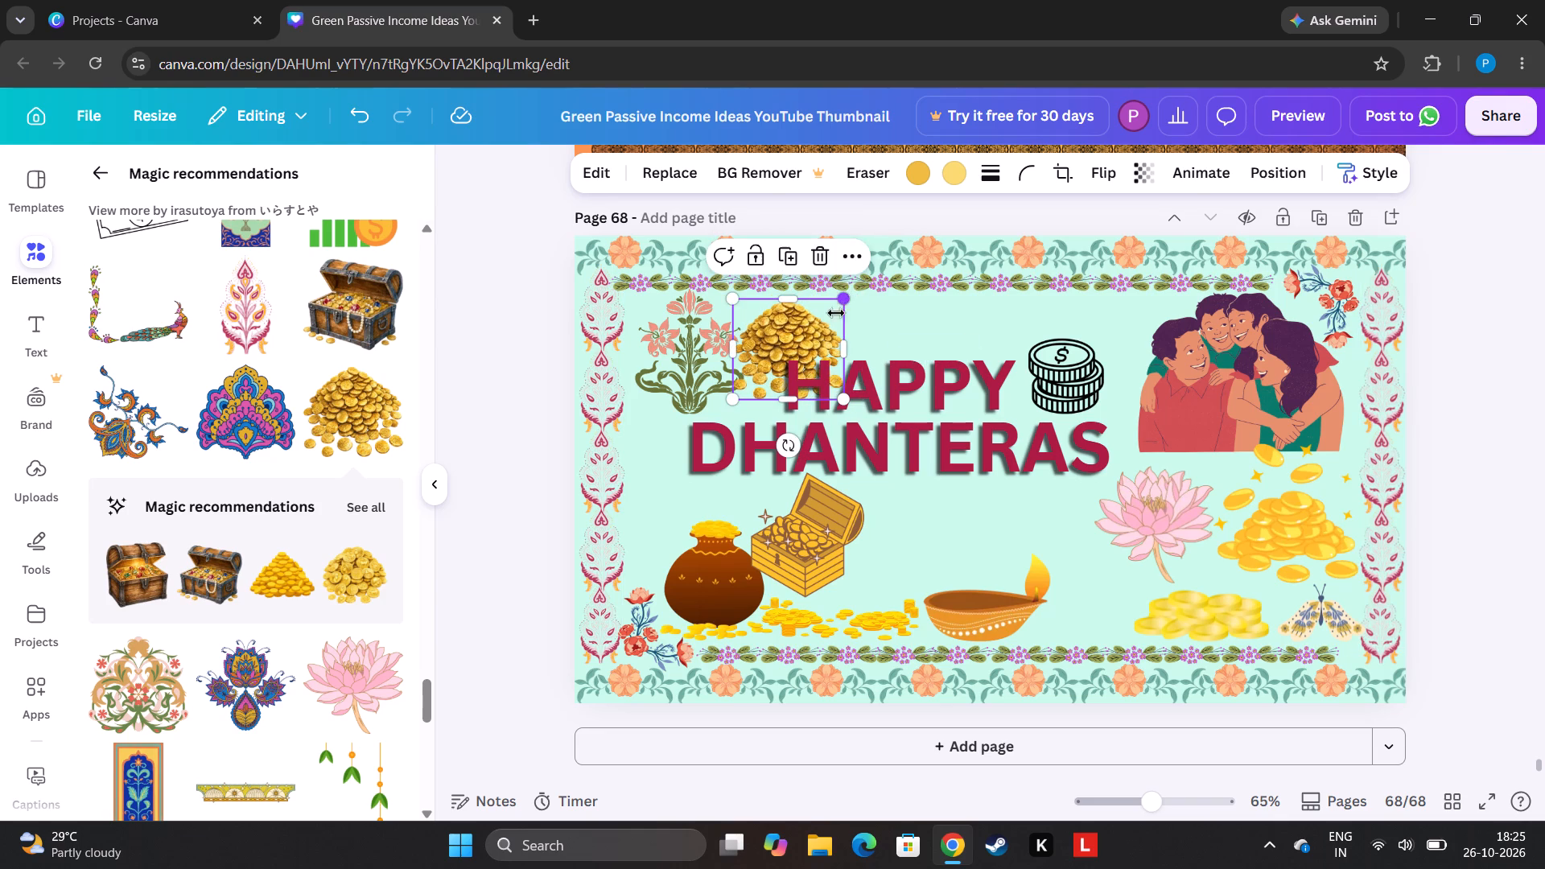
left_click_drag(818, 327, 835, 302)
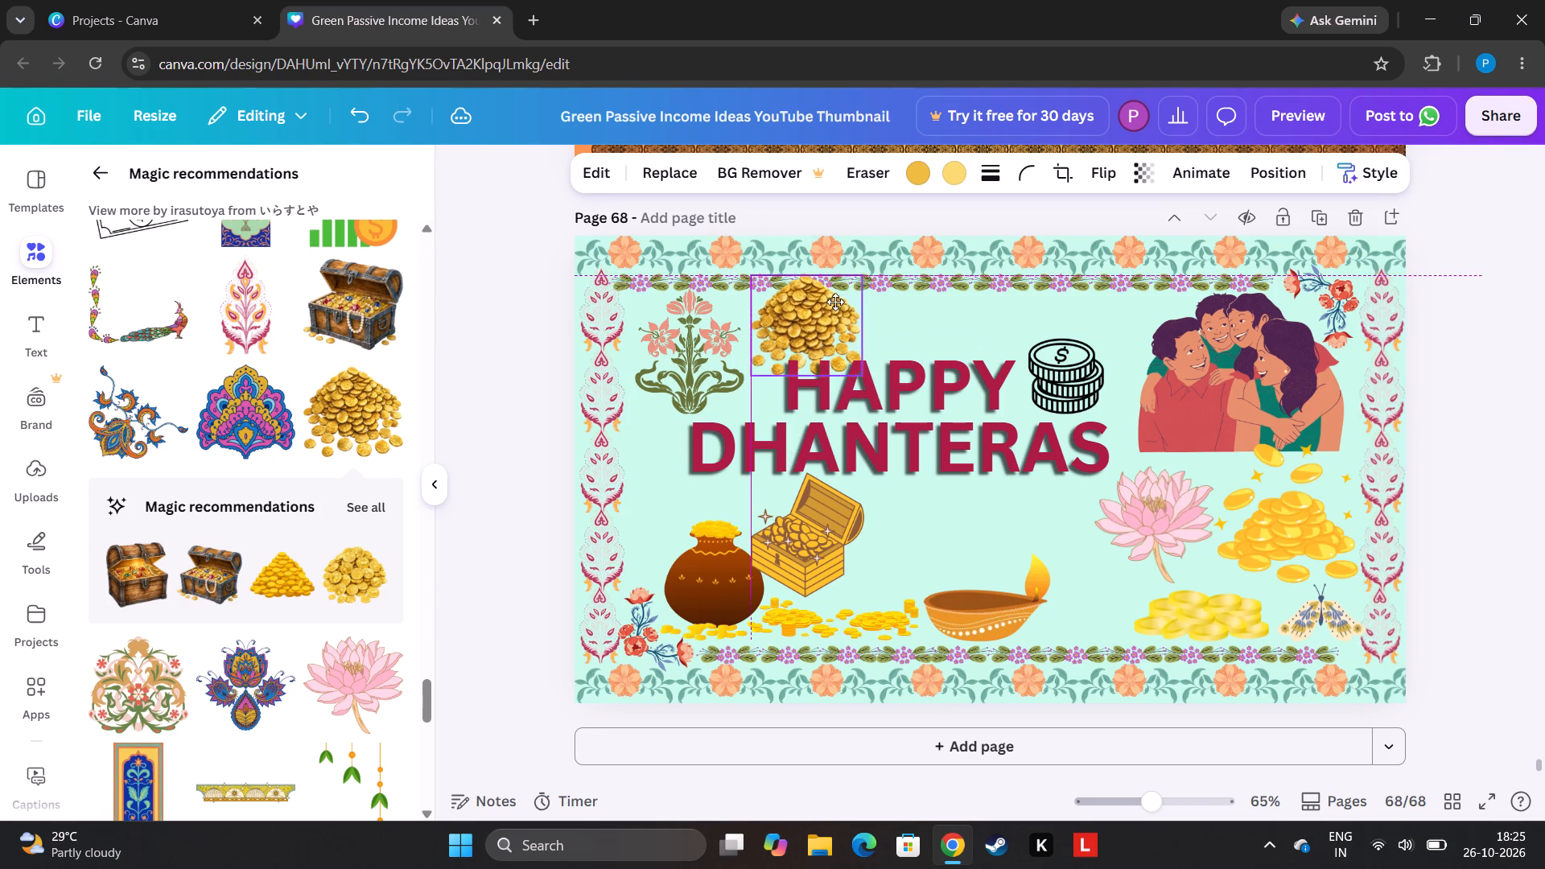
left_click_drag(835, 302, 954, 505)
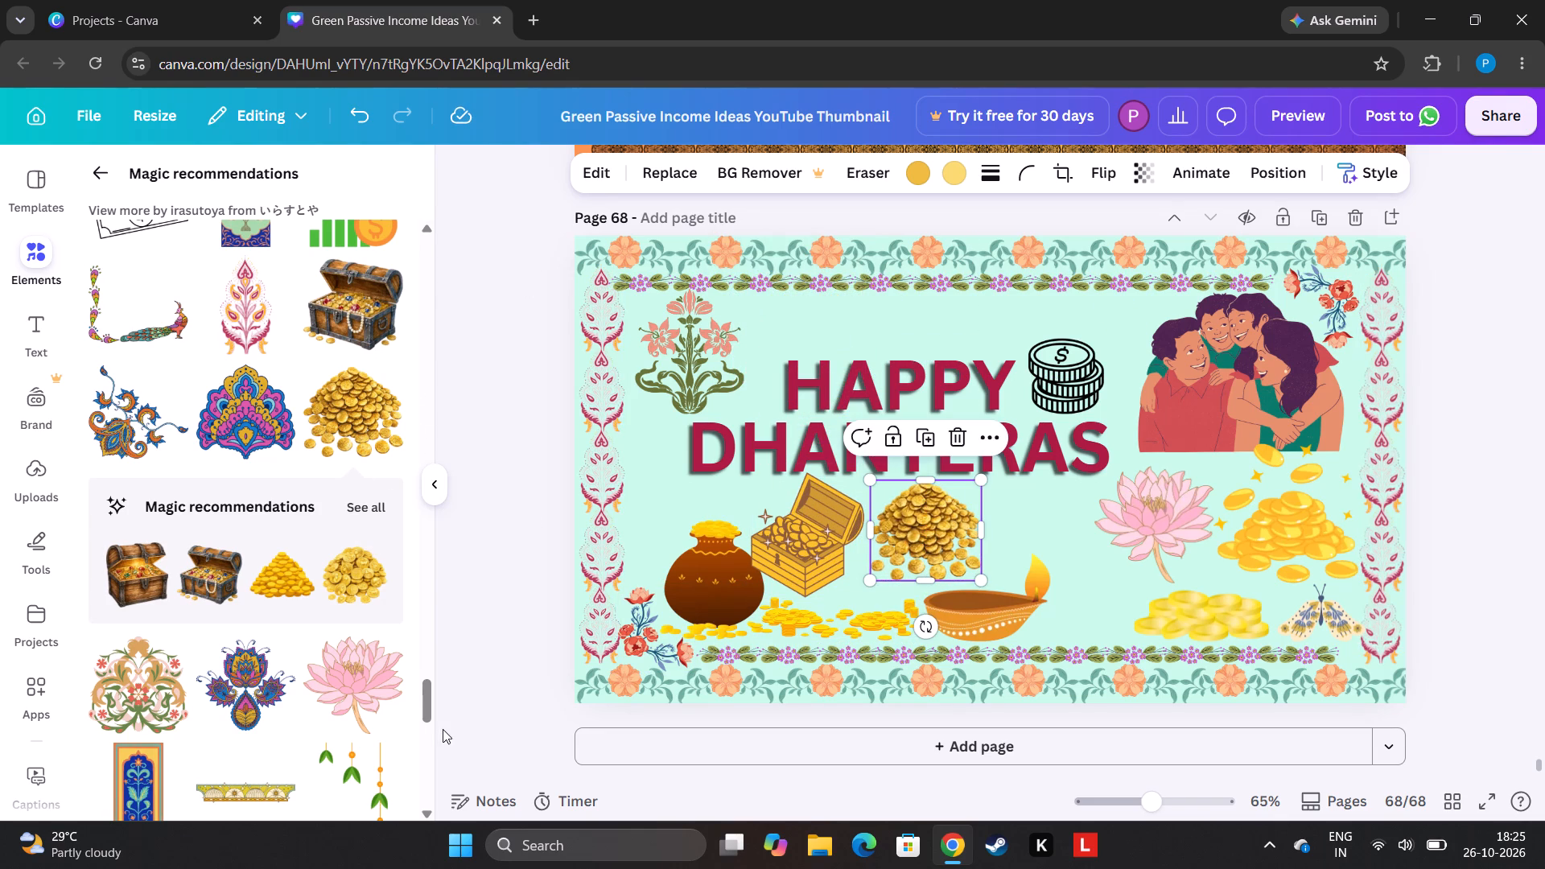
Add the yellow ornamental border with half-circle motifs, place it above "HAPPY" beneath the floral strip, and shrink it slightly.
left_click_drag(418, 708, 411, 760)
left_click(256, 795)
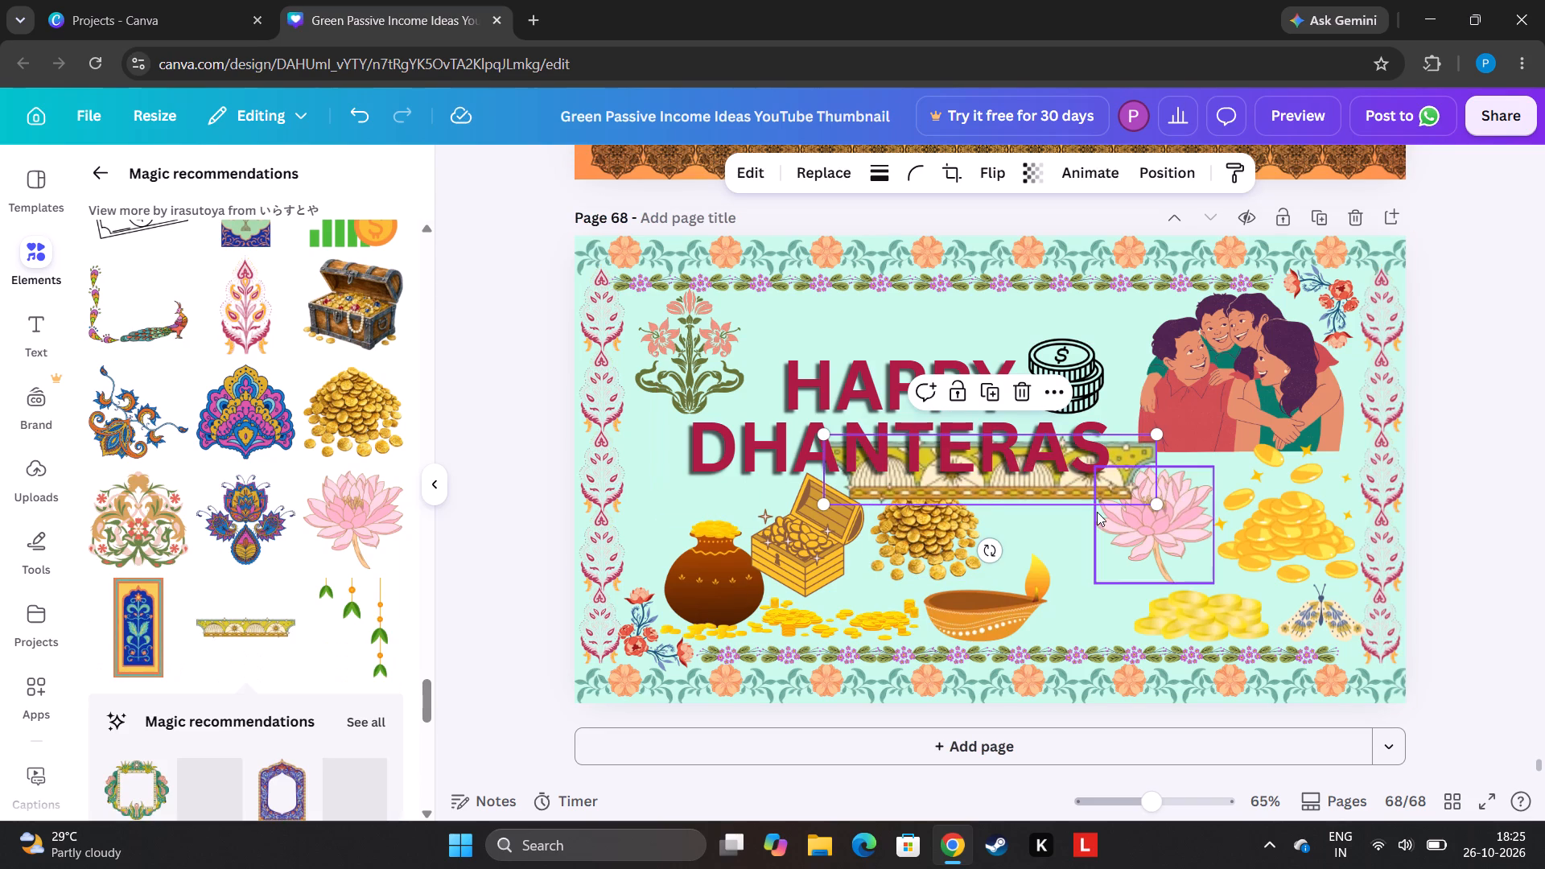
left_click_drag(1063, 492, 1007, 336)
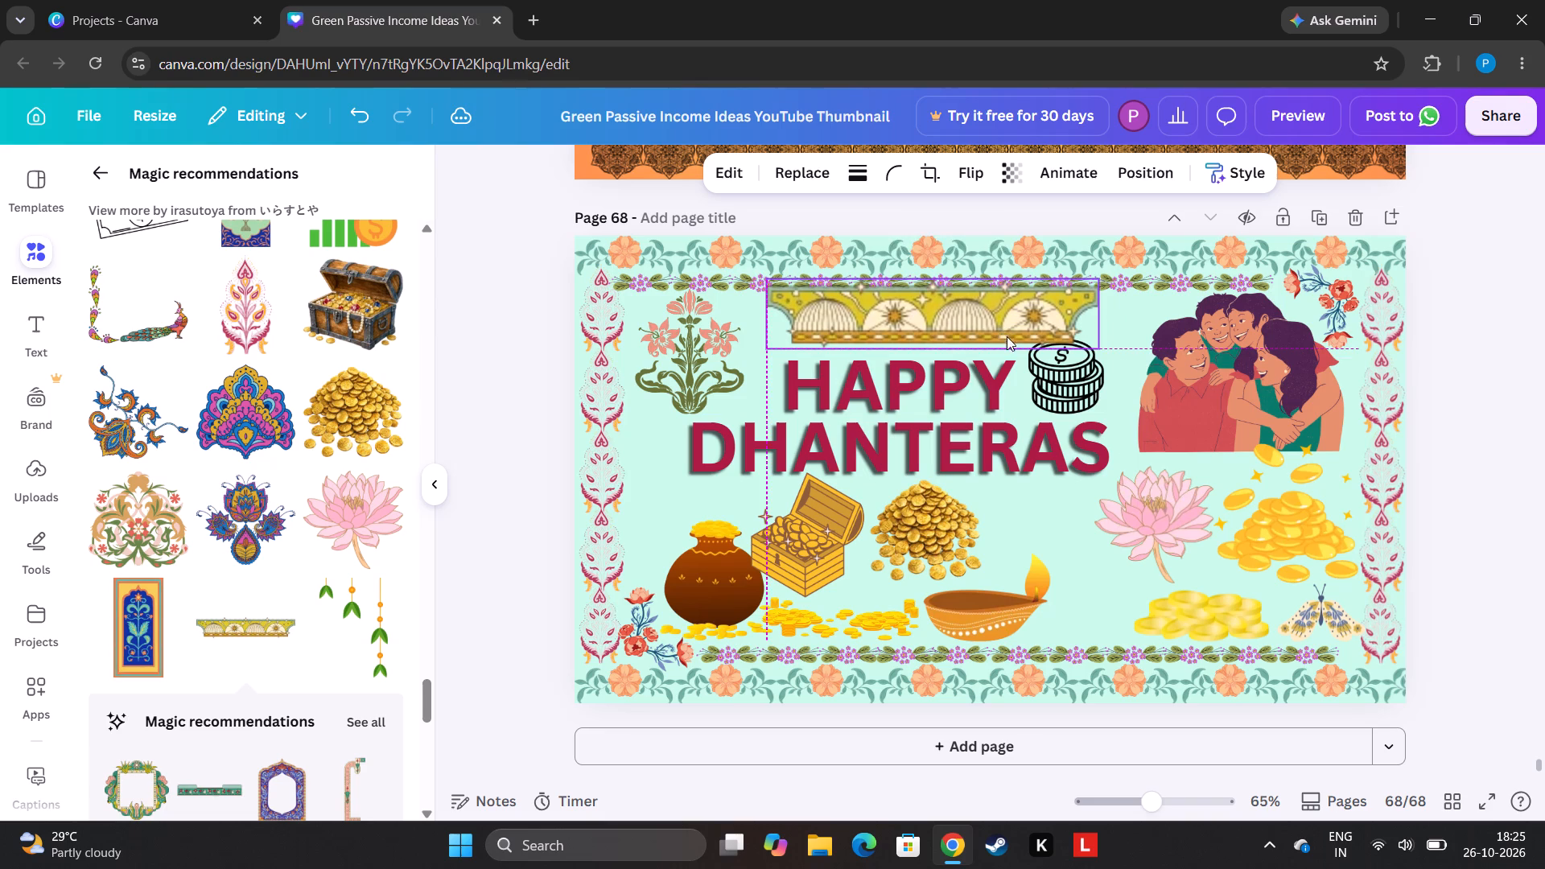
left_click_drag(1046, 305, 1017, 311)
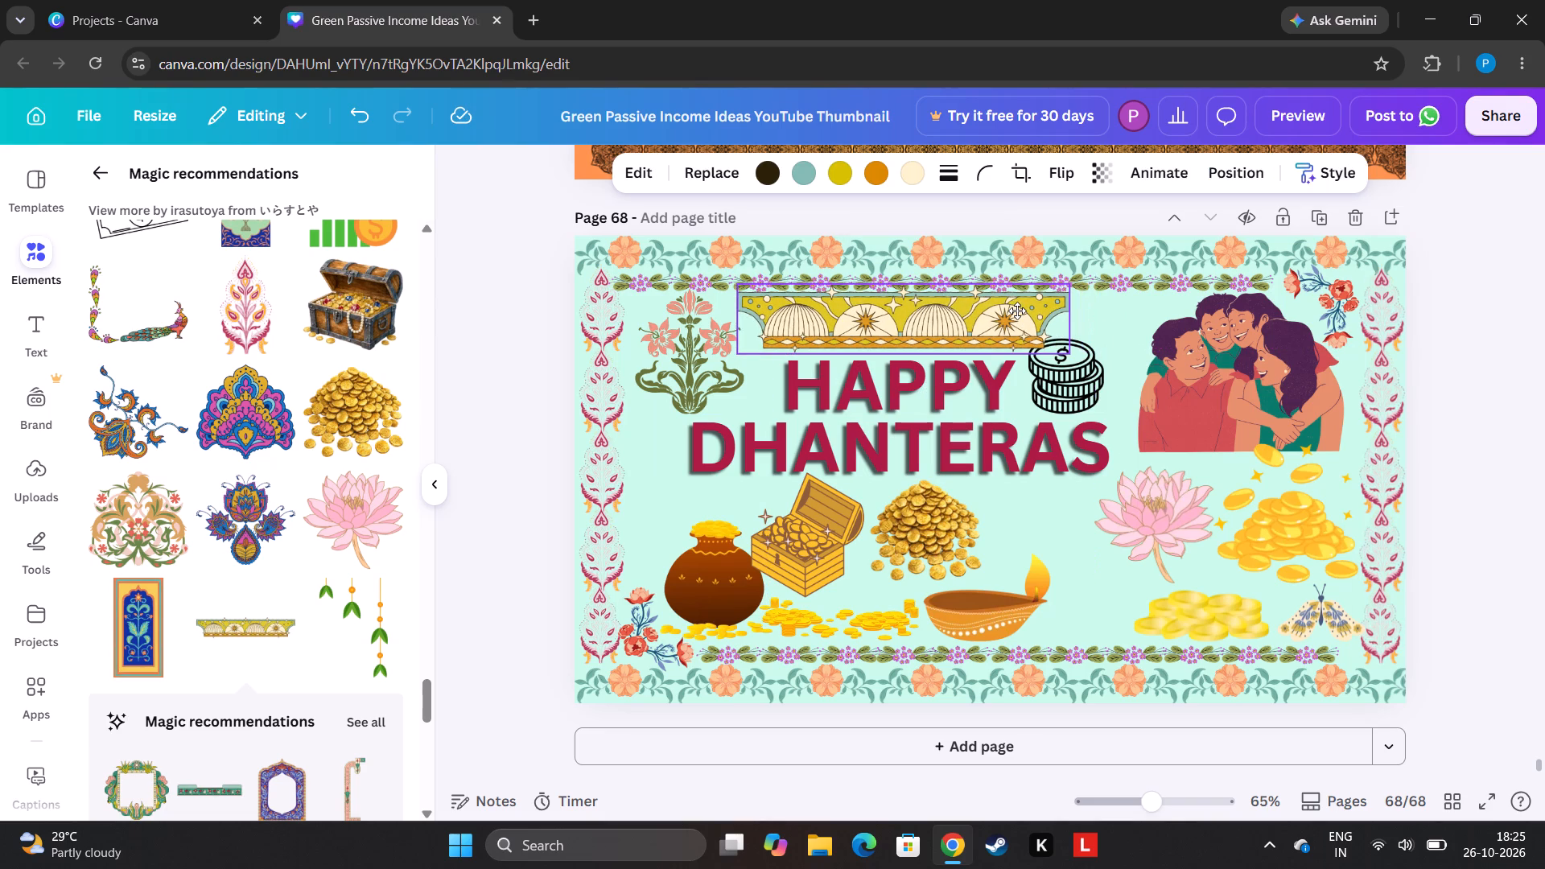
left_click_drag(1017, 311, 1003, 307)
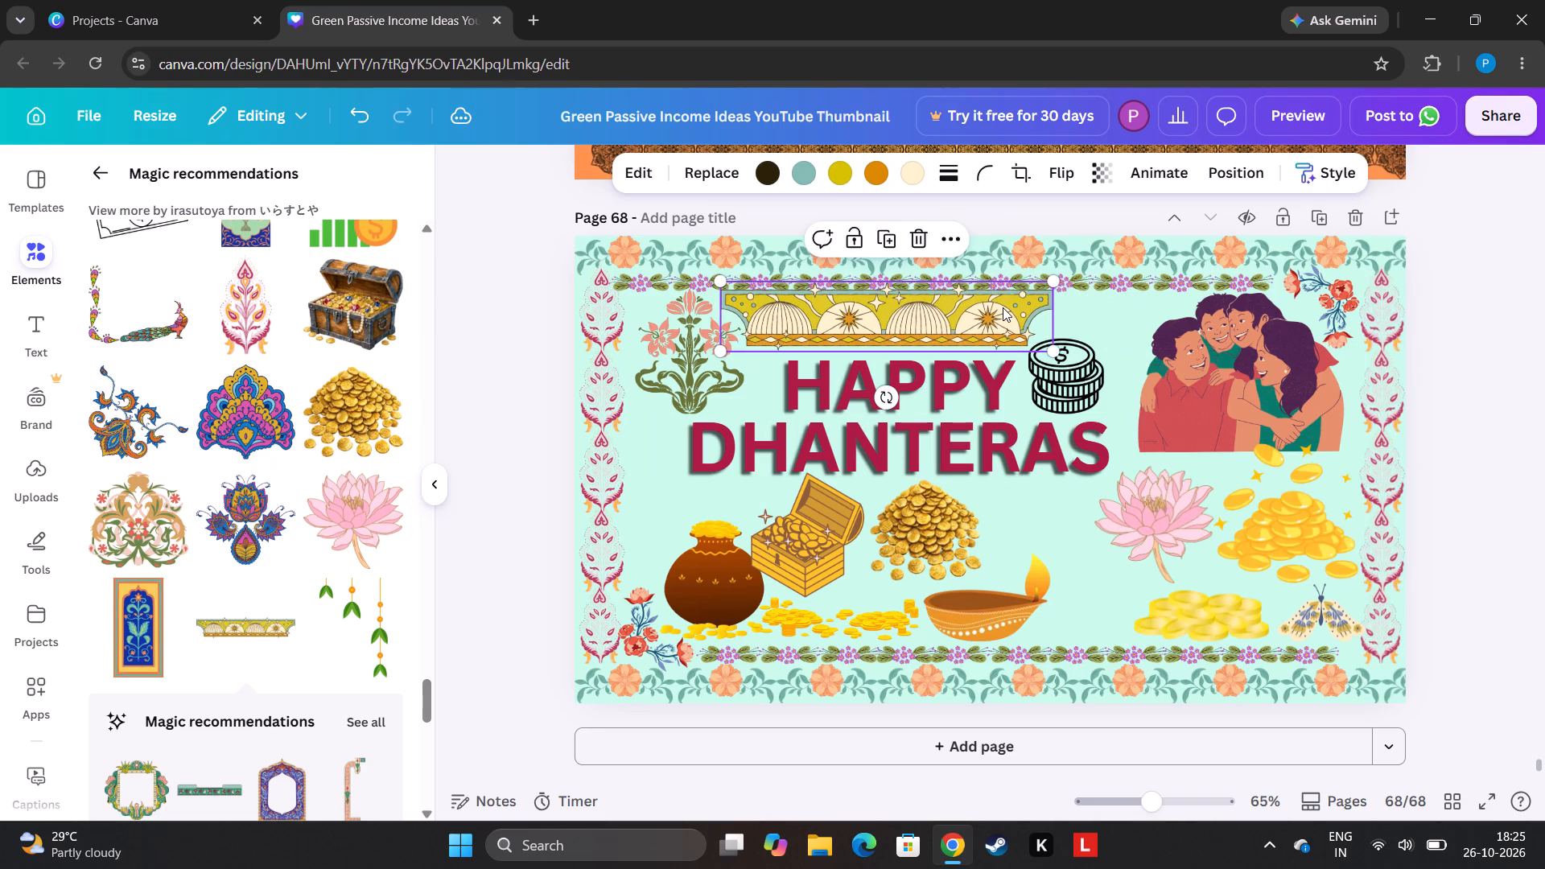
left_click_drag(1049, 274, 1039, 293)
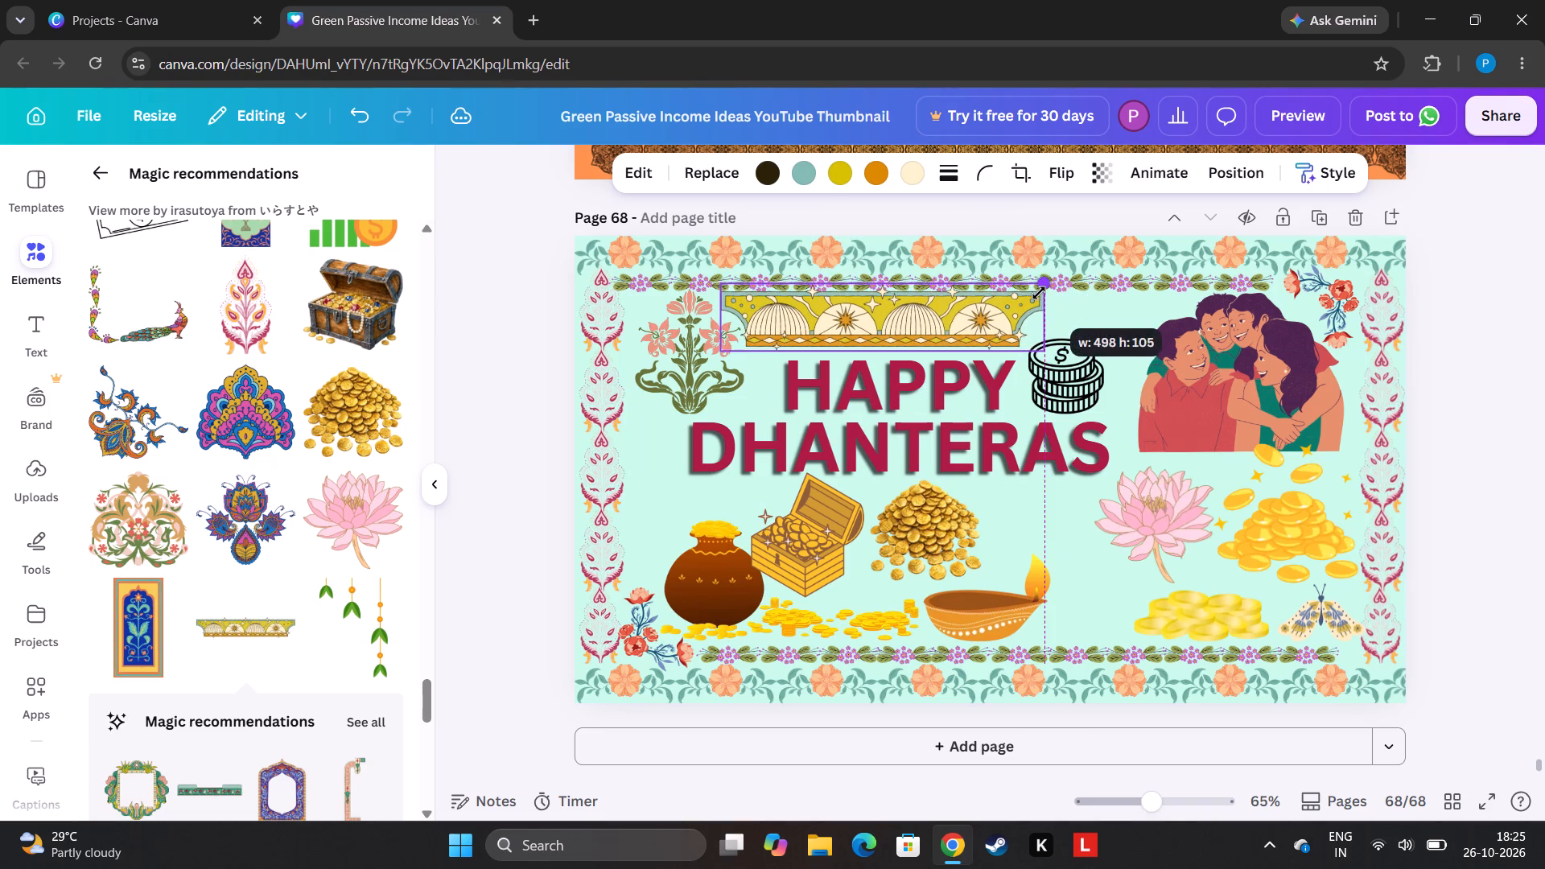
left_click_drag(1039, 293, 1031, 307)
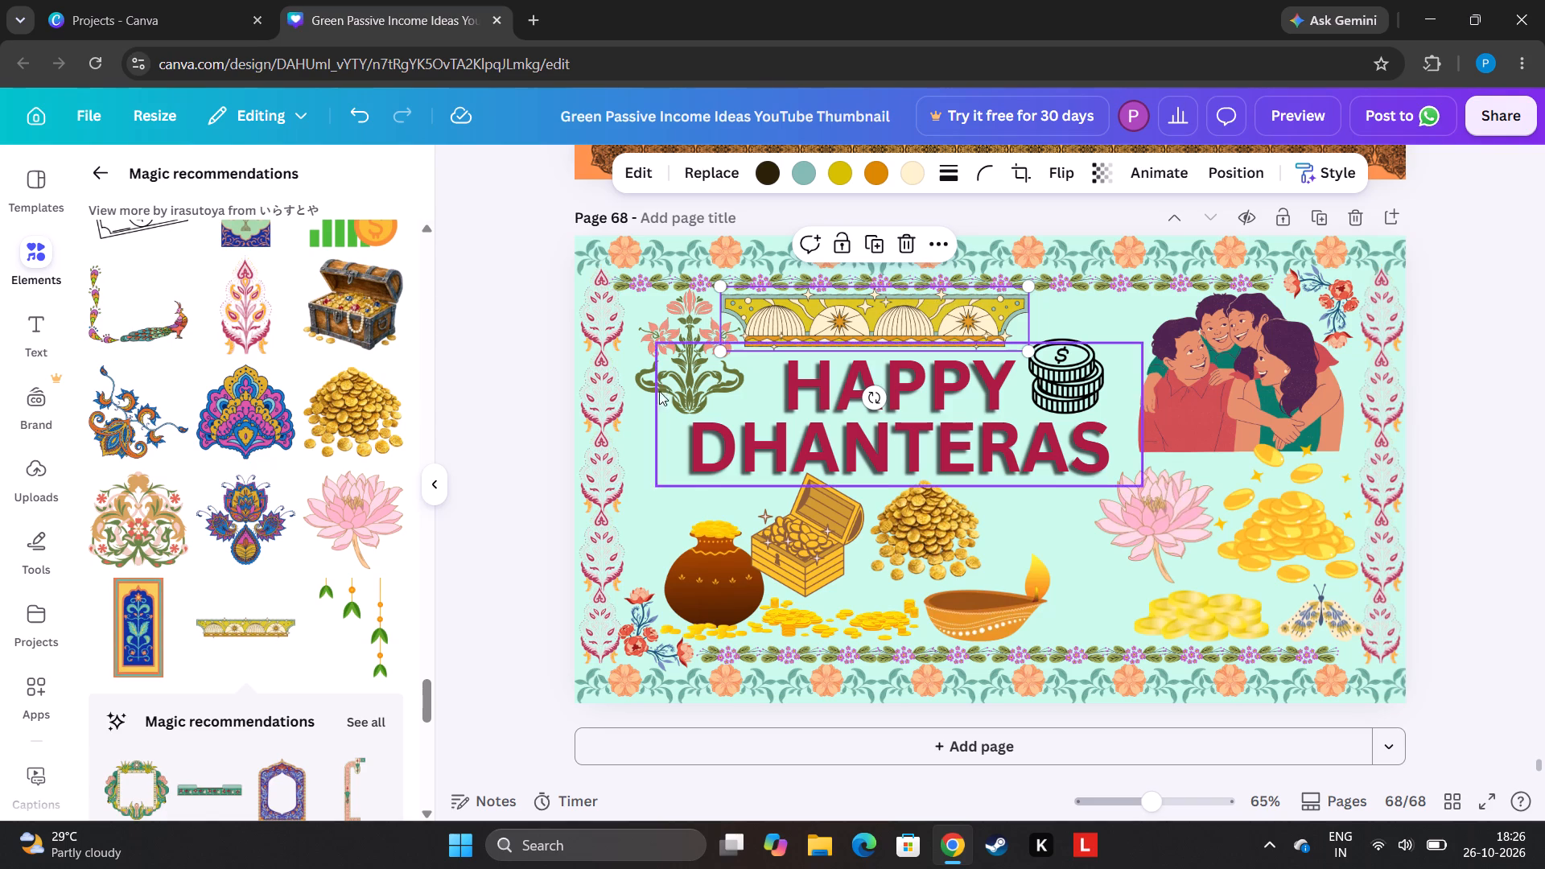
Shrink the treasure chest and set it against the pot above the loose coins, shifting the coin pile in beside it.
left_click_drag(808, 582, 815, 601)
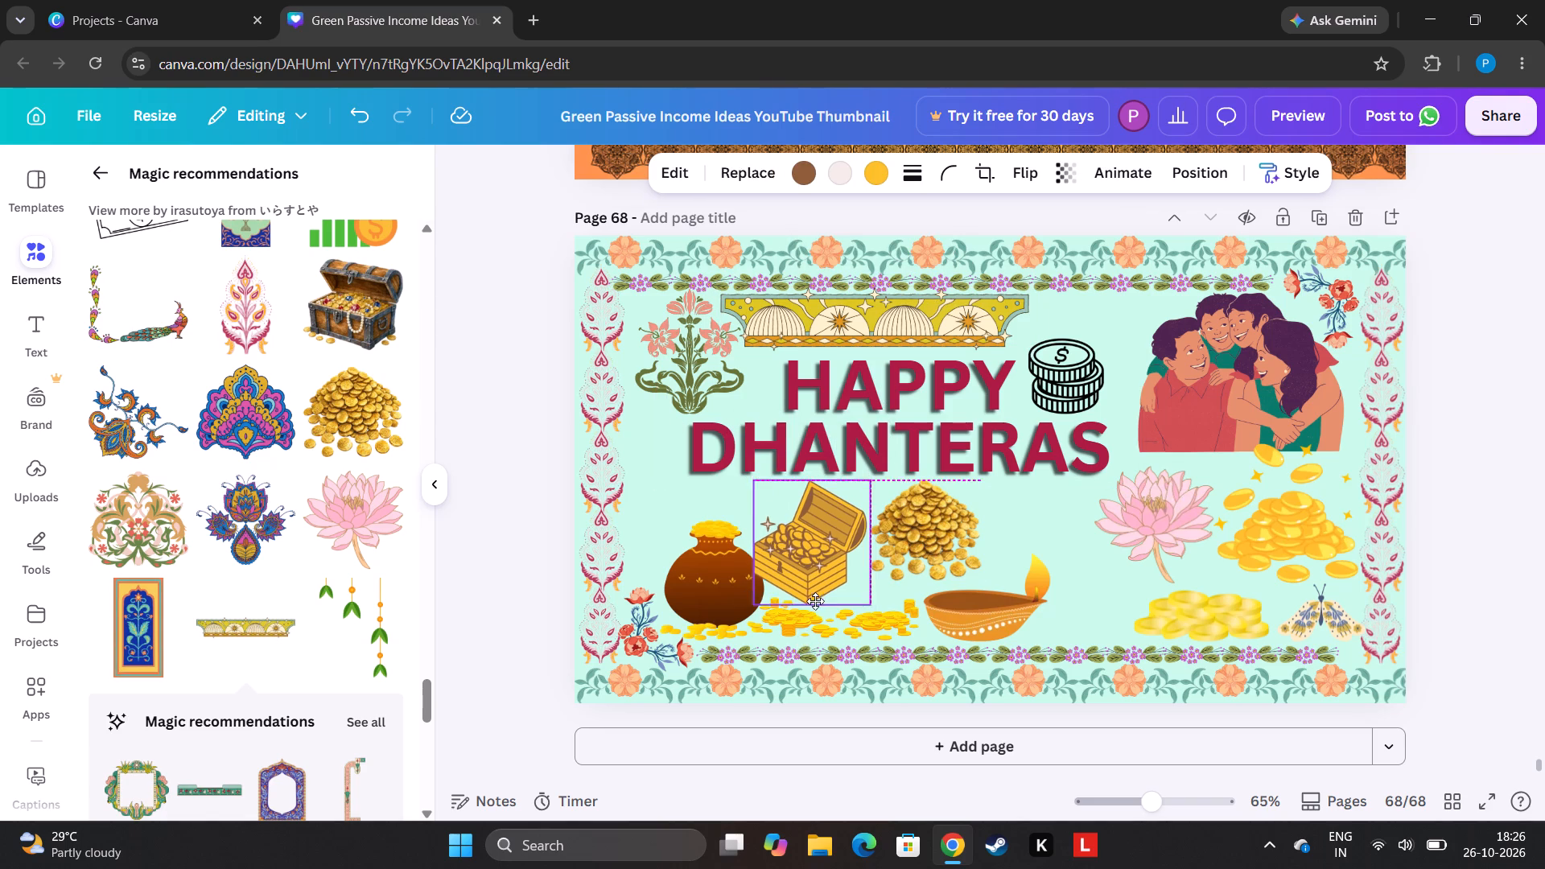
left_click_drag(815, 601, 822, 621)
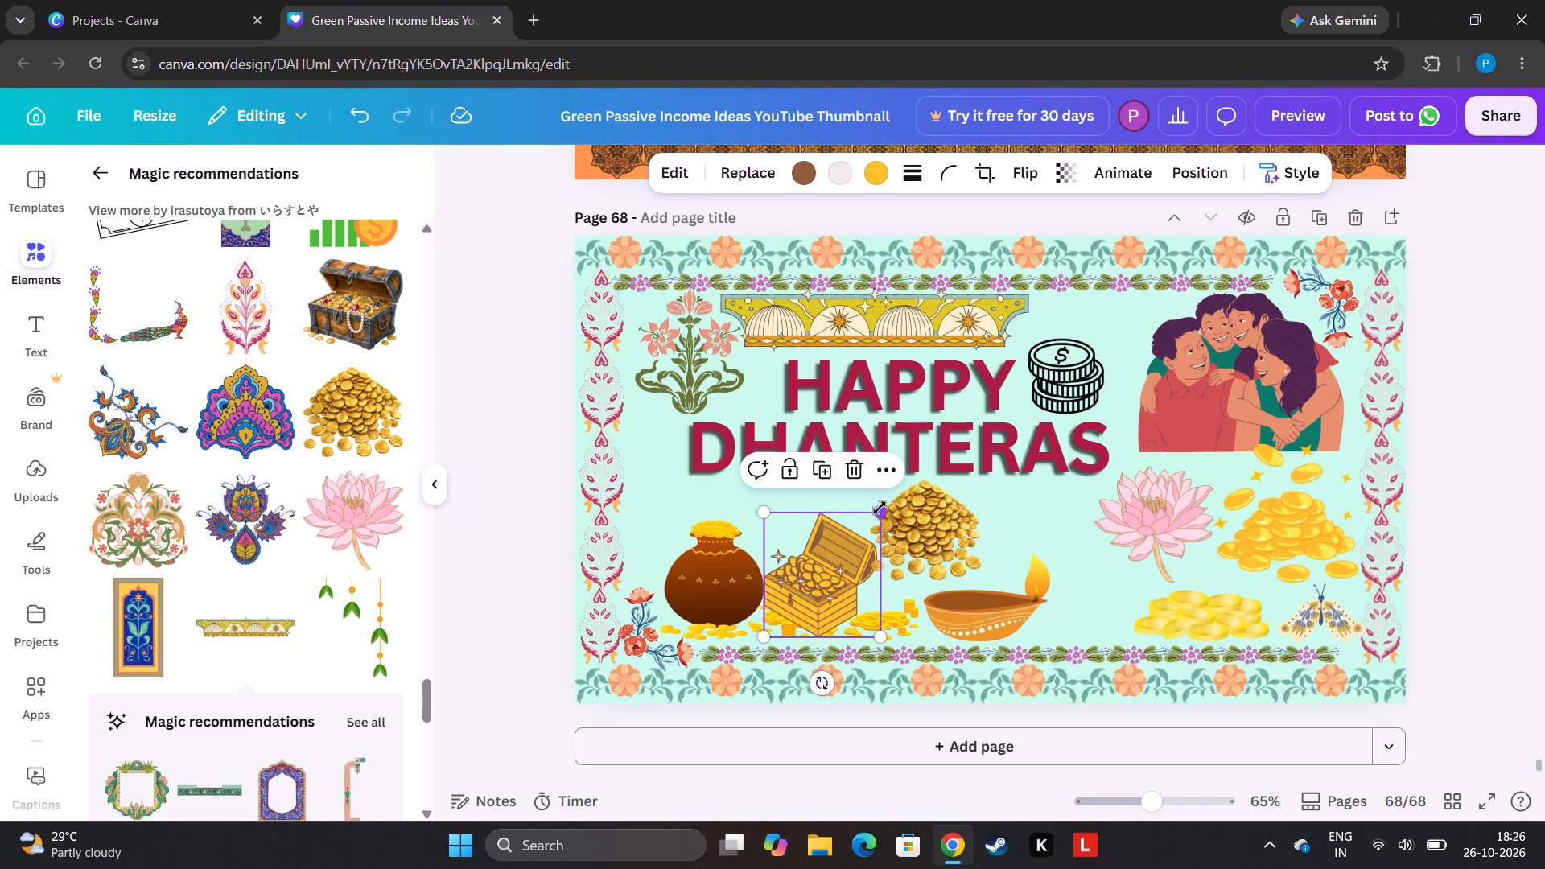
left_click_drag(880, 508, 862, 566)
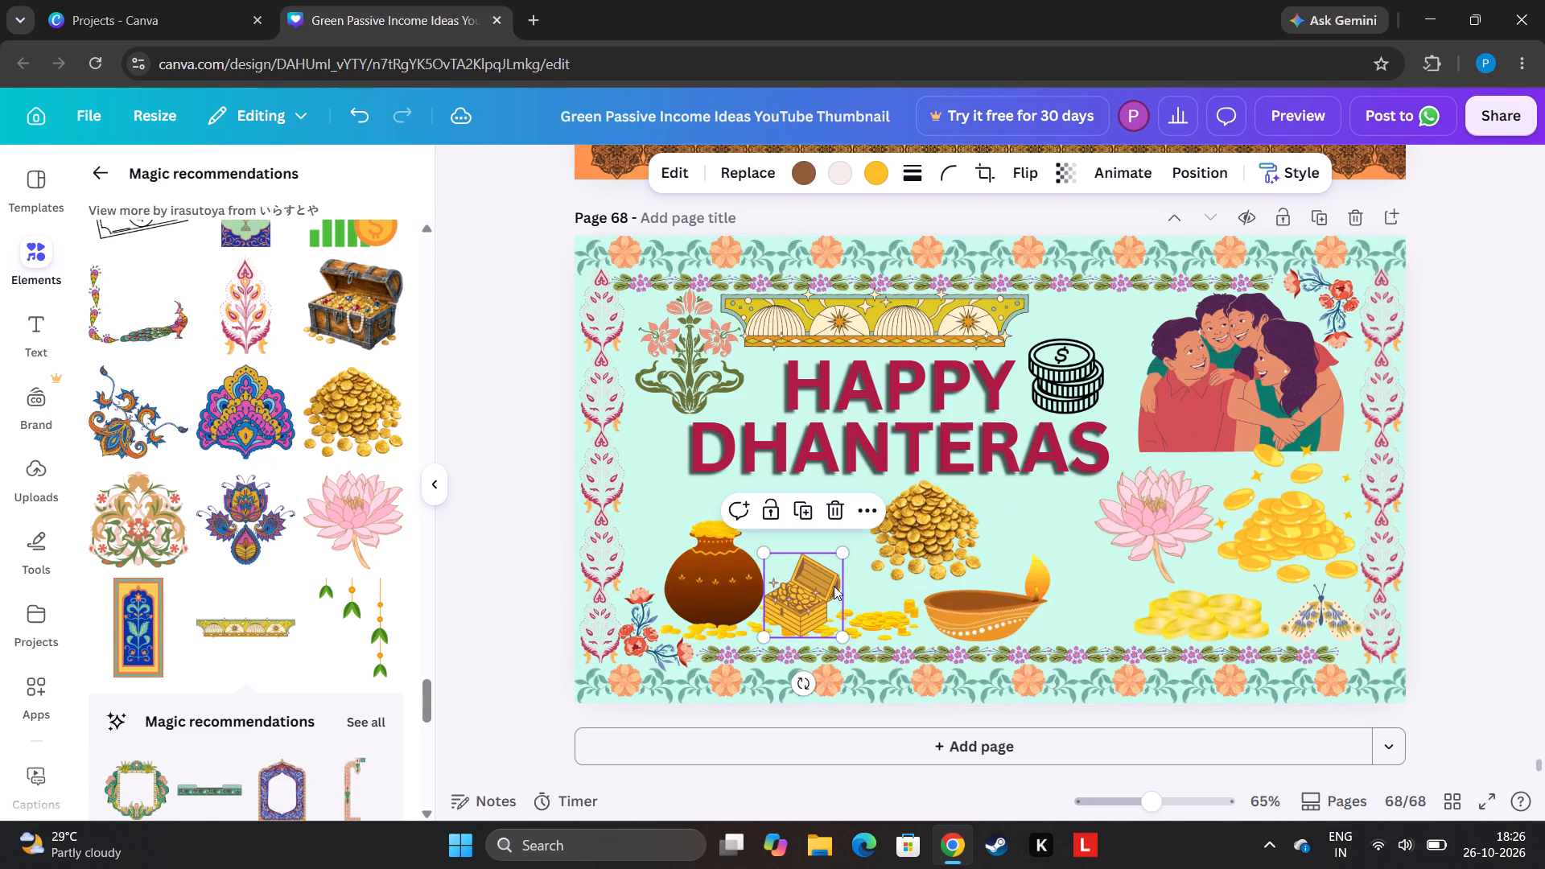
left_click_drag(816, 597, 810, 567)
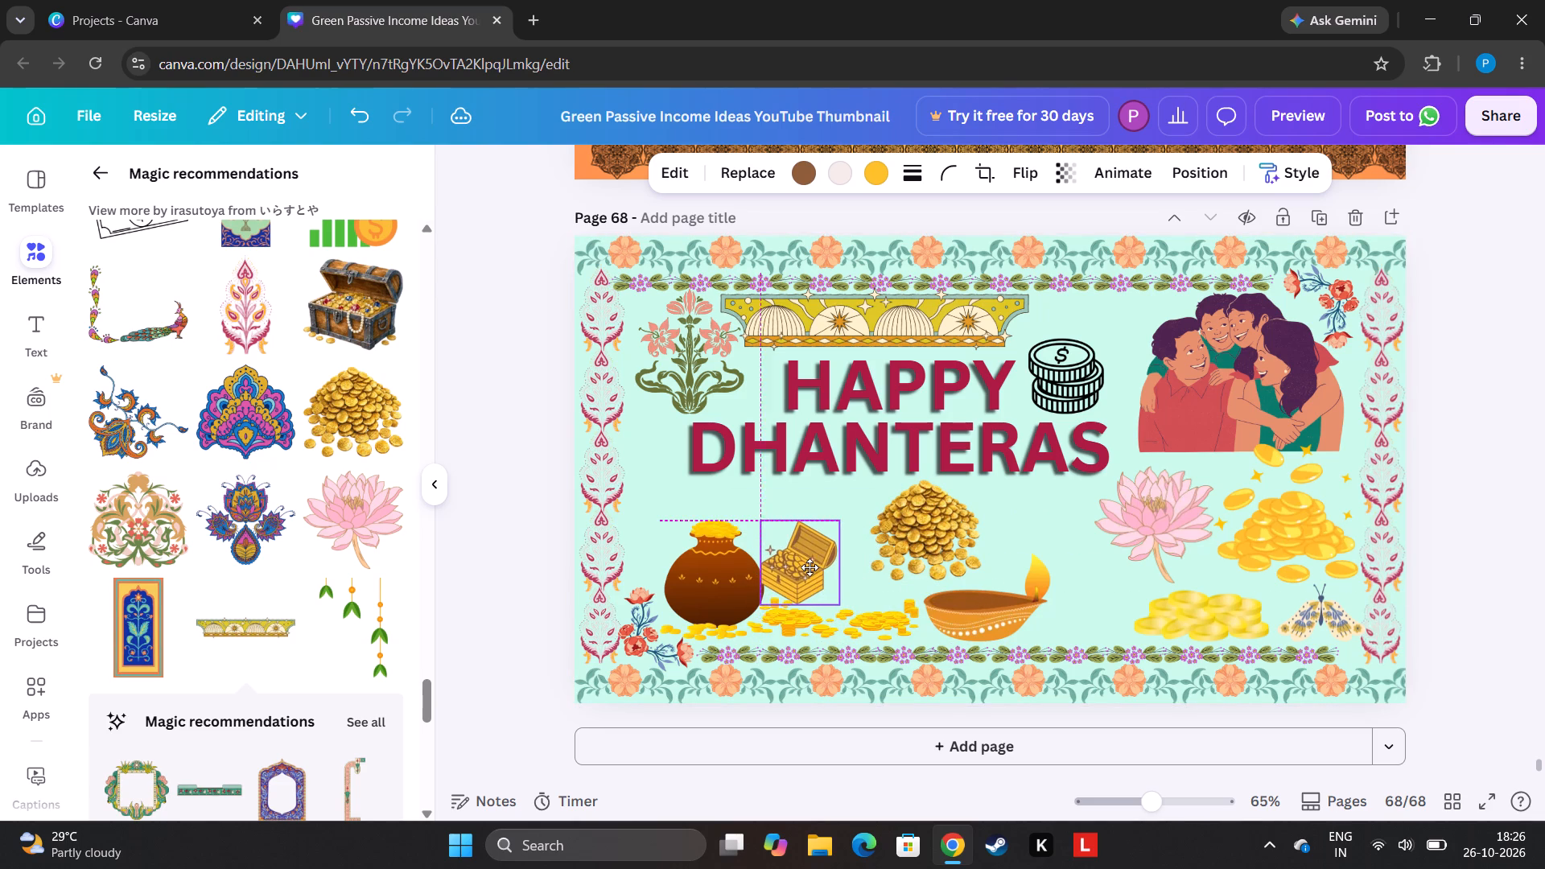
left_click_drag(810, 567, 808, 570)
left_click_drag(914, 522, 880, 550)
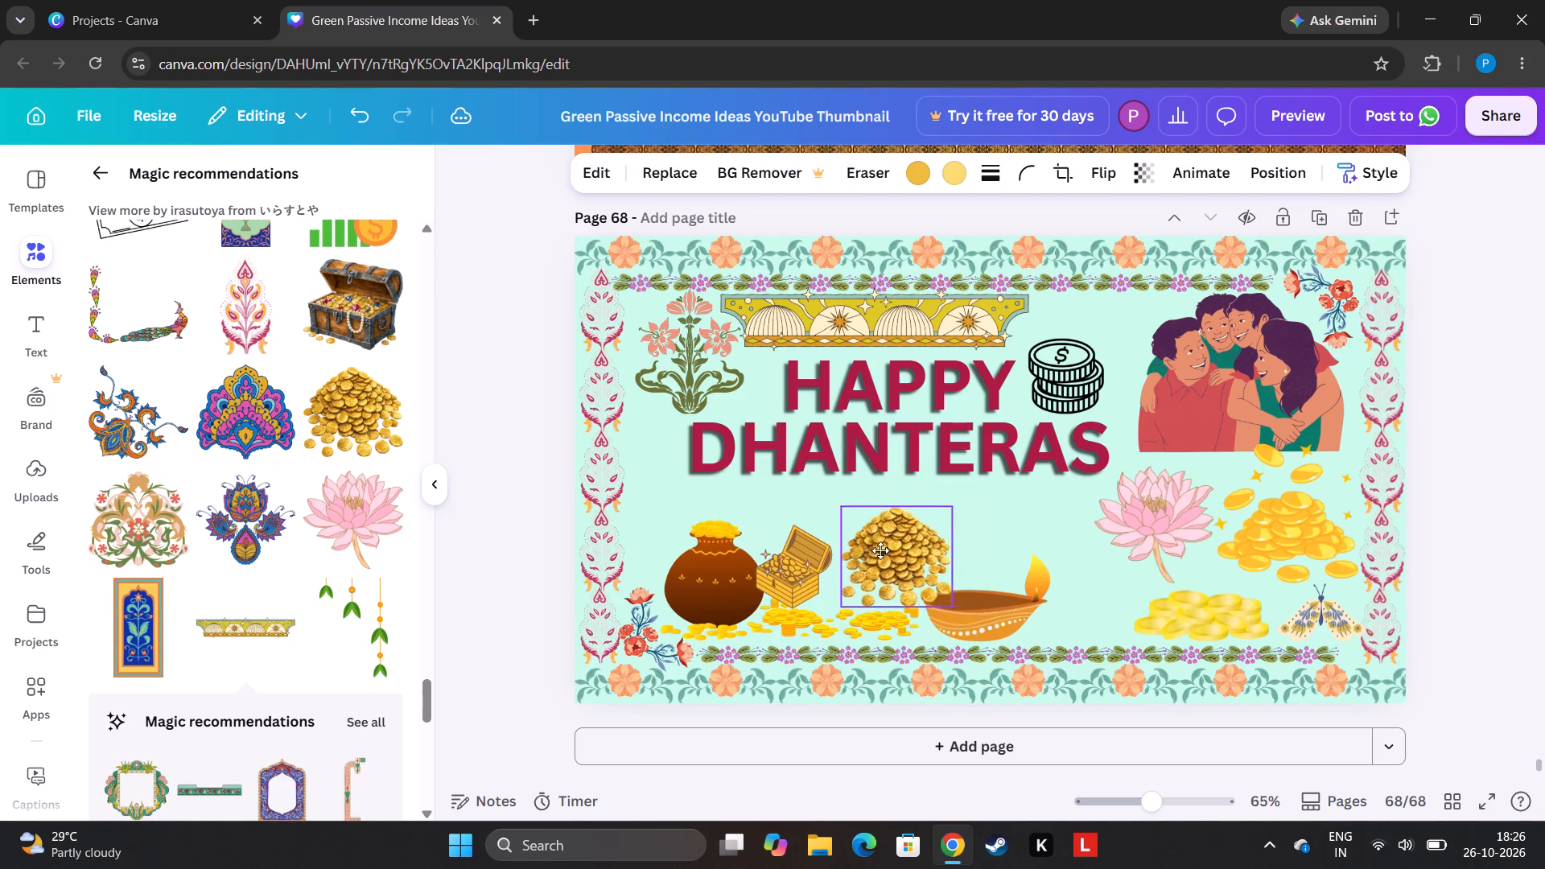
left_click_drag(880, 550, 883, 542)
Move the diya away from the loose coins and enlarge it to fill the gap before the lower coin heap.
left_click_drag(985, 641, 1019, 649)
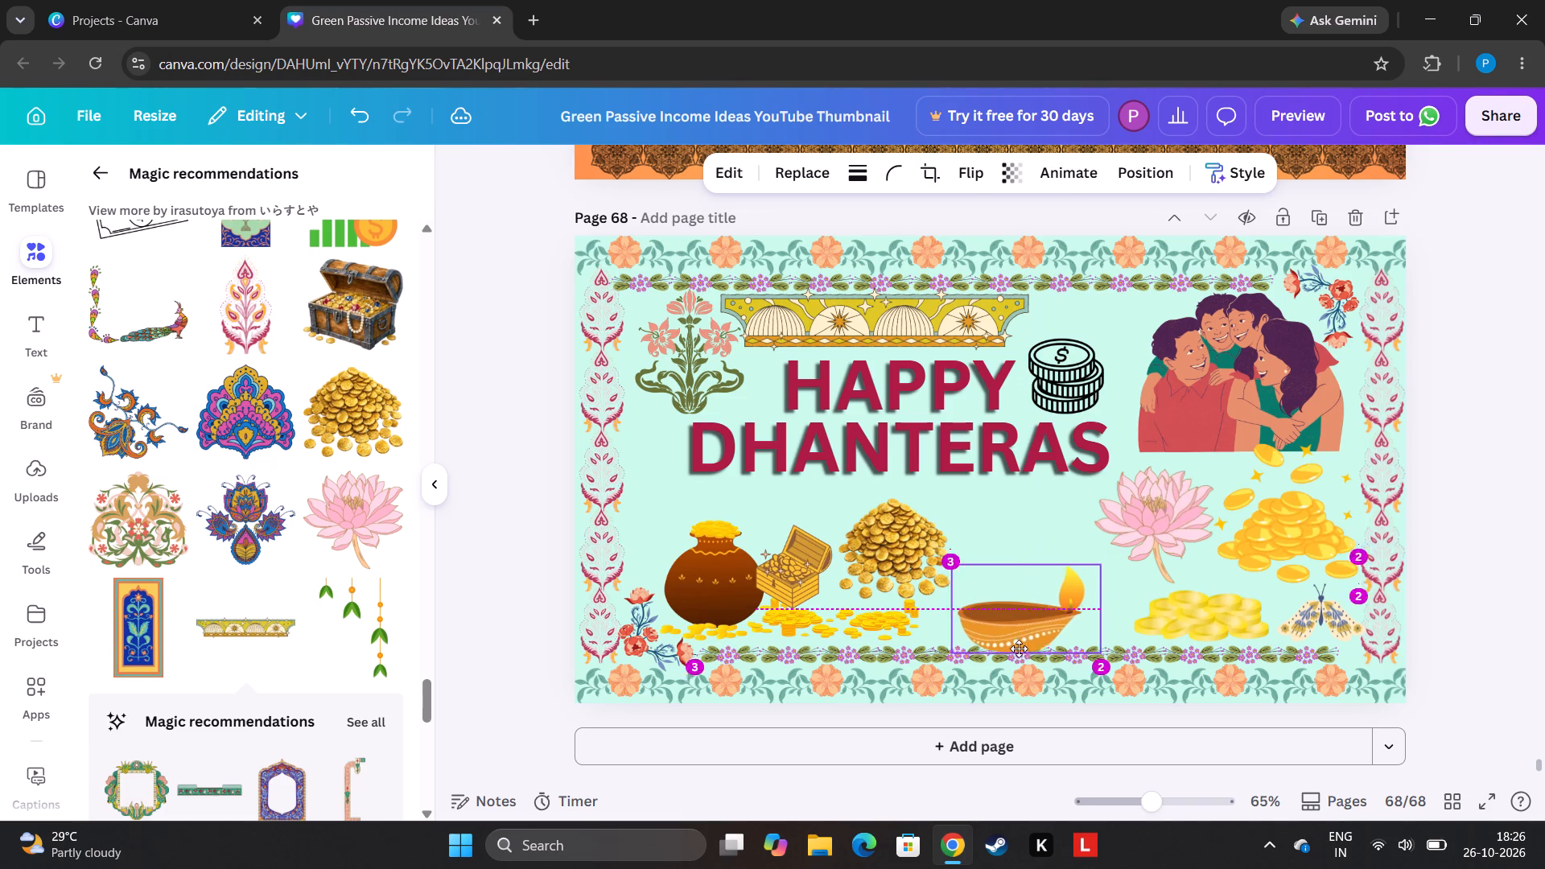
left_click_drag(1019, 649, 1015, 648)
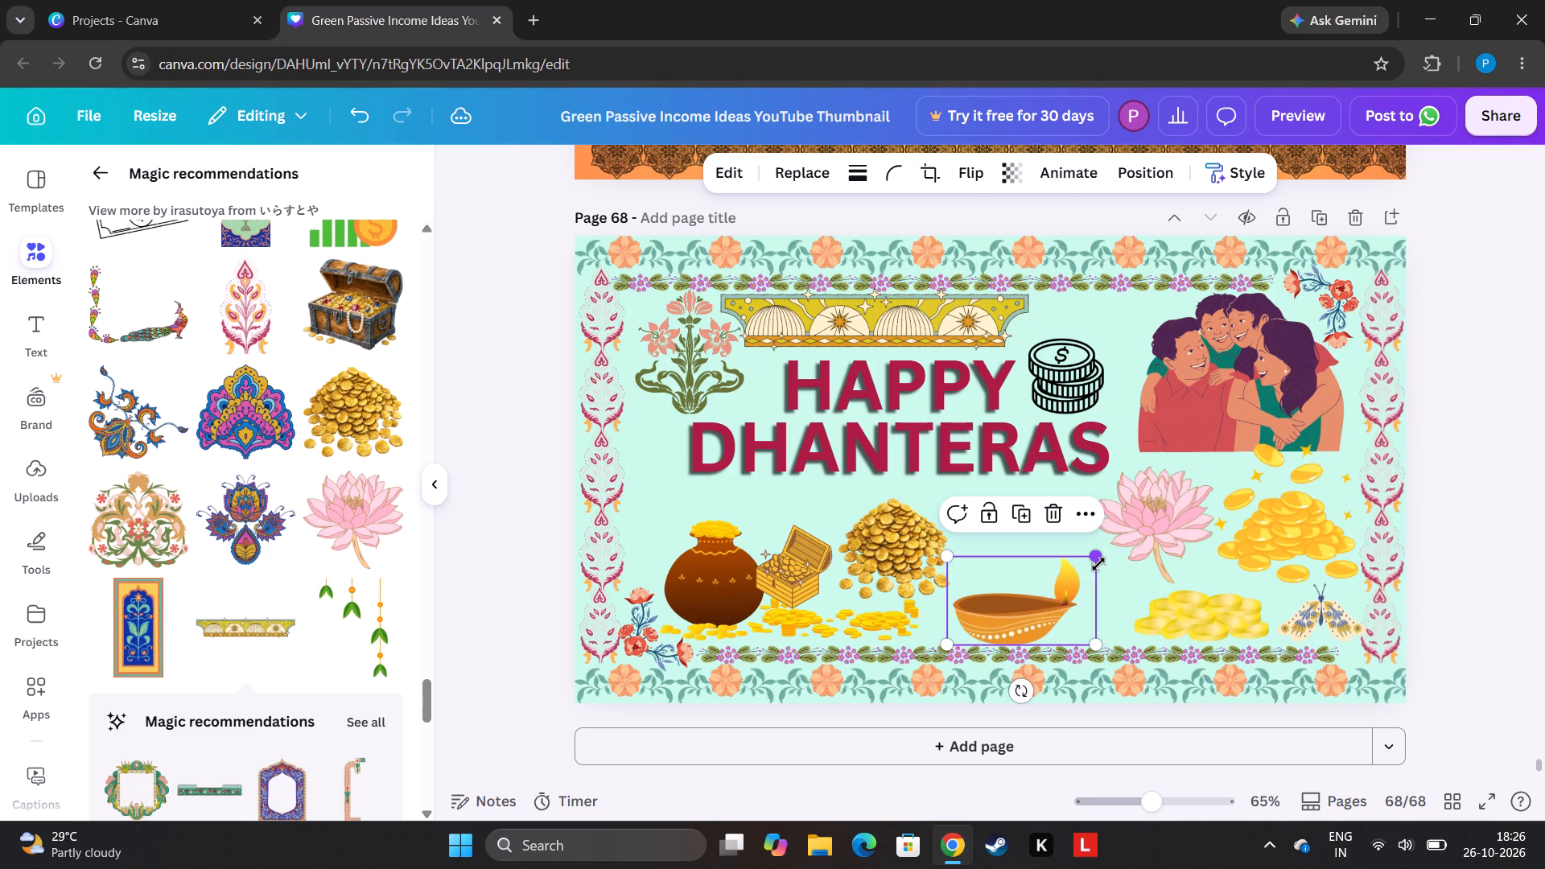
left_click_drag(1098, 564, 1131, 517)
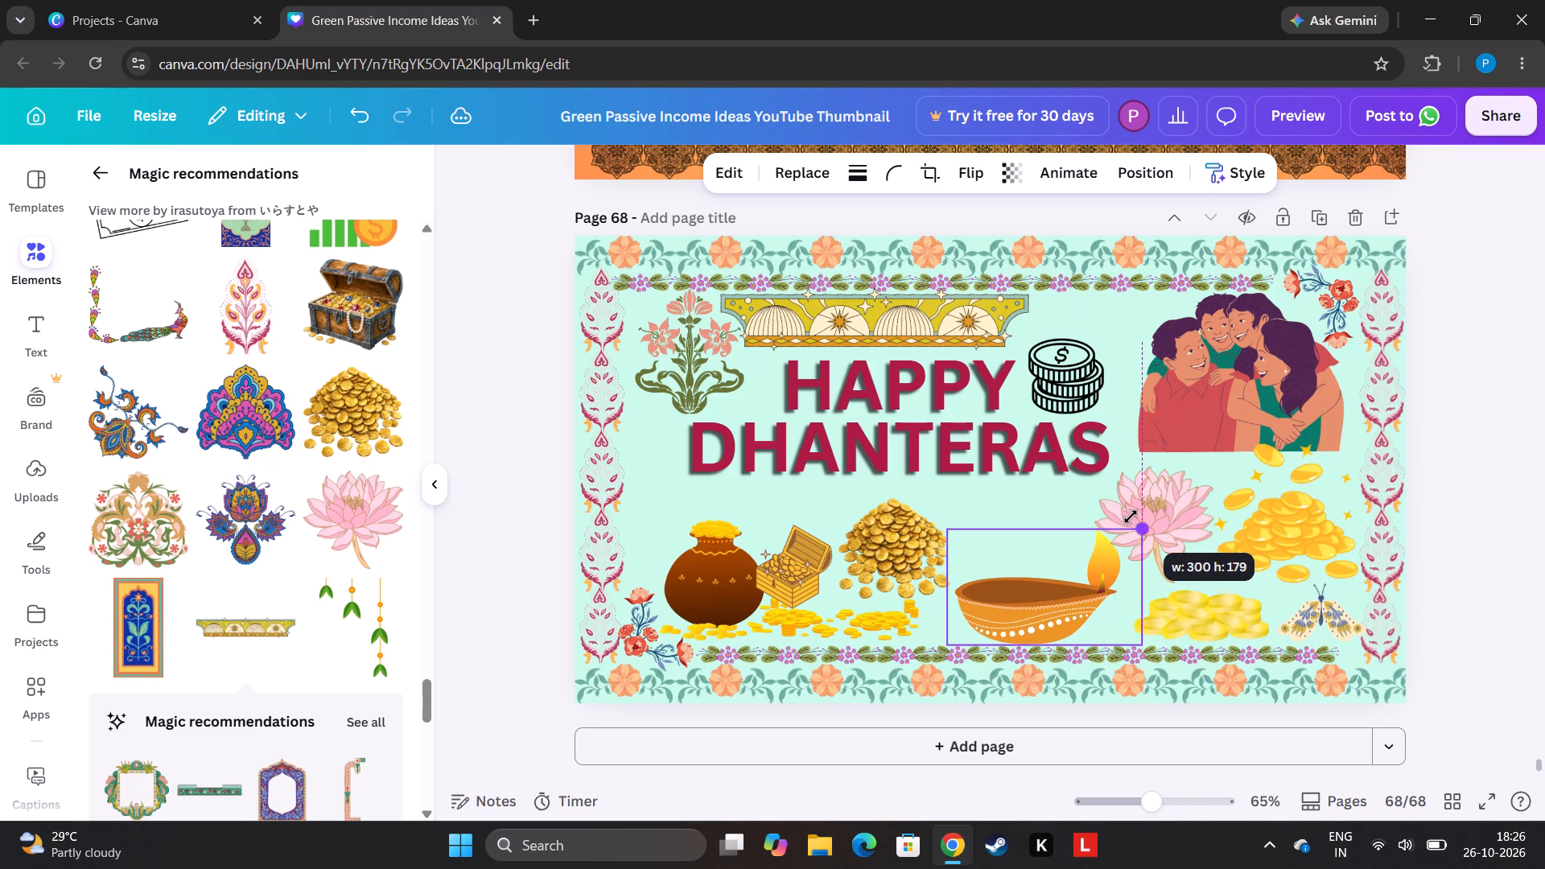
left_click_drag(1131, 517, 1114, 517)
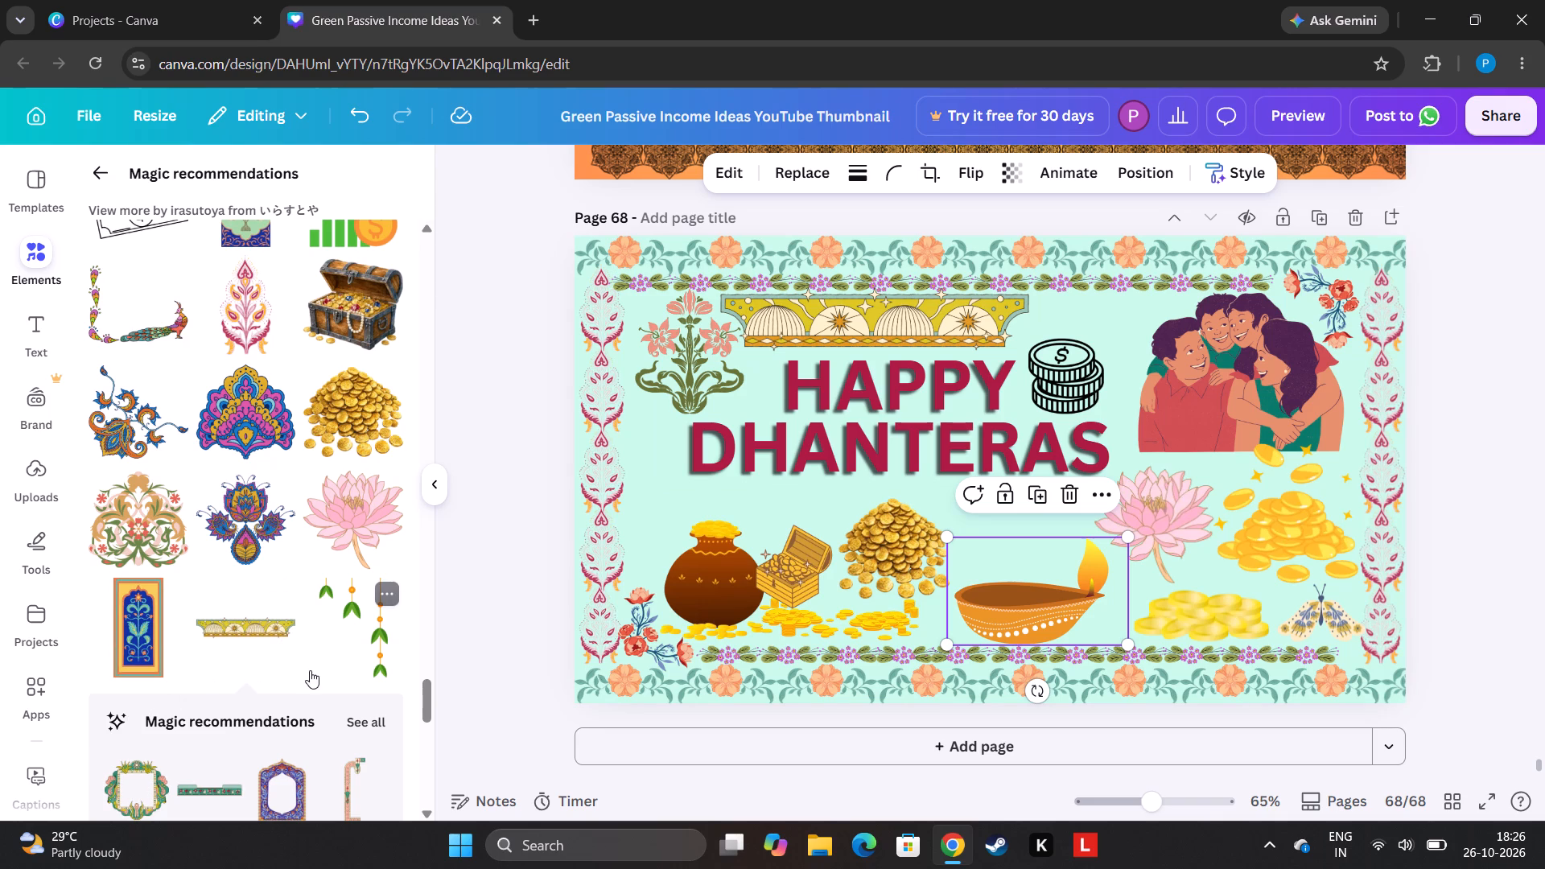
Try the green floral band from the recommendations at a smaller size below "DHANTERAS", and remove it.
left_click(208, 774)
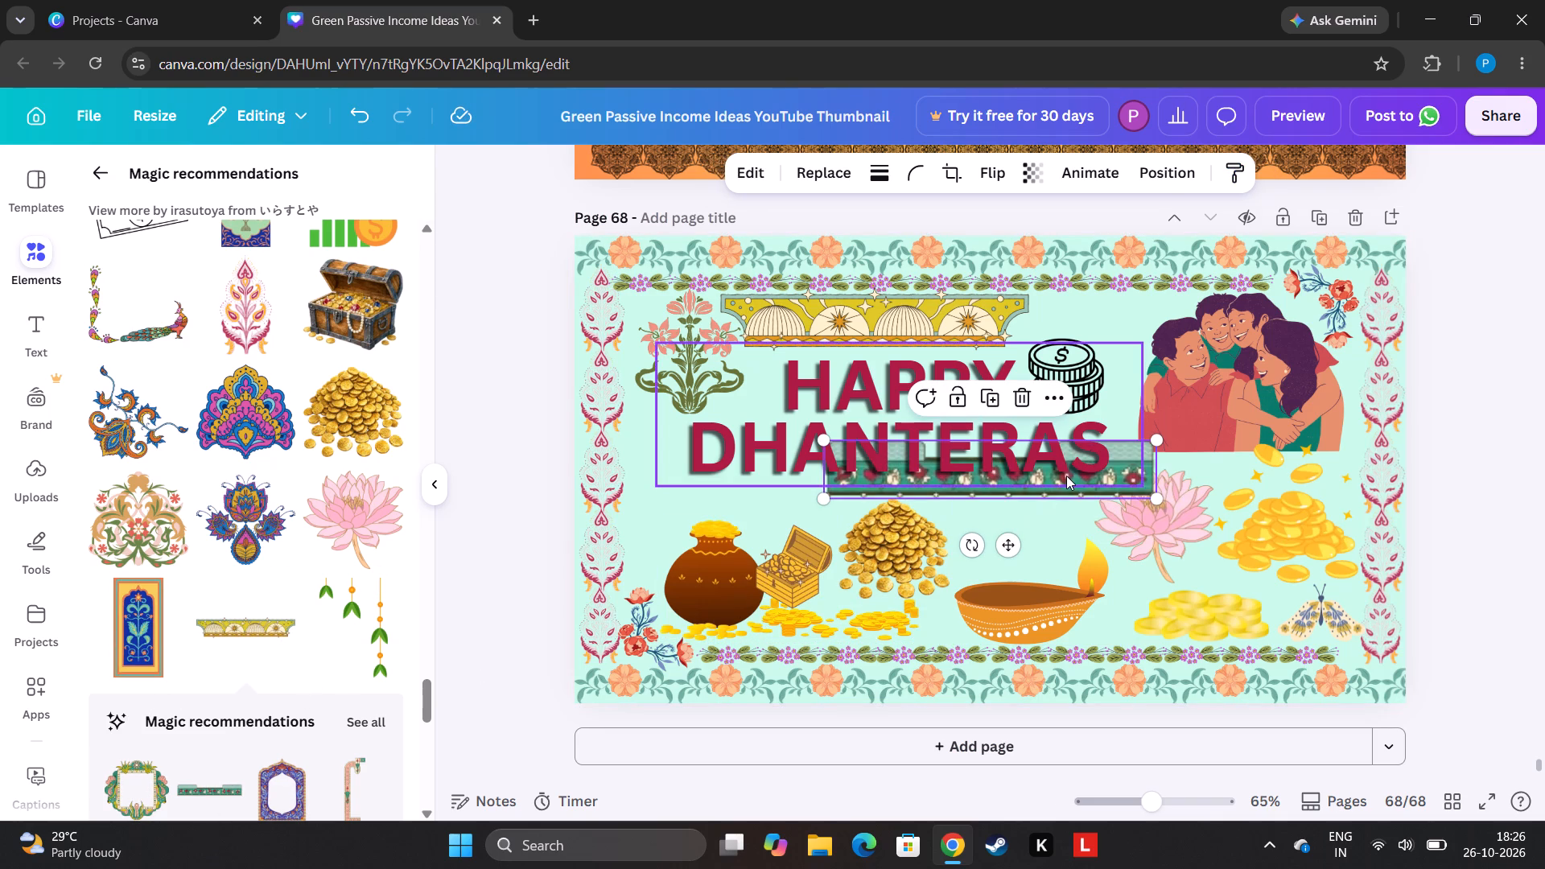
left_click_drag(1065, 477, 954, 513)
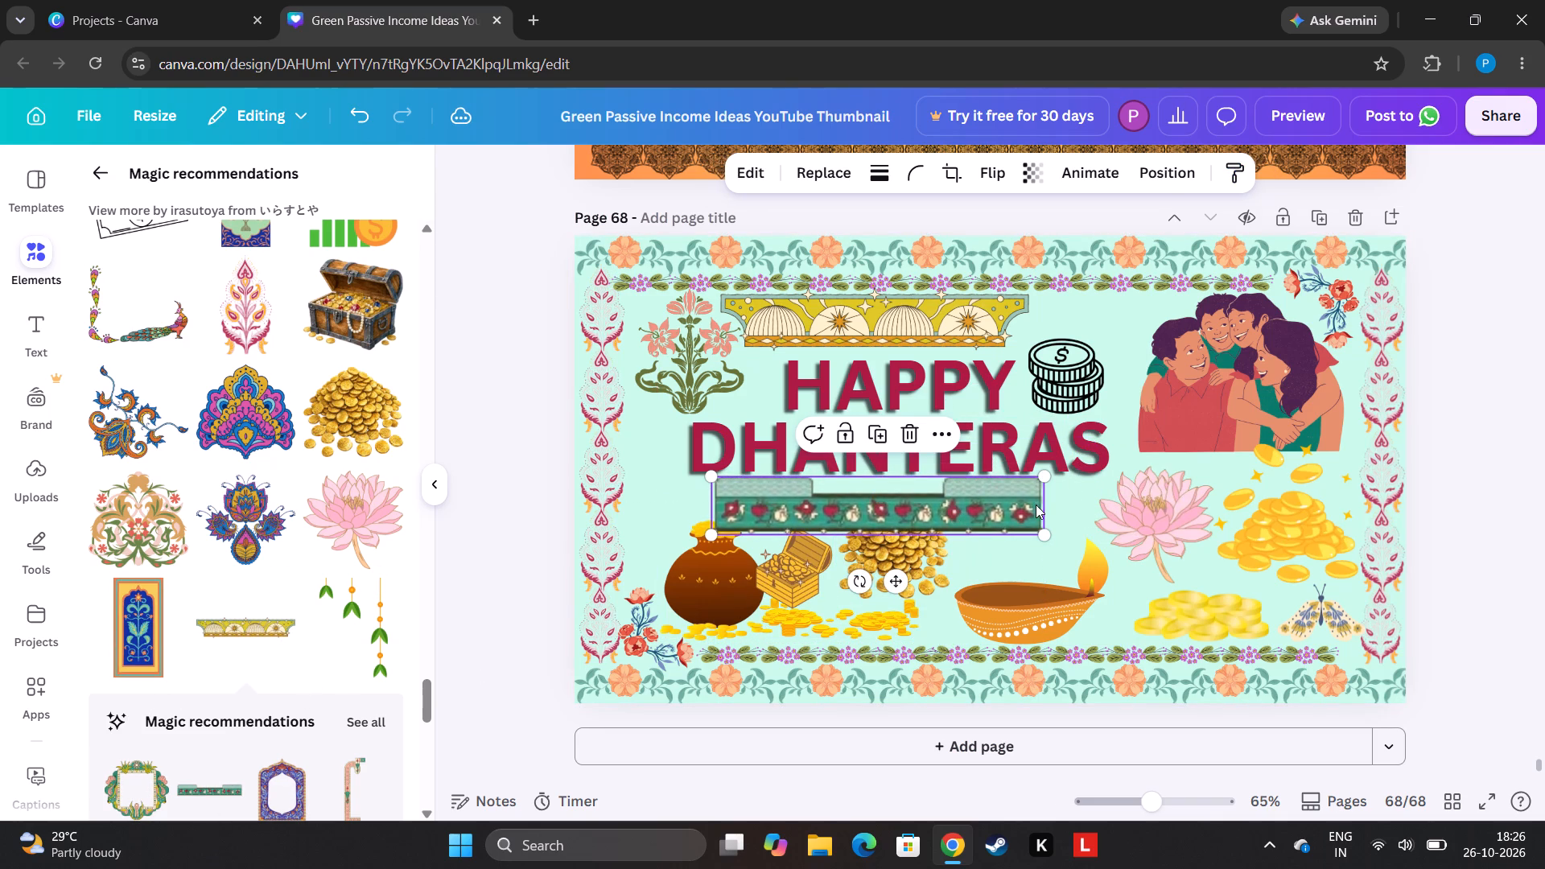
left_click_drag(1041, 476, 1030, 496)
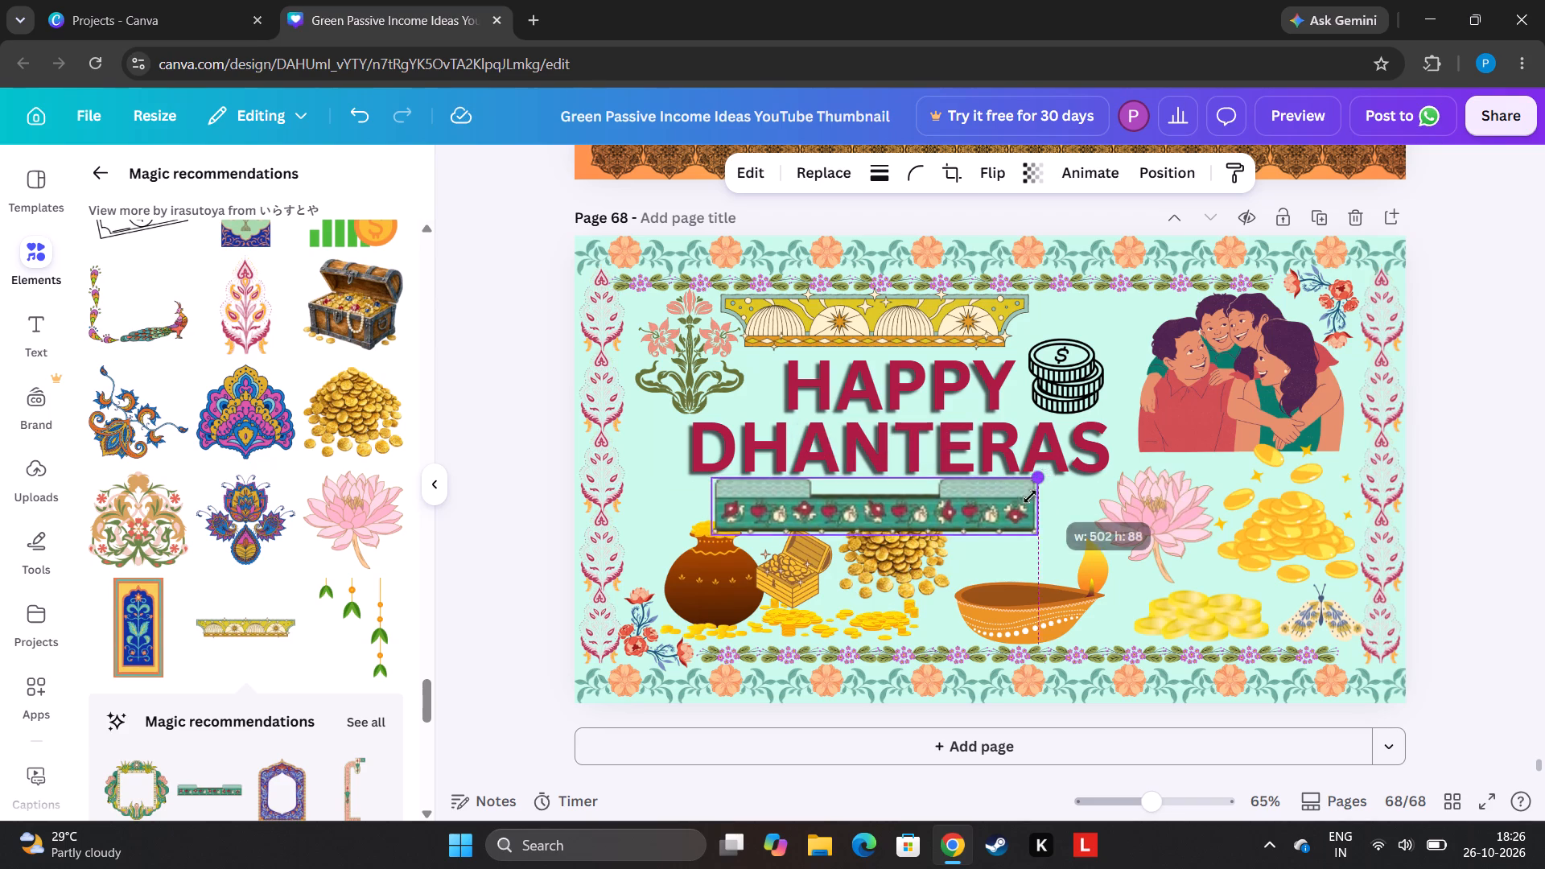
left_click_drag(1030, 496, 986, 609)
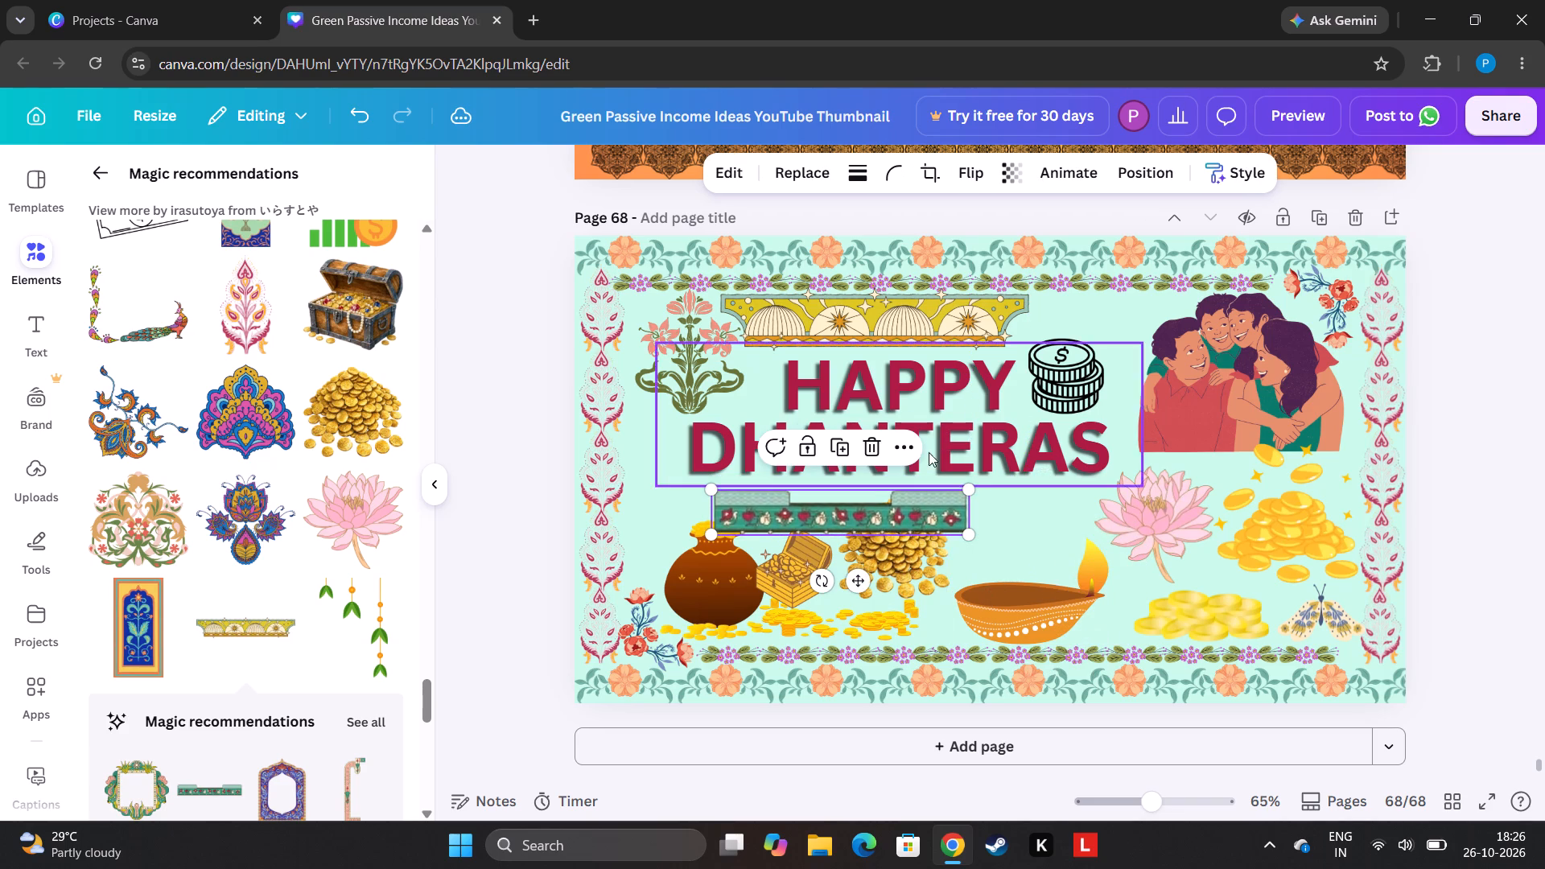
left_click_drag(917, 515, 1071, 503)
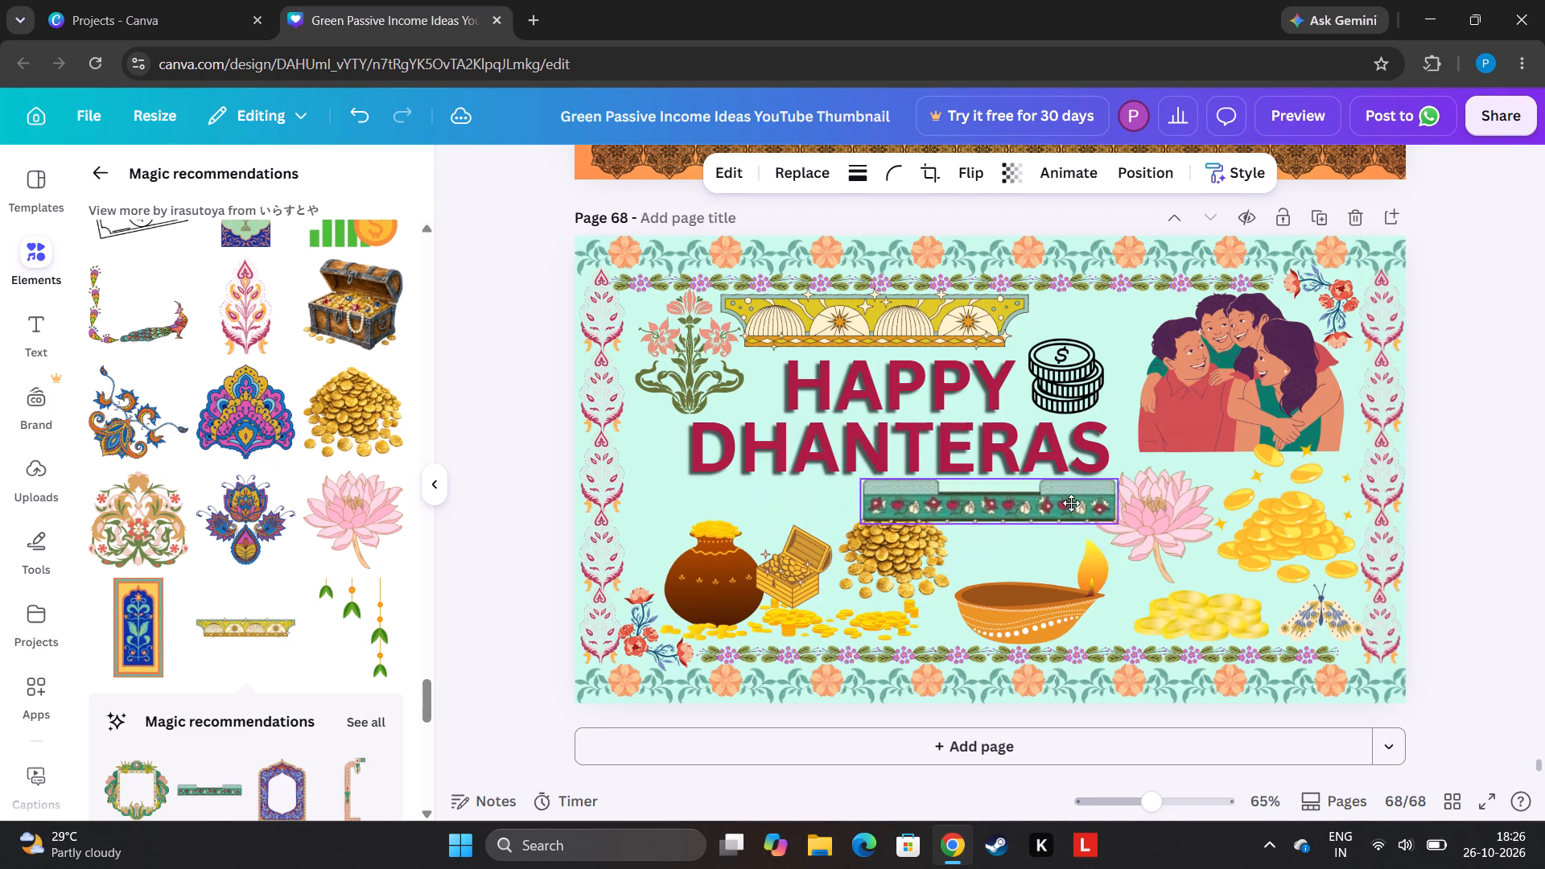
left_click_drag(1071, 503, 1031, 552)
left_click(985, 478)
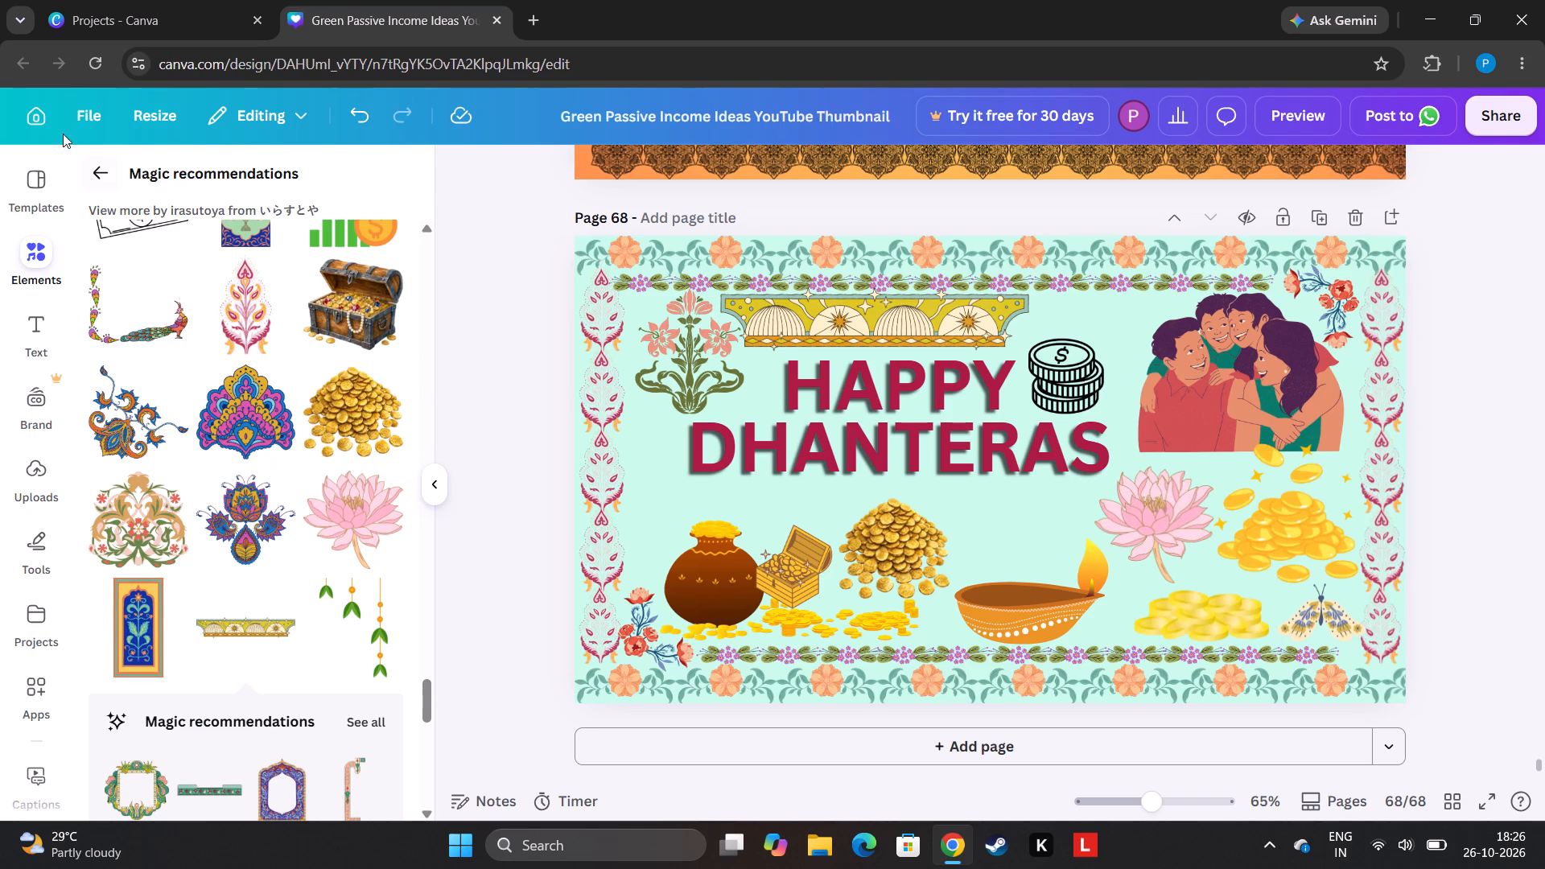
Return from the magic recommendations to the recently used graphics.
left_click(97, 178)
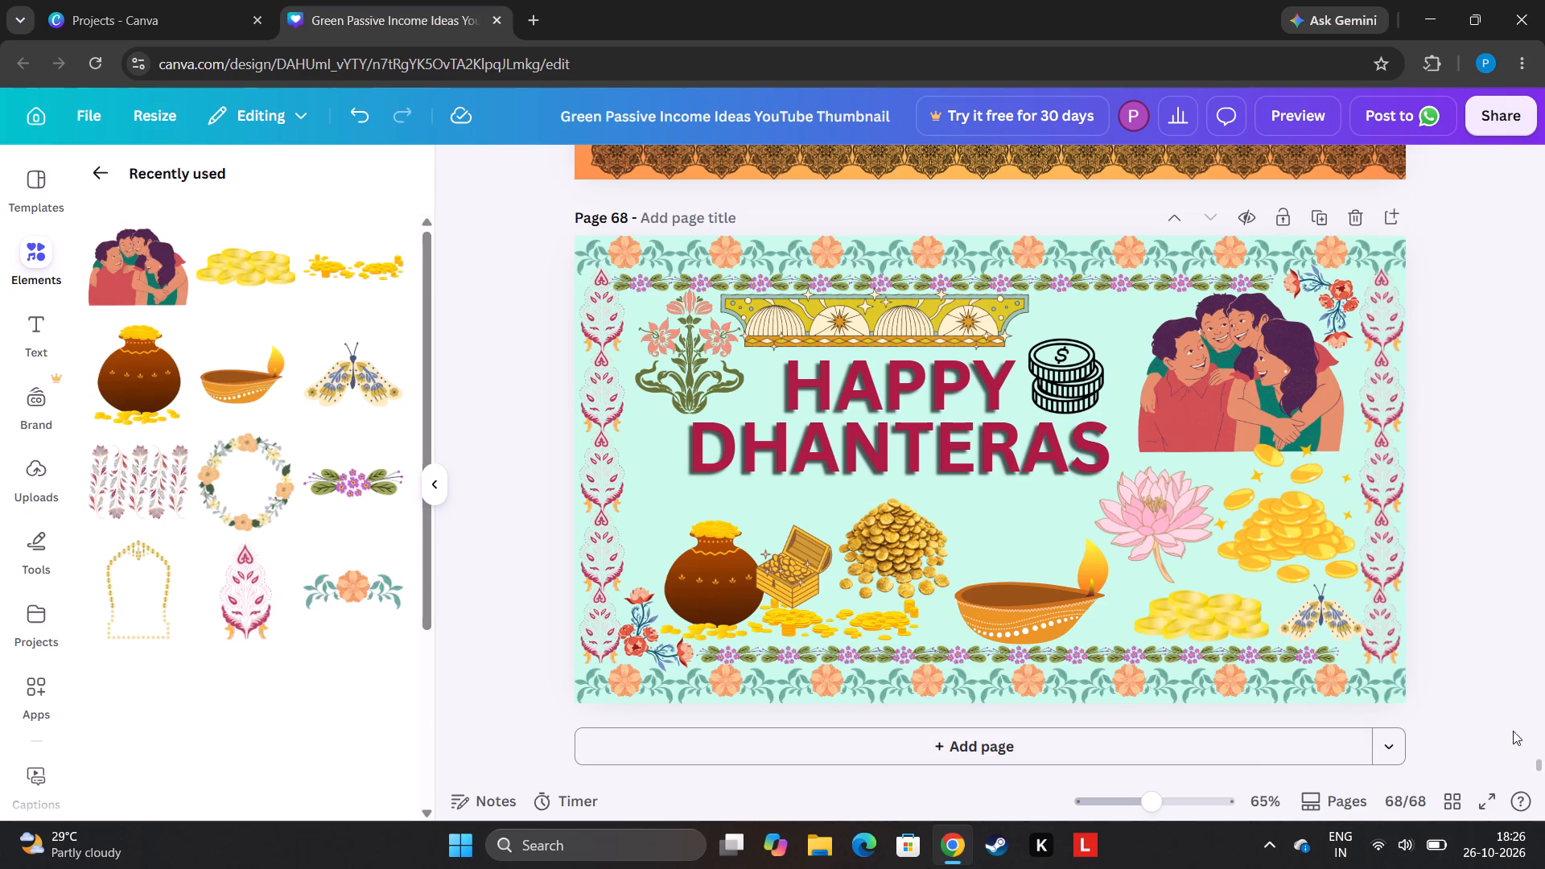
Duplicate the "SEASON 2026-2027" text from page 67 and move the copy onto the "HAPPY DHANTERAS" heading area of page 68.
left_click_drag(1539, 739, 1540, 721)
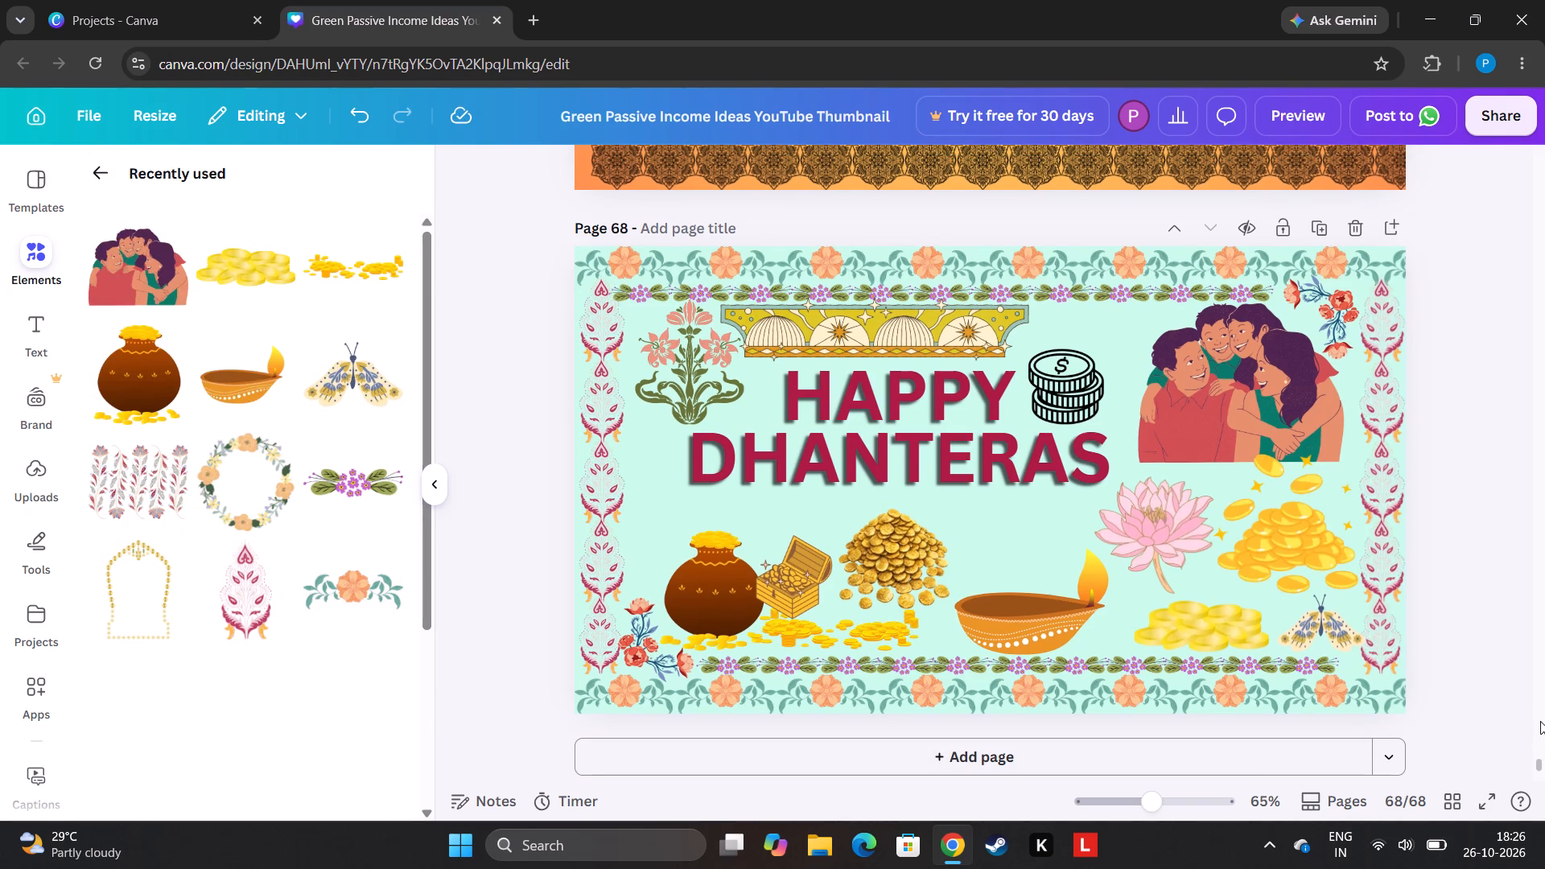
left_click_drag(1540, 721, 1542, 641)
left_click(1537, 766)
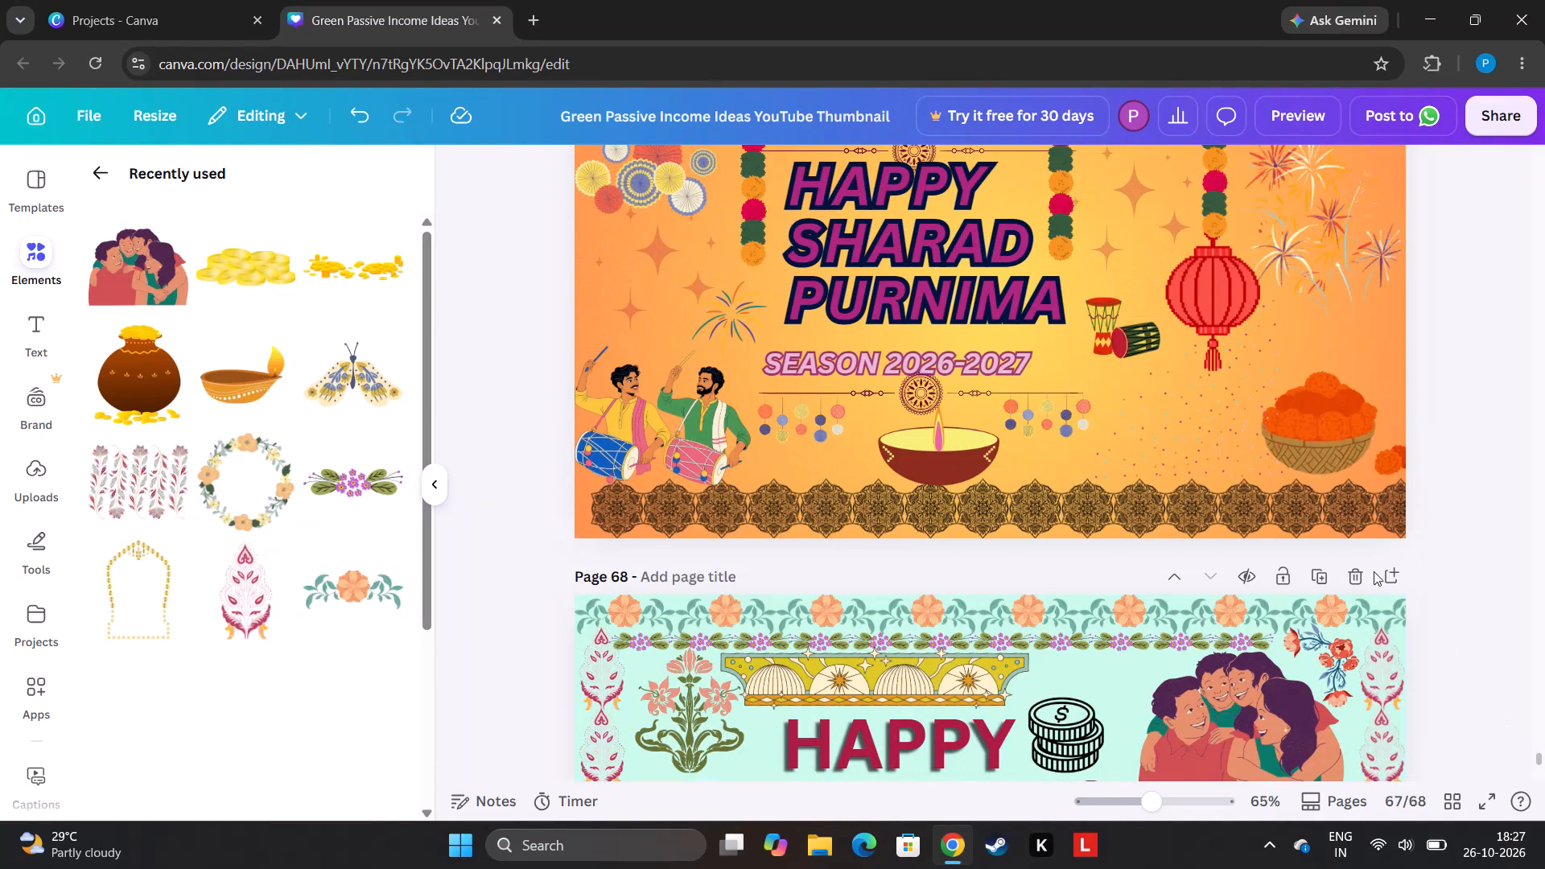
left_click(867, 374)
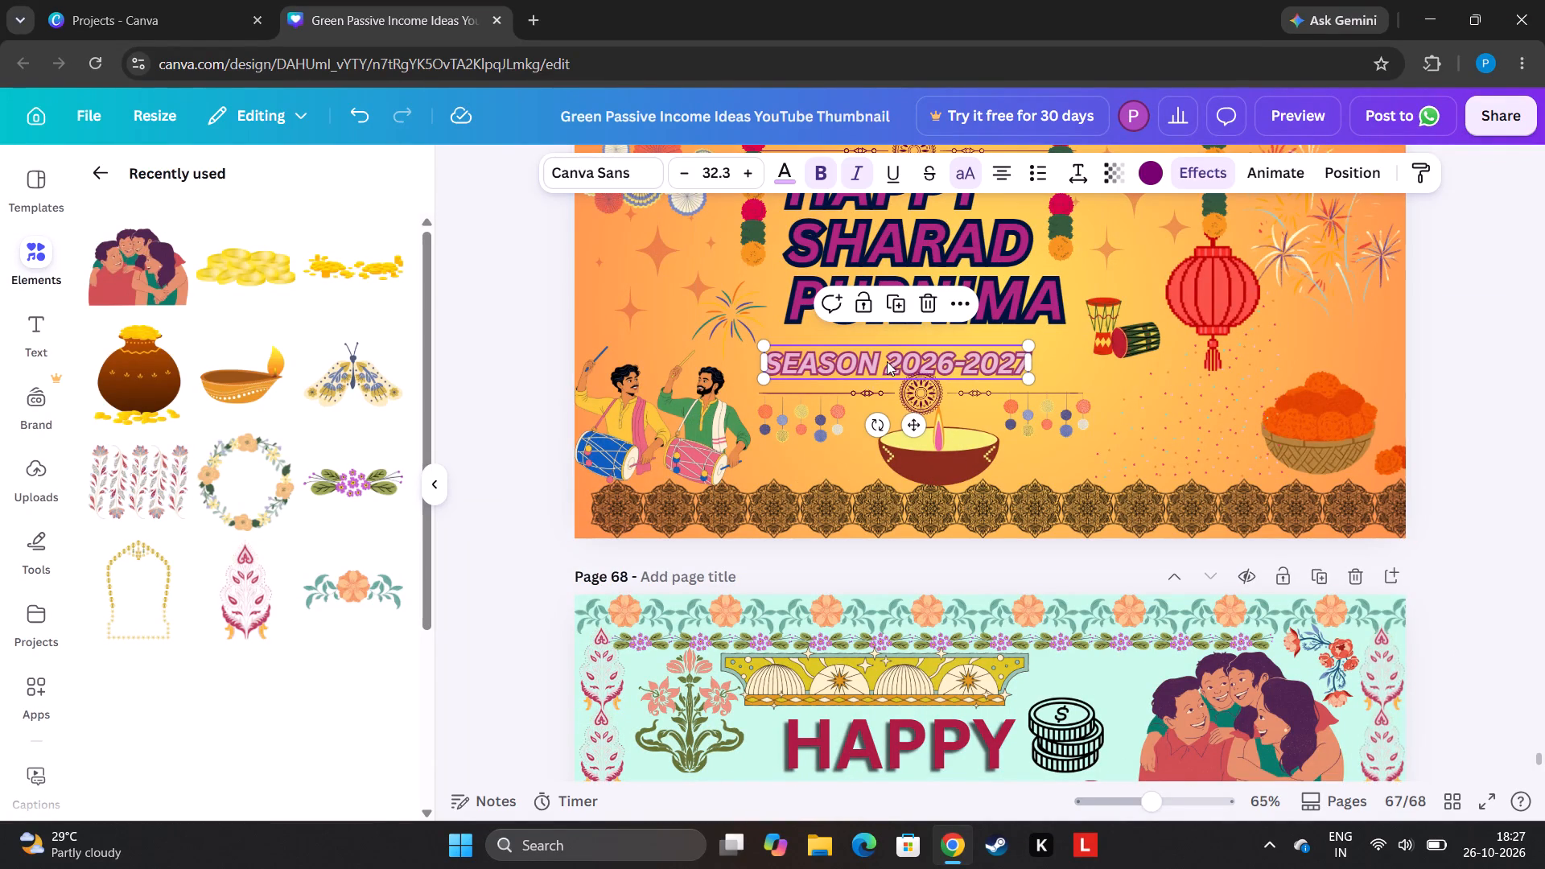
left_click(899, 312)
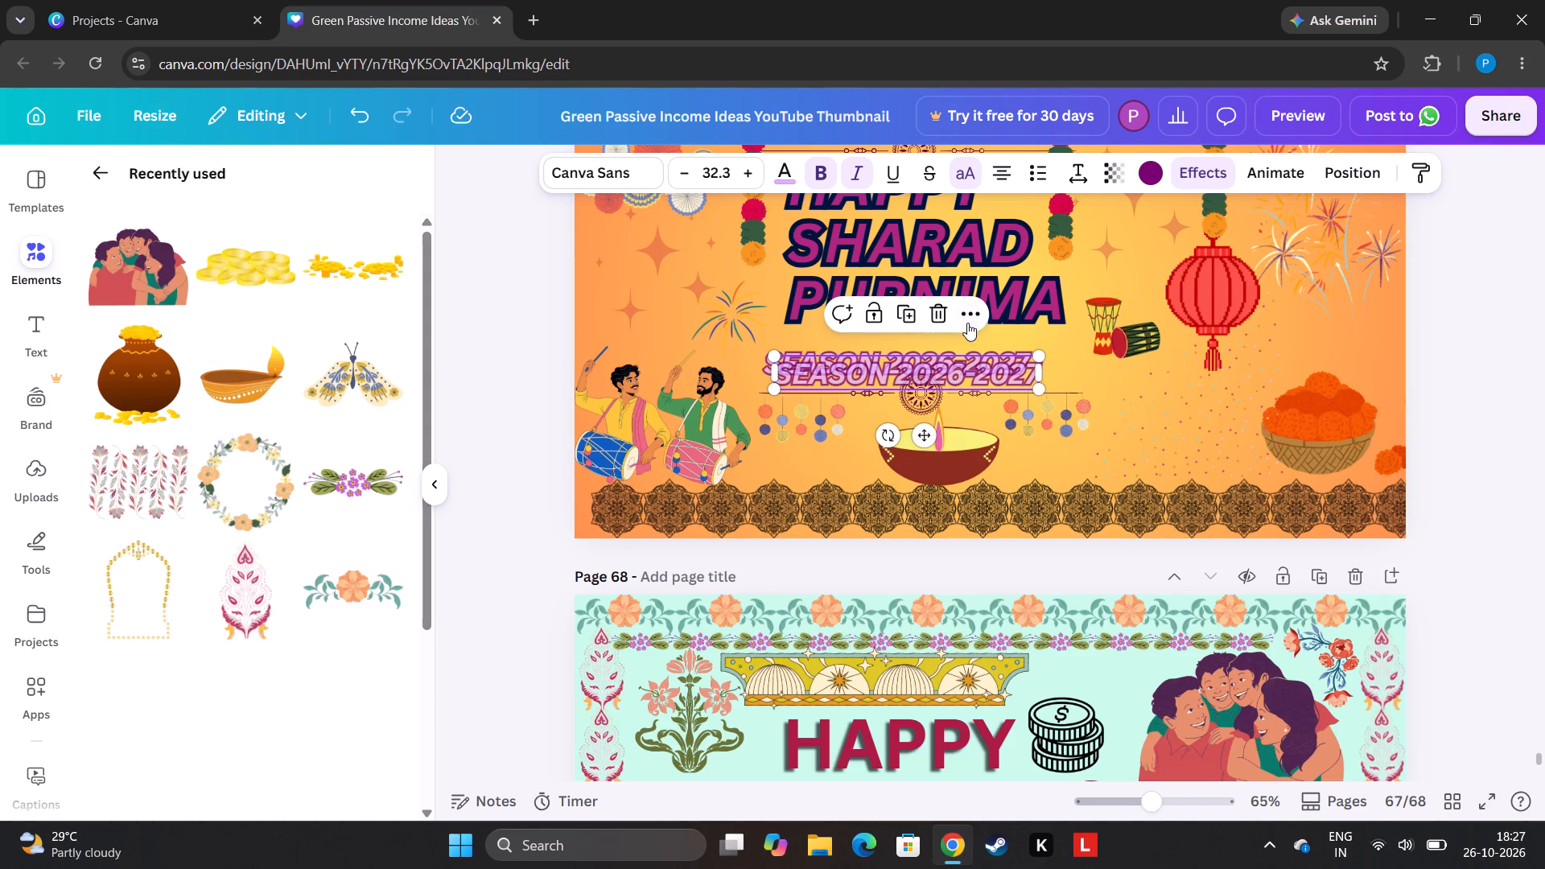
left_click_drag(969, 373, 1065, 786)
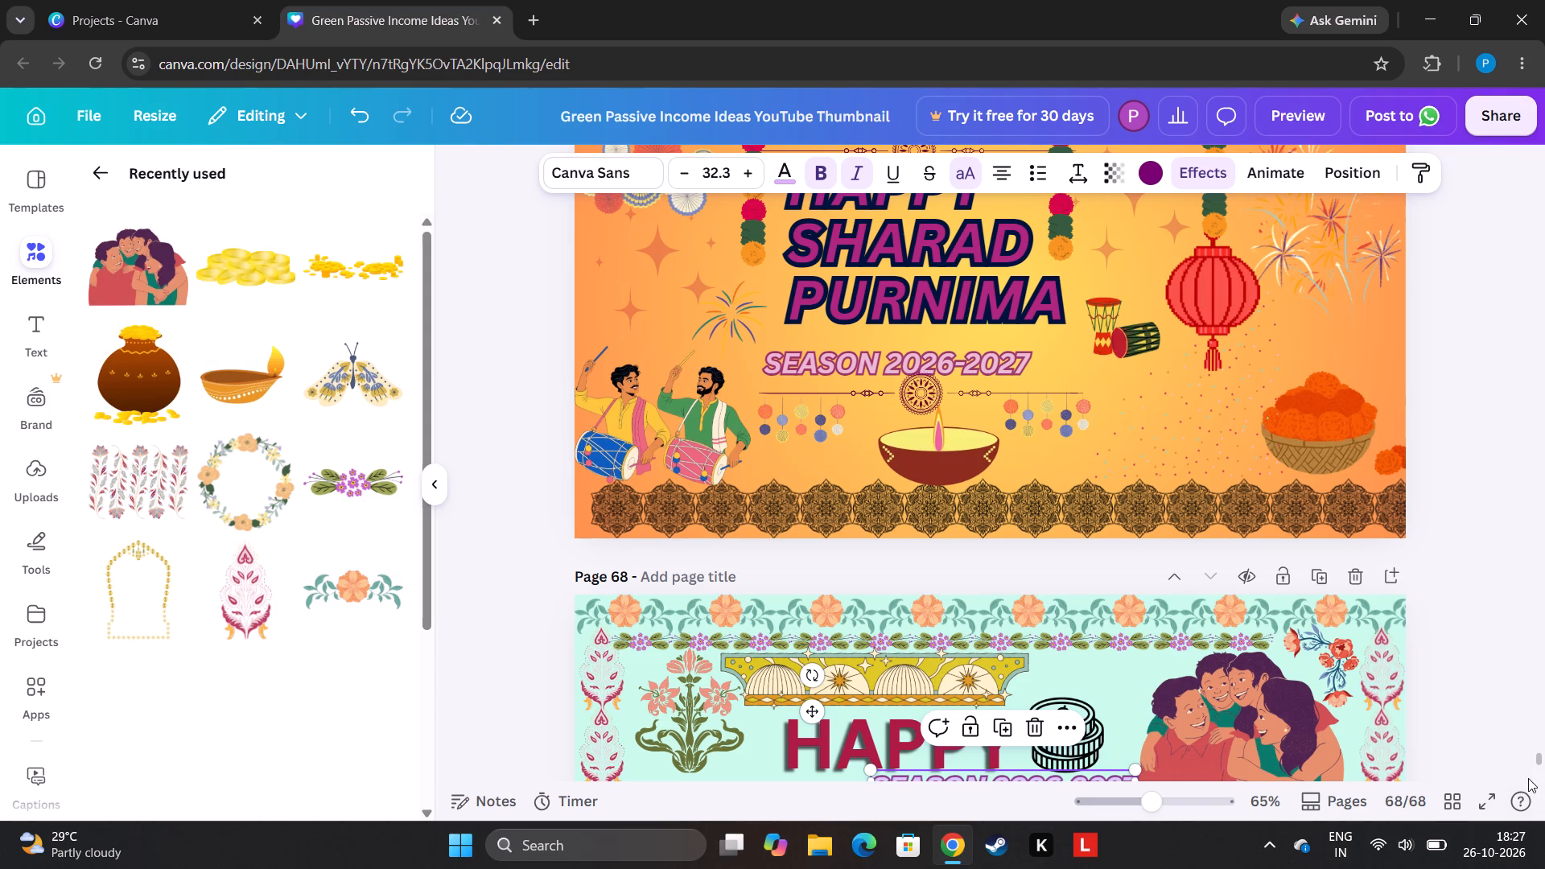
left_click_drag(1544, 749, 1544, 822)
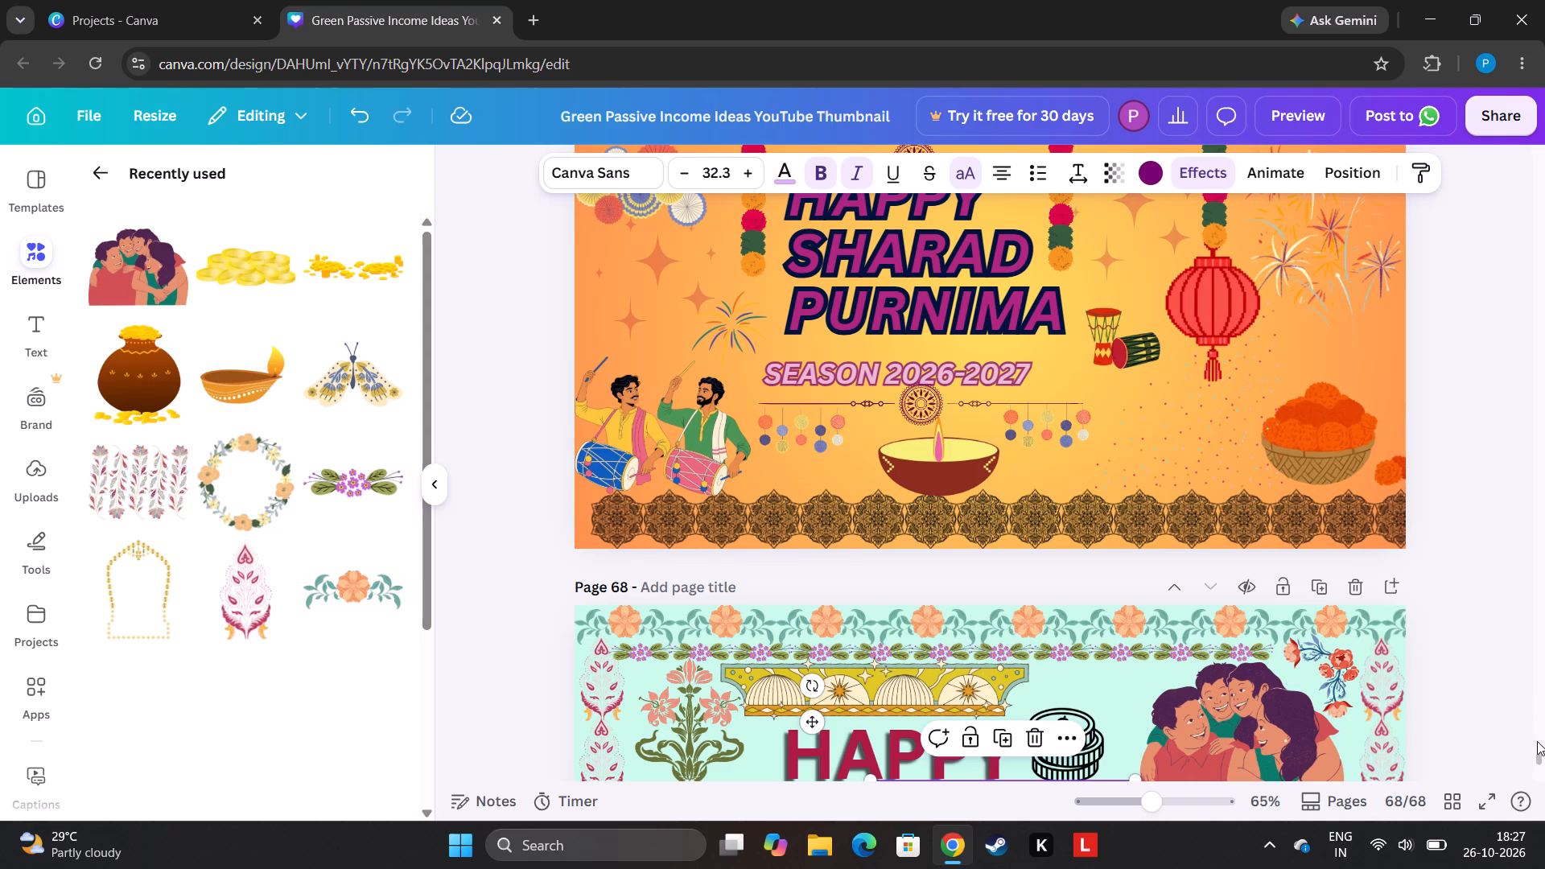
left_click_drag(1539, 756, 1544, 855)
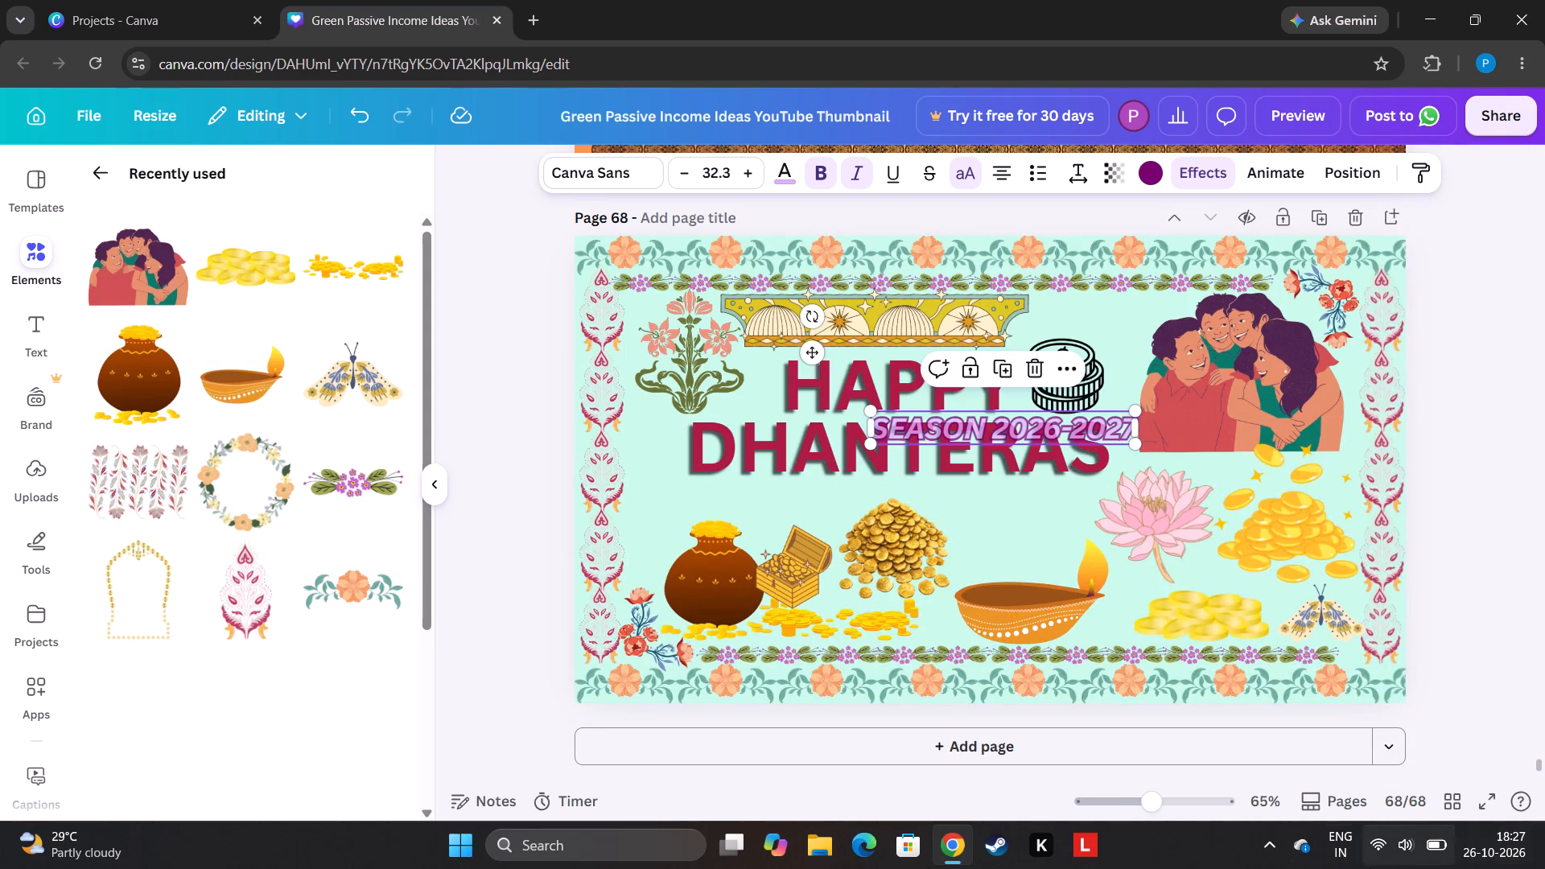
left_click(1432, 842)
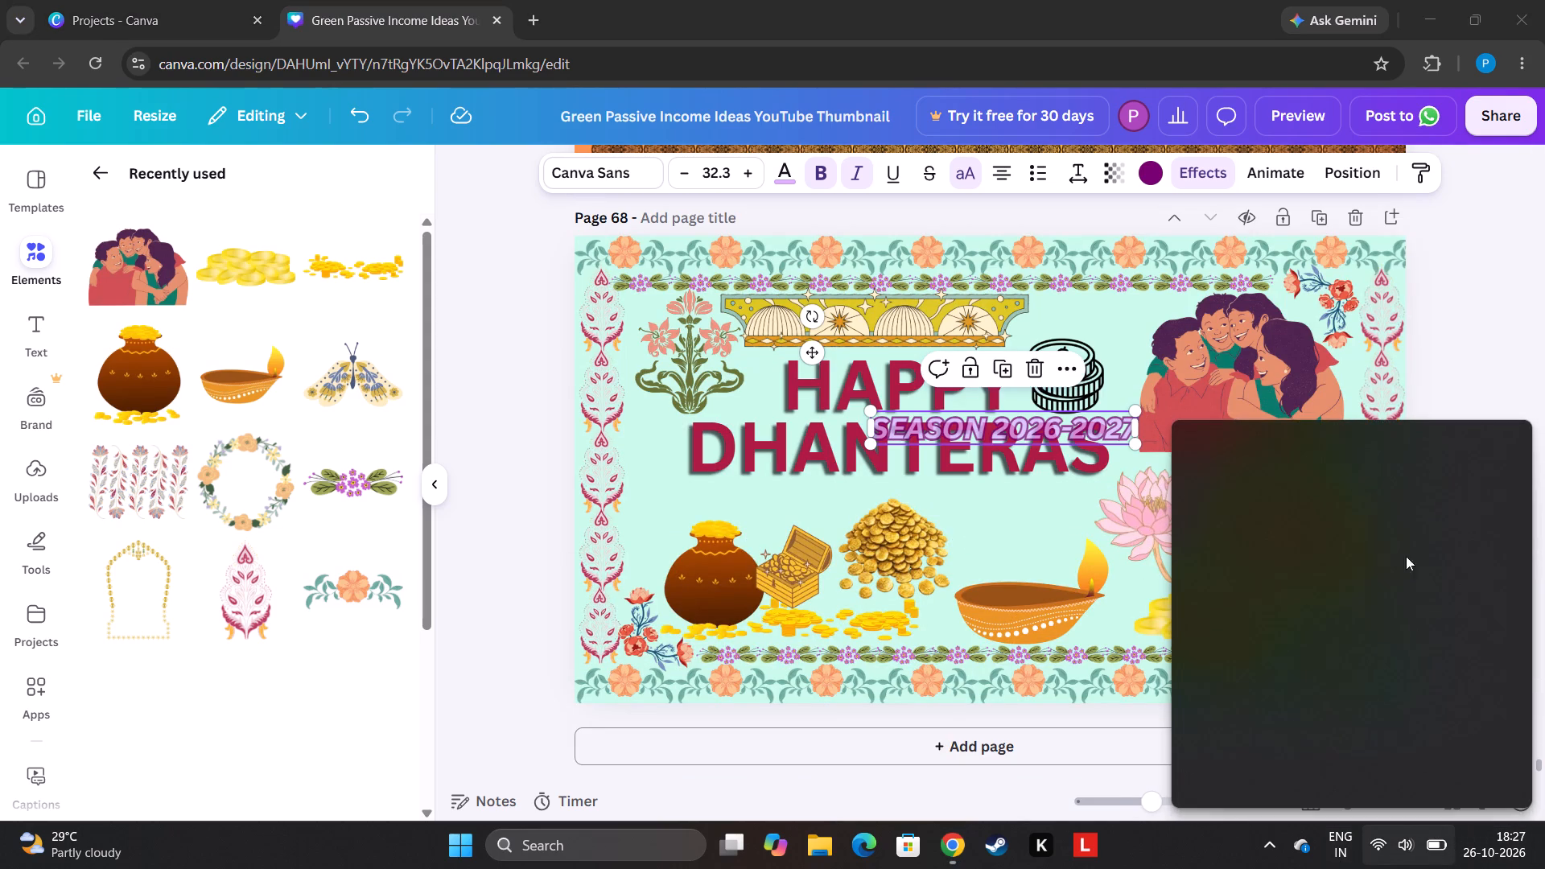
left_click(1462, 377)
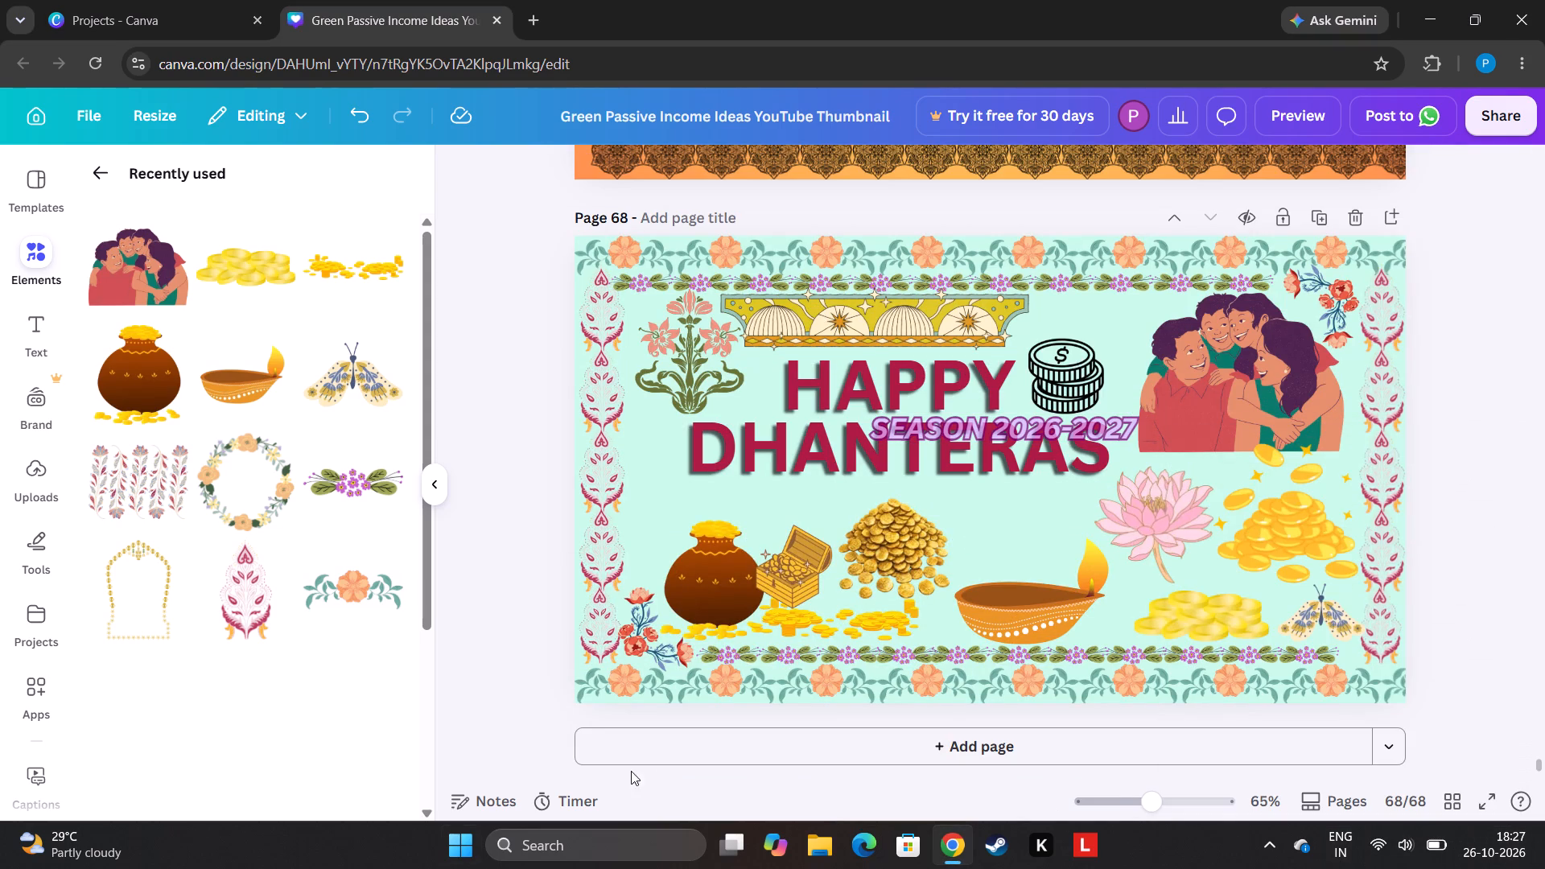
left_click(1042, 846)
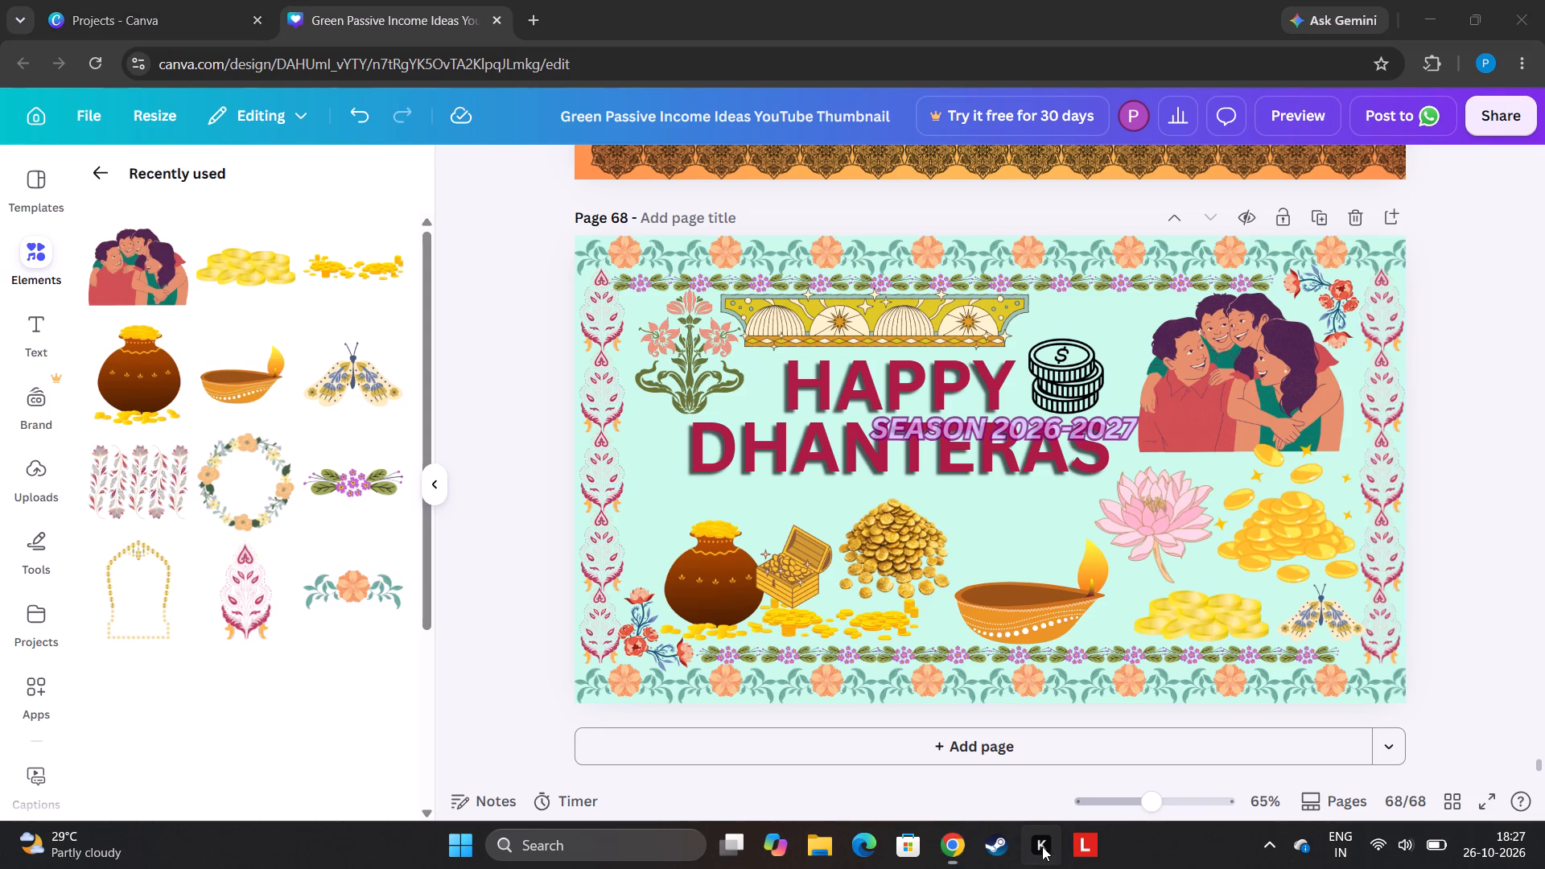
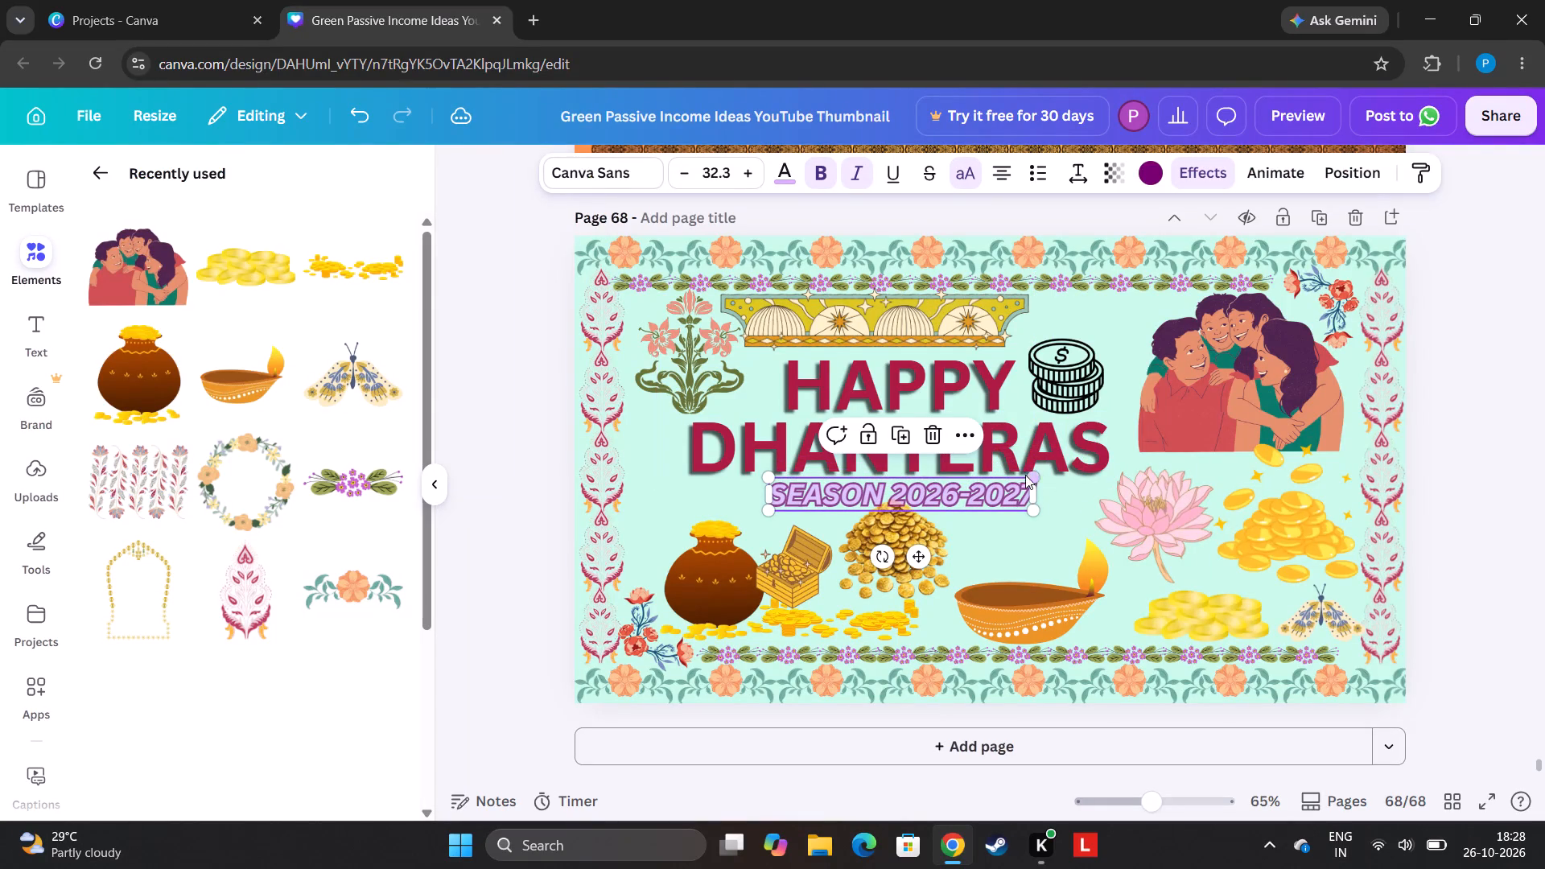
Shrink the "SEASON 2026-2027" subtitle to a font size of about 19 and place it just below the start of "DHANTERAS".
left_click_drag(1033, 467, 1029, 487)
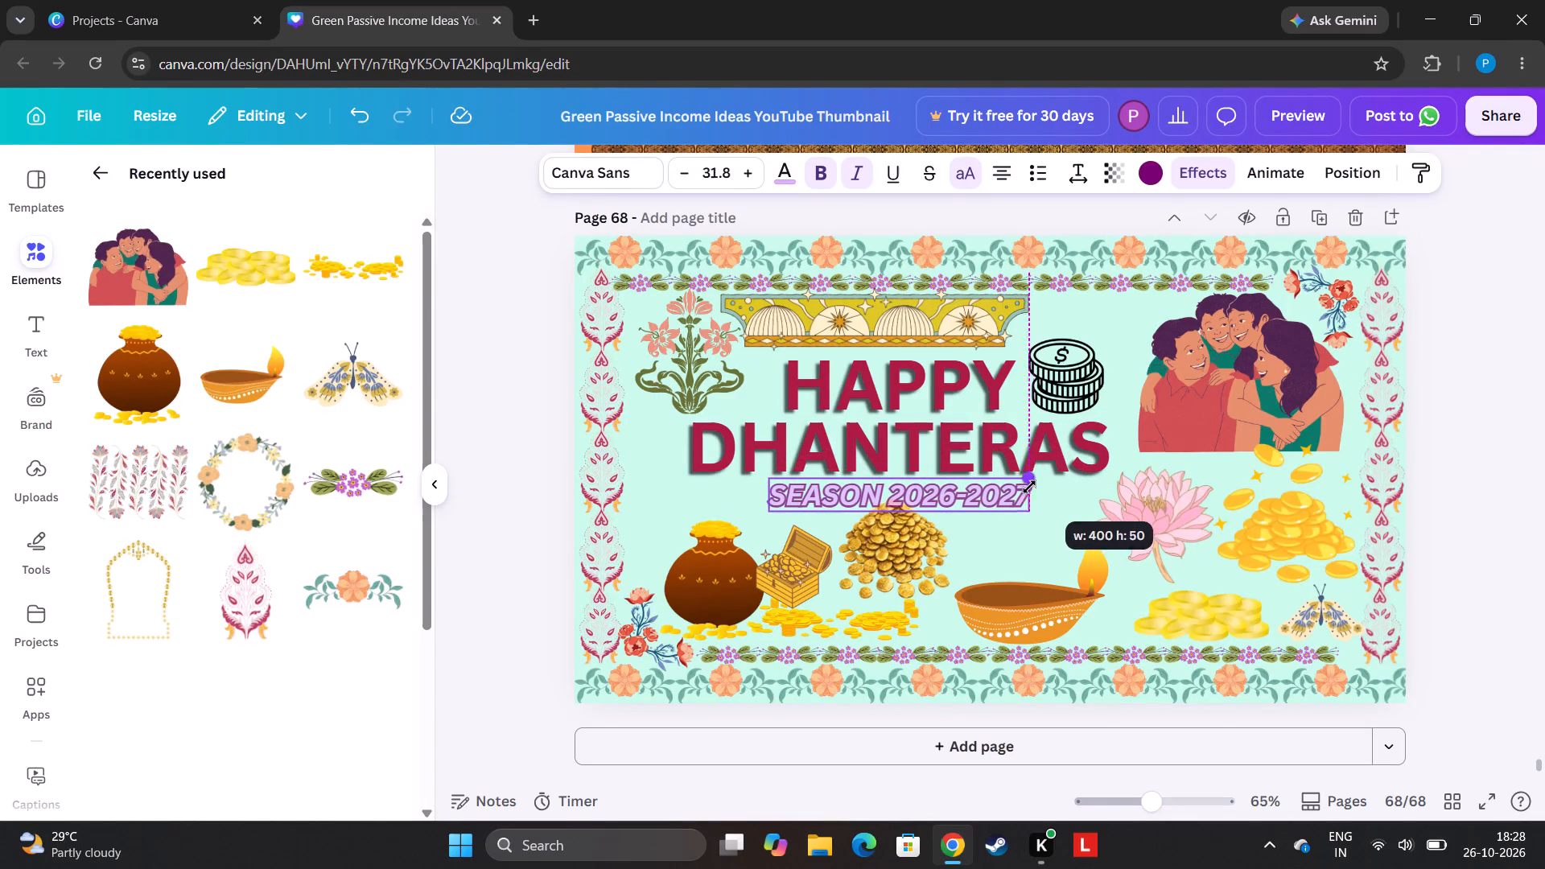
left_click_drag(1029, 487, 927, 489)
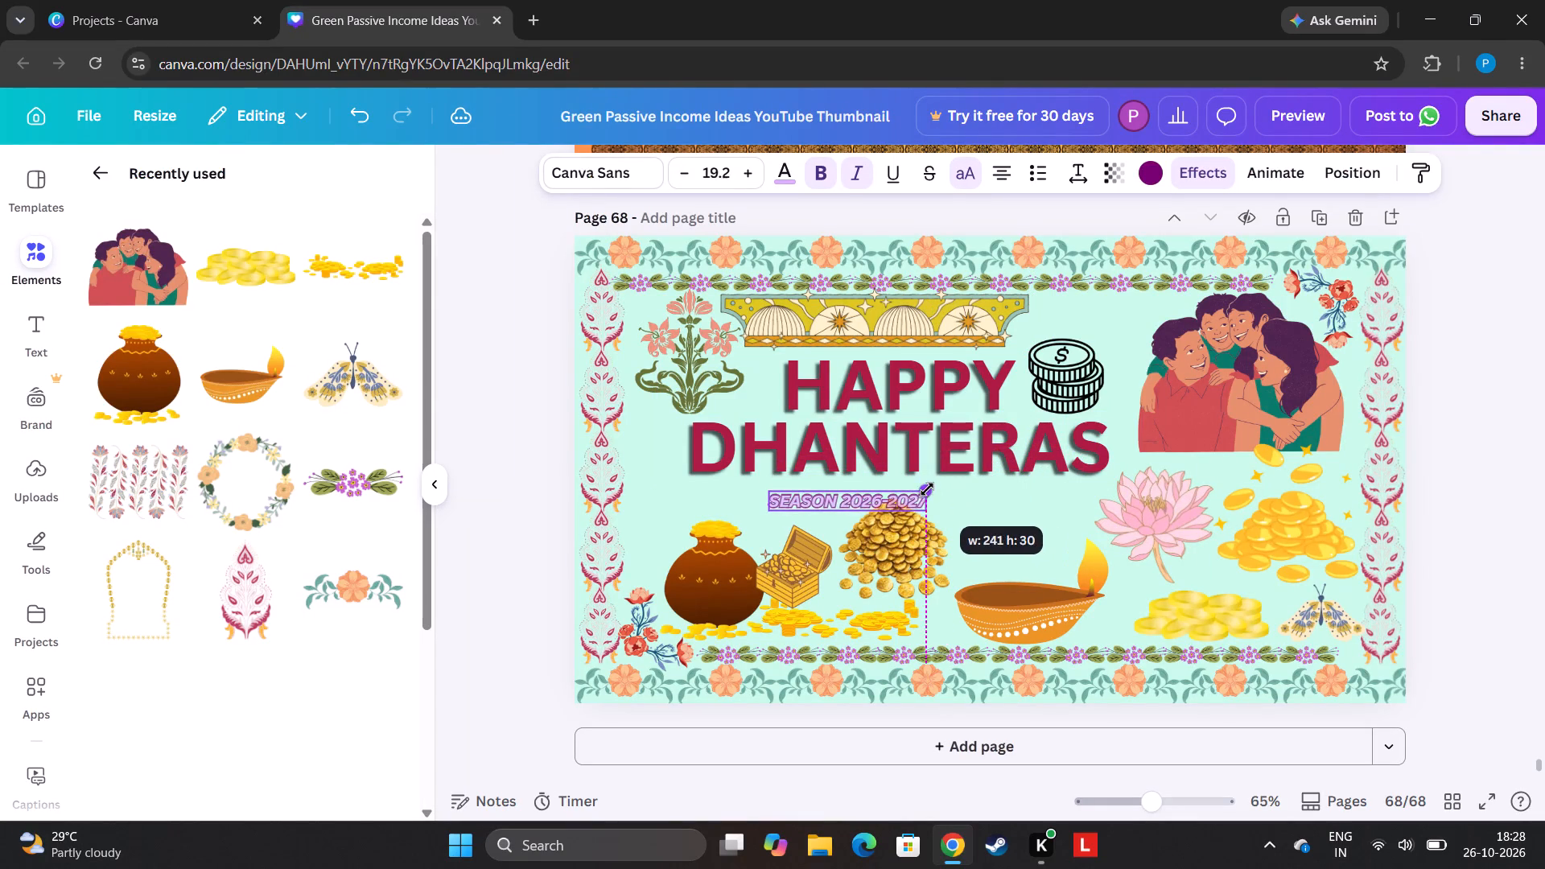
left_click_drag(927, 489, 925, 486)
left_click_drag(871, 498, 871, 493)
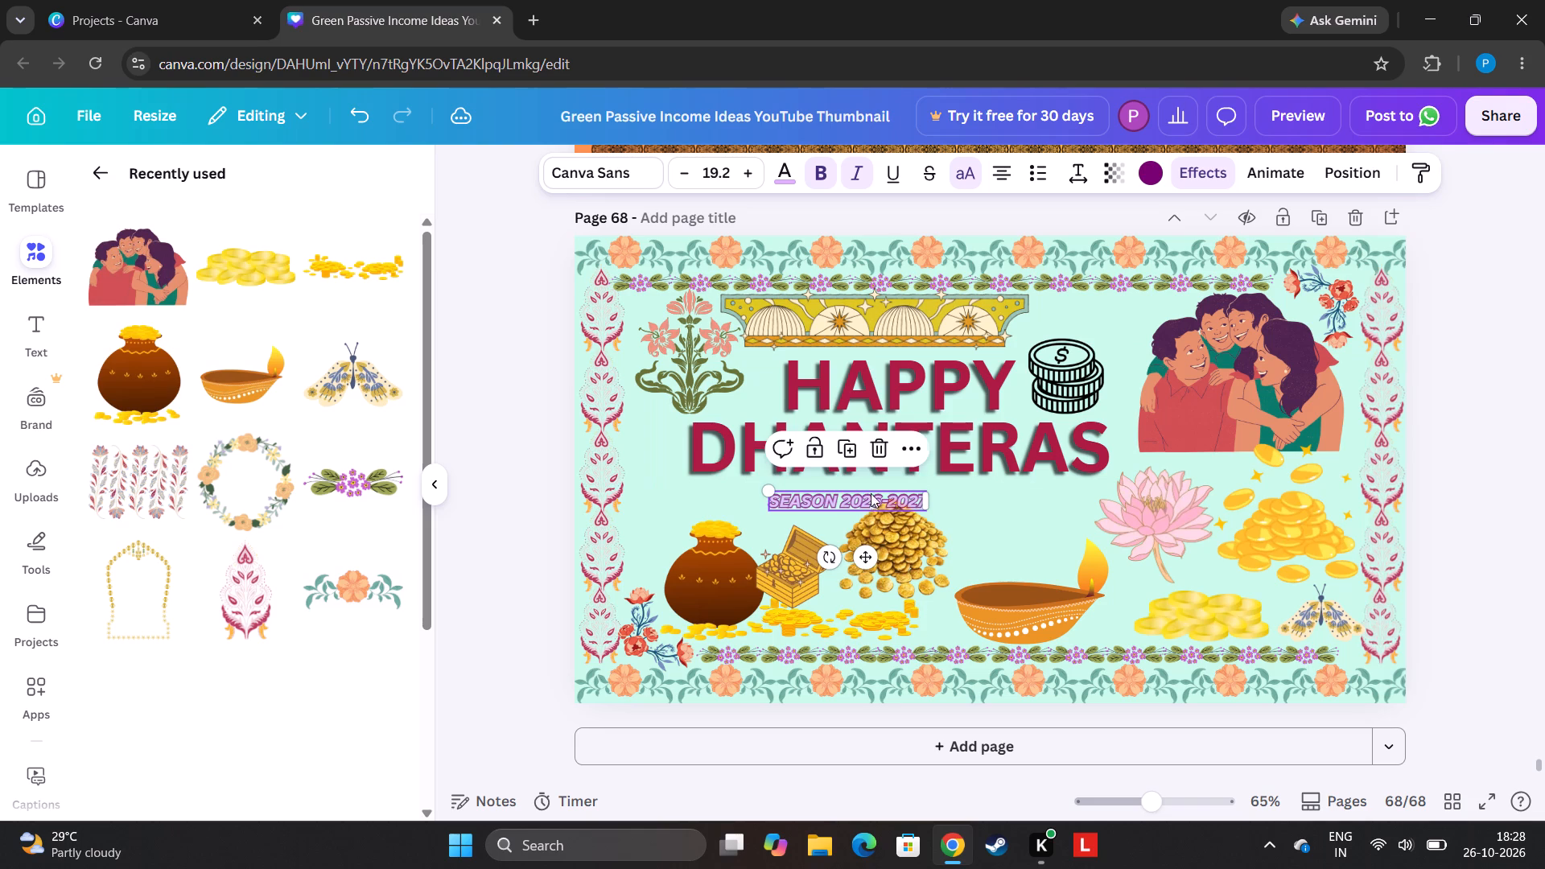
left_click_drag(871, 493, 815, 496)
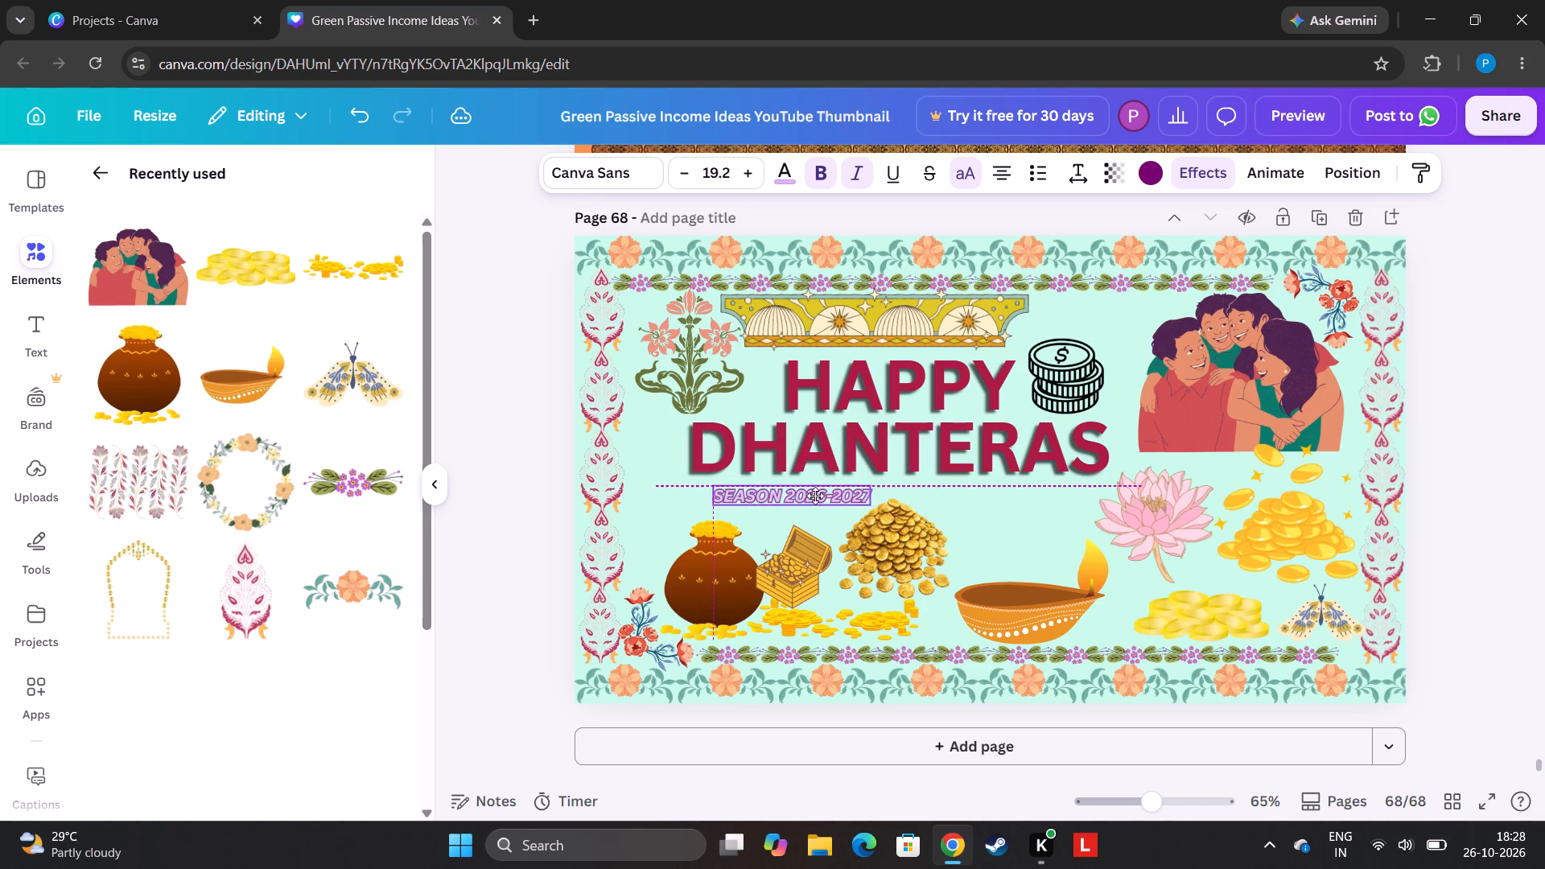
left_click_drag(815, 496, 809, 489)
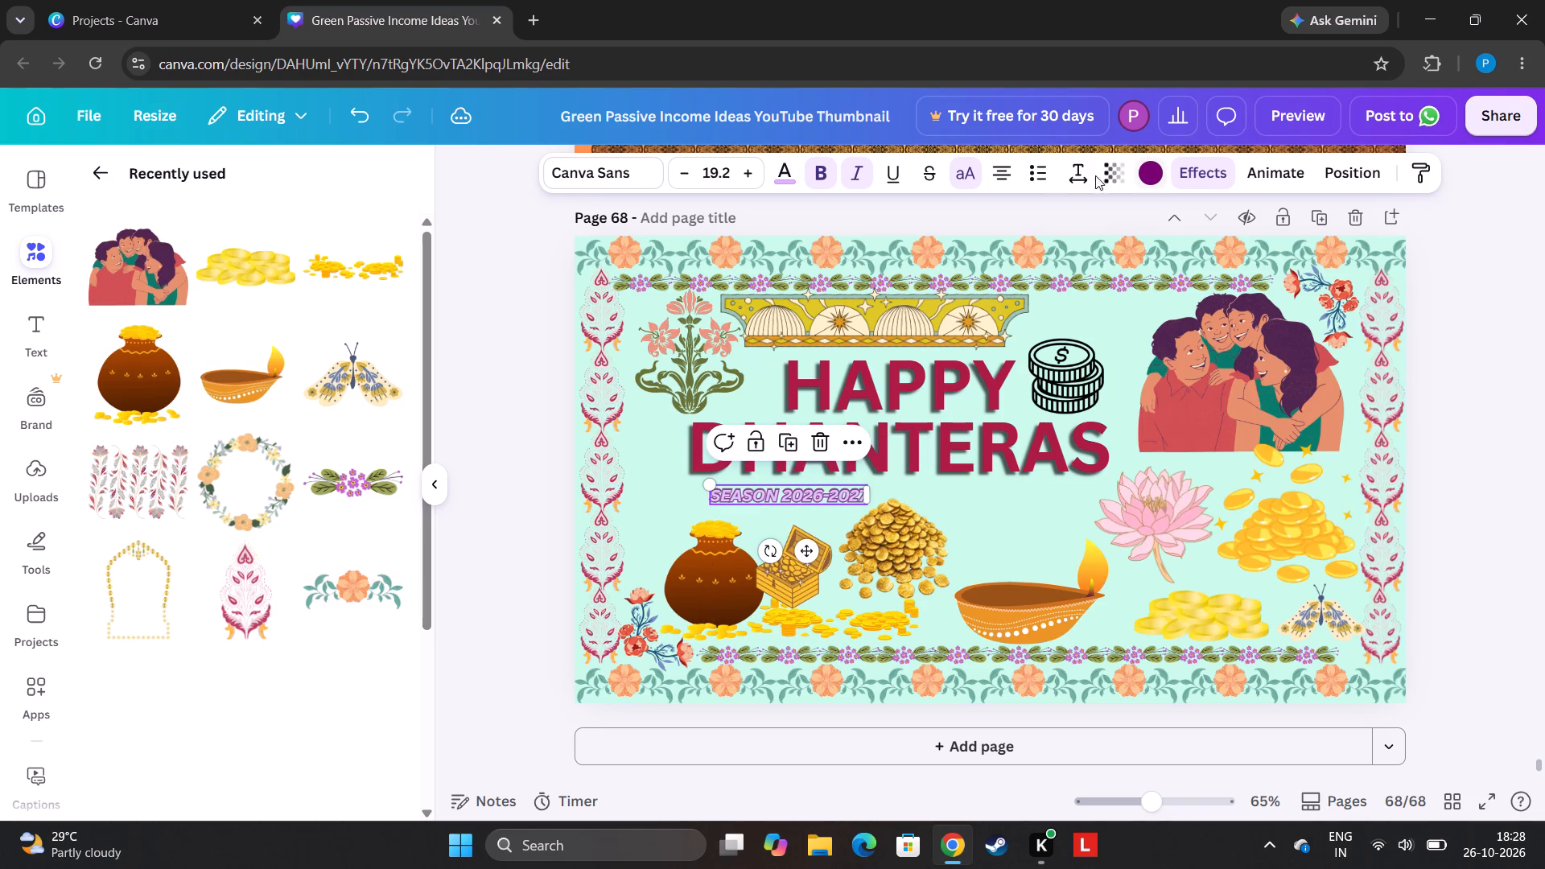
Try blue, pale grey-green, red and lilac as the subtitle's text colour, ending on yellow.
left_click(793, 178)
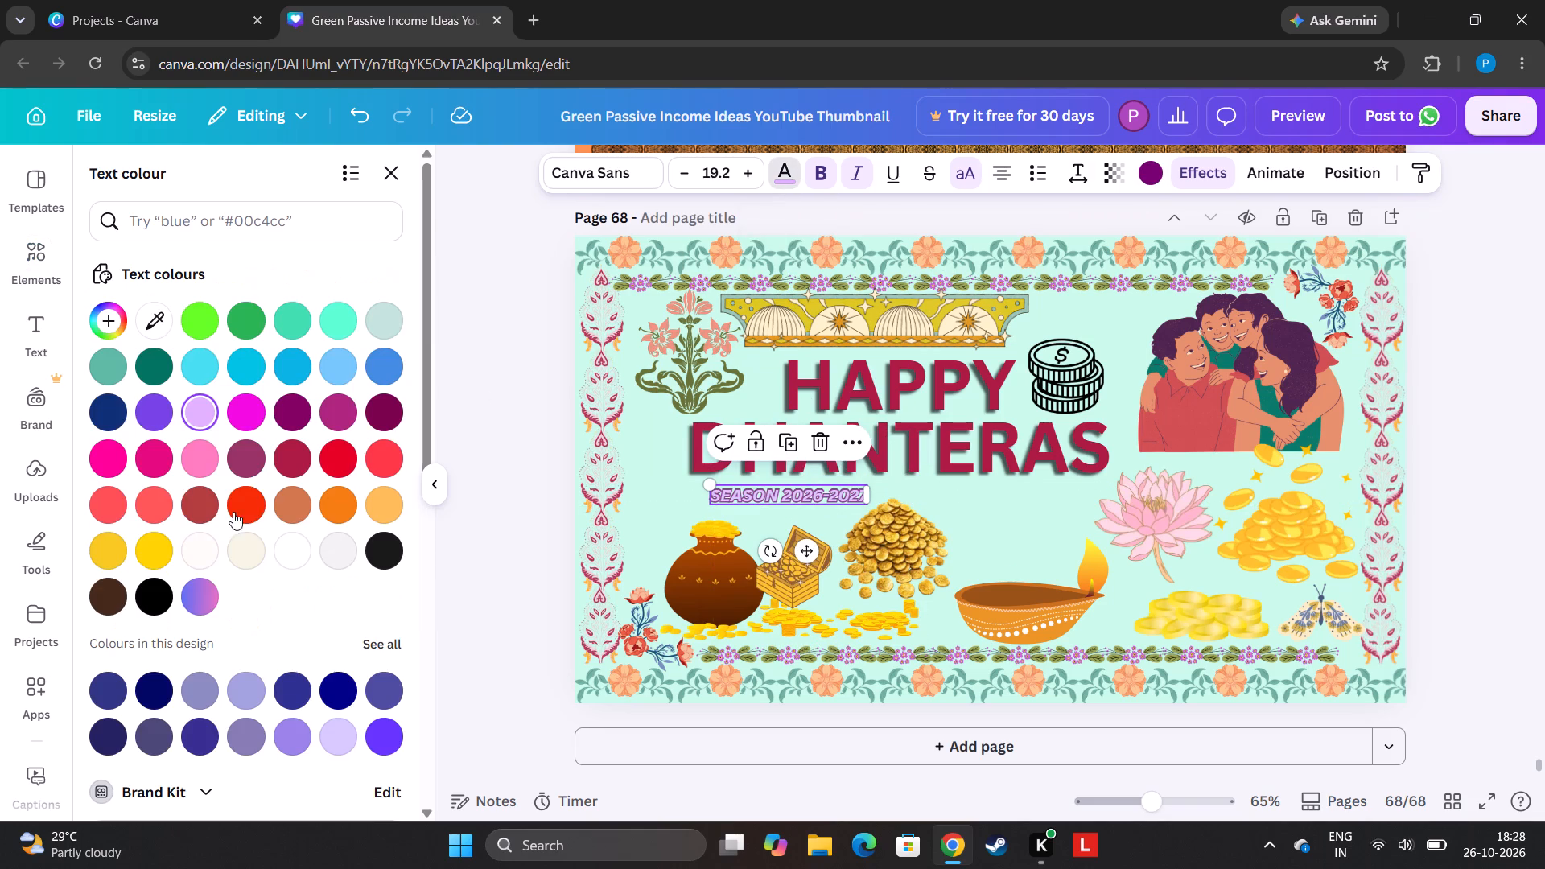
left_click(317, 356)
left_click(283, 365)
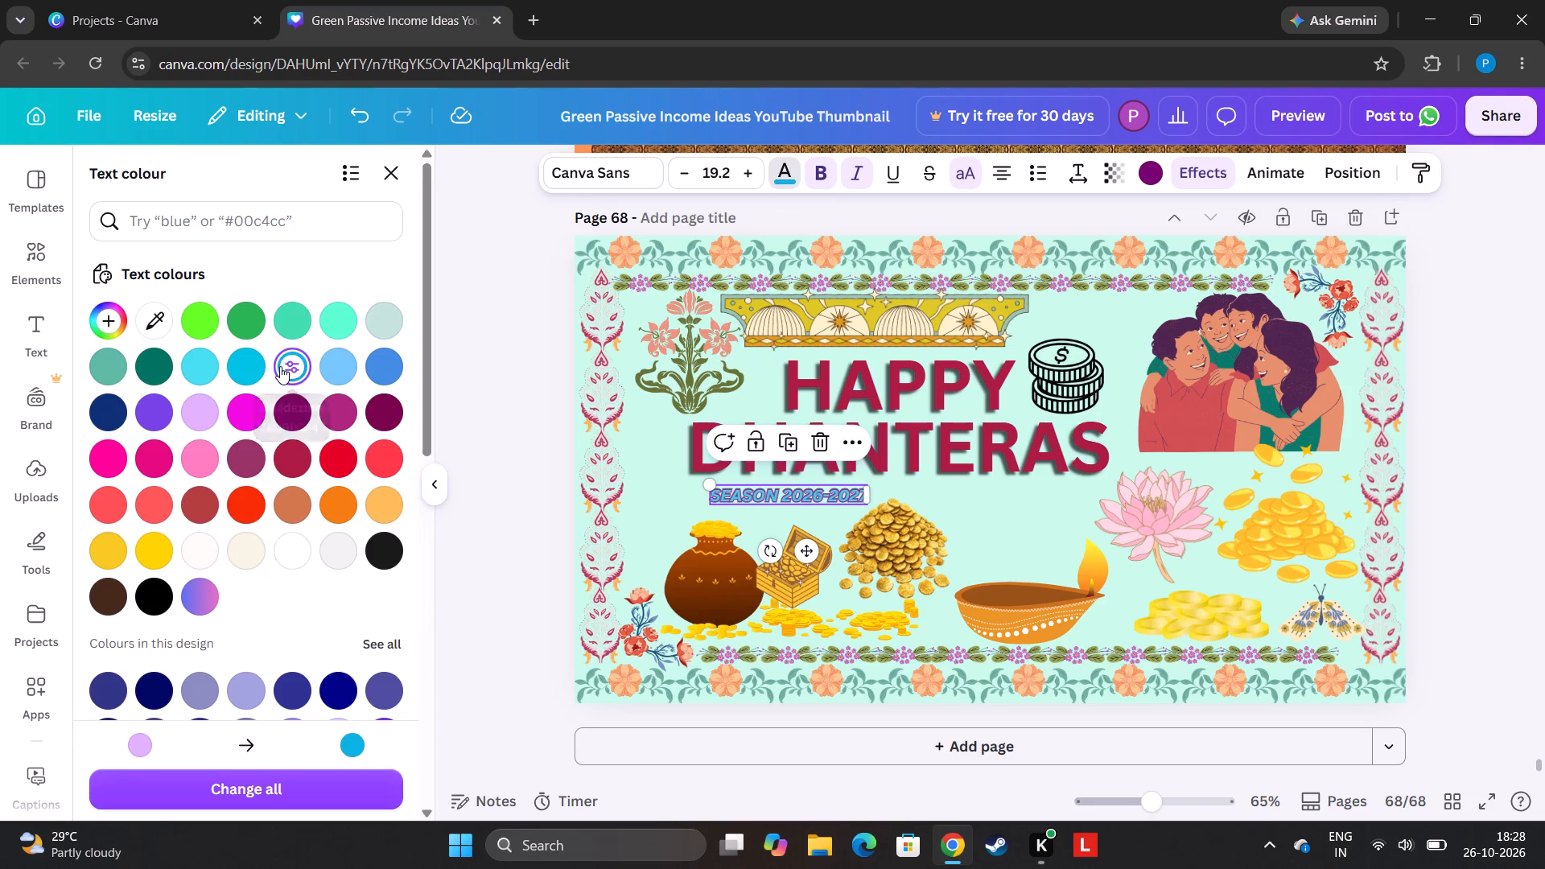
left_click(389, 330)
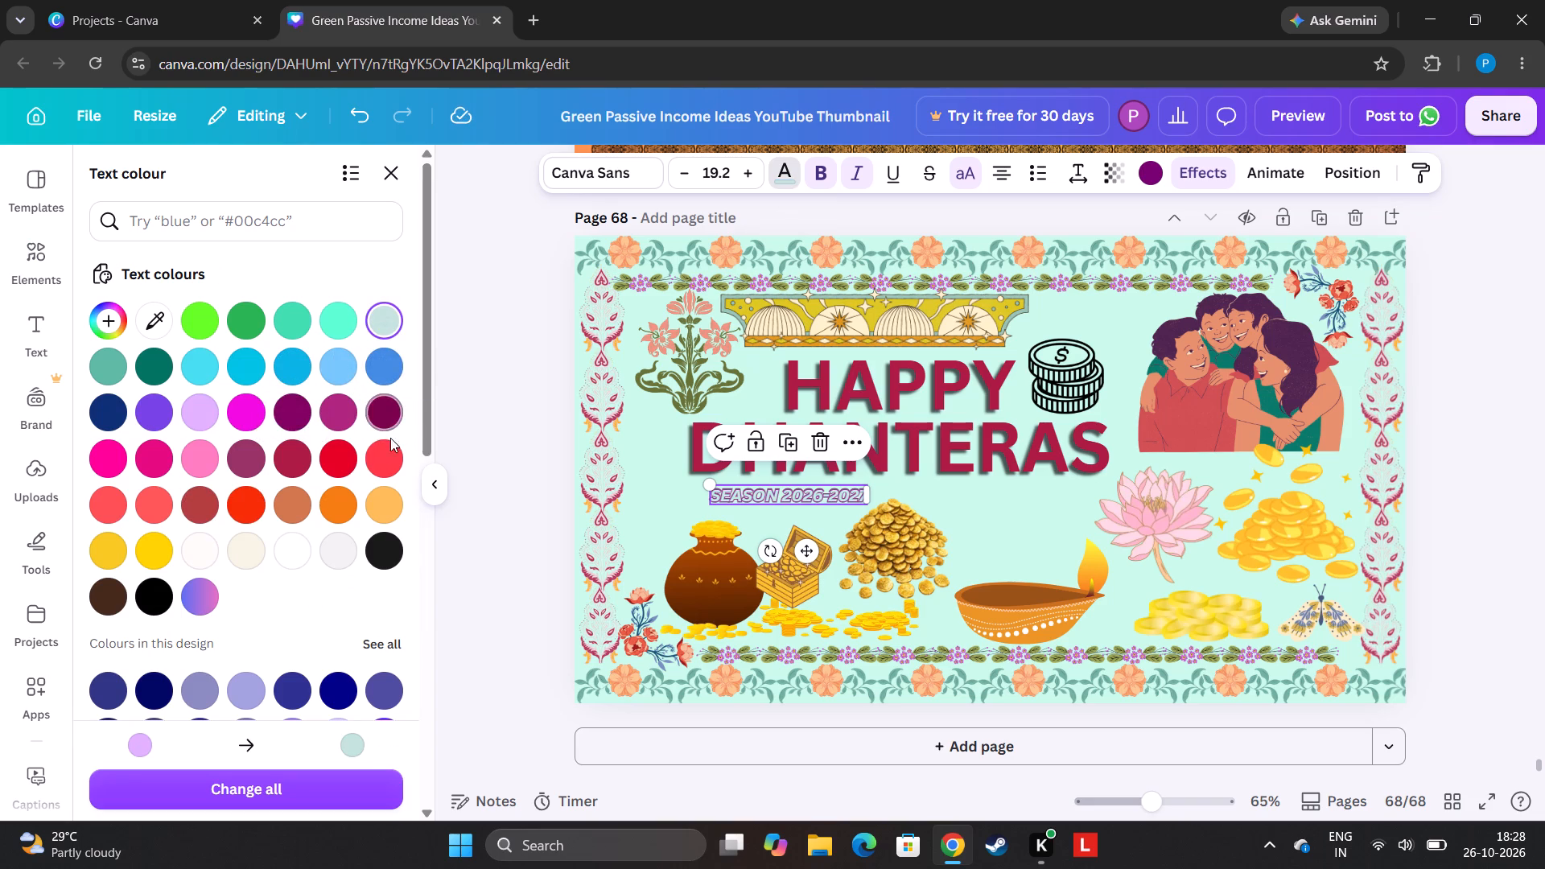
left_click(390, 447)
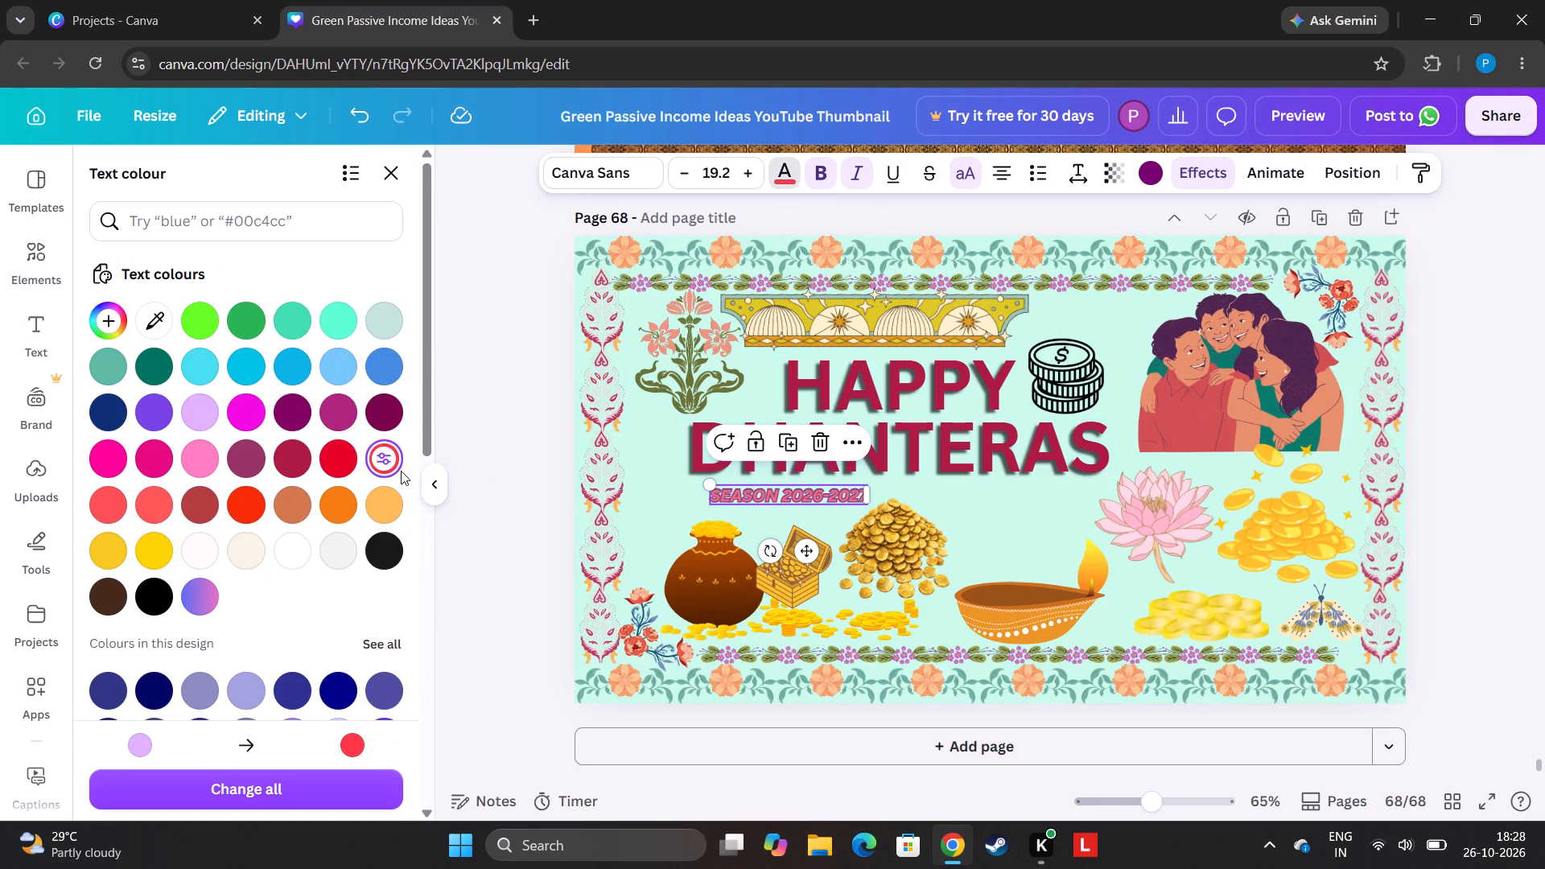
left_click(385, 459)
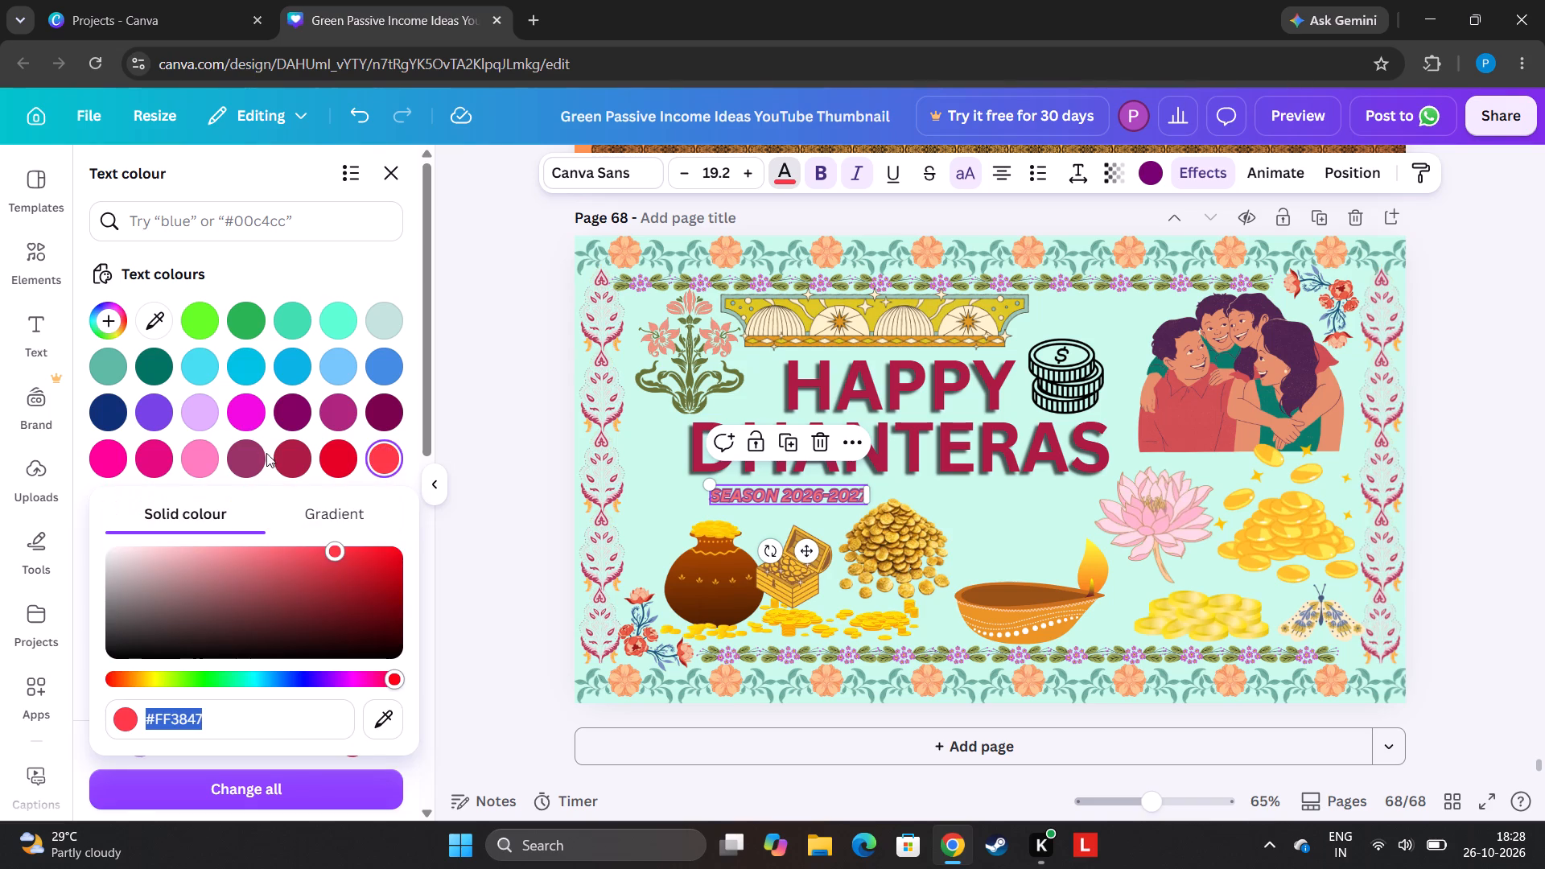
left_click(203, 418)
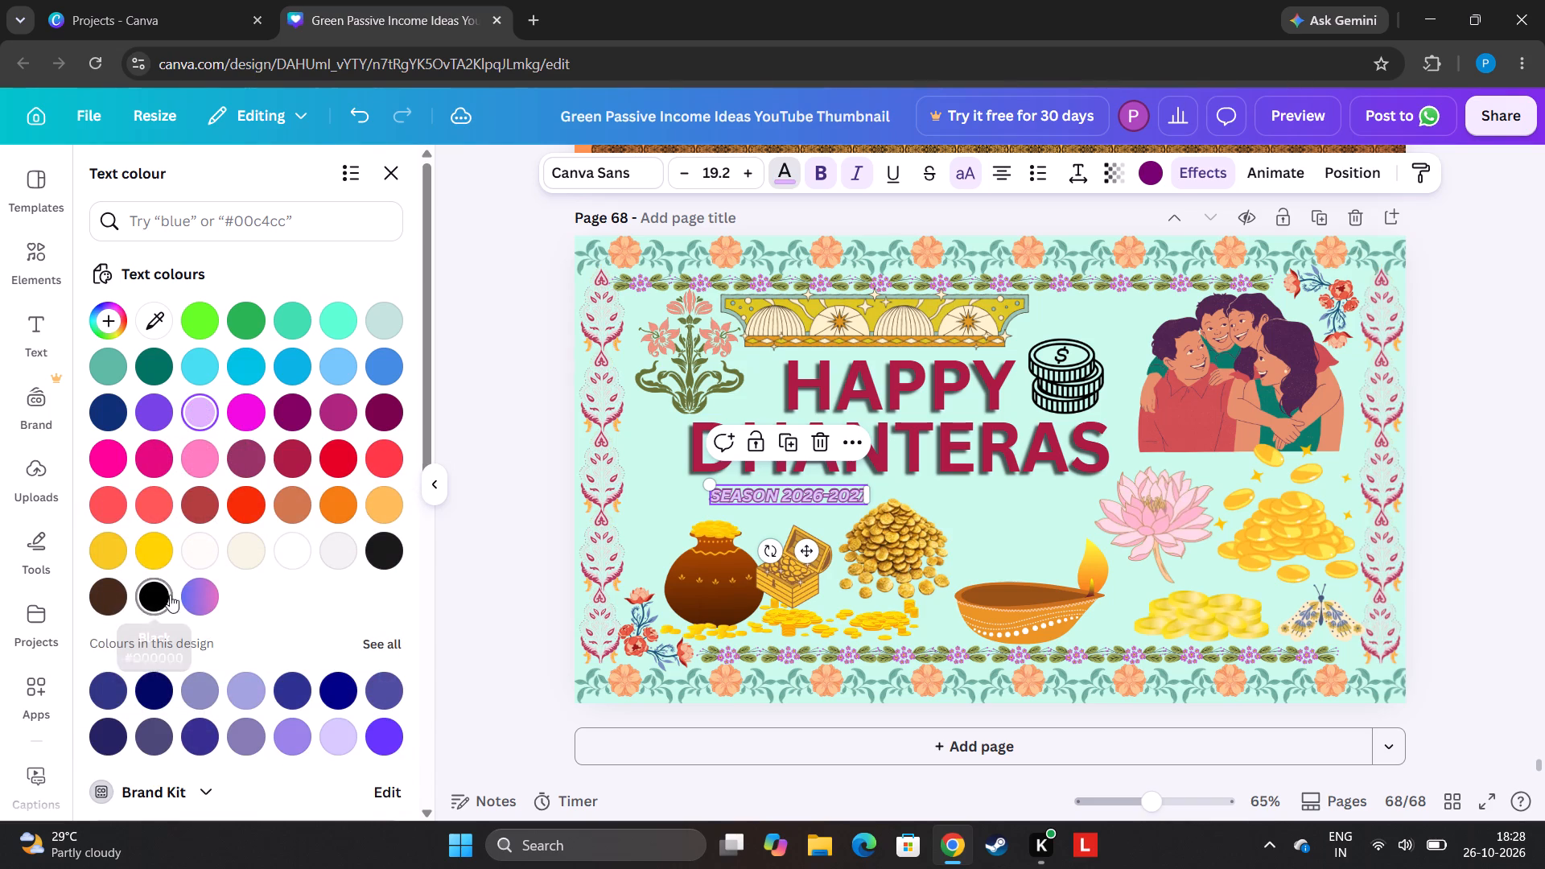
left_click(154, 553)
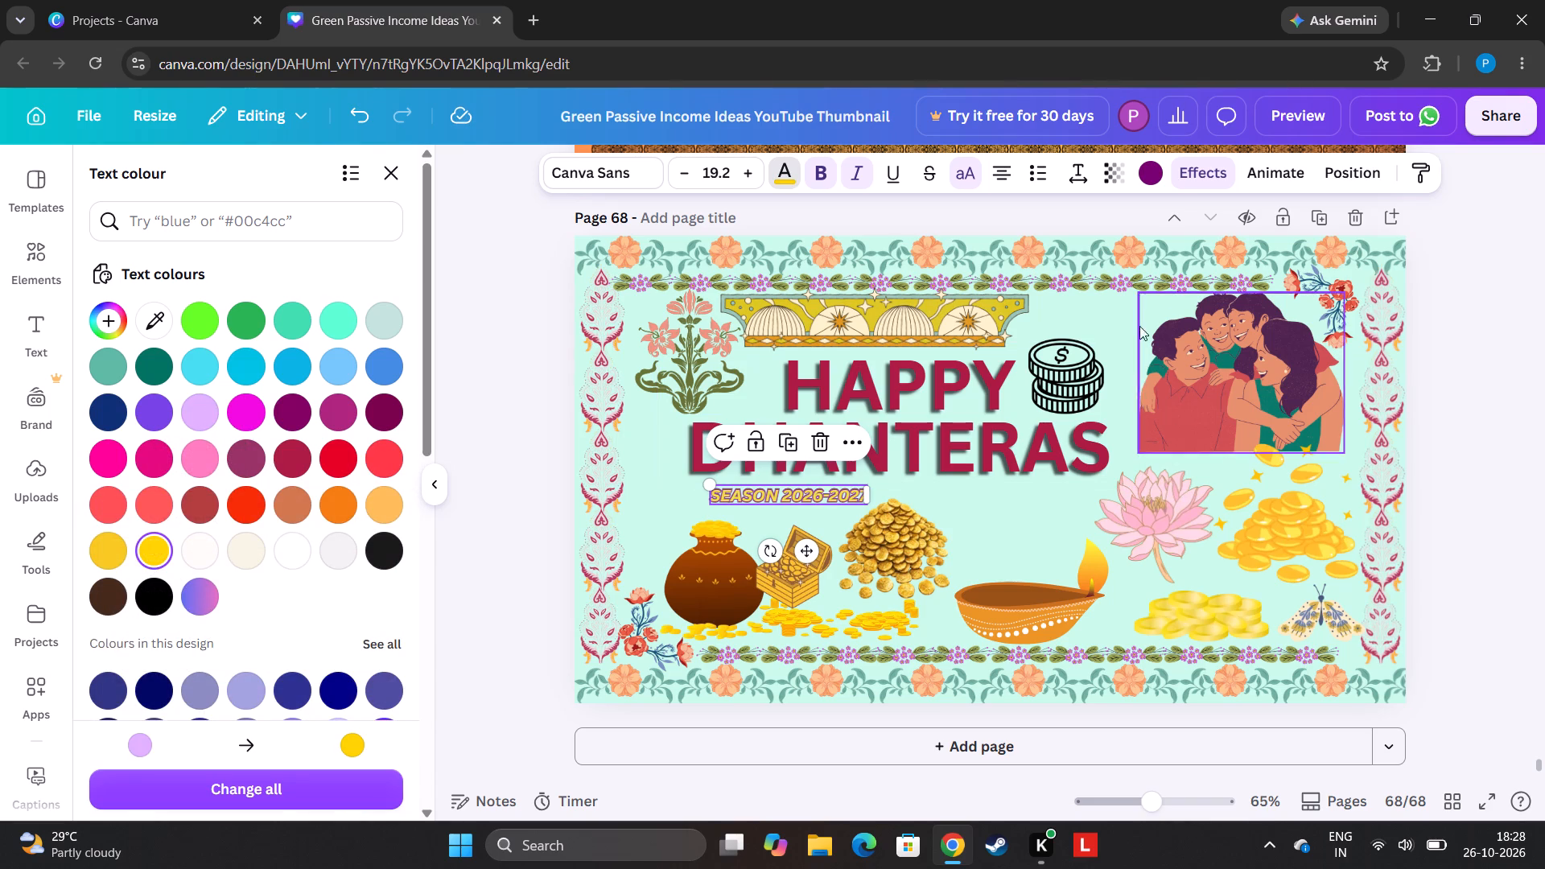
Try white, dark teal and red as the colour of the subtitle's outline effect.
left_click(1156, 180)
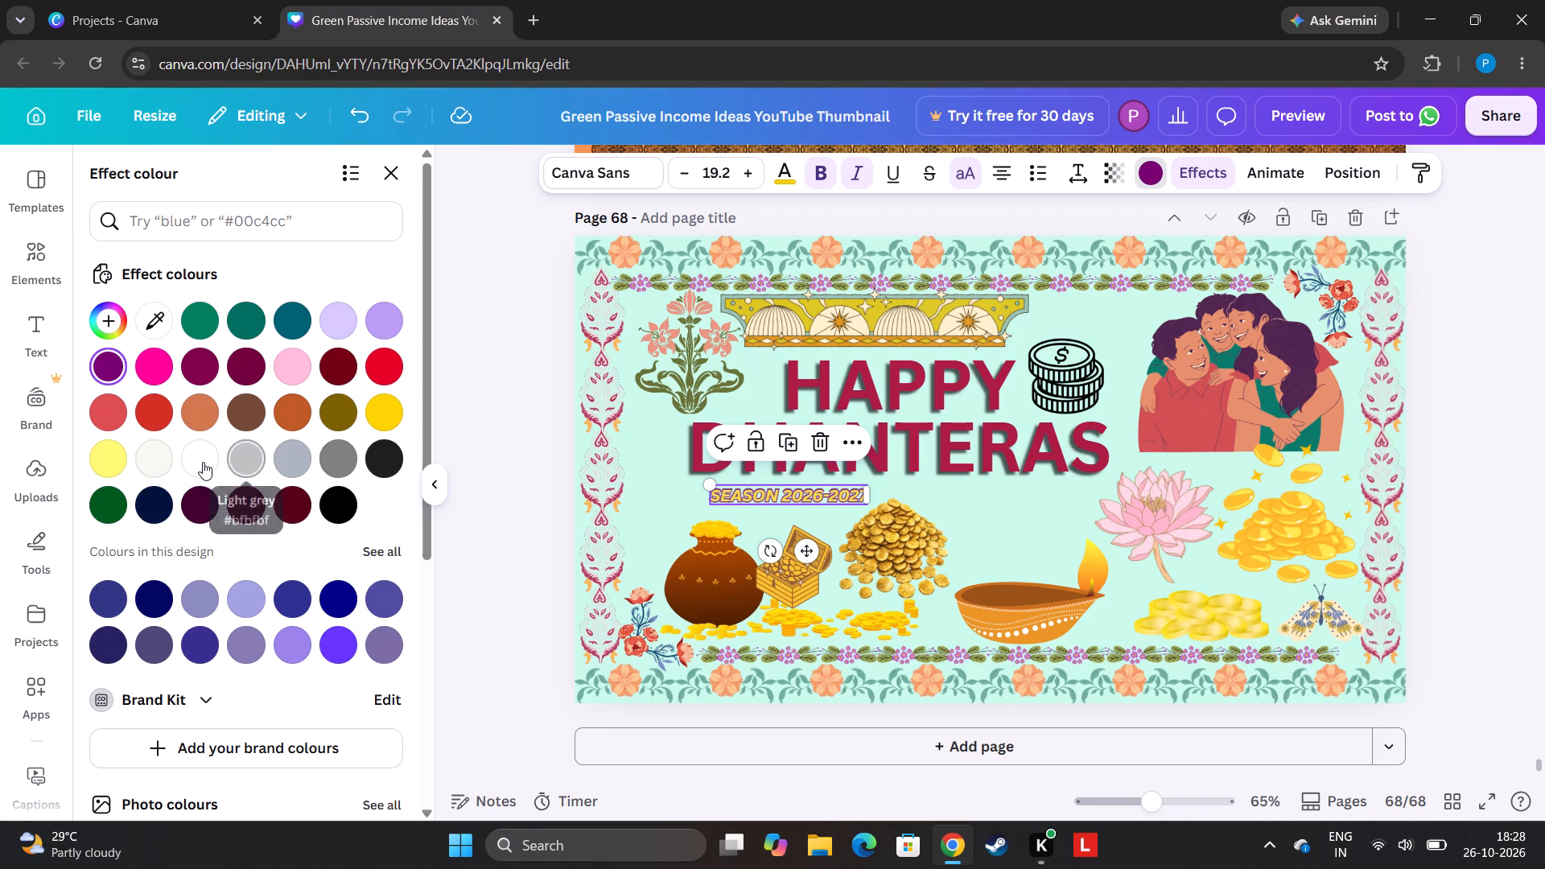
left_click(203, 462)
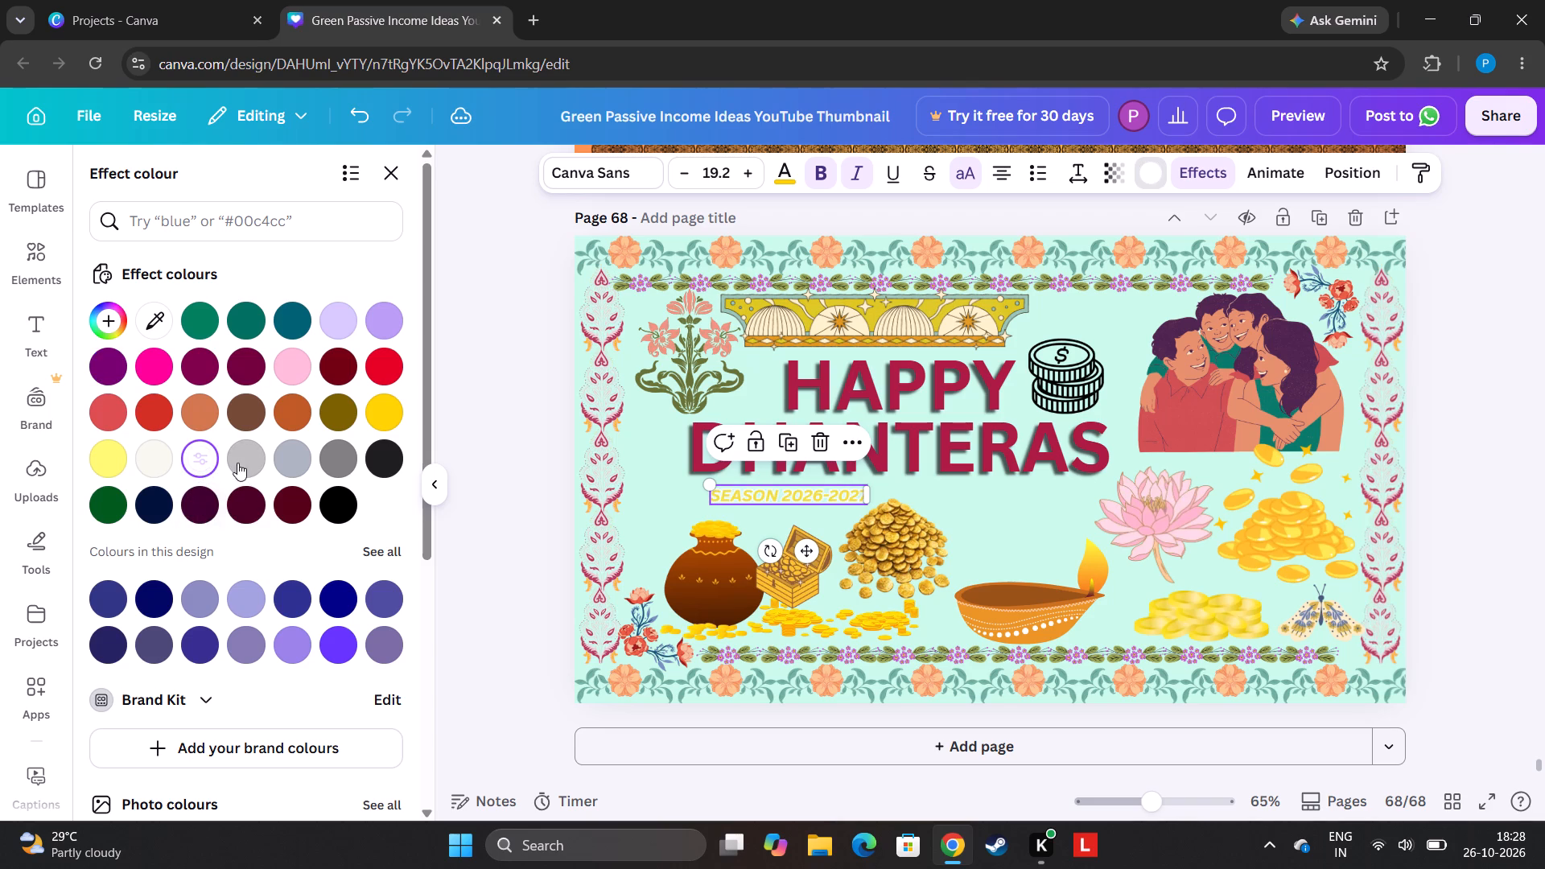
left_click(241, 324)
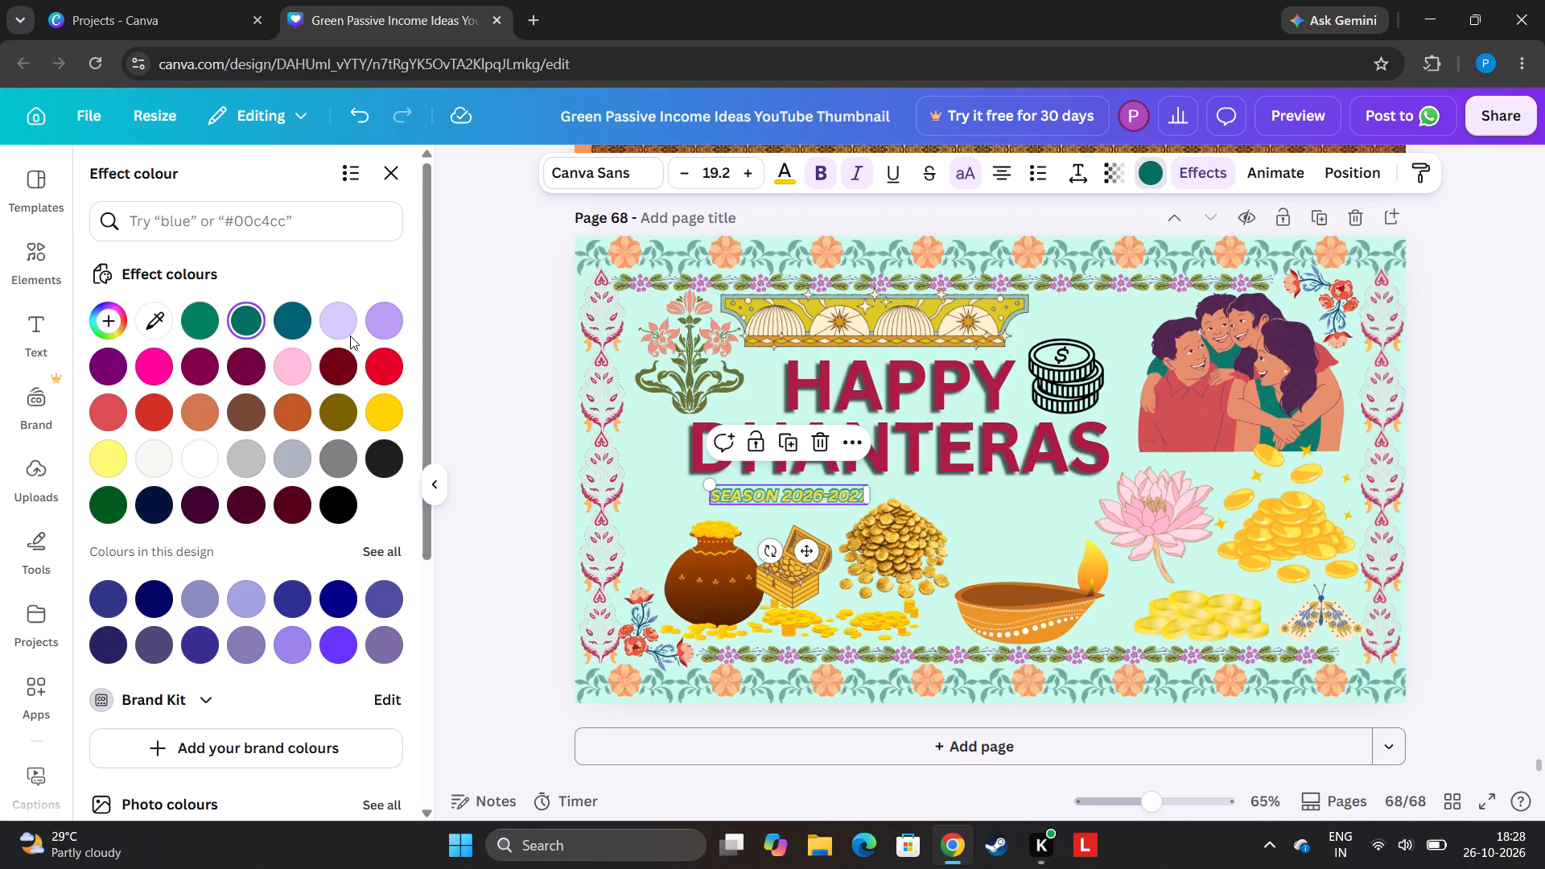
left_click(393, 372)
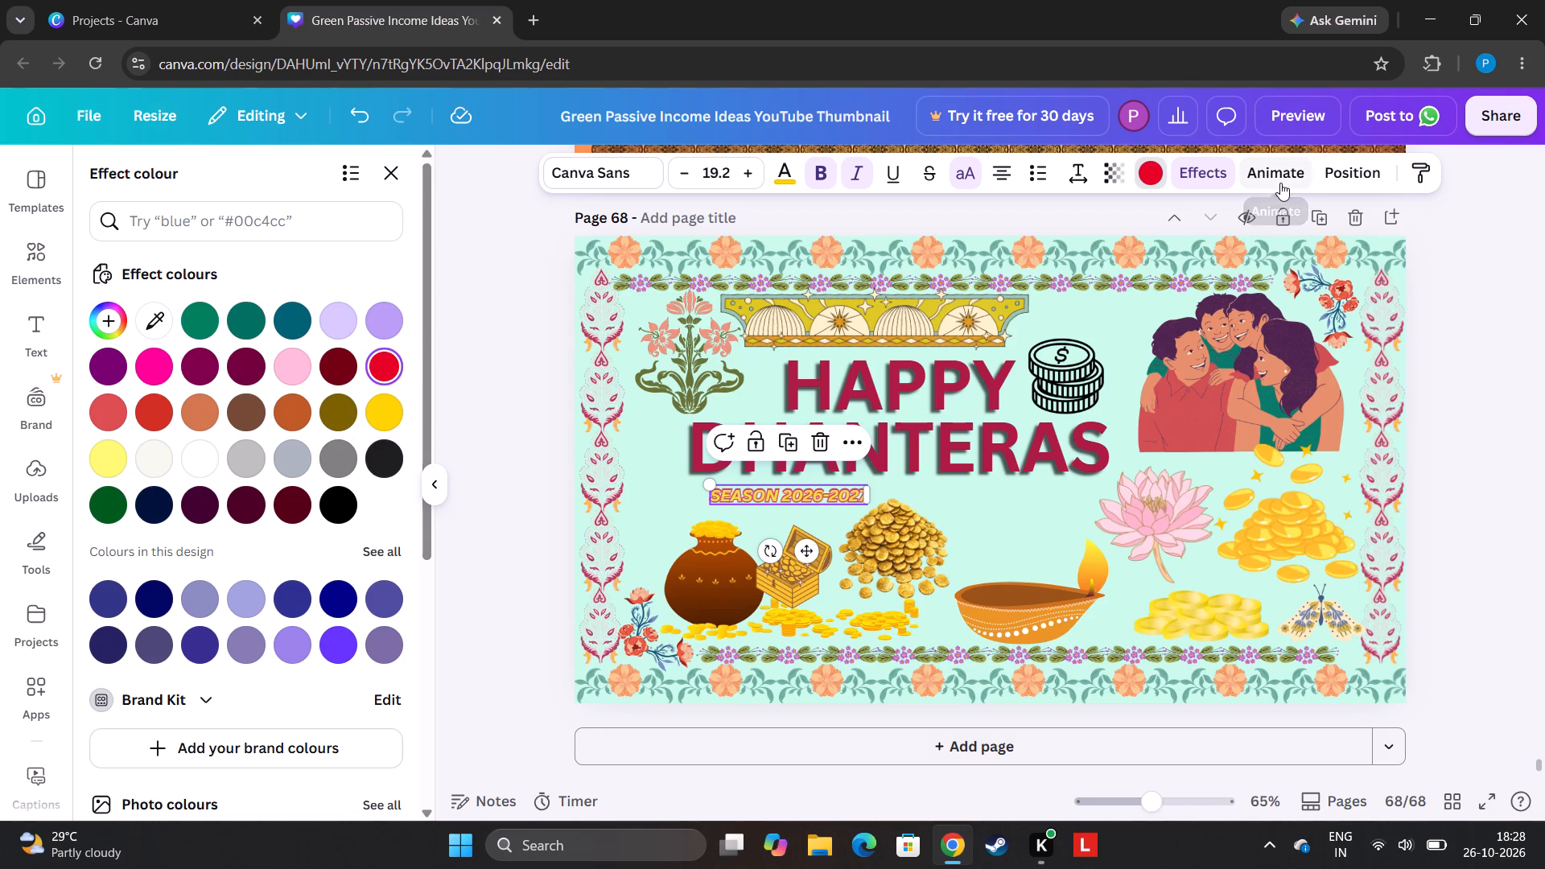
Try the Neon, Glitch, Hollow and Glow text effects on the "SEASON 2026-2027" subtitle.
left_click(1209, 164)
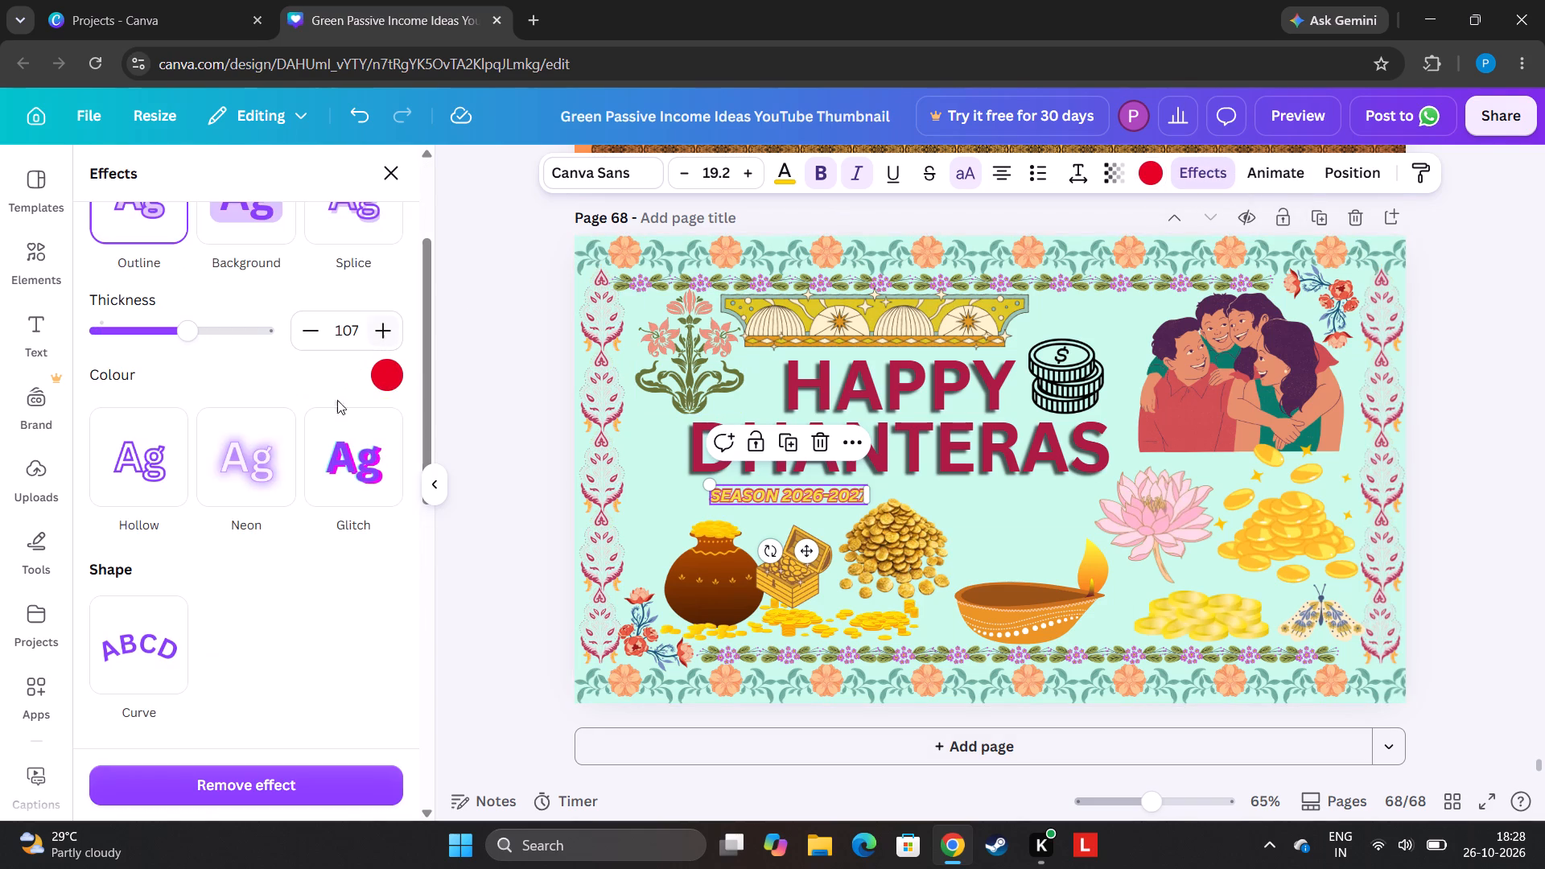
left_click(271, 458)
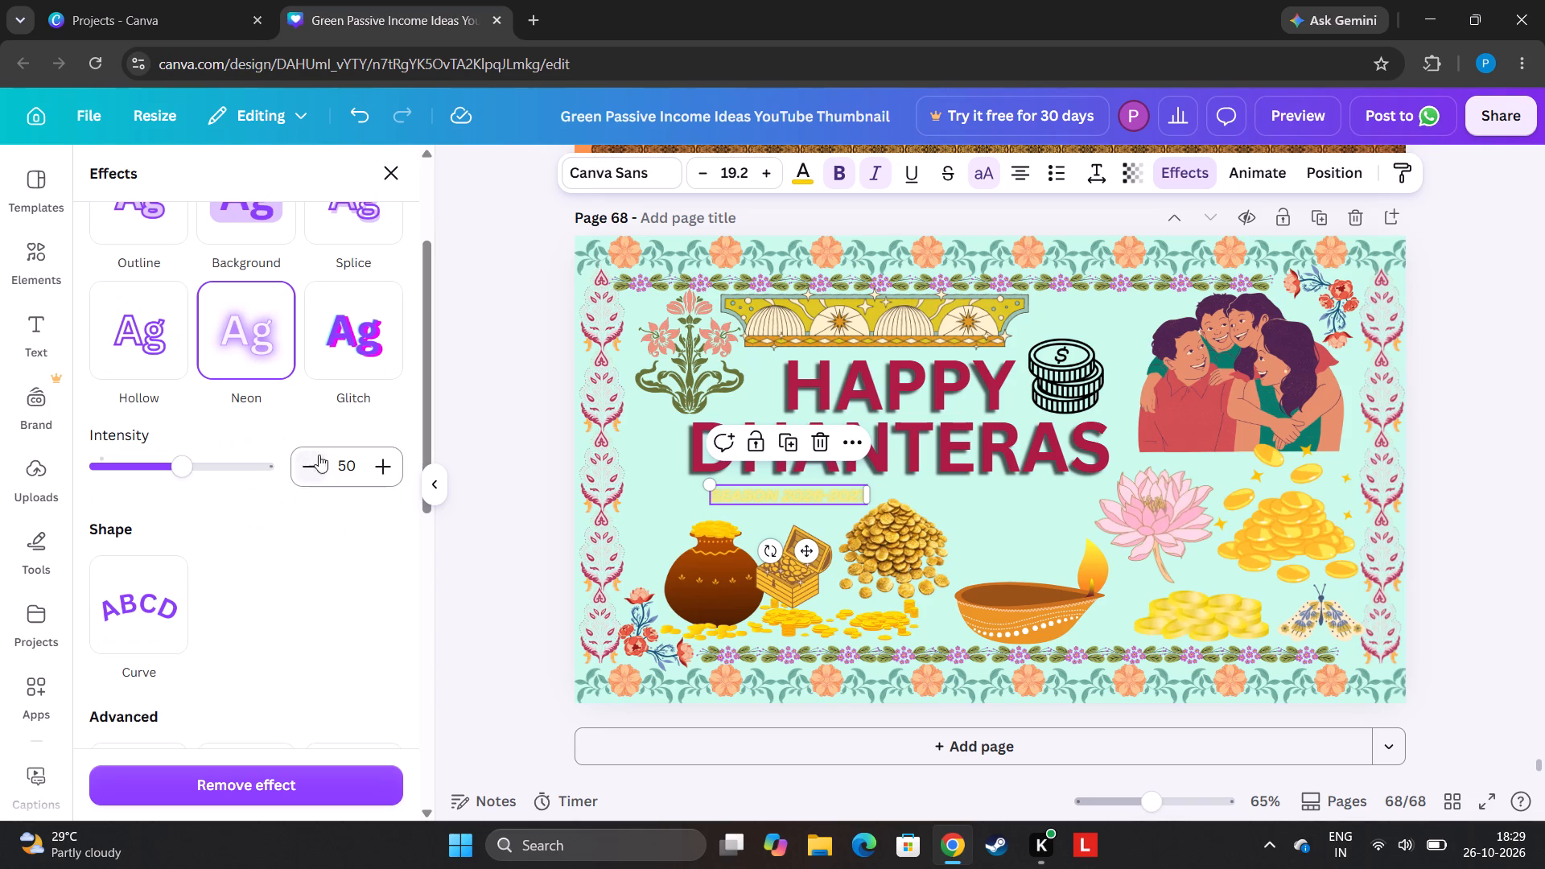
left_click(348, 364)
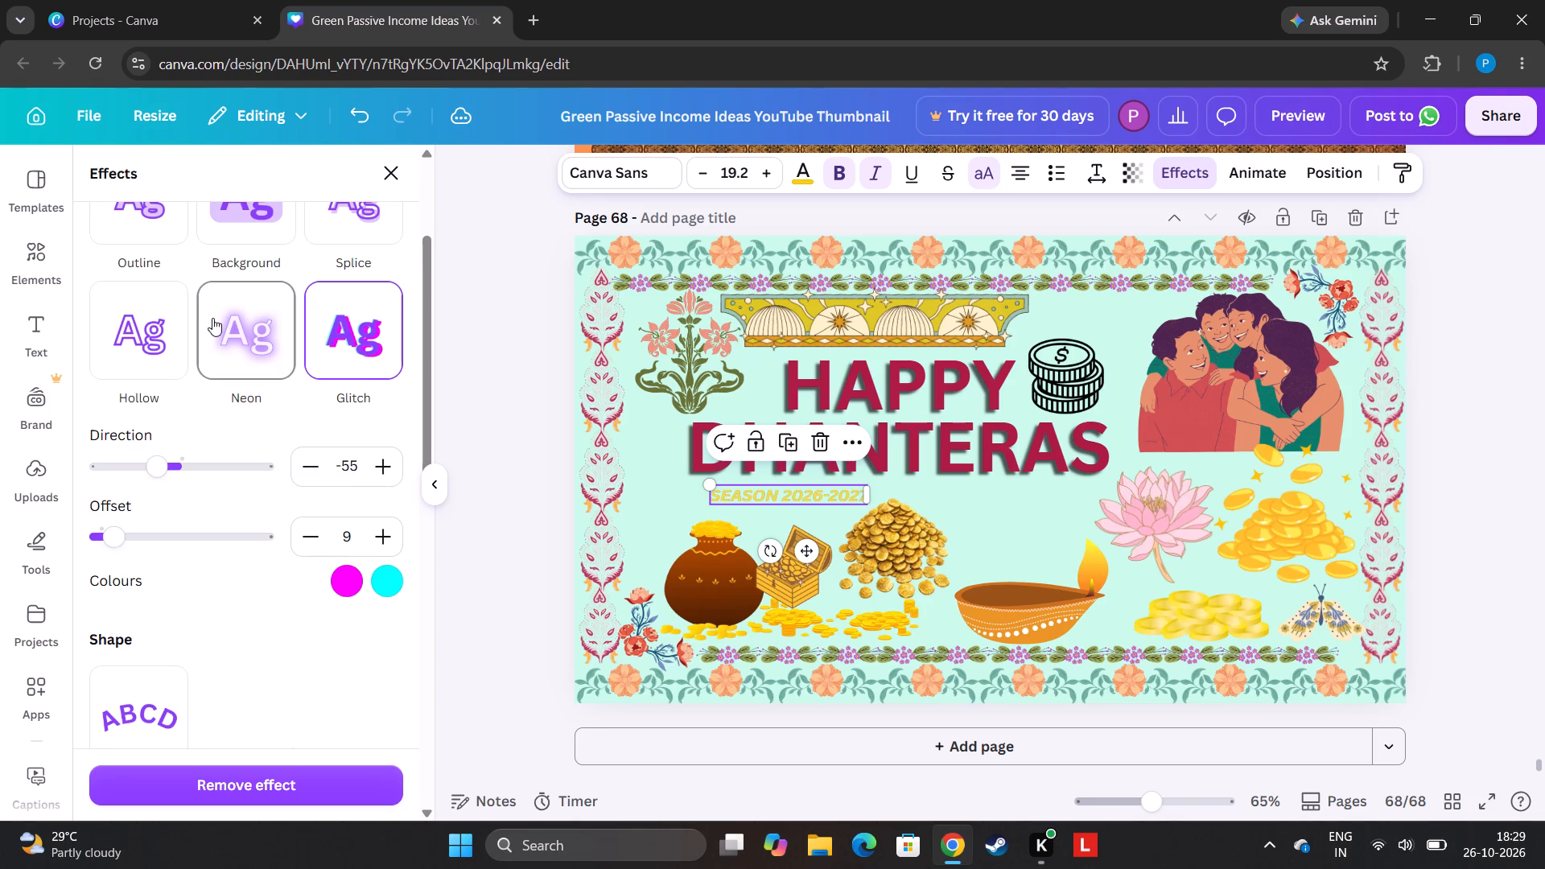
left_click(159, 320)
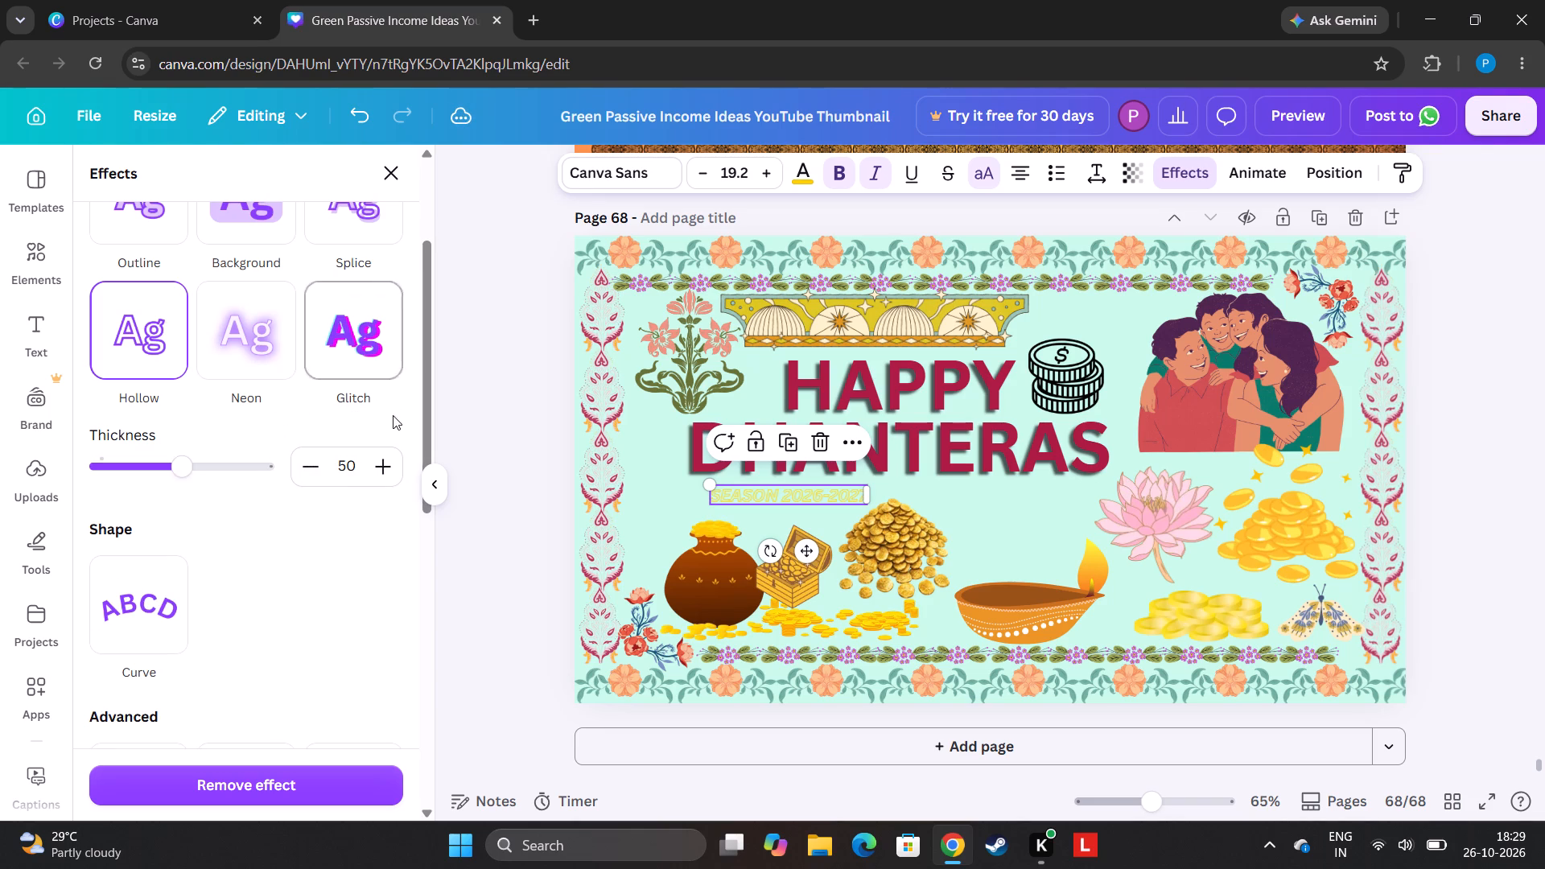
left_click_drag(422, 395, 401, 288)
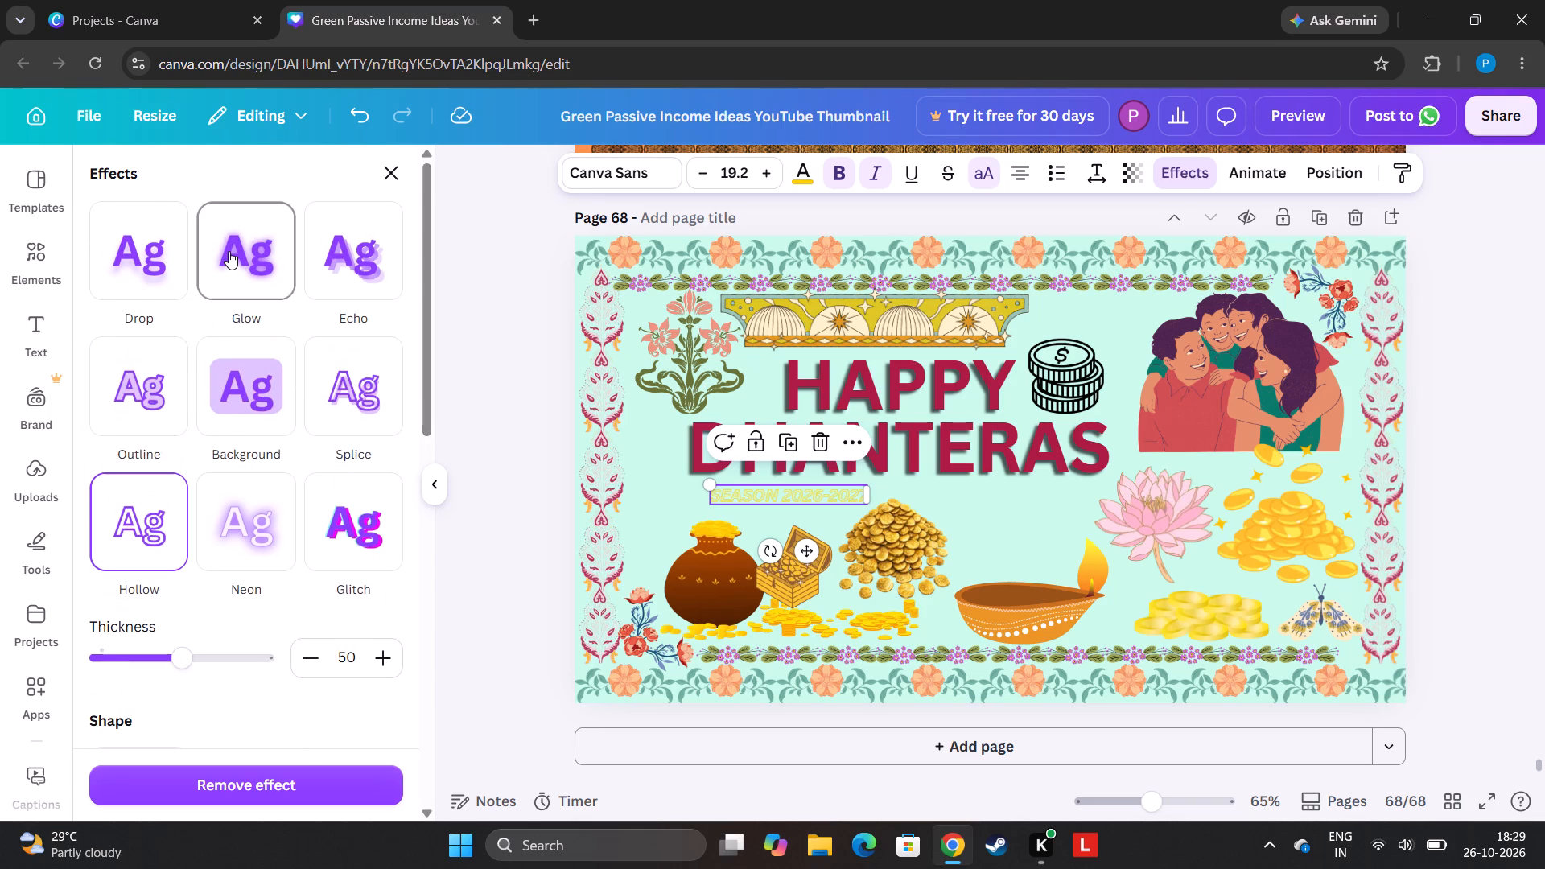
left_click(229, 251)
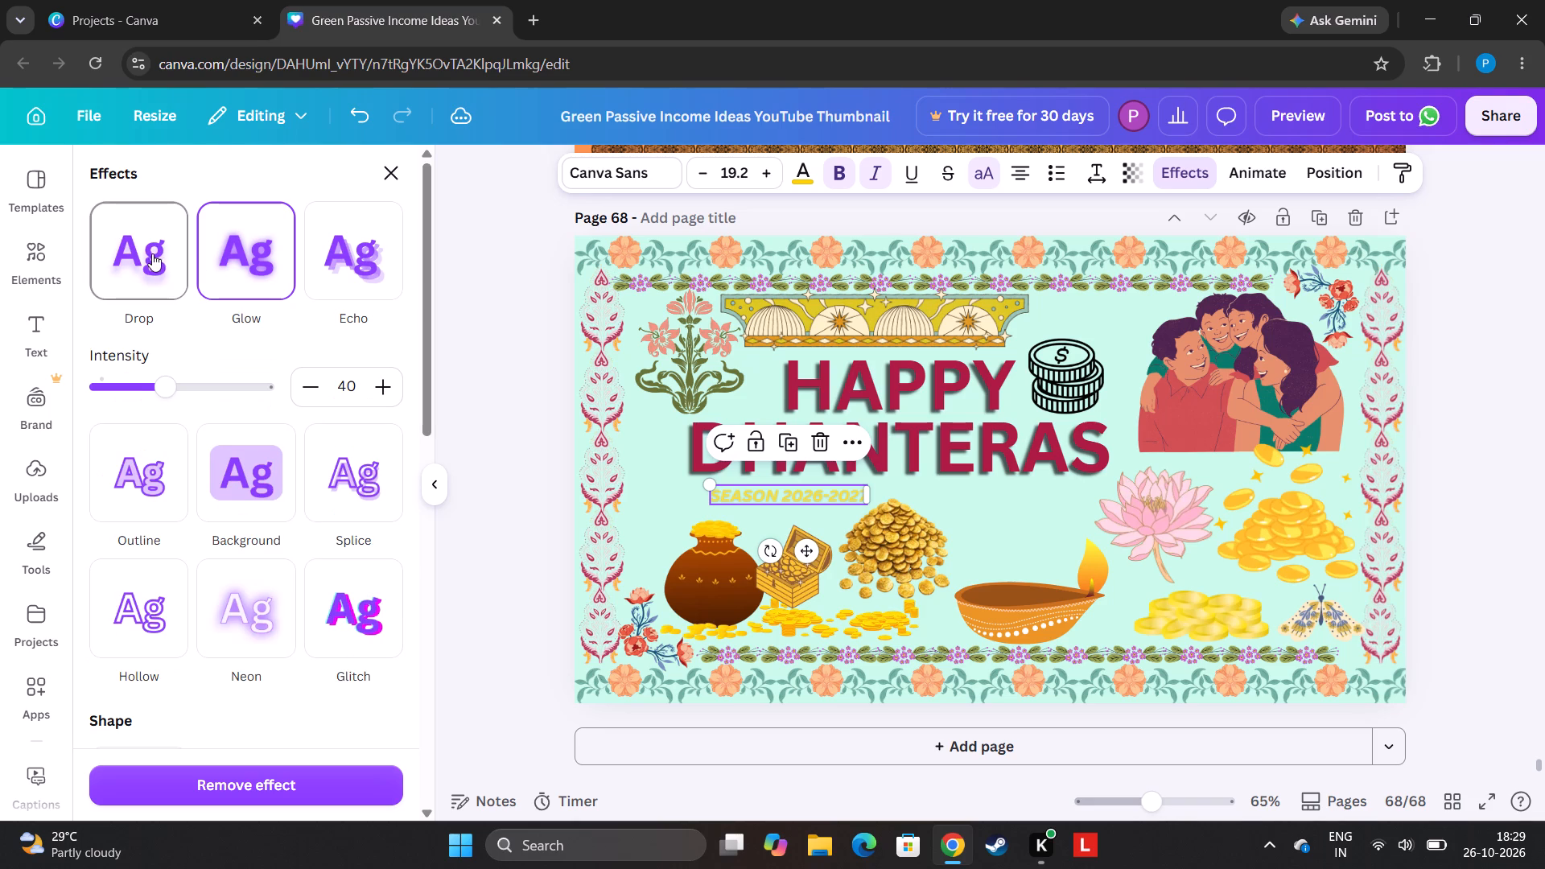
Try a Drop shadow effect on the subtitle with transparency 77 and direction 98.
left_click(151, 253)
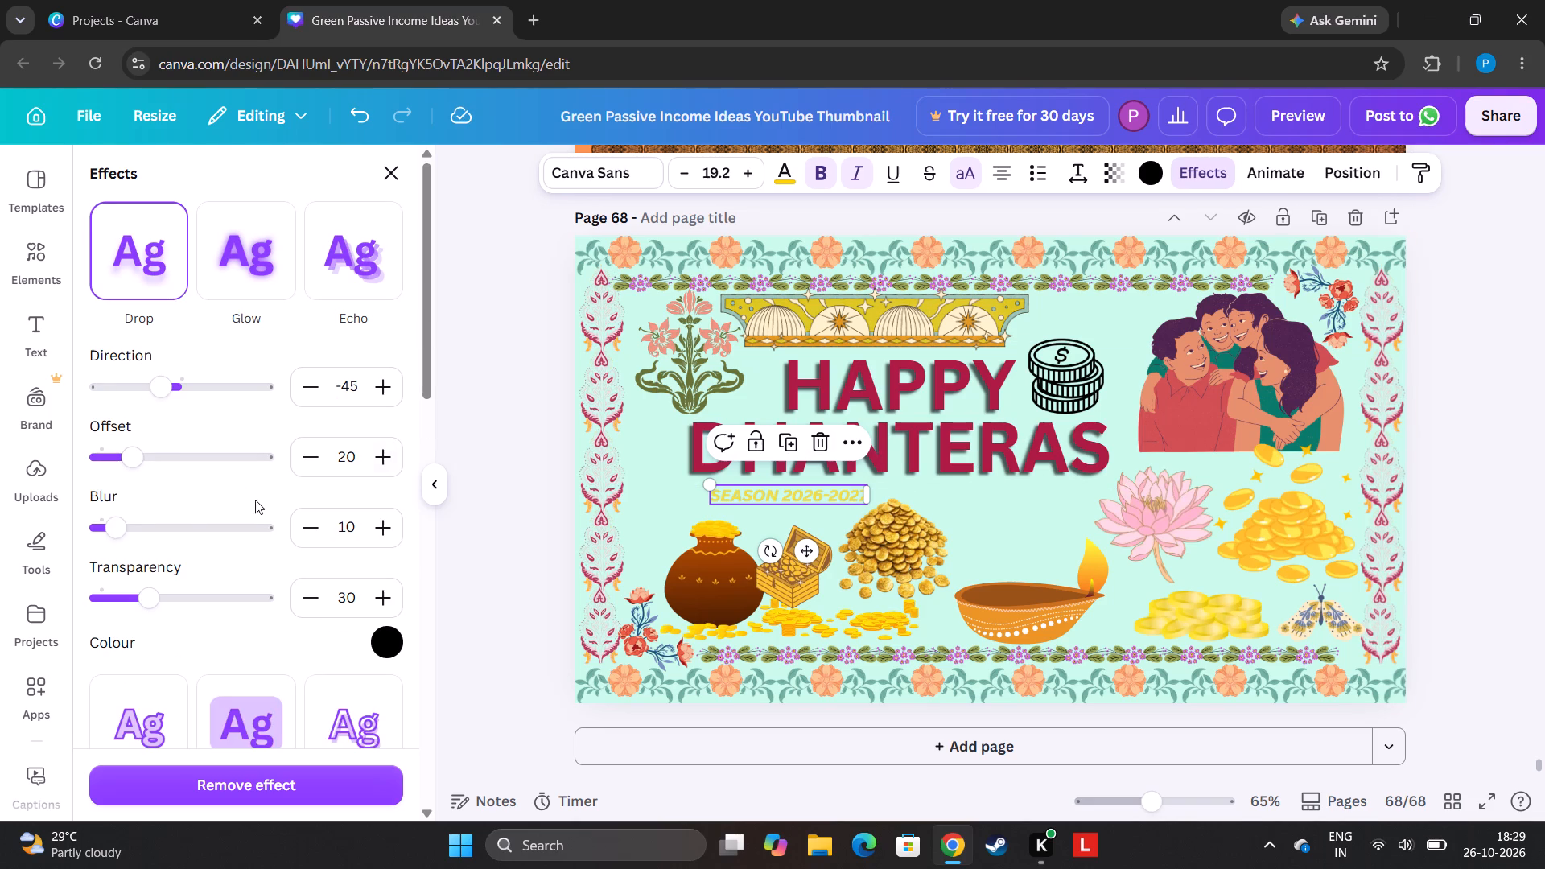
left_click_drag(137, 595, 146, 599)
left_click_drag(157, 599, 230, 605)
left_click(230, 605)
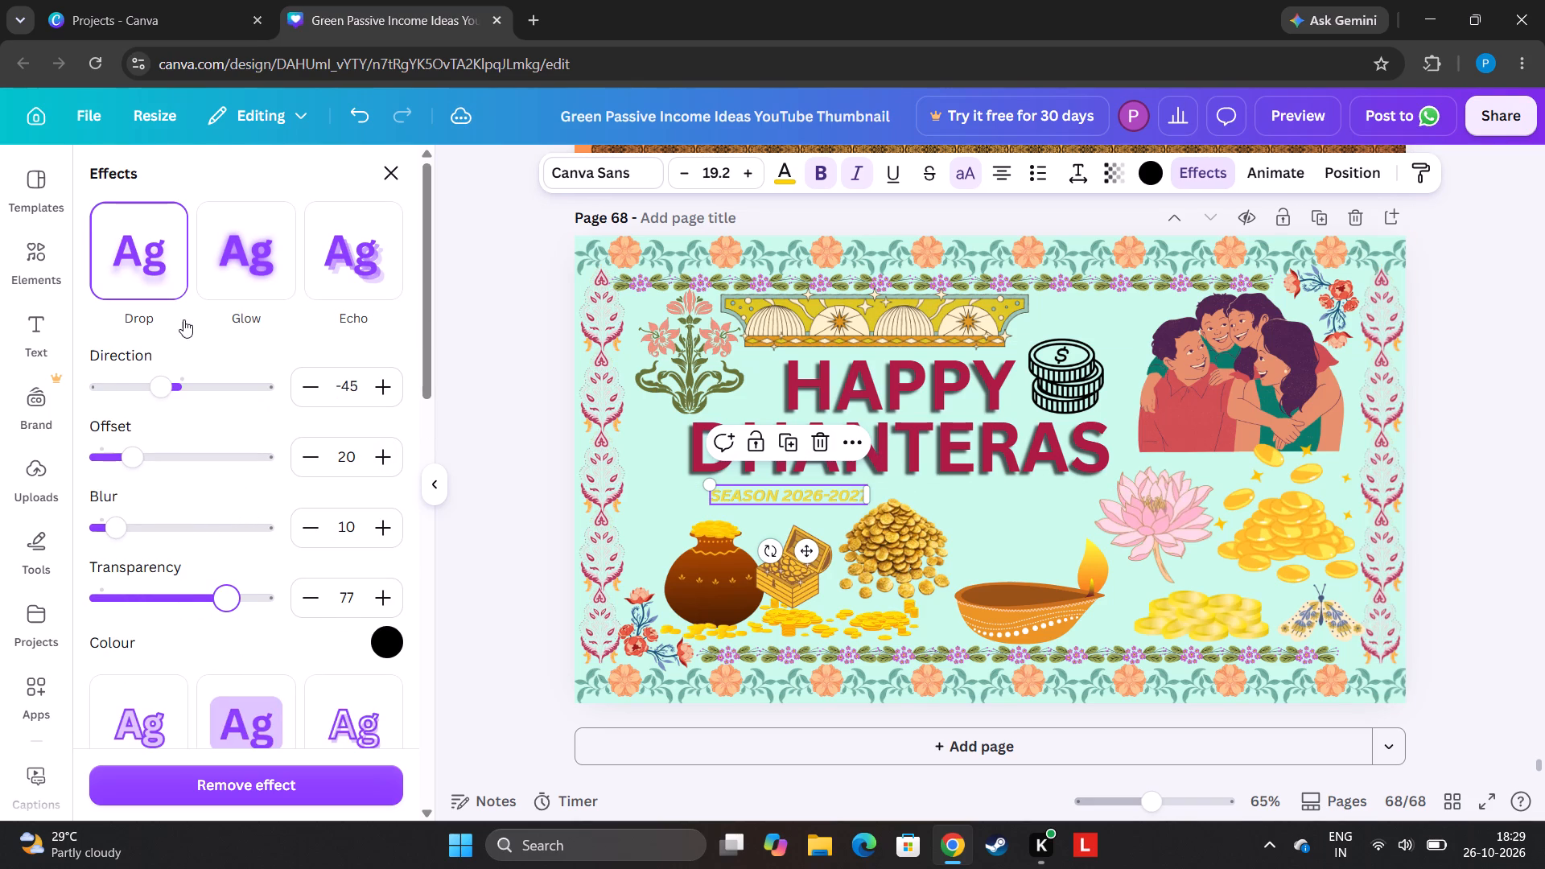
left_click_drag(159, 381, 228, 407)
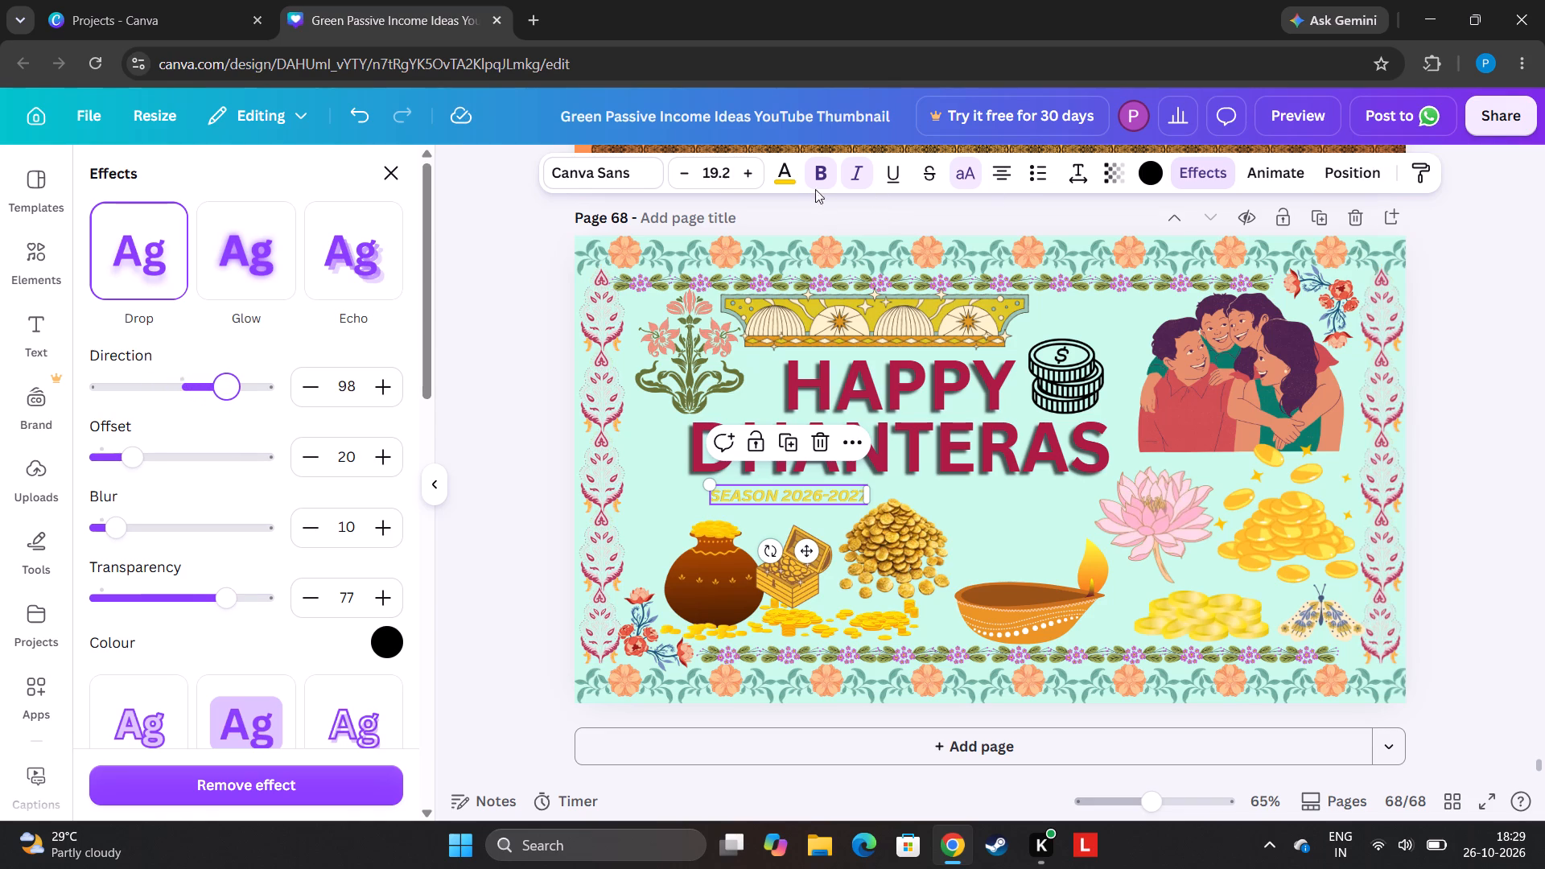
Compare white and orange for the subtitle's text colour, and set it to magenta.
left_click(792, 175)
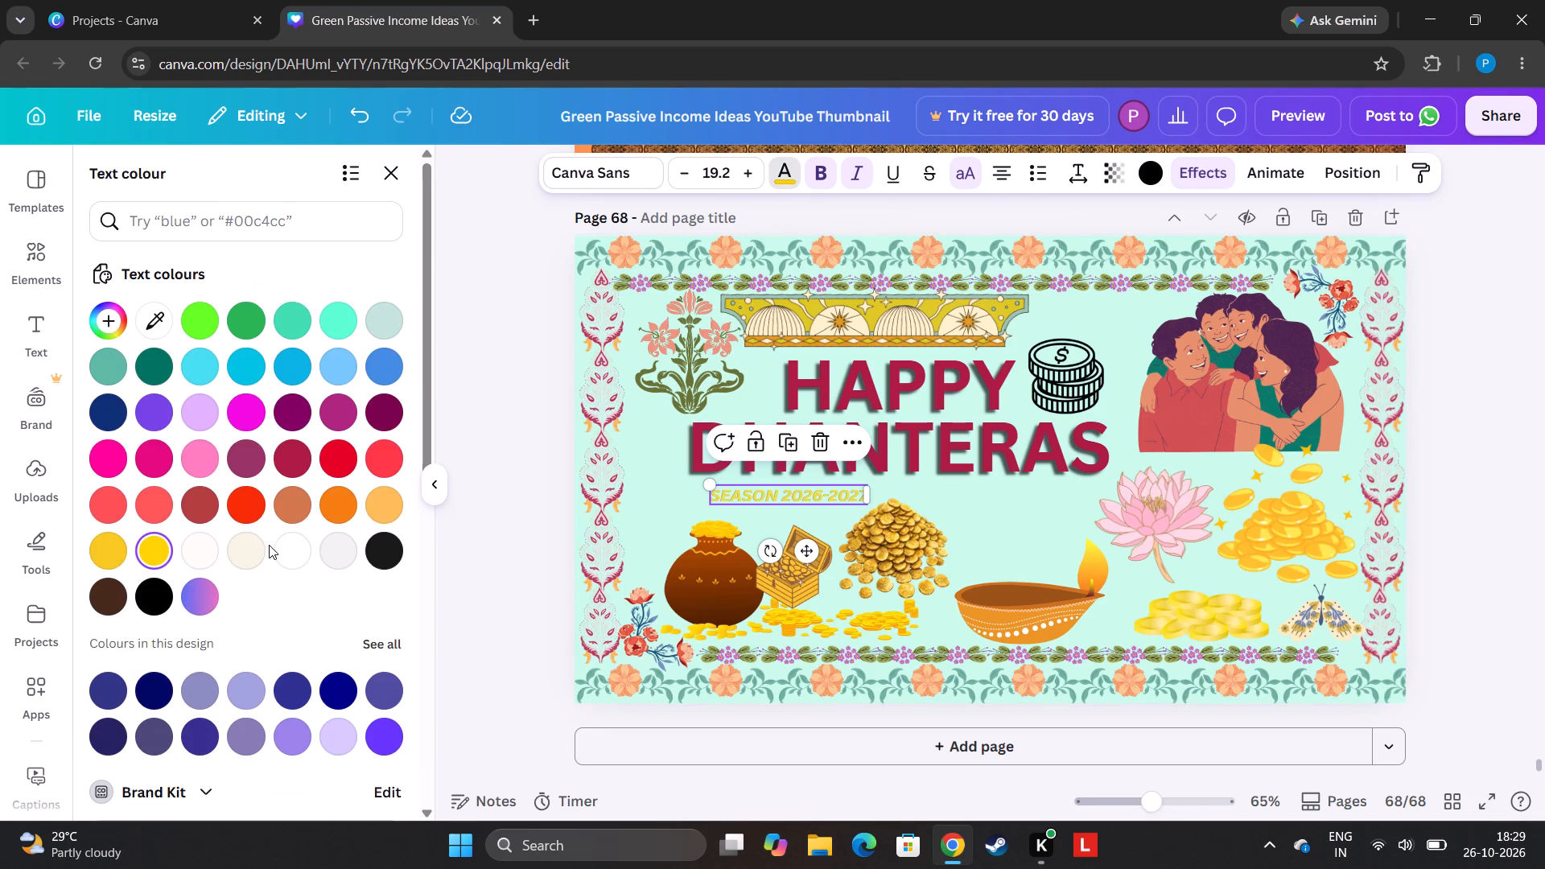
left_click(304, 552)
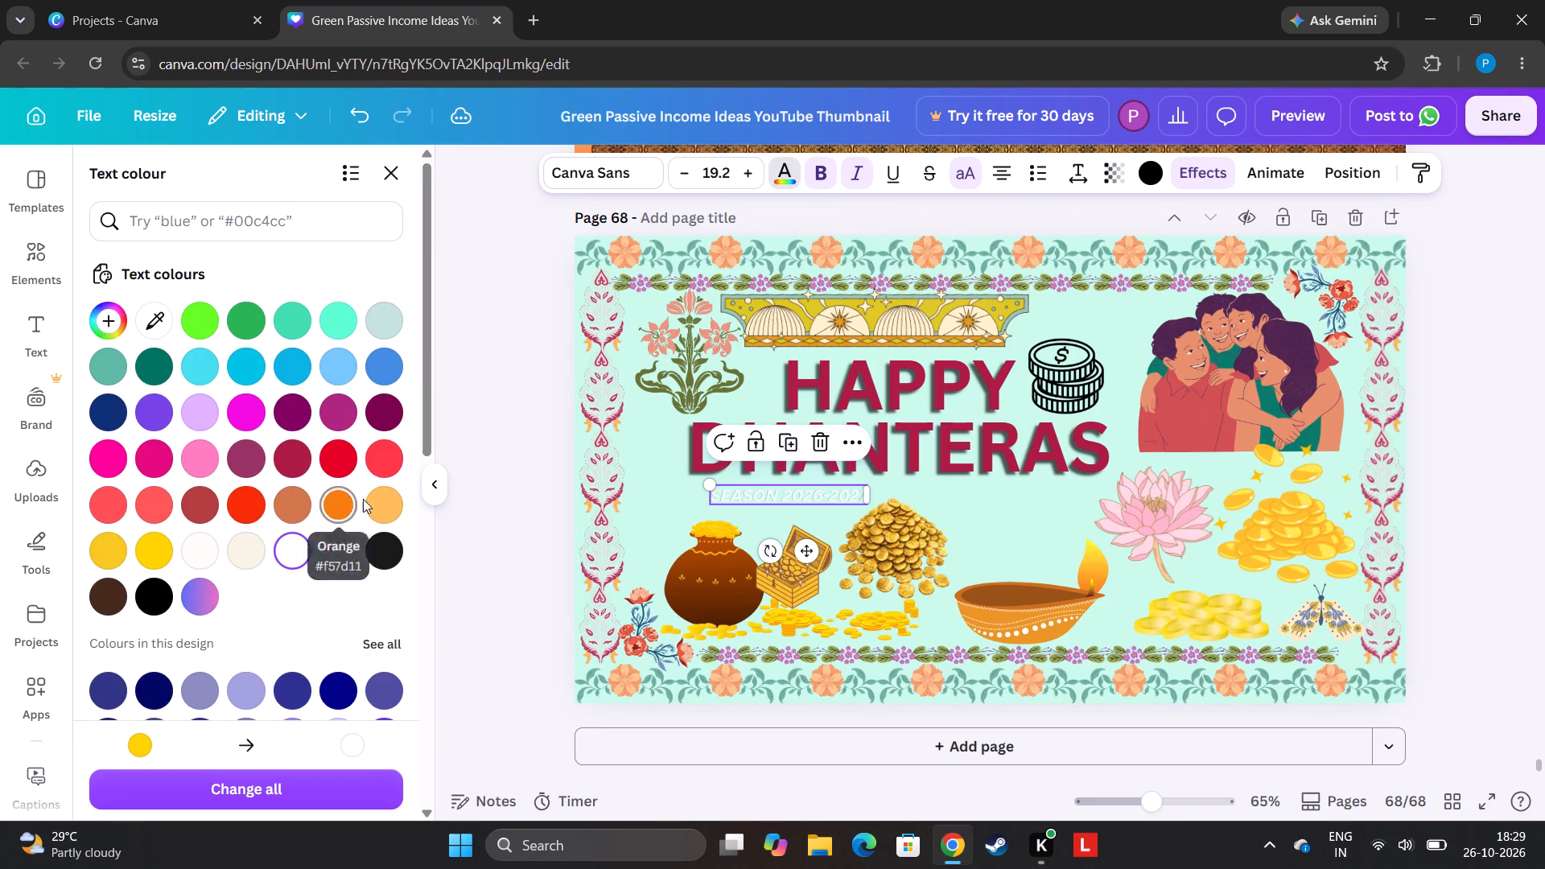
left_click(392, 503)
left_click(323, 500)
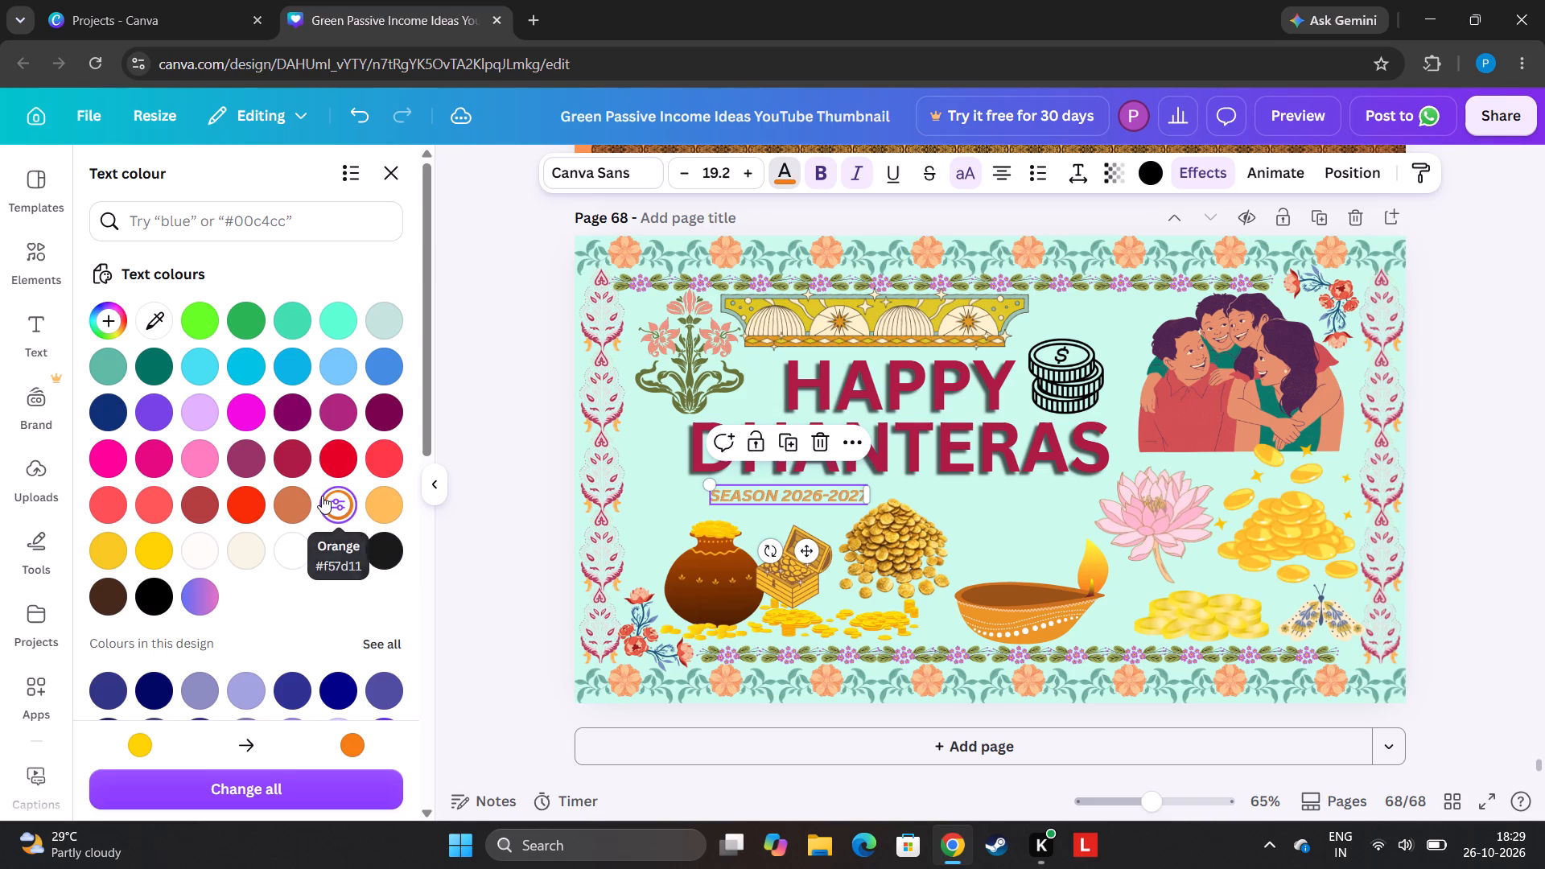
left_click(254, 424)
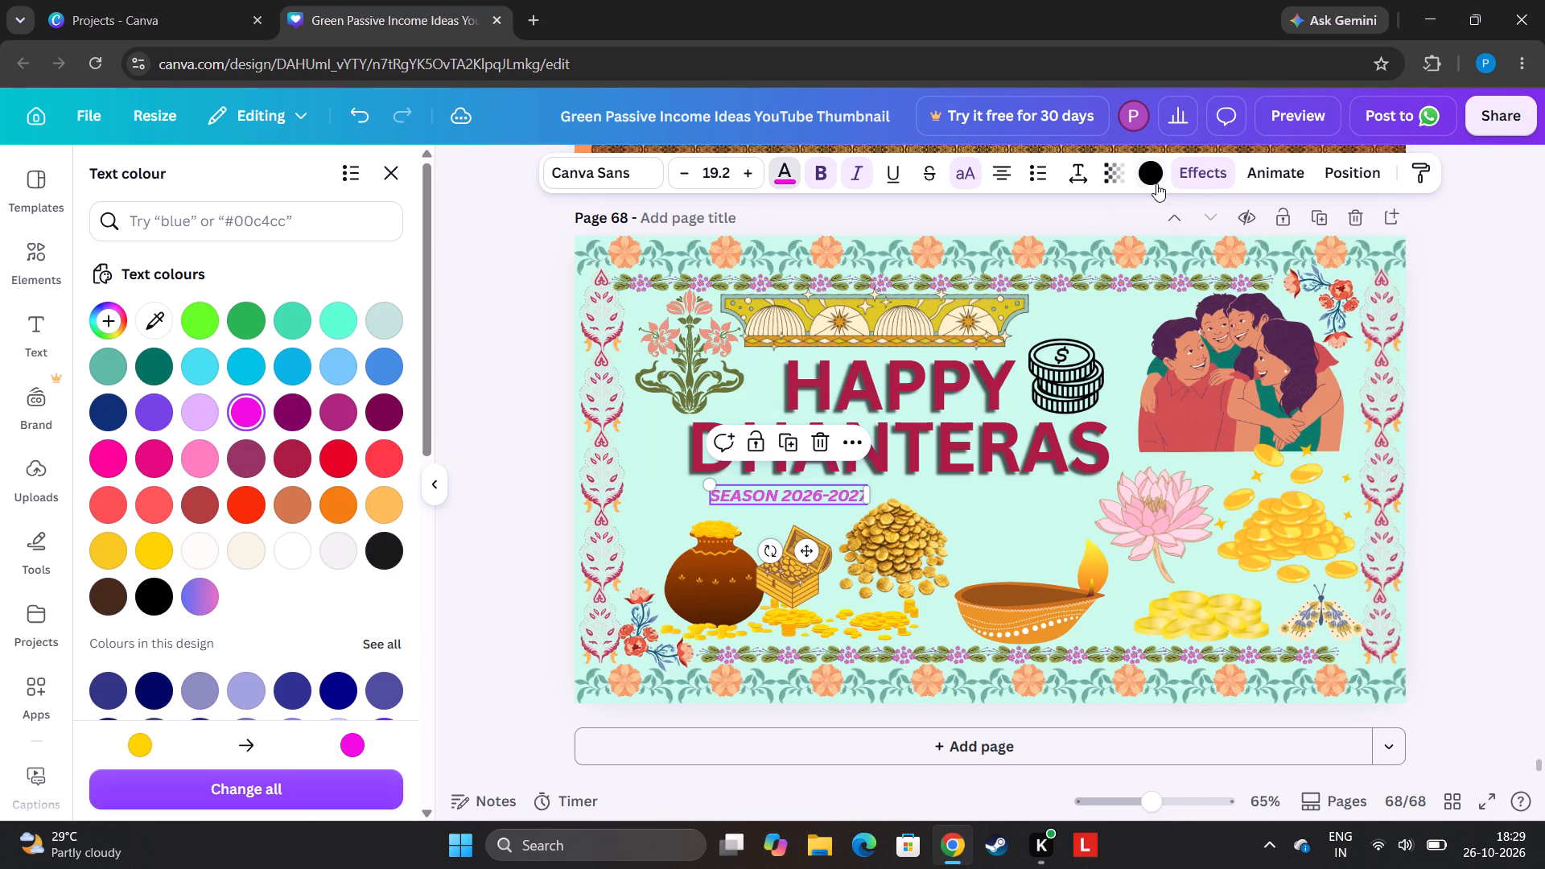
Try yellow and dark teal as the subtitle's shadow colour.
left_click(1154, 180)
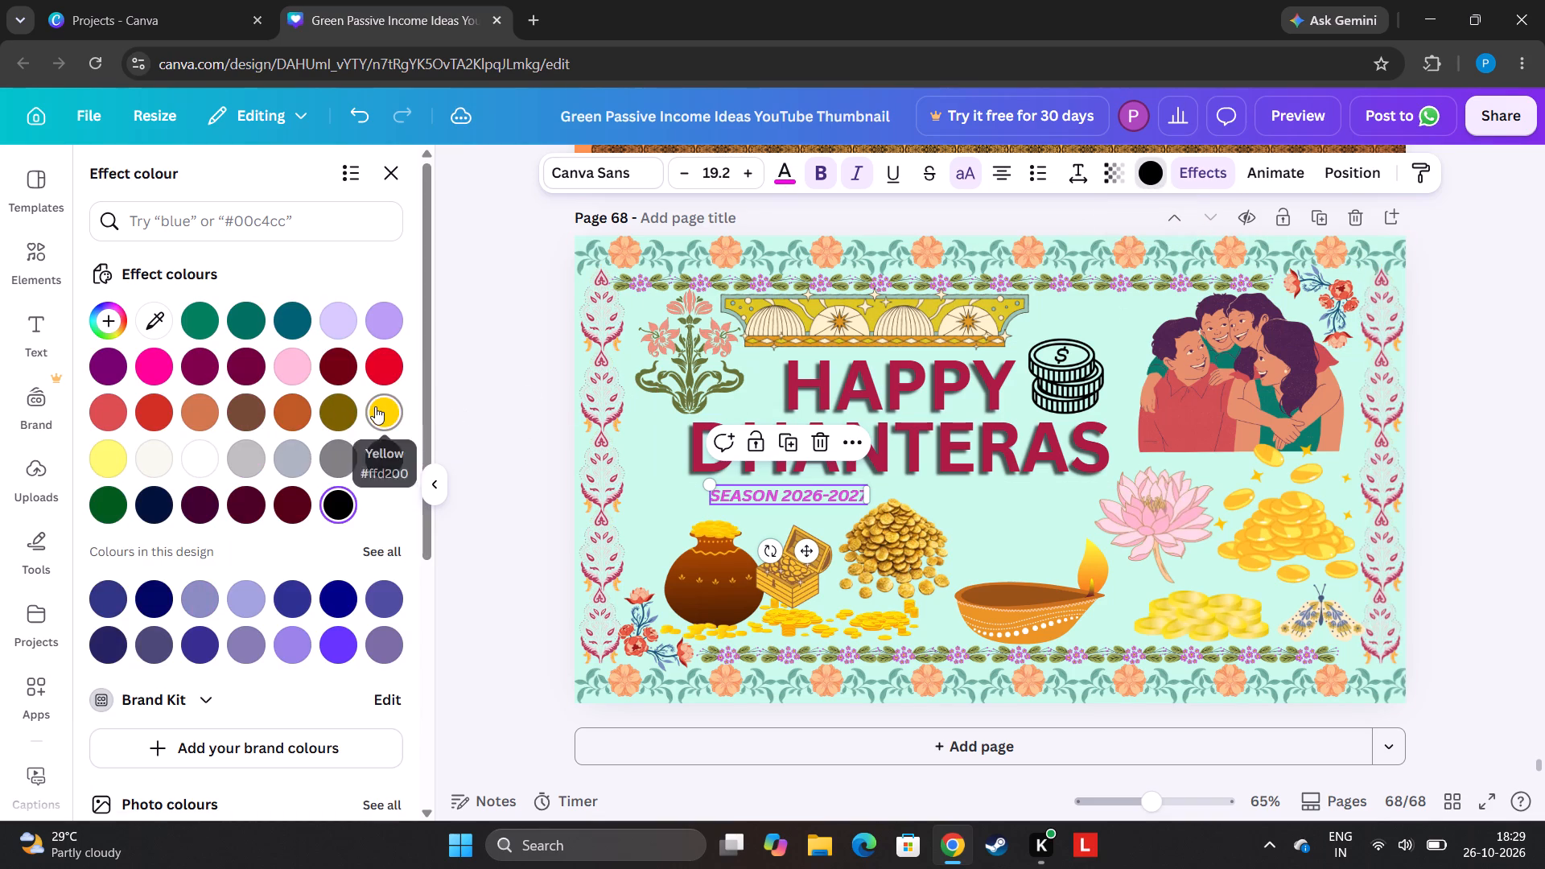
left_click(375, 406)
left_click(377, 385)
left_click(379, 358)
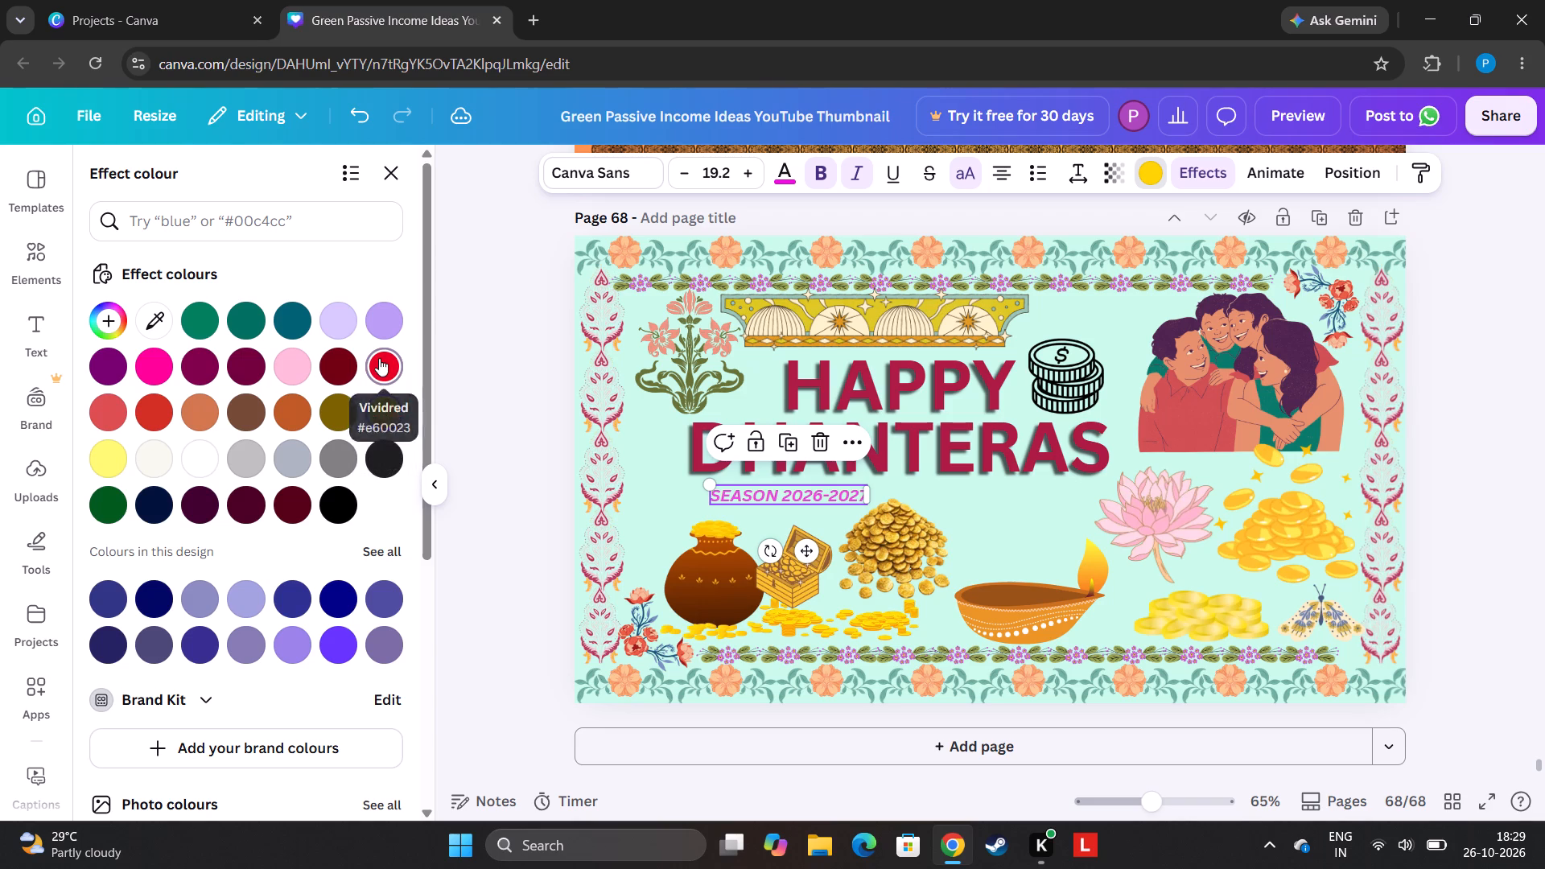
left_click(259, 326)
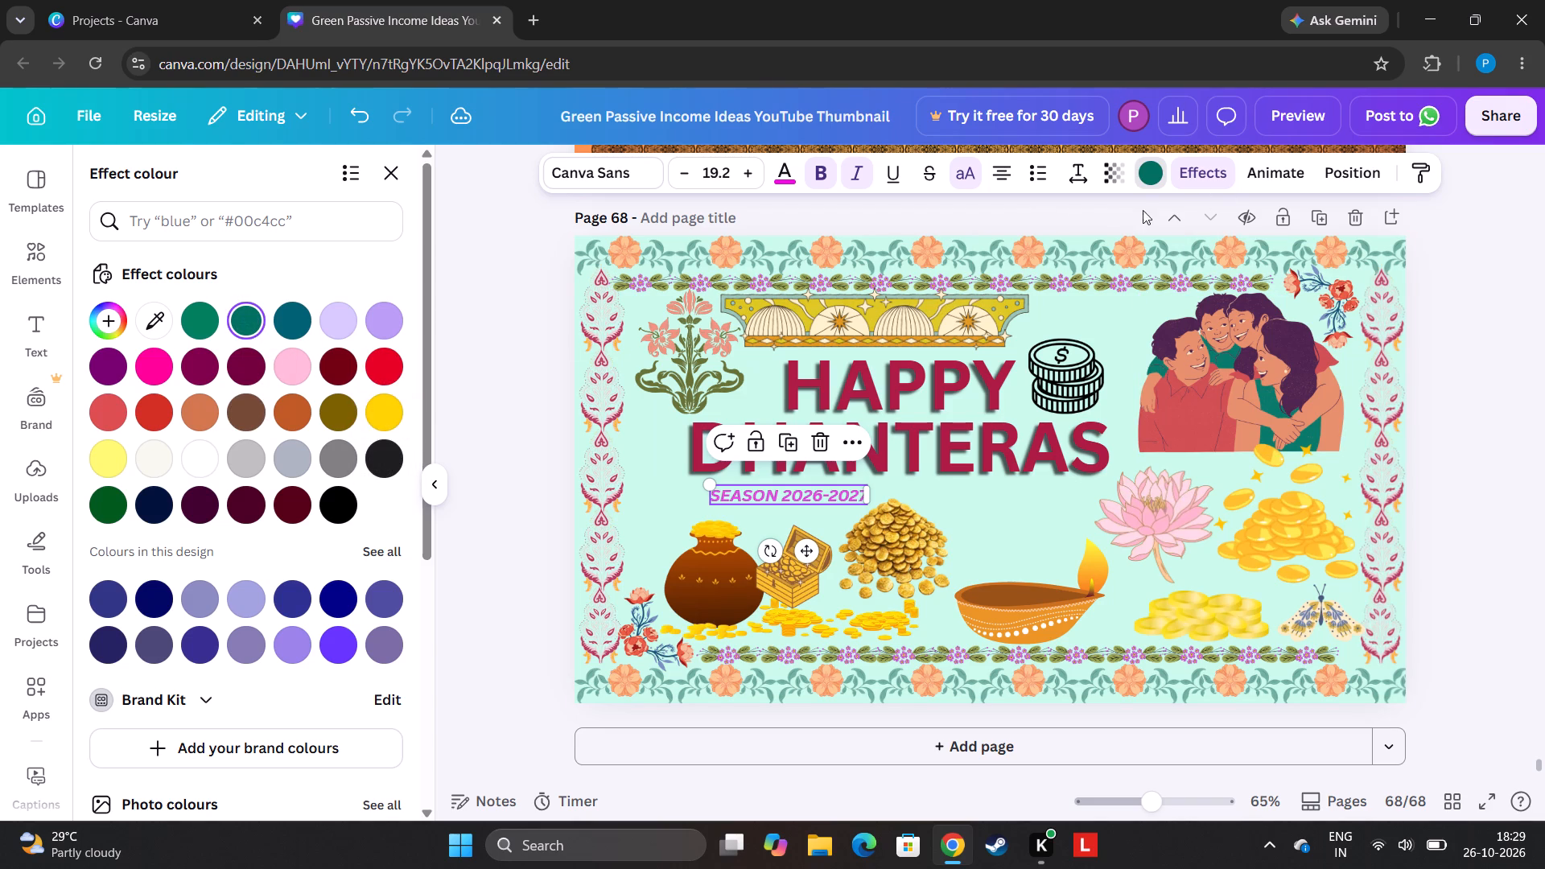
Replace the subtitle's Drop shadow with a purple Outline effect.
left_click(1210, 160)
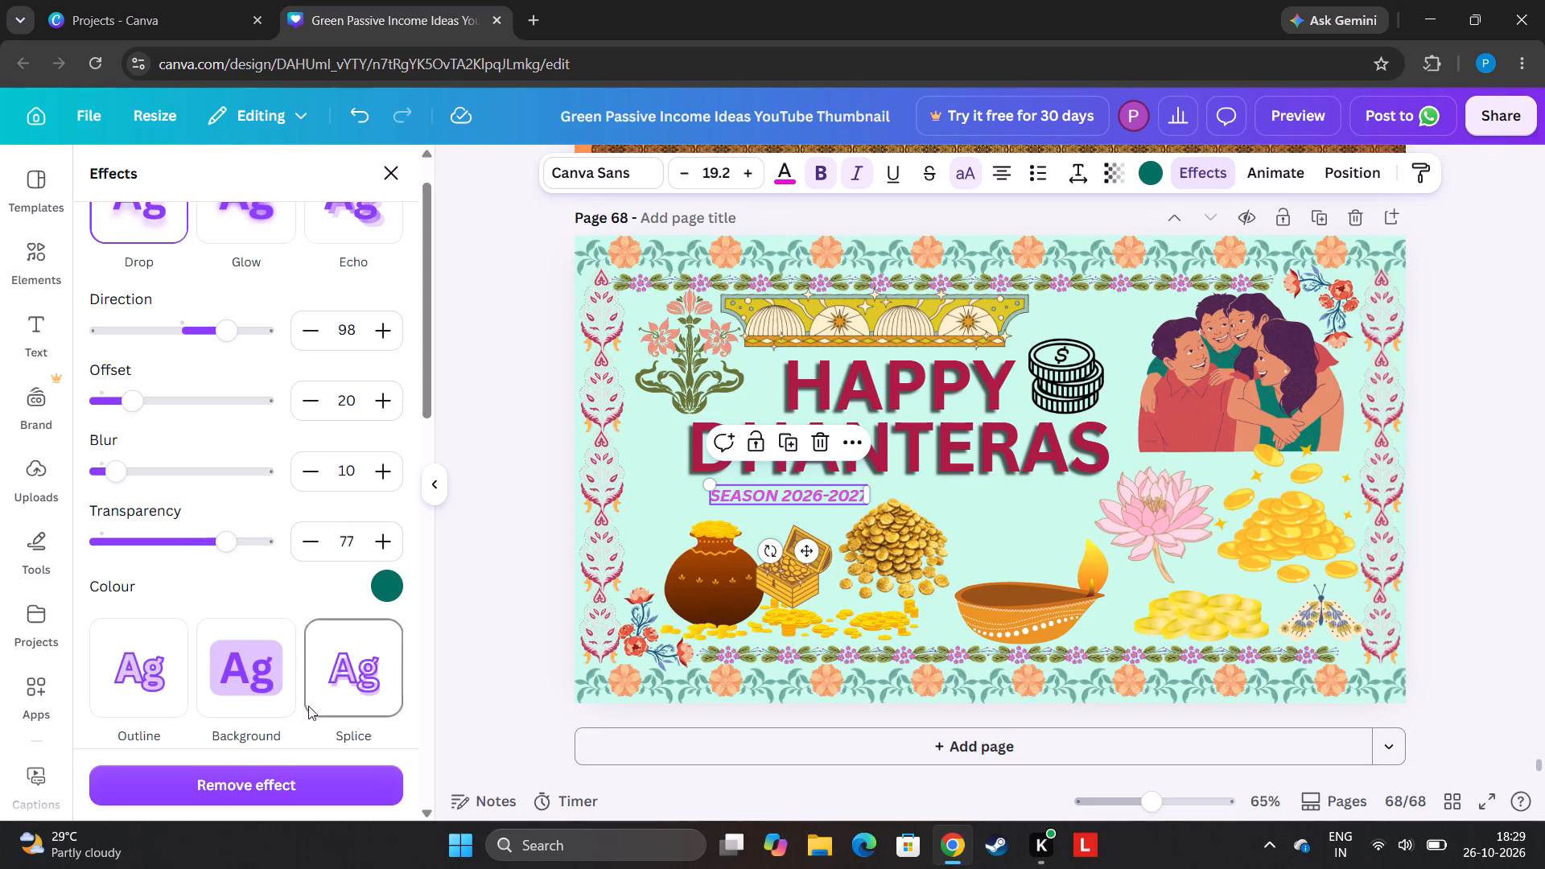
left_click(148, 673)
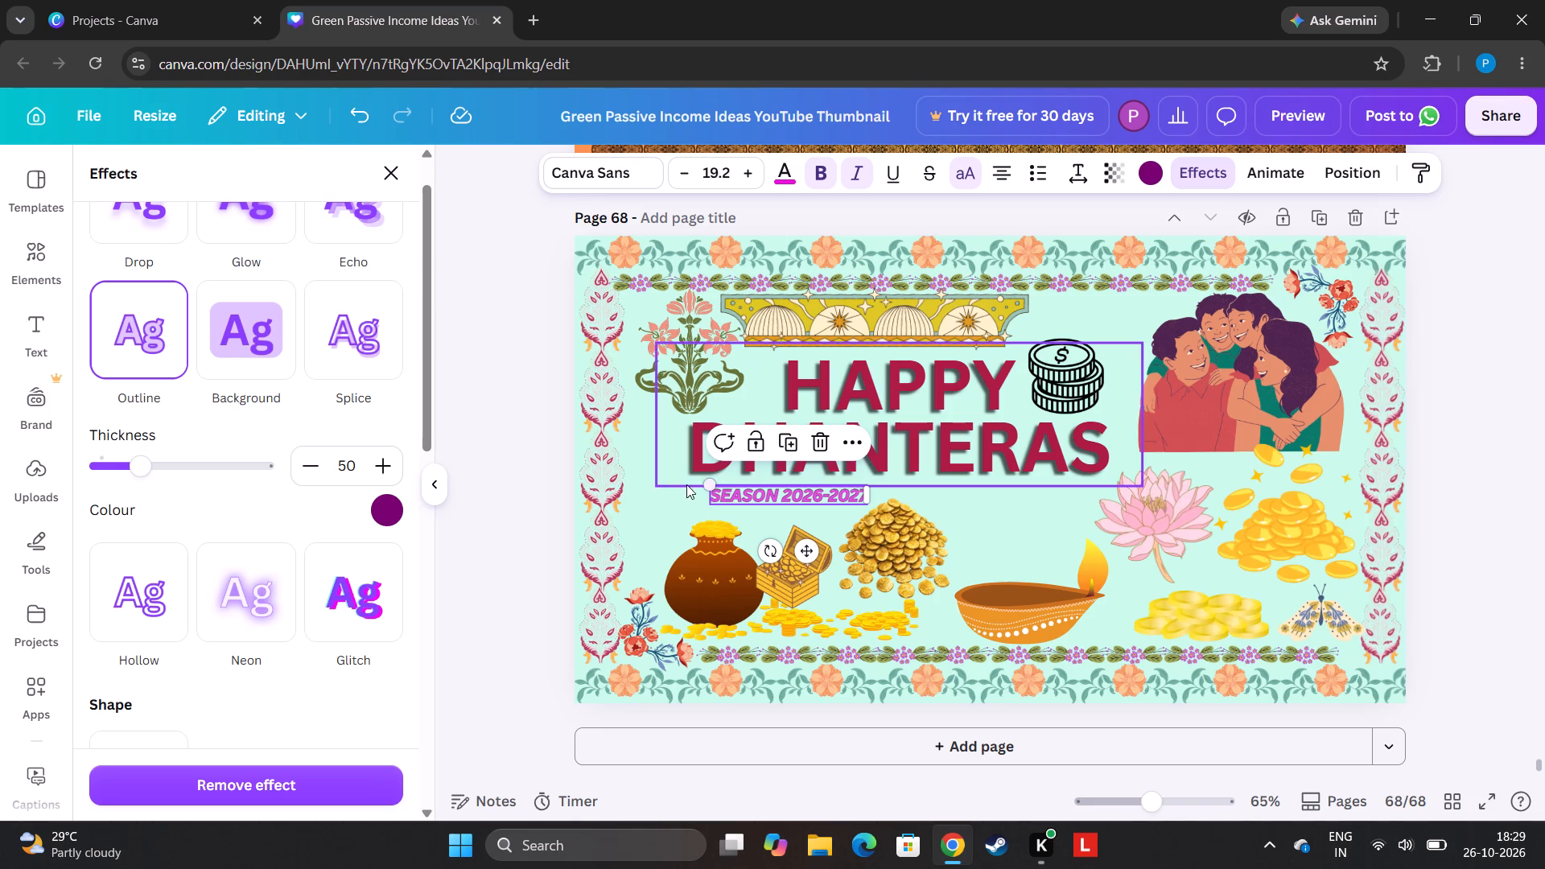
Enlarge the "SEASON 2026-2027" subtitle to font size 25.4, extending it toward the flower border.
left_click_drag(704, 482, 653, 484)
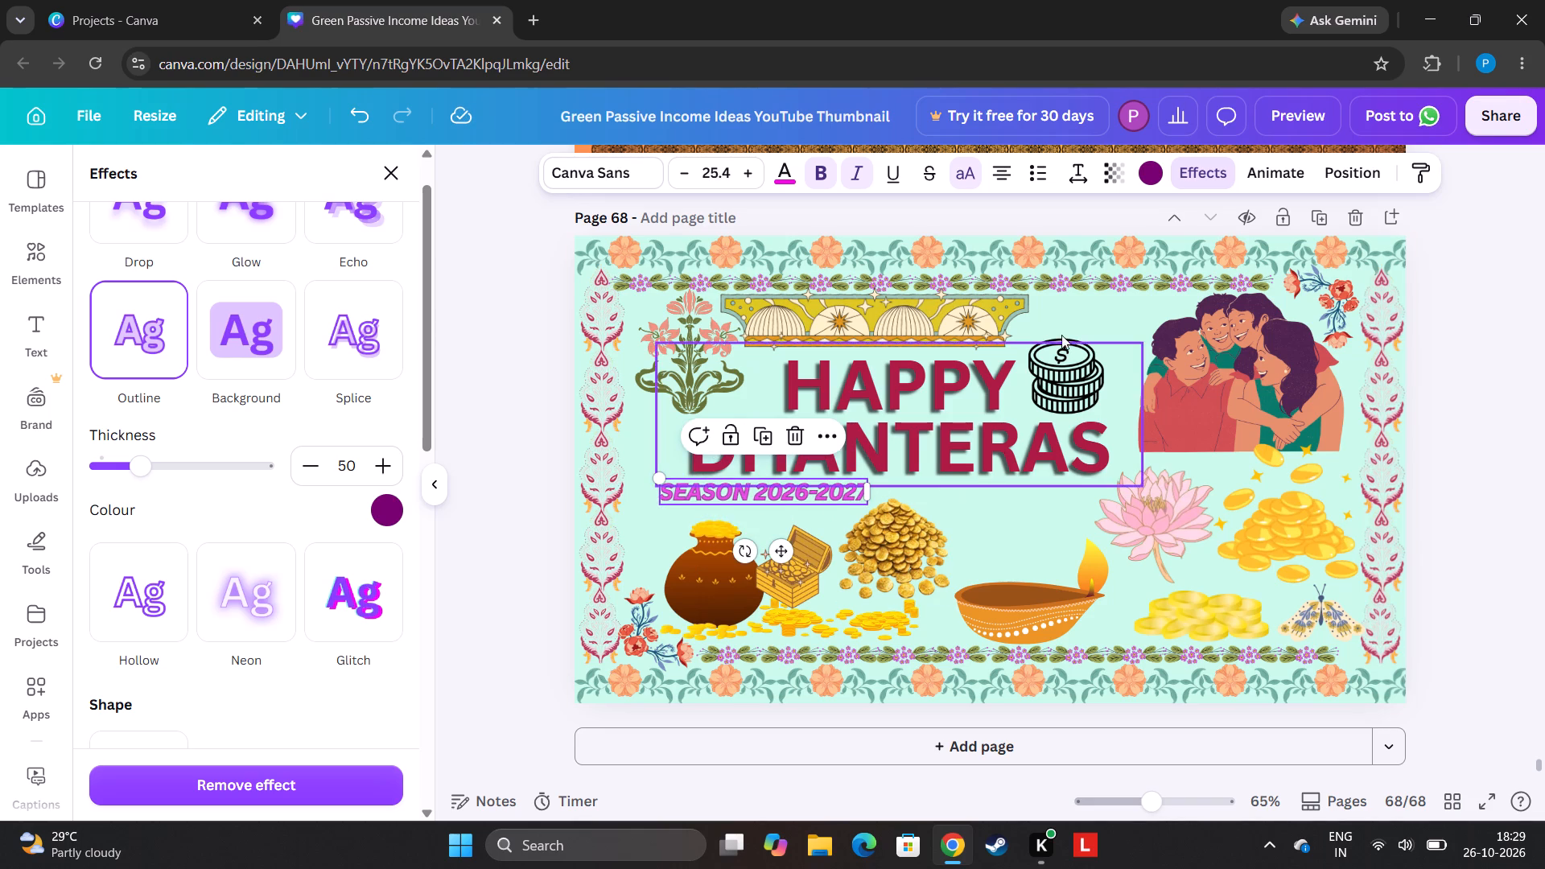
Change the subtitle's outline effect colour to pure blue, #0000FF.
left_click(1160, 180)
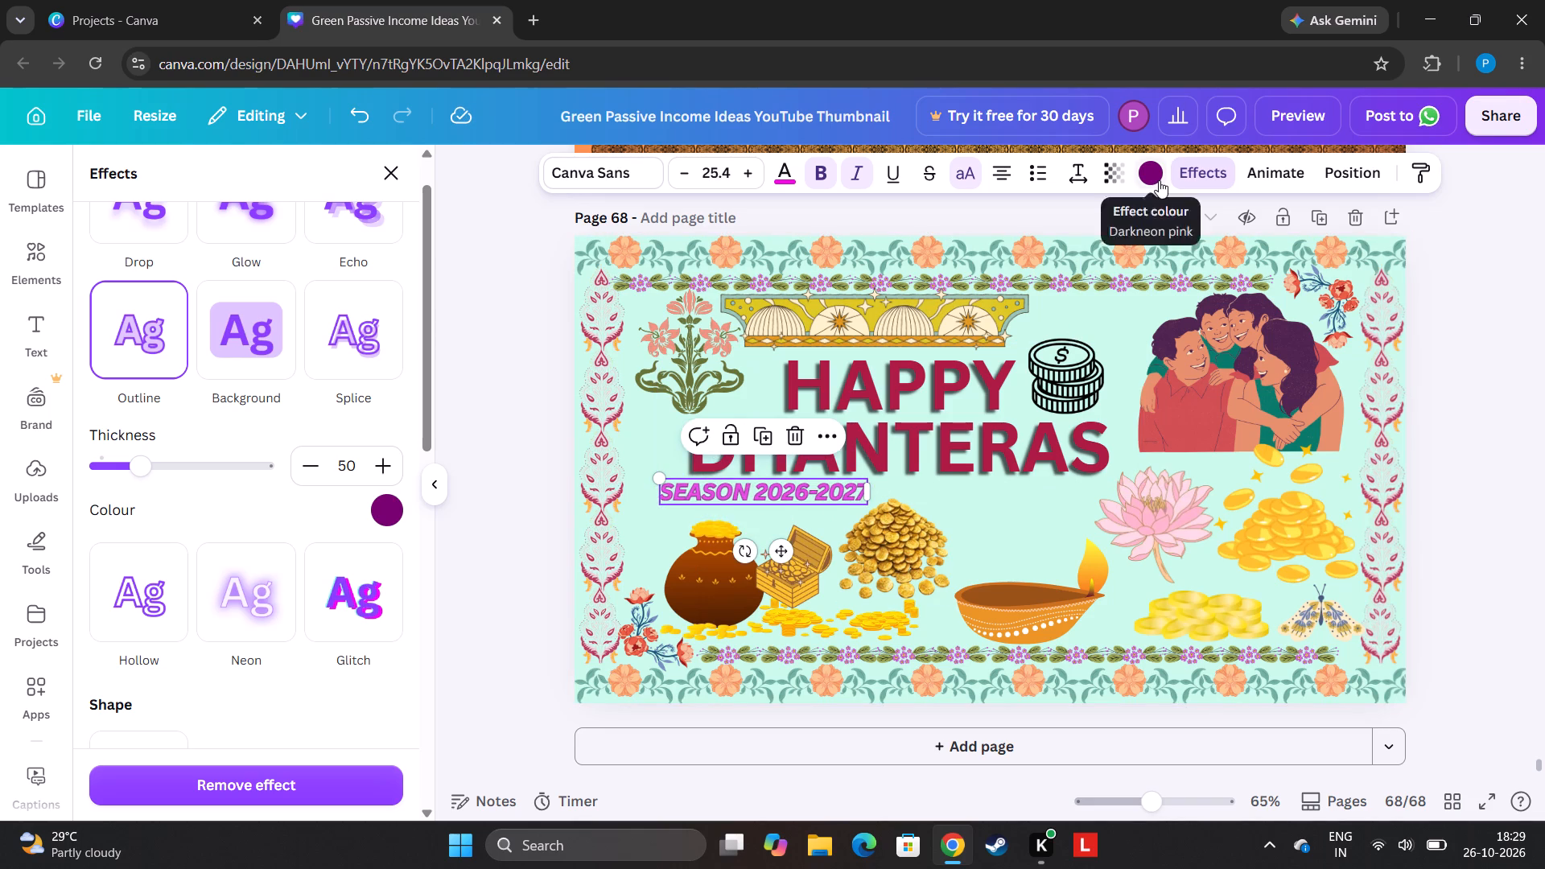
left_click(377, 458)
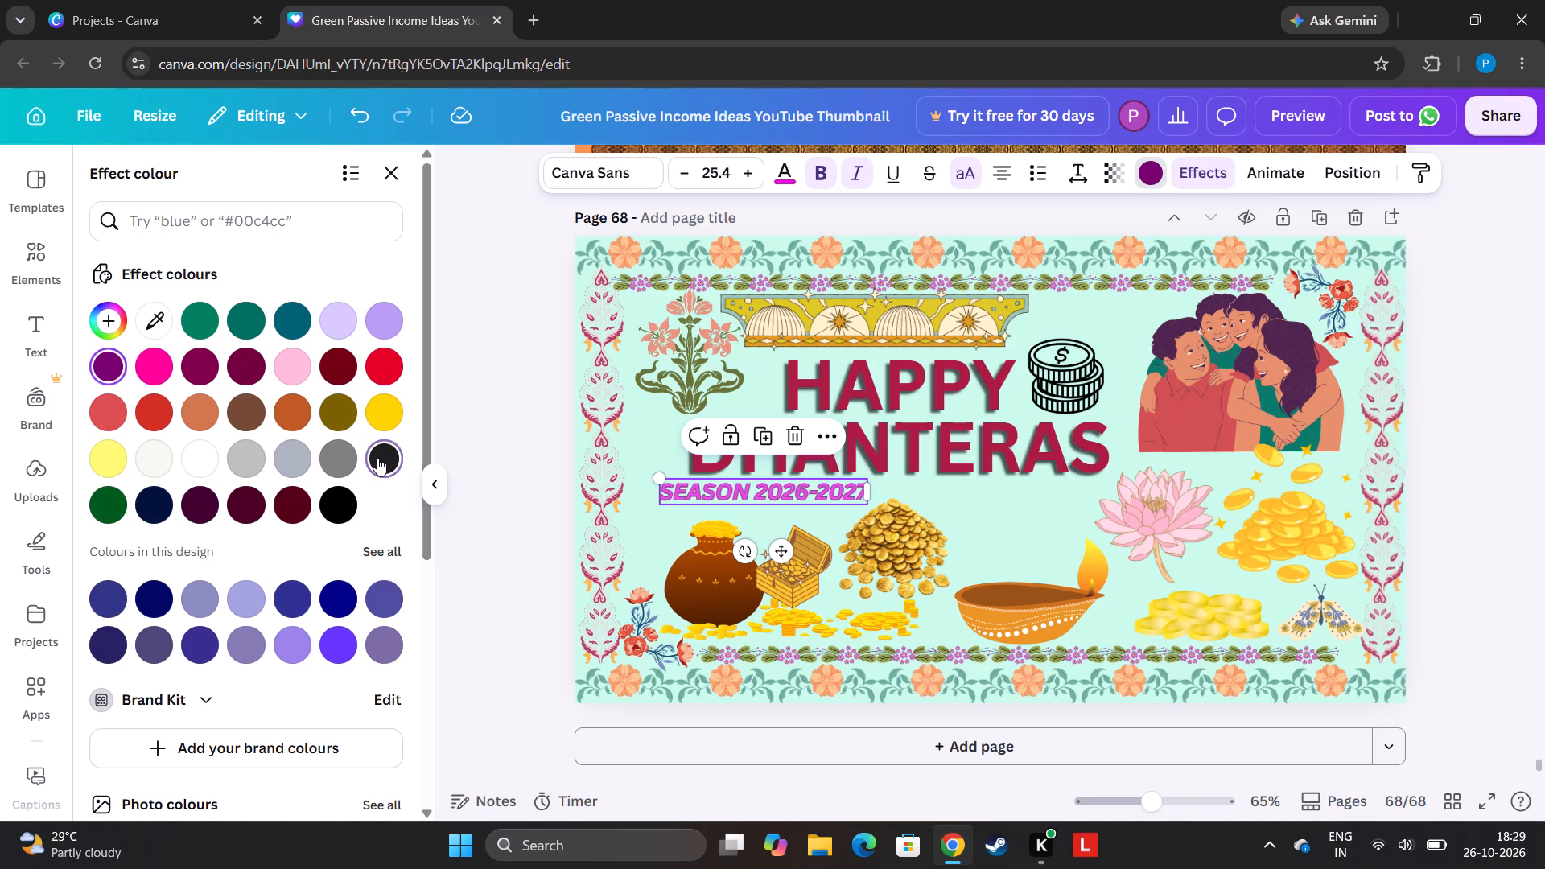
left_click(377, 458)
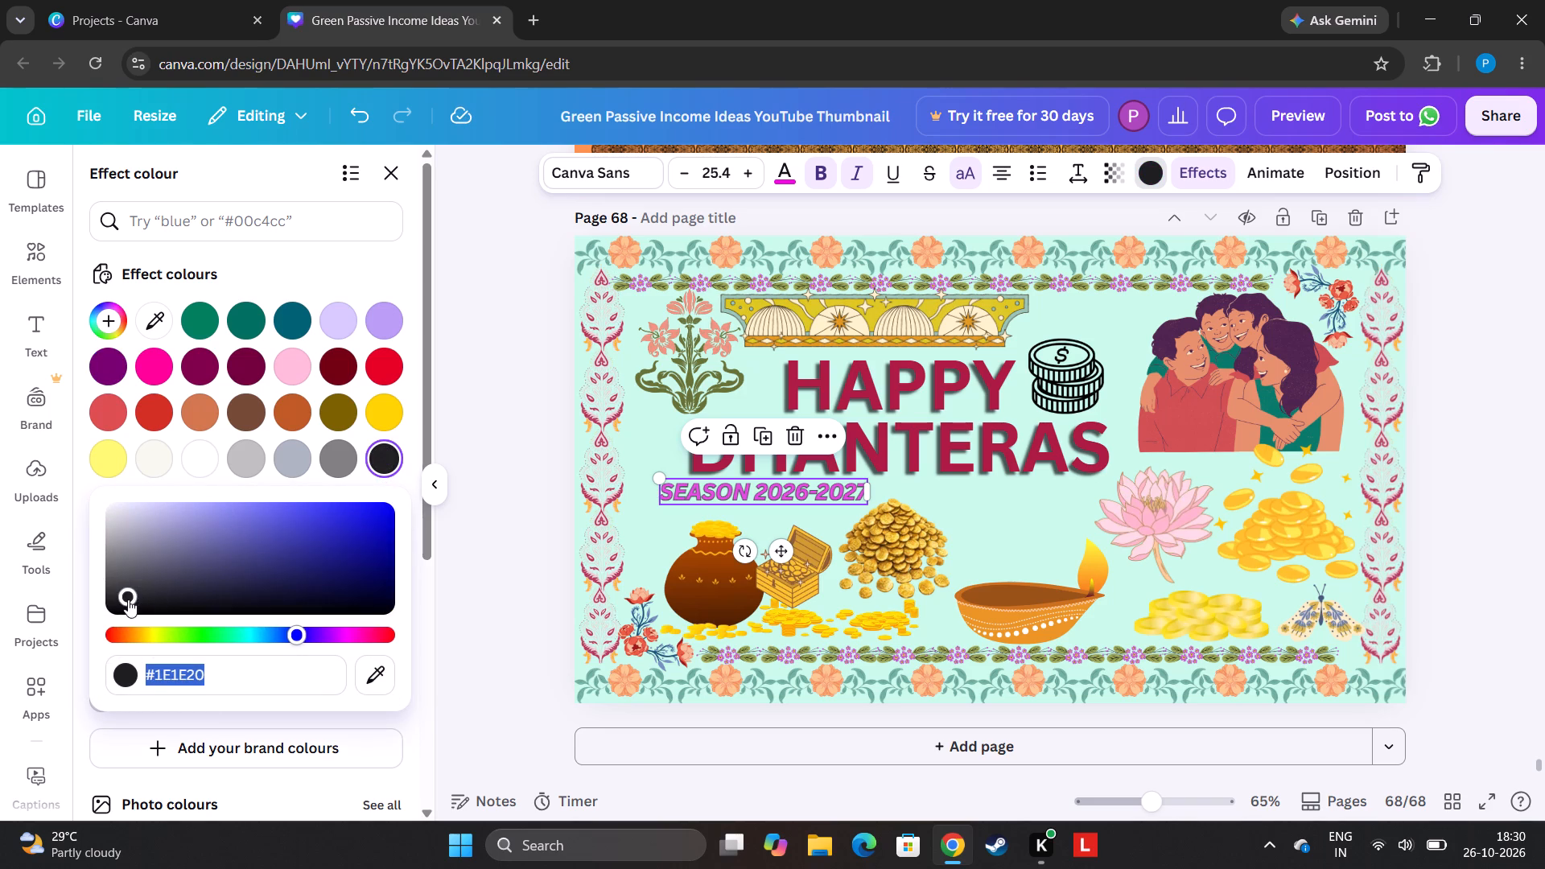
left_click_drag(128, 599, 344, 536)
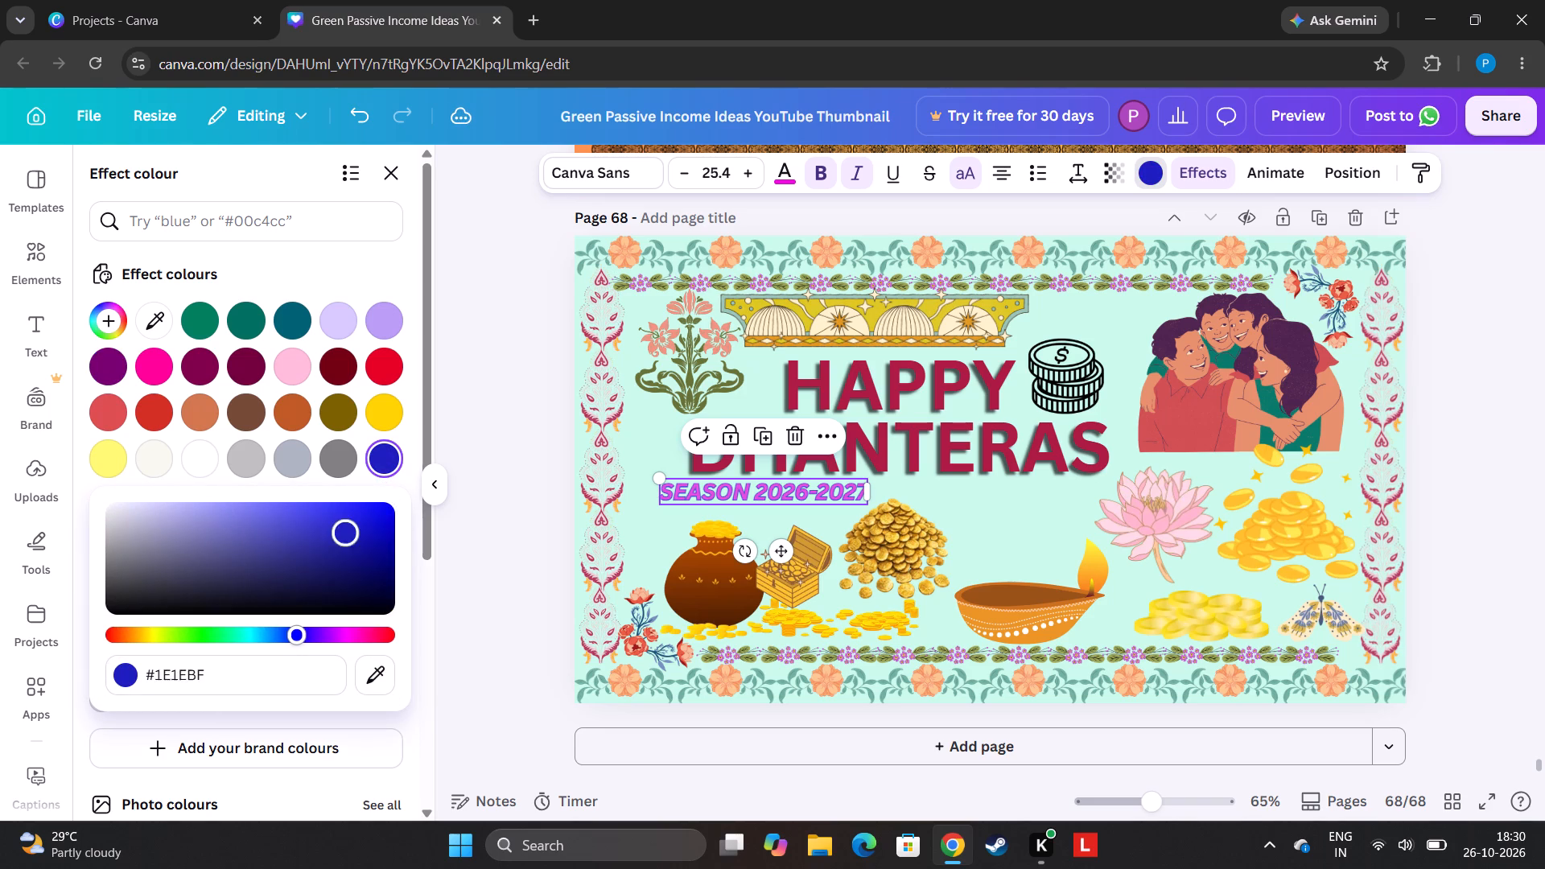
left_click_drag(344, 536, 364, 563)
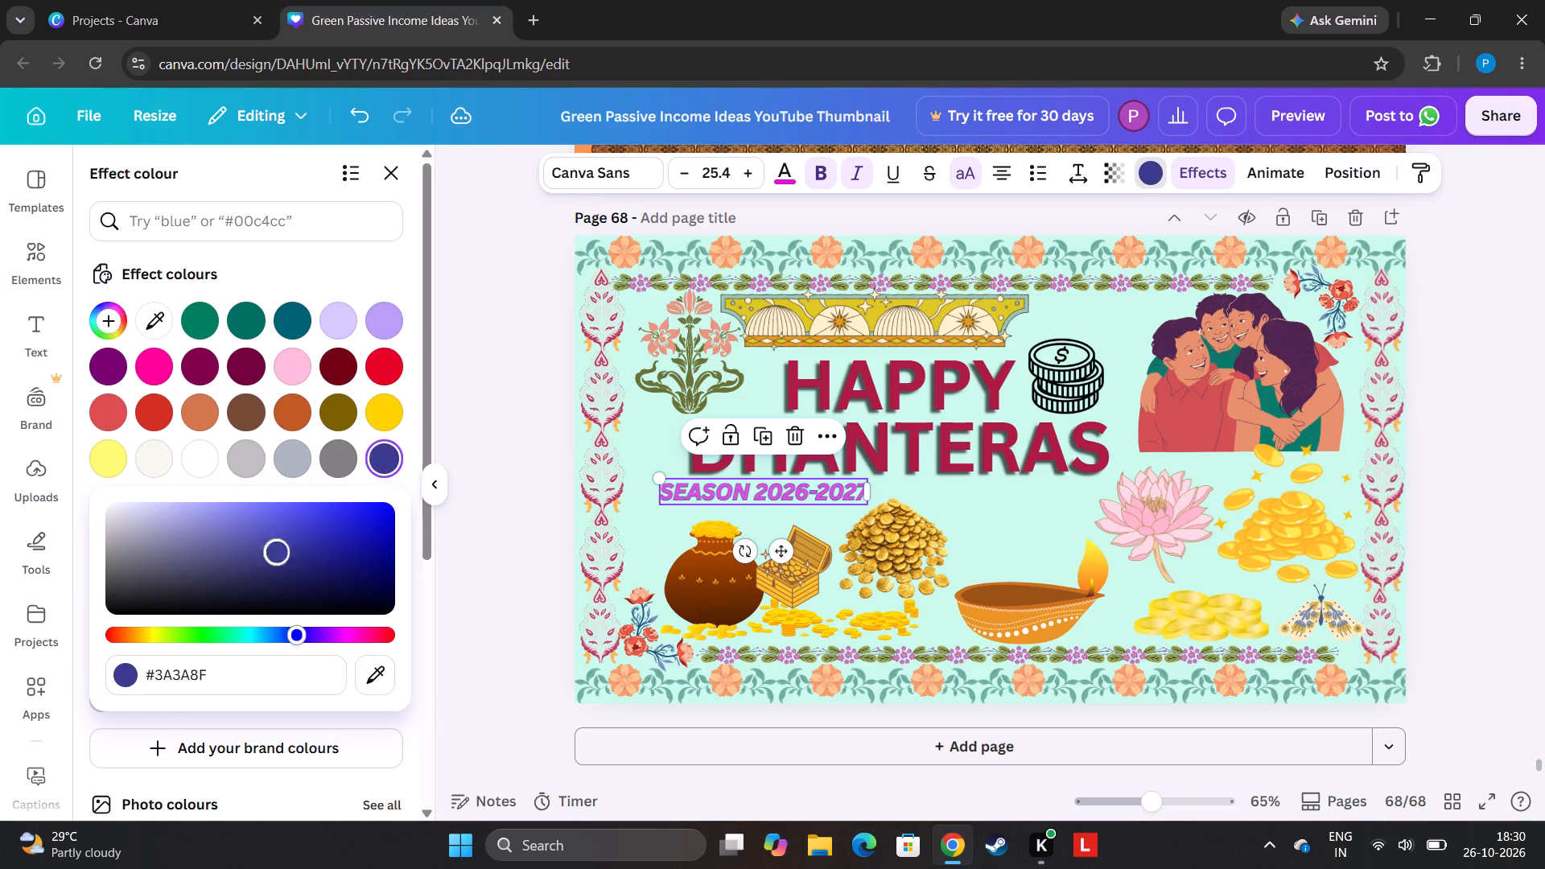
left_click_drag(364, 563, 510, 367)
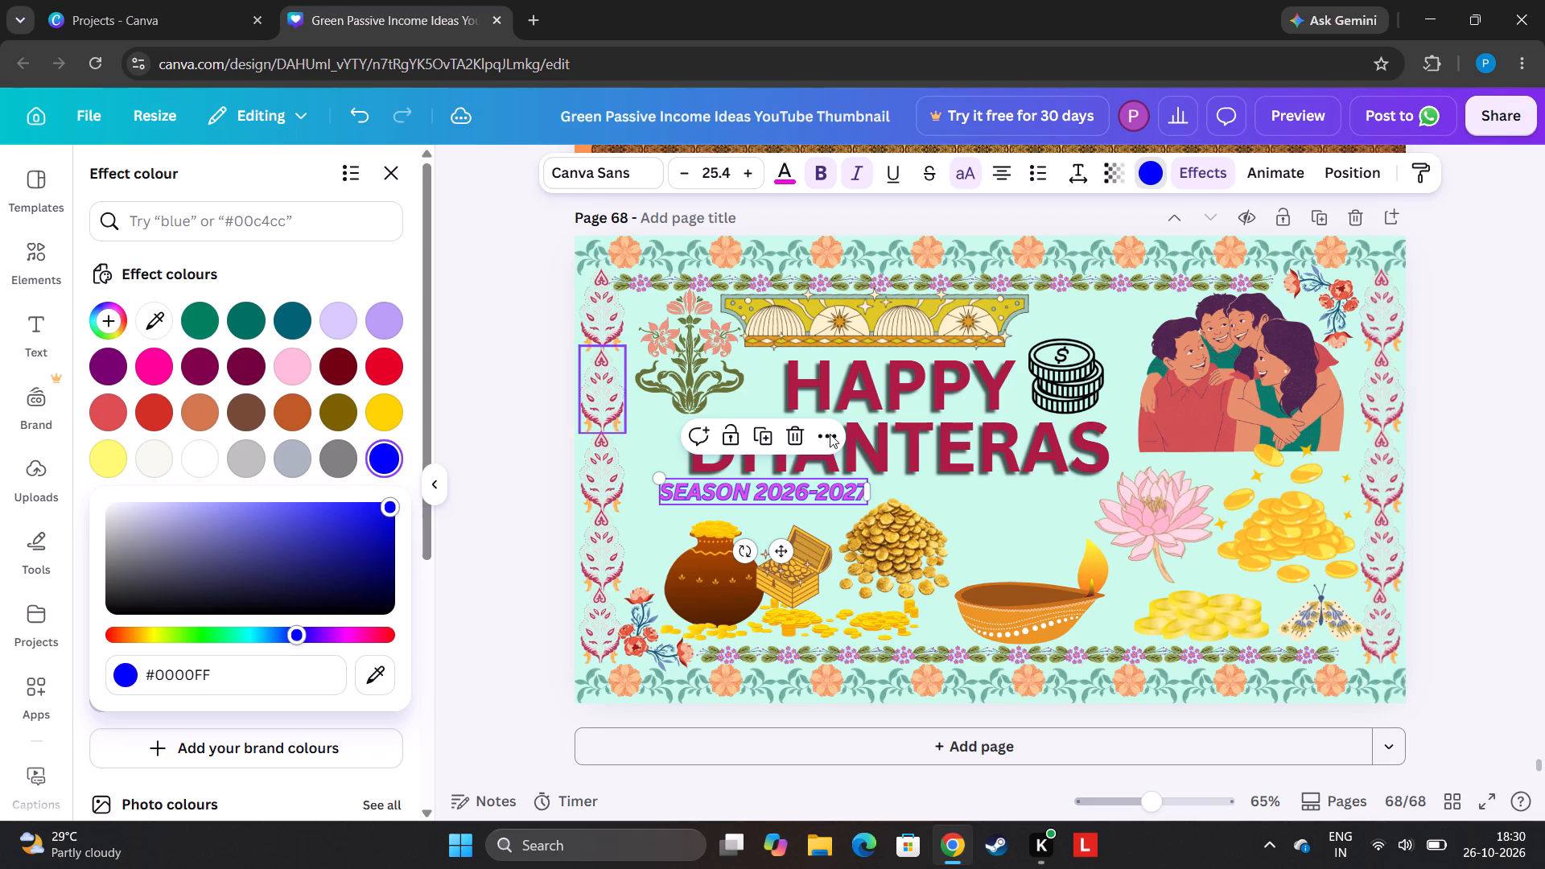
left_click(1460, 492)
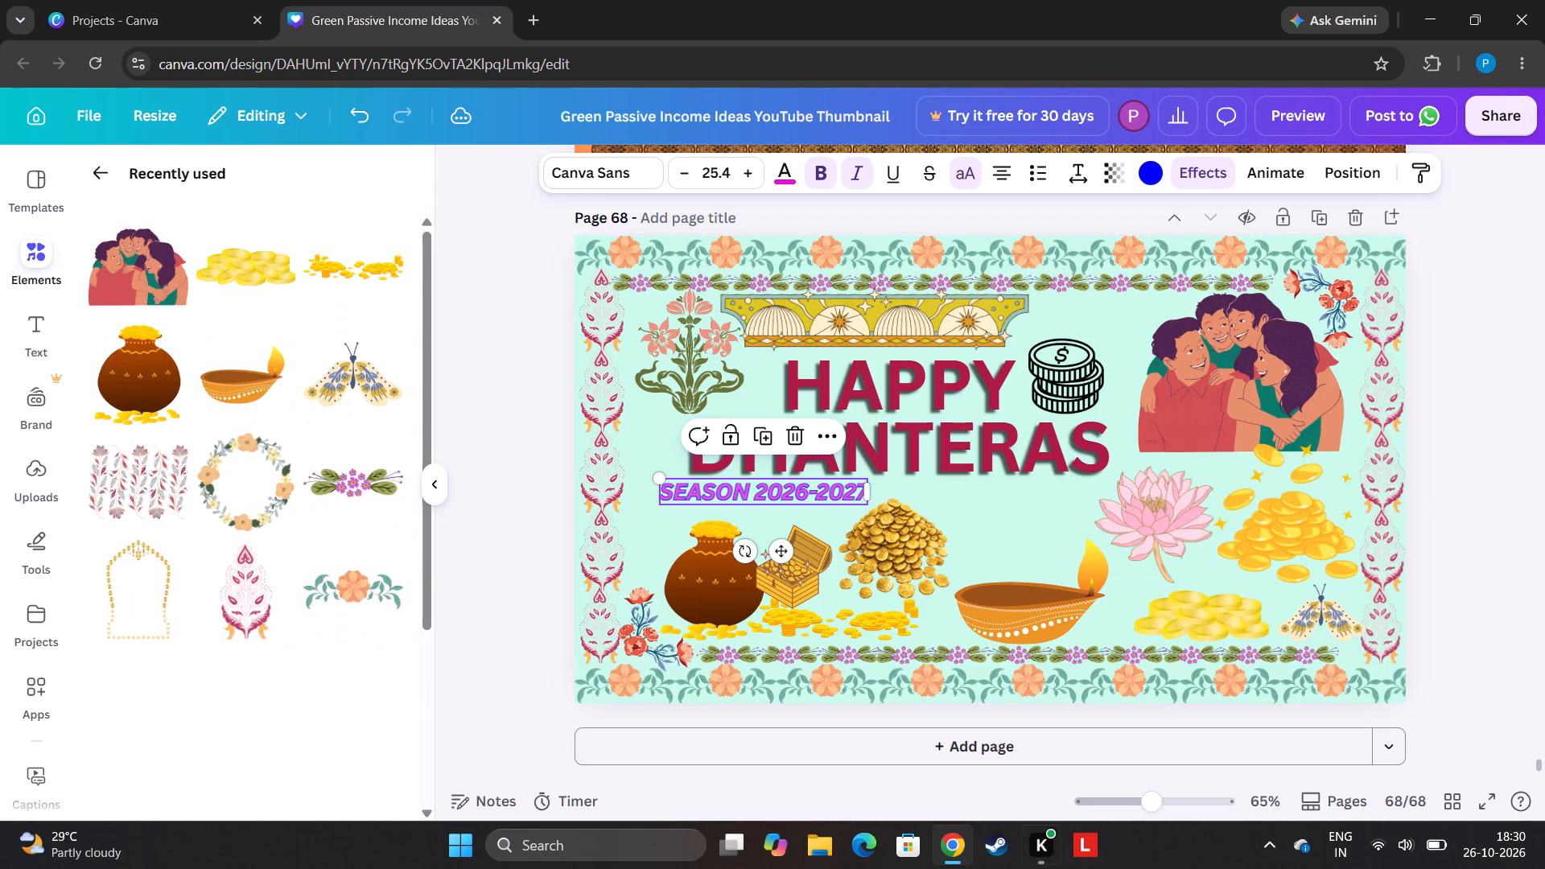
Add a blank page after page 68.
left_click(988, 752)
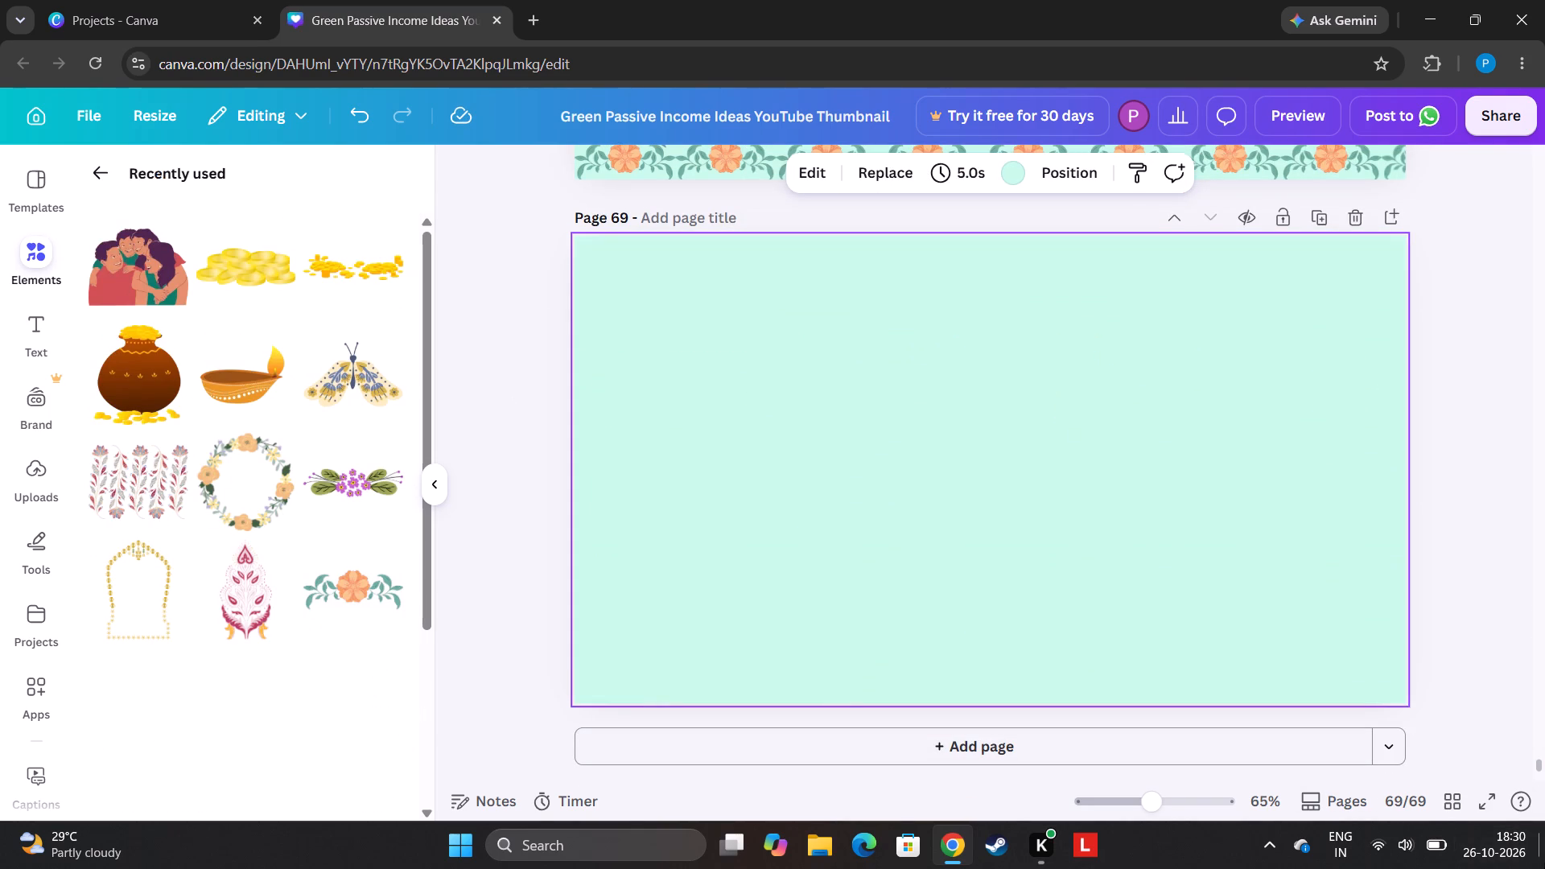
Add a heading text box on page 68 reading "date :06|11|26".
left_click_drag(1539, 761, 1539, 754)
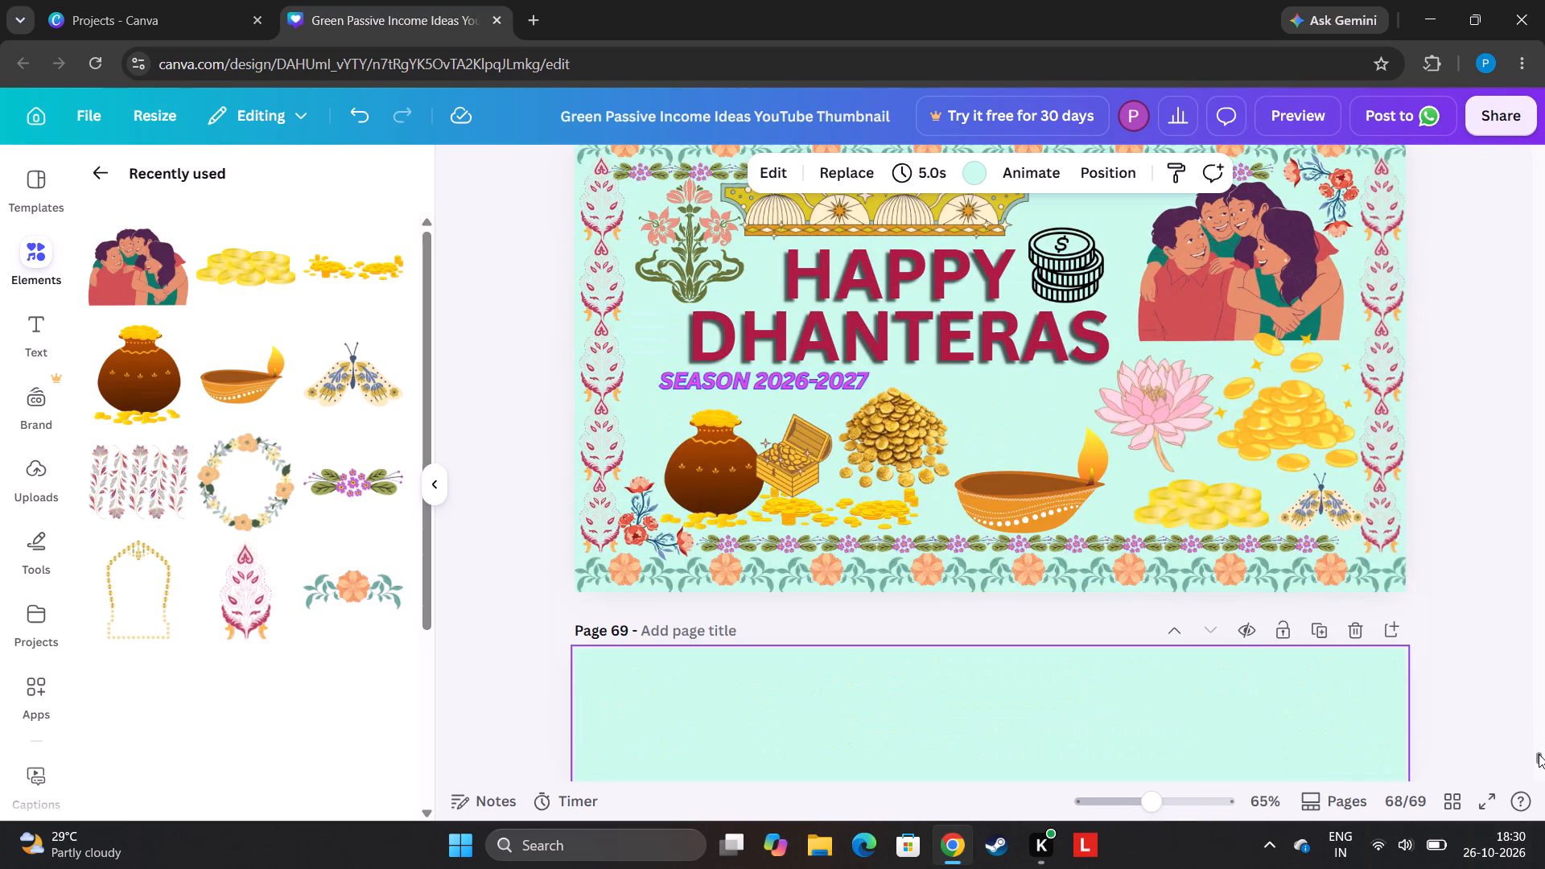
left_click_drag(1539, 754, 1539, 751)
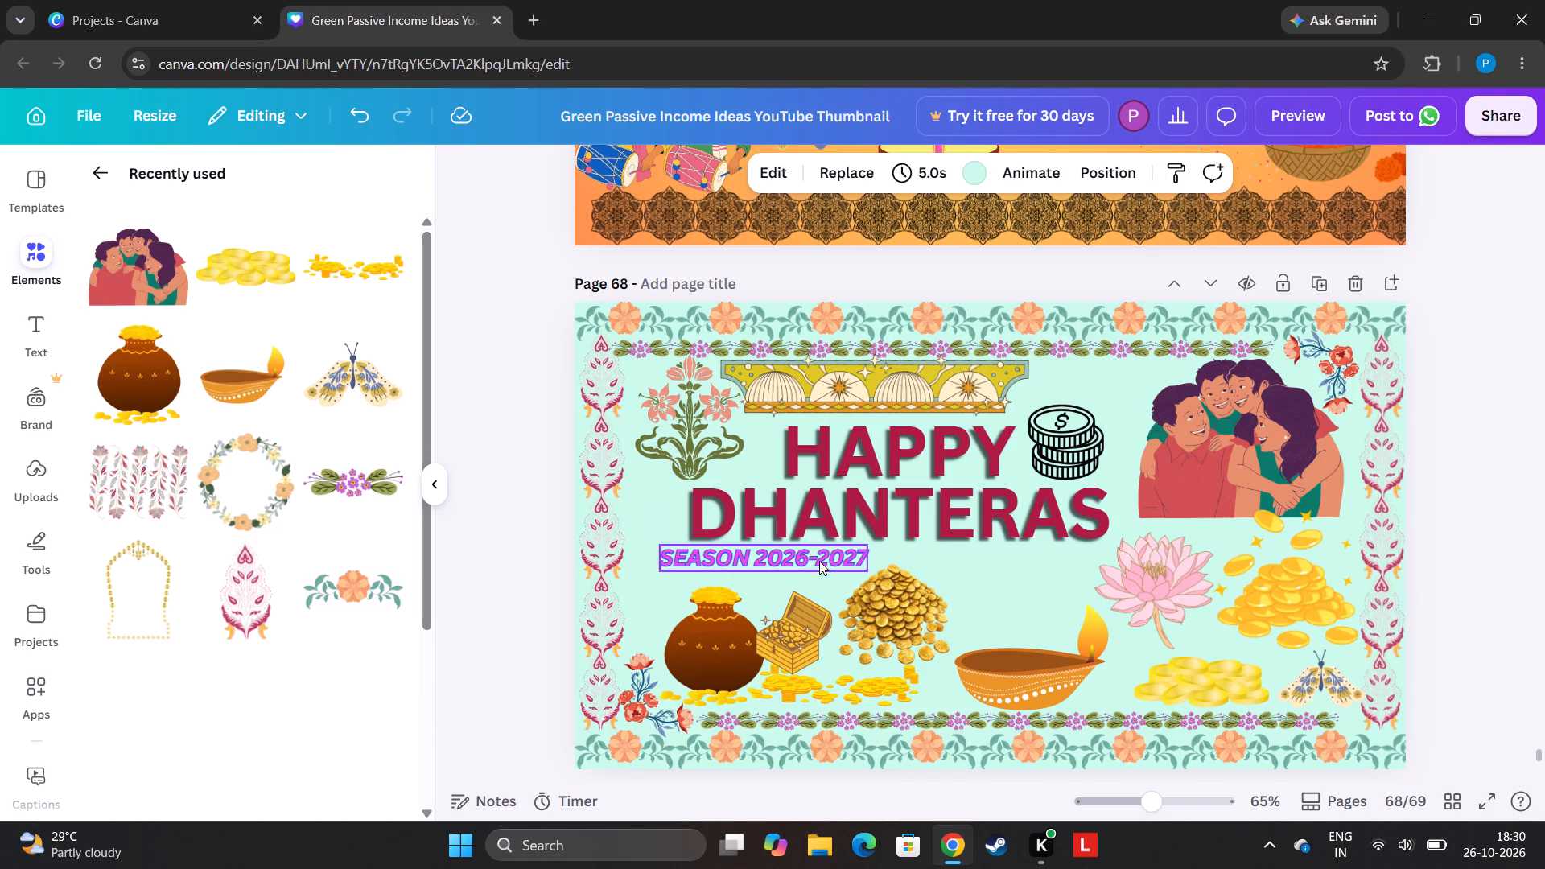
left_click(8, 335)
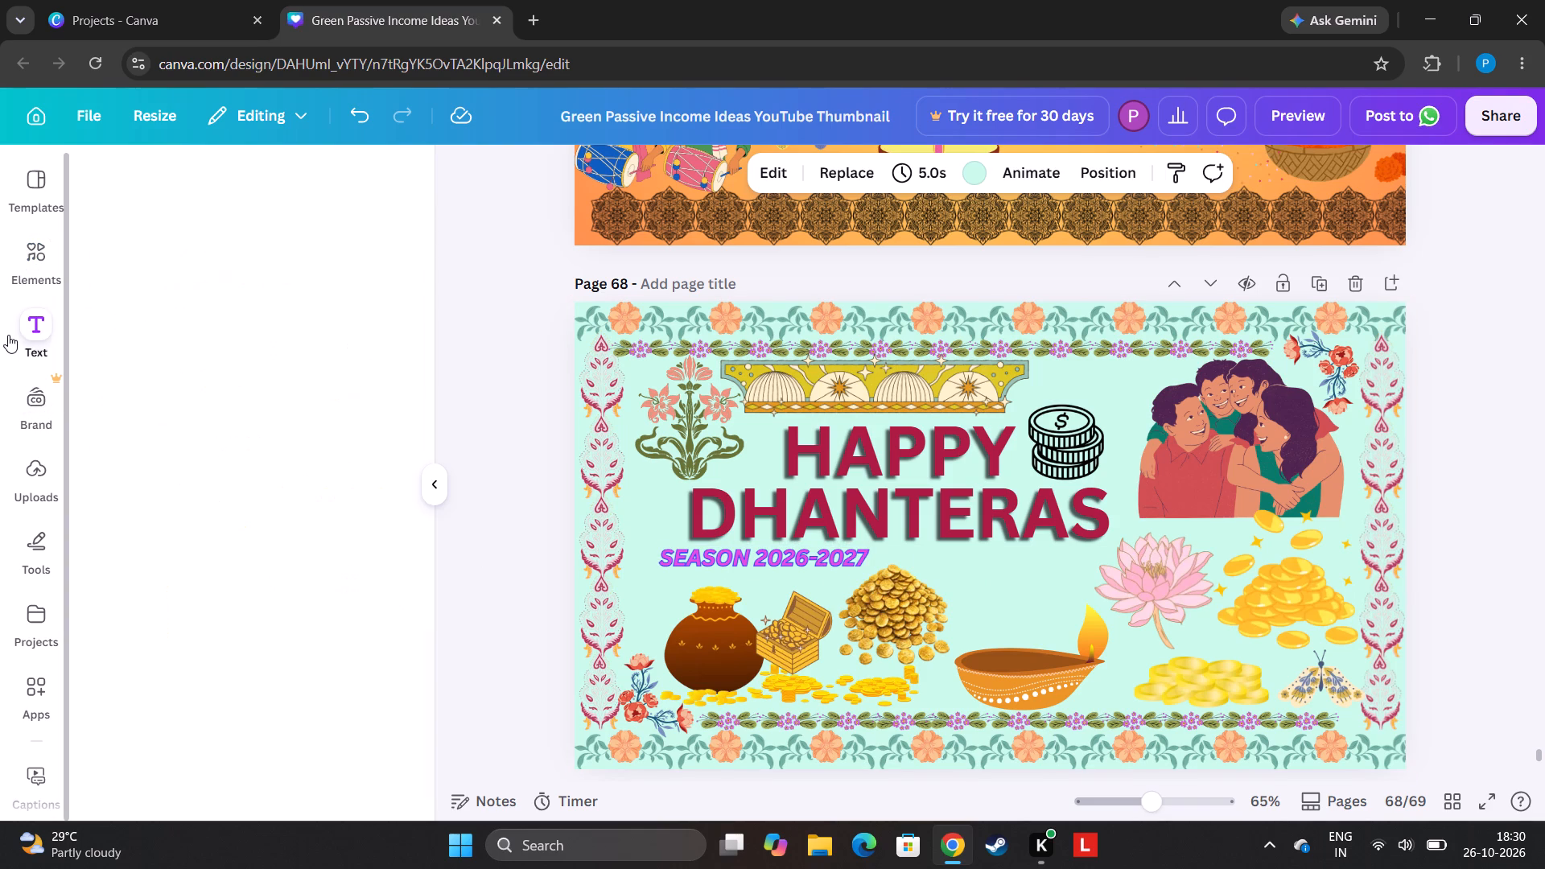
left_click(260, 493)
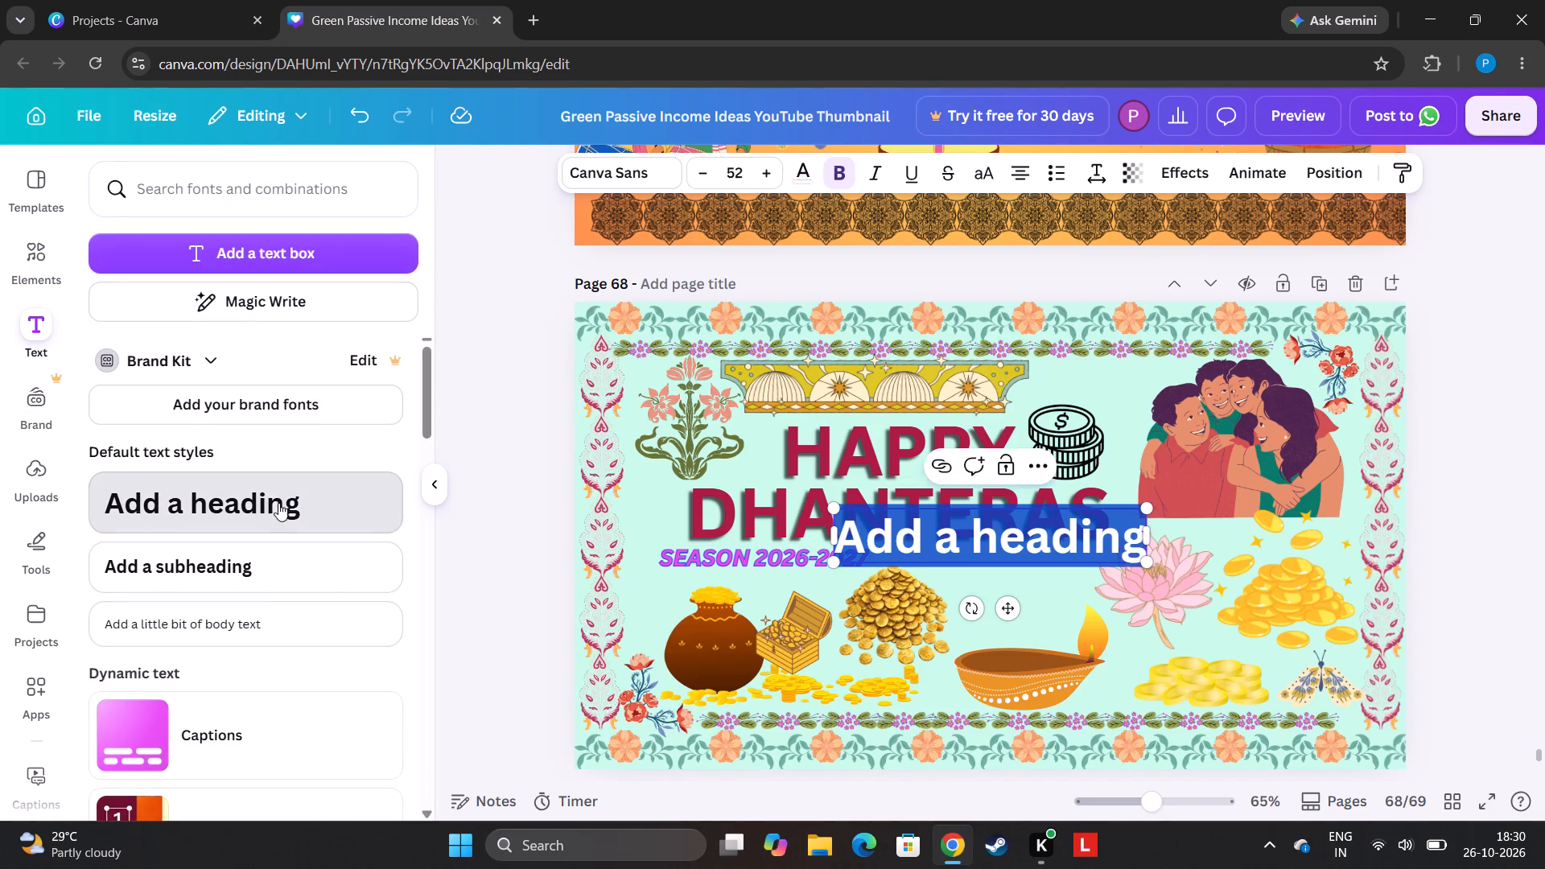
key("BackSpace")
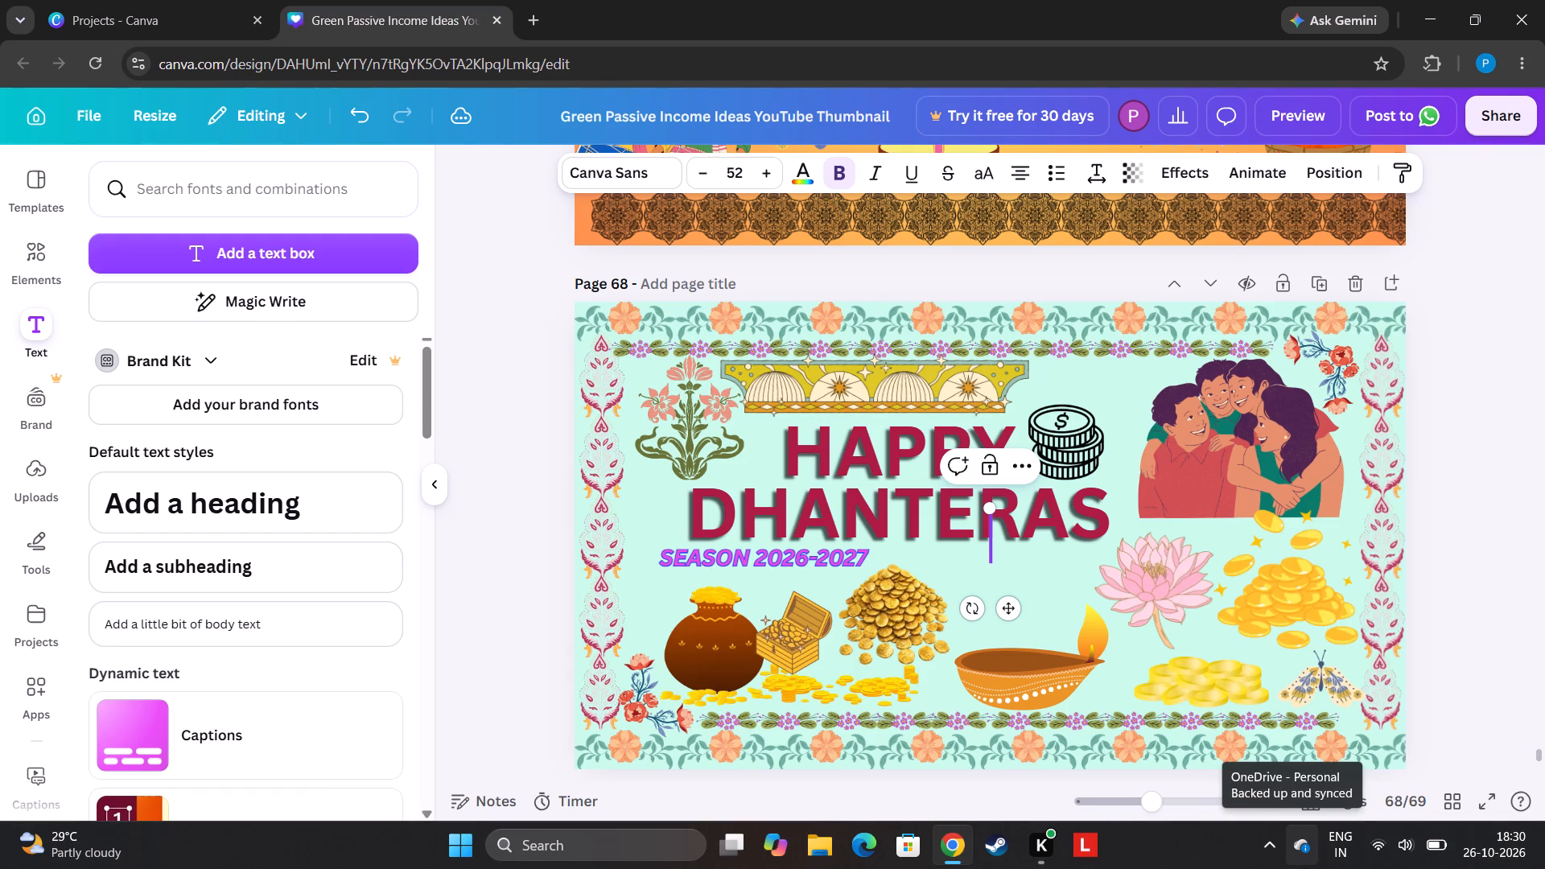
type("date")
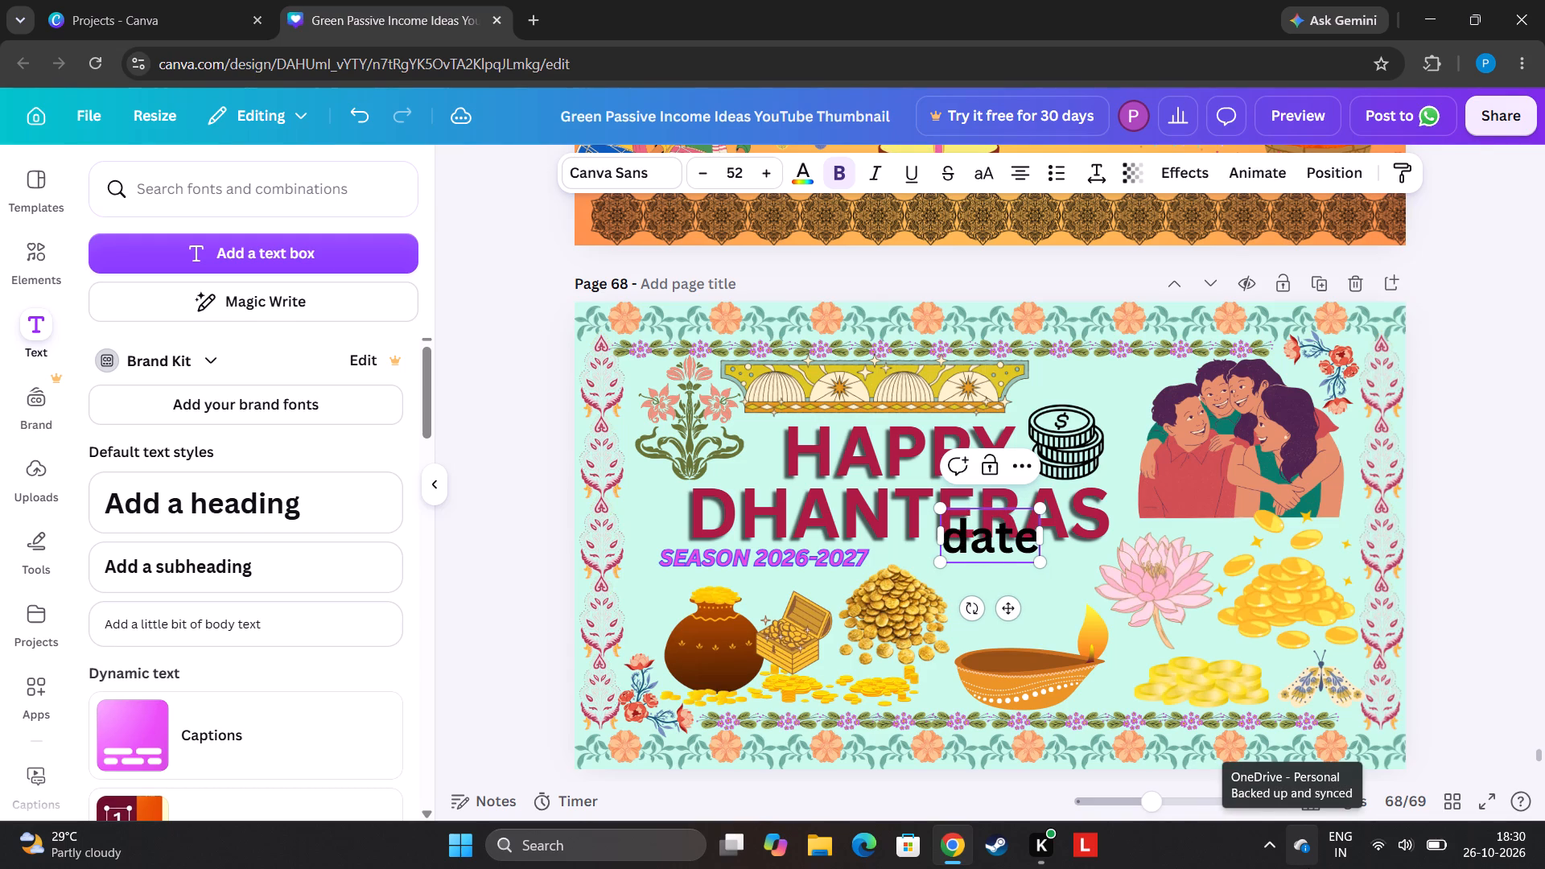
key("space")
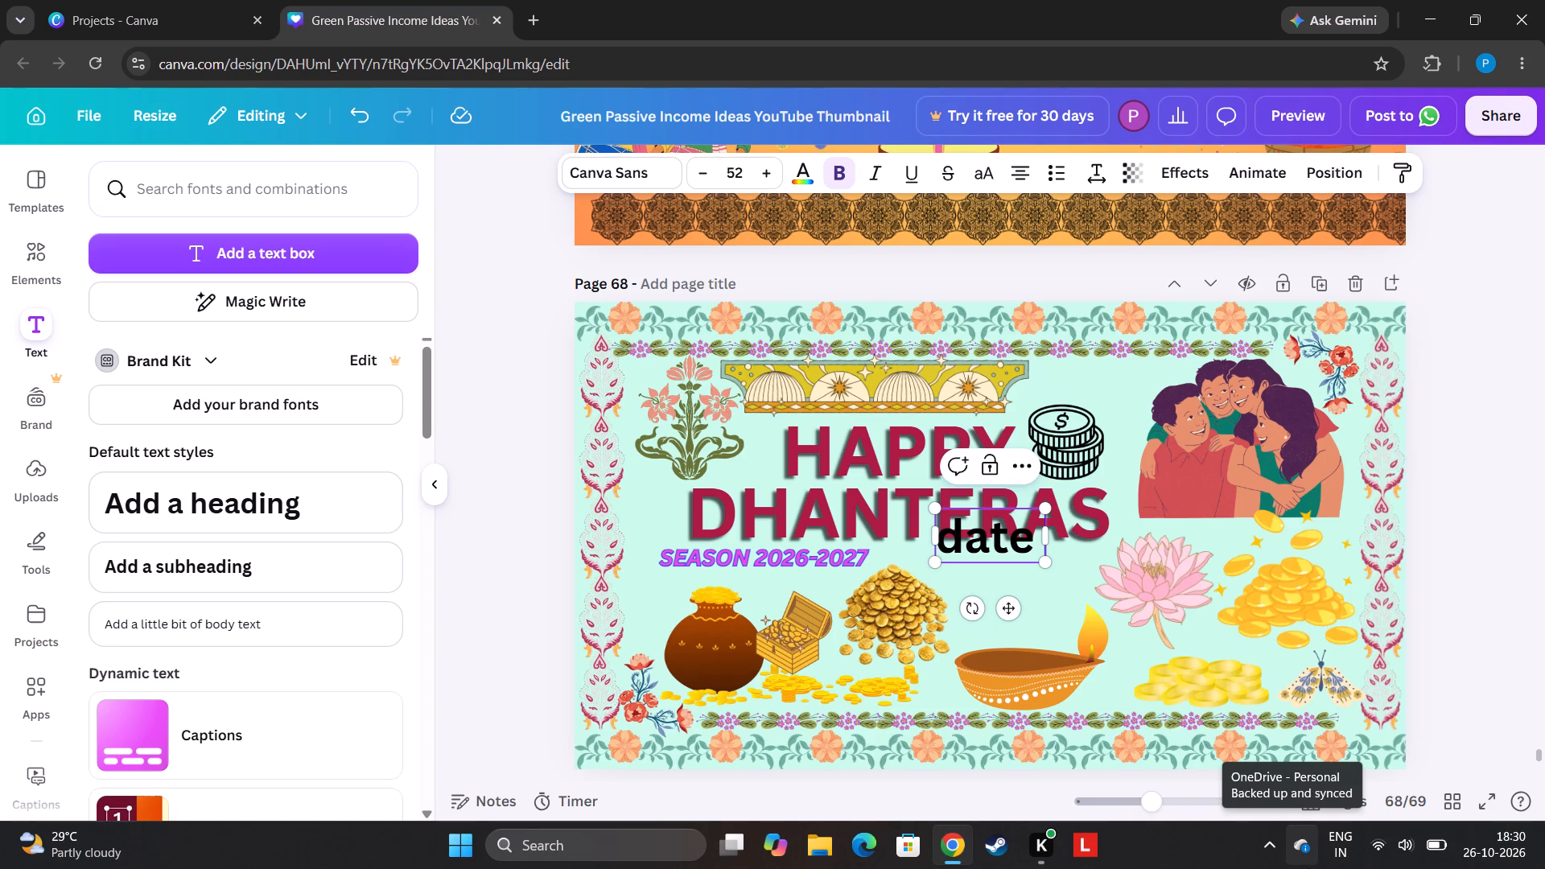
key("shift+colon")
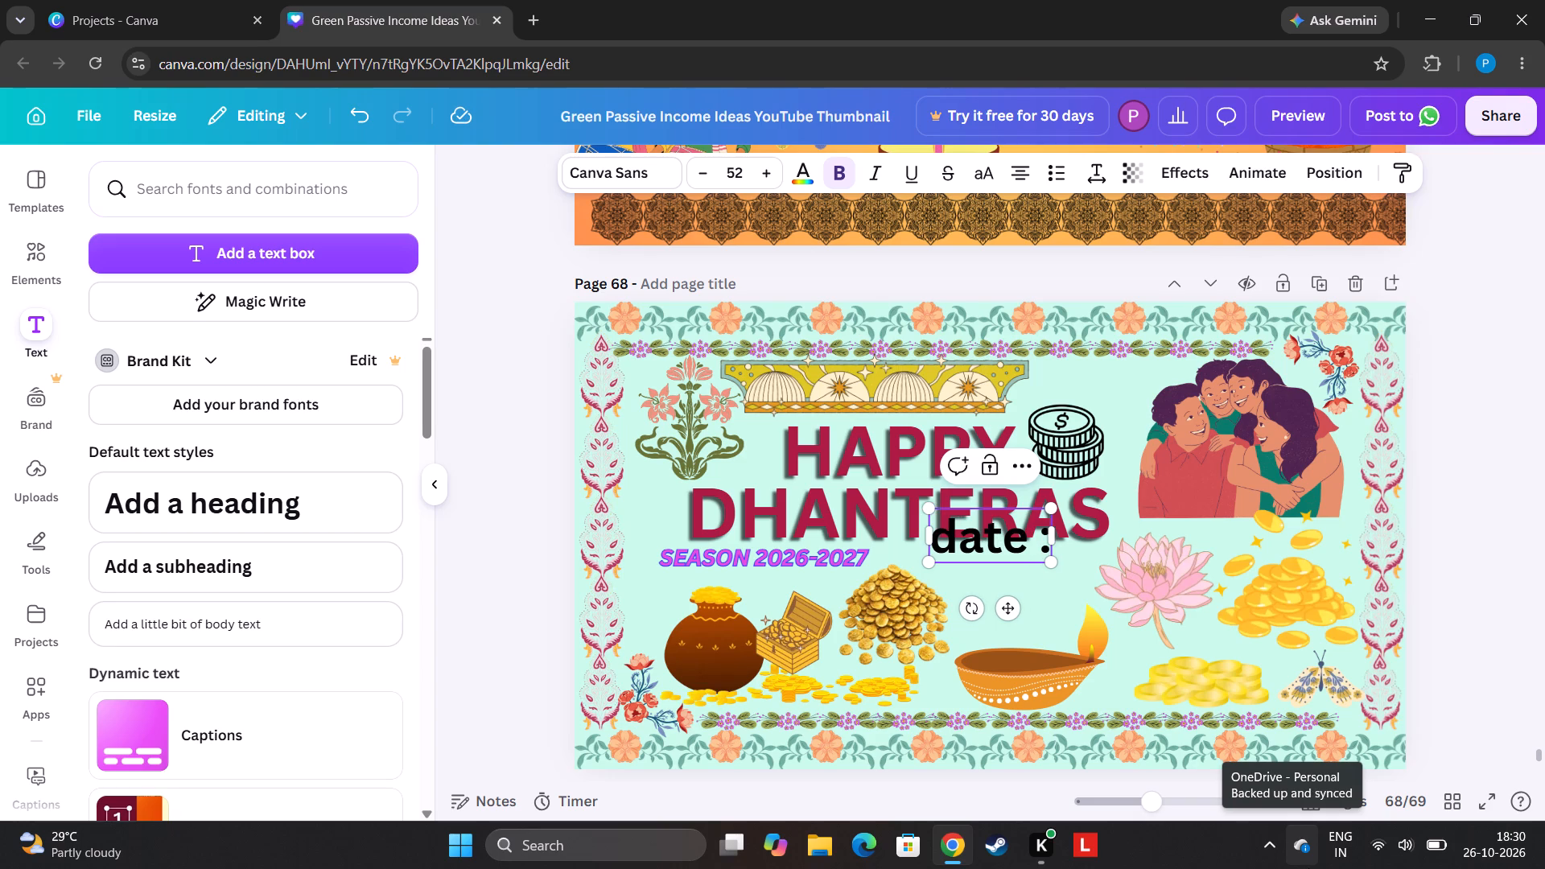
key("0")
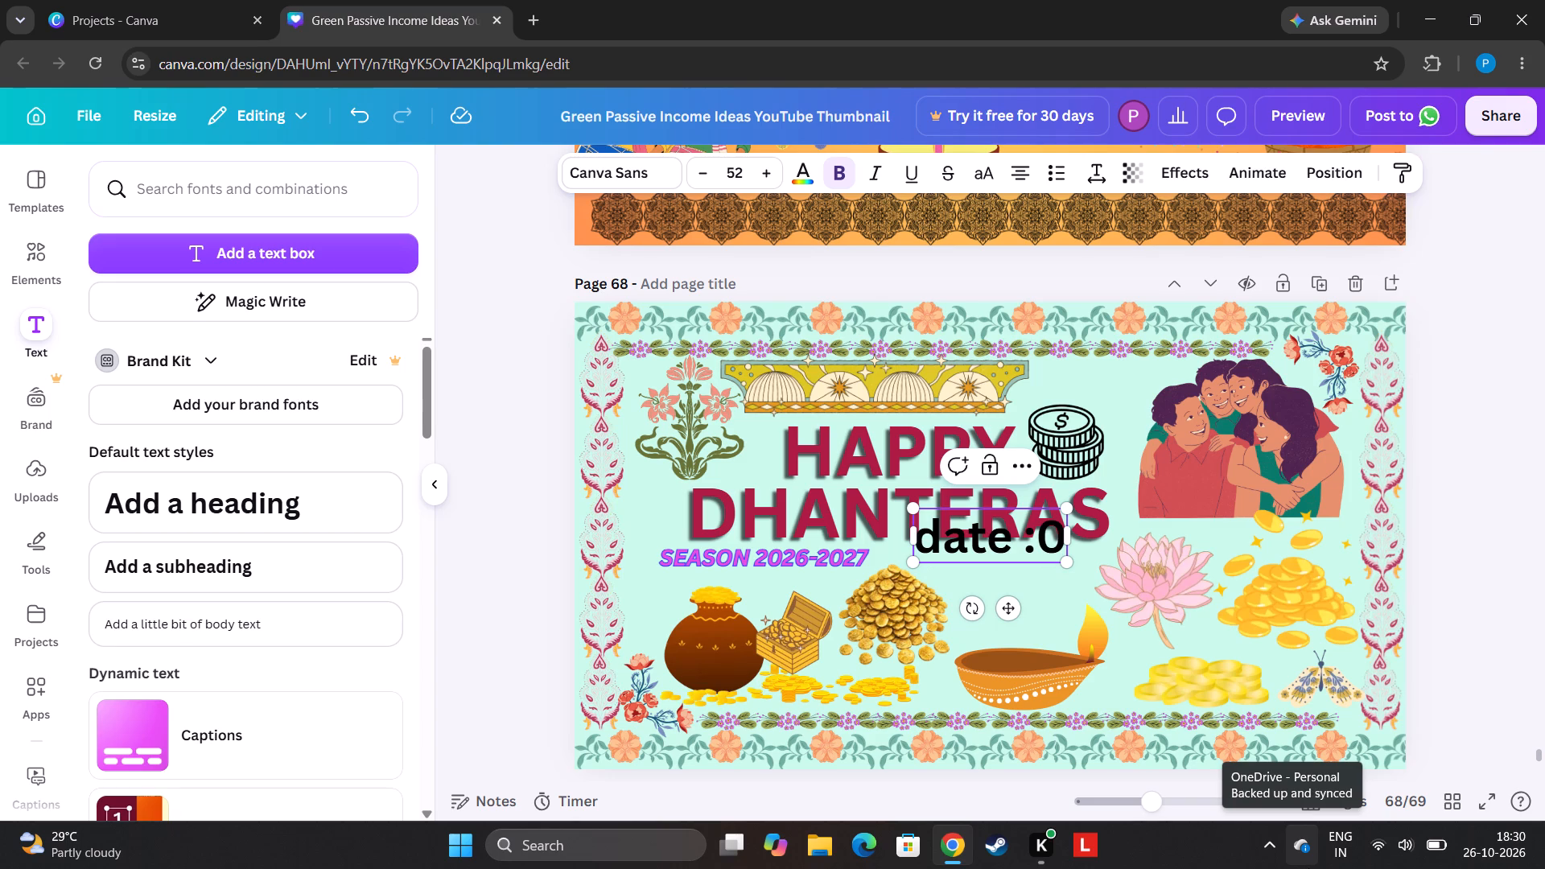
key("6")
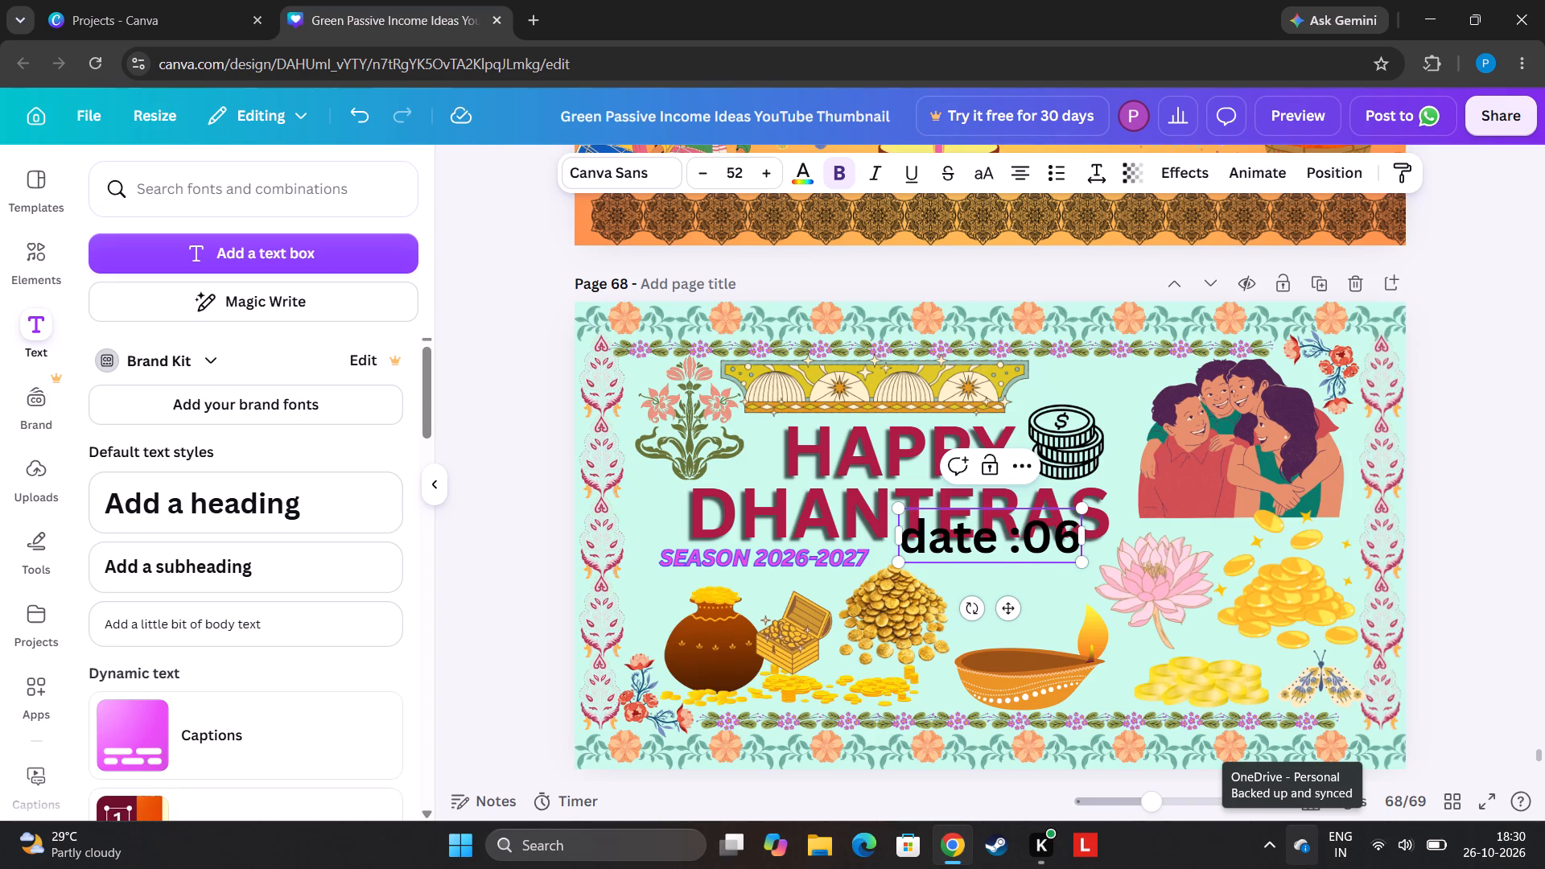
key("period")
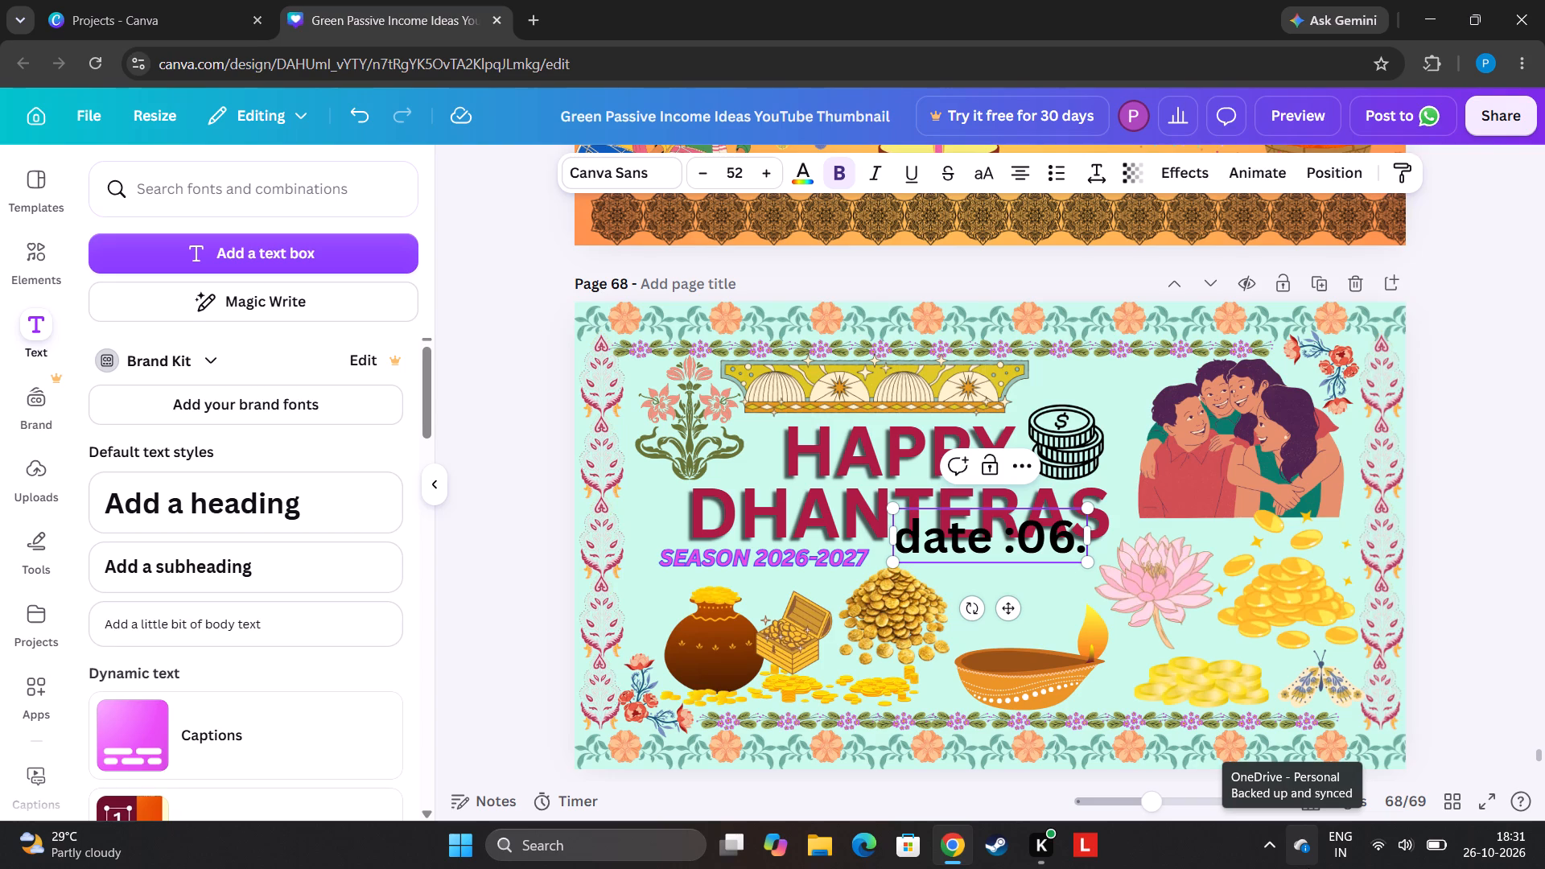
key("BackSpace")
key("shift+bar")
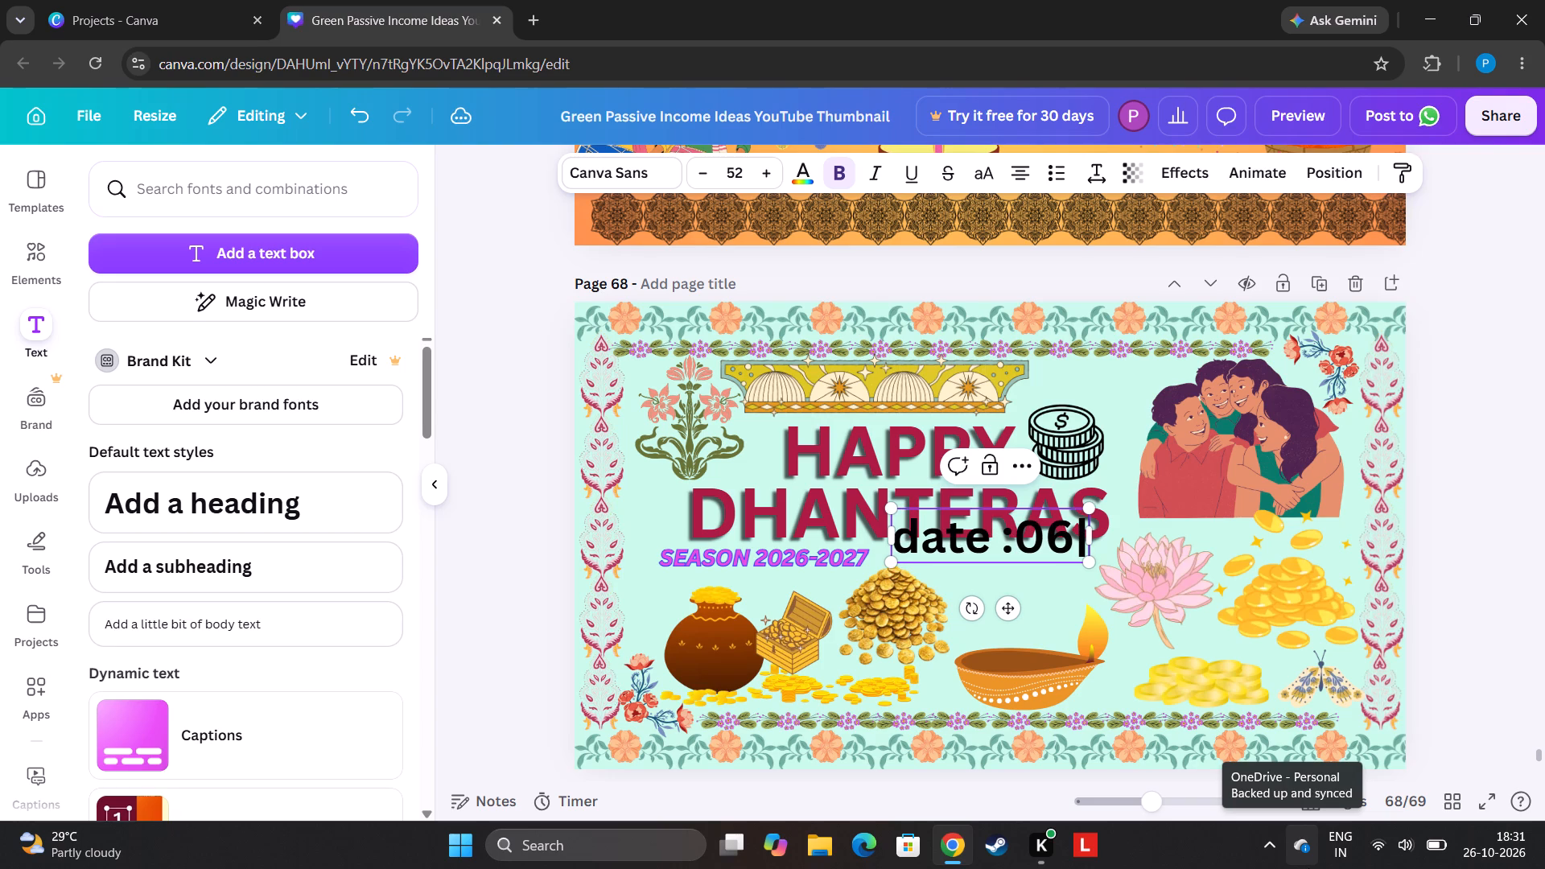
key("1")
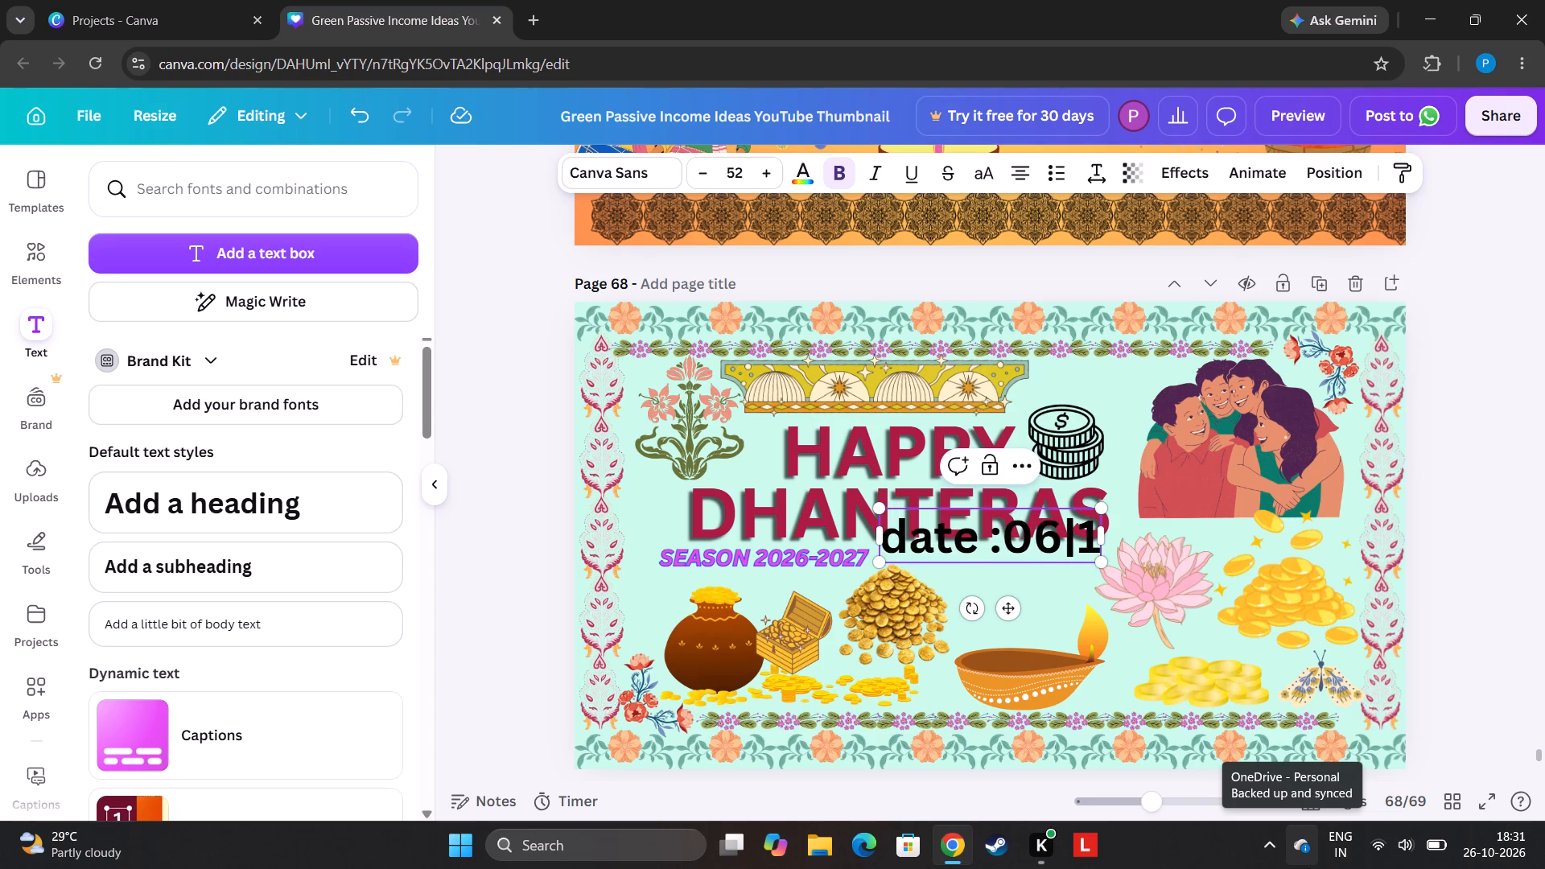
key("BackSpace")
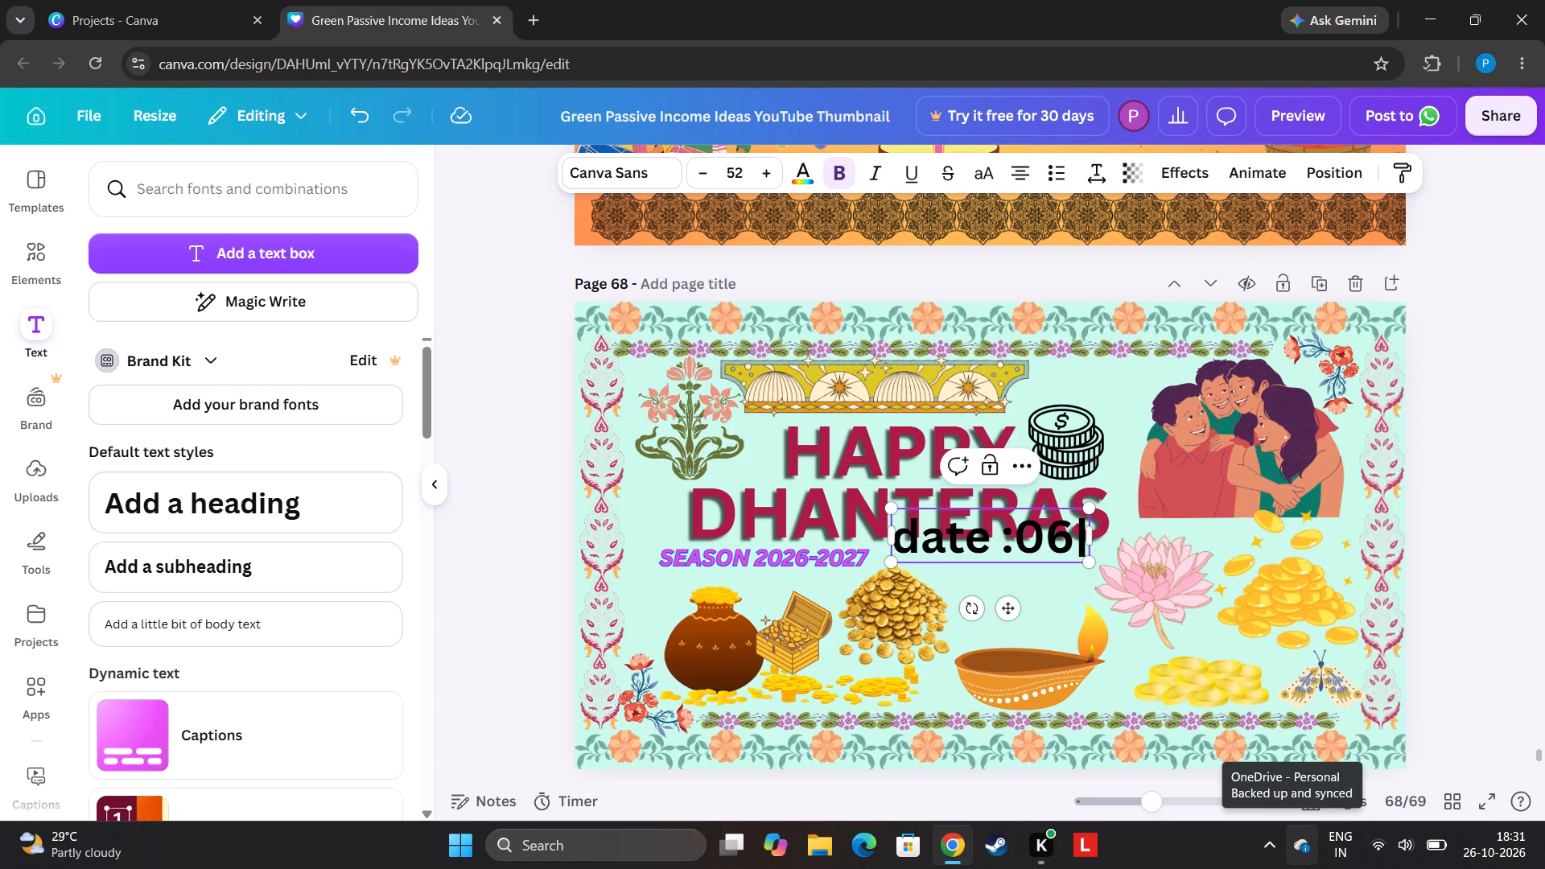
type("11")
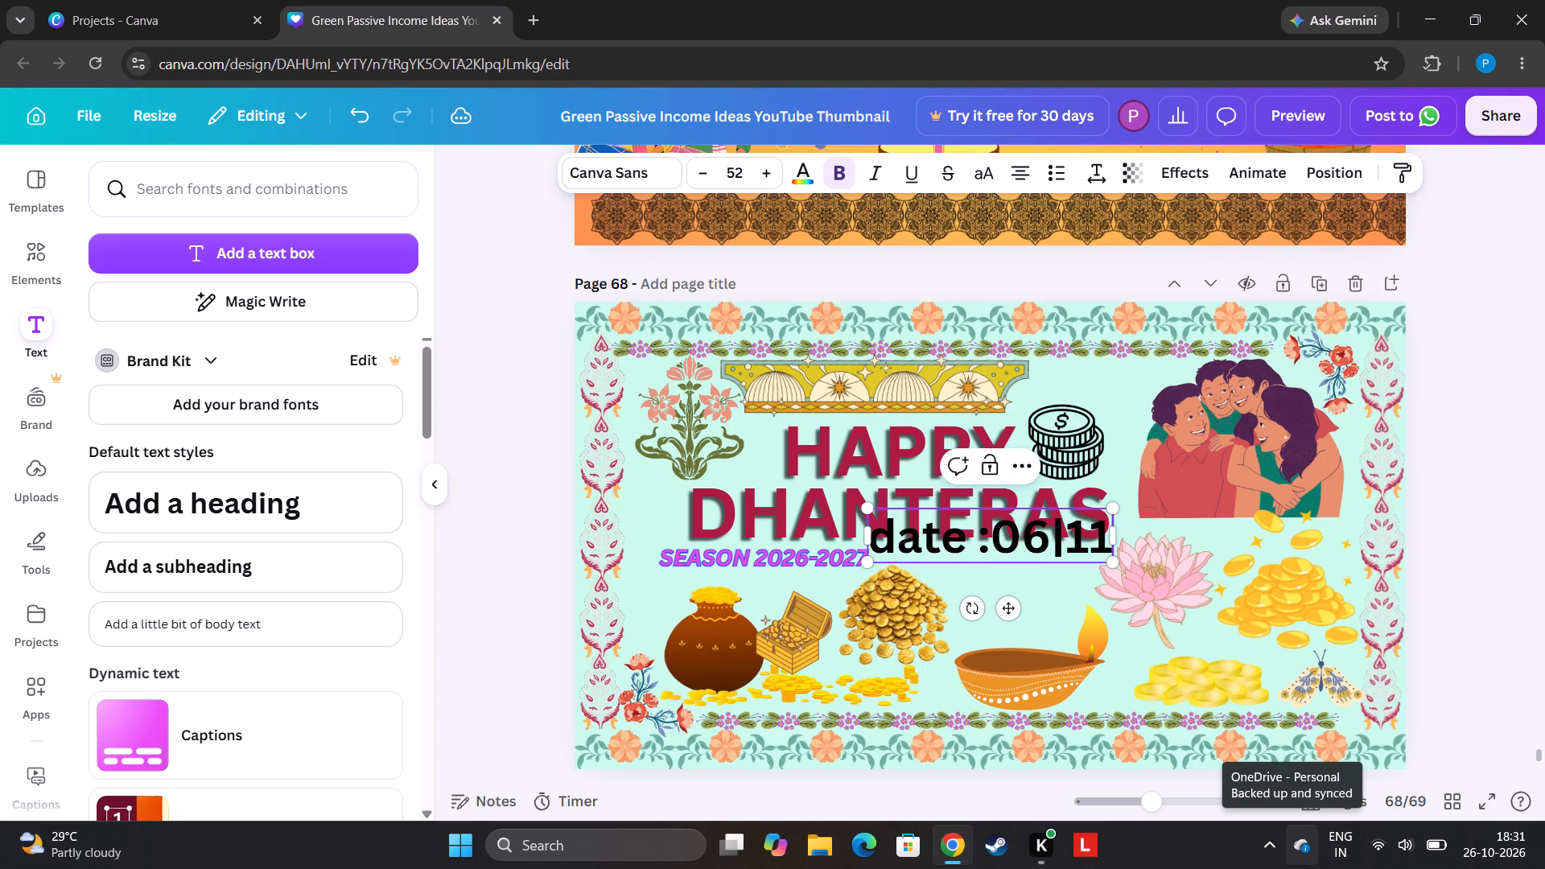
key("shift+bar")
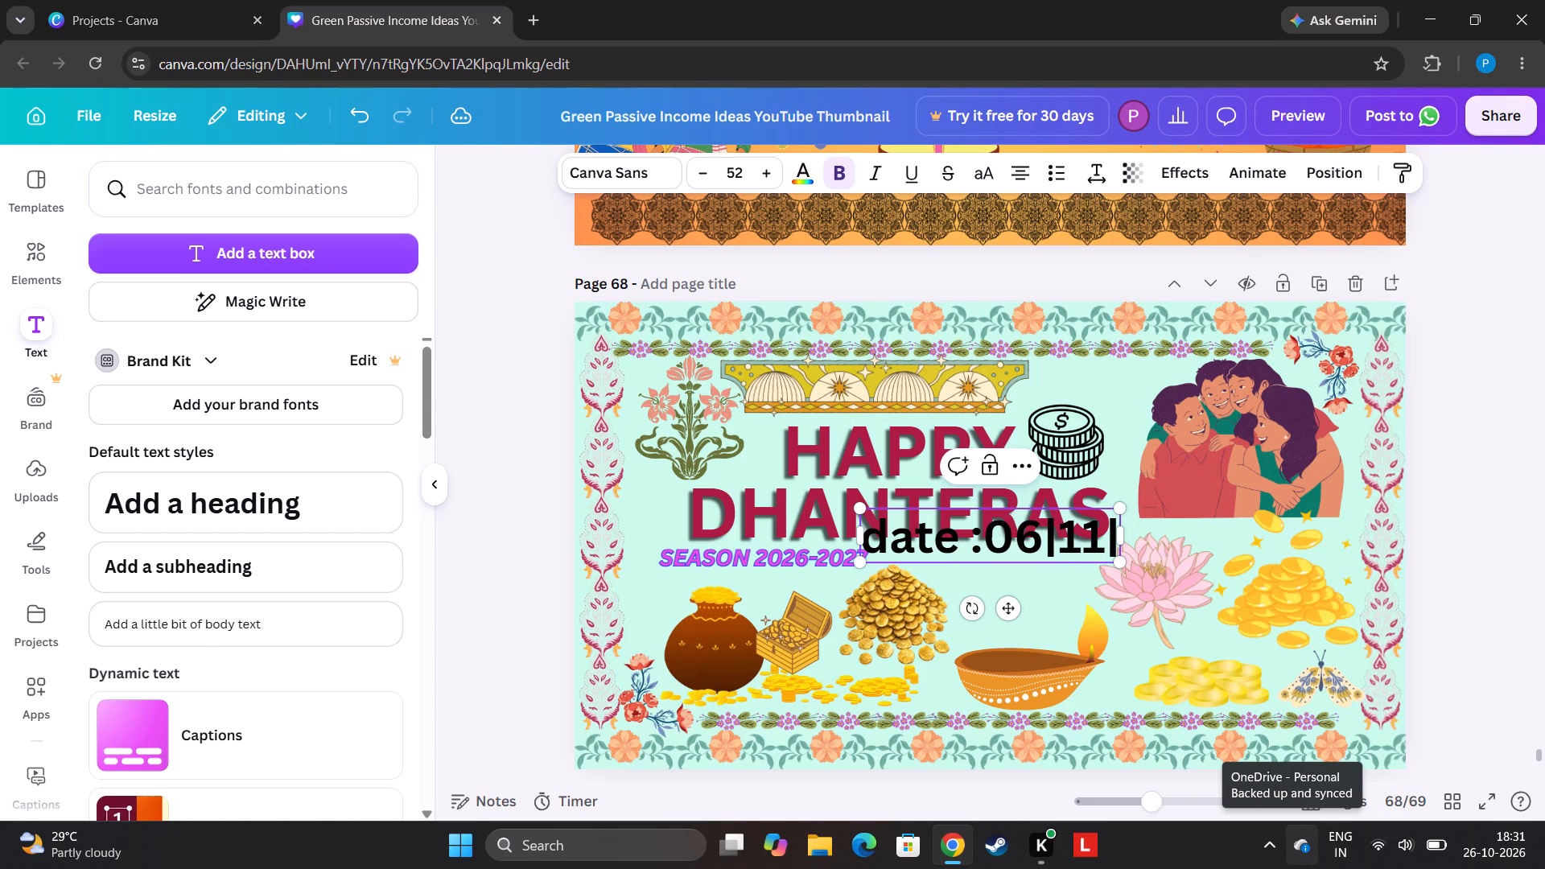
key("2")
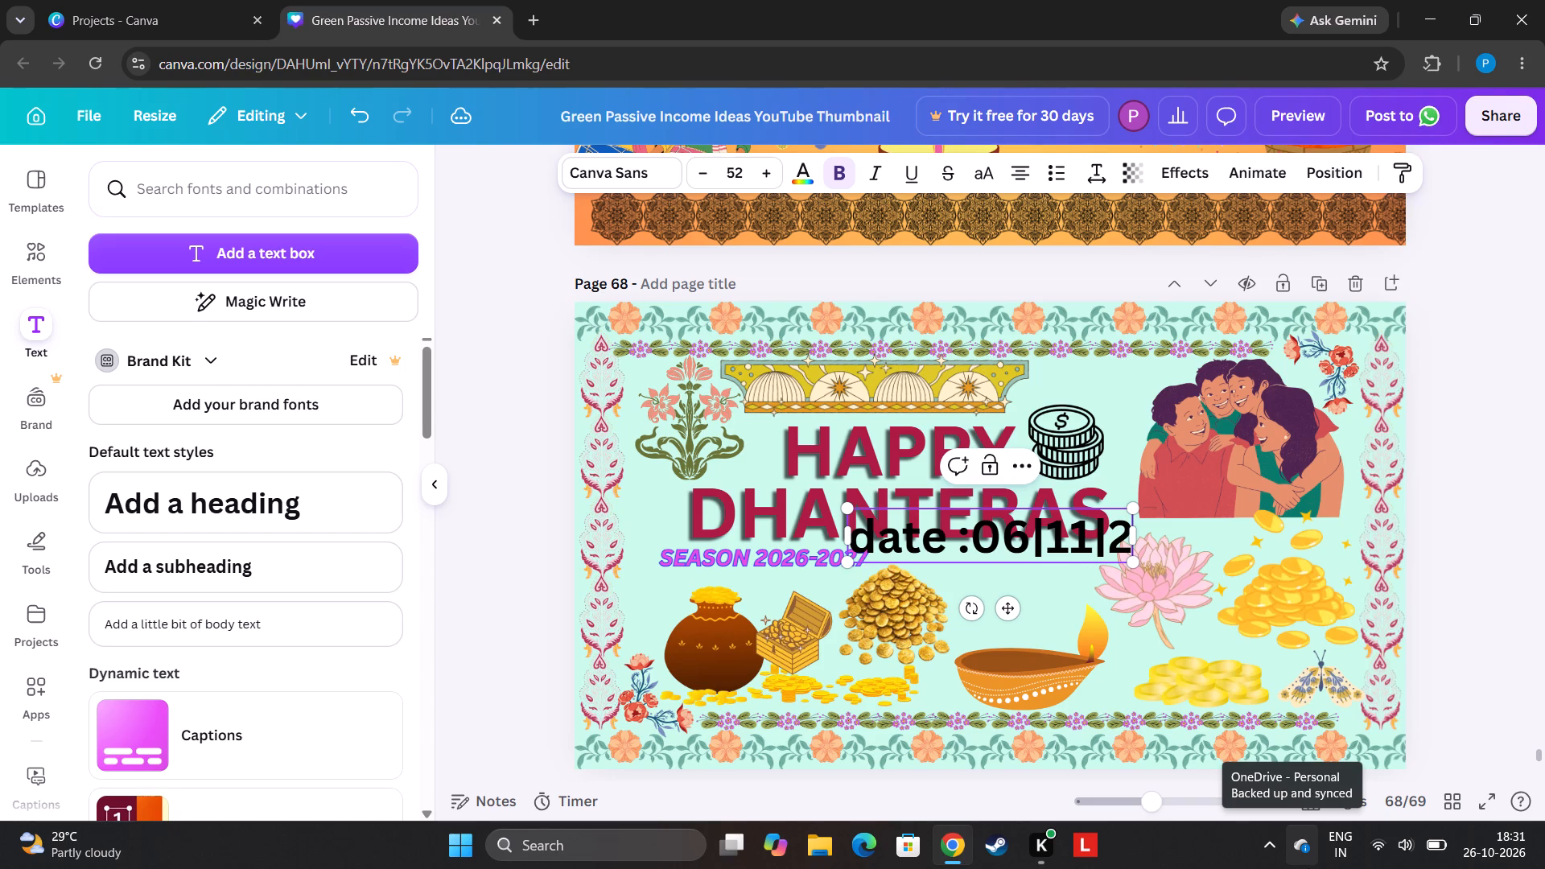
key("6")
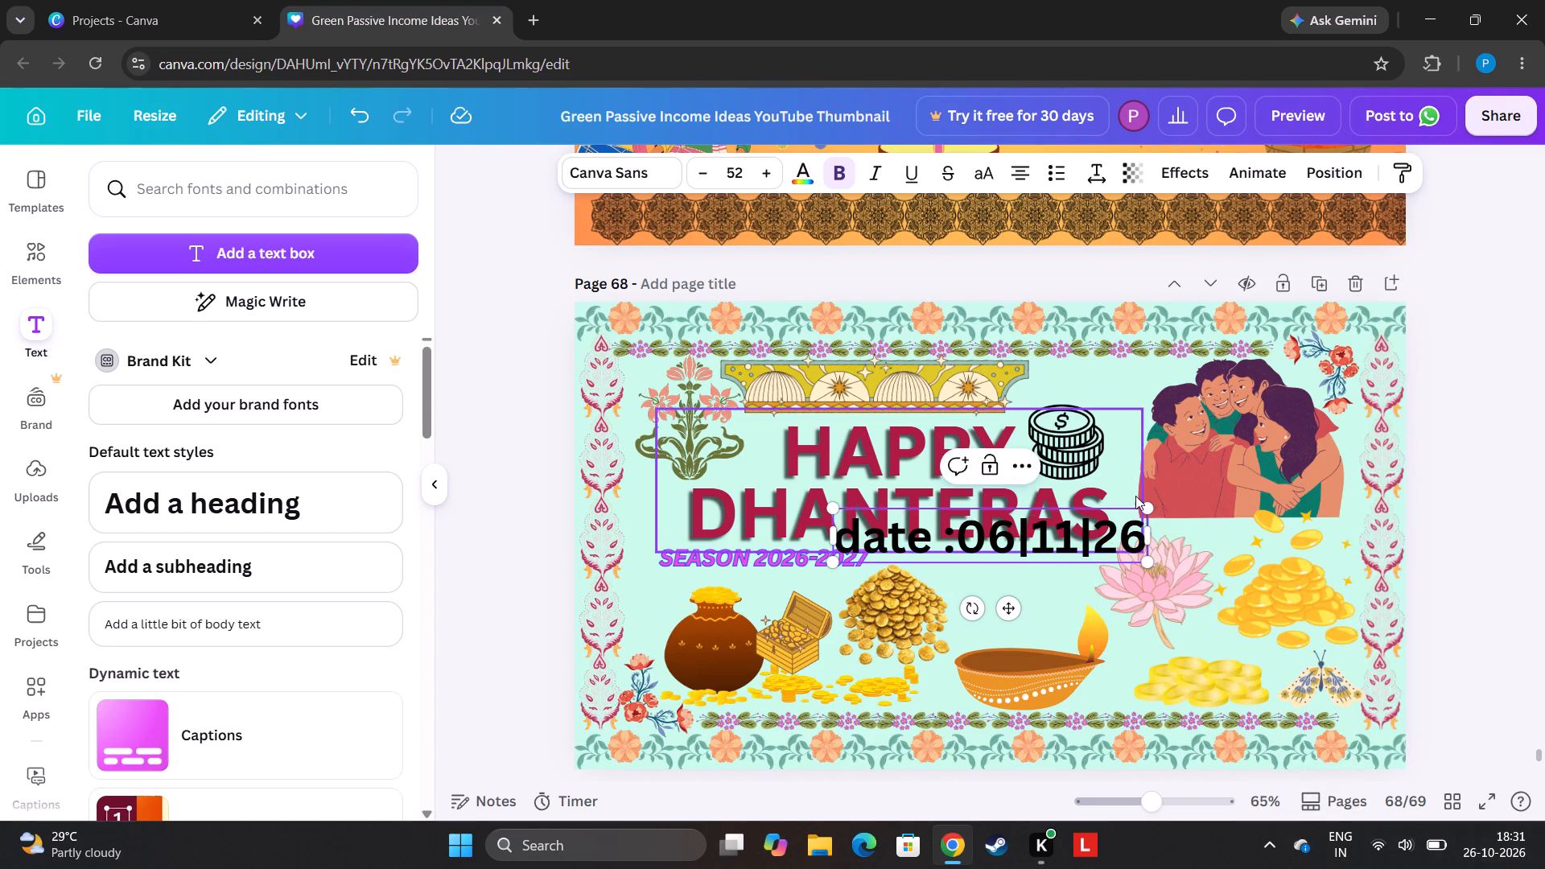
Shrink the date text to fit beneath the "HAPPY DHANTERAS" heading, beside the subtitle.
left_click_drag(1147, 505, 1076, 554)
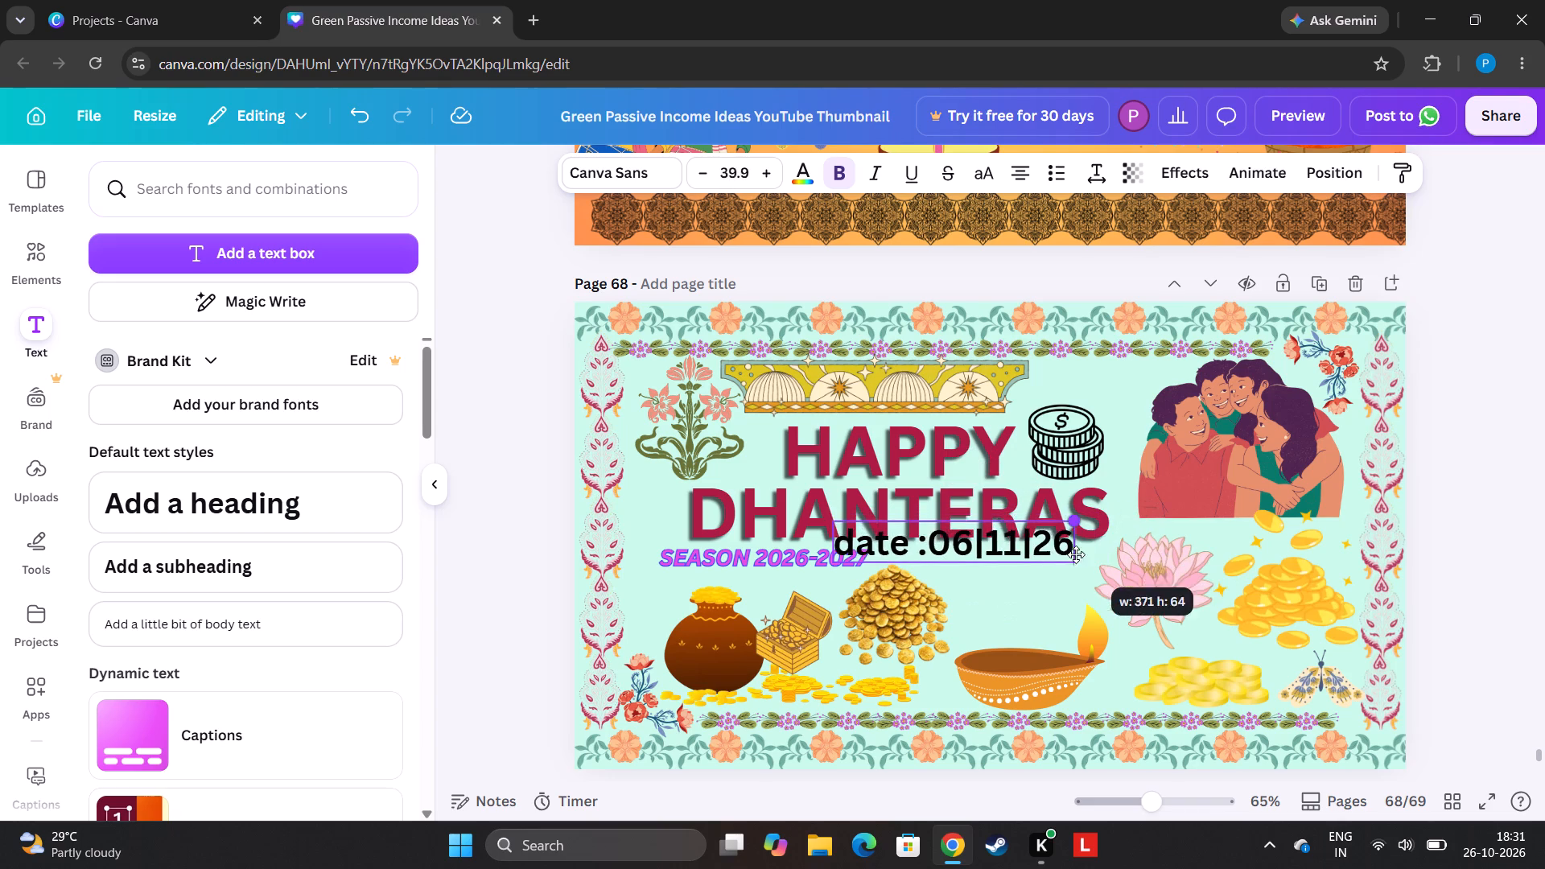
Shrink the date text to about size 22.4 and move it beneath the heading, clear of the "SEASON 2026-2027" subtitle.
left_click_drag(1076, 554, 974, 586)
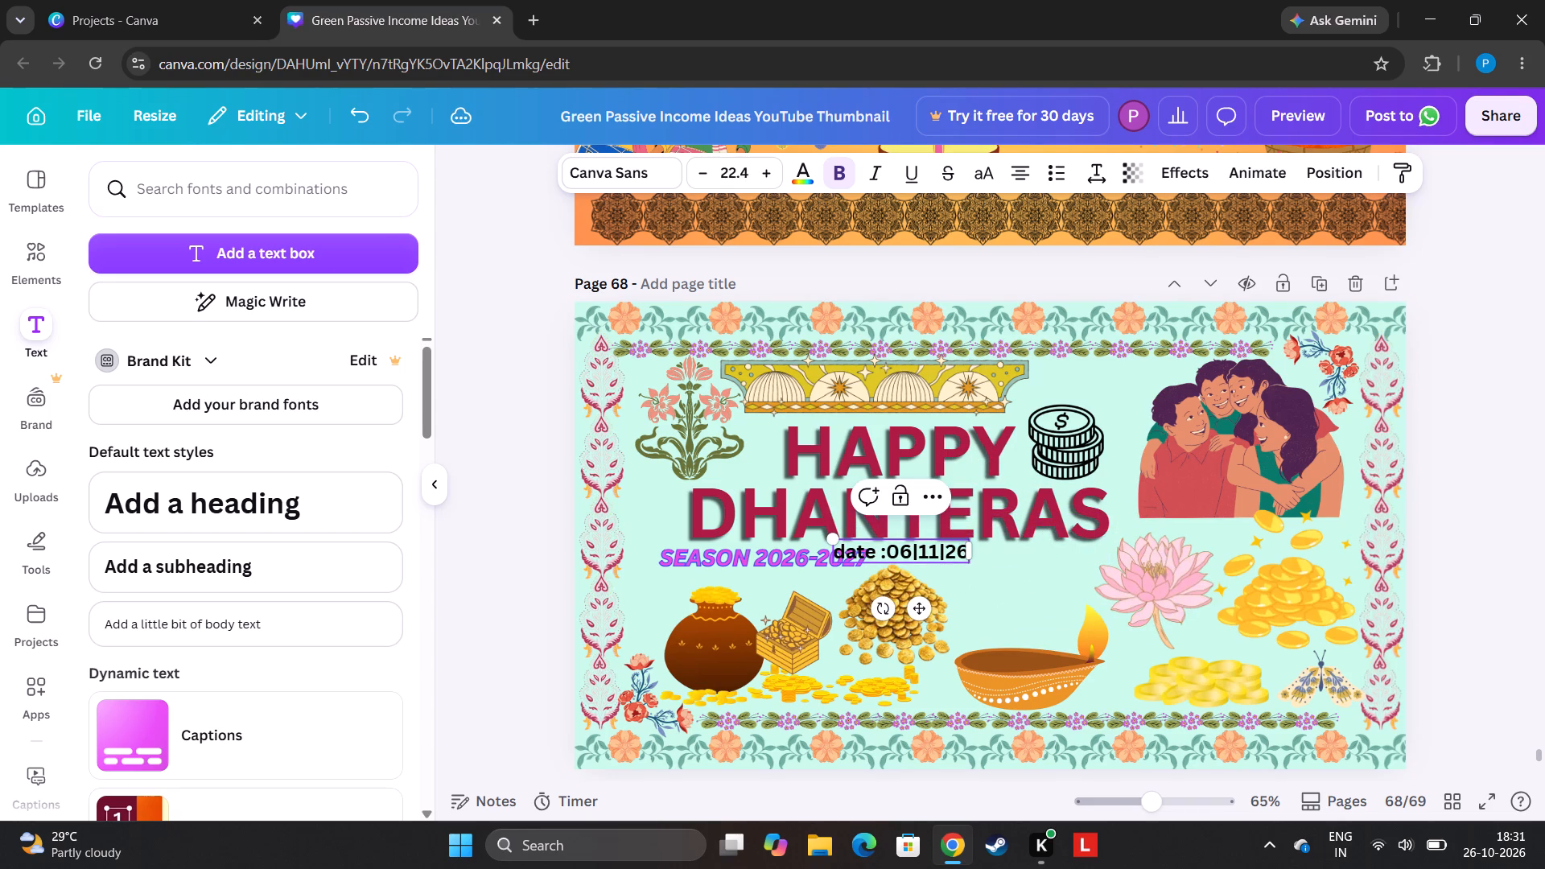
left_click(1544, 568)
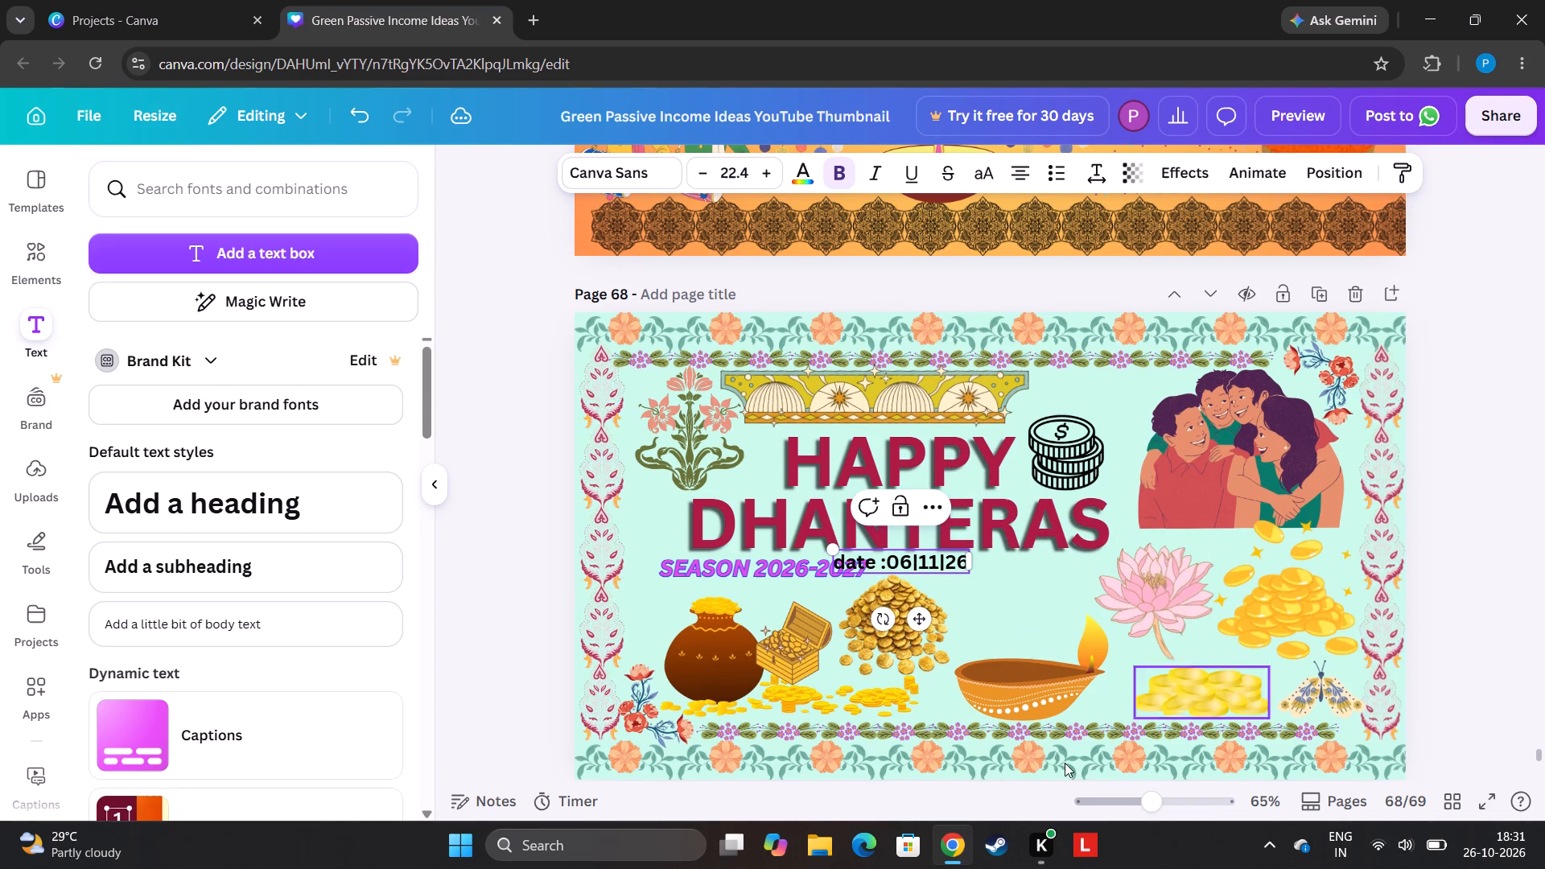
left_click(1513, 640)
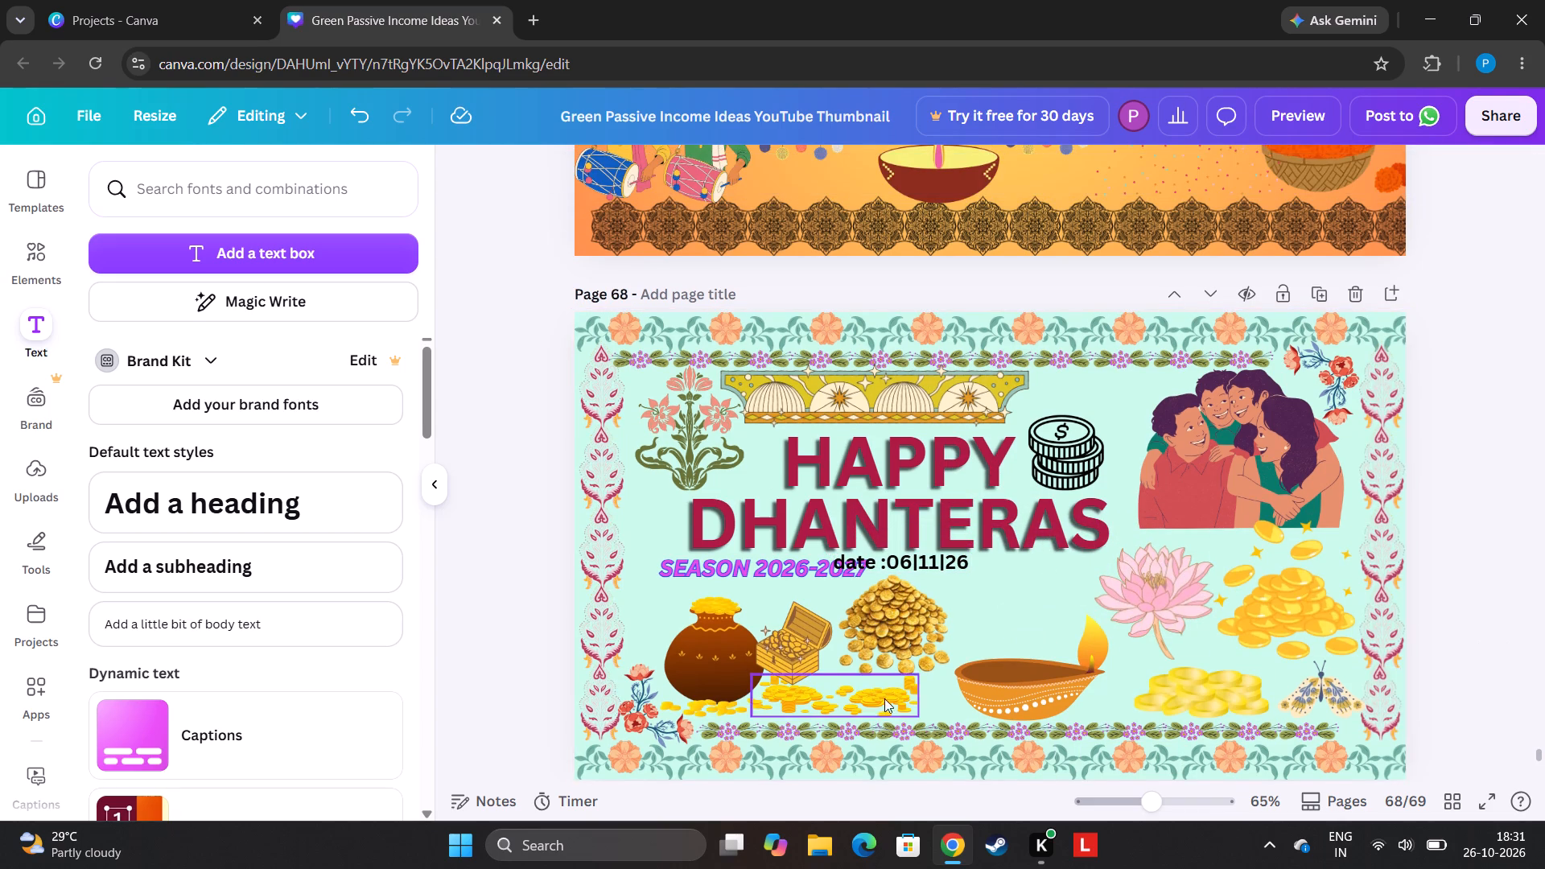
left_click_drag(939, 563, 1002, 578)
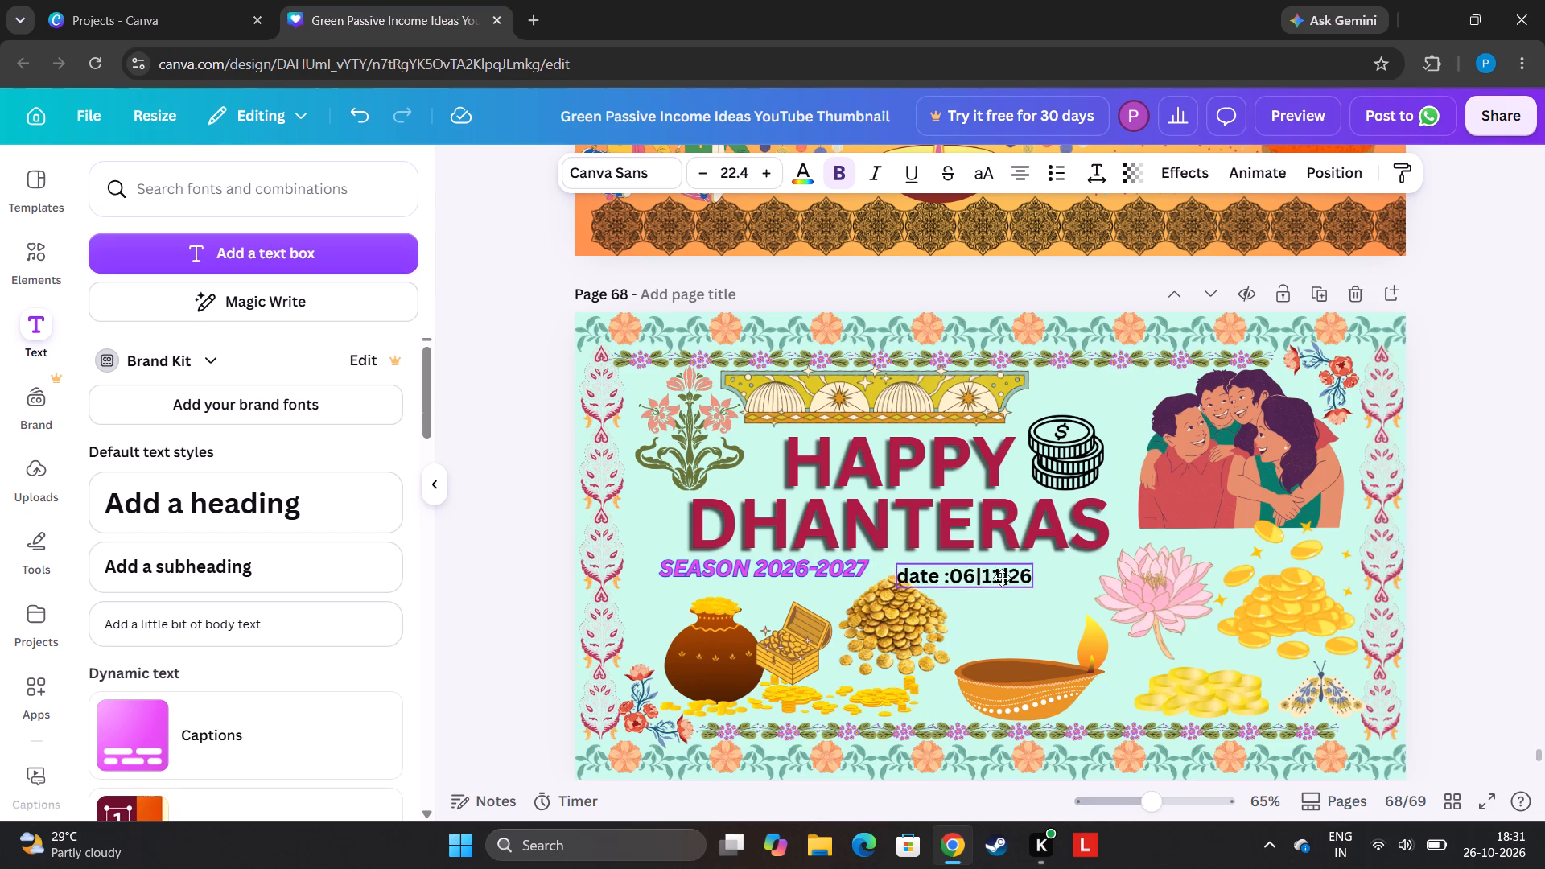
left_click_drag(1002, 578, 1025, 577)
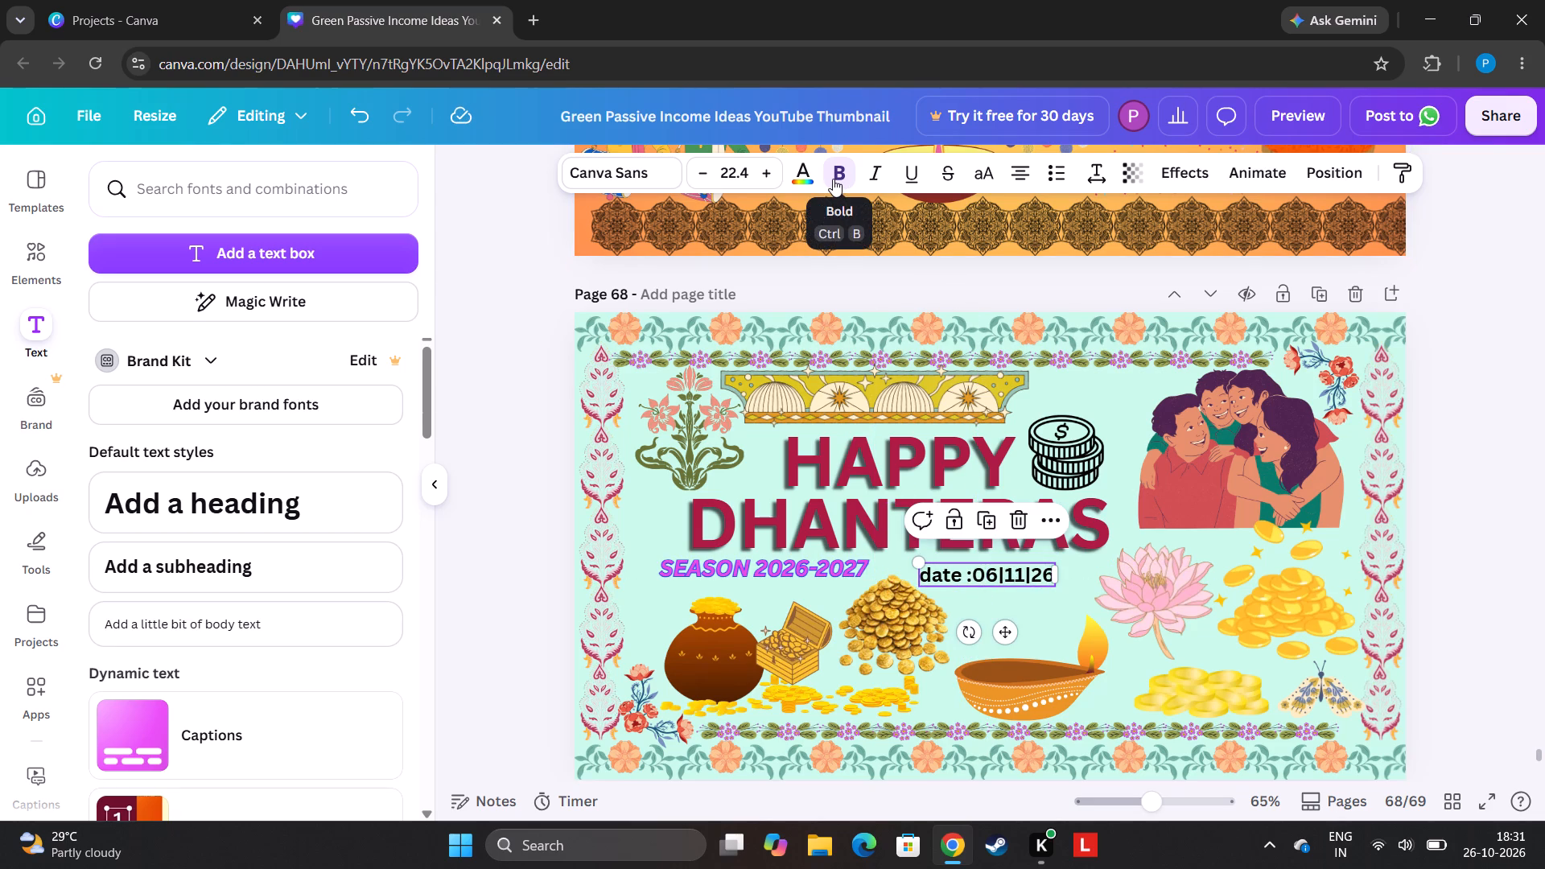
Change the date text to all uppercase.
left_click(980, 175)
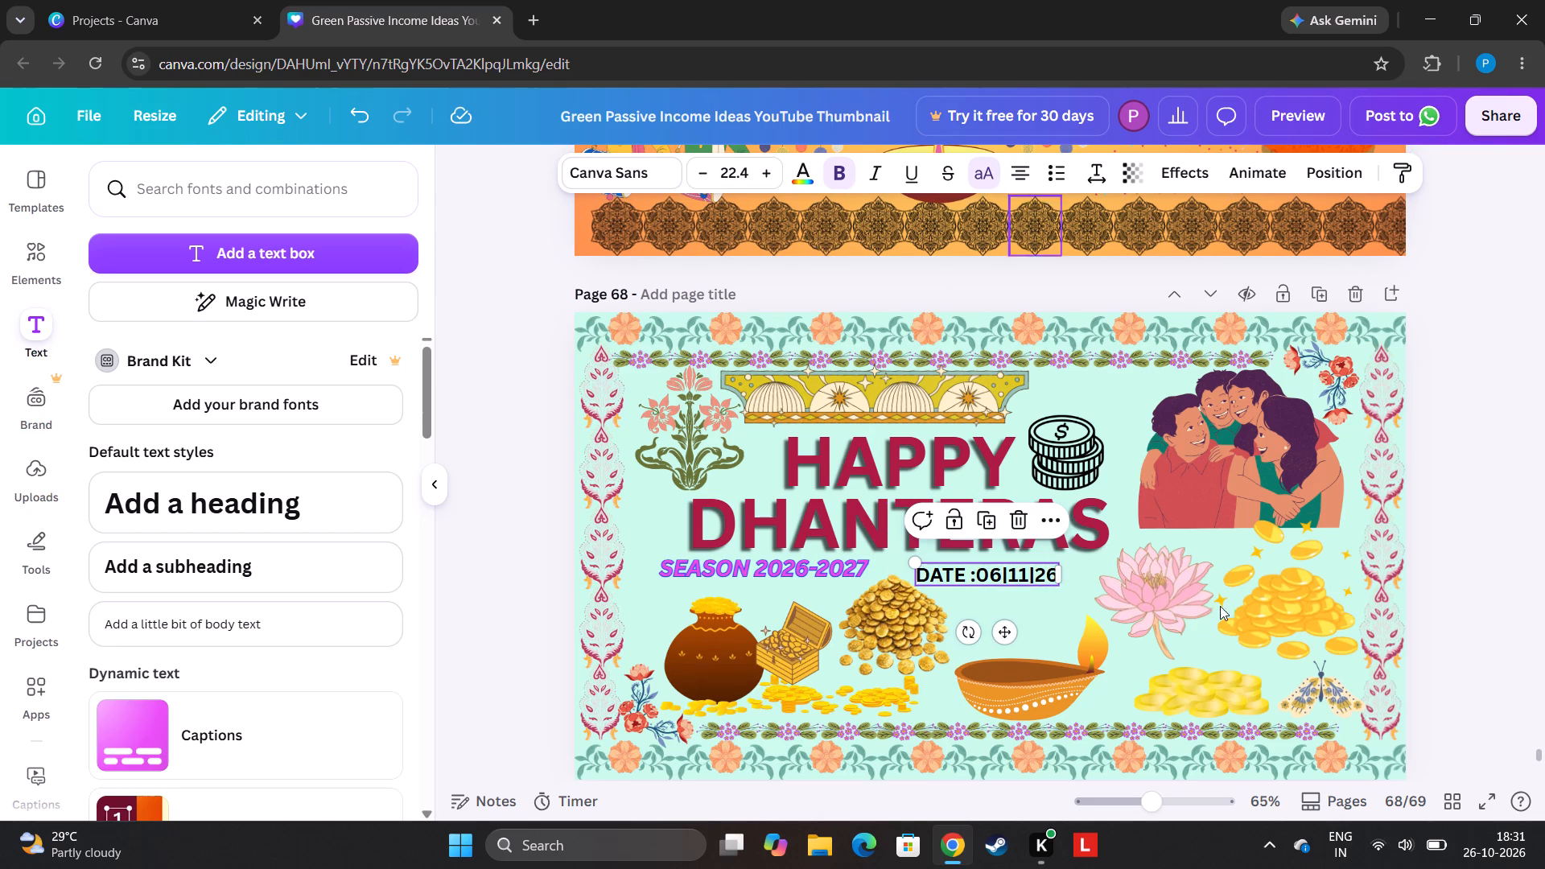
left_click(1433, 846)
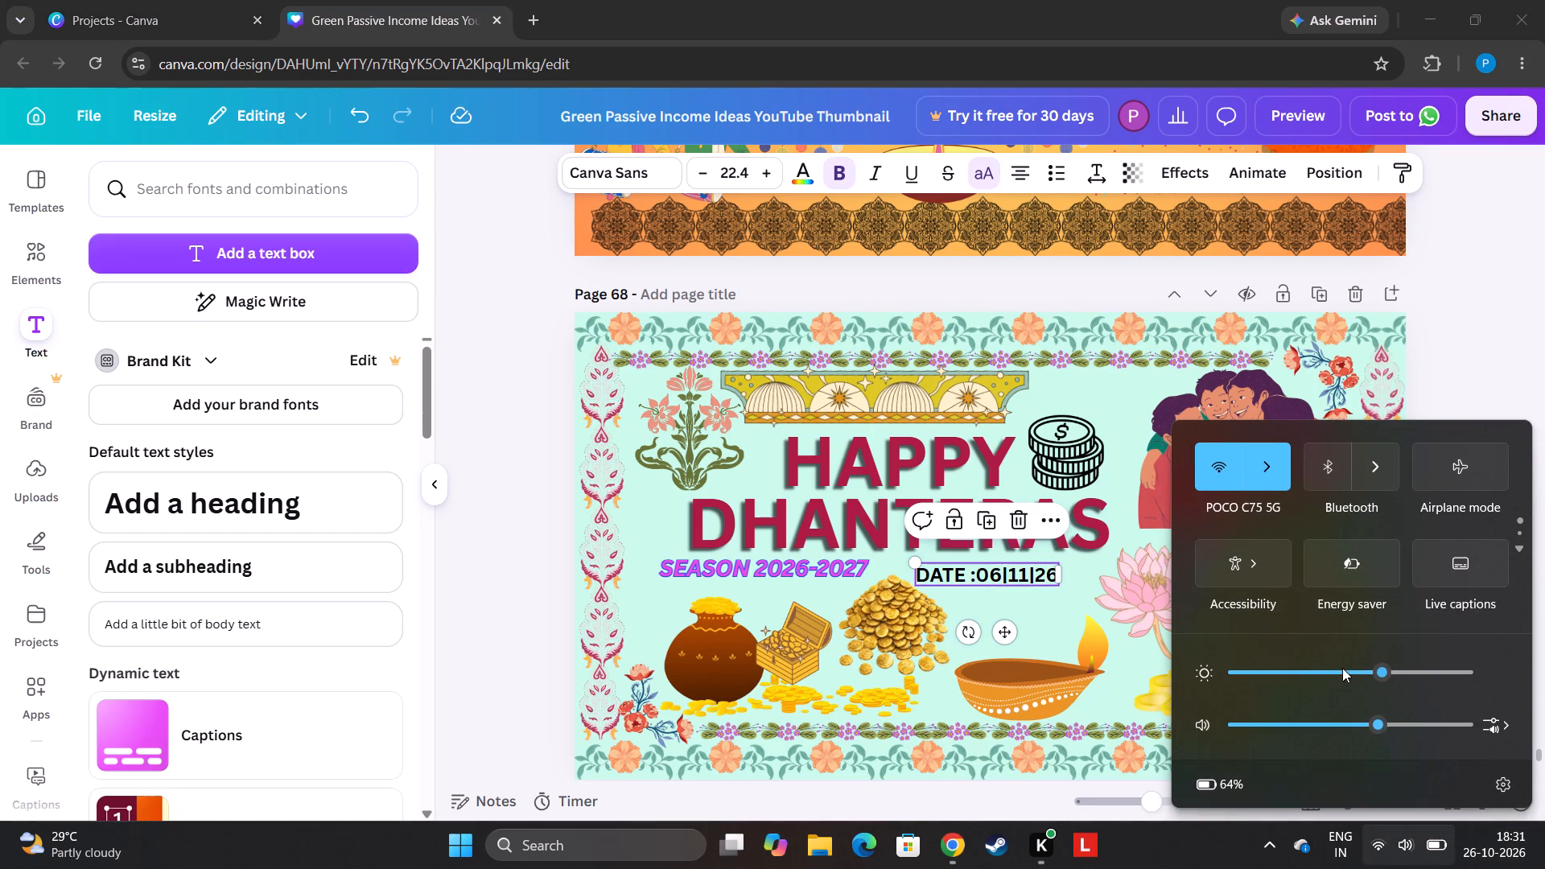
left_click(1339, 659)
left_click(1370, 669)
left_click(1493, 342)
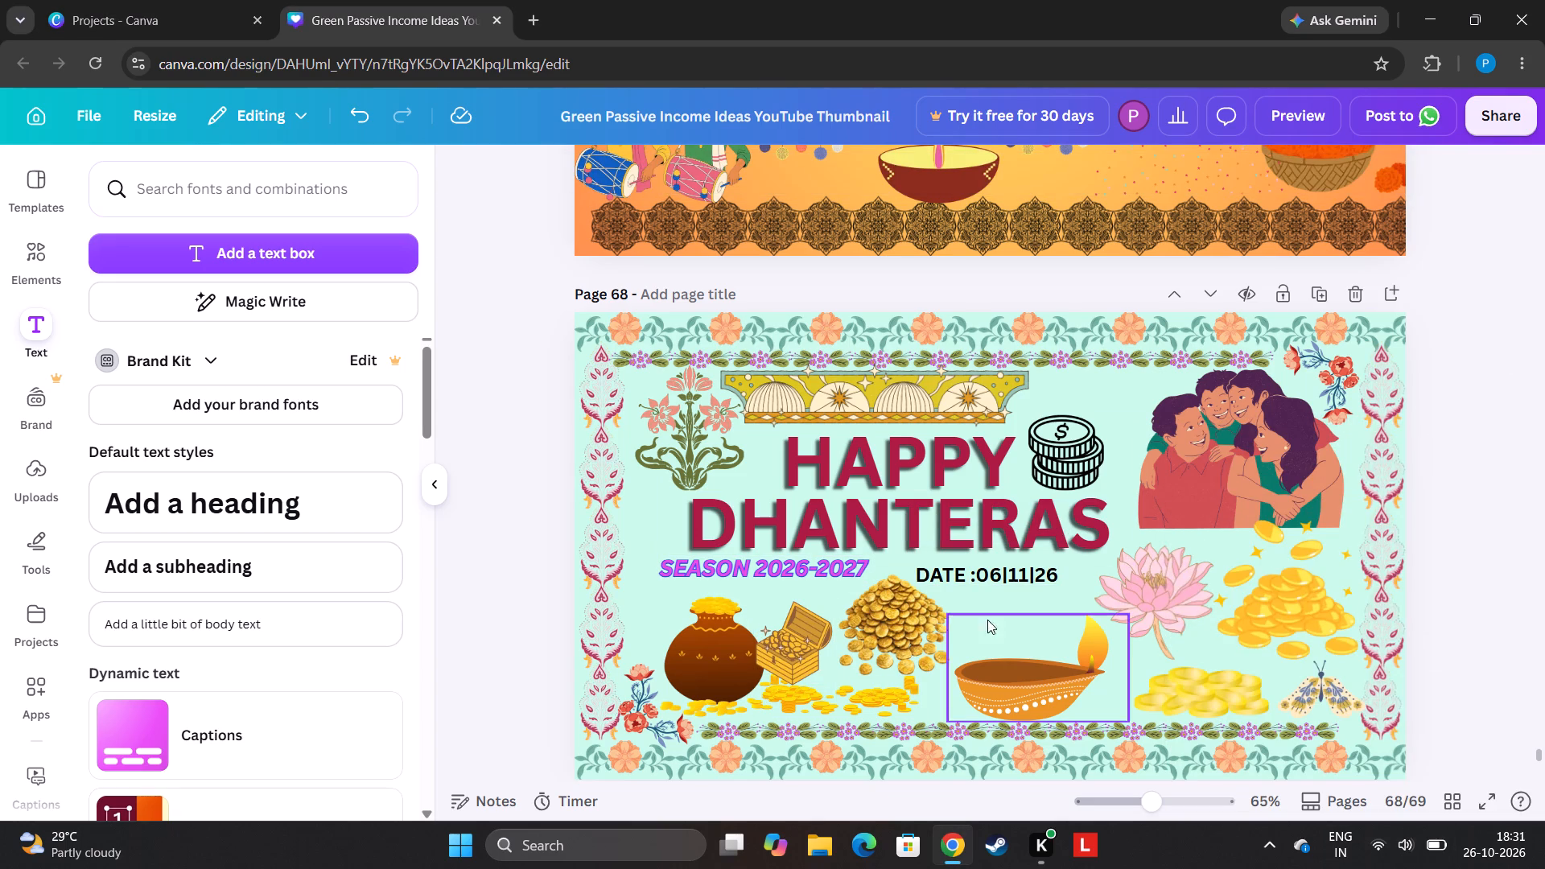
Enlarge the date text to about size 26.1 and place it under the end of "DHANTERAS", spaced away from the subtitle.
left_click_drag(999, 583, 987, 581)
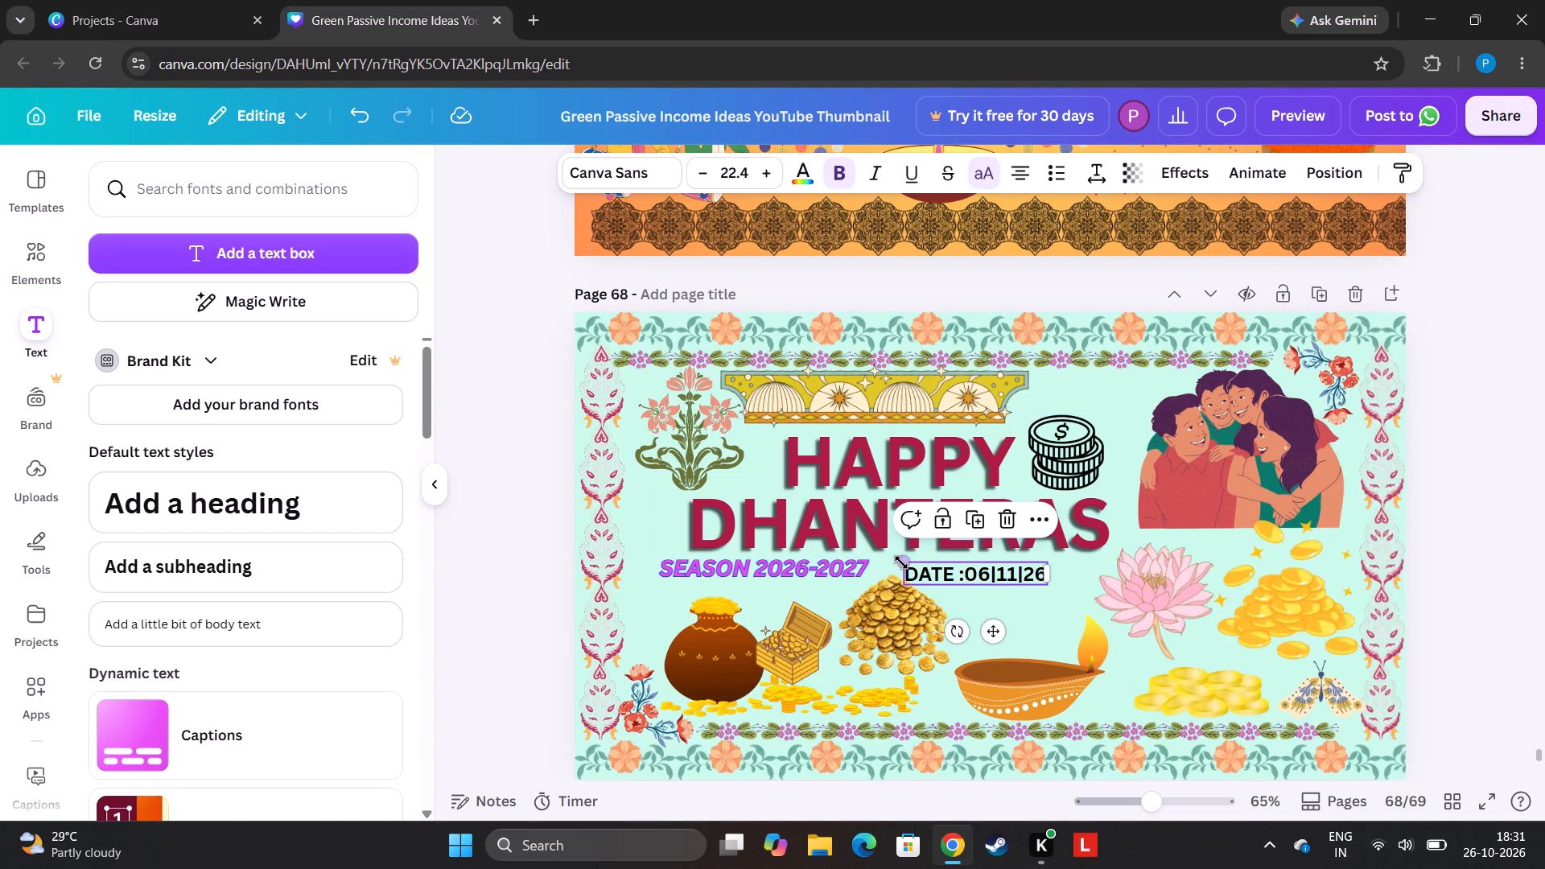
left_click_drag(900, 562, 879, 557)
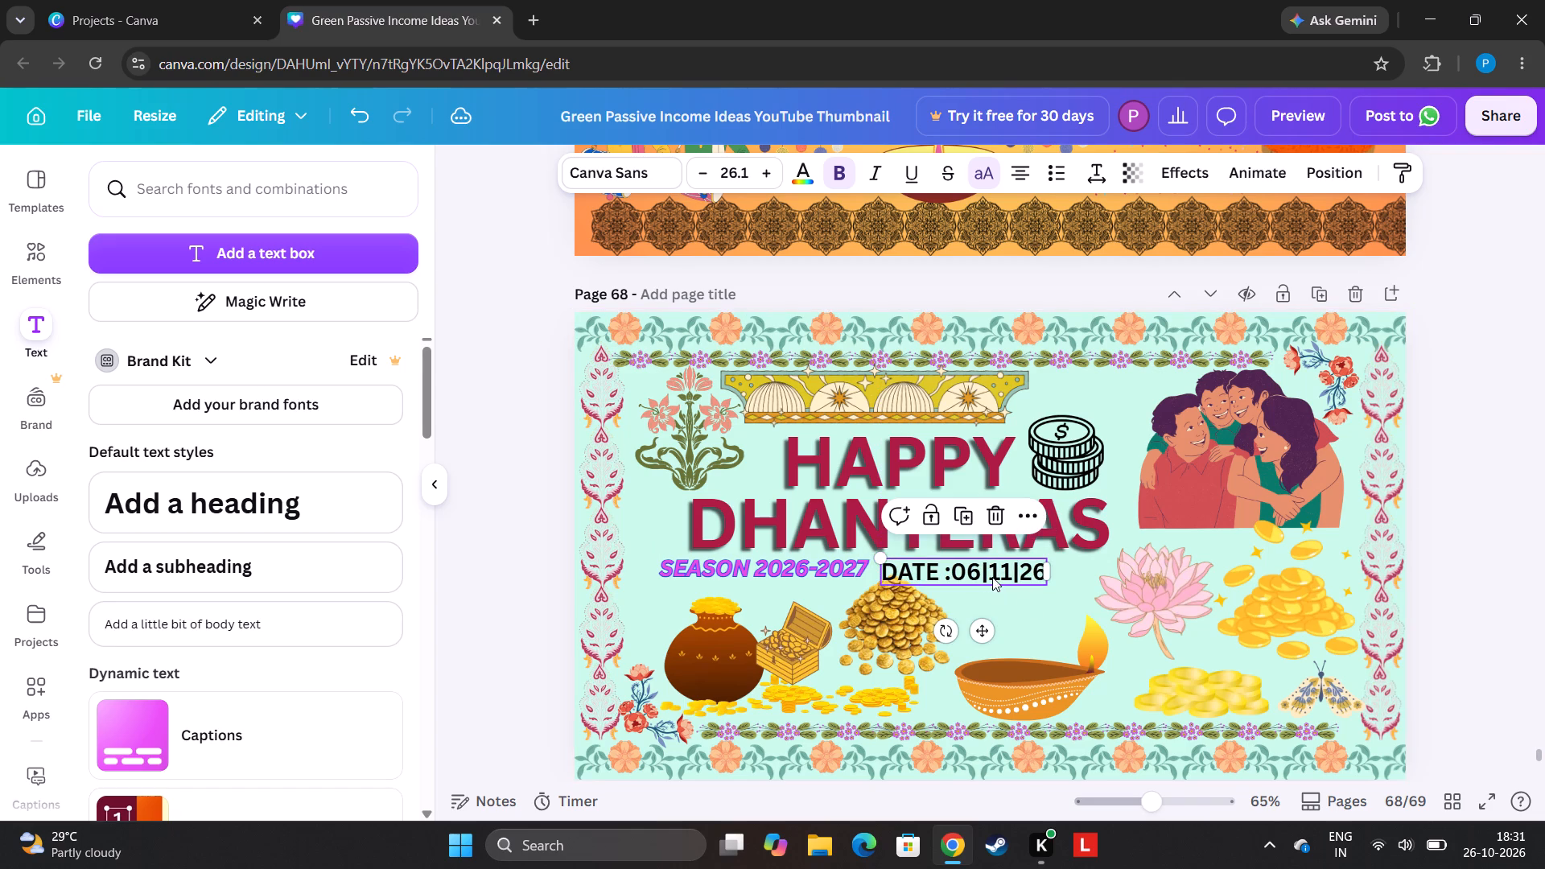
left_click_drag(991, 568, 1032, 570)
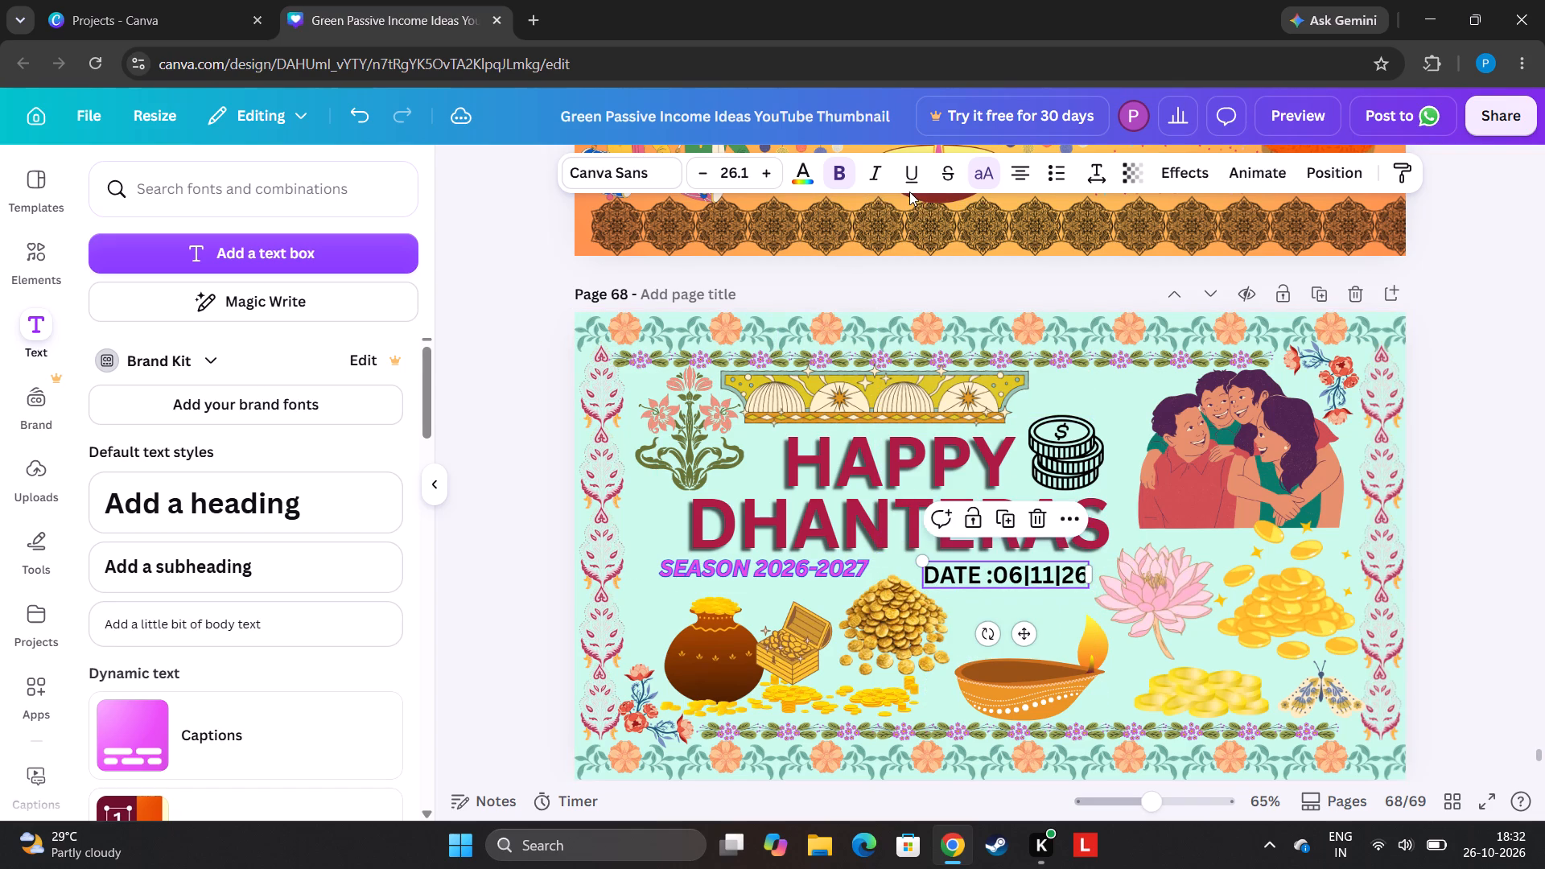
Italicise the date text and the "HAPPY DHANTERAS" heading.
left_click(879, 169)
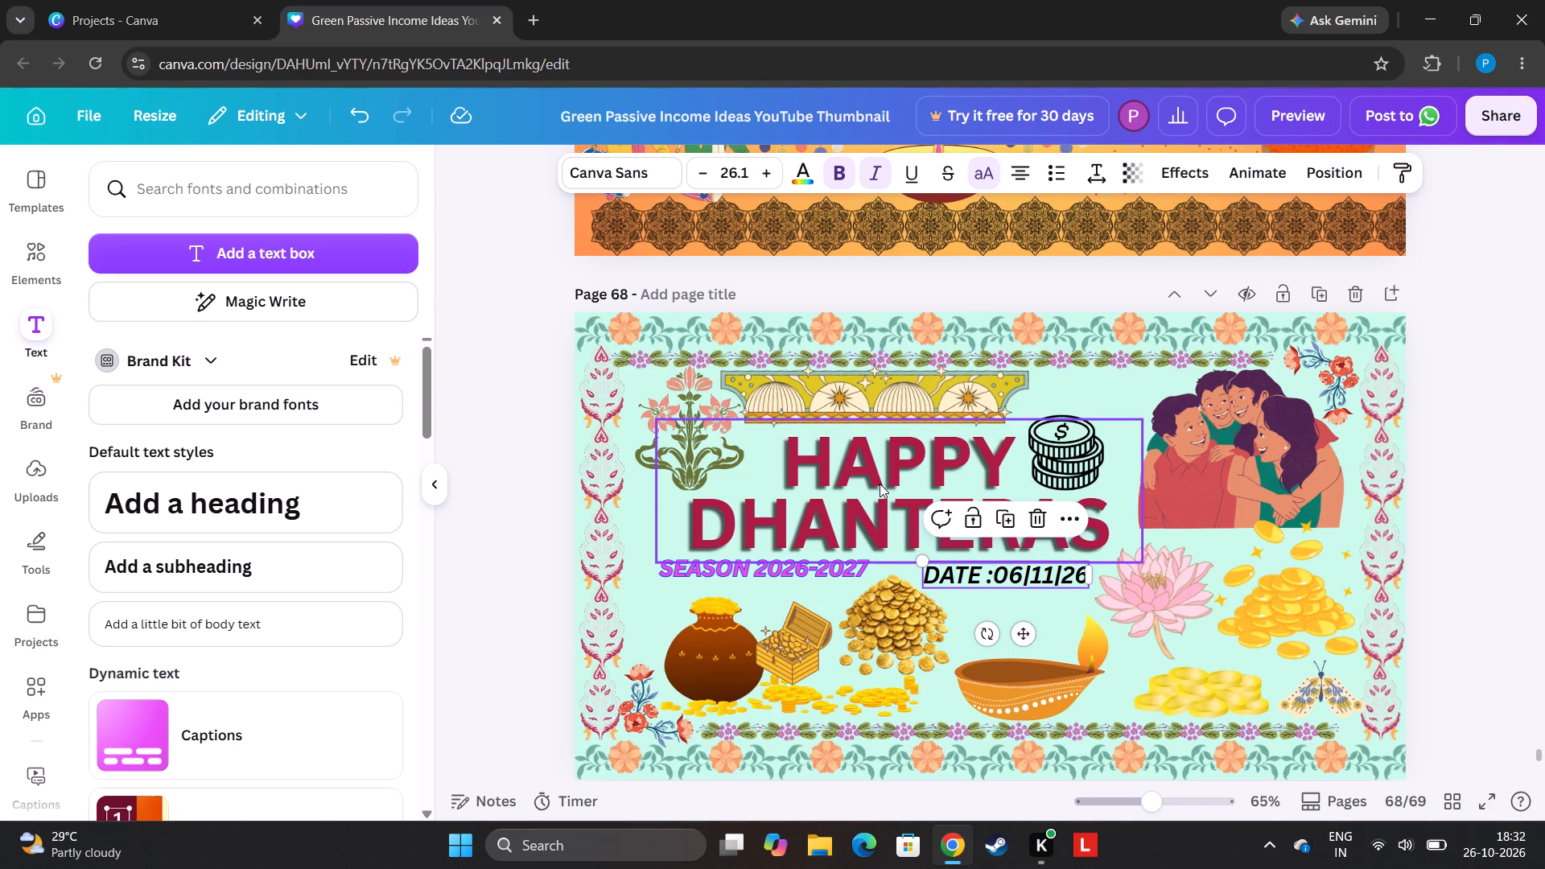
left_click(880, 483)
left_click(850, 173)
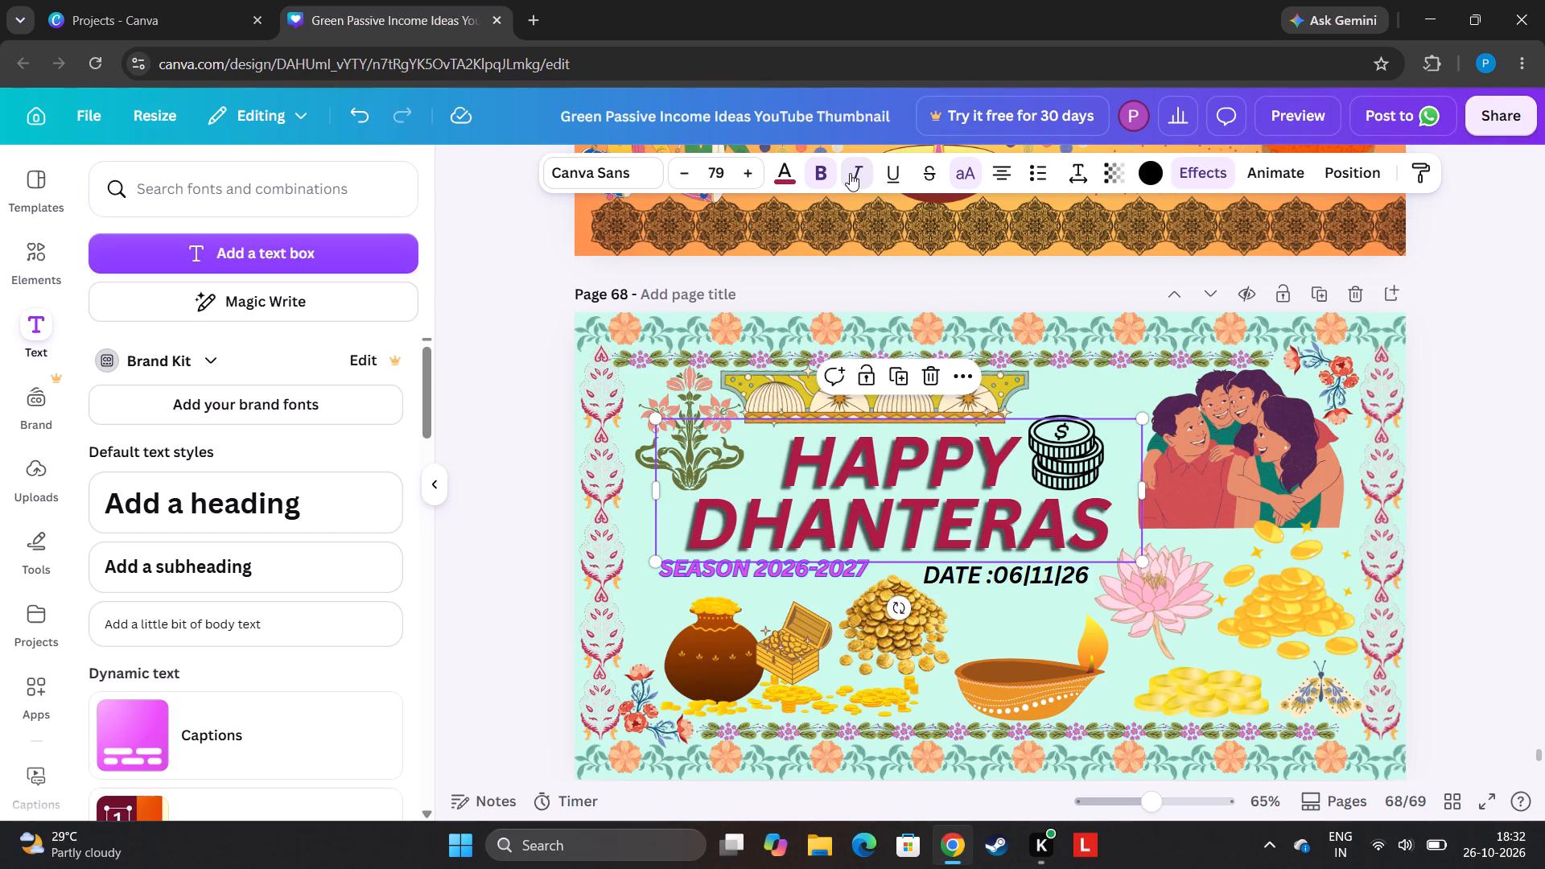
Remove the italic style from the "HAPPY DHANTERAS" heading.
left_click(850, 173)
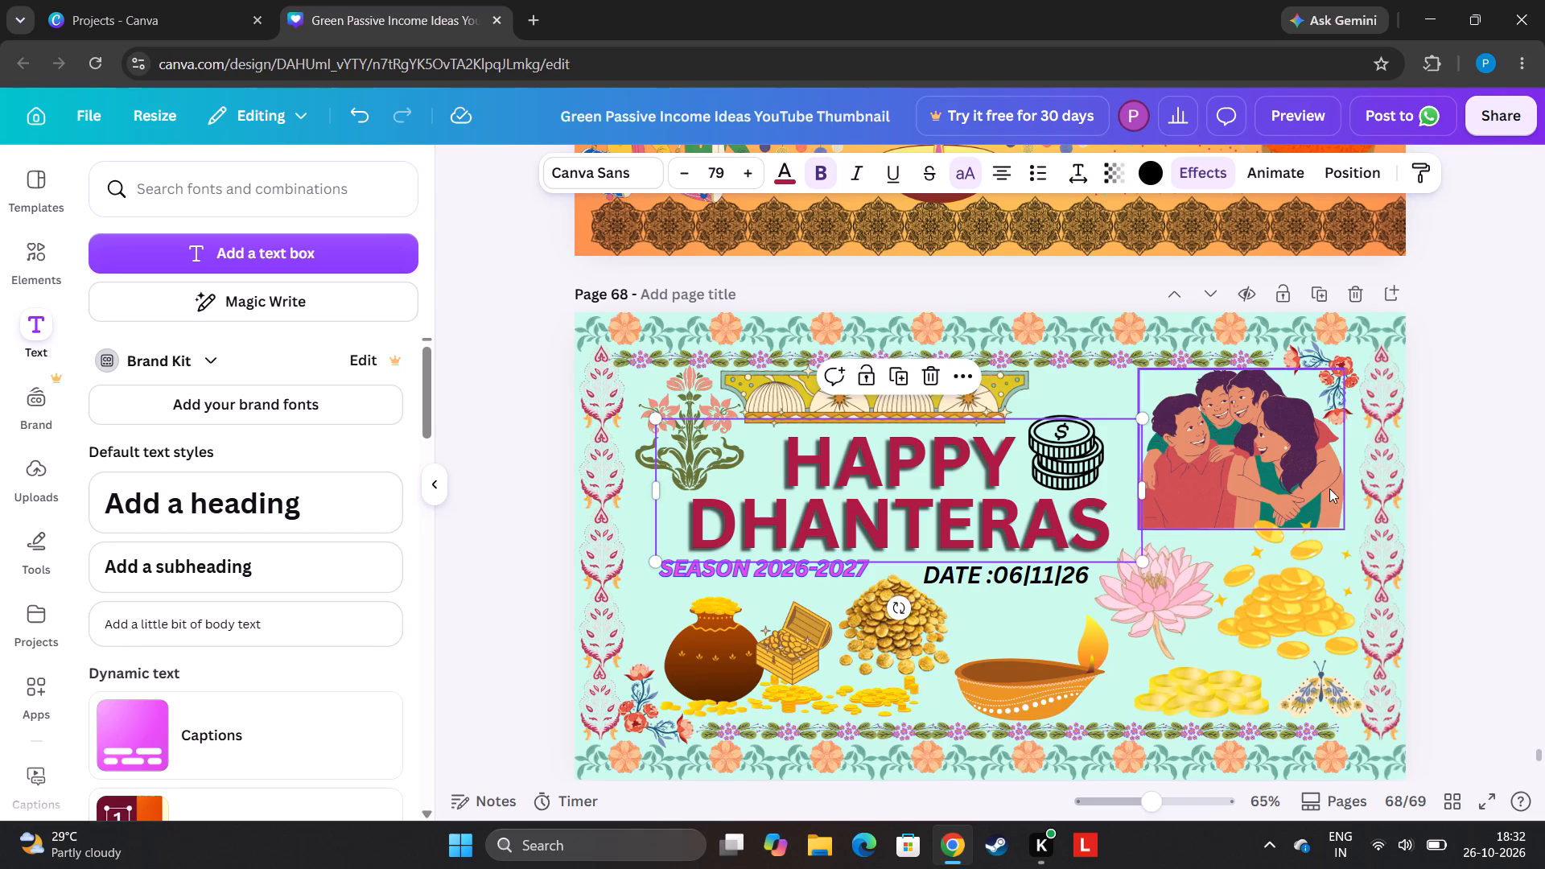
Try the family illustration lower over the gold coins, and settle it above them, slightly farther from the heading.
left_click_drag(1309, 469, 1331, 535)
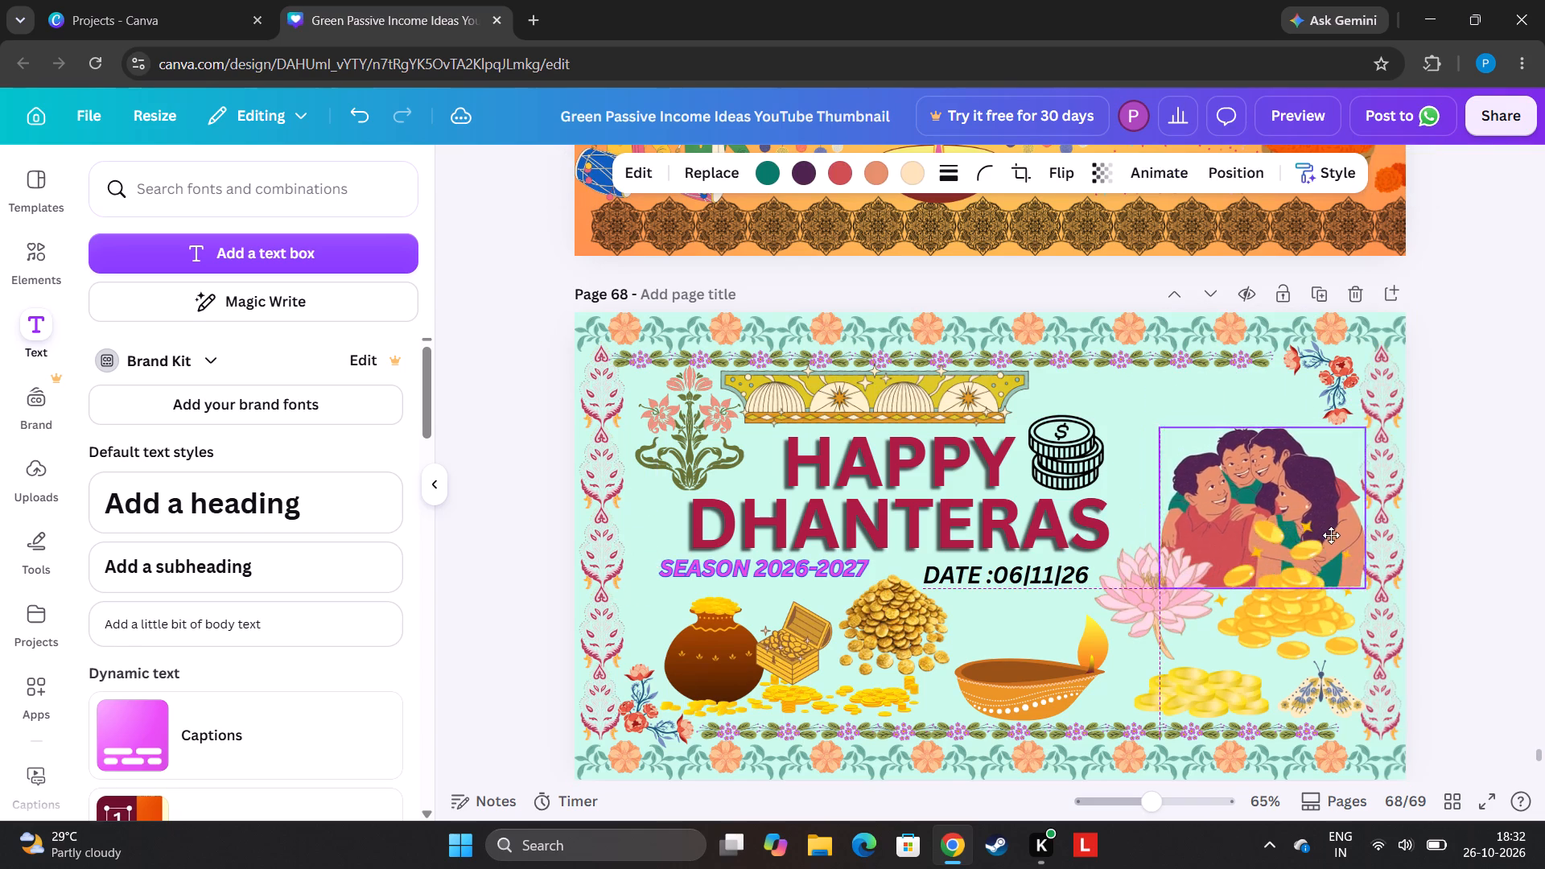
left_click_drag(1331, 535, 1320, 598)
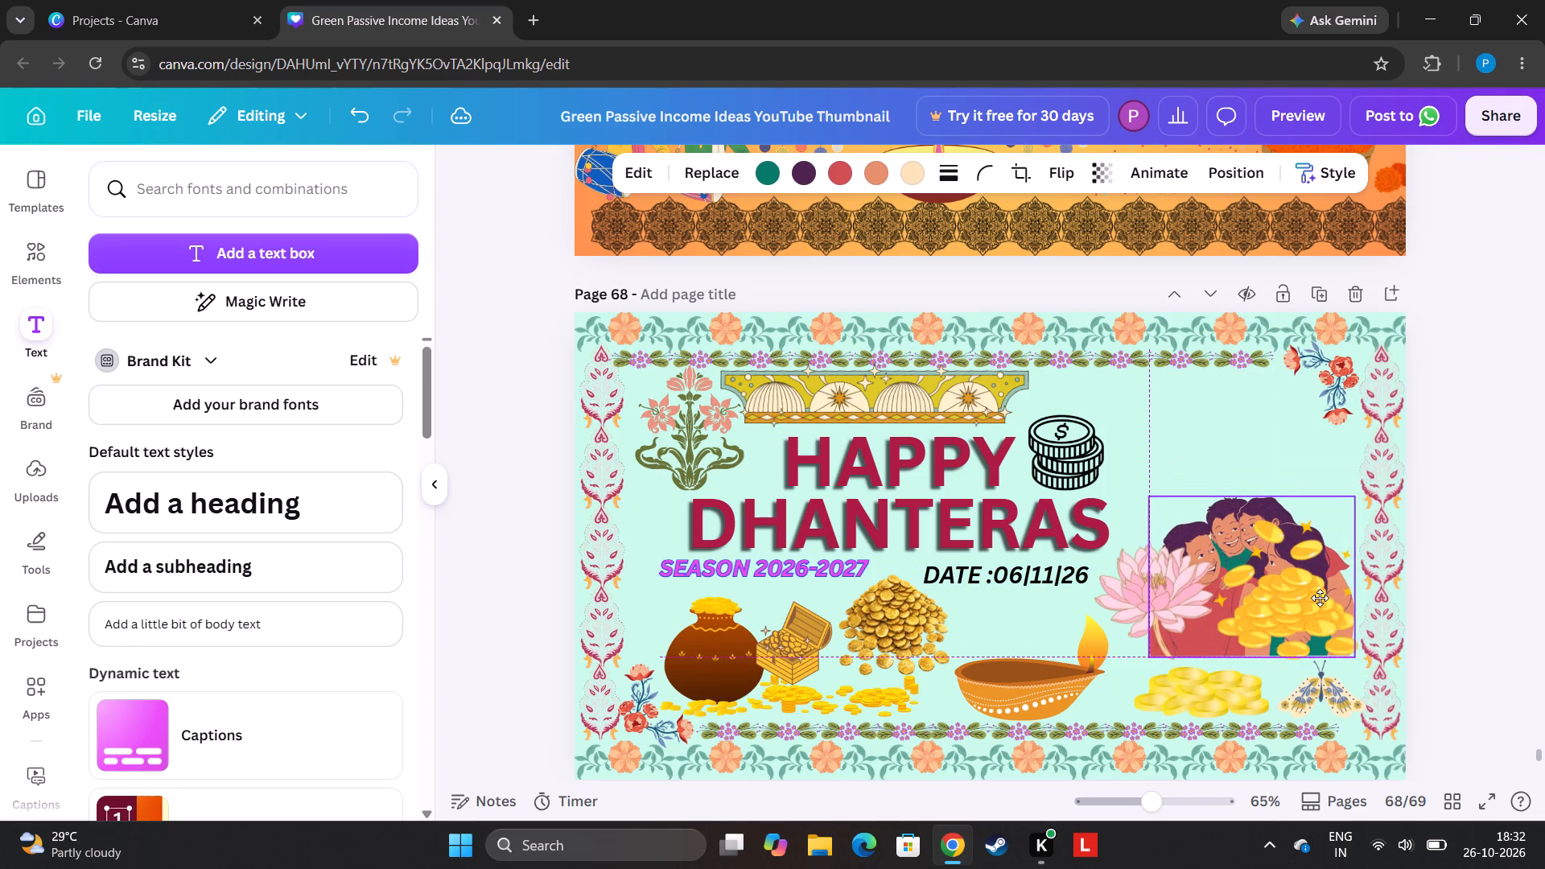
left_click_drag(1320, 598, 1325, 537)
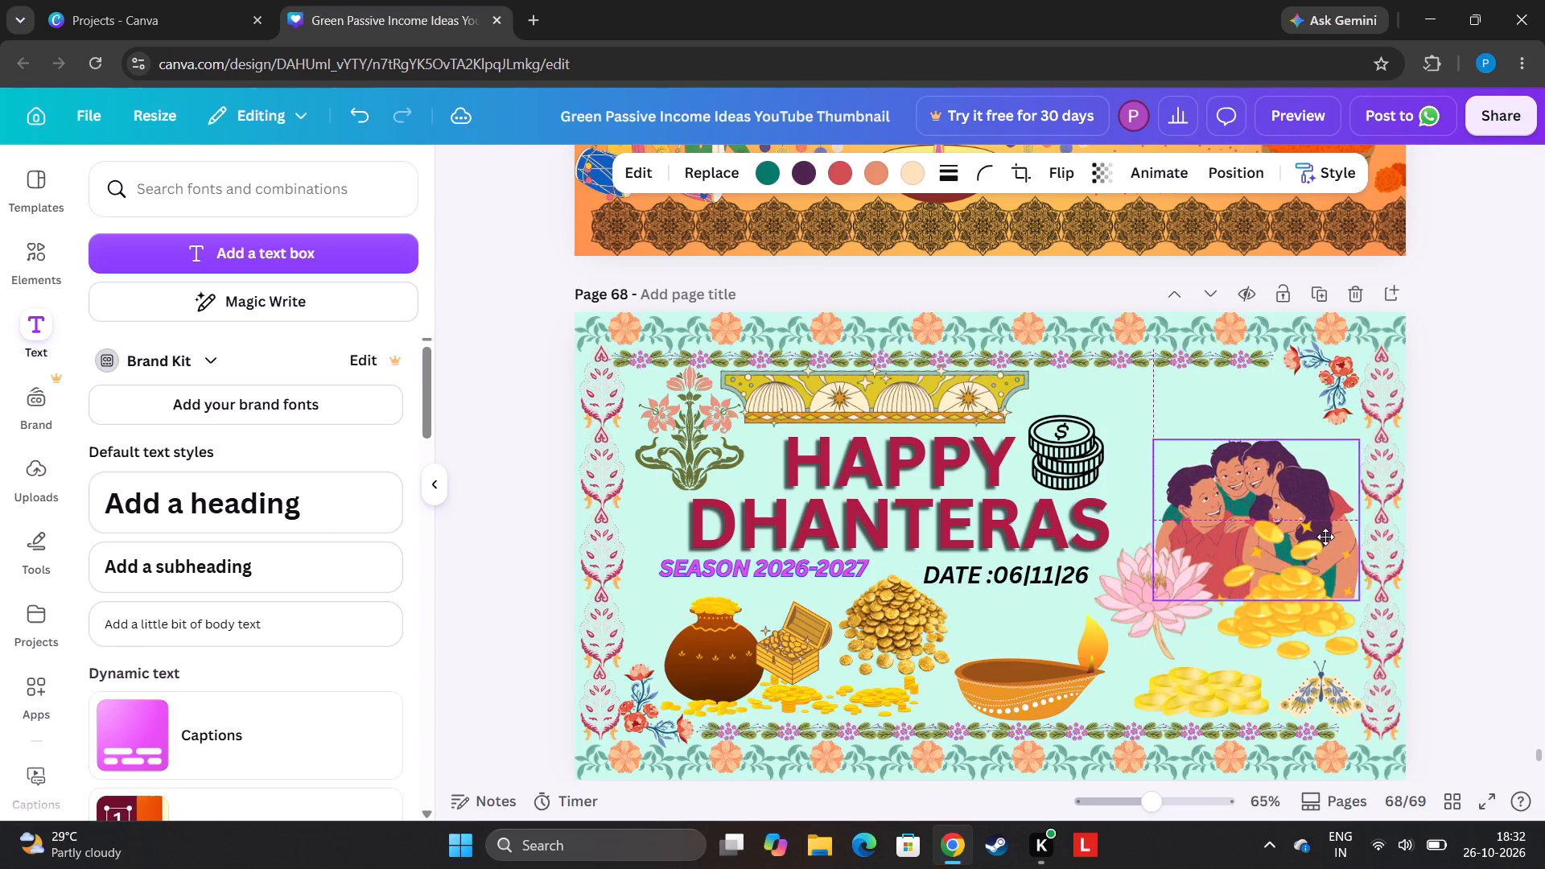
left_click_drag(1325, 537, 1320, 471)
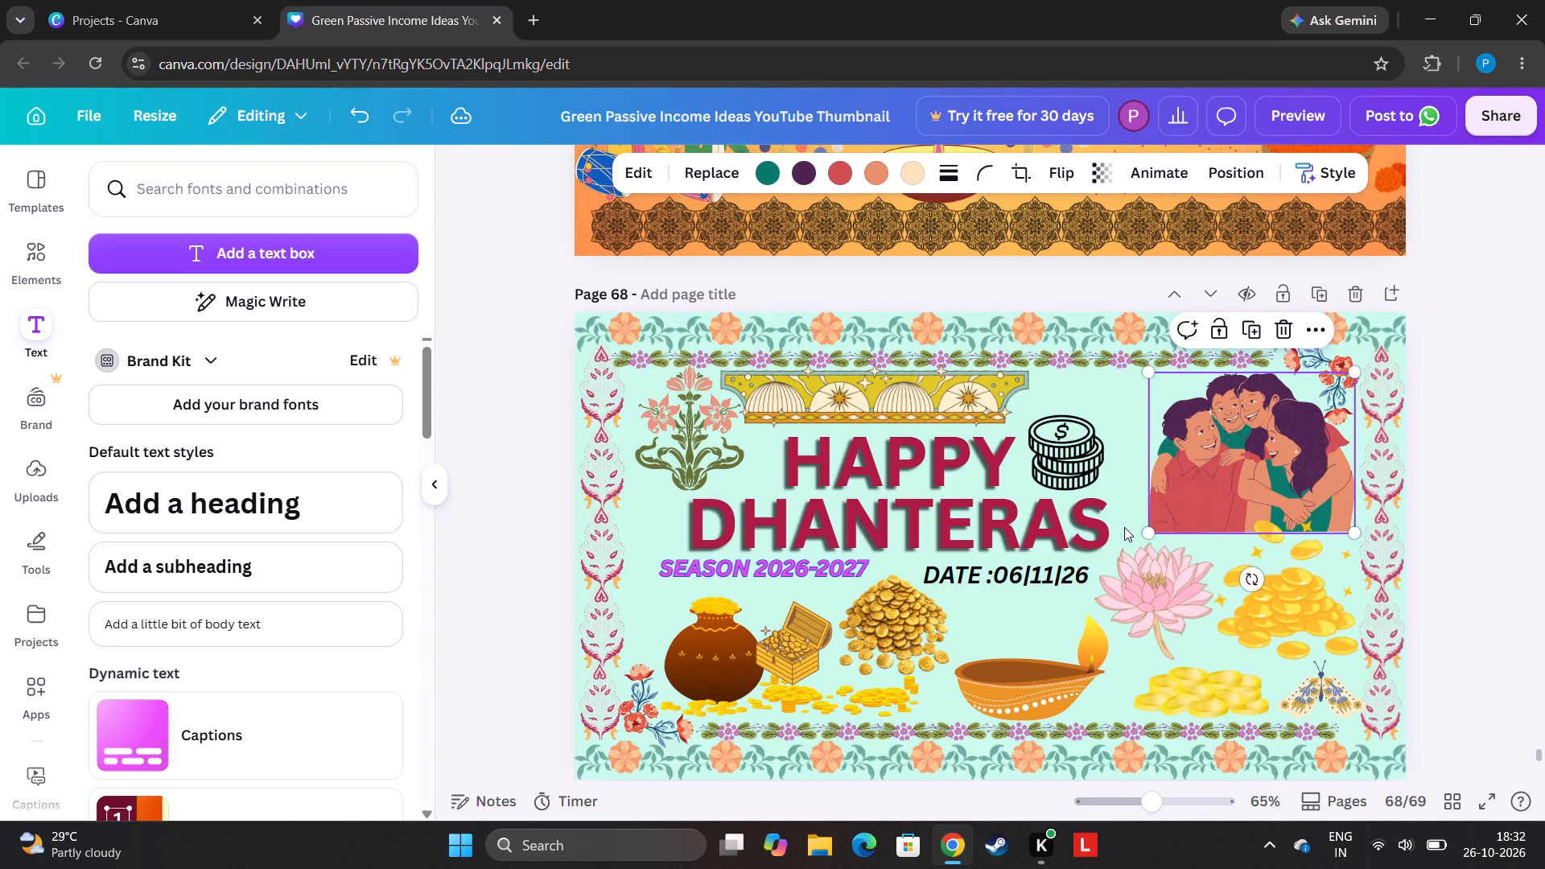
Recolour the "DATE :06|11|26" text on page 68, trying several blues, pinks and greens before settling on dark indigo blue.
left_click(1077, 569)
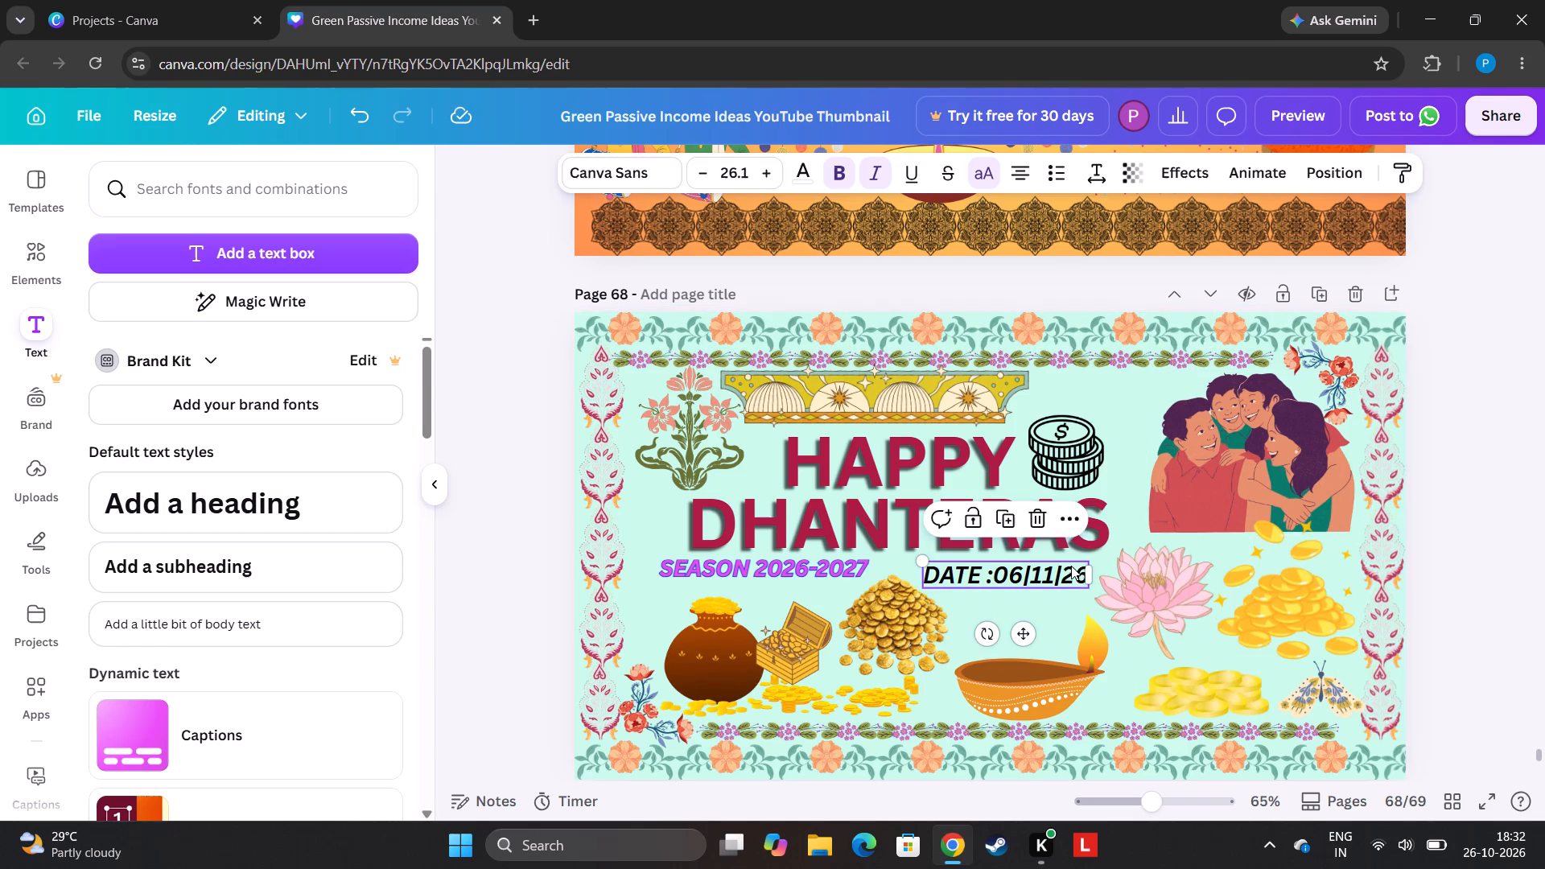
left_click(791, 166)
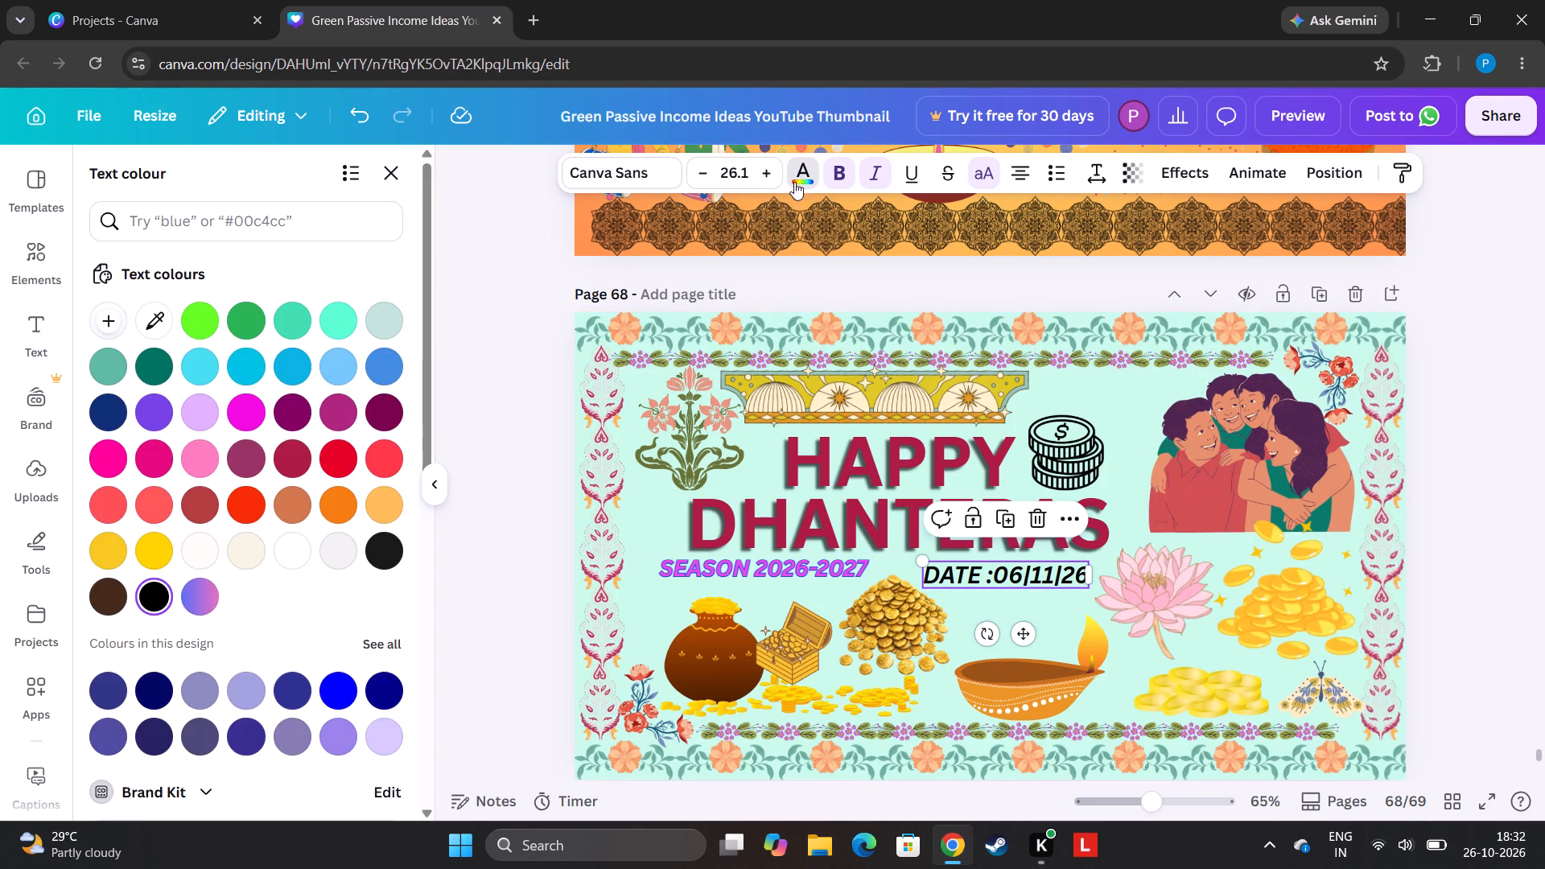
left_click(246, 368)
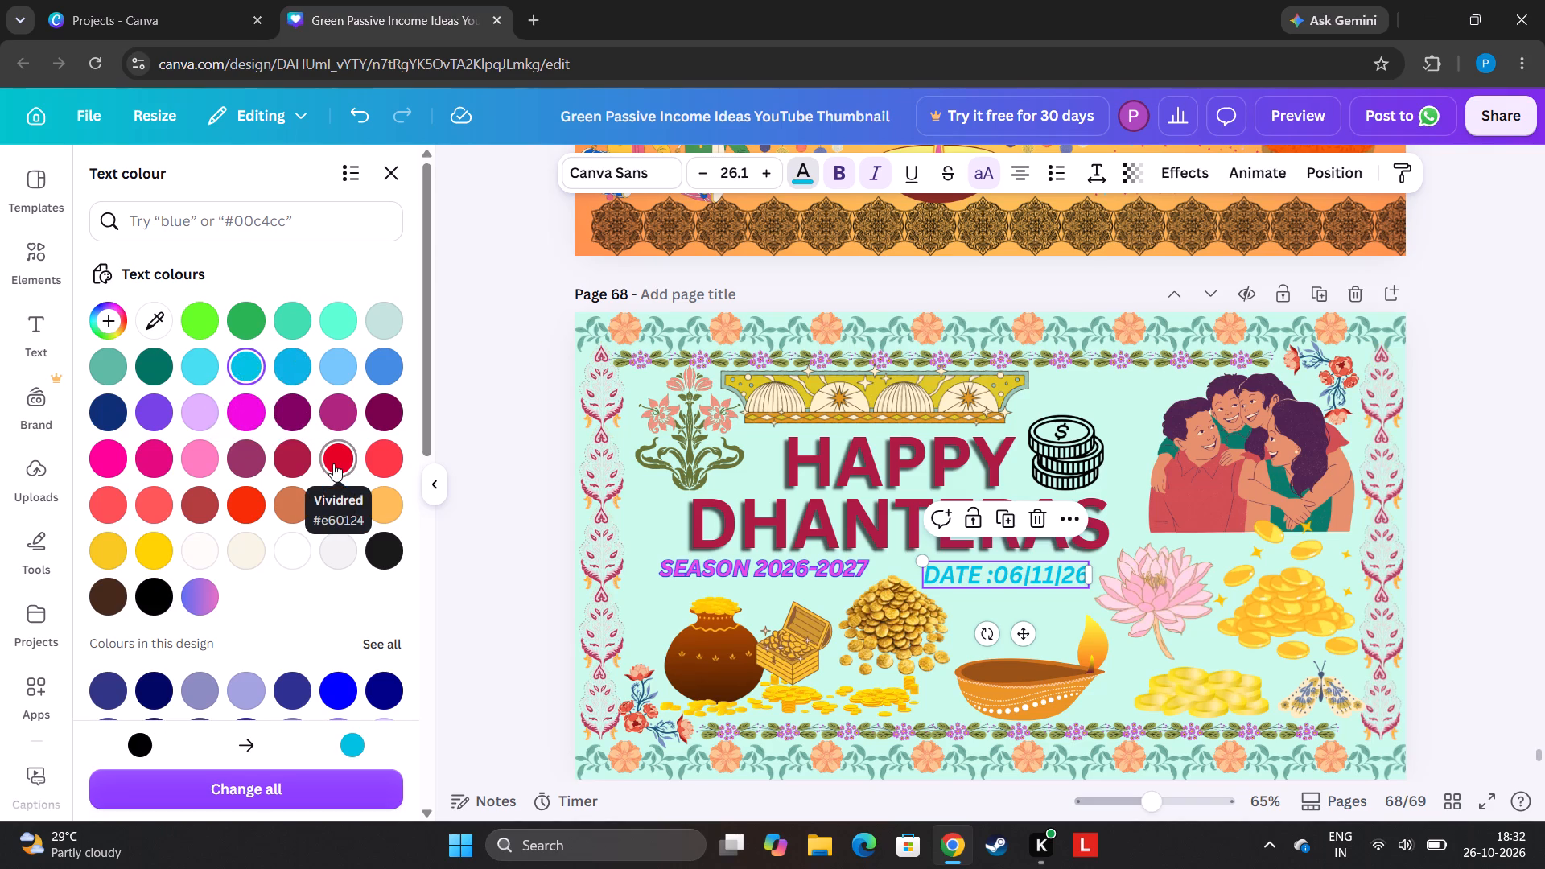
left_click(342, 414)
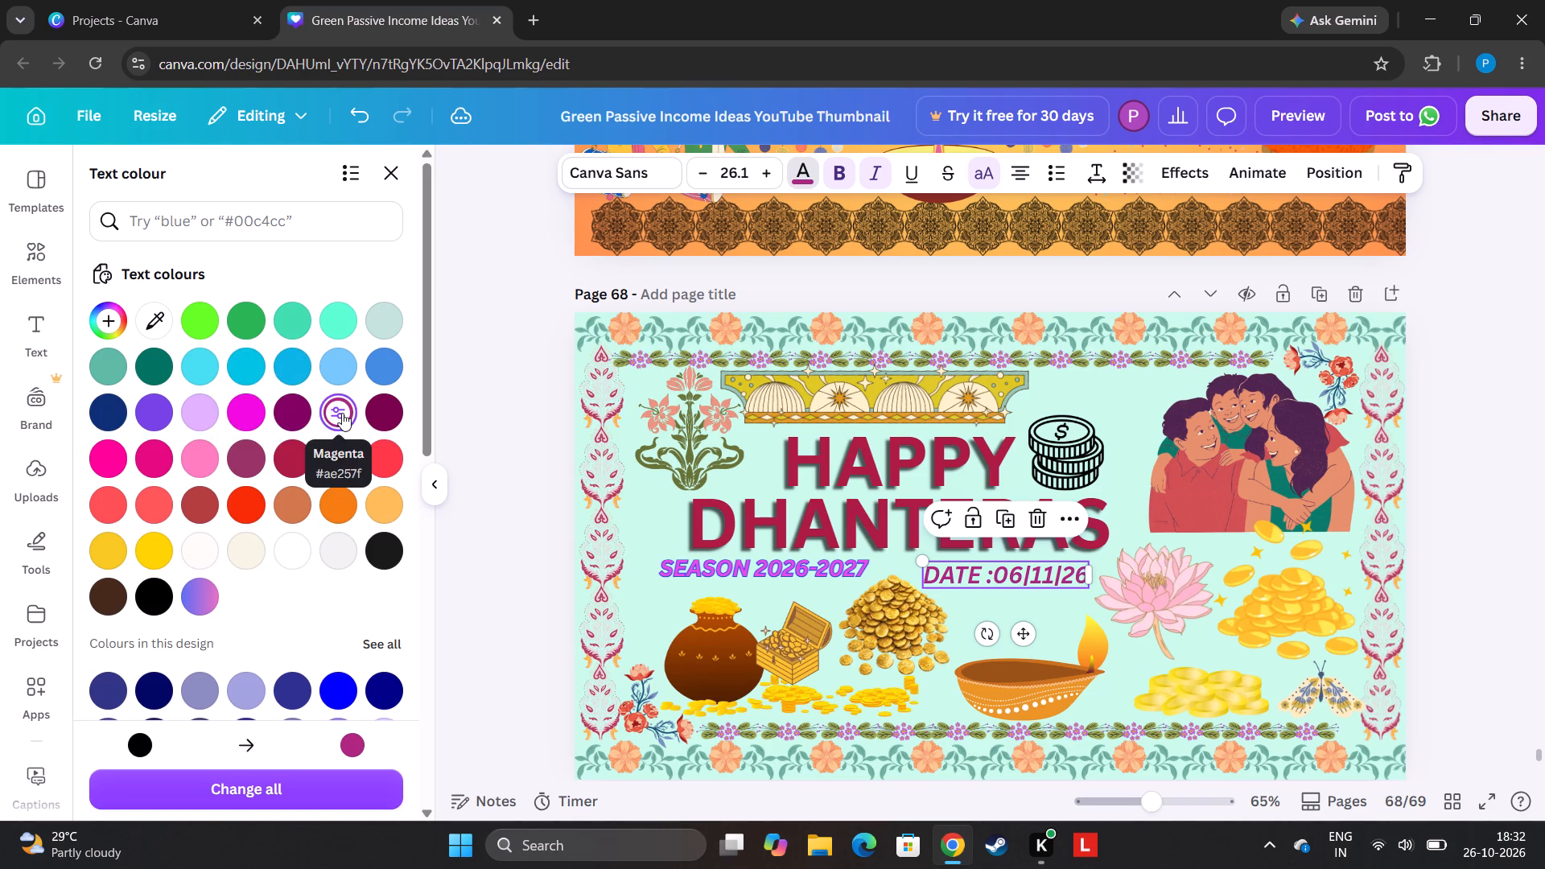
left_click(204, 457)
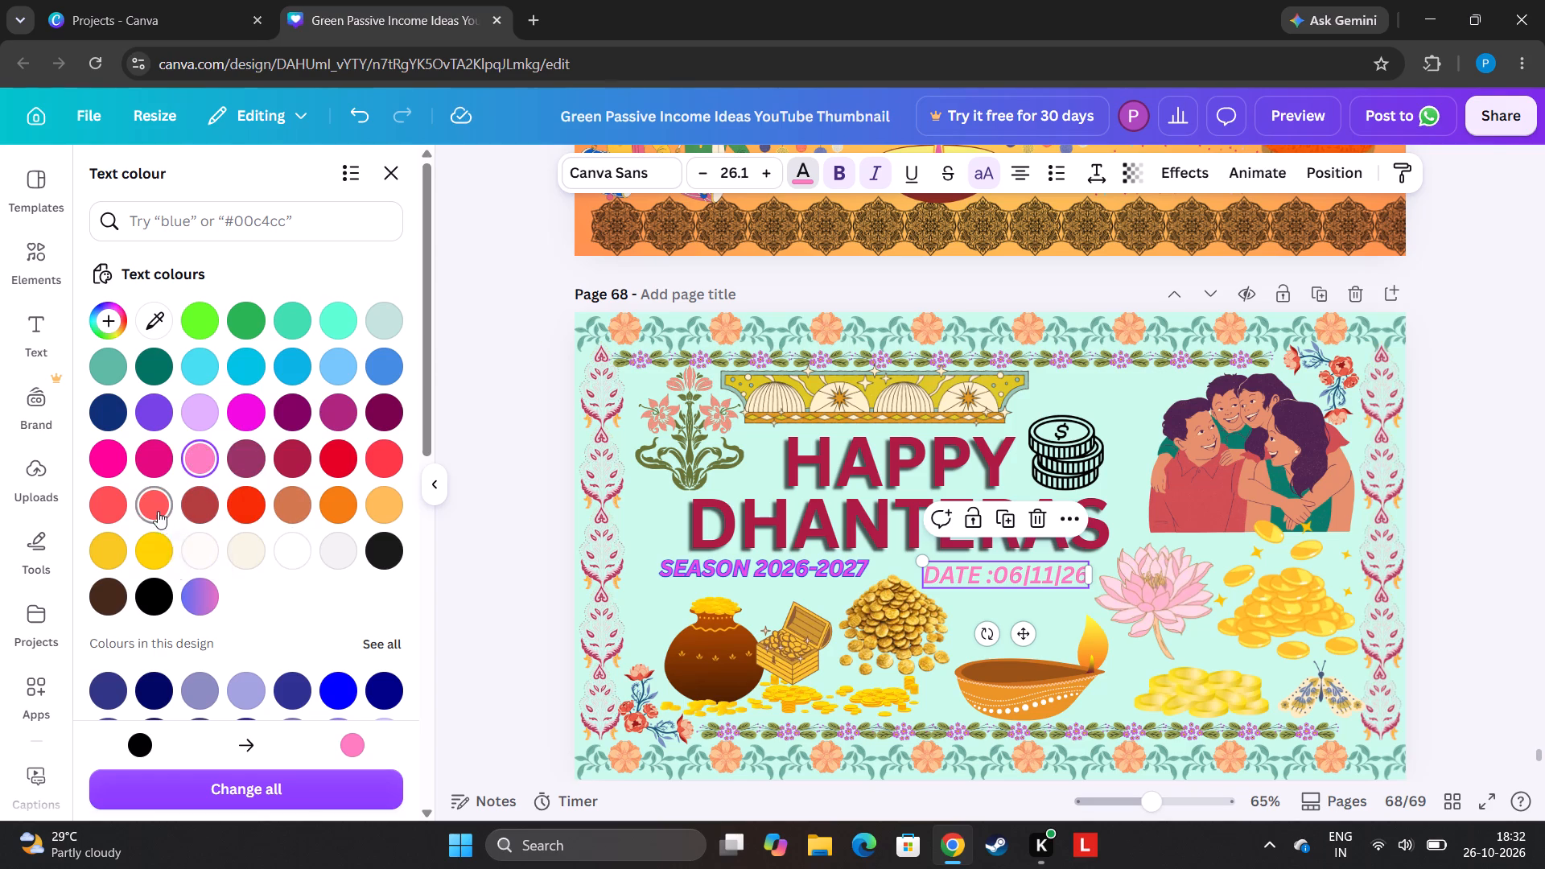
left_click(156, 511)
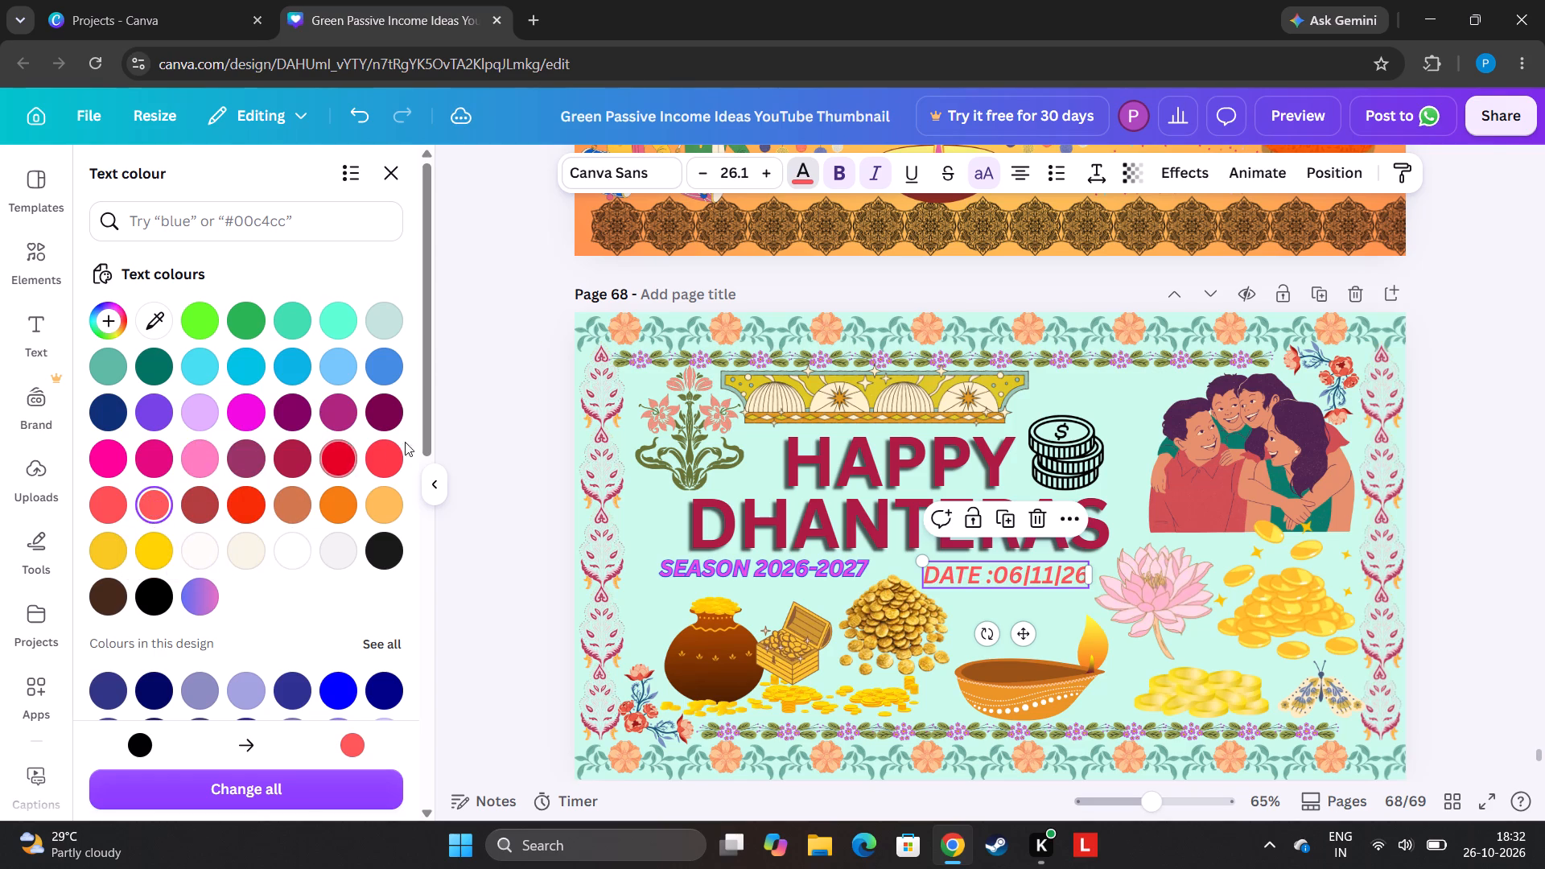
left_click(386, 370)
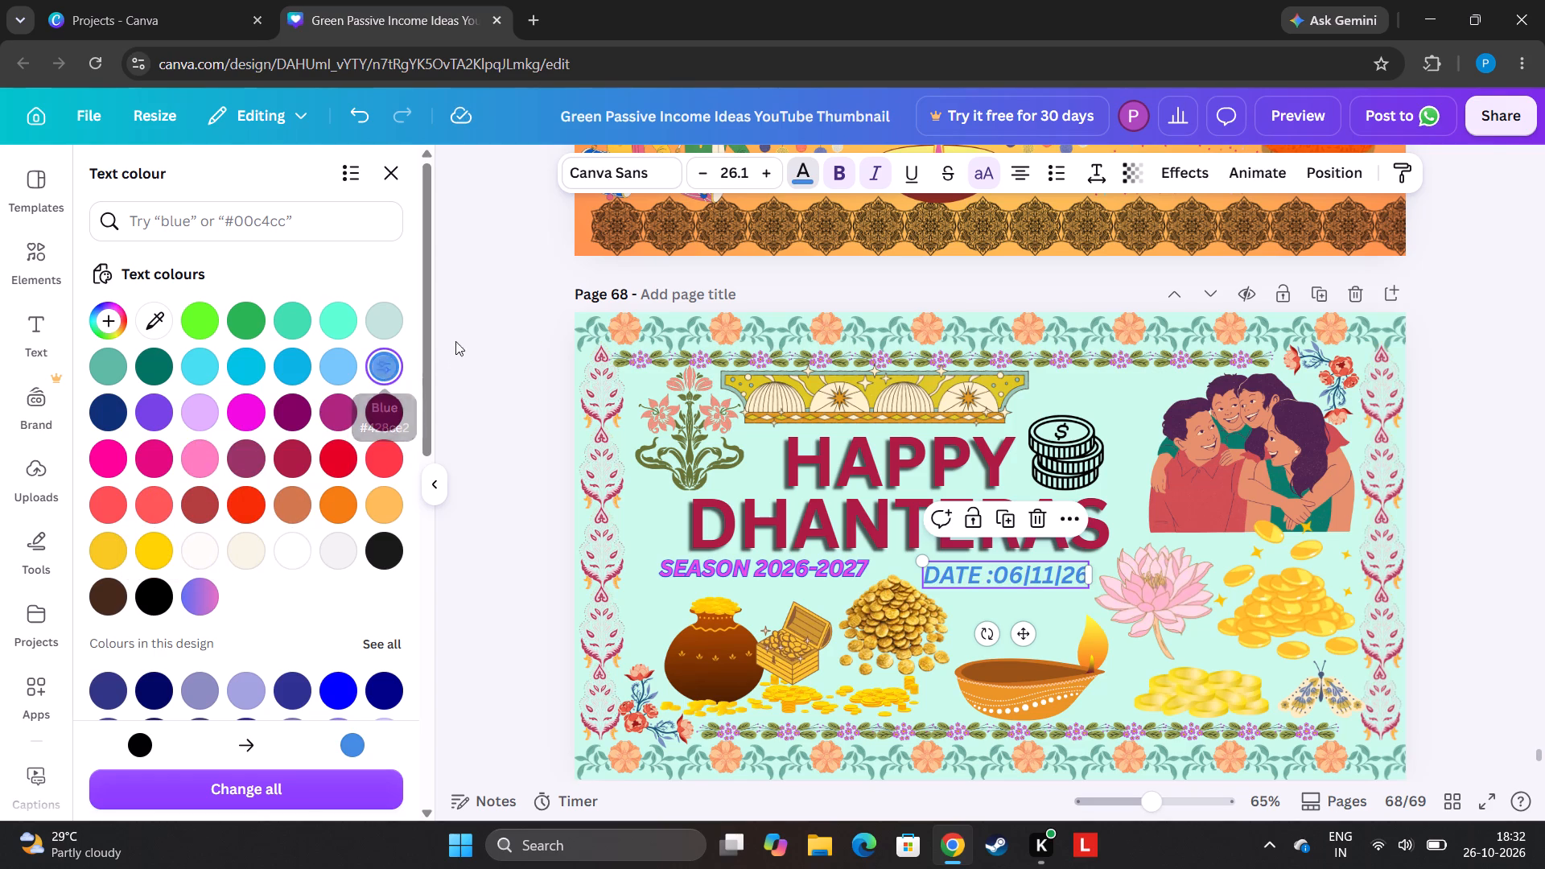
left_click(335, 306)
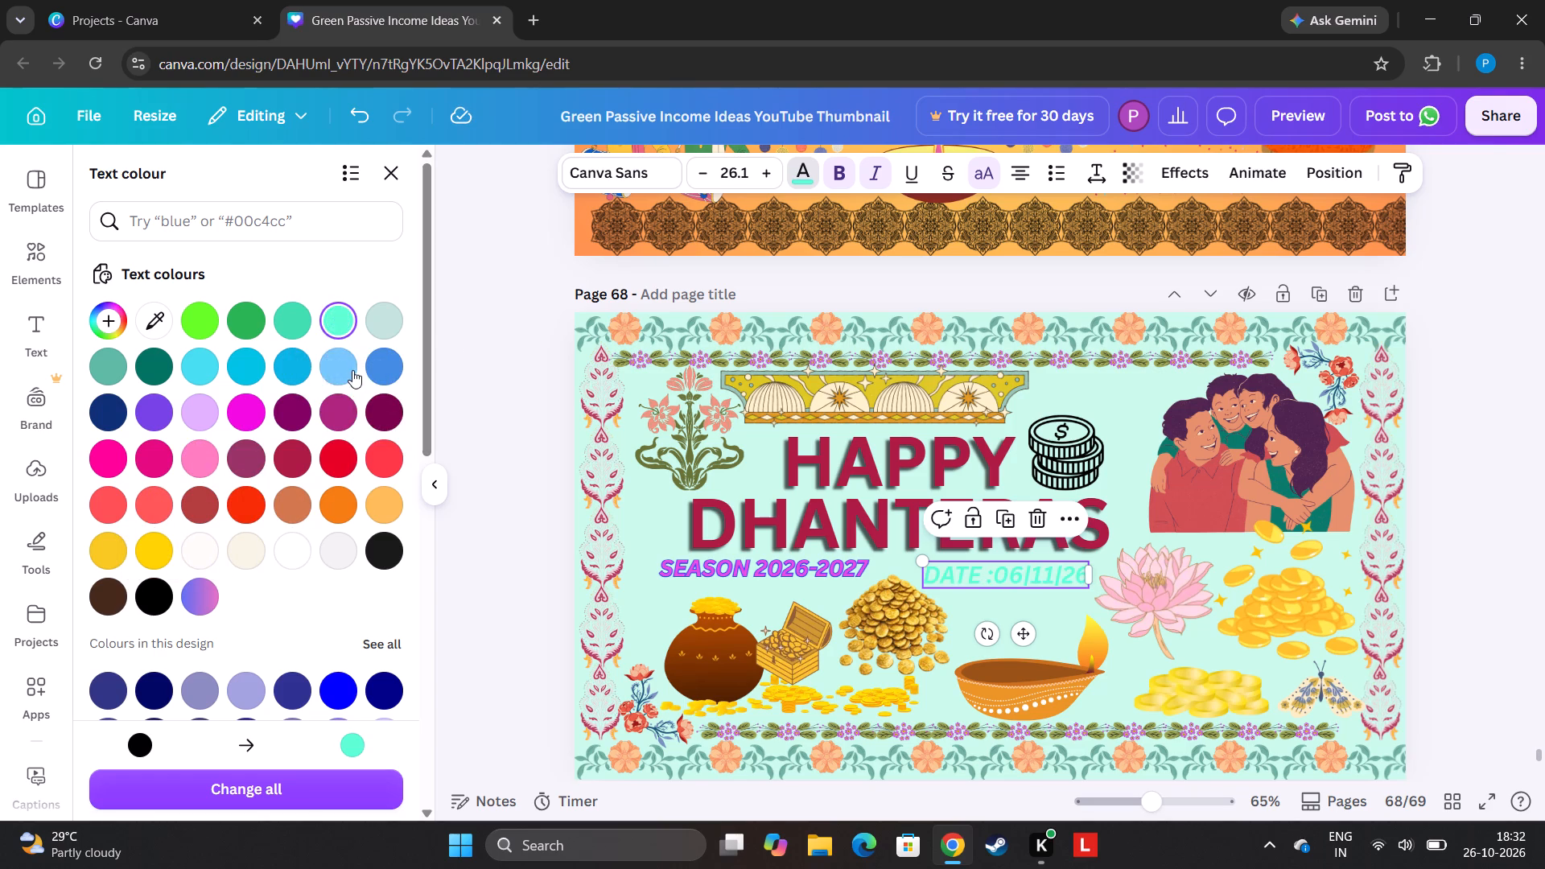
left_click(229, 321)
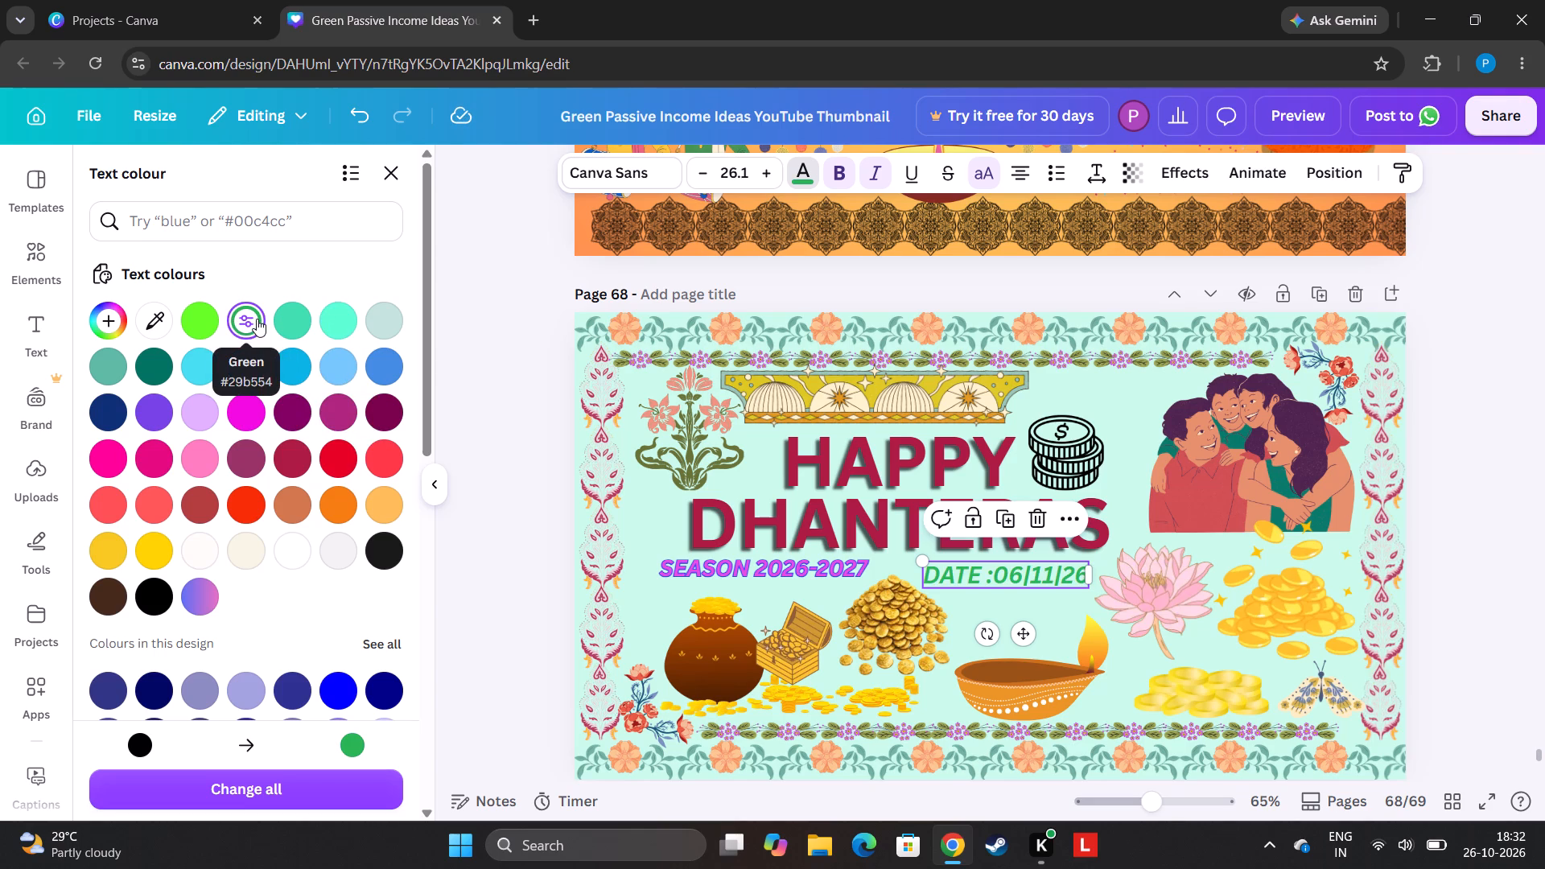
left_click(348, 689)
left_click(299, 698)
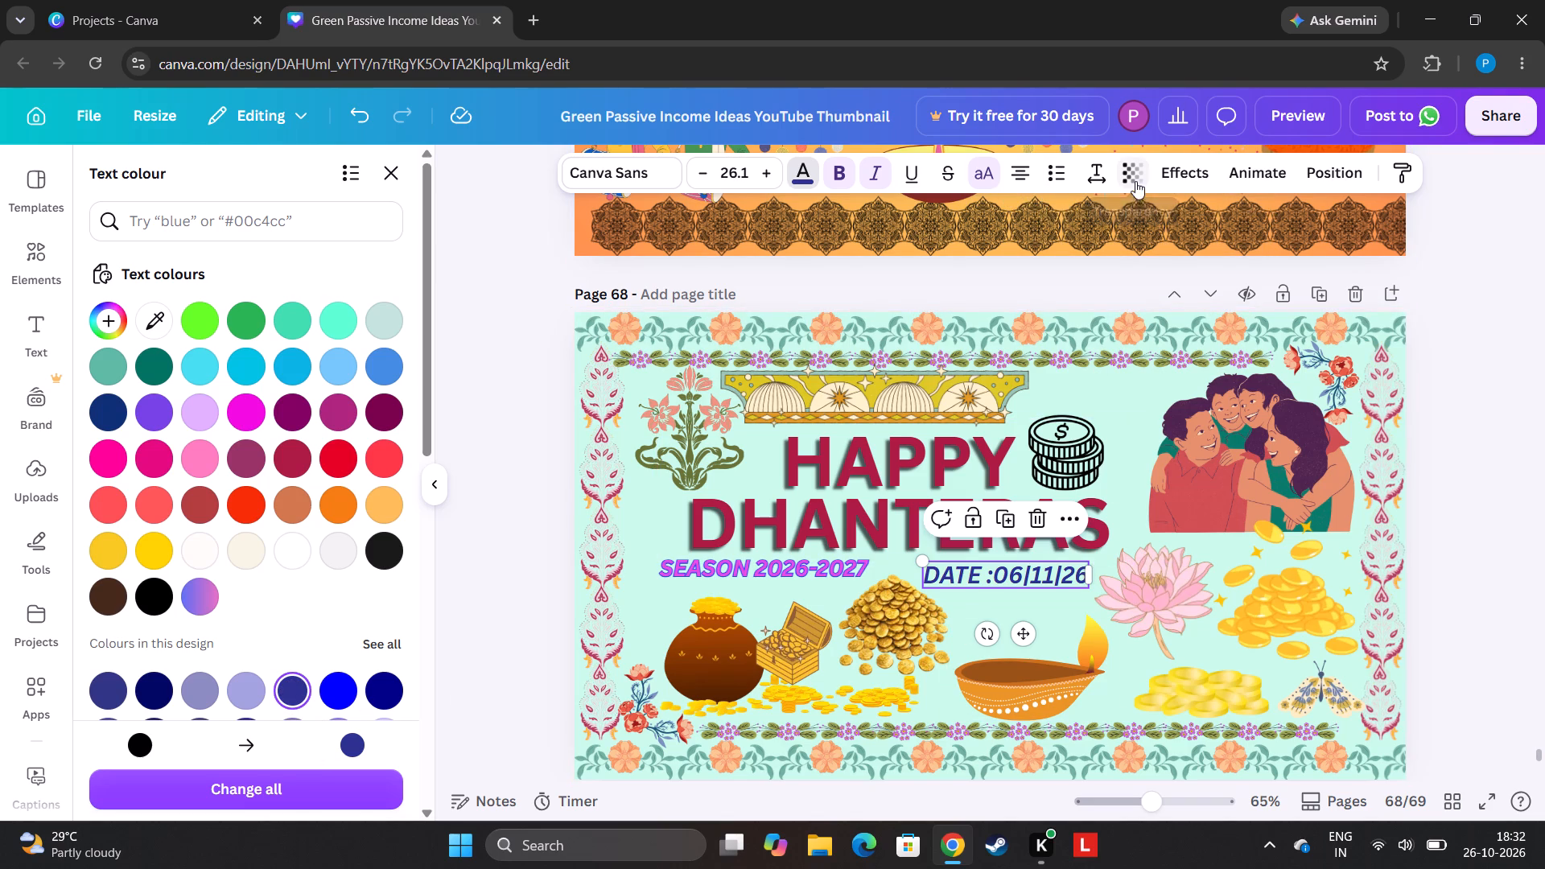
Apply an Outline effect to the date text, trying light pink and vivid magenta before settling on a near-black outline.
left_click(1198, 173)
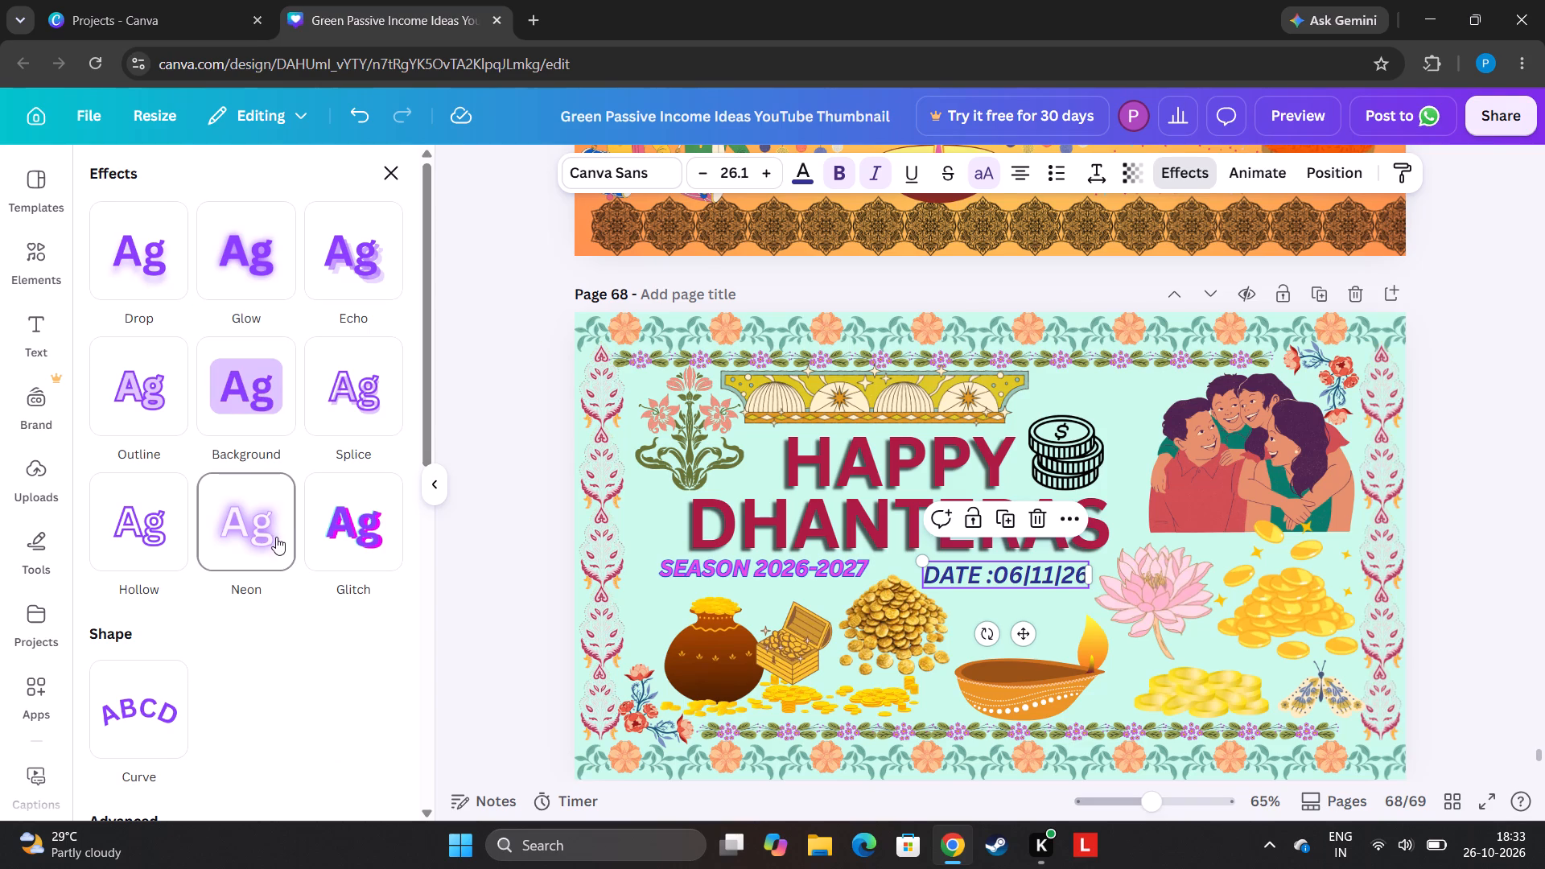
left_click(154, 394)
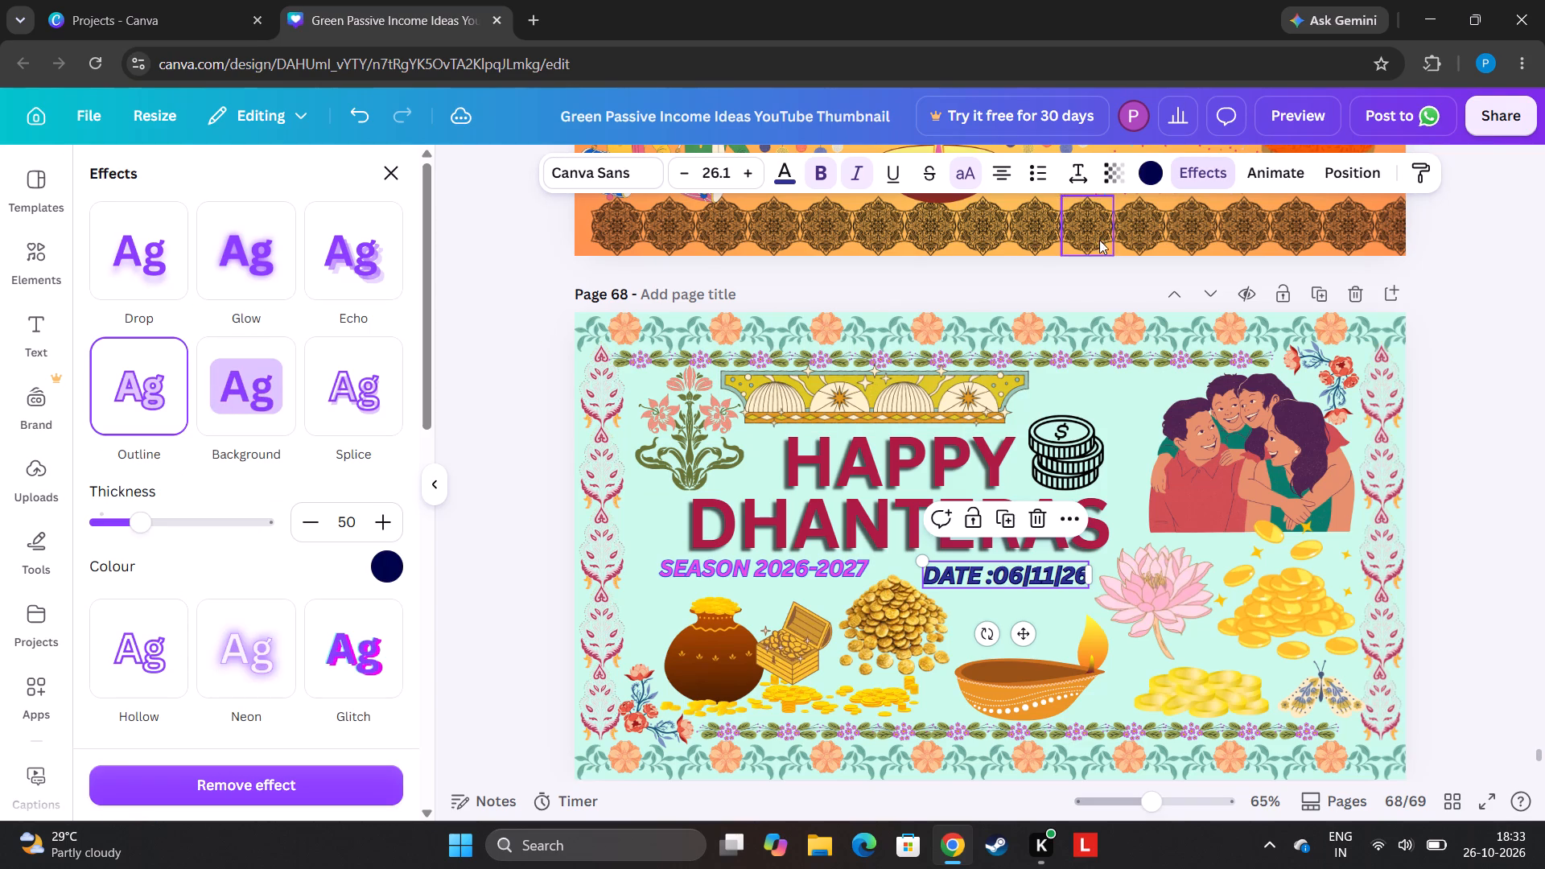
left_click(1152, 171)
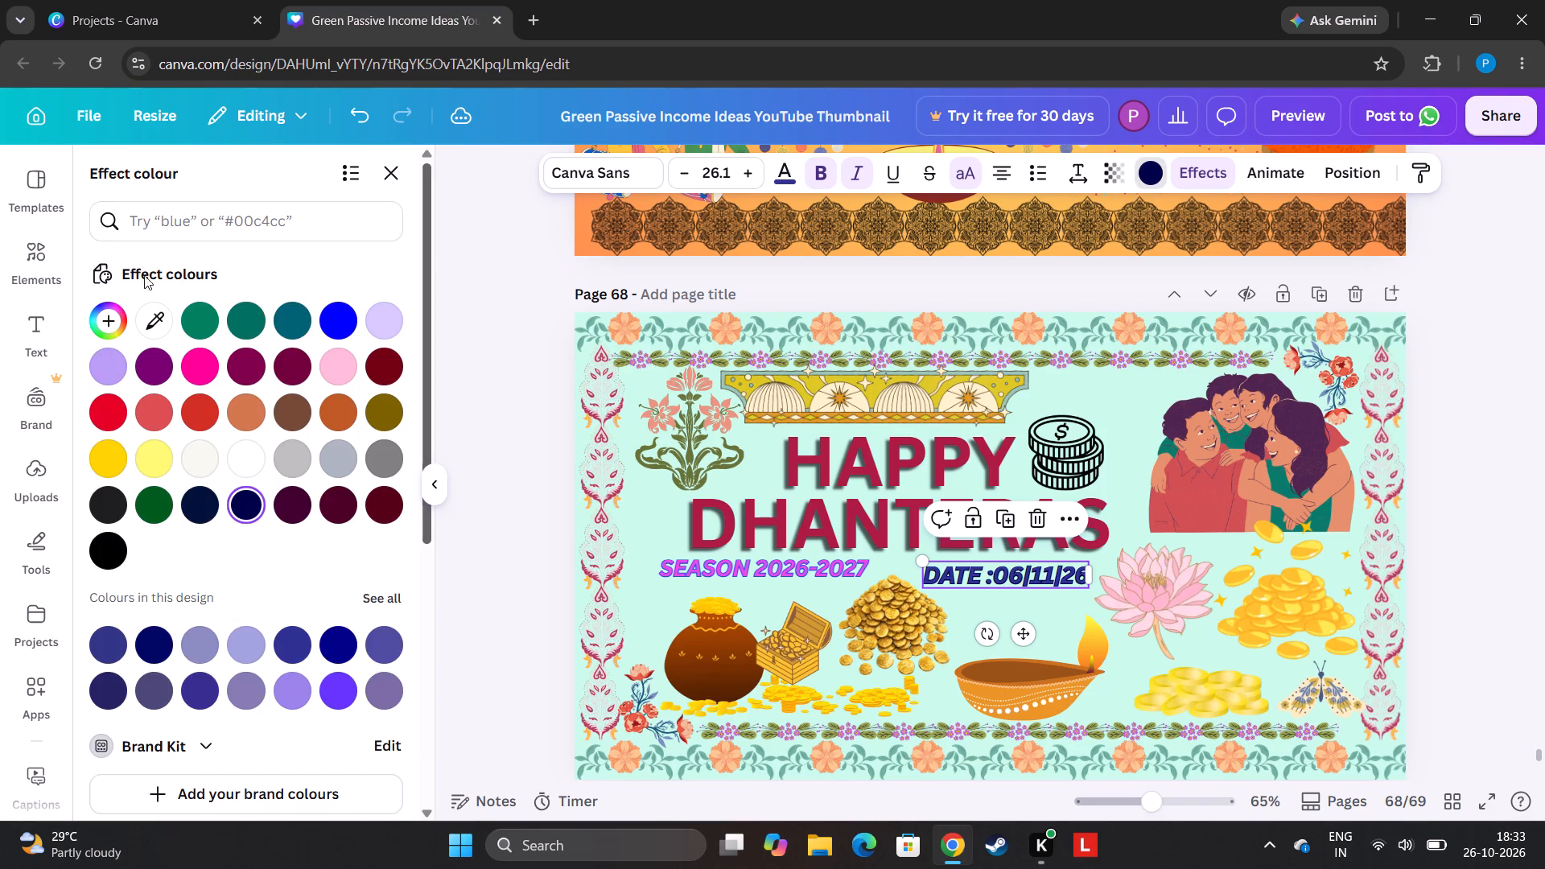
left_click(352, 352)
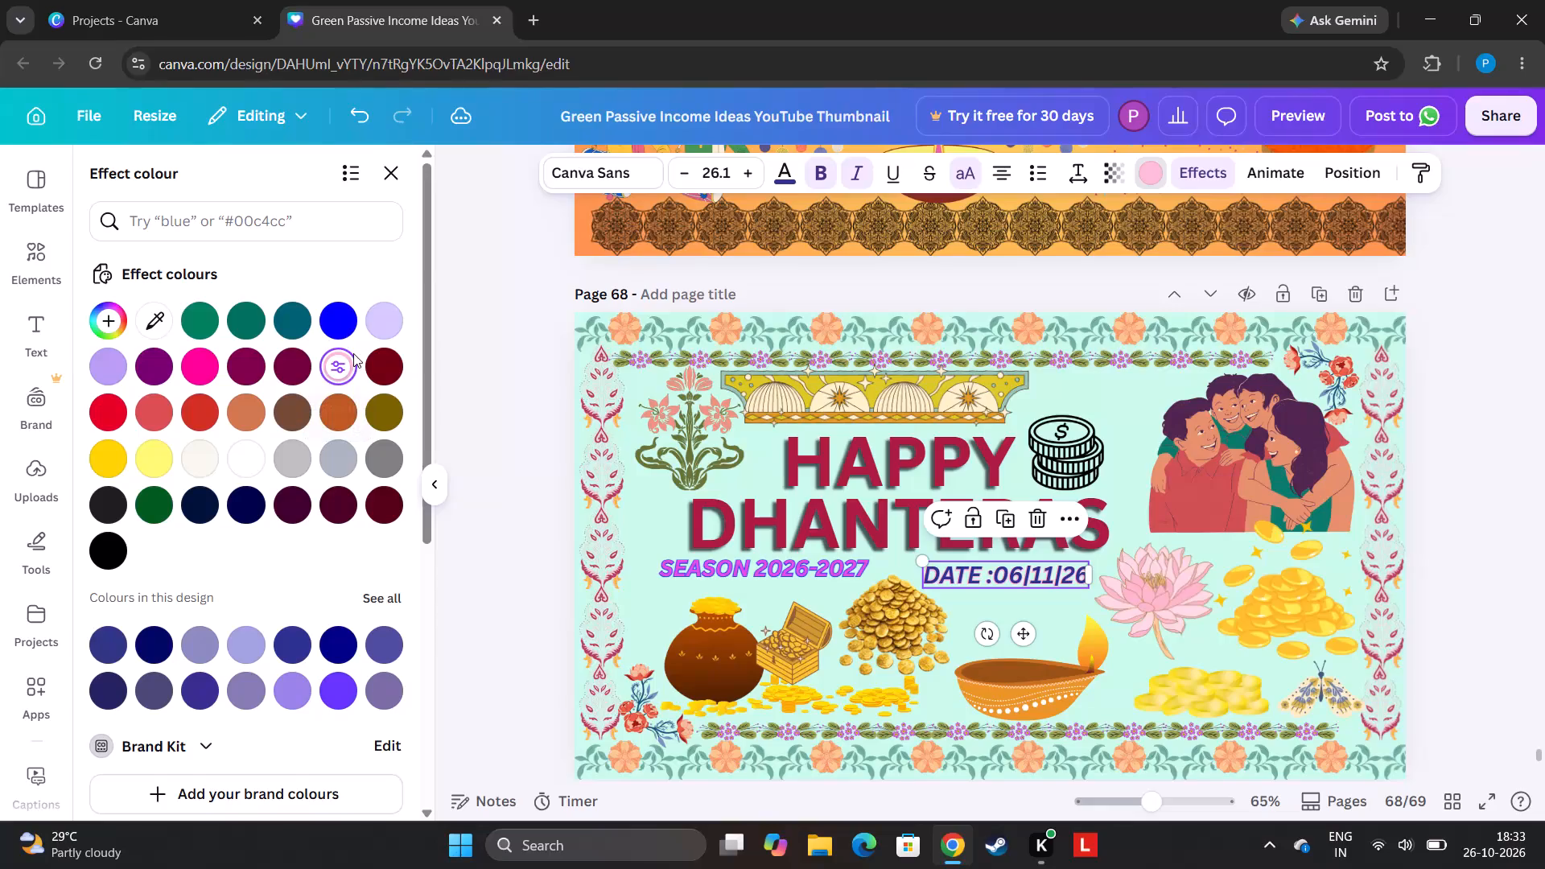
left_click(192, 378)
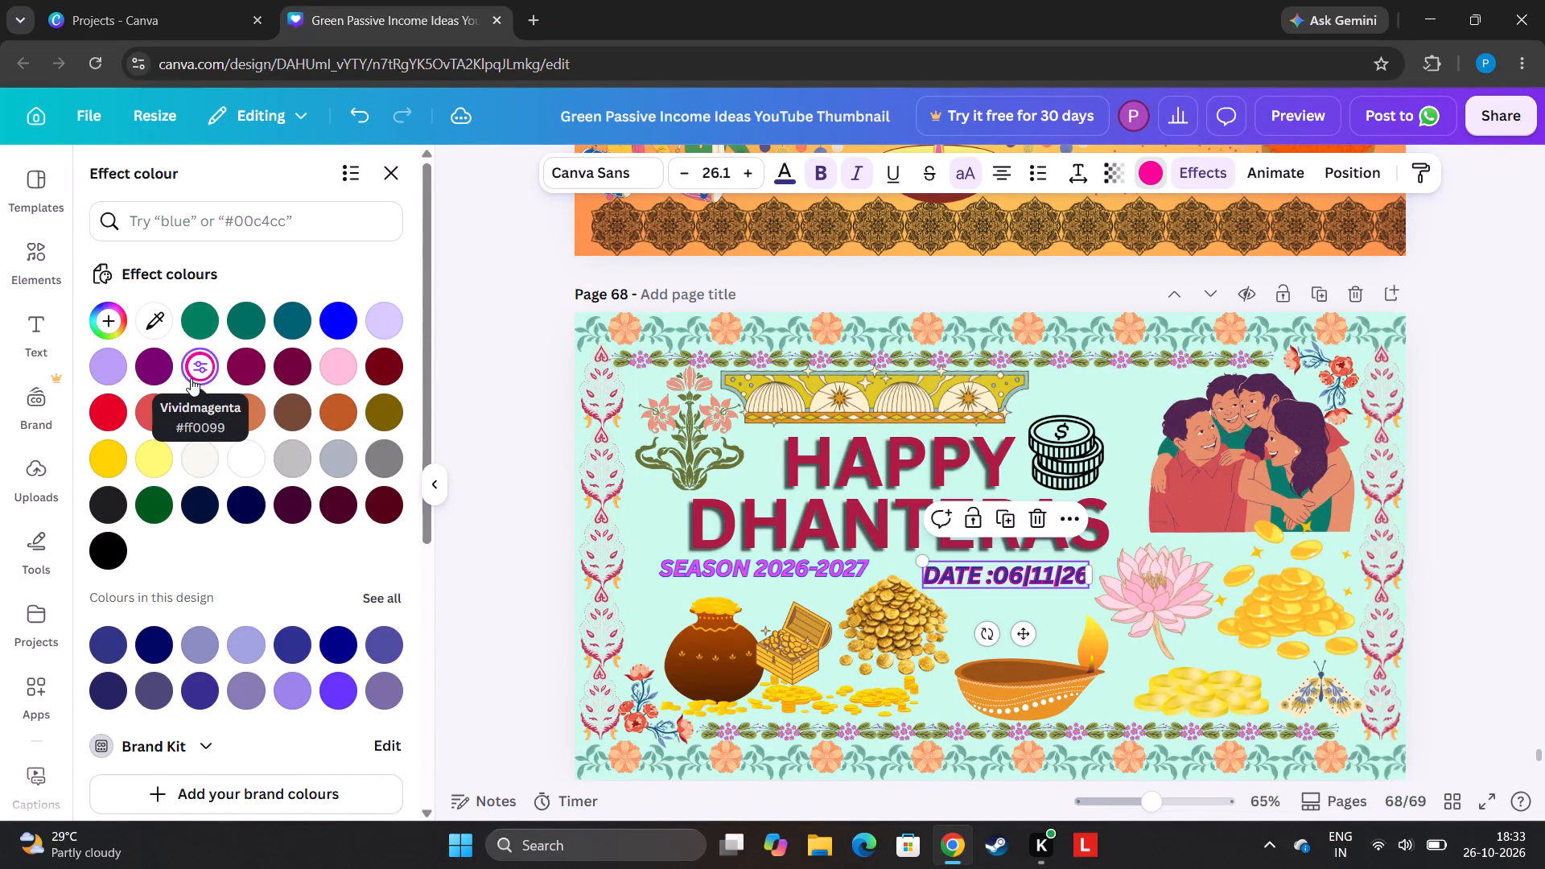
left_click(113, 504)
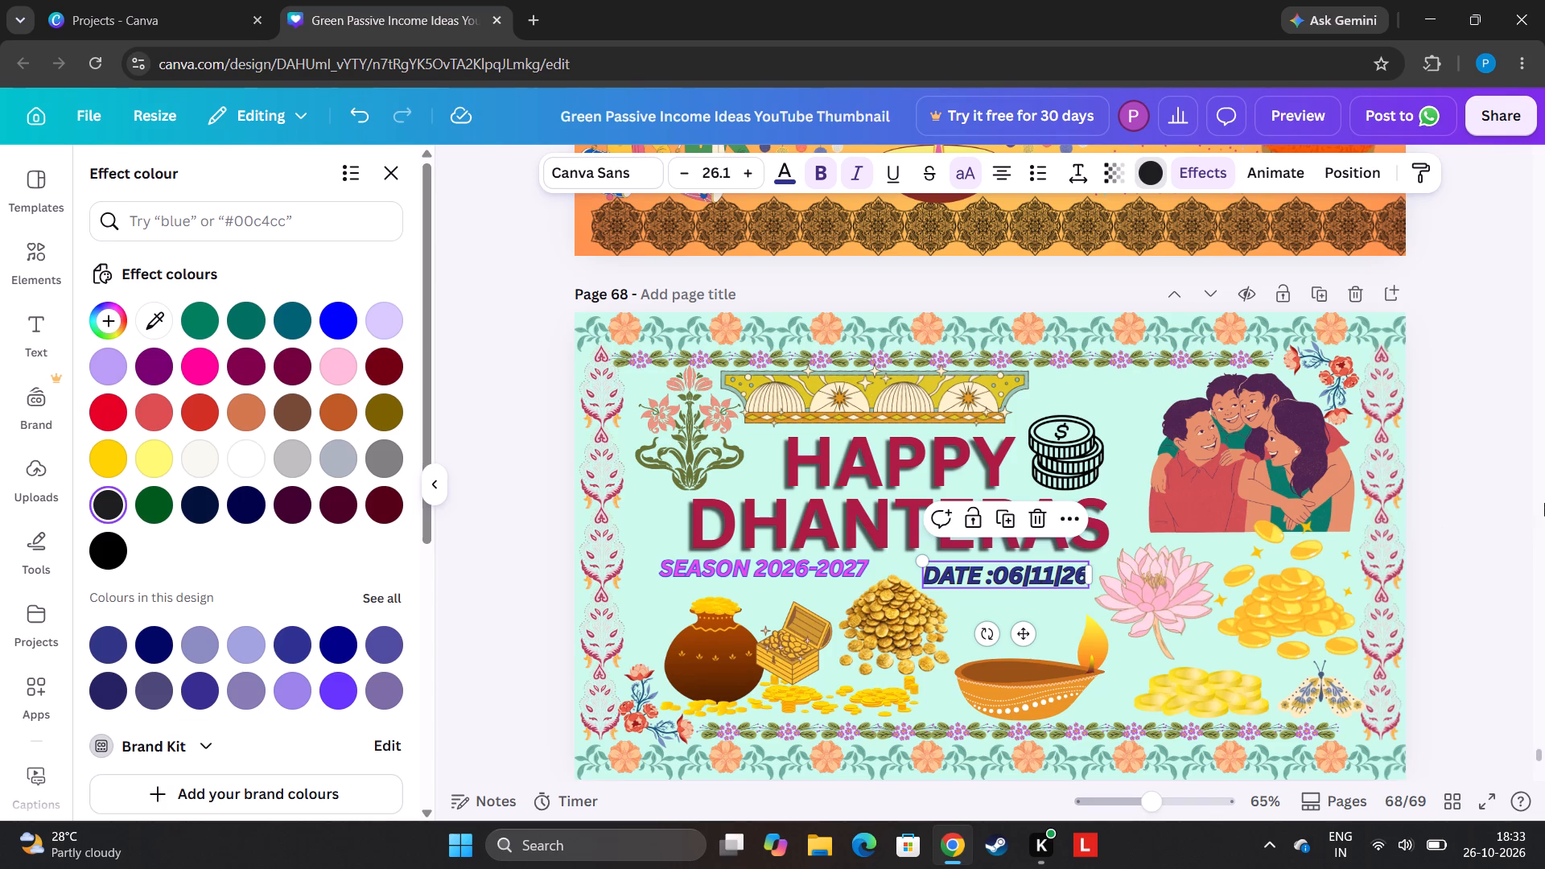
left_click(1427, 461)
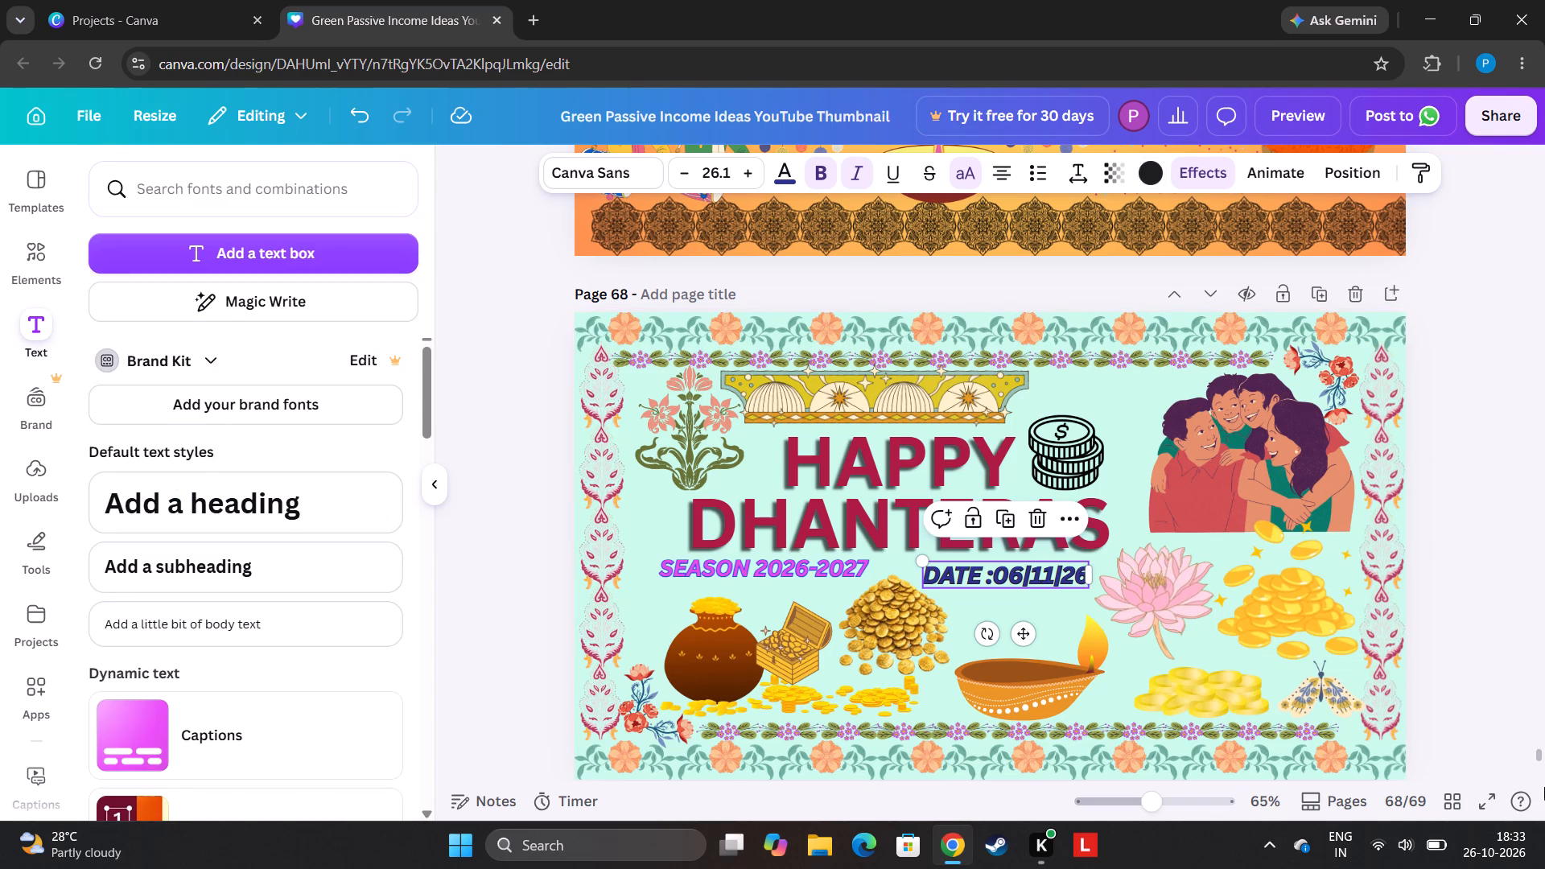
Set page 69's background to the custom olive-khaki colour #999464 after trying yellow, greys and other olive shades.
left_click_drag(1540, 748, 1544, 761)
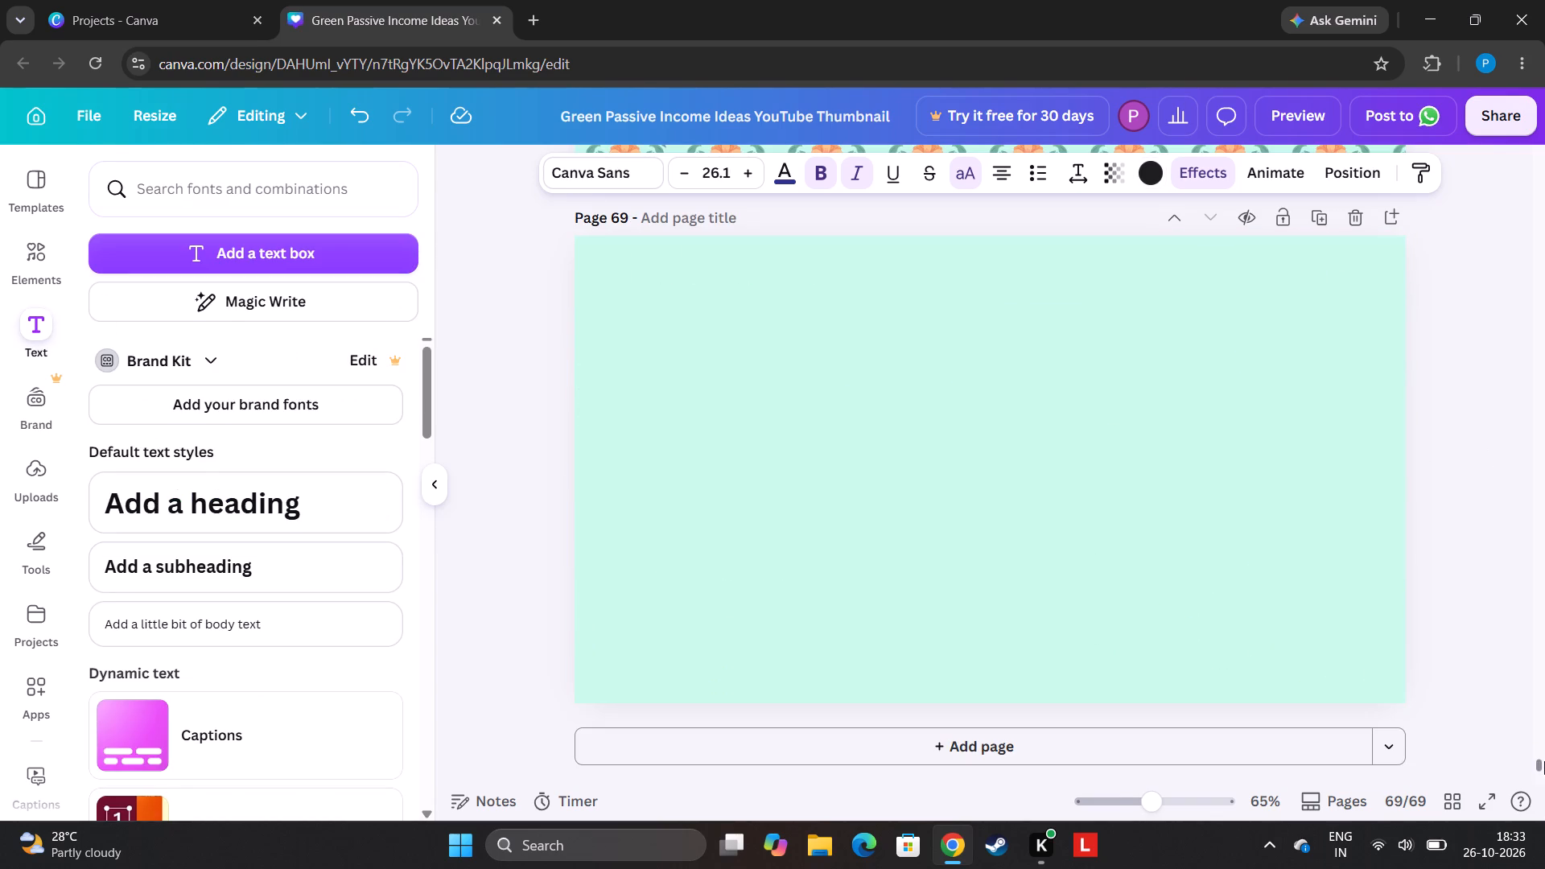
left_click_drag(1544, 761, 1544, 813)
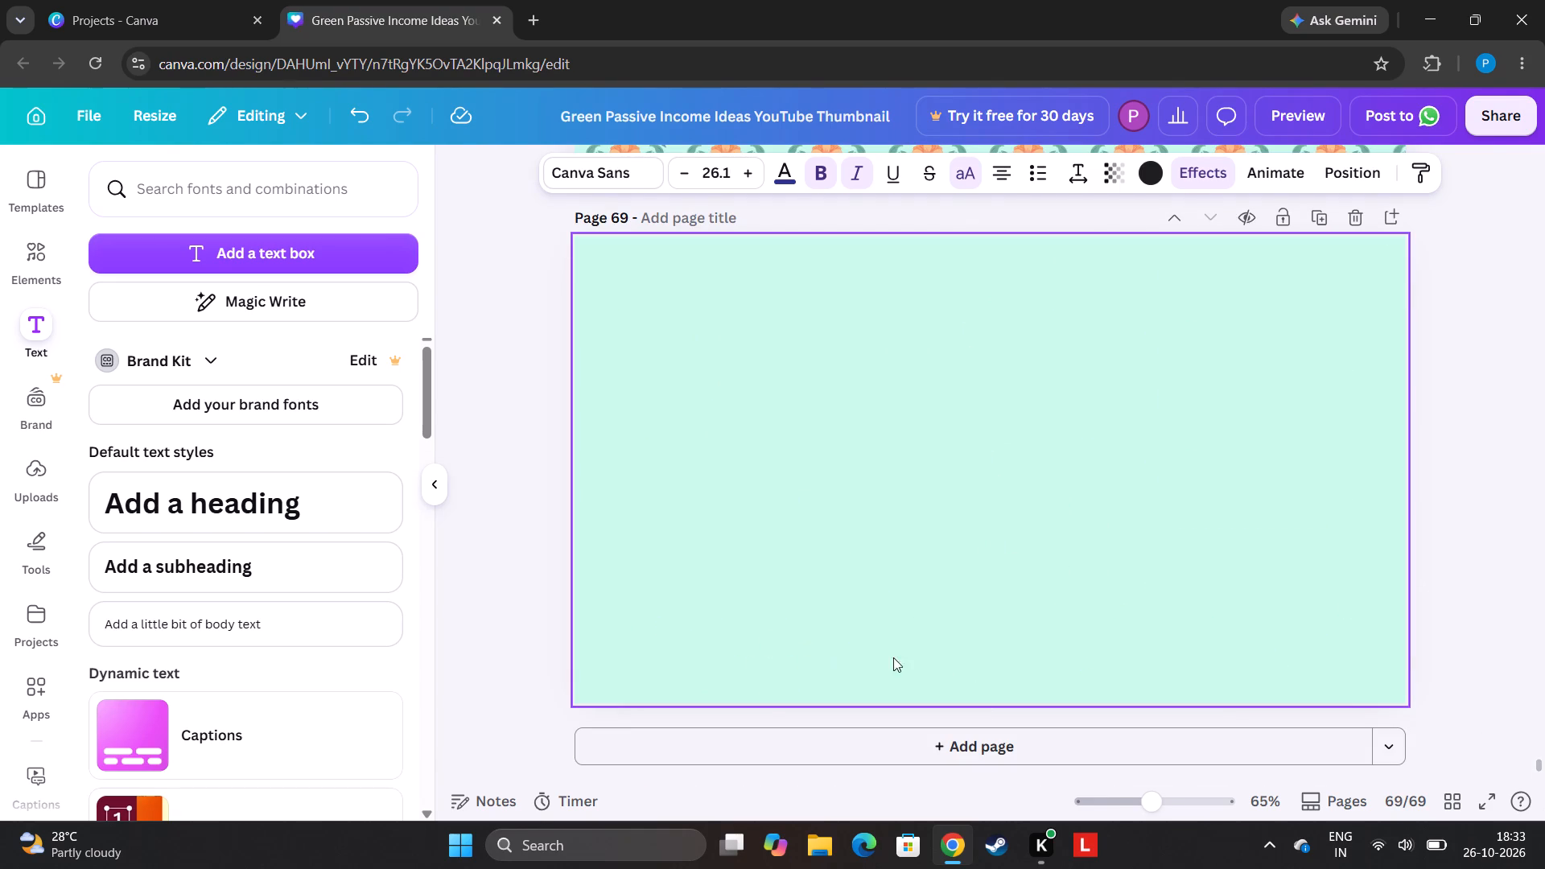
left_click(918, 654)
left_click(1022, 174)
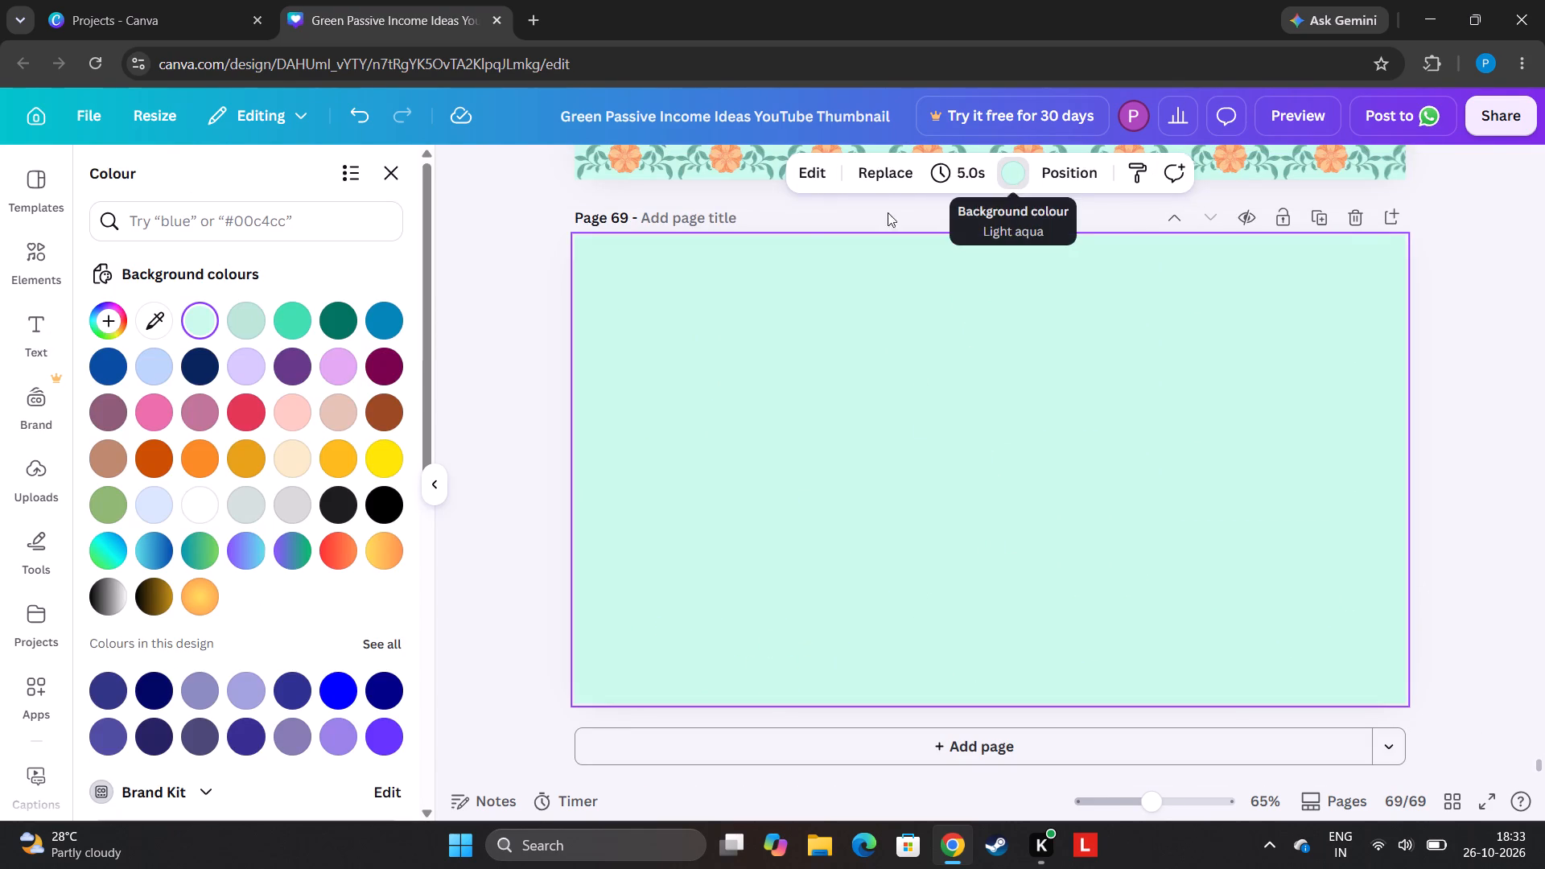
left_click(396, 447)
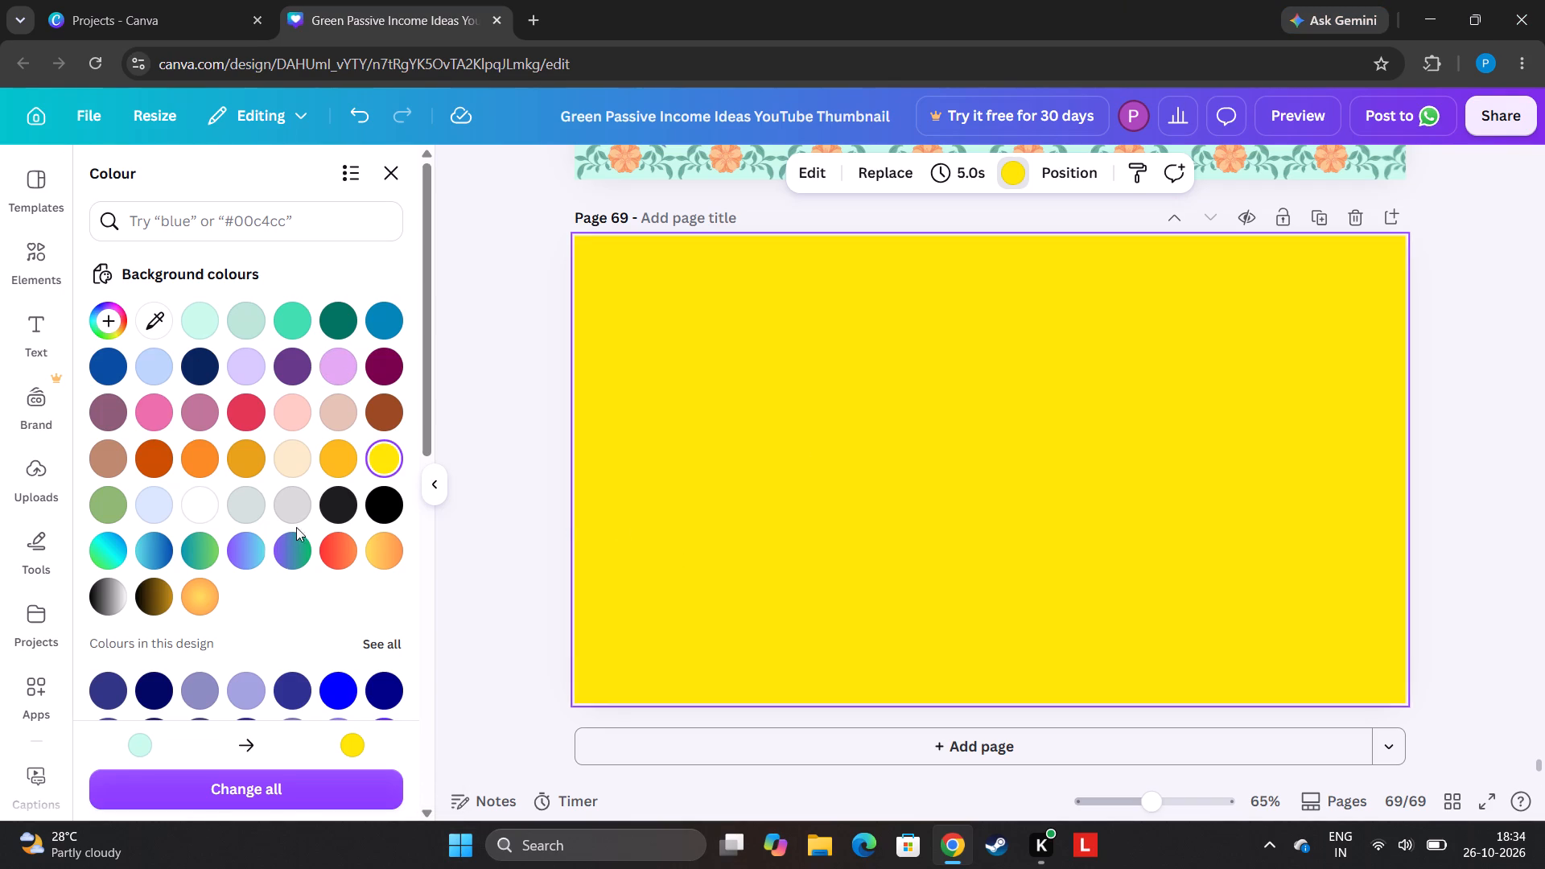
left_click(334, 517)
left_click(299, 502)
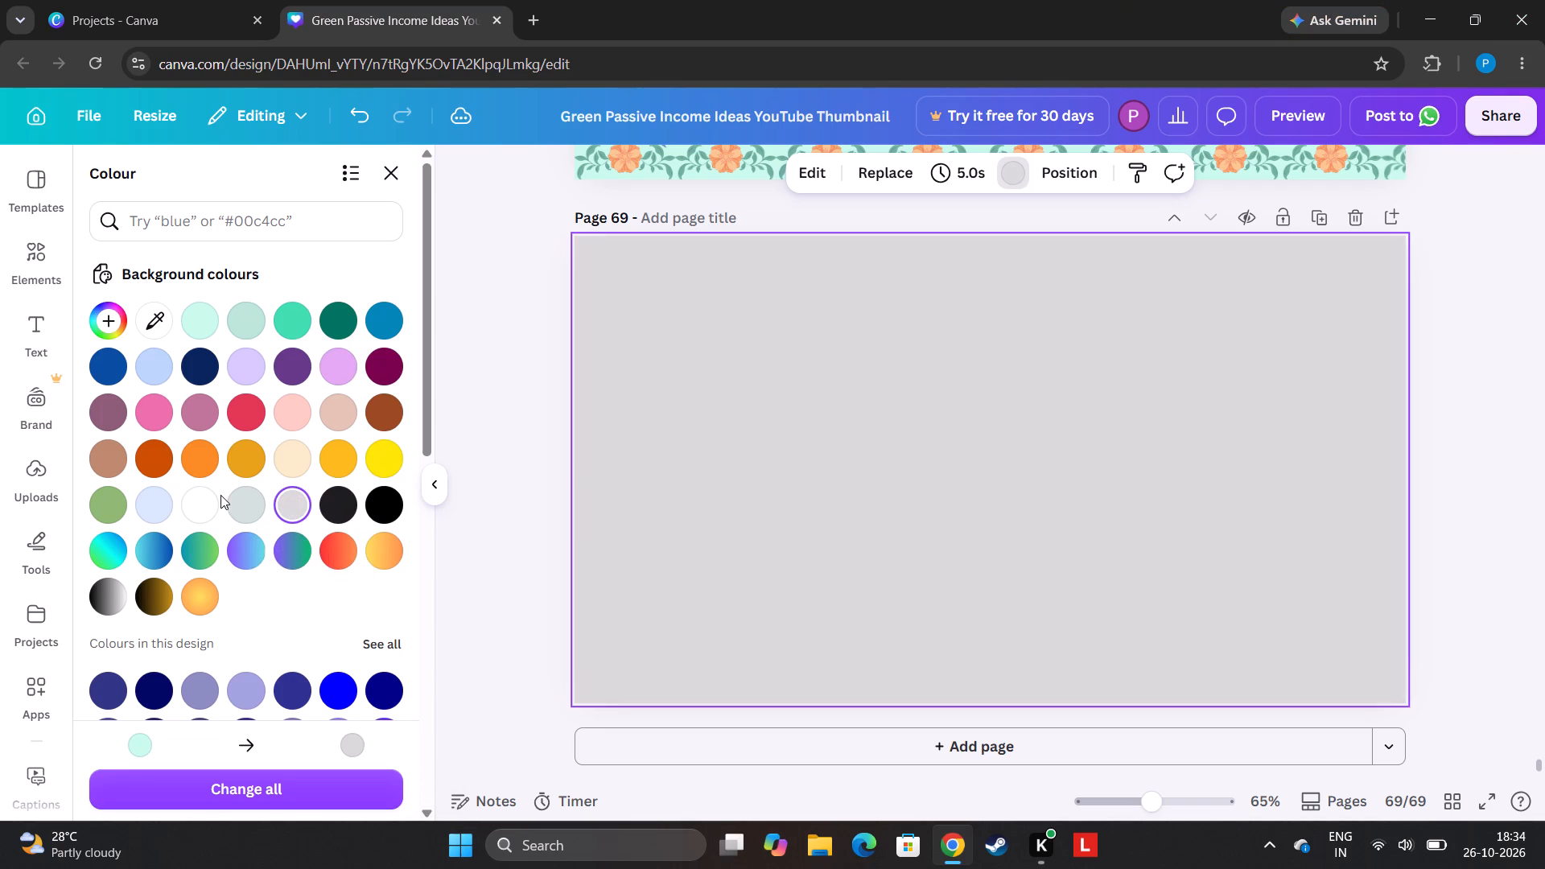
left_click(248, 521)
left_click(396, 458)
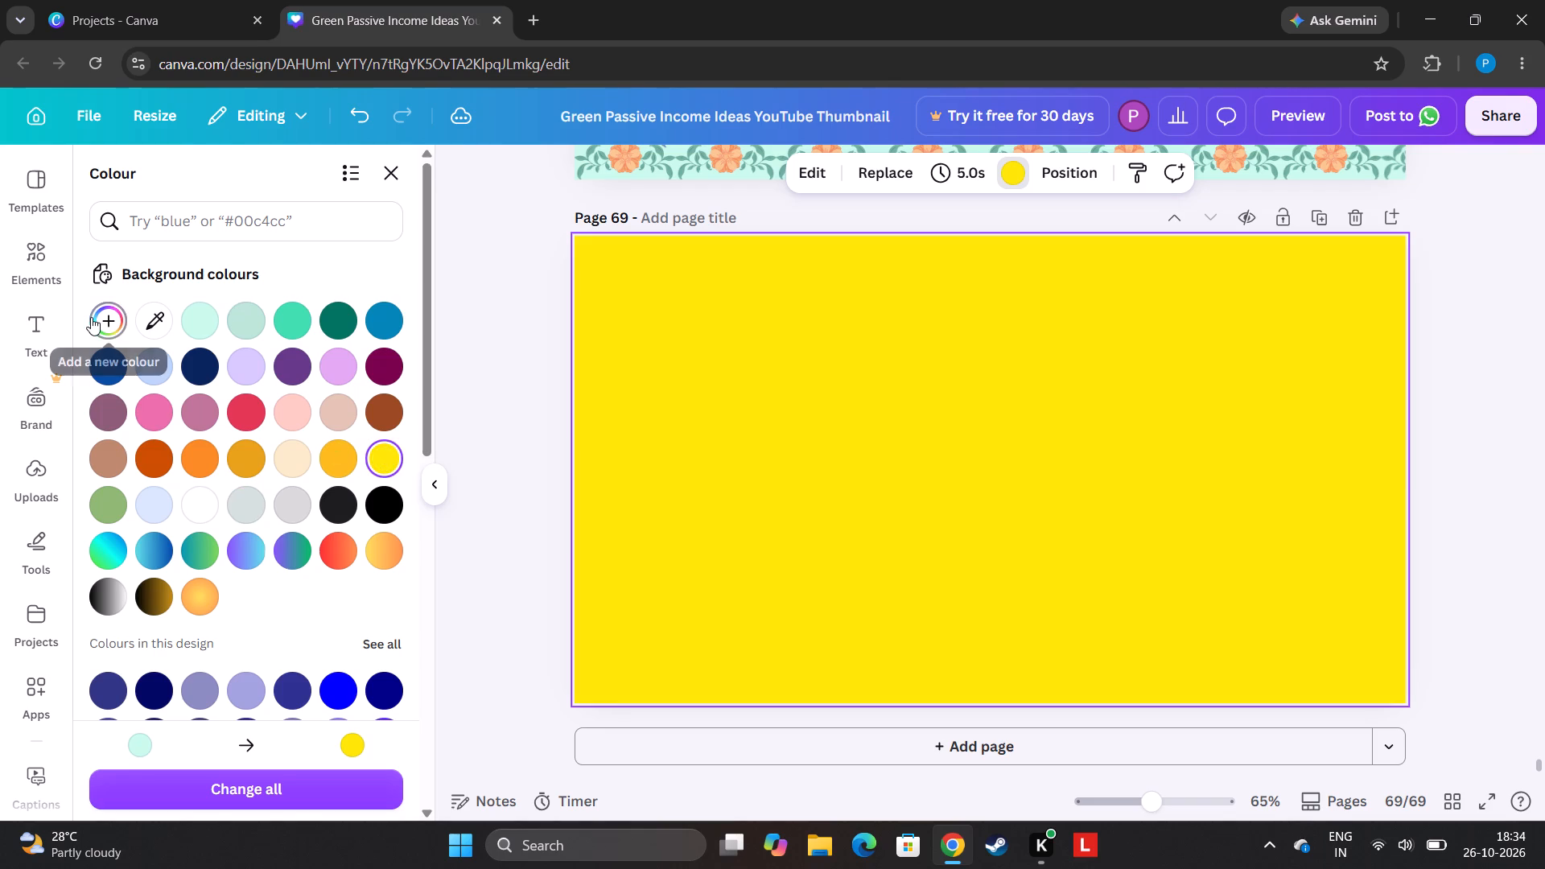
left_click(91, 317)
left_click(224, 443)
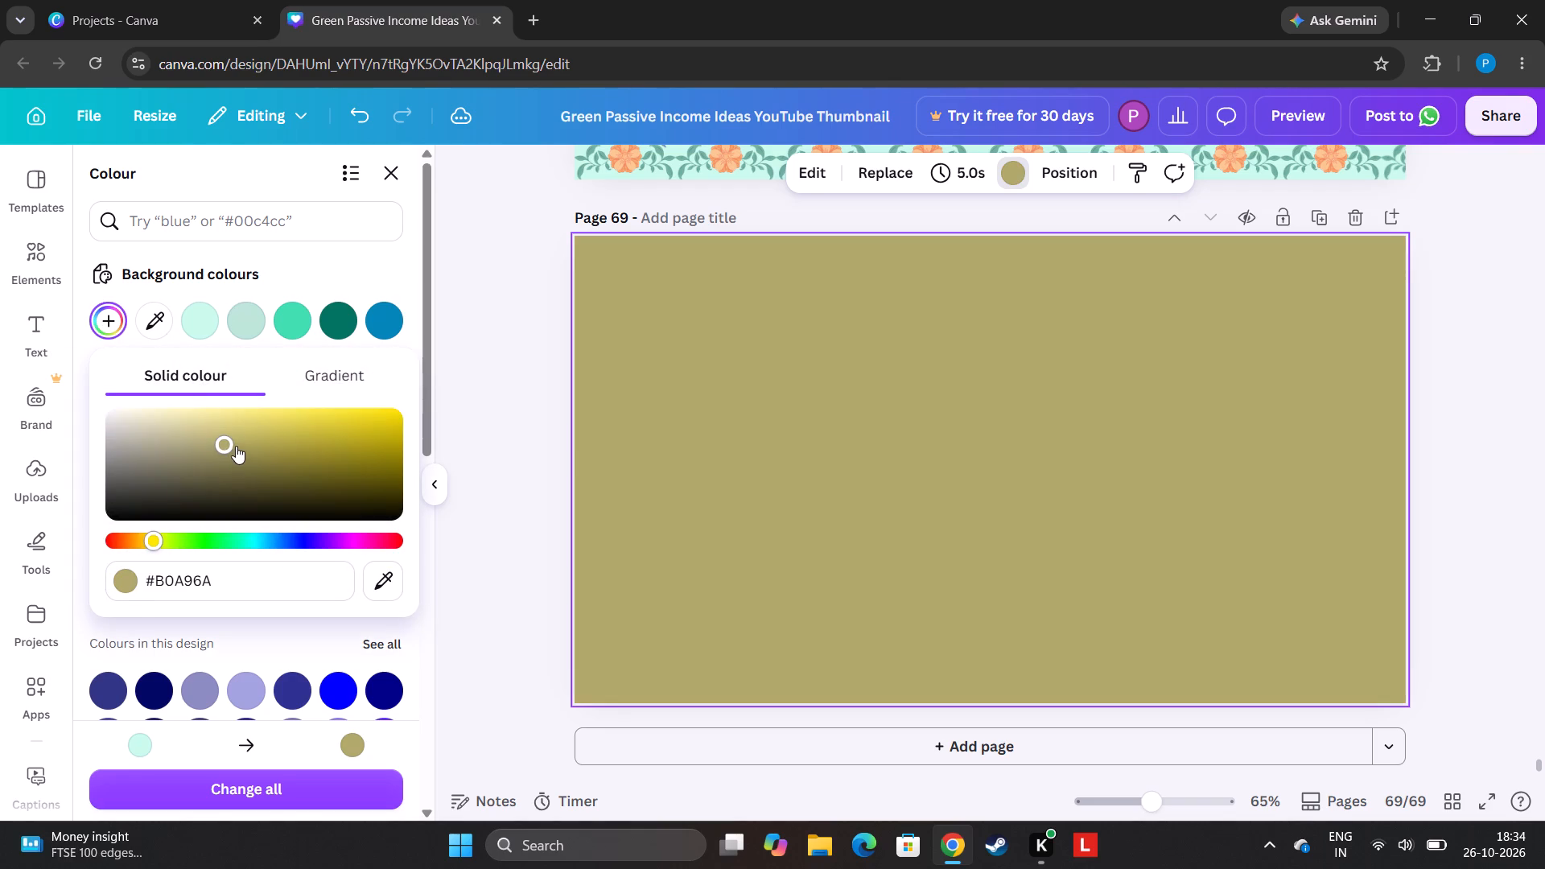
left_click(270, 484)
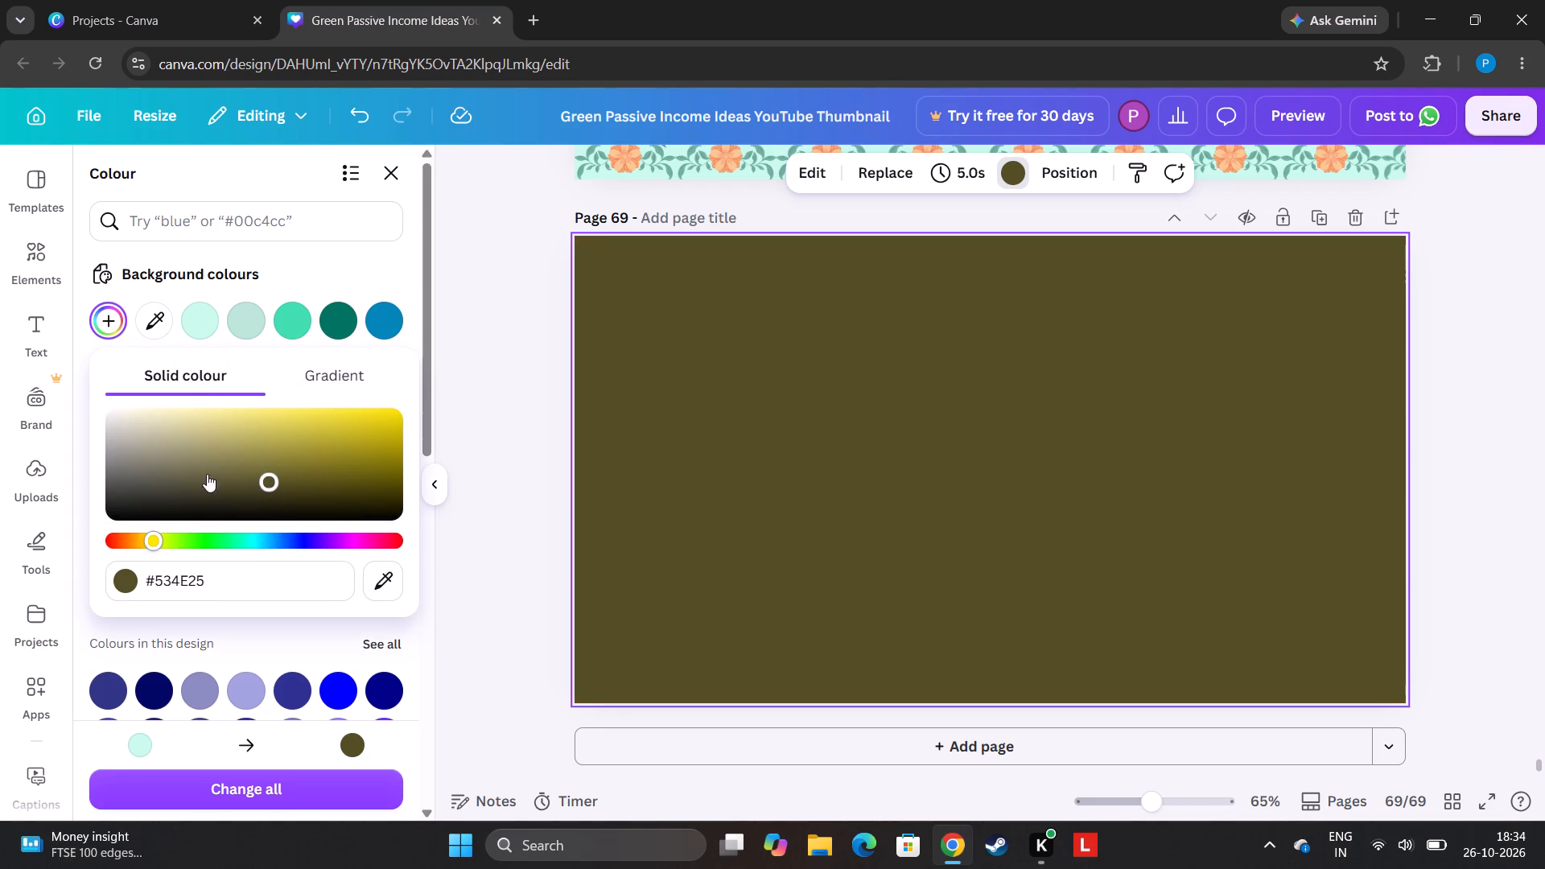
left_click(209, 453)
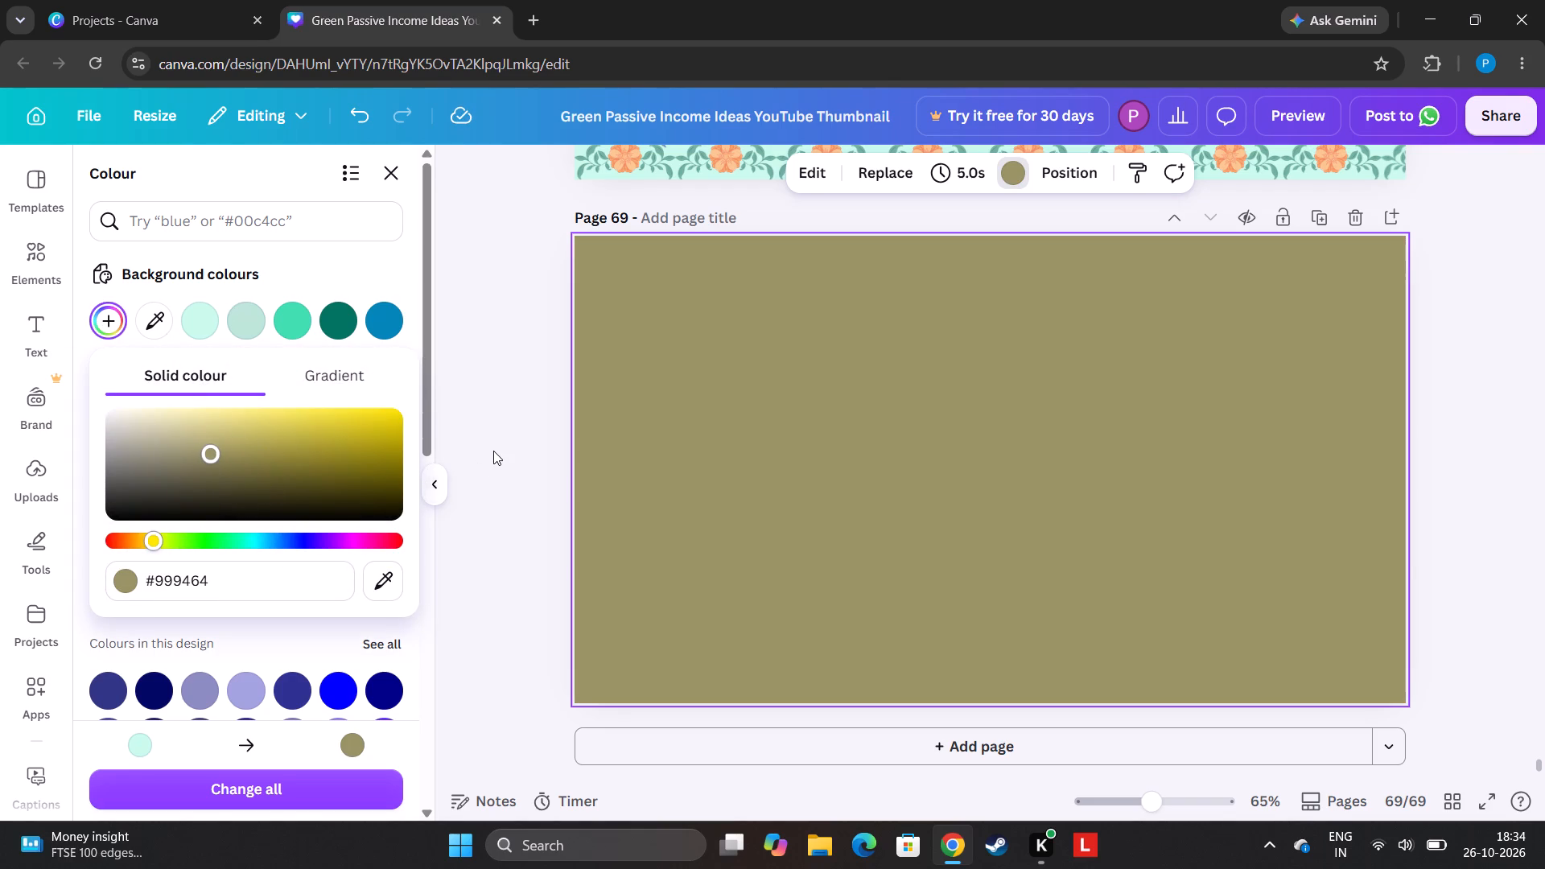
left_click(493, 451)
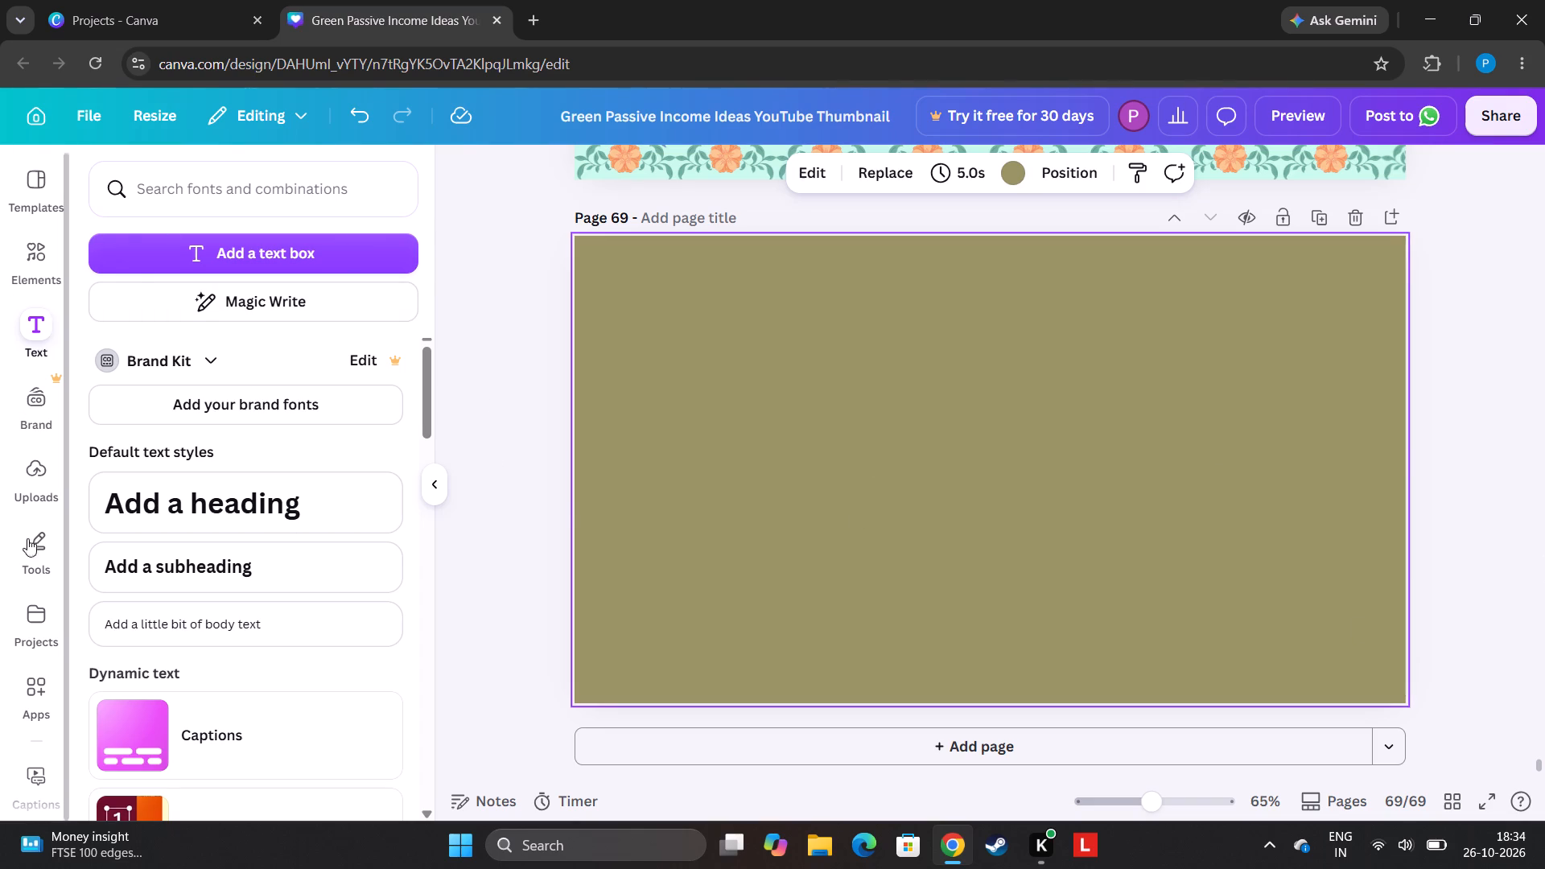
Search the design elements for "doctor" and show all matching graphics.
left_click(235, 204)
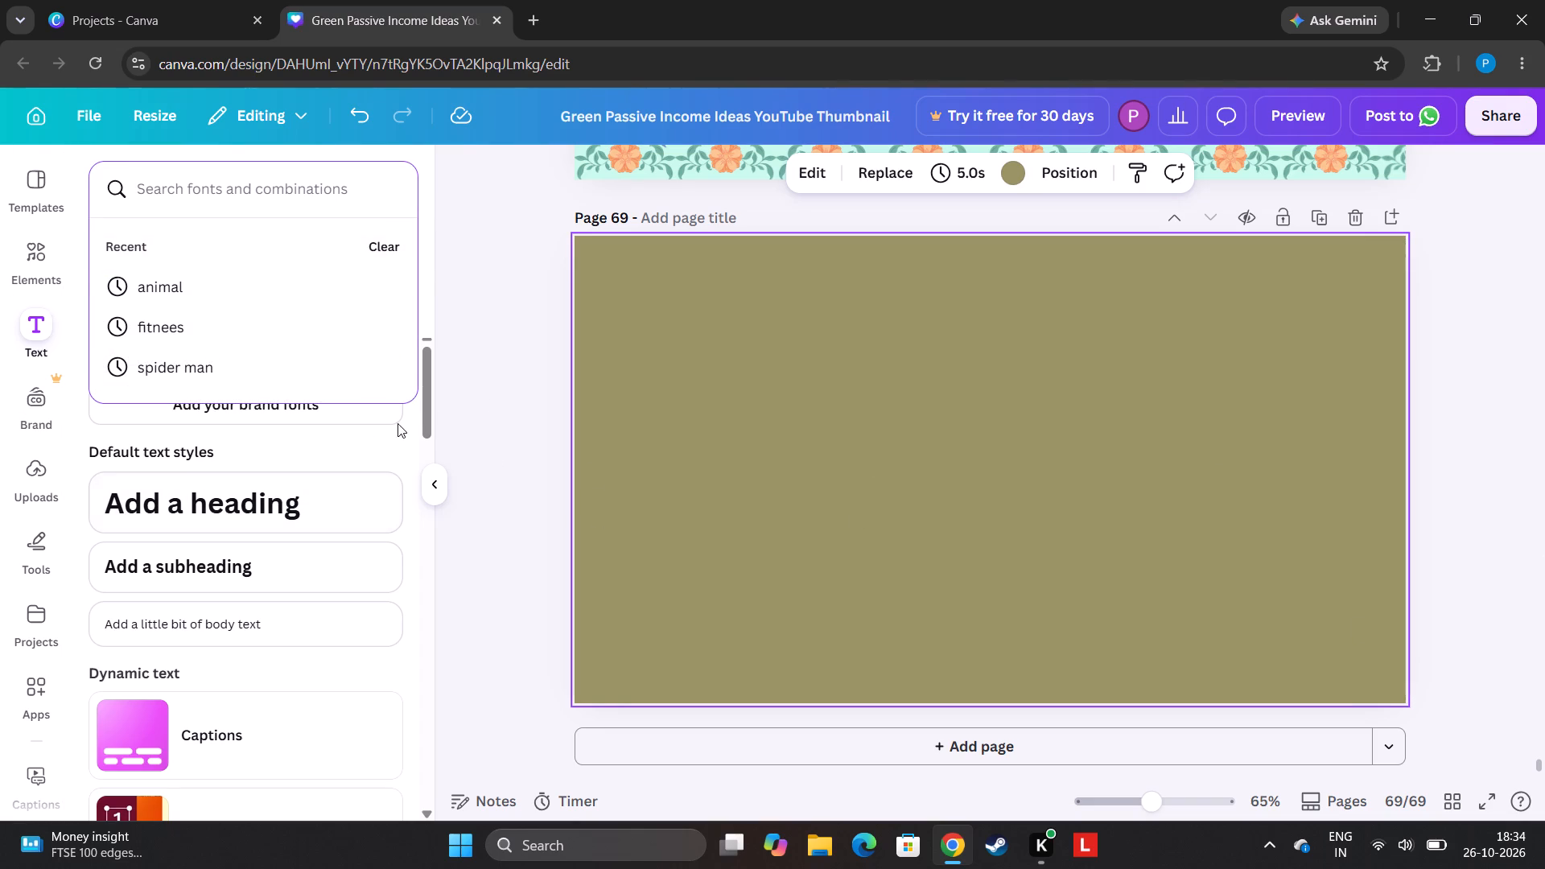
left_click(460, 370)
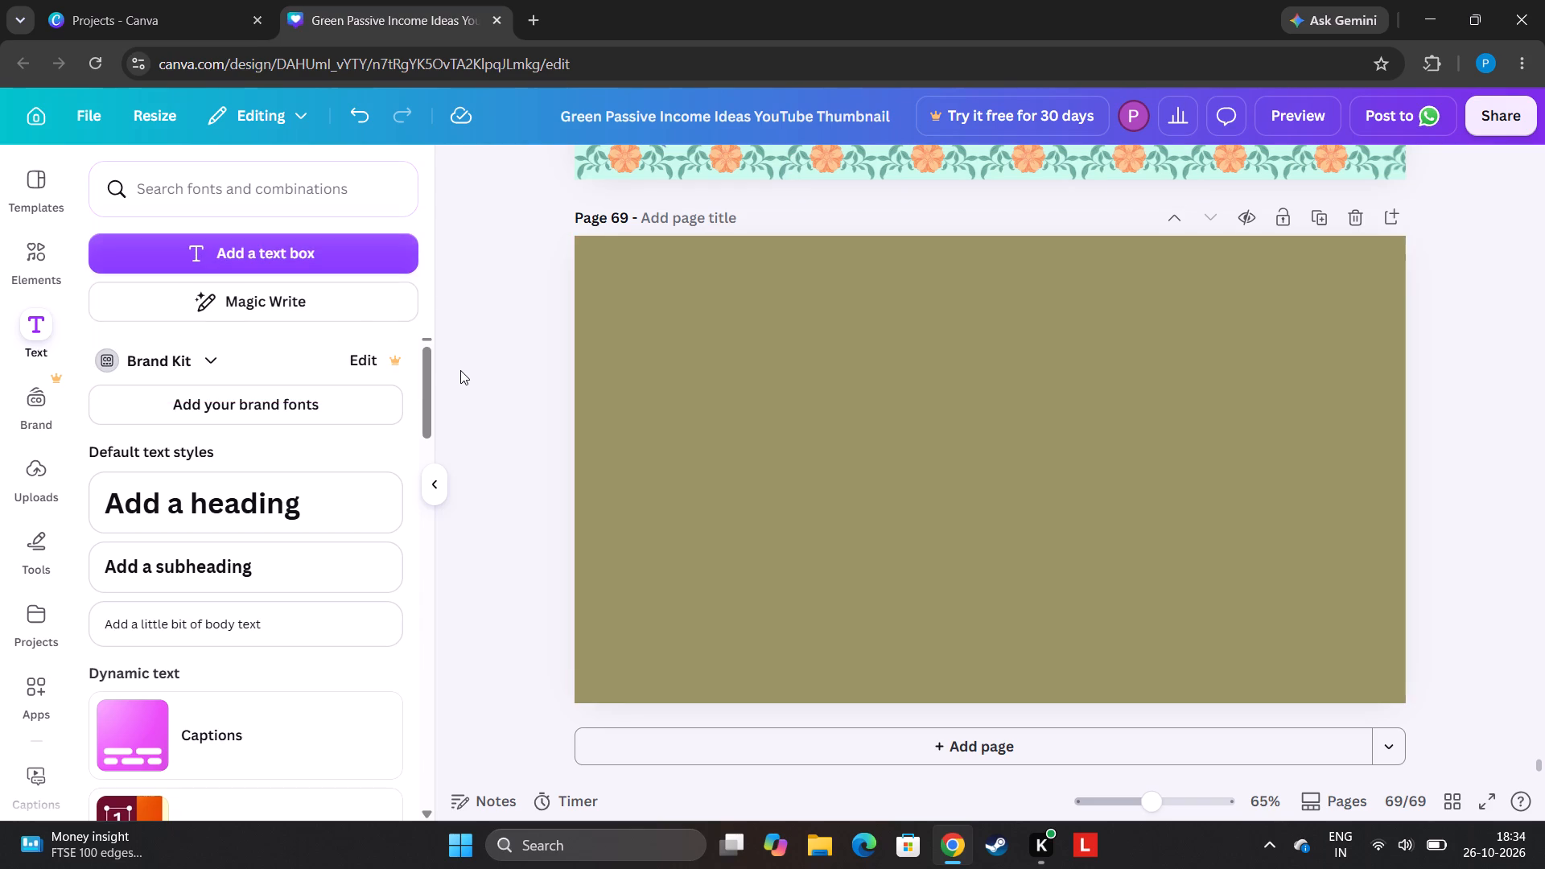
left_click(60, 243)
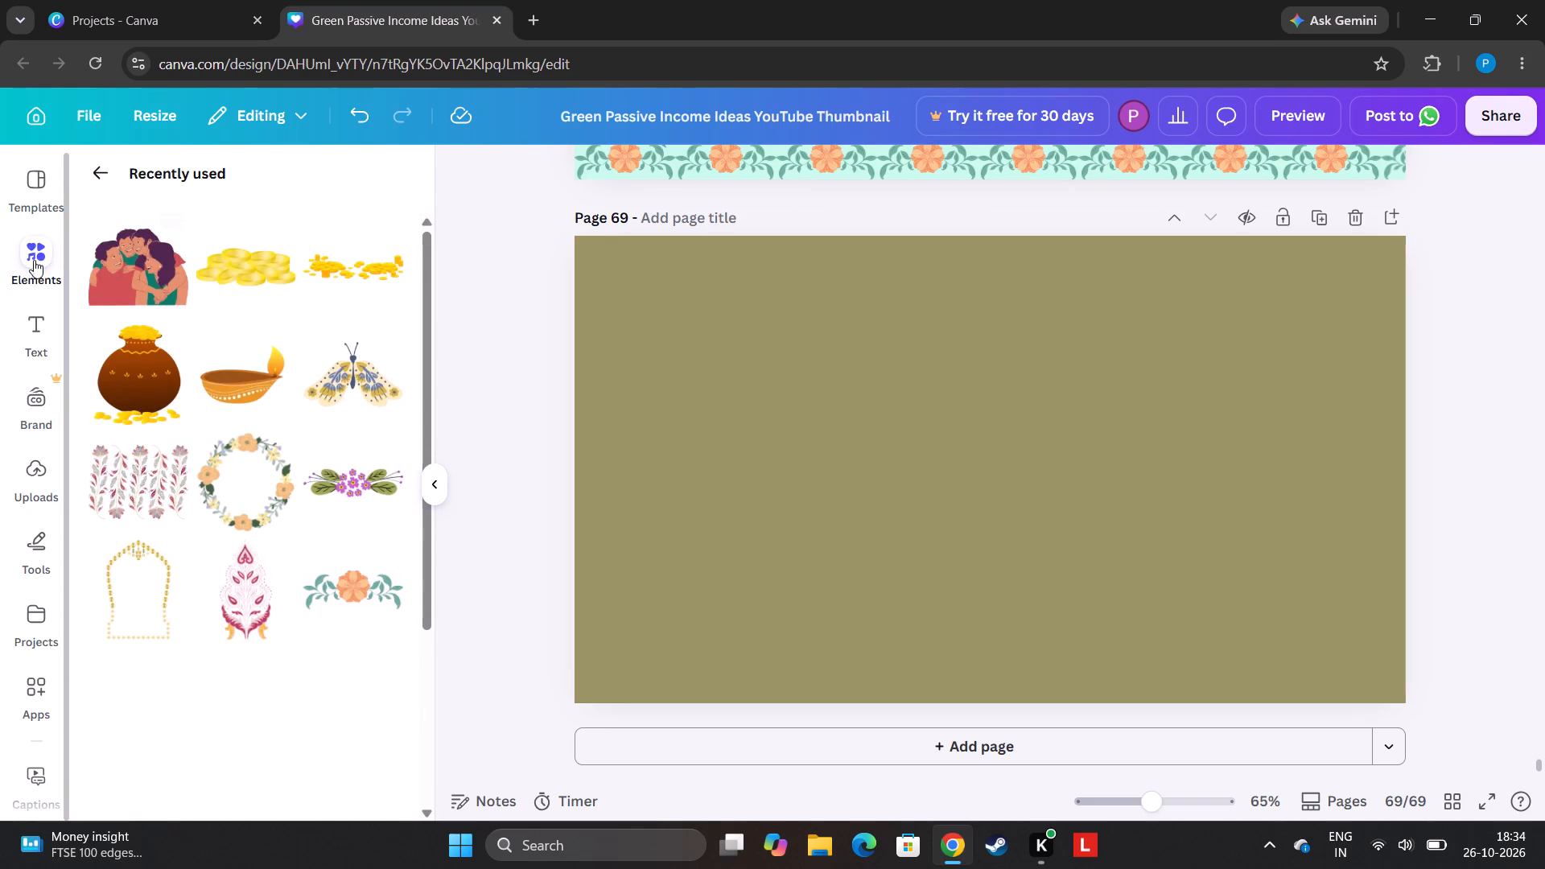
left_click(108, 167)
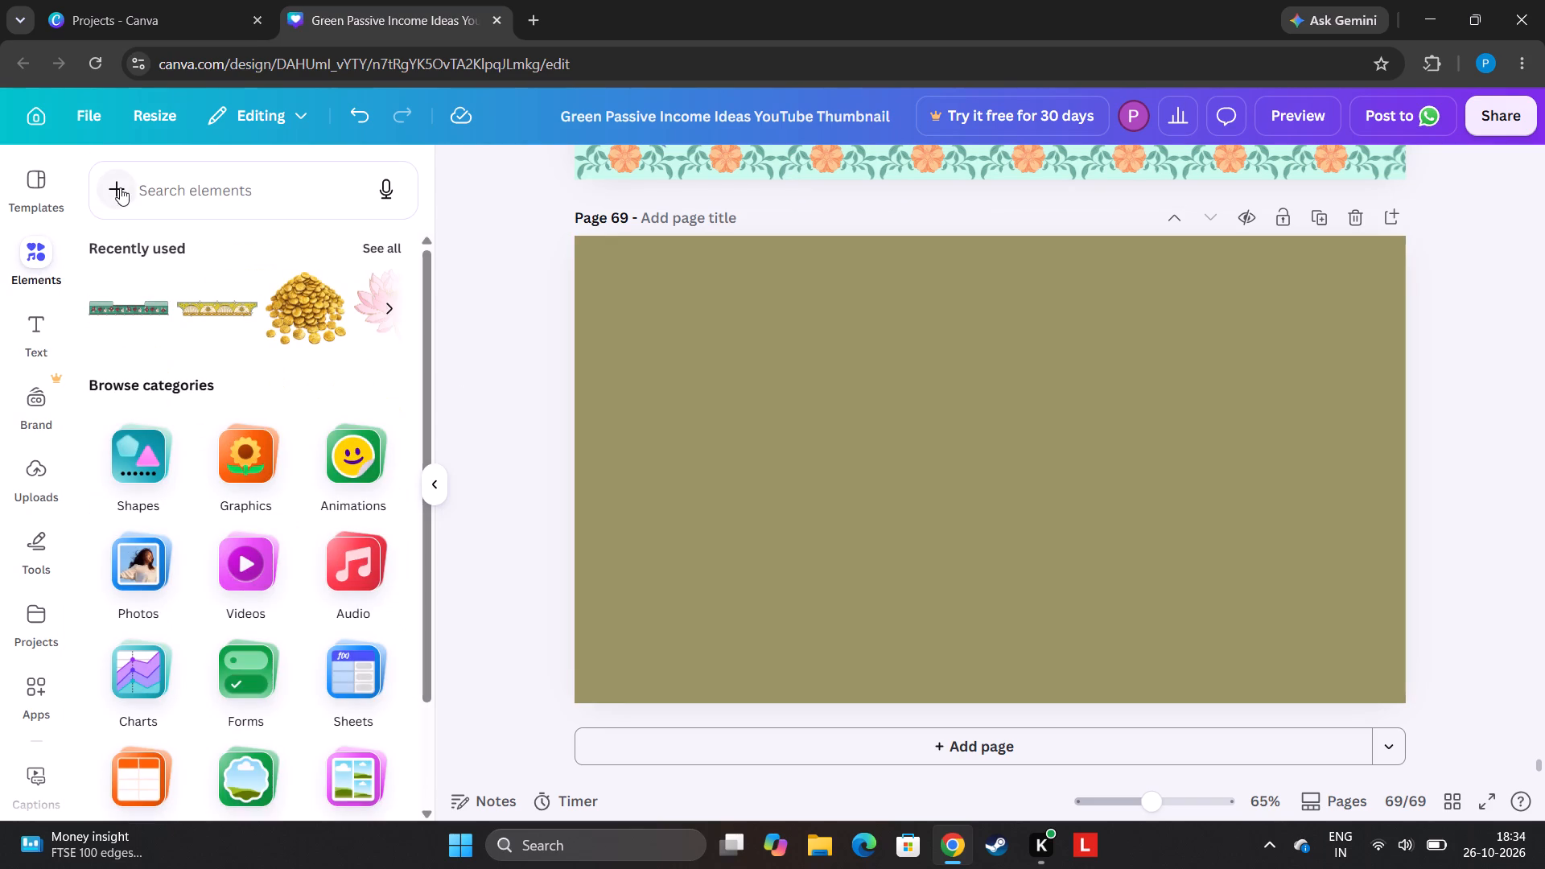
left_click(214, 192)
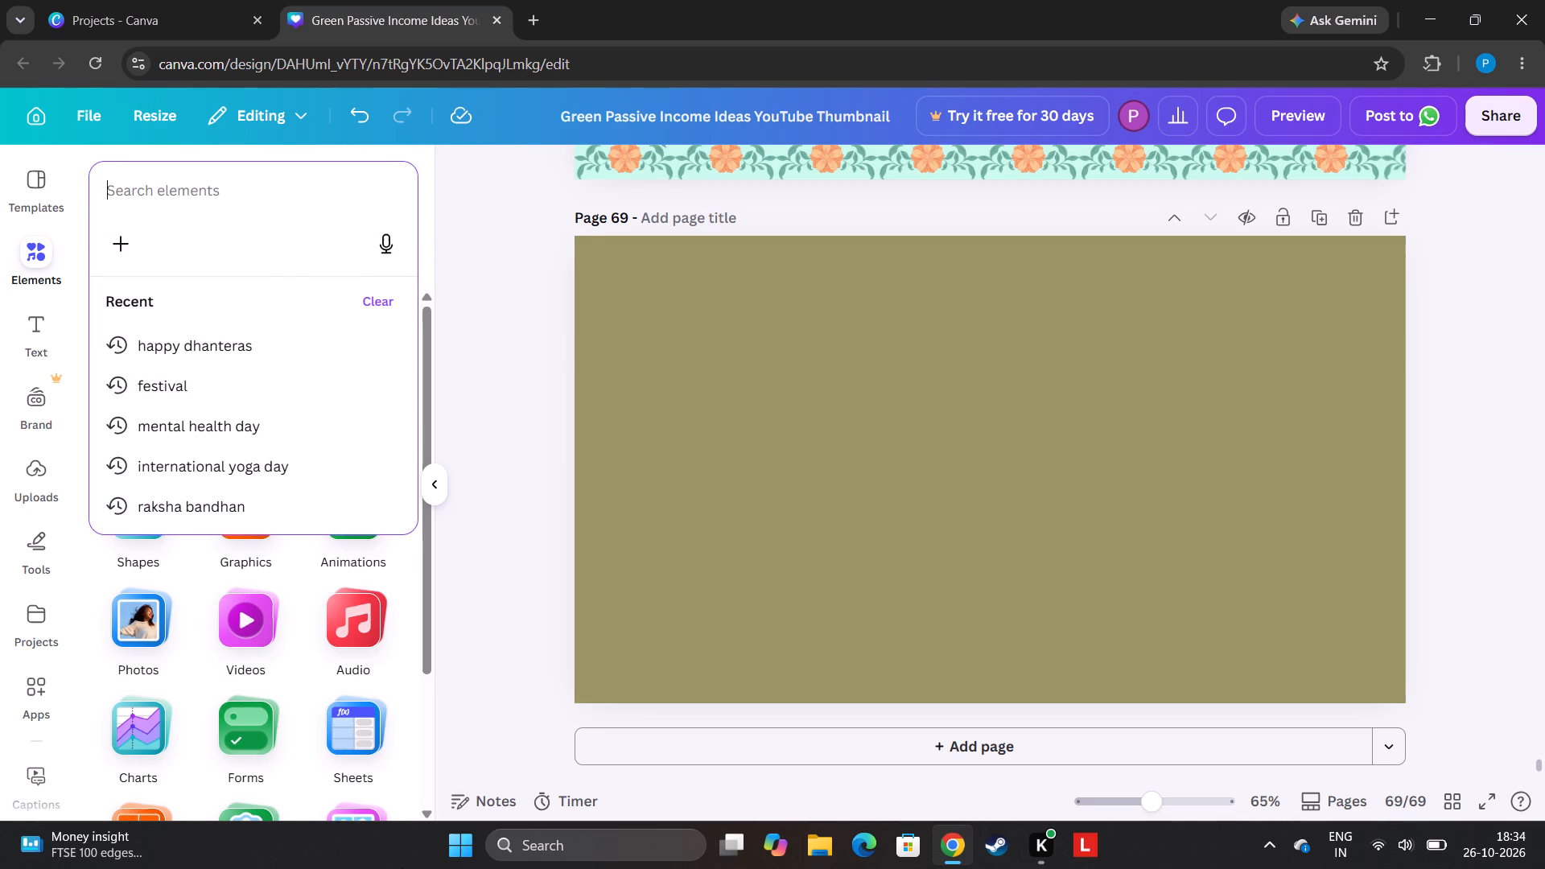
key("d")
key("o")
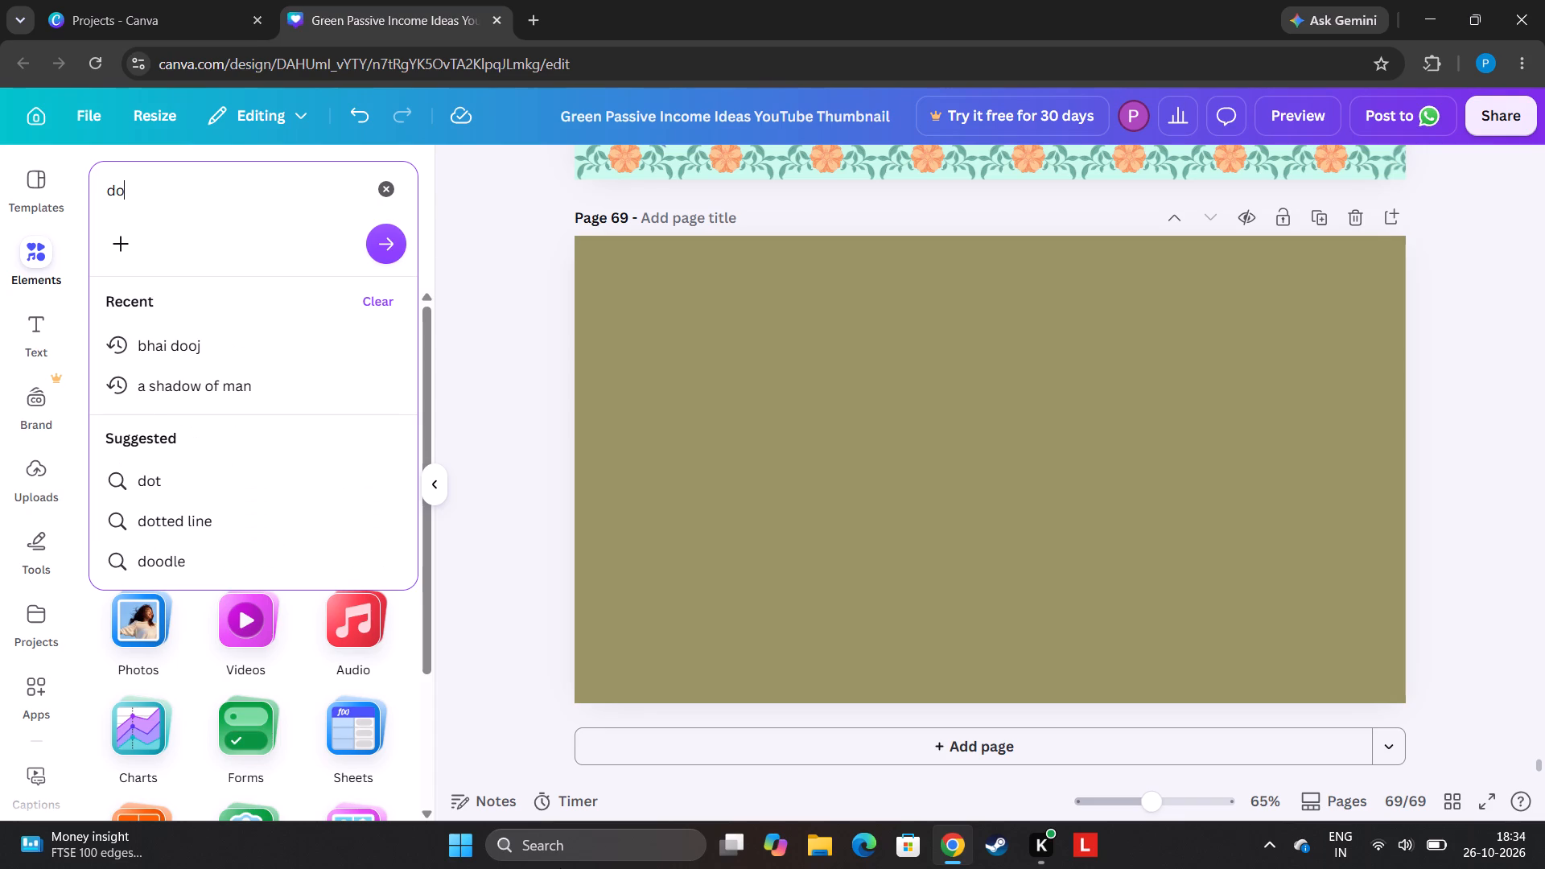
type("ct")
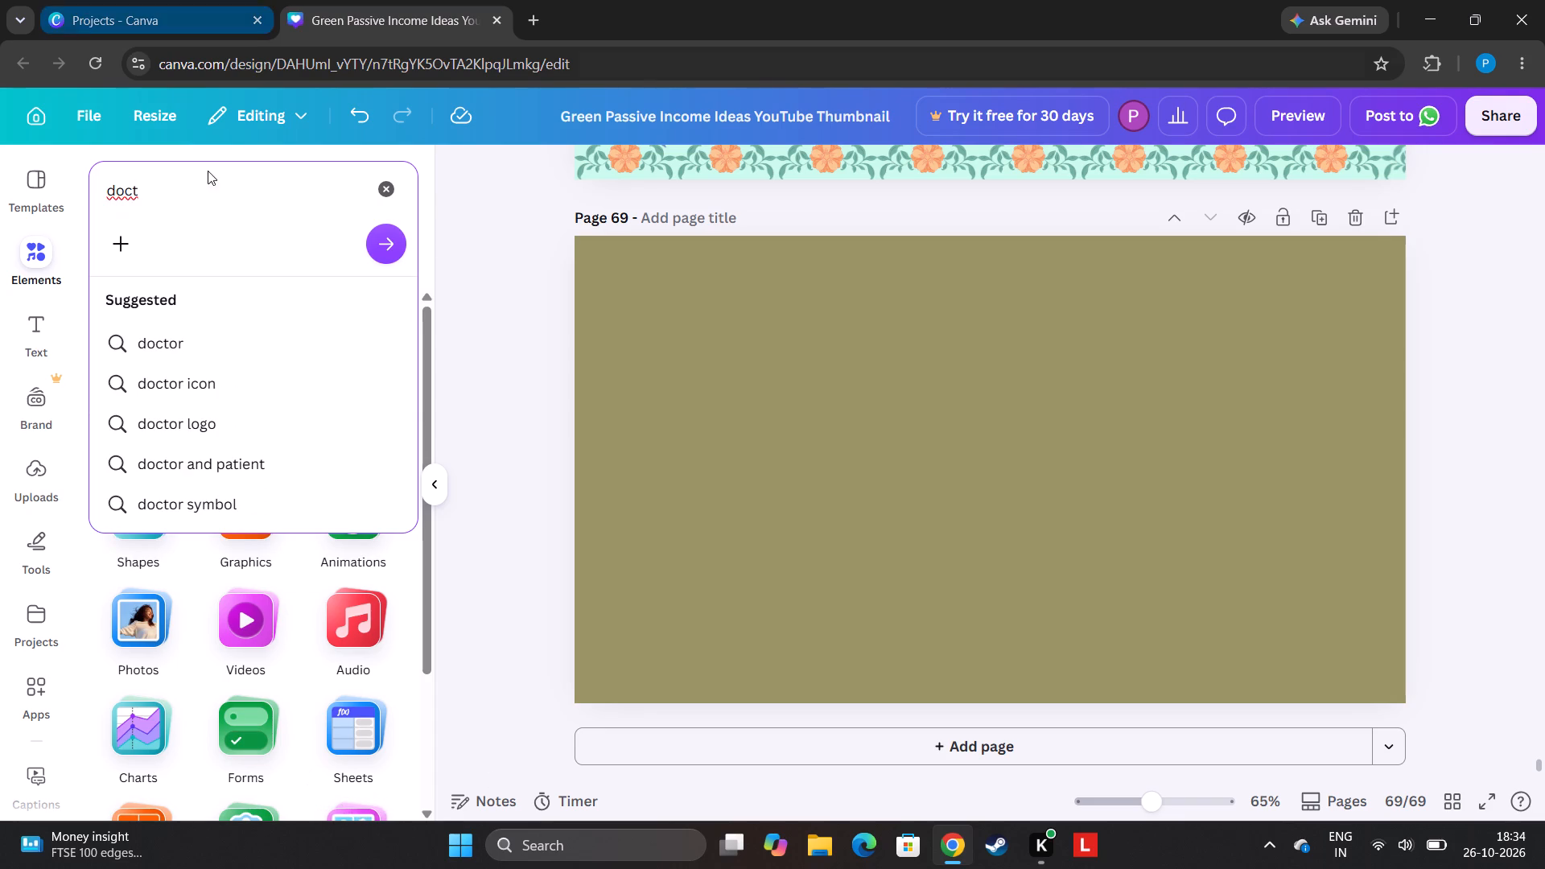
left_click(171, 352)
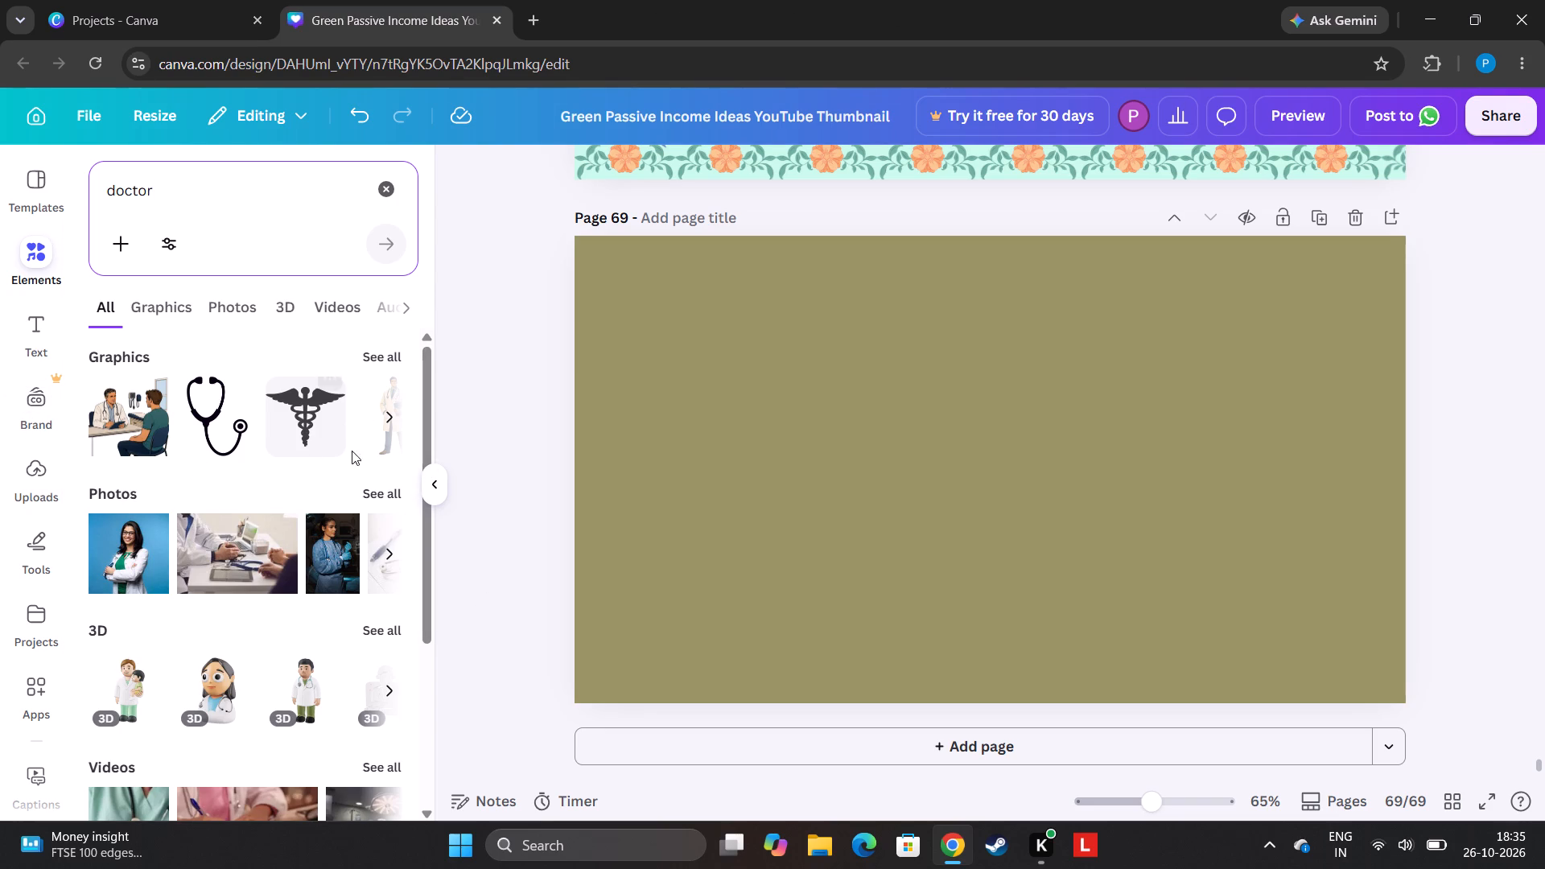
left_click_drag(423, 432, 434, 573)
right_click_drag(435, 582, 439, 354)
left_click_drag(434, 573, 440, 351)
left_click(520, 262)
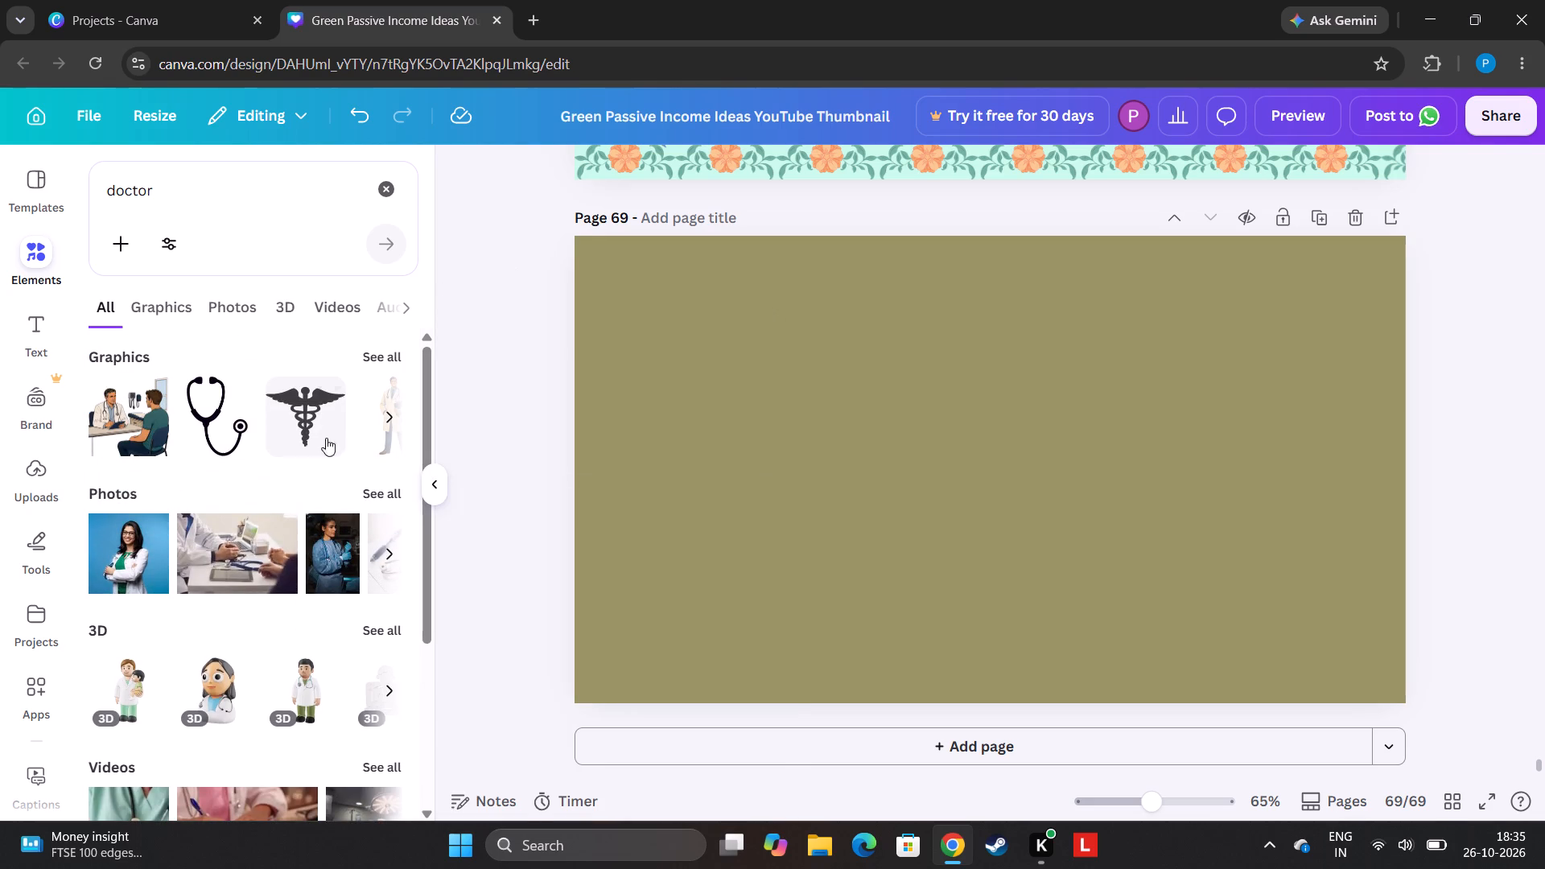
left_click(376, 356)
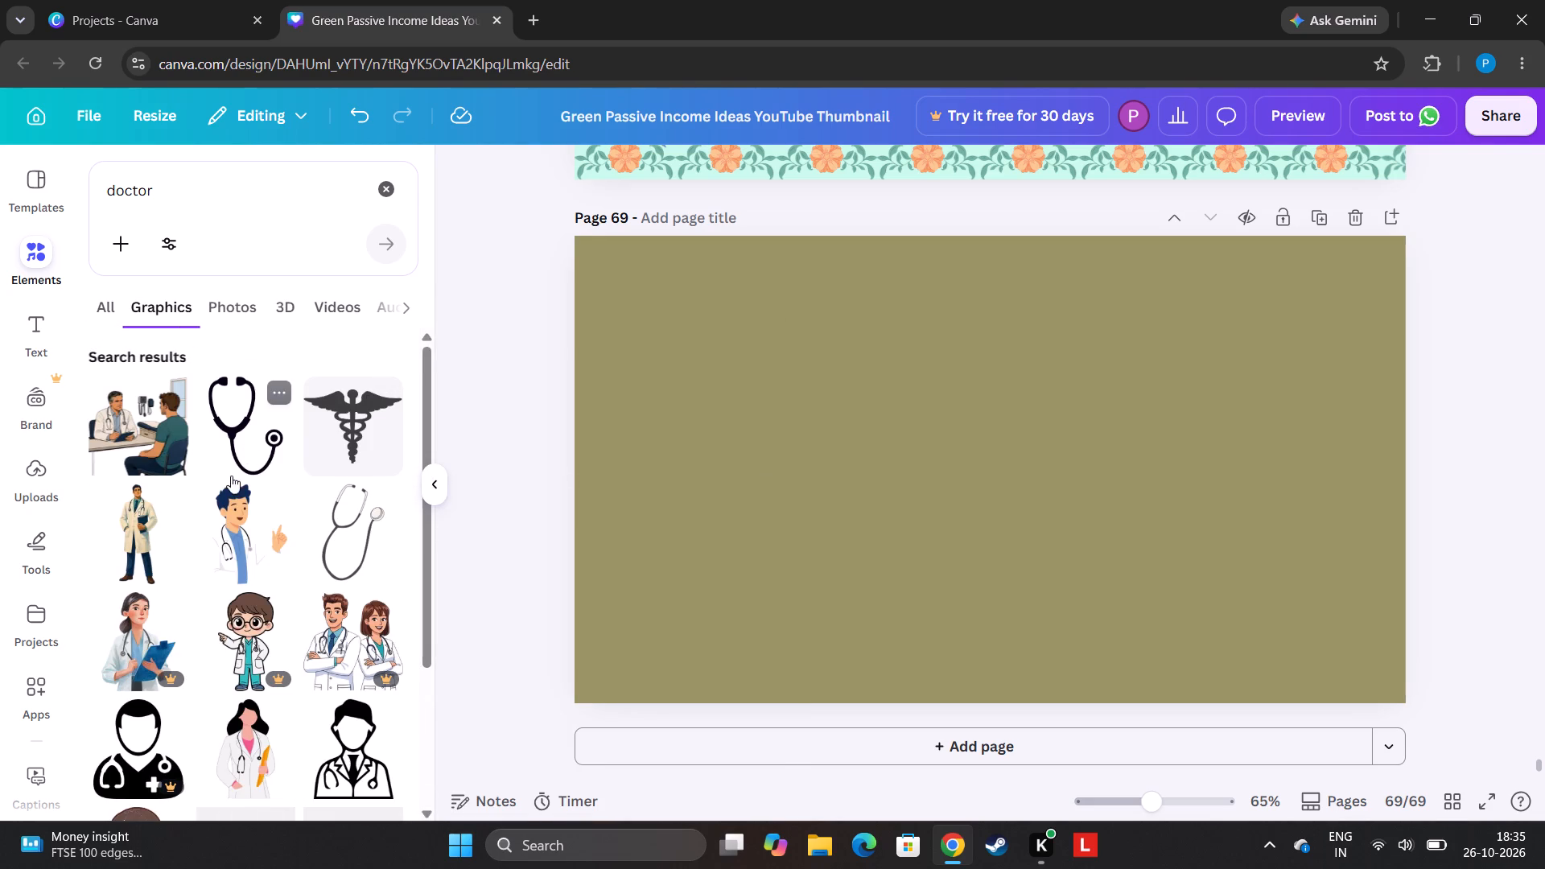
Add the grey stethoscope graphic with the white chest piece to page 69, shrunk and placed near the page's upper-right corner.
left_click(360, 517)
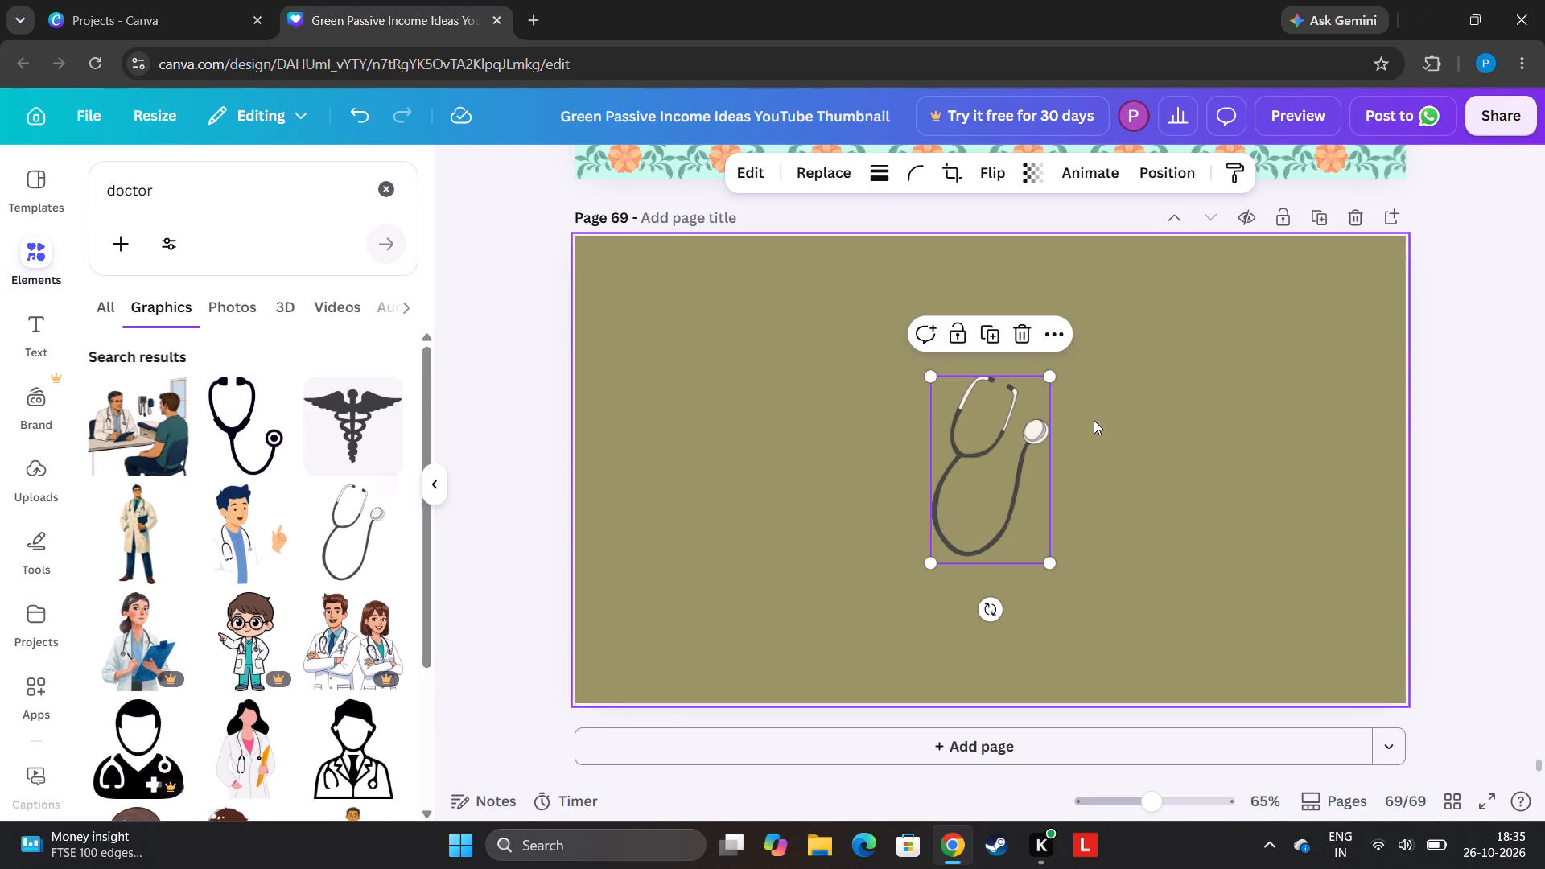
left_click_drag(1007, 469, 1361, 341)
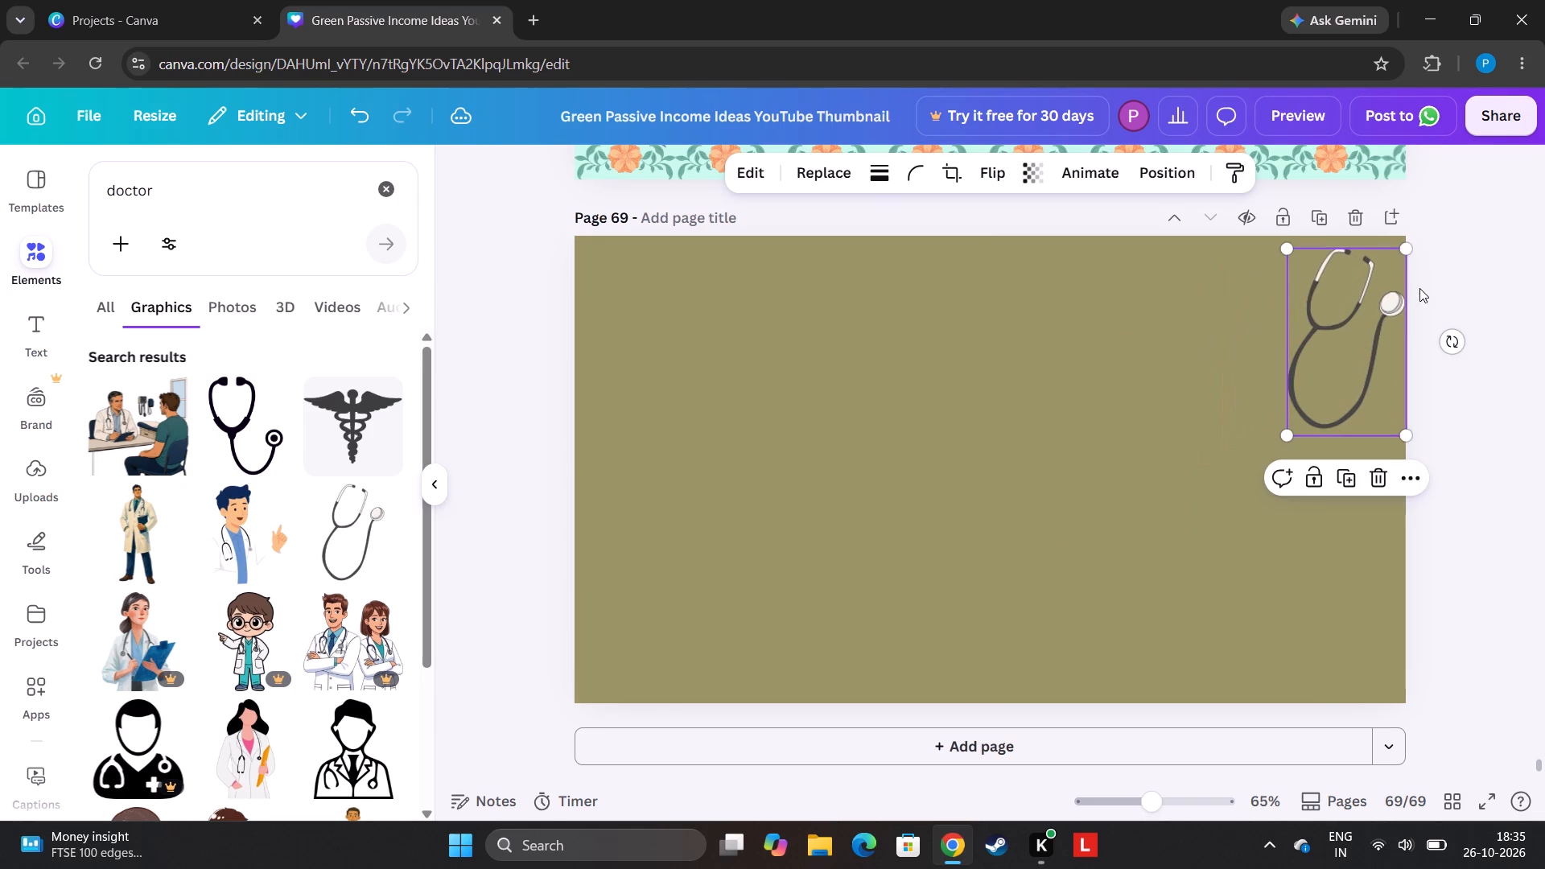
left_click_drag(1404, 249, 1378, 334)
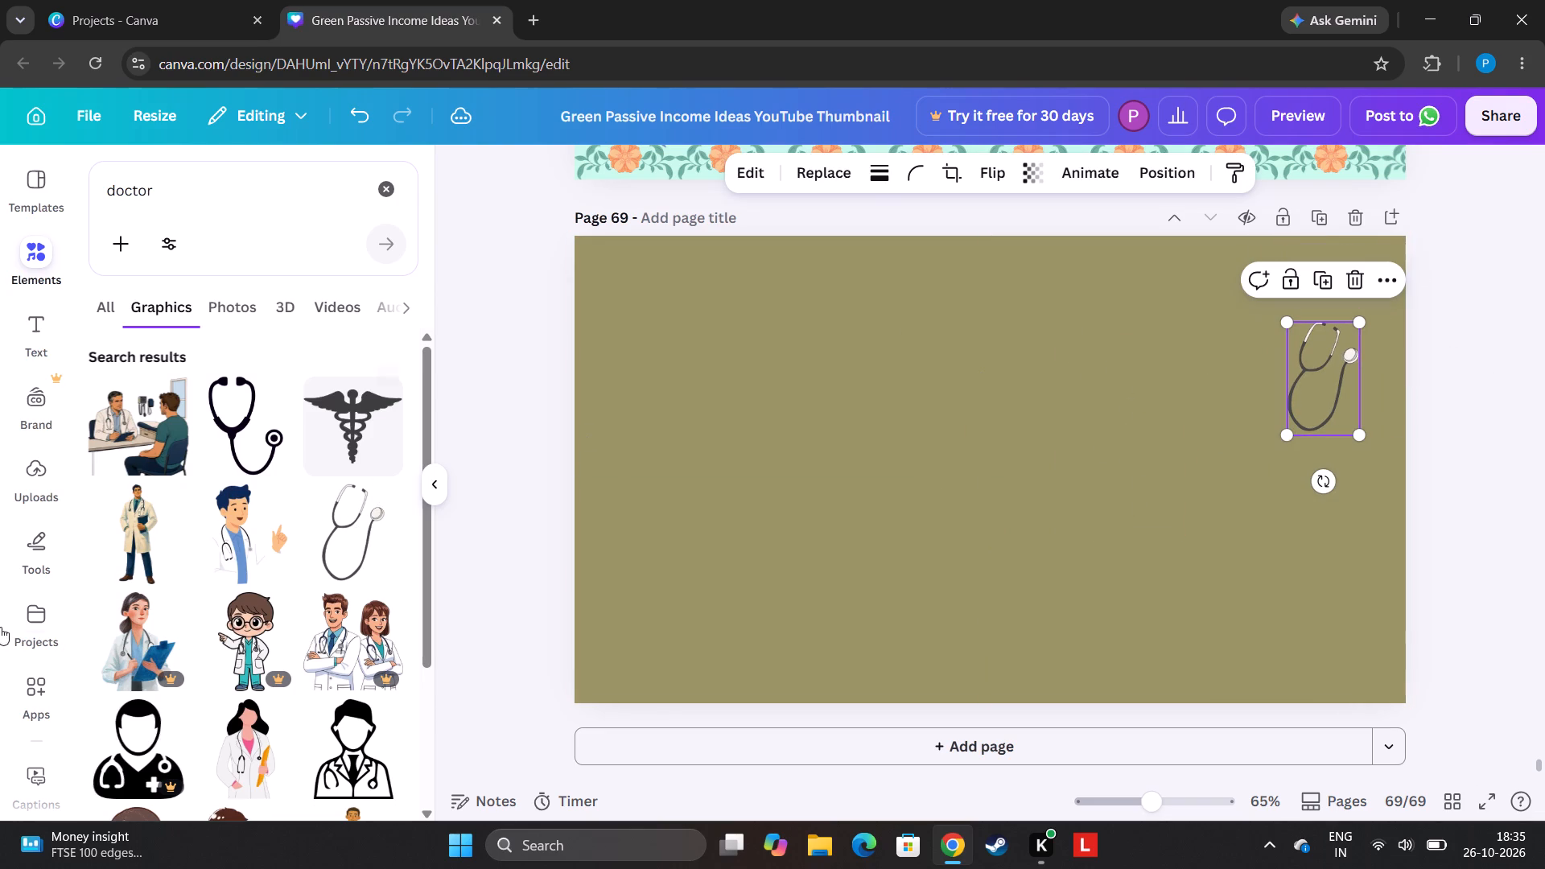
Add the blue-haired cartoon doctor with a raised finger to page 69's lower-left corner, standing on the bottom edge.
left_click(241, 553)
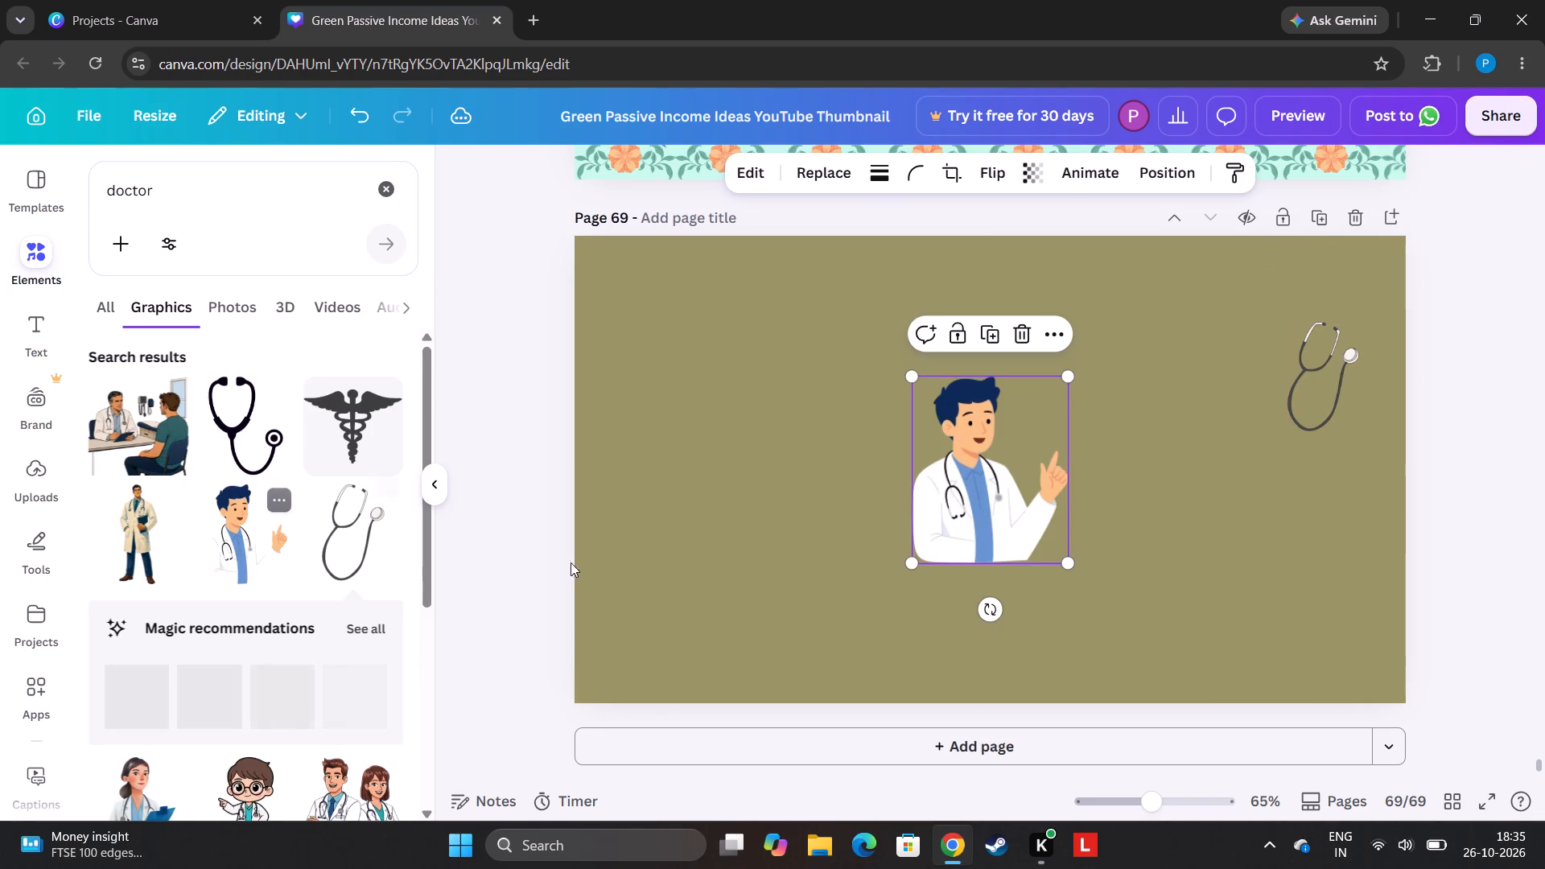
left_click_drag(984, 488, 626, 620)
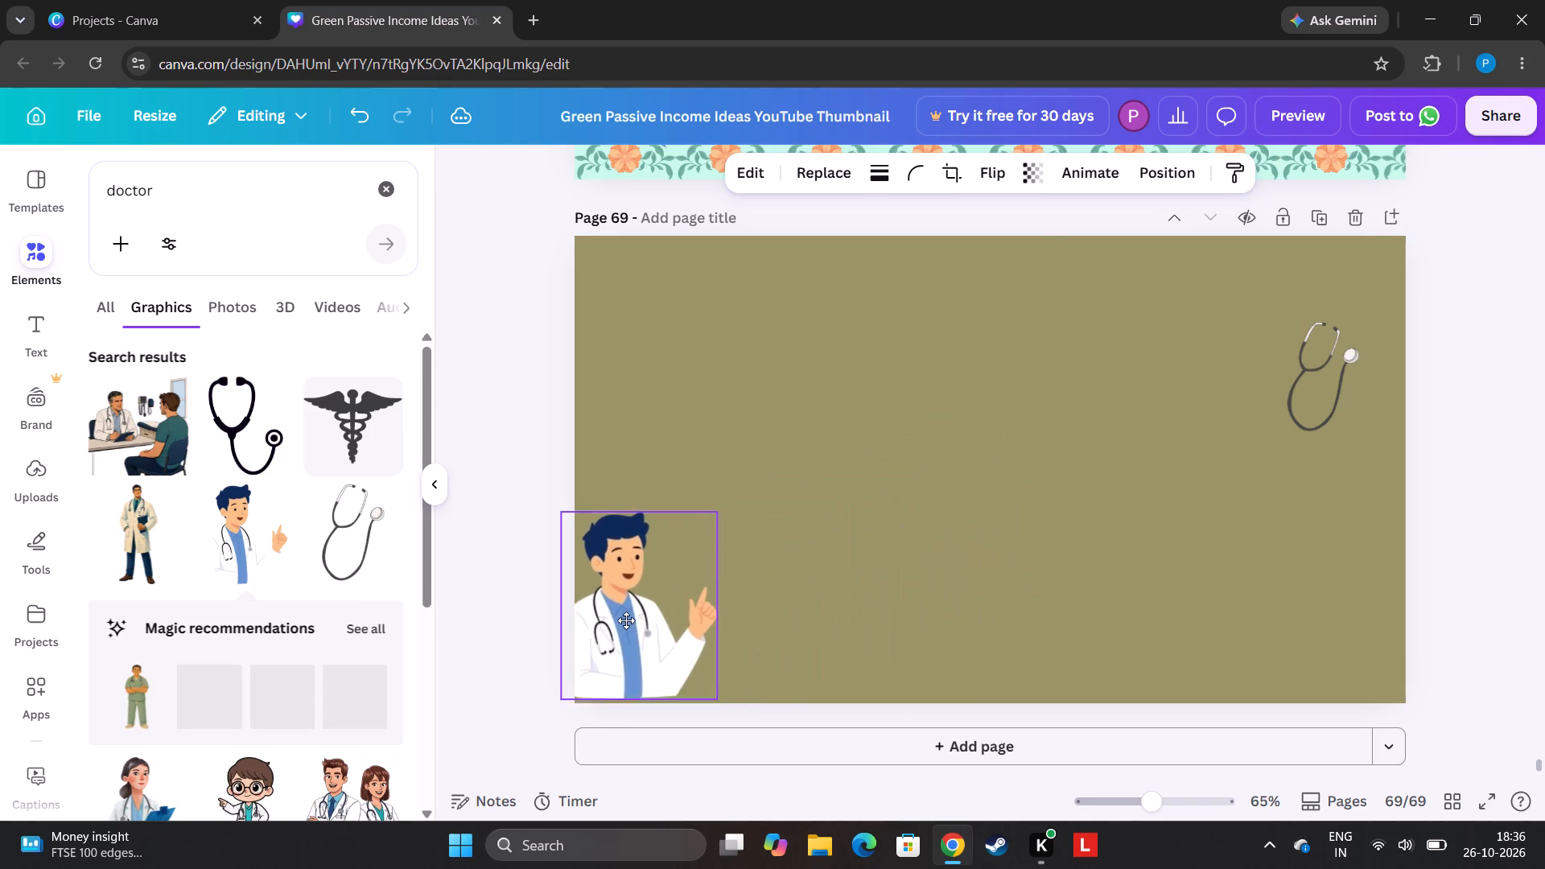
left_click_drag(626, 620, 659, 622)
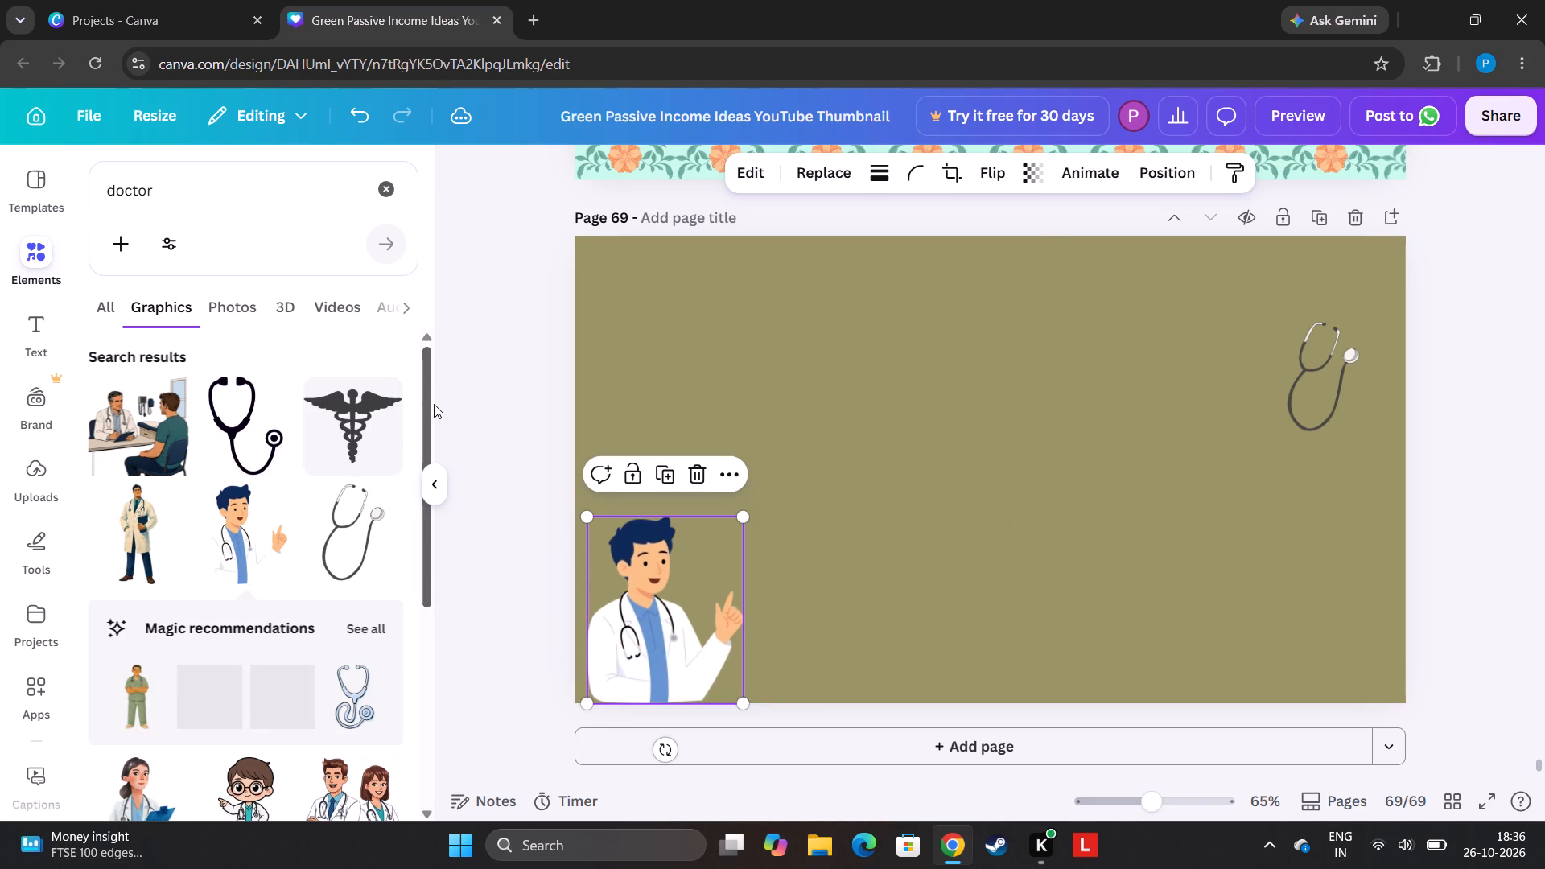
Add the black winged caduceus symbol to page 69, shrunk and placed in the lower-right corner below the stethoscope.
left_click_drag(417, 412, 422, 444)
left_click(368, 430)
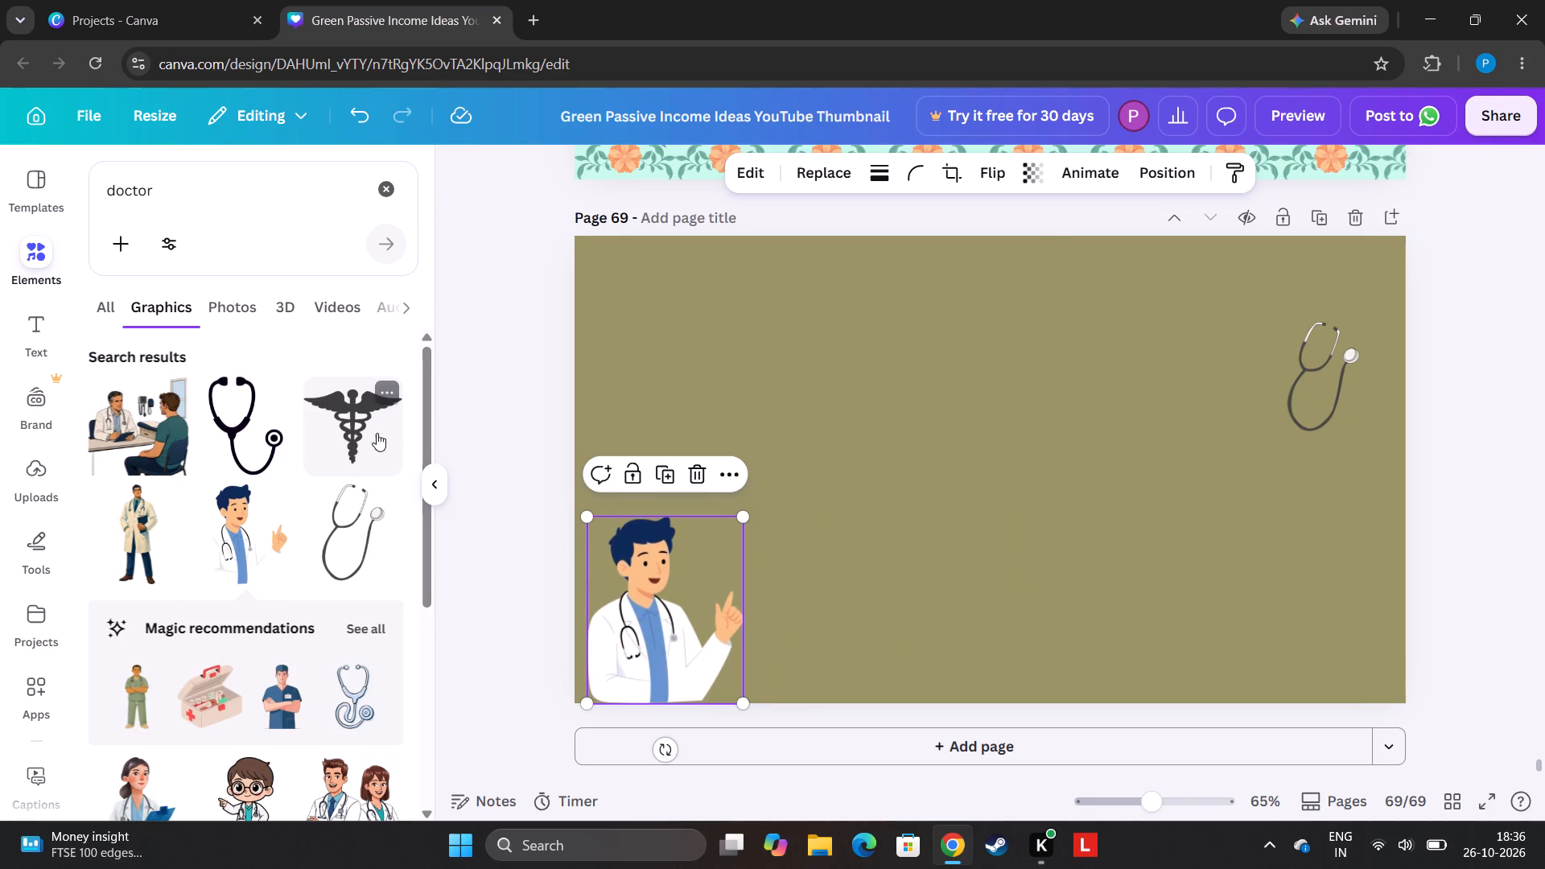
left_click_drag(1122, 378, 1042, 467)
left_click_drag(936, 521, 1337, 622)
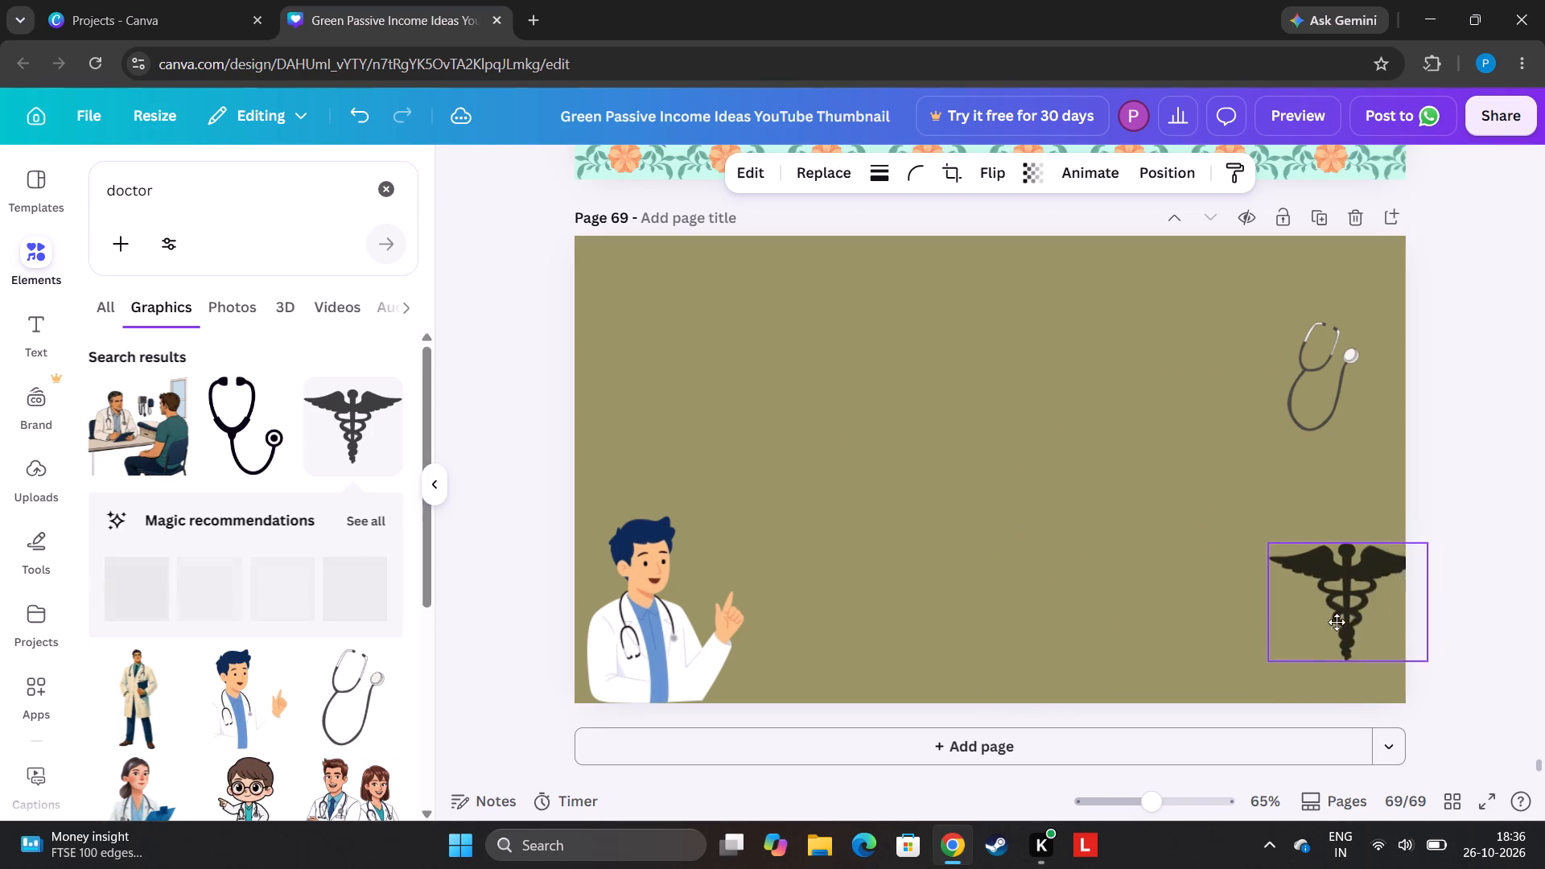
left_click_drag(1337, 622, 1334, 645)
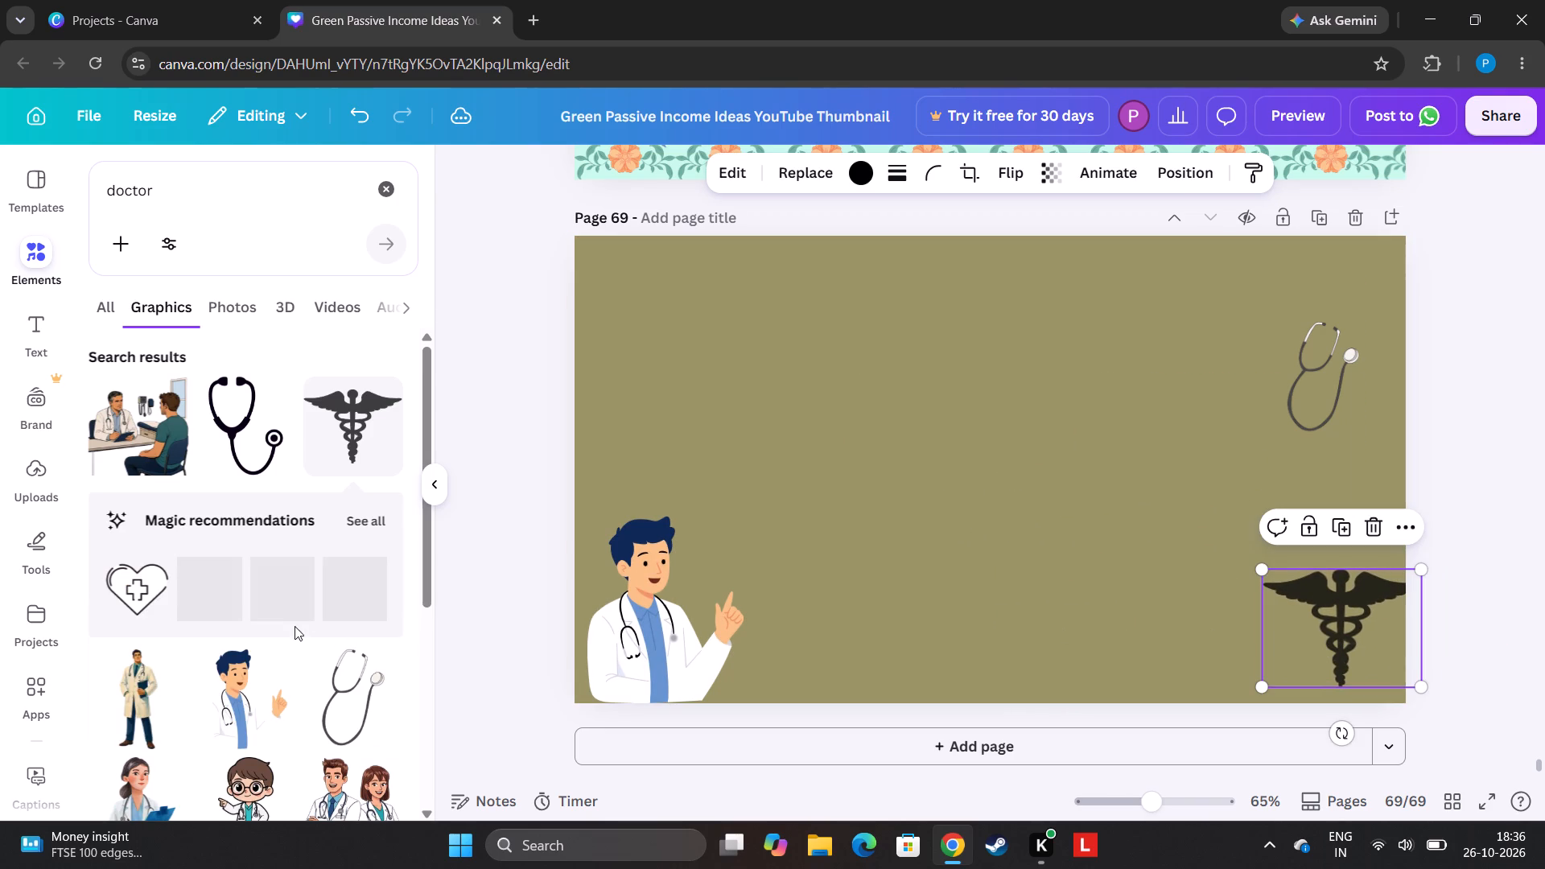
Browse graphics related to the caduceus and add the black heartbeat line, shrunk and placed in page 69's upper-left corner.
left_click_drag(431, 568, 438, 607)
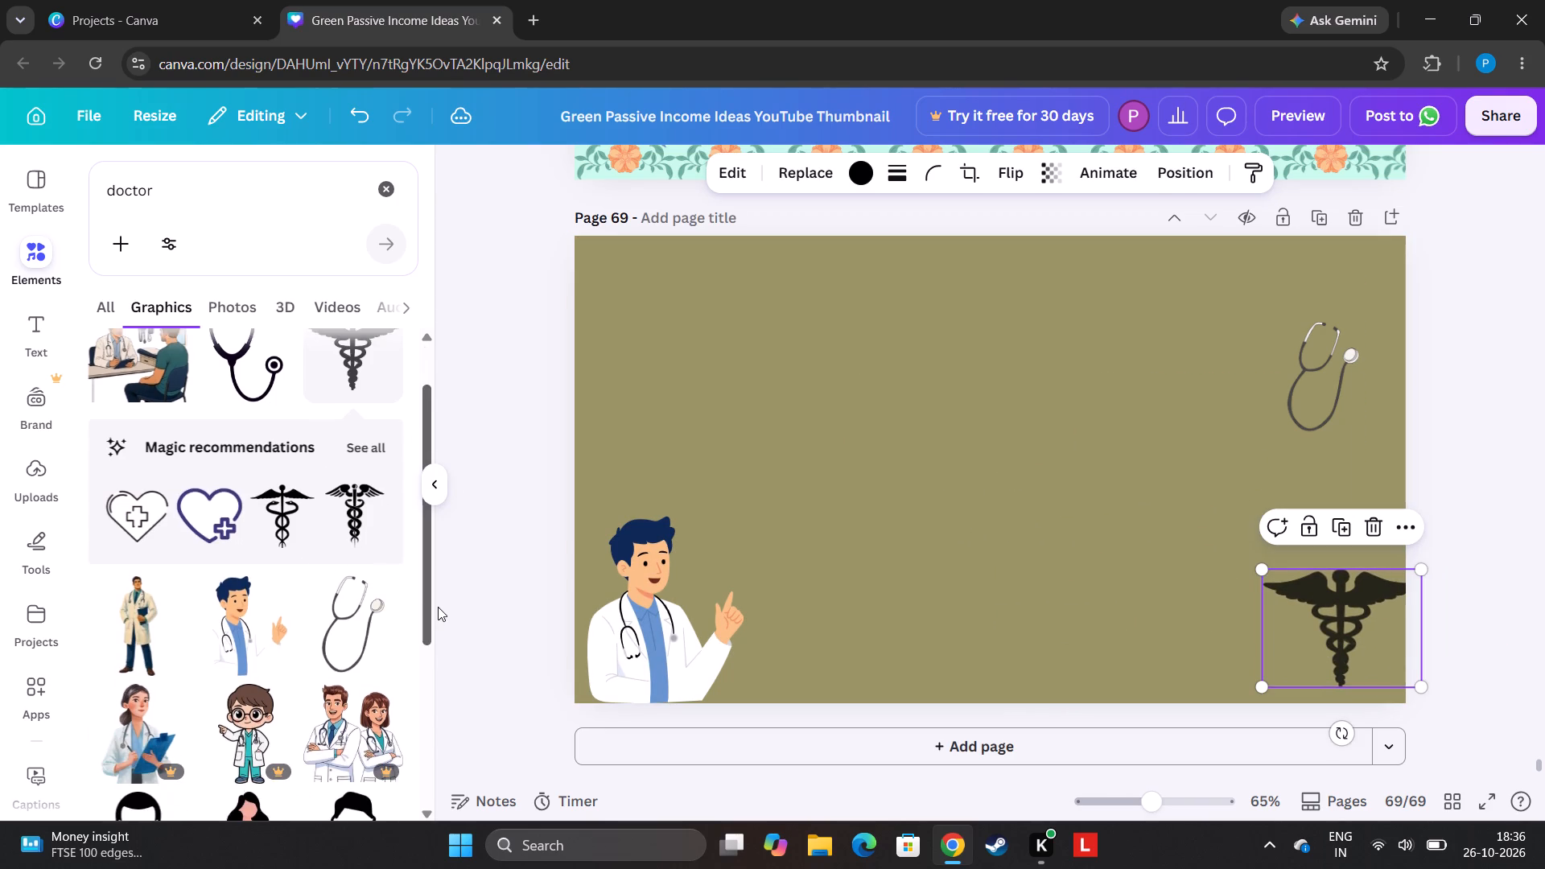
left_click_drag(438, 607, 468, 766)
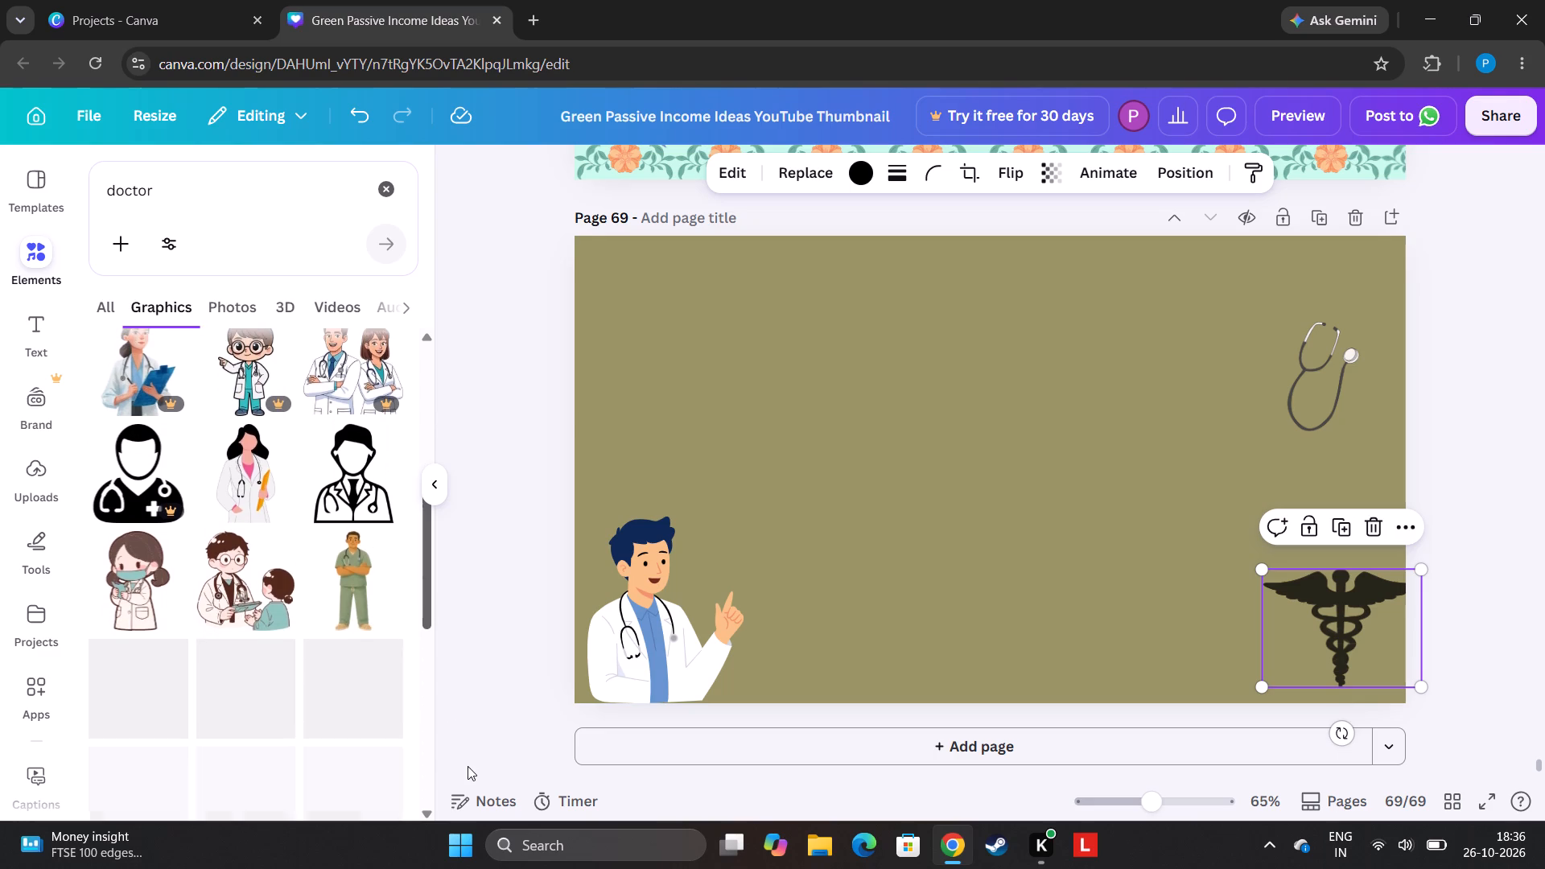
left_click_drag(468, 766, 409, 682)
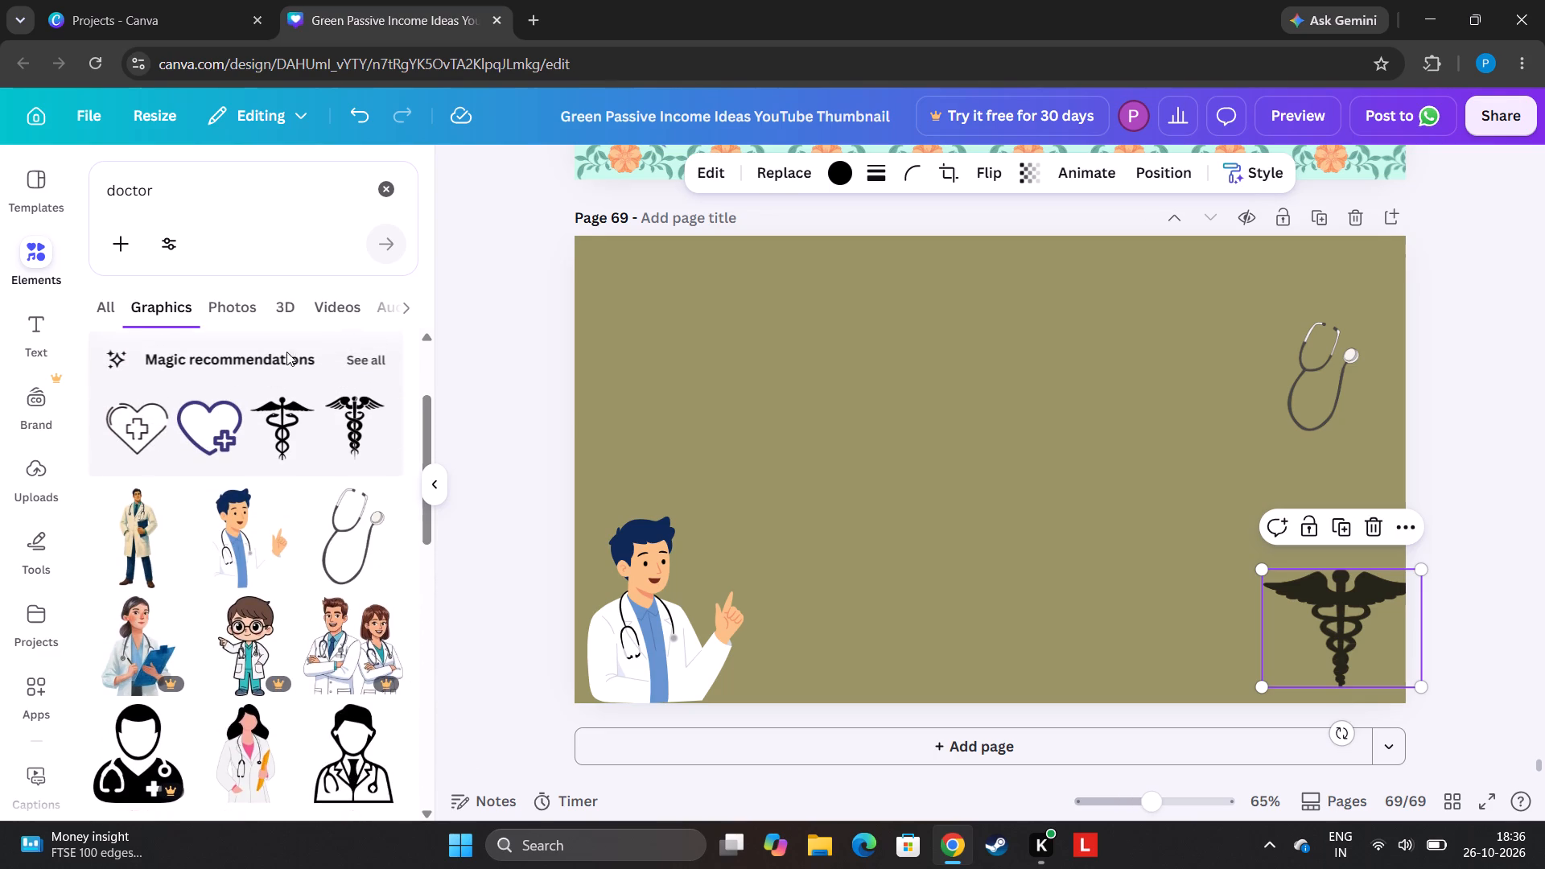
left_click(371, 355)
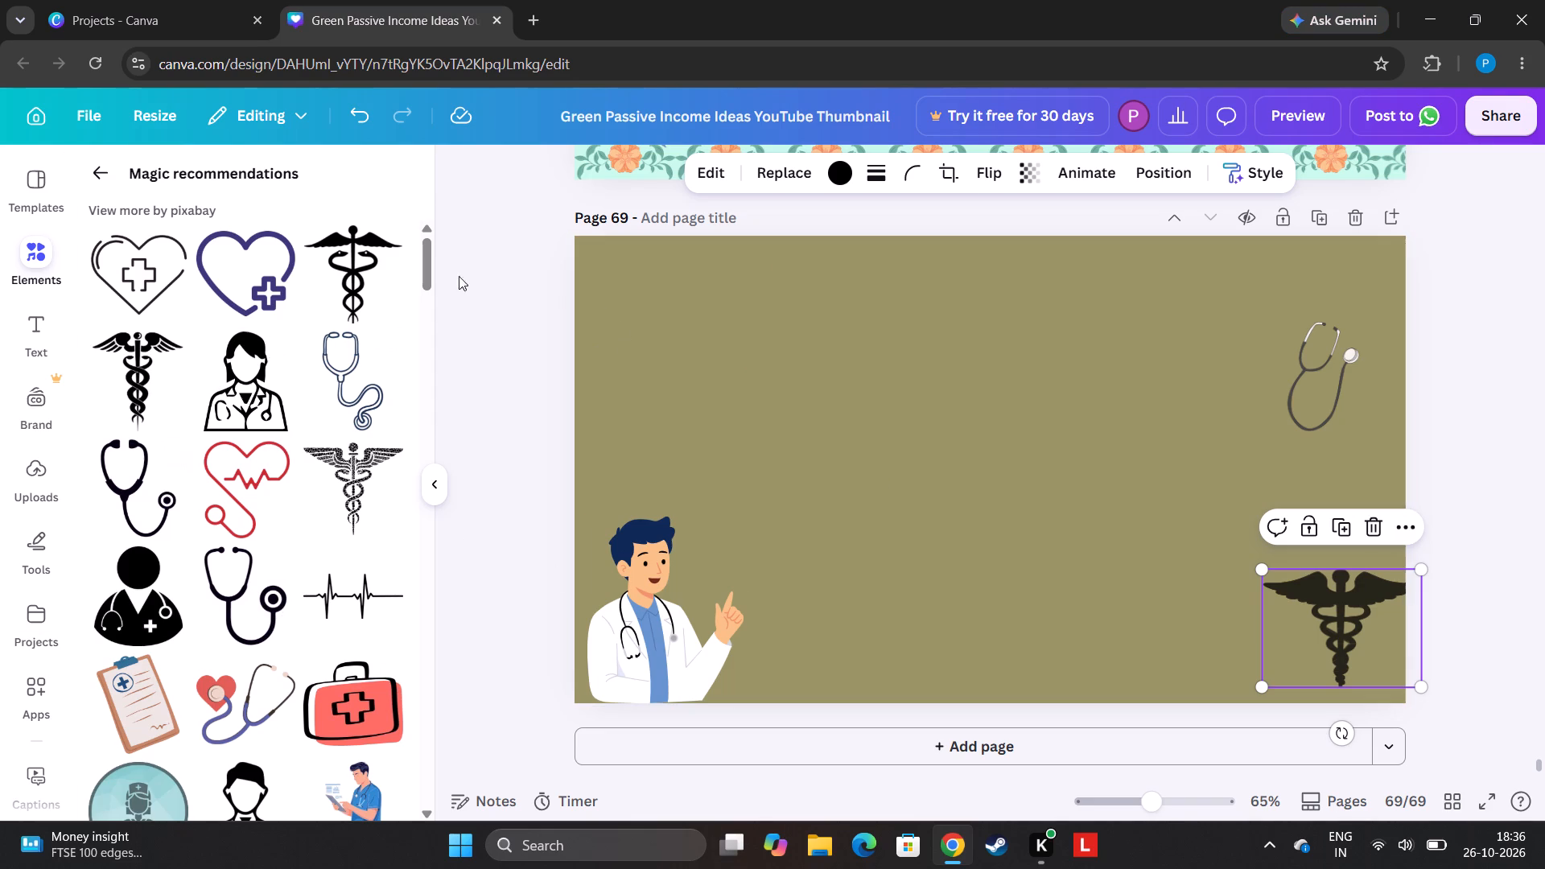
left_click_drag(422, 270, 416, 283)
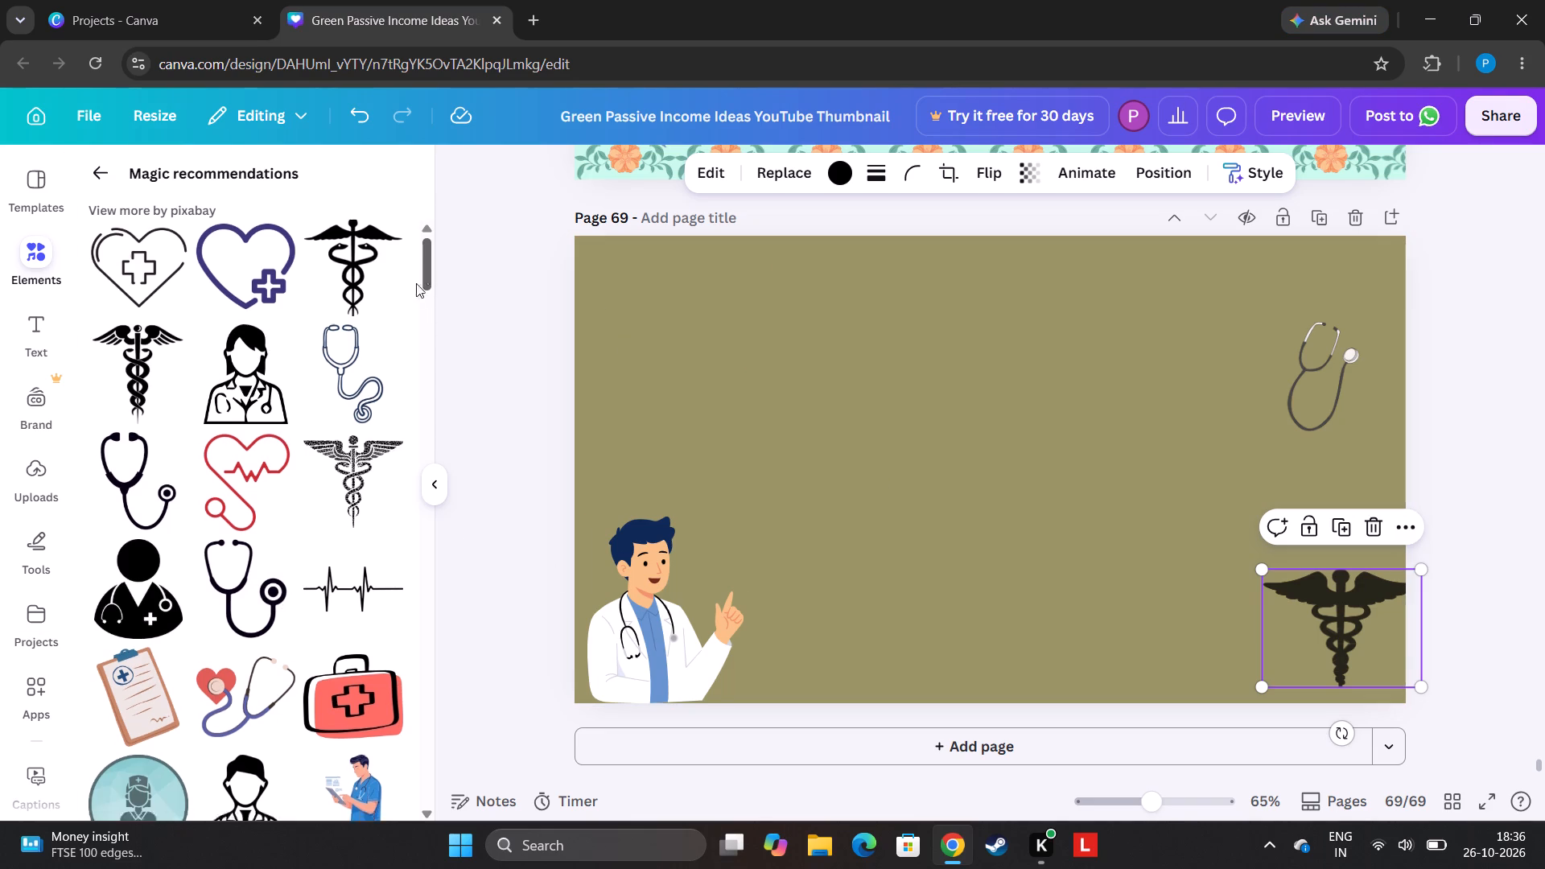
left_click_drag(416, 283, 400, 299)
left_click(330, 262)
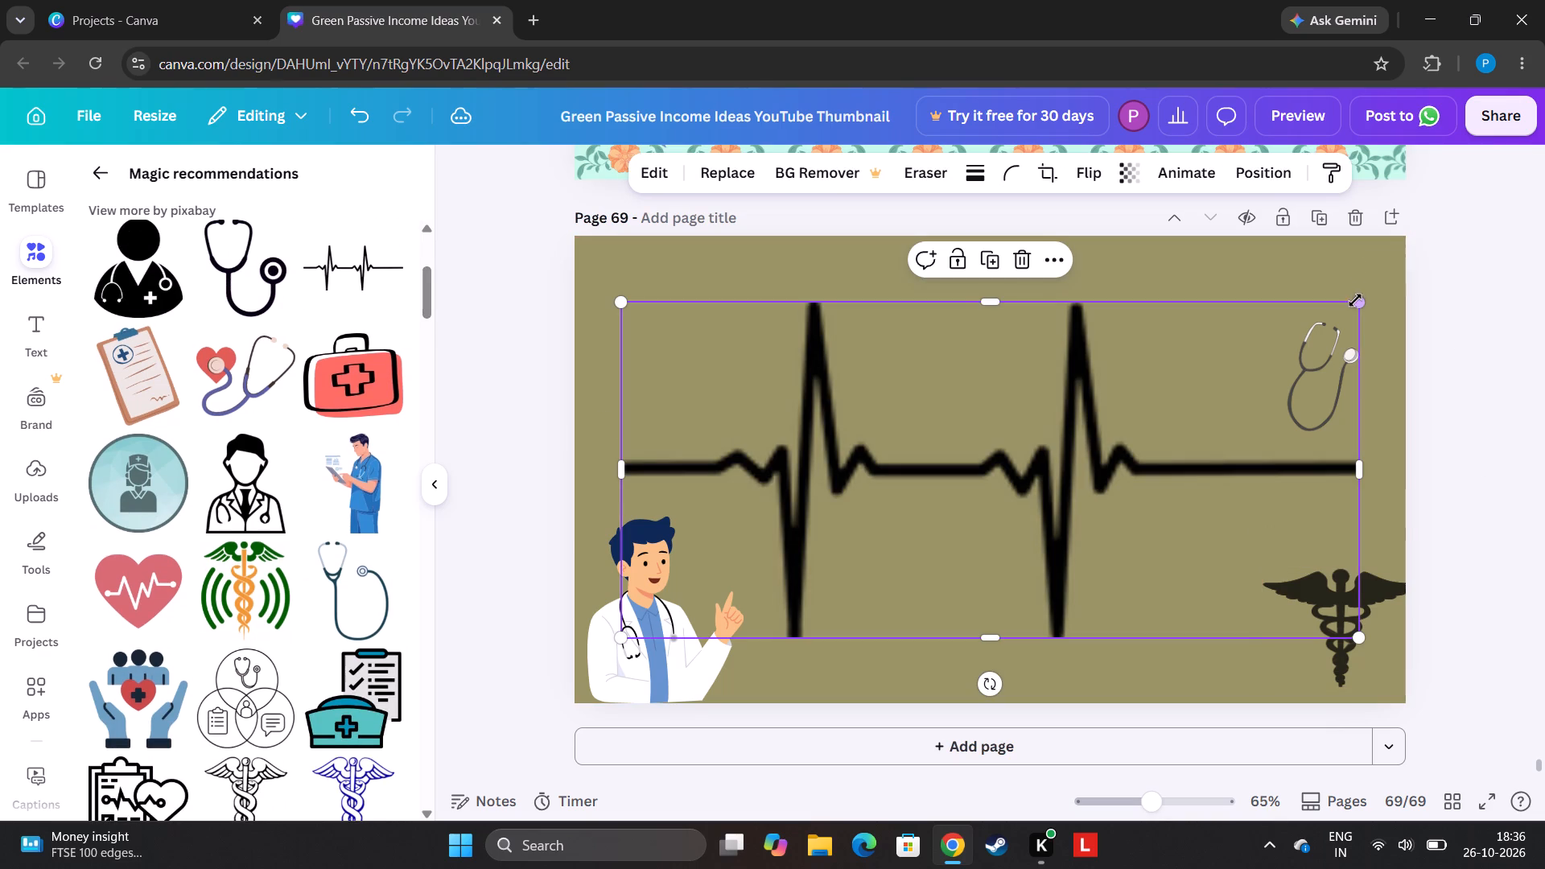
left_click_drag(1354, 303, 826, 559)
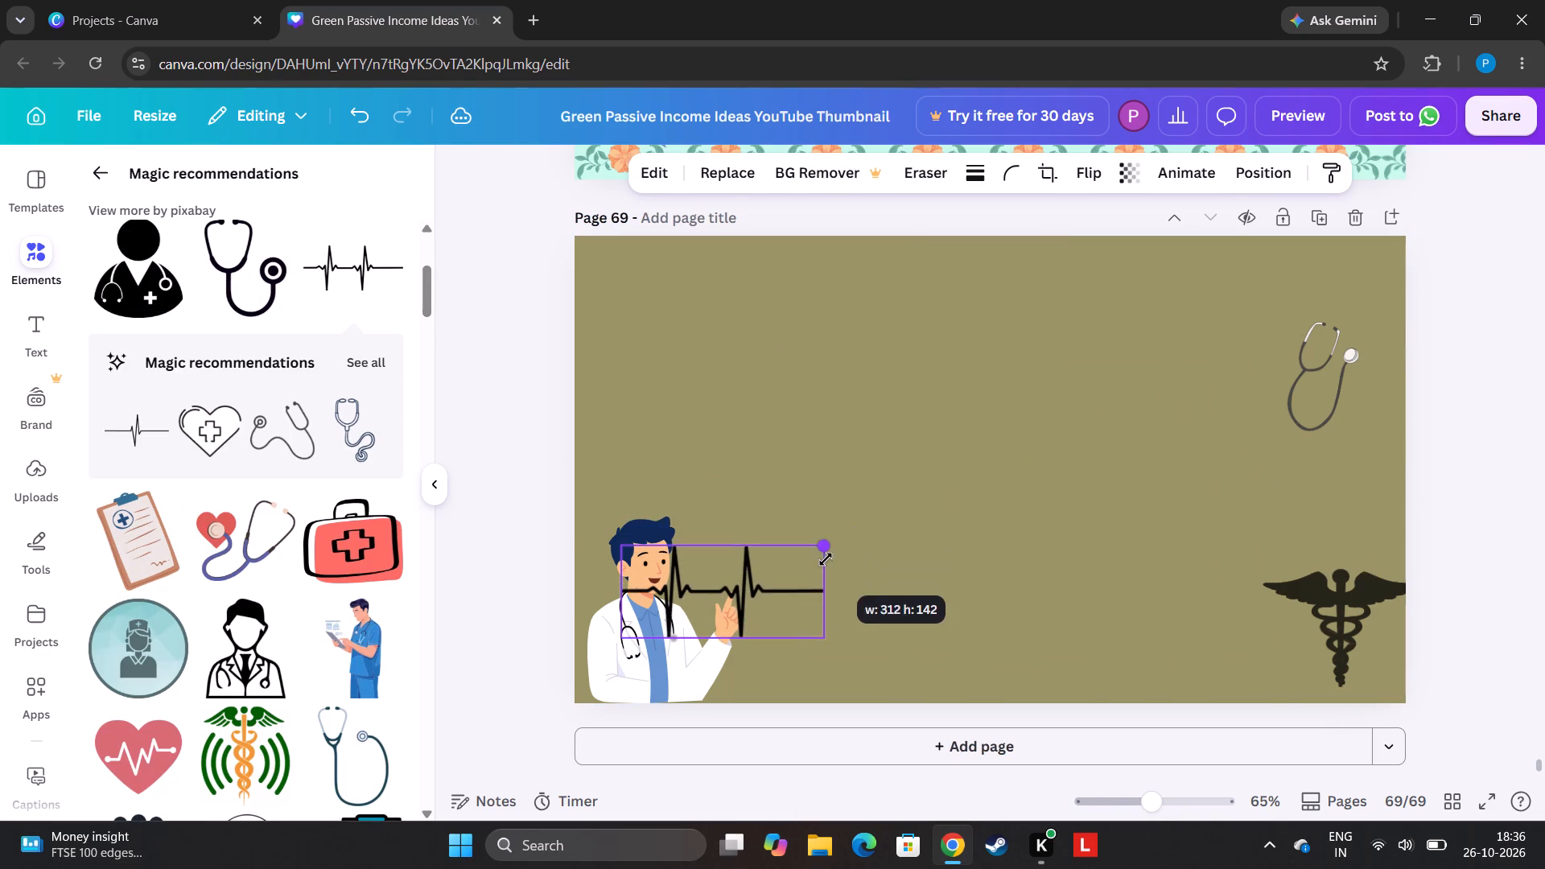
left_click_drag(826, 559, 822, 565)
left_click(822, 565)
left_click_drag(814, 553, 774, 580)
left_click_drag(719, 611, 723, 298)
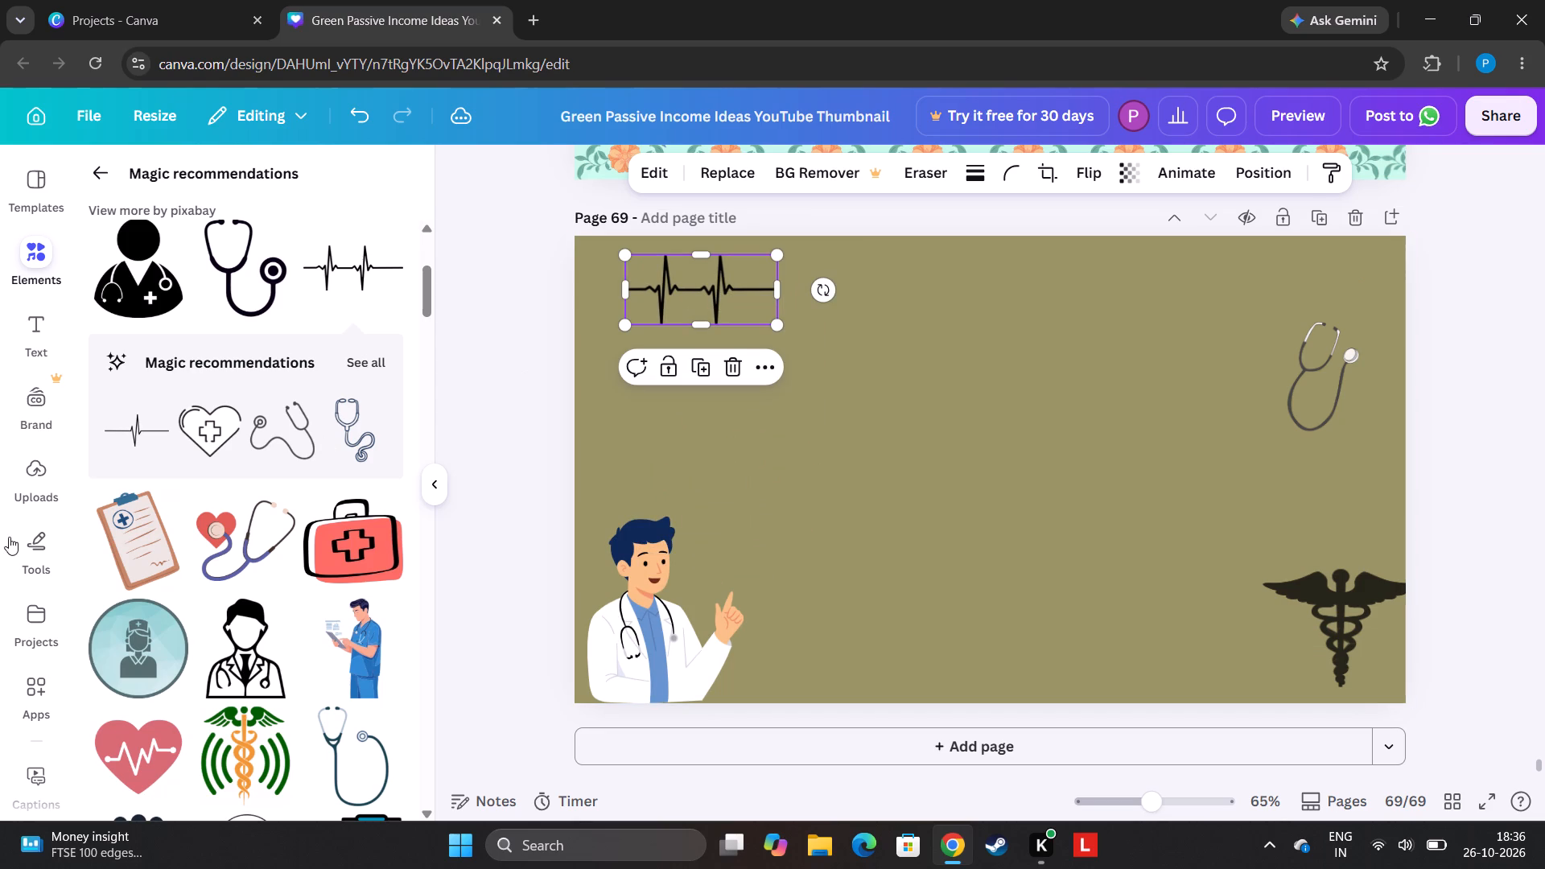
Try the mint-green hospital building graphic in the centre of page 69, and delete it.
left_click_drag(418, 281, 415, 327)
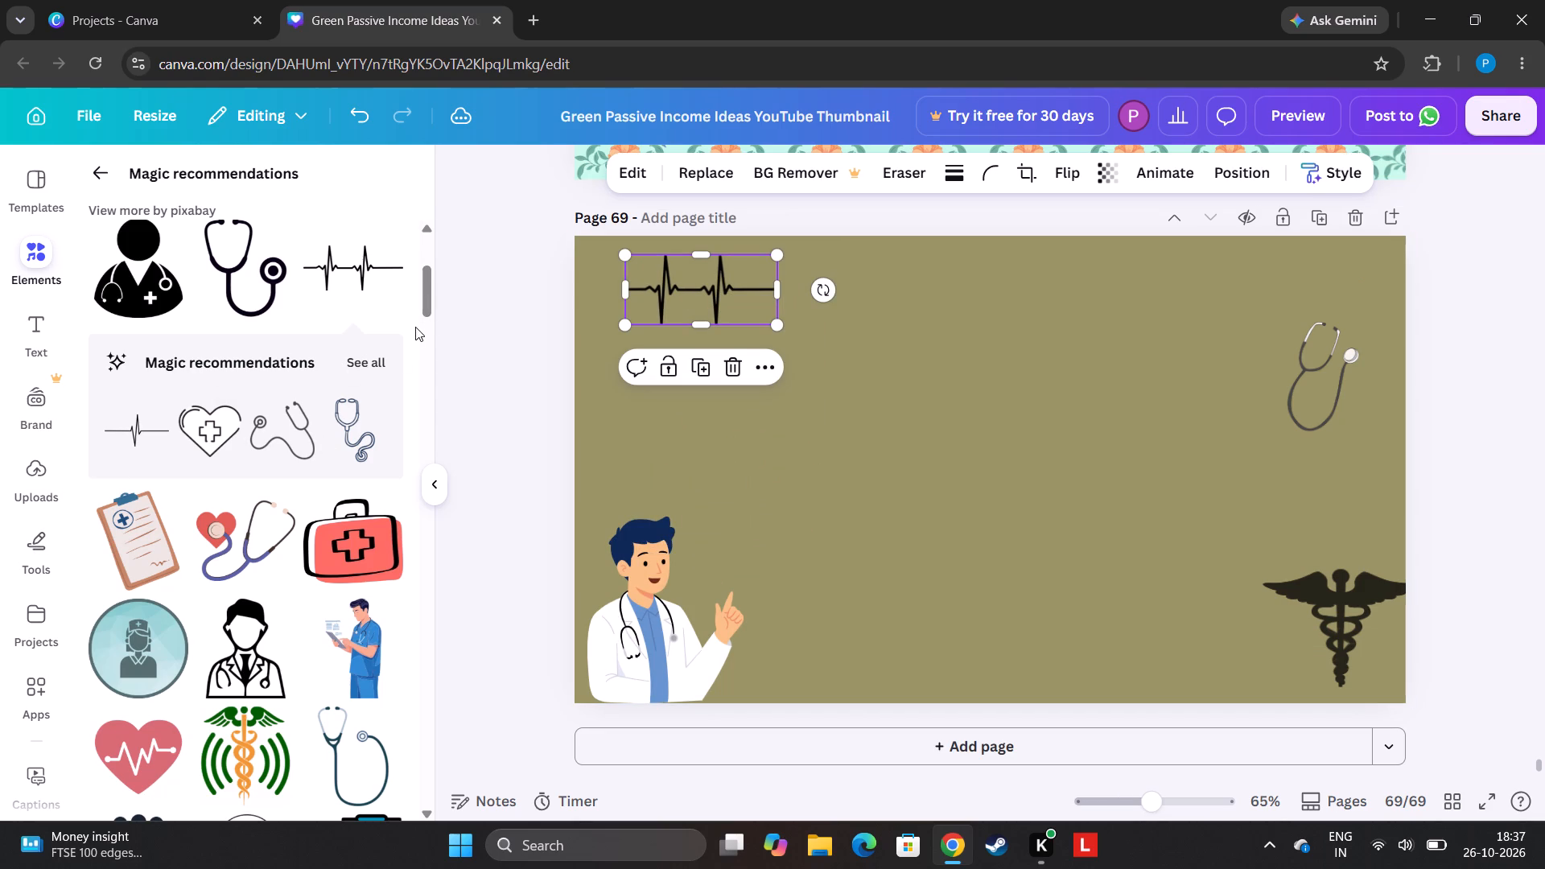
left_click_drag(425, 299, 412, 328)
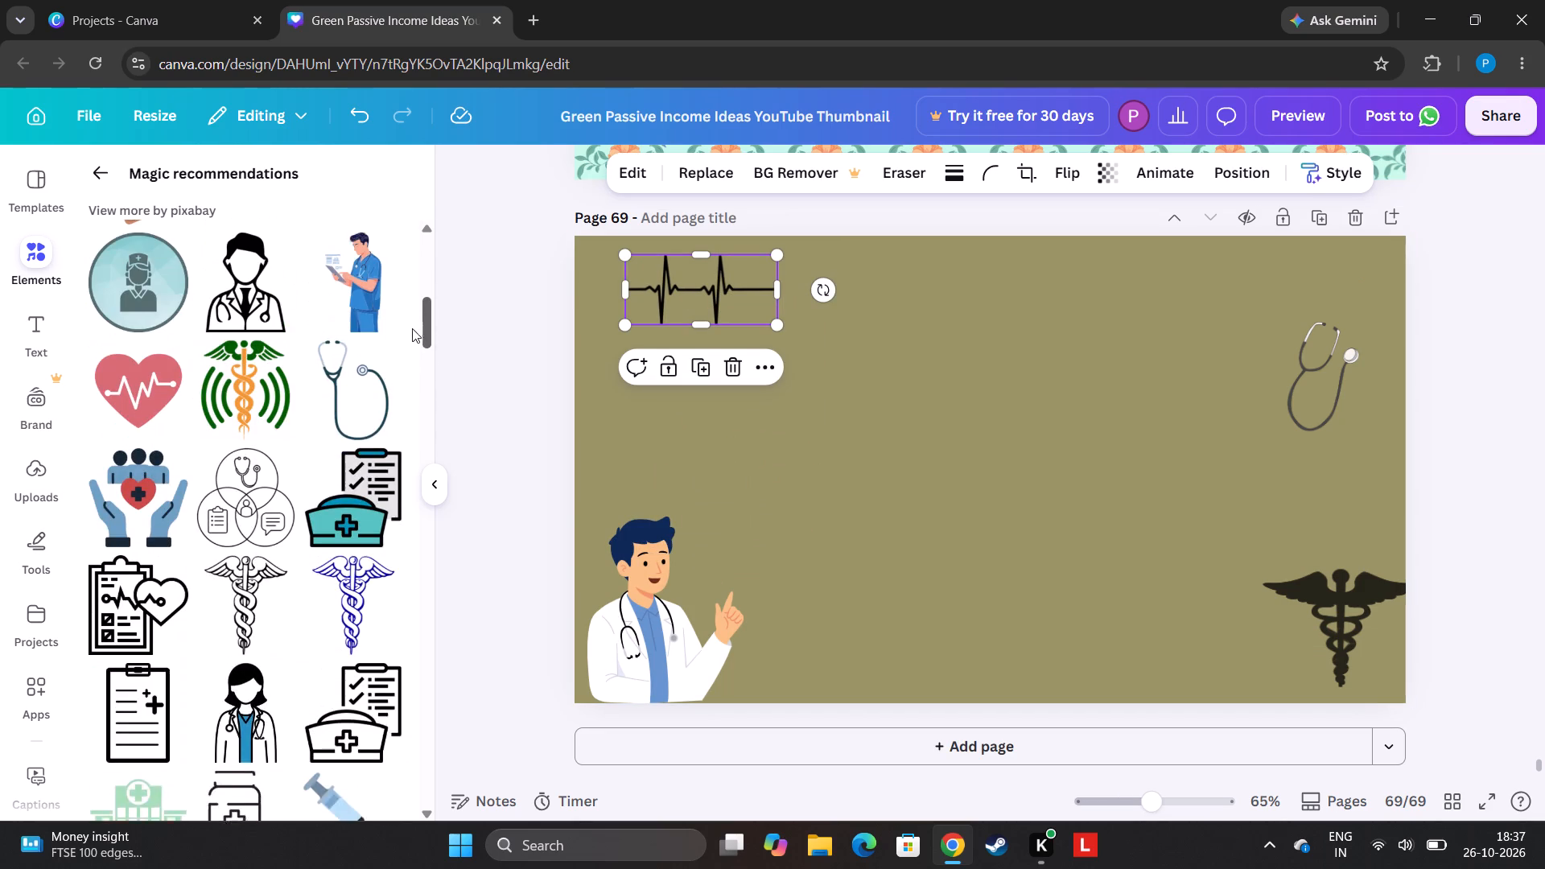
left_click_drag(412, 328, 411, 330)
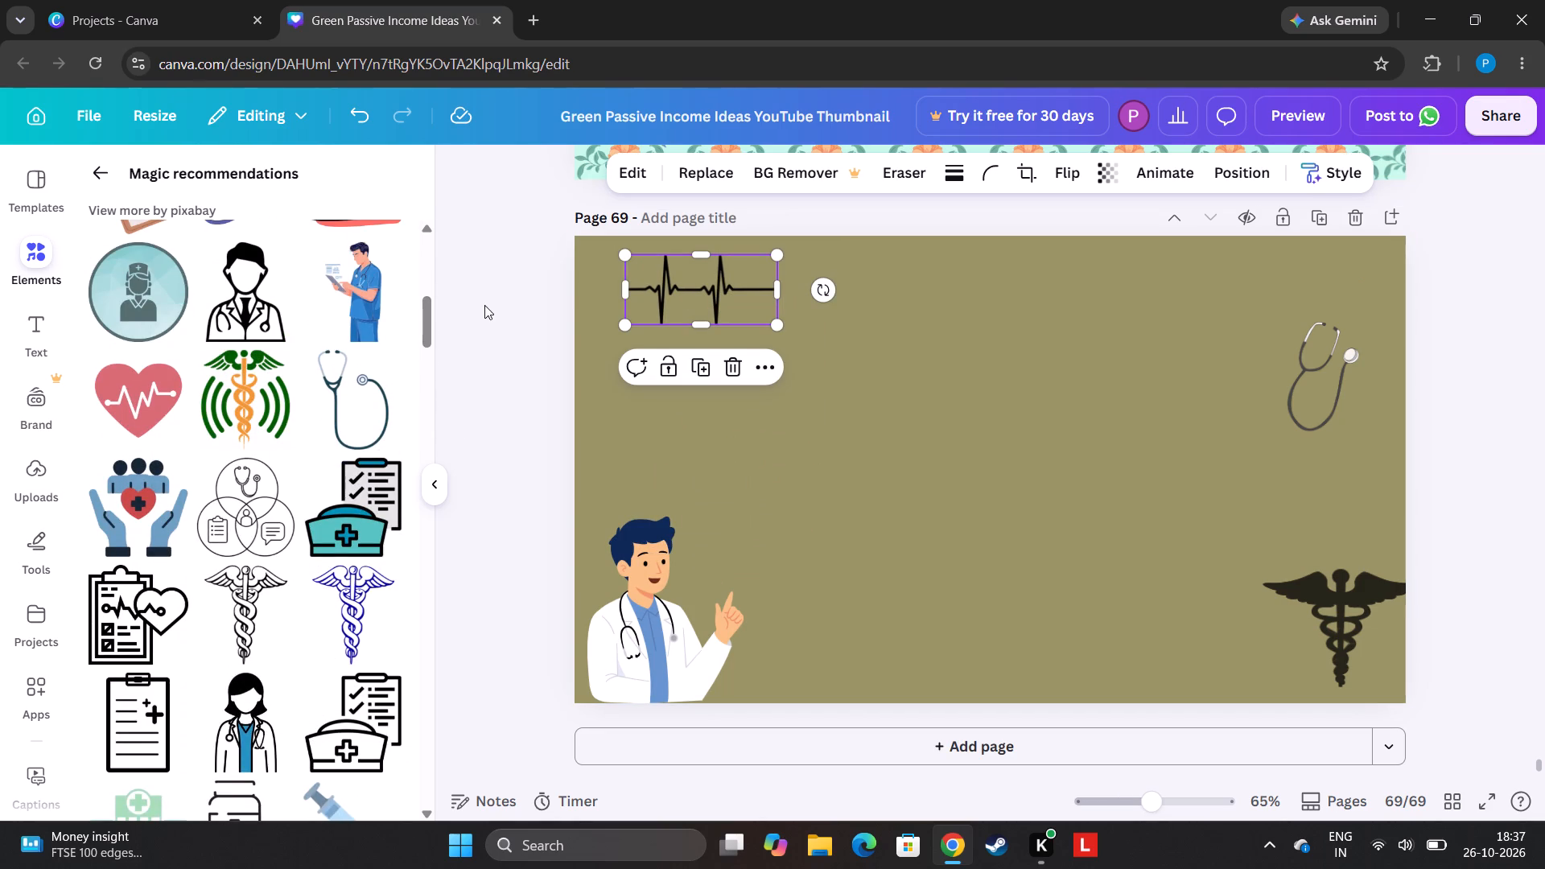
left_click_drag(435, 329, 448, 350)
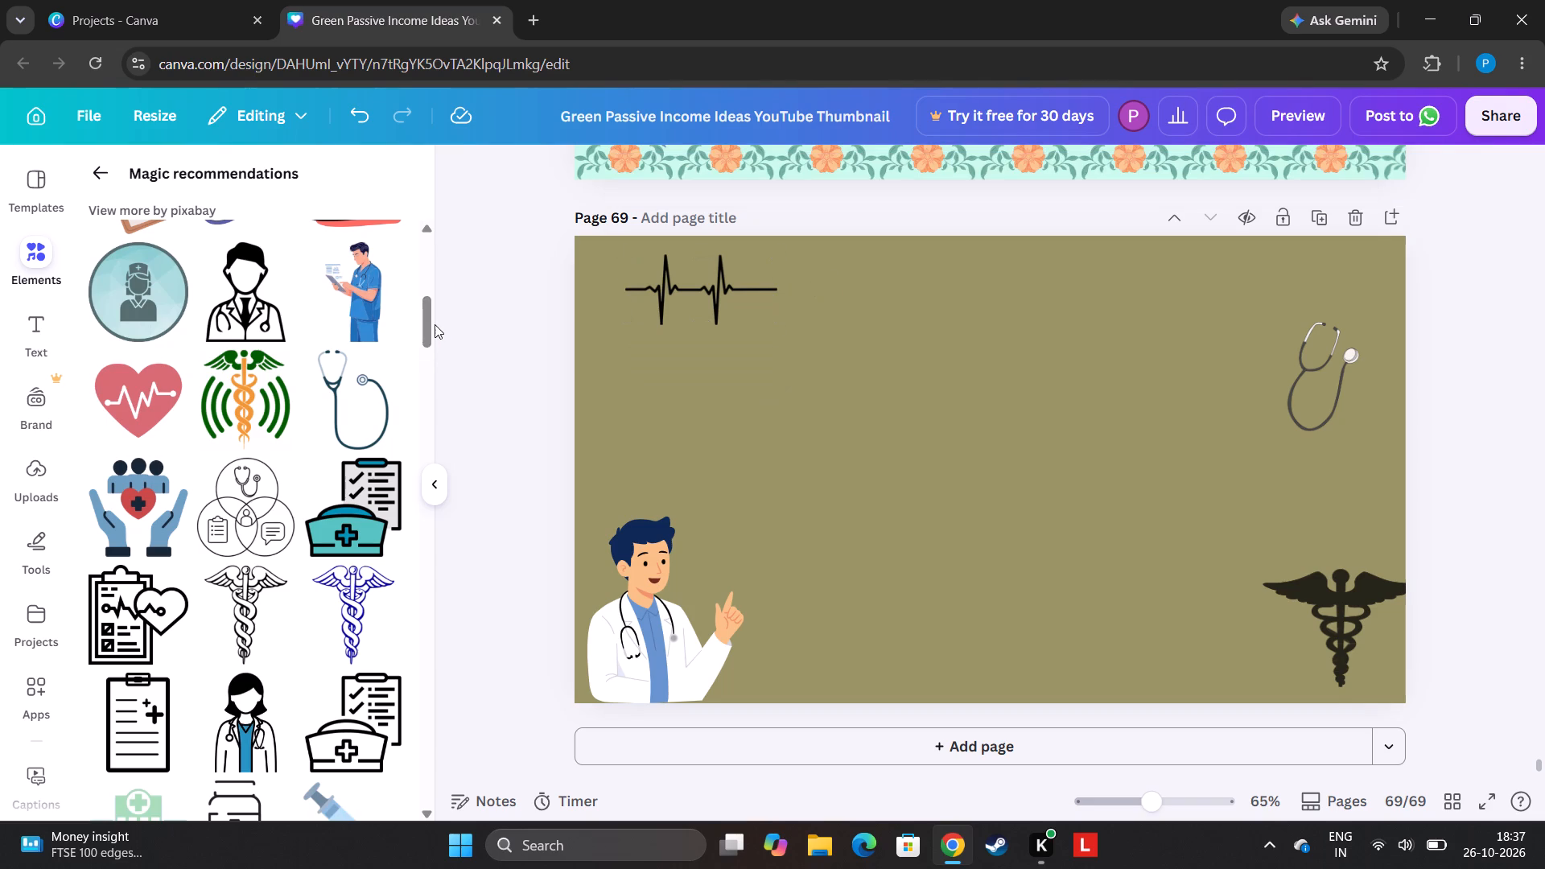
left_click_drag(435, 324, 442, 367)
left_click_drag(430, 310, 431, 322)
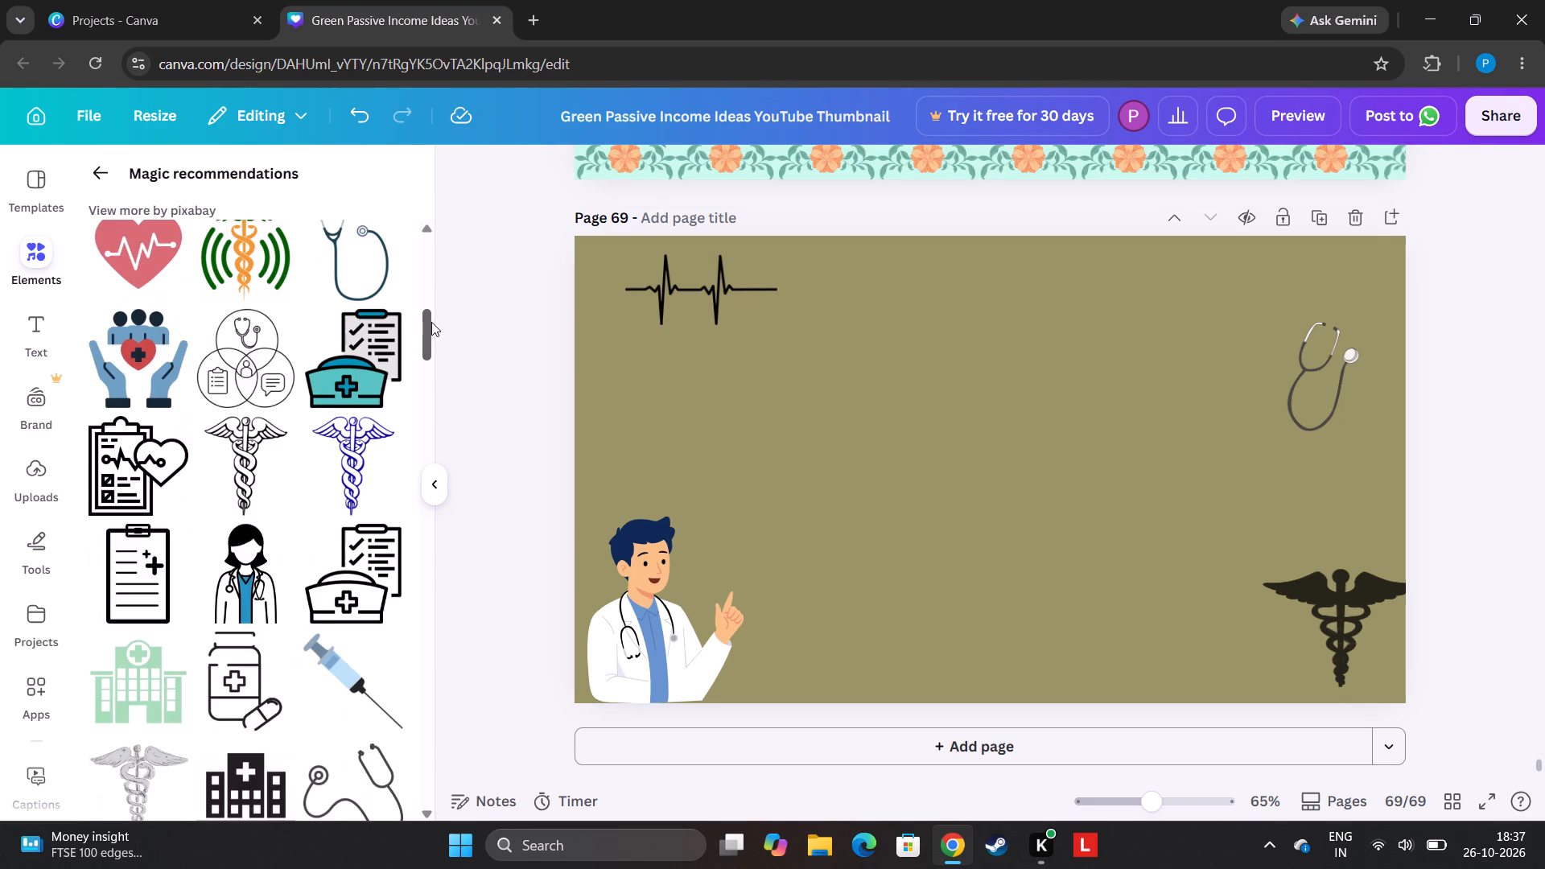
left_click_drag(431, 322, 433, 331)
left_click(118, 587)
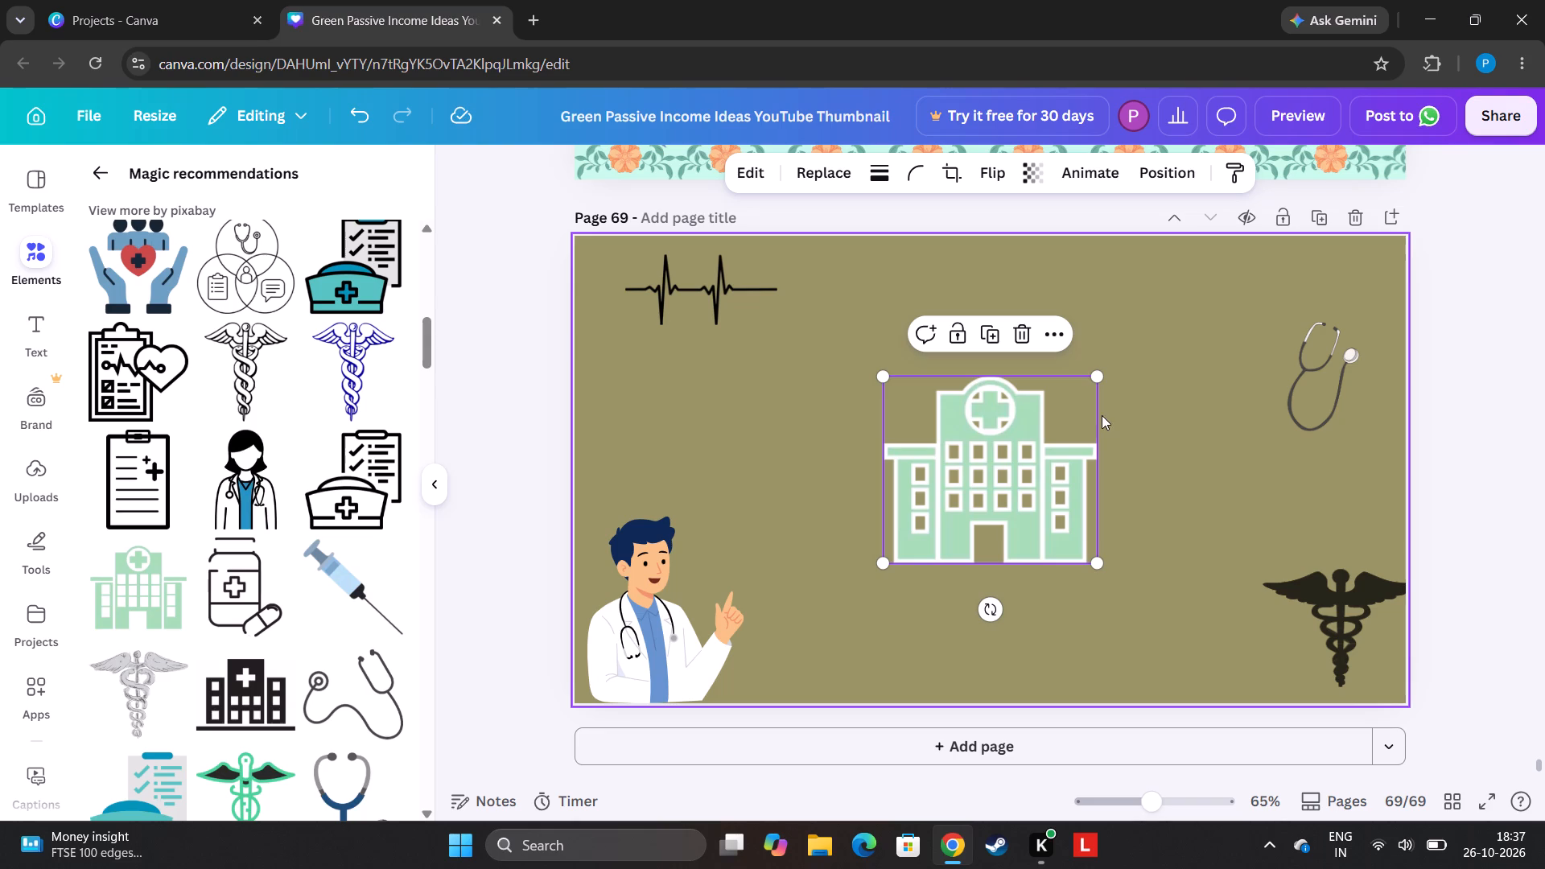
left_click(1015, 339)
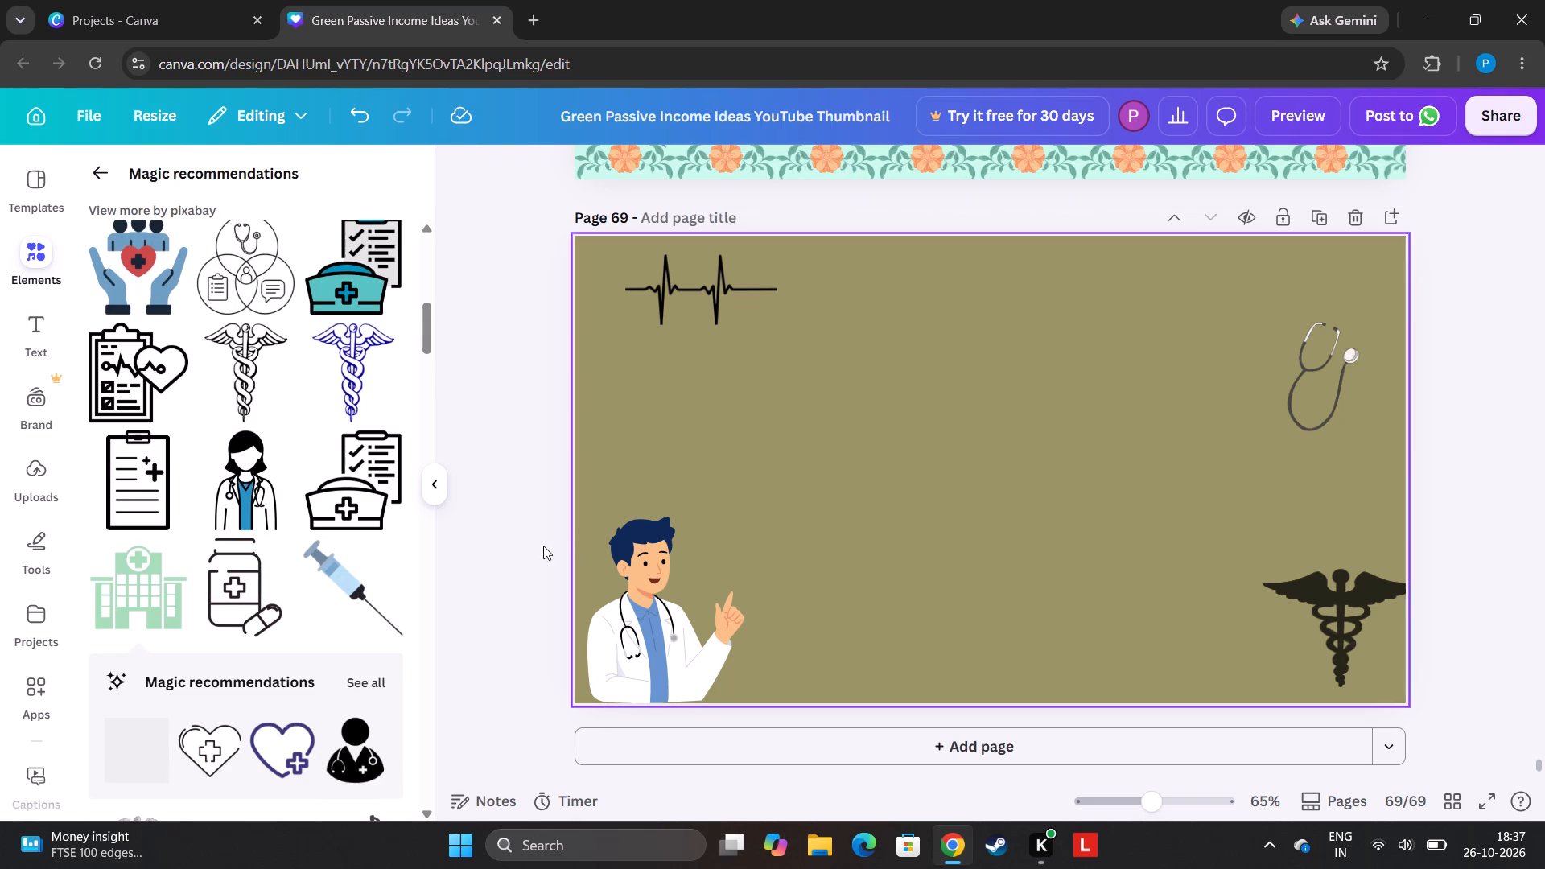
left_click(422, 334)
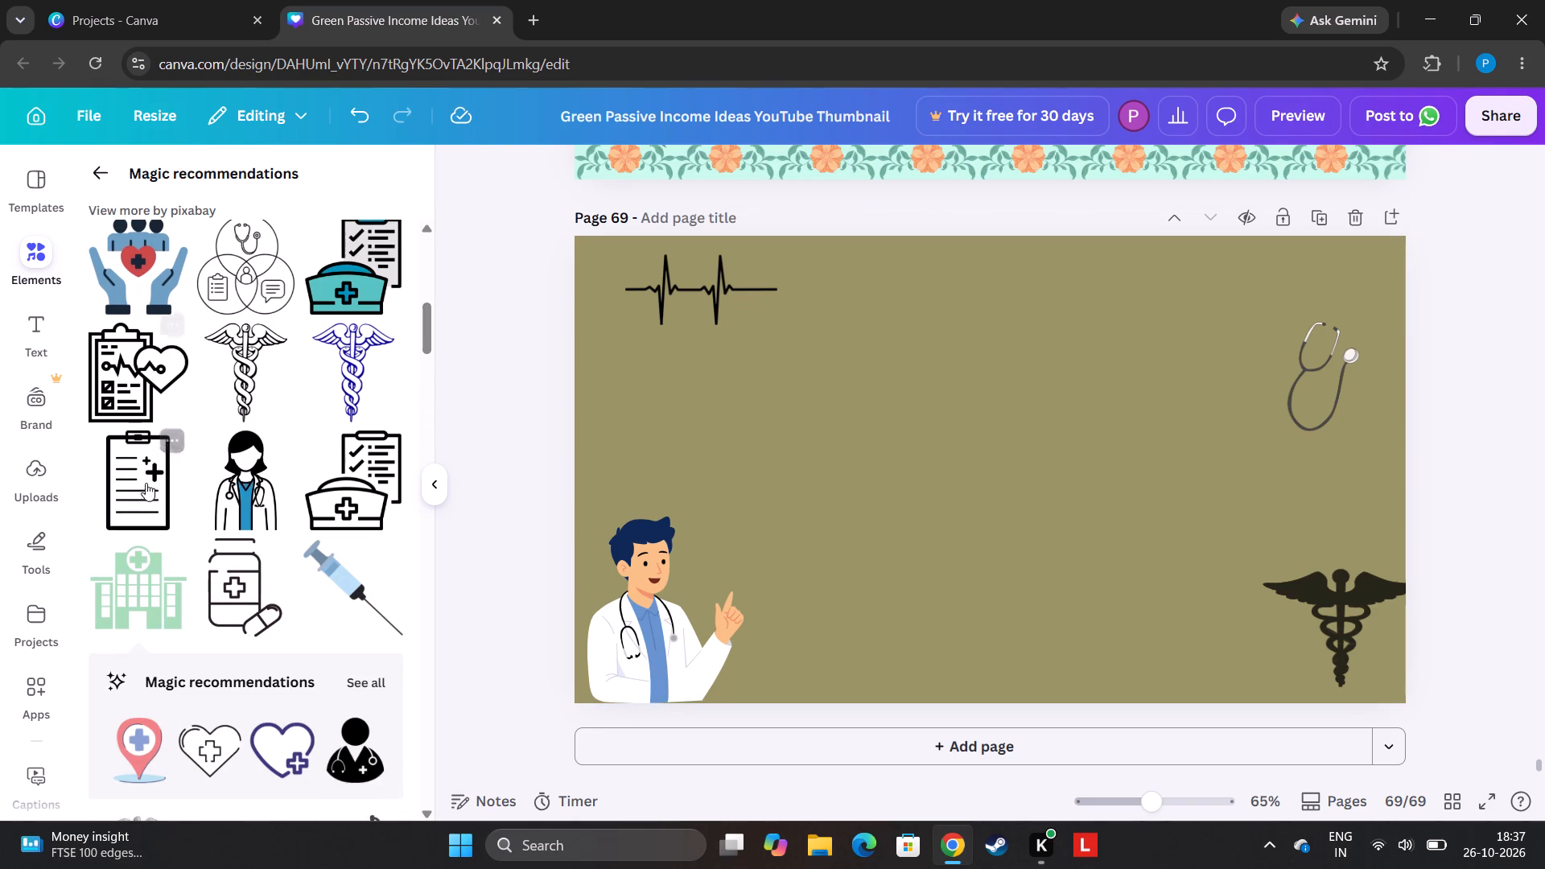
Add the black outlined nurse cap with clipboard to page 69, shrunk and placed beside the caduceus in the lower-right corner.
left_click(356, 513)
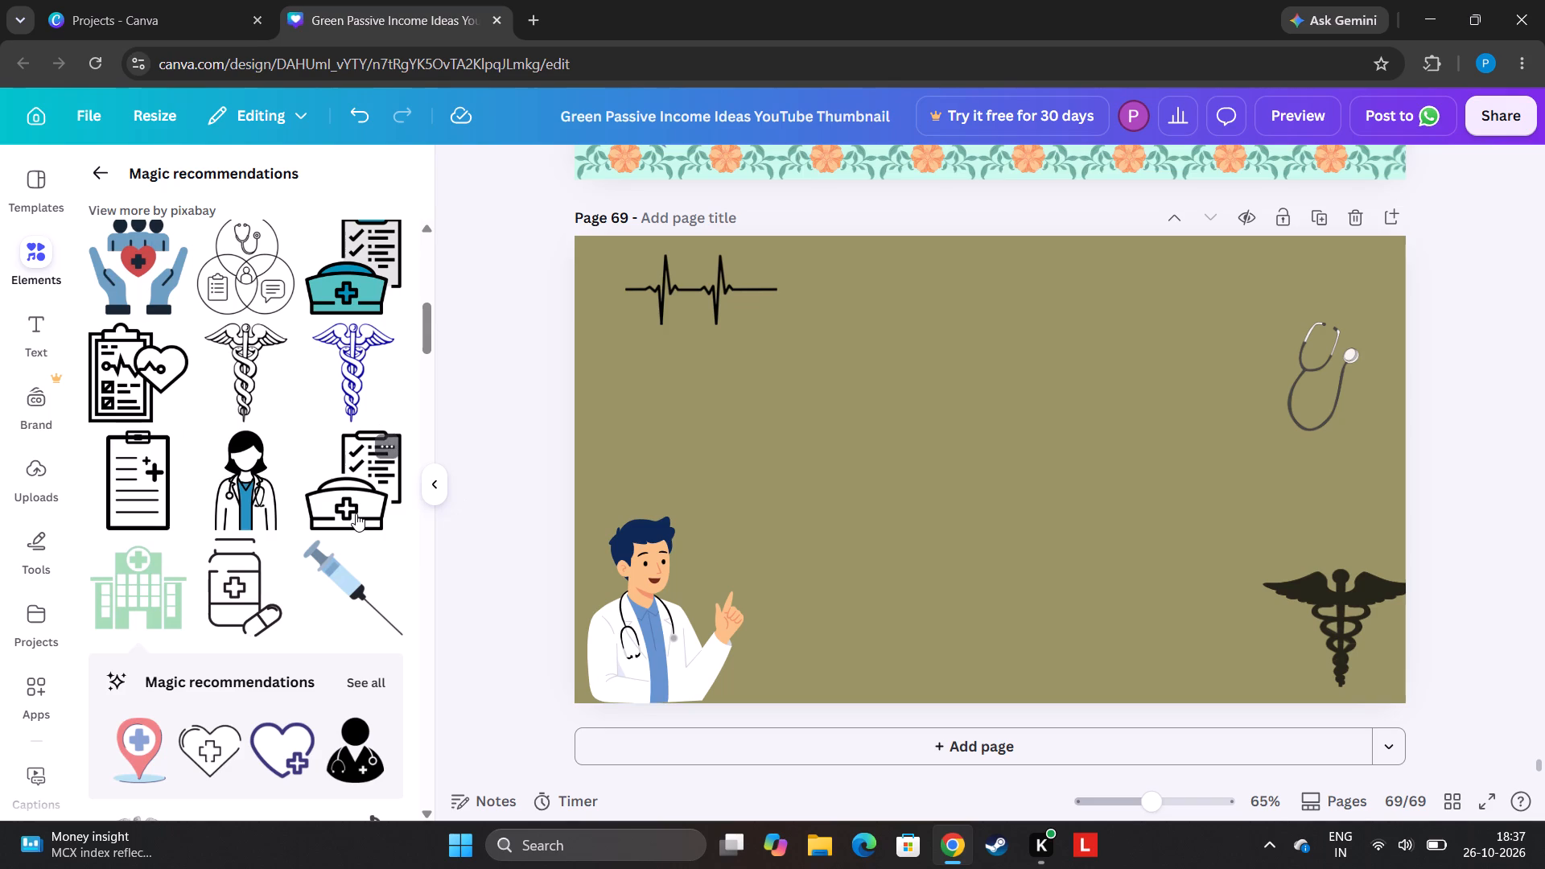
left_click_drag(1079, 378, 1035, 439)
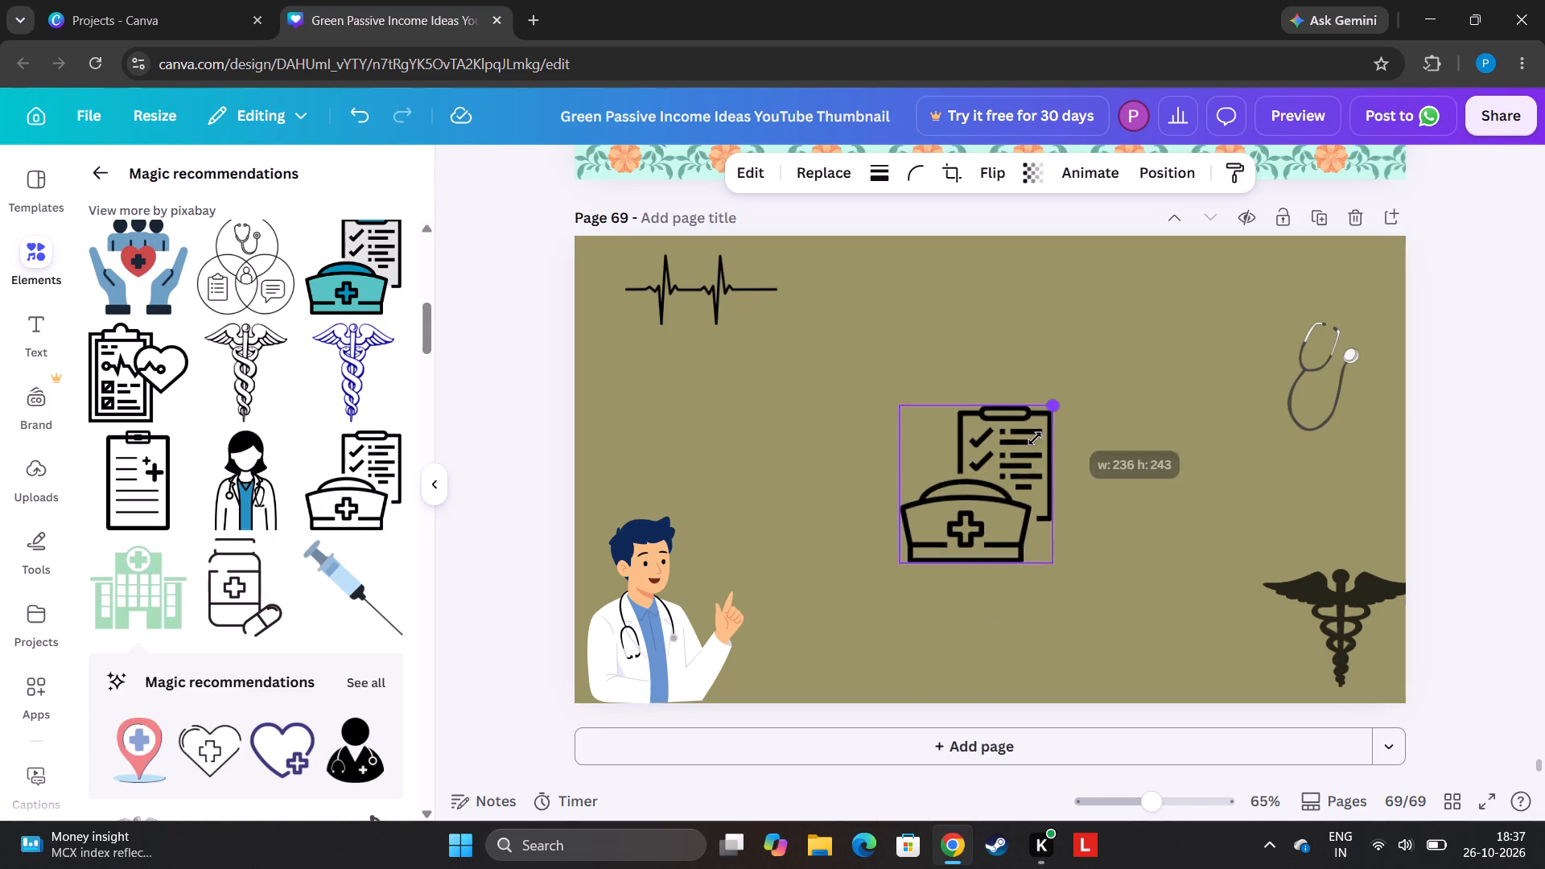
left_click_drag(1035, 439, 991, 481)
left_click_drag(950, 513, 1277, 633)
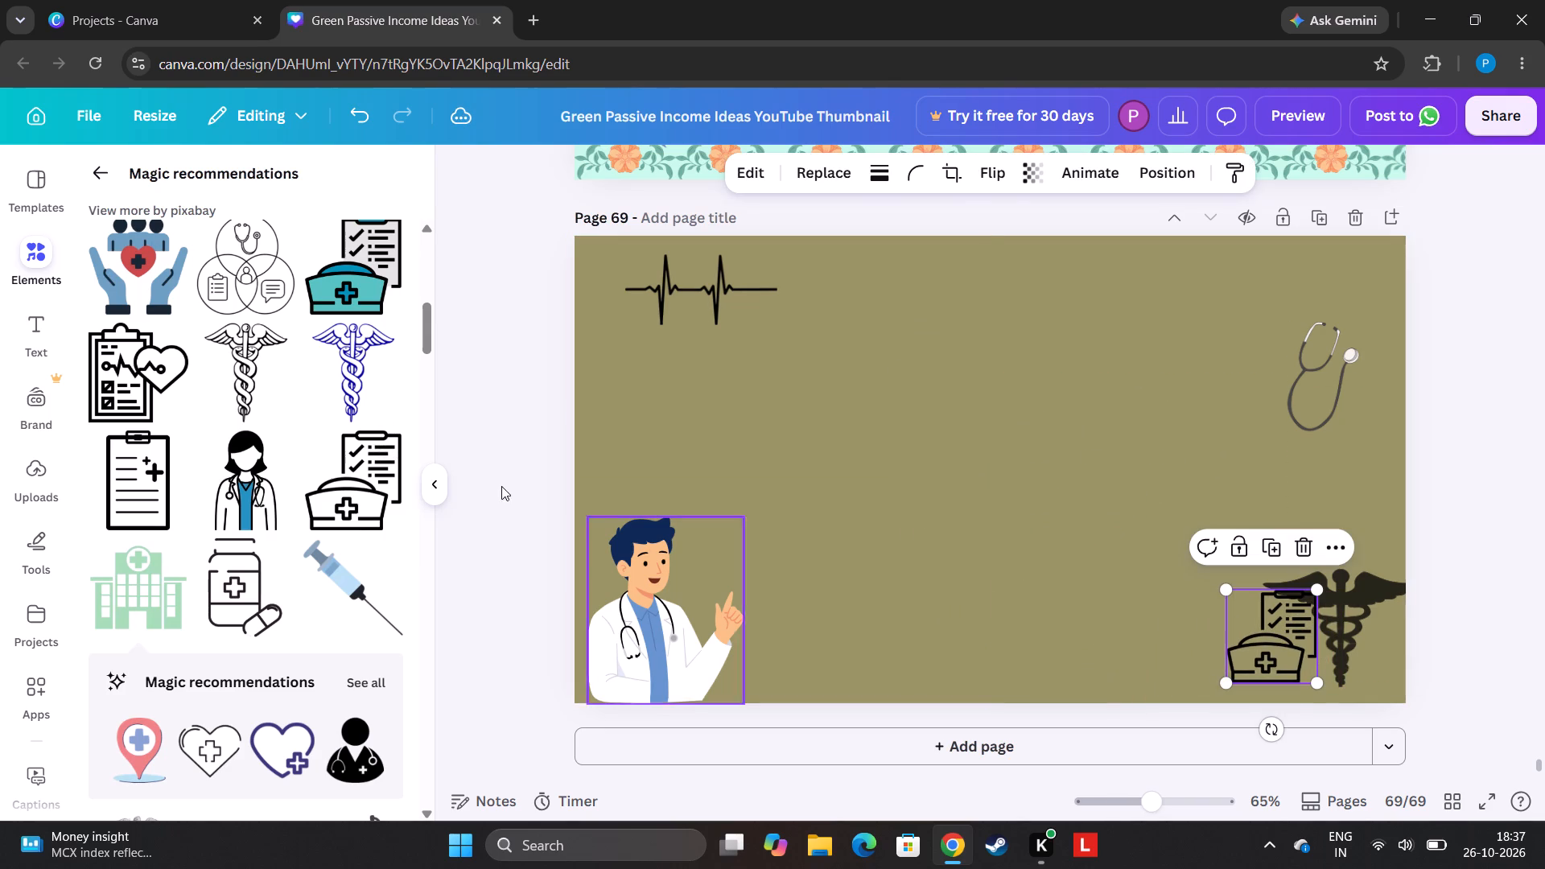
Add the solid black hospital building to page 69, shrunk and standing on the bottom edge between the doctor and the nurse cap.
left_click_drag(427, 313, 426, 341)
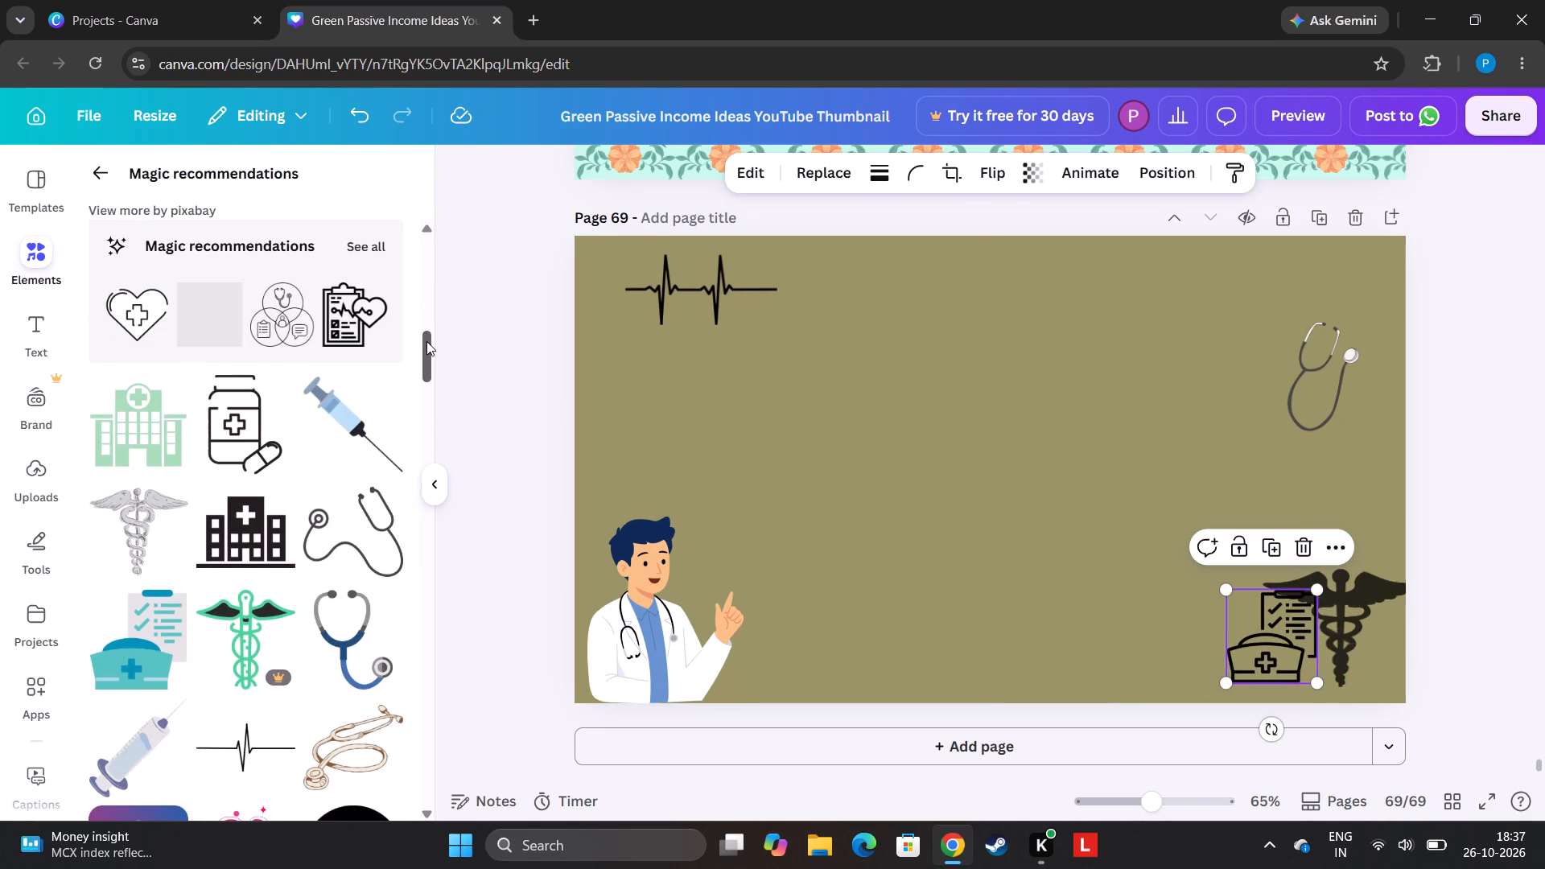
left_click_drag(426, 341, 421, 340)
left_click(229, 559)
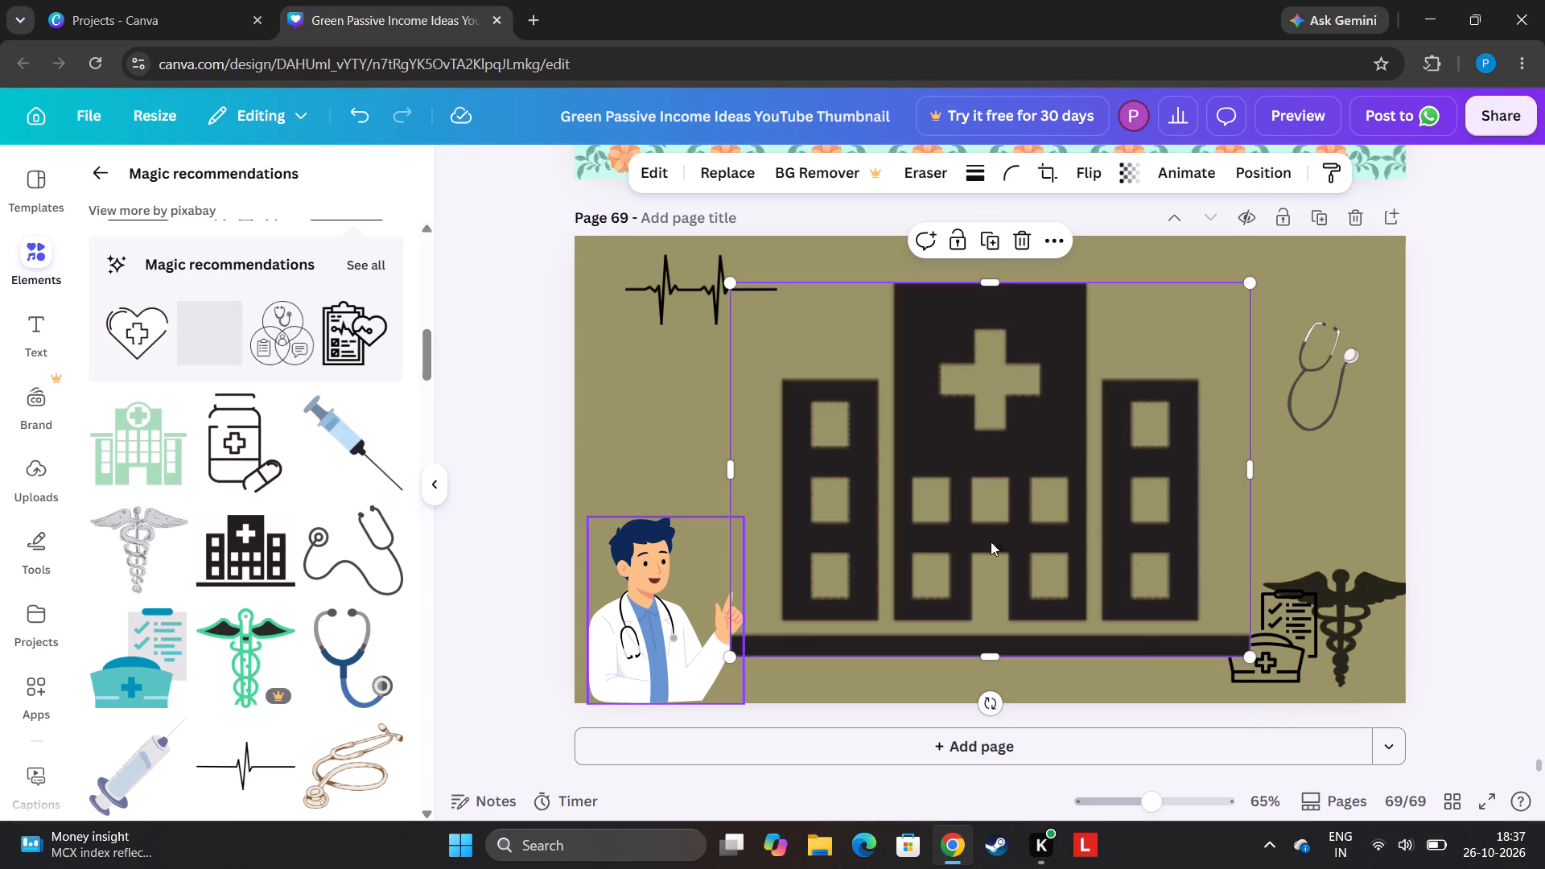
left_click_drag(1249, 282, 1119, 424)
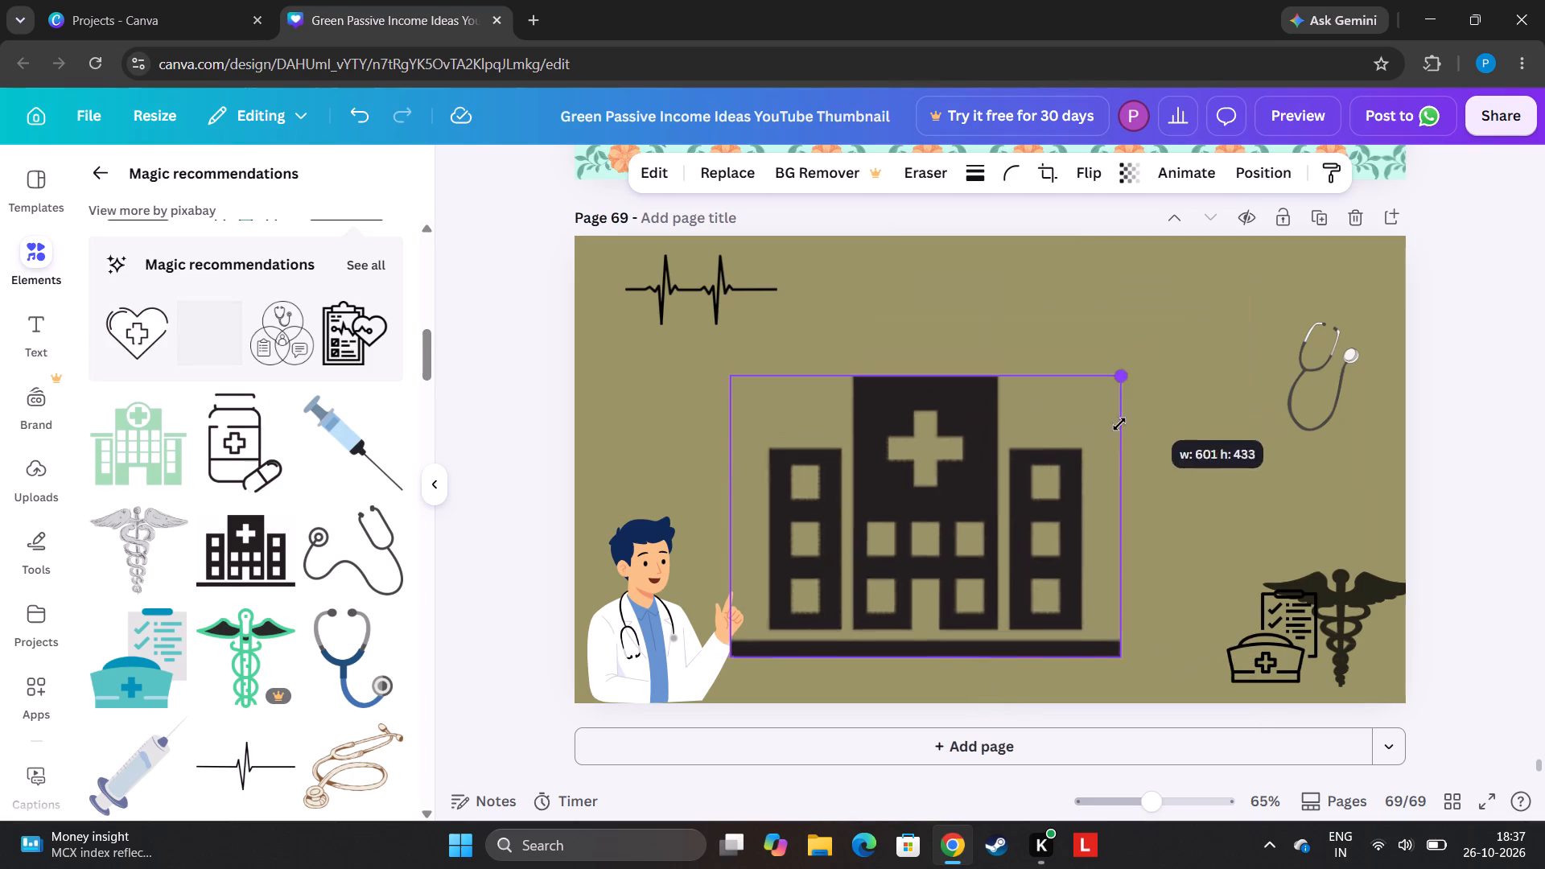
left_click_drag(1119, 424, 991, 525)
left_click_drag(842, 581, 1068, 631)
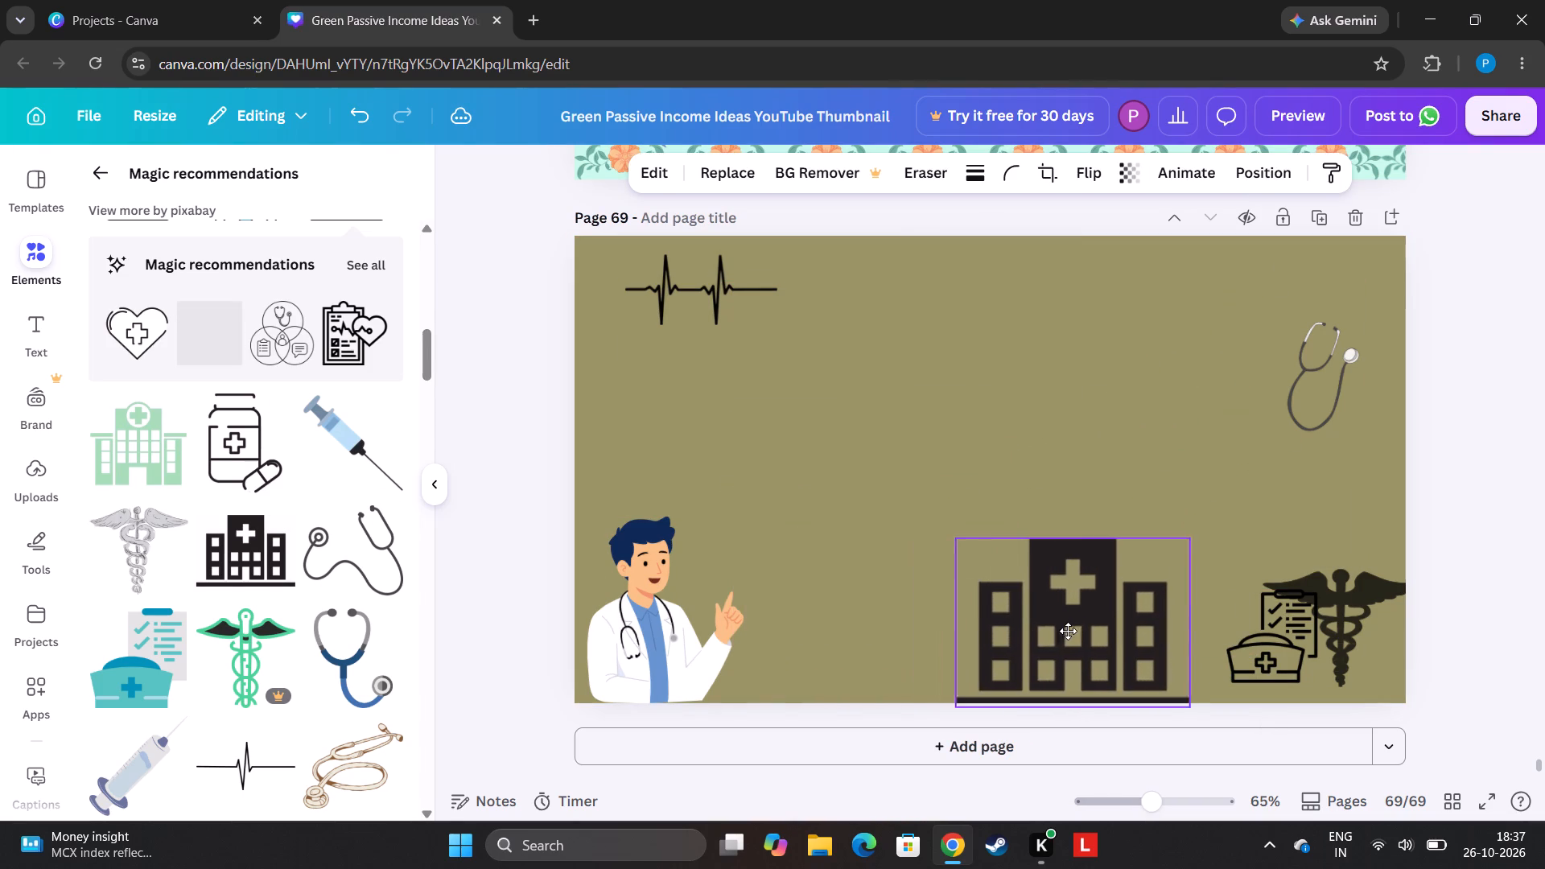
left_click_drag(1068, 631, 1069, 630)
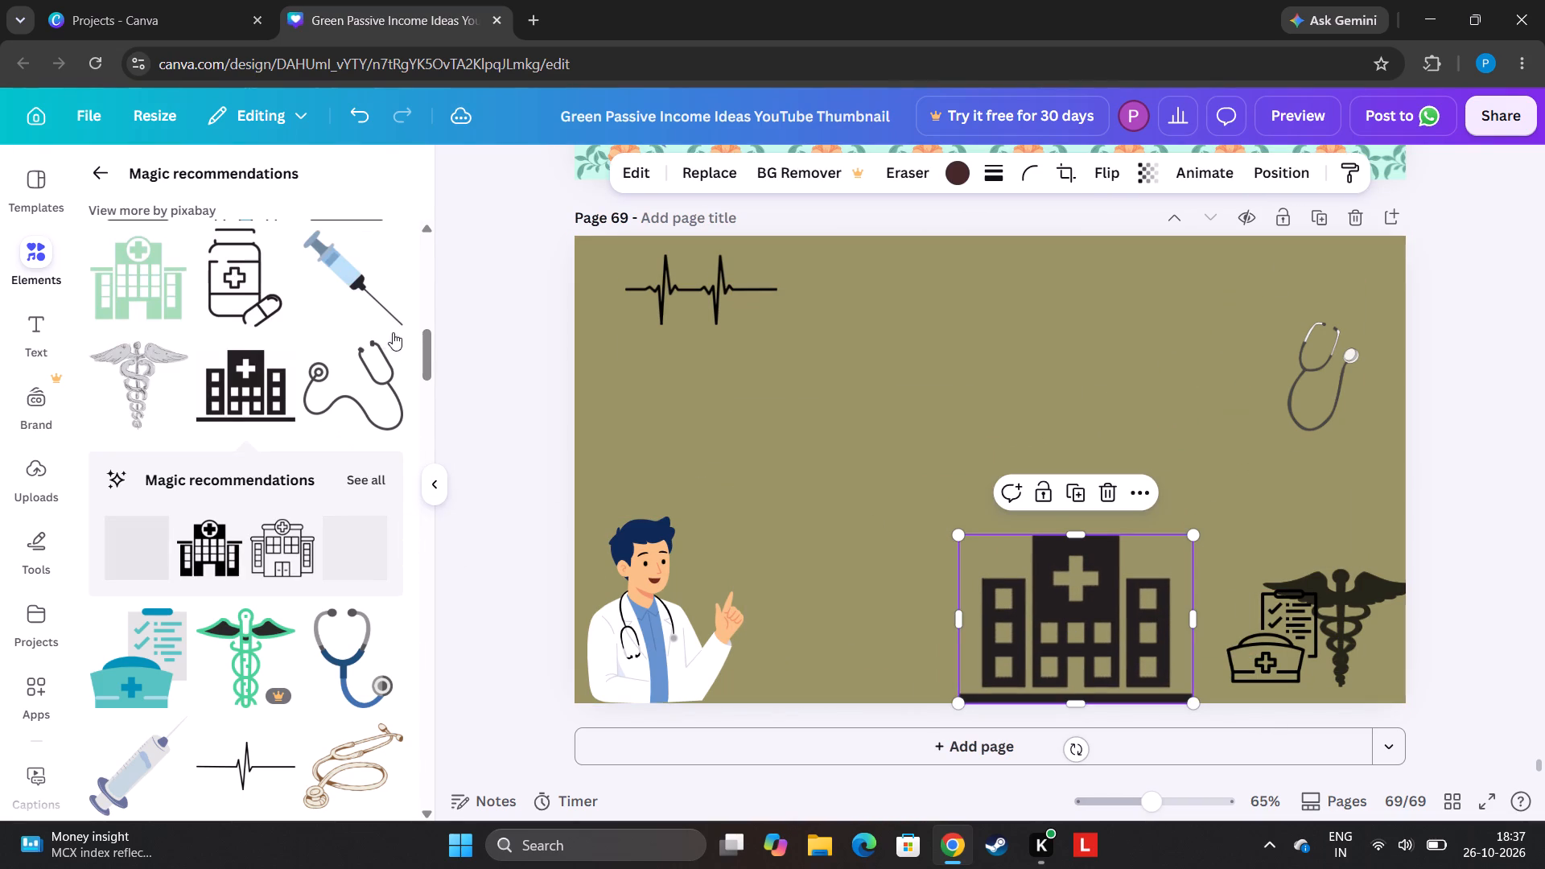
Add the blue hands holding people and a red heart, shrunk and placed at page 69's left edge above the cartoon doctor.
left_click_drag(420, 347, 422, 317)
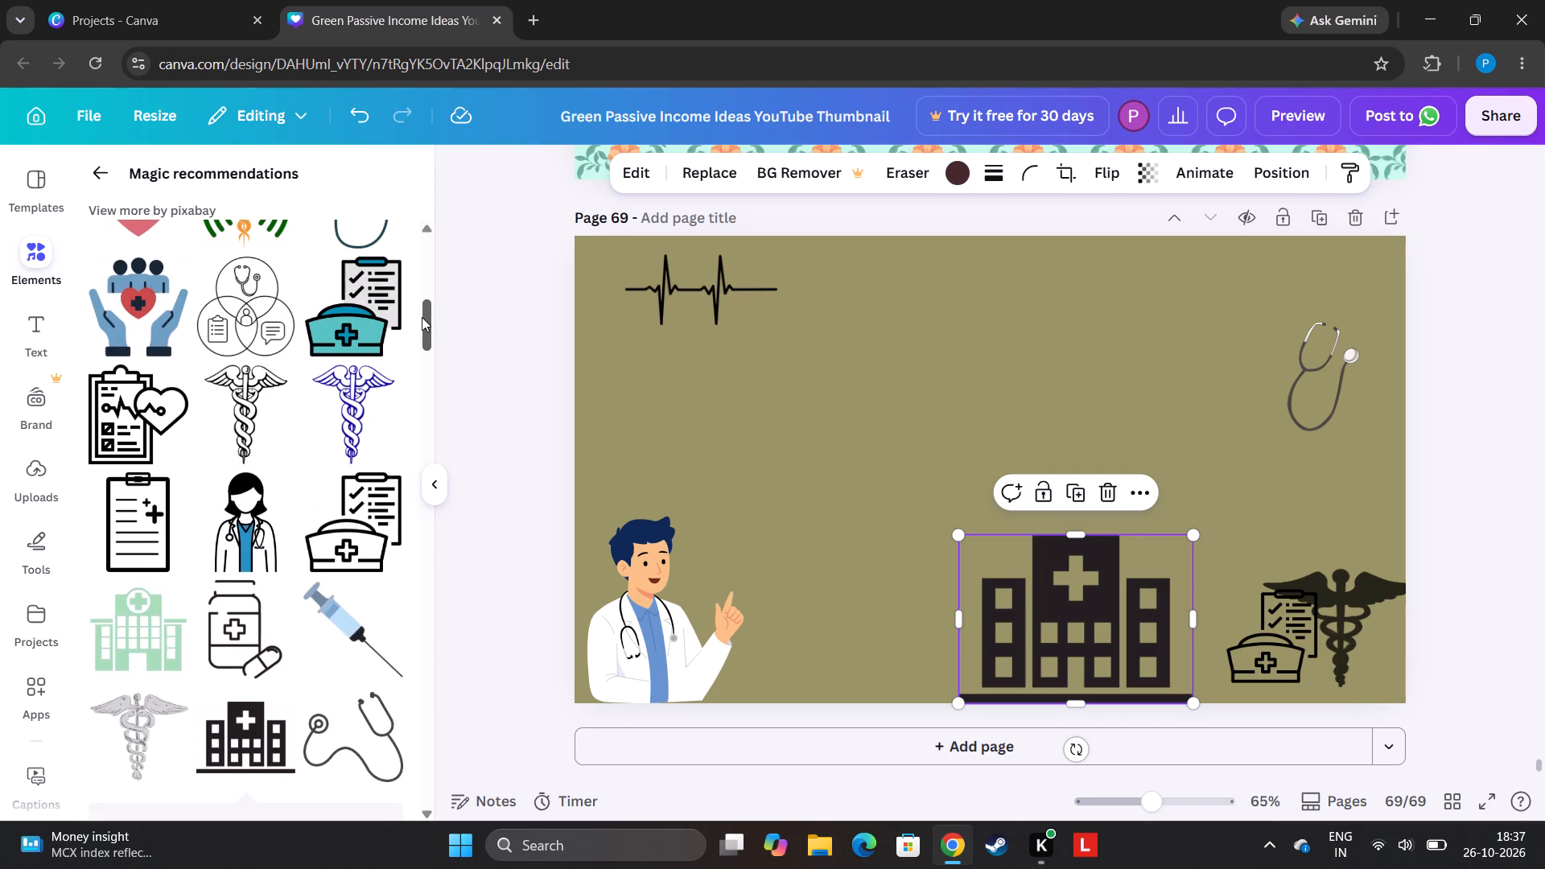
left_click_drag(422, 317, 422, 315)
left_click(139, 334)
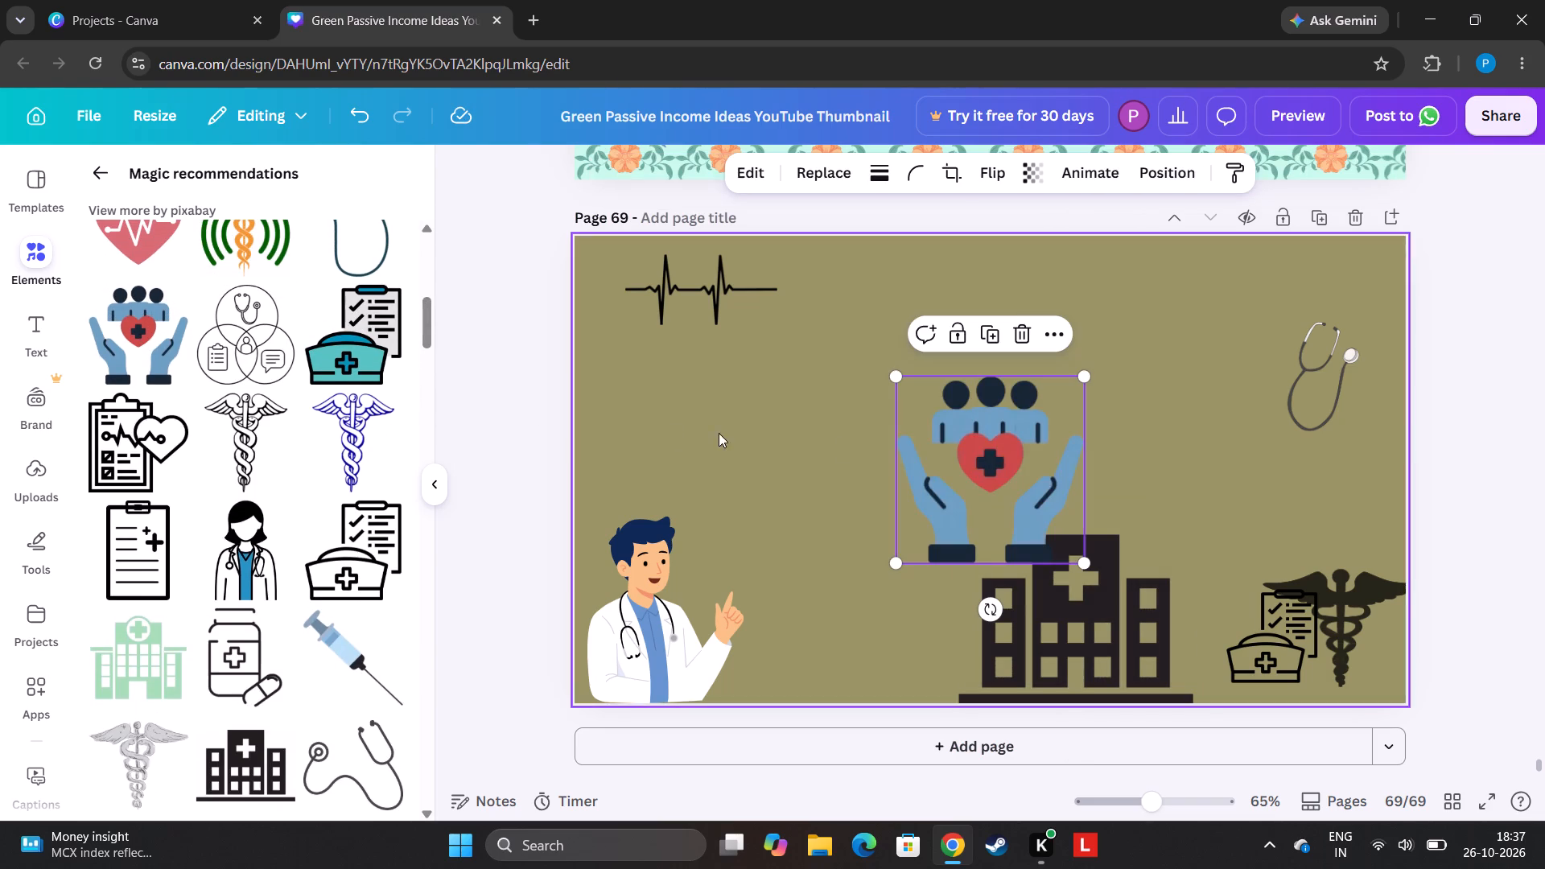
left_click_drag(1083, 373, 1084, 373)
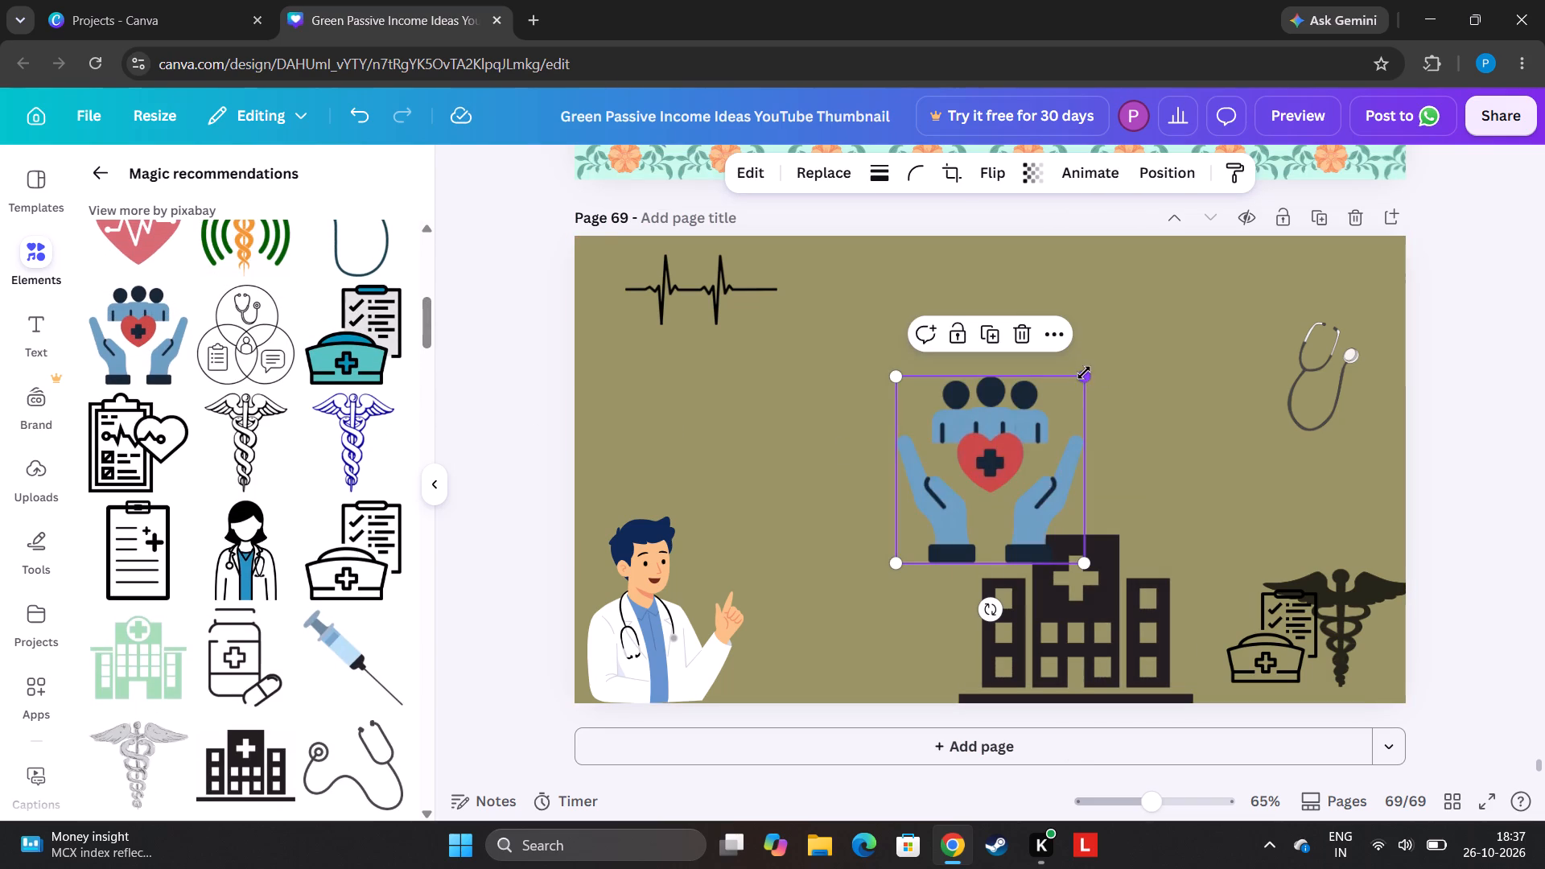
left_click_drag(1084, 373, 1003, 457)
left_click_drag(982, 513, 661, 411)
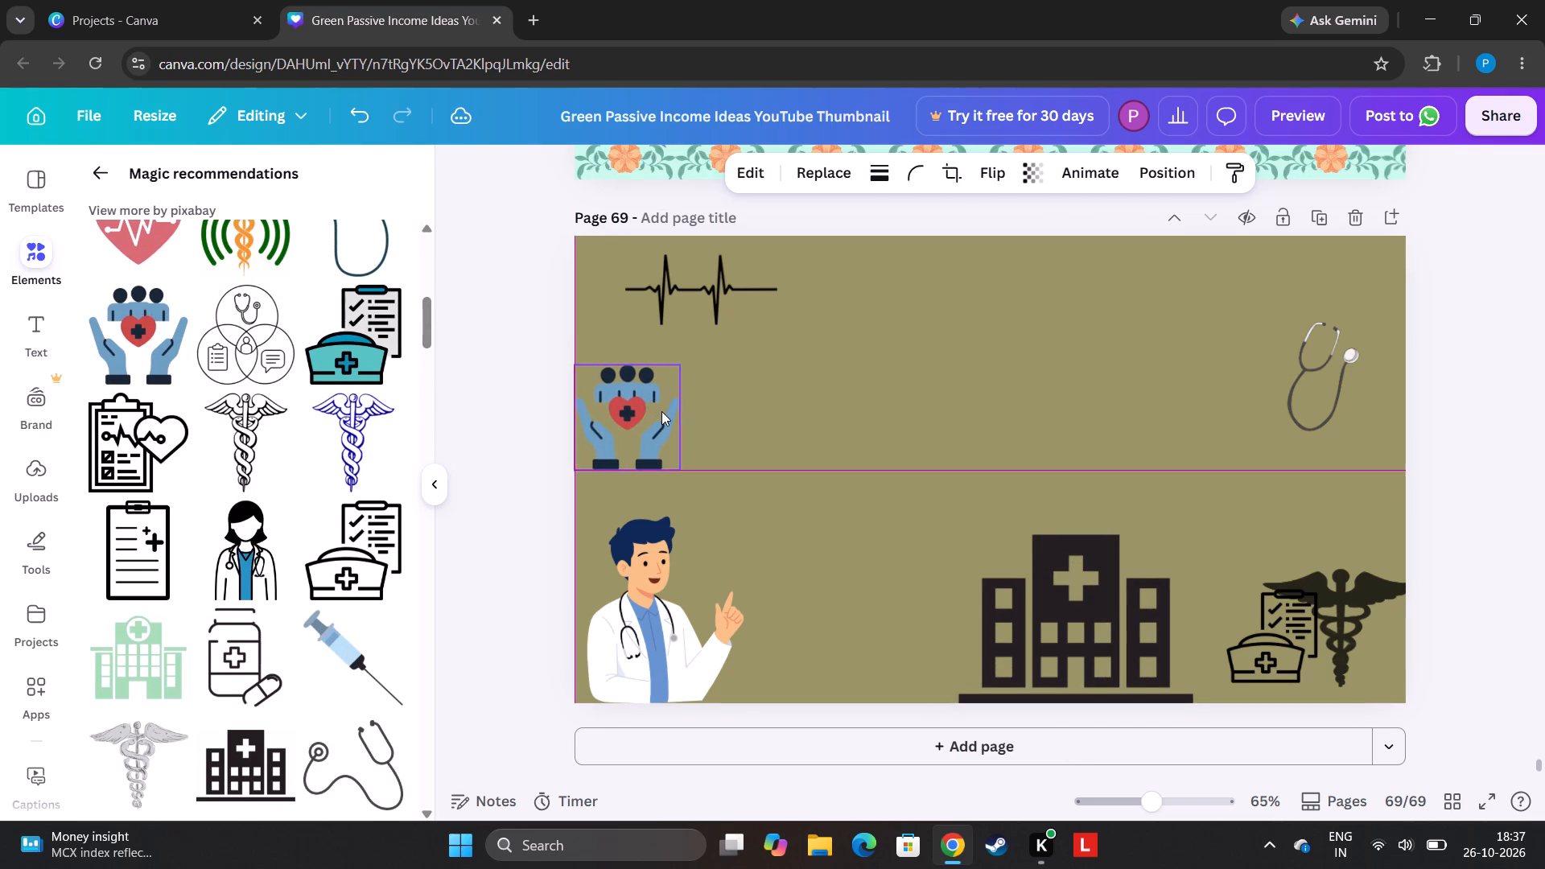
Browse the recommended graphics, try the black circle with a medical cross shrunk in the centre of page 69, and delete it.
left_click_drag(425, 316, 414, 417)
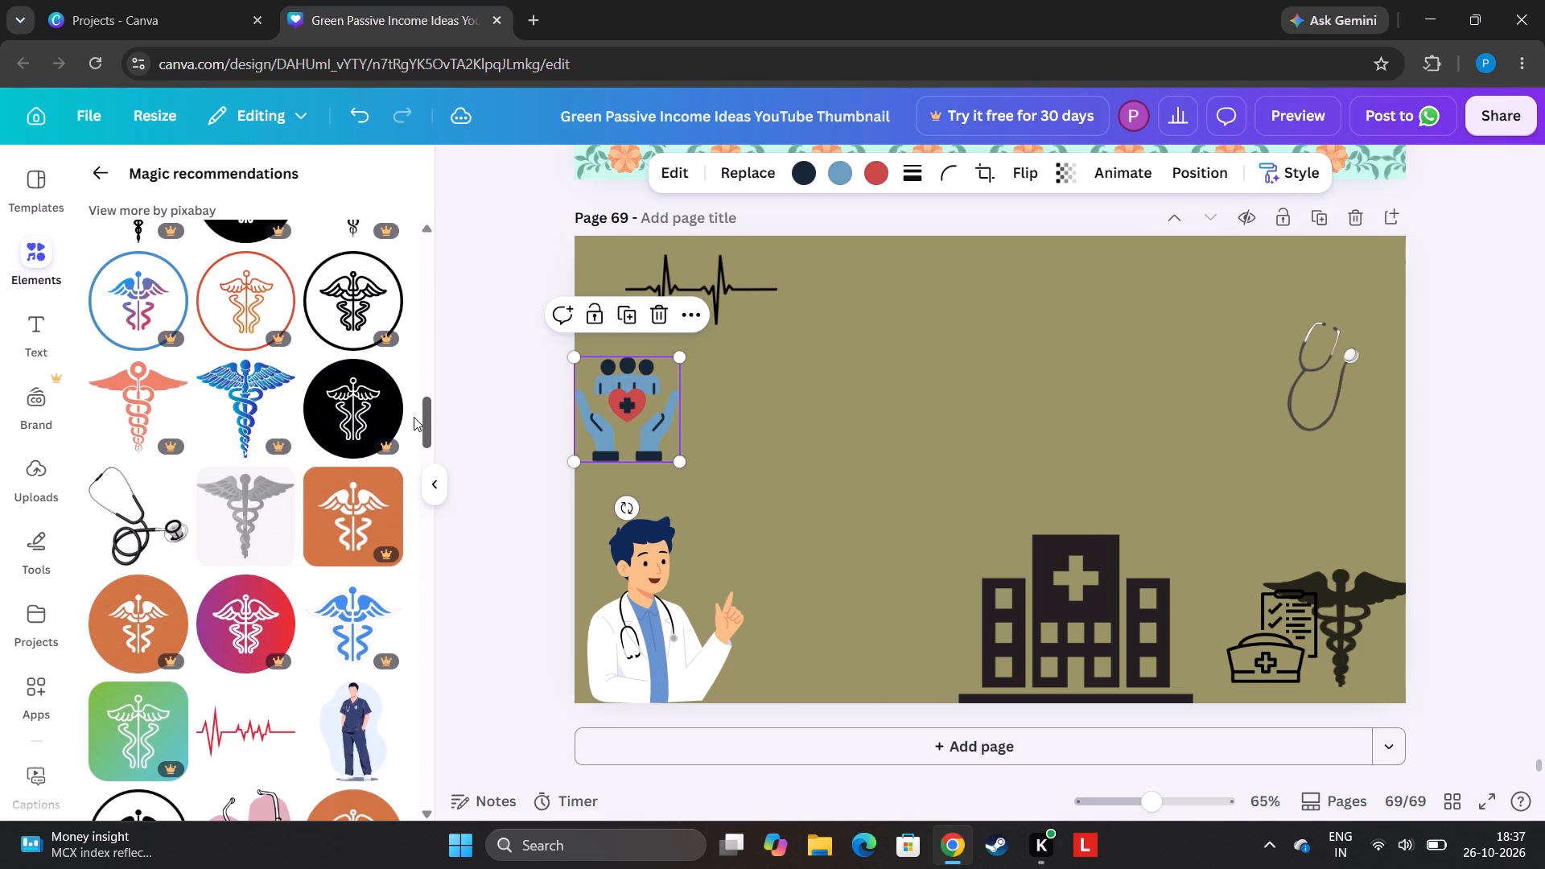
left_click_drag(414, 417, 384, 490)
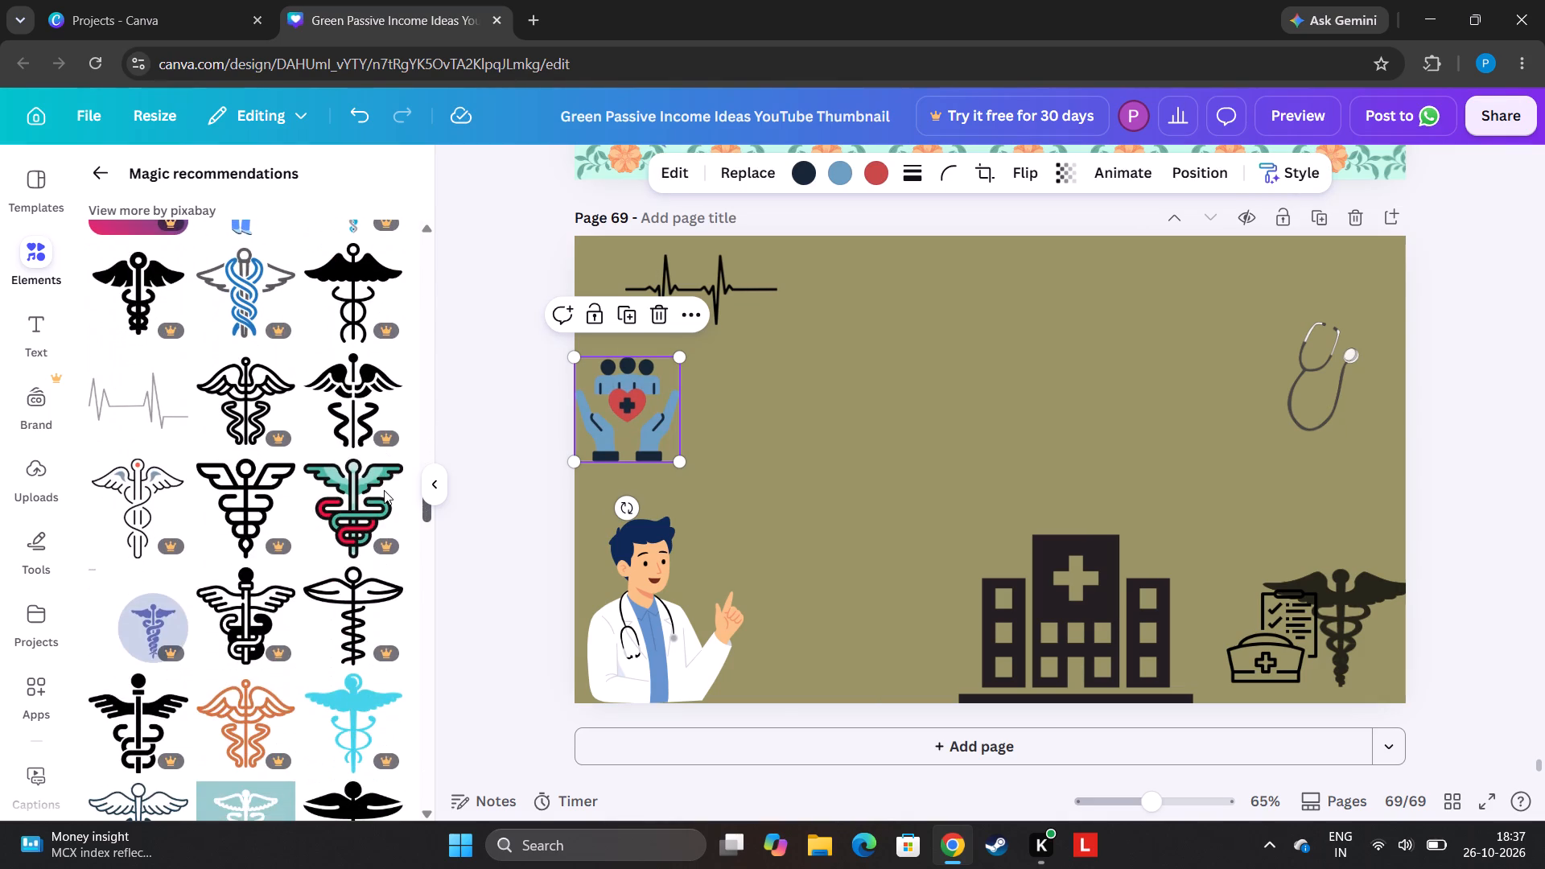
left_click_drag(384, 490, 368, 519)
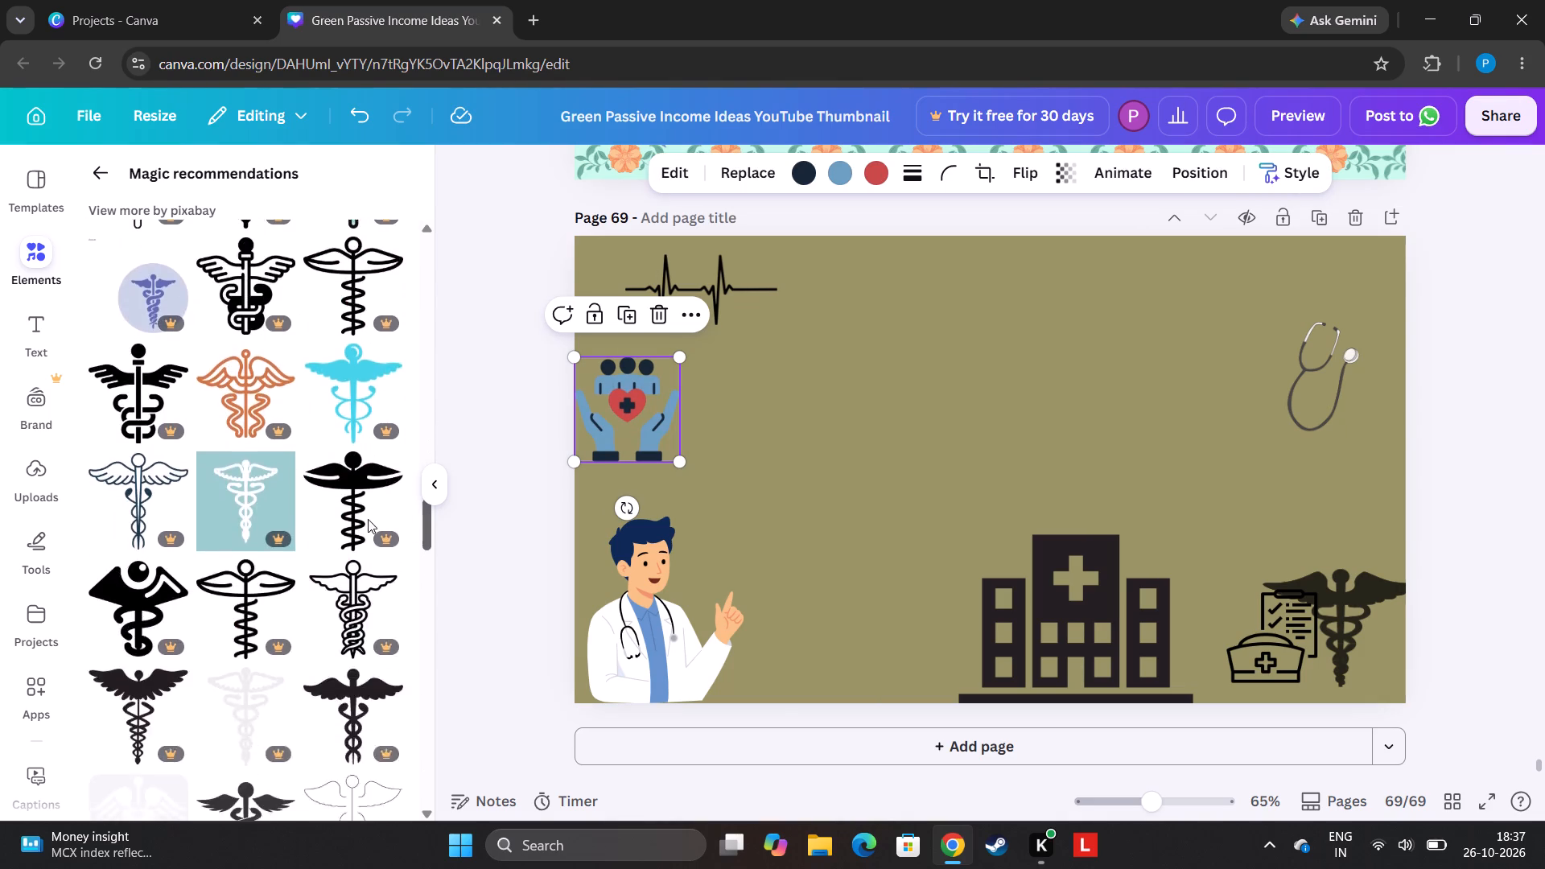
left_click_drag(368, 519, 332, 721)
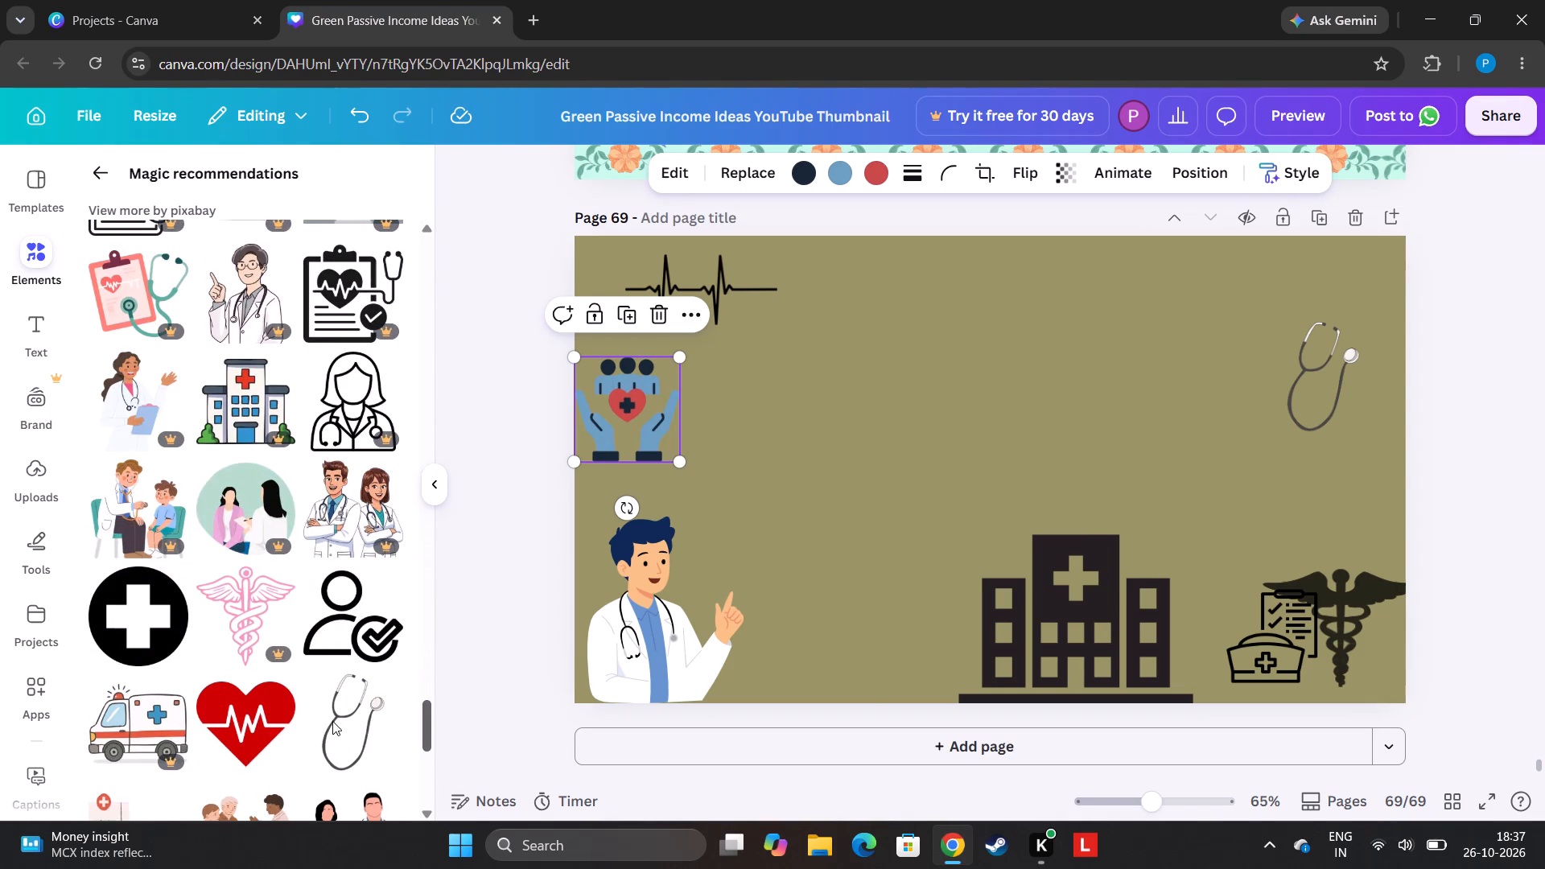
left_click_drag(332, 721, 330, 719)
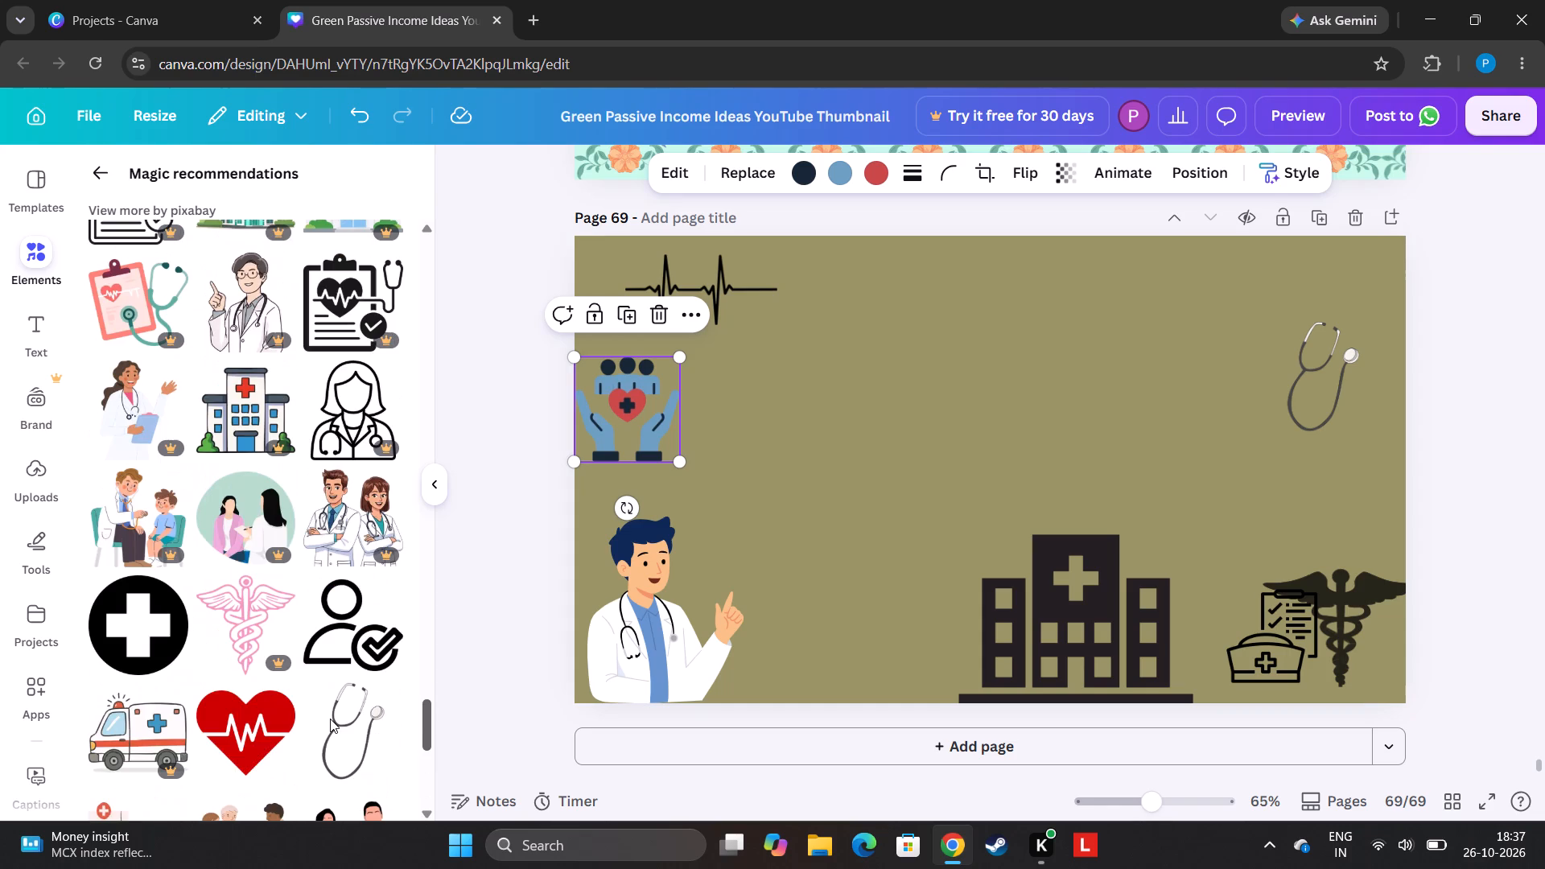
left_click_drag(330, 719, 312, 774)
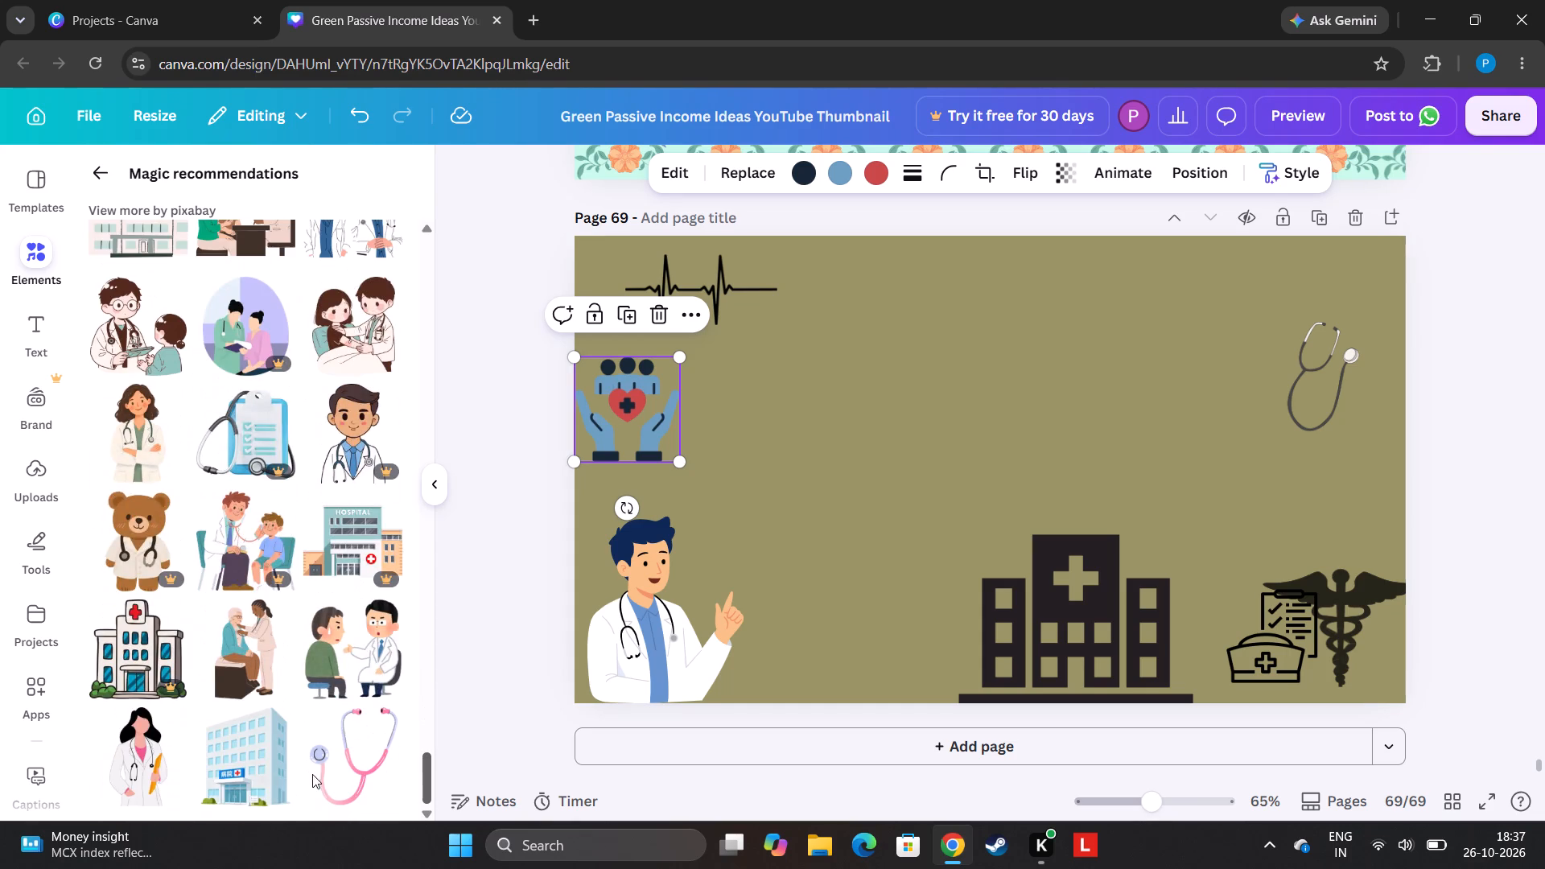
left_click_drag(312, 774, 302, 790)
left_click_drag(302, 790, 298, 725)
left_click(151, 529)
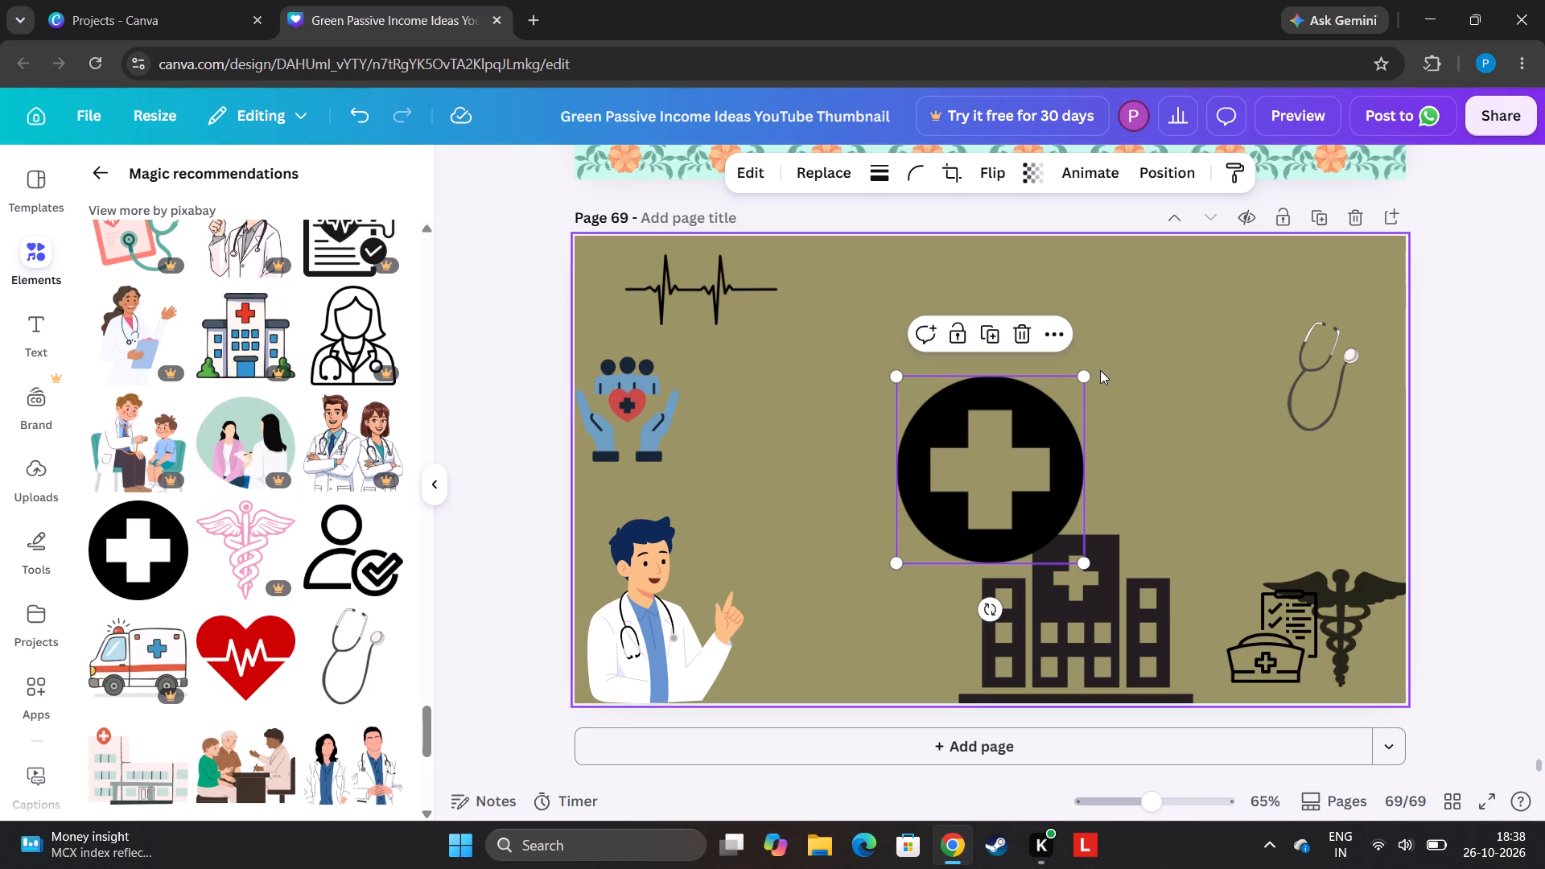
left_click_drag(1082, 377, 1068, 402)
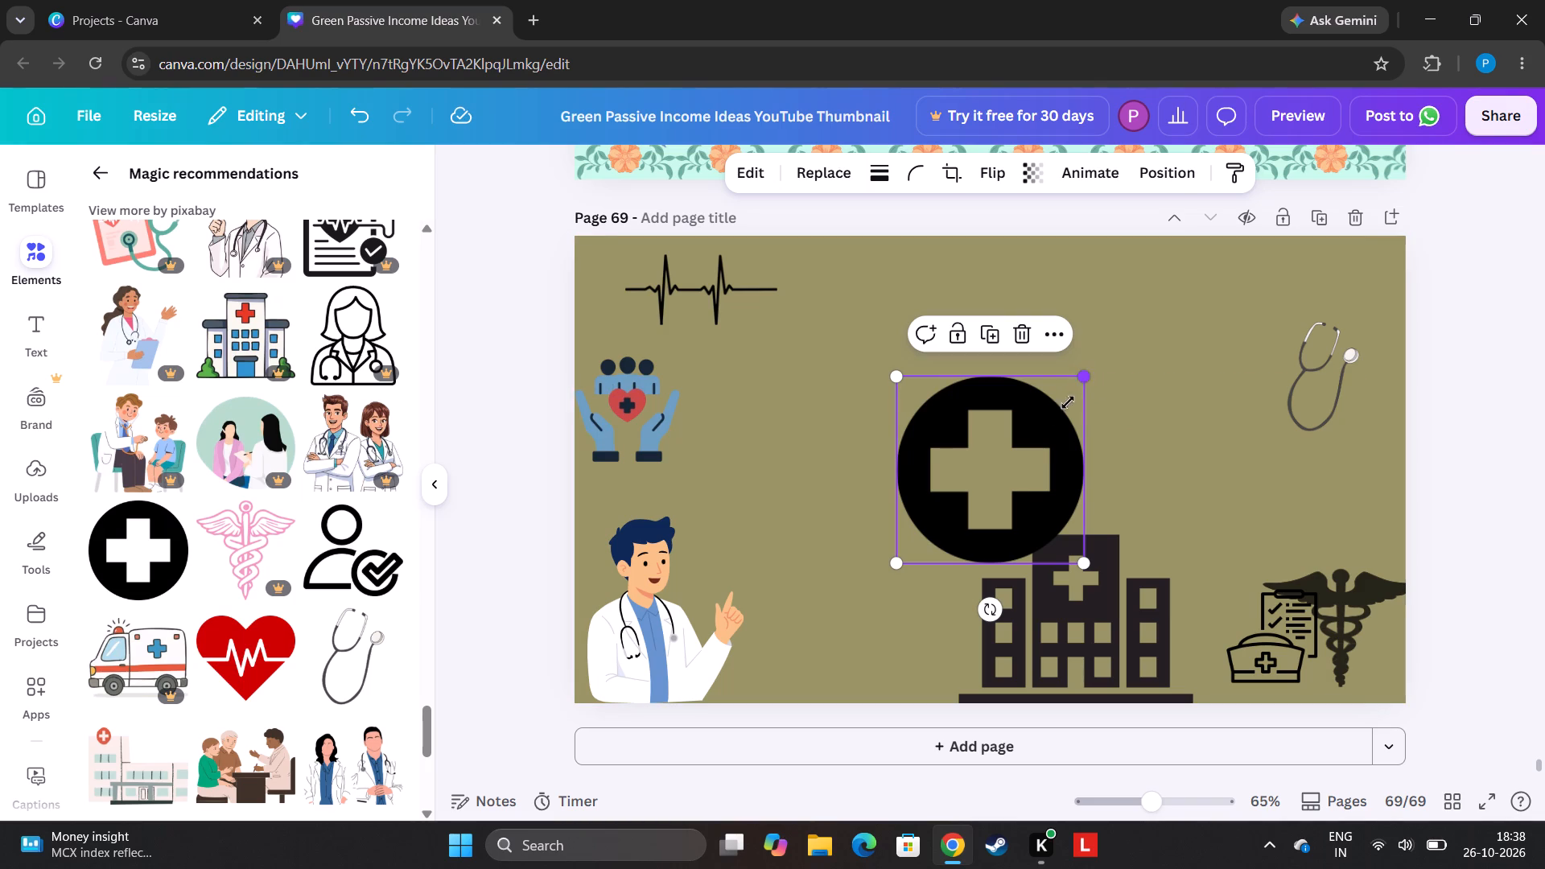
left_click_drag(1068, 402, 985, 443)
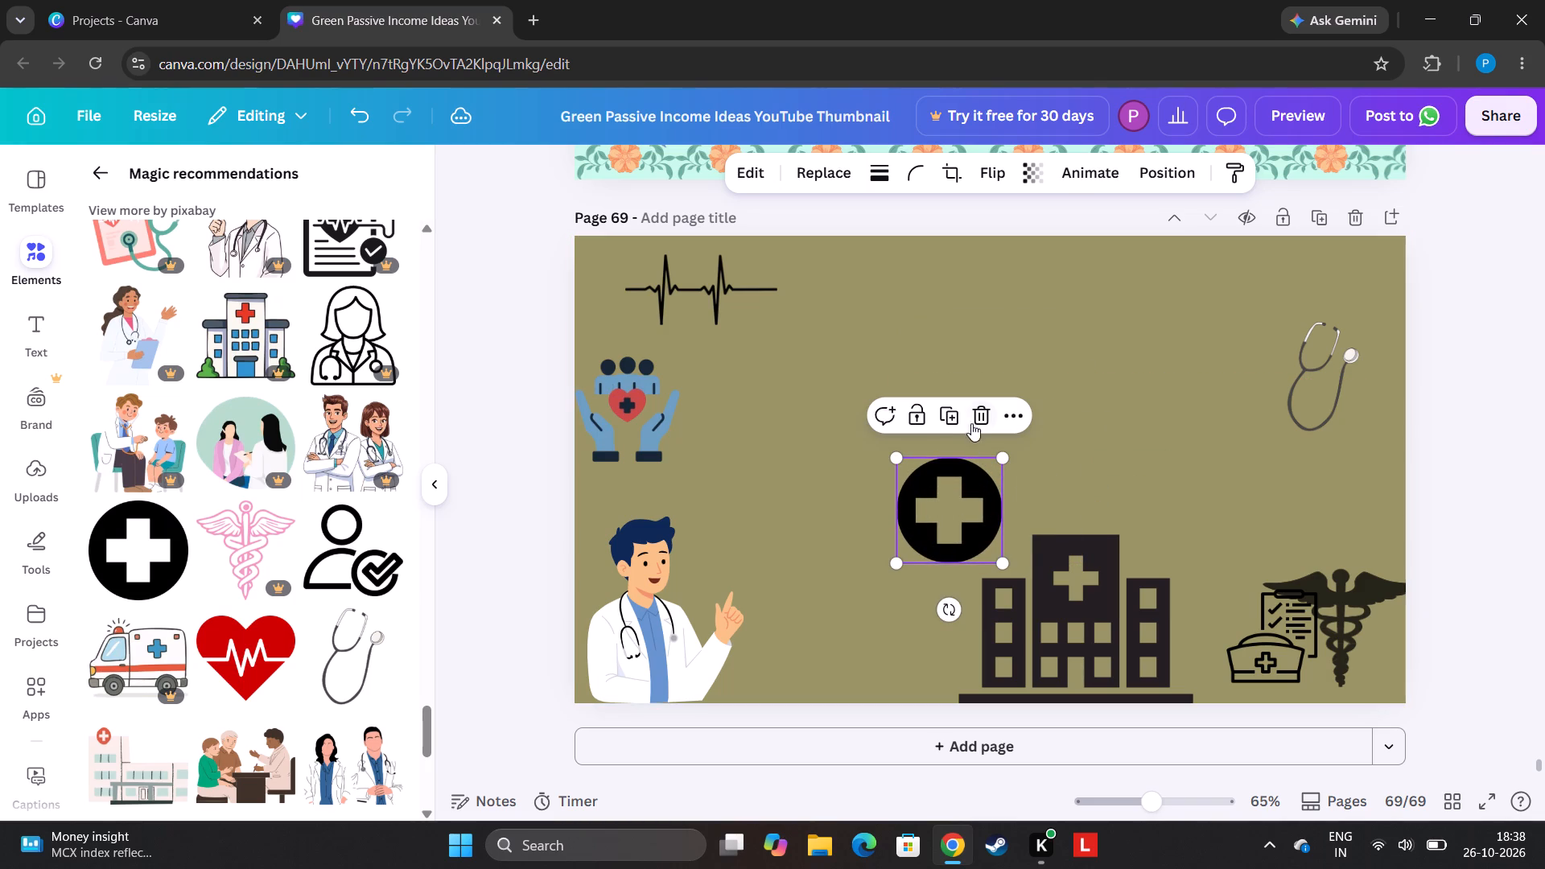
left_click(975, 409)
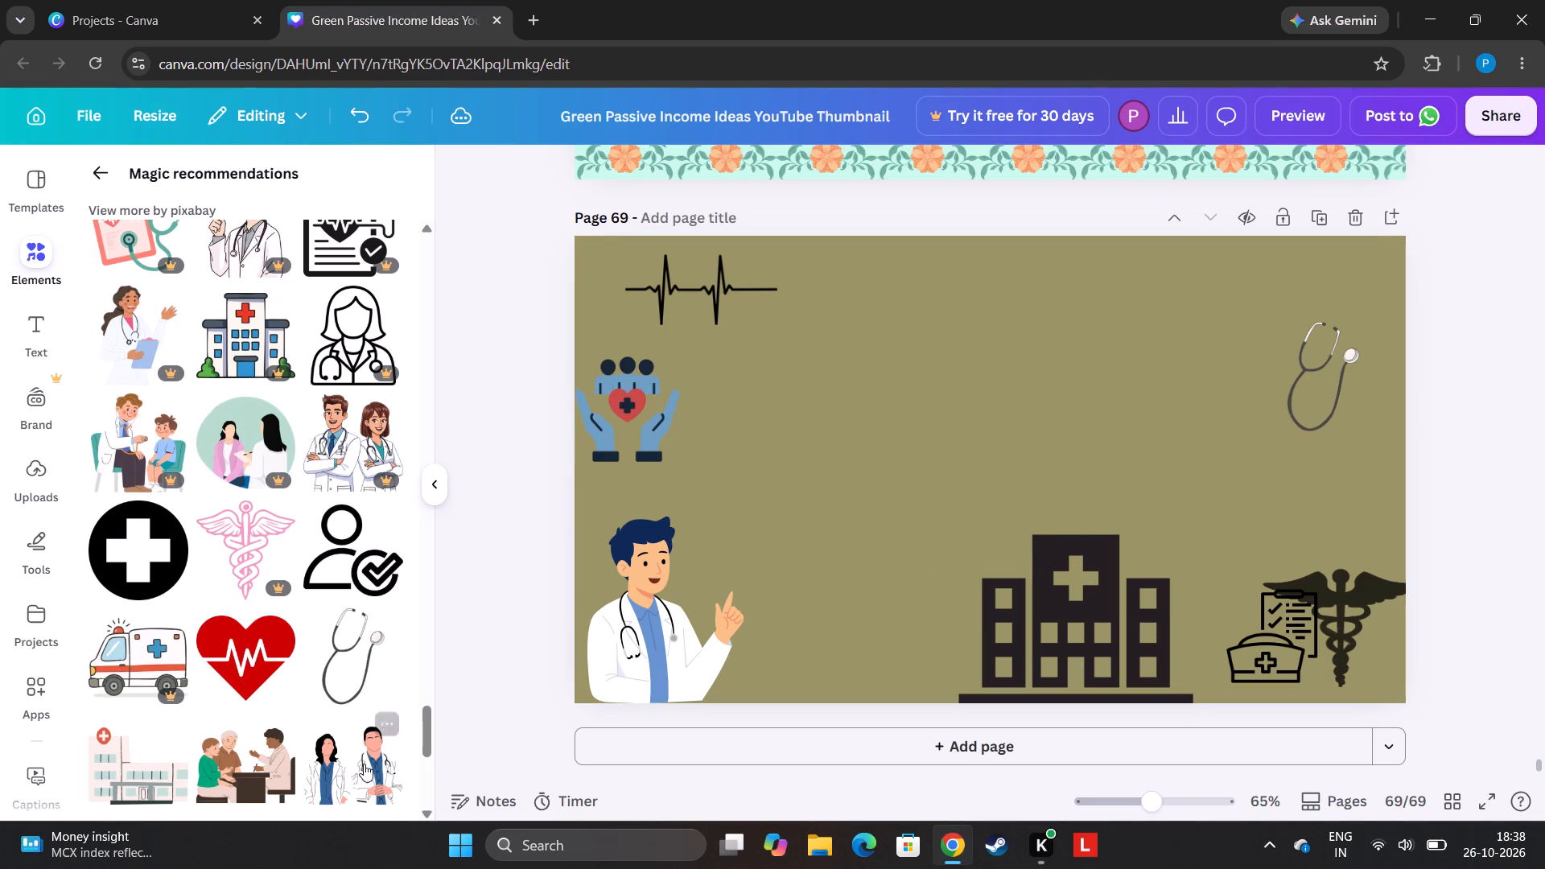
Add the black faceless doctor silhouette from the recommended graphics to page 69, shrunk and placed just left of the stethoscope.
left_click_drag(425, 724, 464, 592)
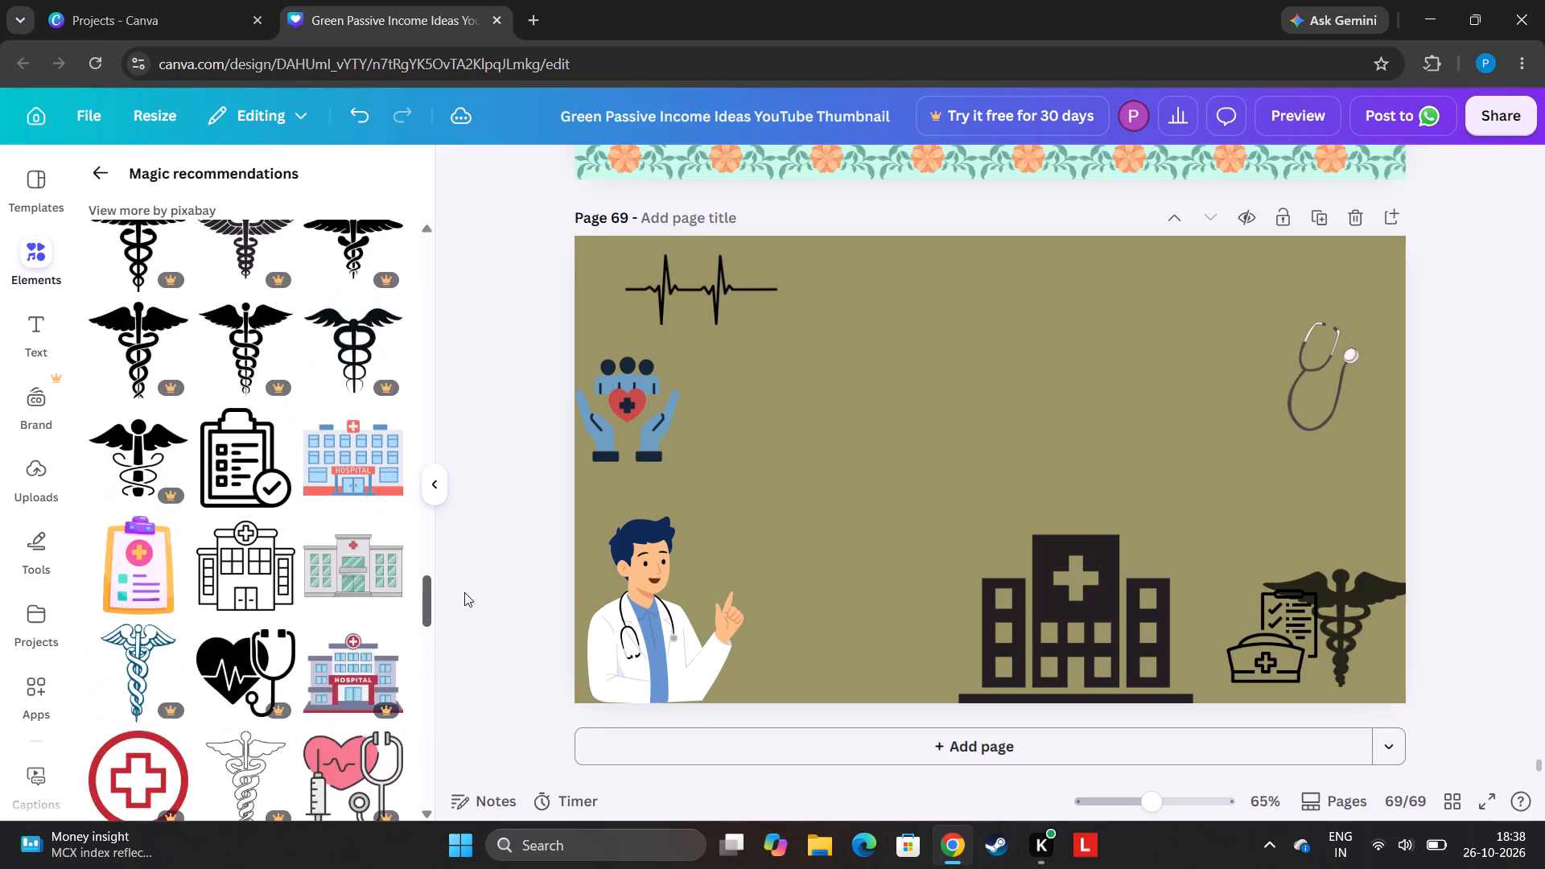
left_click_drag(464, 592, 524, 458)
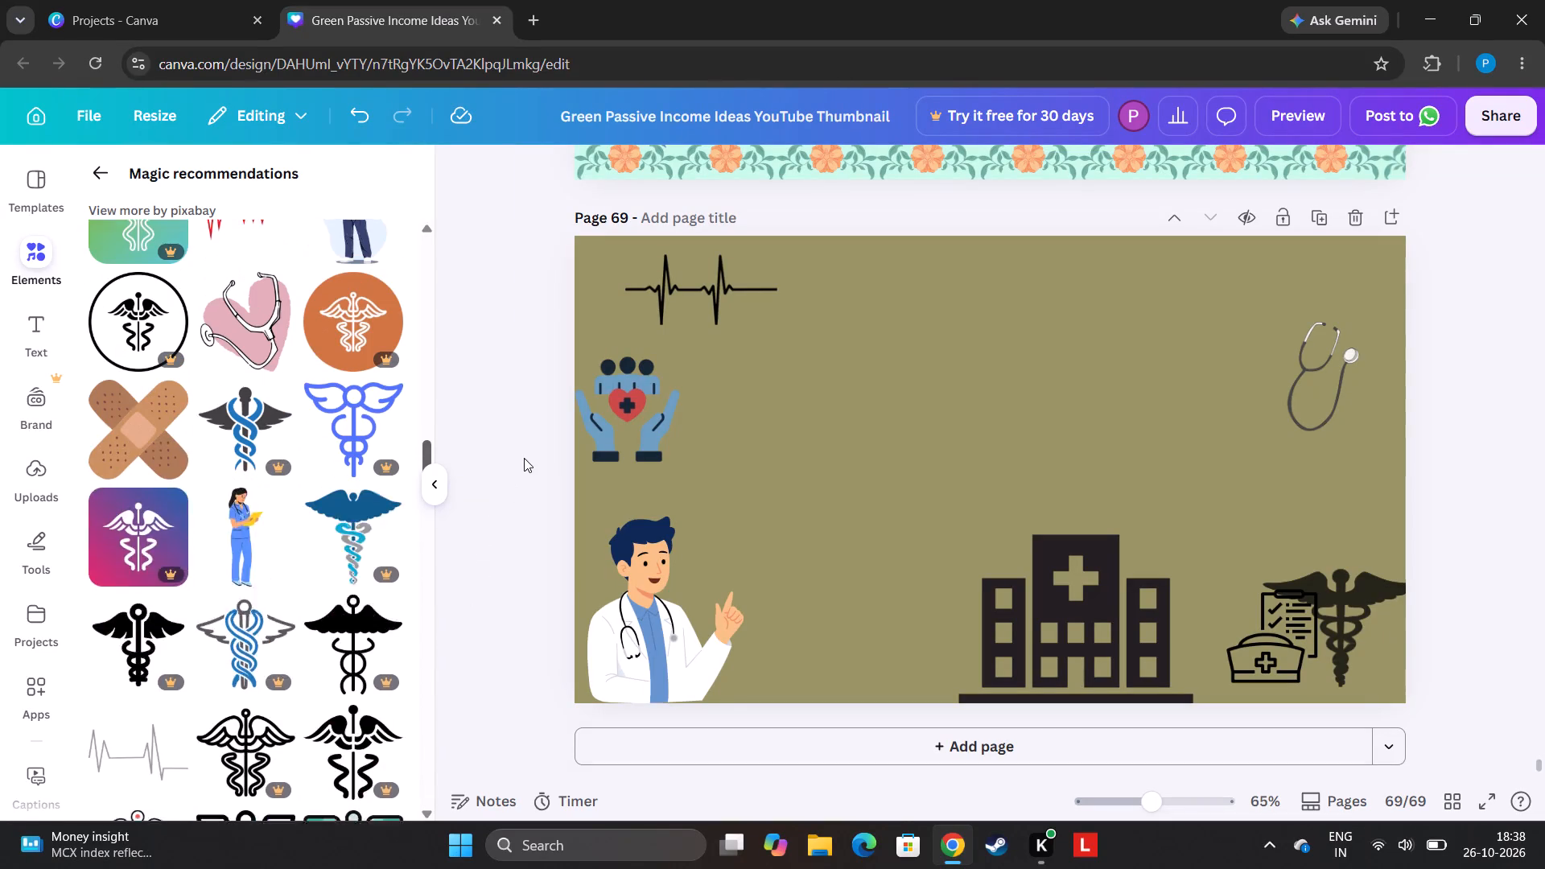
left_click_drag(524, 458, 544, 447)
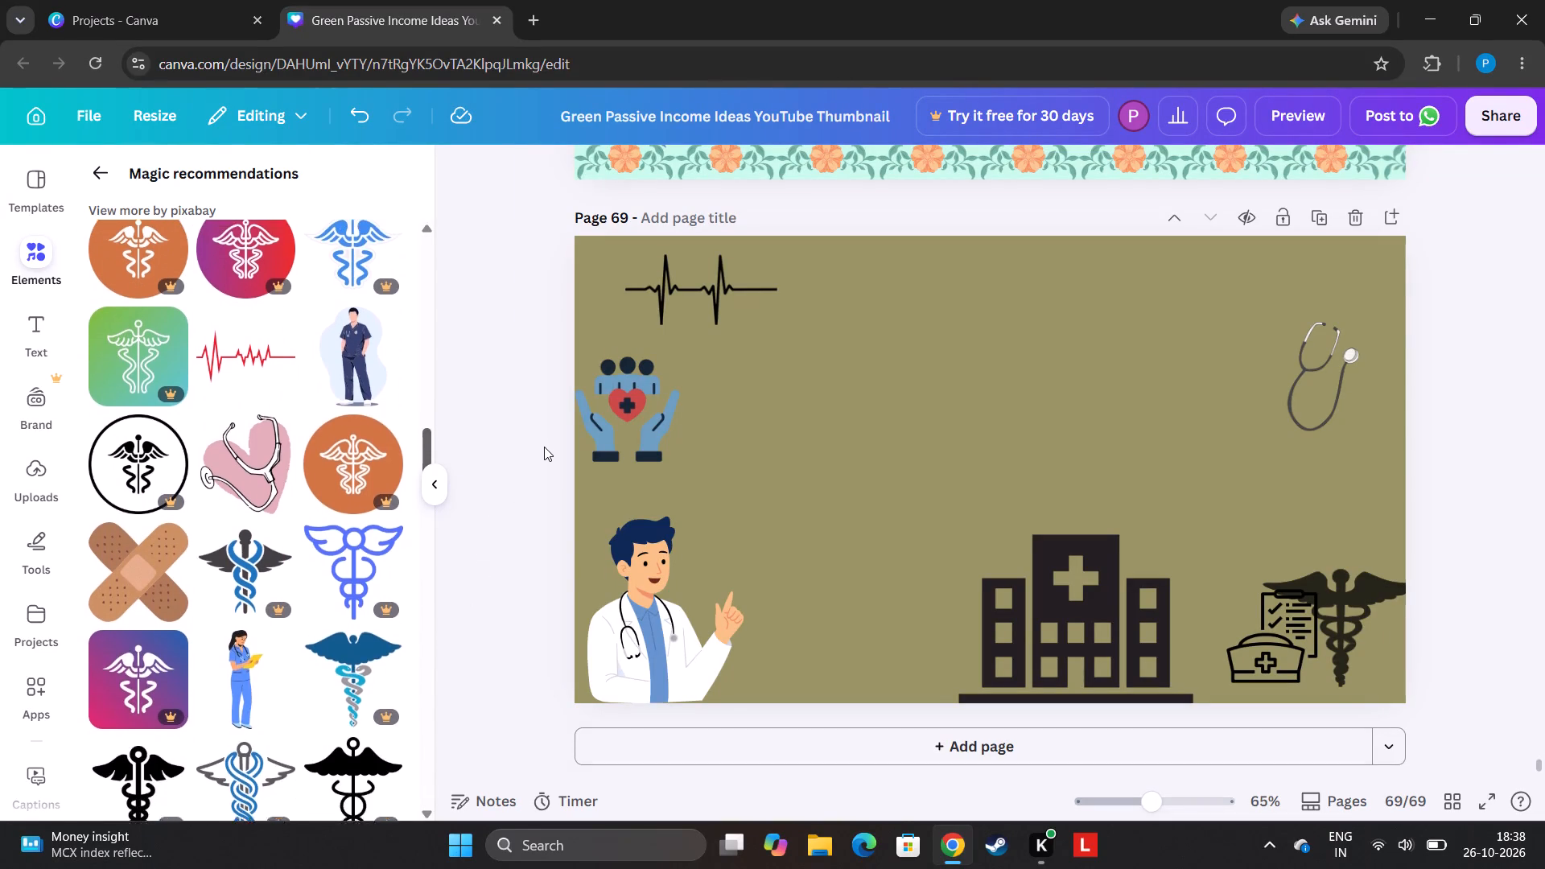
left_click_drag(544, 447, 558, 406)
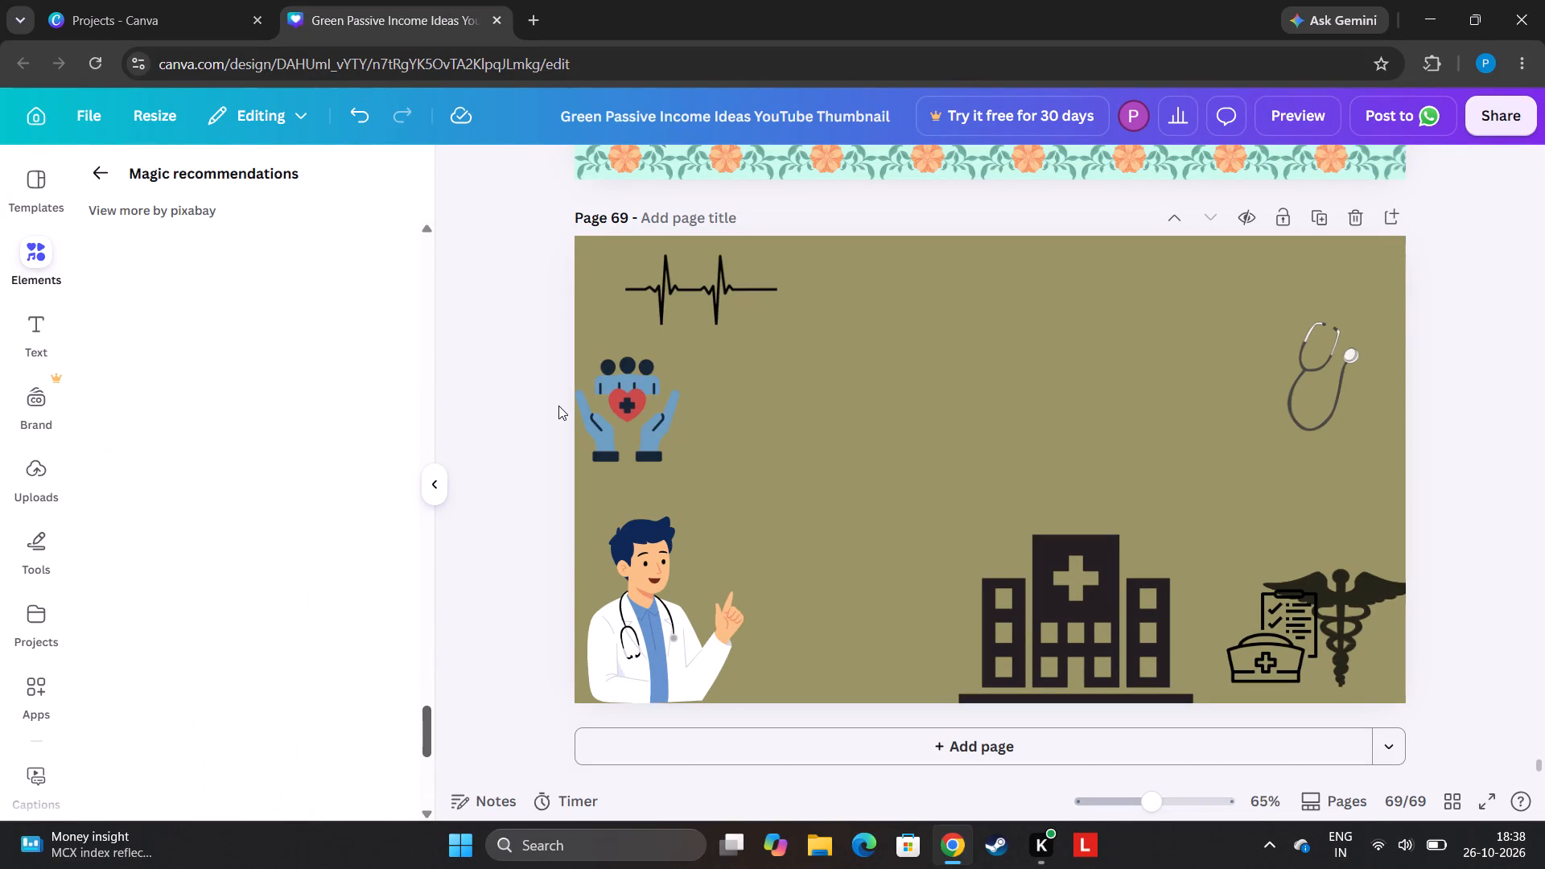
left_click_drag(558, 406, 558, 397)
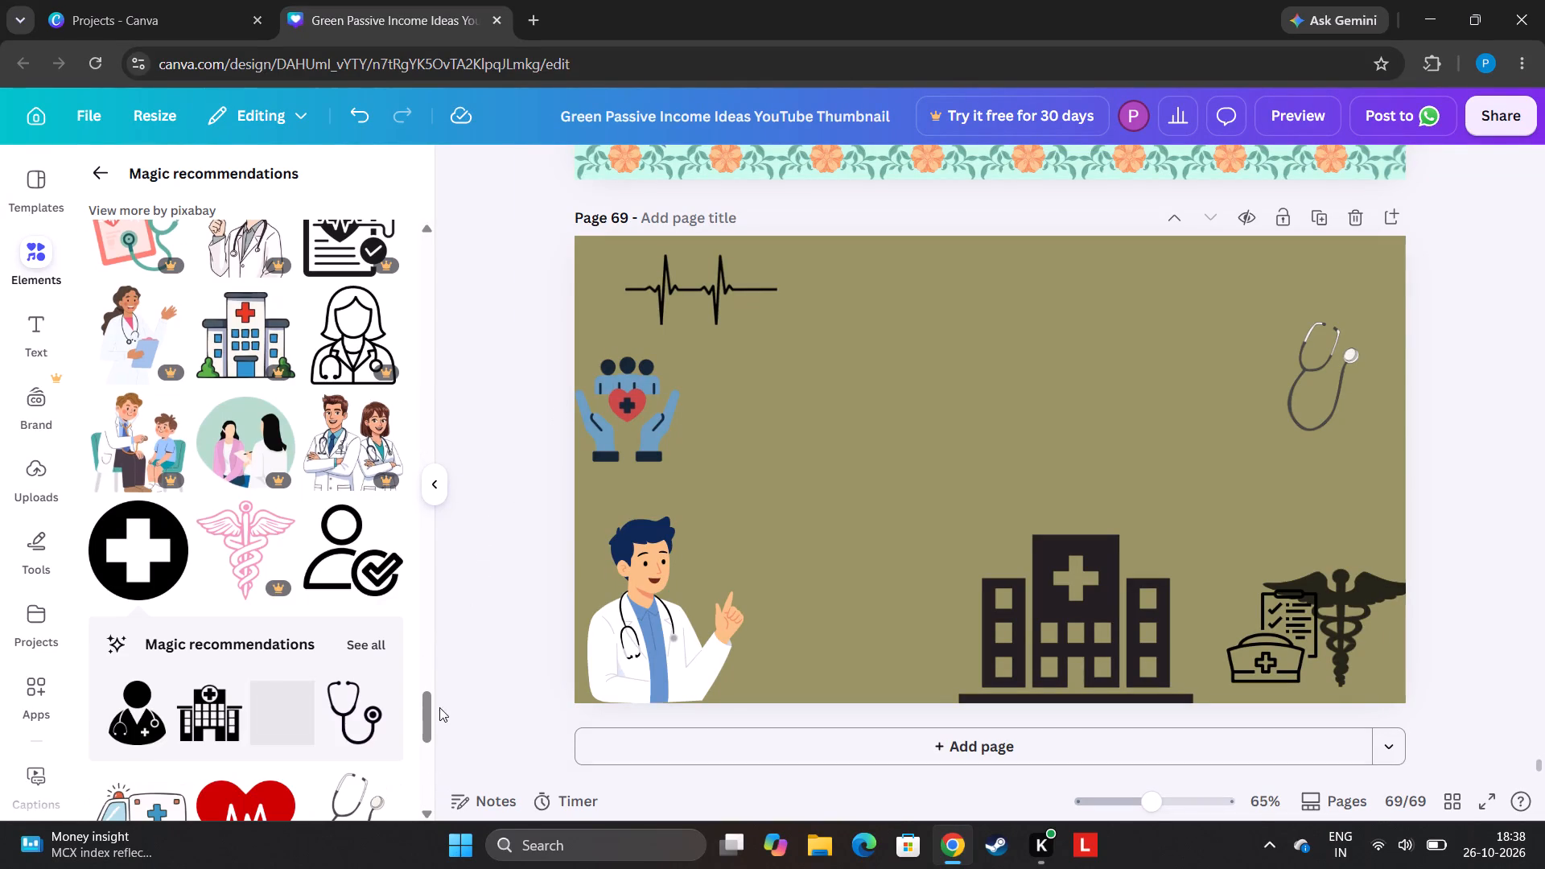
left_click_drag(426, 717, 435, 586)
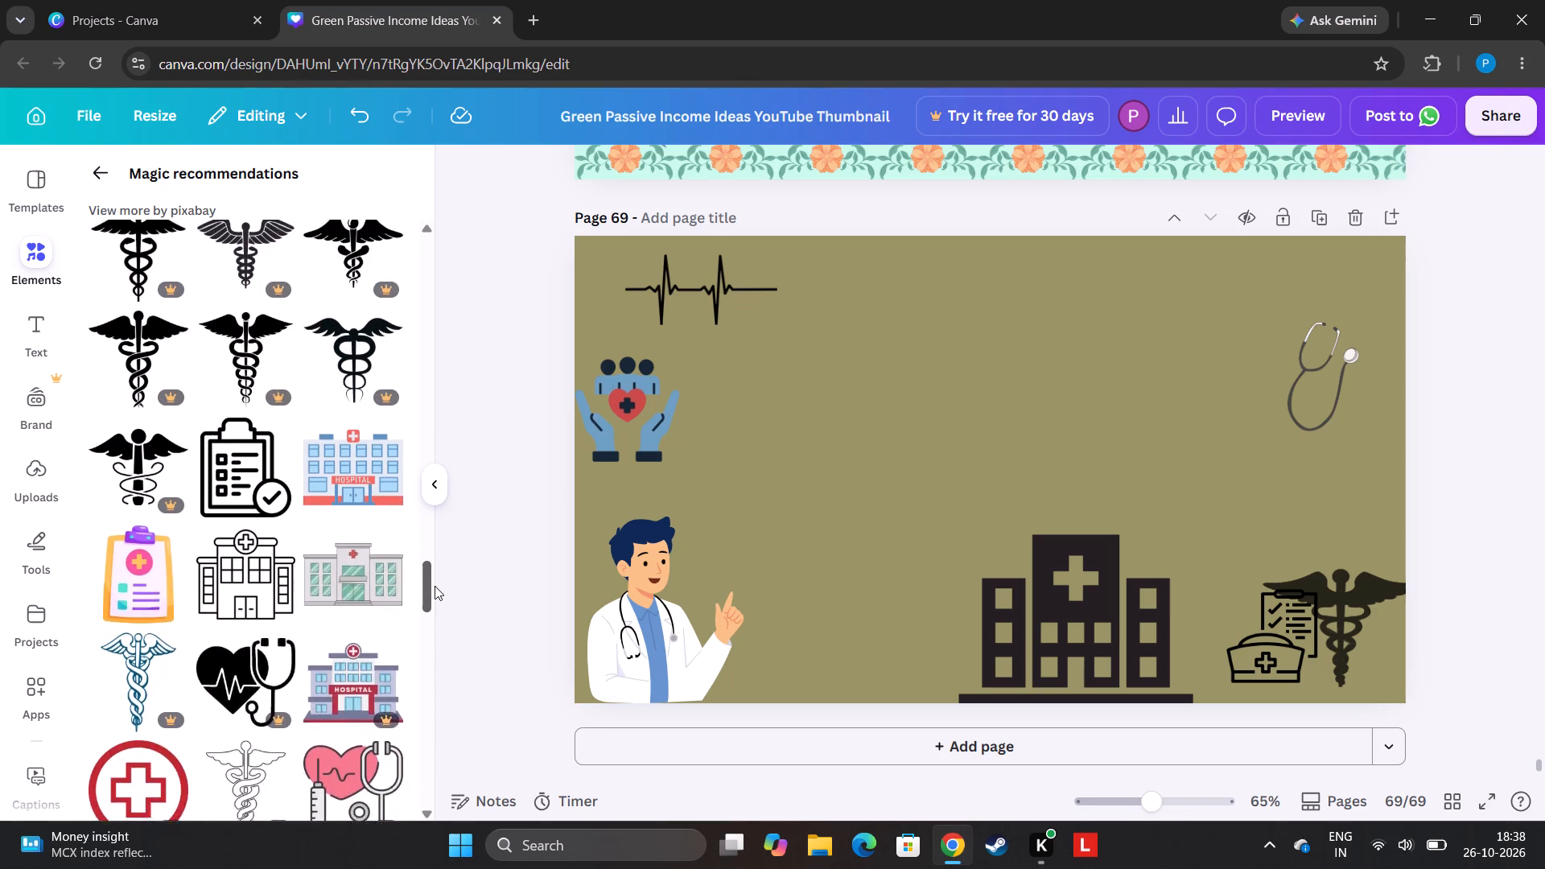
left_click_drag(435, 586, 437, 500)
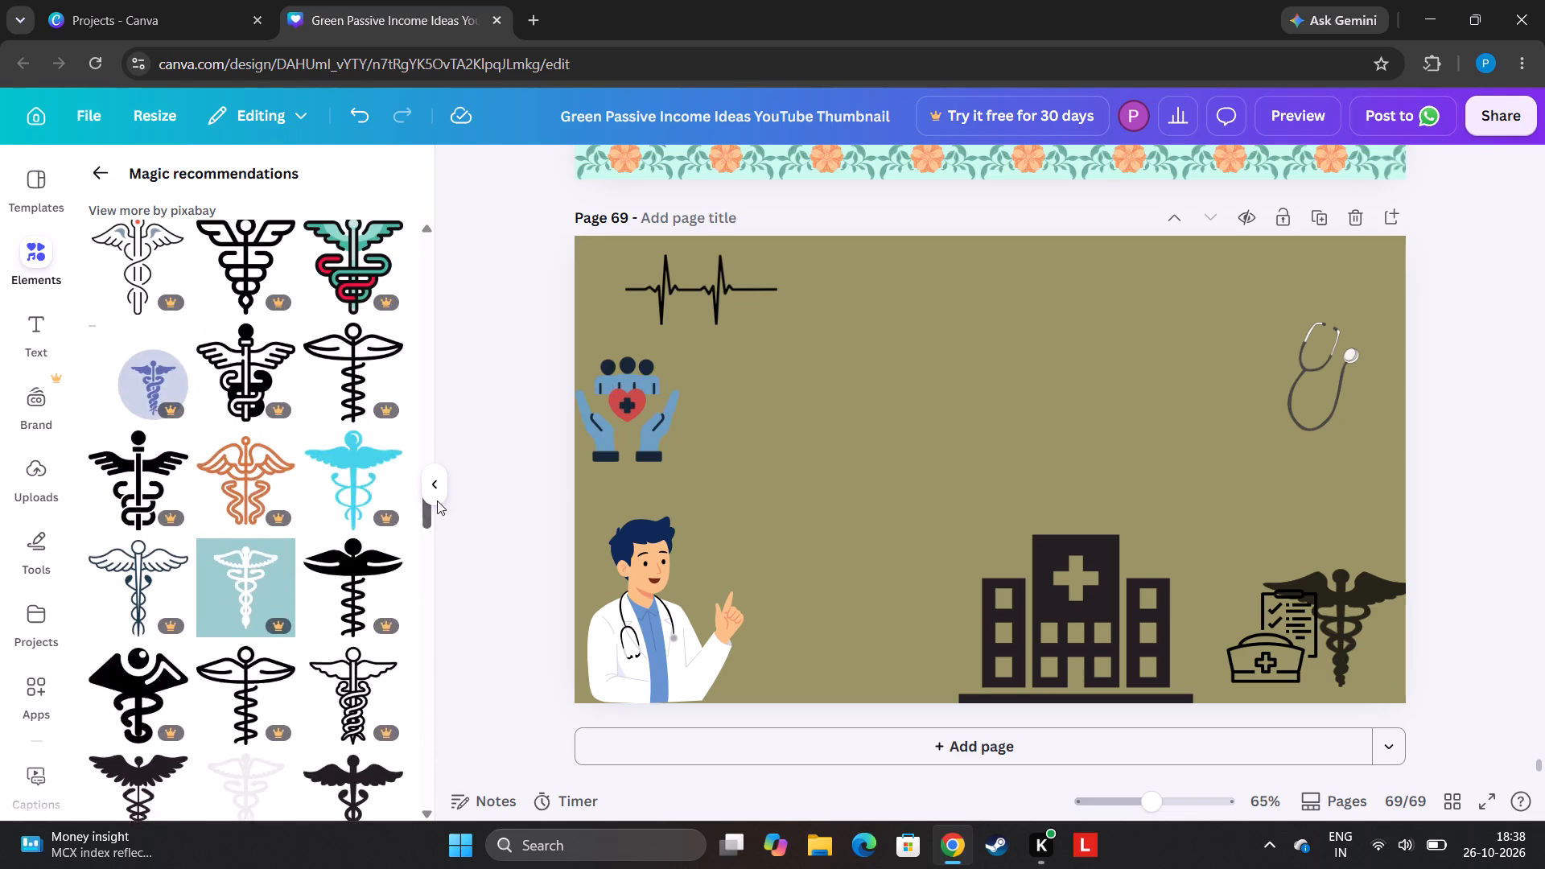
left_click_drag(437, 500, 448, 422)
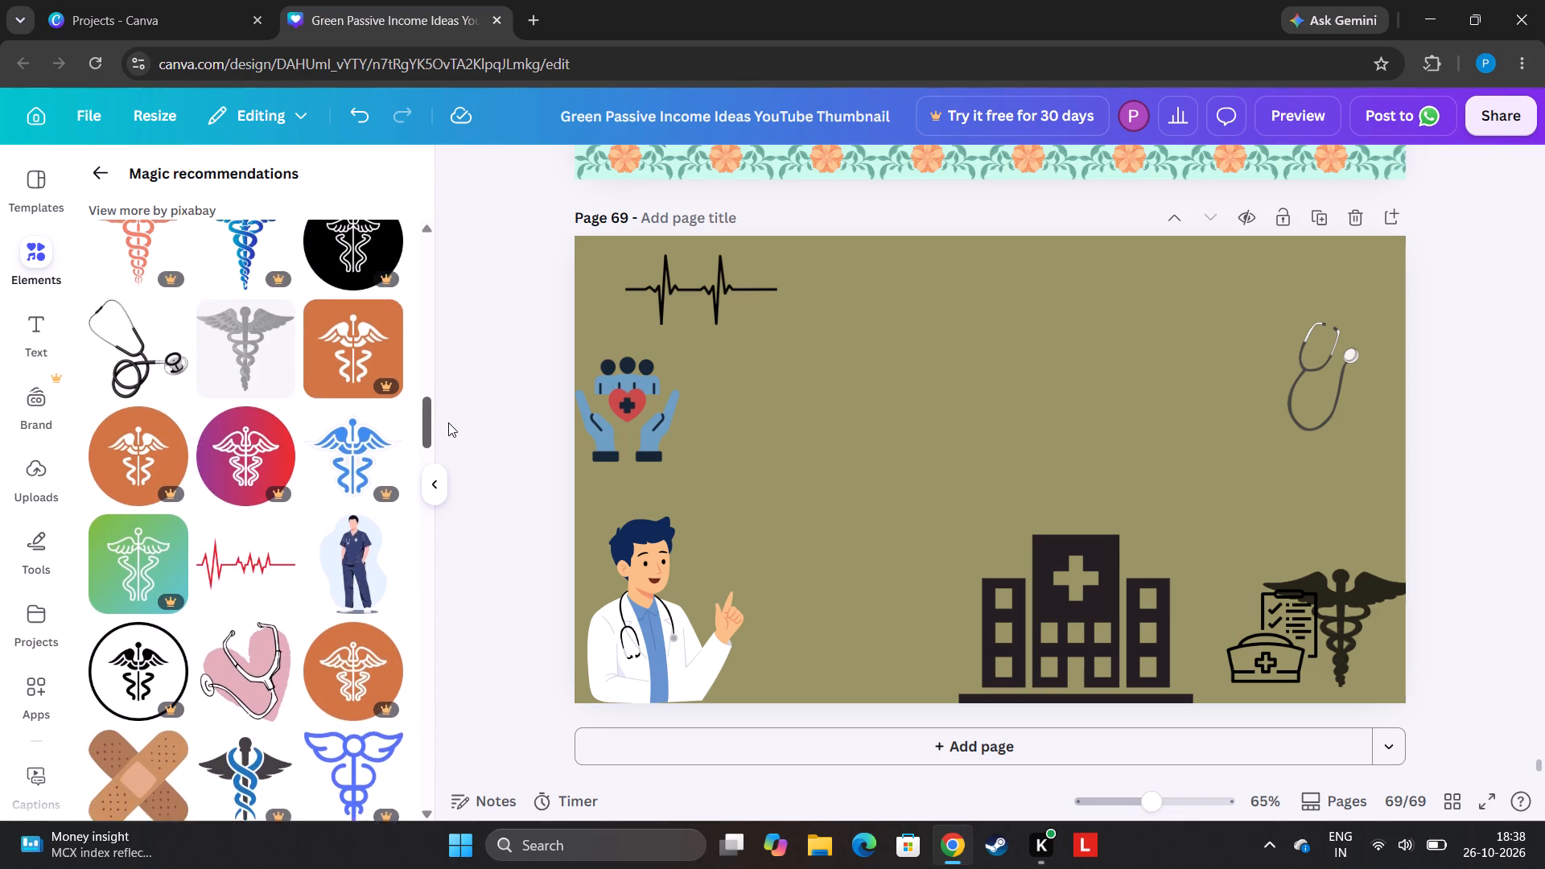
left_click_drag(448, 422, 491, 321)
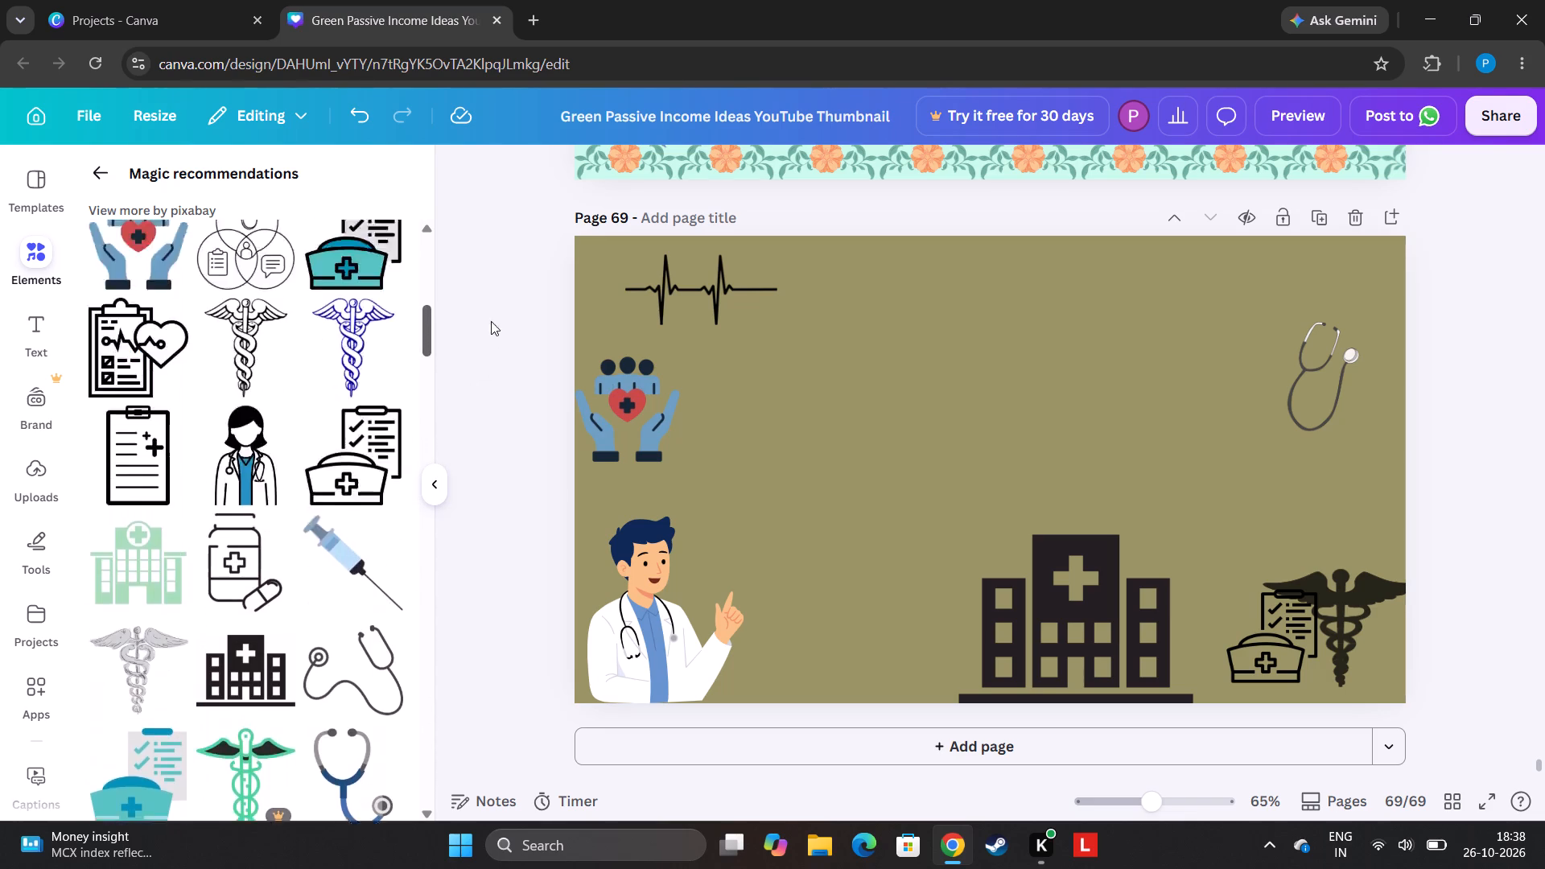
left_click_drag(491, 321, 482, 241)
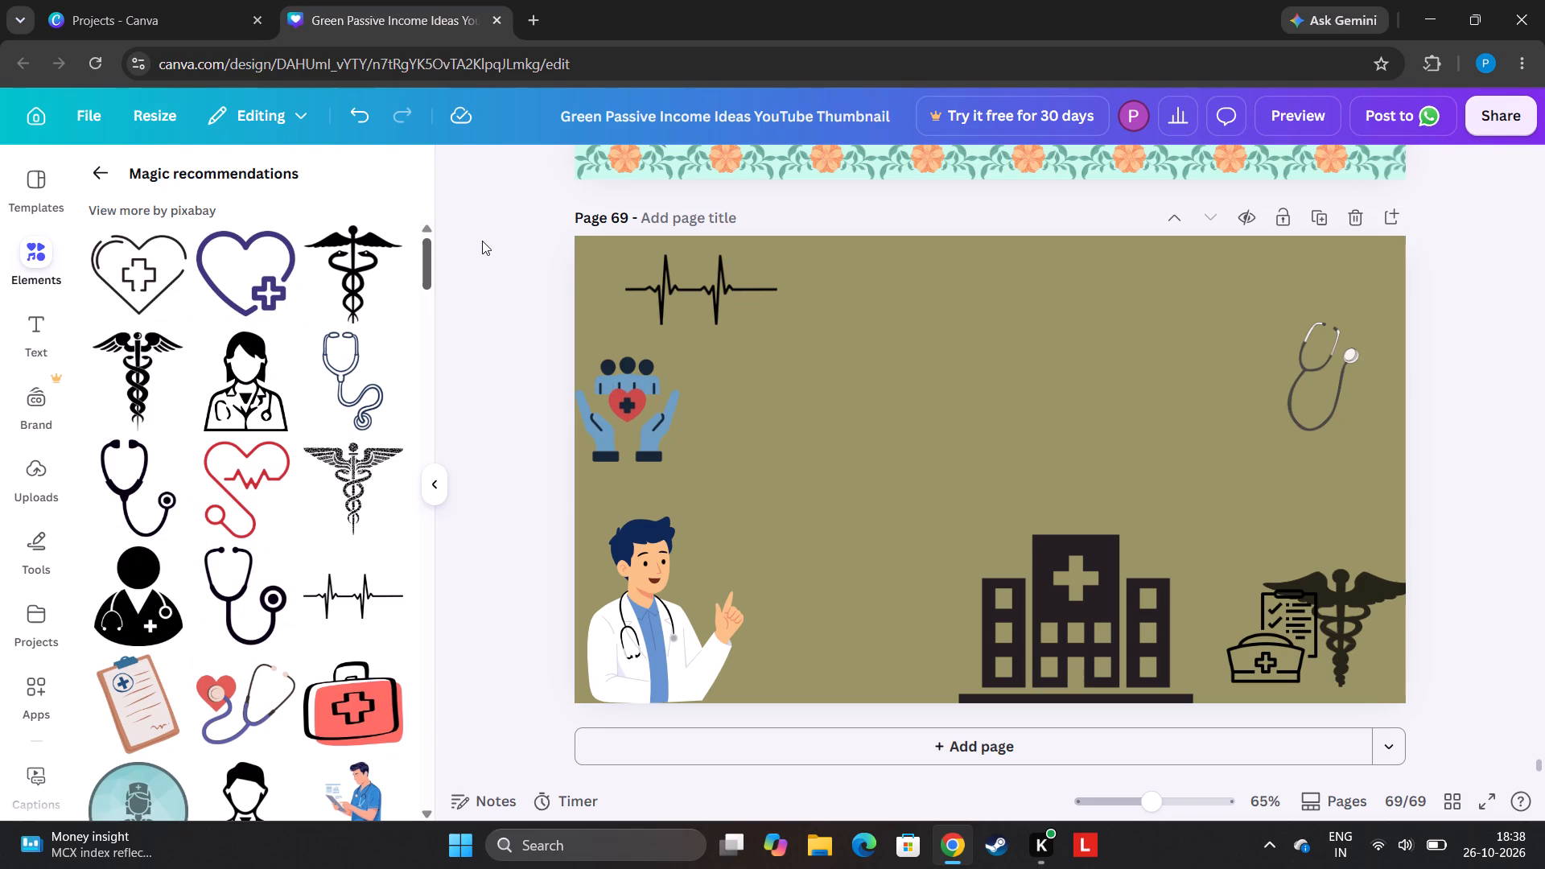
left_click_drag(482, 241, 481, 239)
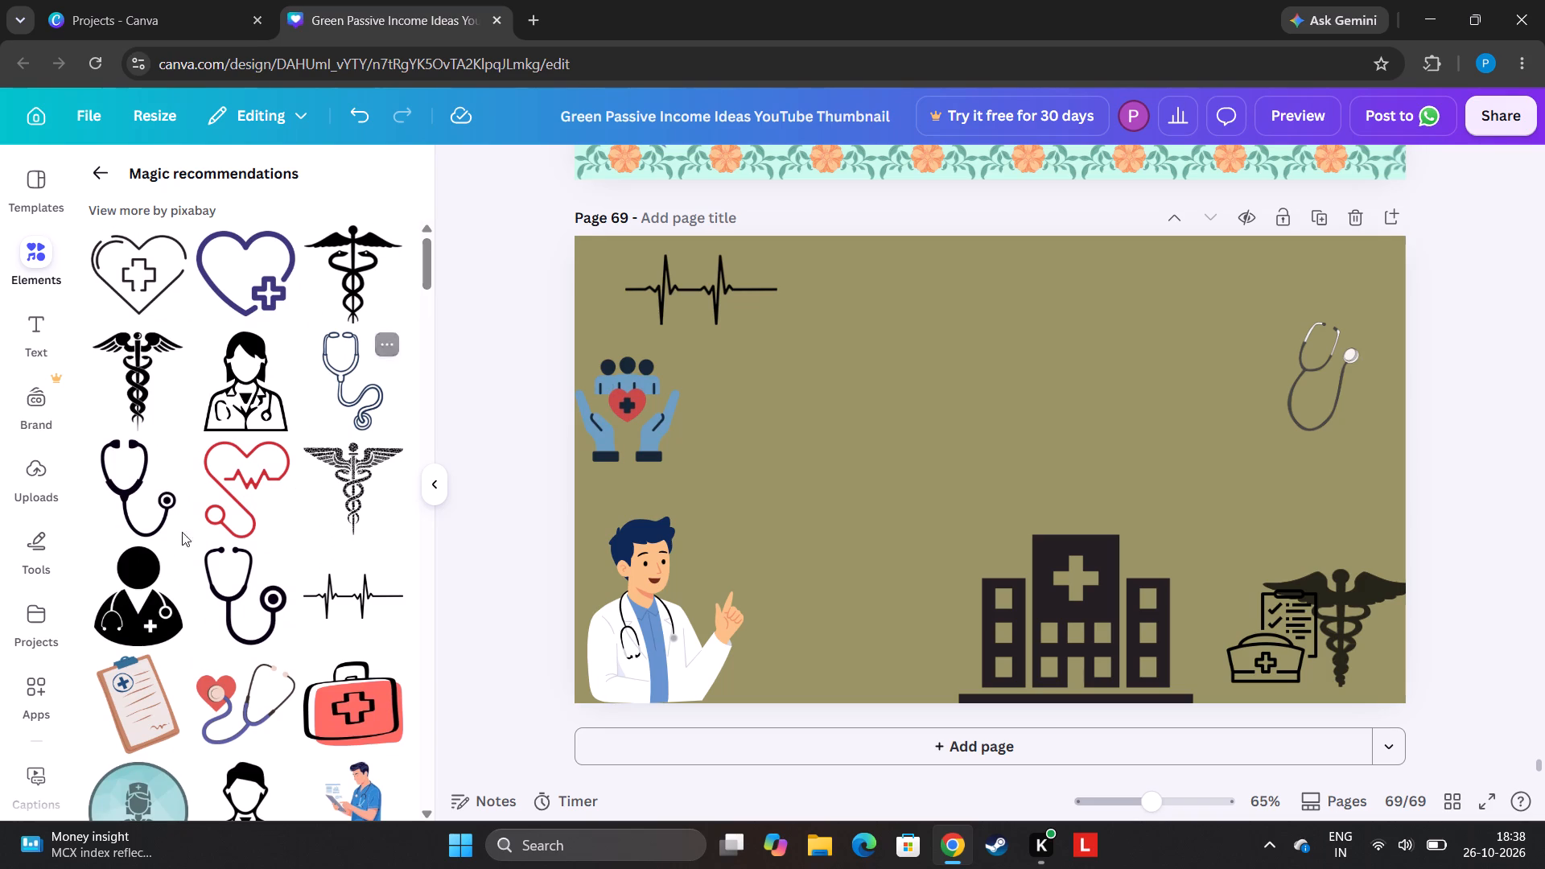
left_click(108, 616)
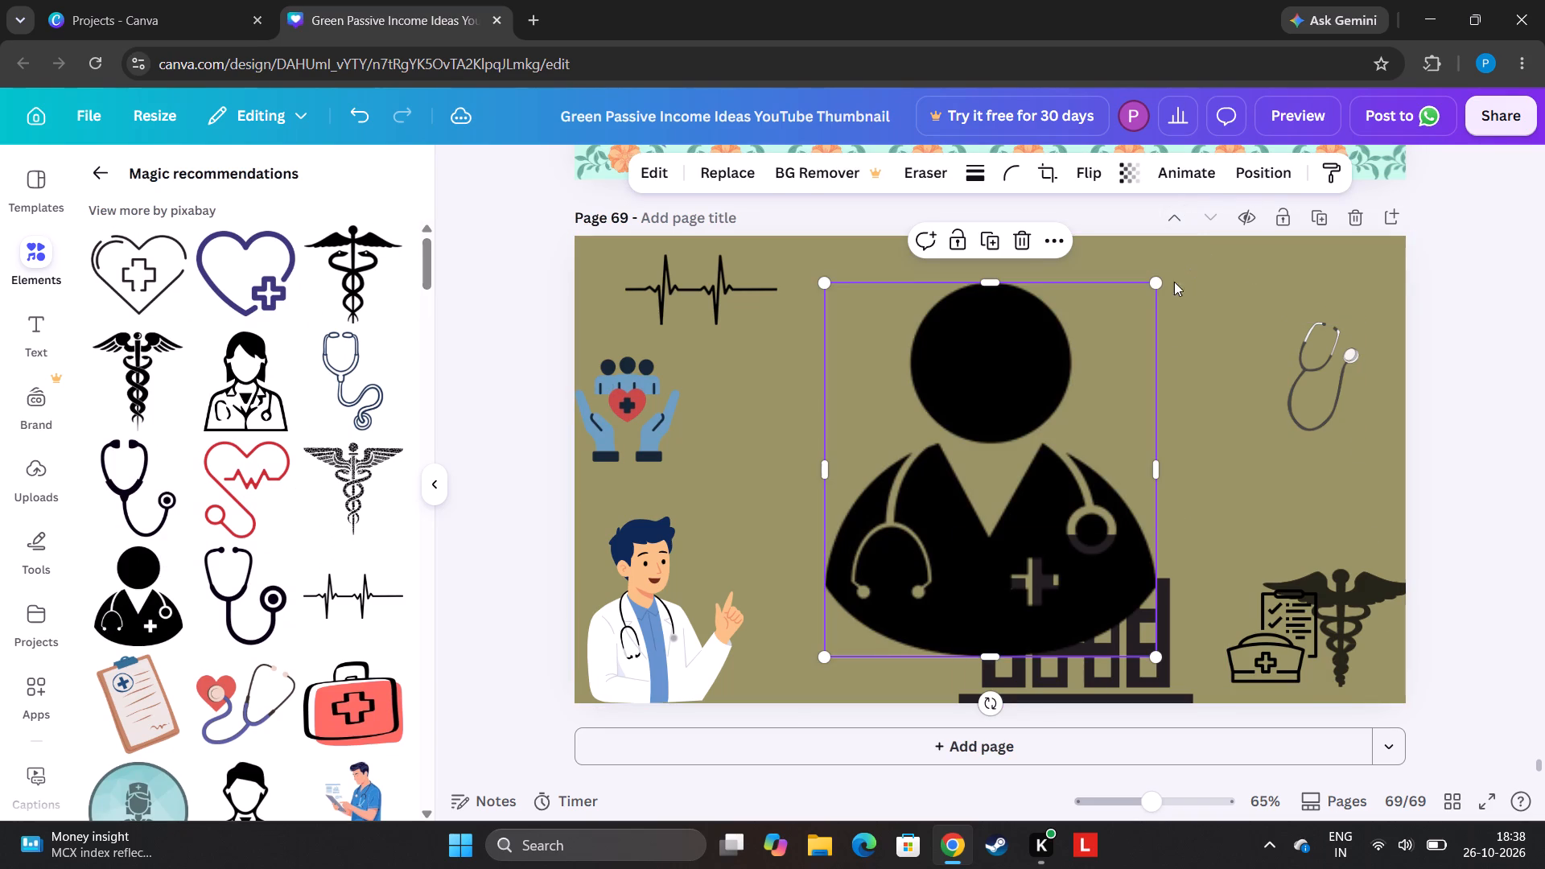
left_click_drag(1161, 282, 933, 493)
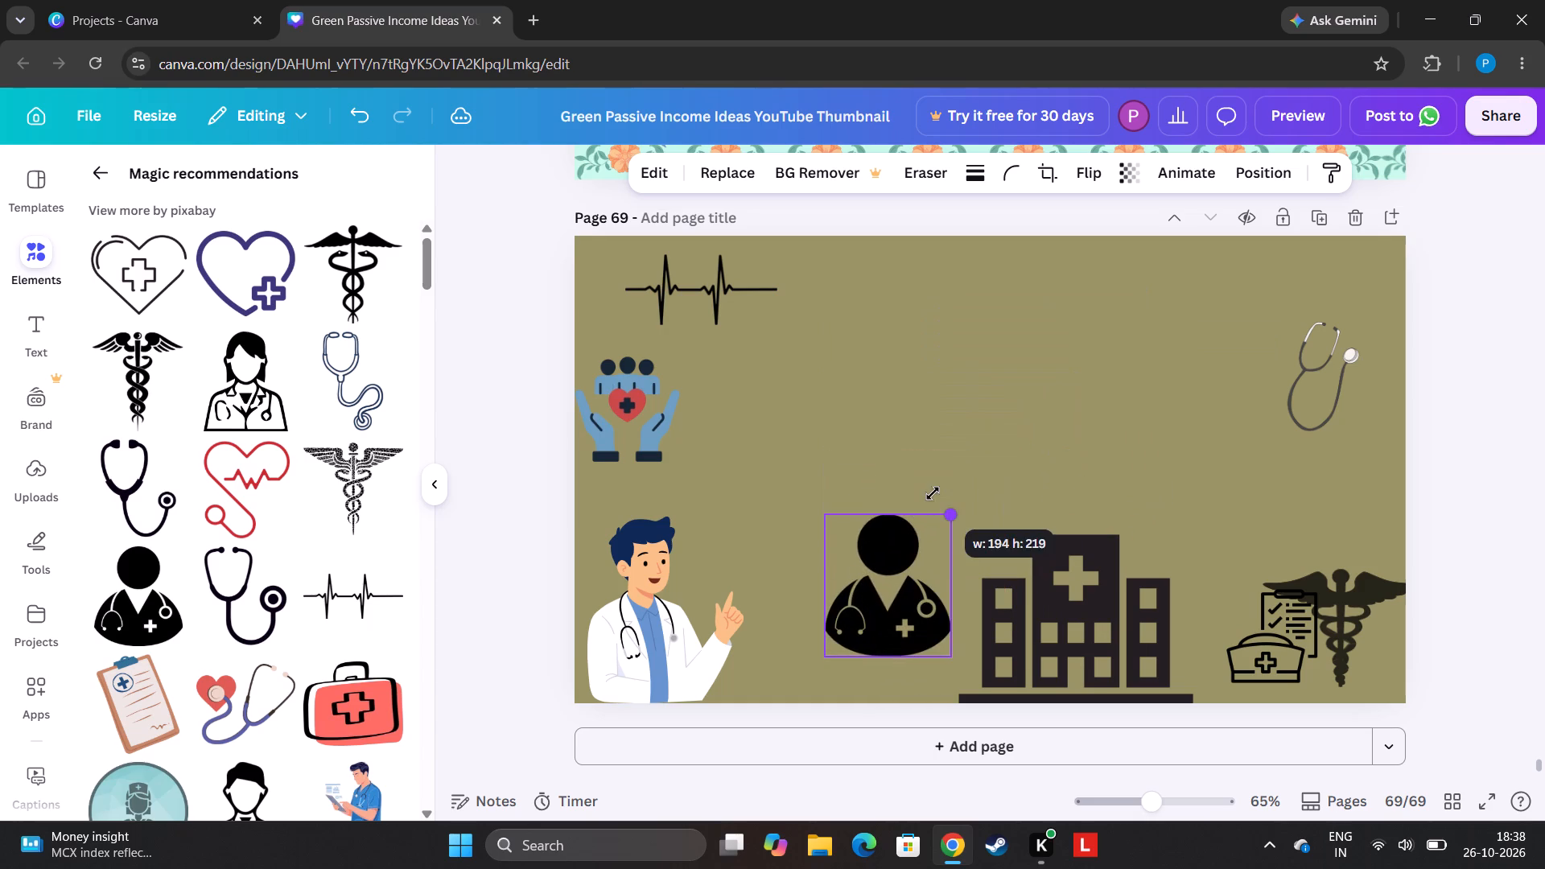
left_click_drag(933, 493, 950, 488)
left_click_drag(895, 587, 1240, 381)
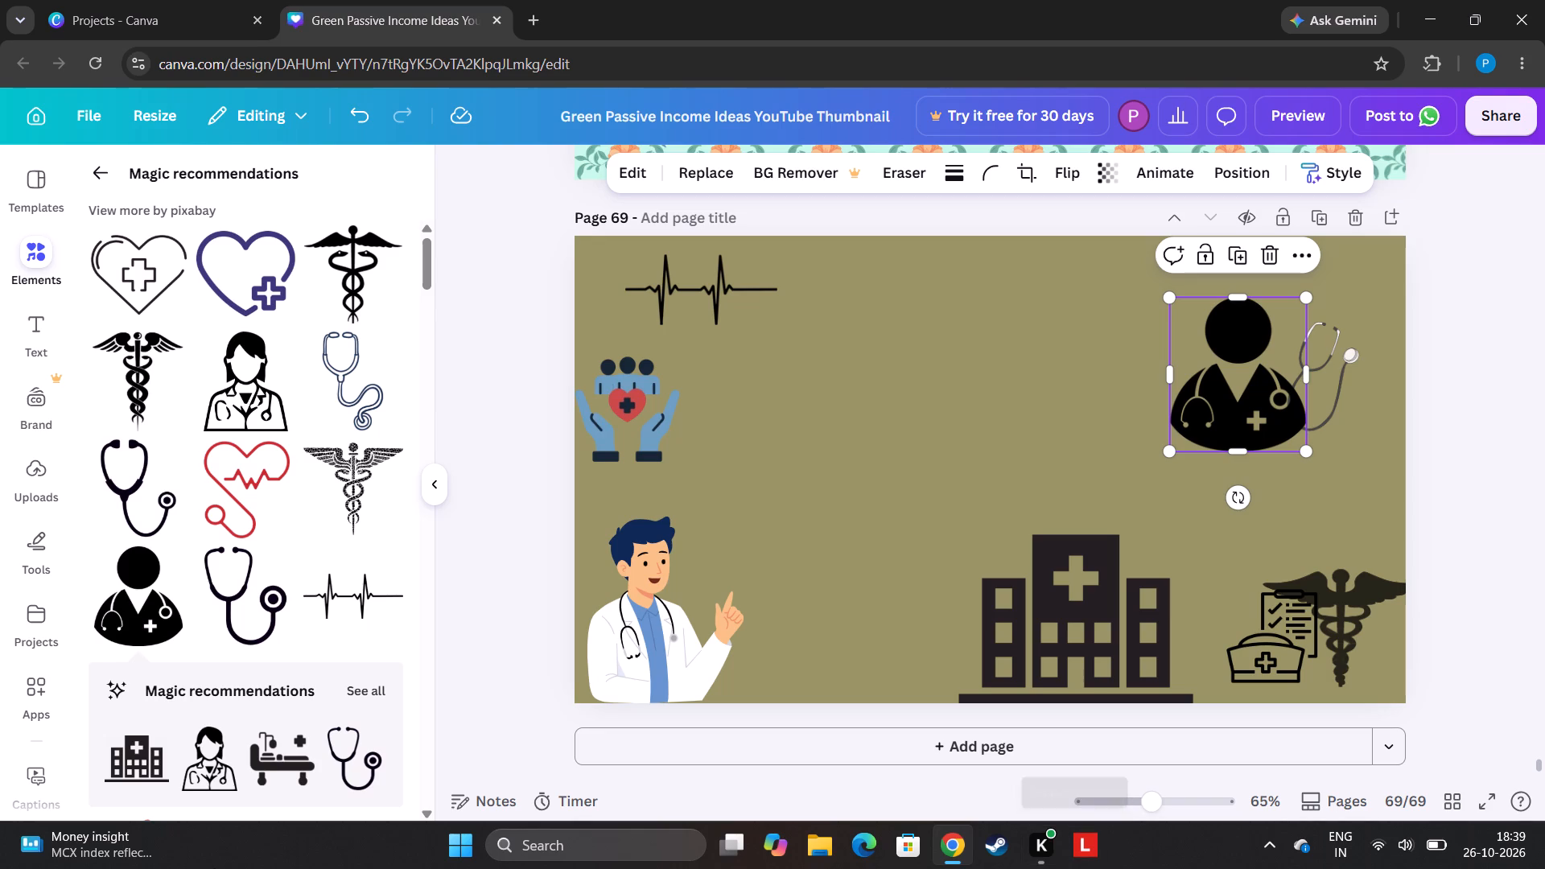
Clear the doctor search and add a rounded square from the basic shapes to page 69.
left_click(105, 172)
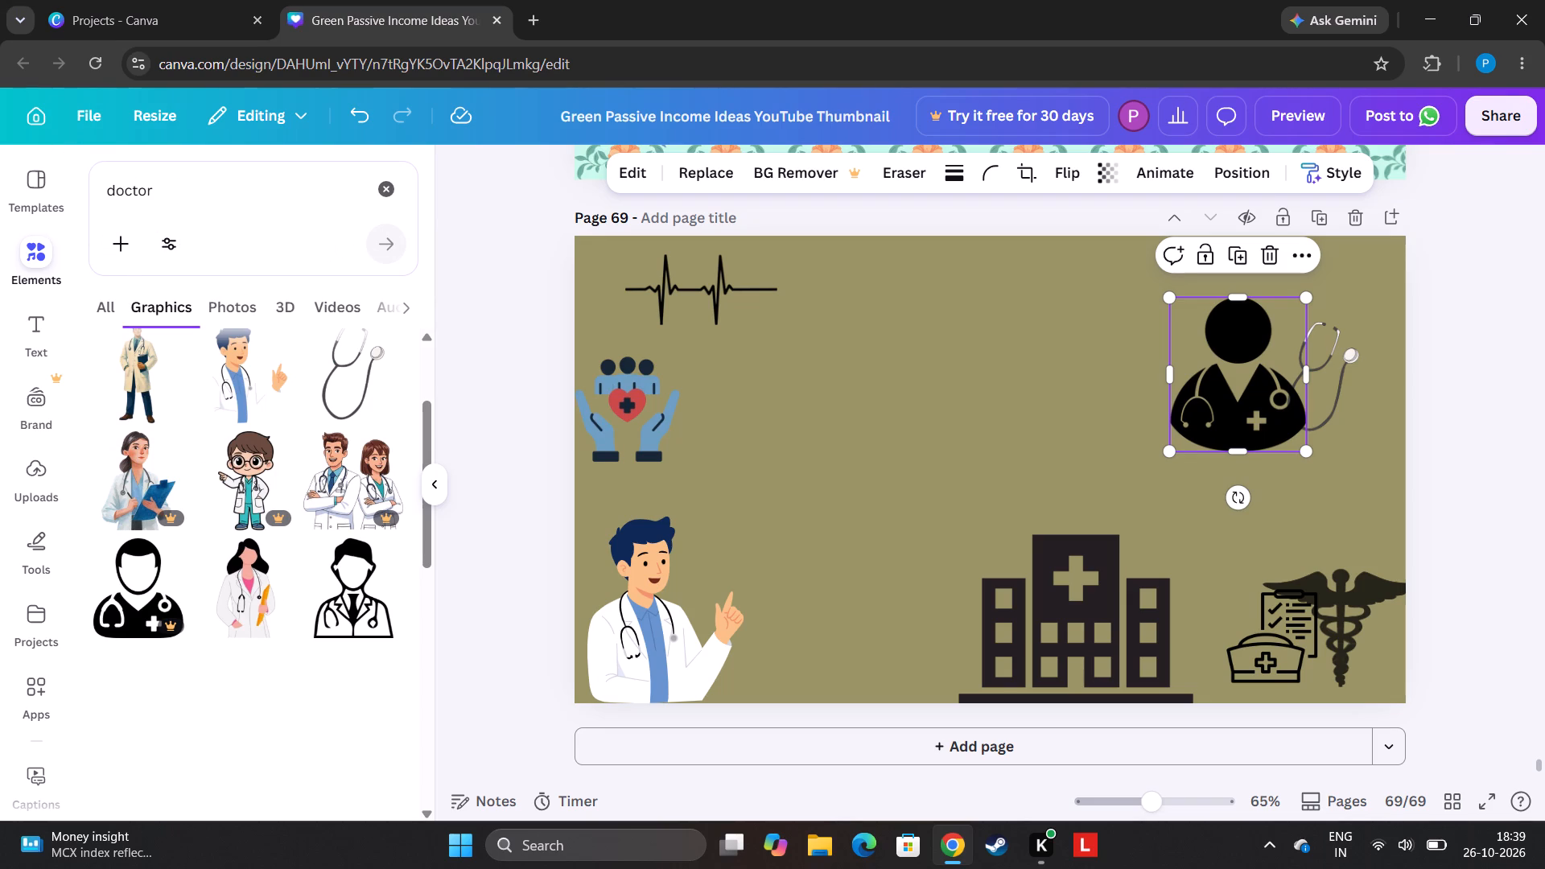
left_click(396, 196)
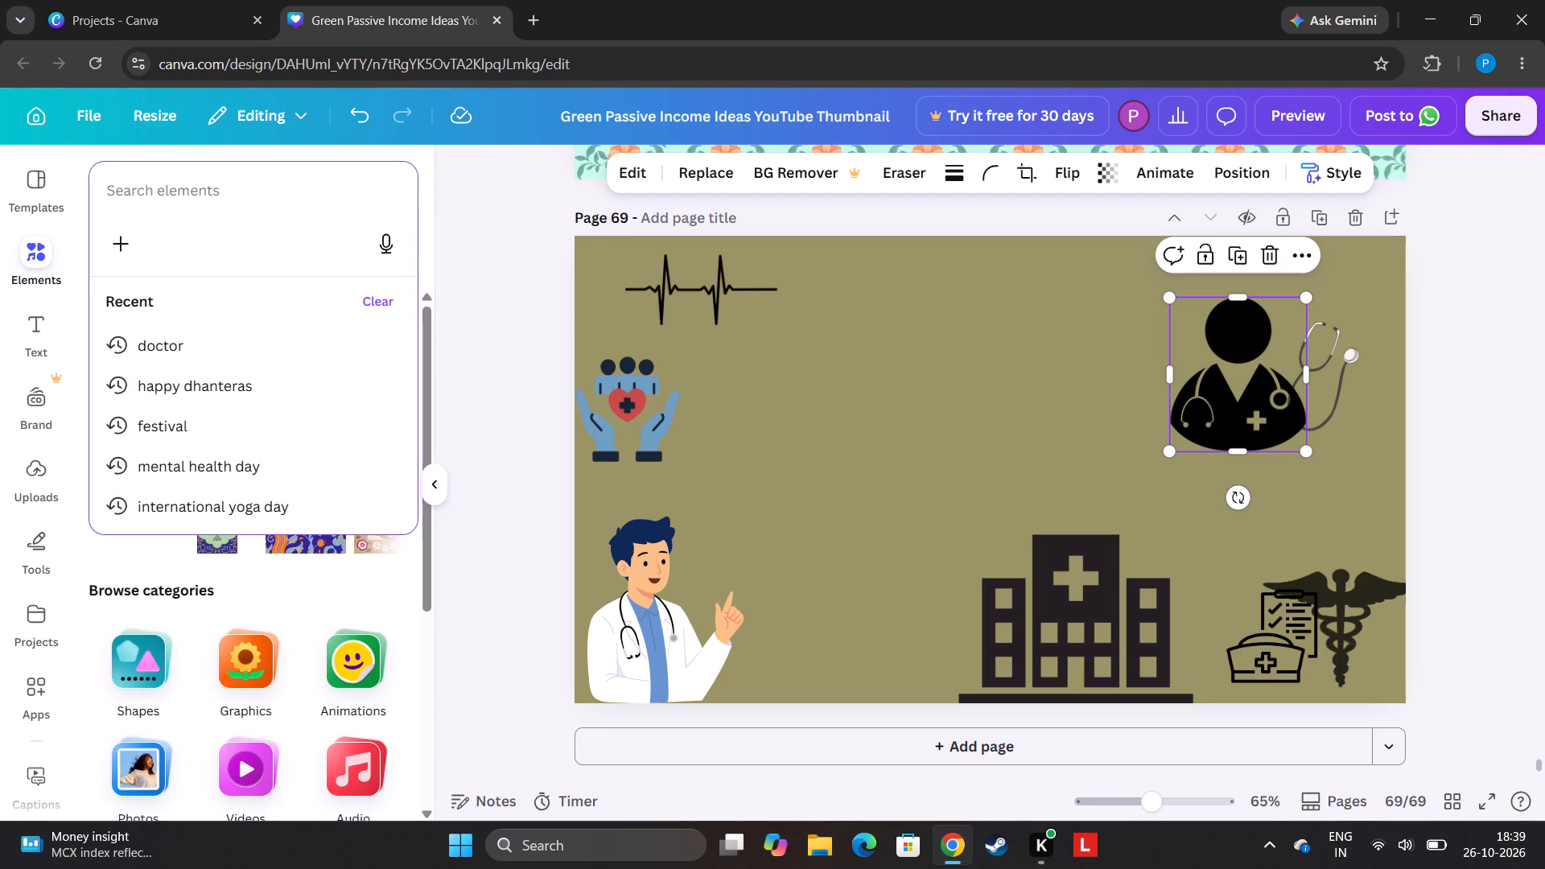
left_click(491, 238)
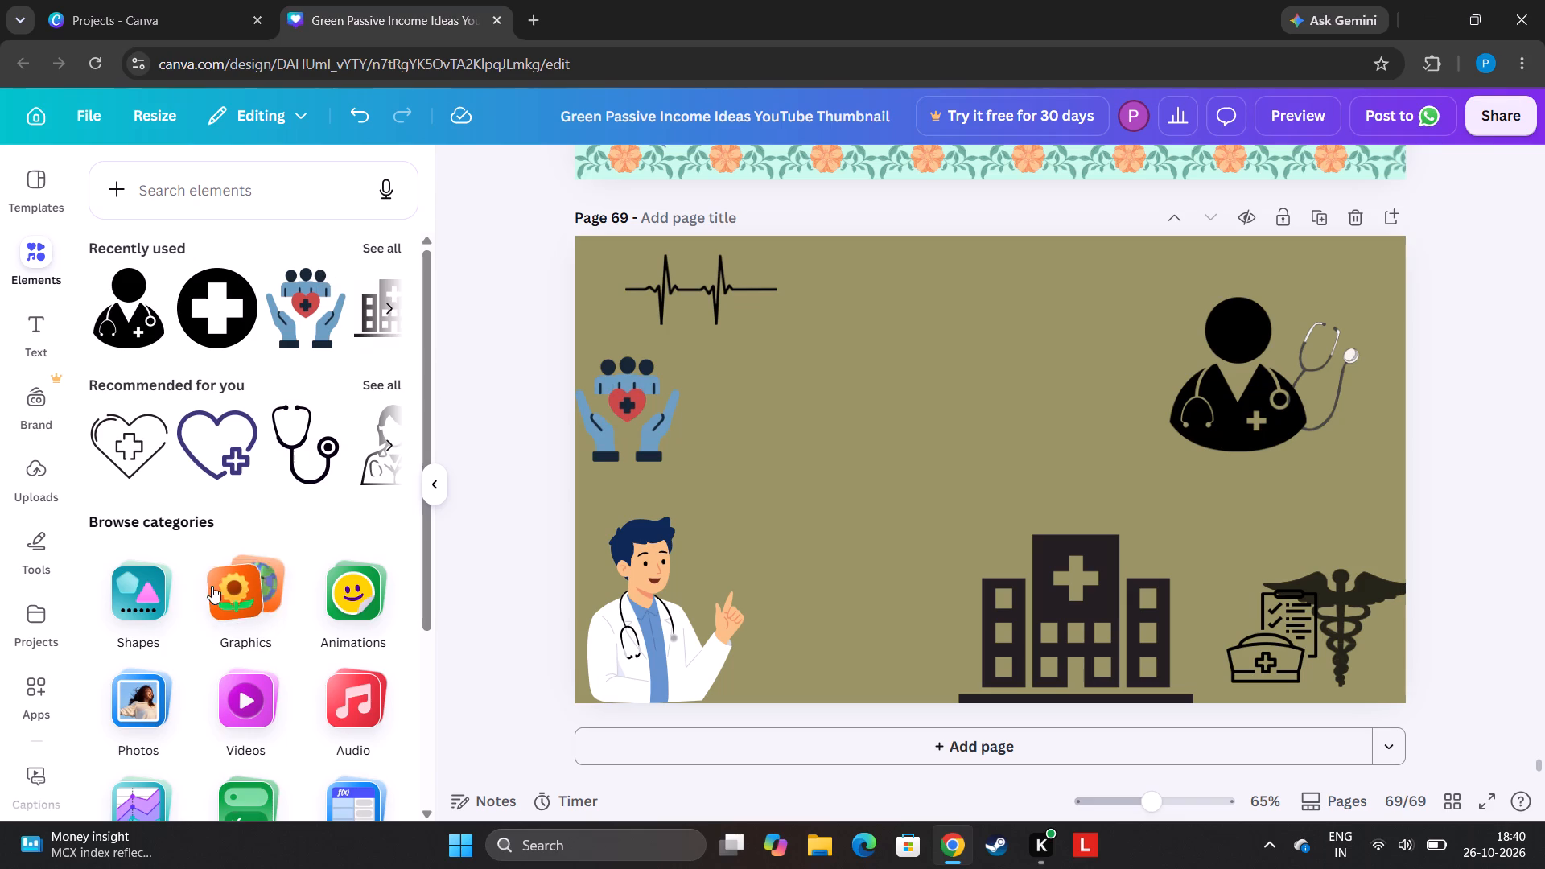
left_click(124, 603)
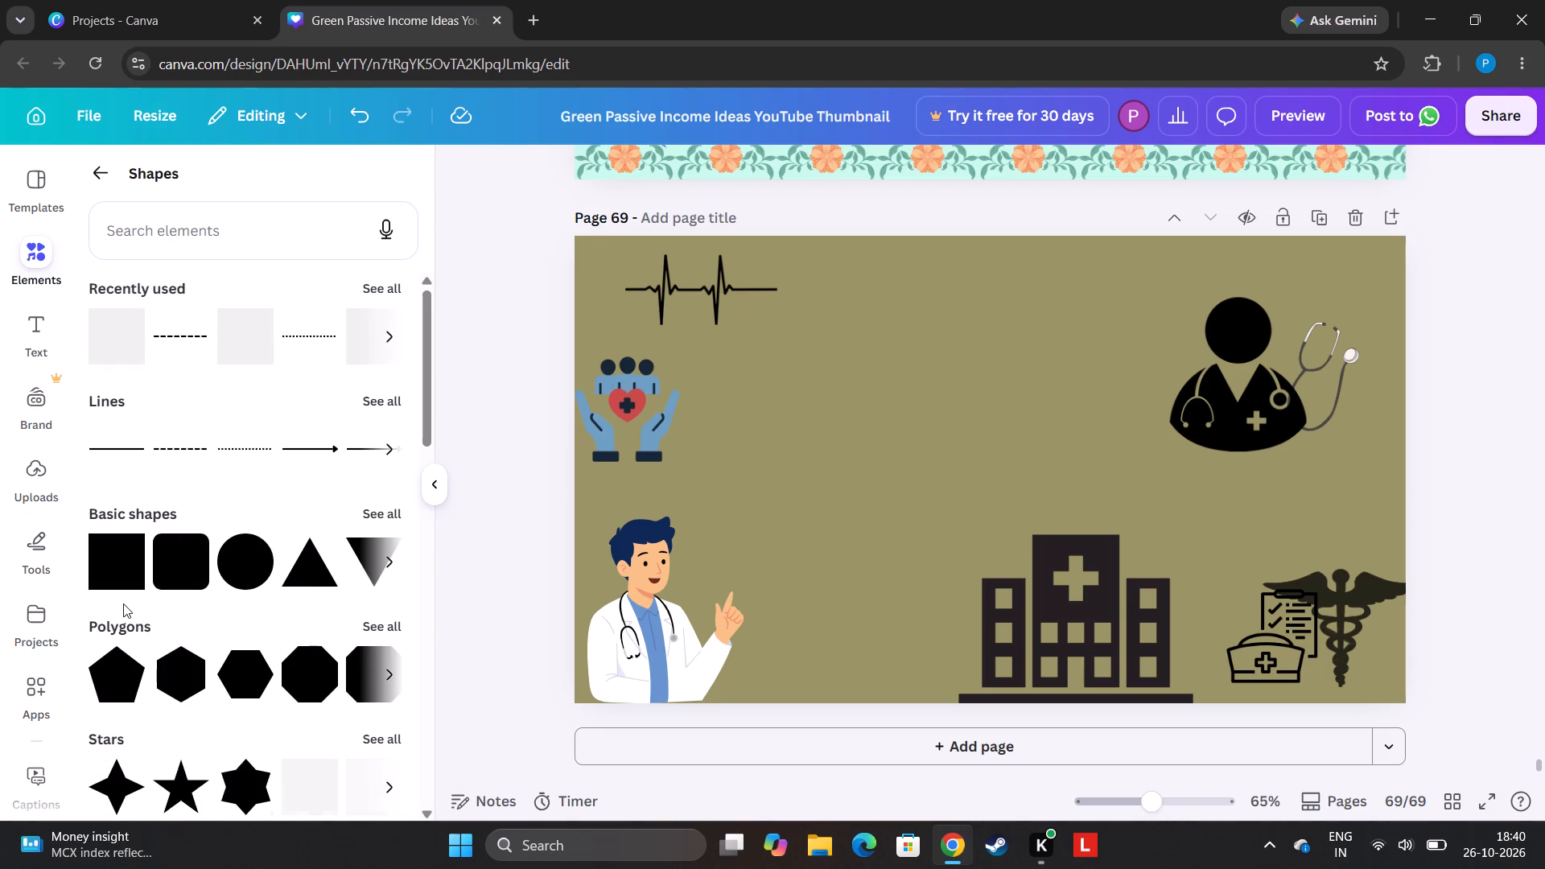
left_click(171, 576)
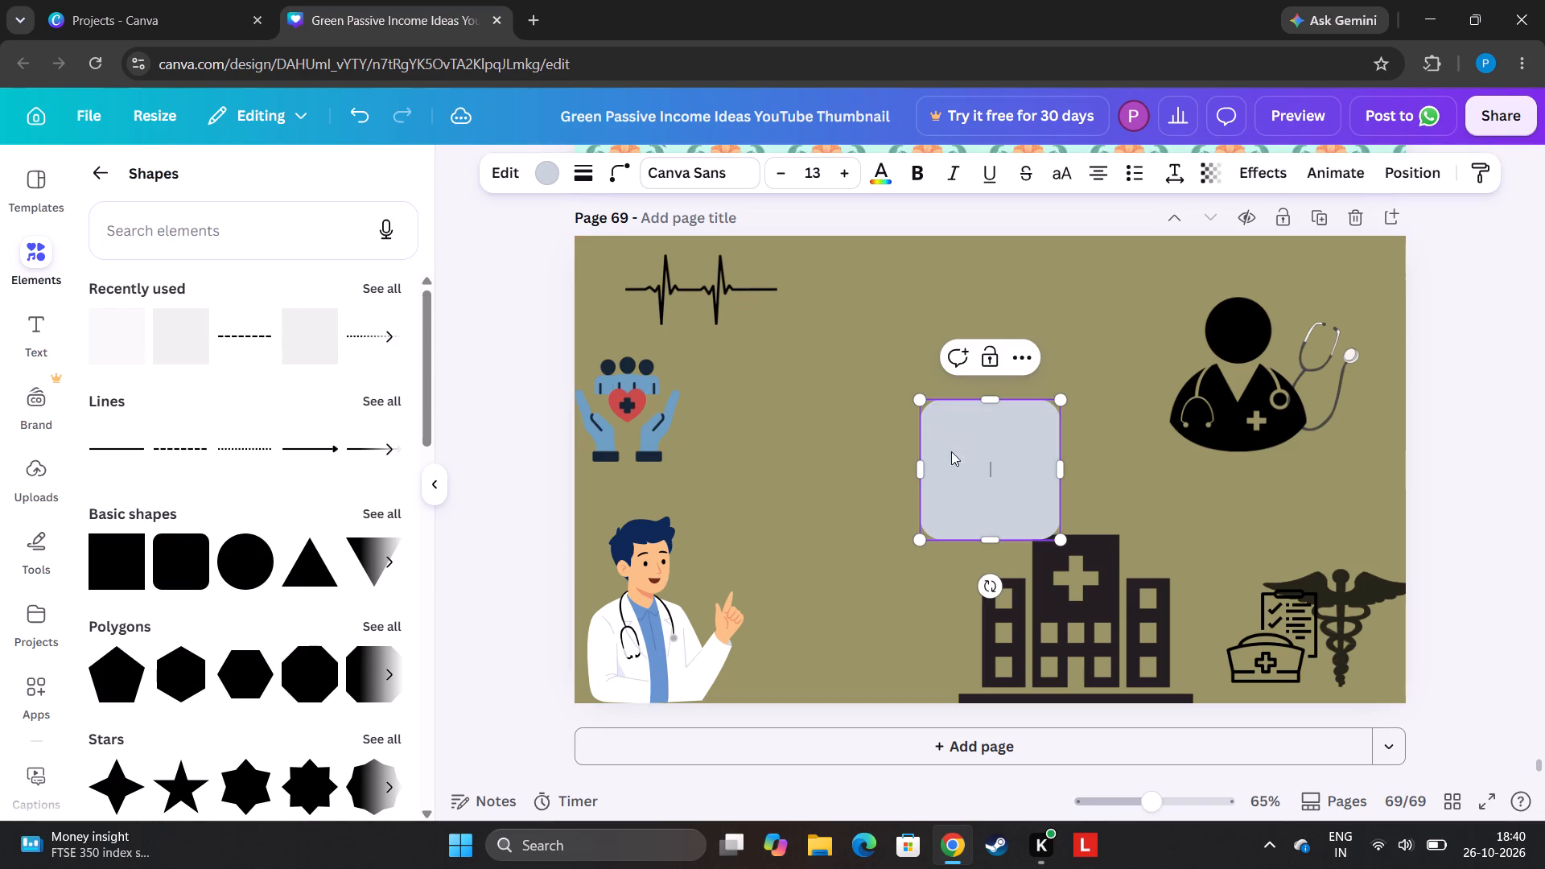
Stretch the rounded square into a wide, low bar across the middle of page 69, just above the hospital.
left_click_drag(924, 473, 620, 538)
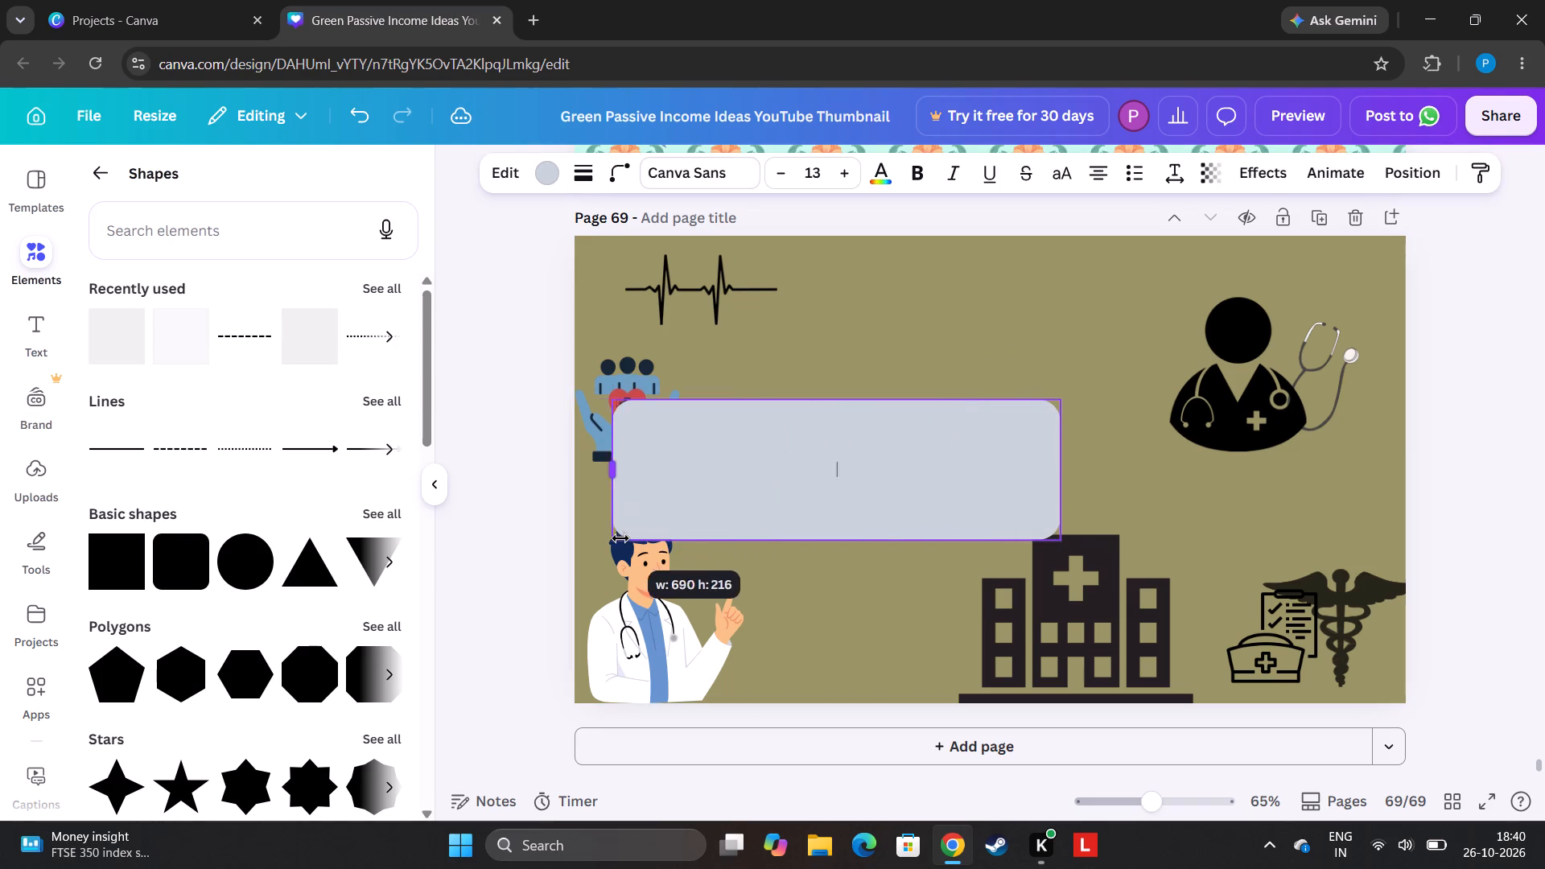
left_click_drag(620, 538, 715, 502)
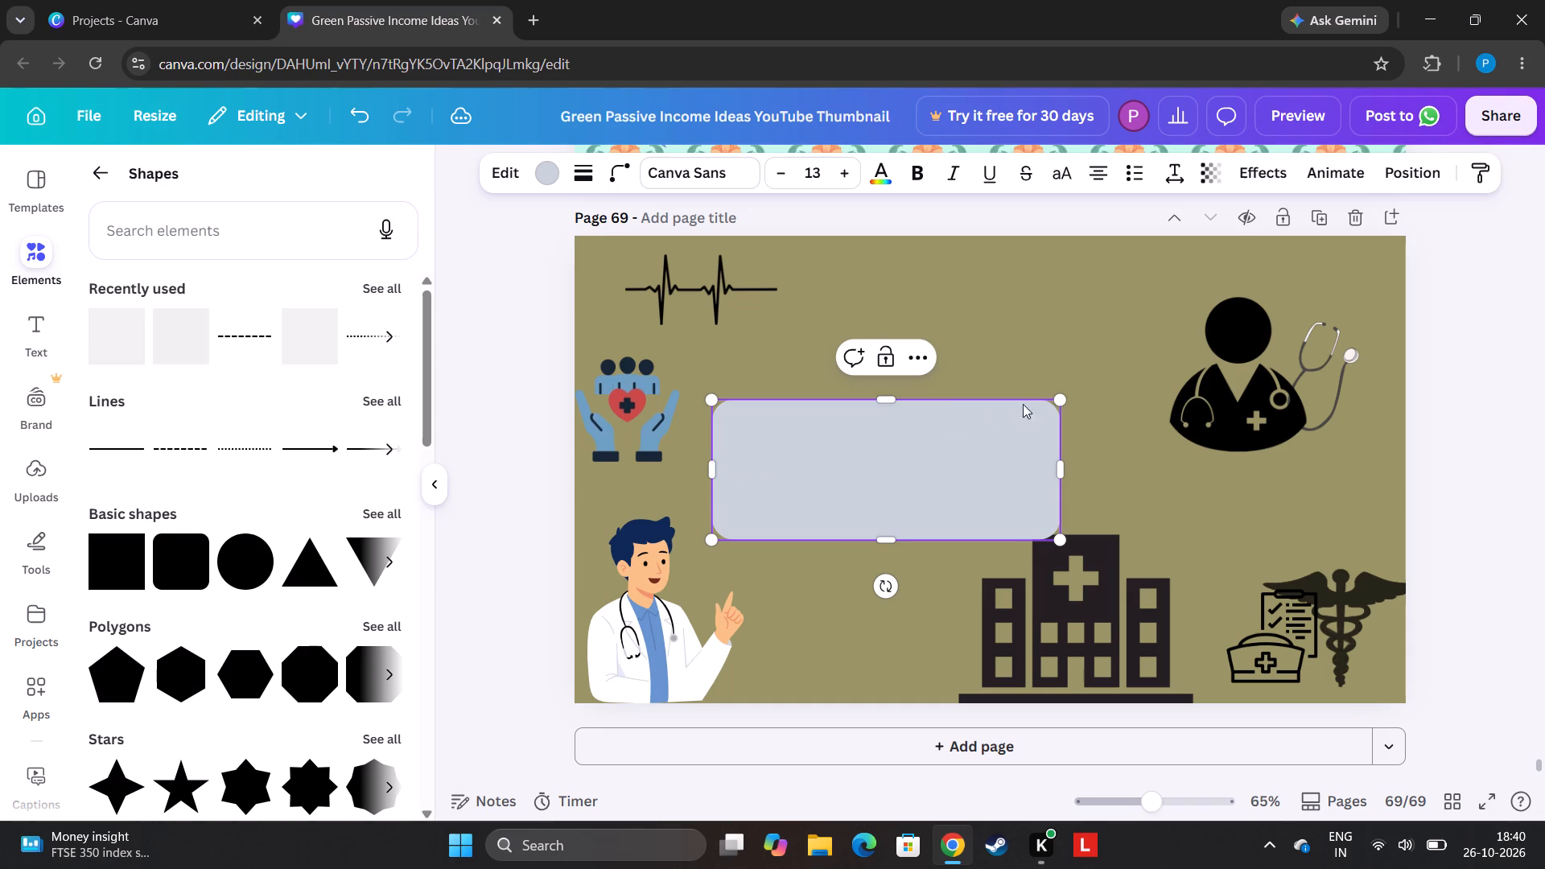
left_click_drag(1061, 399, 913, 357)
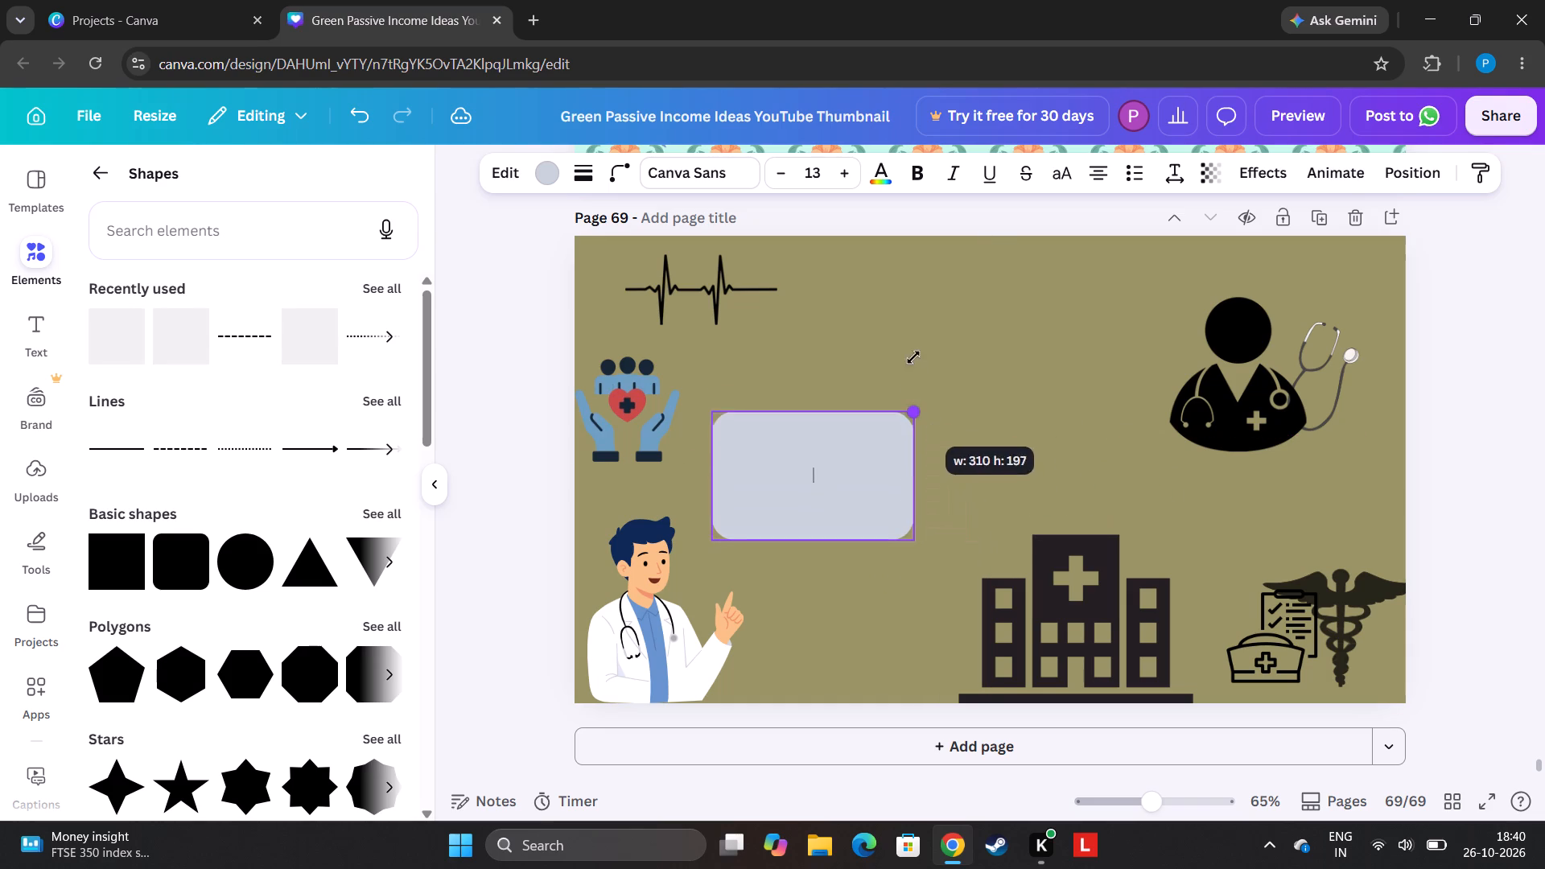
left_click_drag(913, 357, 982, 472)
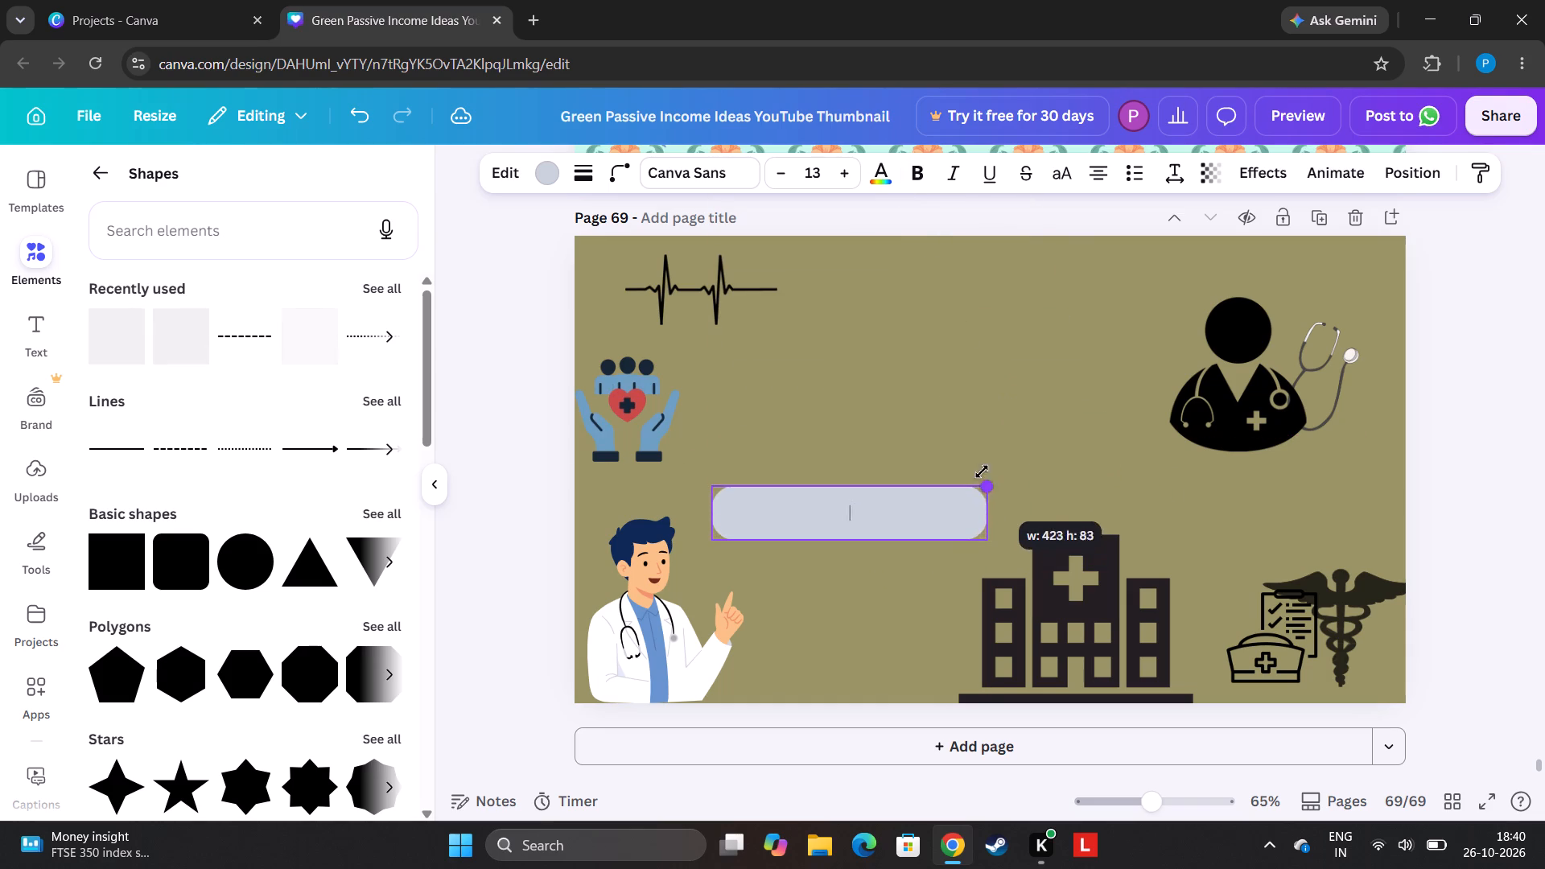
left_click_drag(982, 472, 1002, 522)
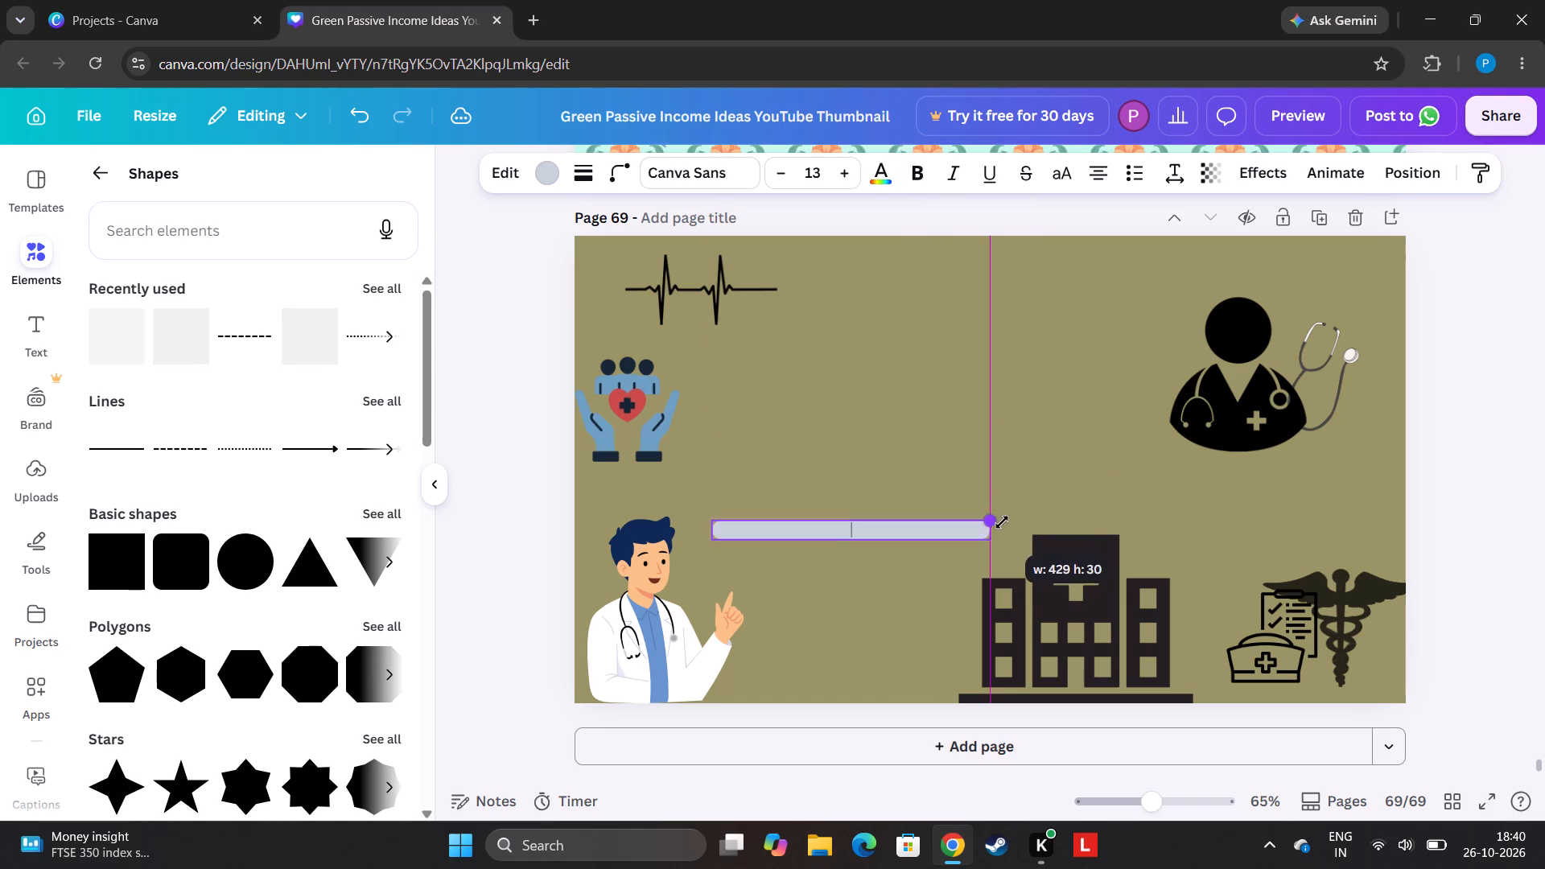
left_click_drag(1002, 522, 1465, 507)
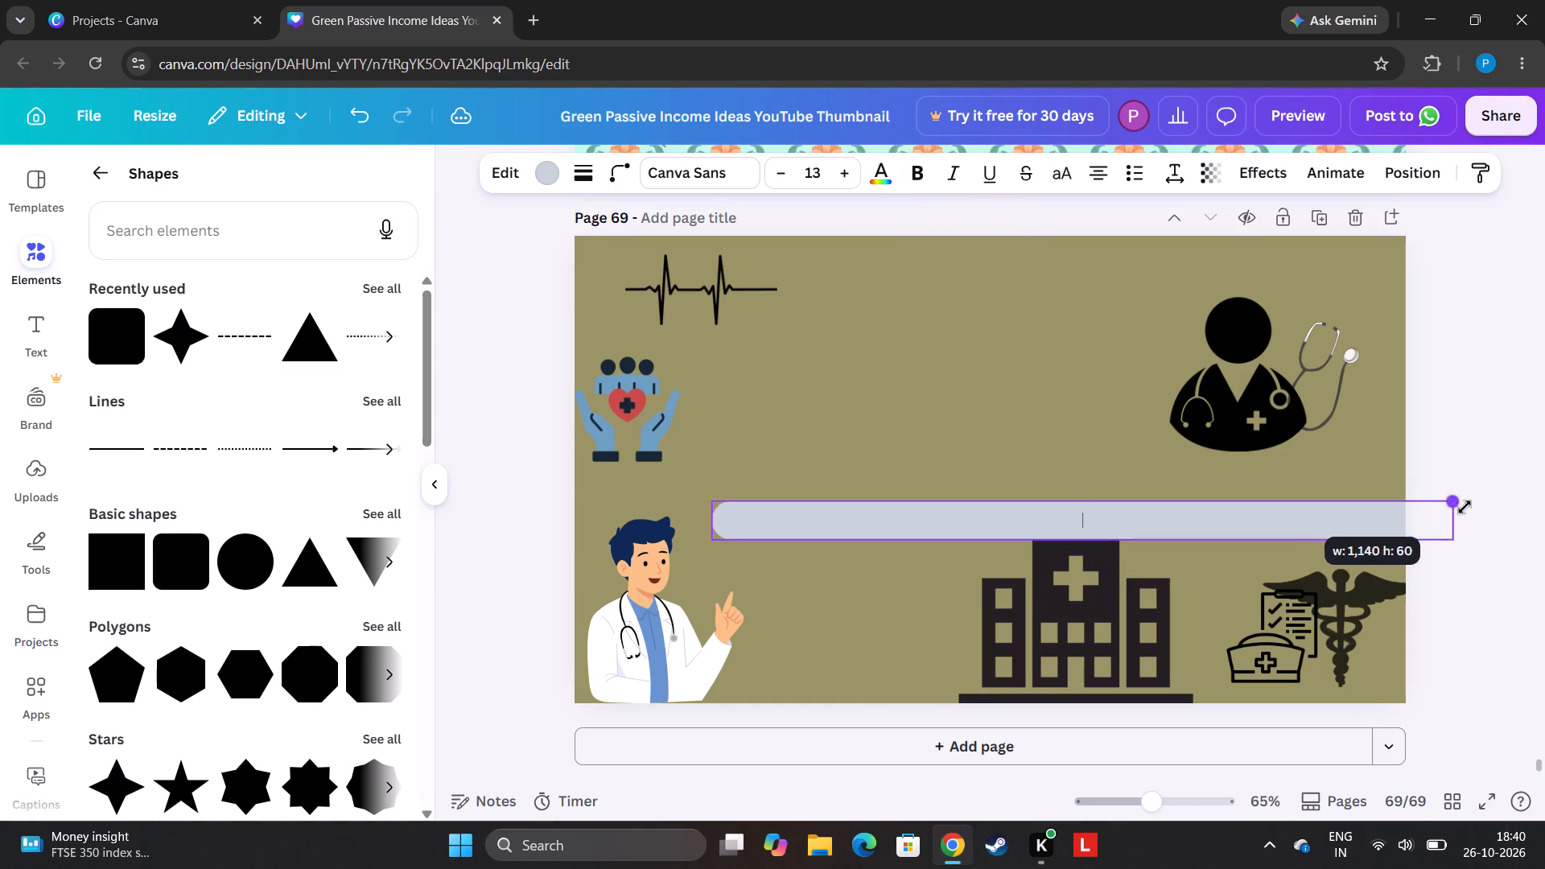
left_click_drag(1465, 507, 1493, 459)
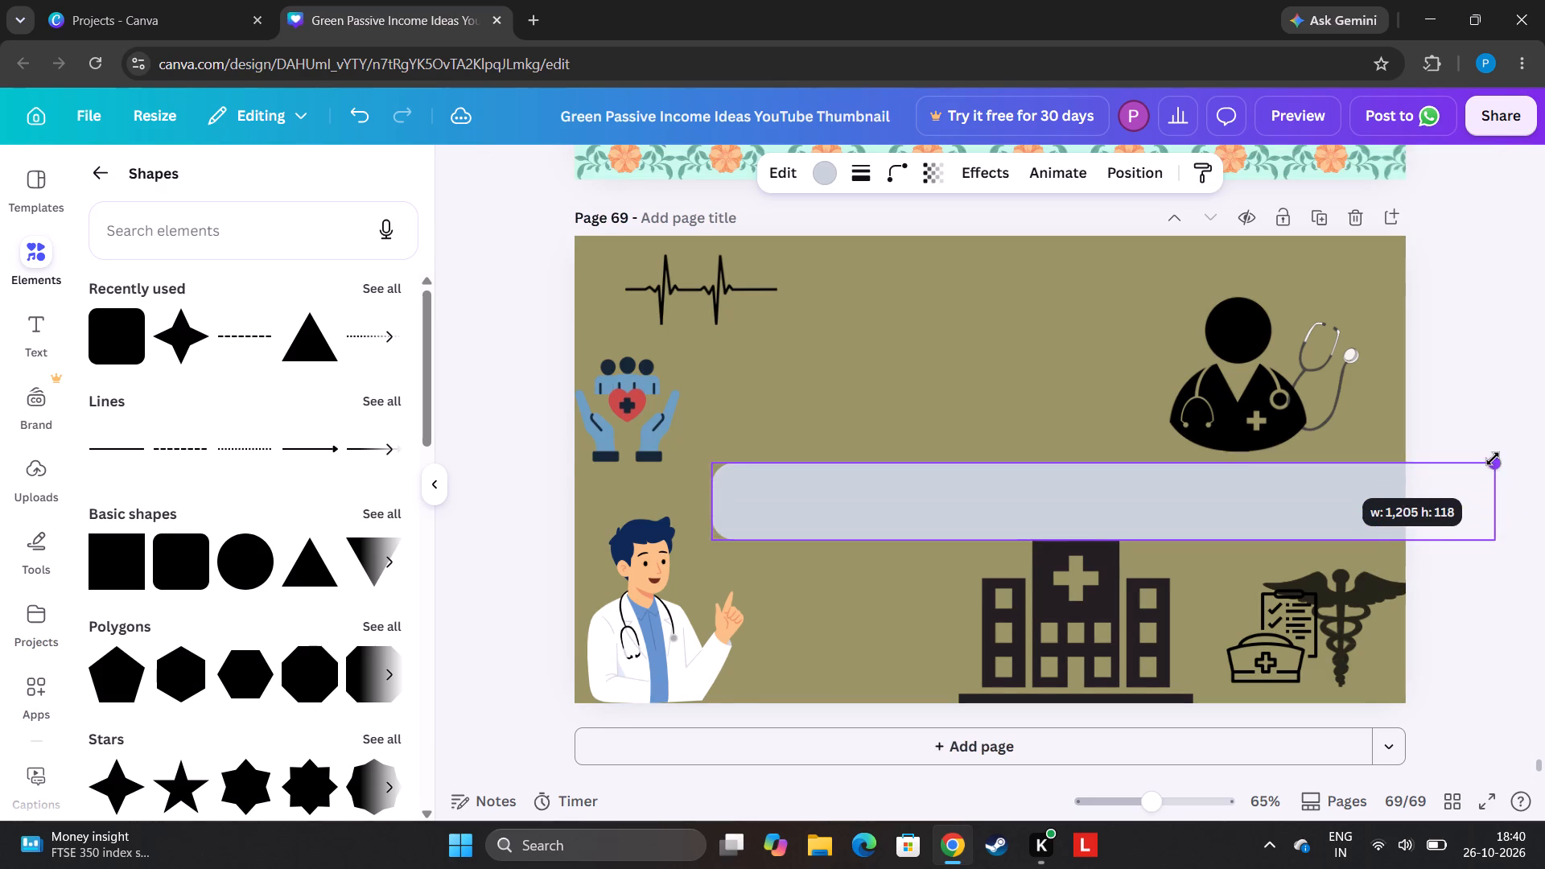
left_click_drag(1493, 459, 1510, 0)
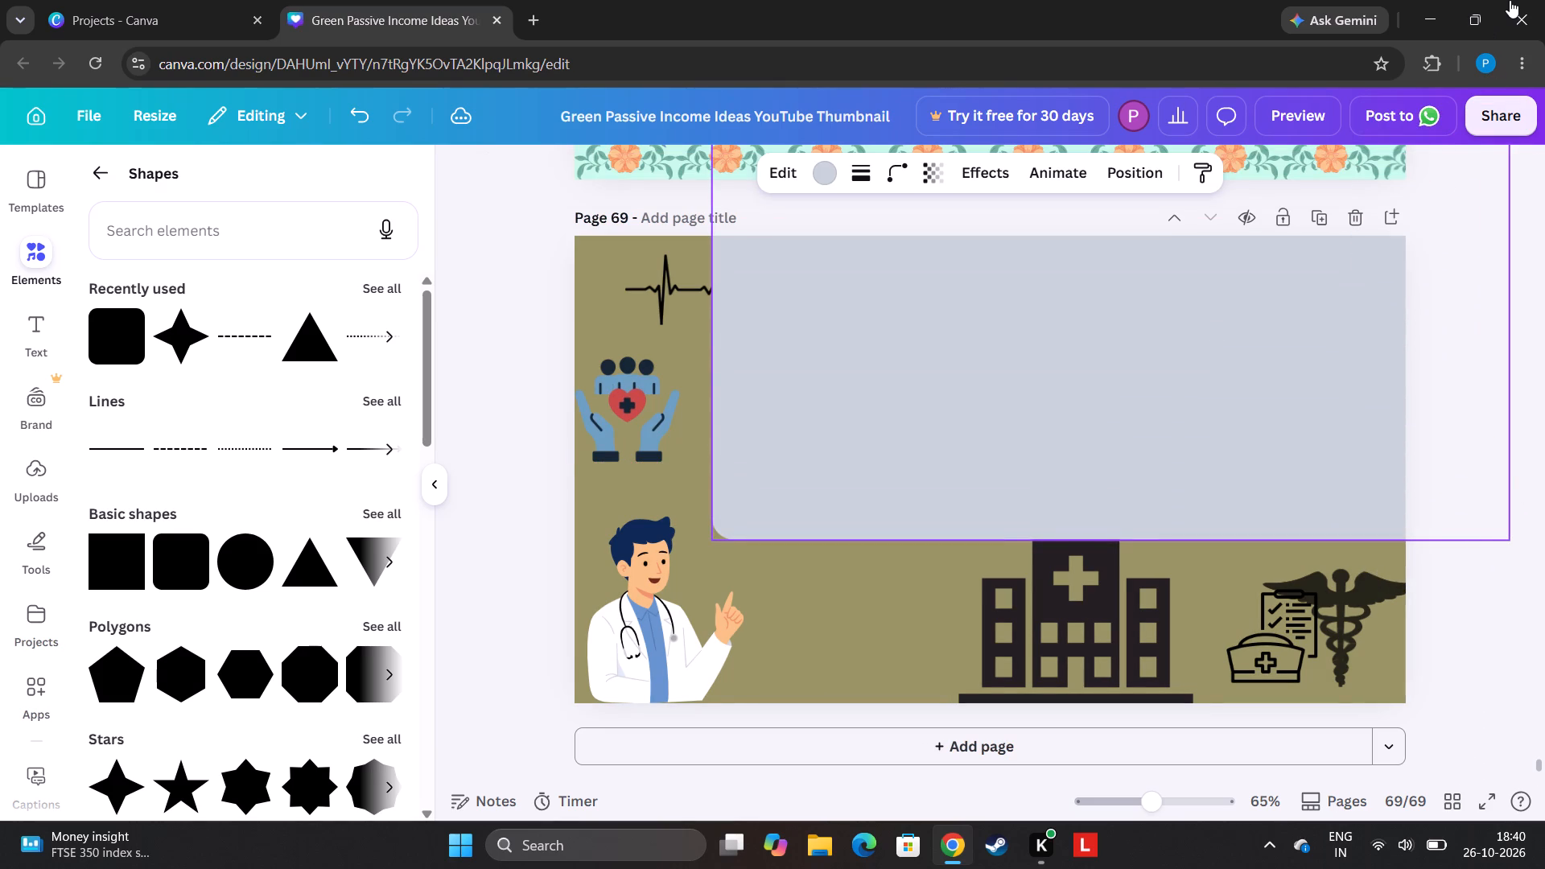
left_click_drag(1510, 0, 1510, 47)
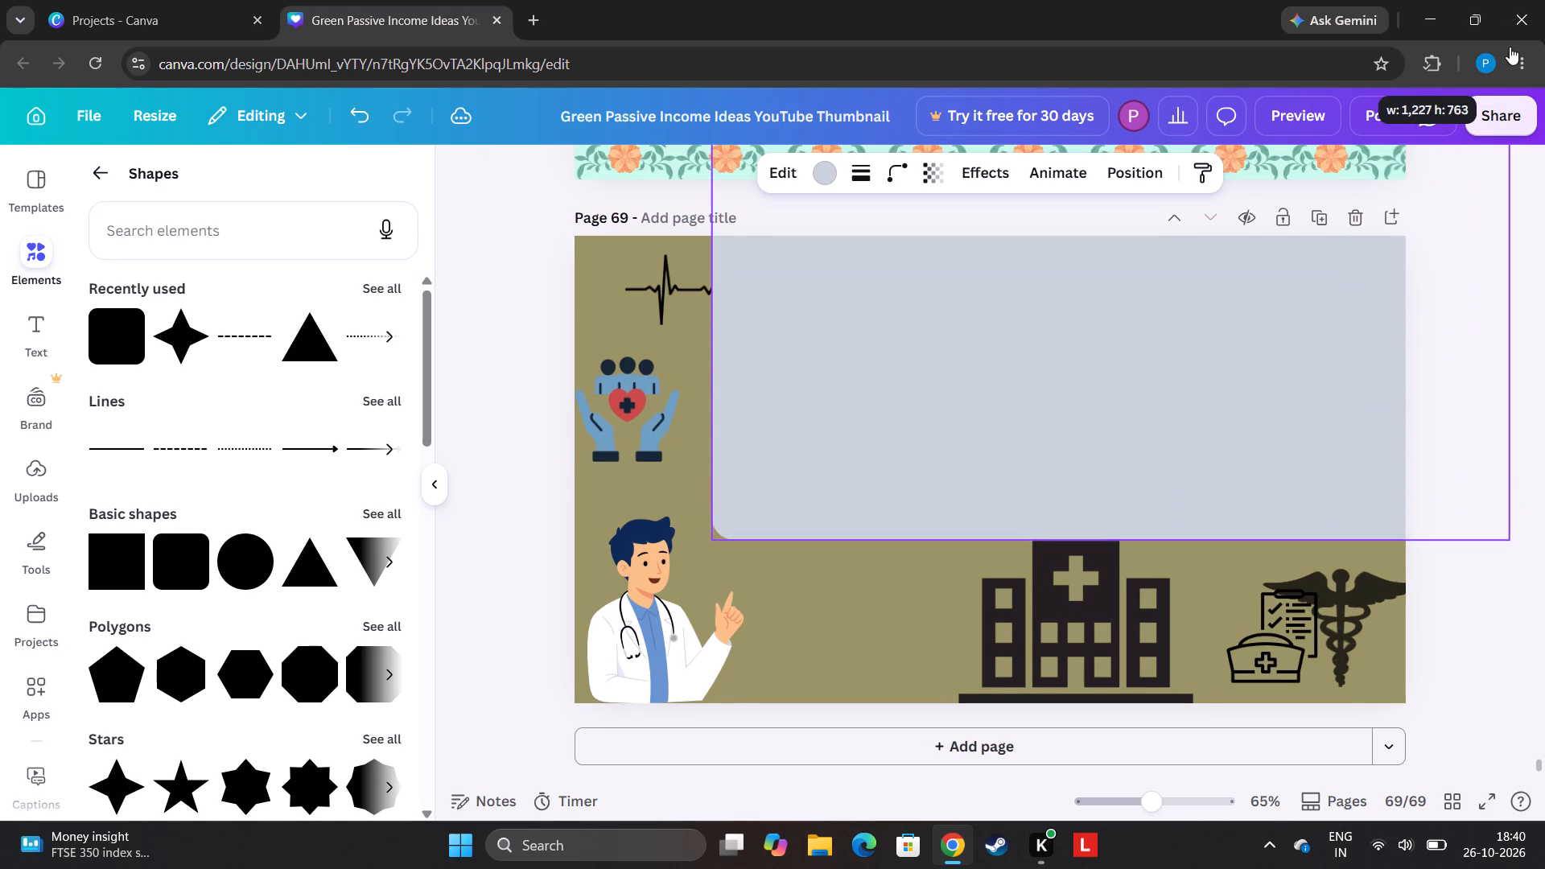
left_click_drag(1510, 47, 1241, 474)
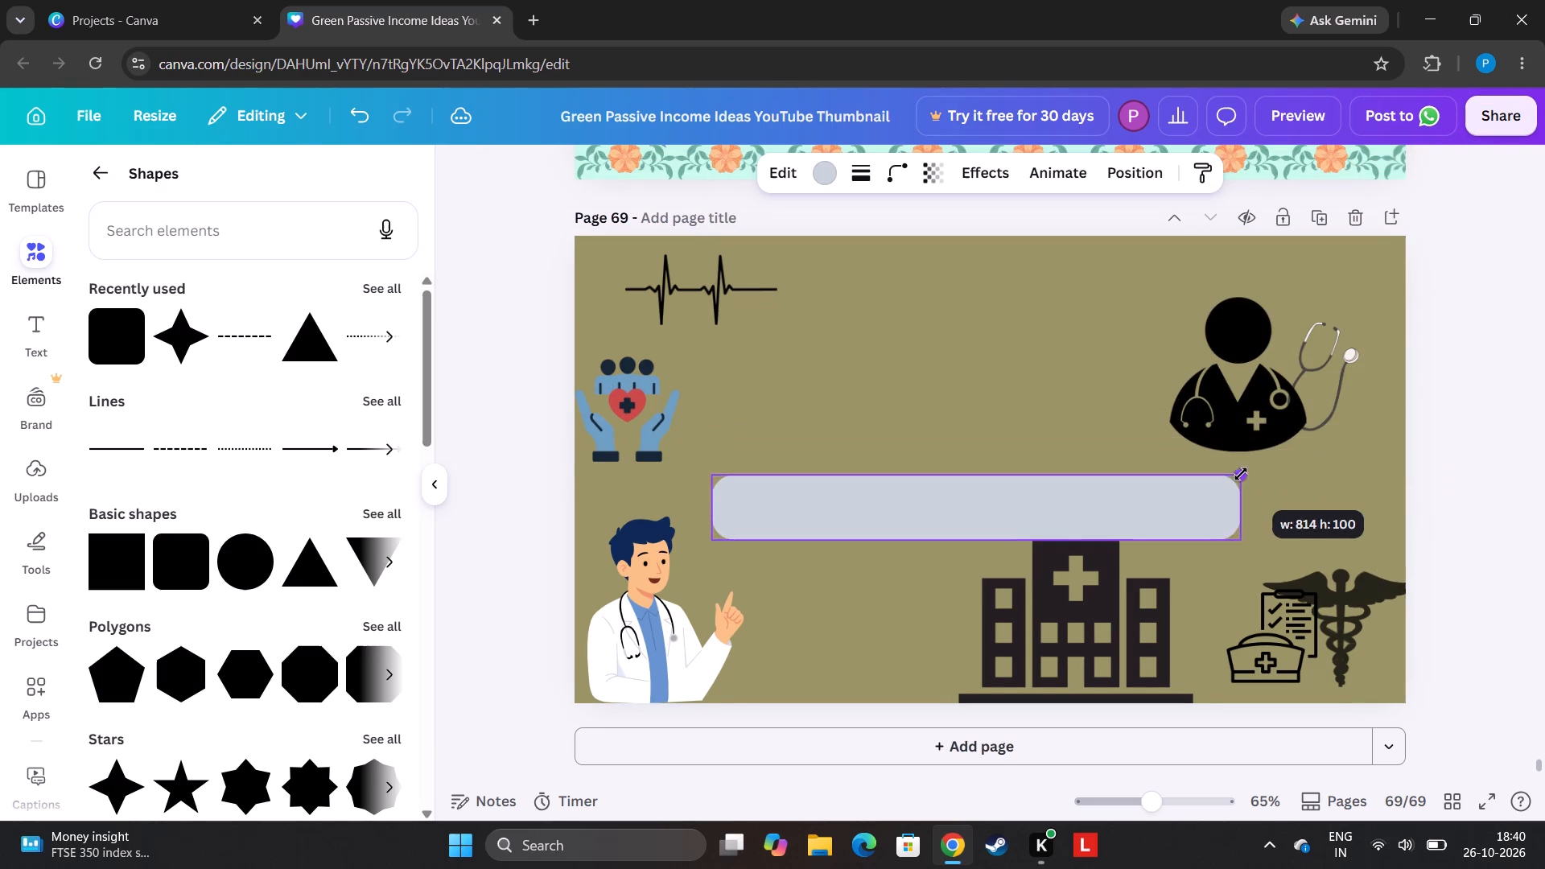
left_click_drag(1241, 474, 1213, 450)
Clear page 69's upper area by moving the doctor silhouette and stethoscope beside the cartoon doctor and the heartbeat line onto his coat.
left_click_drag(1285, 411, 846, 652)
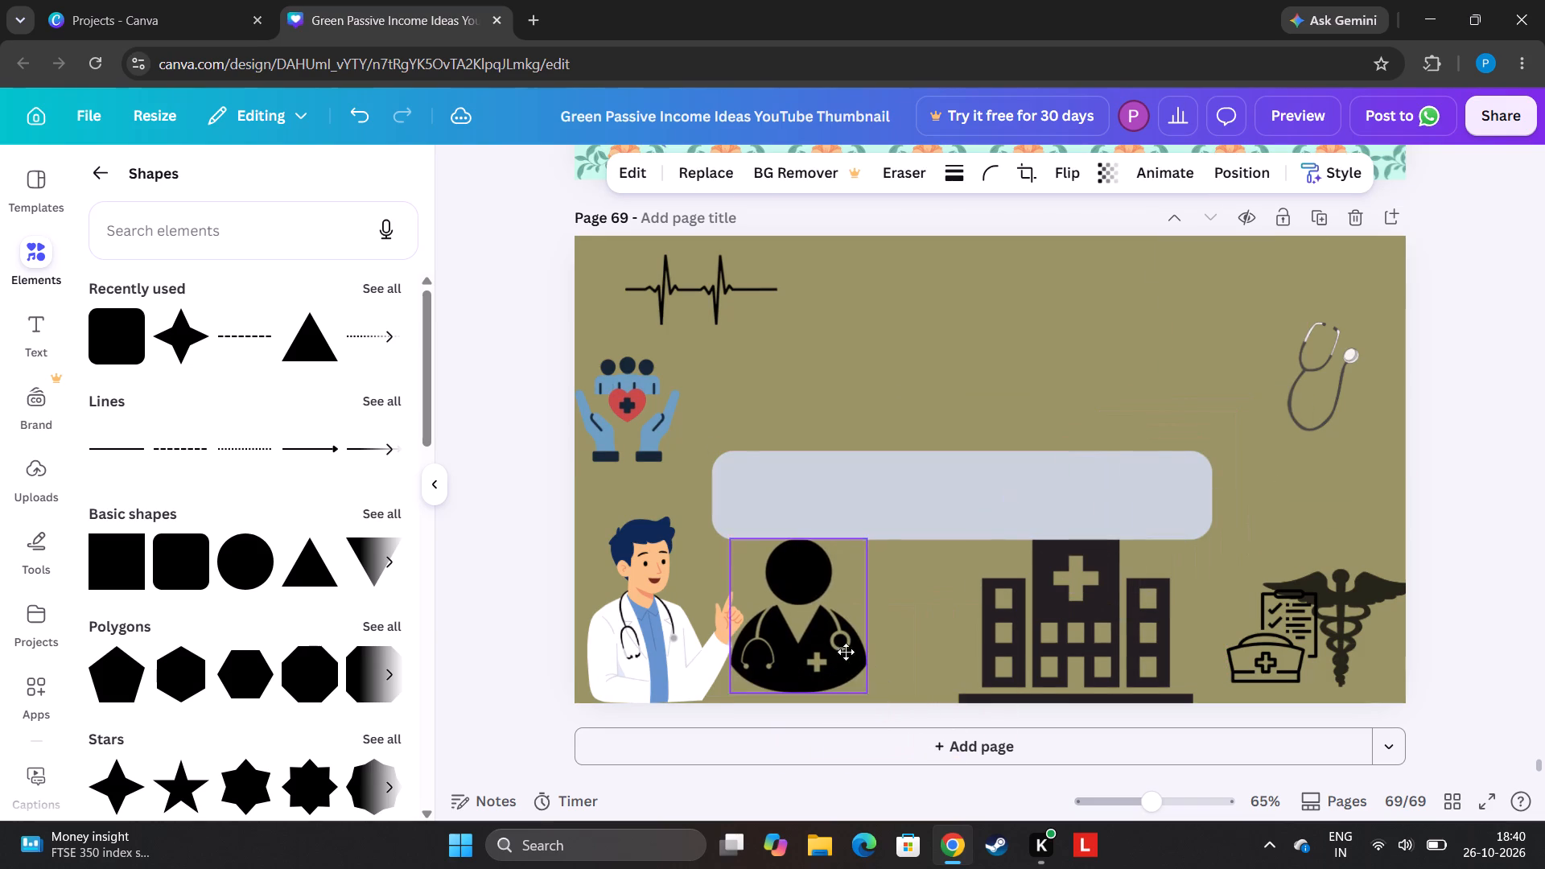
left_click_drag(846, 652, 845, 652)
left_click_drag(1337, 389, 808, 650)
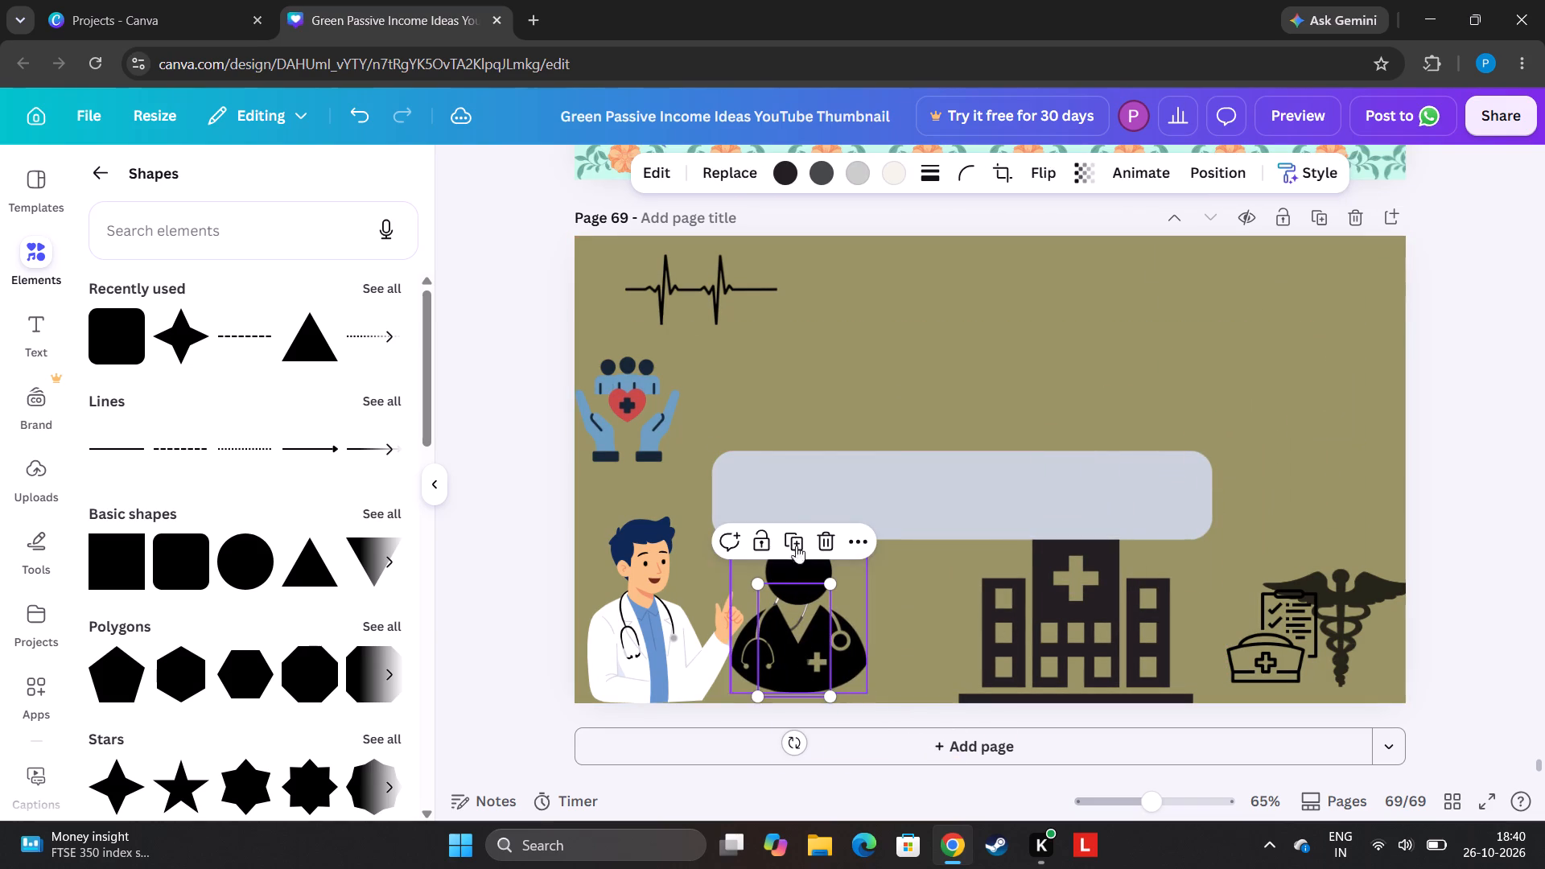
left_click_drag(710, 296, 664, 644)
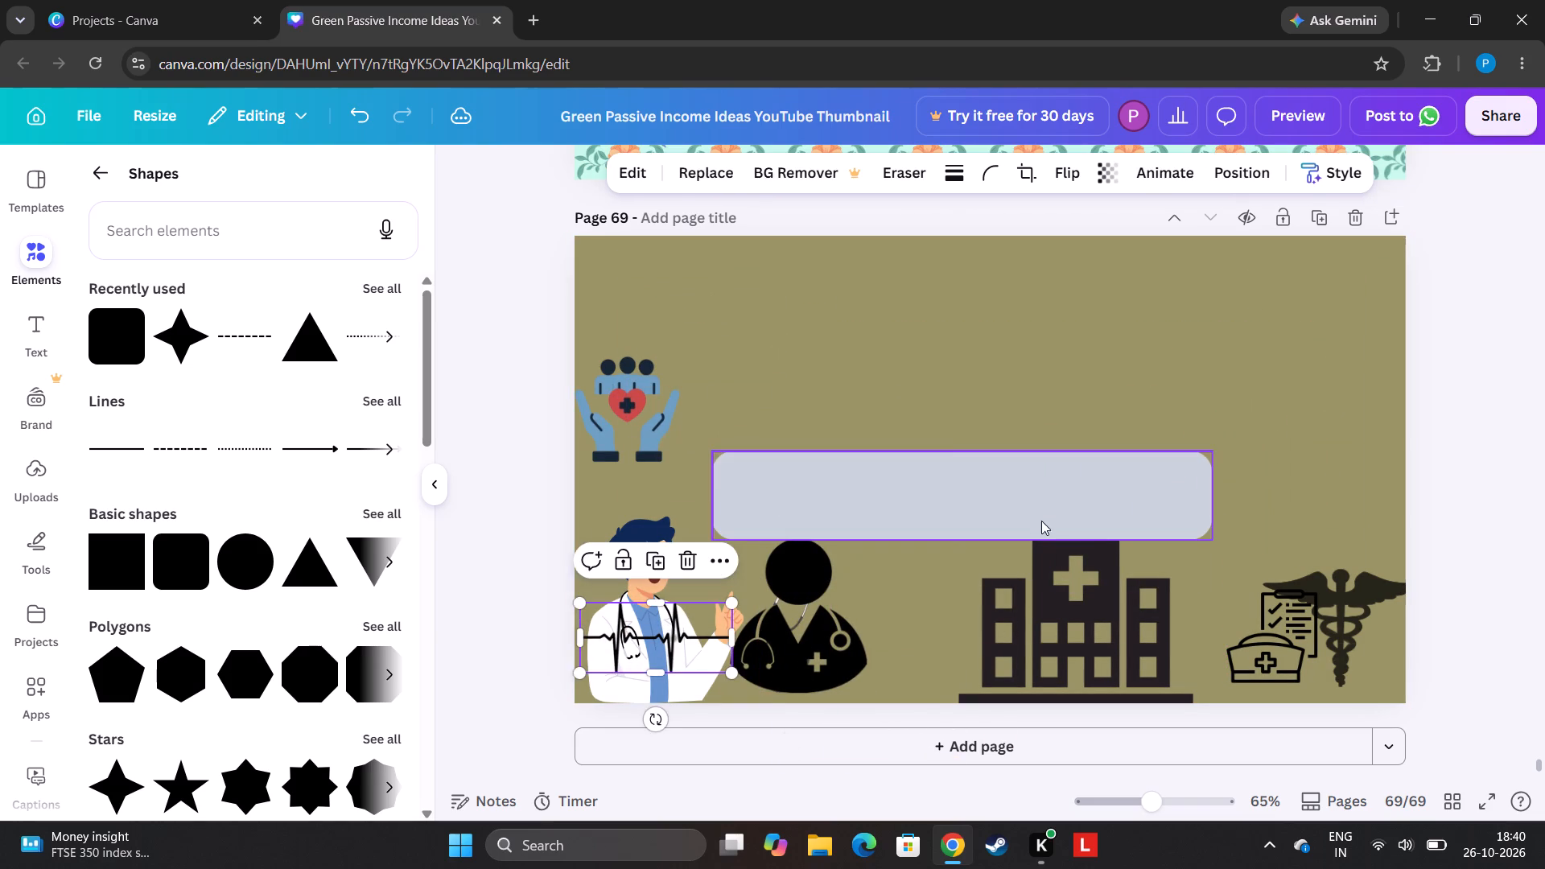
Enlarge page 69's rounded bar into a large panel about 635 px tall, extending past the page's top and right edges.
left_click(1039, 481)
left_click_drag(1213, 451, 1540, 124)
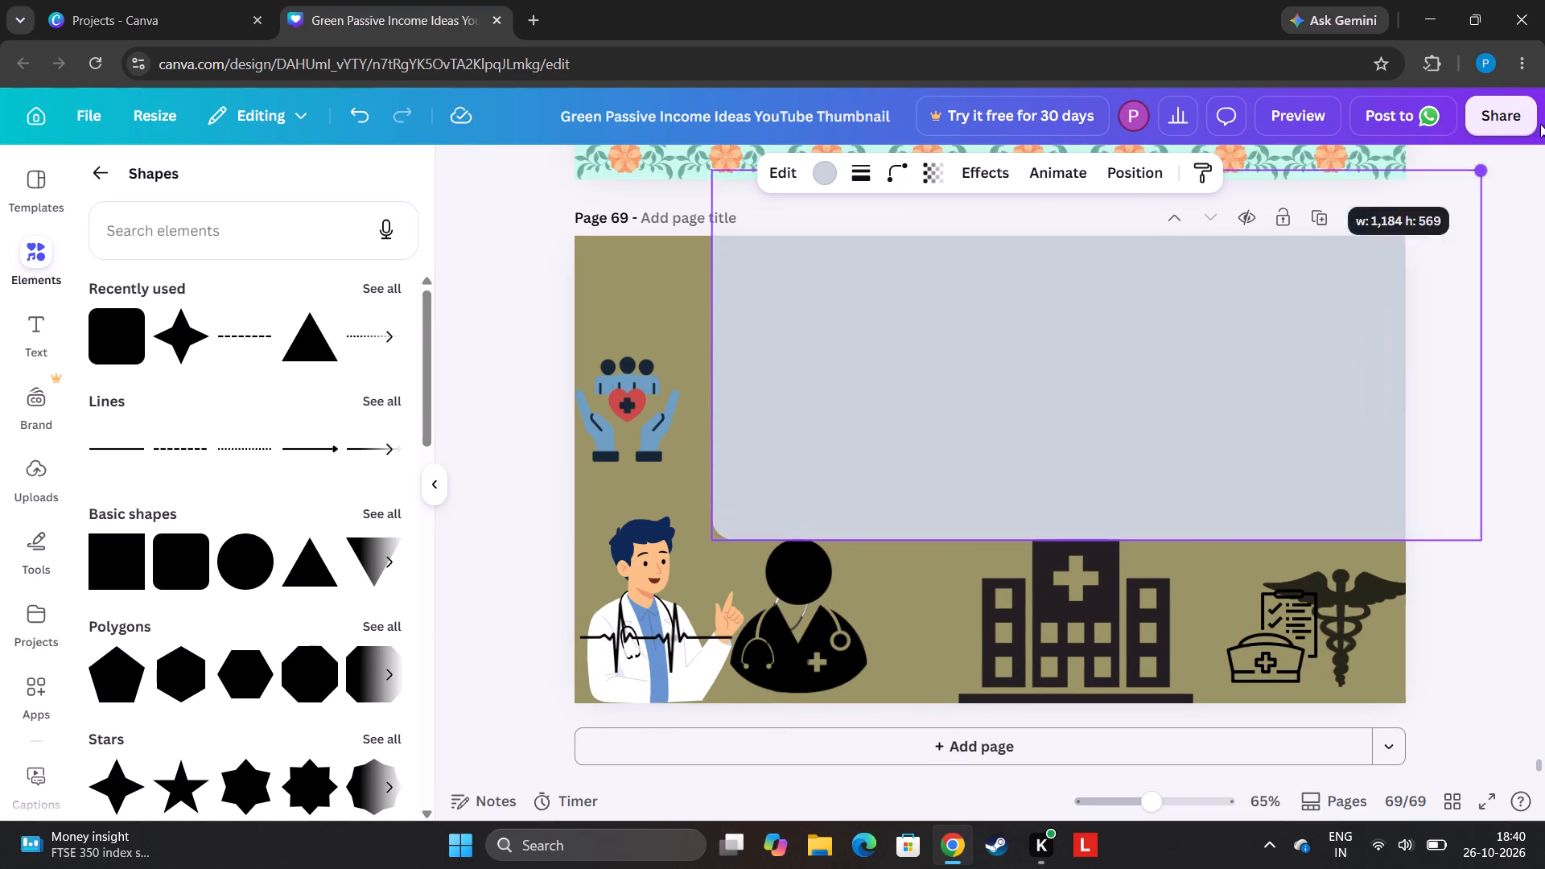
left_click_drag(1540, 124, 1542, 121)
left_click_drag(1232, 464, 1226, 434)
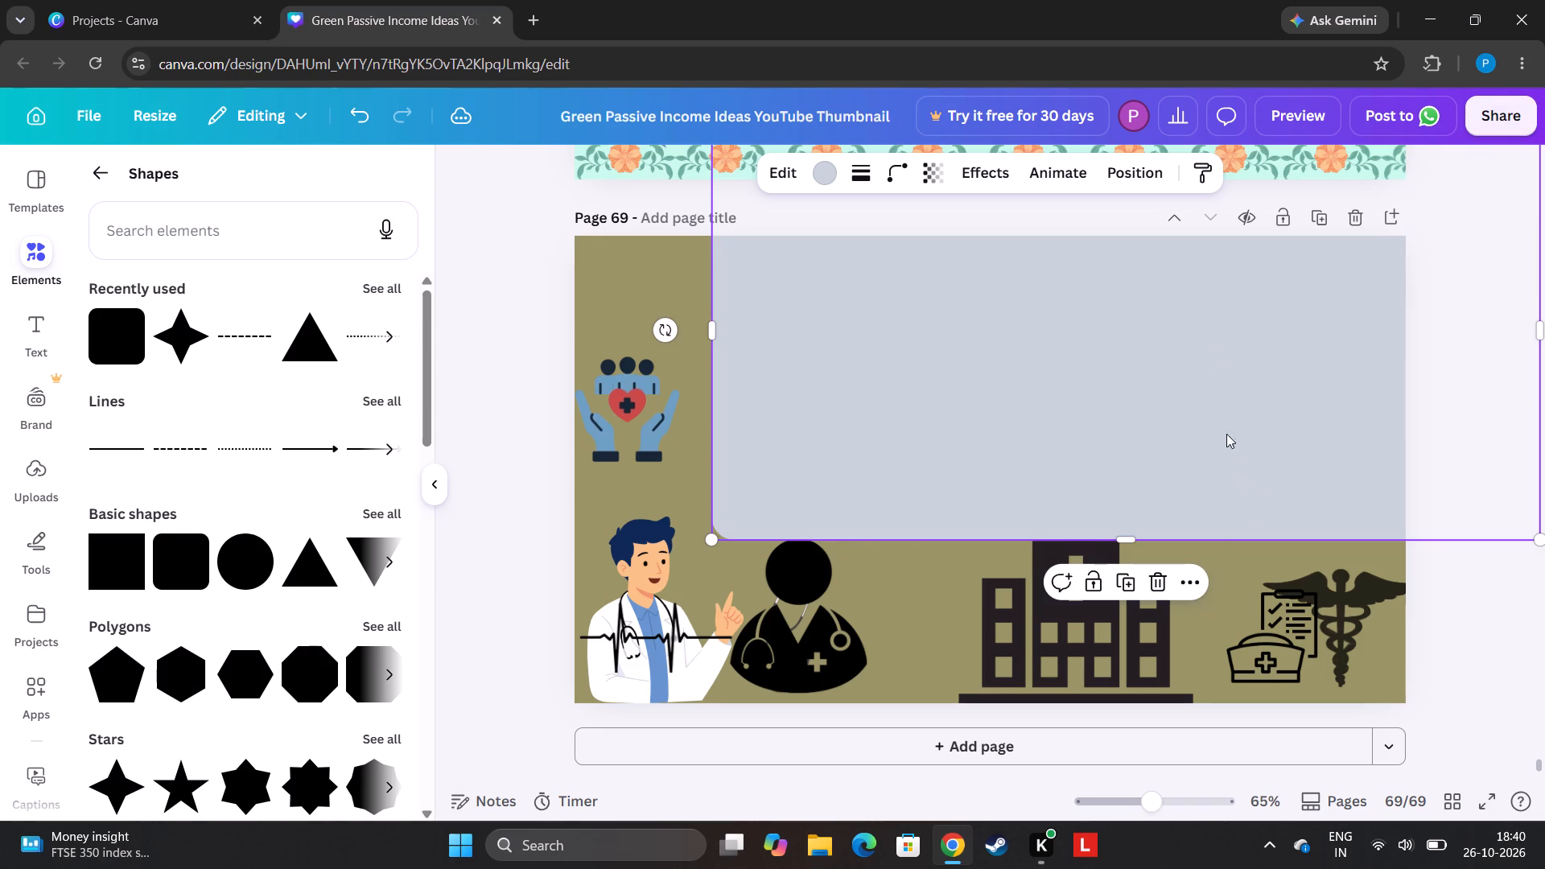
left_click_drag(1226, 434, 1222, 454)
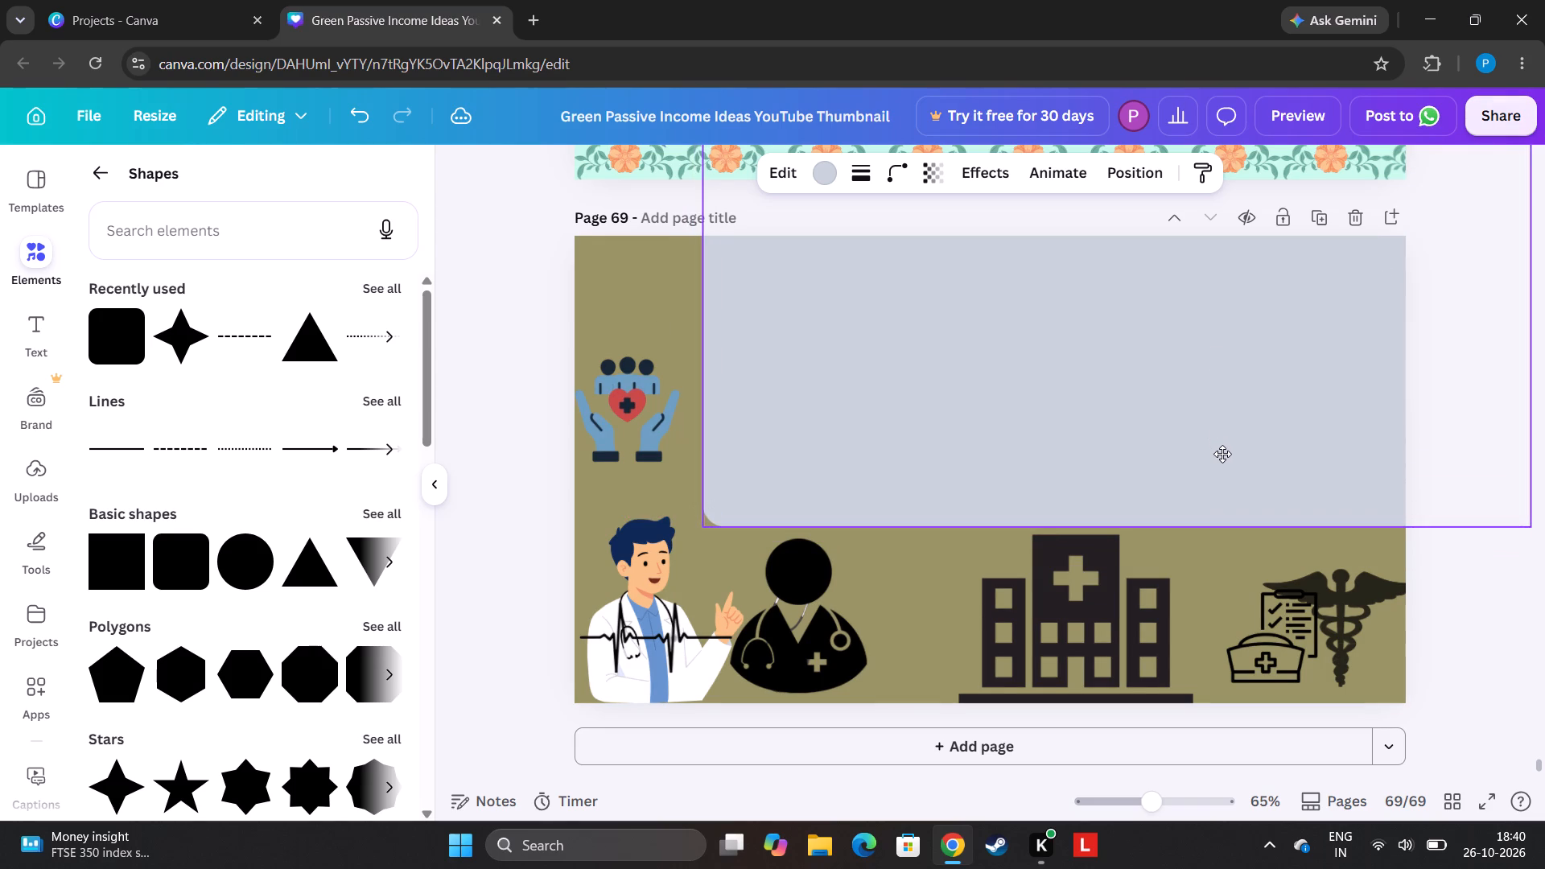
left_click_drag(1222, 454, 1222, 447)
left_click_drag(701, 517, 739, 529)
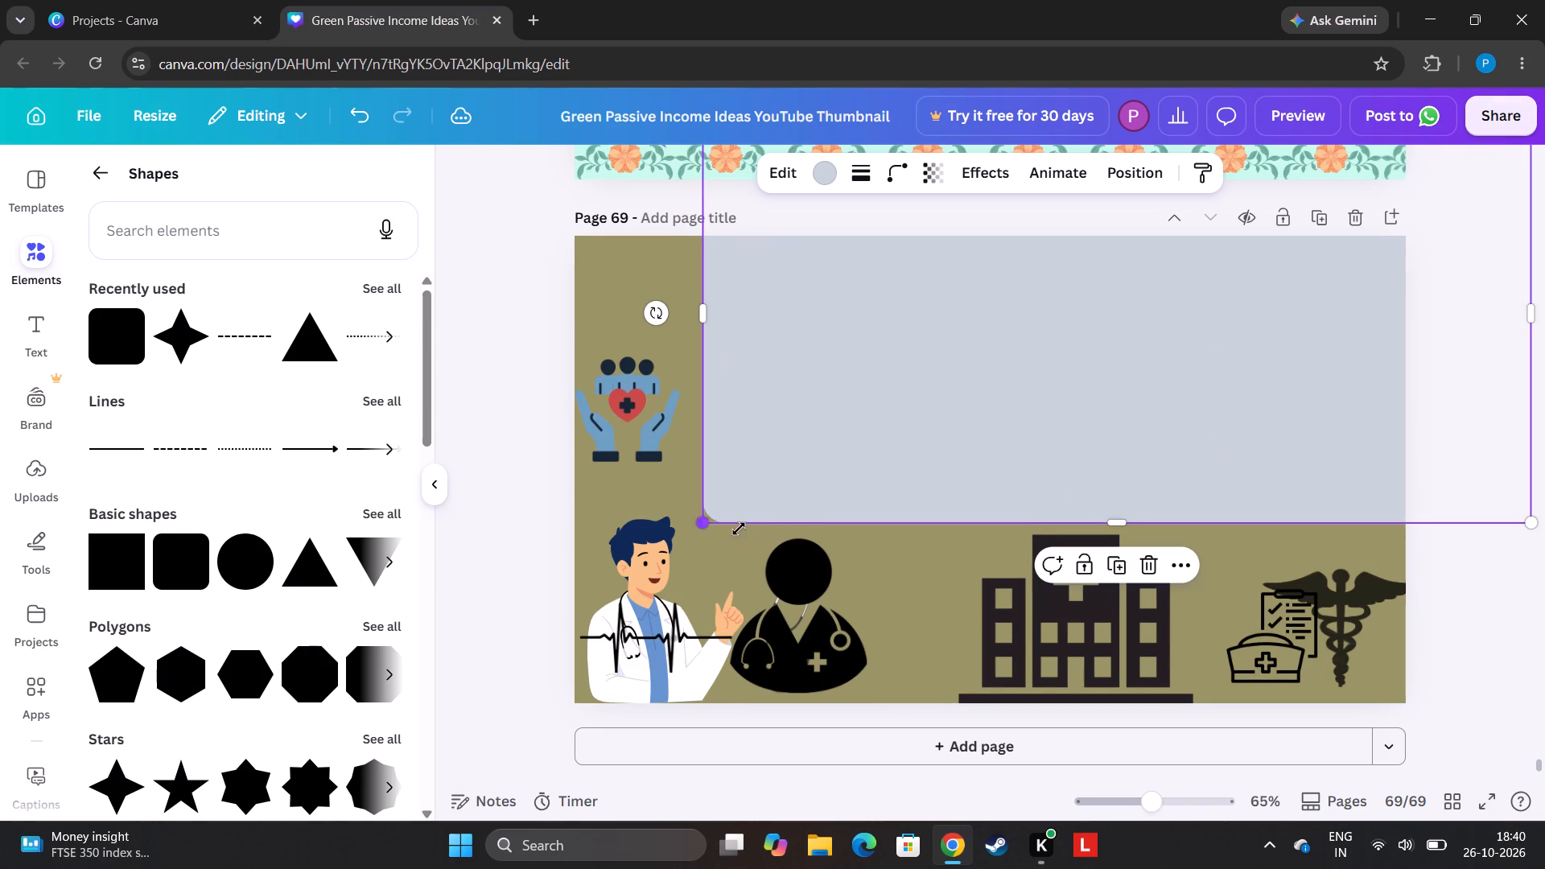
left_click_drag(739, 529, 805, 512)
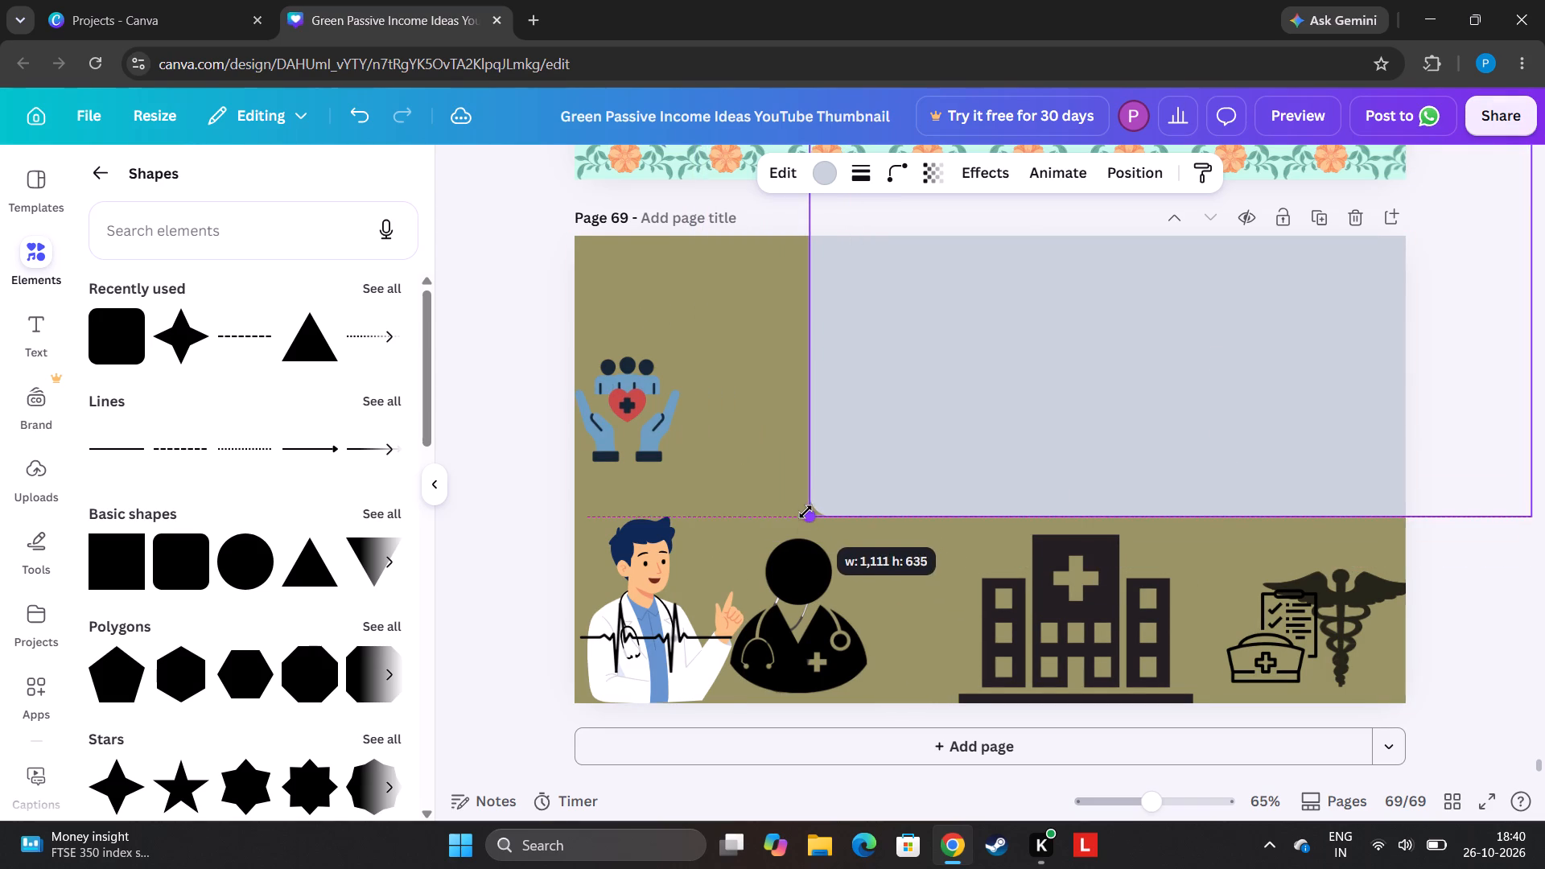
left_click_drag(805, 512, 757, 509)
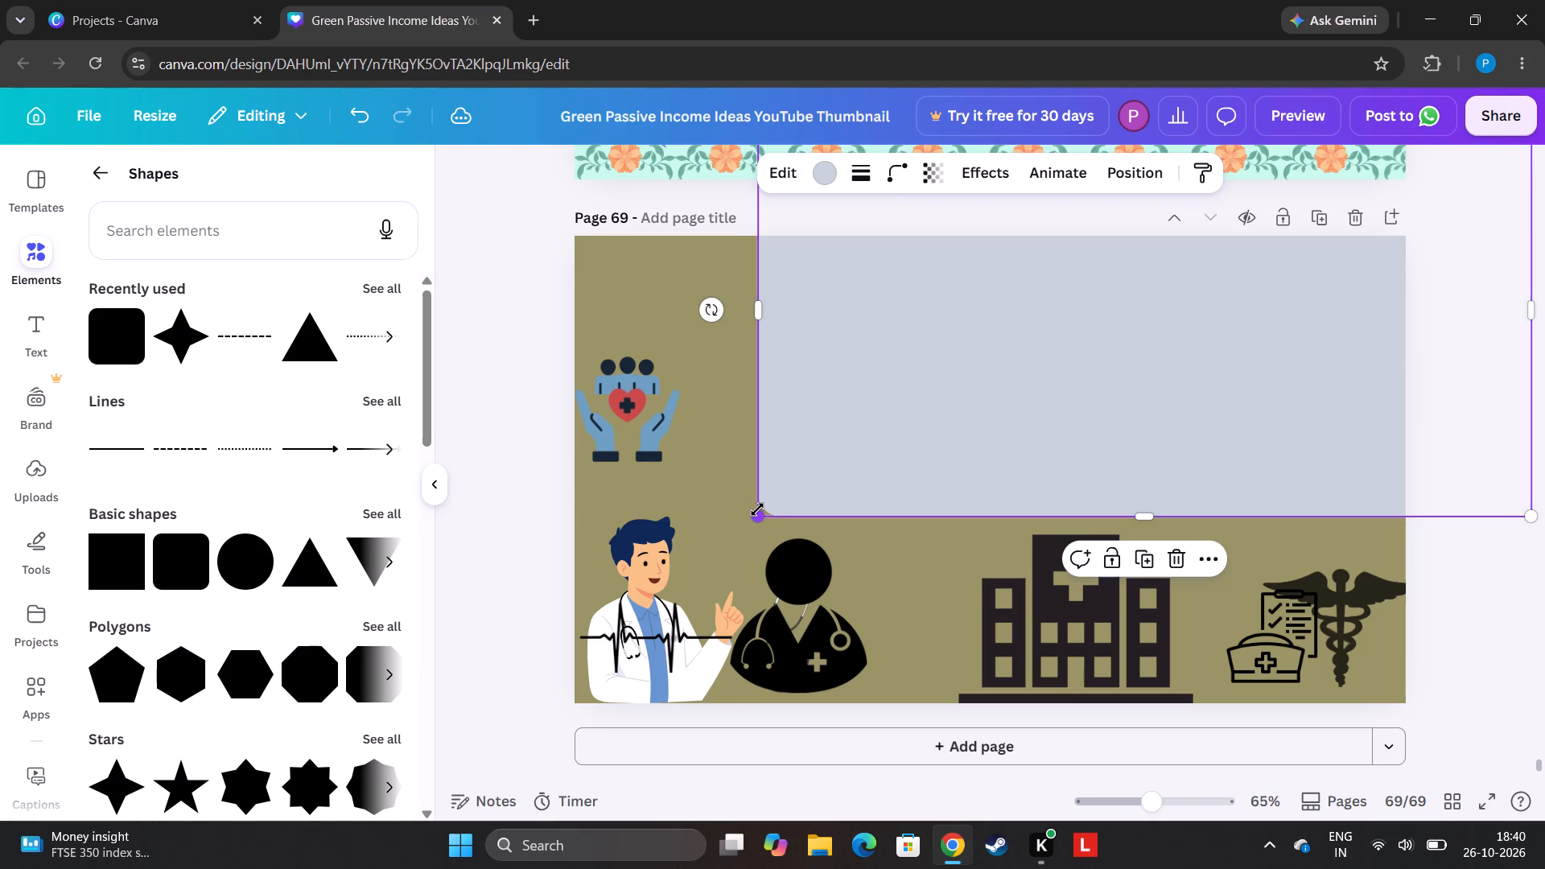
left_click_drag(761, 506, 708, 514)
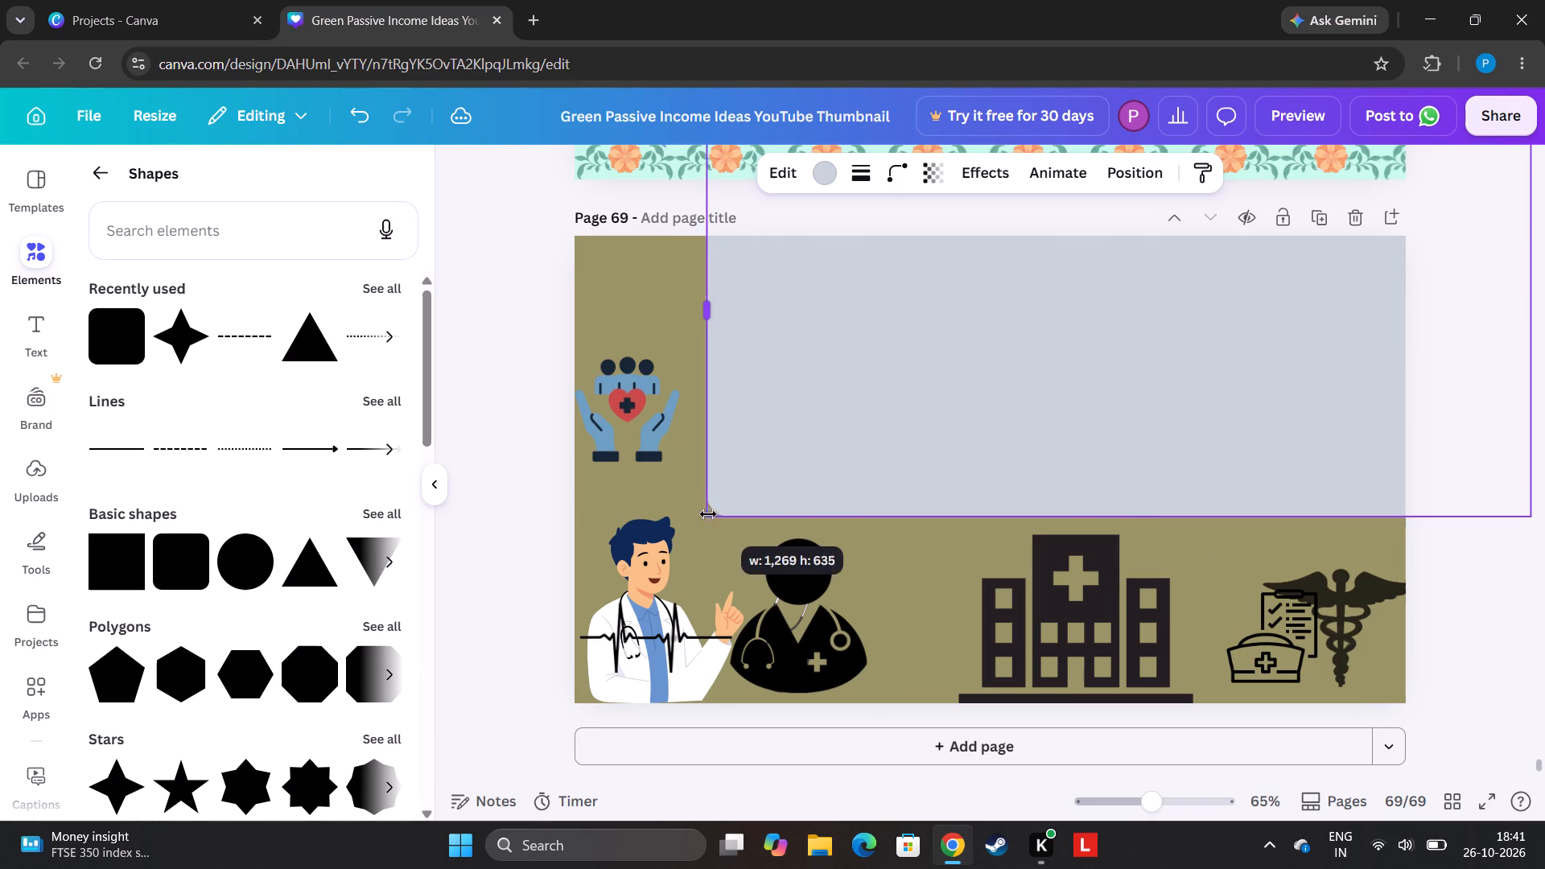
left_click_drag(708, 514, 698, 595)
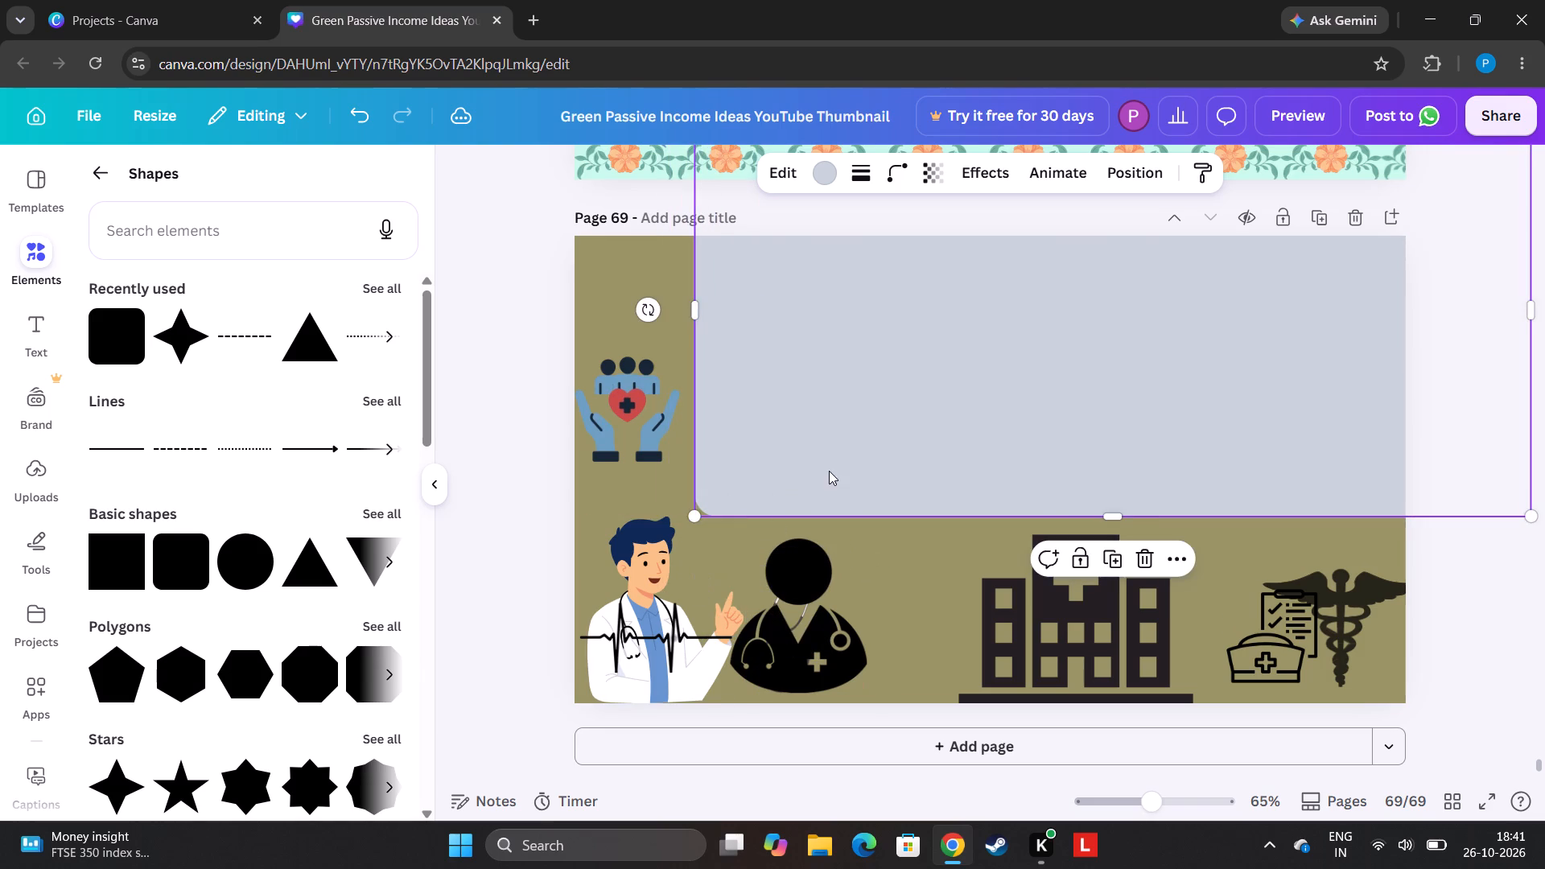
Position the large panel so its left edge meets the hands-and-heart graphic and its bottom edge meets the hospital's top.
left_click_drag(838, 463, 913, 327)
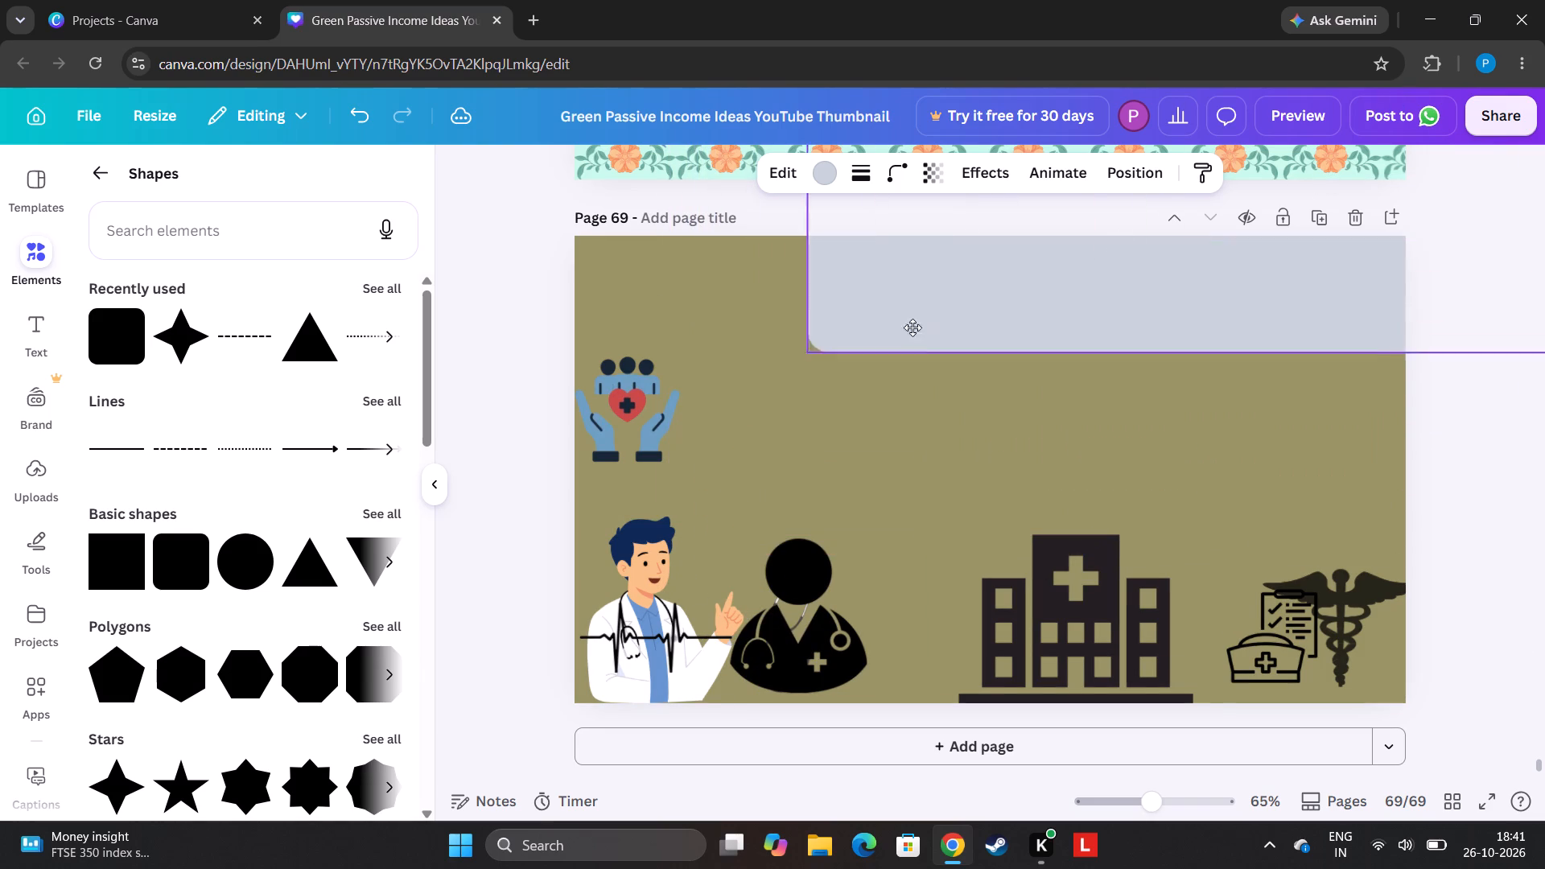
left_click_drag(913, 327, 831, 455)
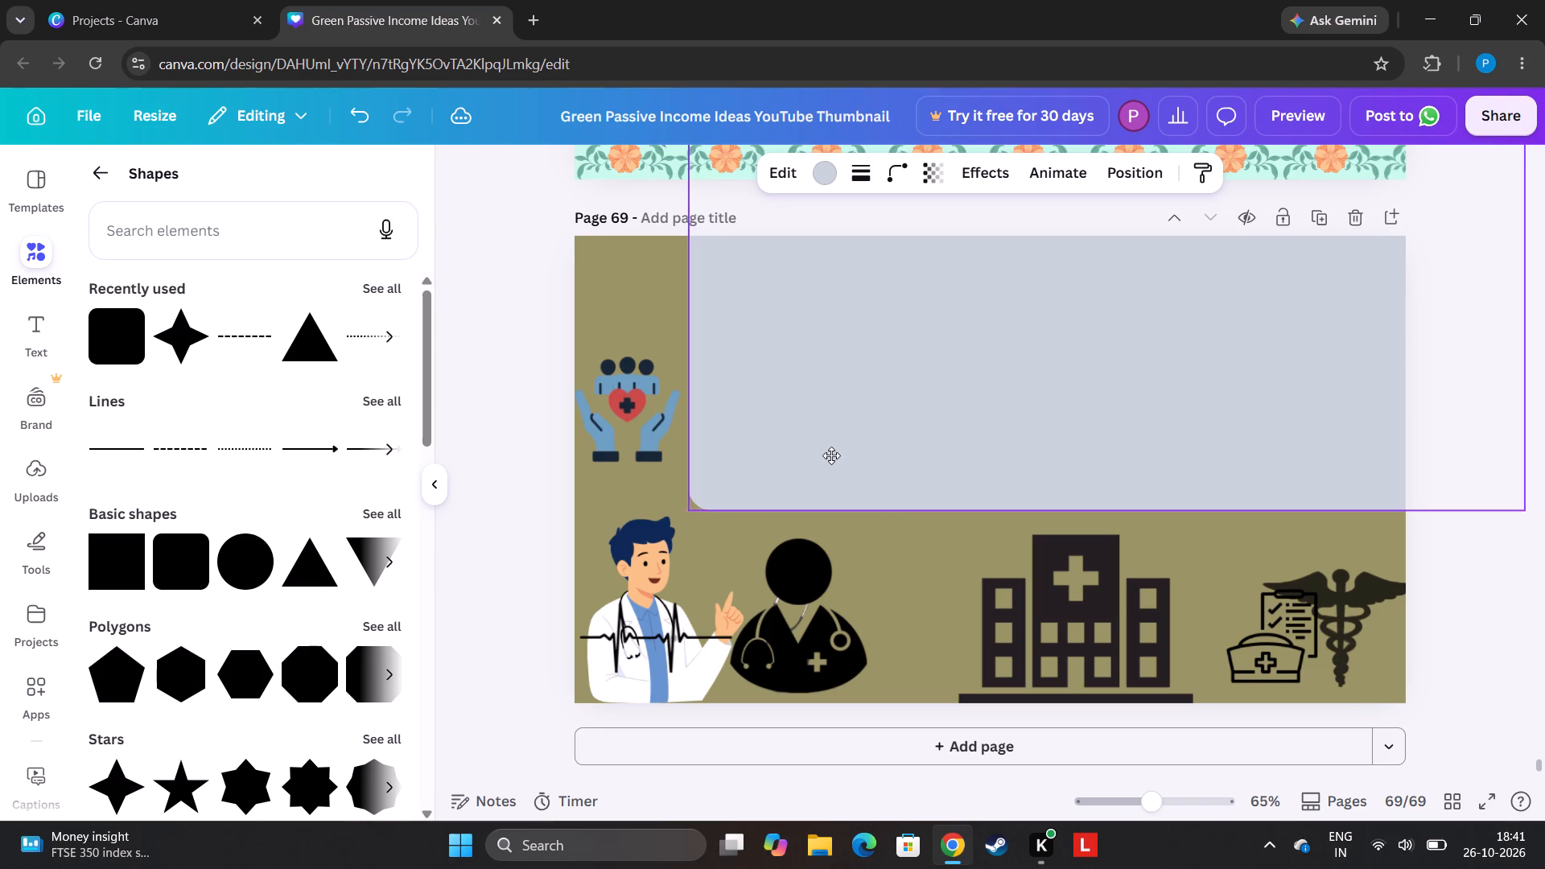
left_click_drag(831, 455, 825, 488)
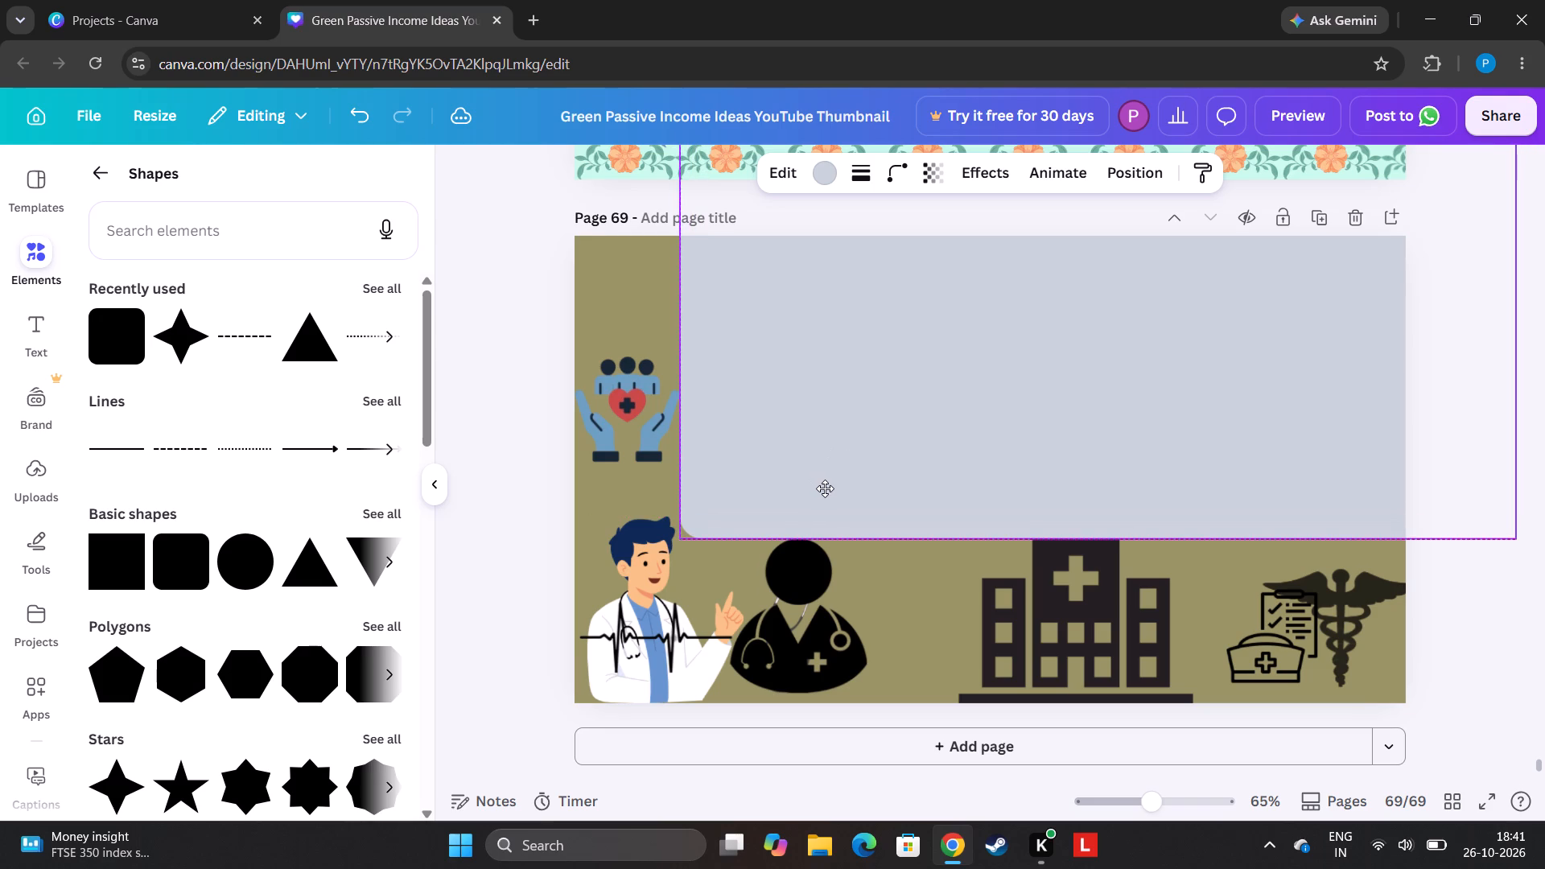
left_click_drag(825, 488, 824, 509)
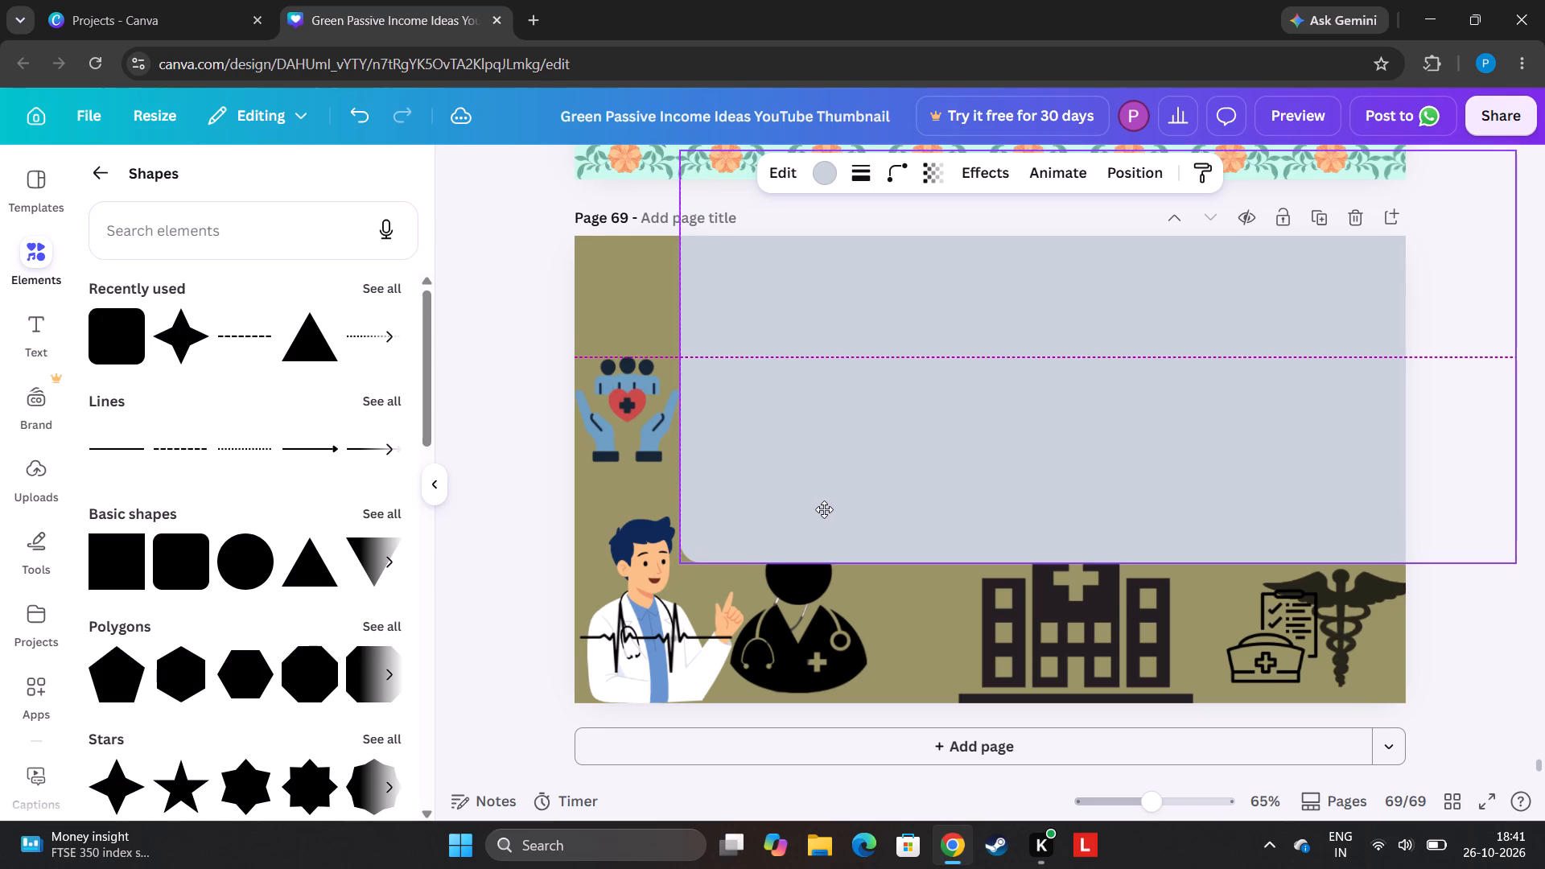
left_click_drag(824, 509, 820, 489)
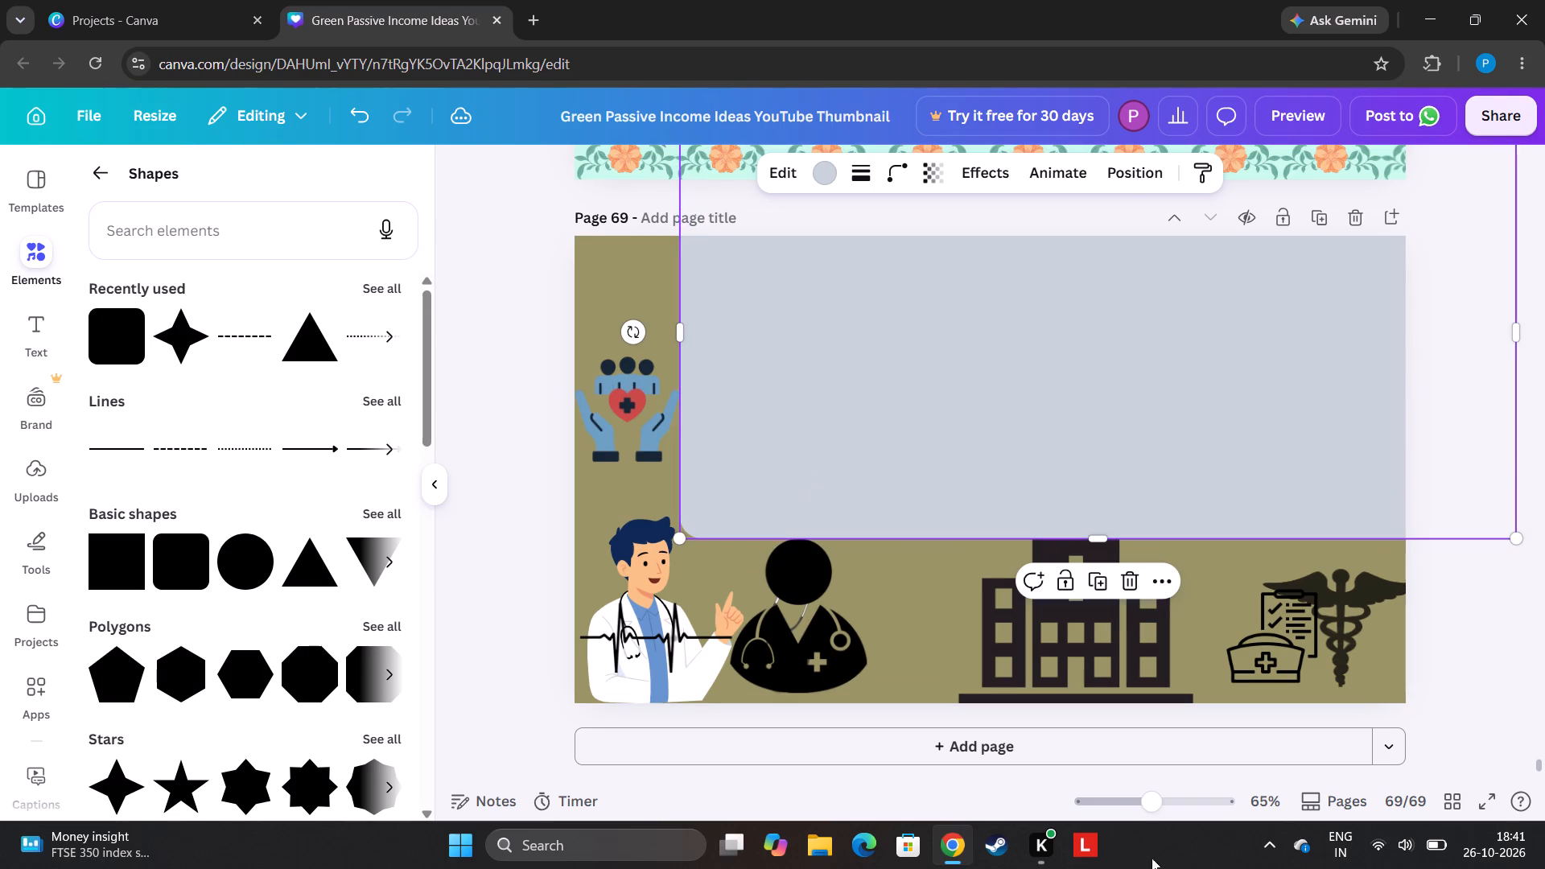
Duplicate the heartbeat line, place the copy on the panel's upper-right area, and delete the original and the extra copy.
left_click_drag(702, 632, 704, 632)
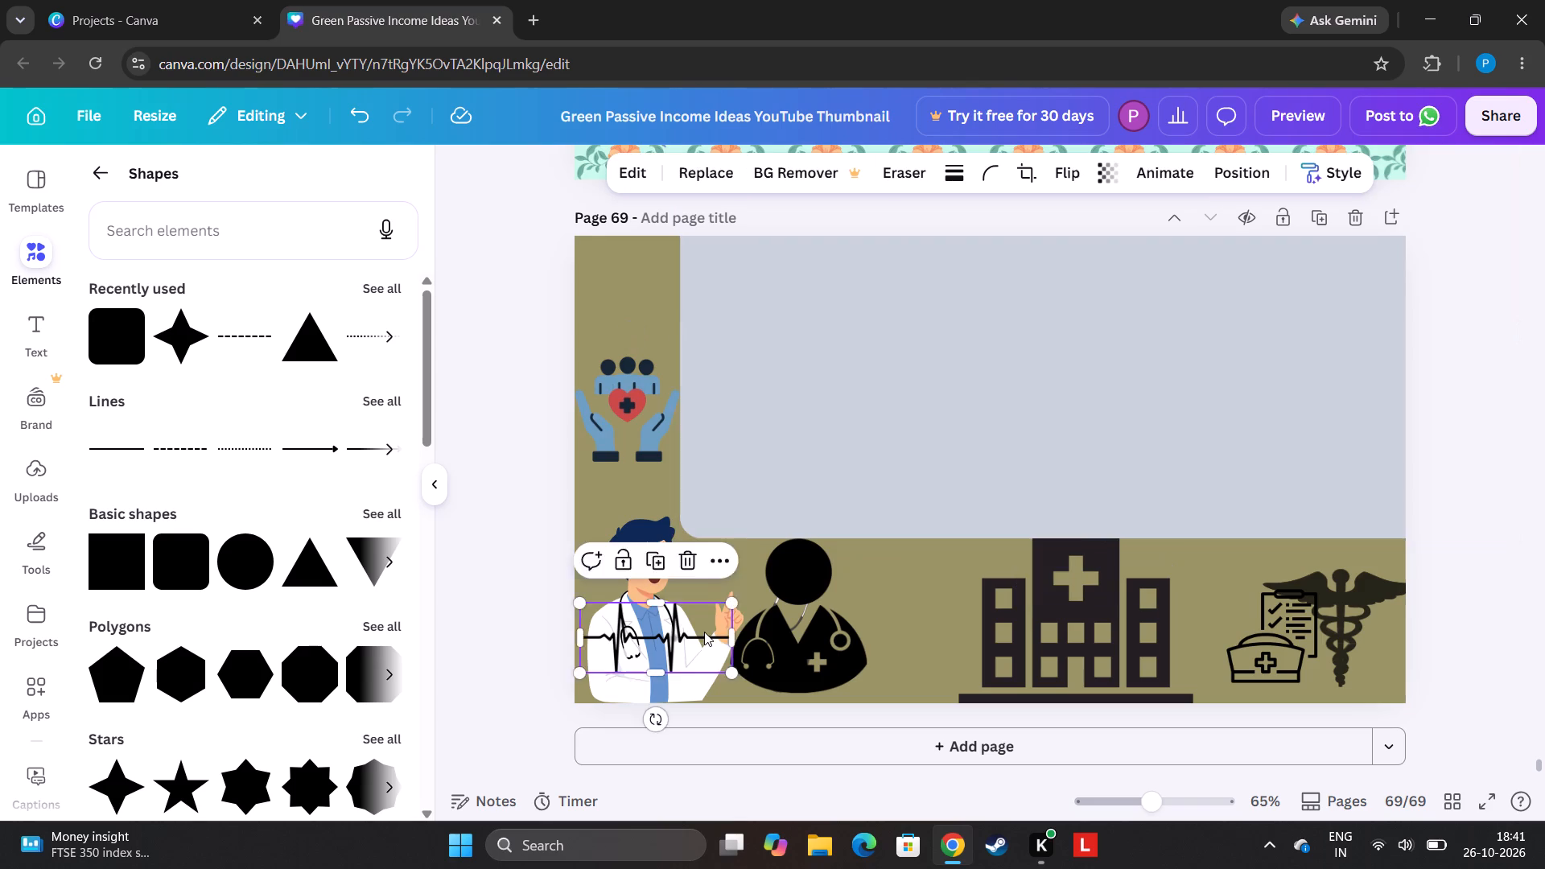
left_click_drag(704, 632, 939, 599)
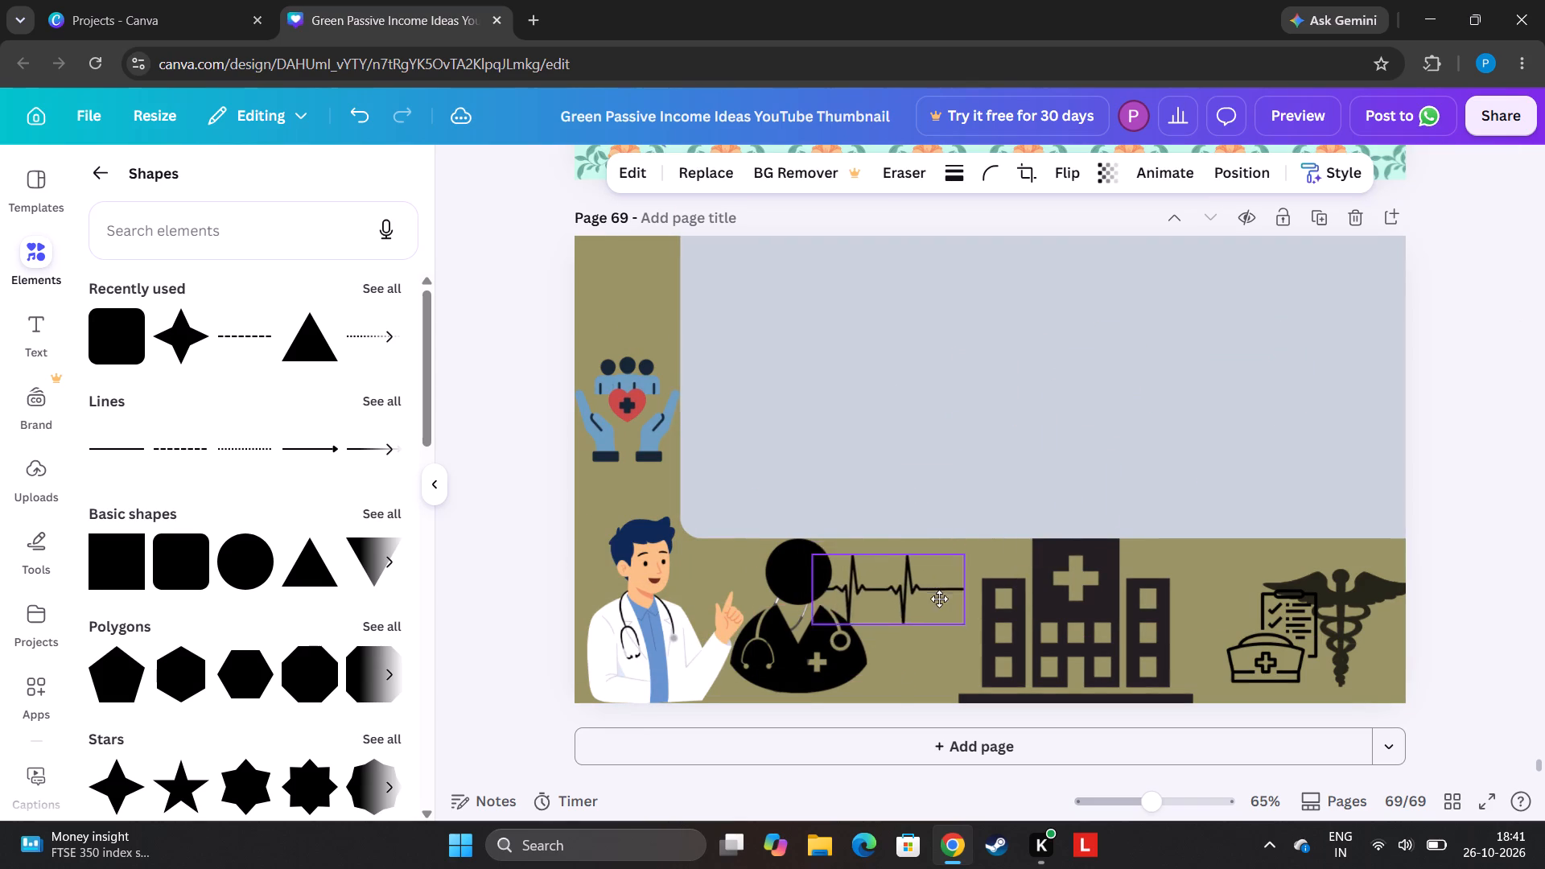
left_click_drag(939, 599, 940, 607)
left_click(896, 538)
left_click_drag(924, 619, 1184, 351)
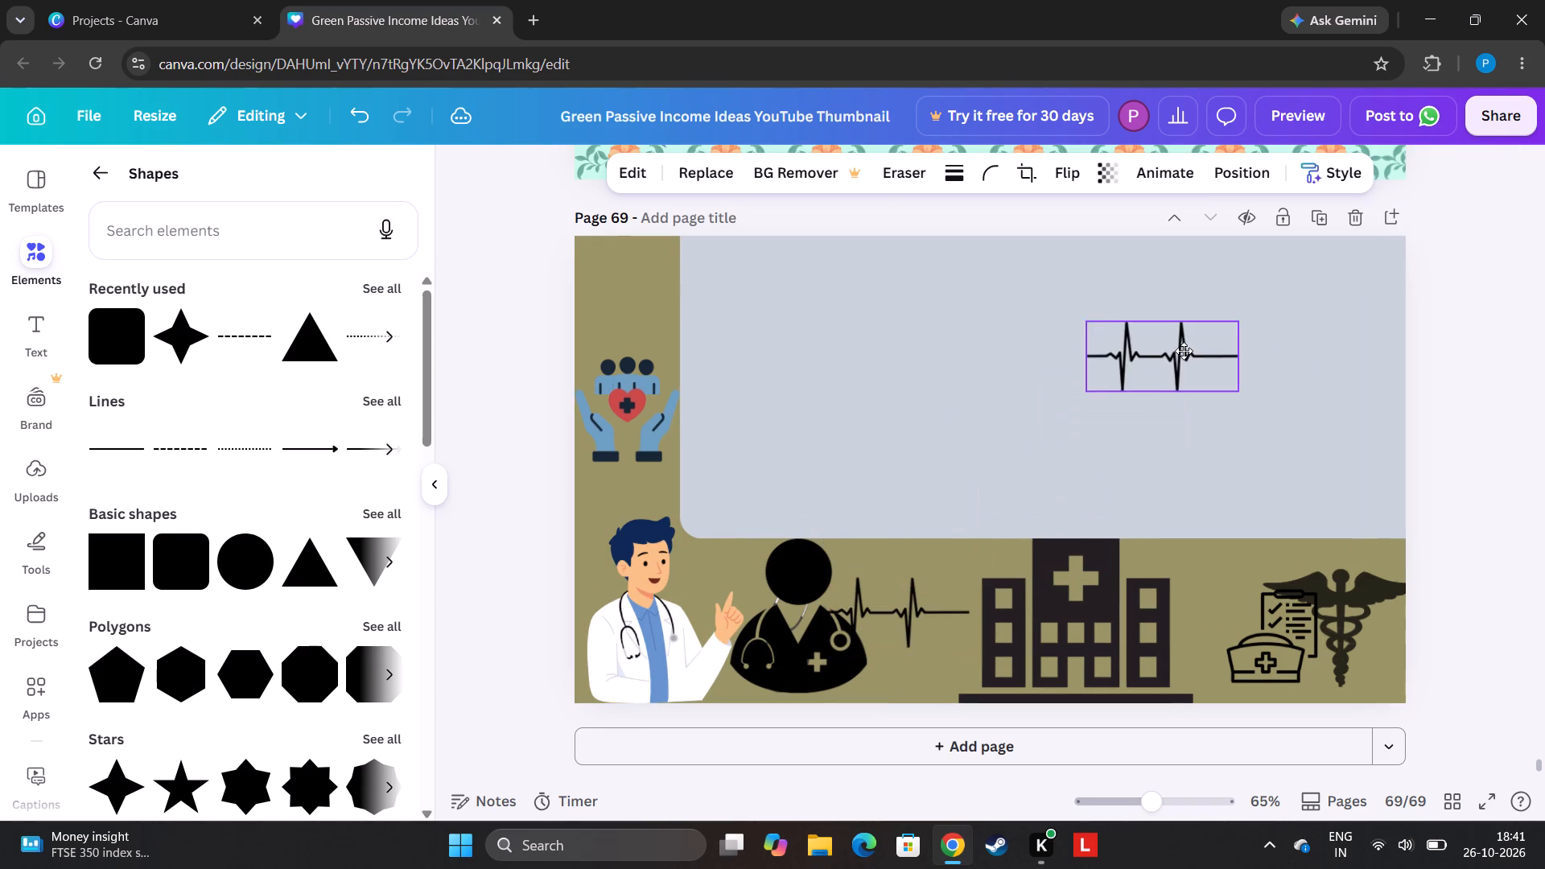
left_click_drag(1184, 351, 1316, 292)
left_click(884, 599)
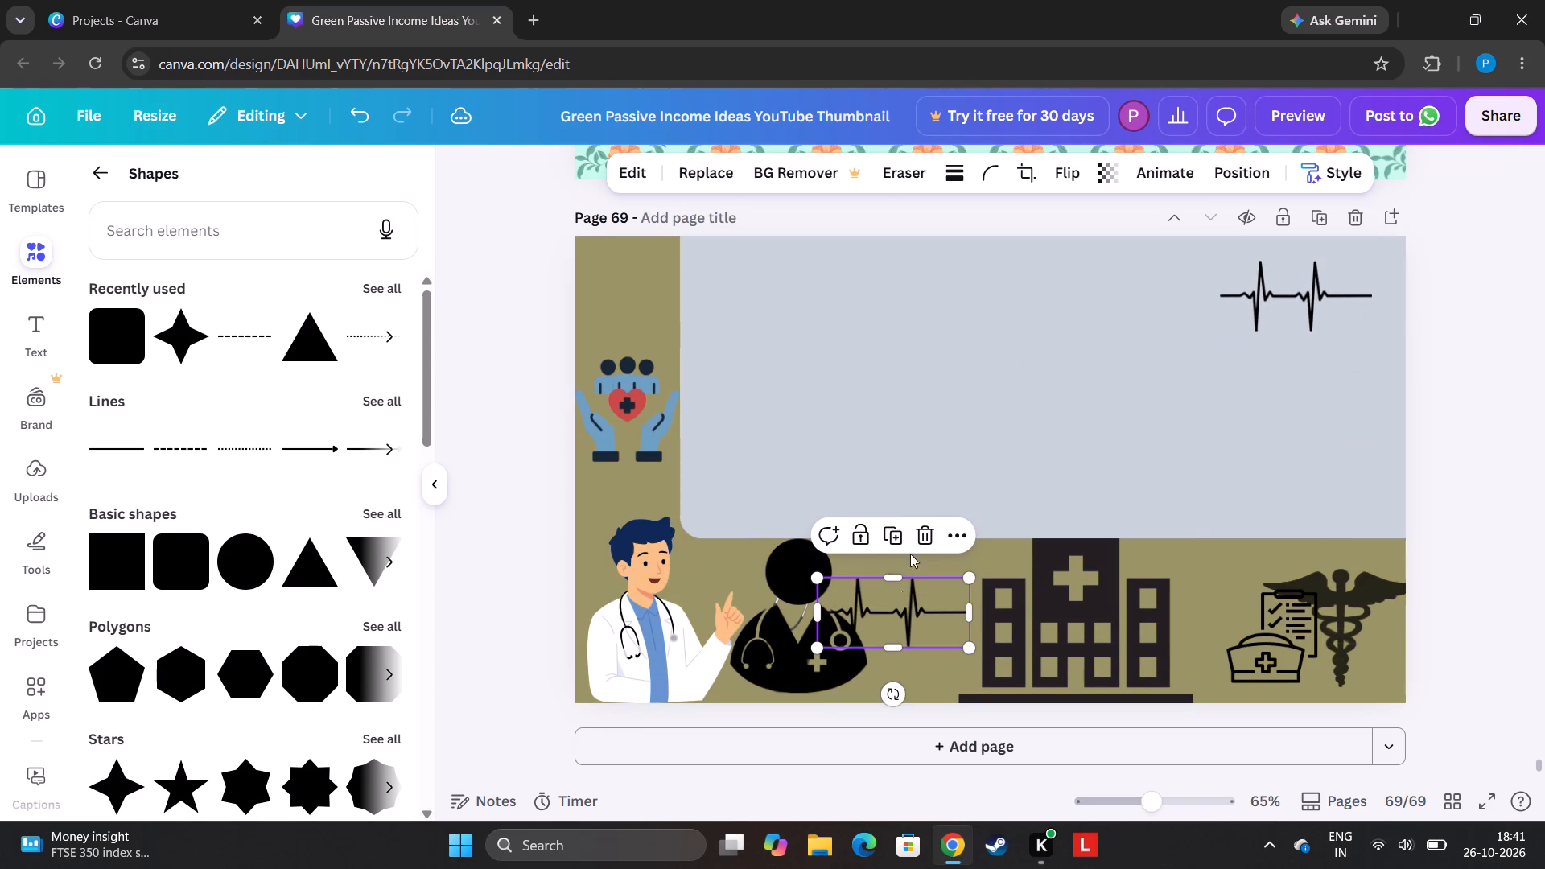
left_click(897, 529)
left_click(1101, 587)
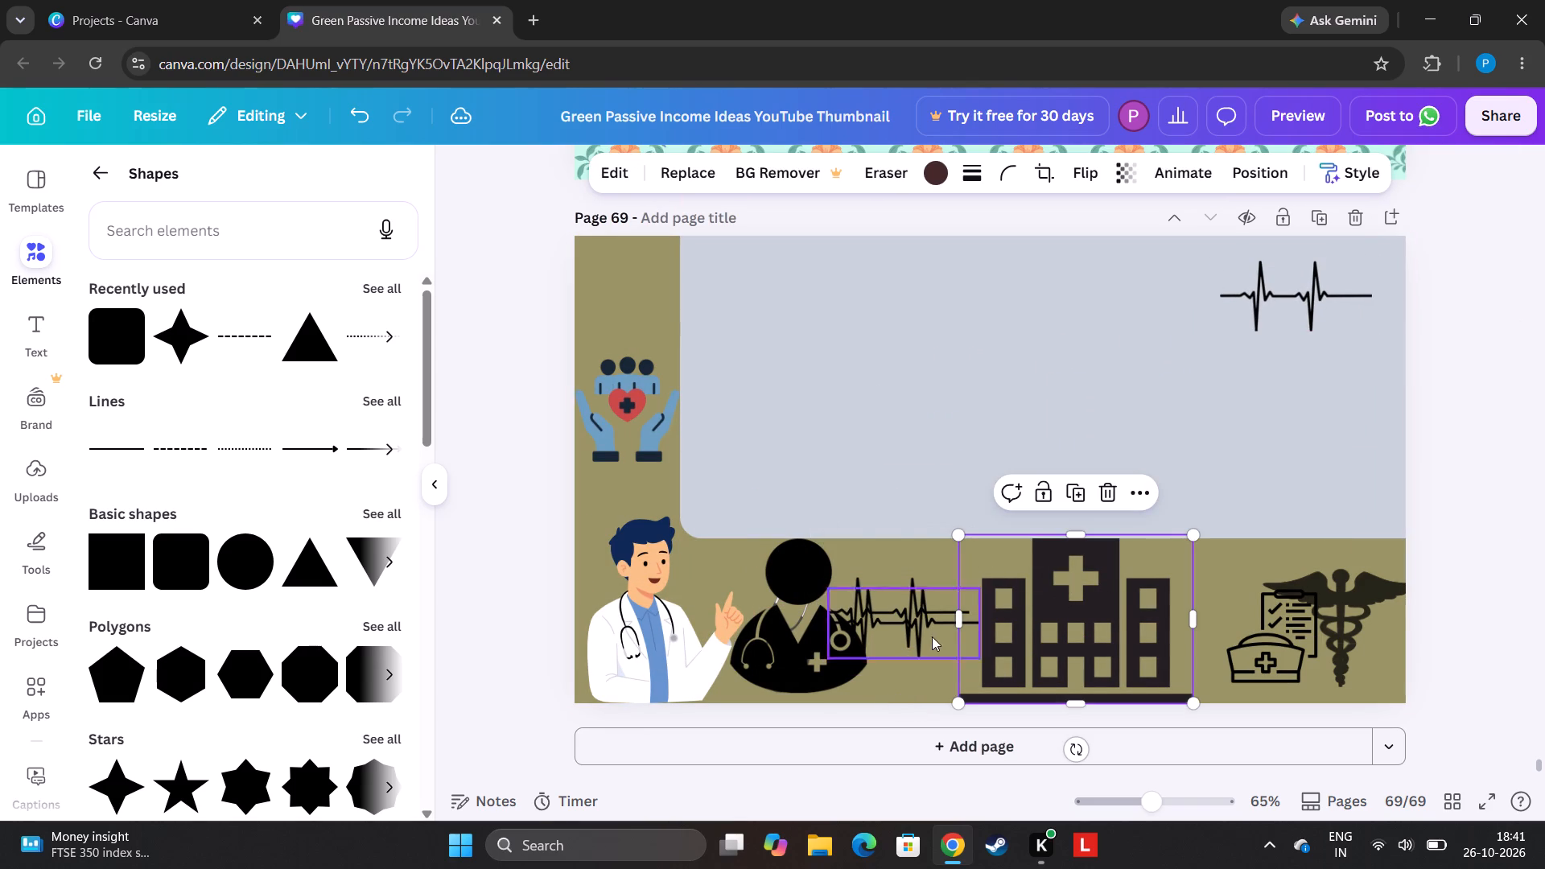
left_click(921, 626)
left_click(928, 533)
left_click(882, 616)
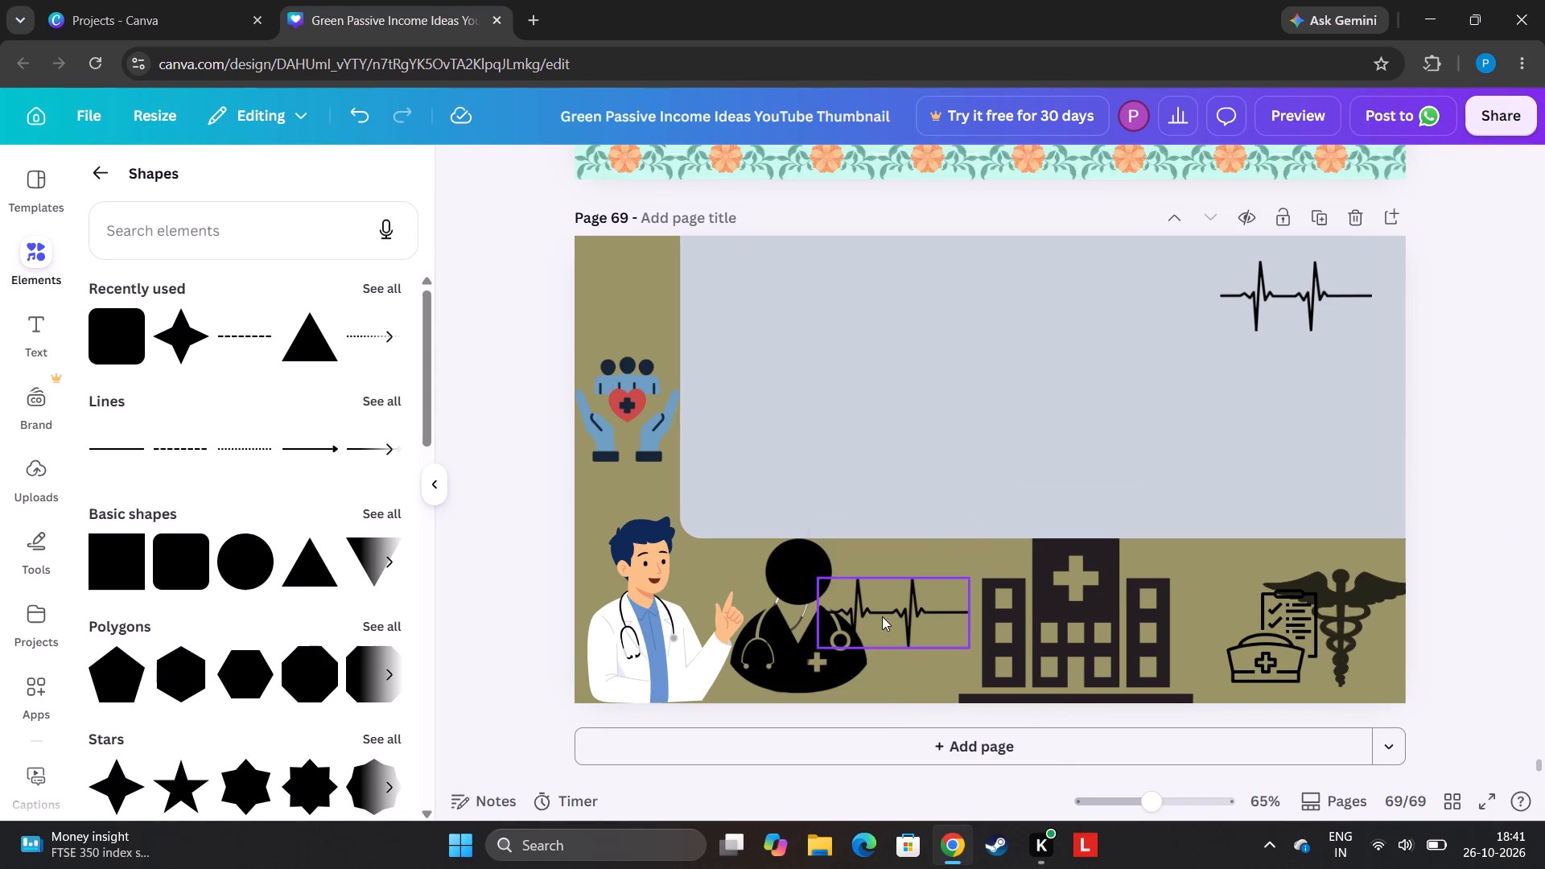
left_click(930, 537)
Duplicate the black doctor silhouette, place the copy on the panel's upper middle, and delete the original.
left_click_drag(833, 625, 991, 397)
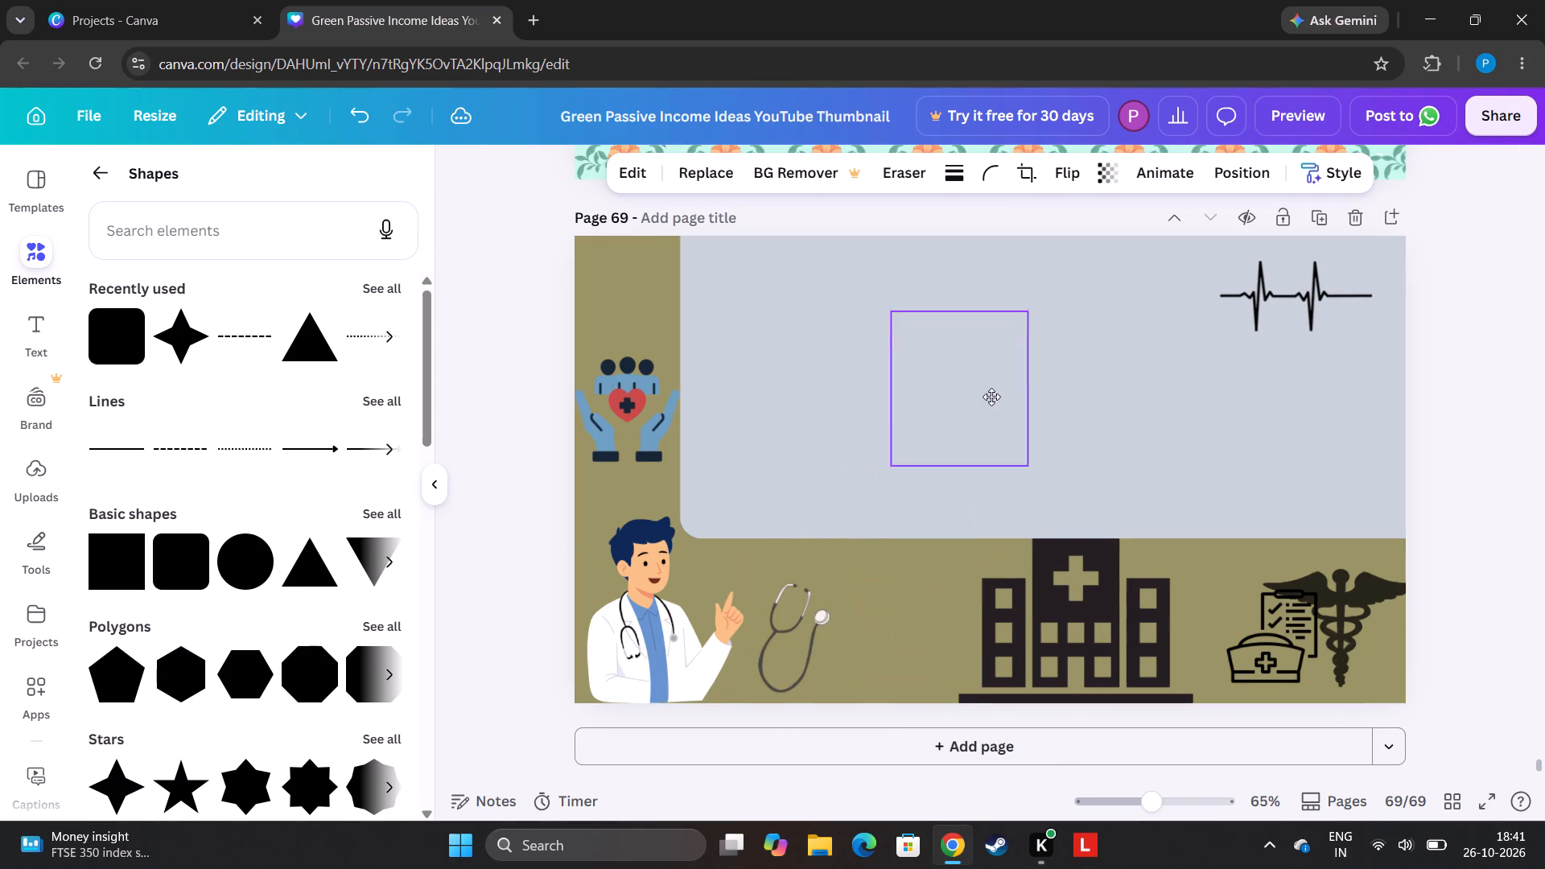
left_click_drag(991, 397, 945, 645)
left_click(908, 506)
left_click_drag(941, 635, 962, 474)
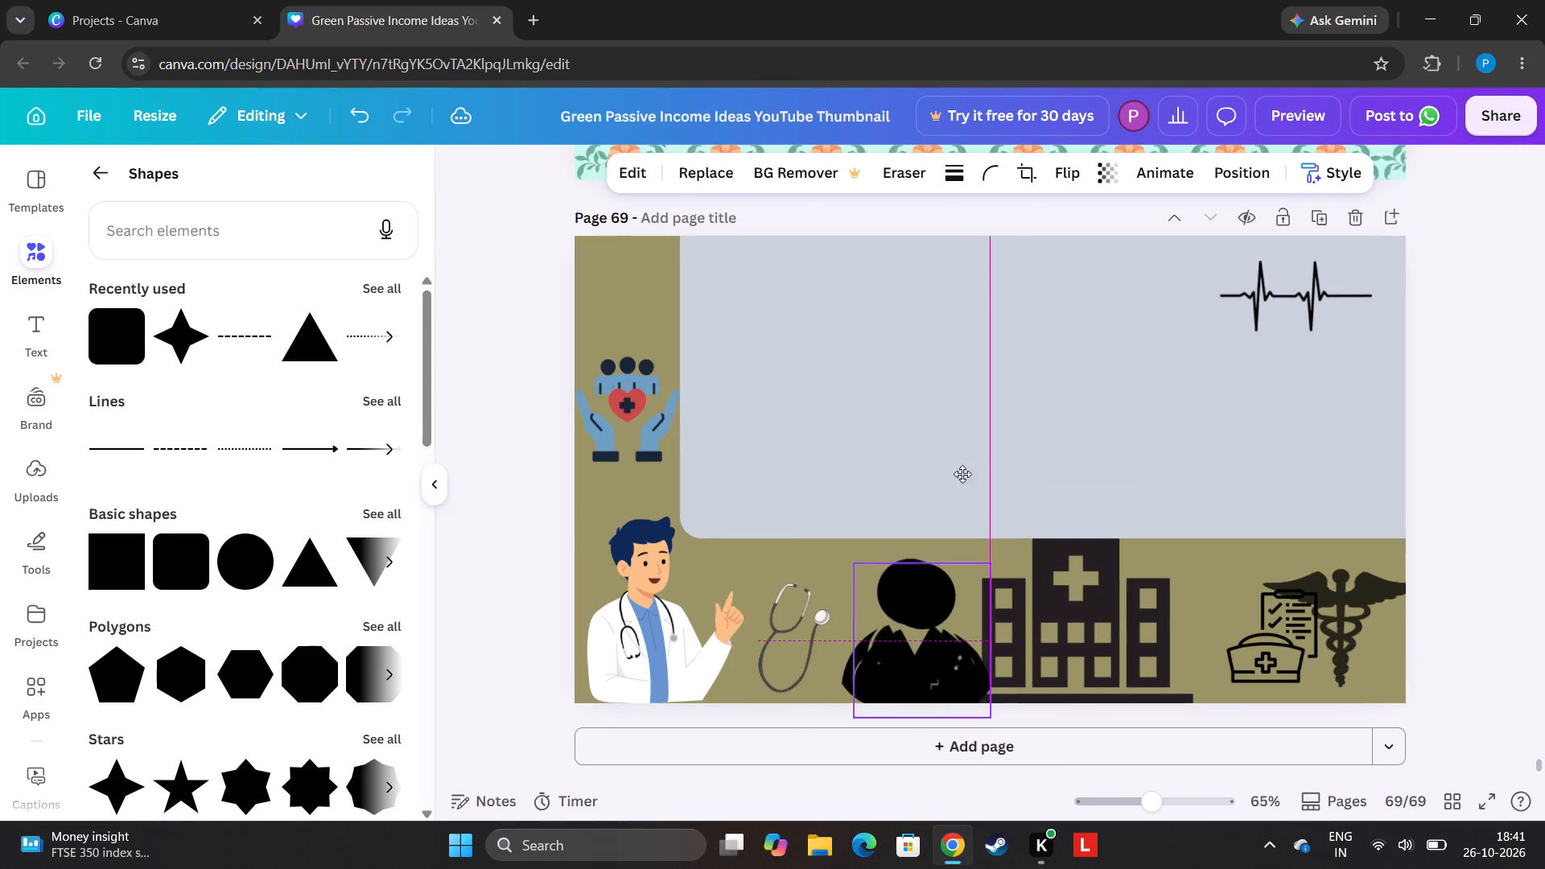
left_click_drag(962, 474, 980, 328)
left_click(926, 687)
left_click(936, 513)
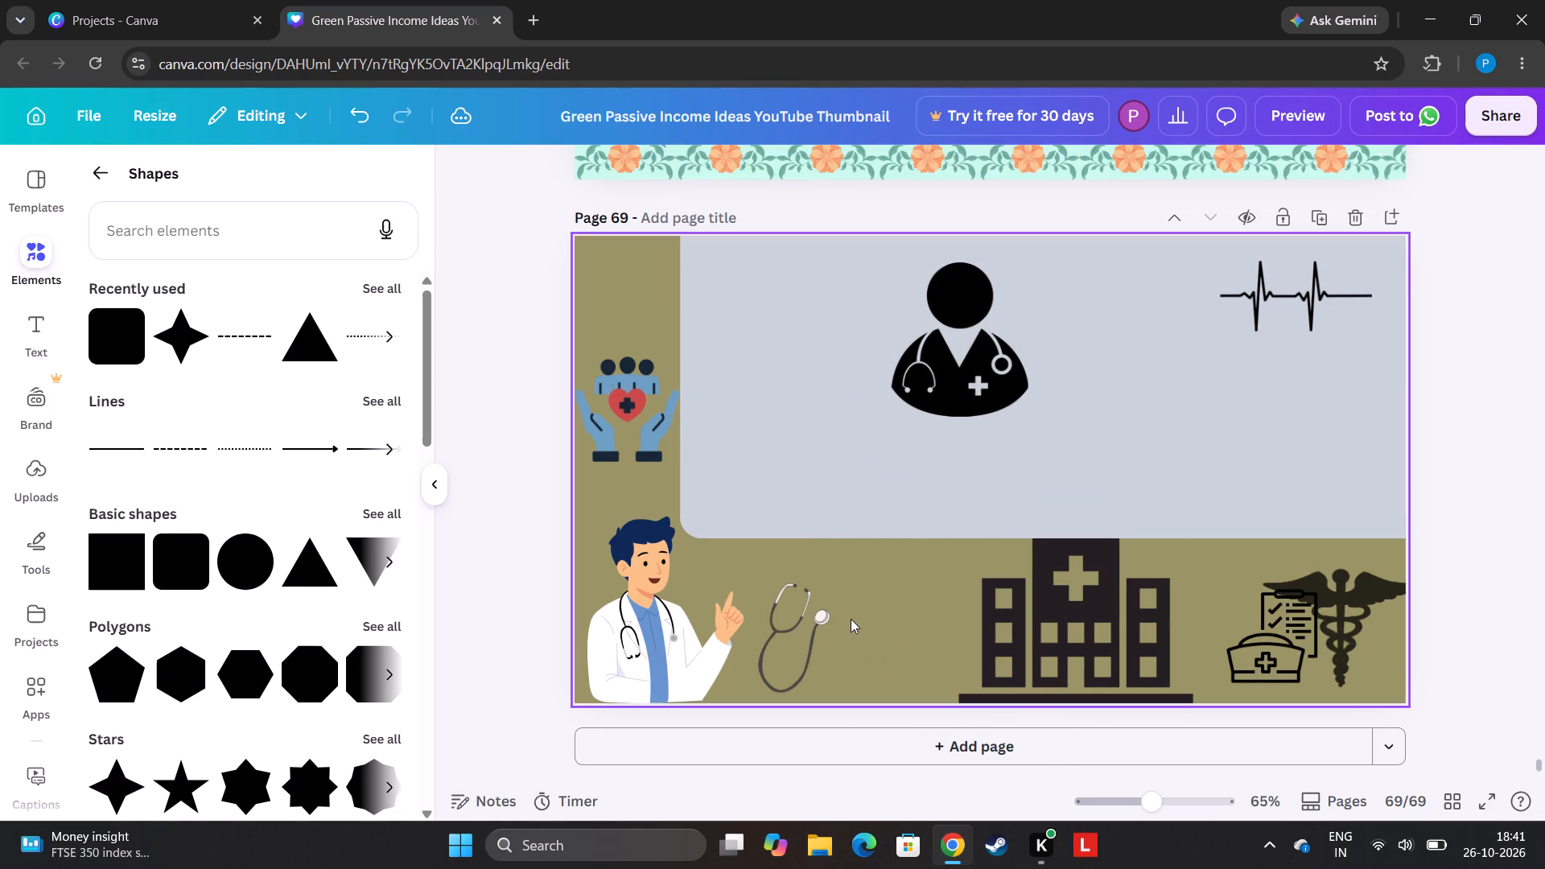
Duplicate the stethoscope, place the copy on the panel just below the doctor silhouette, and delete the original.
left_click(818, 616)
left_click(791, 537)
left_click_drag(827, 652, 988, 461)
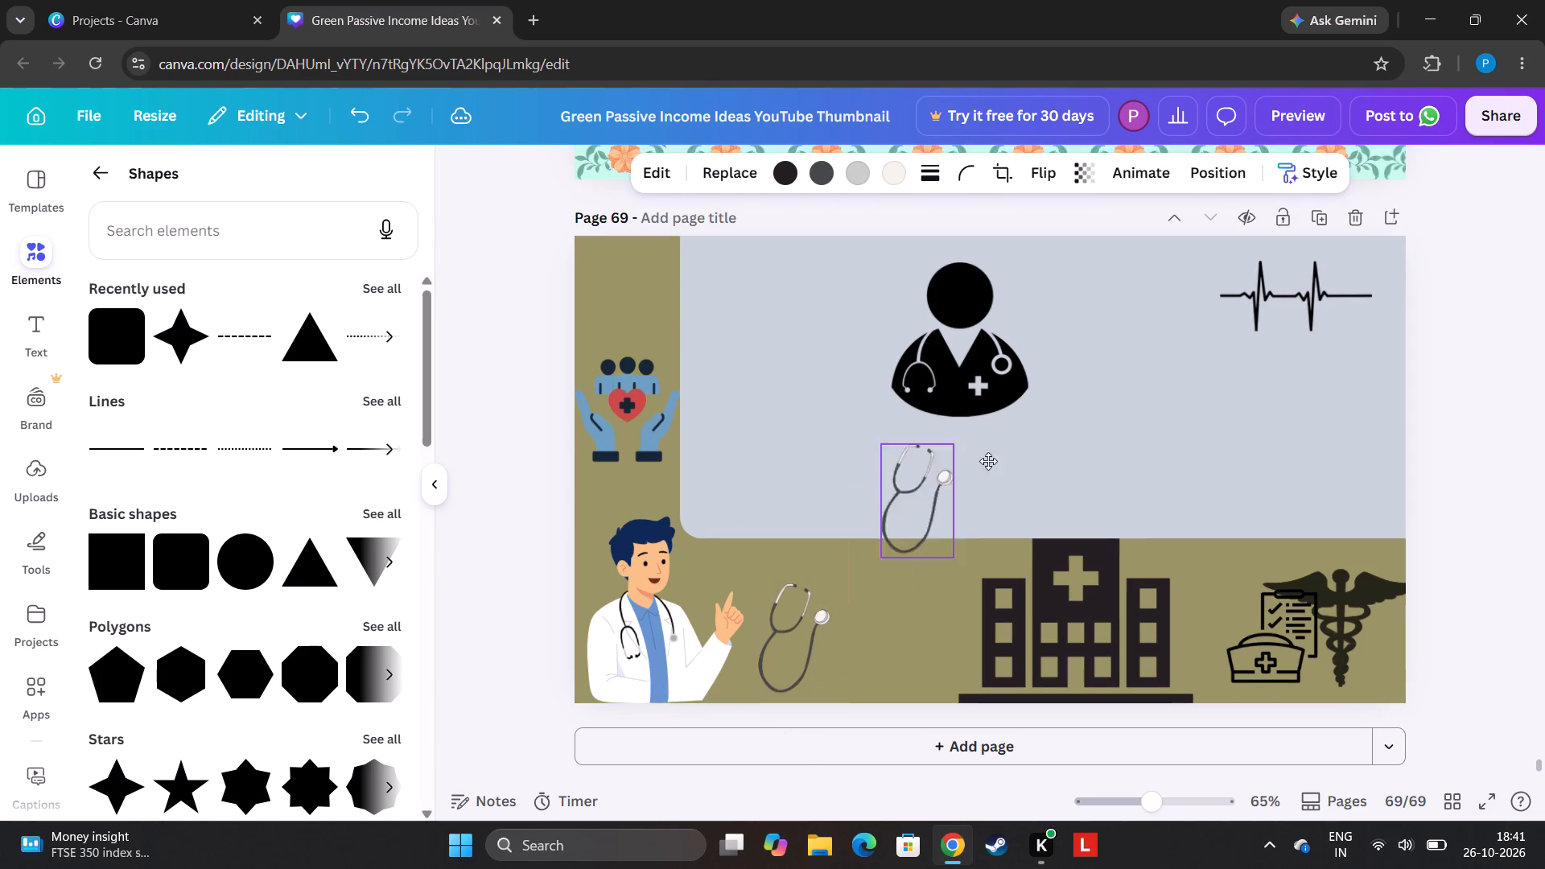
left_click_drag(988, 461, 997, 456)
left_click_drag(787, 687, 791, 663)
left_click(835, 515)
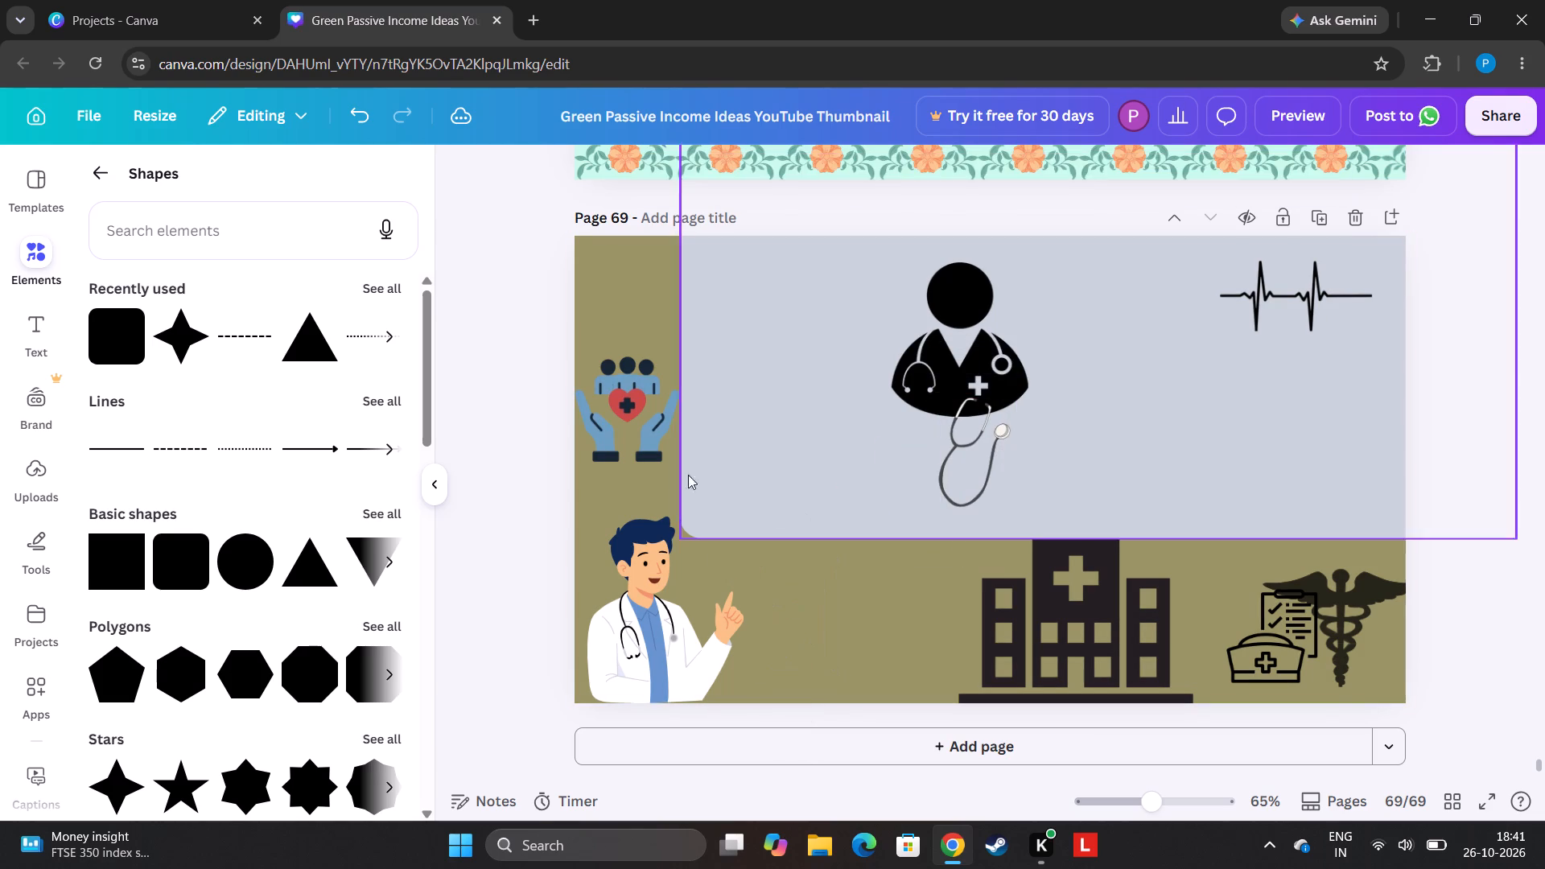
Duplicate the hands-and-heart graphic, place the copy on the panel left of the doctor silhouette, and delete the original.
left_click(580, 399)
left_click_drag(620, 414, 592, 330)
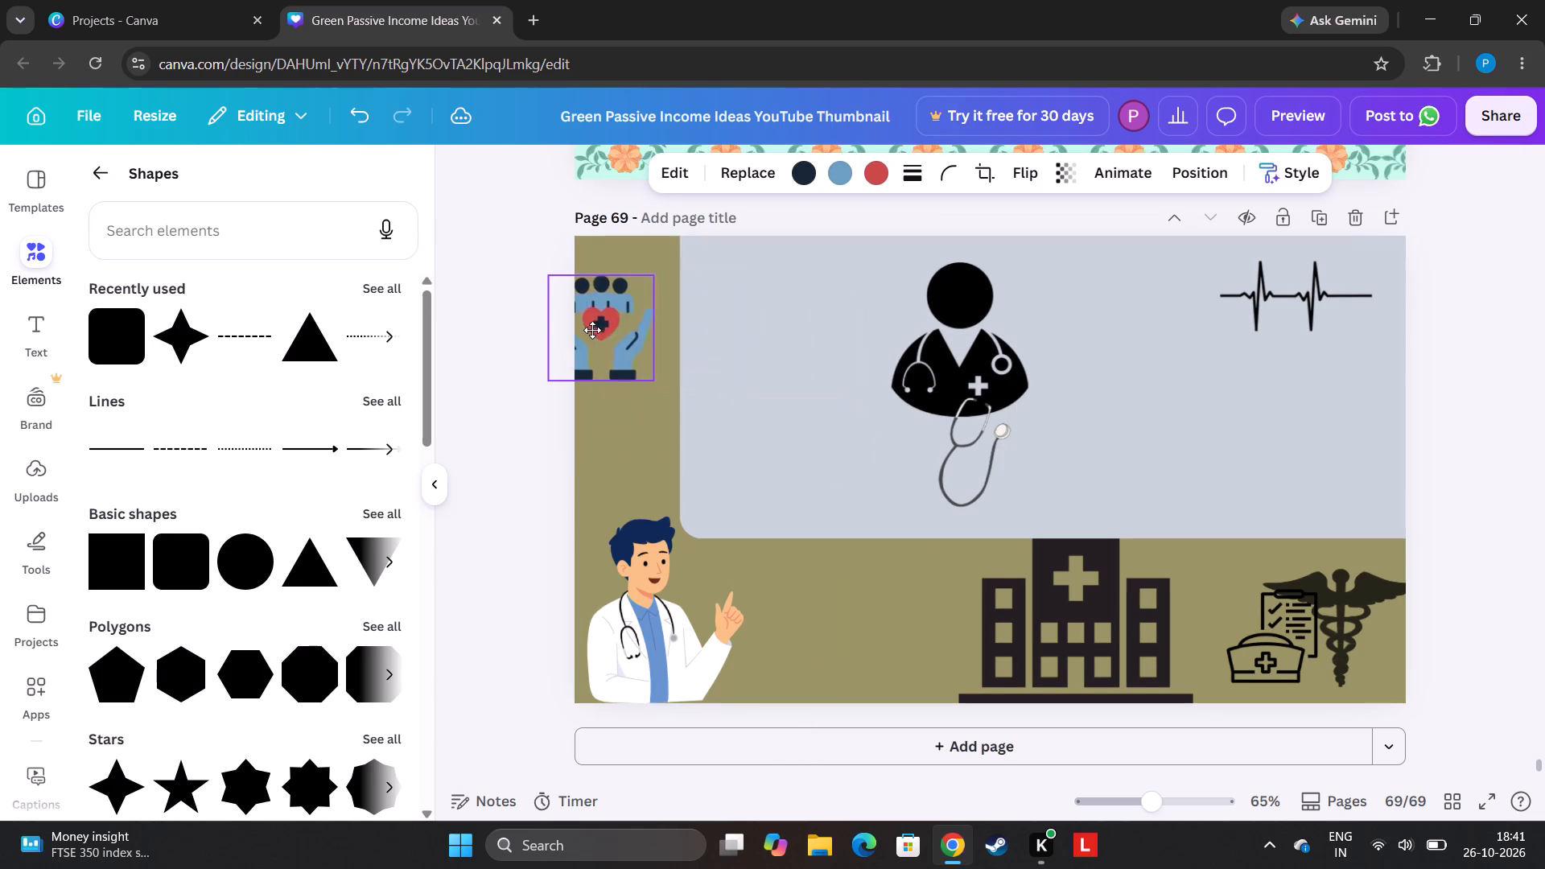
left_click_drag(592, 330, 620, 312)
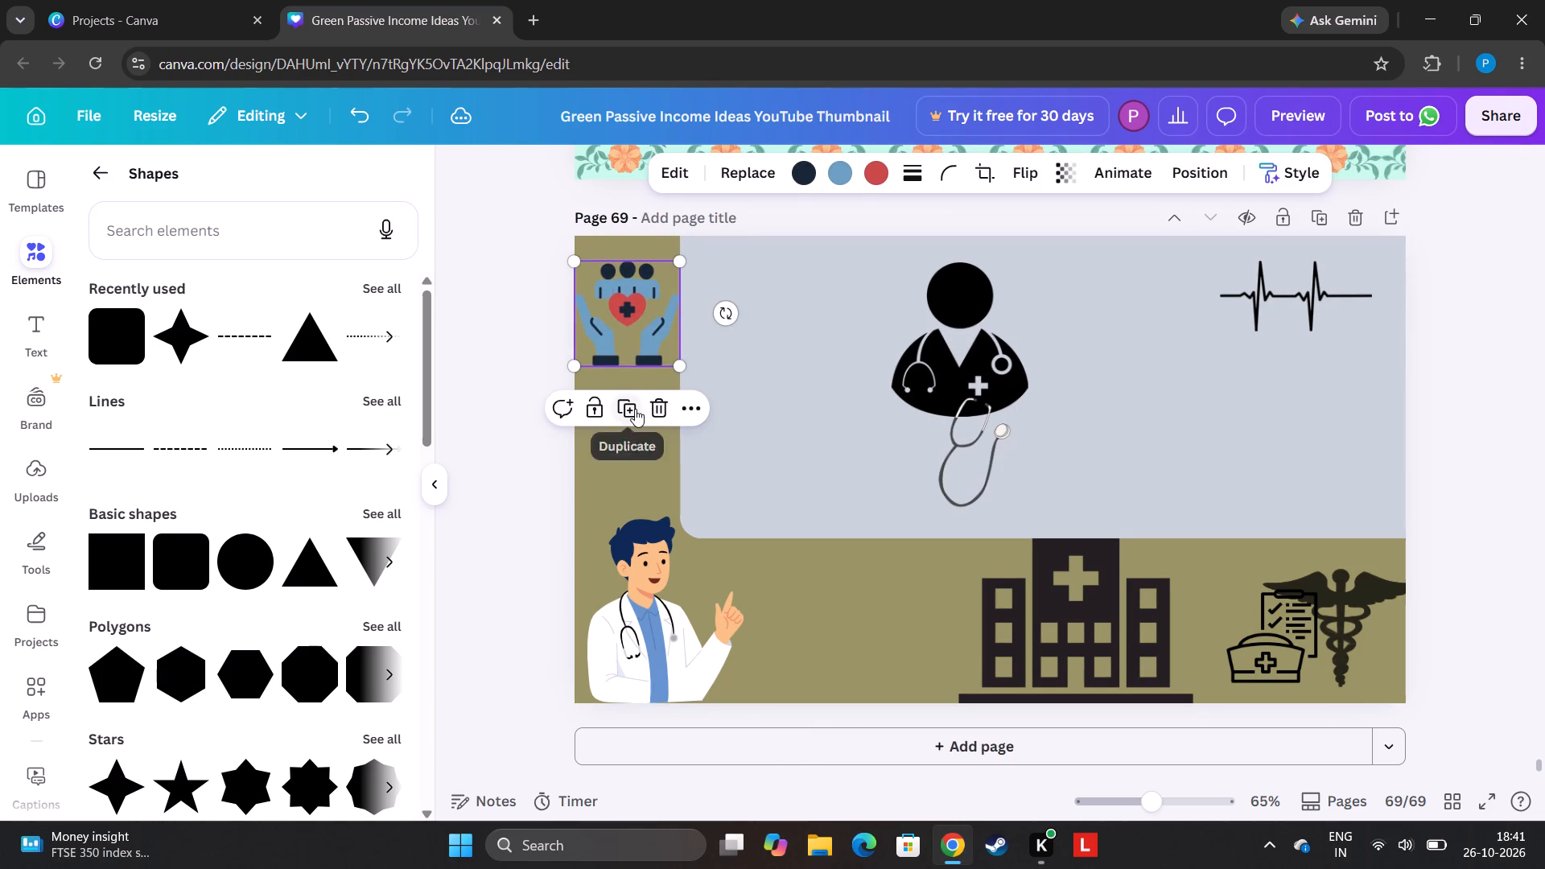
left_click(635, 409)
left_click_drag(651, 340, 797, 392)
left_click(597, 321)
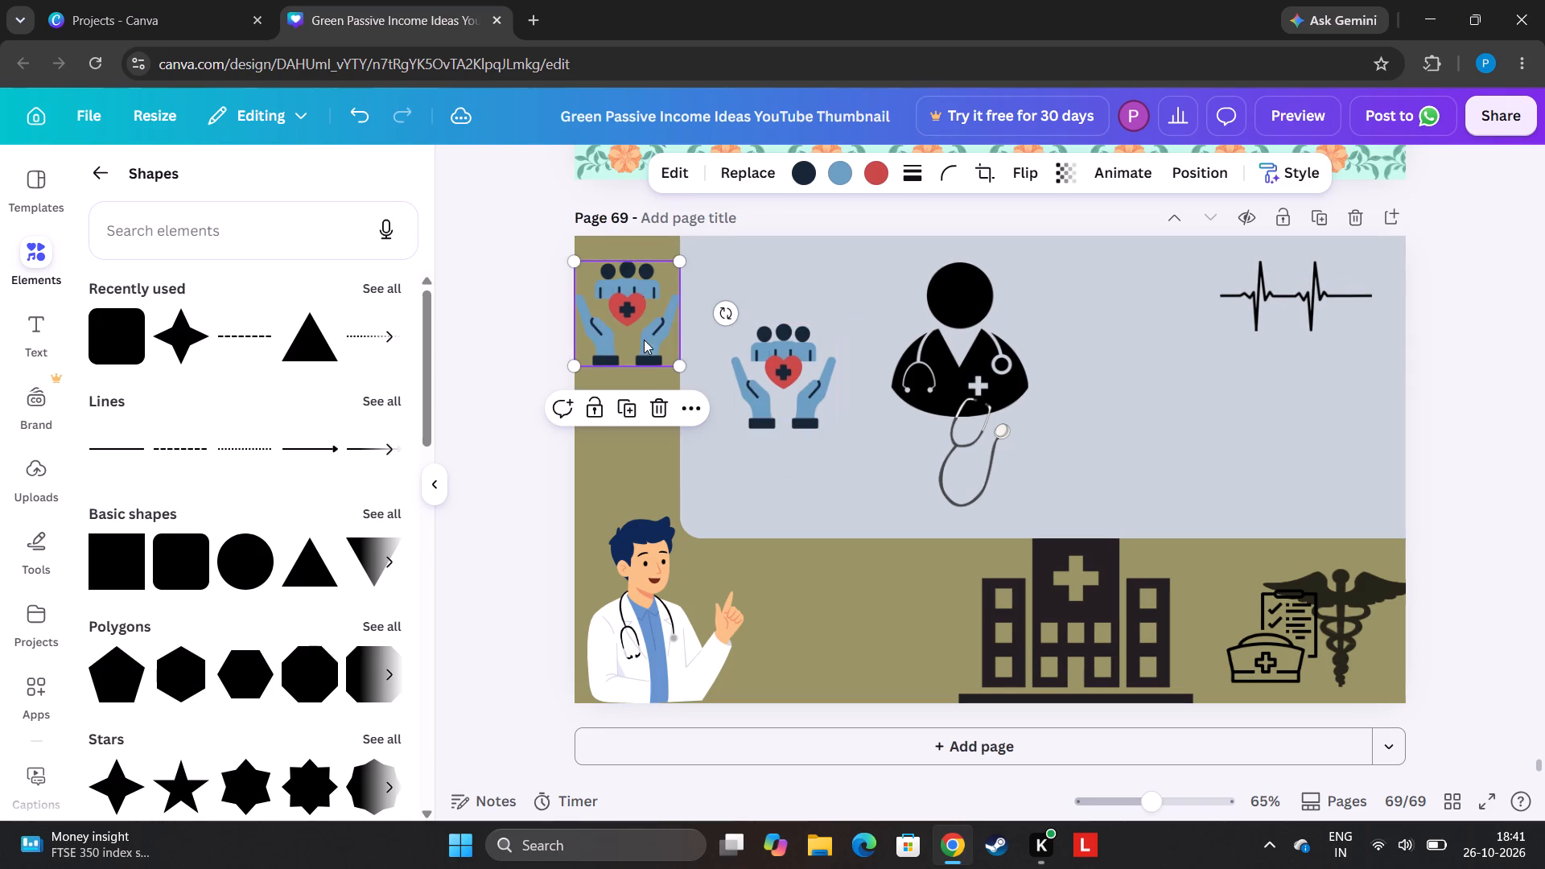
left_click(657, 409)
Duplicate the cartoon doctor, place the copy over the panel's lower-left corner, and delete the original.
left_click(690, 624)
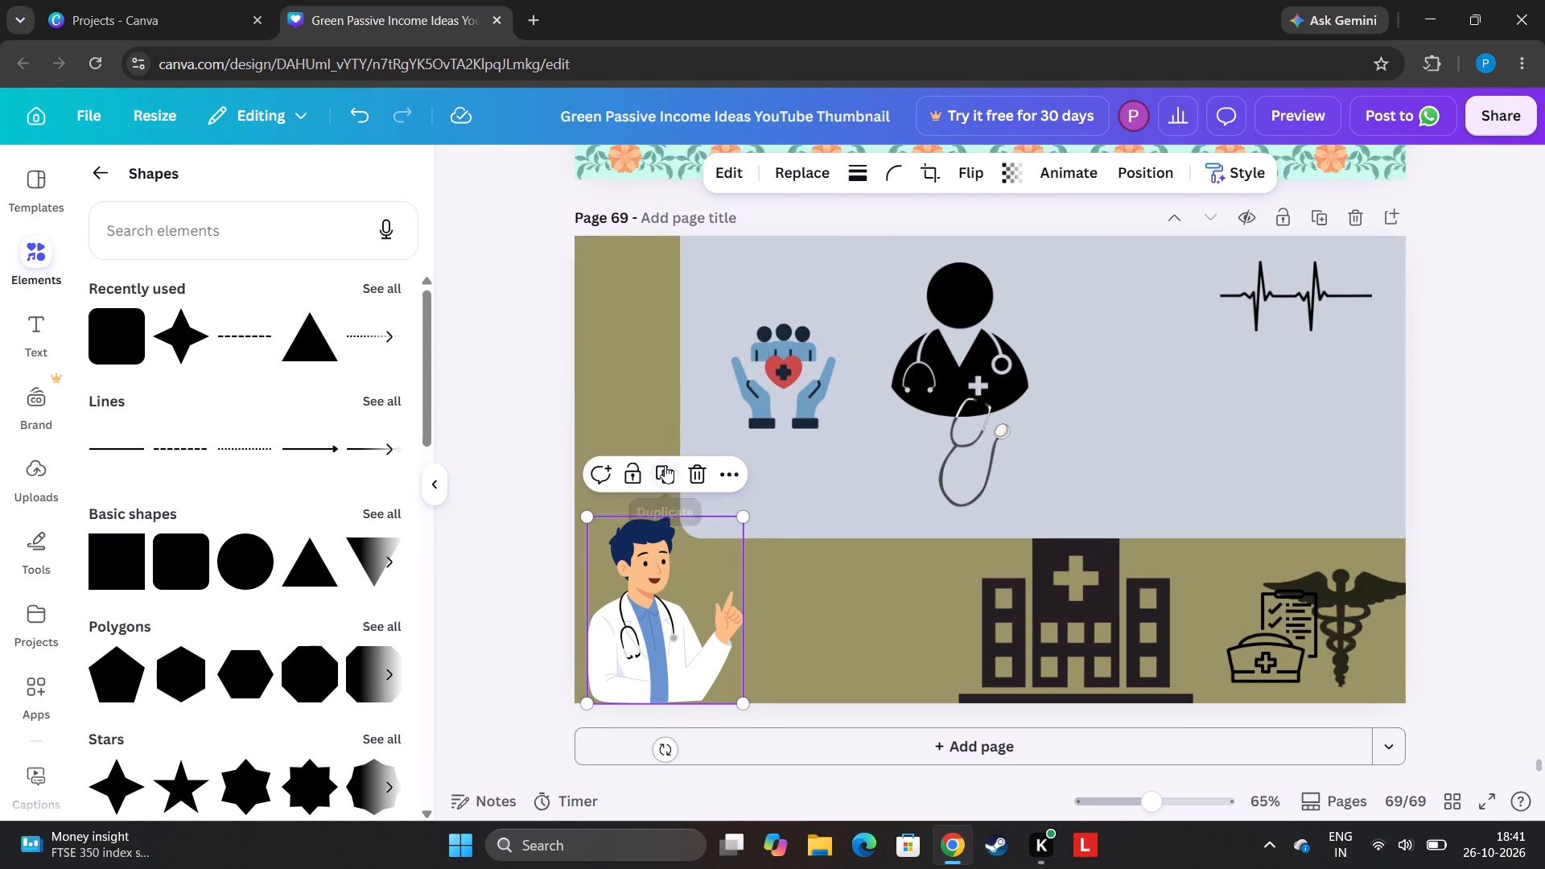
left_click(665, 465)
left_click_drag(721, 649, 796, 457)
left_click(680, 640)
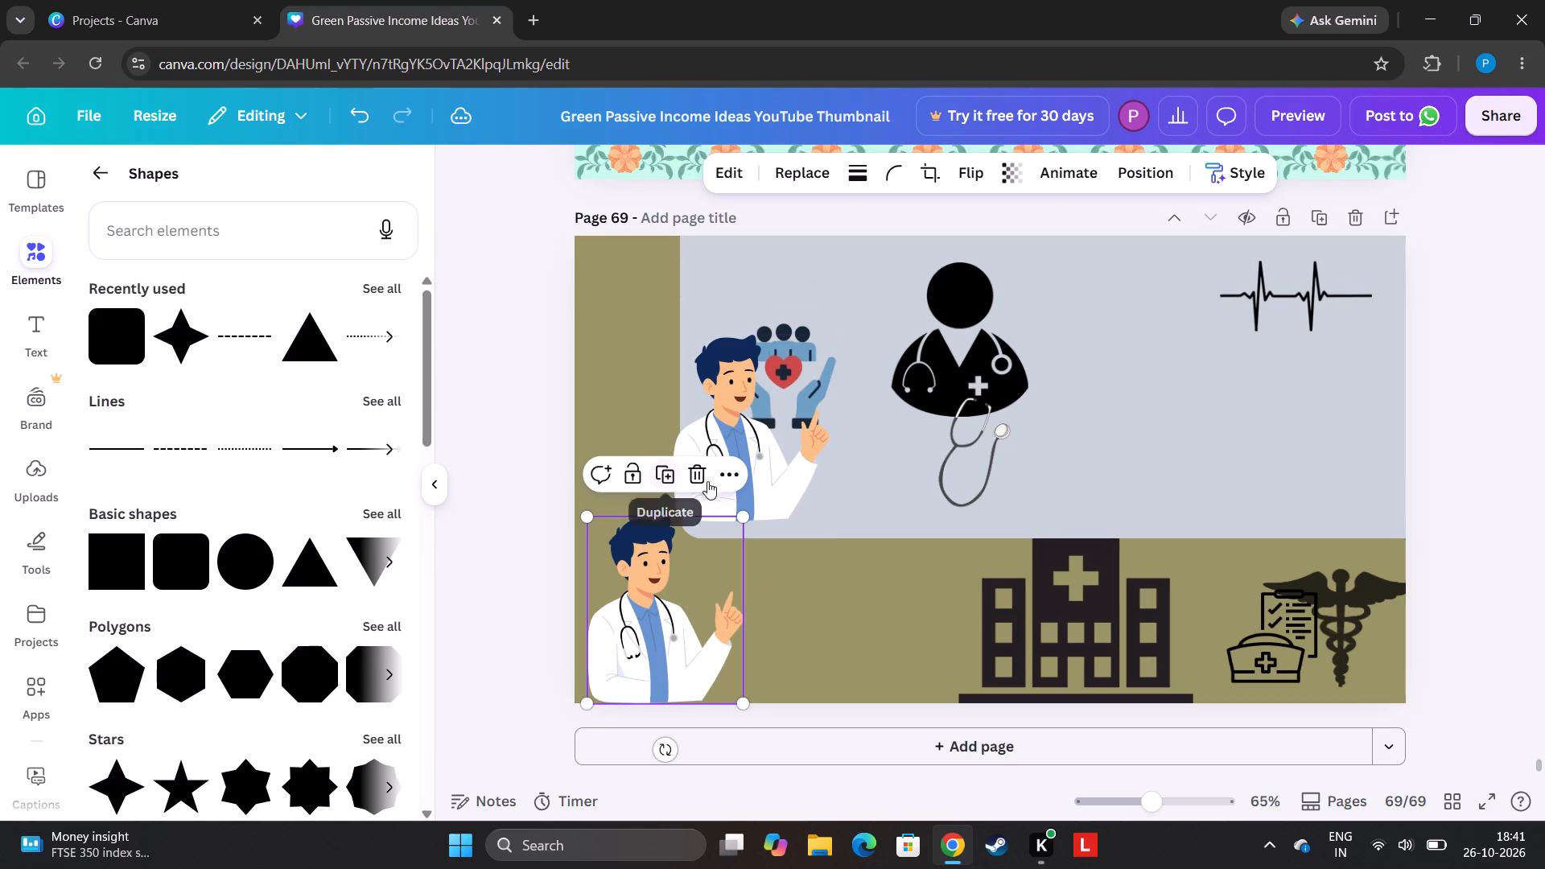
left_click(690, 467)
Duplicate the hospital, place the copy along the page's bottom below the cartoon doctor, and delete the original.
left_click(1081, 592)
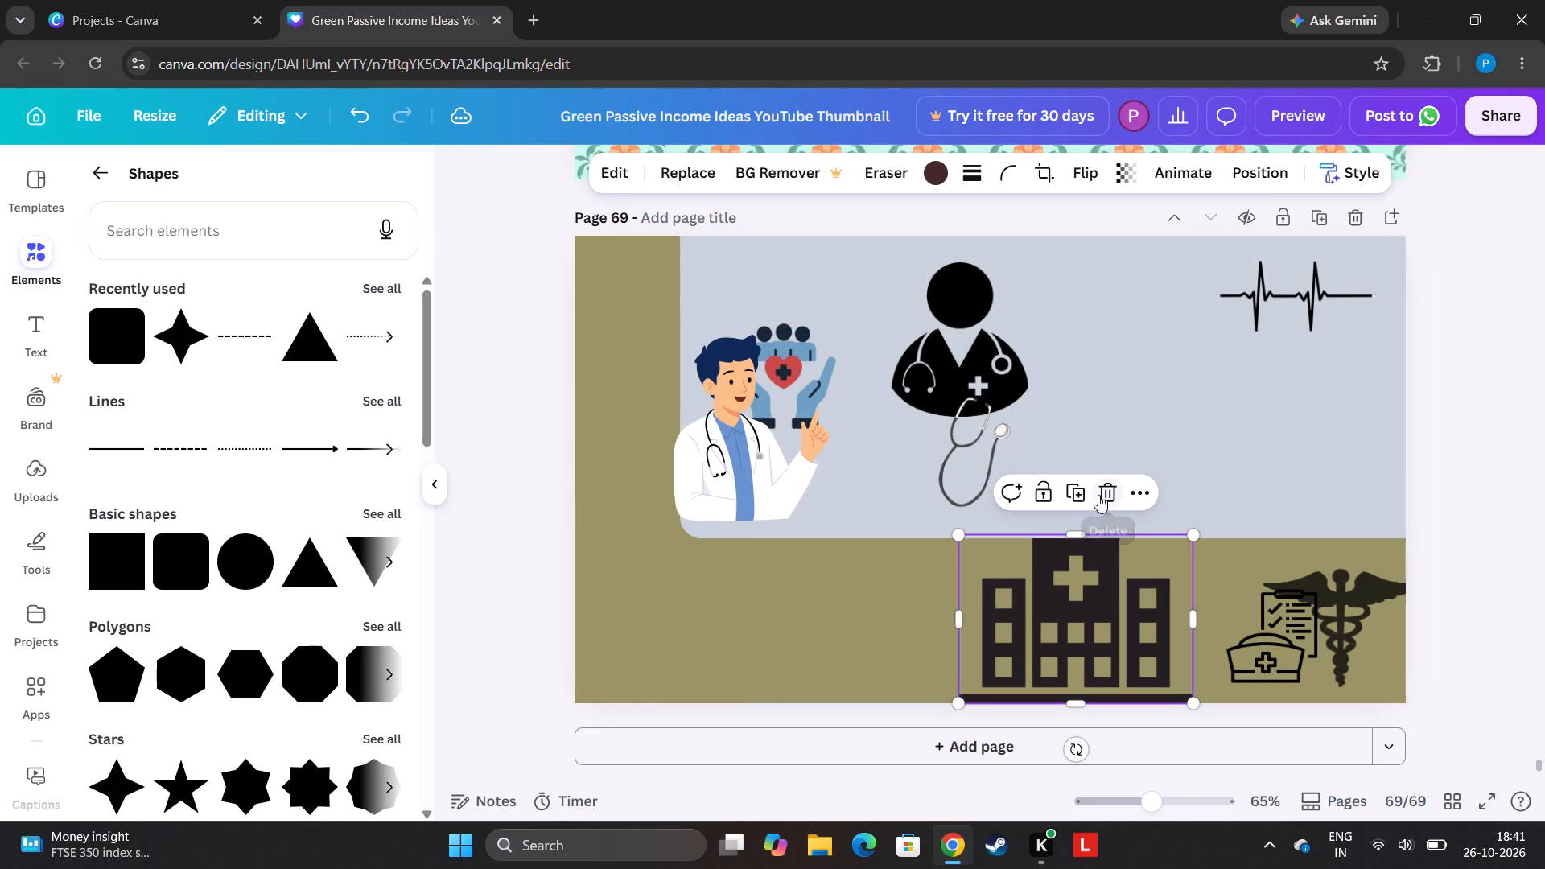
left_click(1077, 501)
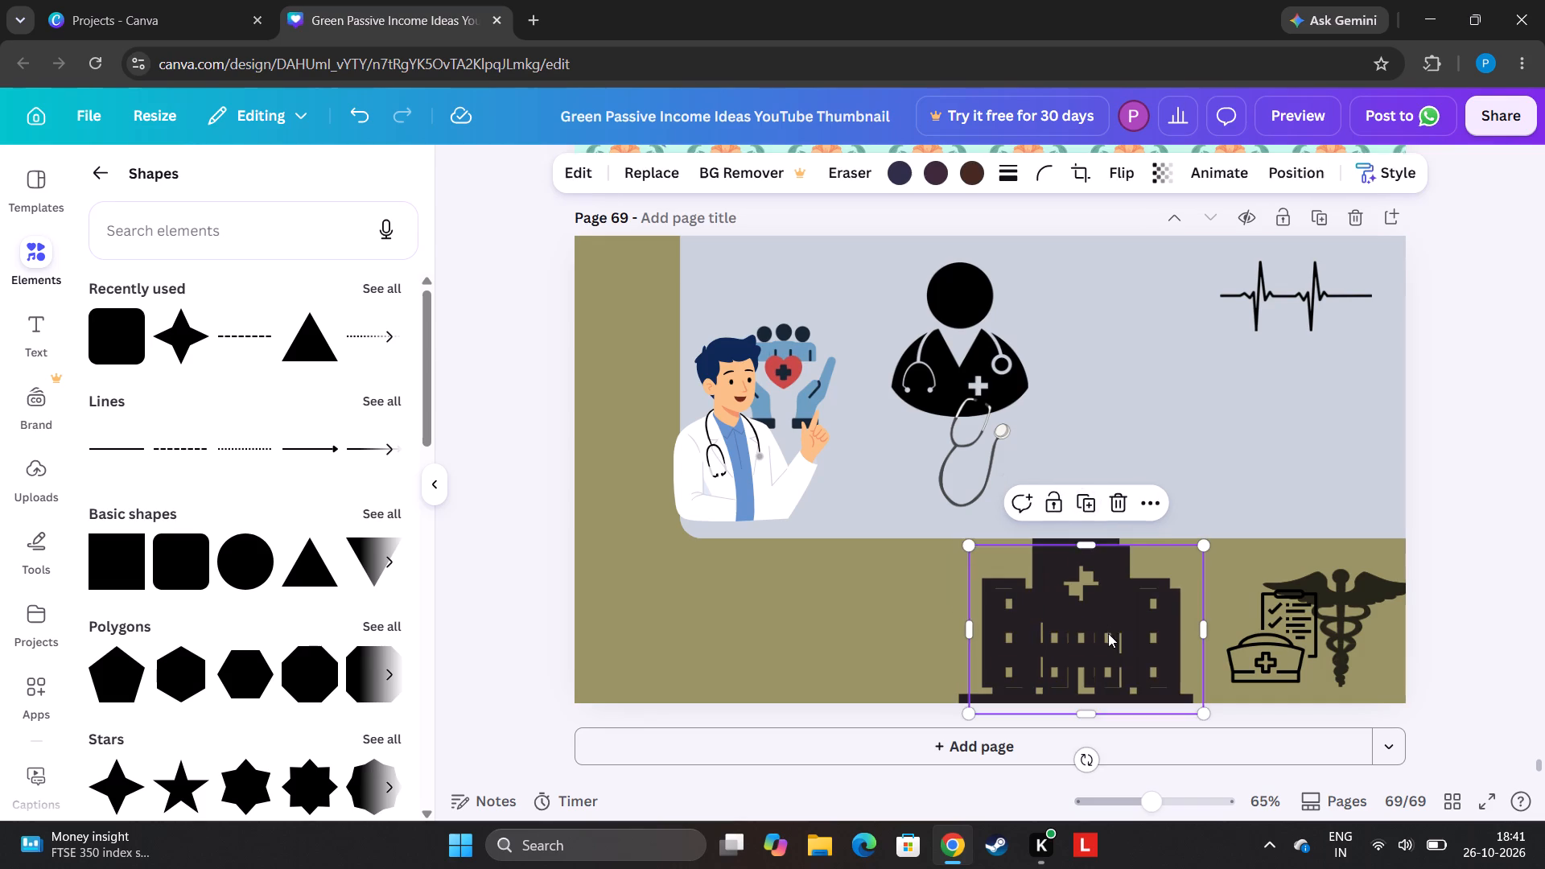
left_click_drag(1109, 633, 801, 624)
left_click(1098, 603)
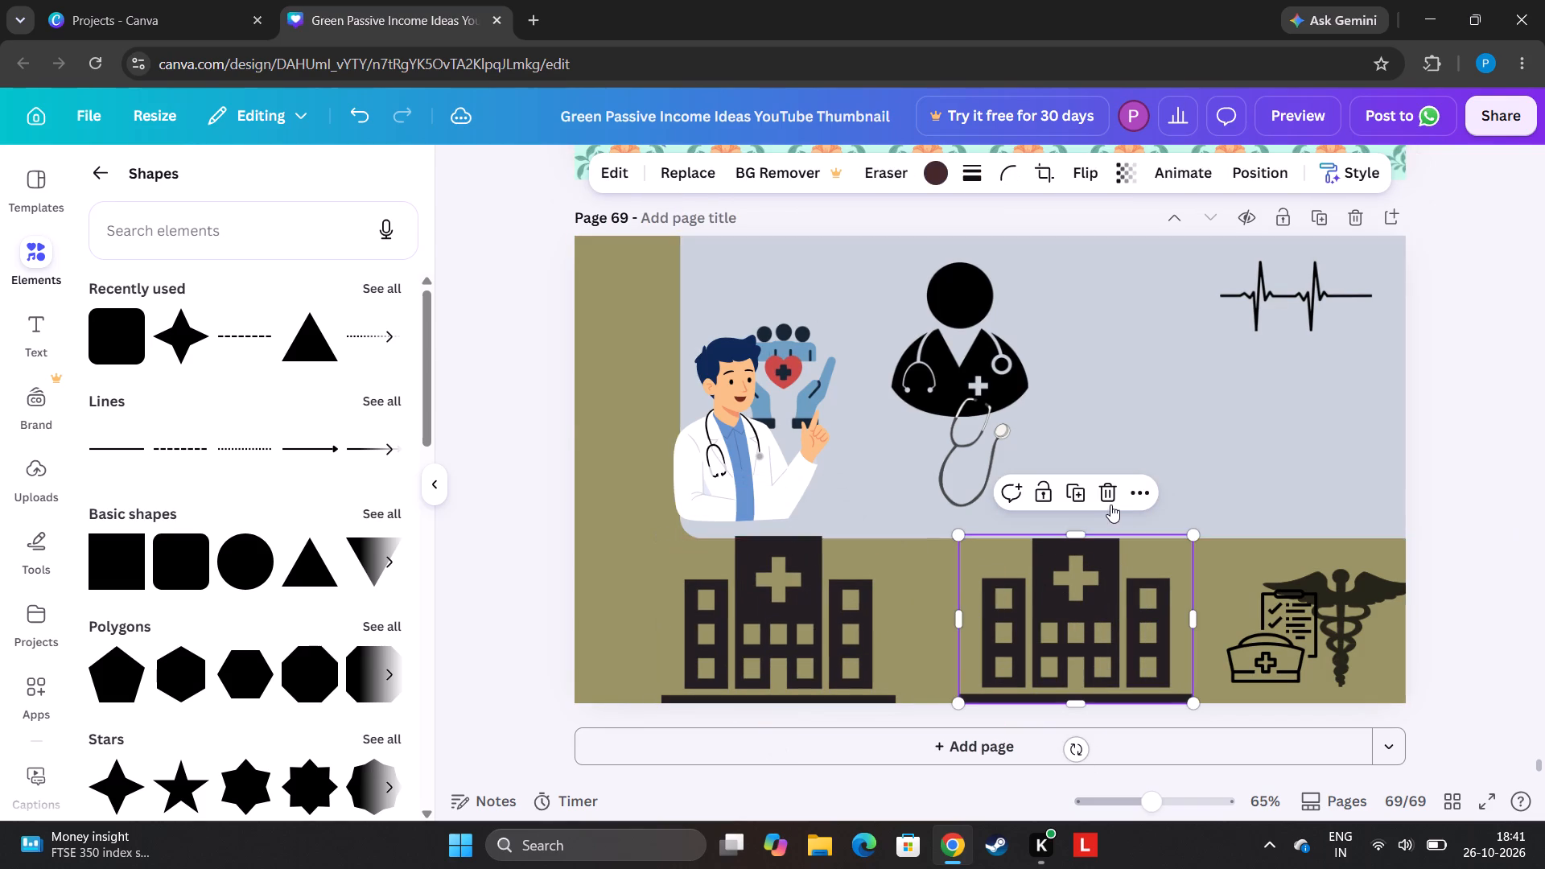
left_click(1110, 505)
Duplicate the winged caduceus, place the copy on the panel below the heartbeat line, and delete the original.
left_click_drag(1328, 612, 1020, 616)
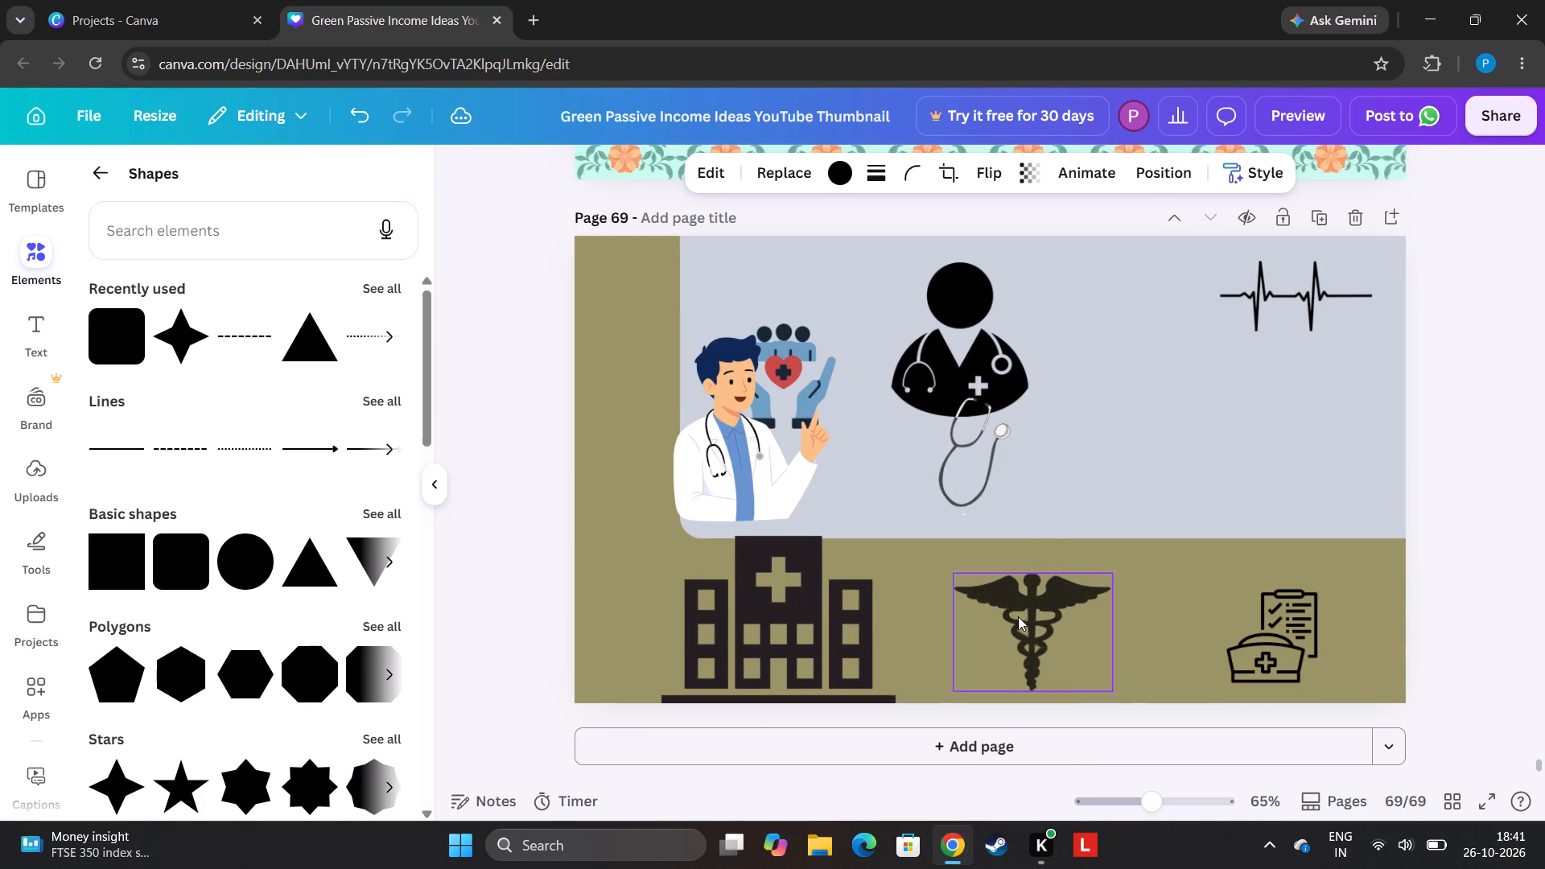
left_click(1031, 540)
left_click_drag(1065, 613, 1230, 401)
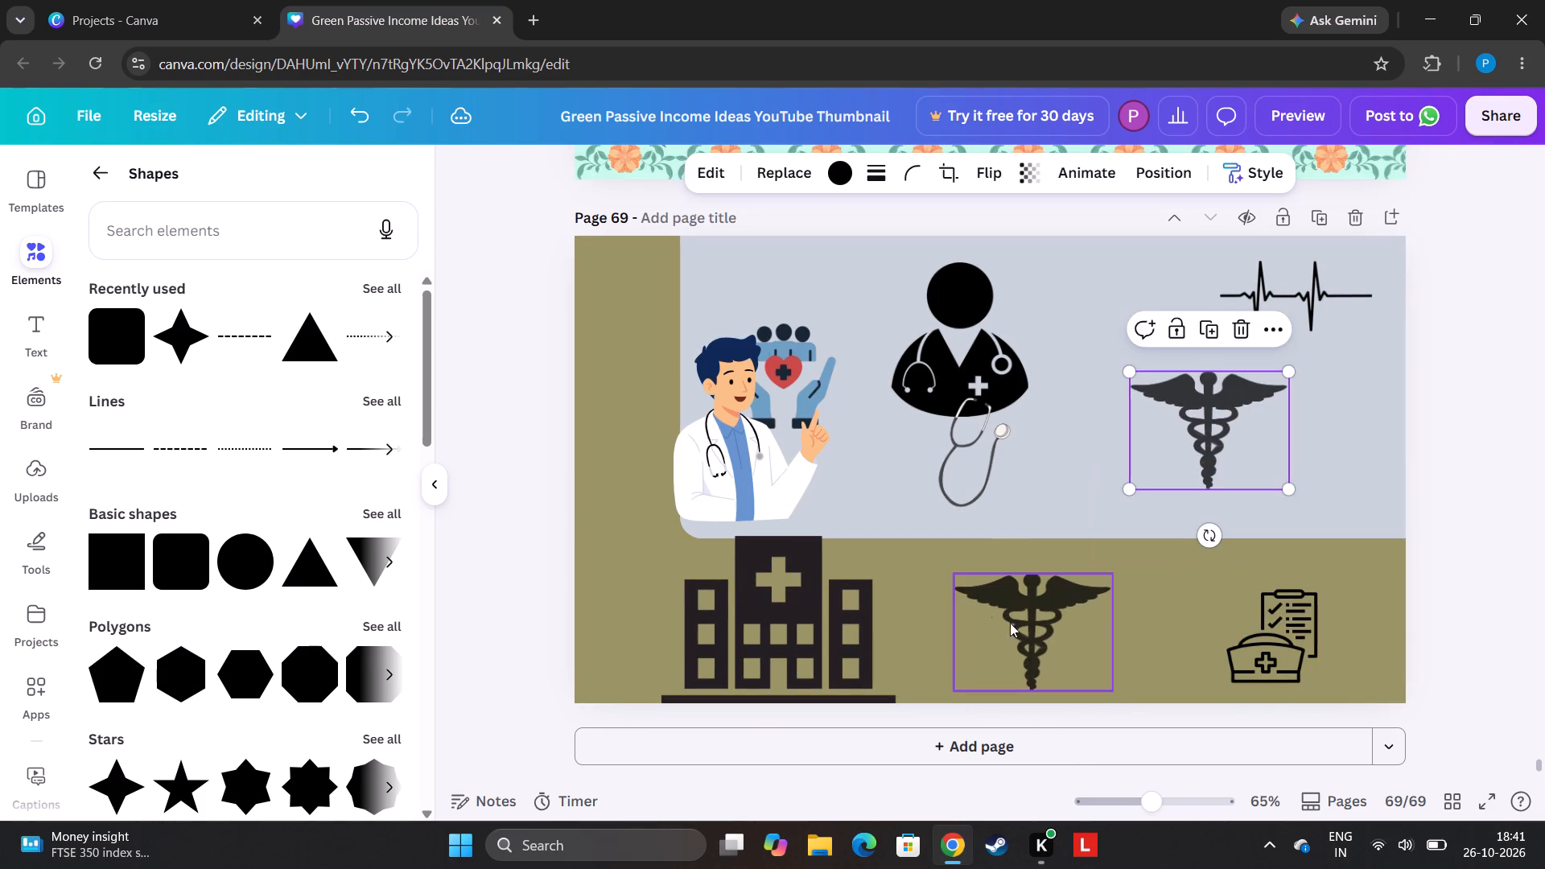
left_click(987, 613)
left_click(1073, 539)
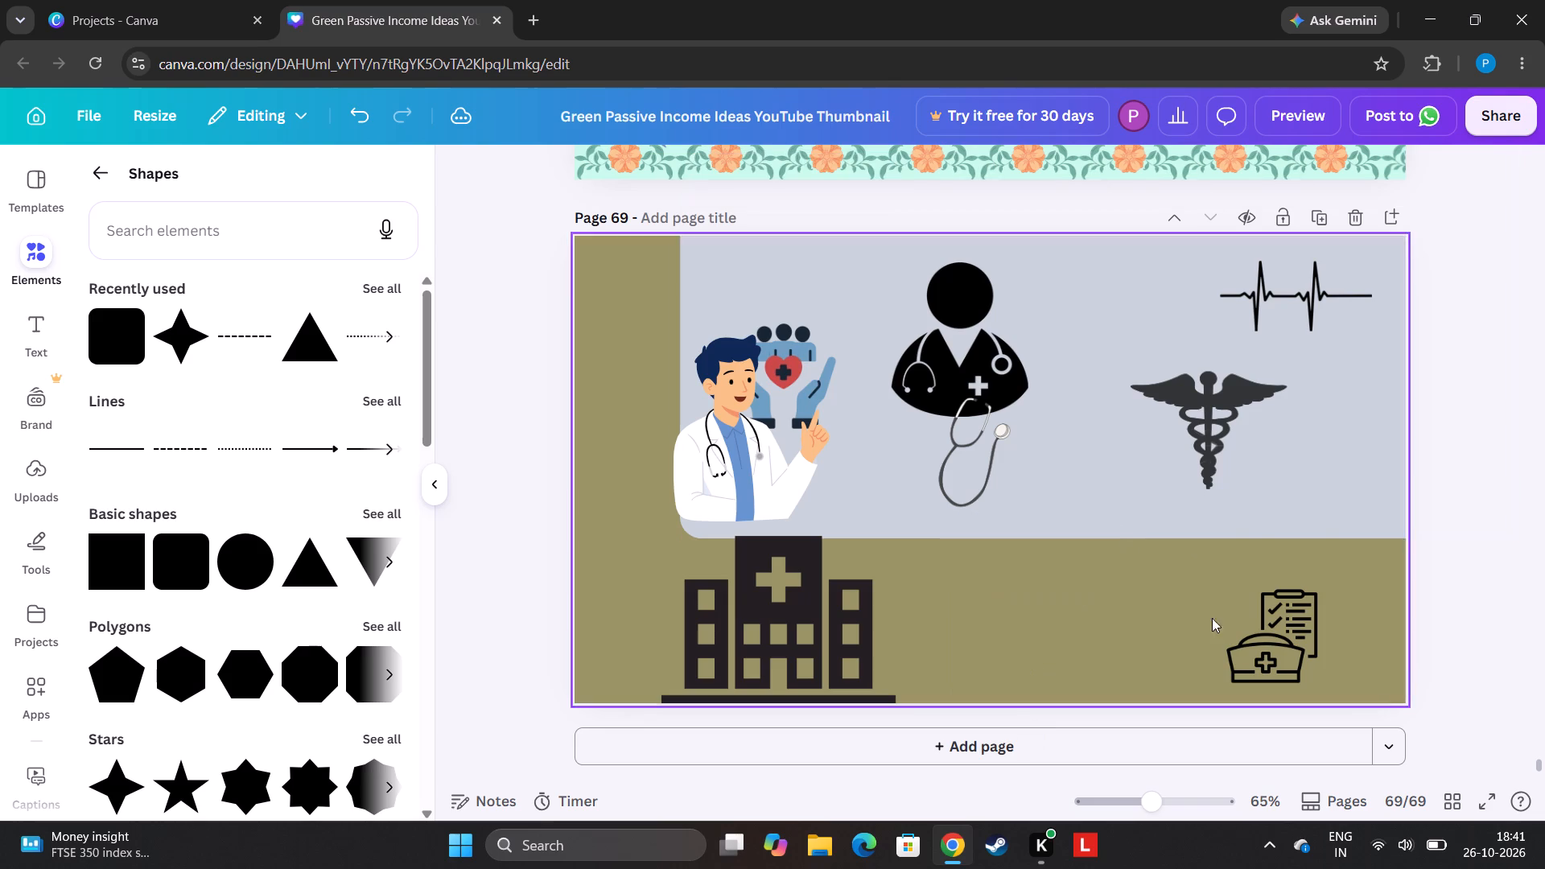
Duplicate the nurse-cap-and-clipboard graphic, delete the original, and place the copy in the page's lower-right corner.
left_click(1285, 628)
left_click(1261, 551)
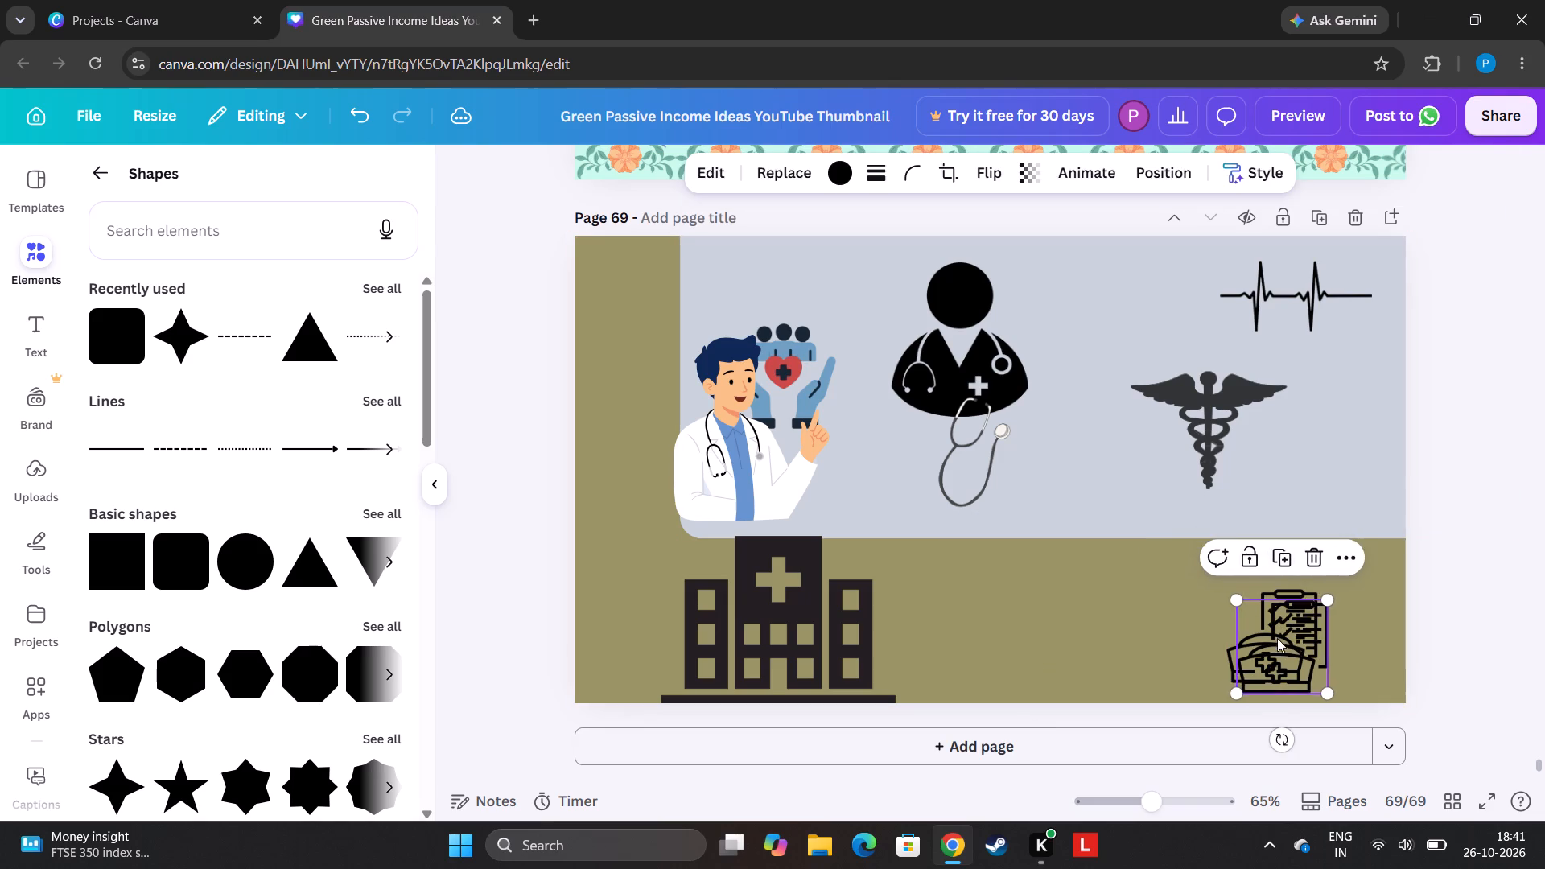
left_click_drag(1281, 638, 1283, 453)
left_click(1329, 640)
left_click(1304, 633)
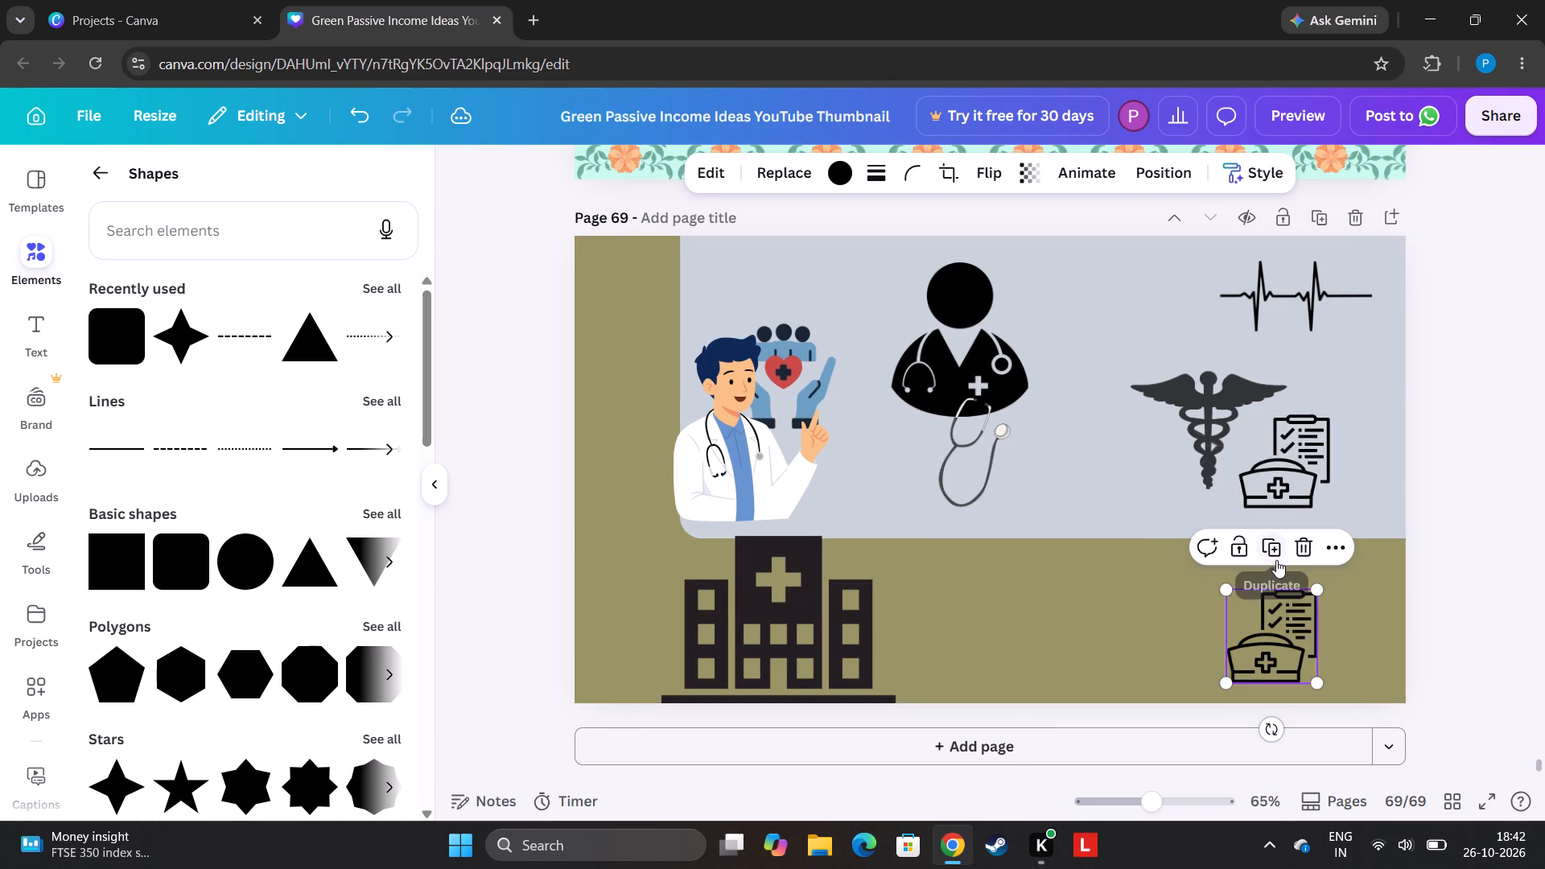
left_click(1293, 549)
left_click_drag(1276, 464, 1352, 644)
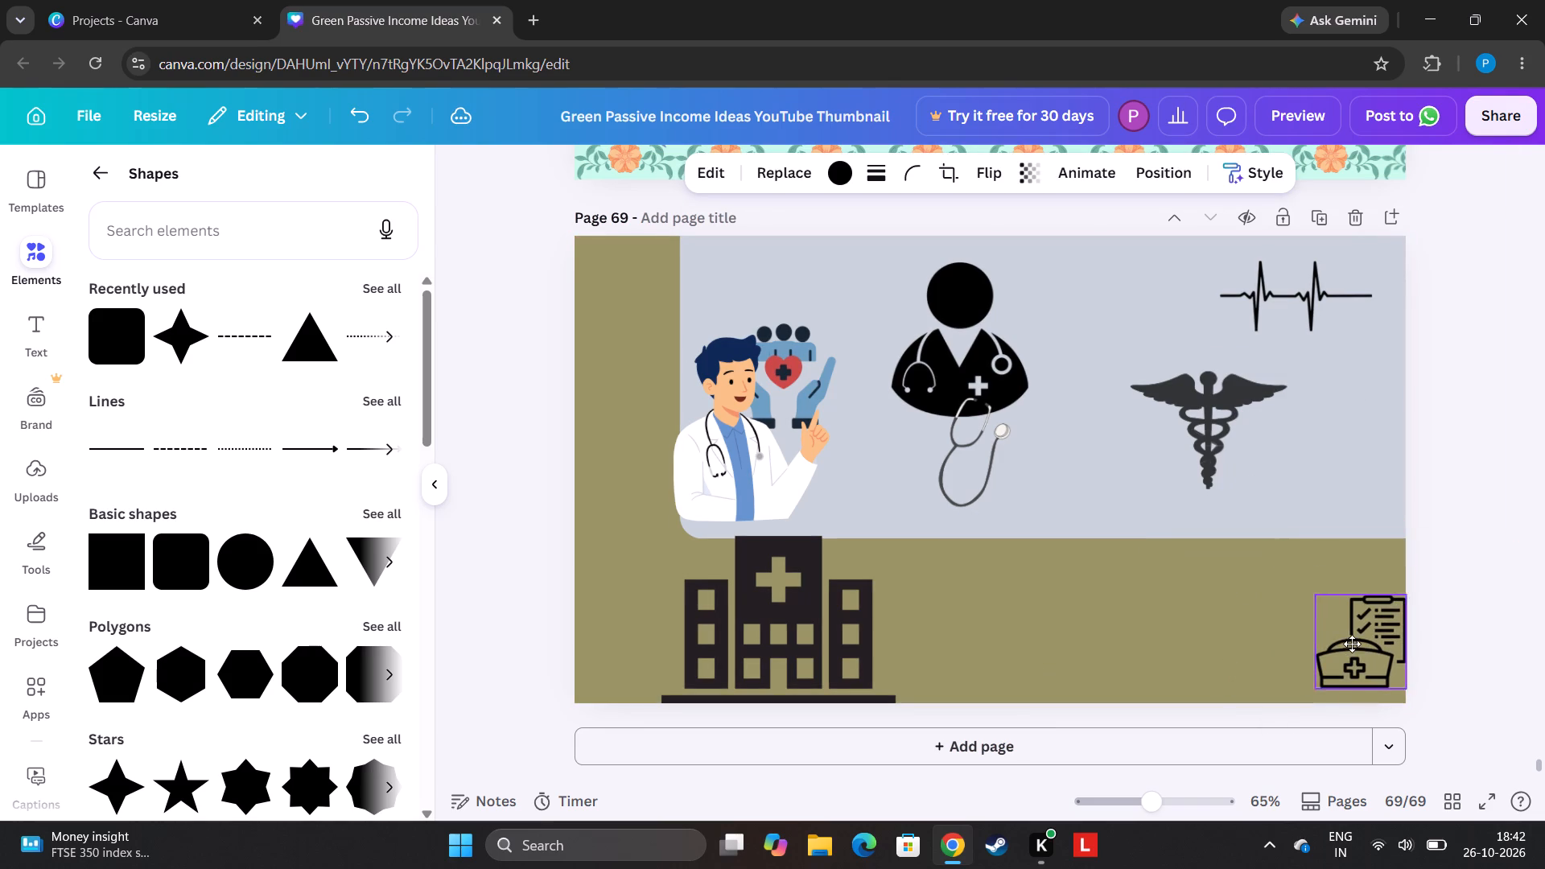
left_click_drag(1352, 644, 1351, 643)
Move the winged caduceus down onto the olive strip, just left of the nurse cap and clipboard.
left_click_drag(1201, 413, 1237, 583)
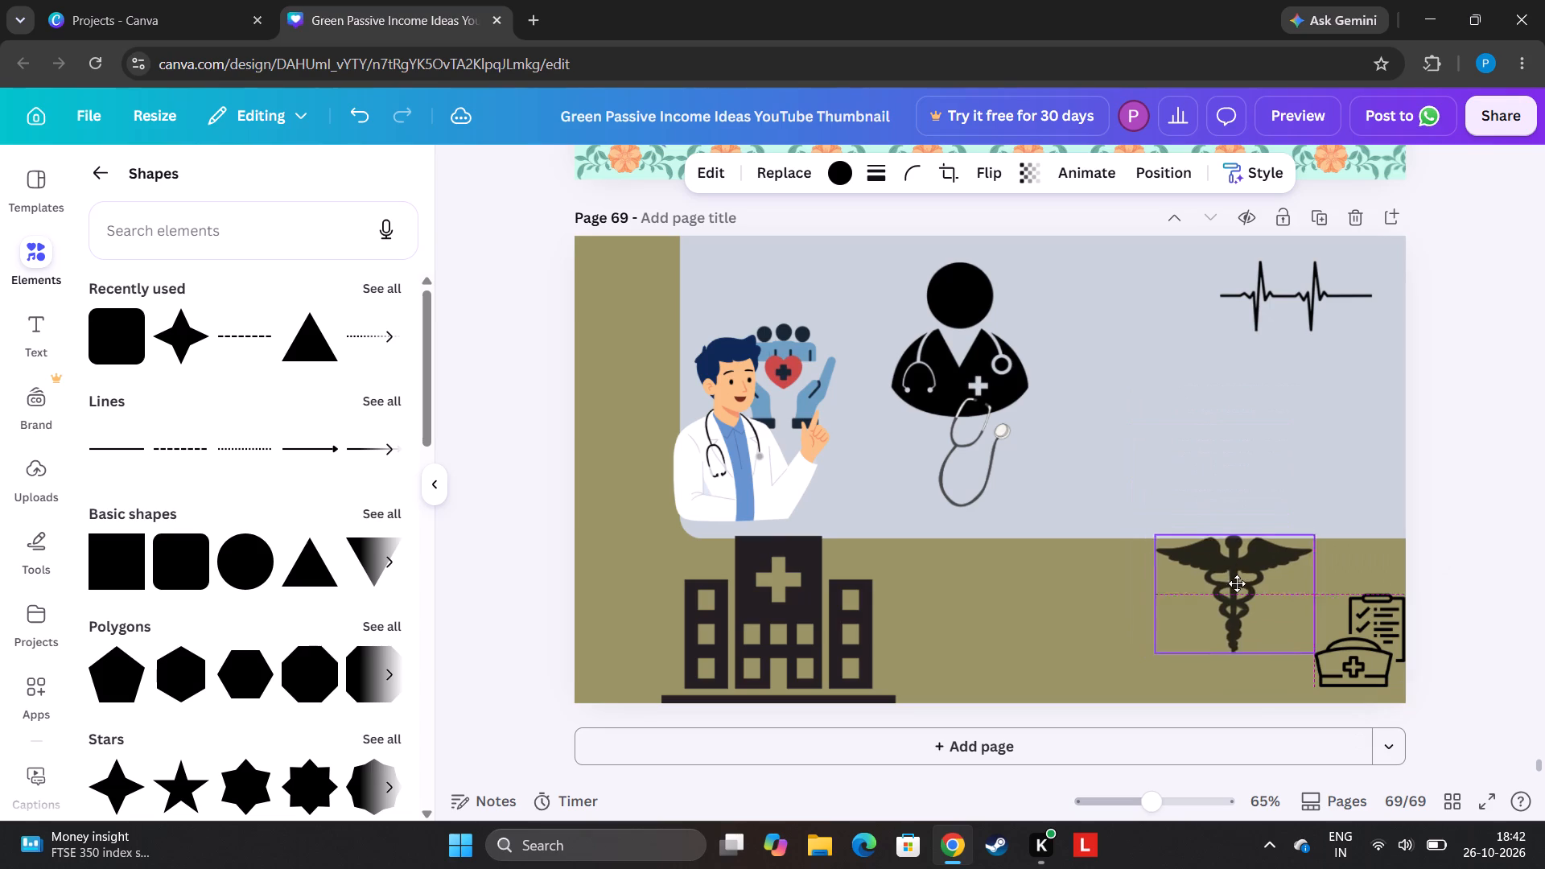
left_click_drag(1237, 583, 1250, 611)
Move the hospital along the olive strip, shrink it proportionally, and place it just left of the caduceus.
left_click_drag(744, 607, 1015, 558)
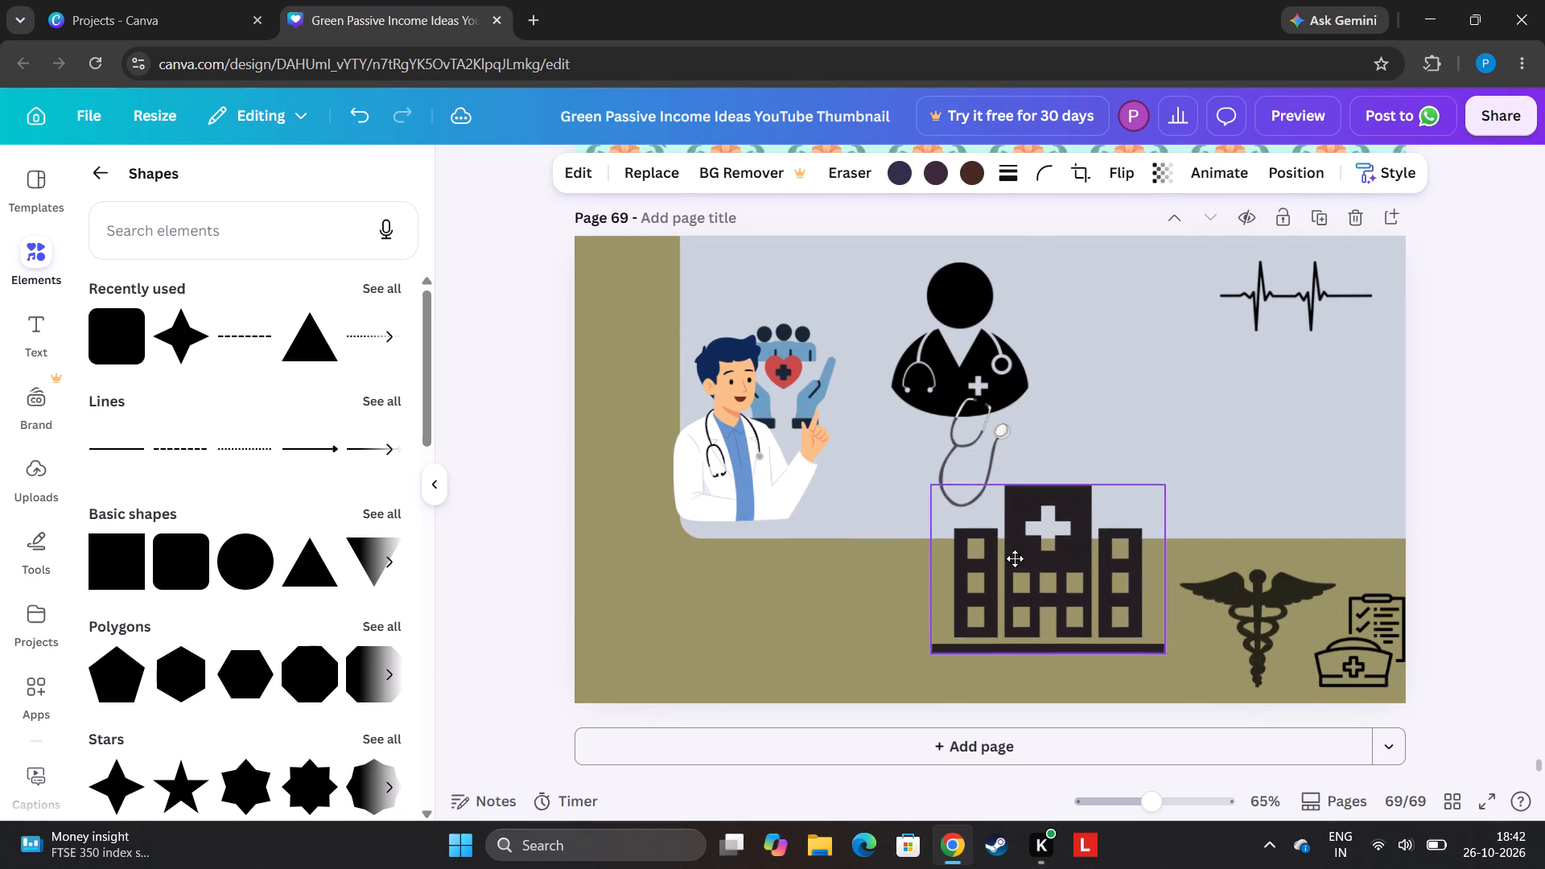
left_click_drag(1015, 558, 1037, 592)
left_click_drag(1190, 512, 1154, 480)
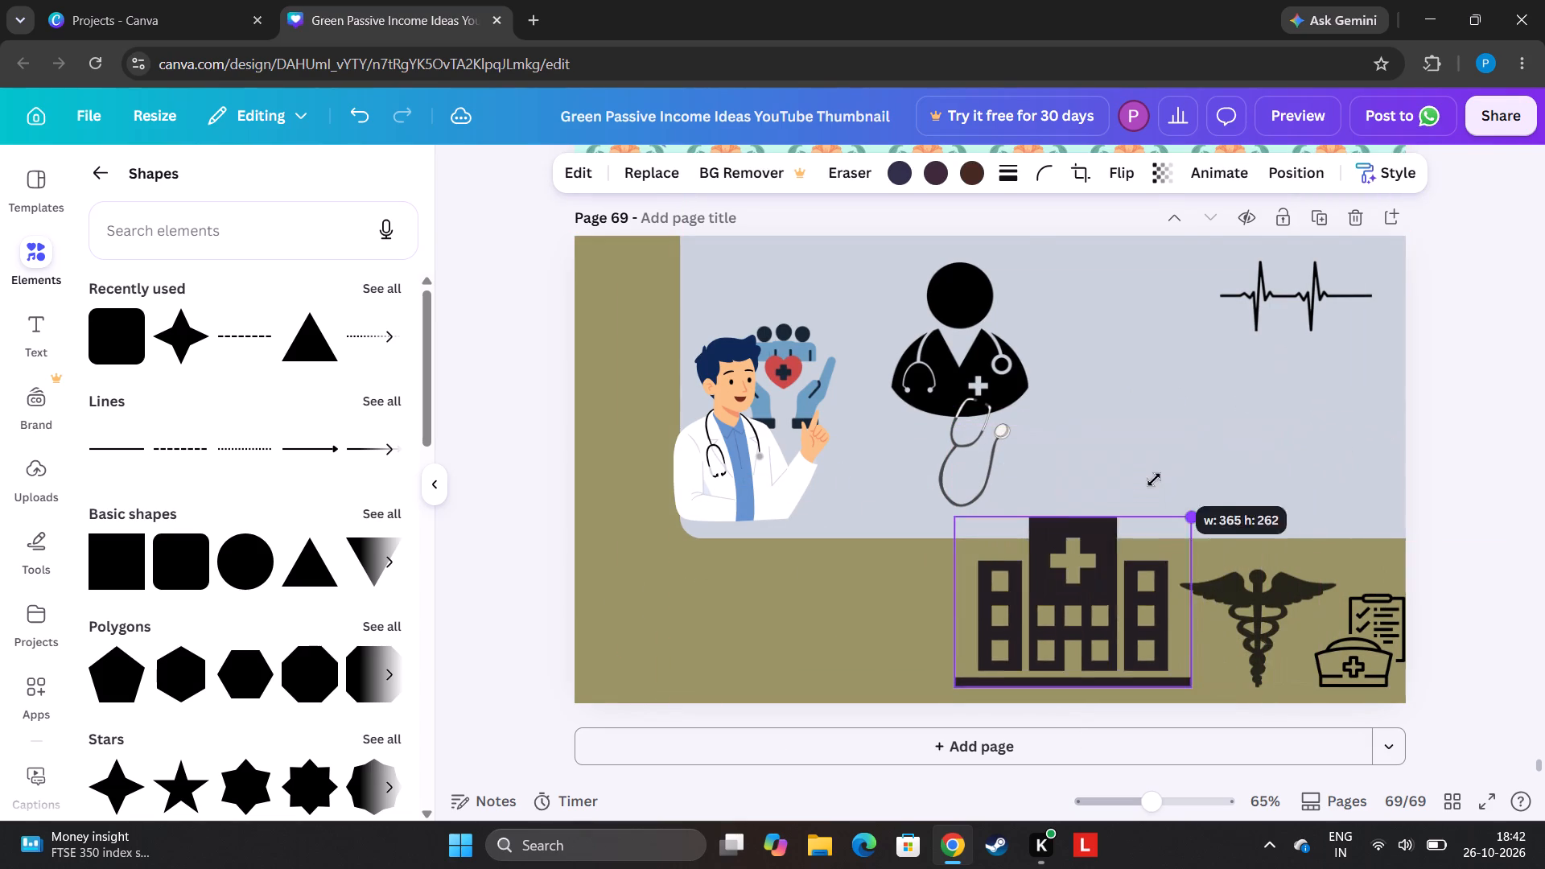
left_click_drag(1154, 480, 1121, 525)
left_click_drag(1040, 621, 1090, 632)
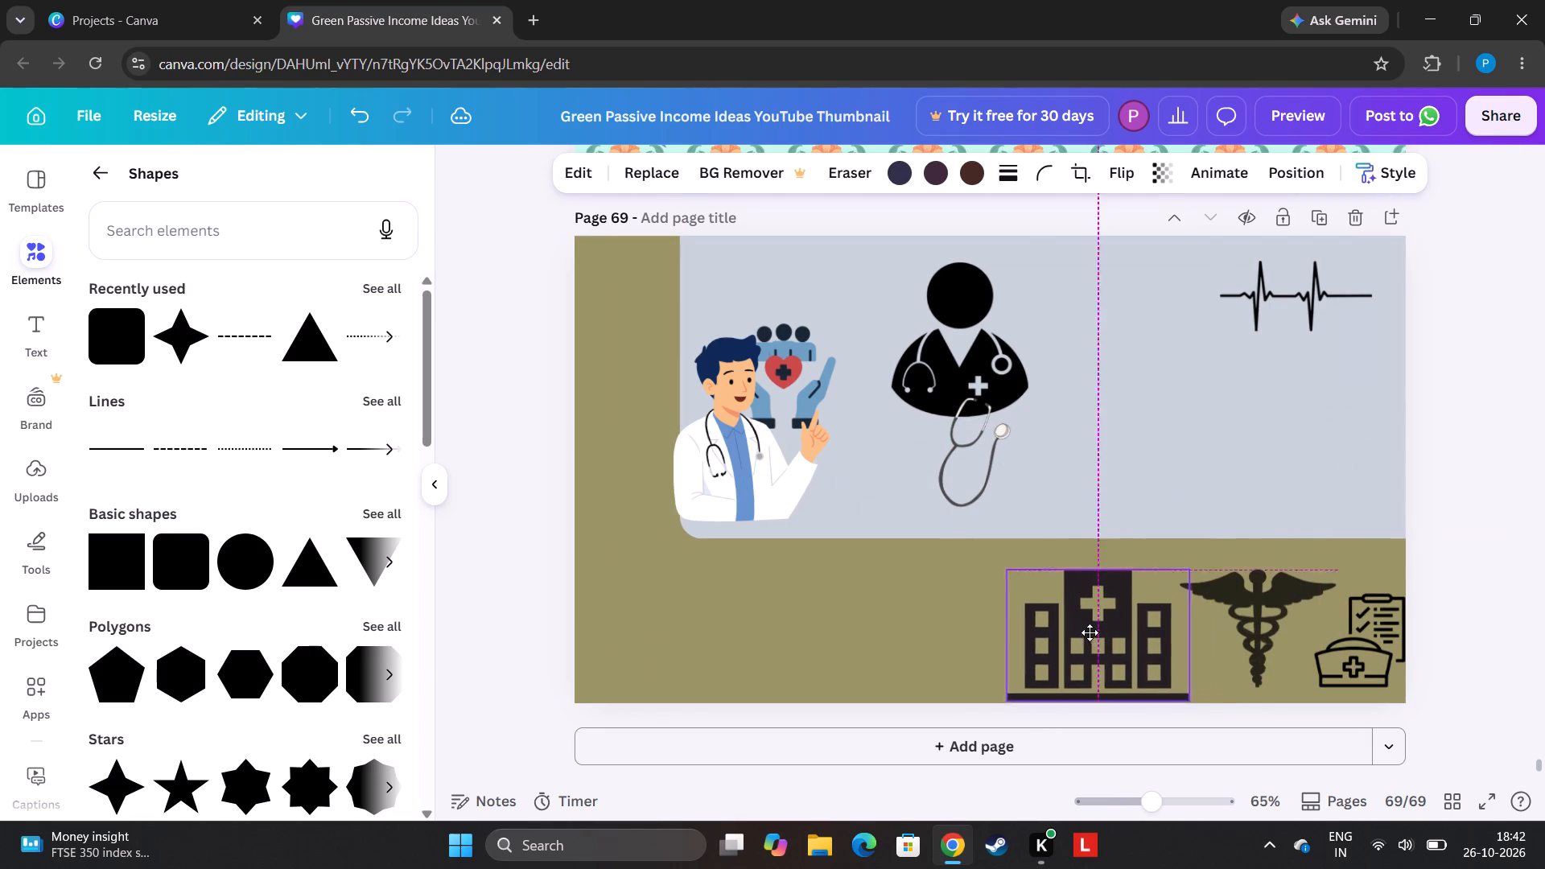
left_click_drag(1090, 632, 1088, 633)
Move the cartoon doctor into the page's lower-left corner and enlarge it to about 410 by 490.
left_click_drag(767, 481, 723, 612)
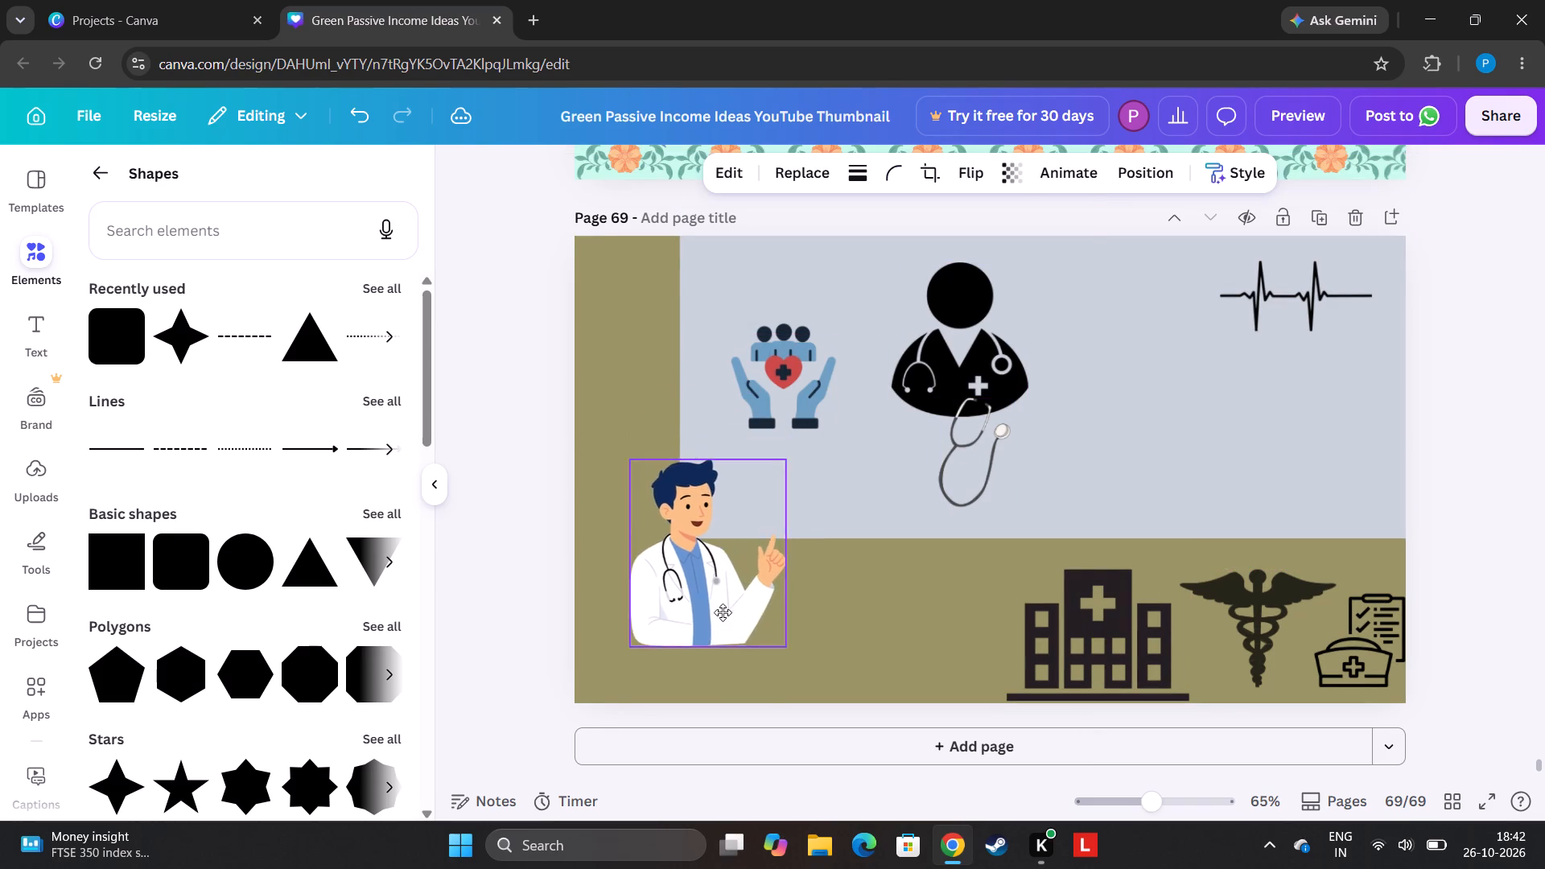
left_click_drag(723, 612, 670, 656)
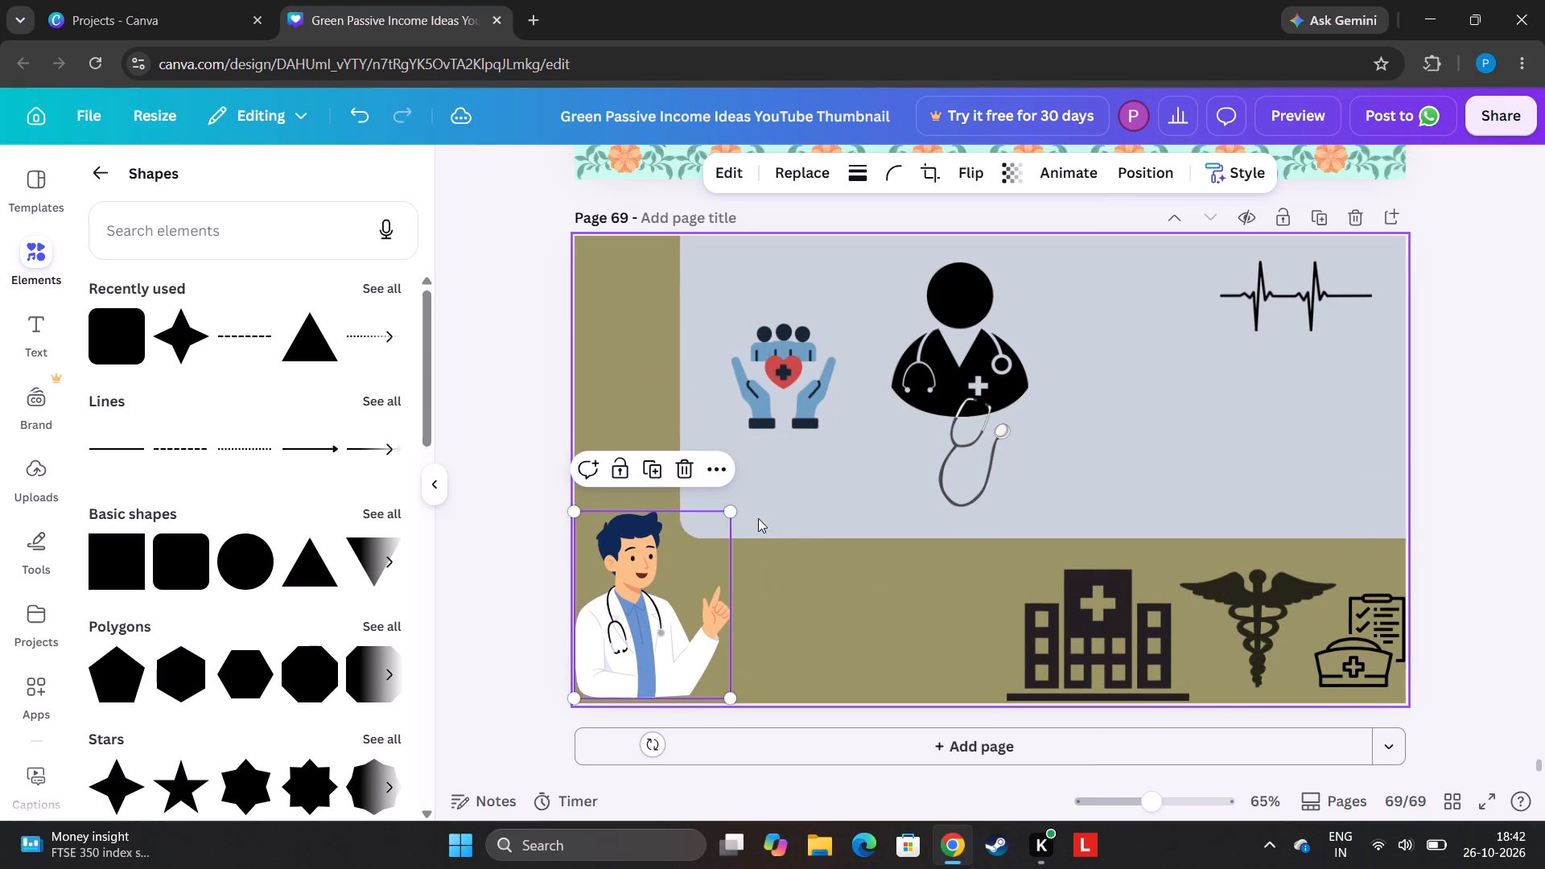
left_click_drag(728, 509, 835, 454)
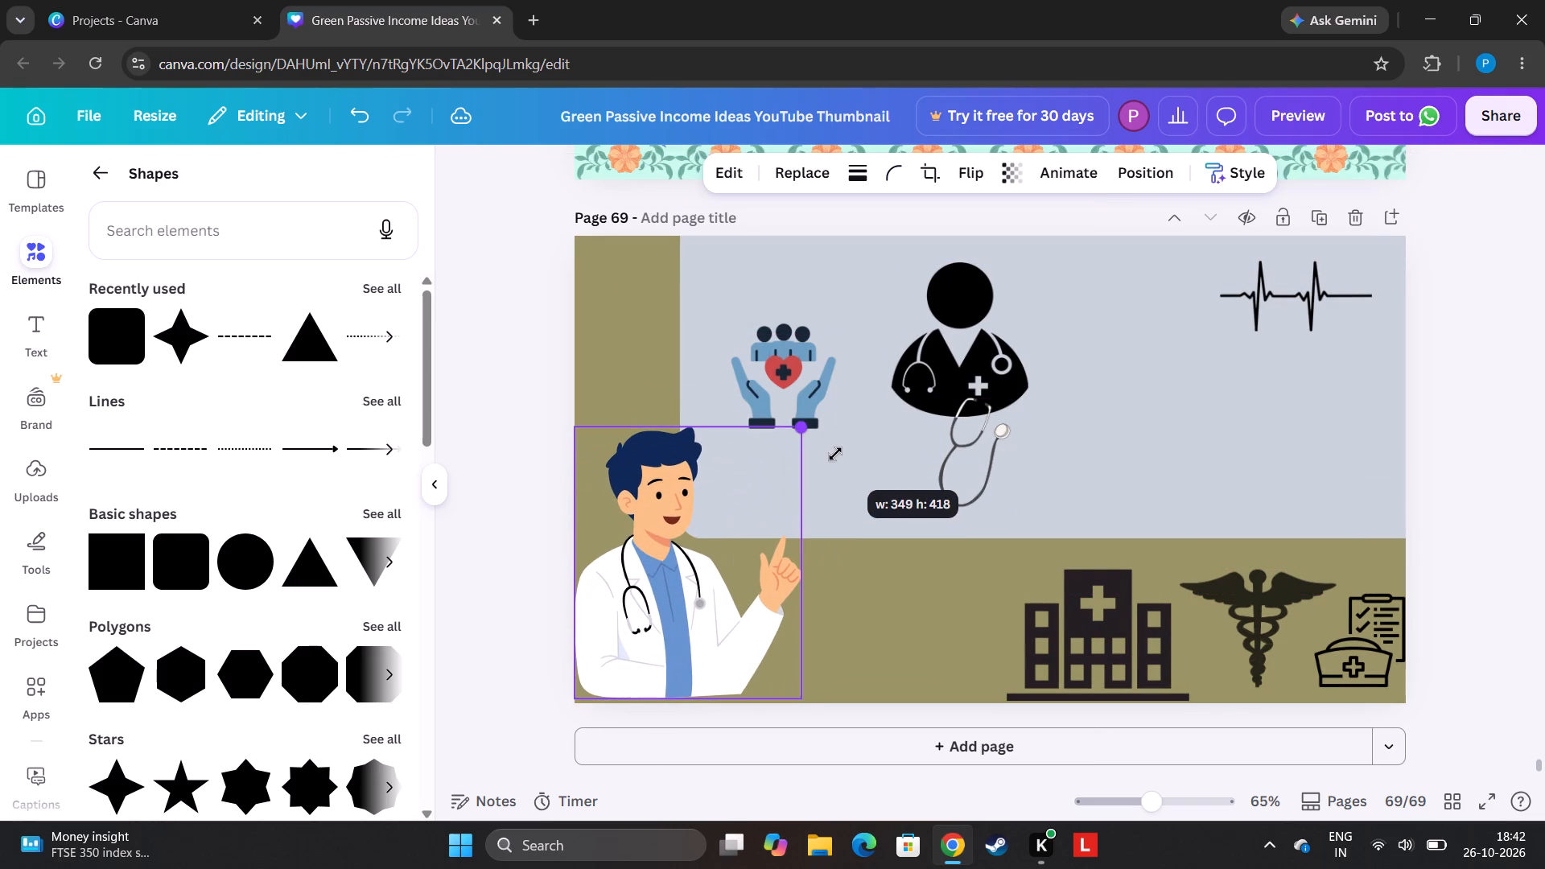
left_click_drag(835, 454, 883, 415)
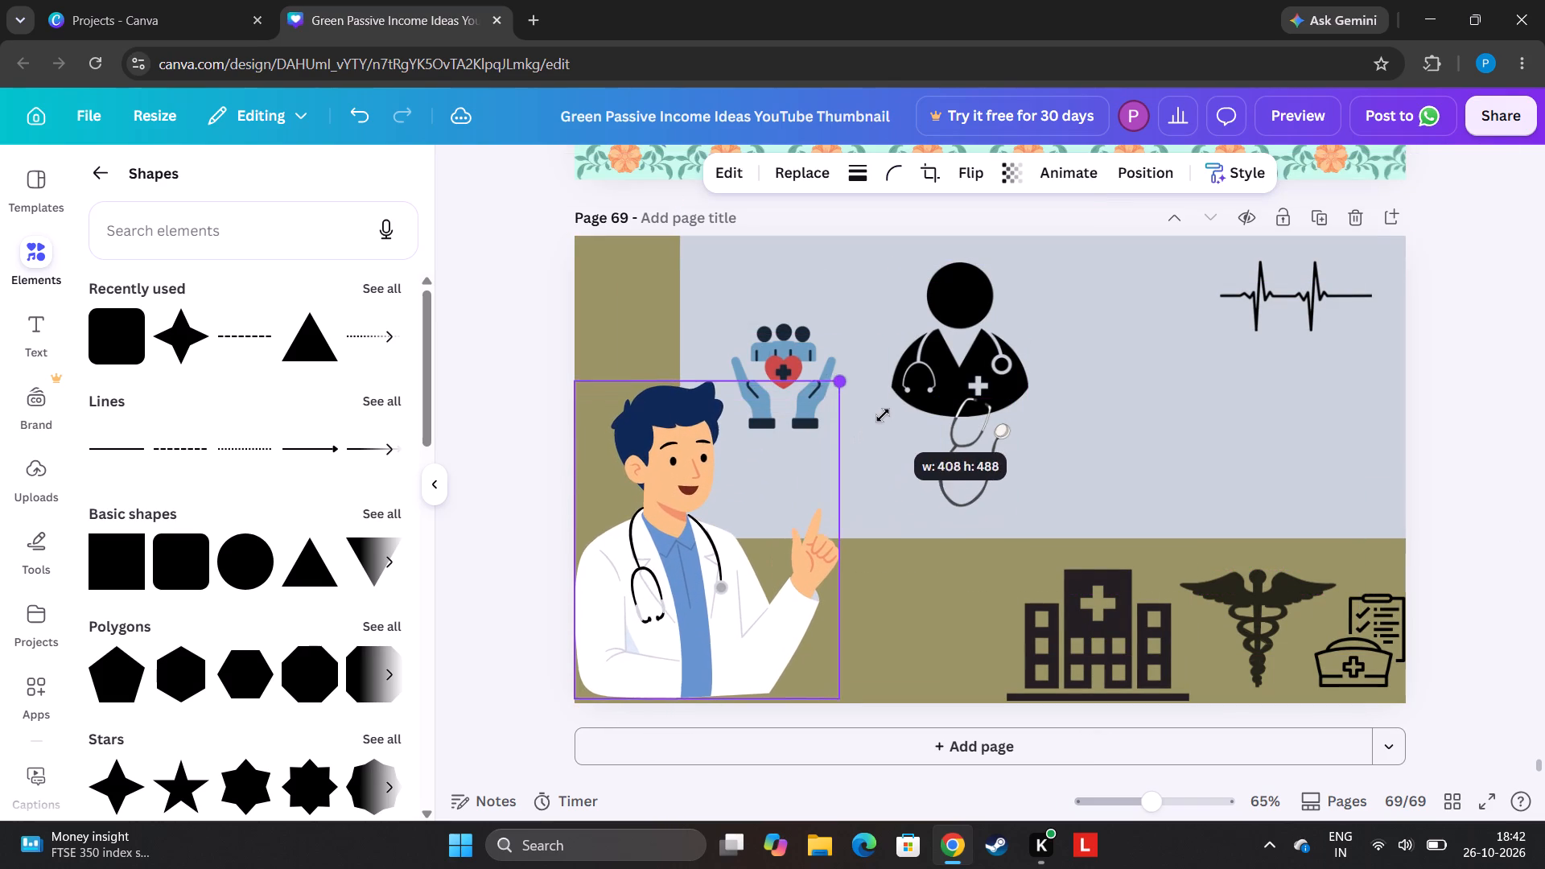
left_click_drag(883, 415, 883, 414)
Move the hands-and-heart graphic into the page's upper-left corner above the cartoon doctor, sizing it to fit the olive strip.
left_click_drag(815, 359, 693, 286)
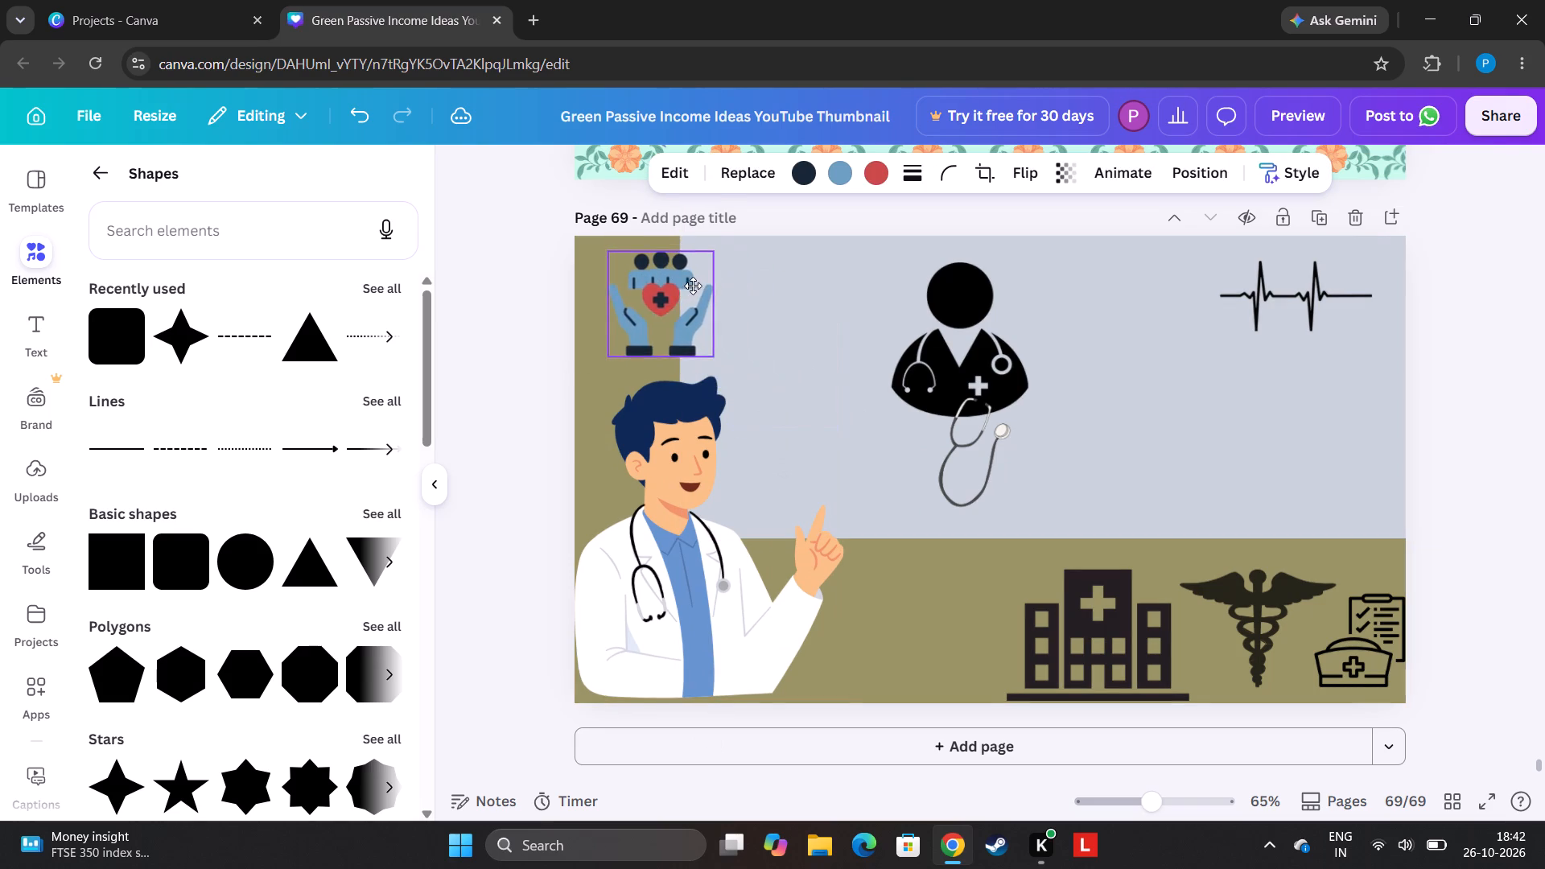
left_click_drag(693, 286, 678, 301)
left_click_drag(672, 303, 649, 299)
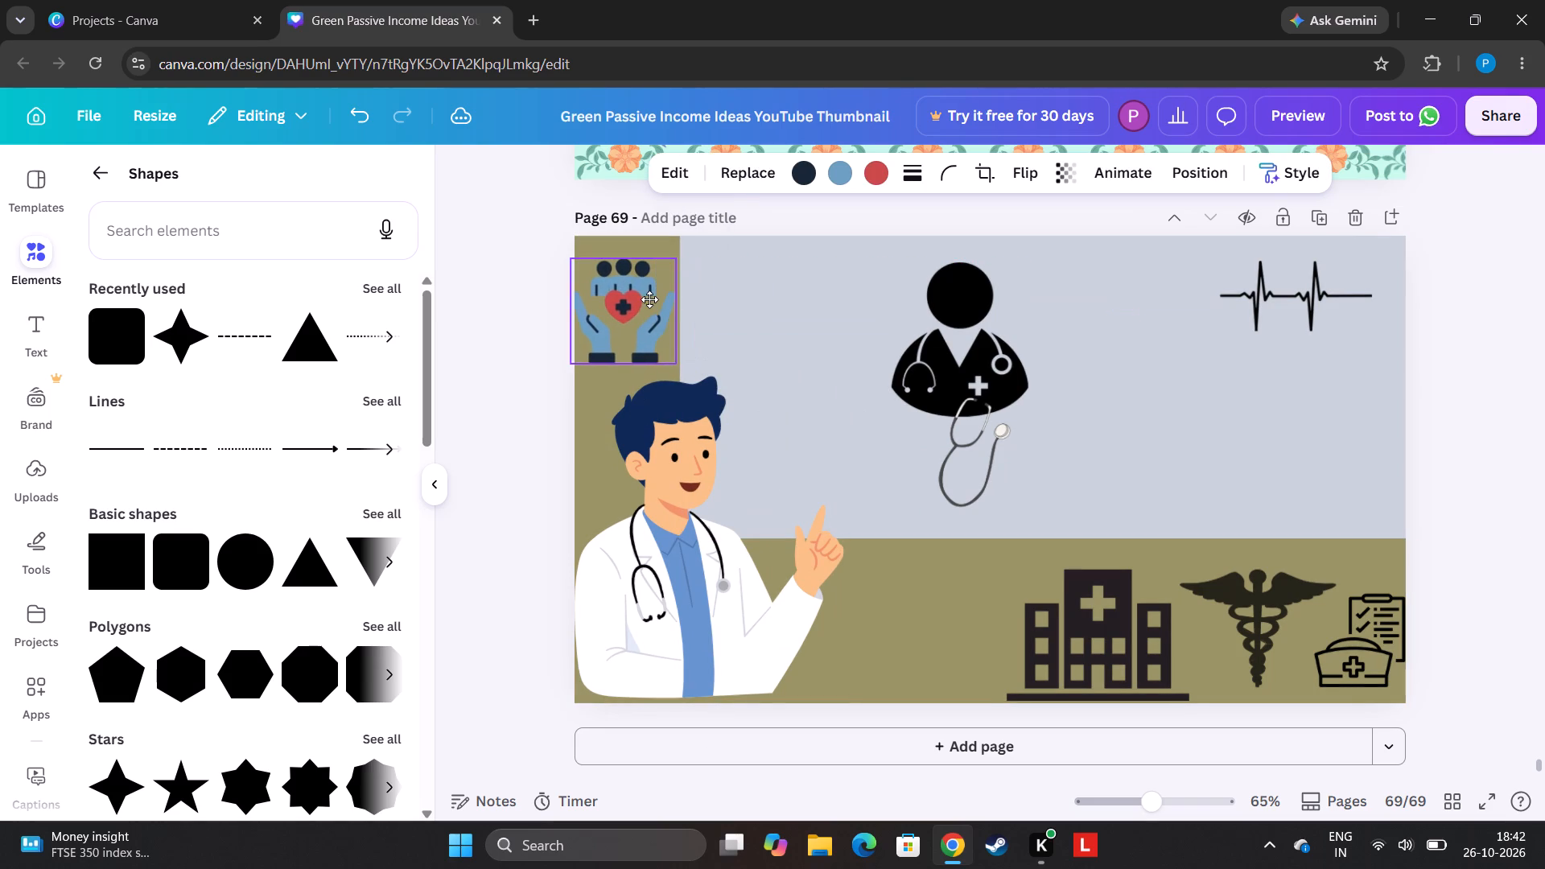
left_click_drag(649, 299, 656, 310)
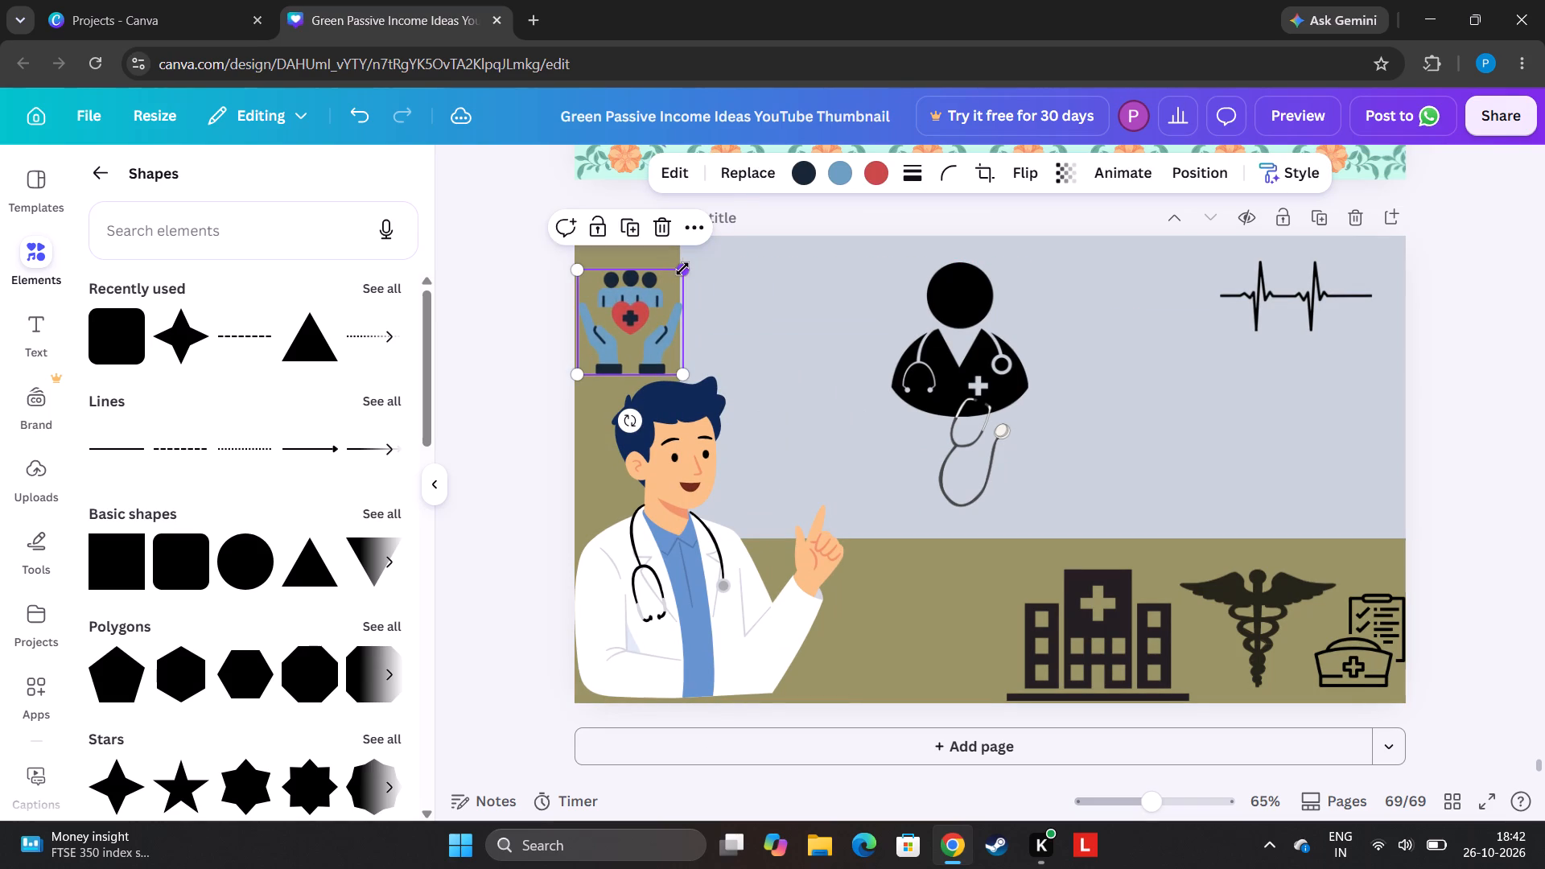
left_click_drag(682, 269, 759, 307)
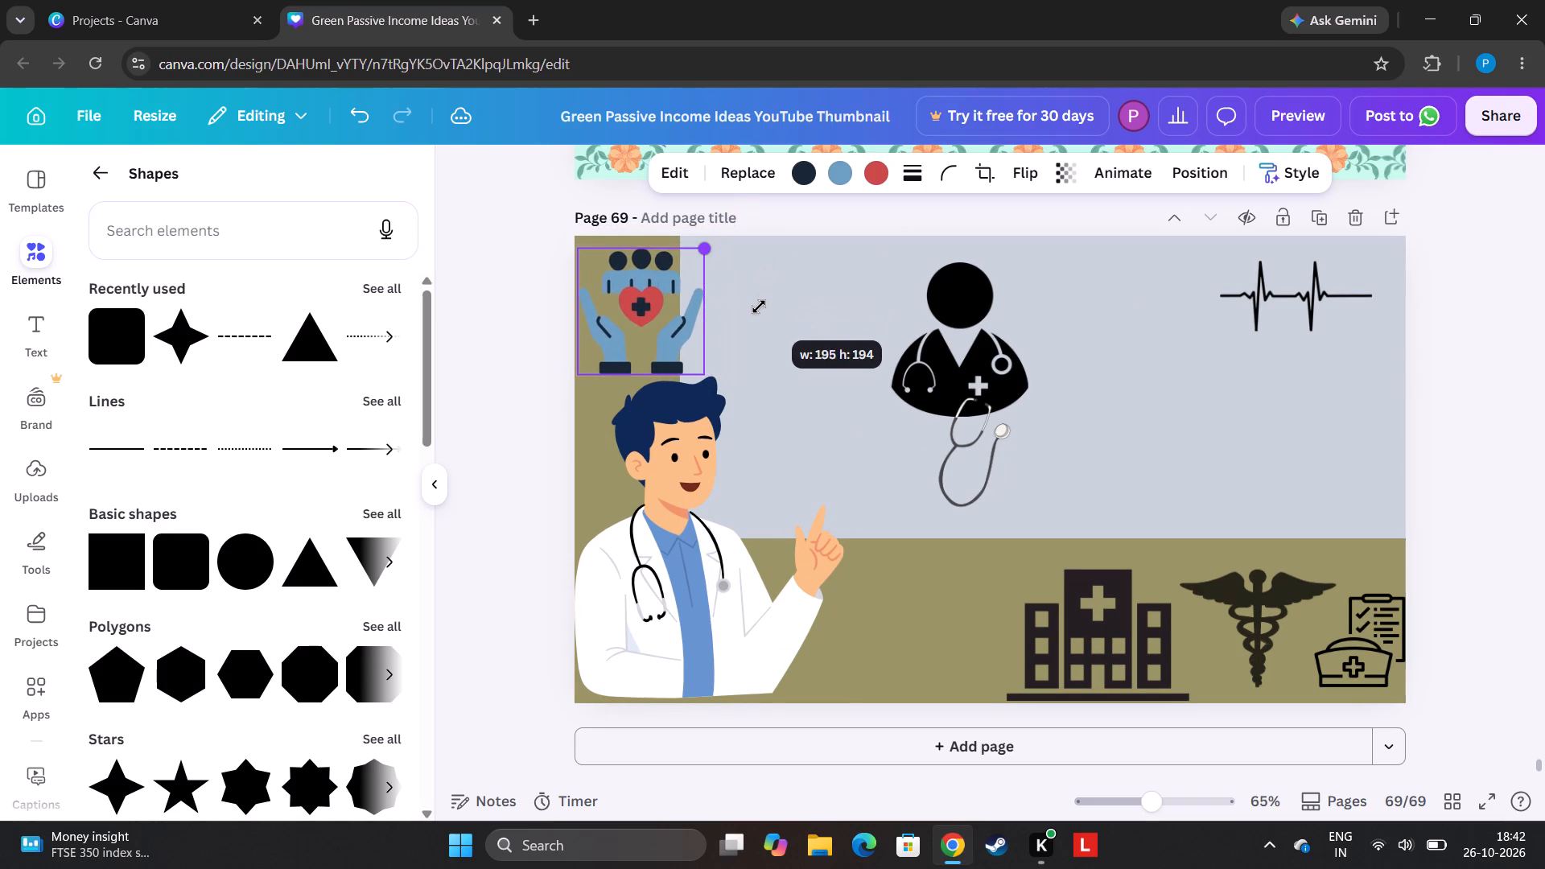
left_click_drag(759, 307, 733, 314)
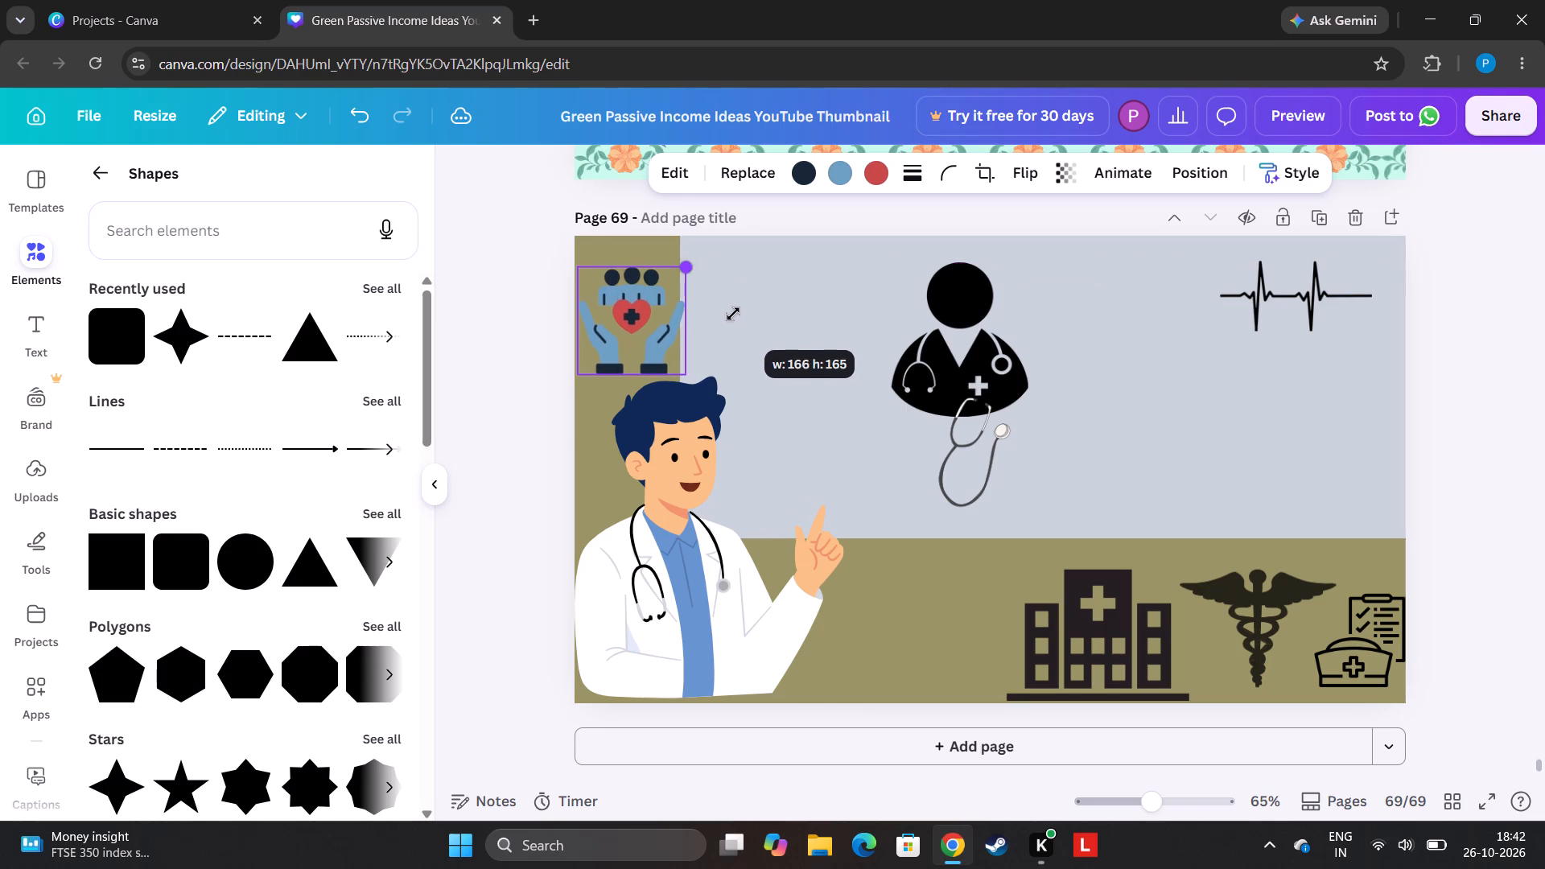
left_click_drag(733, 314, 723, 314)
Move the doctor silhouette right along the panel's top, beside the heartbeat line and clear of the stethoscope.
left_click_drag(996, 348, 996, 349)
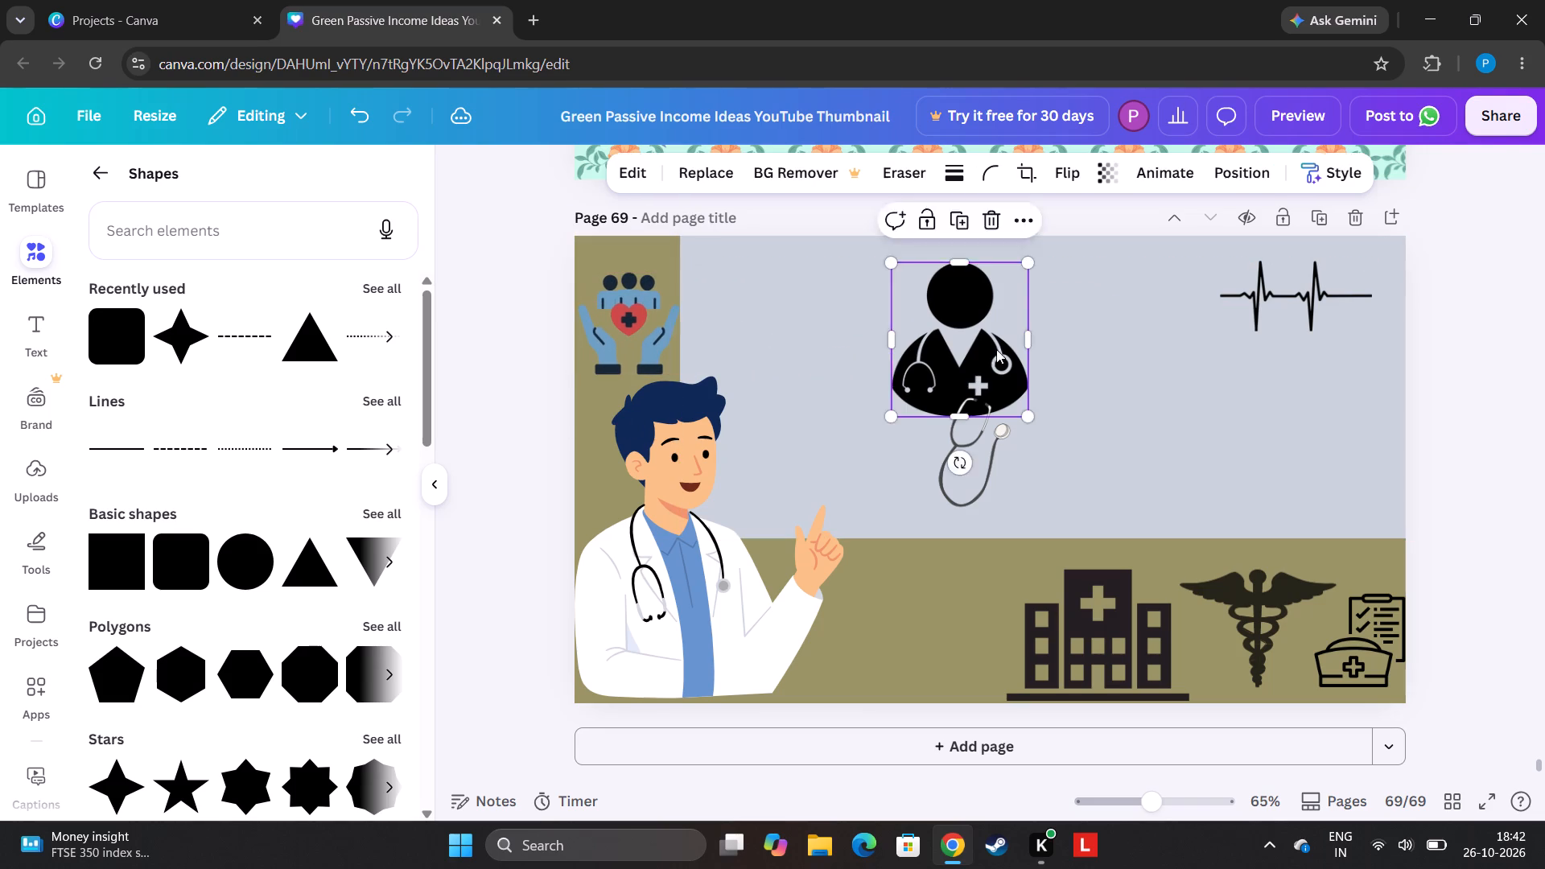
left_click_drag(996, 349, 1121, 337)
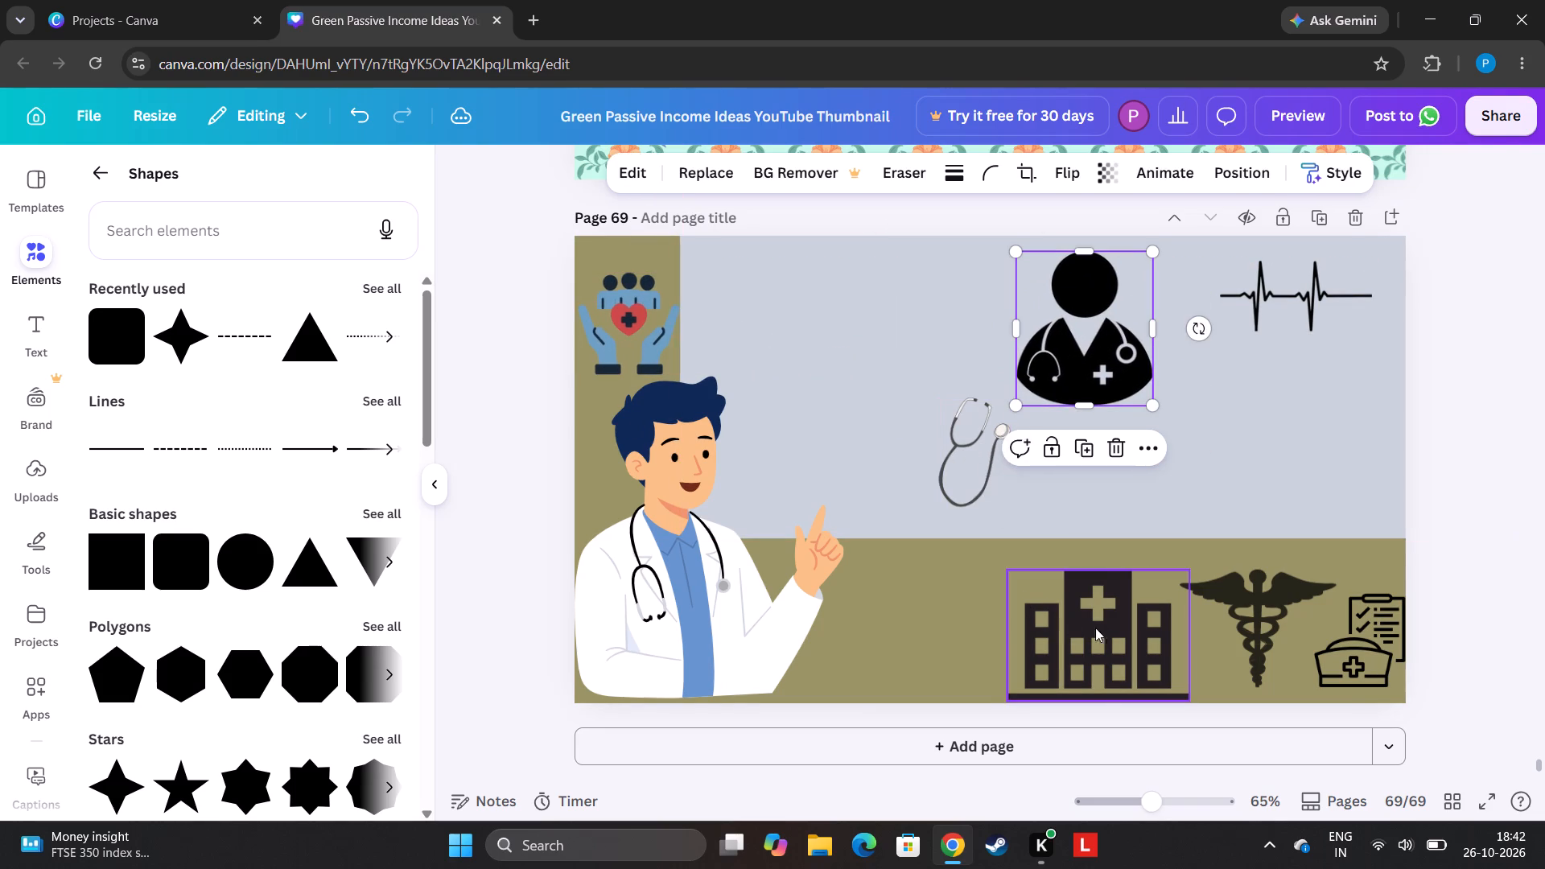
Move the hospital below the stethoscope, crop its width to about 264, increase its height, and seat it on the page's bottom edge.
left_click_drag(1108, 628, 1035, 613)
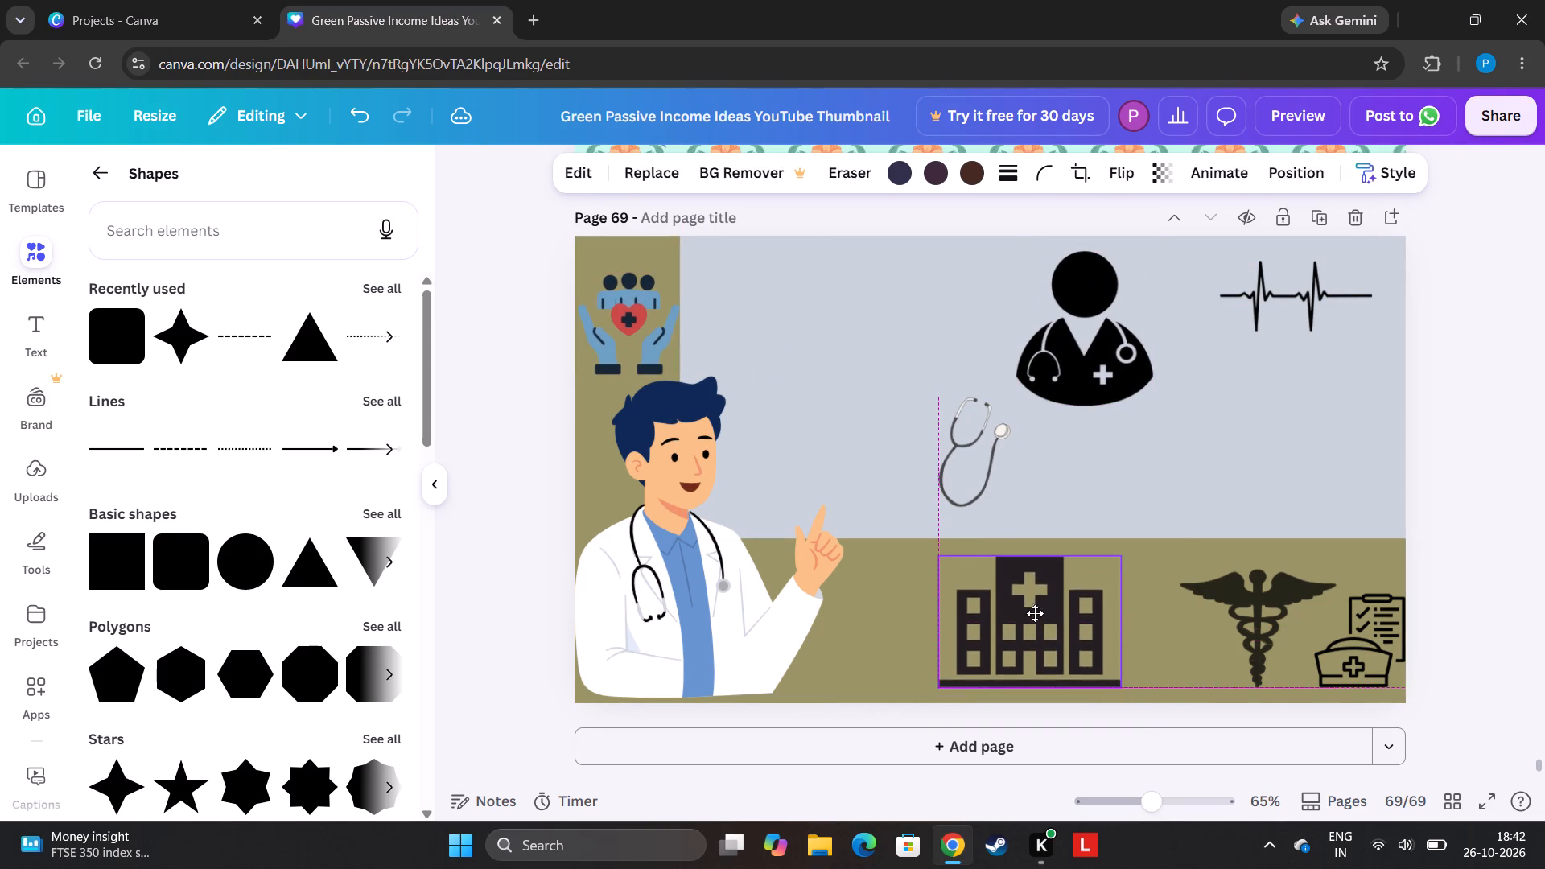
left_click_drag(1035, 613, 1015, 616)
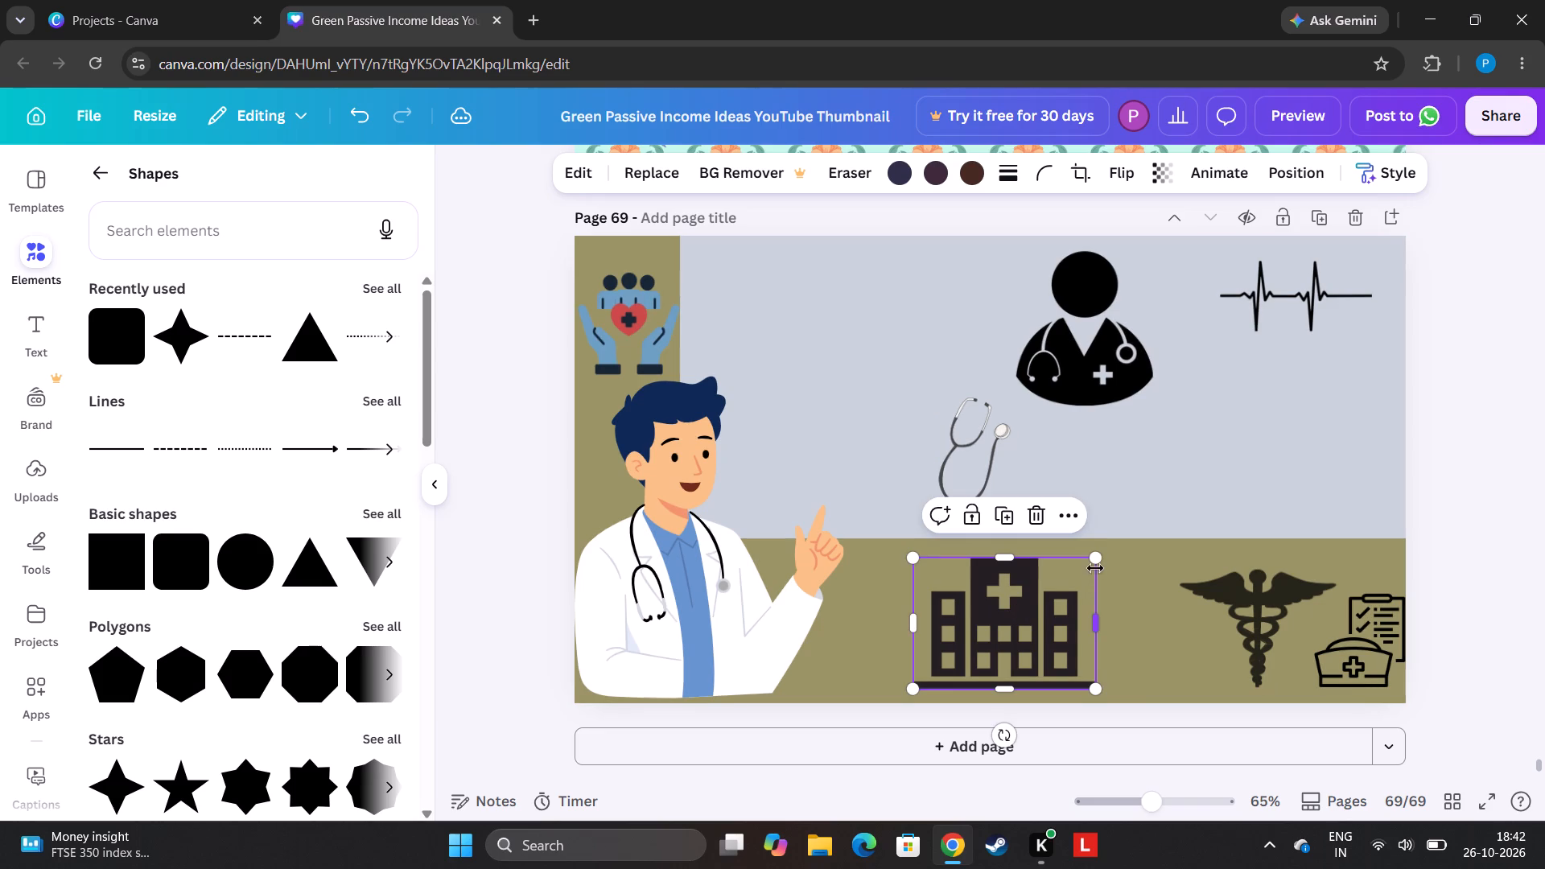
left_click_drag(1095, 566, 1039, 617)
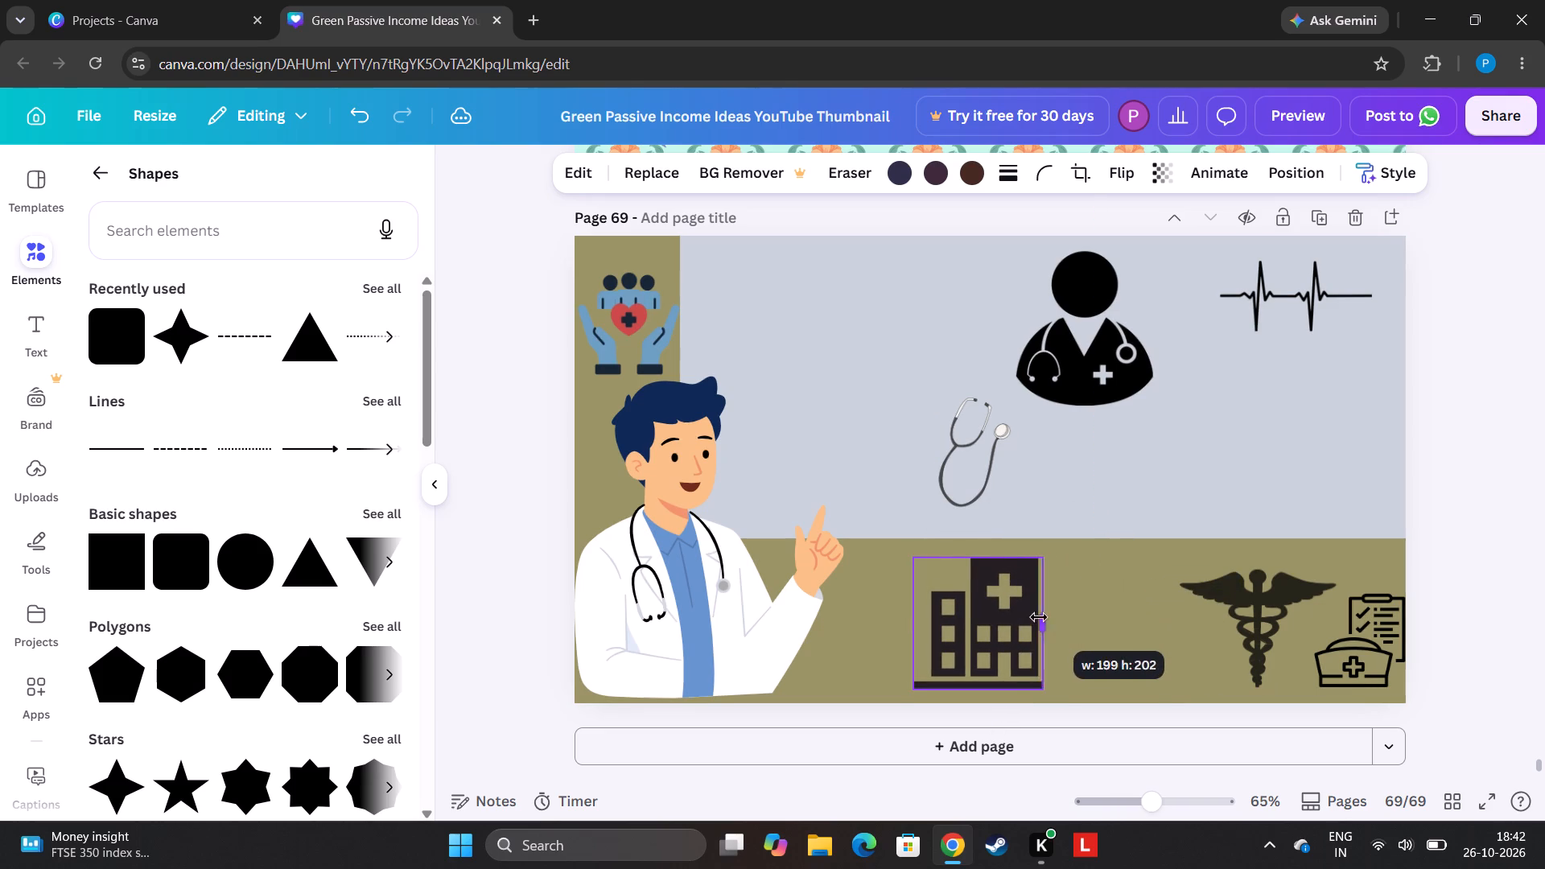
left_click_drag(1039, 617, 1083, 625)
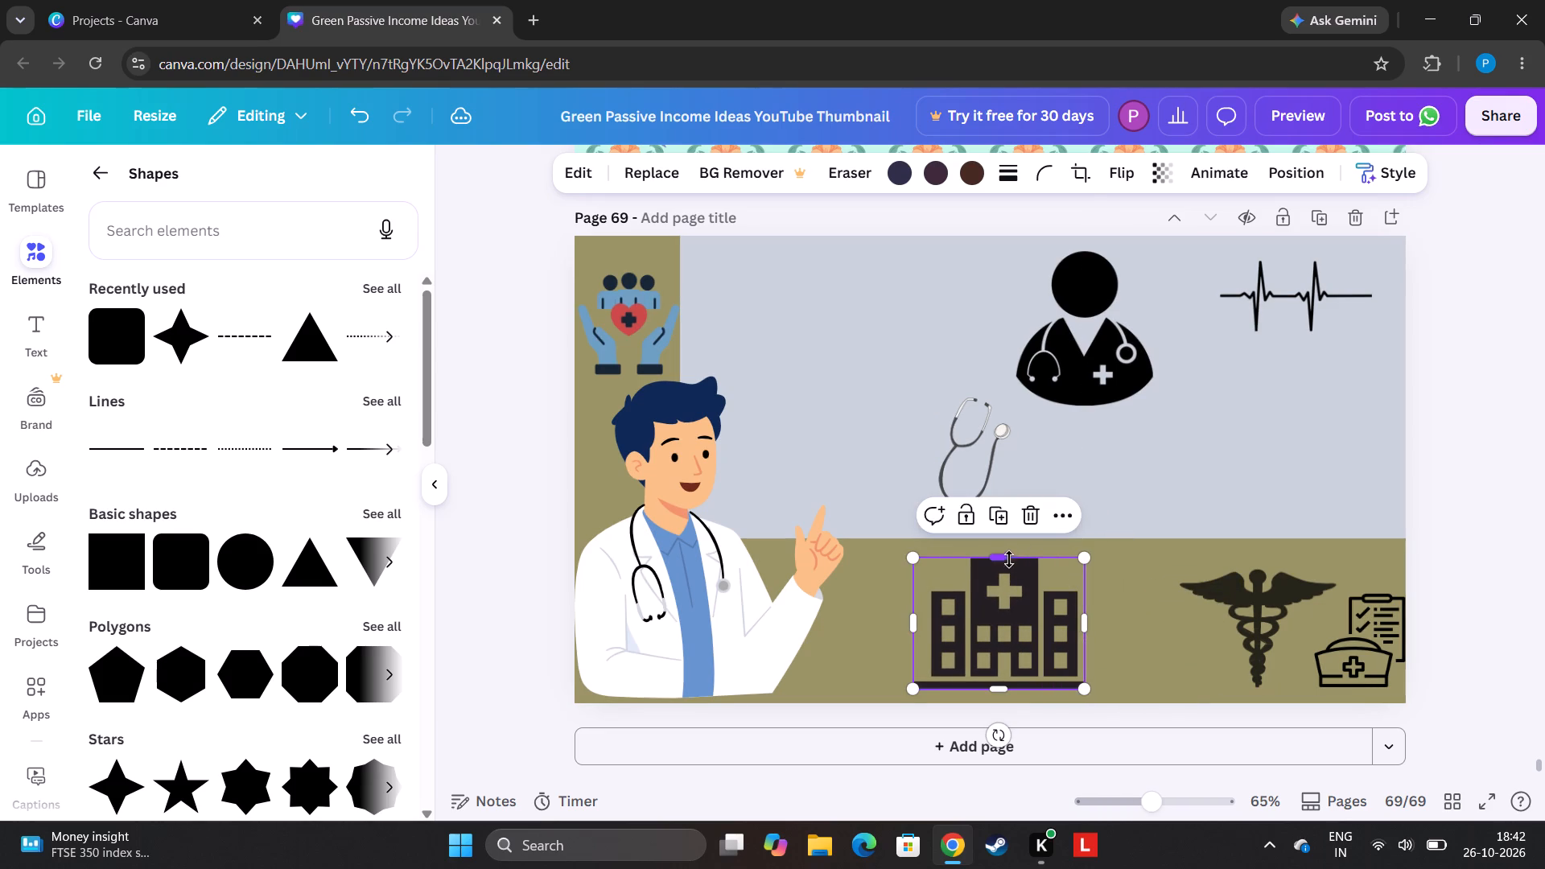
left_click_drag(1007, 561, 1007, 558)
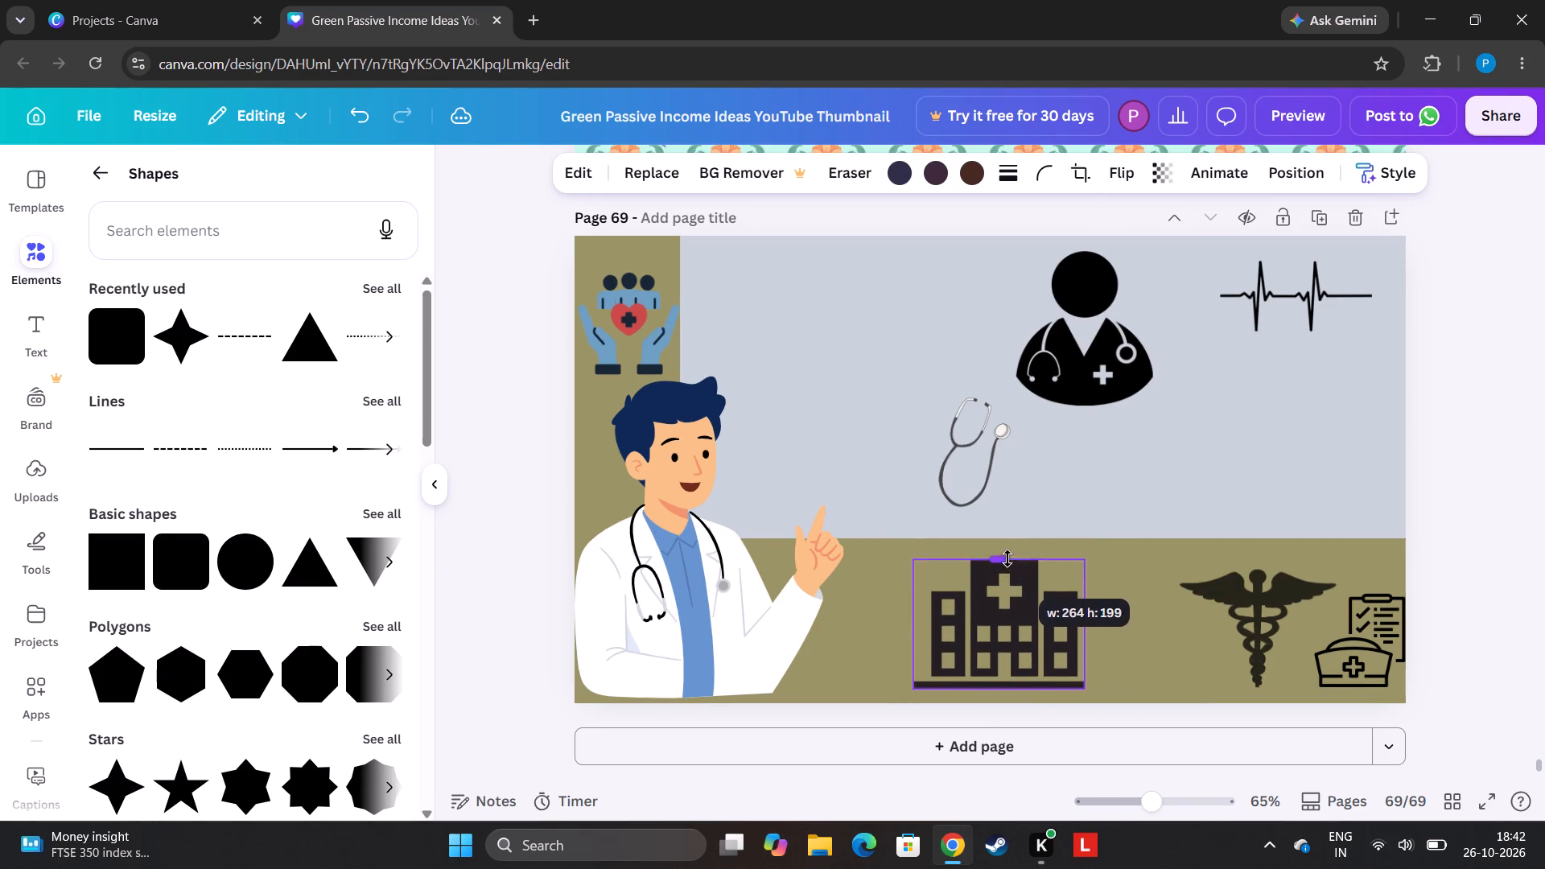
left_click_drag(1007, 558, 1013, 553)
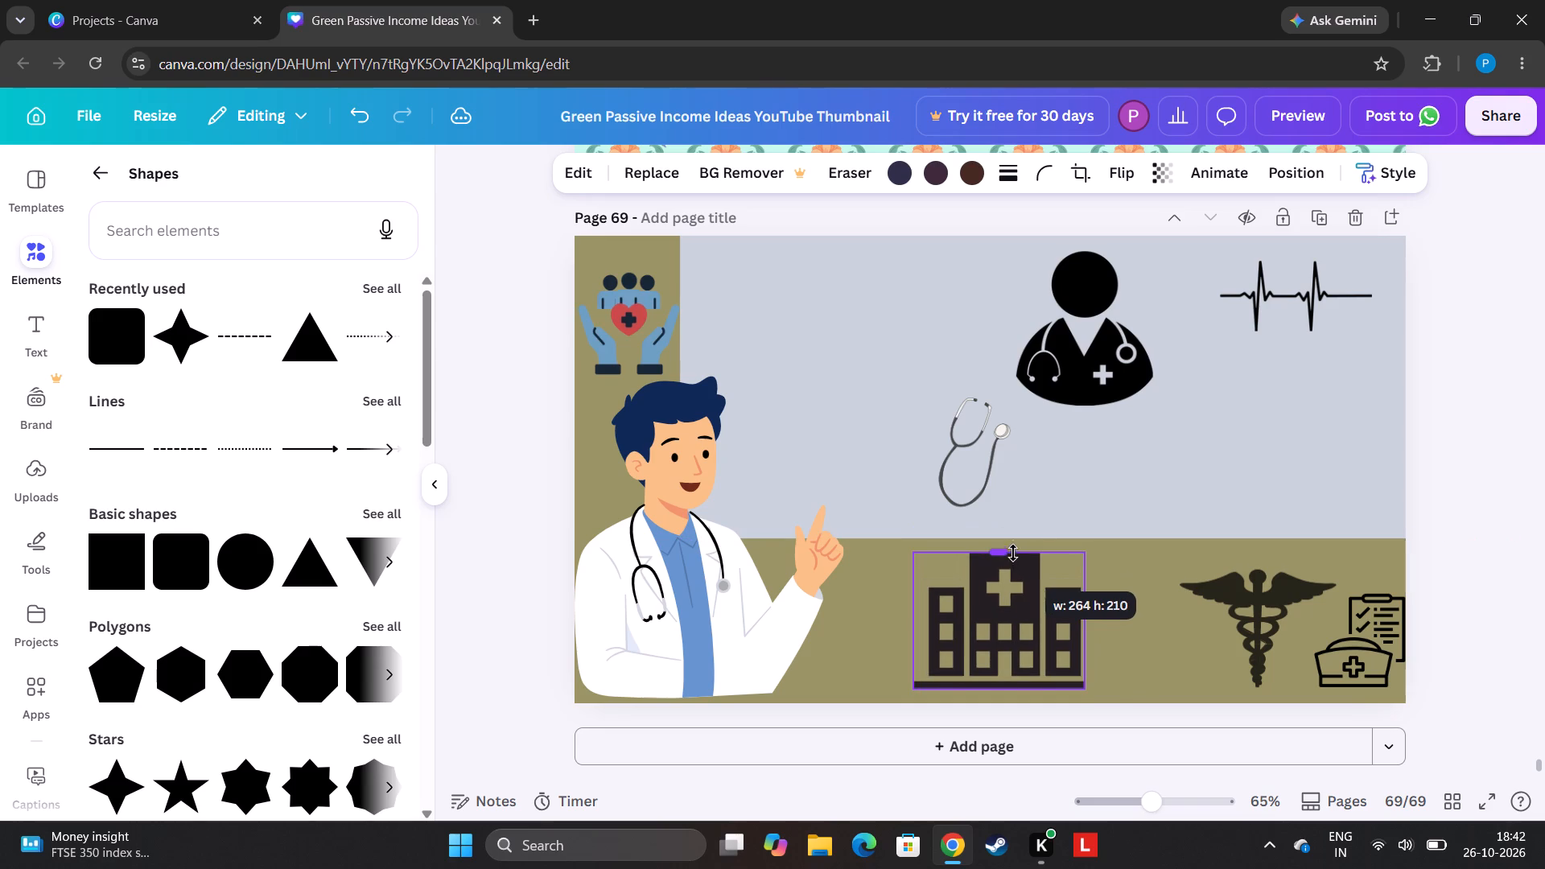
left_click_drag(1013, 553, 1014, 543)
left_click_drag(1014, 612, 1003, 632)
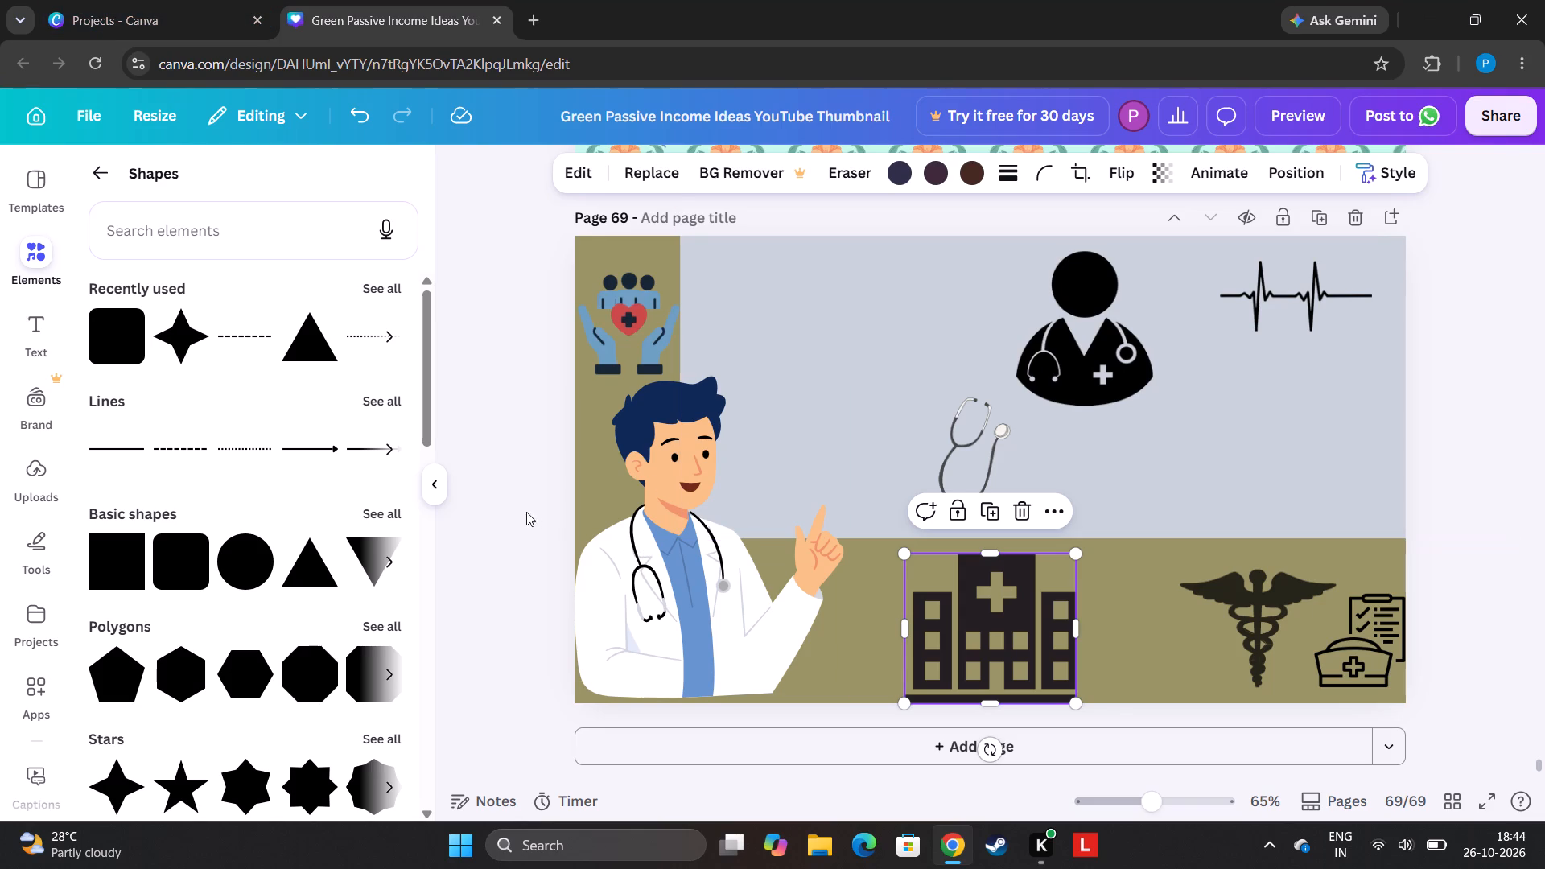
left_click(487, 477)
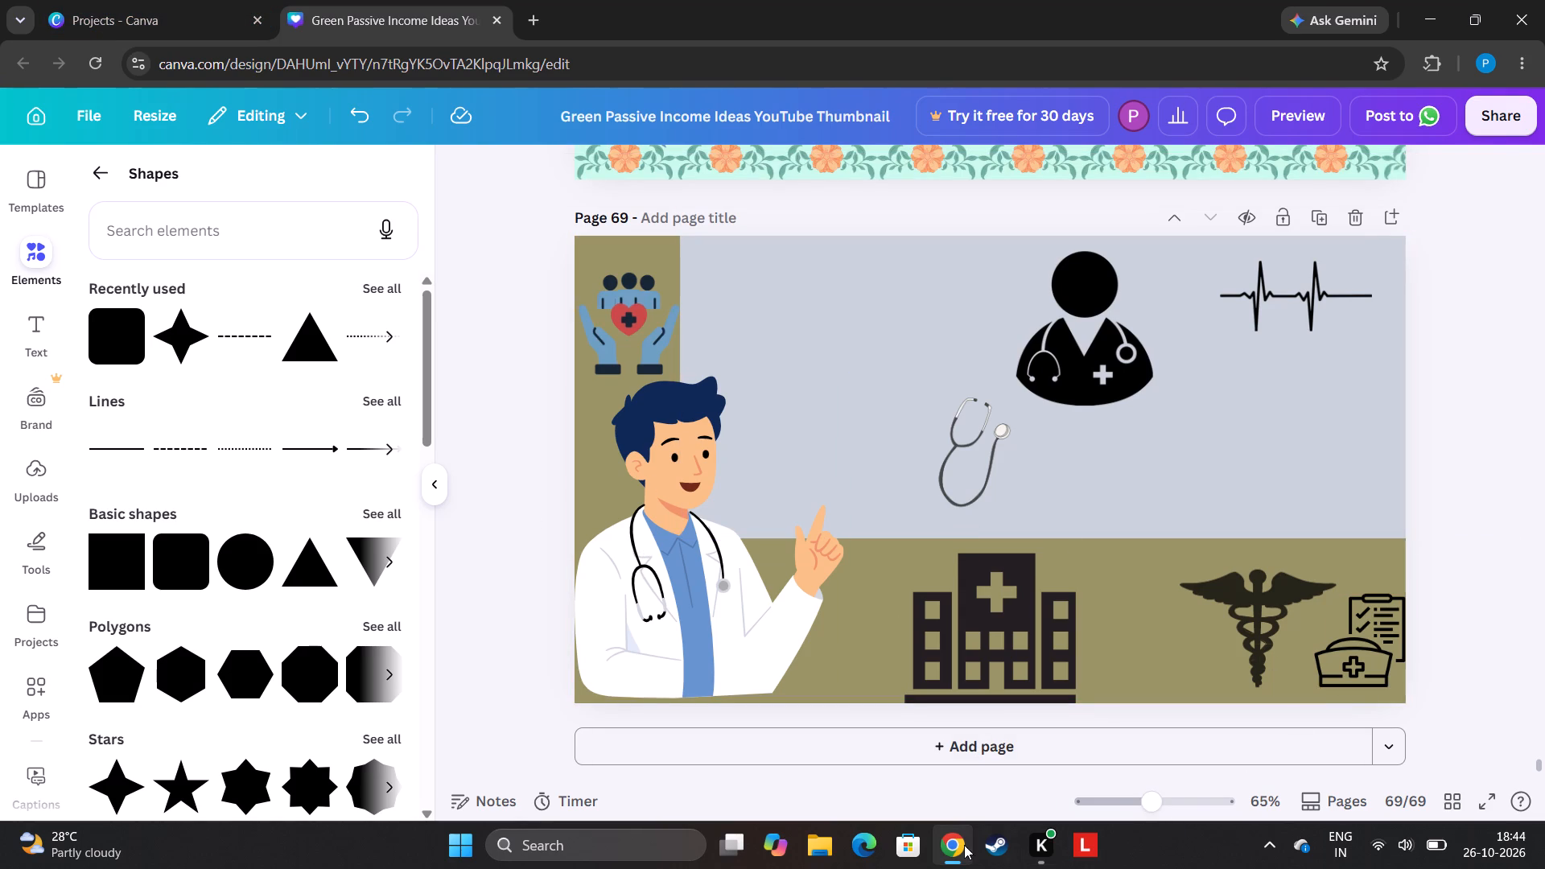
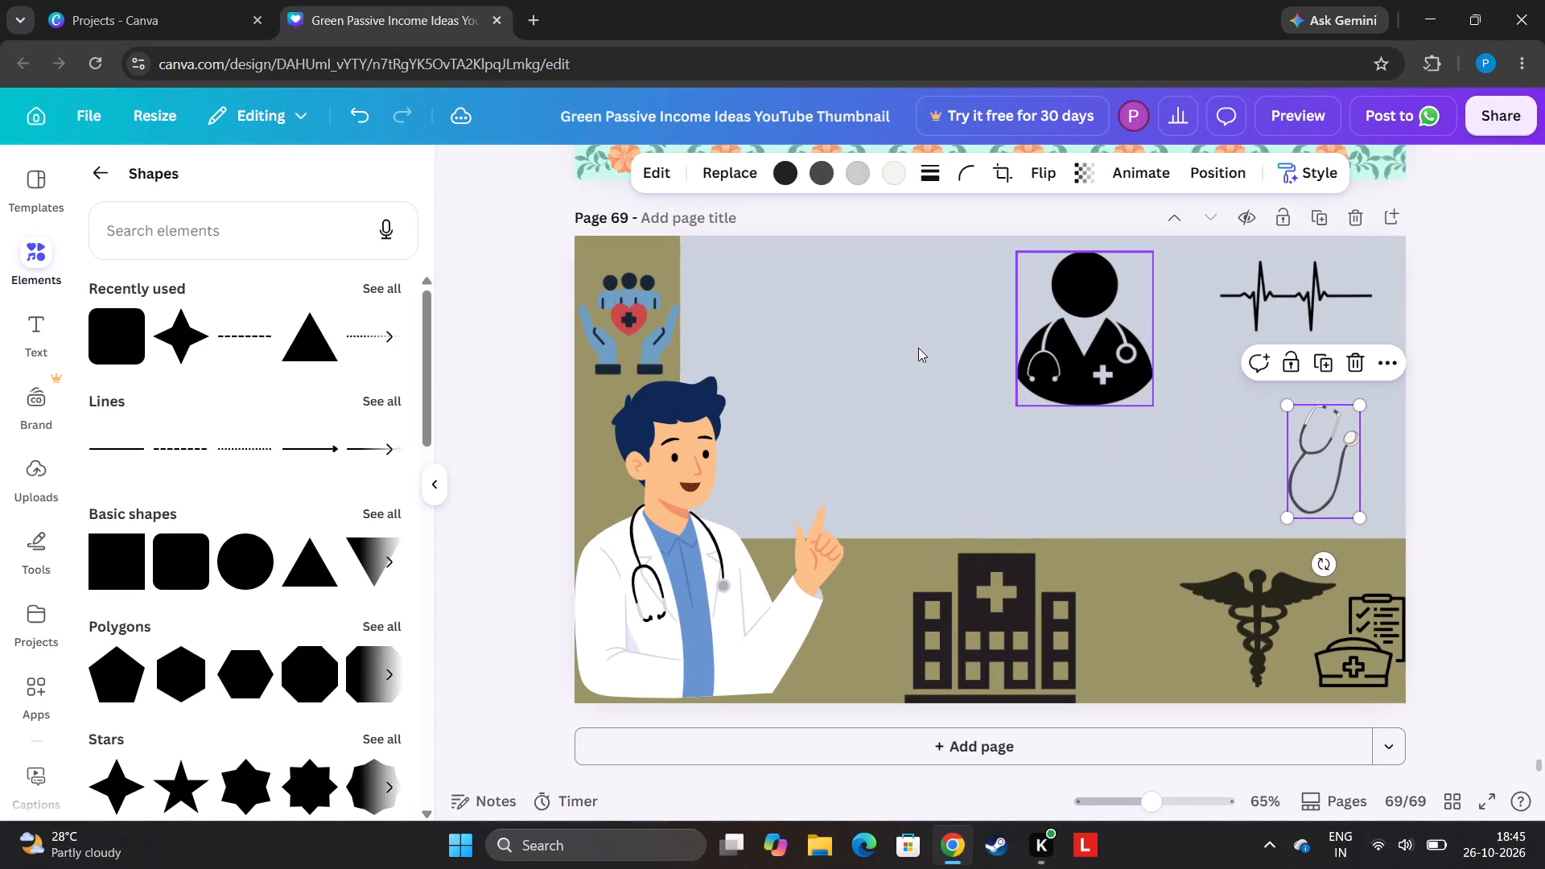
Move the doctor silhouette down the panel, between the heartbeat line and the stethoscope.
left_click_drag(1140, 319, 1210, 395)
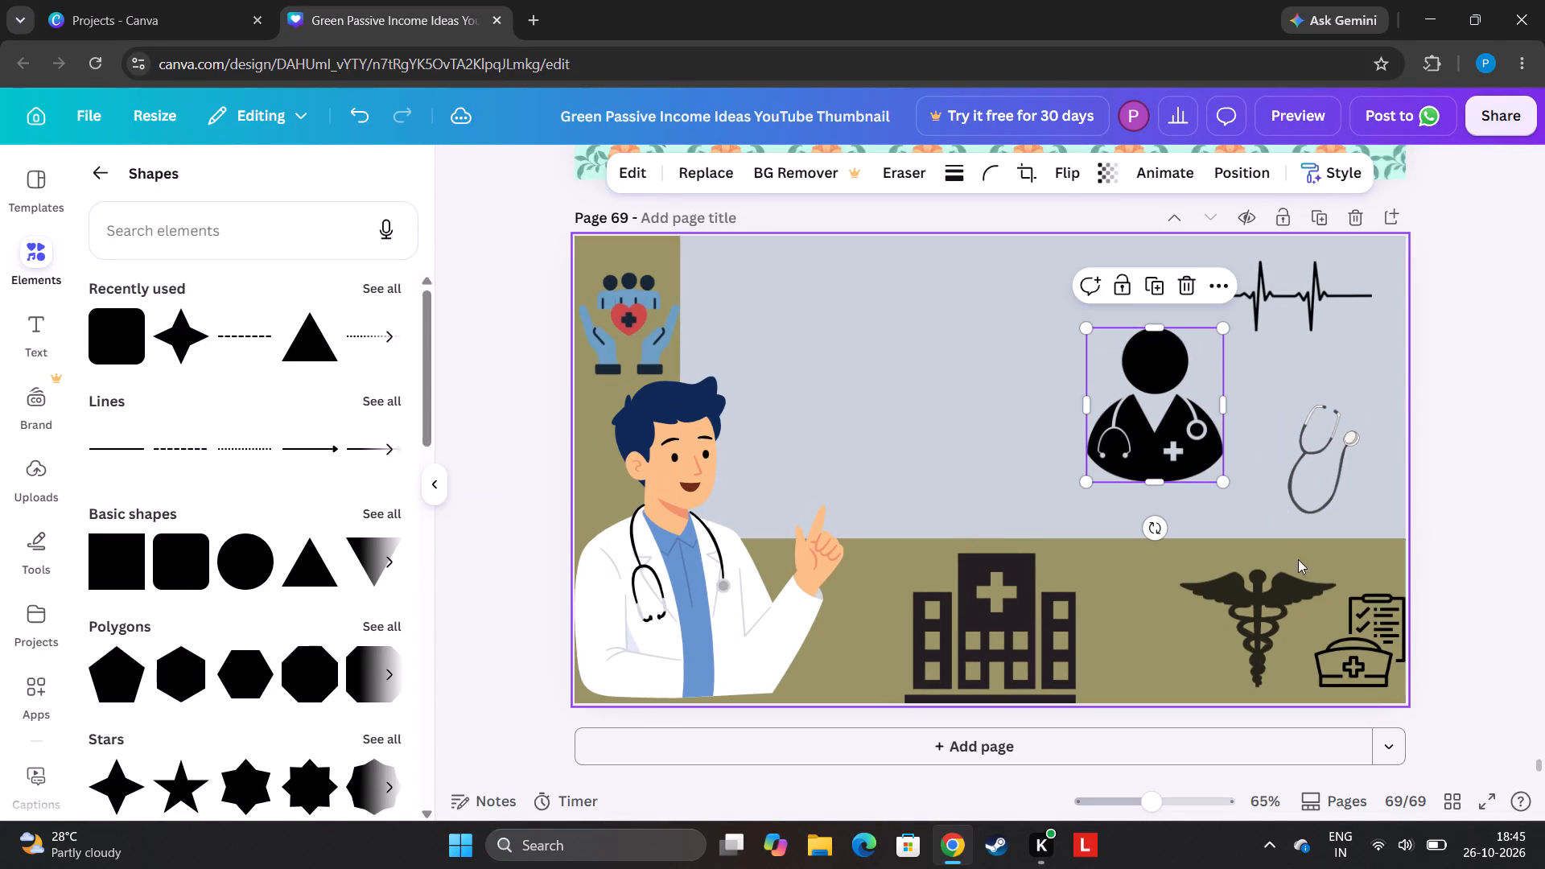
Seat the hospital in the page's lower-right corner, shifting the caduceus and the clipboard-and-nurse-cap graphic left to clear the space.
left_click_drag(1043, 649, 969, 654)
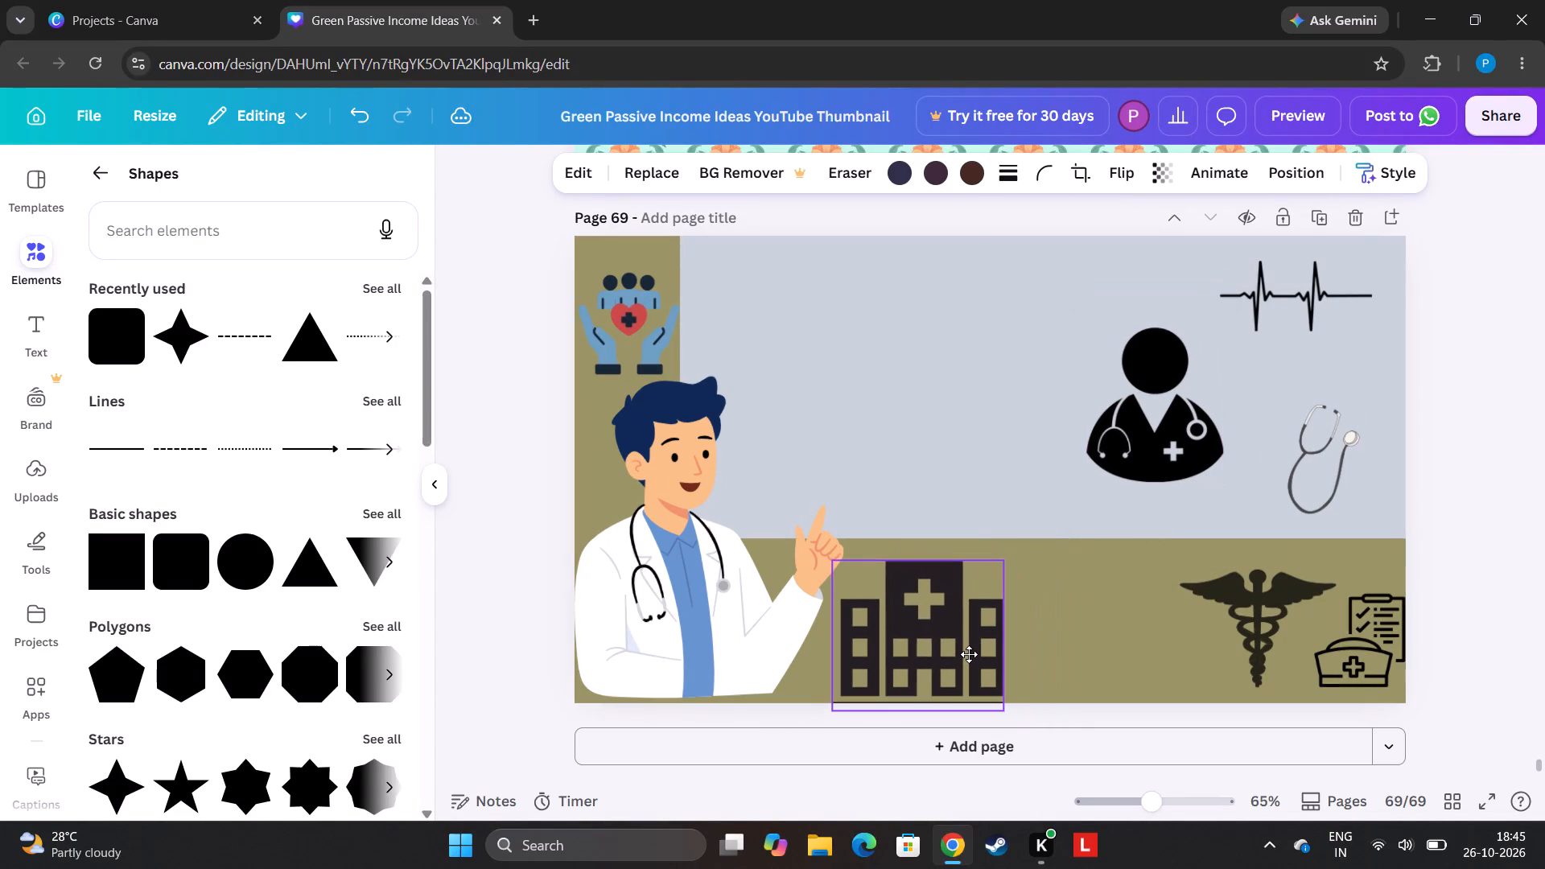
left_click_drag(969, 654, 999, 647)
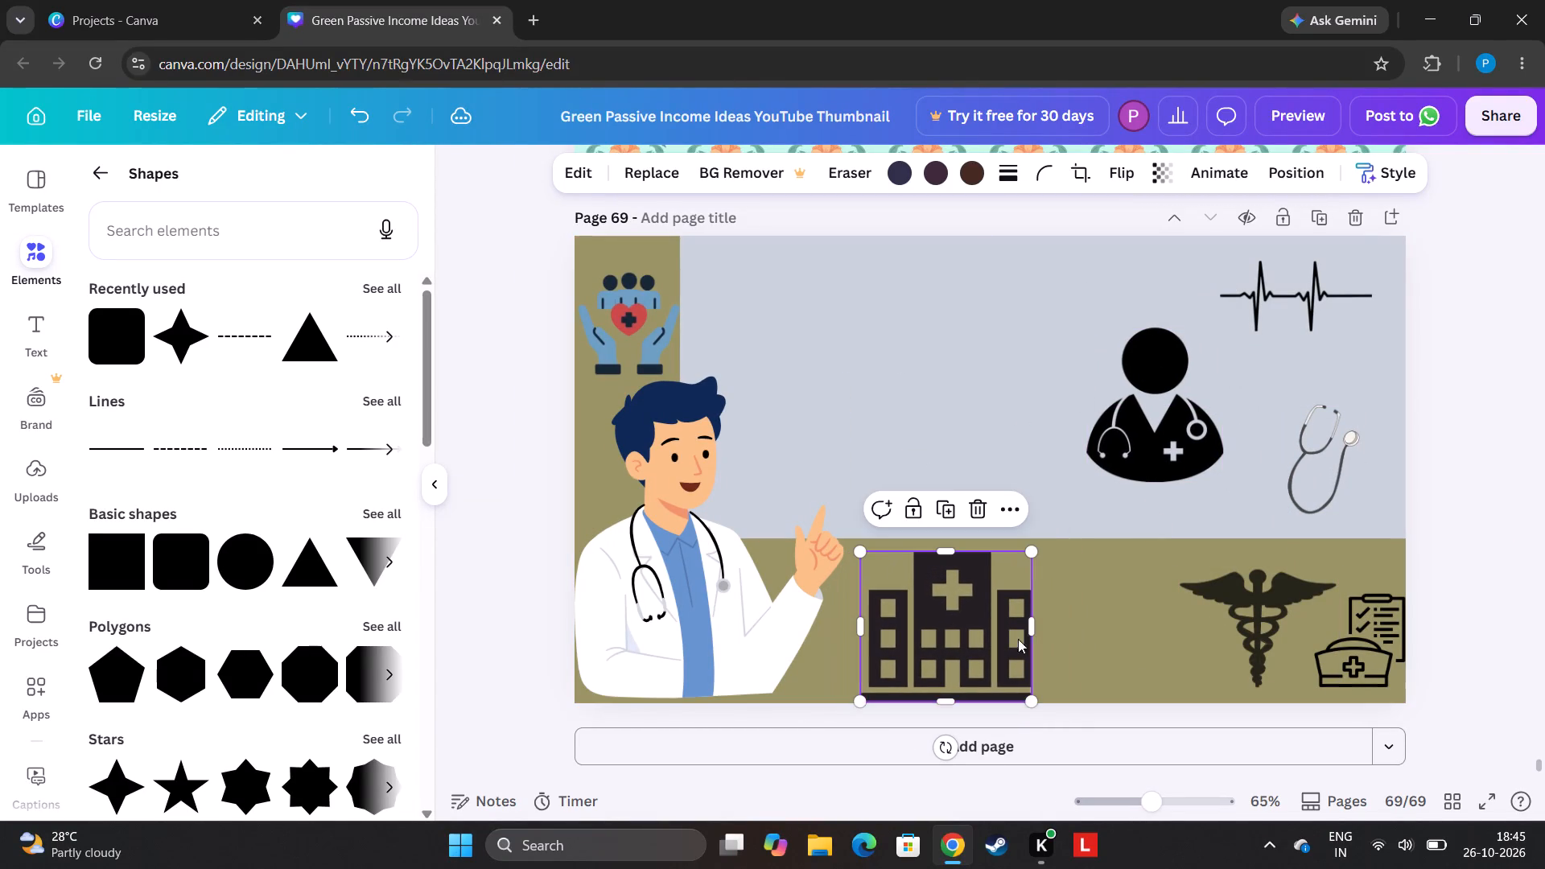
left_click_drag(1276, 599, 1168, 607)
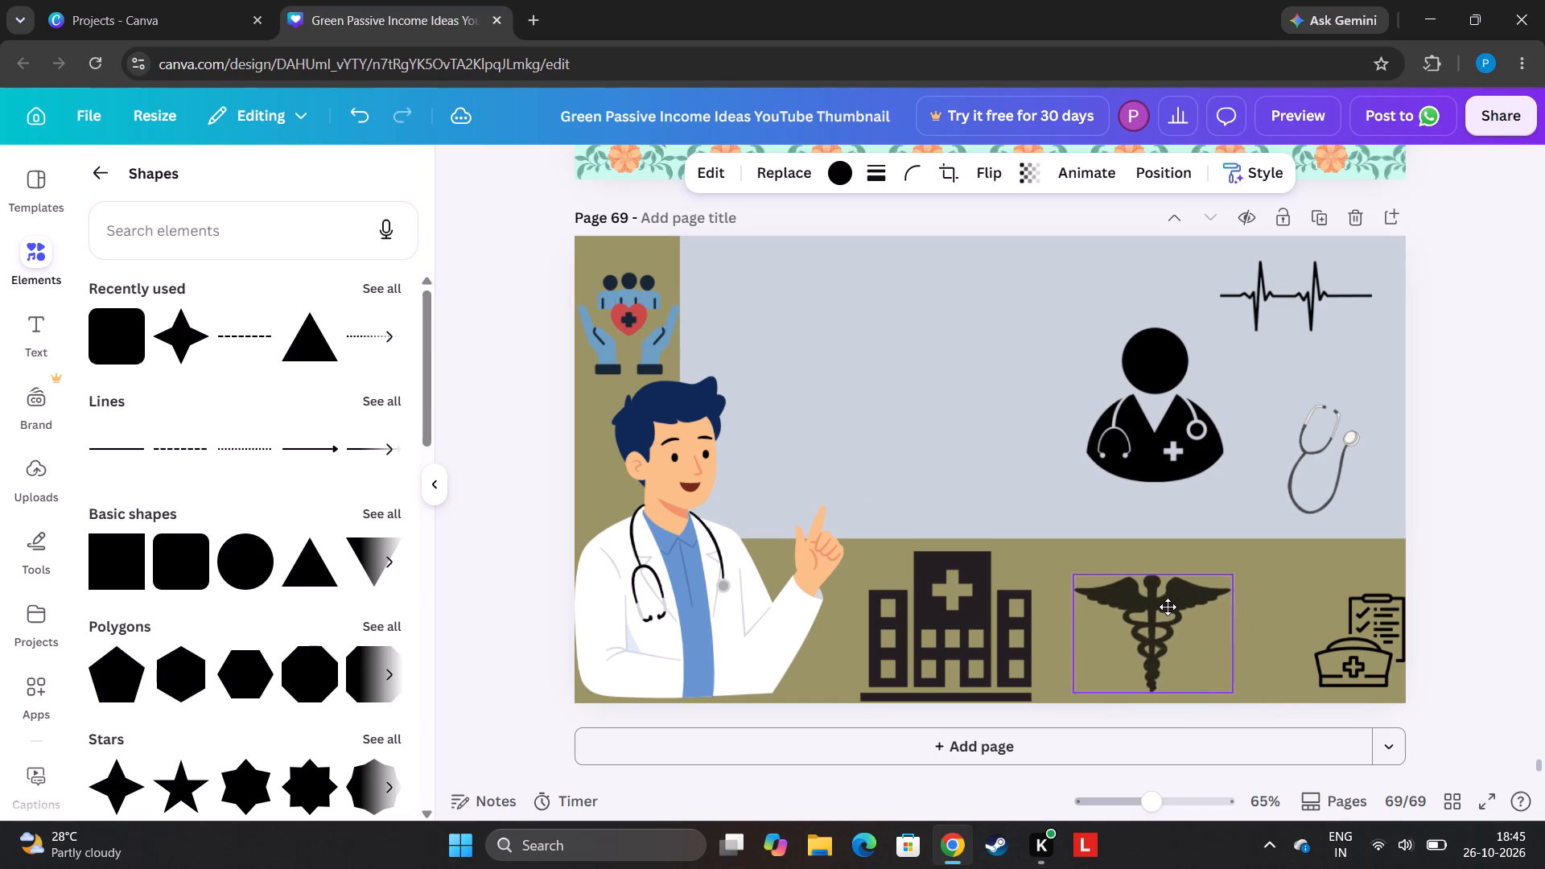
left_click_drag(1168, 607, 891, 612)
left_click_drag(1003, 633, 1117, 640)
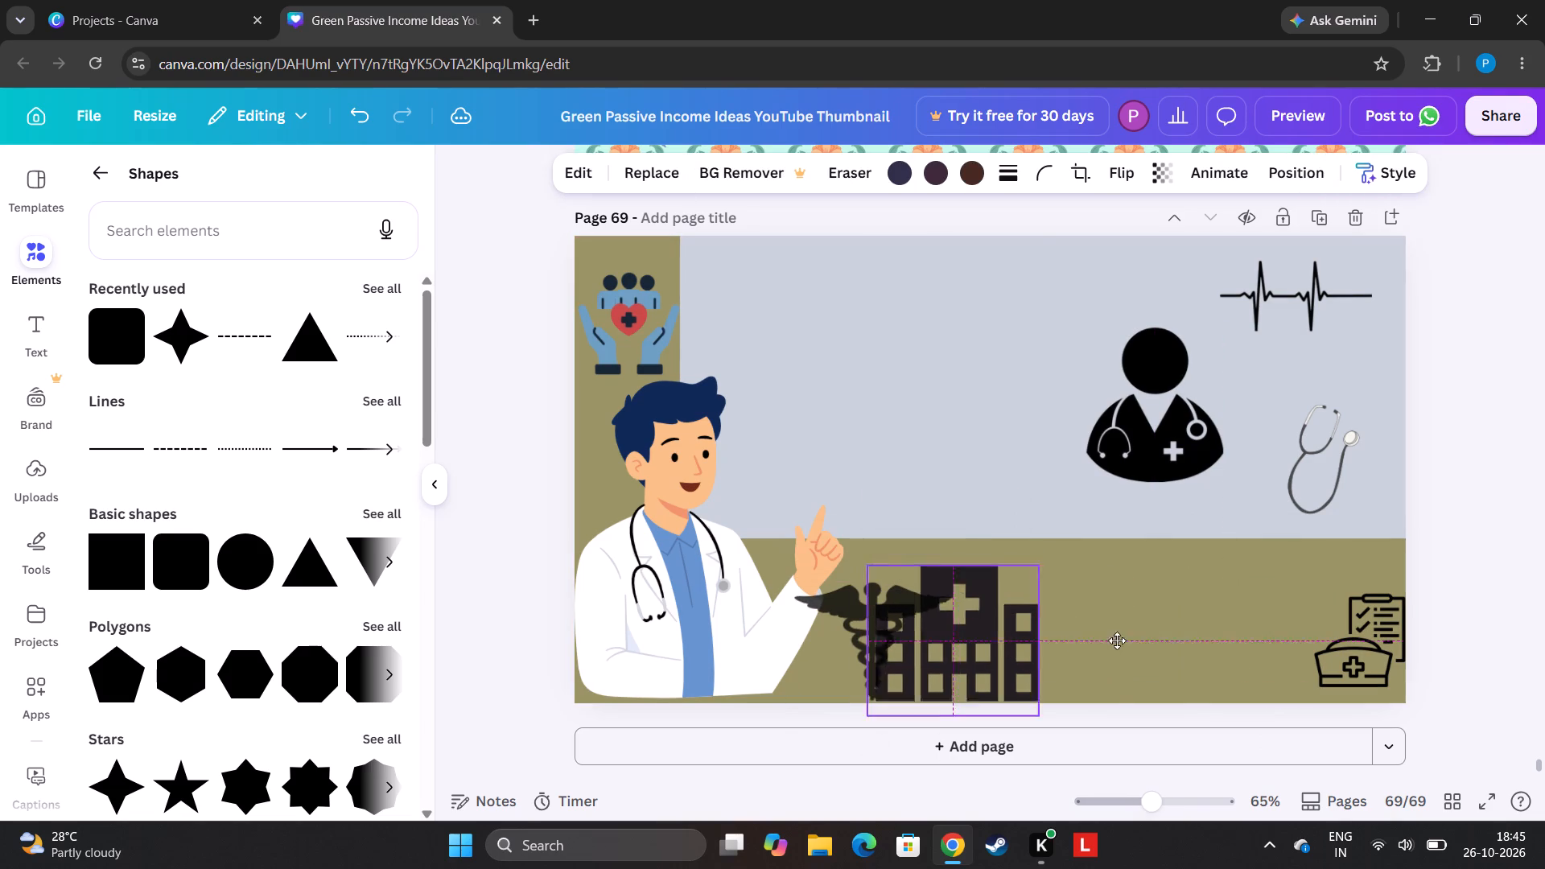
left_click_drag(1117, 640, 1214, 632)
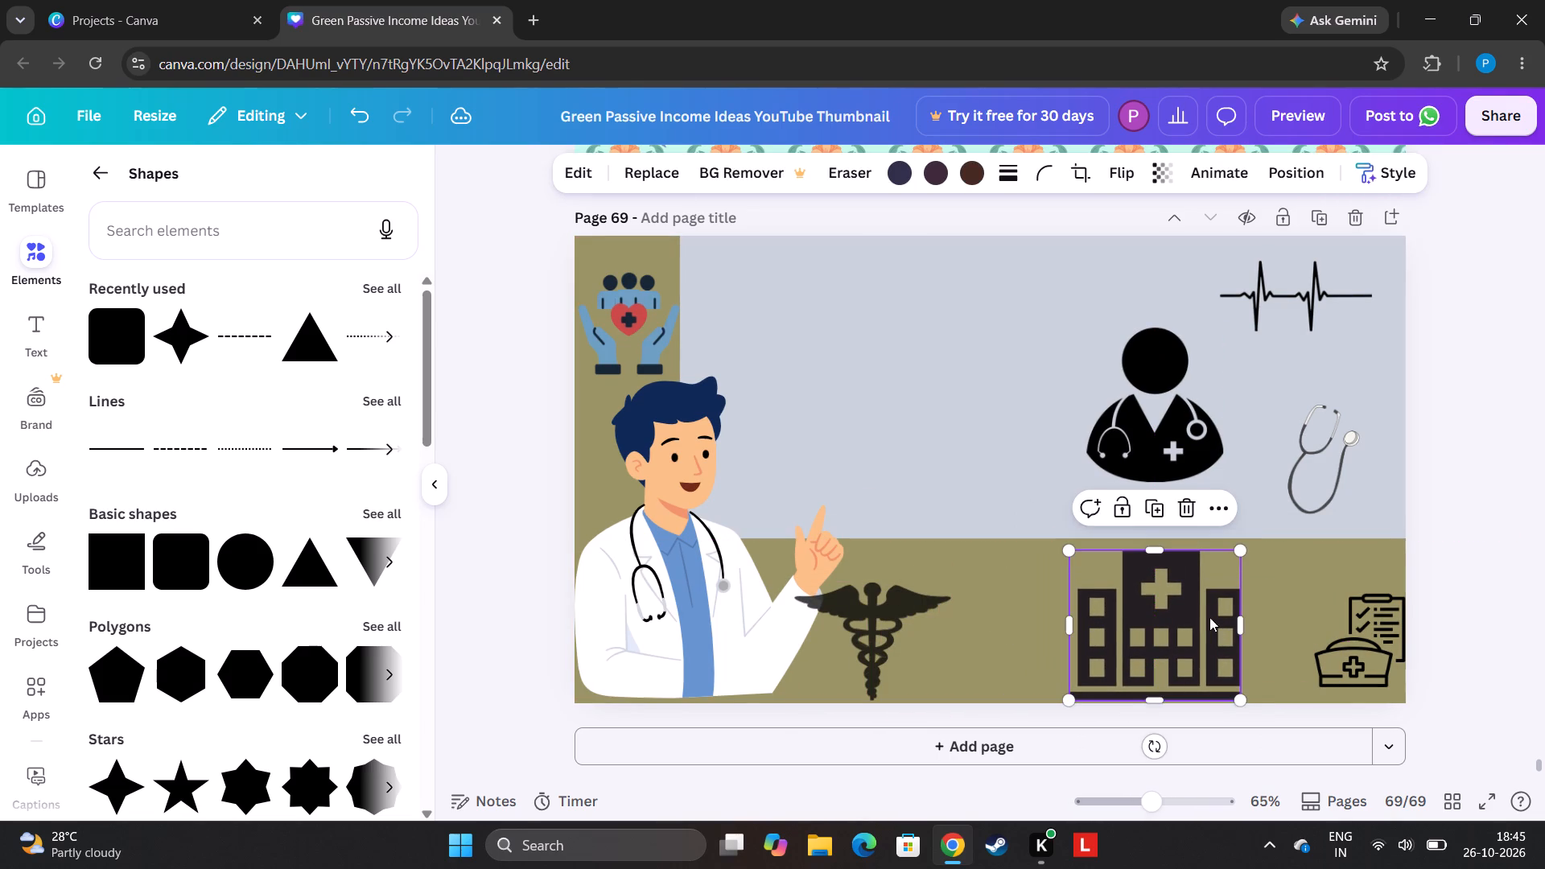
left_click_drag(1322, 644, 943, 635)
left_click_drag(1164, 630, 1224, 652)
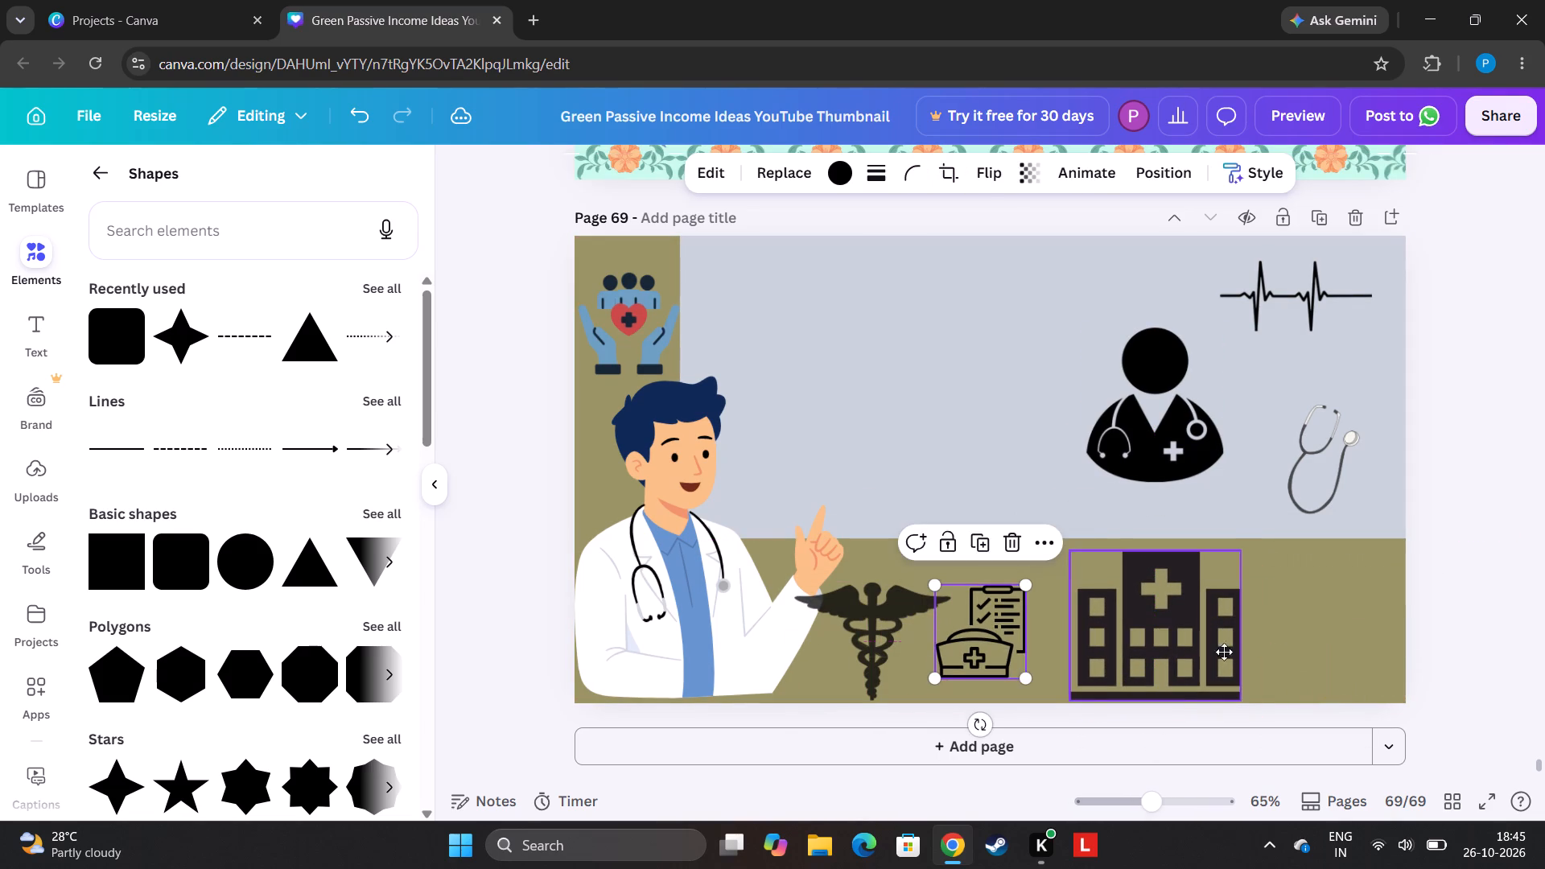
left_click_drag(1224, 652, 1316, 640)
Move the clipboard-and-nurse-cap graphic just left of the hospital and enlarge it to fill the olive strip's height.
left_click_drag(972, 628, 1008, 641)
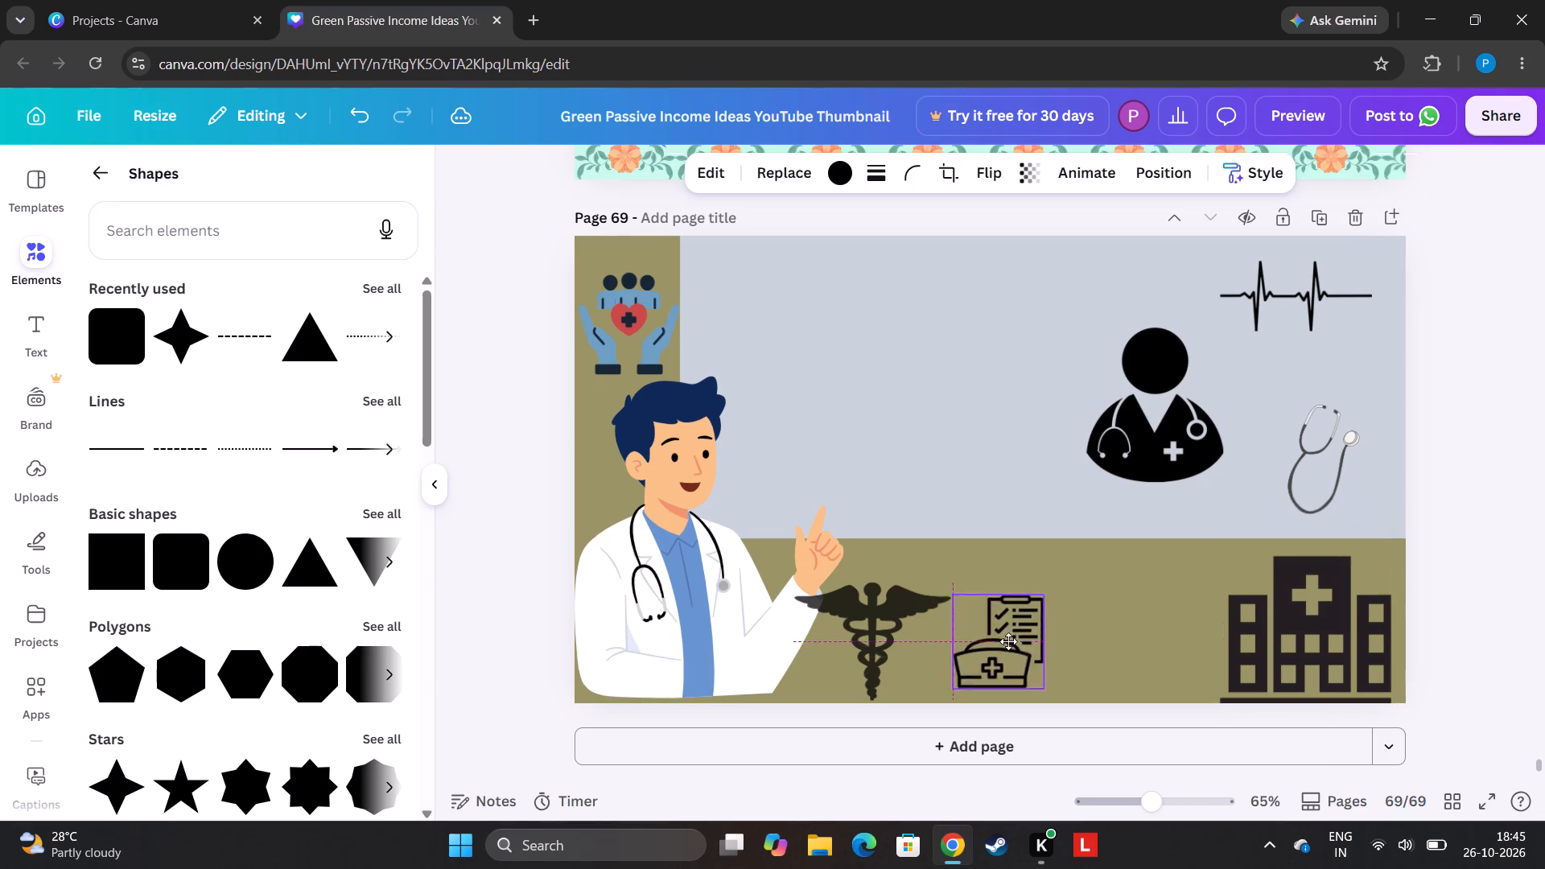
left_click_drag(1008, 641, 1124, 649)
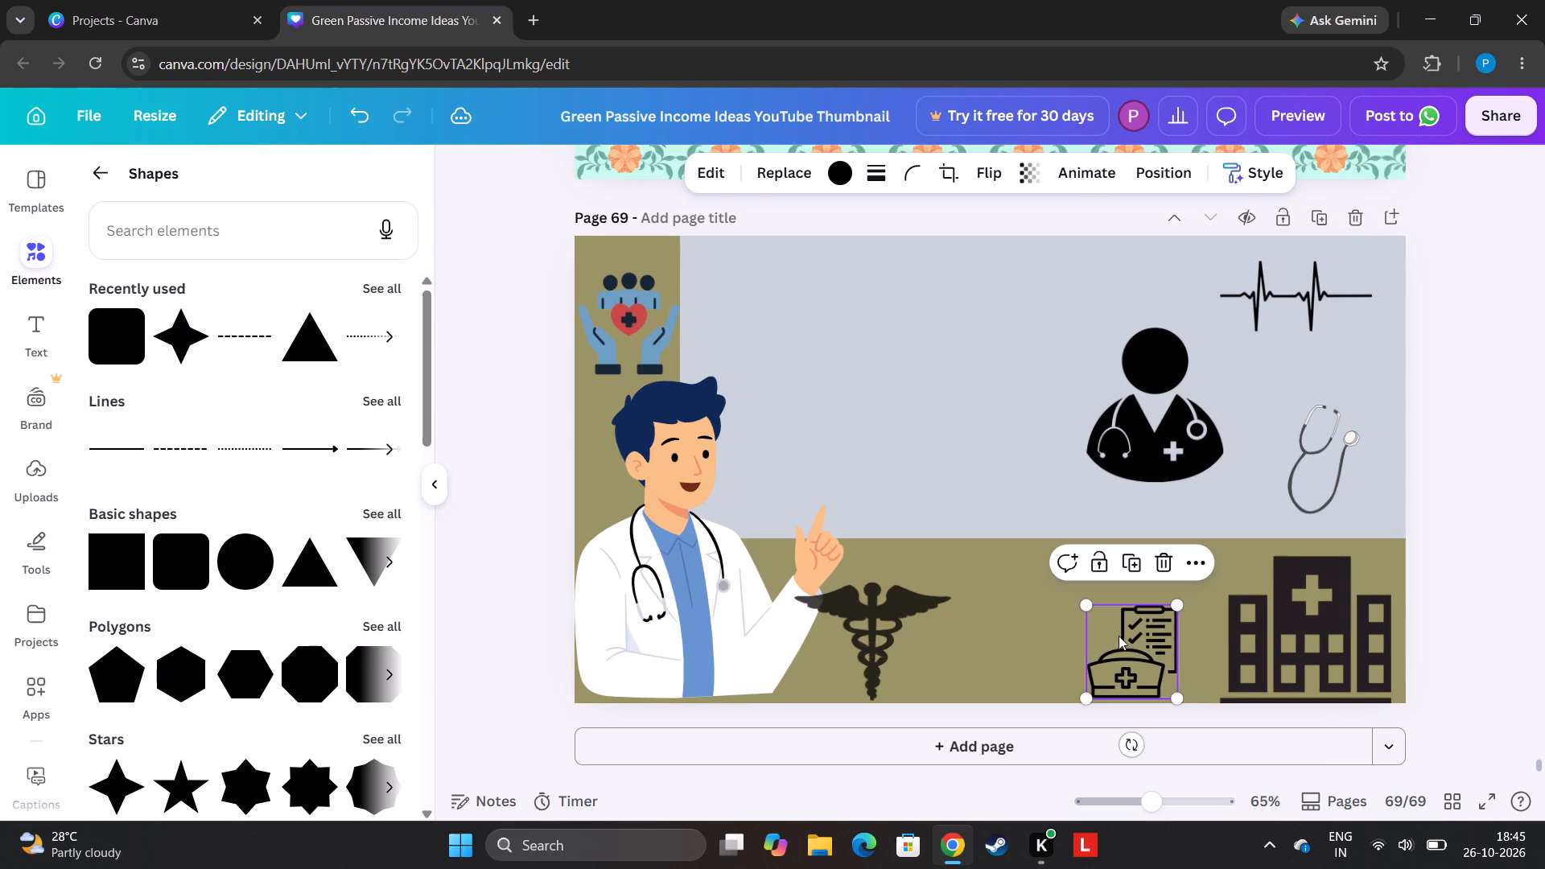
left_click_drag(1173, 599, 1217, 529)
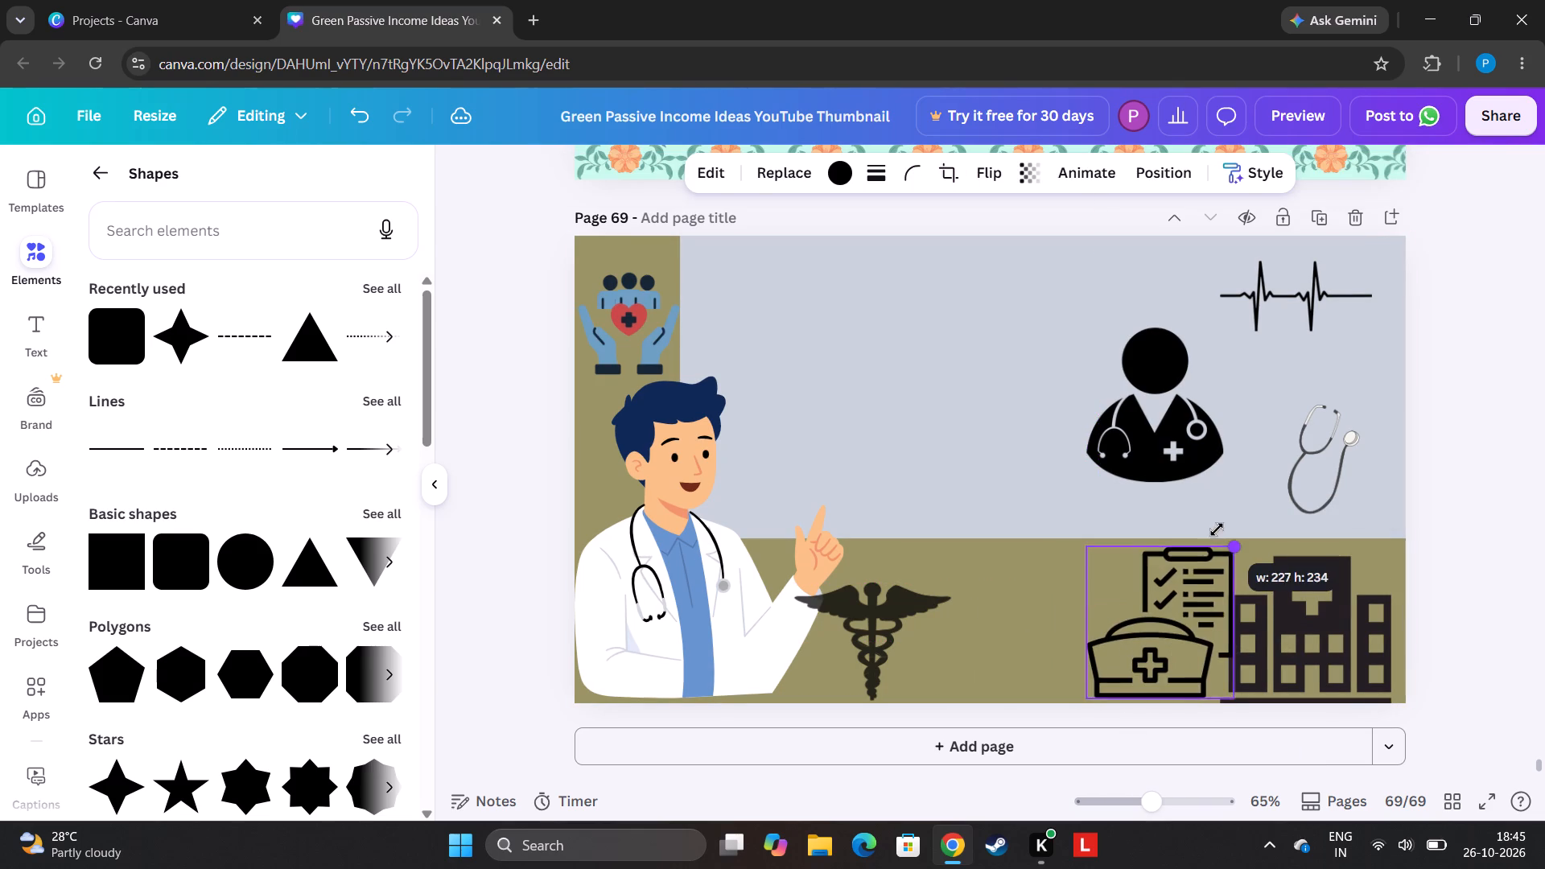
left_click_drag(1217, 529, 1191, 552)
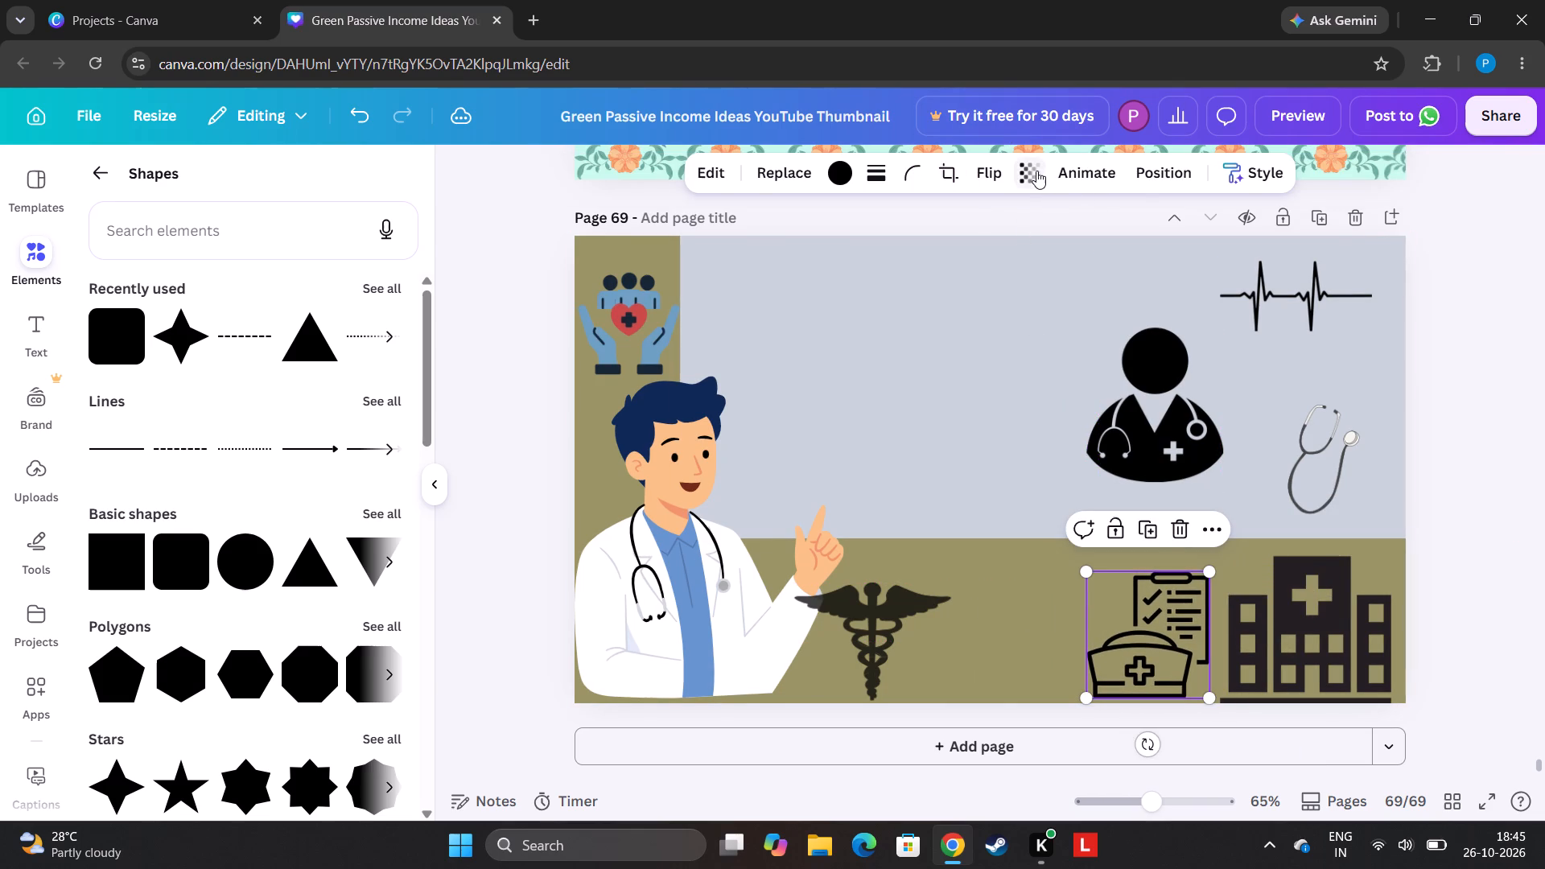
Set the clipboard-and-nurse-cap graphic's transparency to 77.
left_click(1035, 172)
left_click(1046, 245)
left_click(1018, 259)
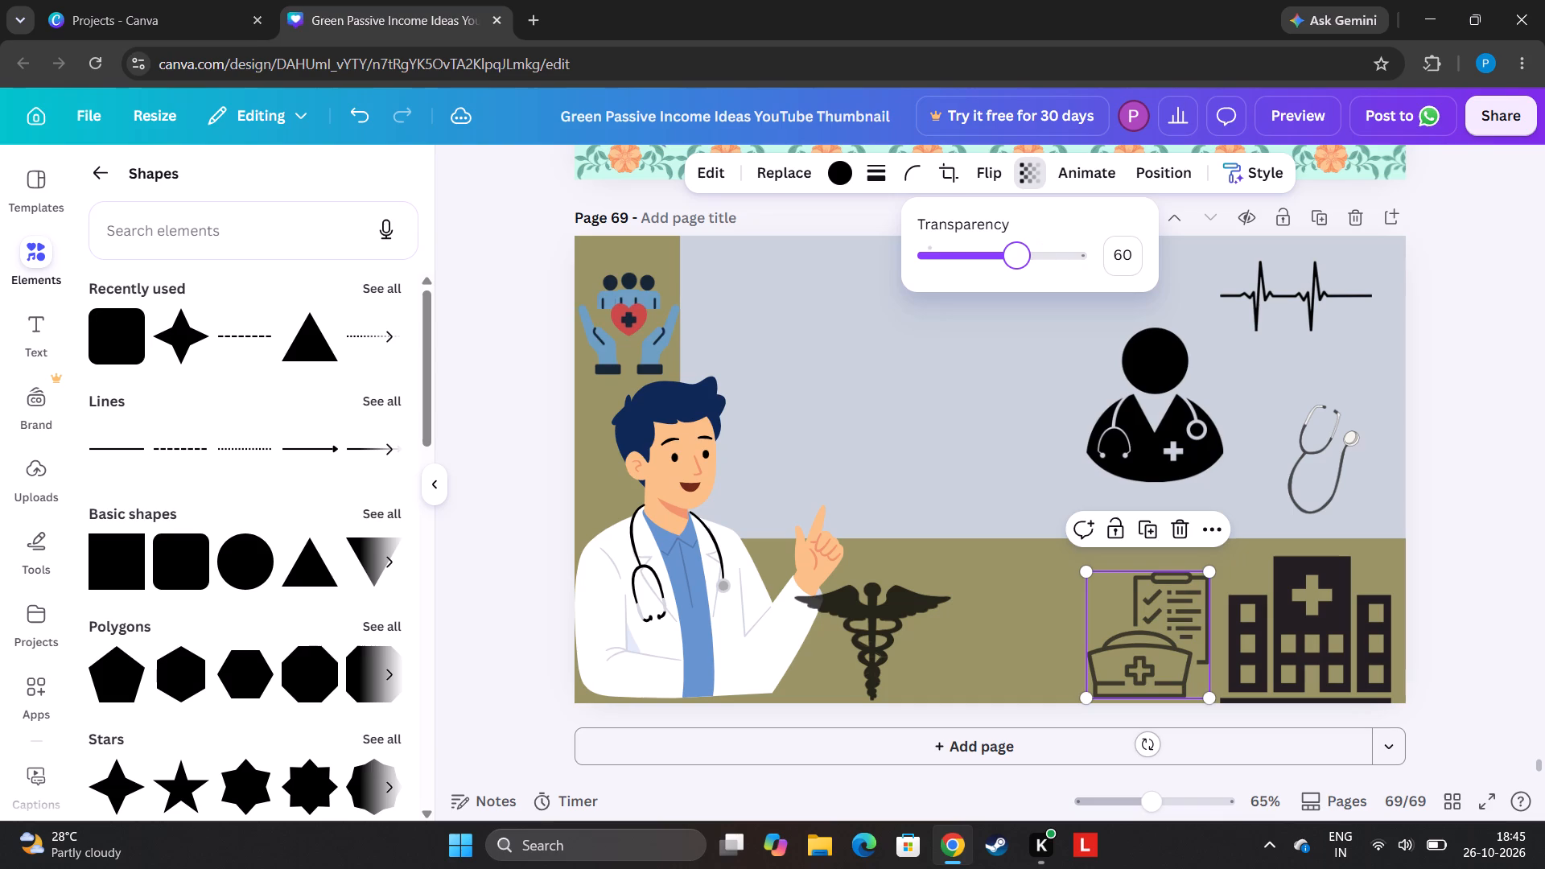
left_click(1043, 250)
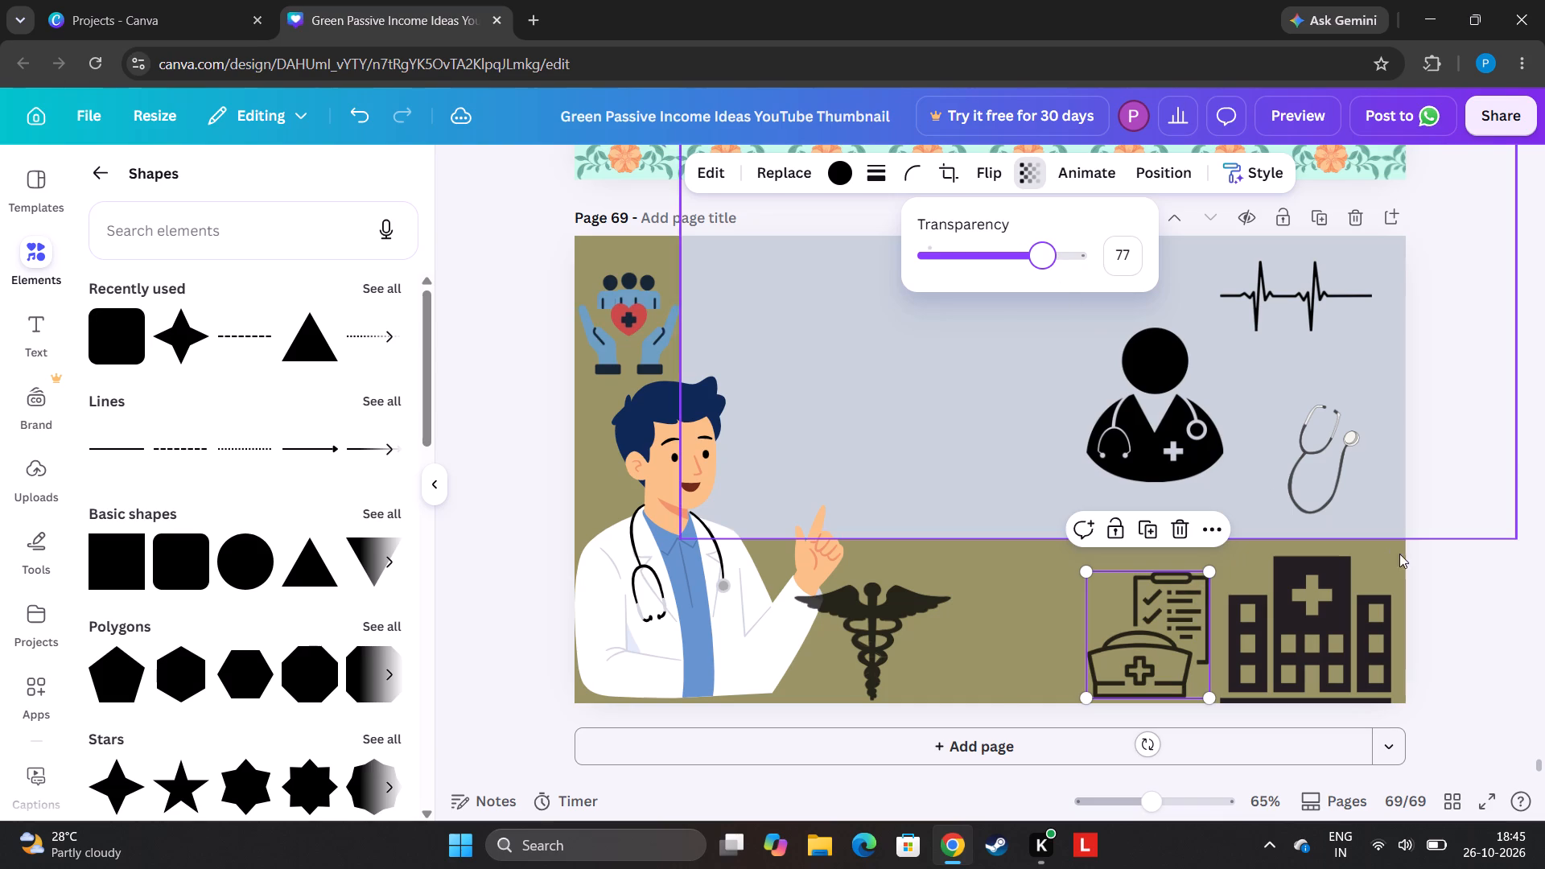
Set the hospital's transparency to 91.
left_click(1358, 580)
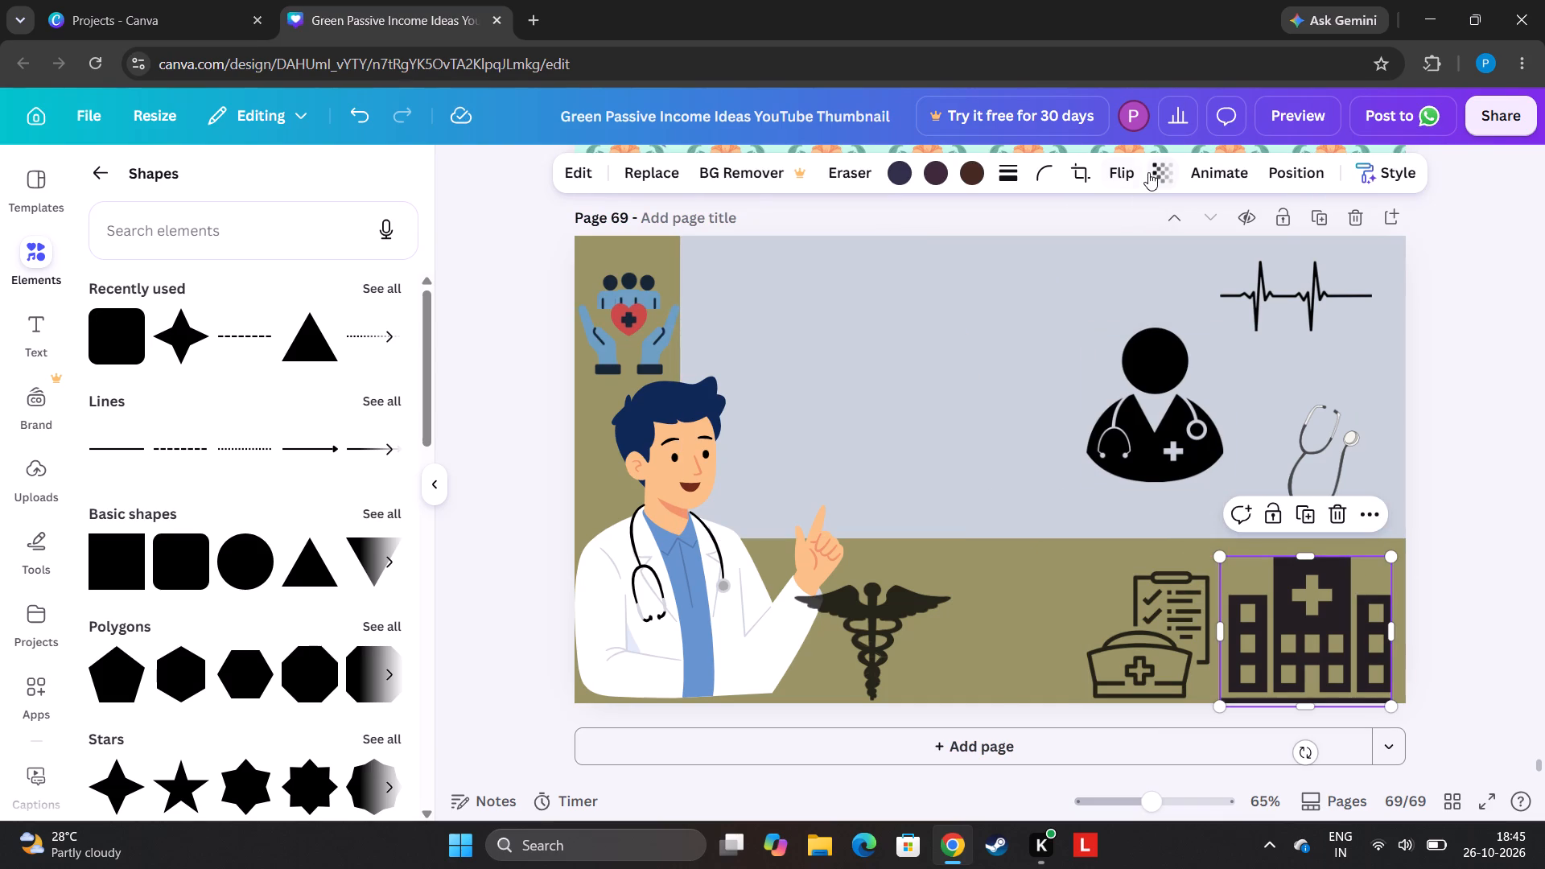
left_click(1148, 172)
left_click(1172, 249)
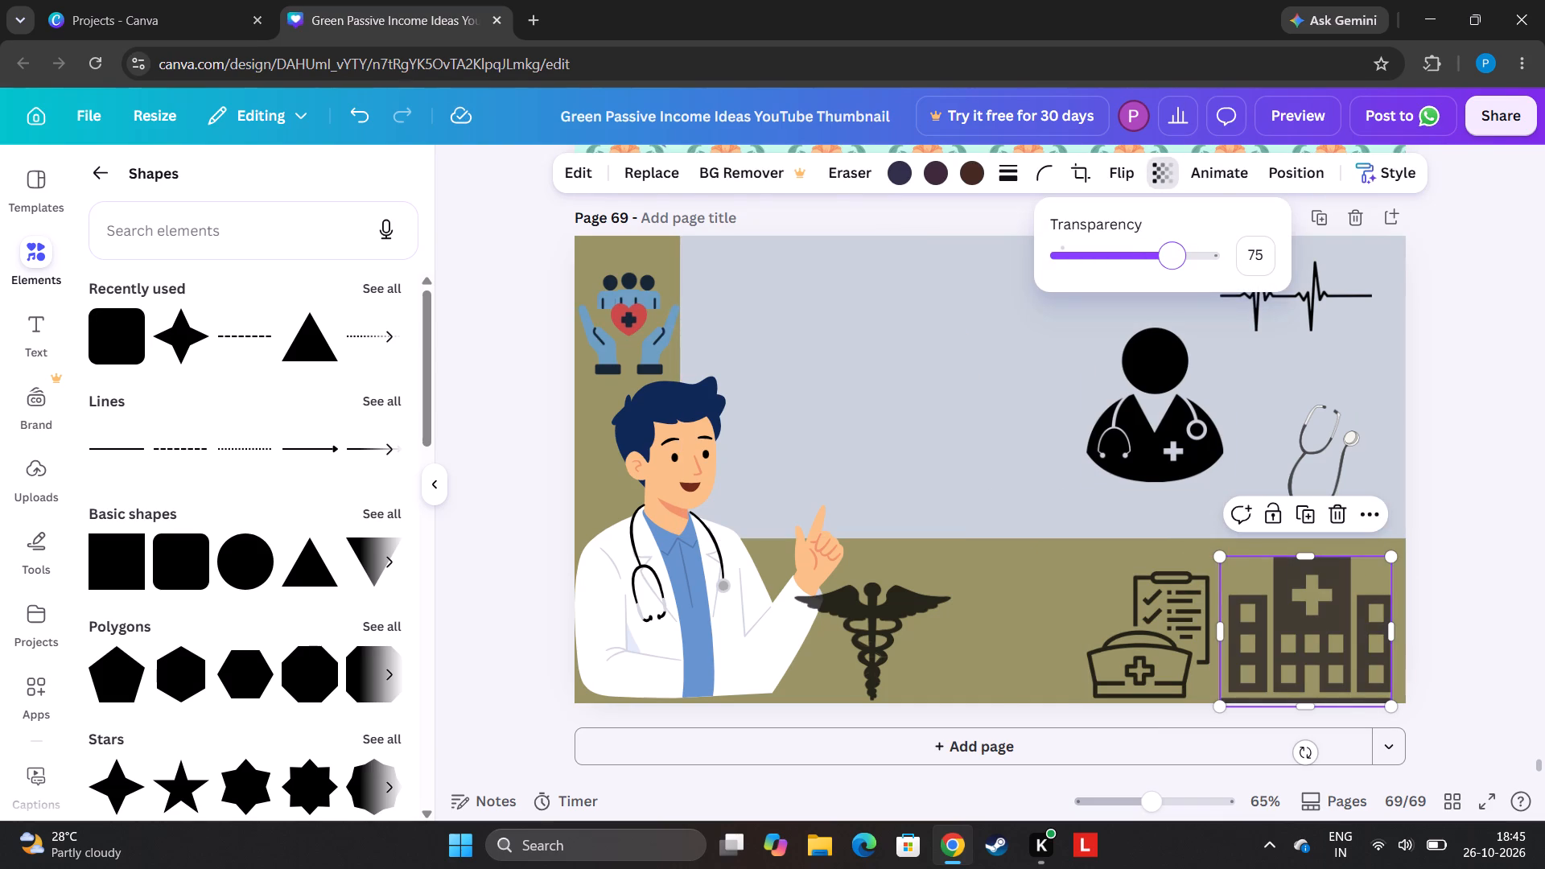
left_click(1198, 261)
Move the caduceus up onto the pale panel beside the cartoon doctor's head and set its transparency to 85.
left_click_drag(894, 630, 917, 636)
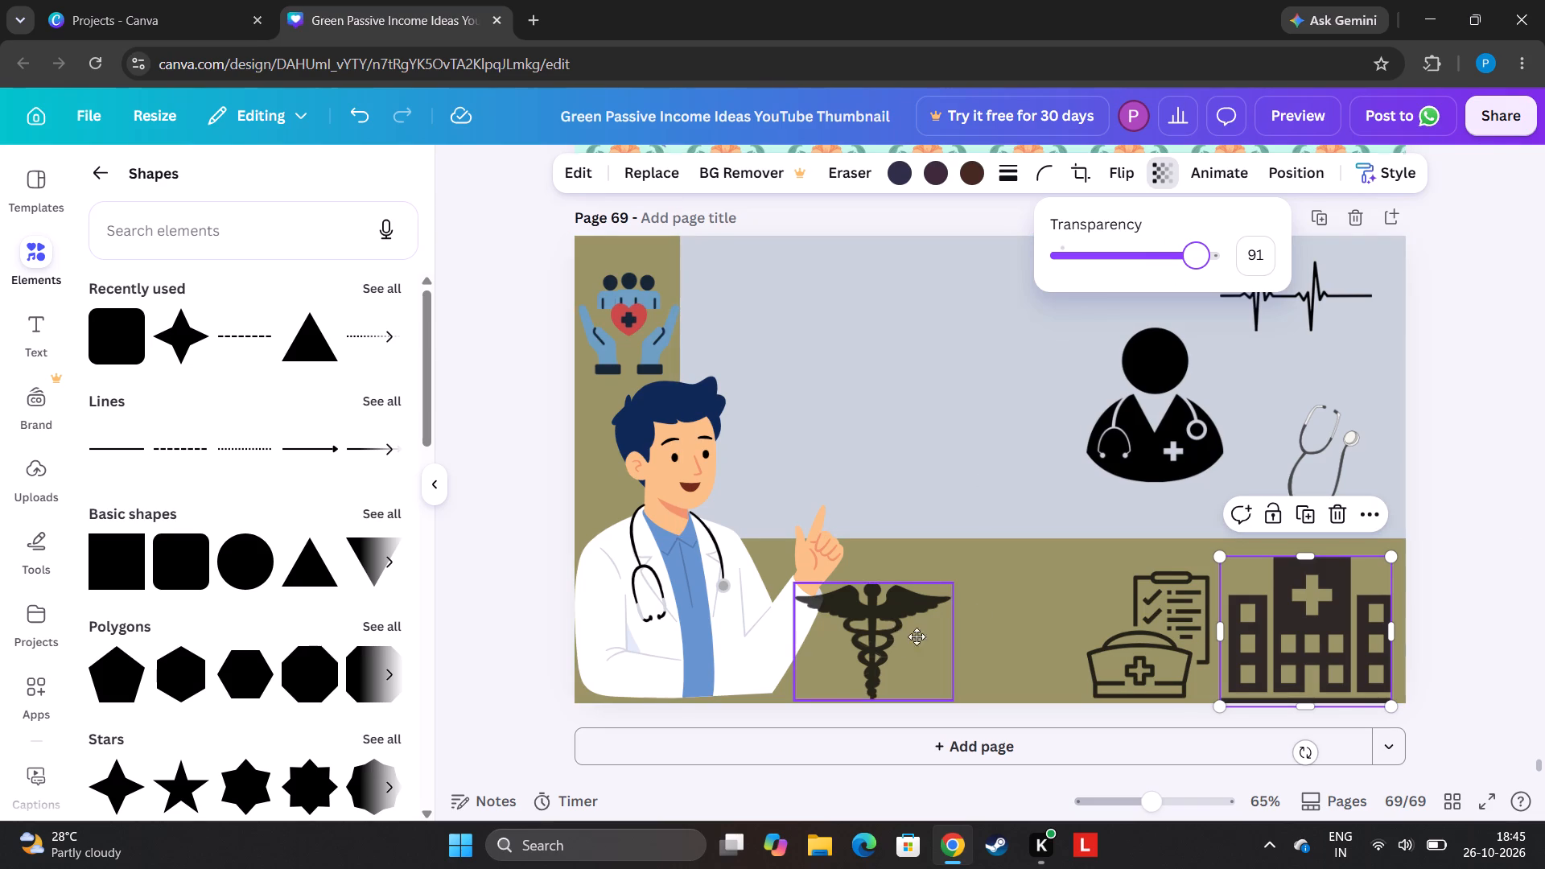
left_click_drag(917, 636, 884, 414)
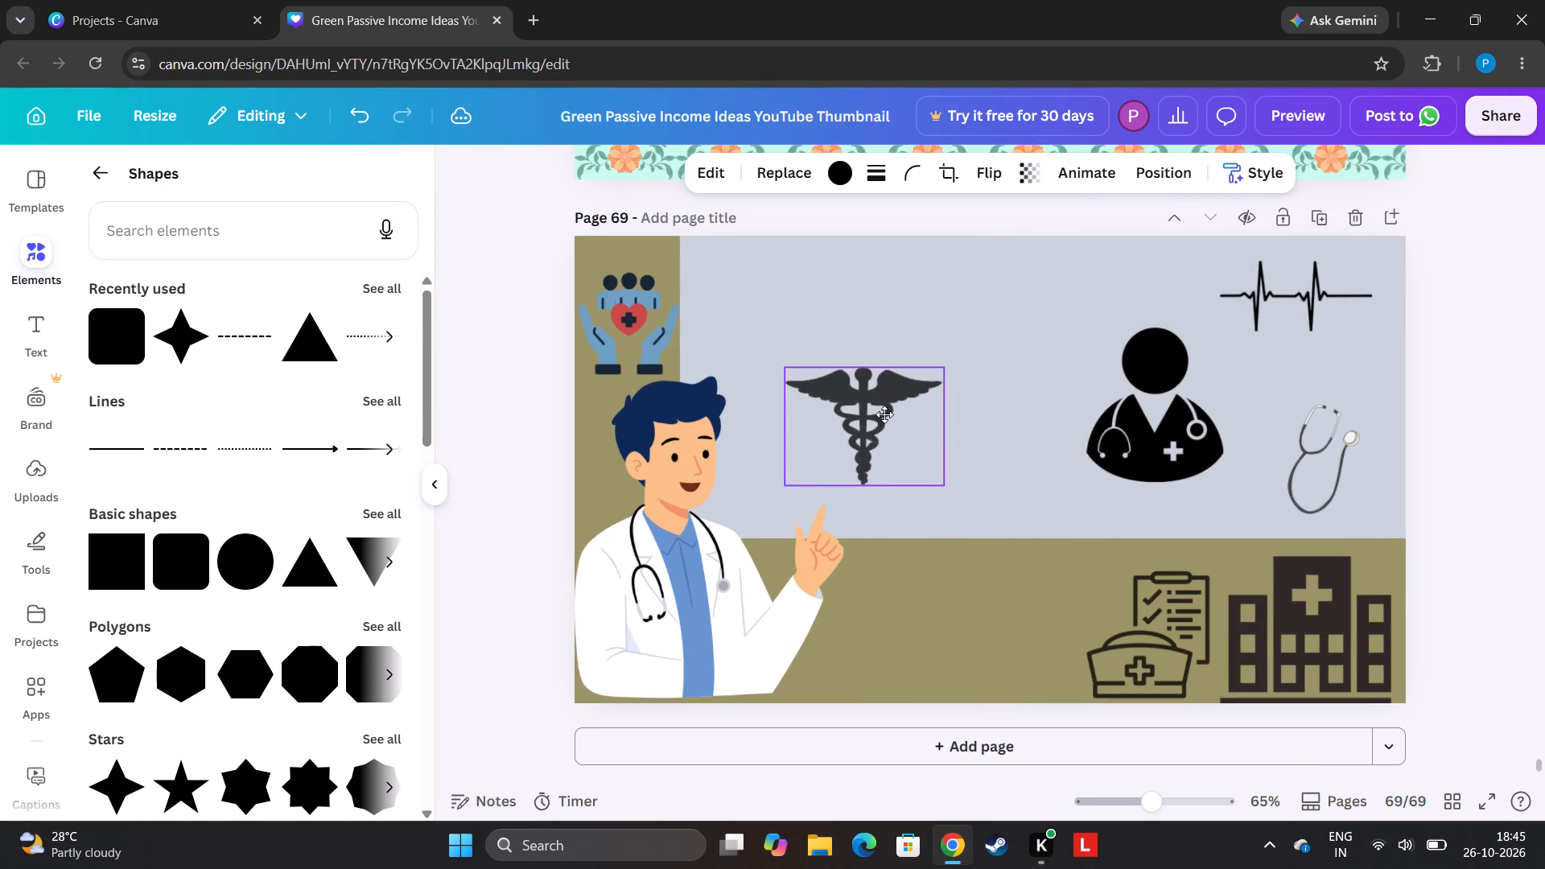
left_click_drag(884, 414, 883, 412)
left_click(1033, 183)
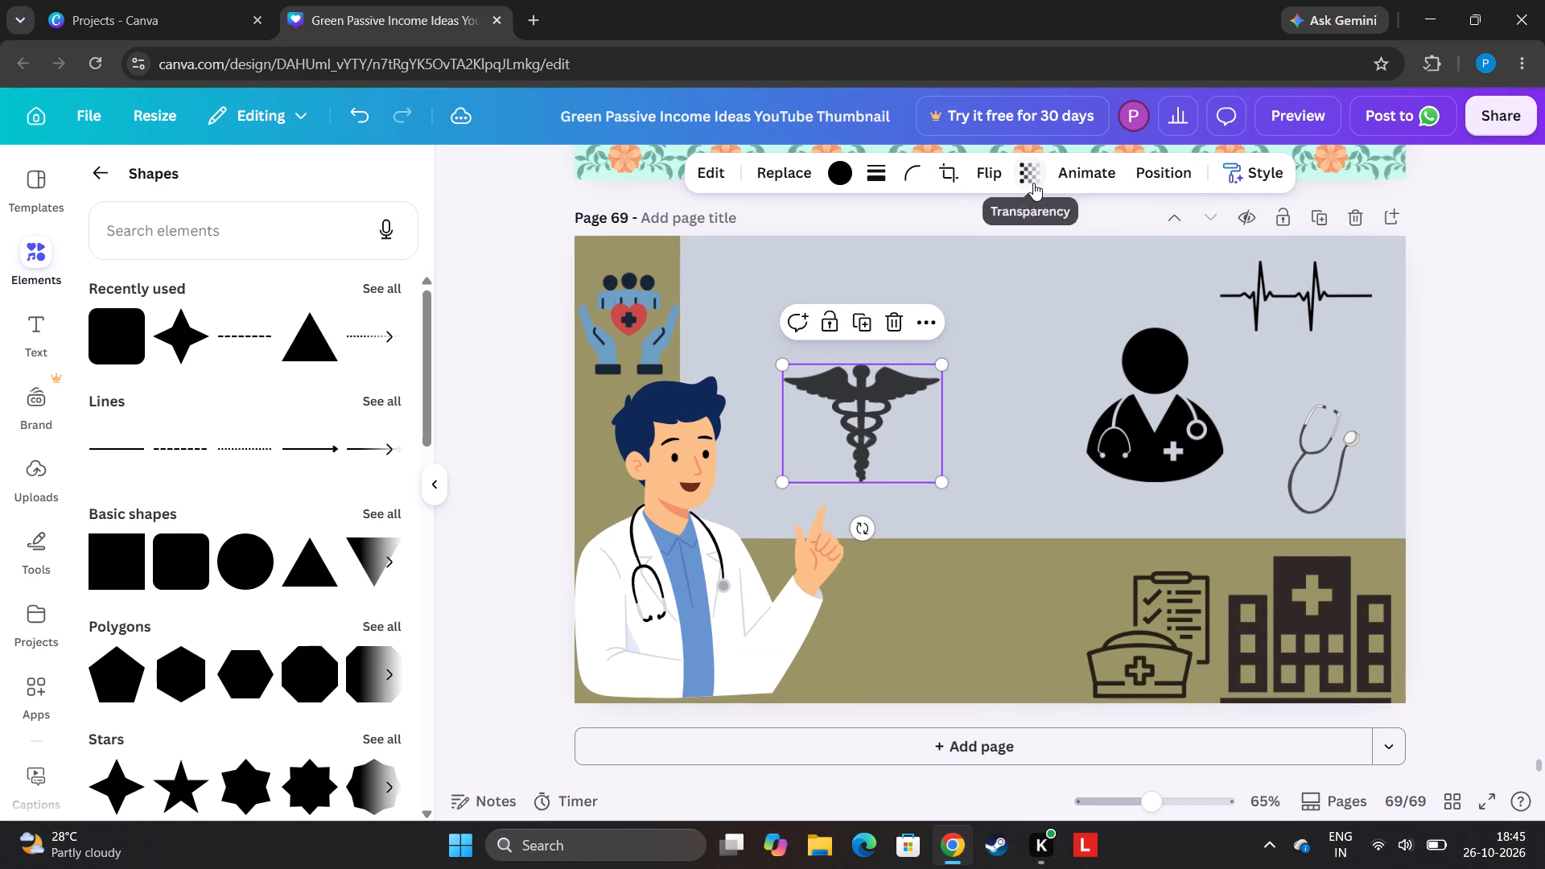
left_click(1026, 253)
left_click(1056, 255)
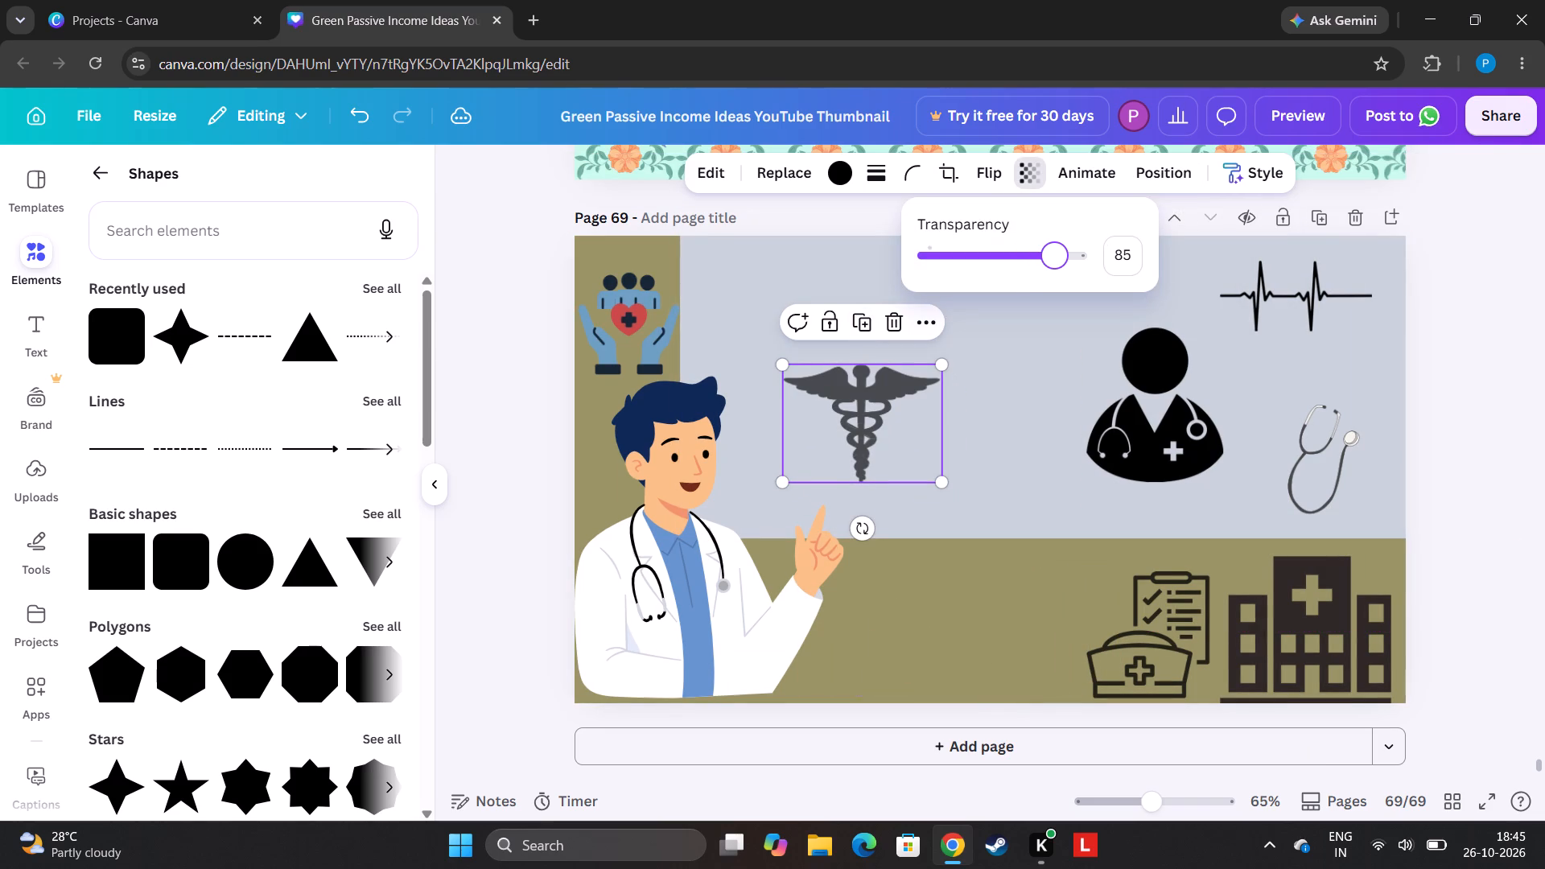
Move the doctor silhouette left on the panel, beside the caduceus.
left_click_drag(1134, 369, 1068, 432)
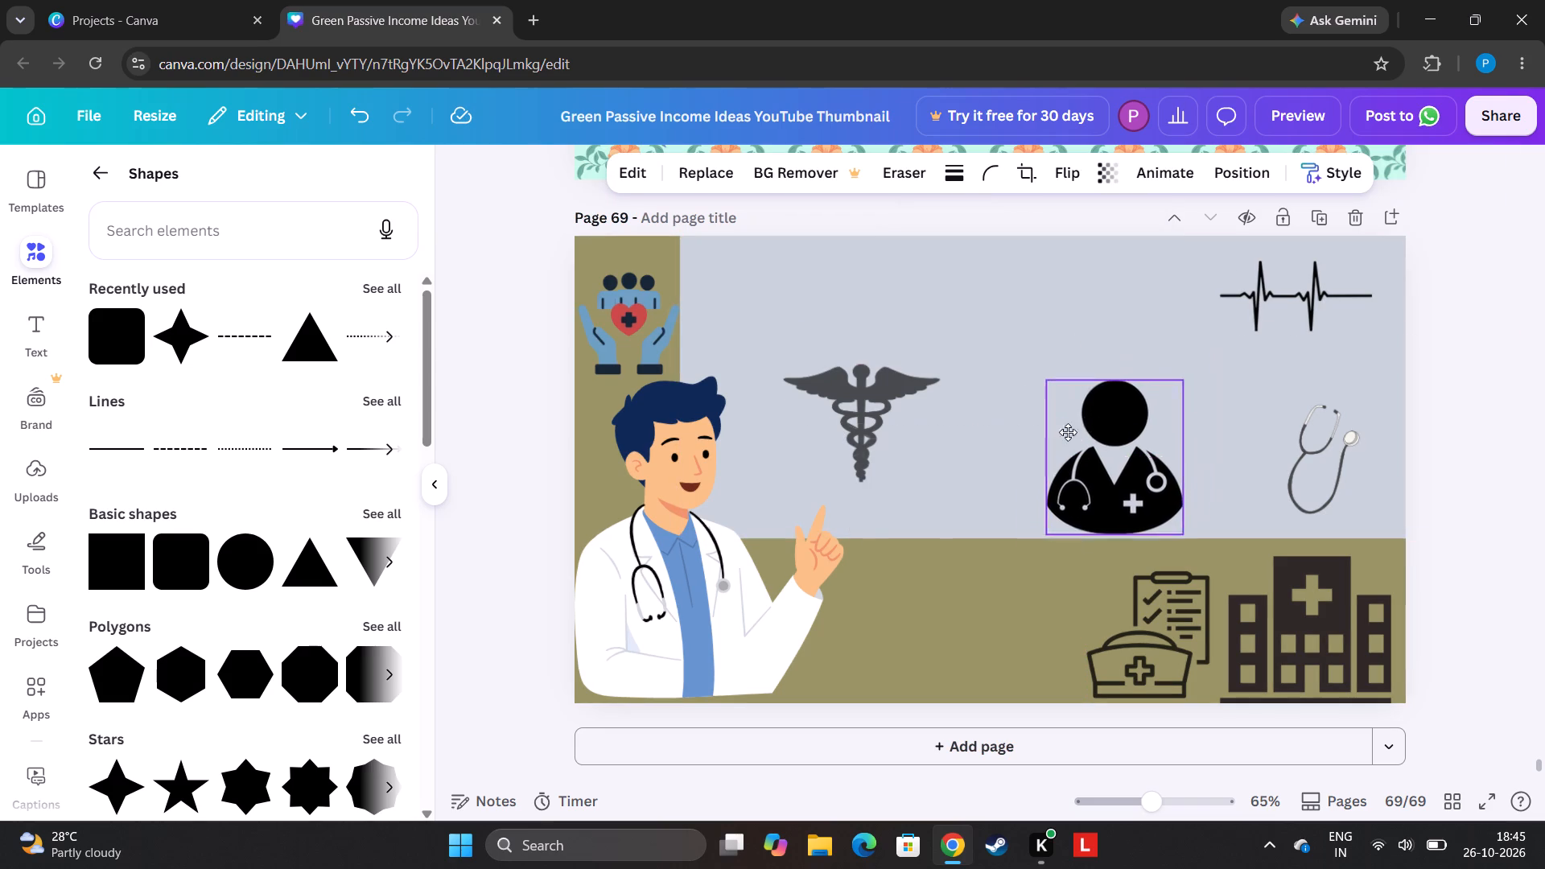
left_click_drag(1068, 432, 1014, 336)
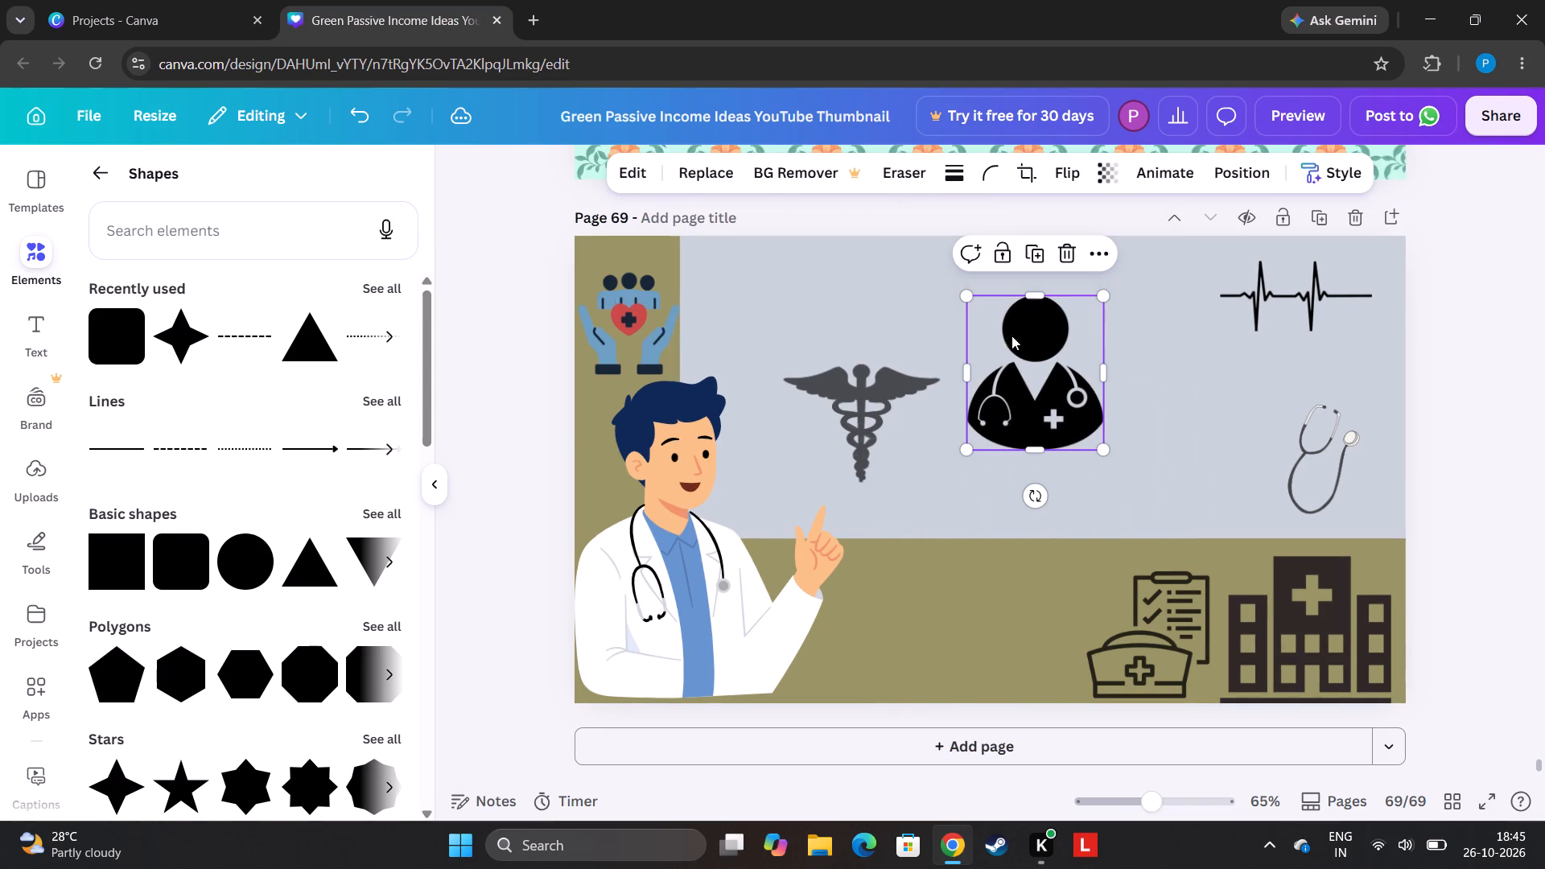
Move the caduceus back down to the olive strip, just left of the clipboard-and-nurse-cap graphic.
left_click_drag(878, 393, 1004, 600)
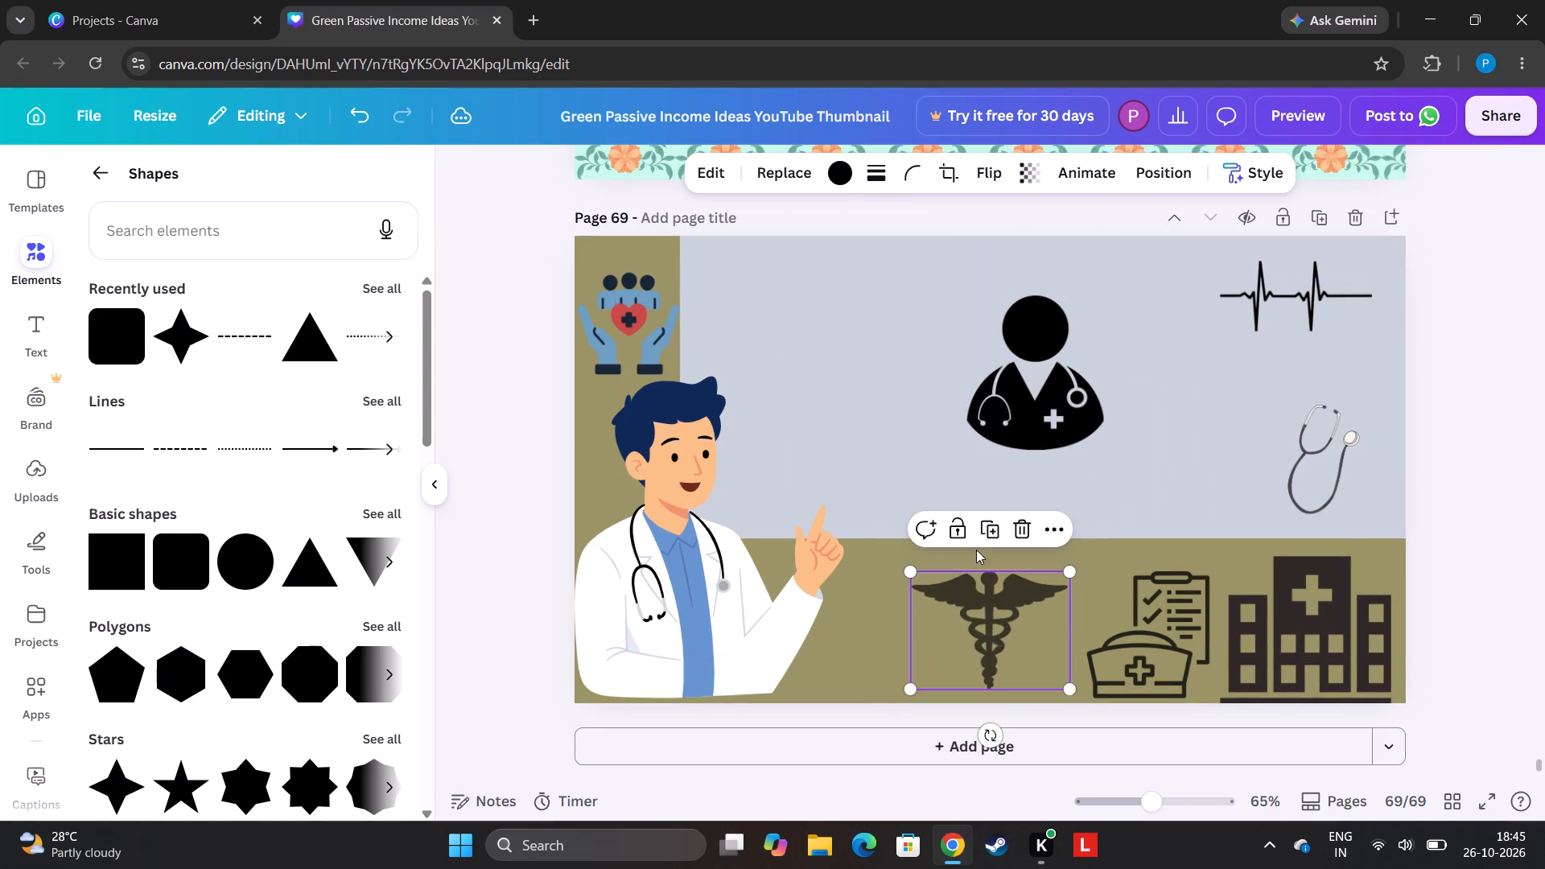
Move the heartbeat line to the panel's upper-left area beside the hands-and-heart graphic and shrink it.
left_click_drag(1337, 303, 871, 286)
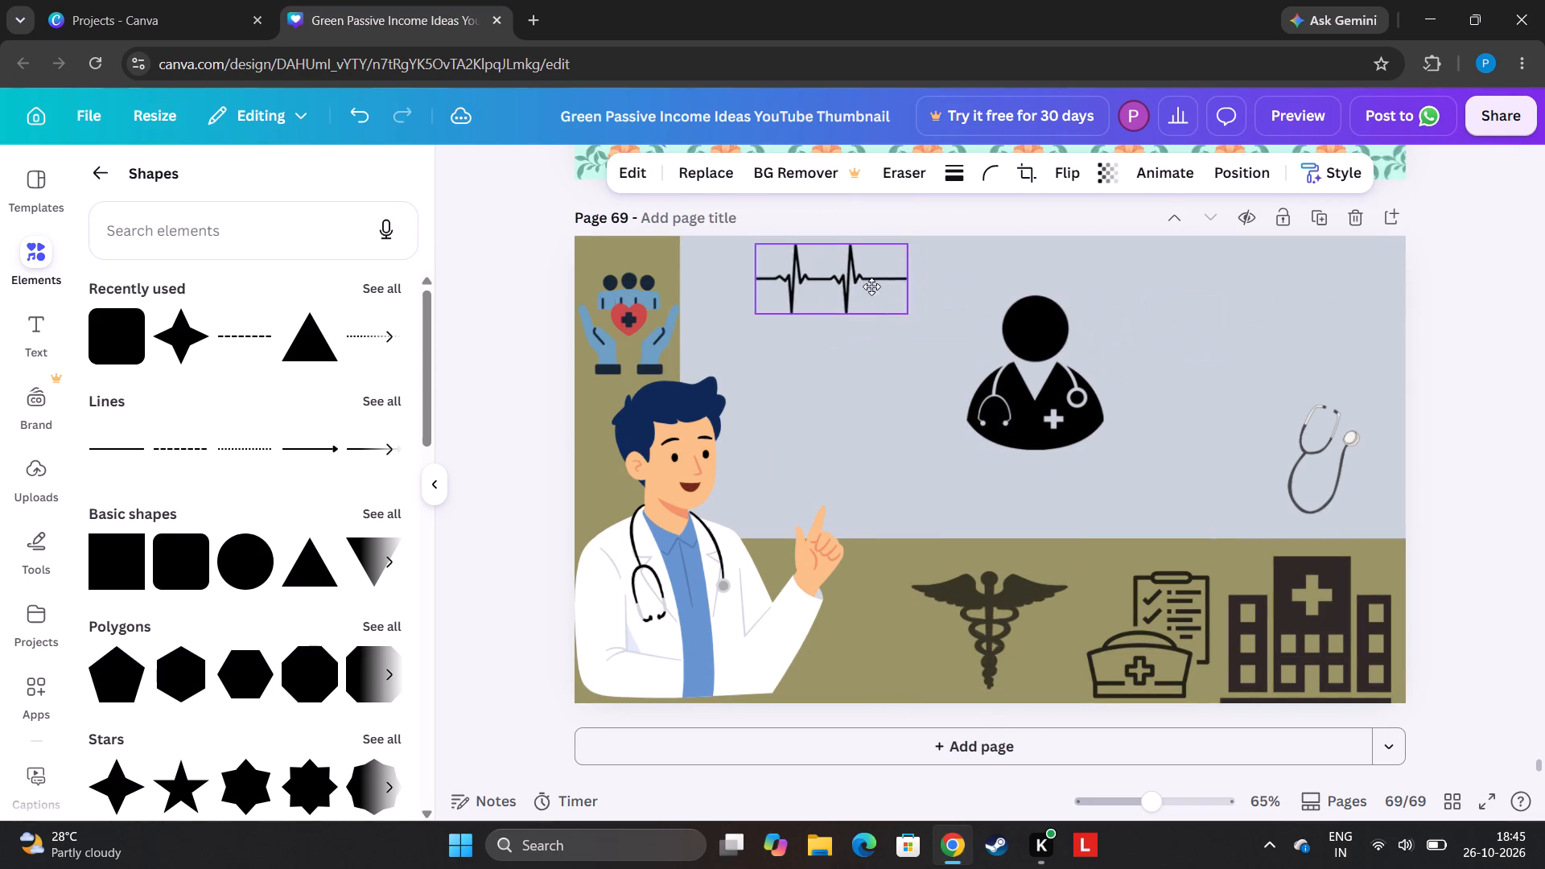
left_click_drag(871, 286, 833, 267)
left_click_drag(868, 228, 854, 254)
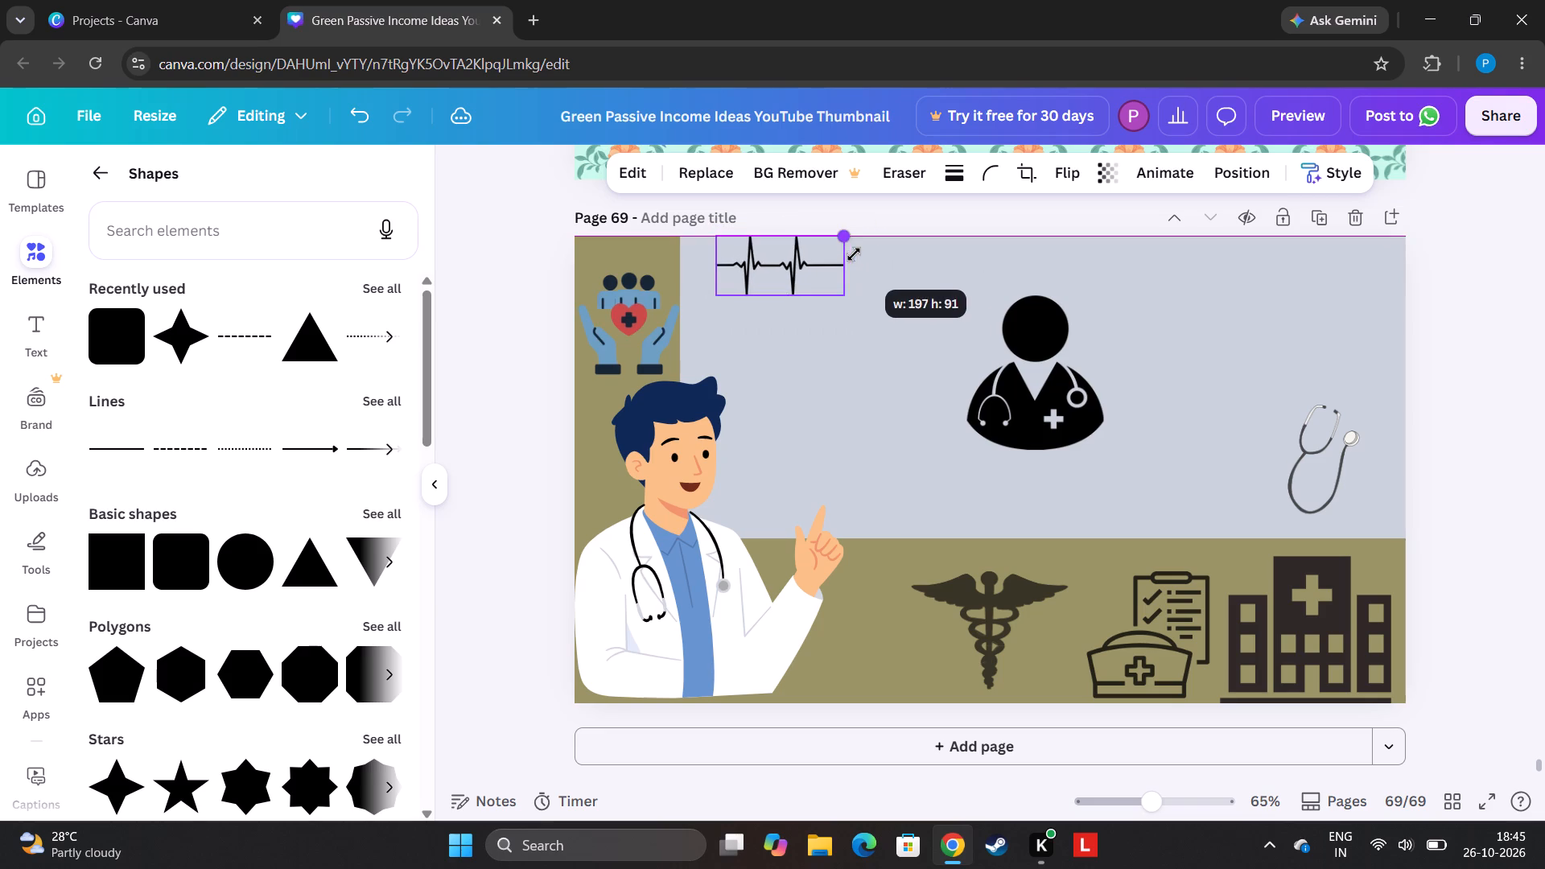
left_click_drag(854, 254, 835, 267)
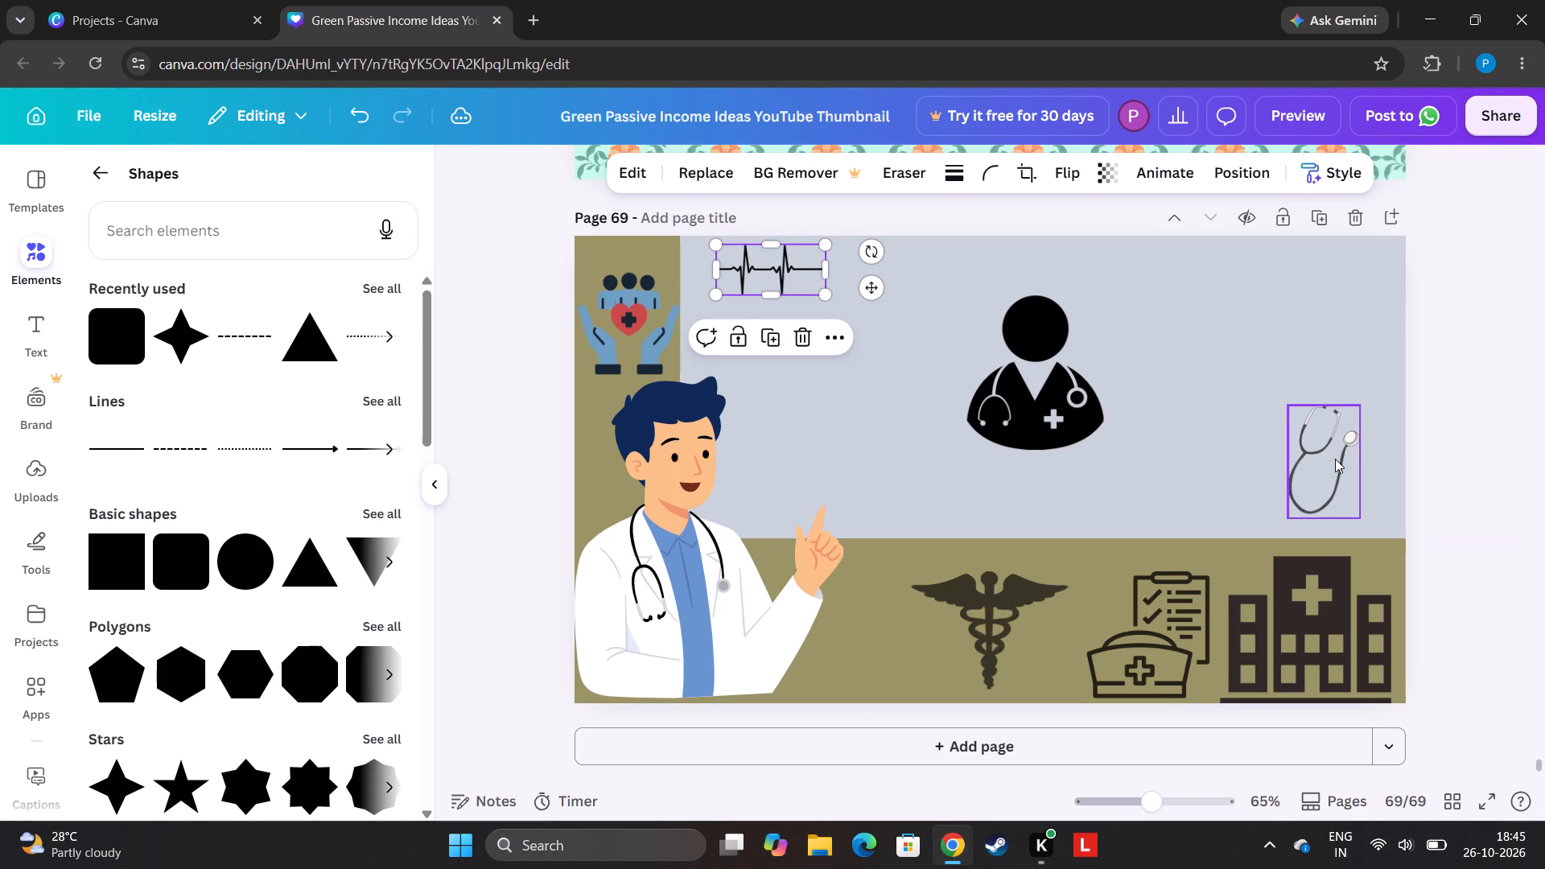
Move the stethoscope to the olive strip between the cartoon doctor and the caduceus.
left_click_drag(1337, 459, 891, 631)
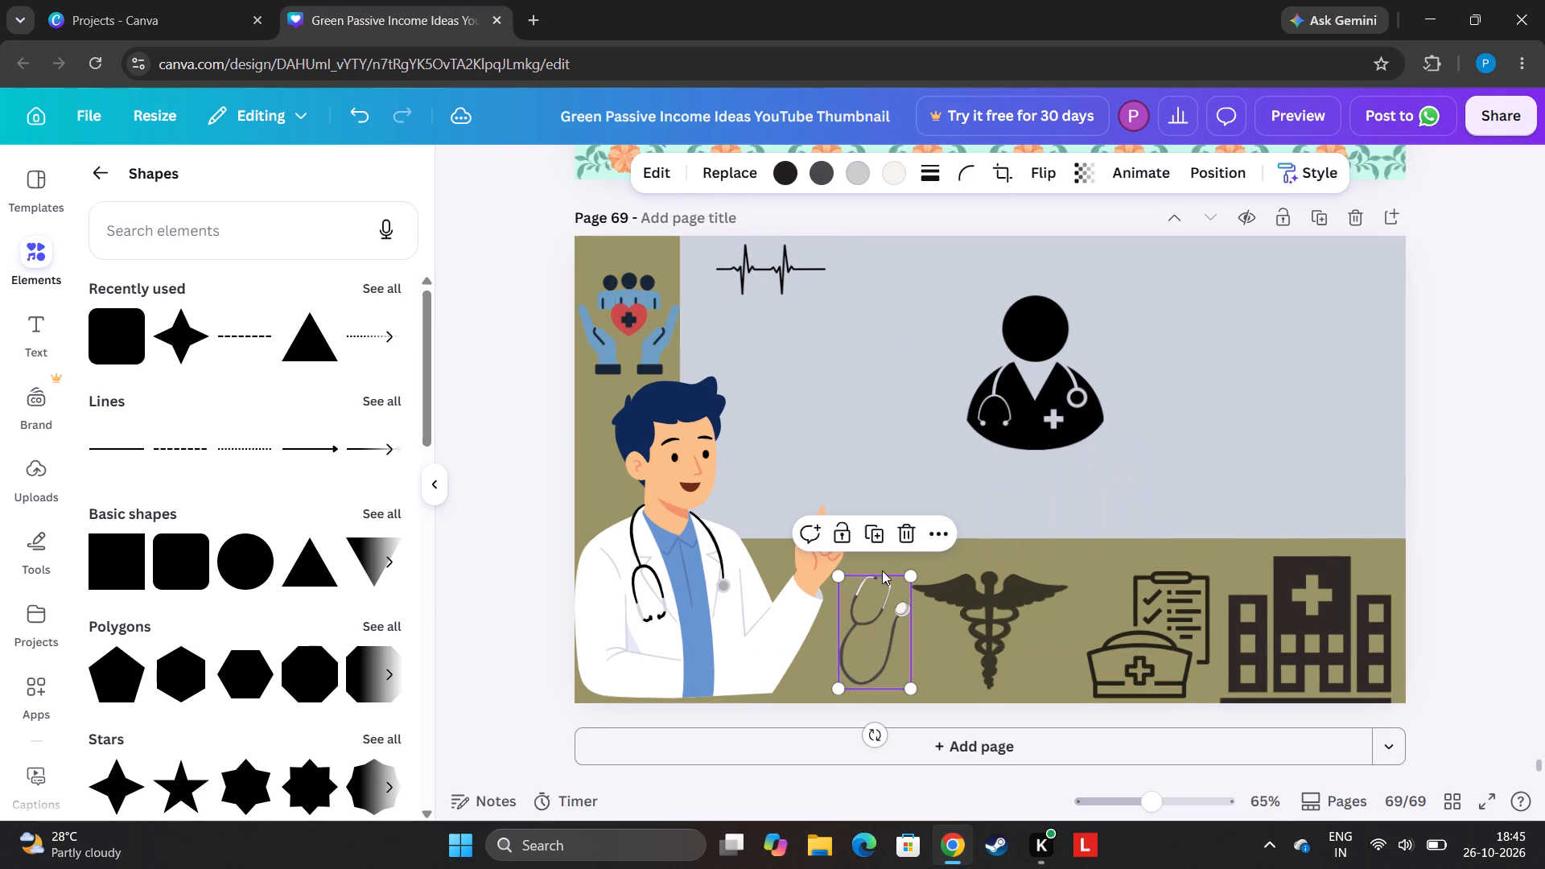
Move the doctor silhouette into the page's upper-right corner and set its transparency to 74.
left_click_drag(1073, 396, 1370, 459)
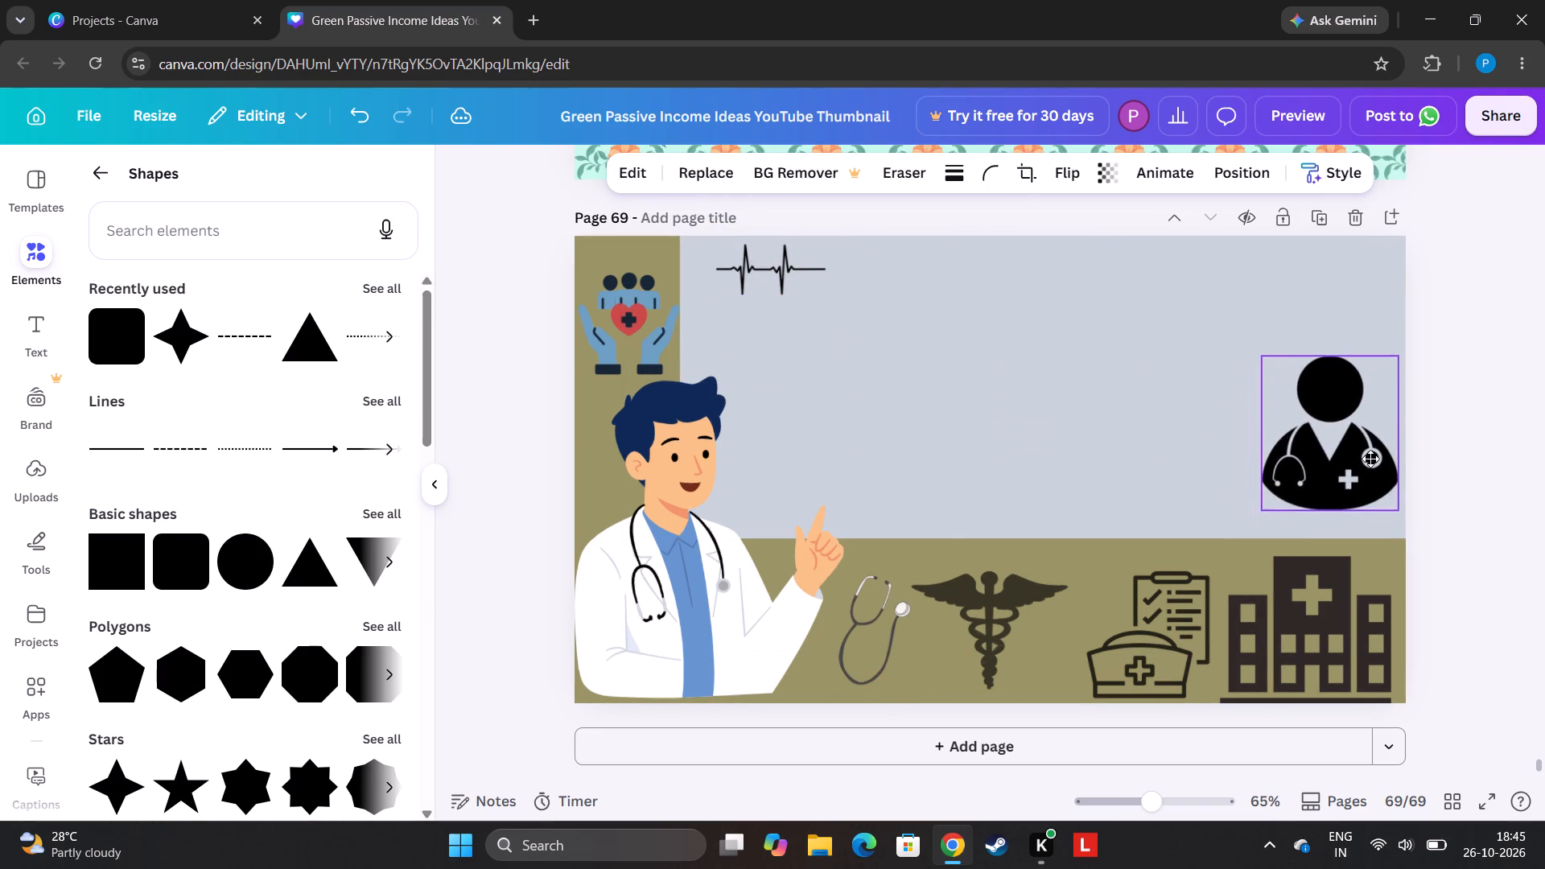
left_click_drag(1370, 459, 1361, 357)
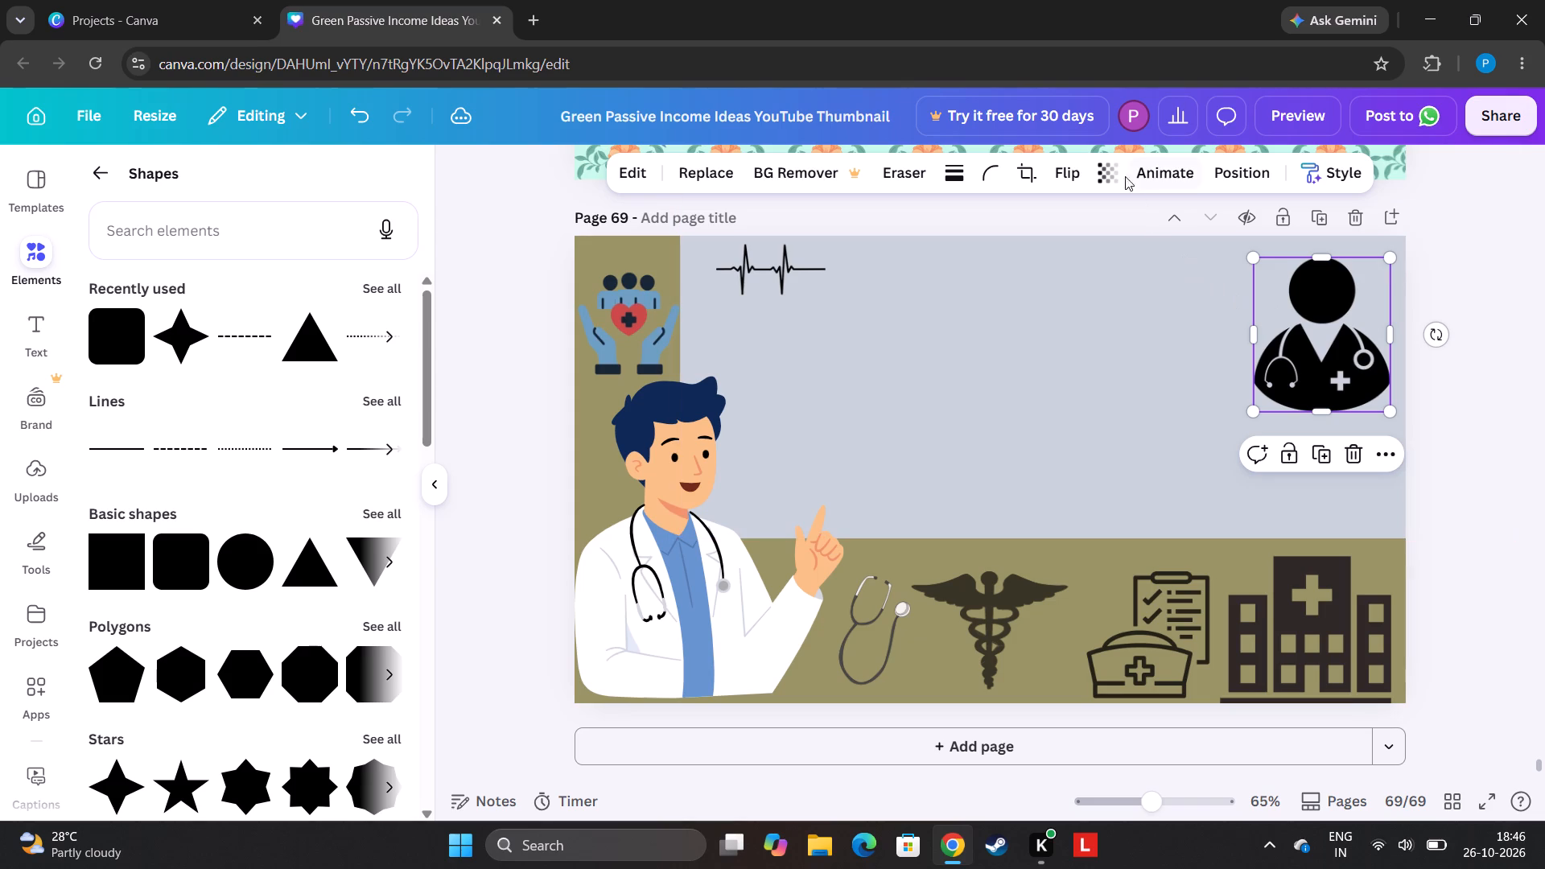
left_click(1122, 174)
left_click(1136, 253)
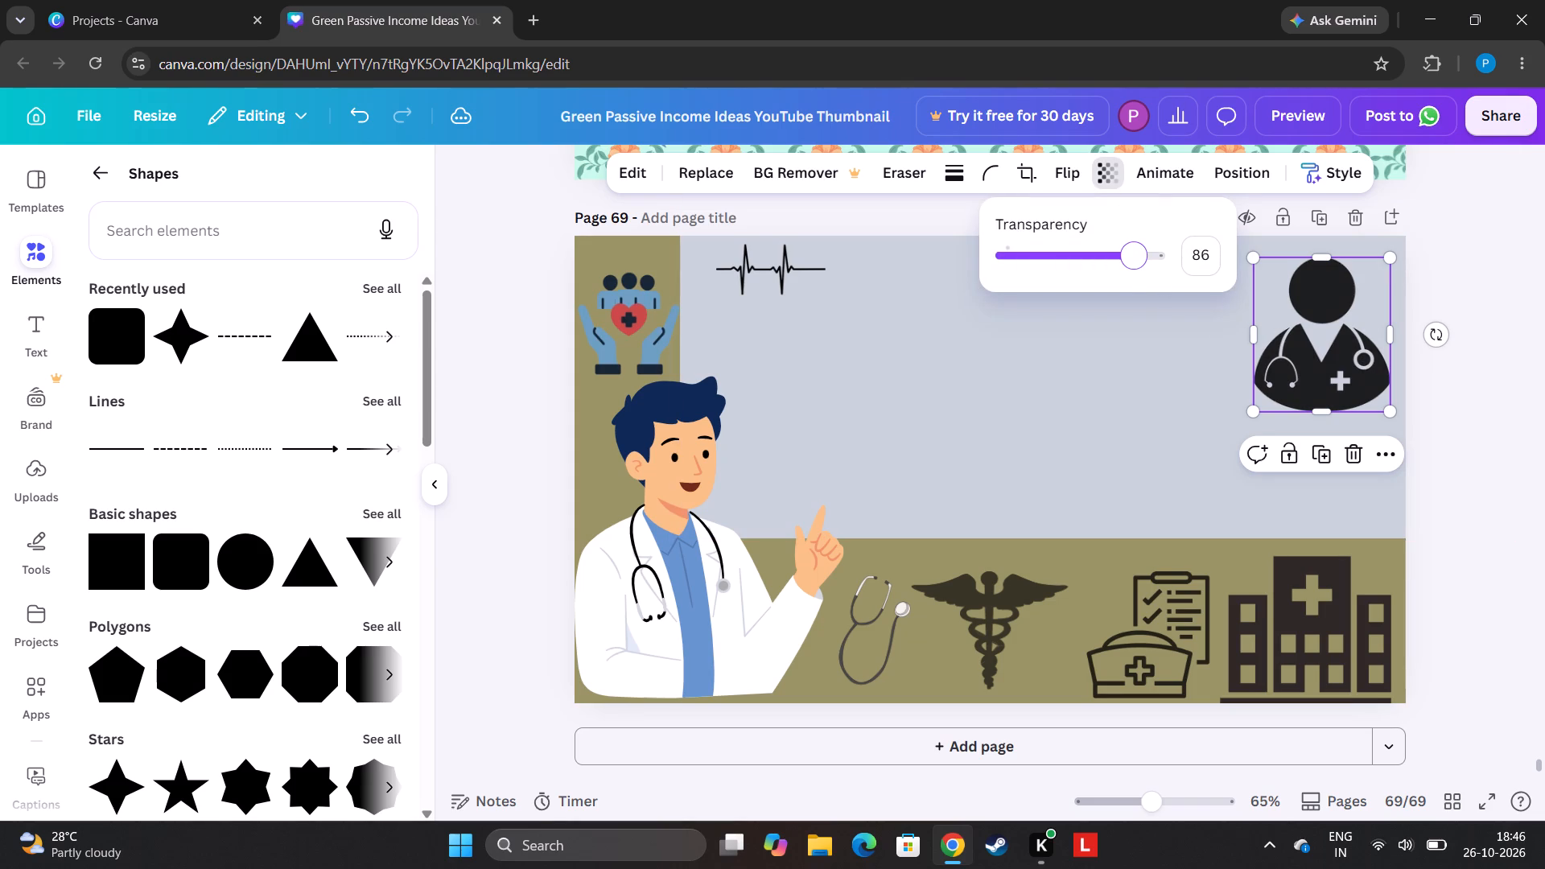
left_click(1127, 260)
left_click(1119, 263)
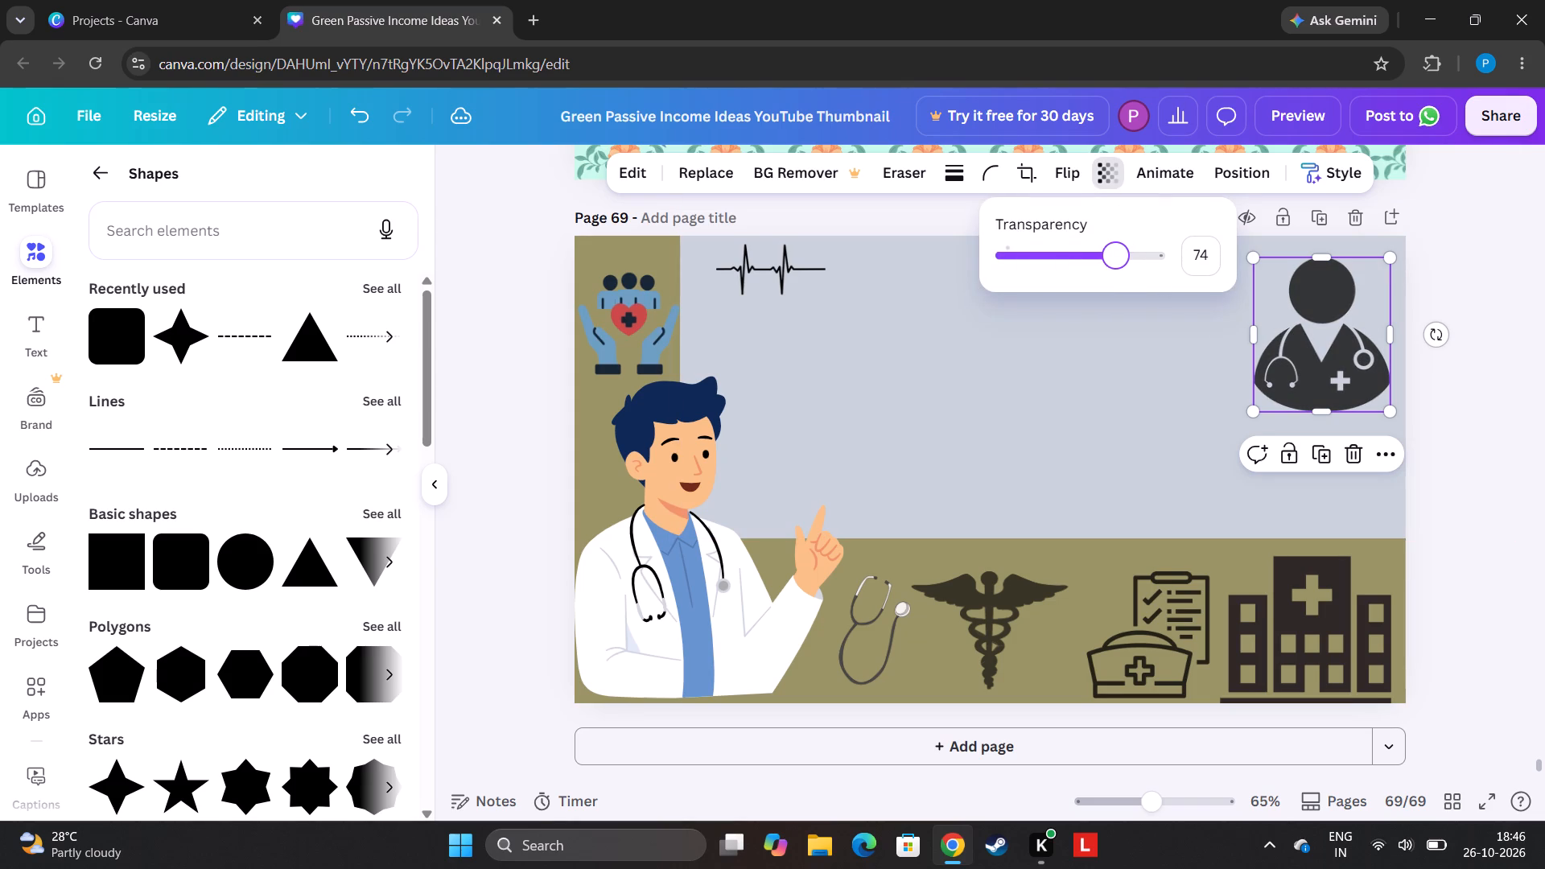
left_click(1481, 449)
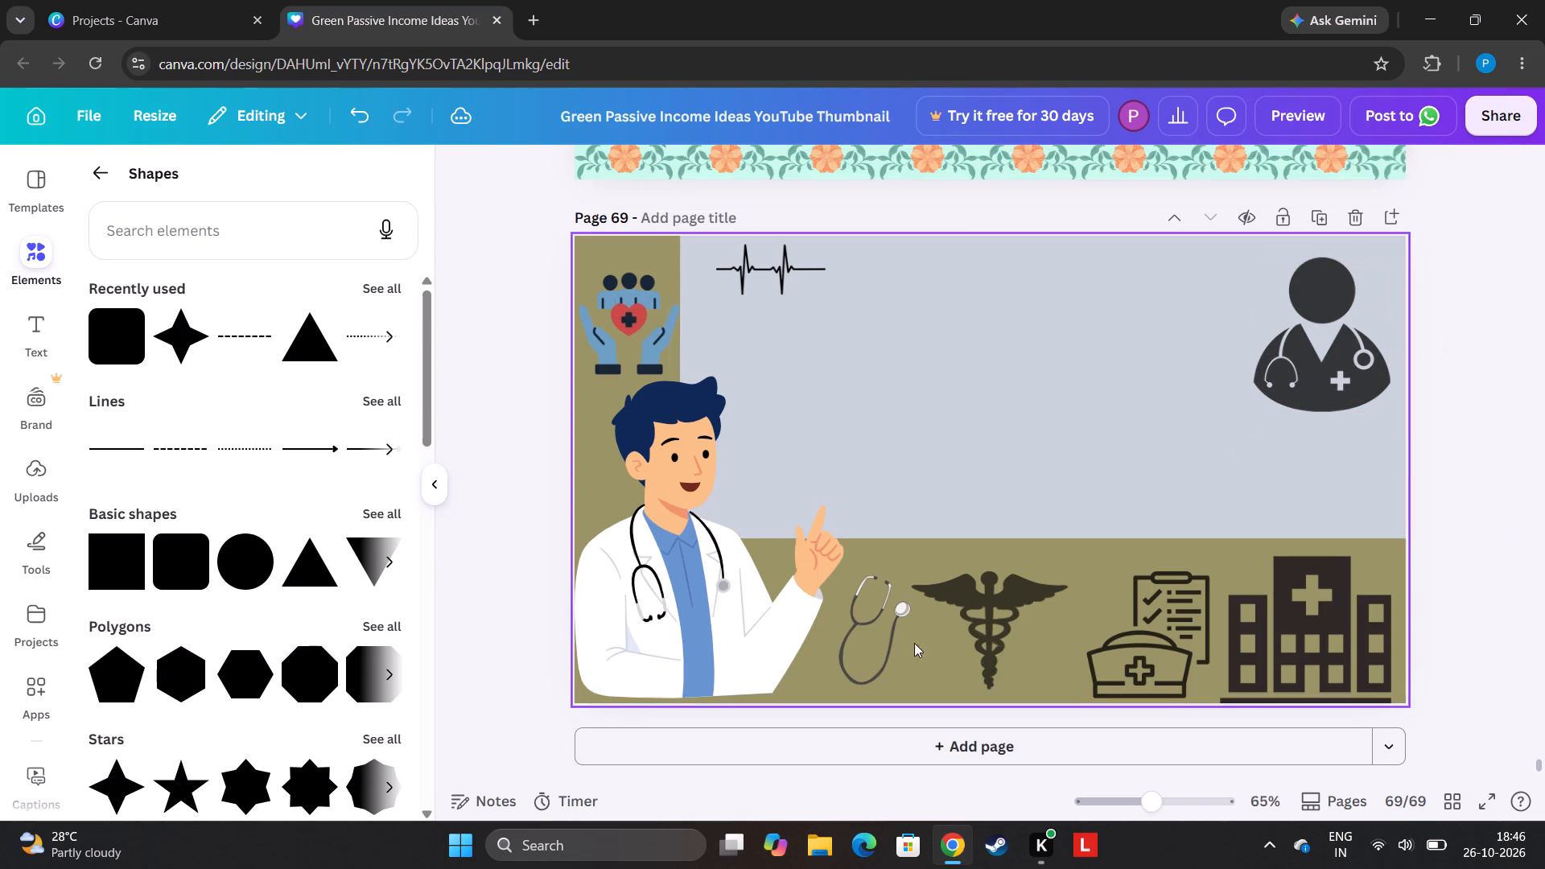
Move the stethoscope off the olive strip to the panel's right edge, between the doctor silhouette and the hospital.
left_click_drag(867, 636, 1182, 364)
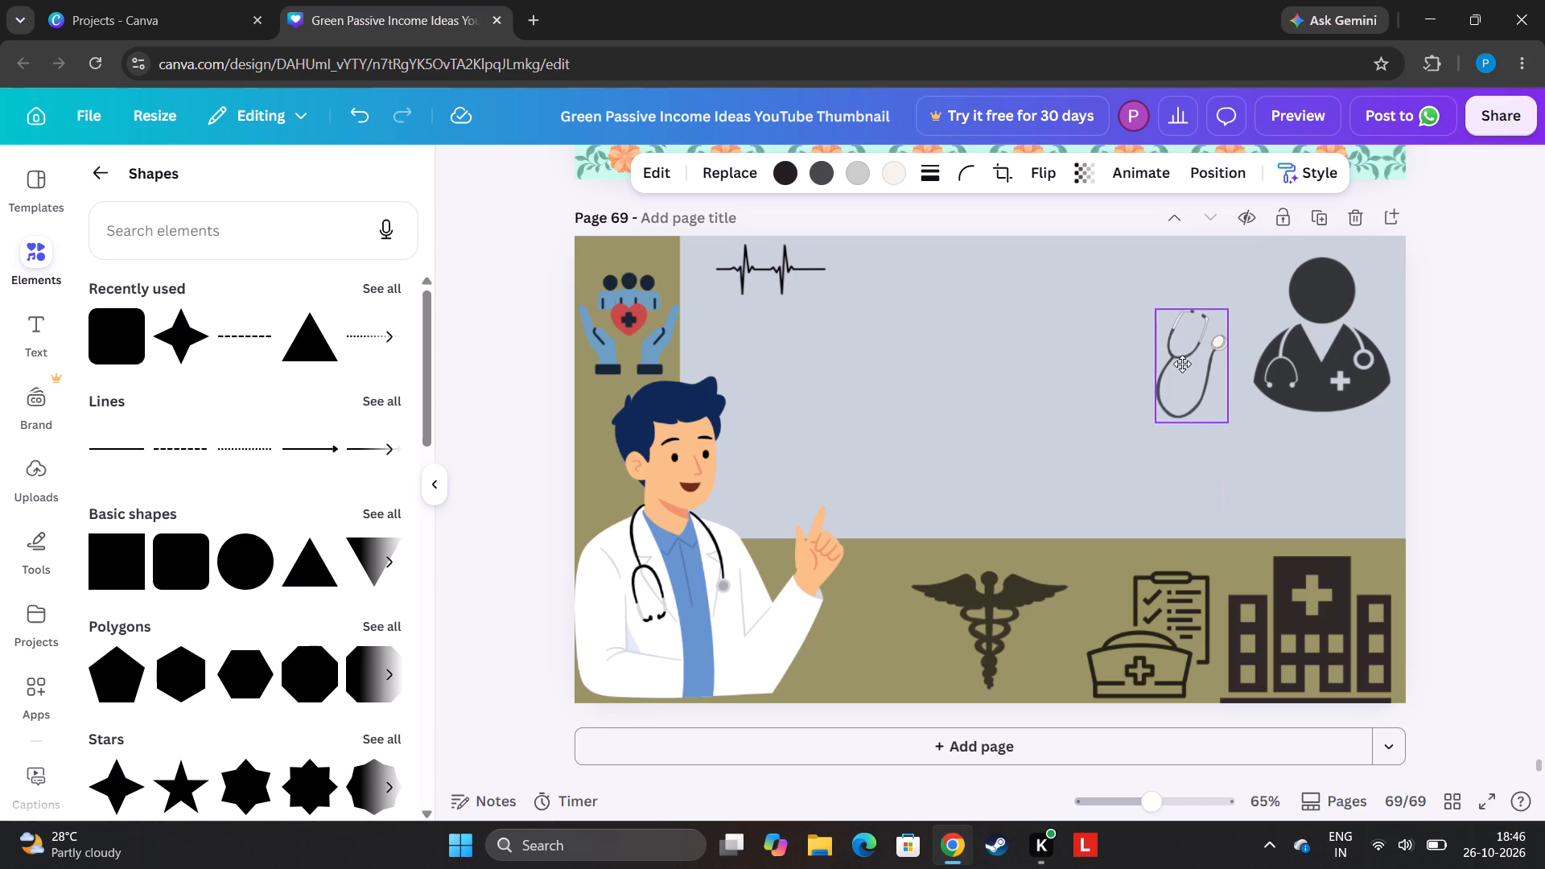
left_click_drag(1182, 364, 1180, 361)
left_click(1183, 405)
left_click_drag(1169, 360, 1334, 485)
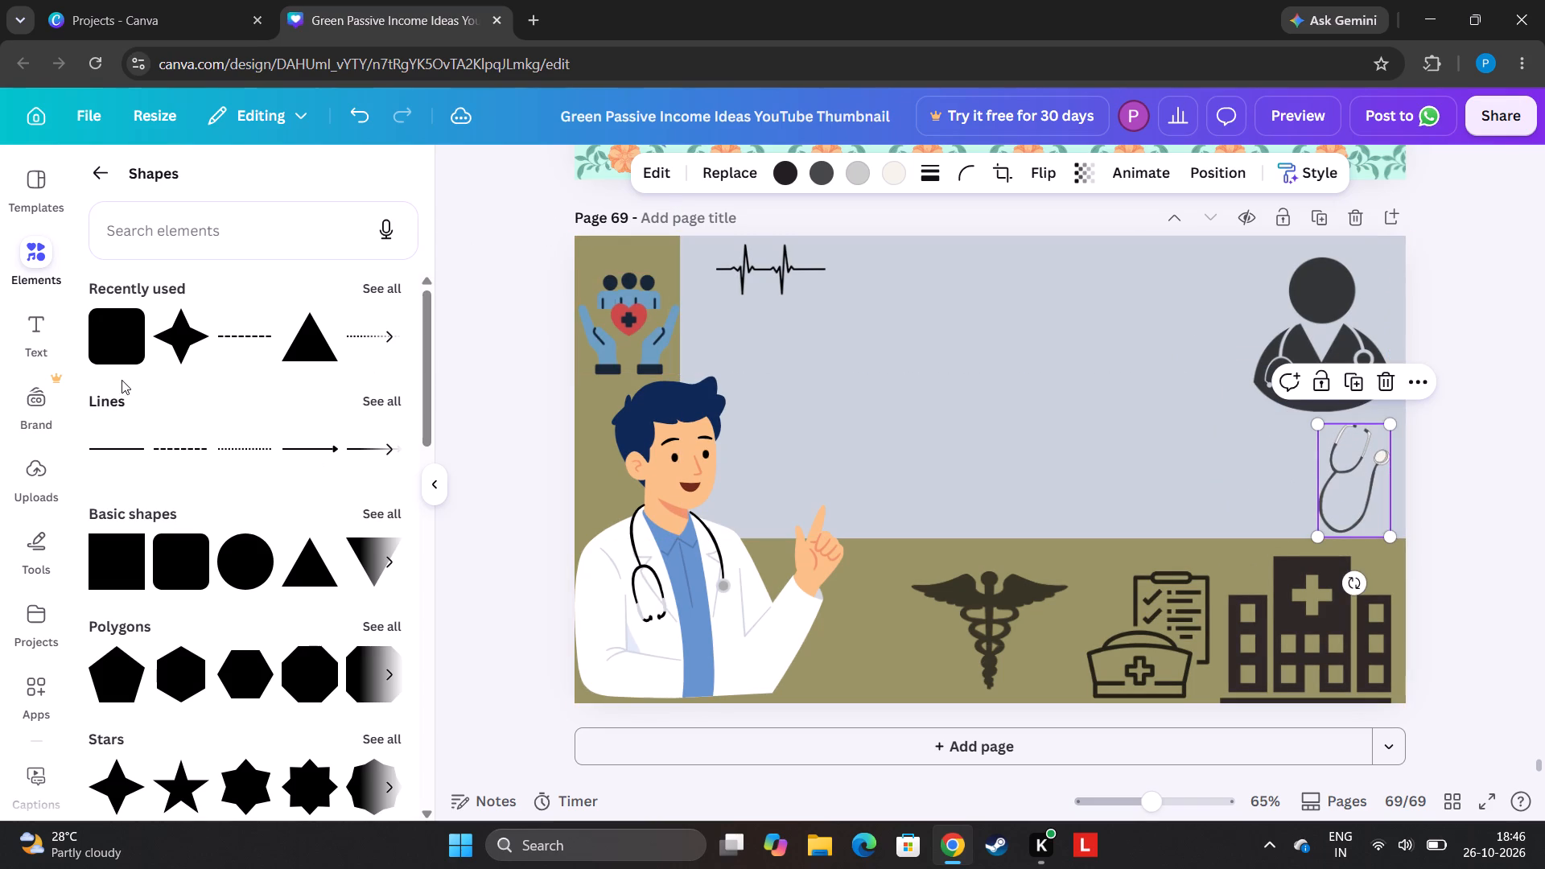
Add a dashed line along the pale panel's bottom edge, ending at the page's right edge above the hospital.
left_click(242, 331)
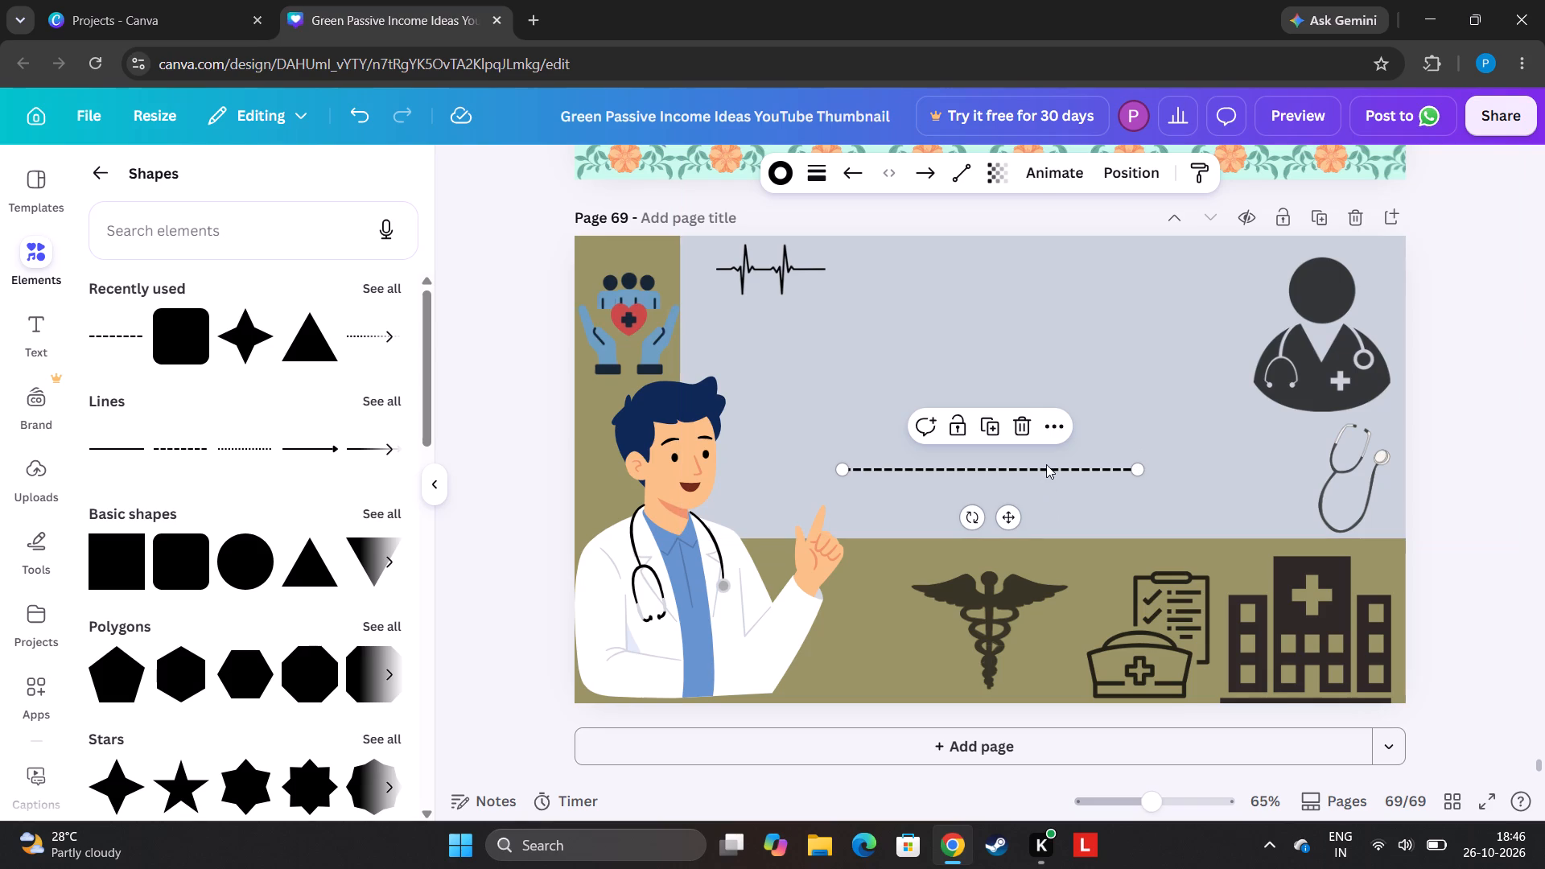
left_click_drag(1049, 467, 1205, 530)
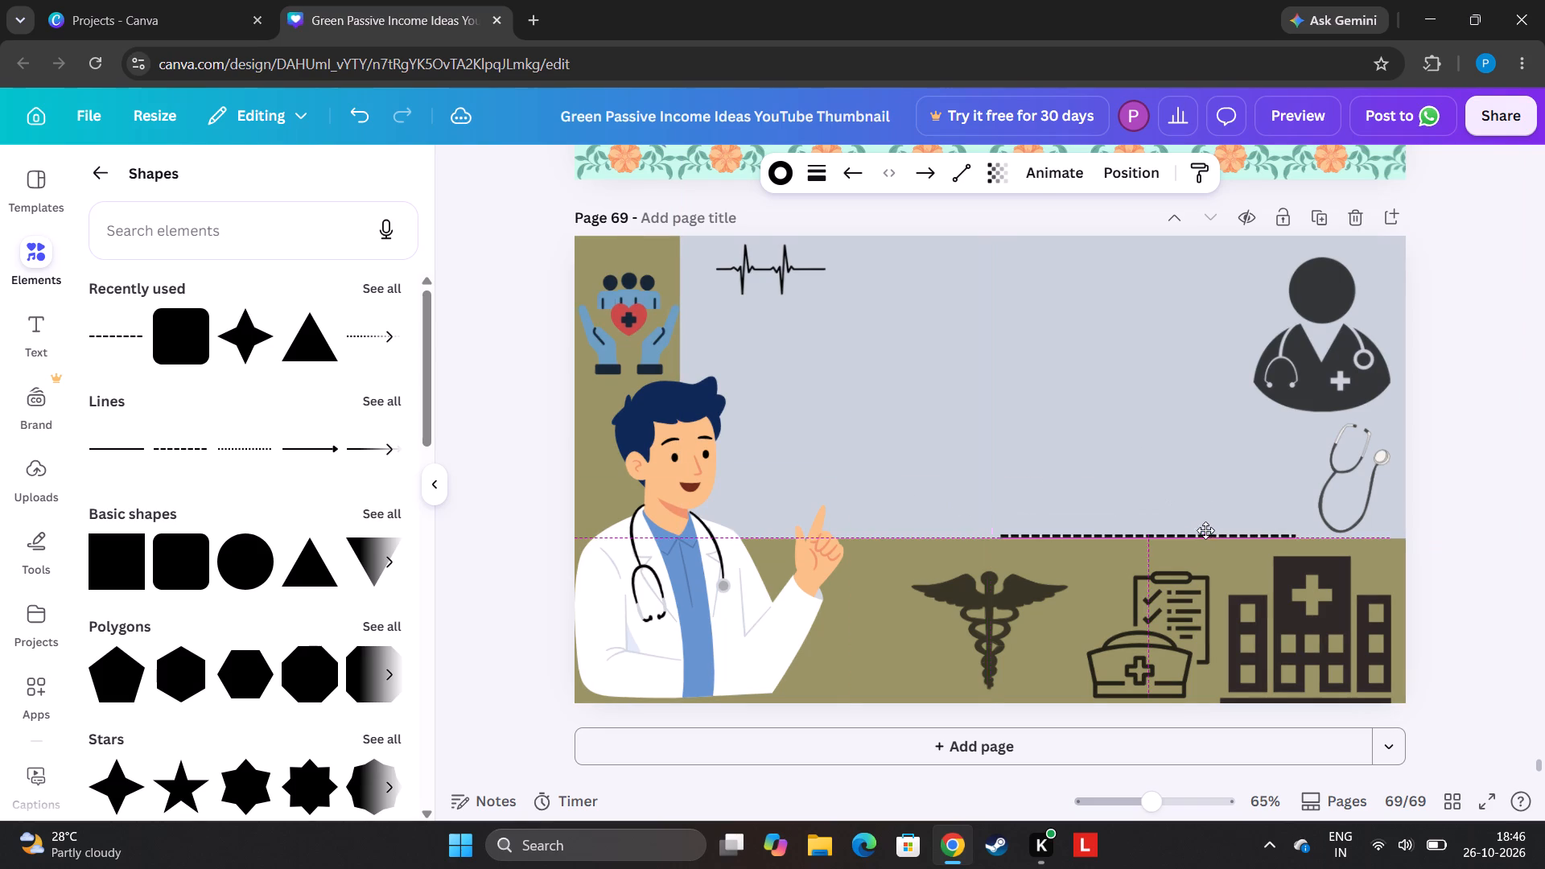
left_click_drag(1205, 530, 1319, 535)
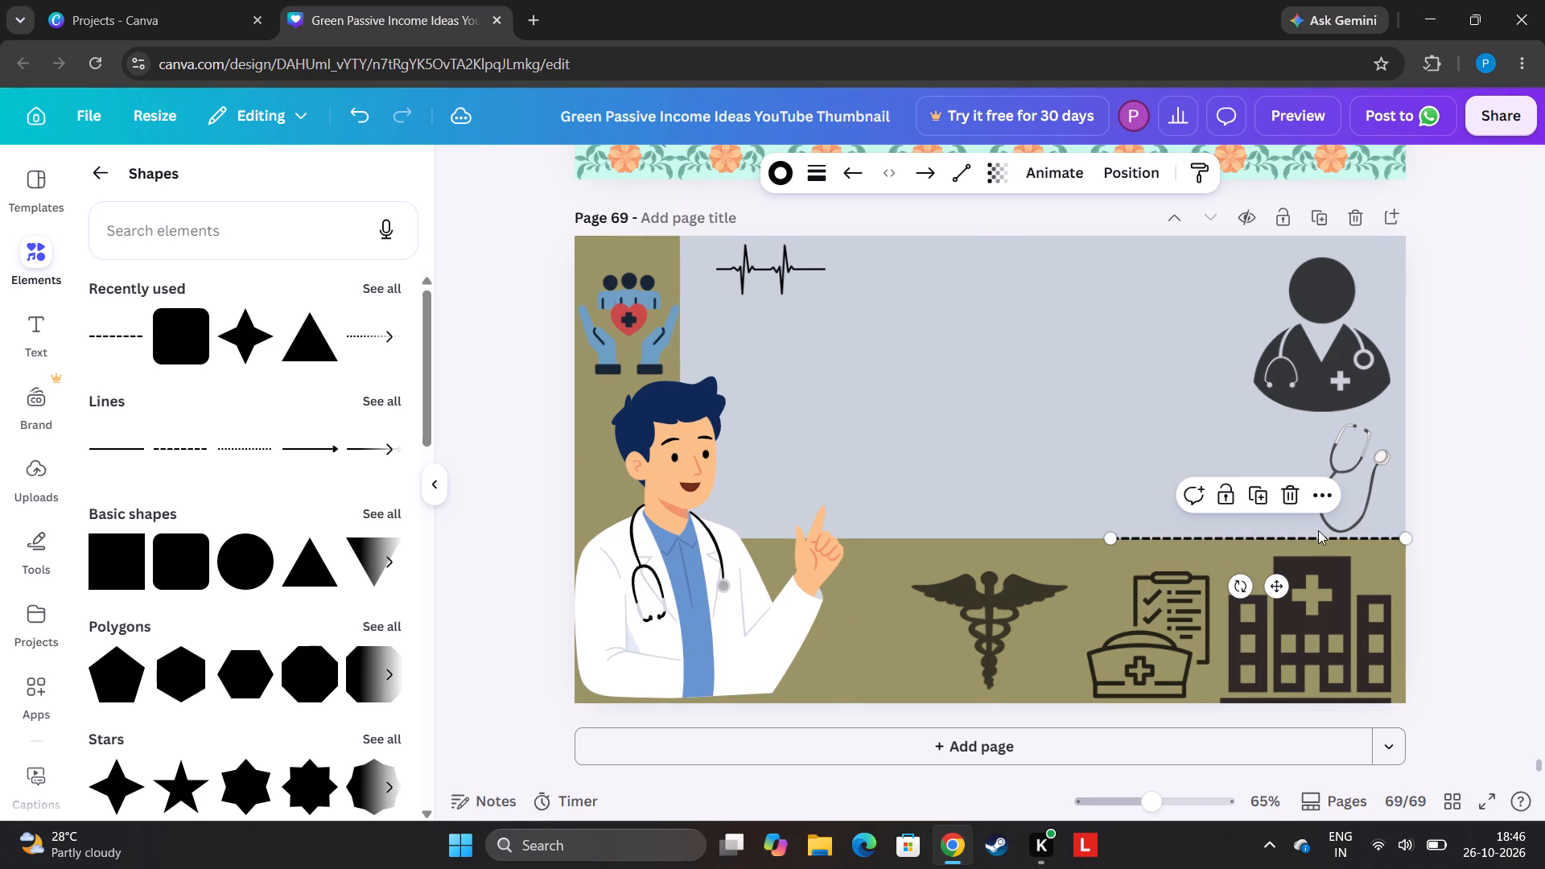
Add a dotted line over the pale panel and rotate it to vertical.
left_click(249, 451)
left_click_drag(995, 471, 995, 473)
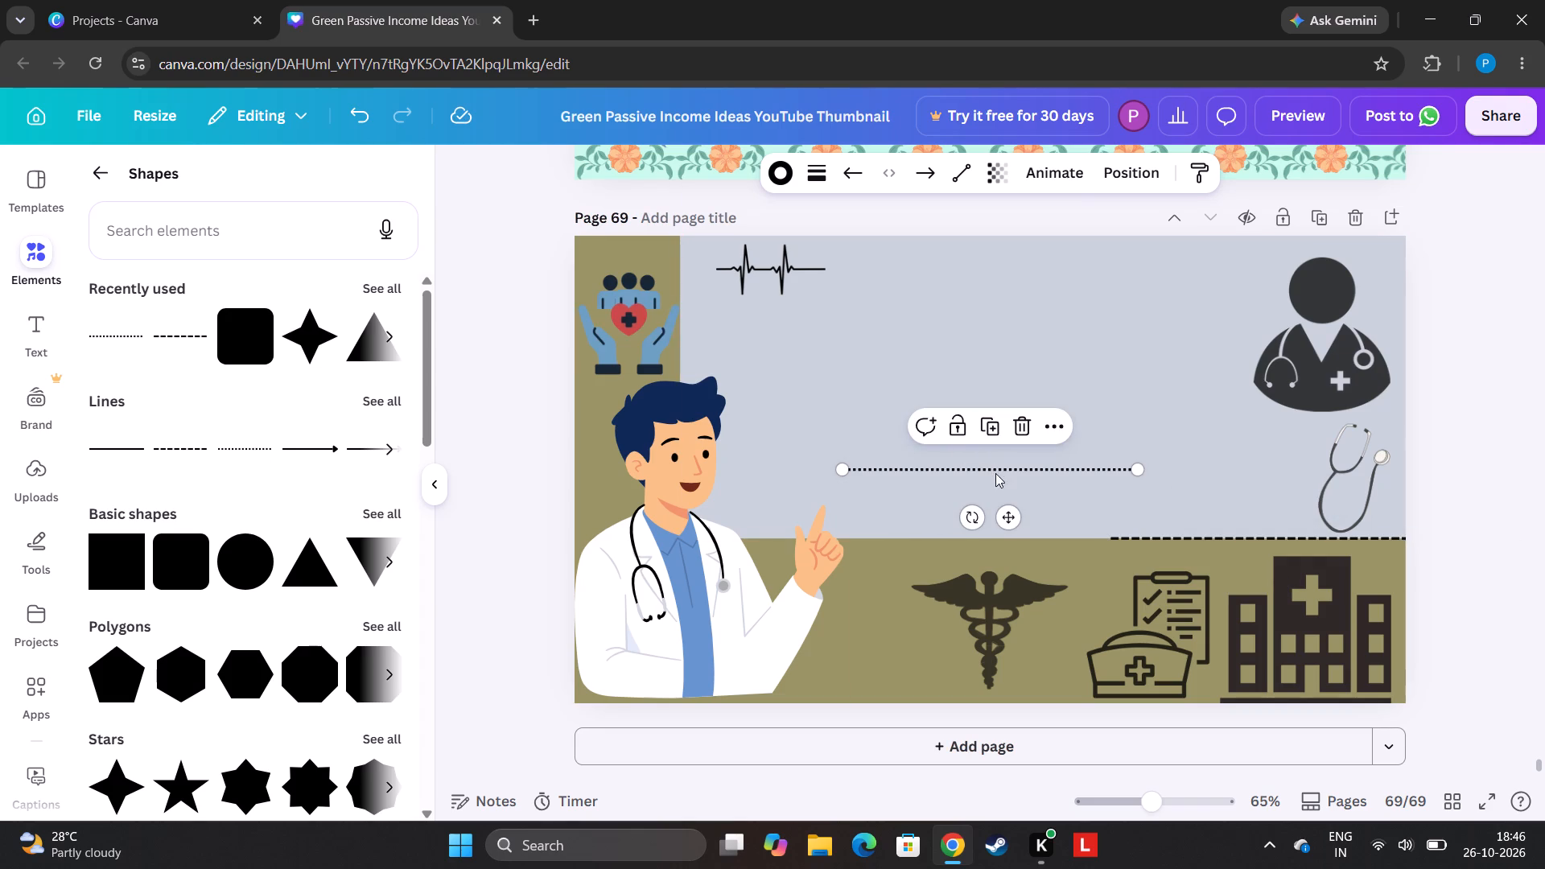
left_click_drag(995, 473, 1223, 546)
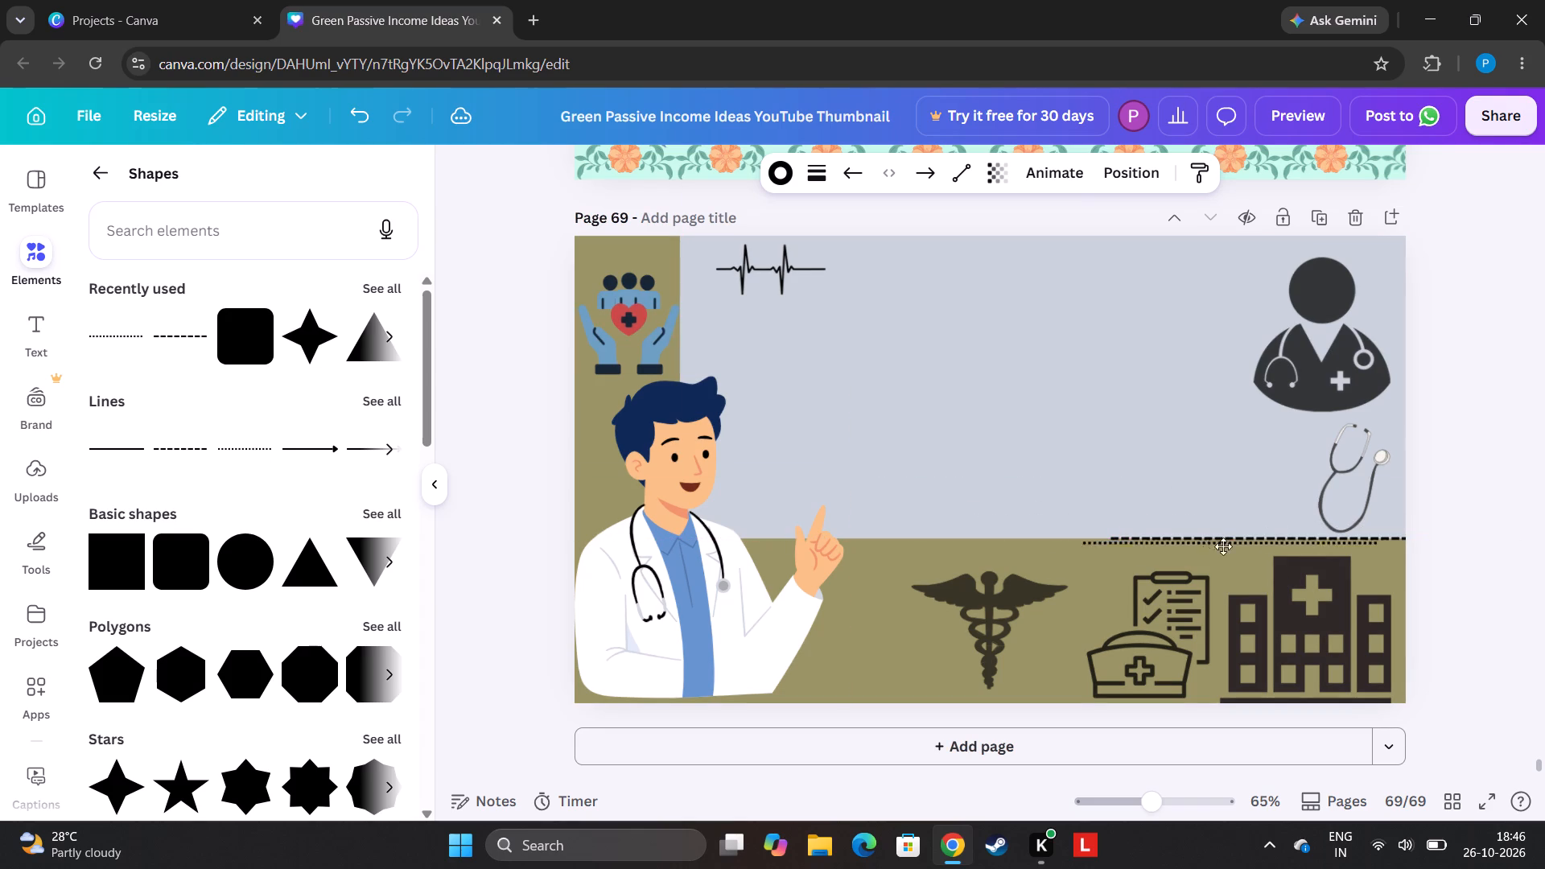
left_click_drag(1223, 546, 996, 478)
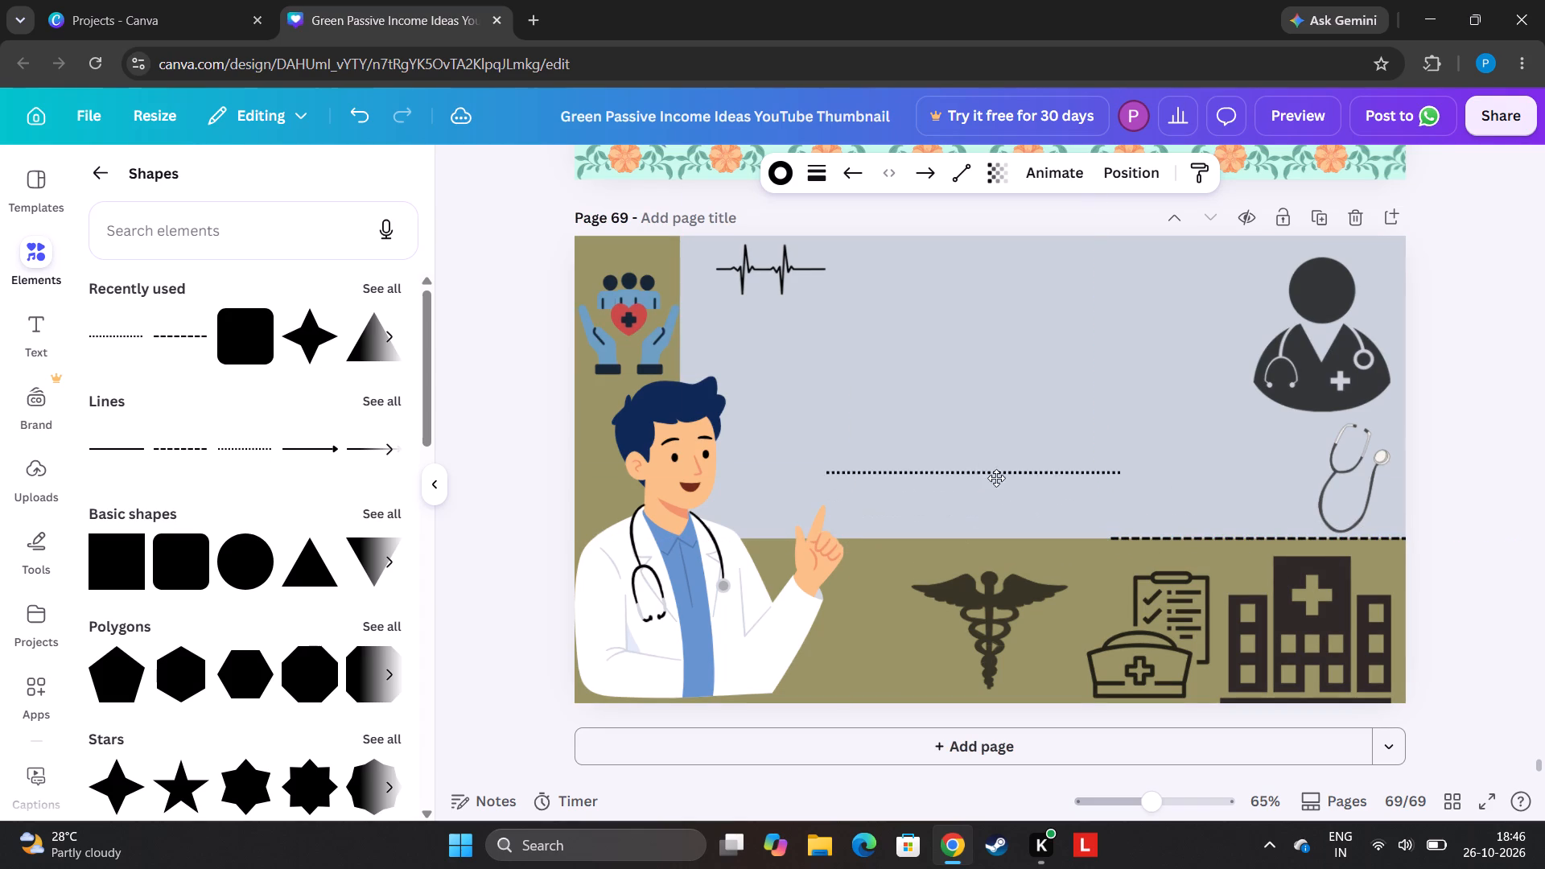
left_click_drag(996, 478, 1127, 517)
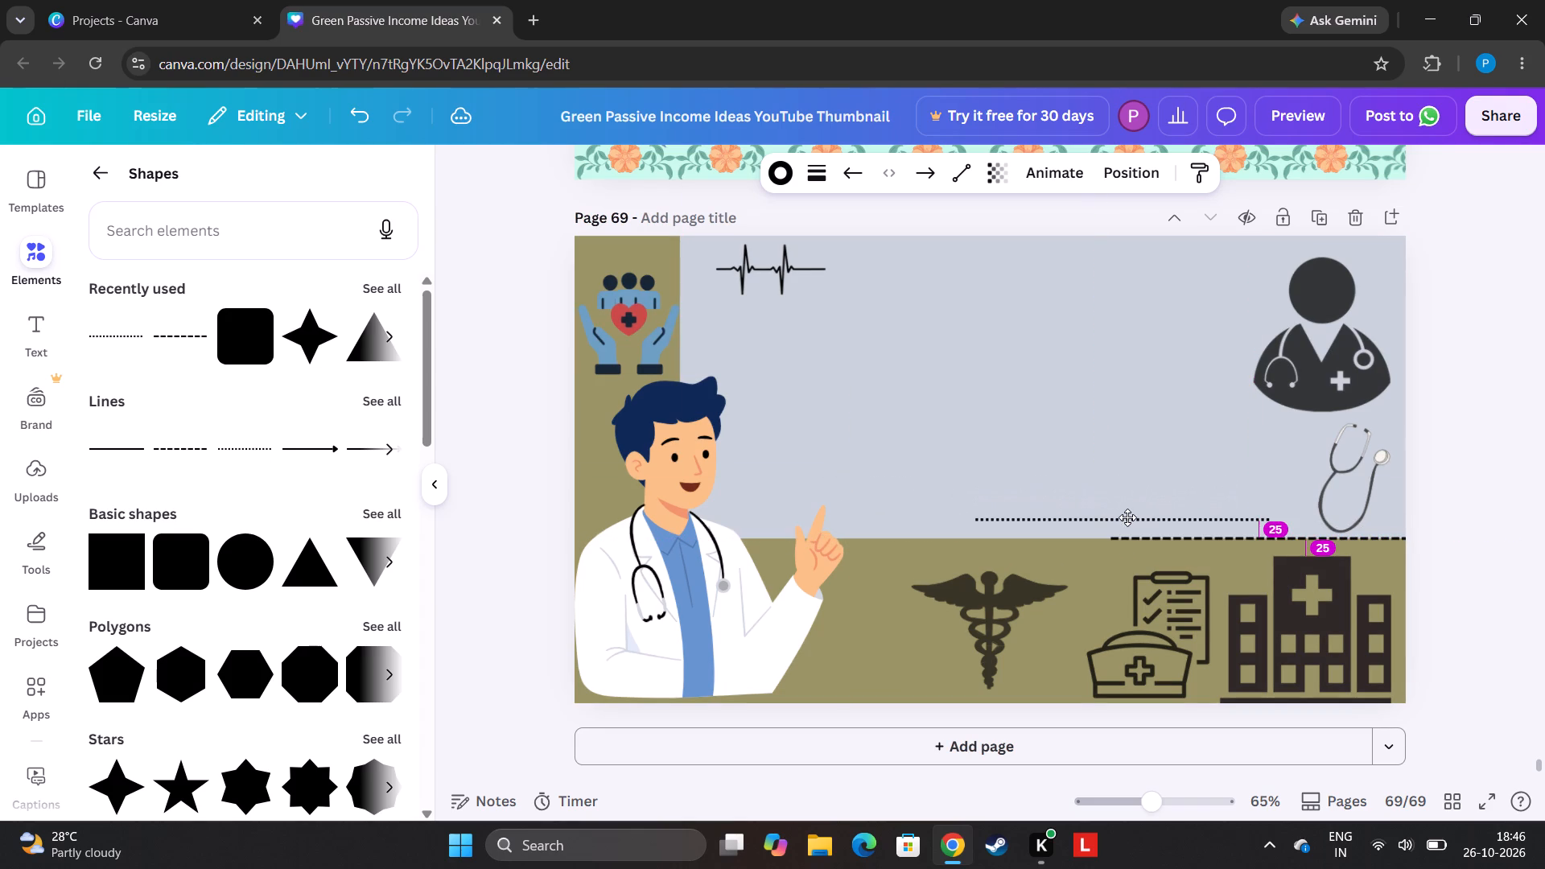
left_click_drag(1127, 517, 1101, 430)
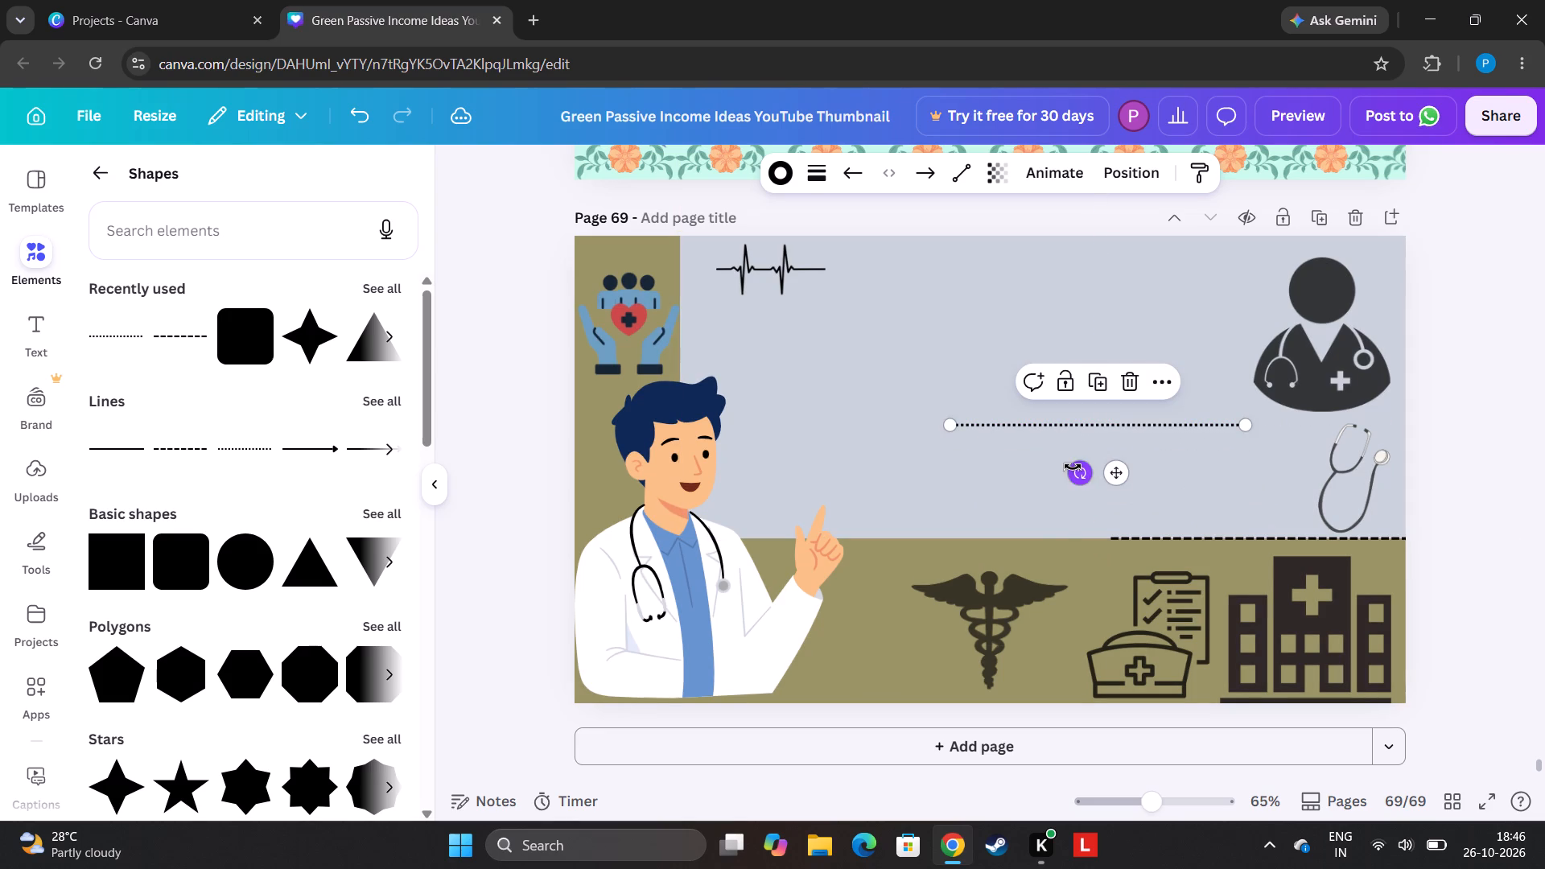
left_click_drag(1073, 467, 1167, 449)
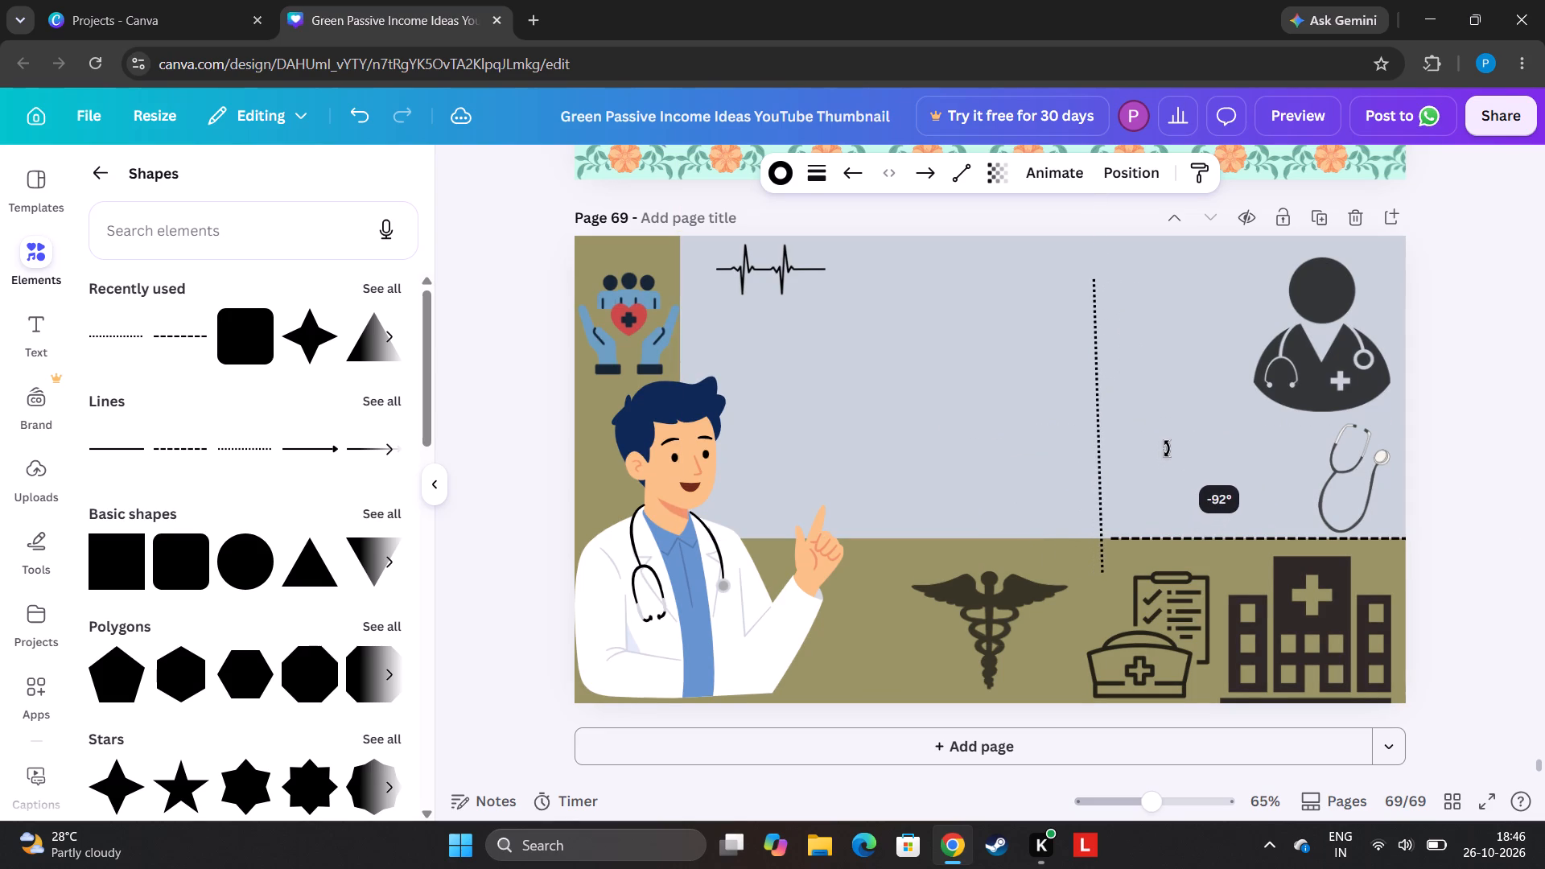
left_click_drag(1167, 449, 1156, 447)
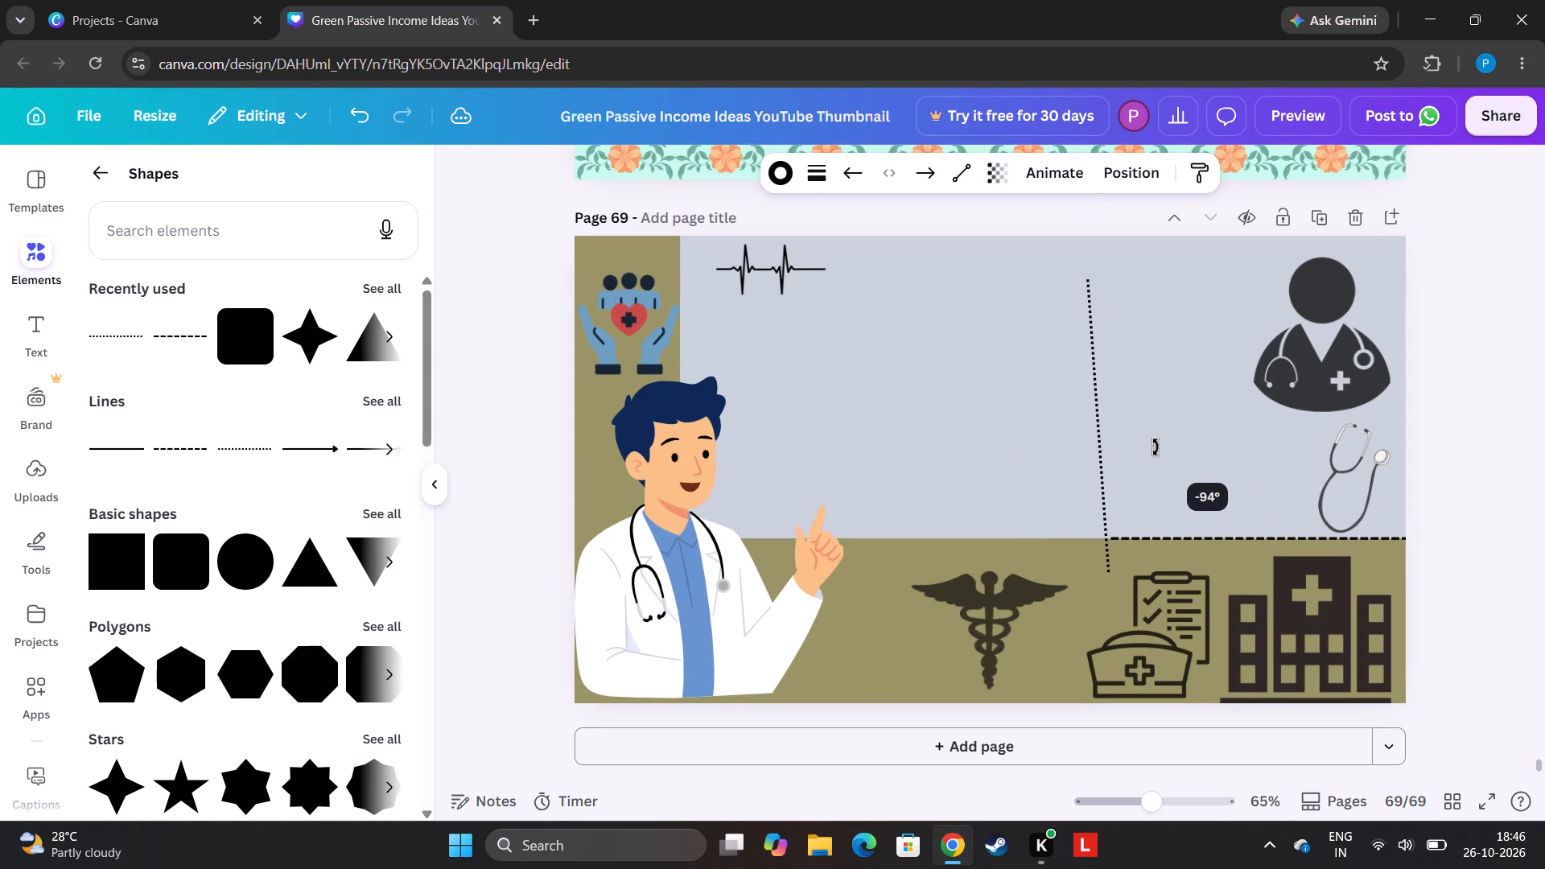
left_click_drag(1156, 447, 1140, 451)
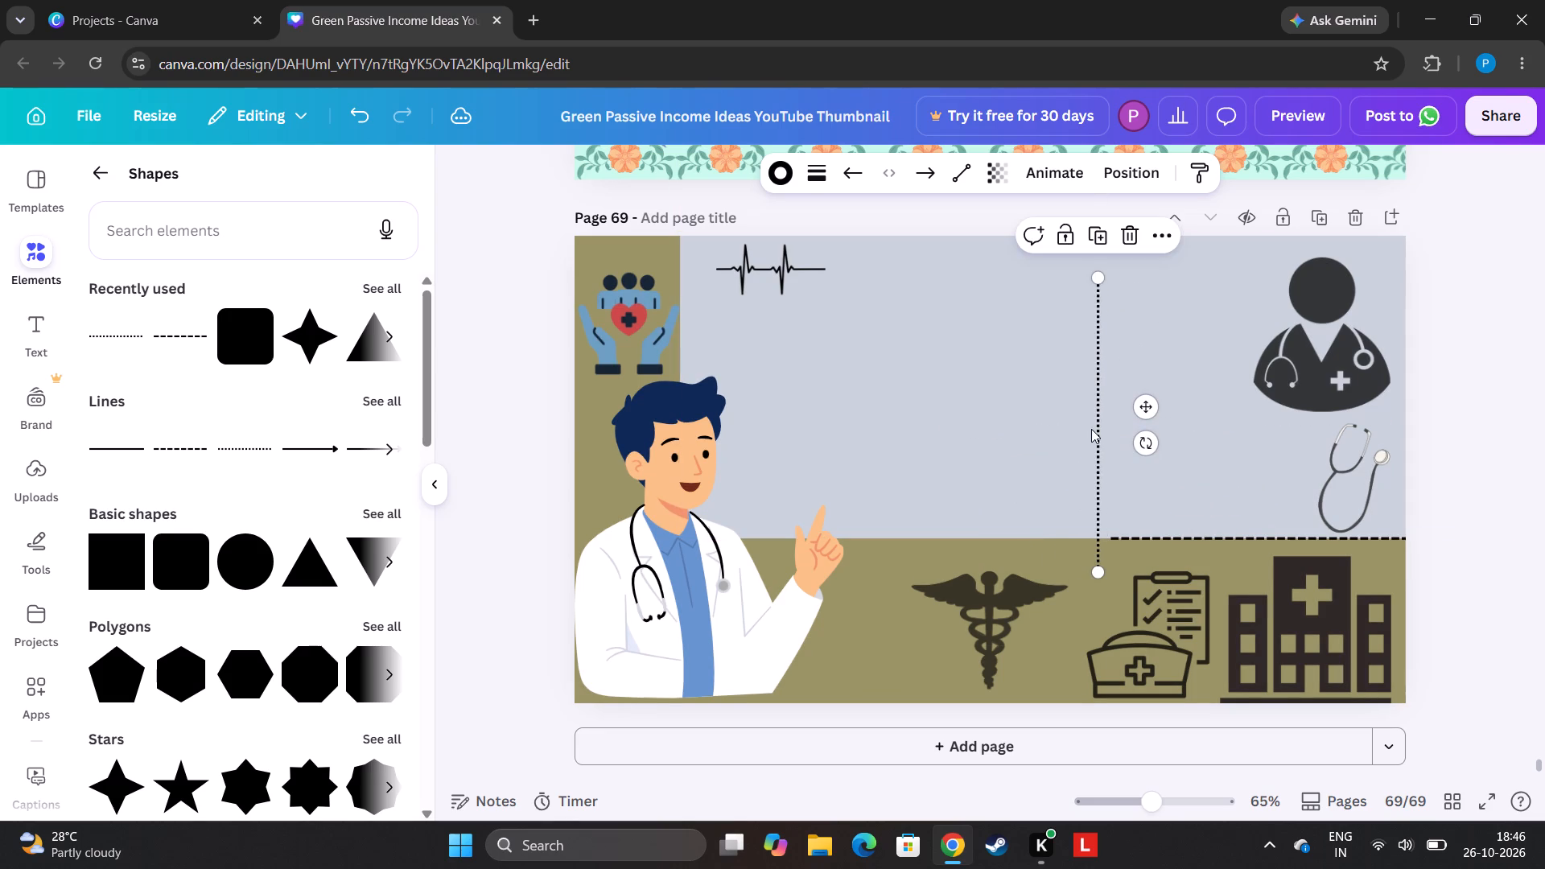
Move the vertical dotted line to the panel's left side beside the hands-and-heart graphic, and shift the heartbeat line rightward clear of it.
left_click(1106, 441)
left_click_drag(1098, 457, 1122, 418)
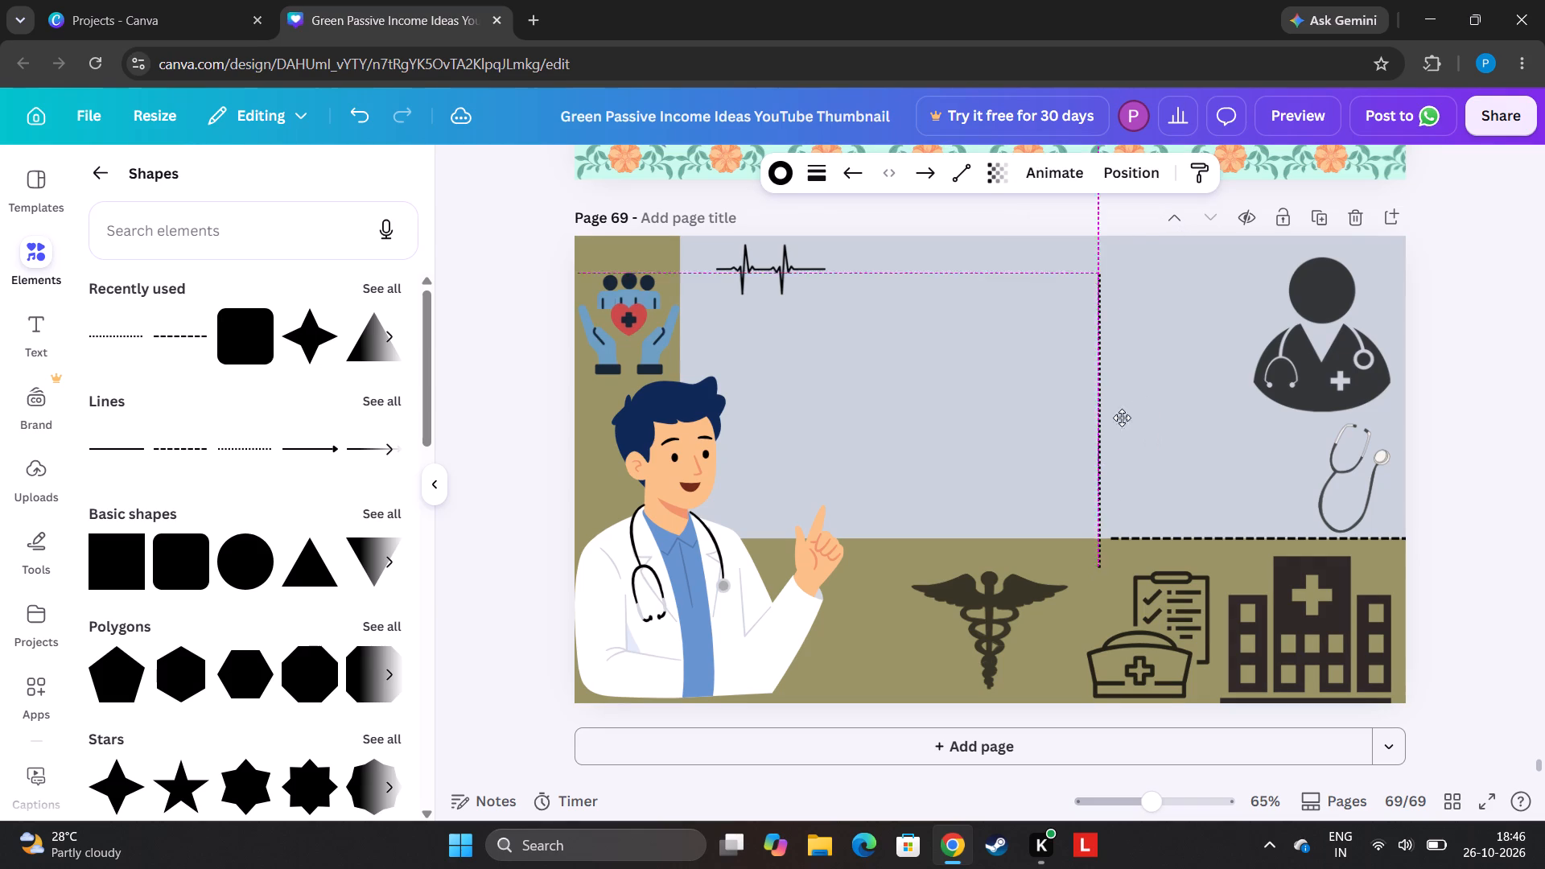
left_click_drag(1122, 418, 884, 400)
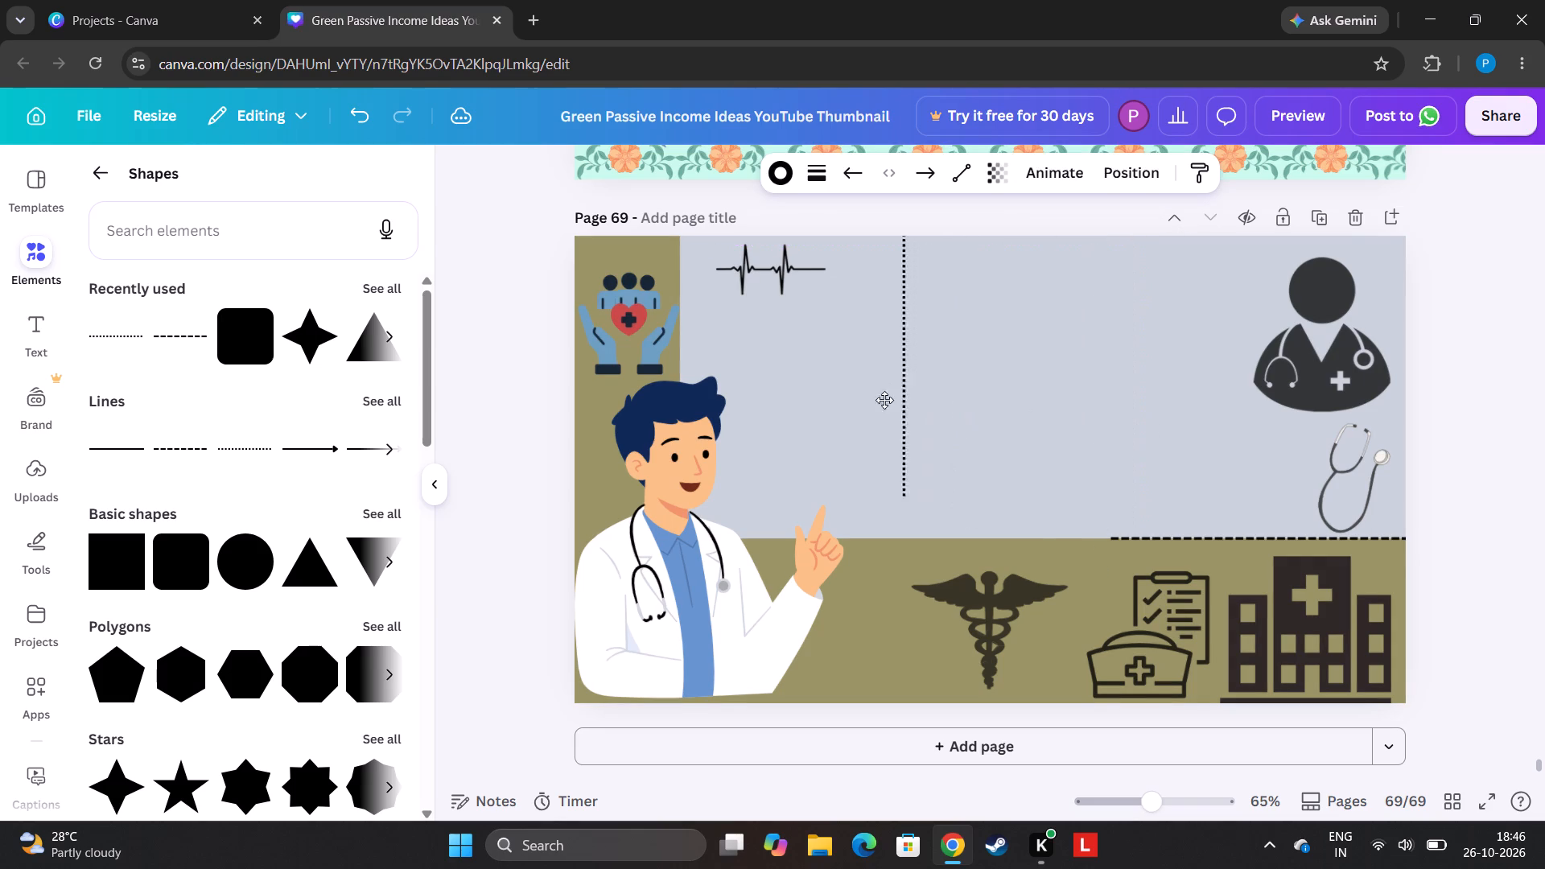
left_click_drag(884, 400, 739, 414)
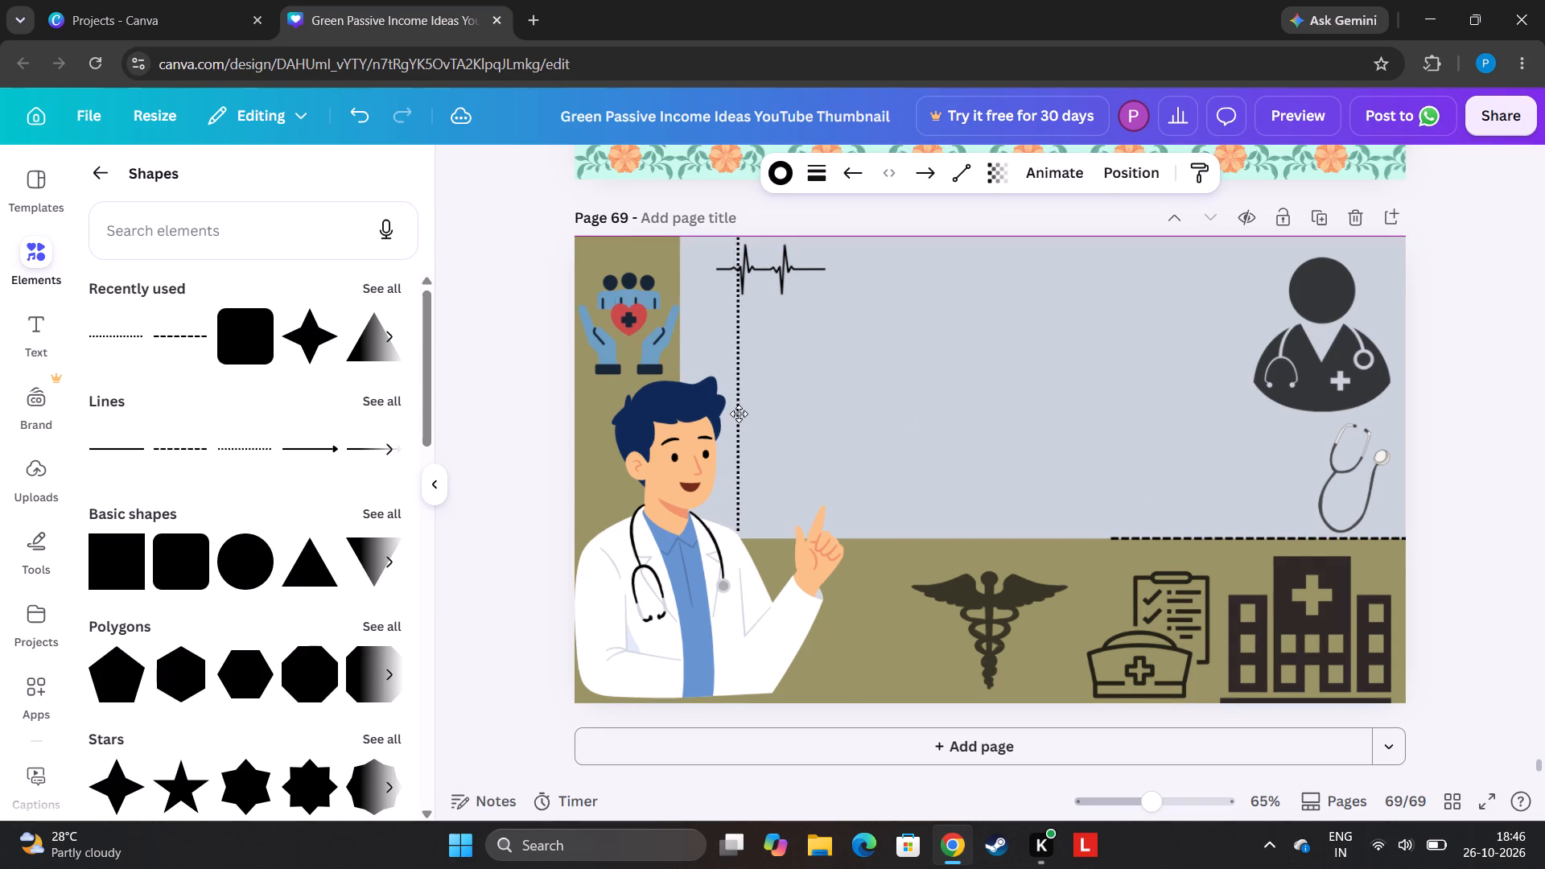
left_click_drag(739, 414, 736, 410)
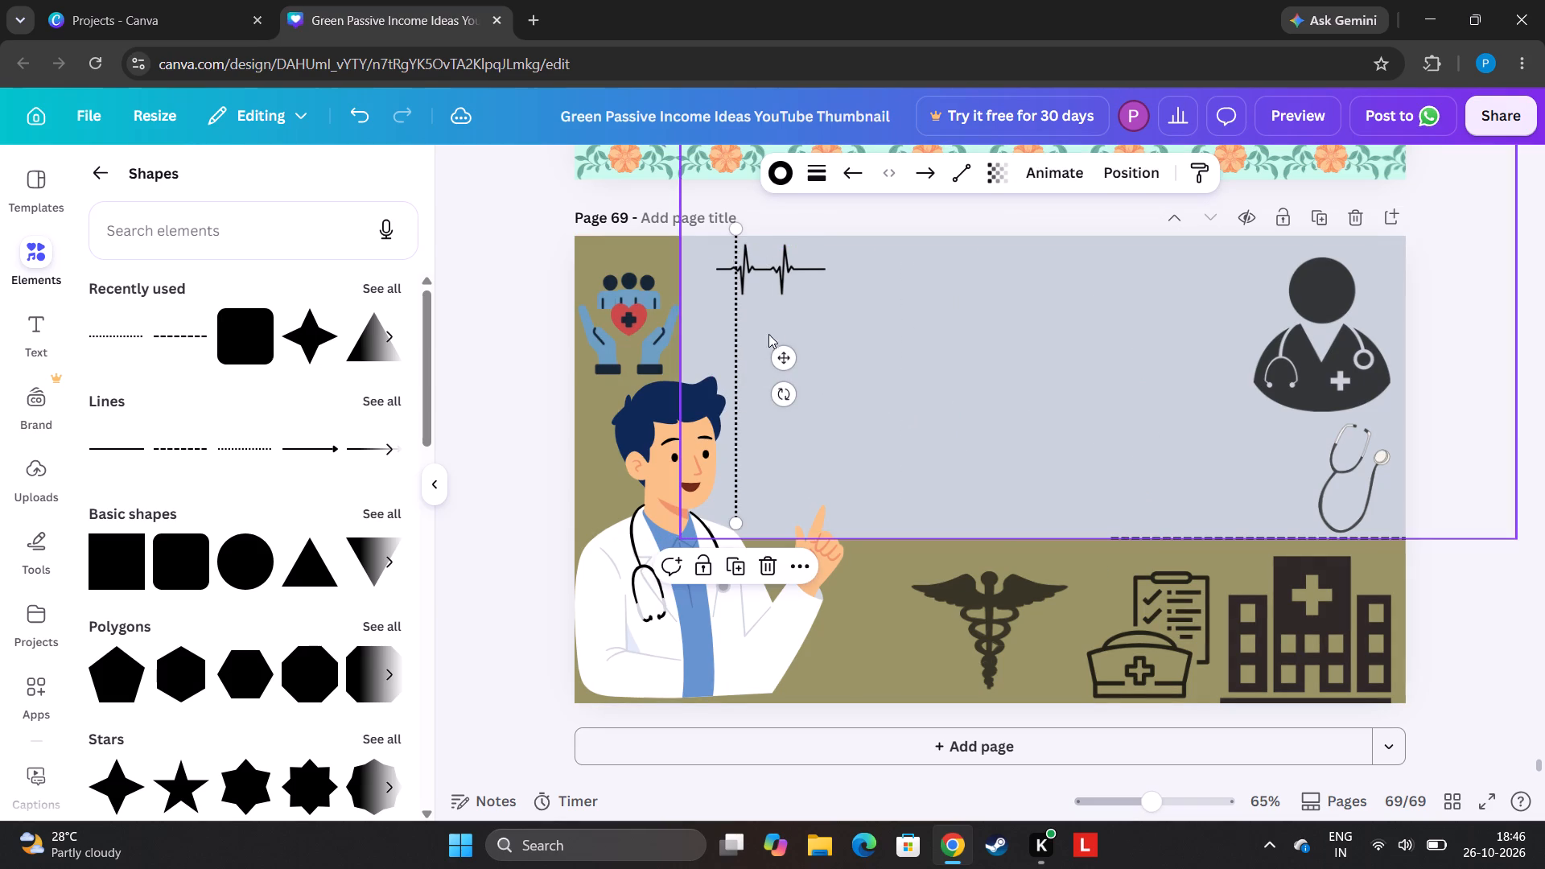
left_click_drag(768, 274, 875, 262)
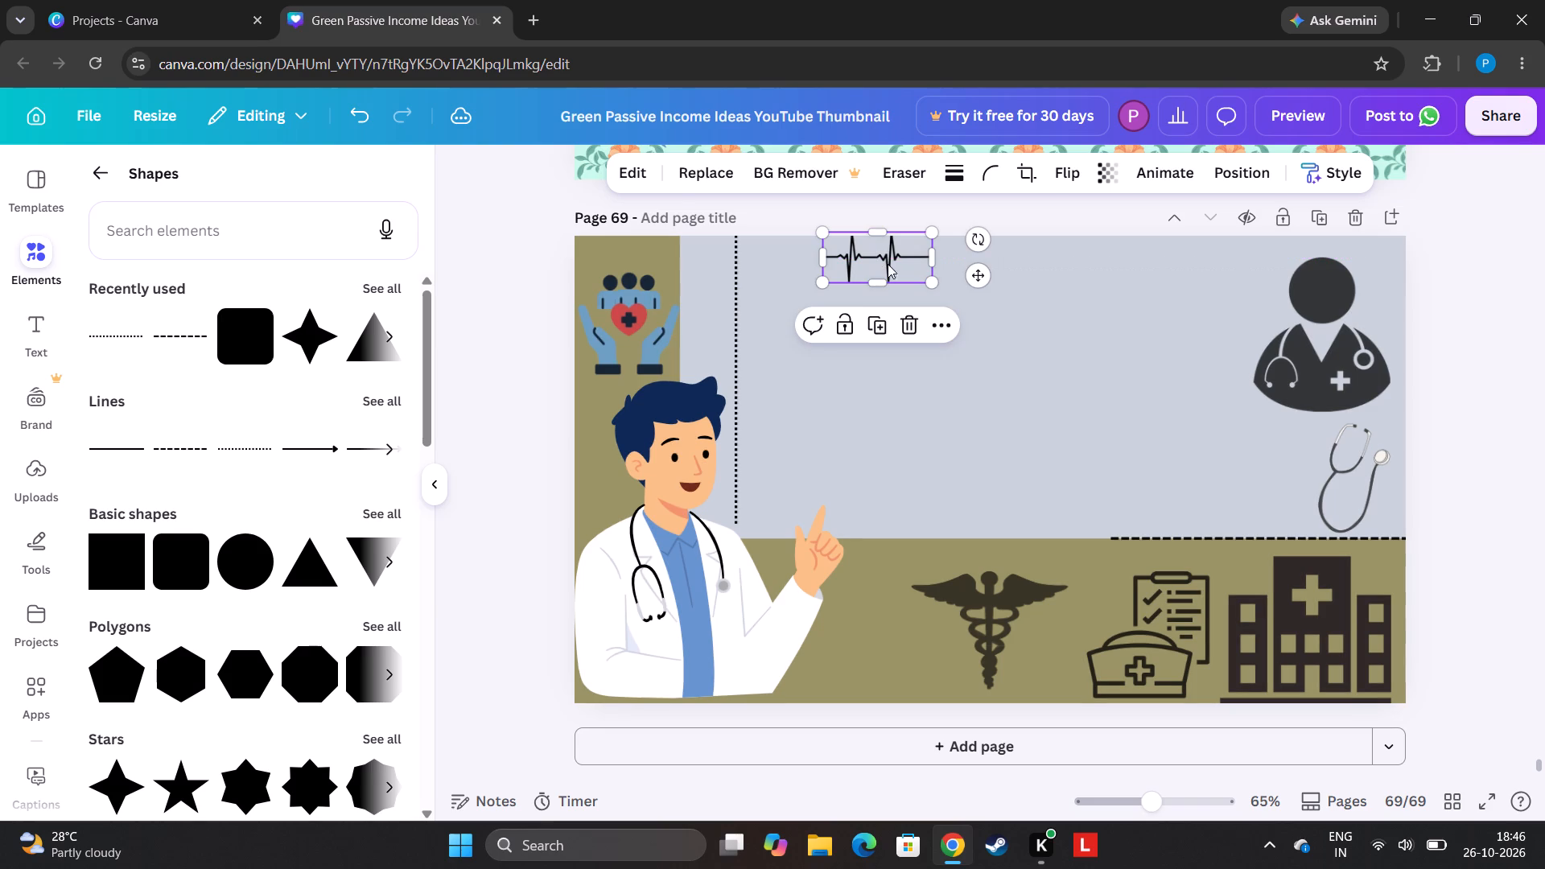
Duplicate the vertical dotted line to form a close parallel pair on the panel's left side.
left_click(737, 378)
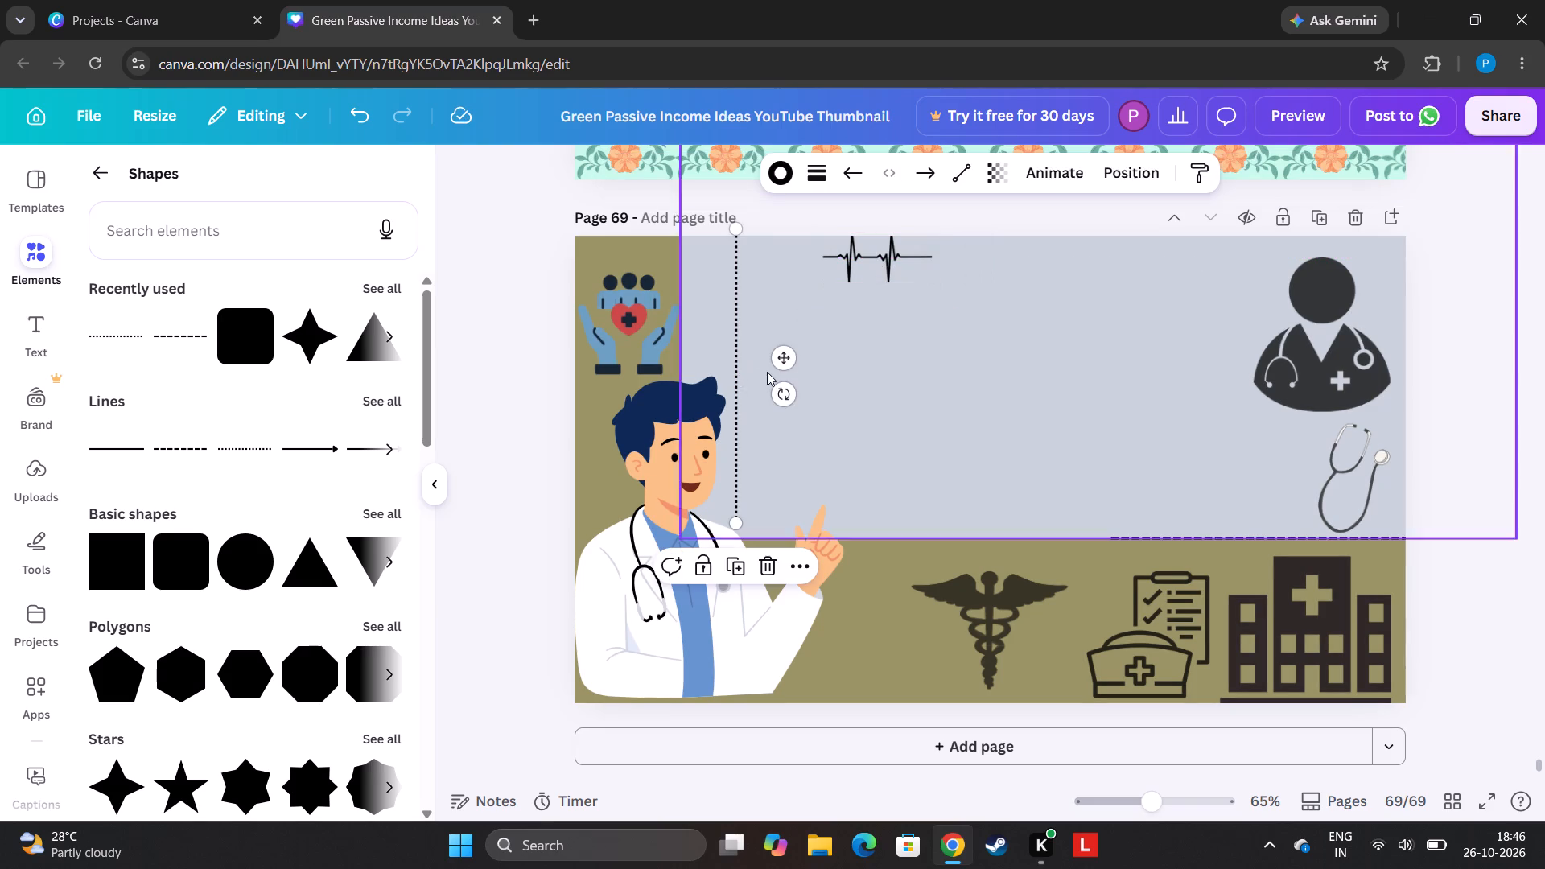
left_click(724, 567)
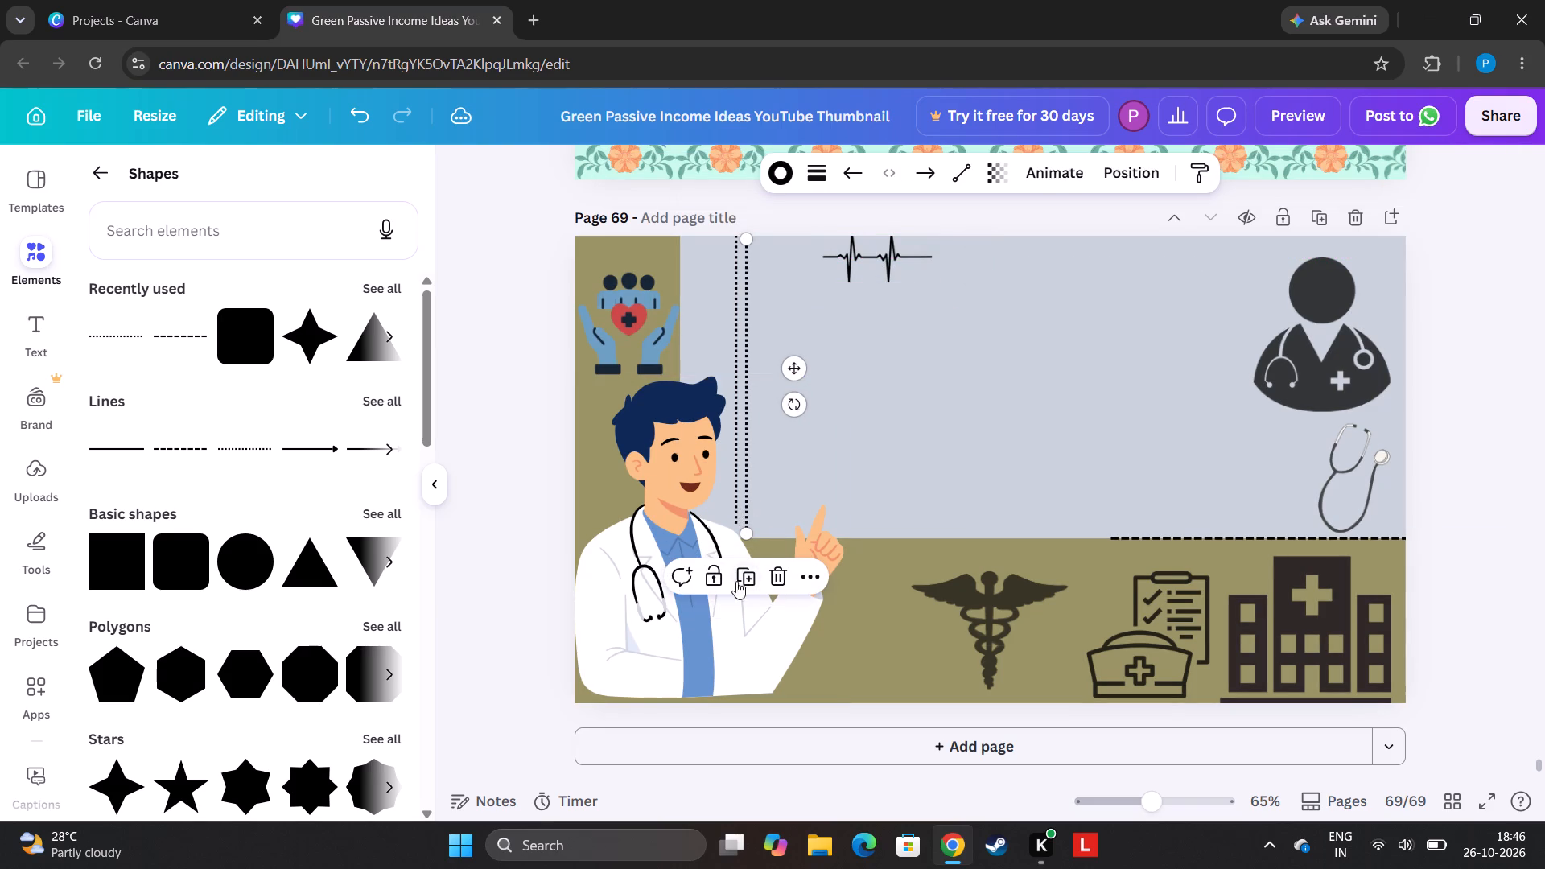
Create a matching pair of vertical dotted lines just left of the doctor silhouette, extending the outer one down to the panel's bottom edge.
left_click(757, 577)
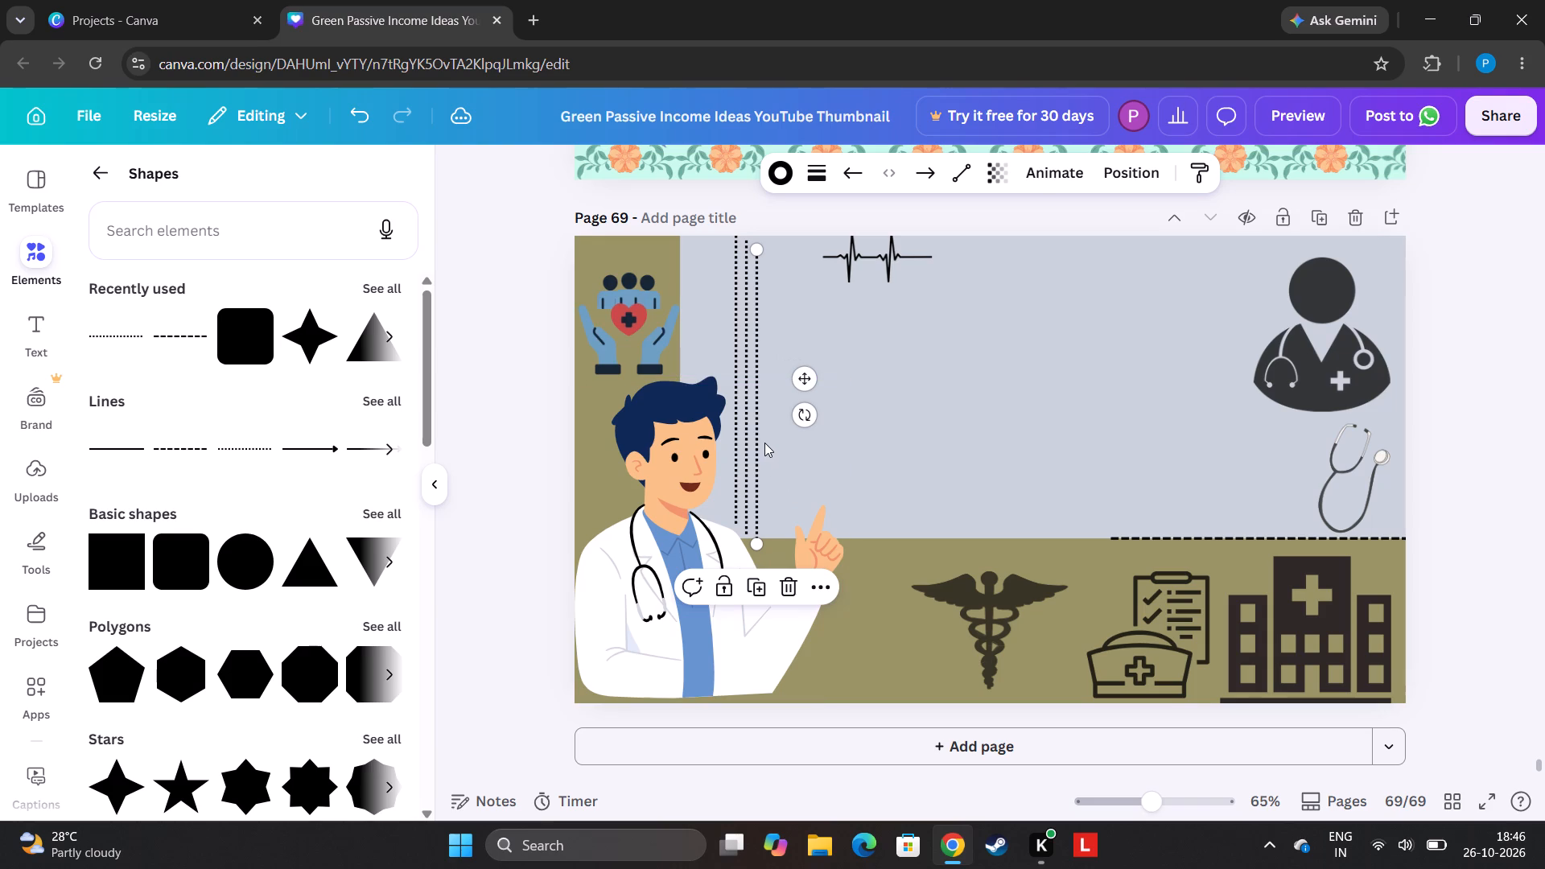
left_click_drag(759, 440, 1144, 445)
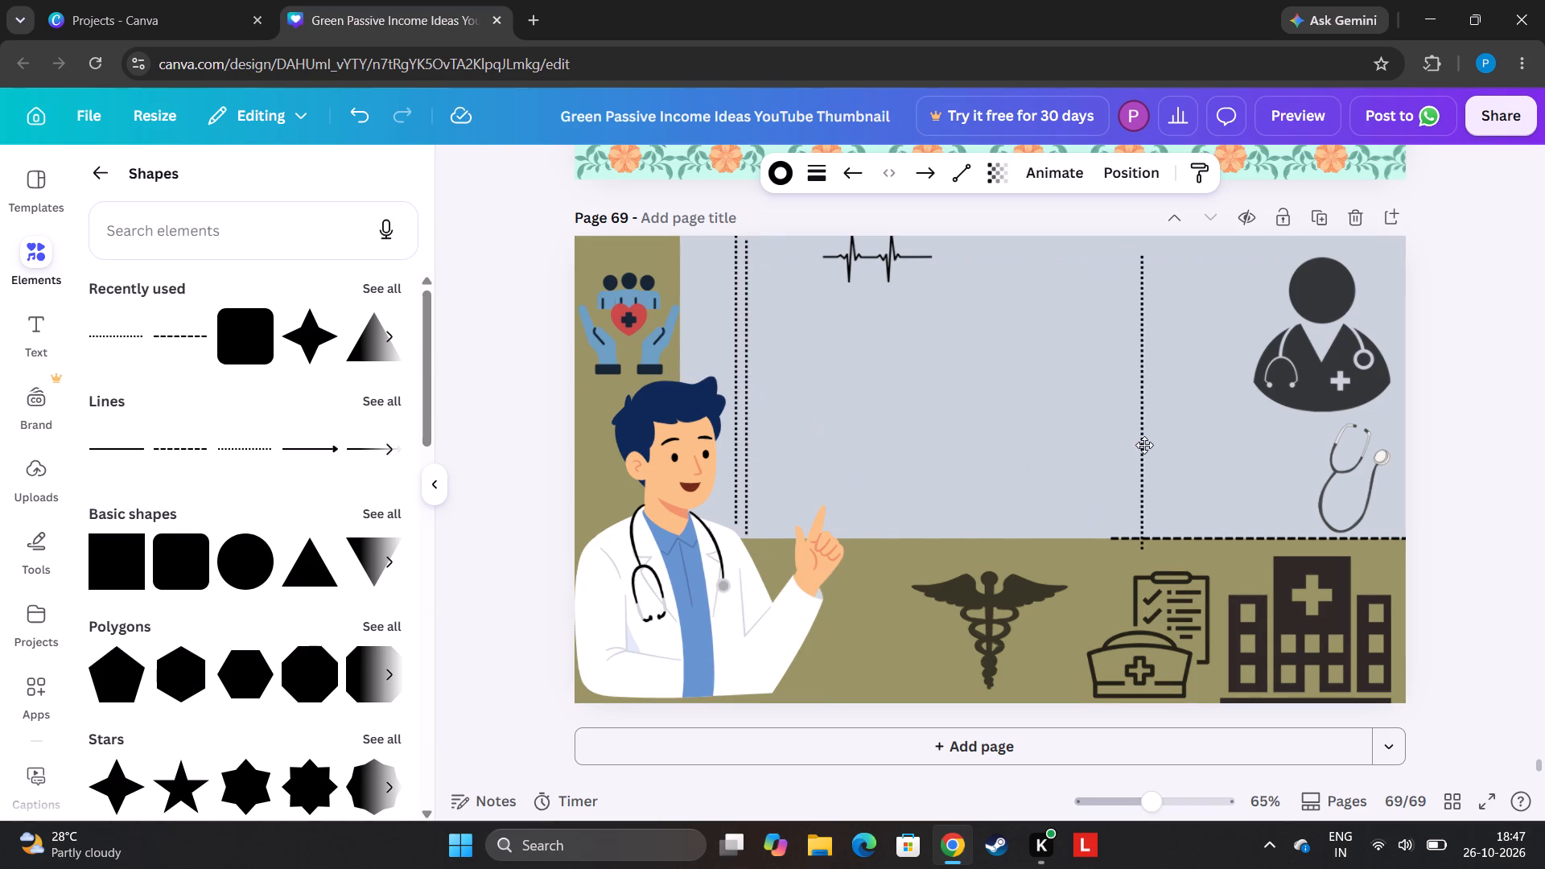
left_click_drag(1144, 445, 1200, 430)
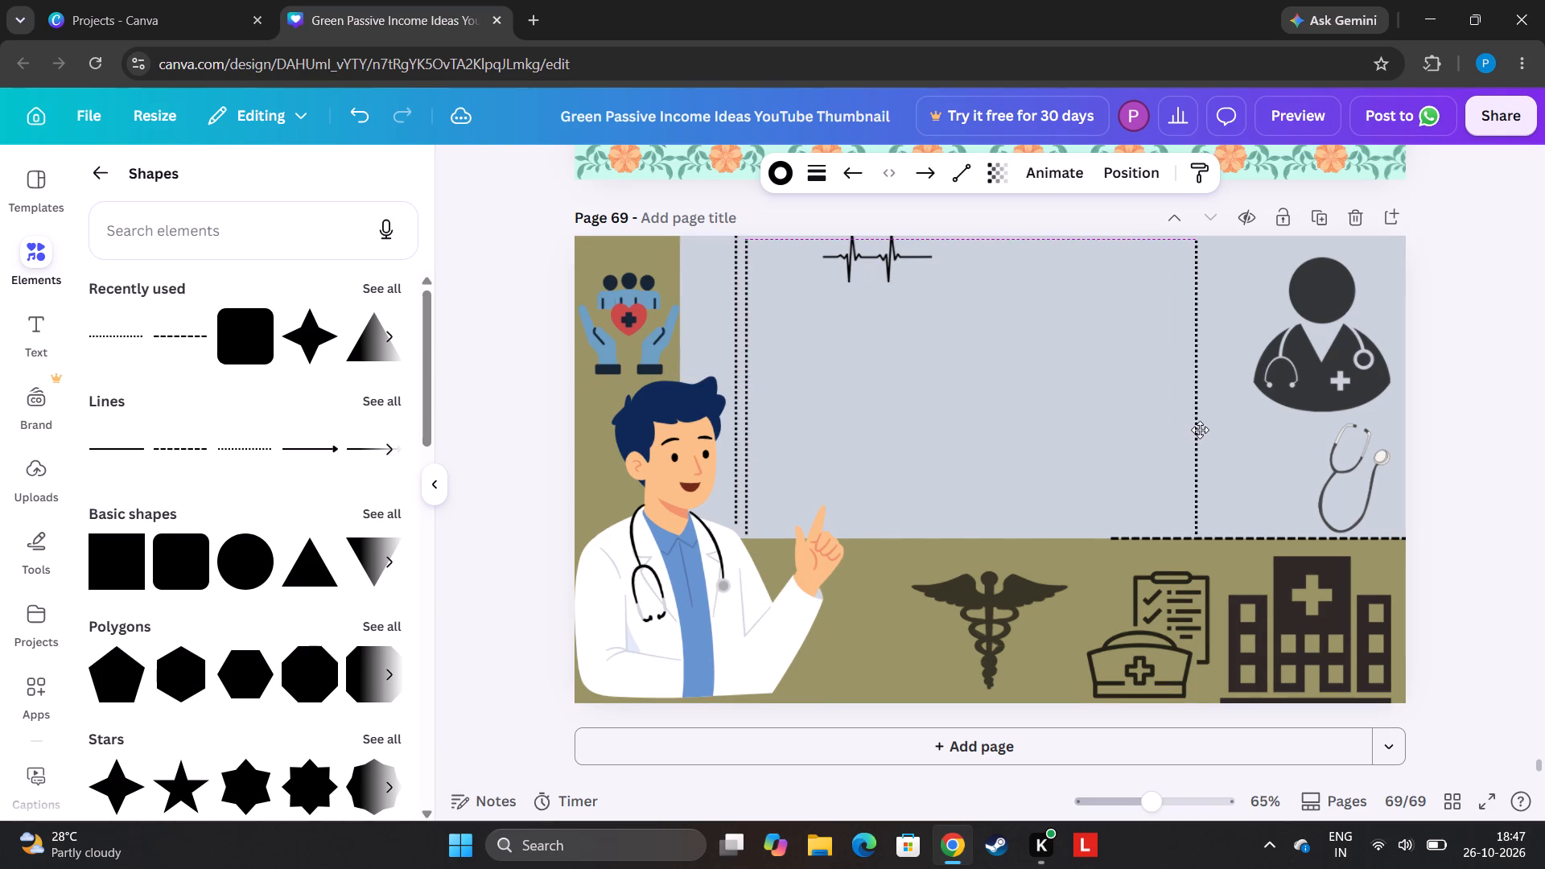
left_click_drag(1200, 430, 1224, 430)
left_click(1225, 587)
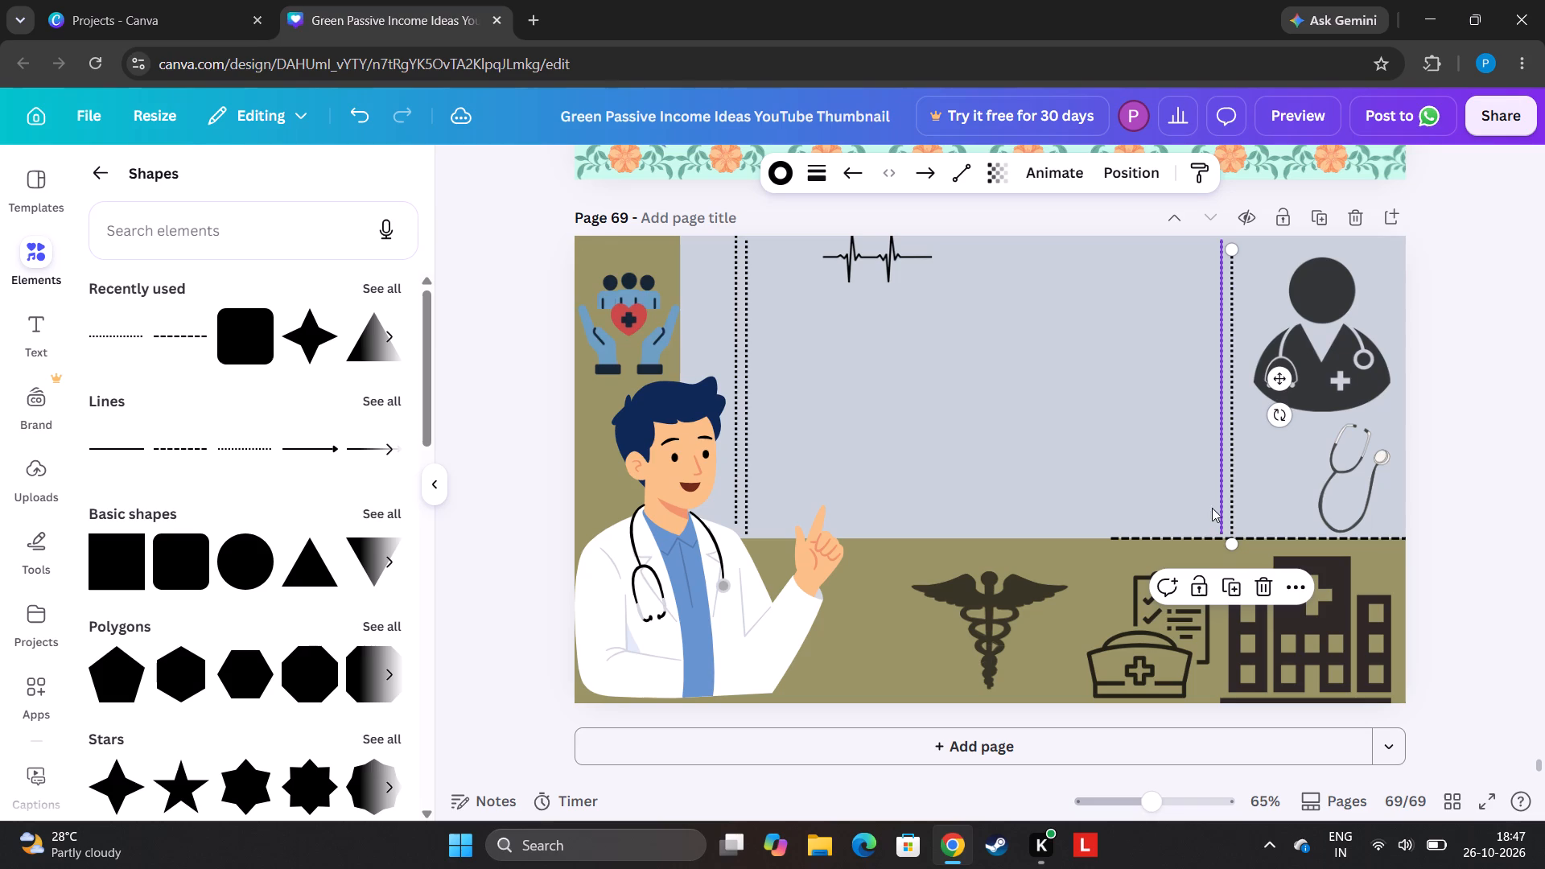
left_click_drag(1235, 369, 1237, 350)
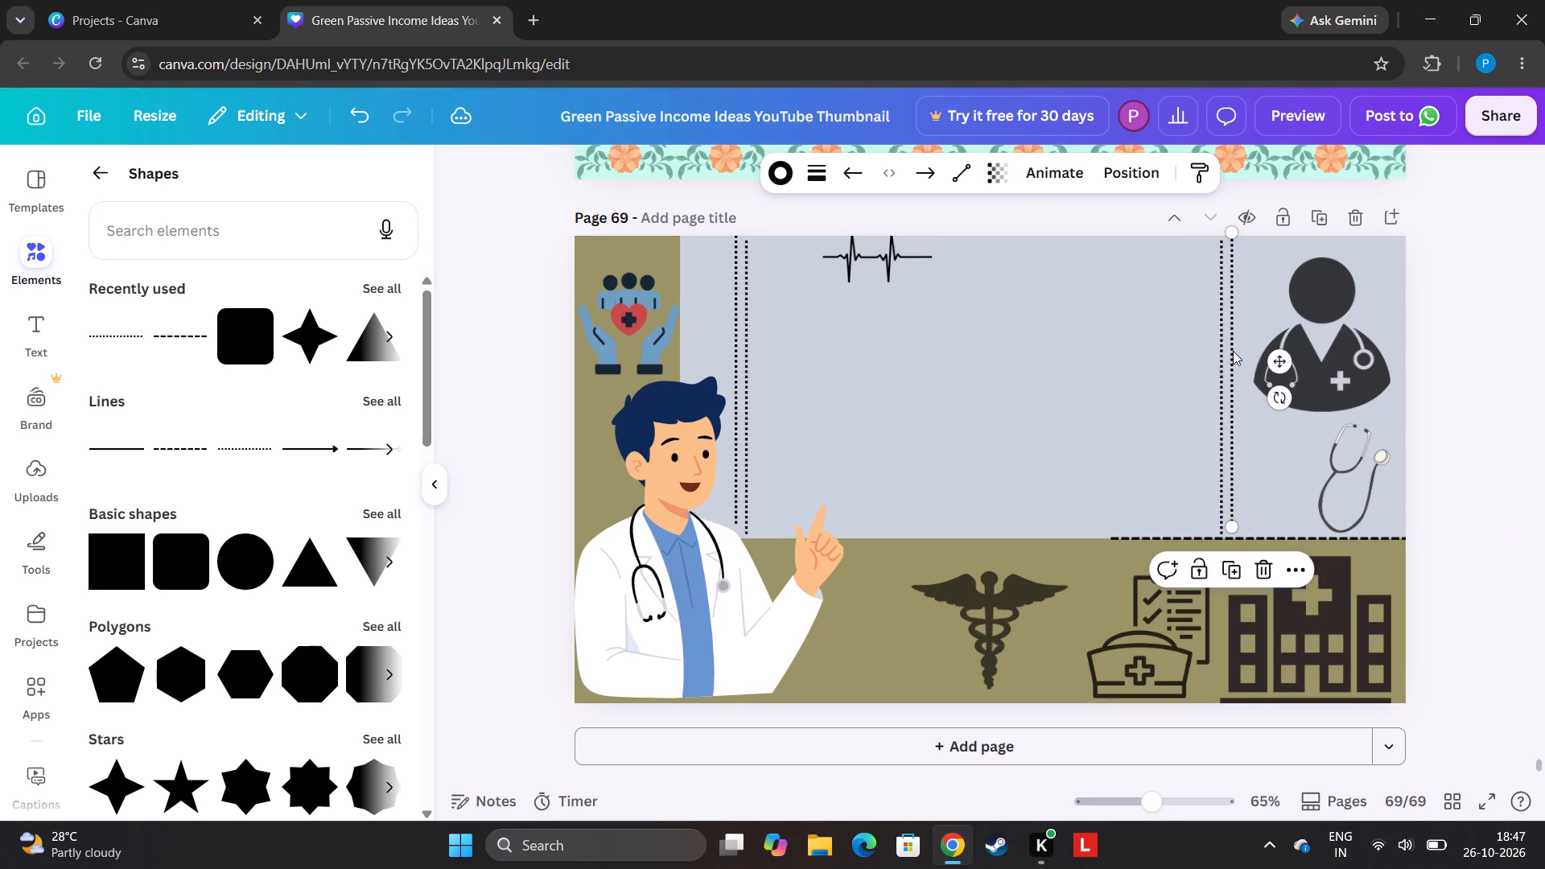
left_click_drag(1230, 525, 1234, 532)
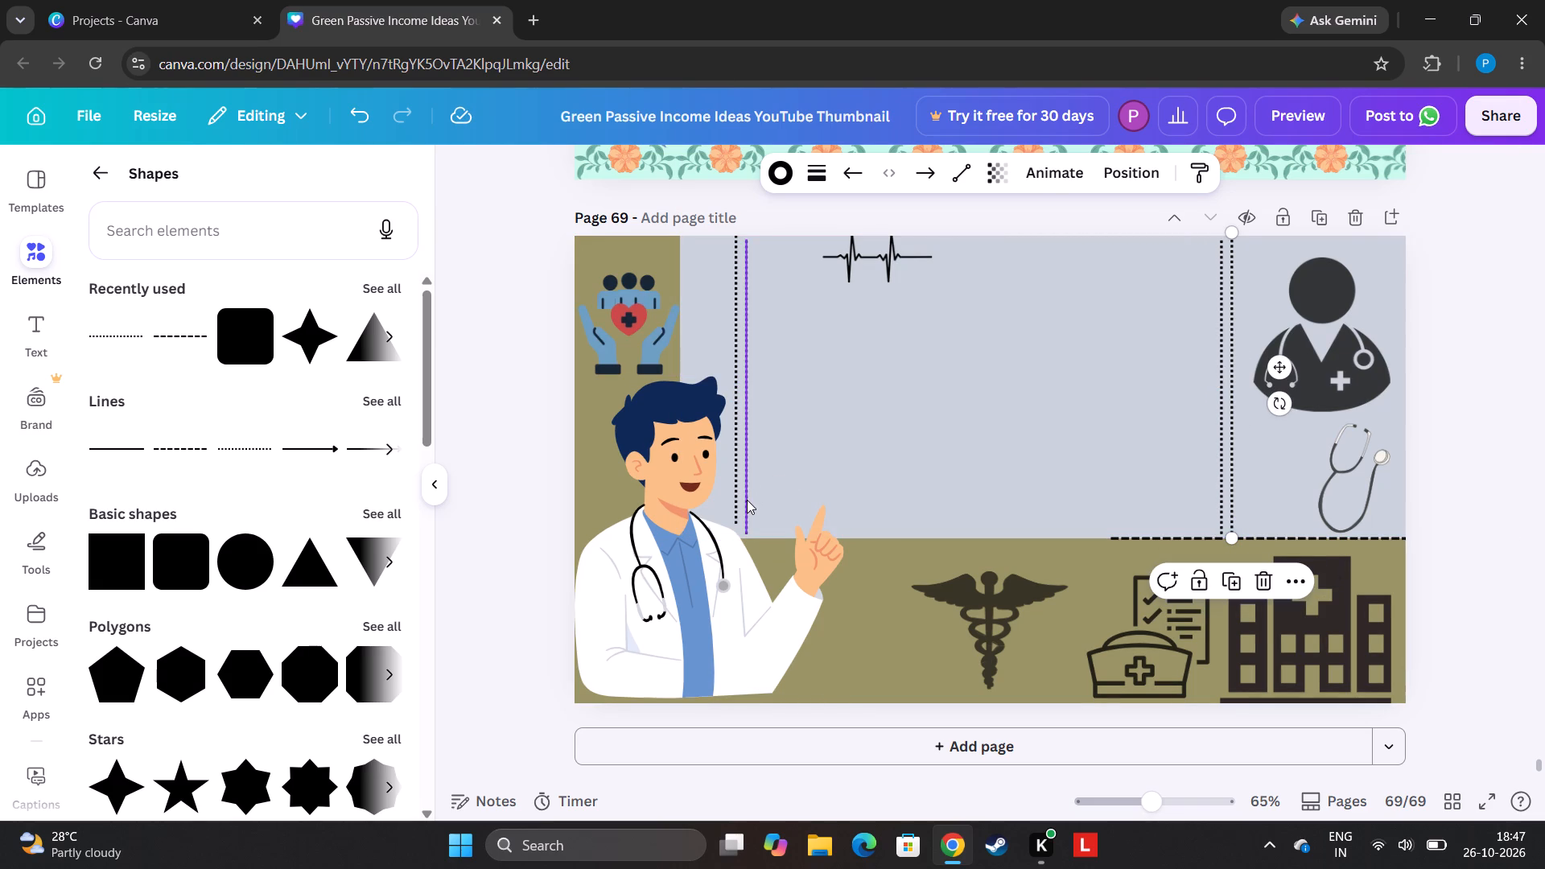
Extend the inner dotted line of the left pair up past the page's top edge.
left_click(748, 272)
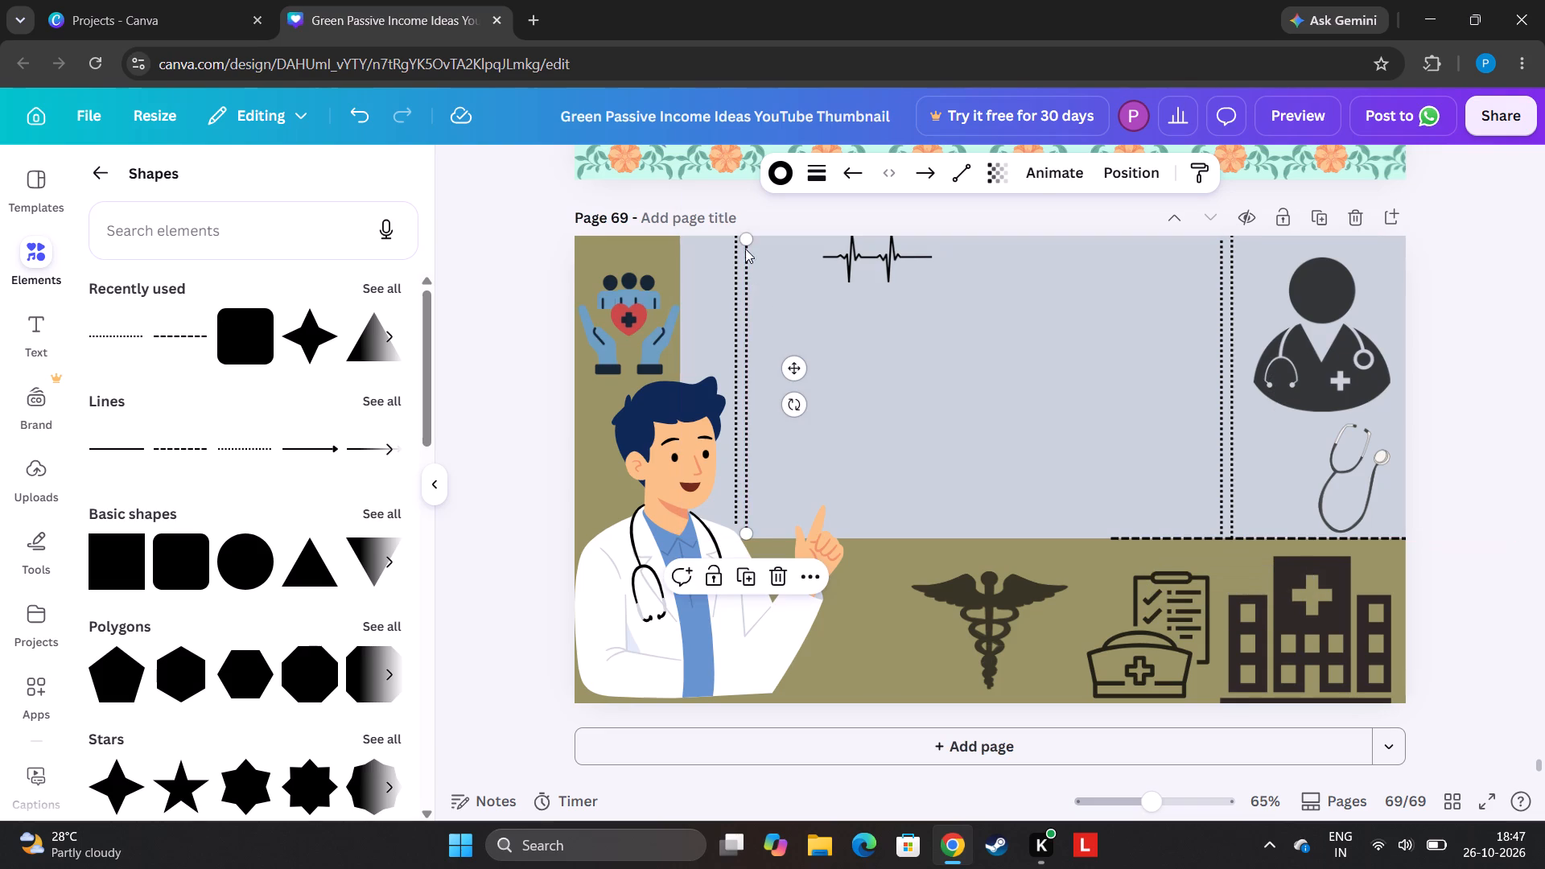
left_click_drag(744, 232, 747, 218)
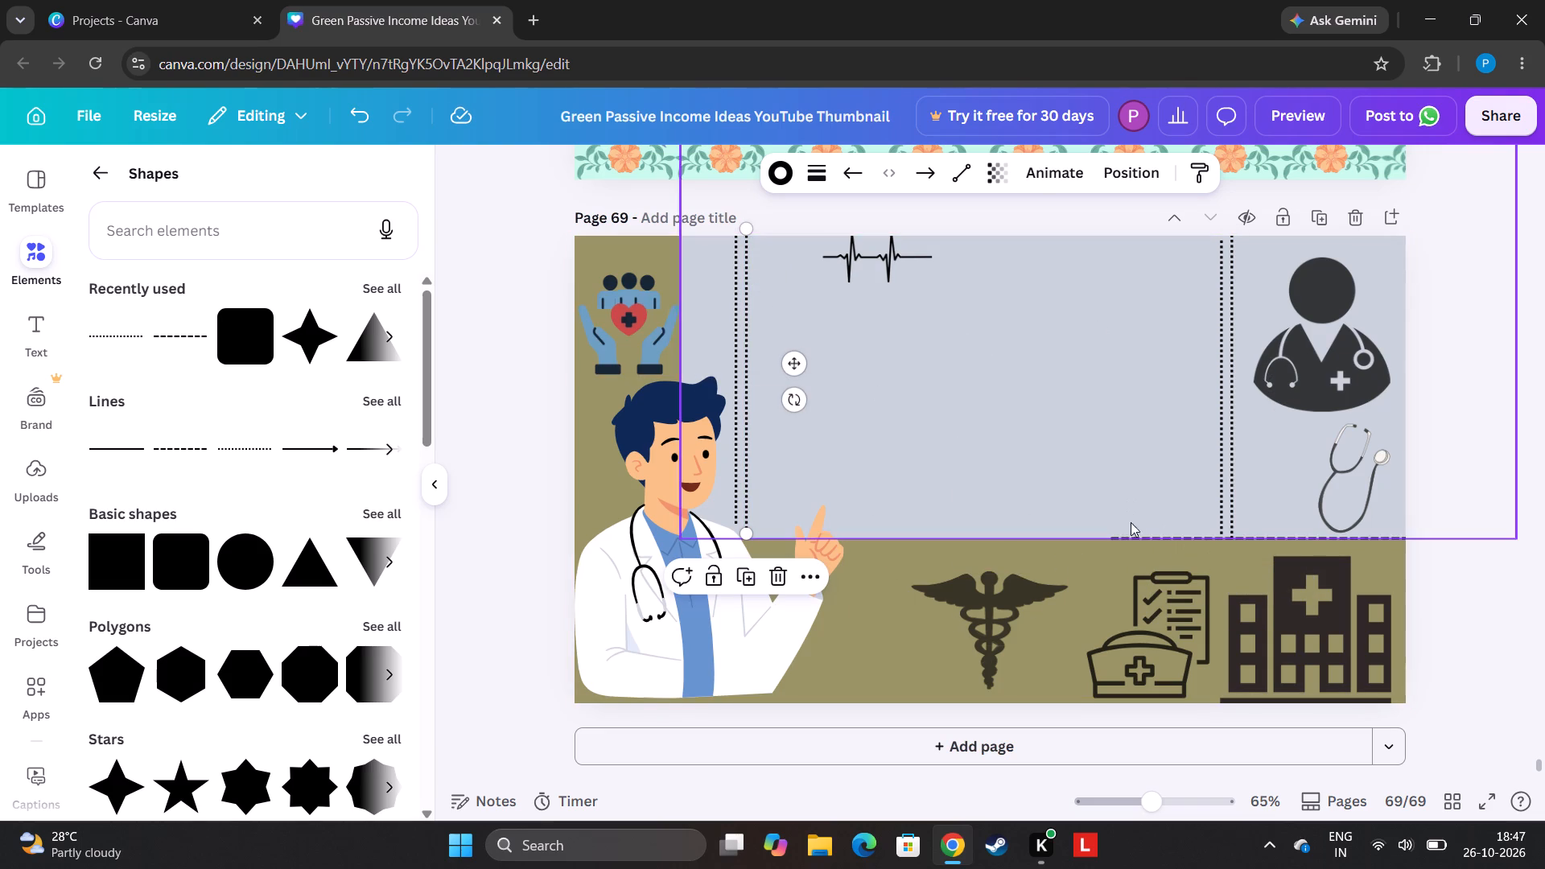
Duplicate the dashed line and place the copy leftward along the panel's bottom edge, reaching the cartoon doctor's raised hand.
left_click(1160, 537)
left_click(1260, 492)
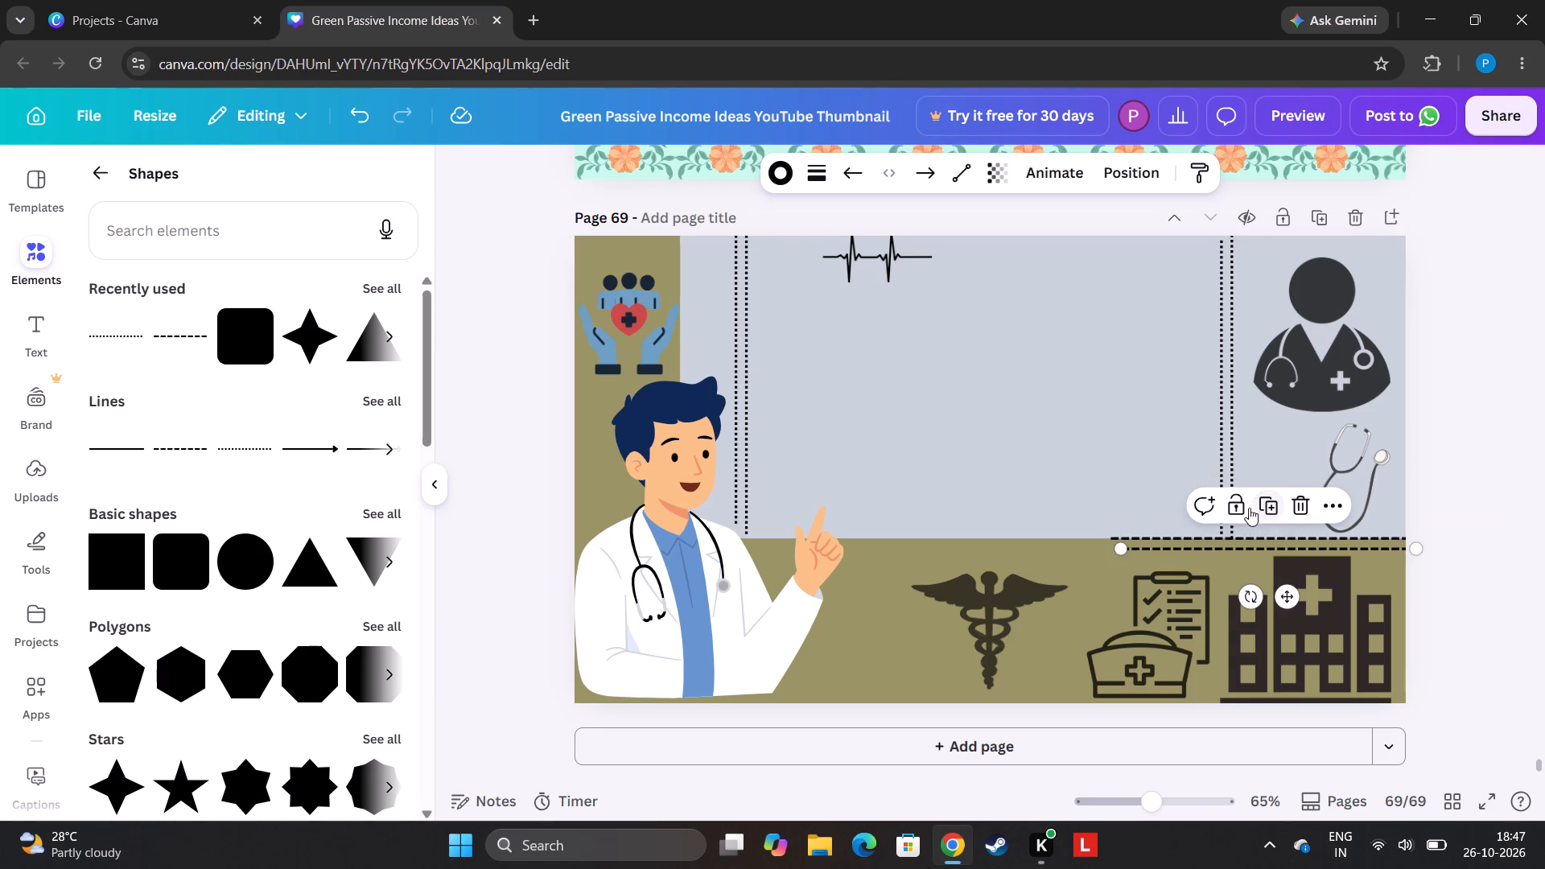
left_click_drag(1201, 555, 942, 545)
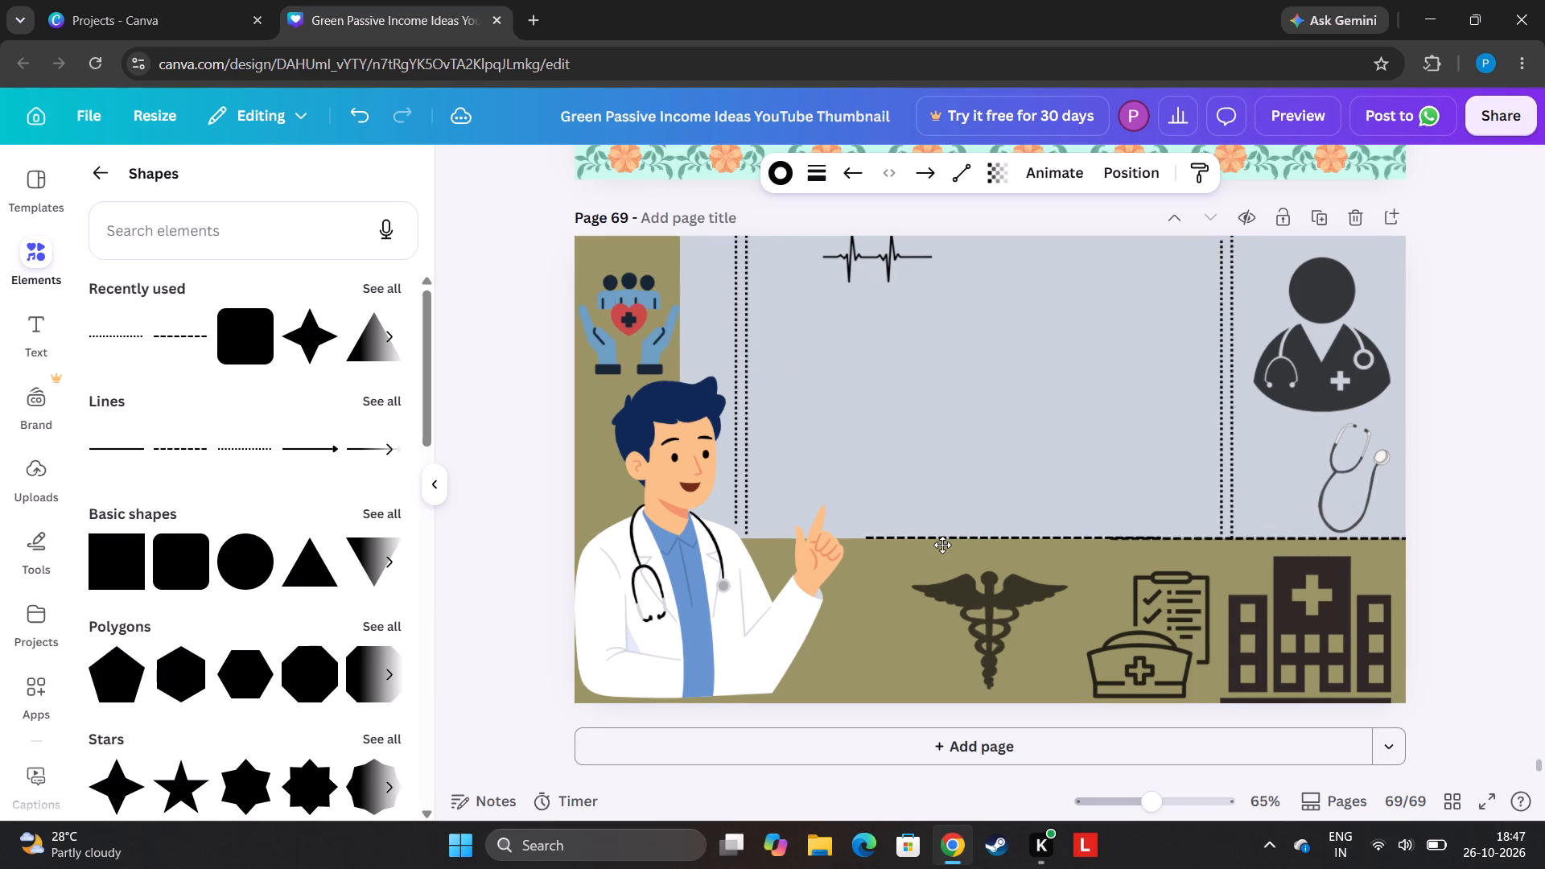
left_click_drag(942, 545, 921, 550)
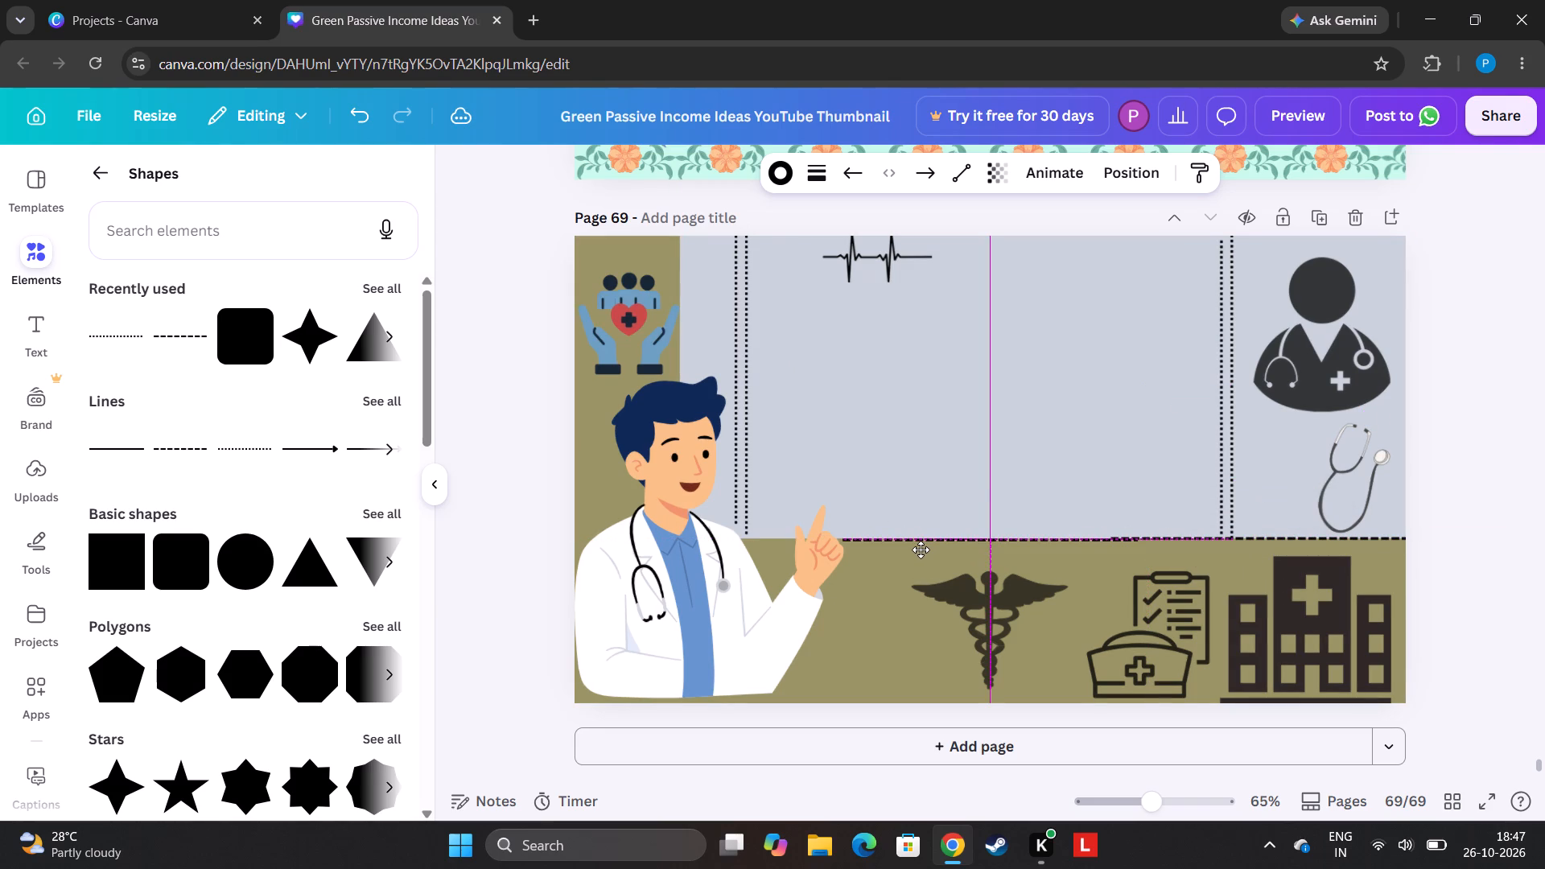
left_click_drag(921, 550, 920, 549)
Duplicate the dashed line again and move the copy to the panel's top edge, beside the left dotted pair.
left_click(986, 496)
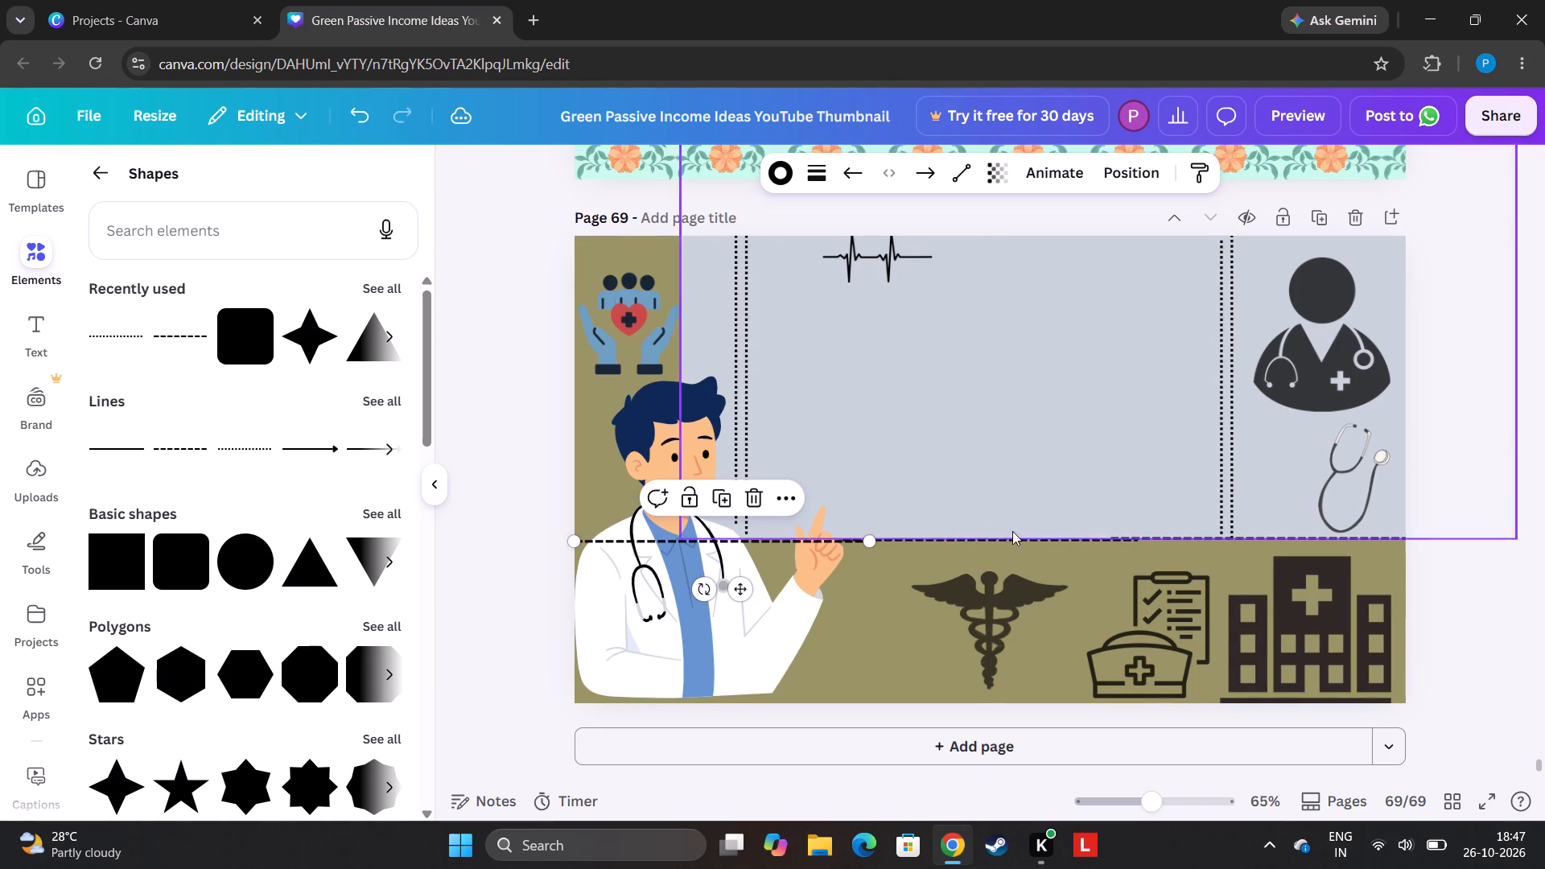
left_click_drag(746, 526, 748, 530)
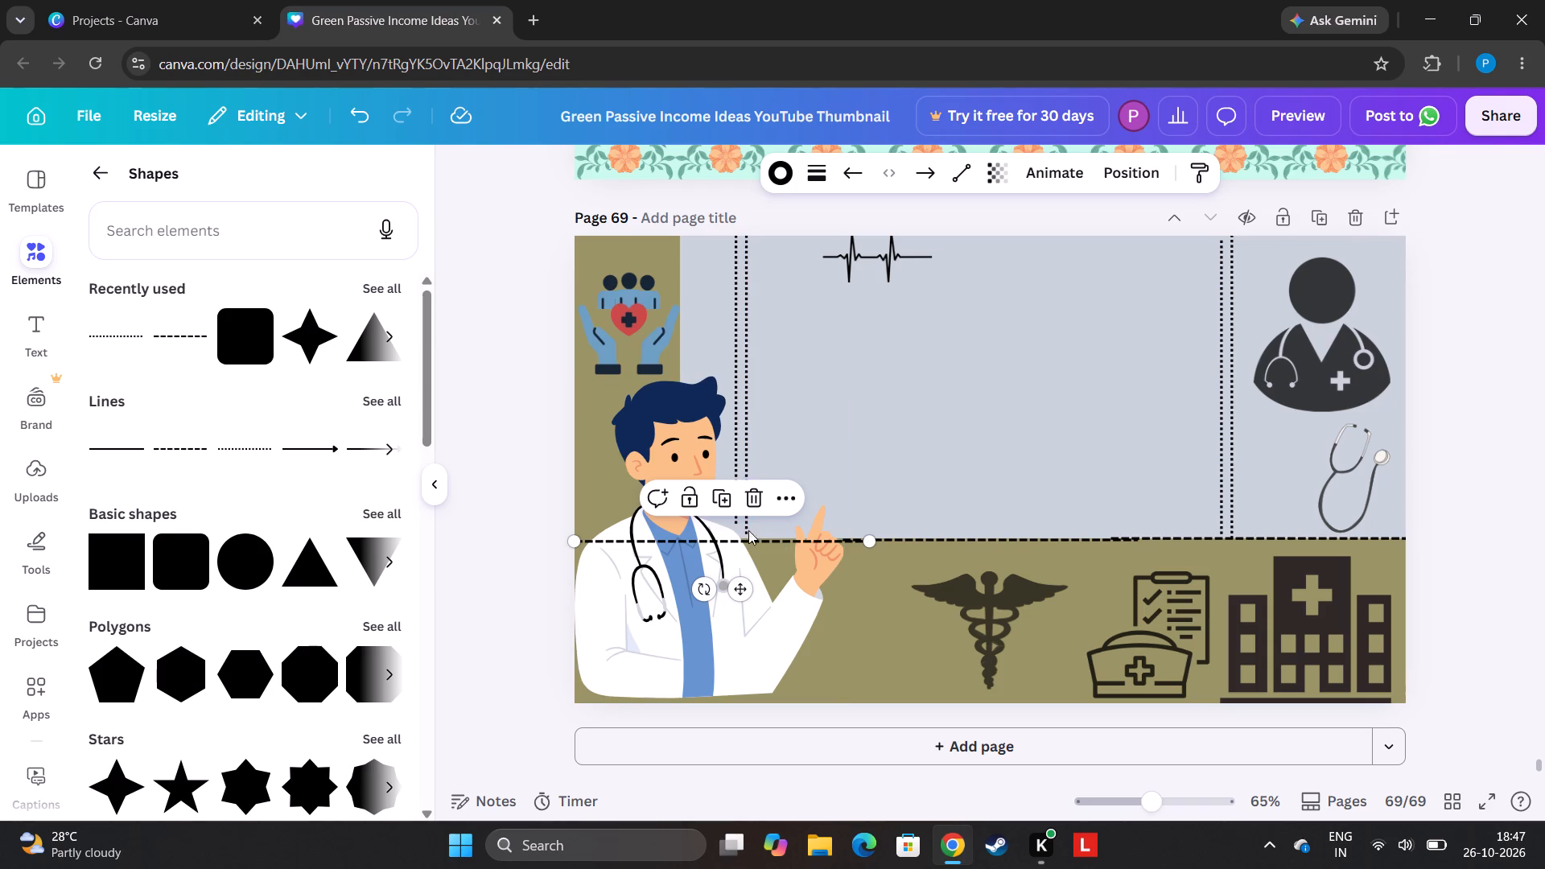
left_click_drag(748, 530, 913, 238)
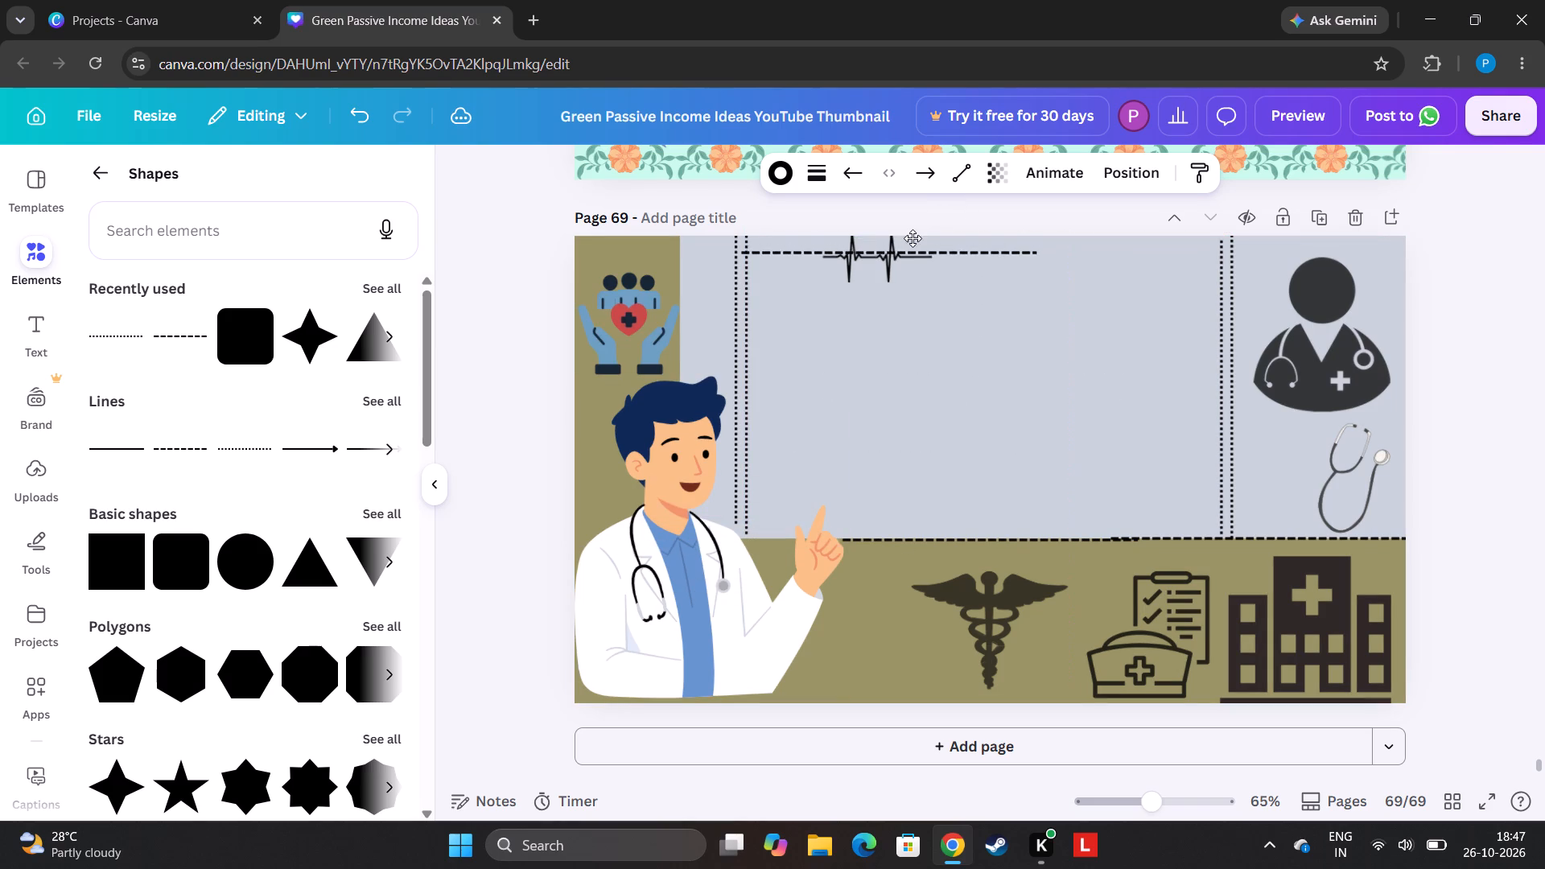
left_click_drag(913, 238, 931, 231)
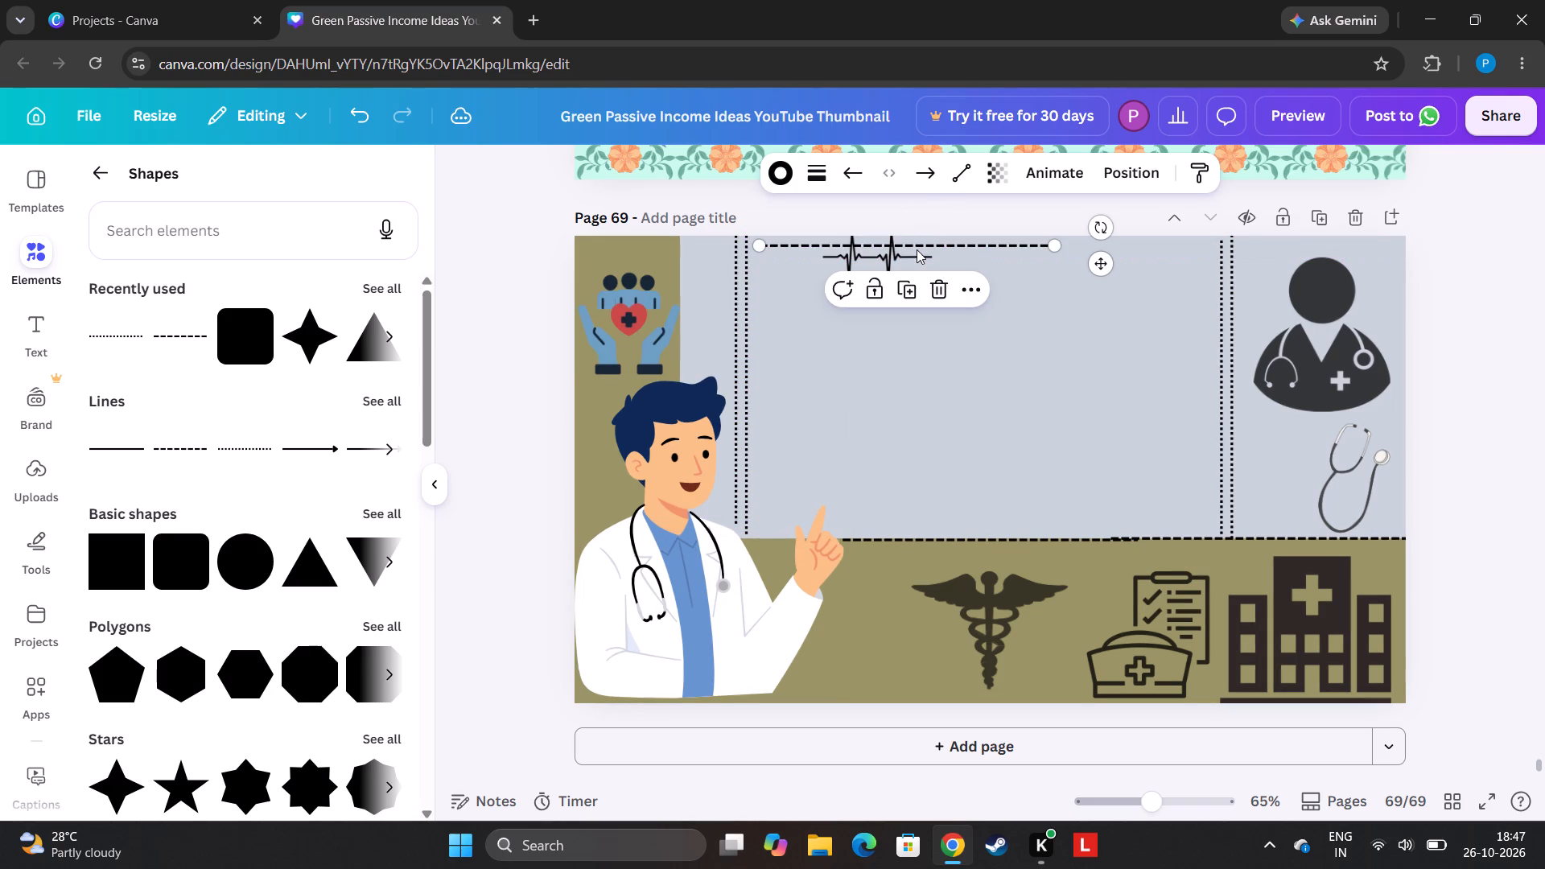
Pull the top dashed line off the heartbeat line and move the heartbeat line down to the middle of the panel.
left_click_drag(892, 249, 900, 325)
left_click_drag(884, 257, 919, 394)
Slide the top dashed line along the panel's top edge to the right dotted pair and delete it.
left_click_drag(1025, 314, 1149, 253)
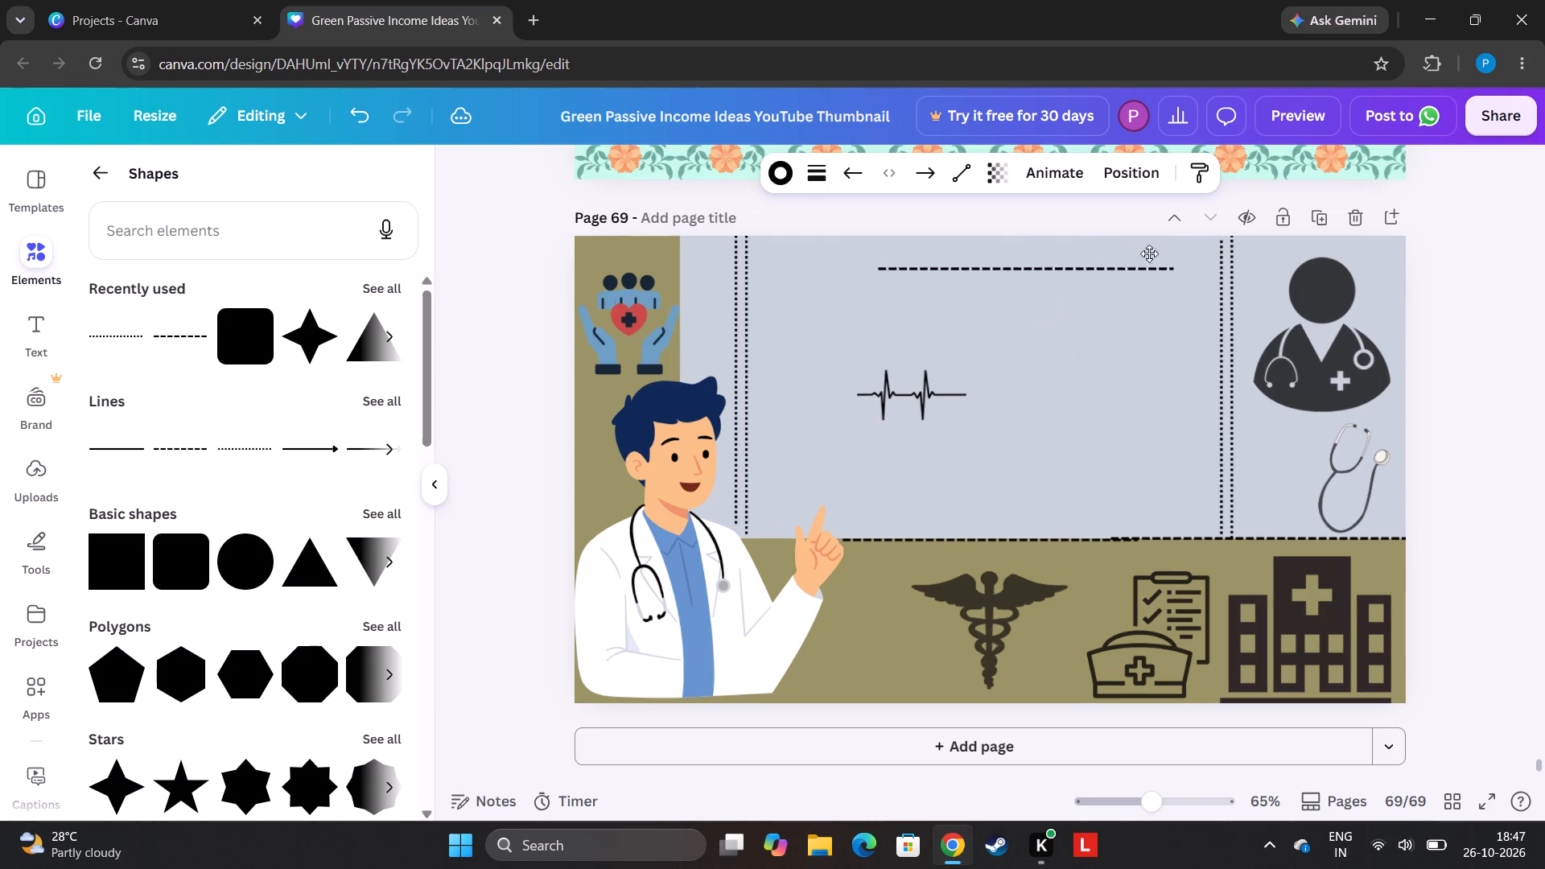
left_click_drag(1149, 253, 1172, 237)
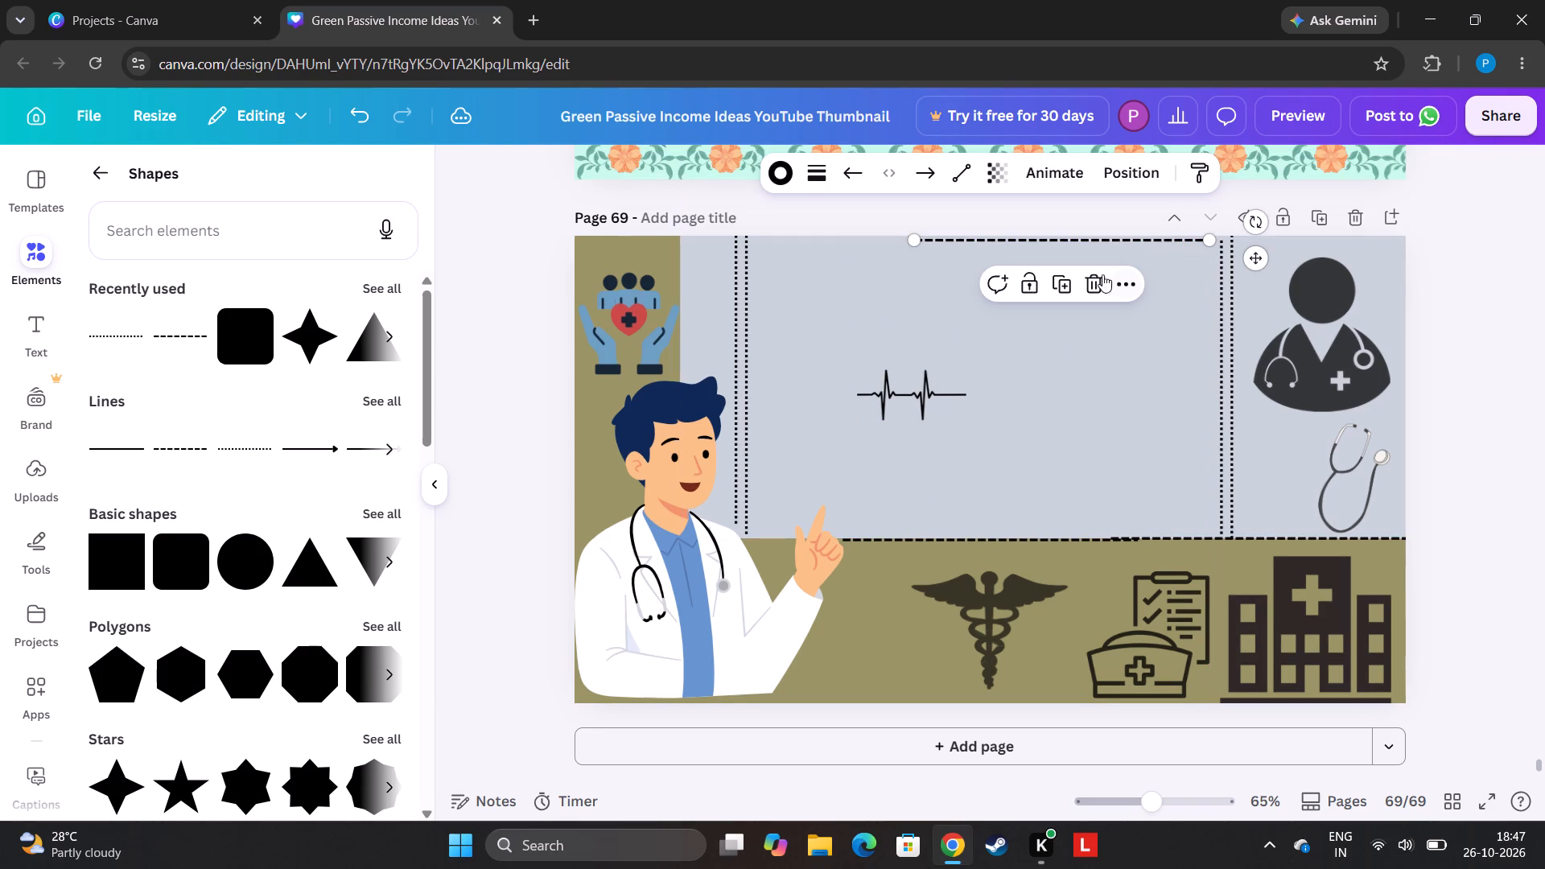
left_click(1086, 276)
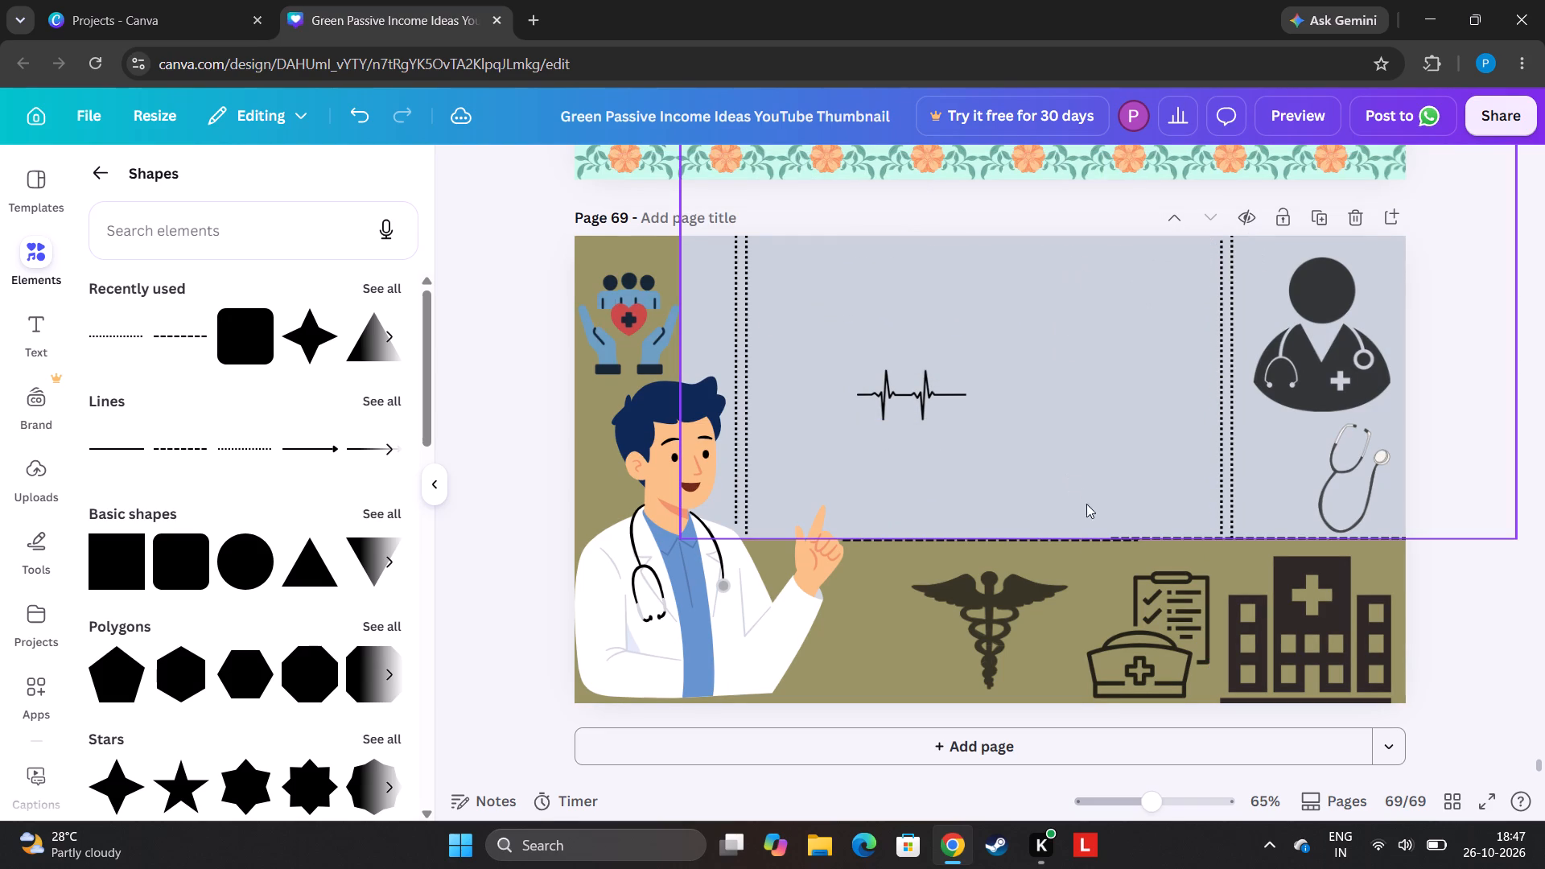
Duplicate the dashed line on the panel's bottom edge and place the copy on the top edge, beside the left dotted pair.
left_click(1081, 535)
left_click(996, 487)
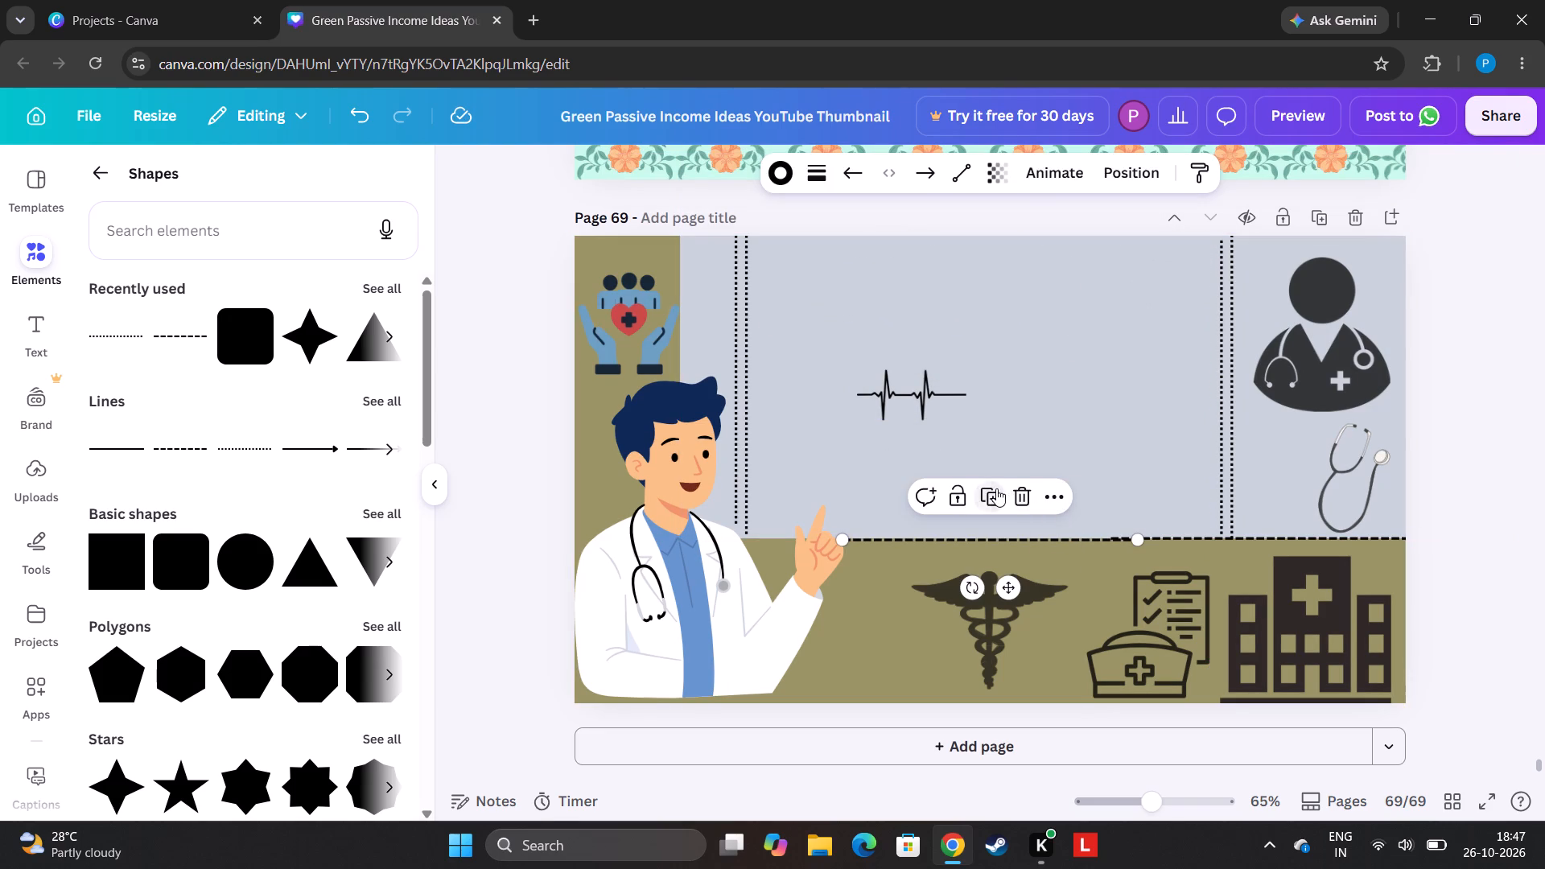
left_click_drag(1036, 542, 1036, 242)
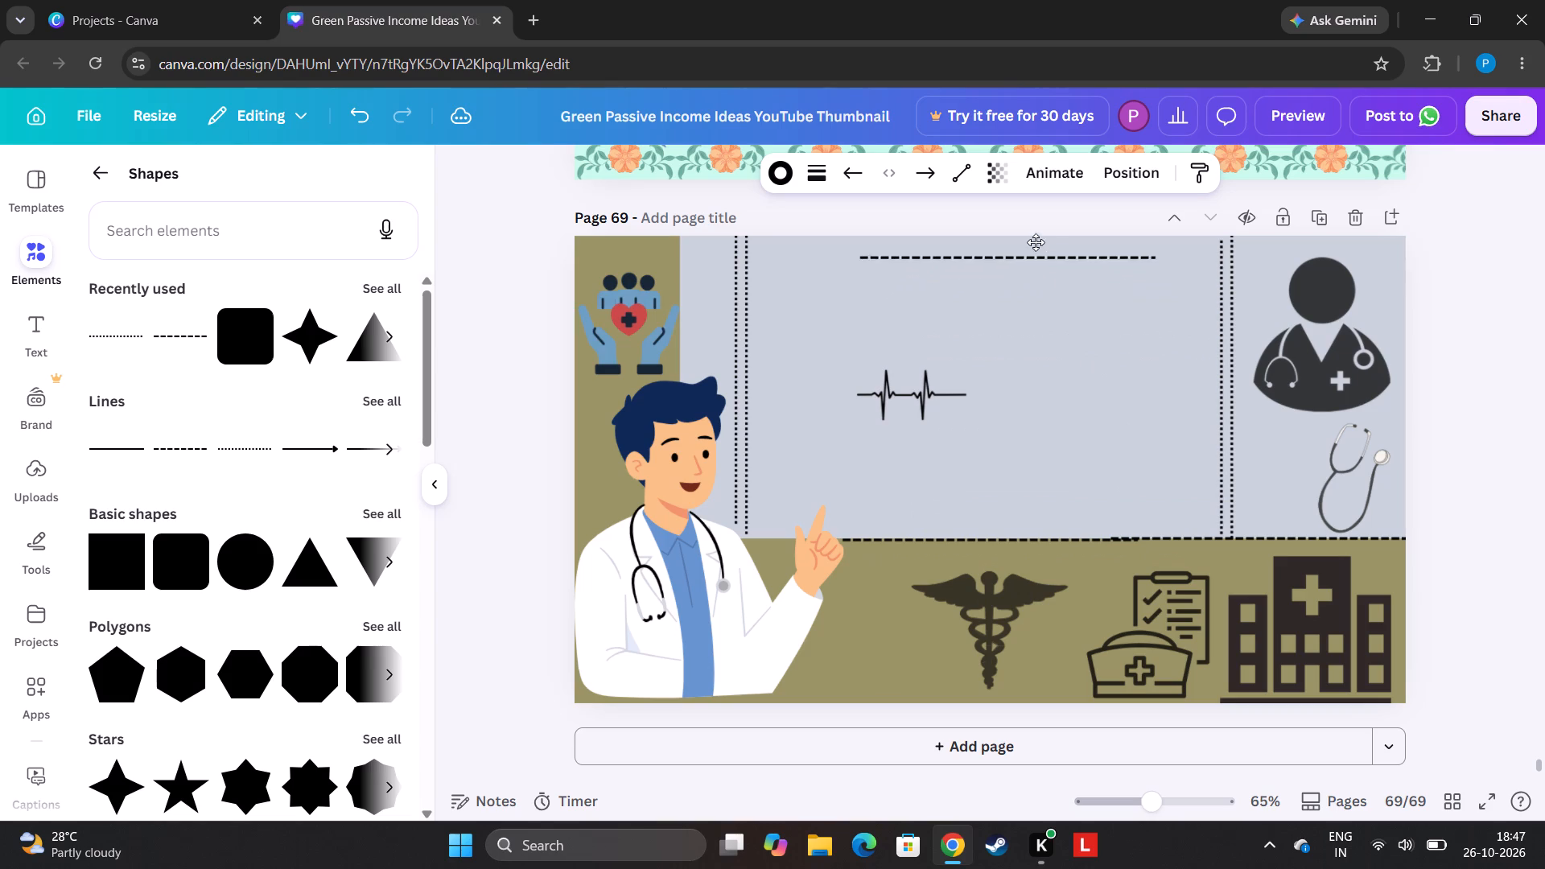
left_click_drag(1036, 242, 943, 234)
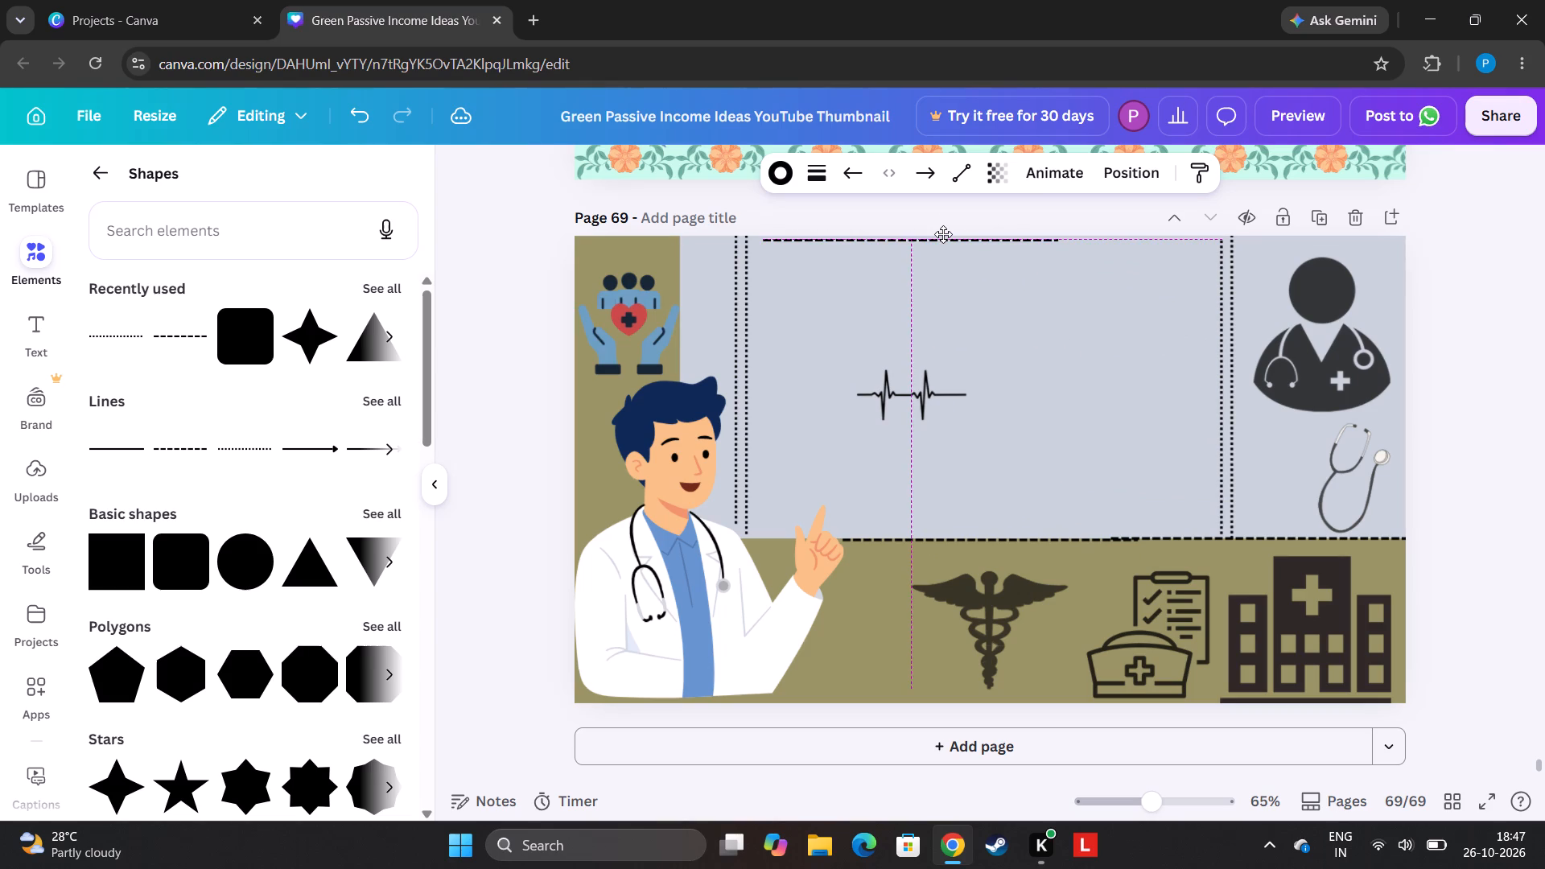
left_click_drag(943, 234, 940, 235)
Duplicate the top dashed line and move the copy along the top edge, reaching just short of the right dotted pair.
left_click(904, 286)
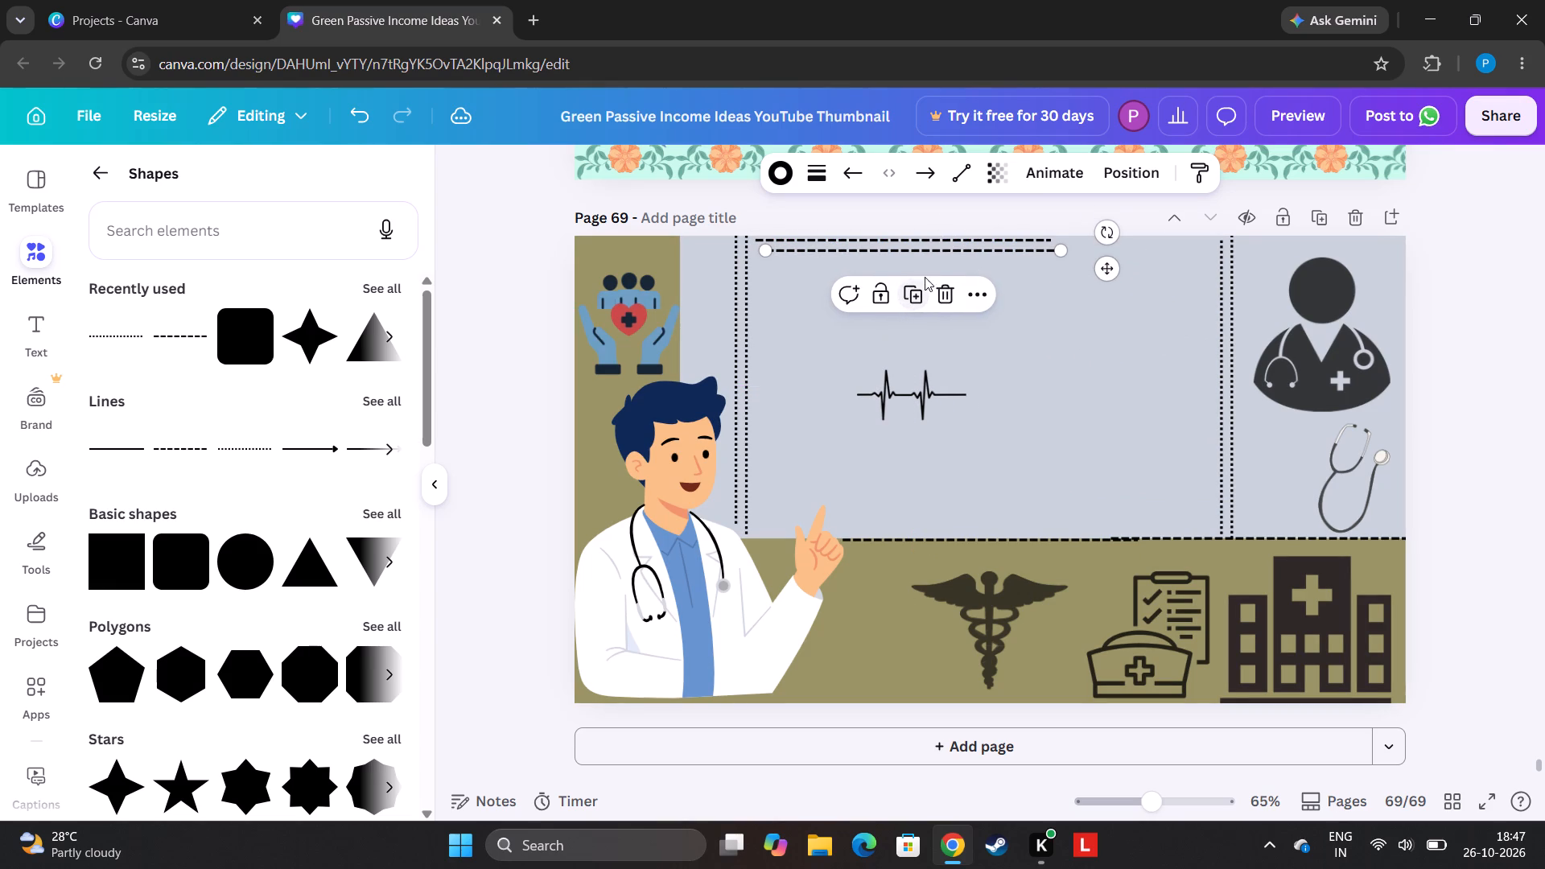
left_click_drag(955, 246, 1102, 240)
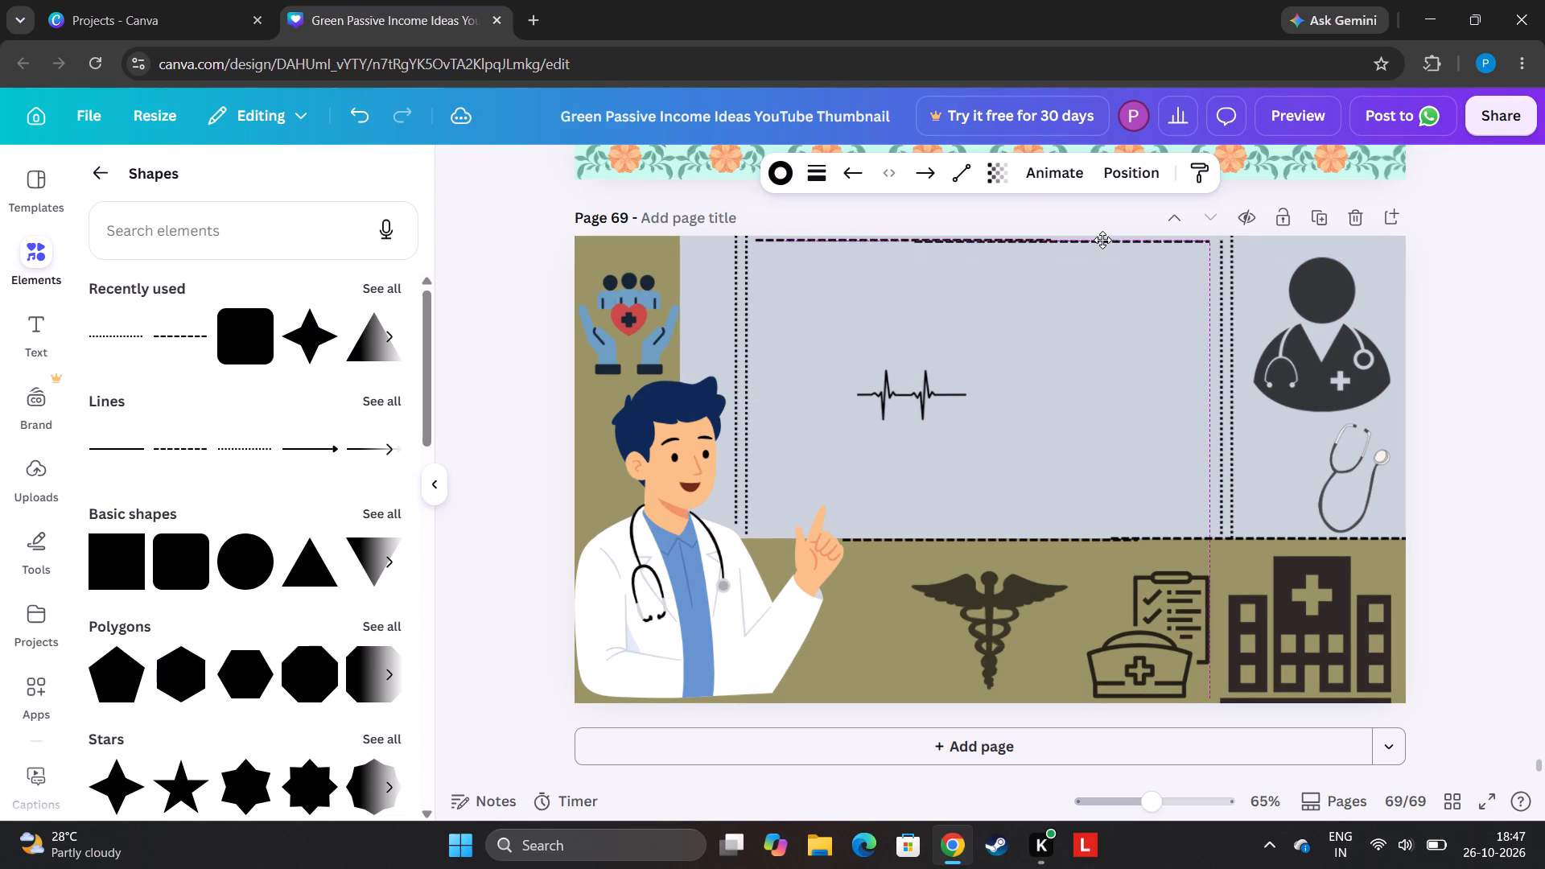
left_click_drag(1102, 240, 1105, 237)
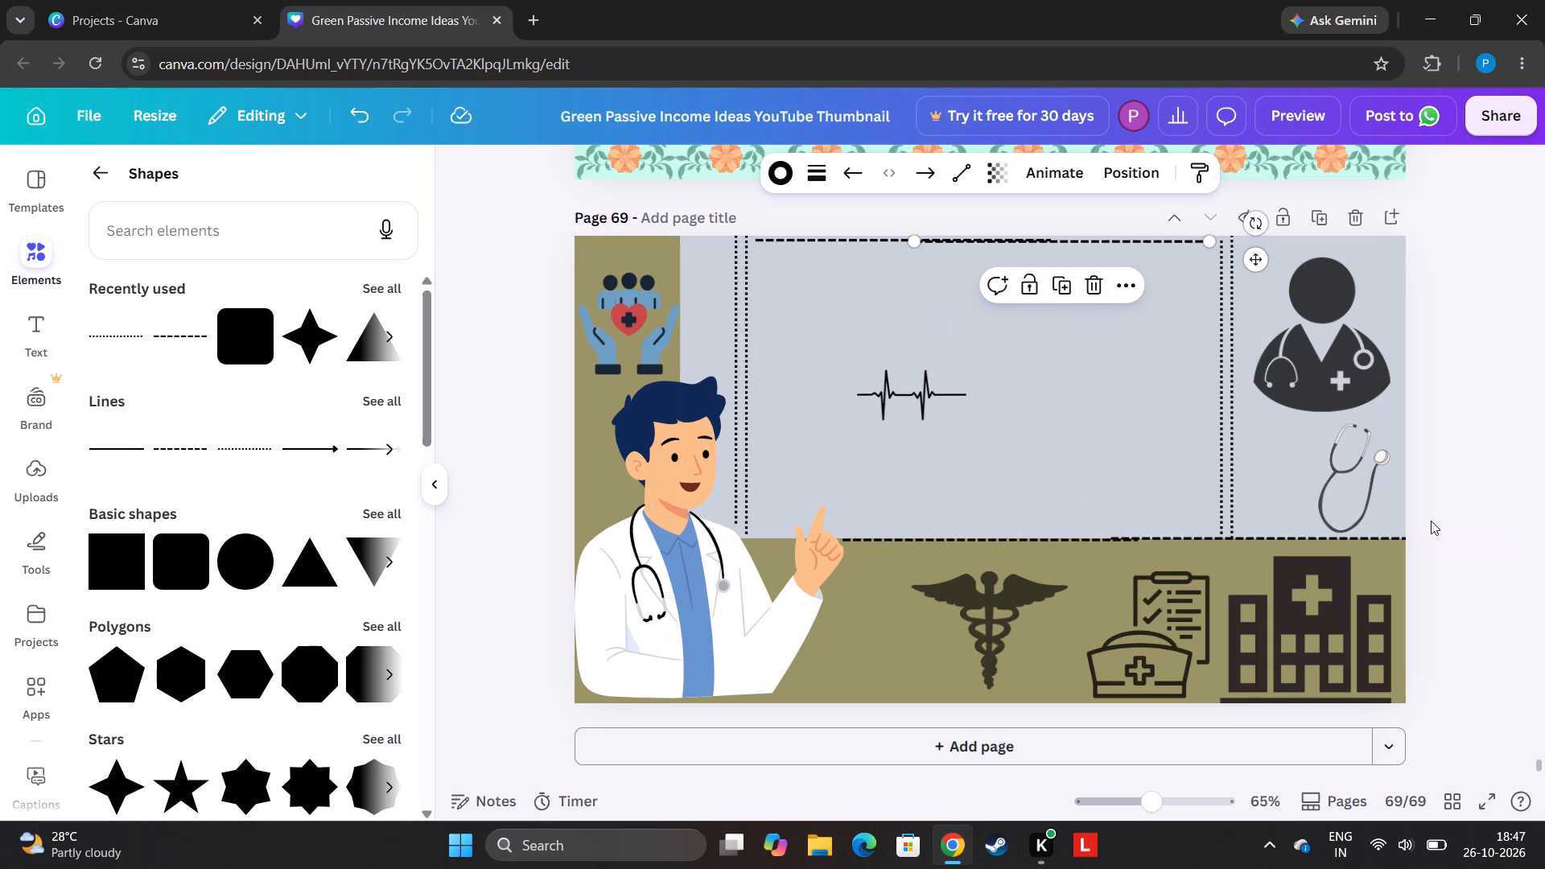
Duplicate the dashed line again and move the copy just above the panel's bottom edge, ending at the inner right dotted line.
left_click(1069, 287)
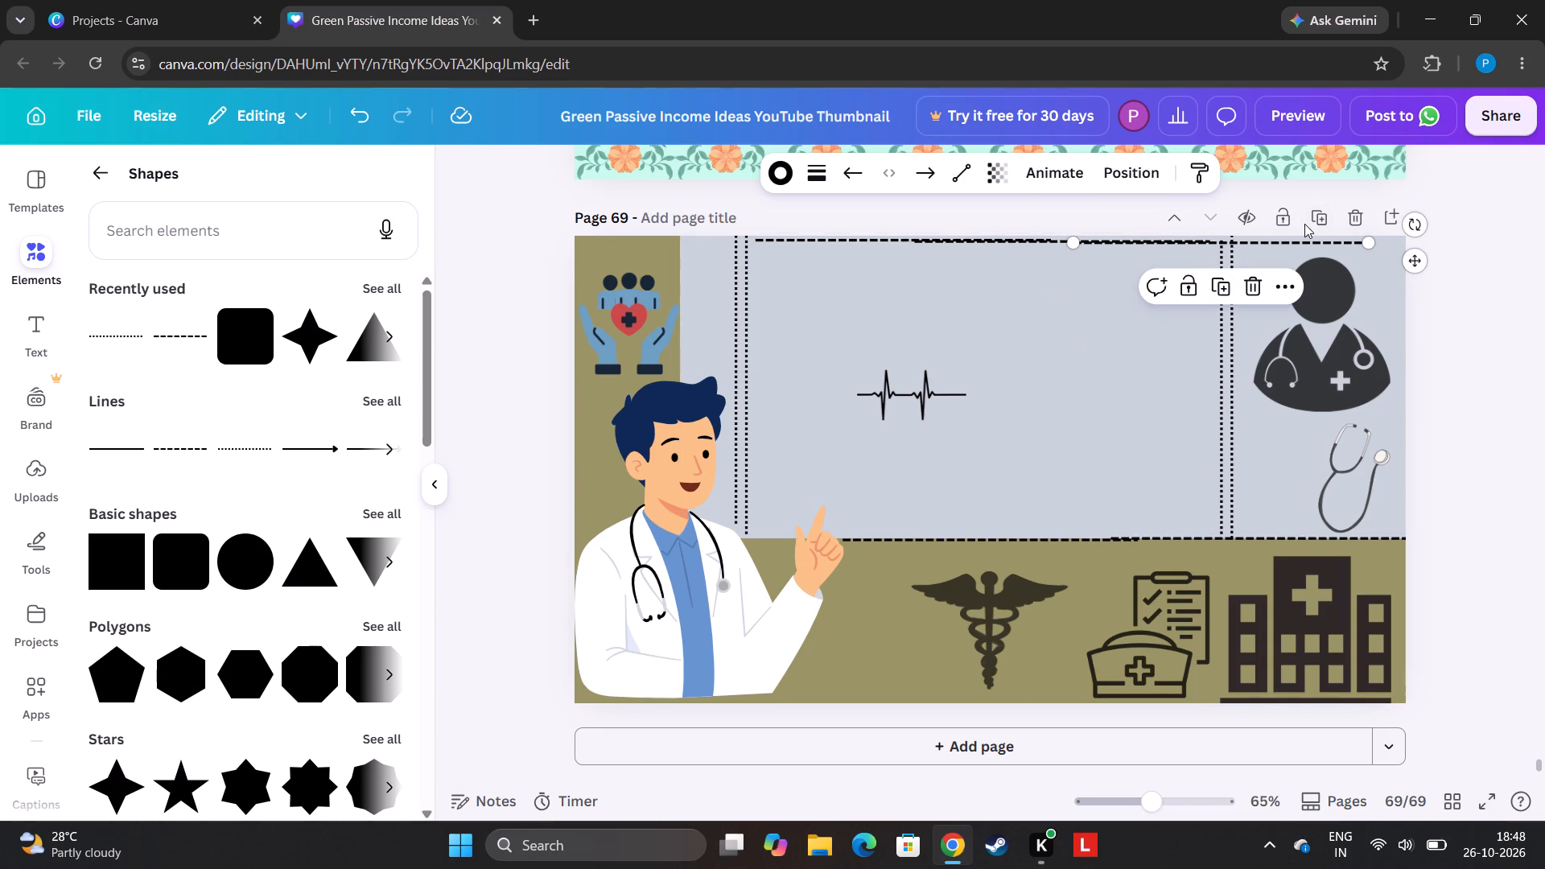
left_click_drag(1304, 238, 1180, 255)
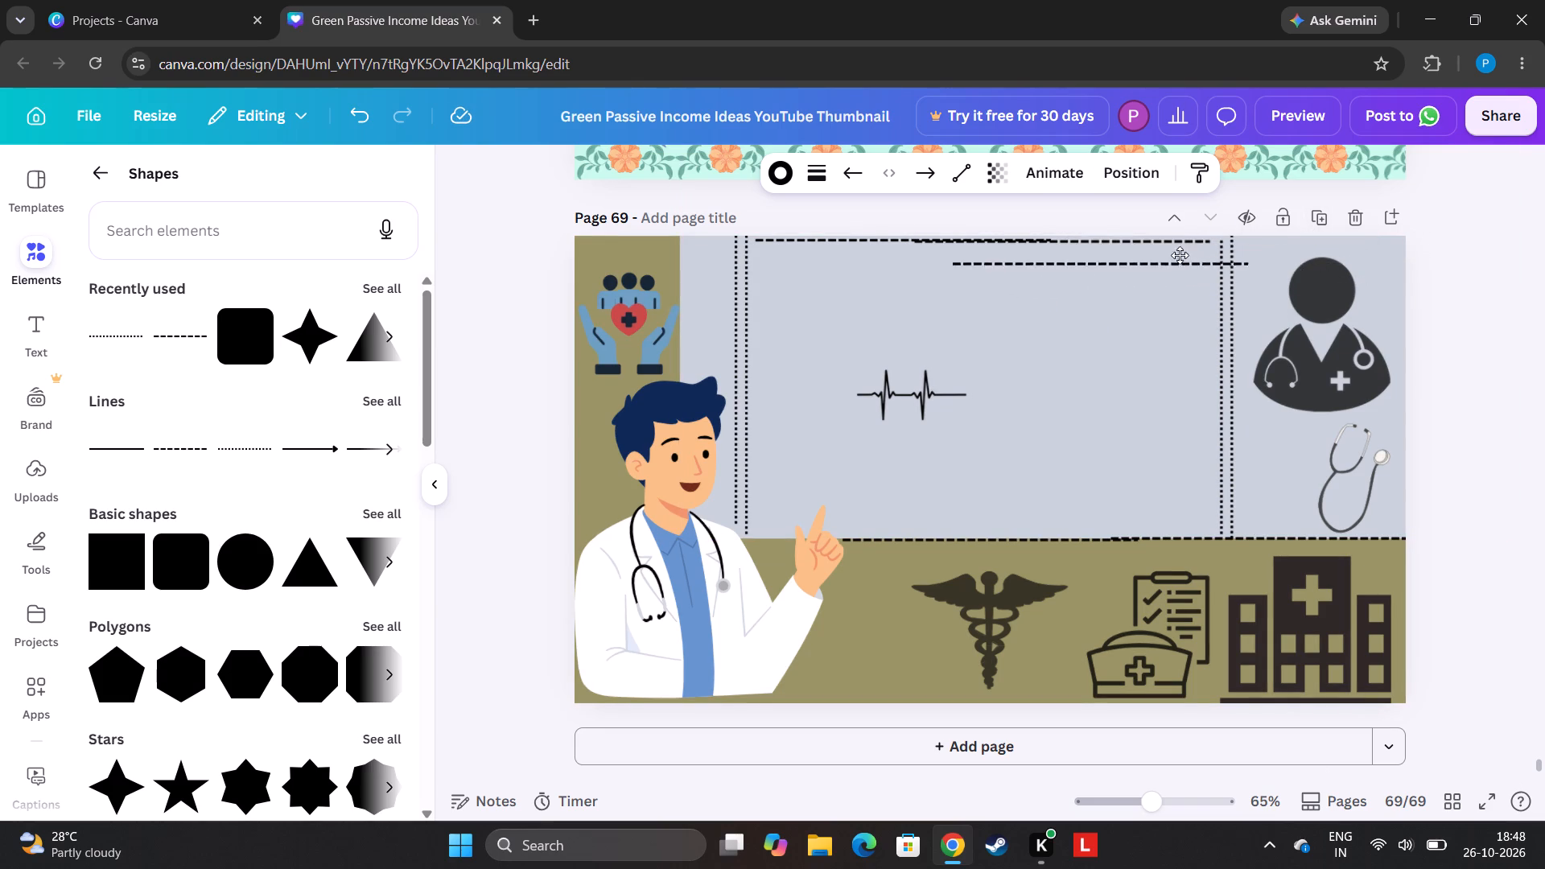
left_click_drag(1180, 255, 1073, 473)
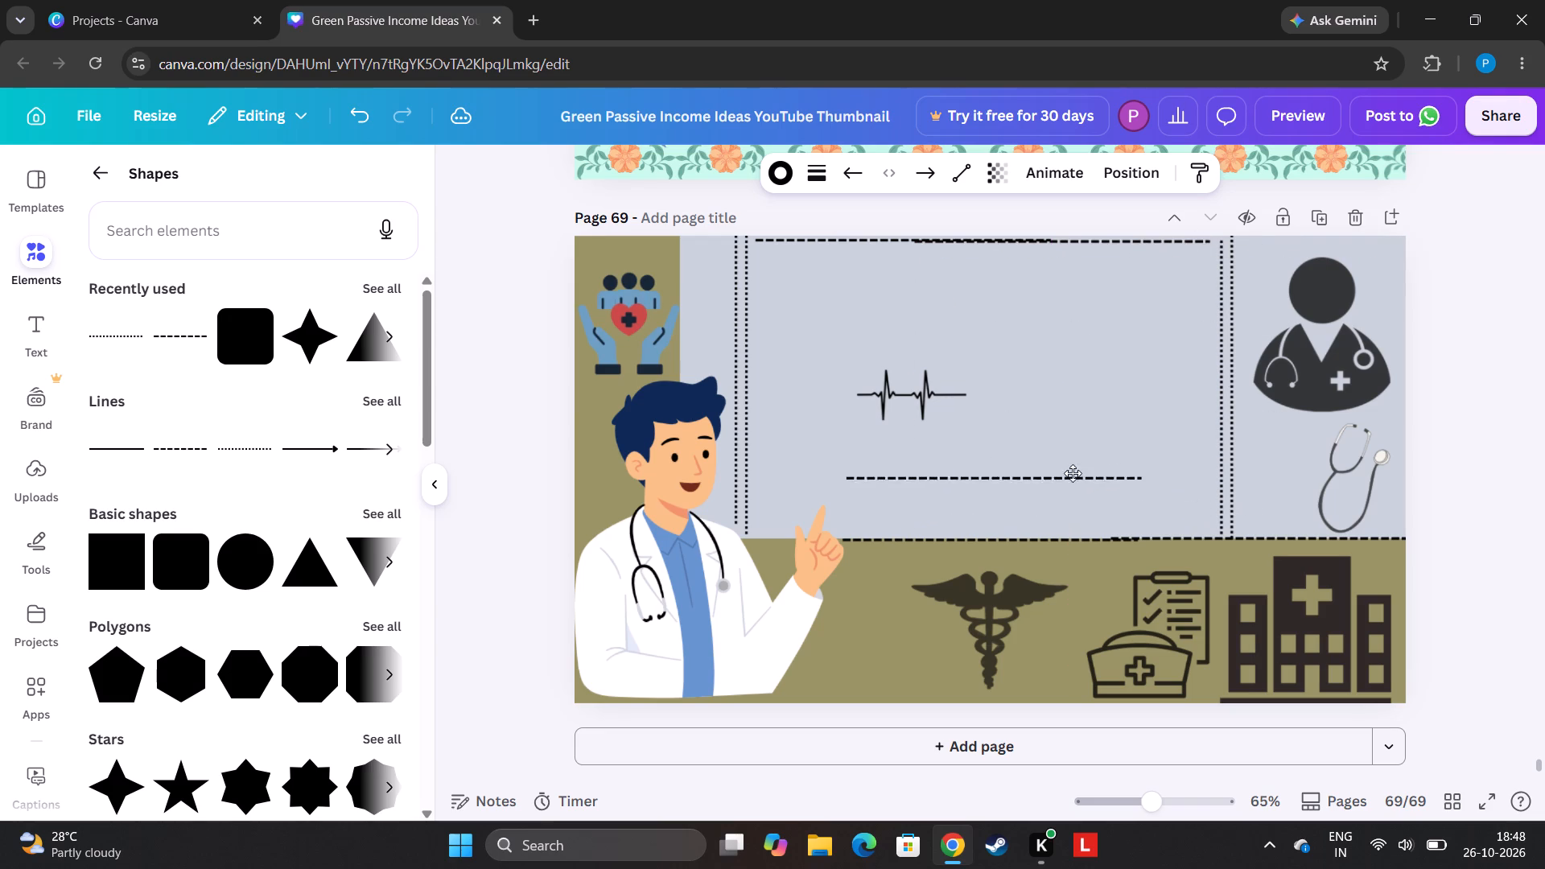
left_click_drag(1073, 473, 1125, 521)
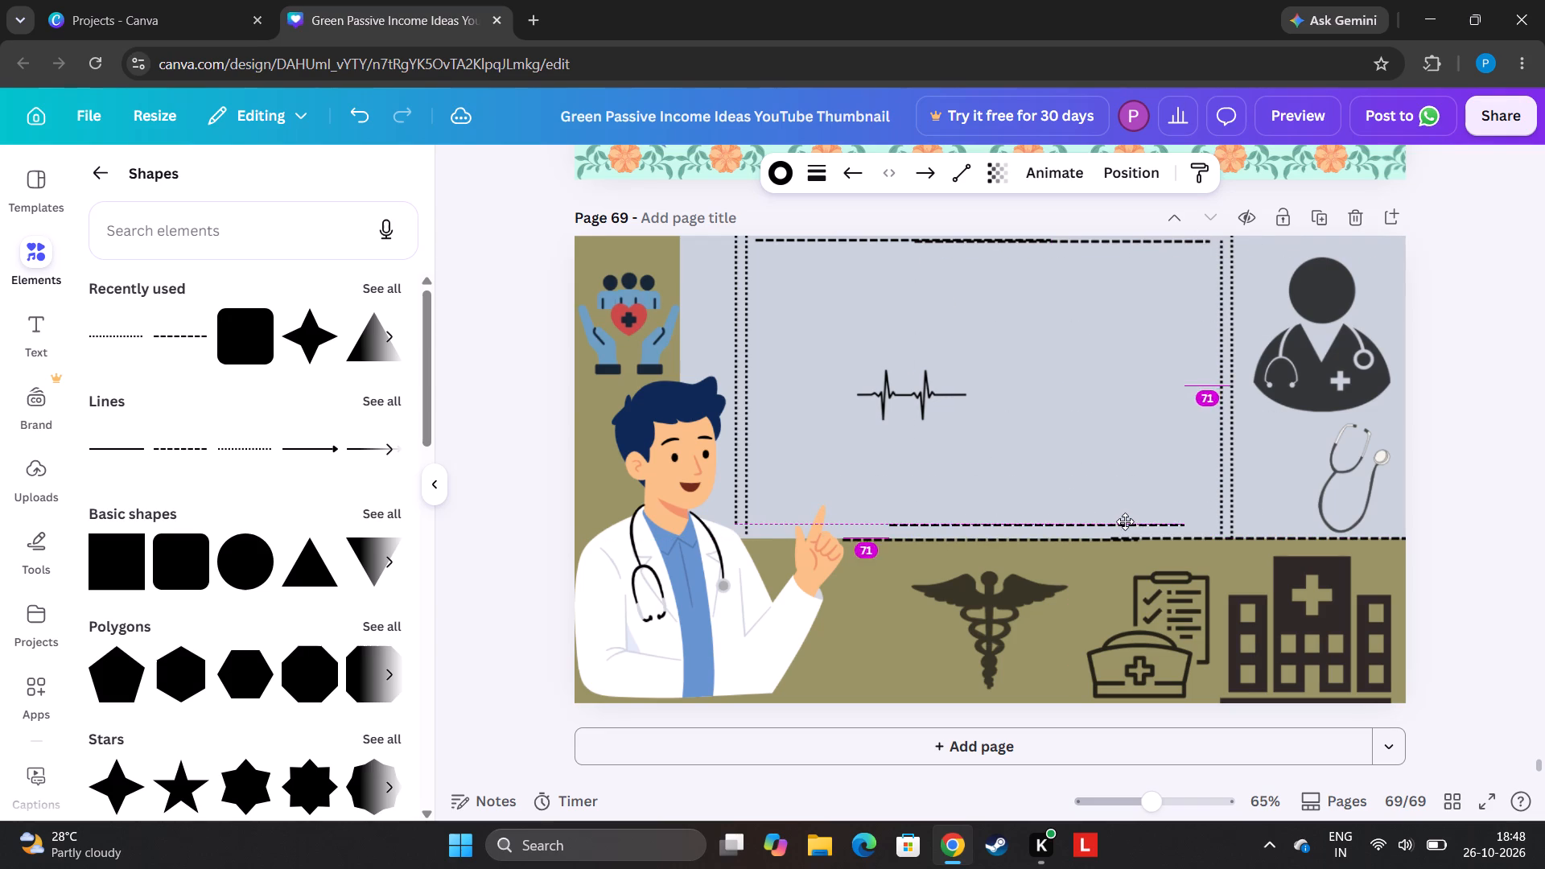
left_click_drag(1125, 521, 1163, 521)
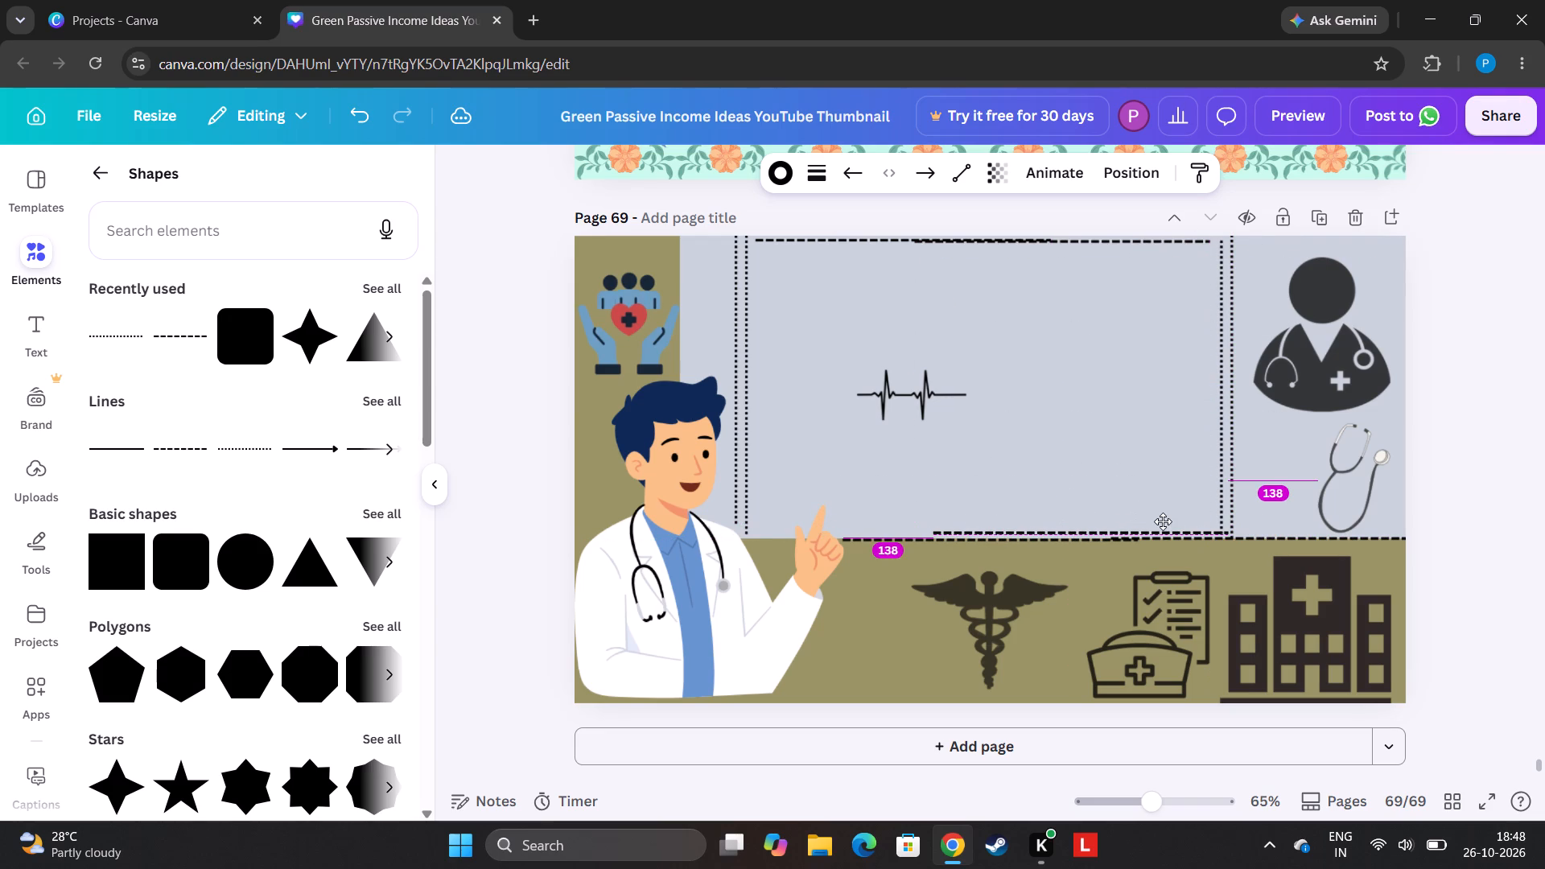
left_click_drag(1163, 521, 1159, 525)
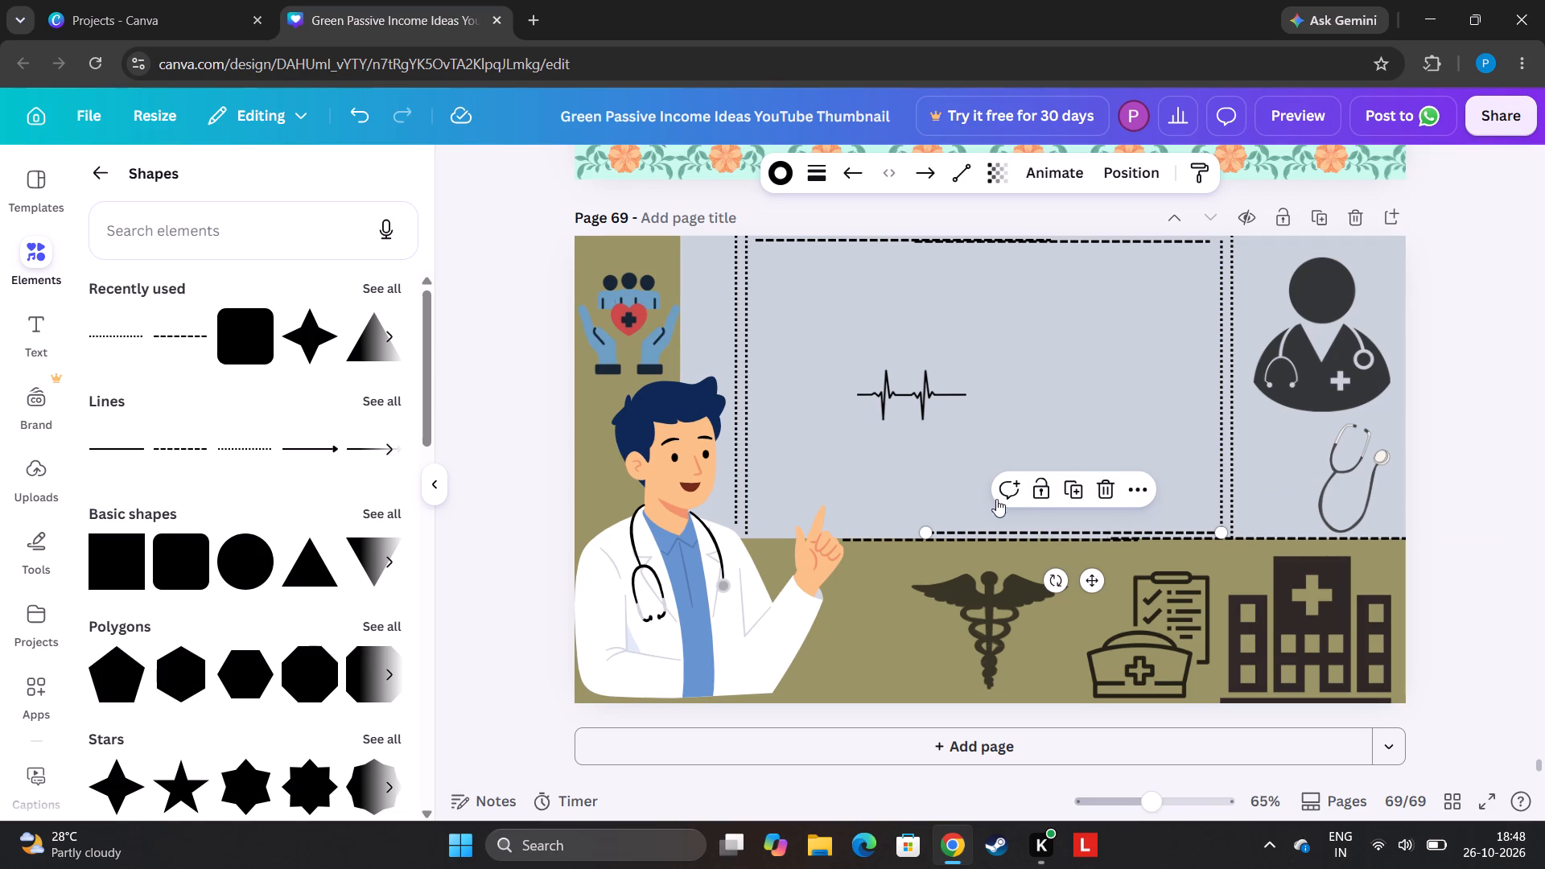
Stretch the left end of the new lower dashed line to the cartoon doctor's raised finger, making it about 626 long.
left_click_drag(926, 537, 924, 537)
left_click_drag(924, 537, 872, 519)
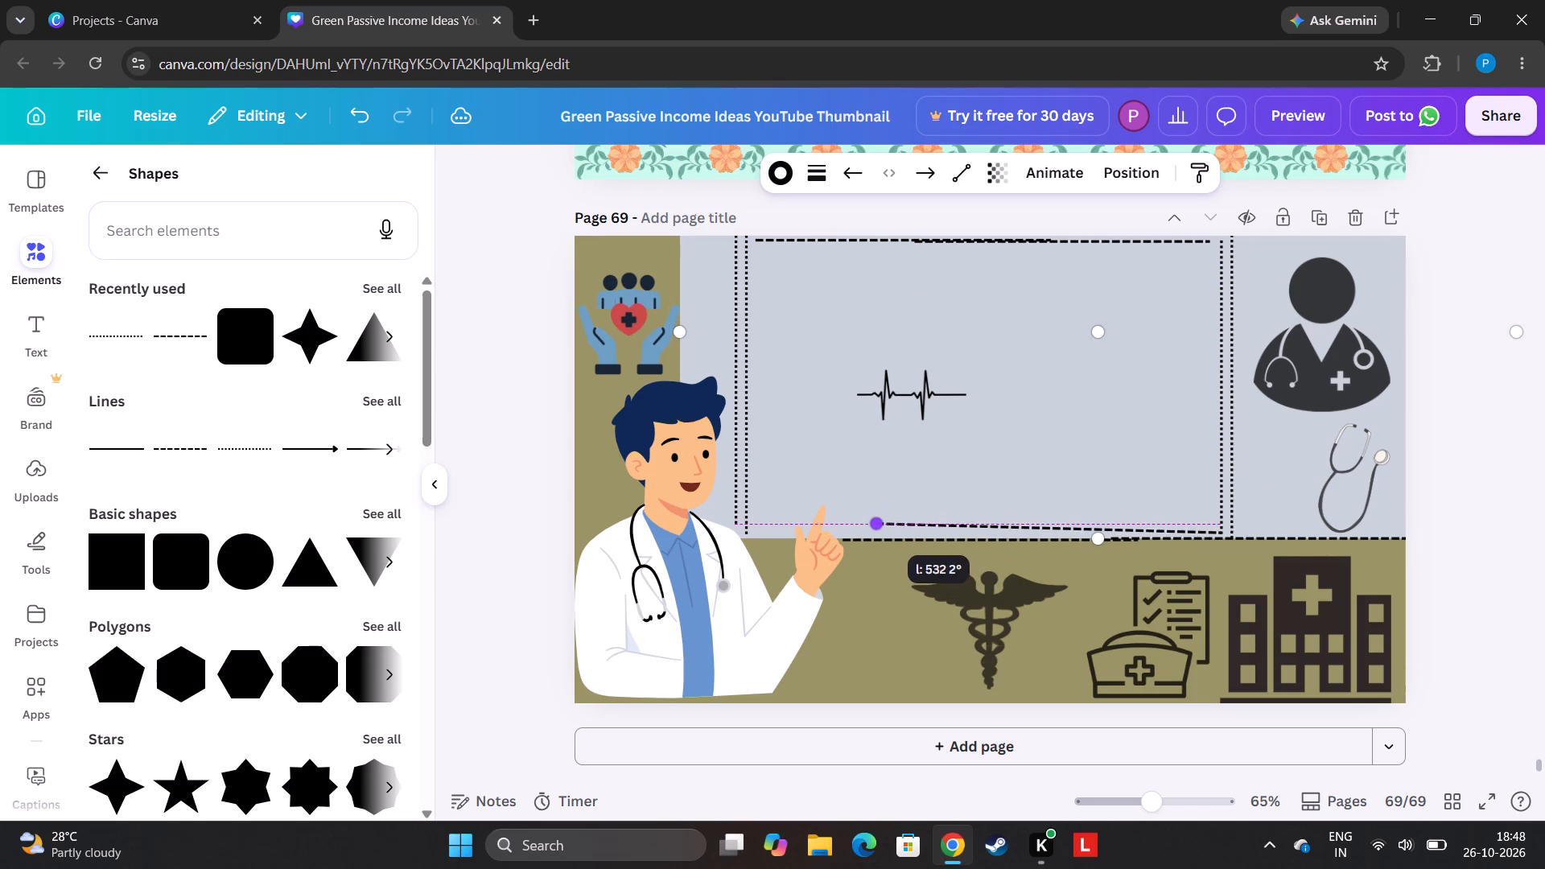
left_click_drag(872, 519, 847, 529)
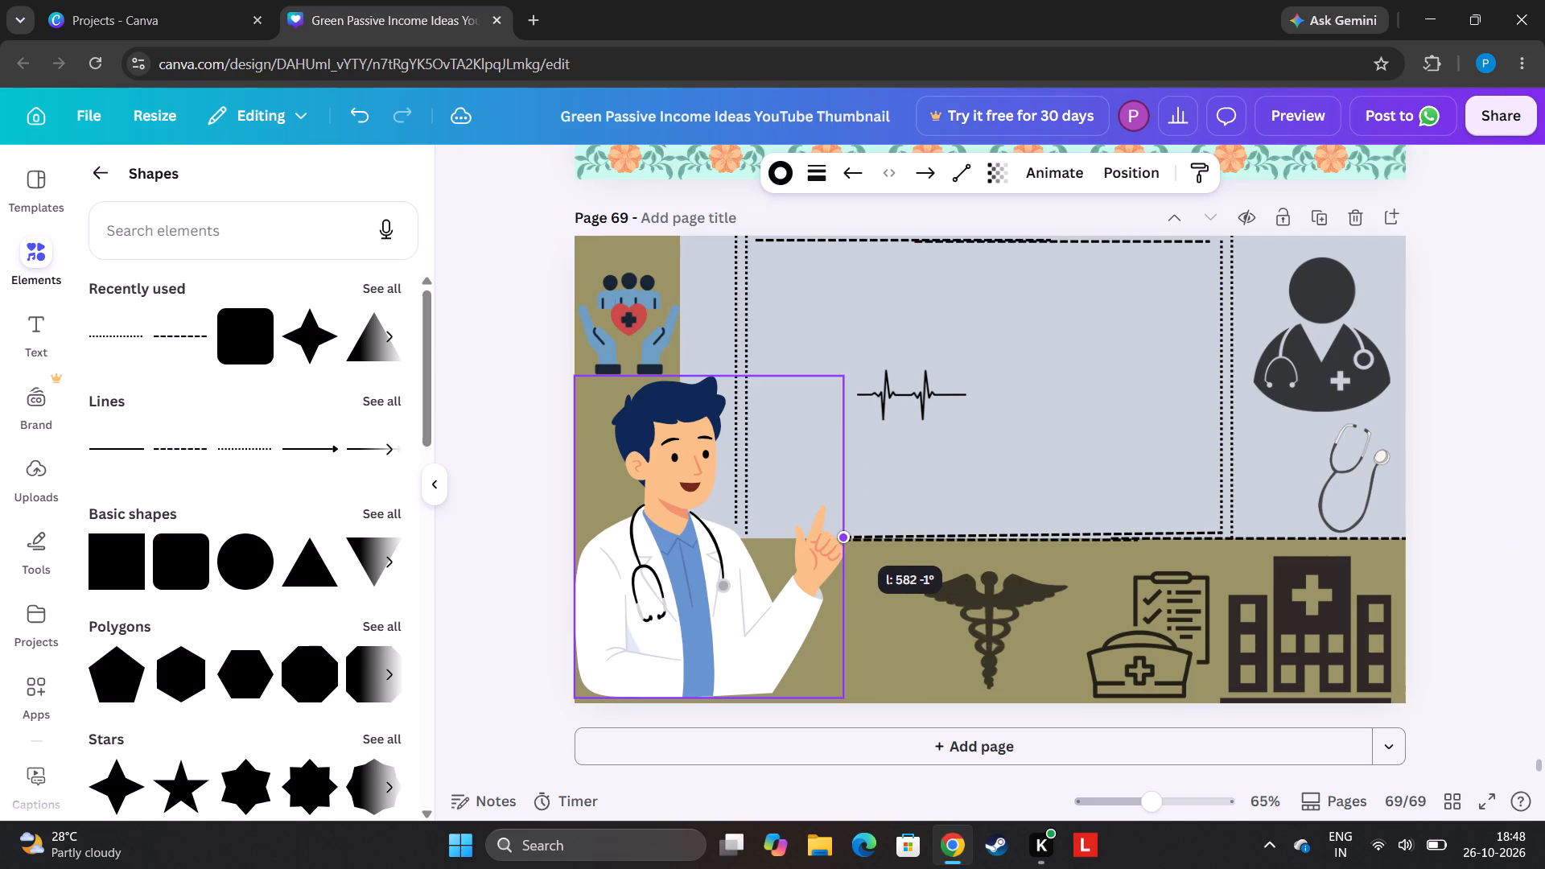
left_click_drag(847, 529, 826, 529)
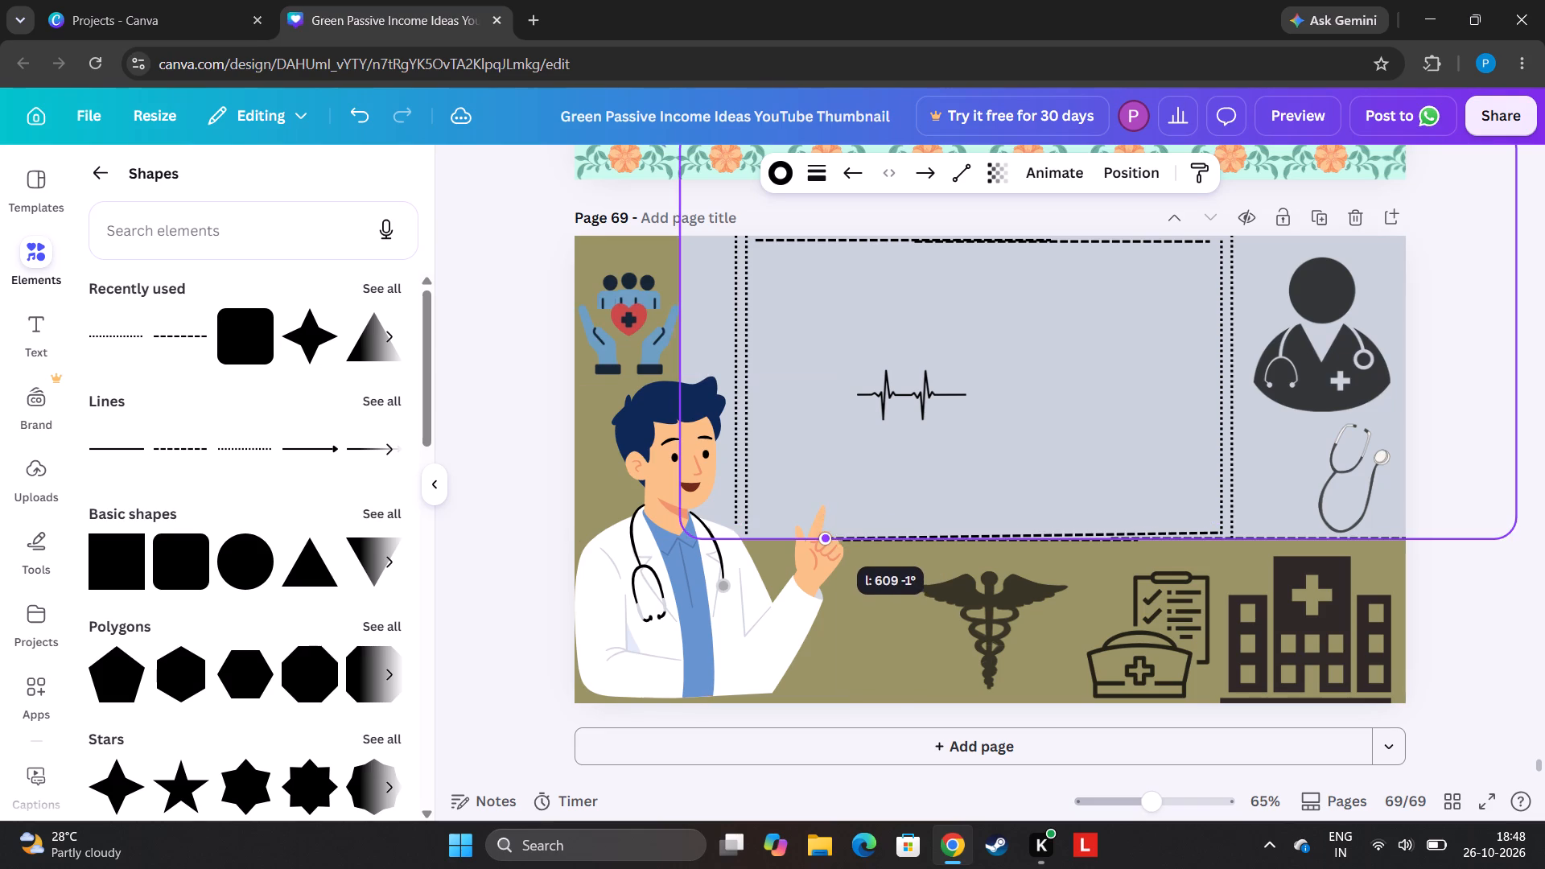
left_click_drag(826, 529, 826, 530)
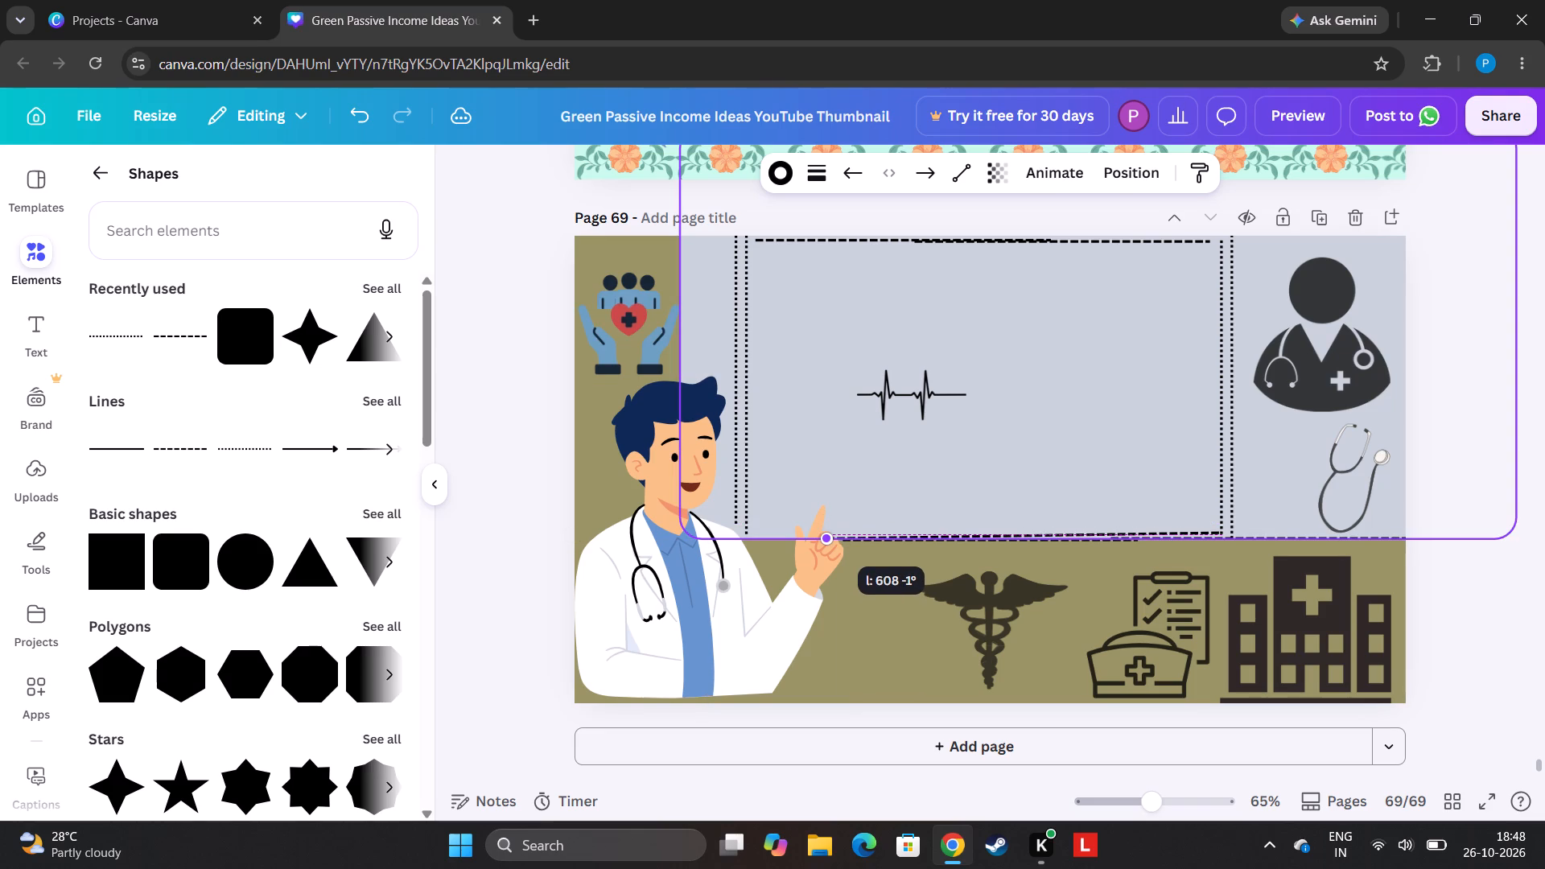
left_click_drag(826, 530, 764, 167)
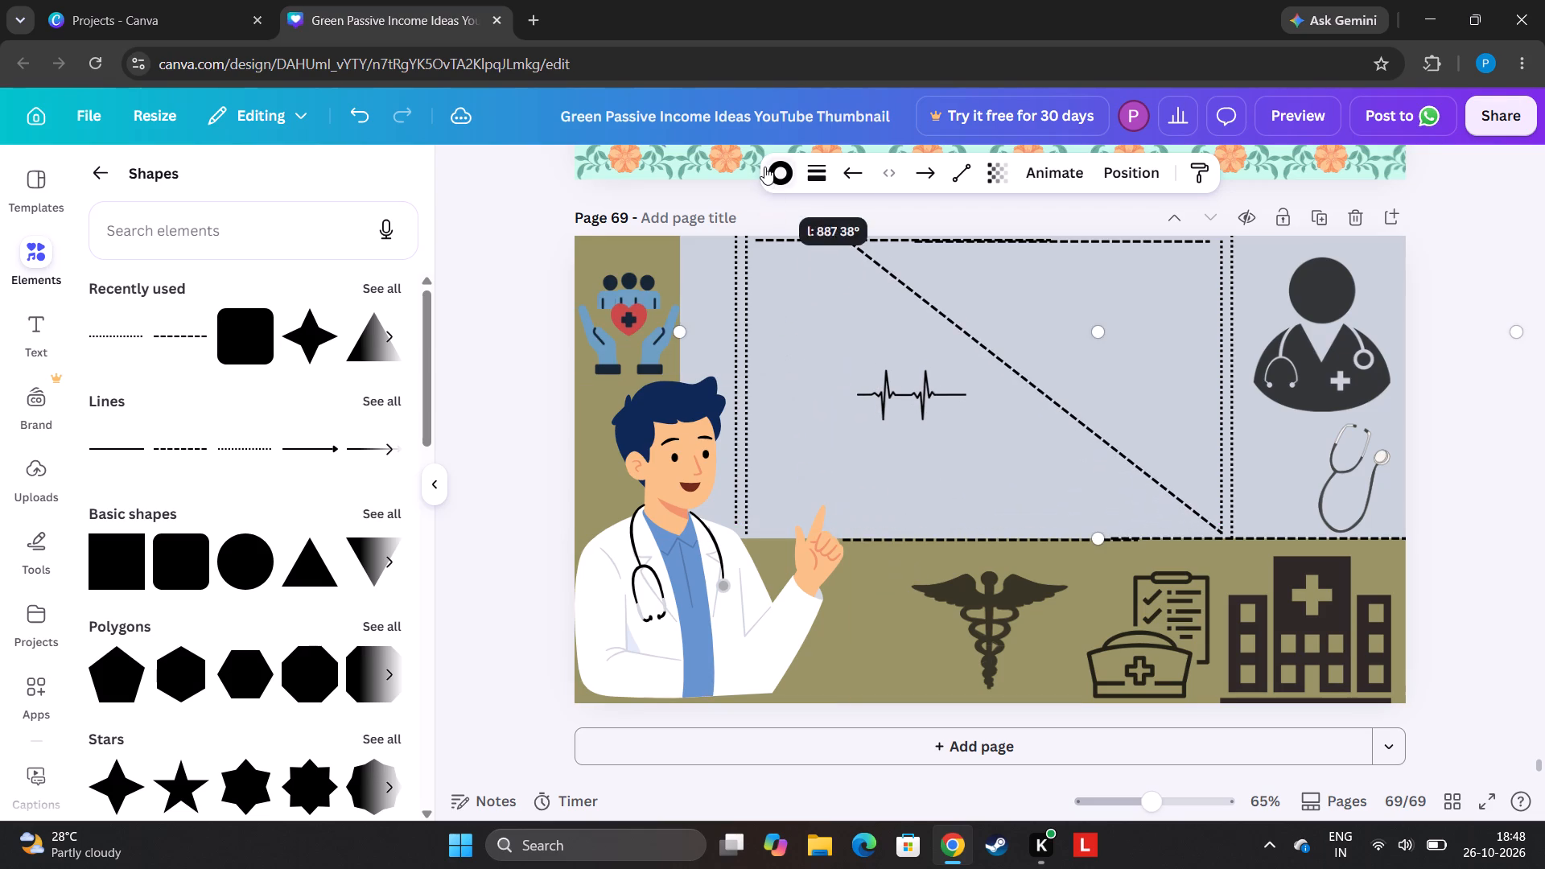
left_click_drag(764, 167, 77, 0)
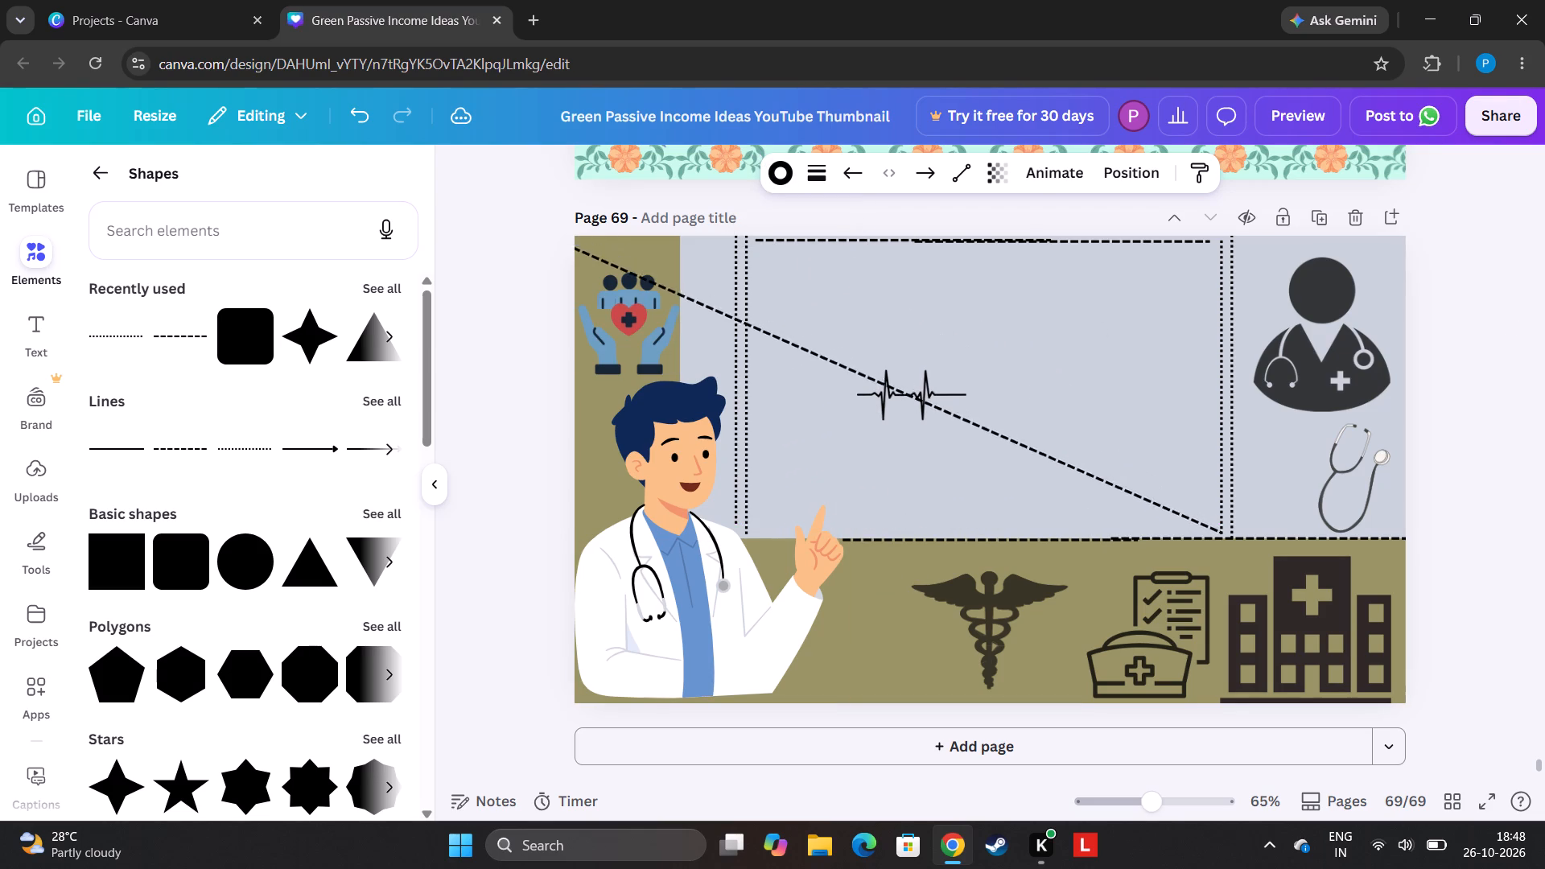
left_click_drag(77, 0, 925, 451)
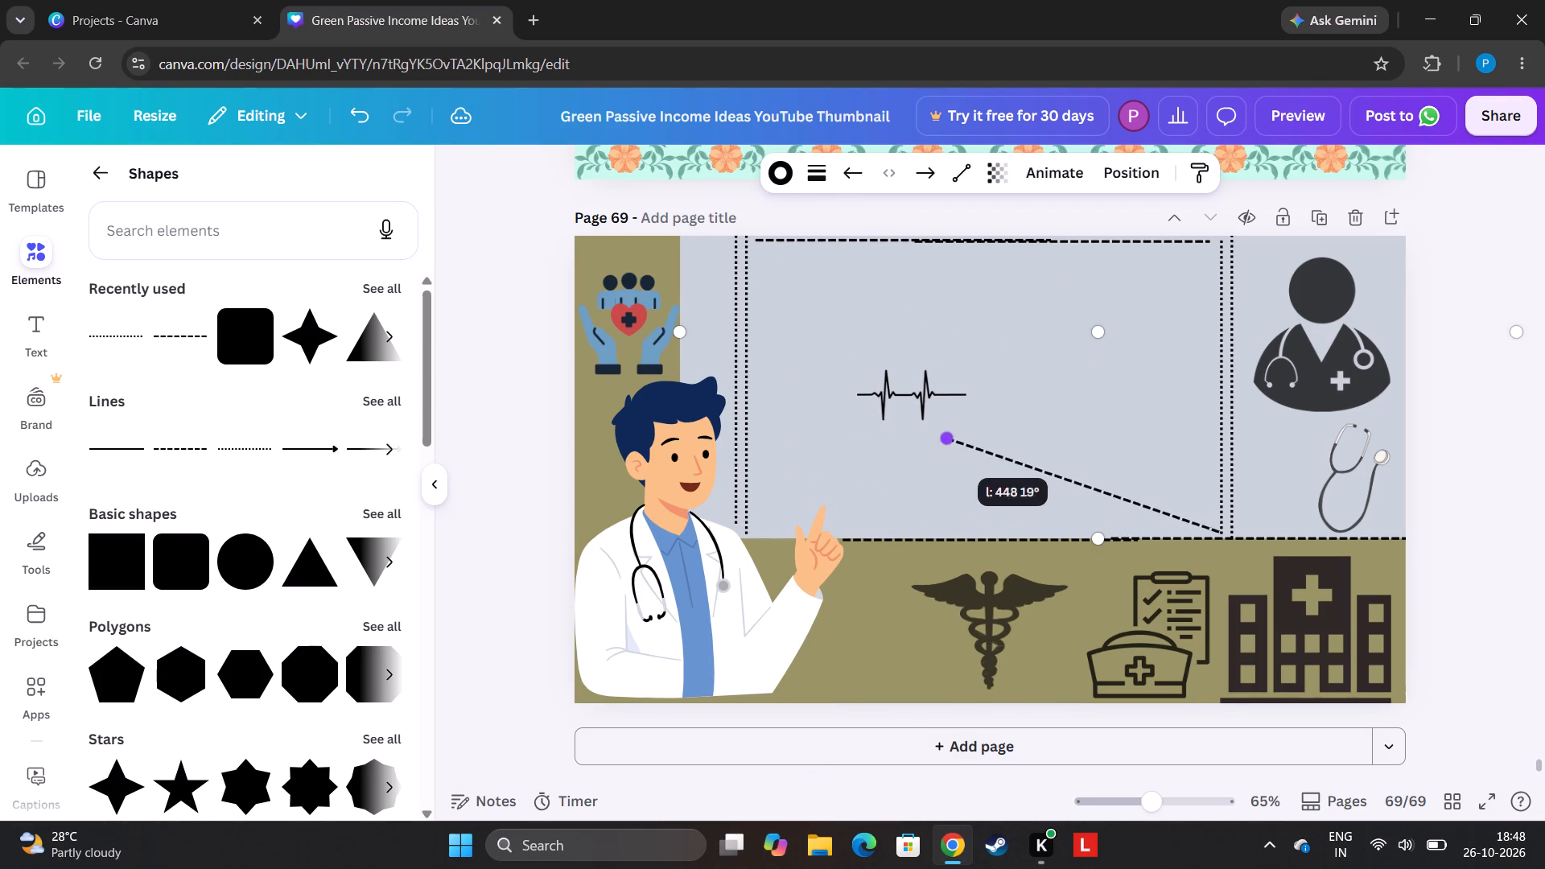
left_click_drag(925, 451, 842, 562)
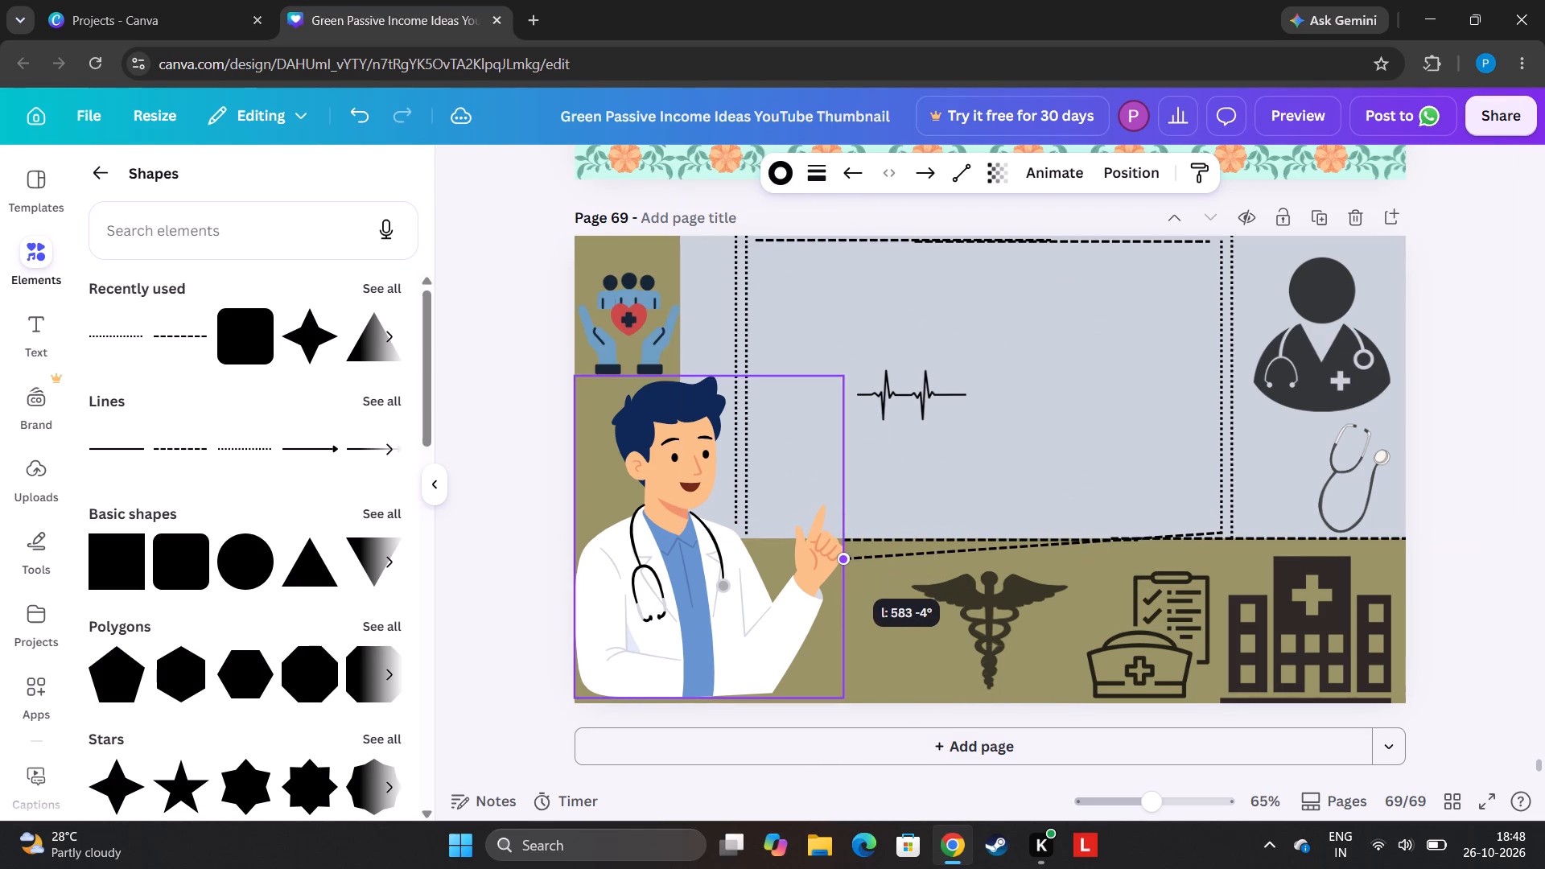
left_click_drag(842, 562, 846, 533)
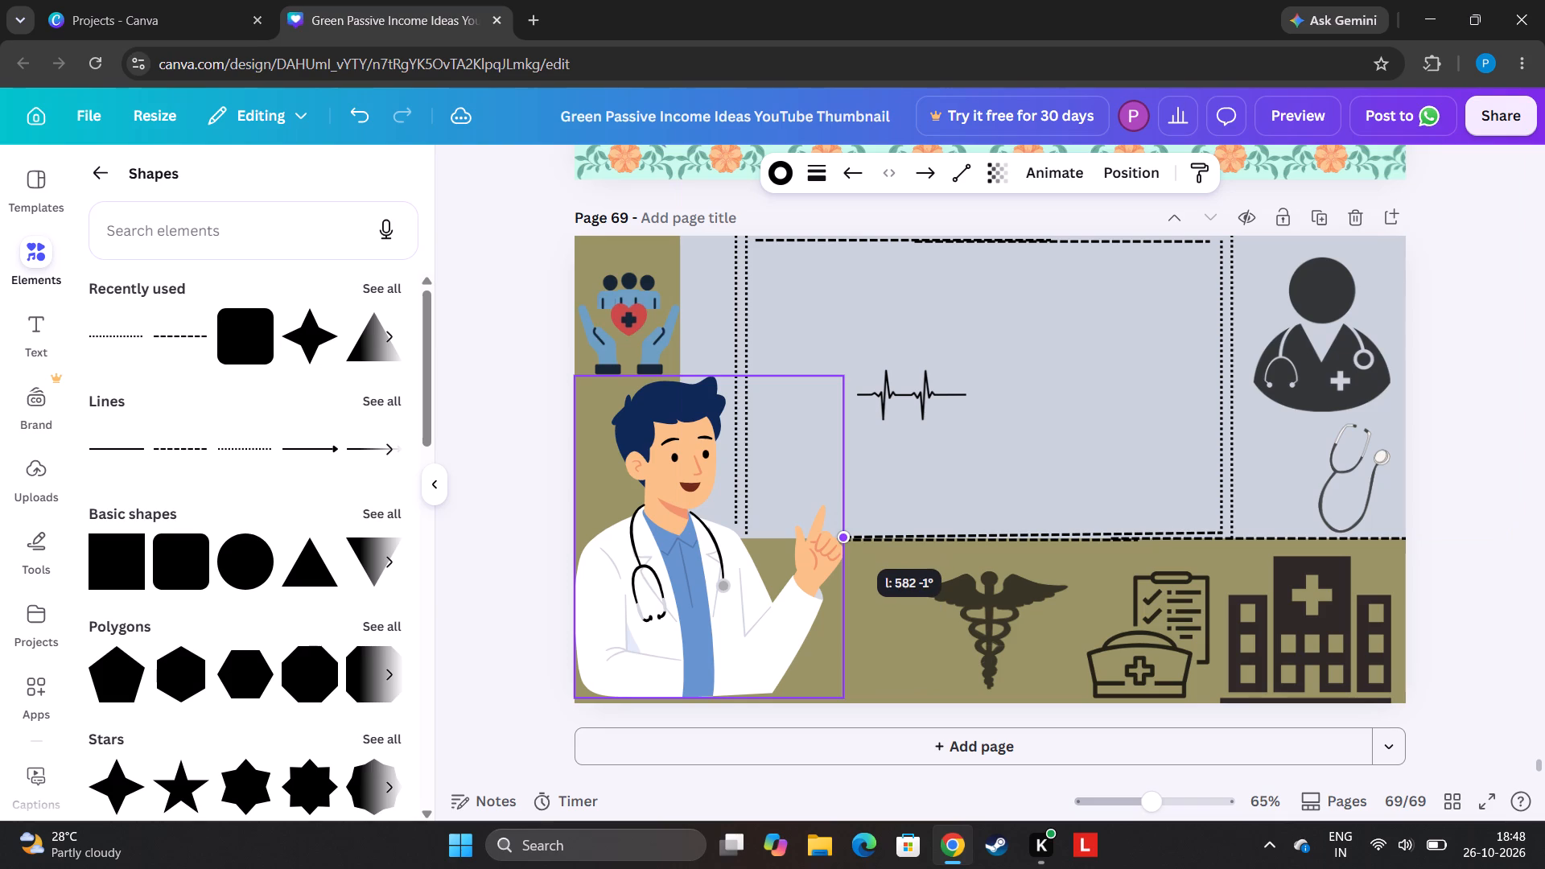
left_click_drag(846, 533, 843, 530)
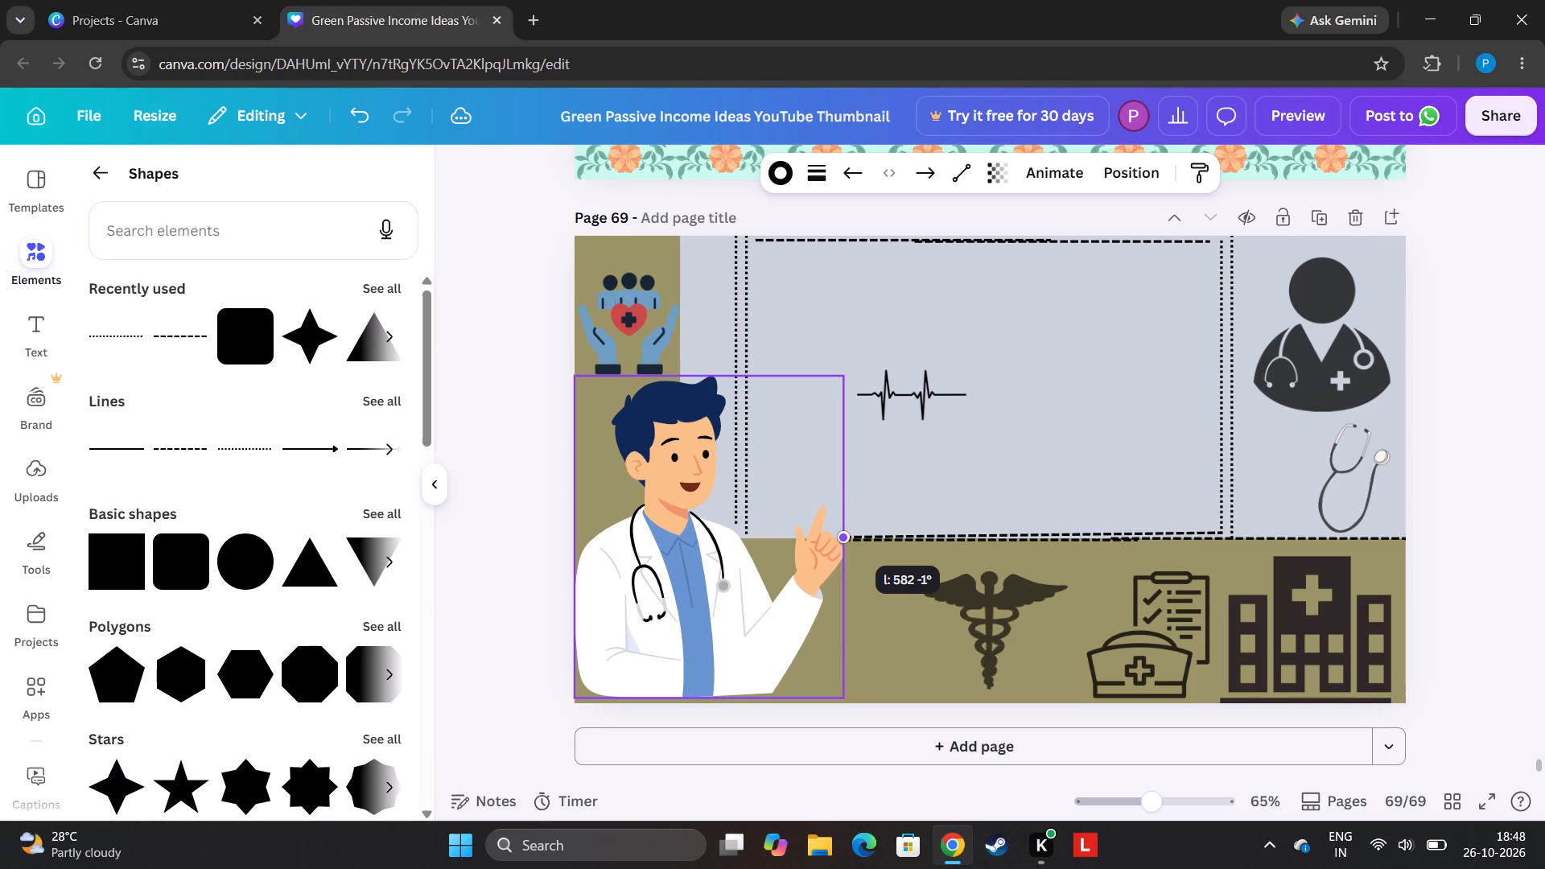
left_click_drag(843, 530, 843, 533)
left_click_drag(843, 533, 846, 528)
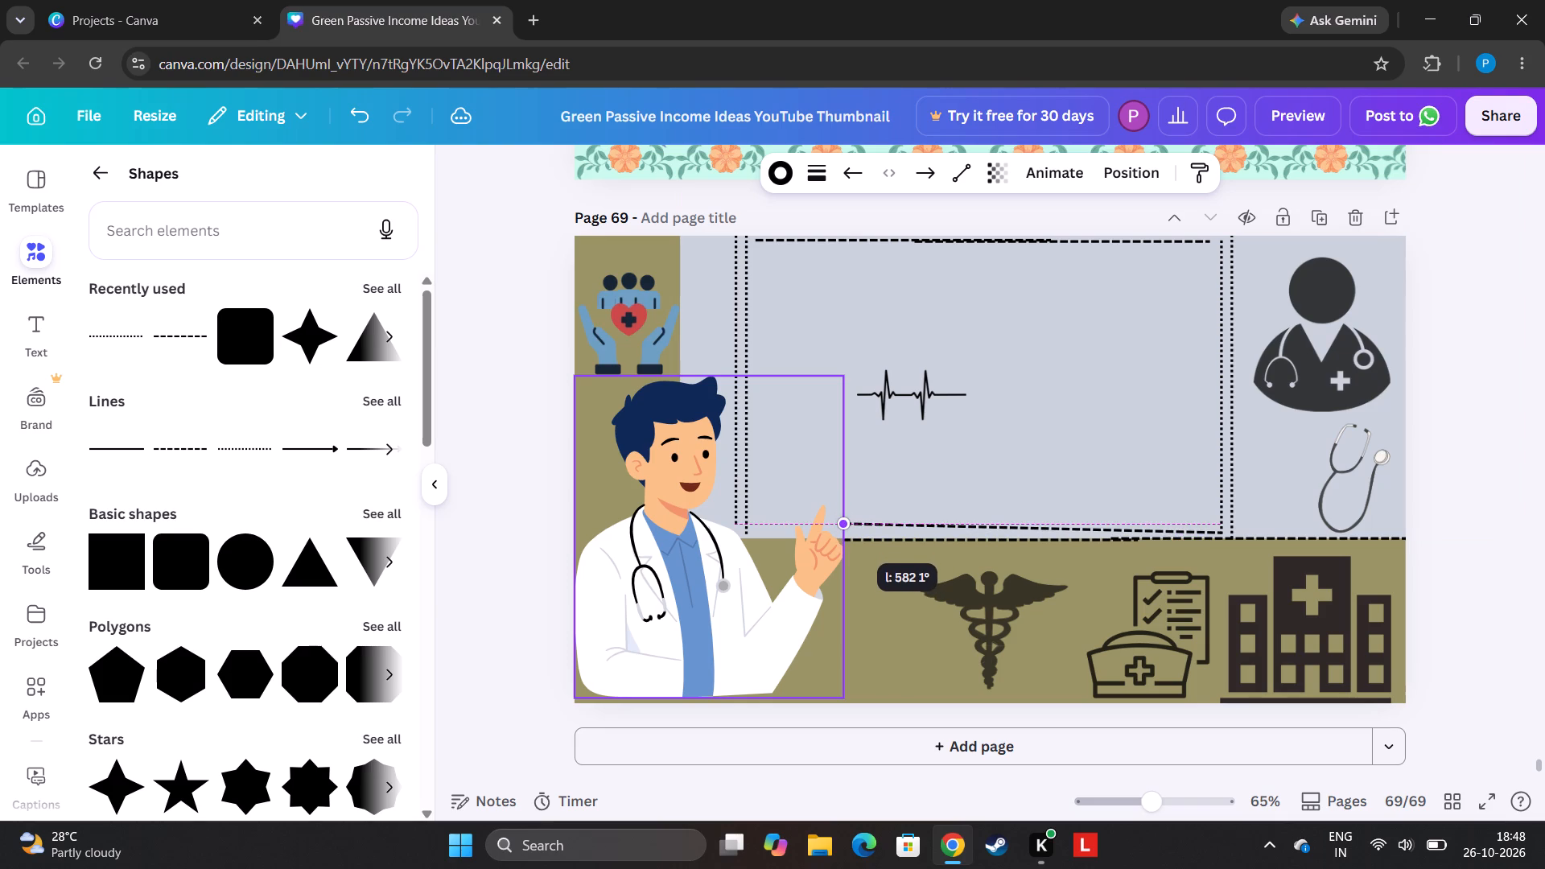
left_click_drag(846, 528, 848, 529)
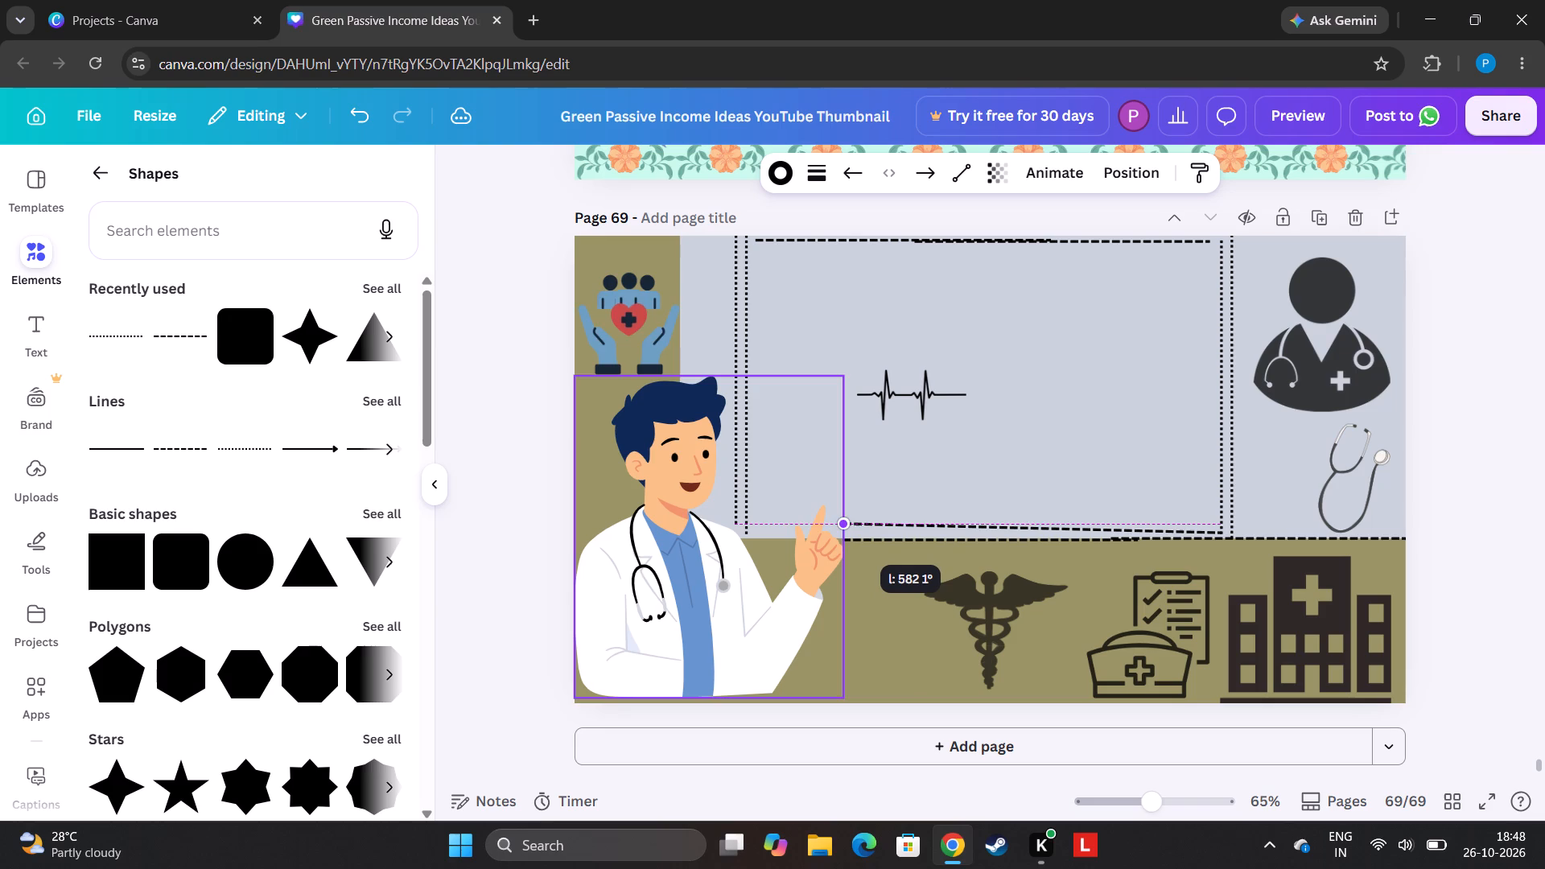
left_click_drag(848, 529, 853, 529)
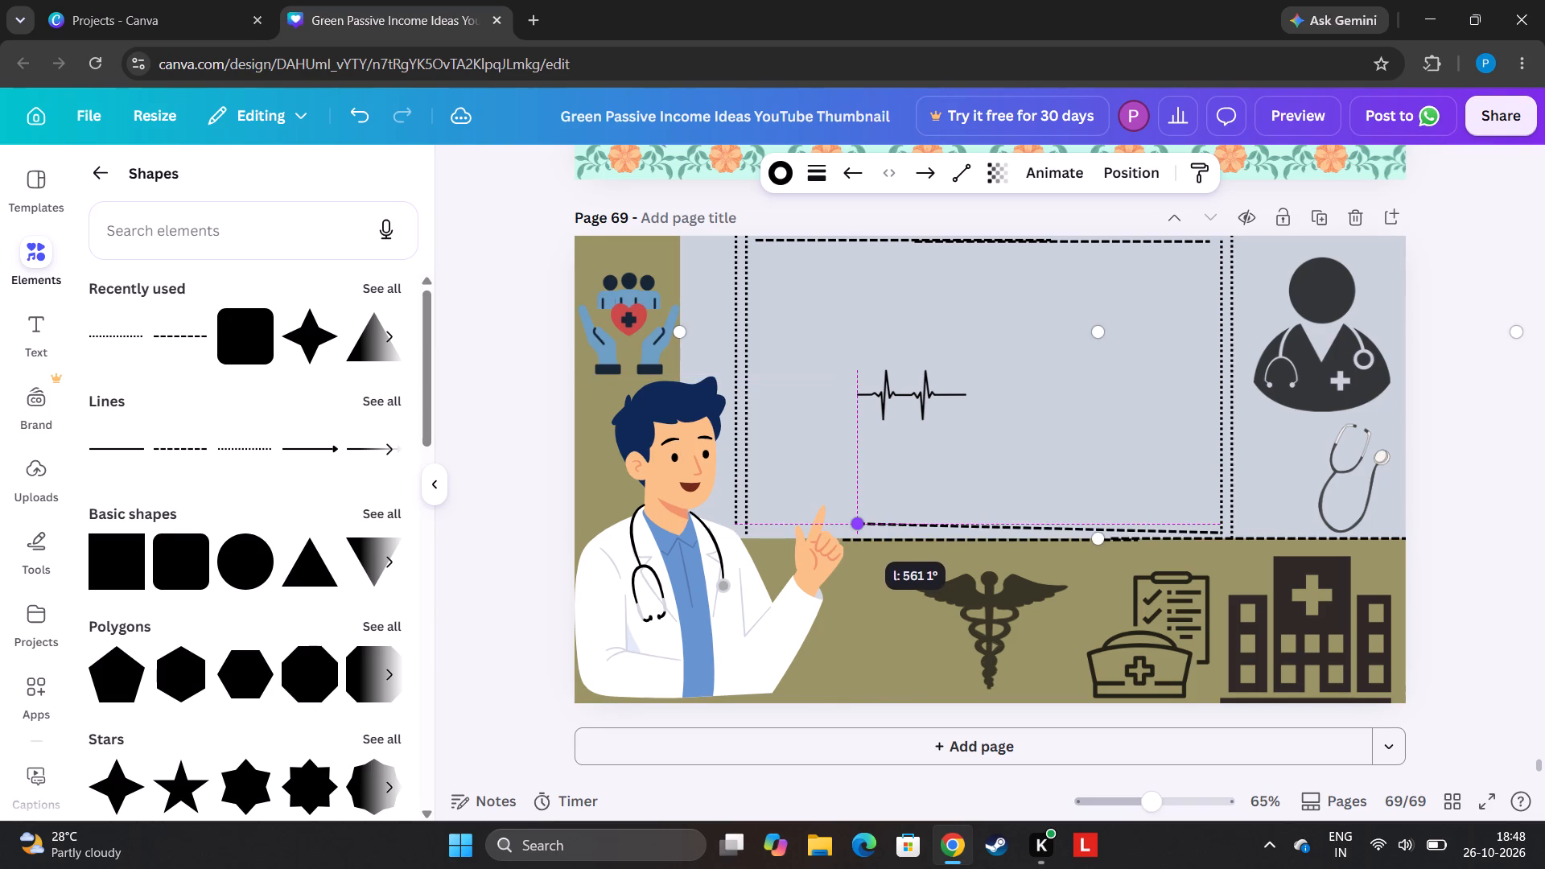
left_click_drag(853, 529, 843, 526)
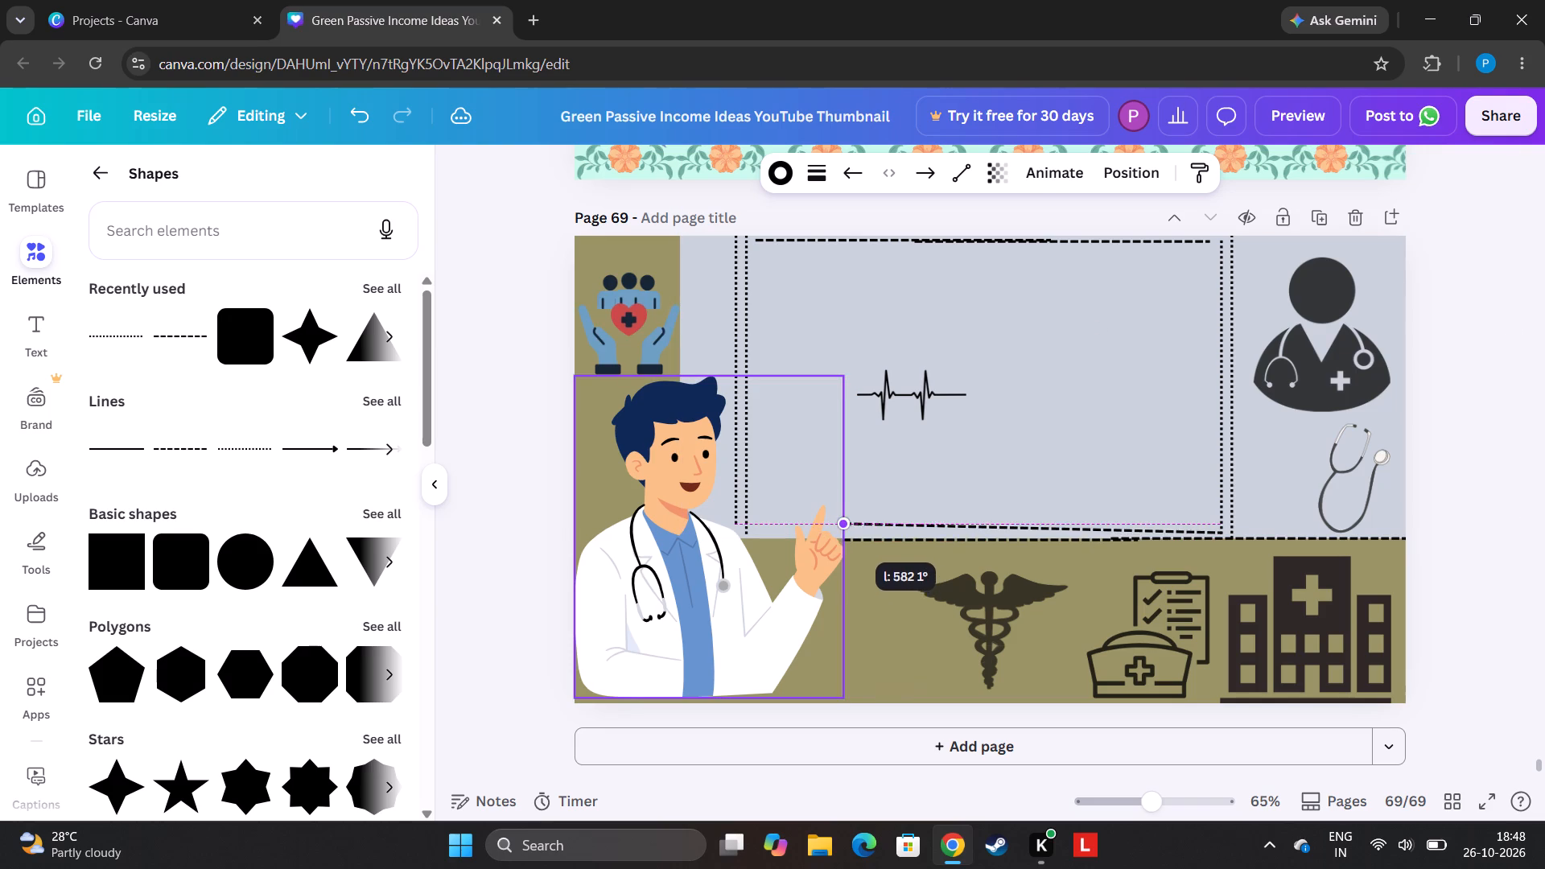
left_click_drag(843, 526, 814, 521)
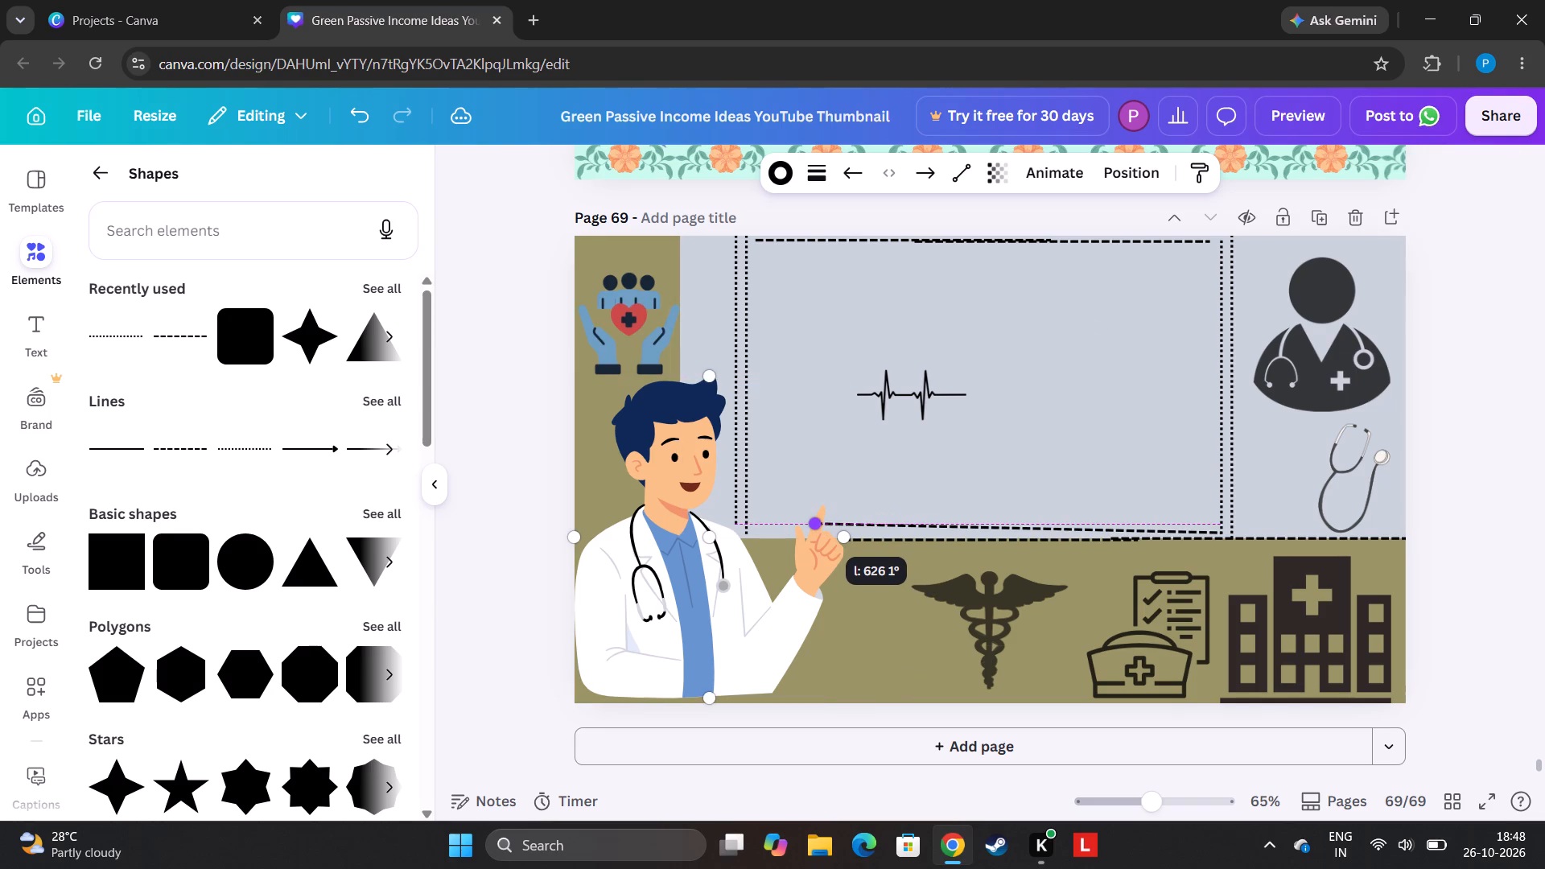
left_click_drag(814, 521, 814, 522)
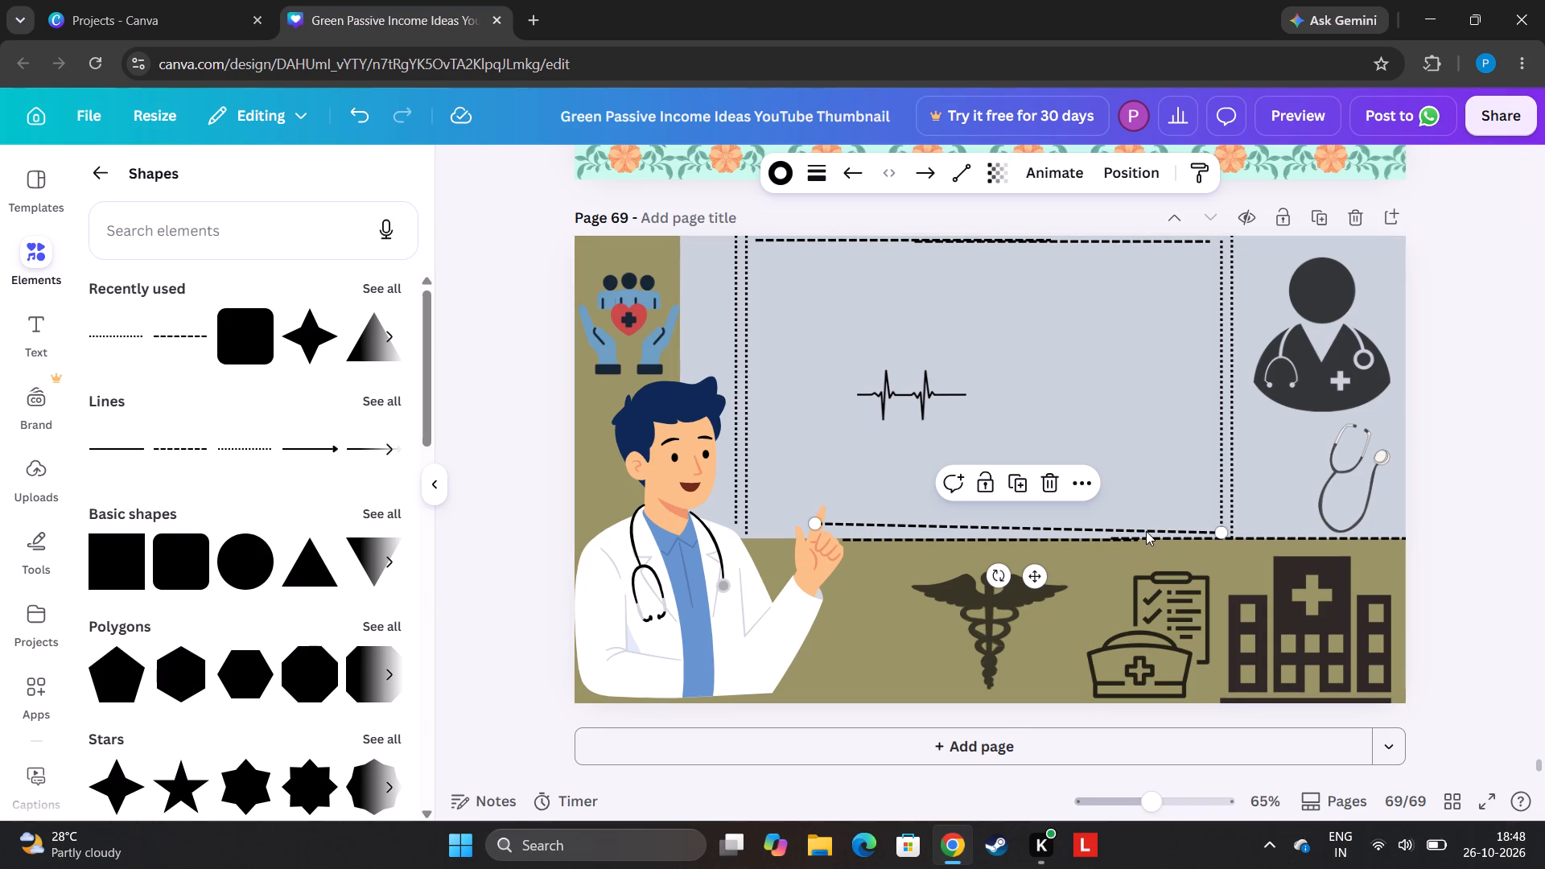
Level the new lower dashed line by adjusting its right end so it finishes at the inner right dotted line.
left_click_drag(1220, 529, 1193, 513)
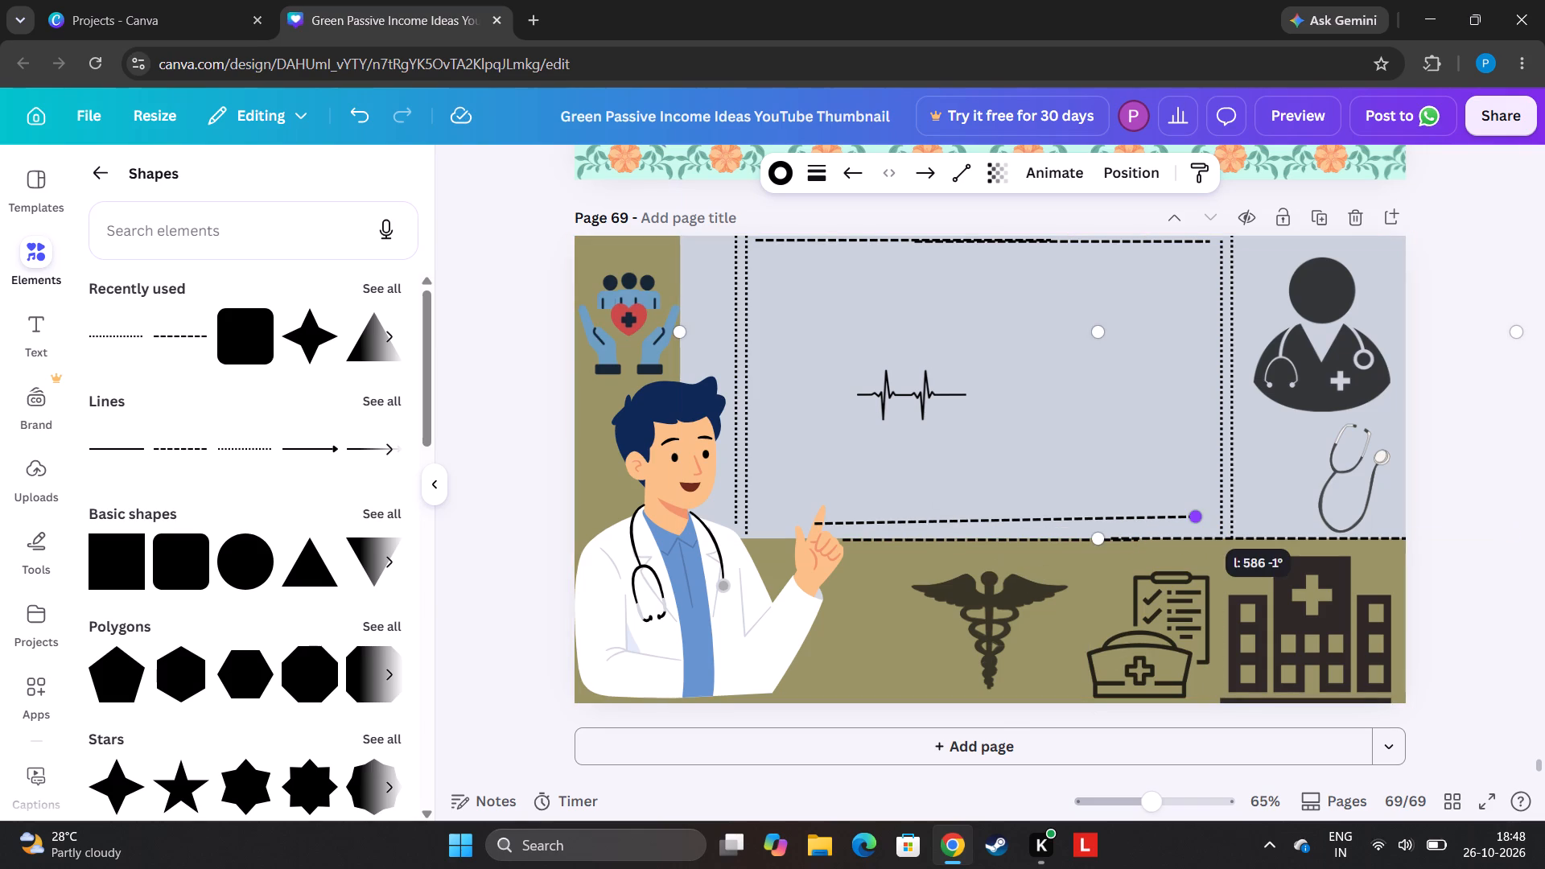
left_click_drag(1193, 513, 1210, 518)
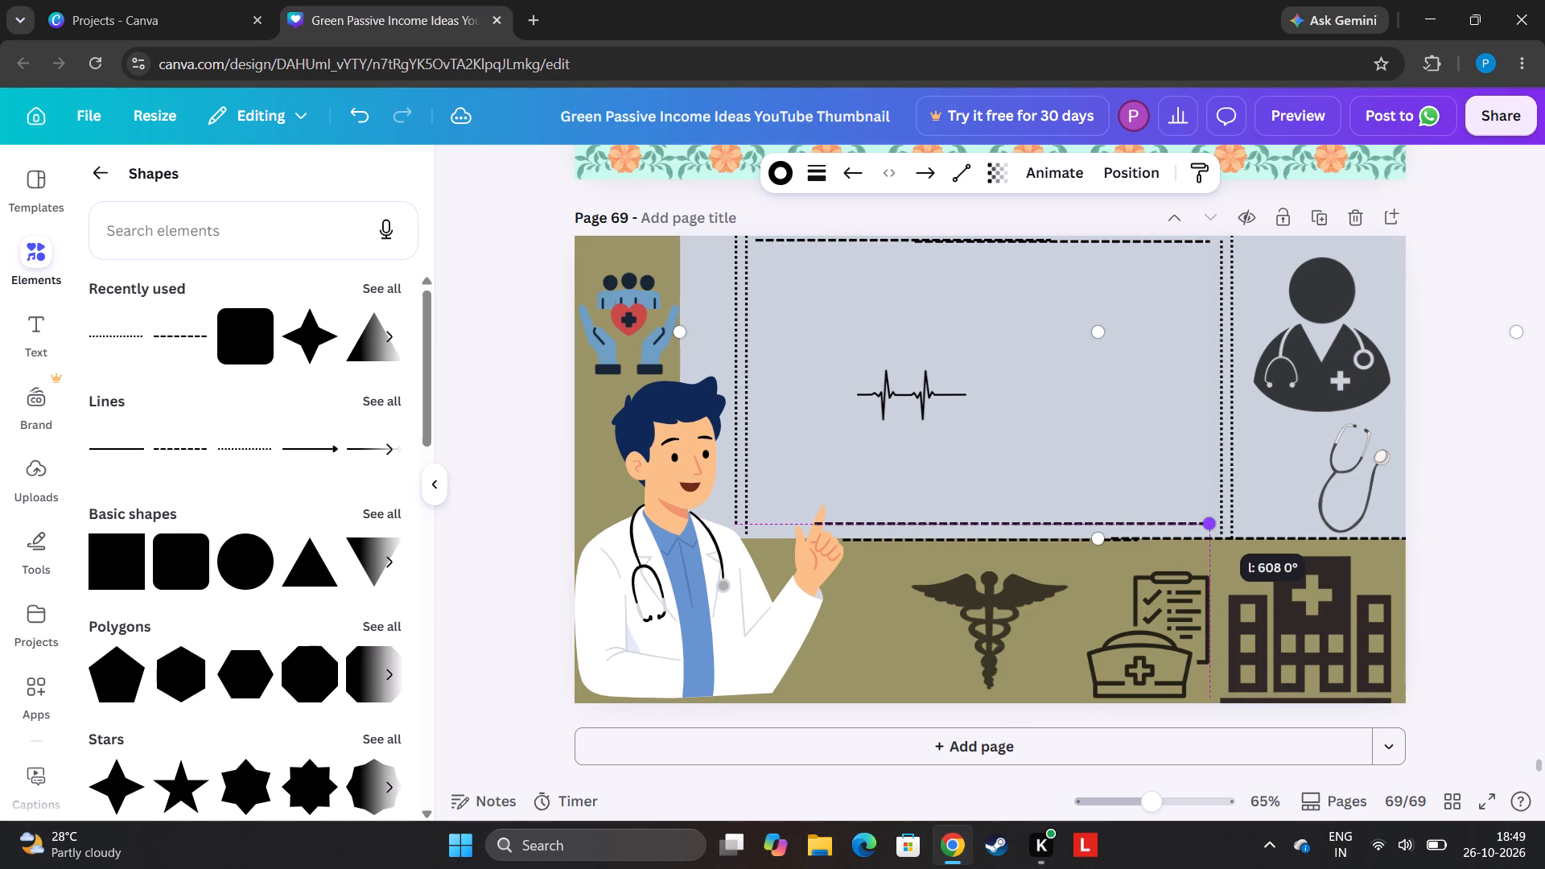
left_click_drag(1210, 518, 1215, 517)
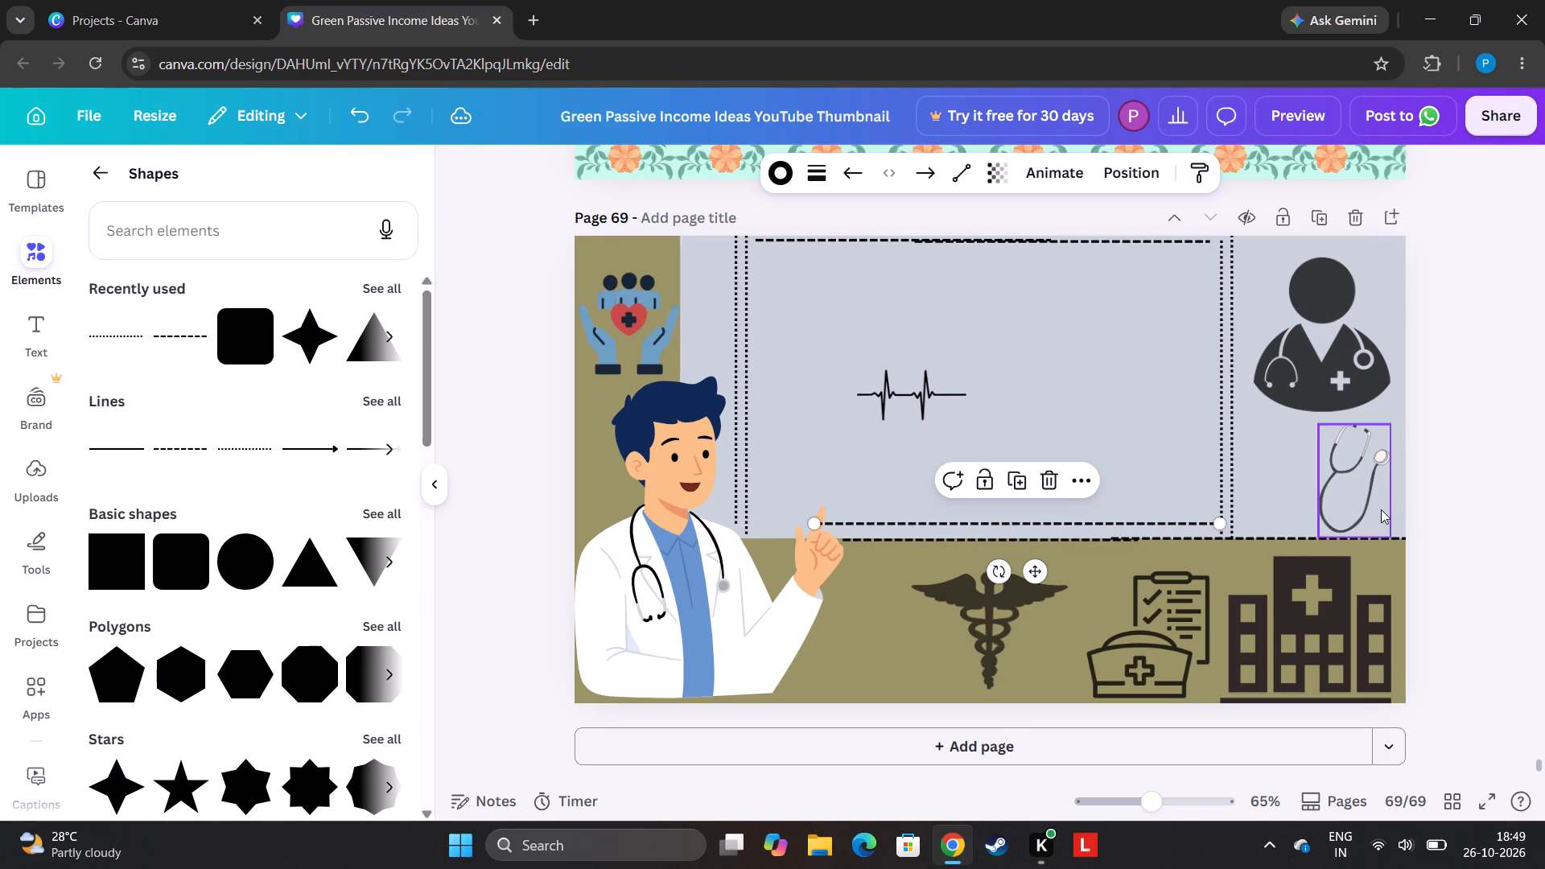
left_click(1425, 475)
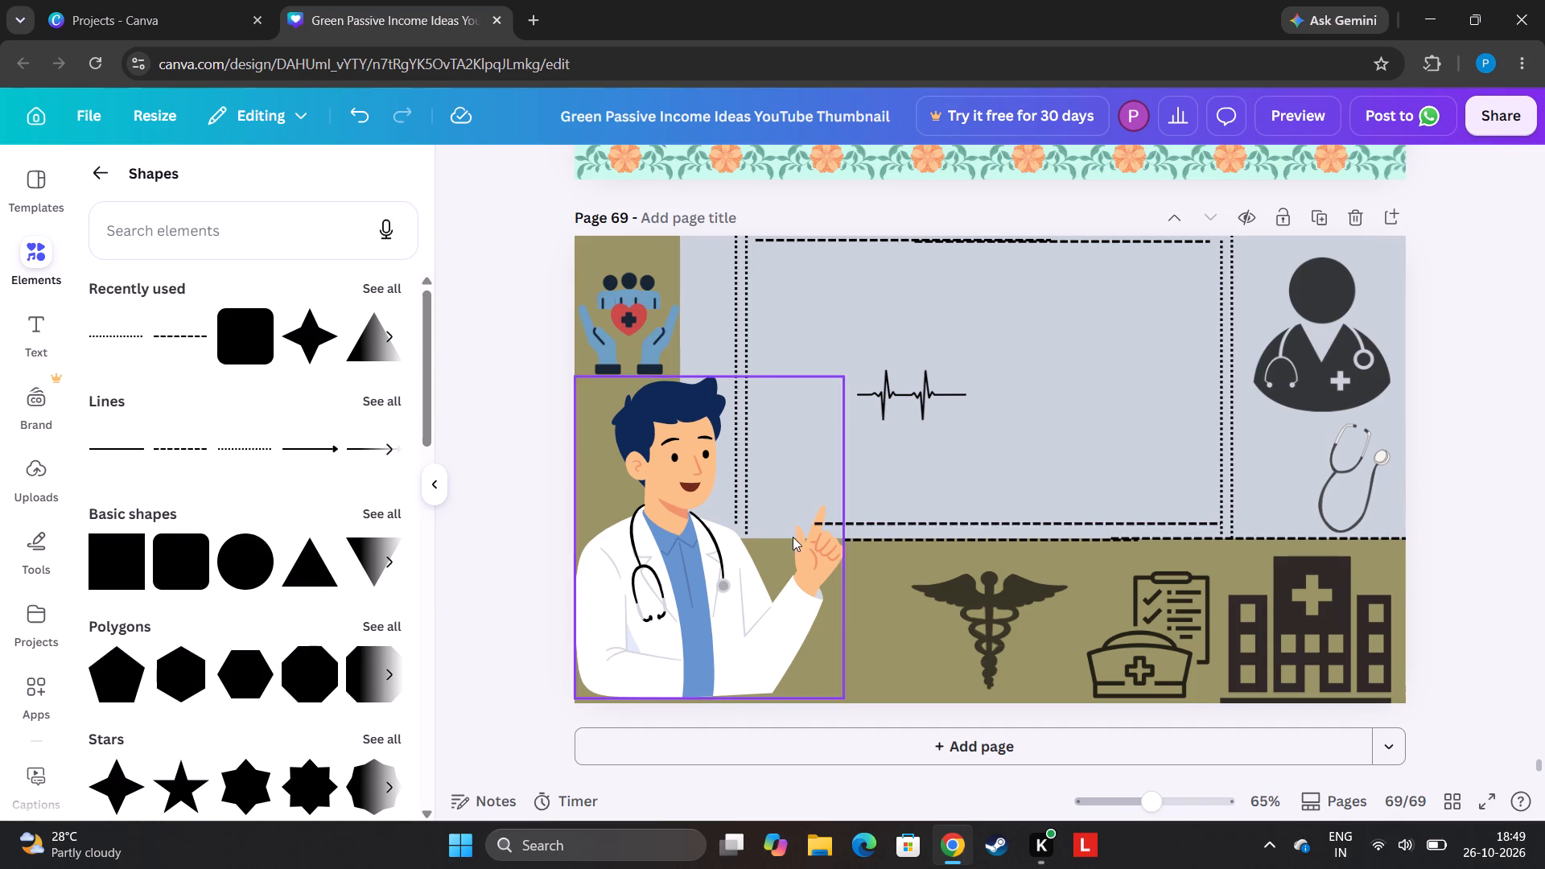
Nudge the cartoon doctor down so it sits on the page's bottom edge.
left_click_drag(828, 509, 821, 521)
left_click(836, 495)
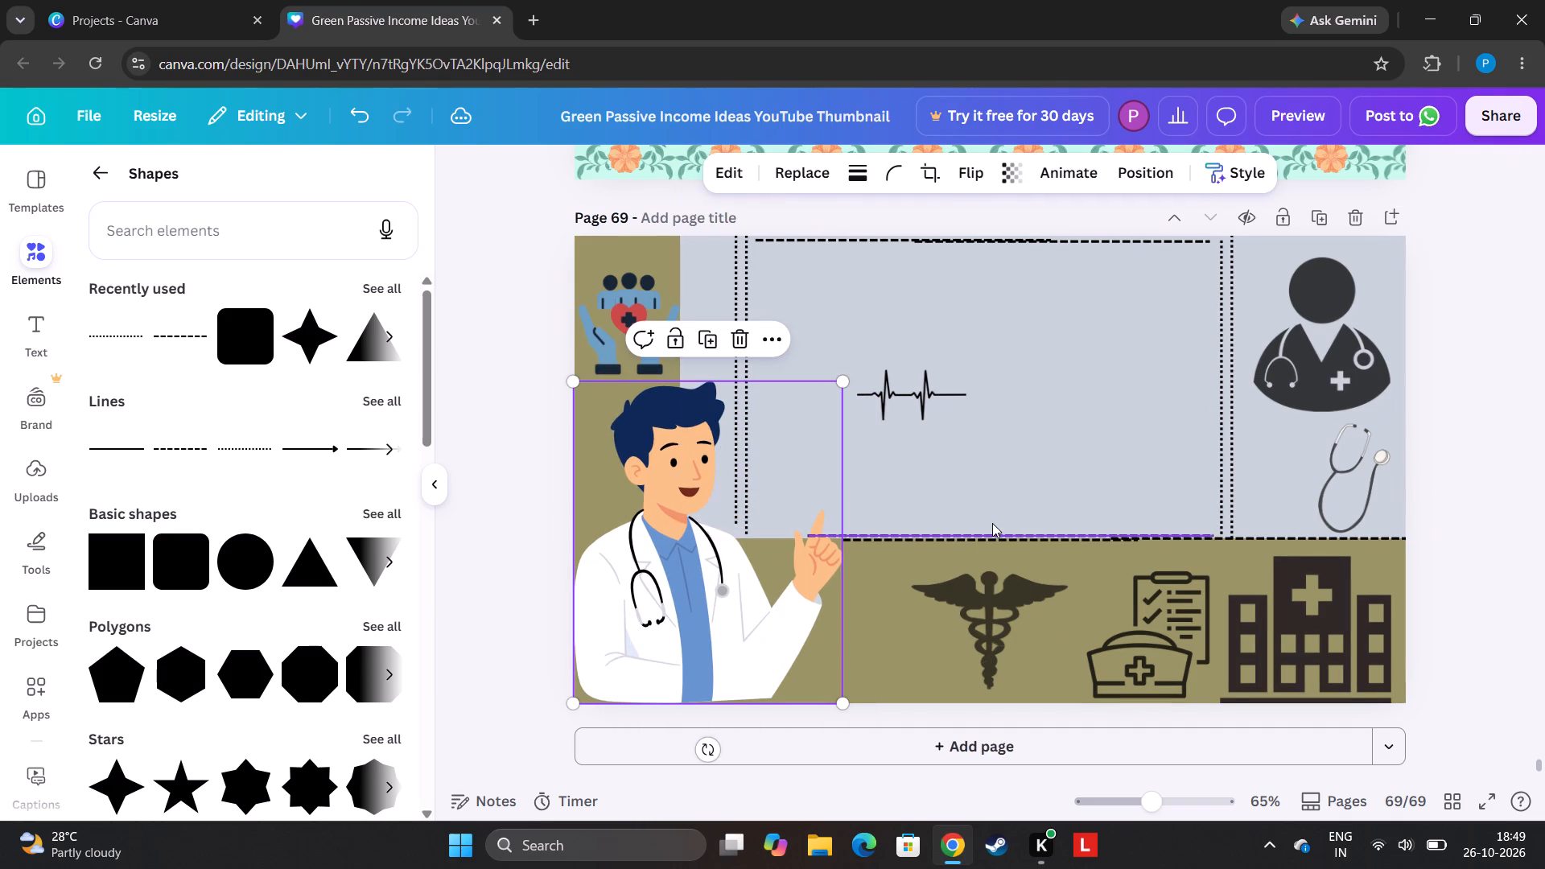
Move the new lower dashed line down onto the panel's bottom edge, level from the doctor's finger to the inner right dotted line.
left_click_drag(992, 523, 1013, 517)
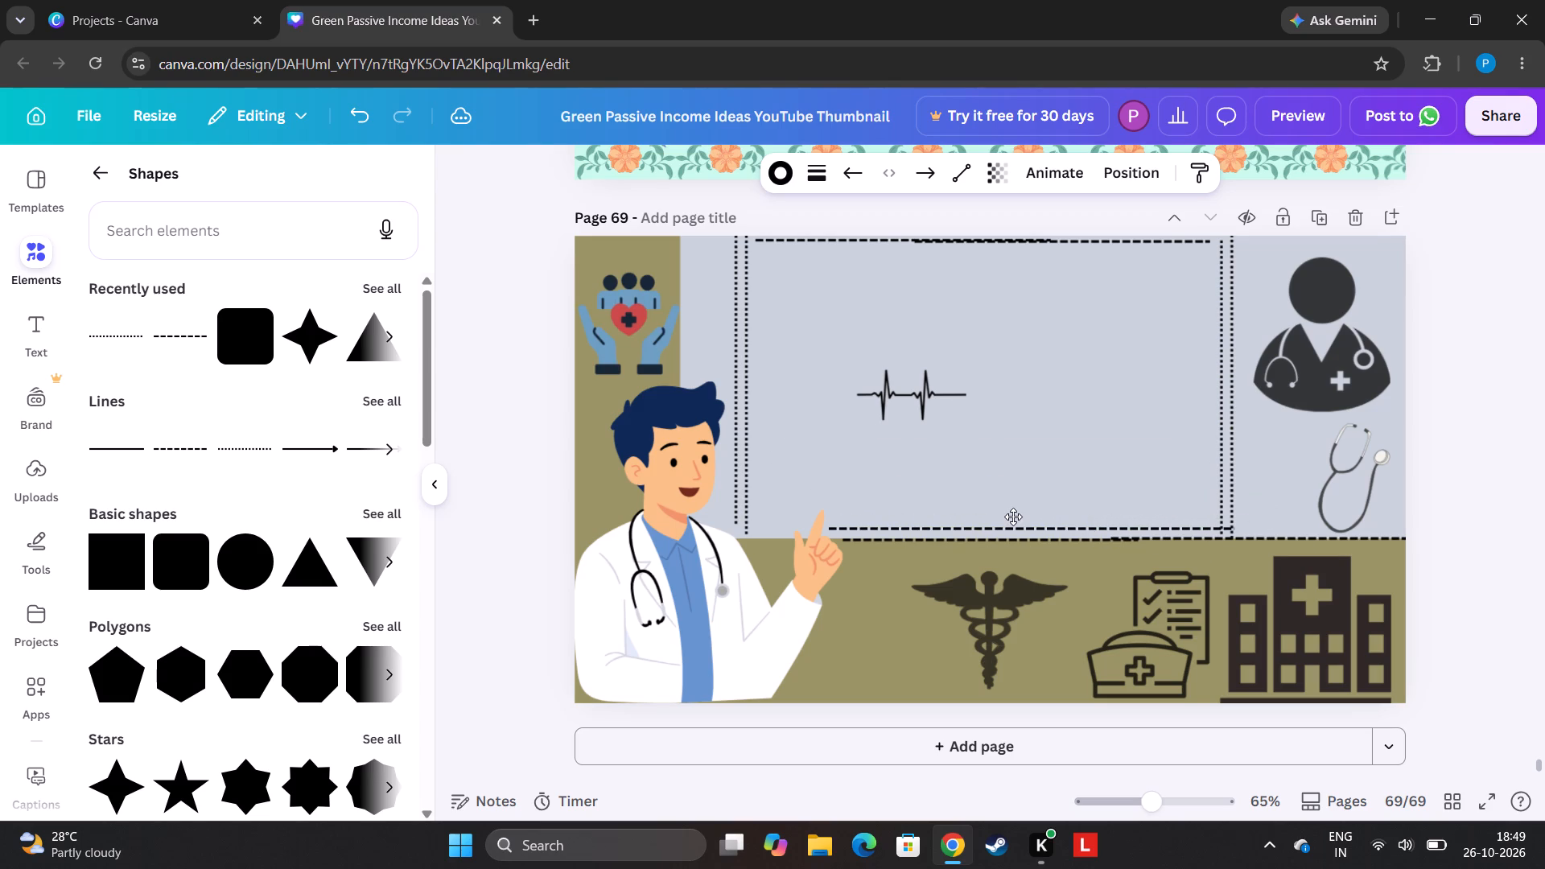
left_click_drag(1013, 517, 1003, 518)
left_click(814, 534)
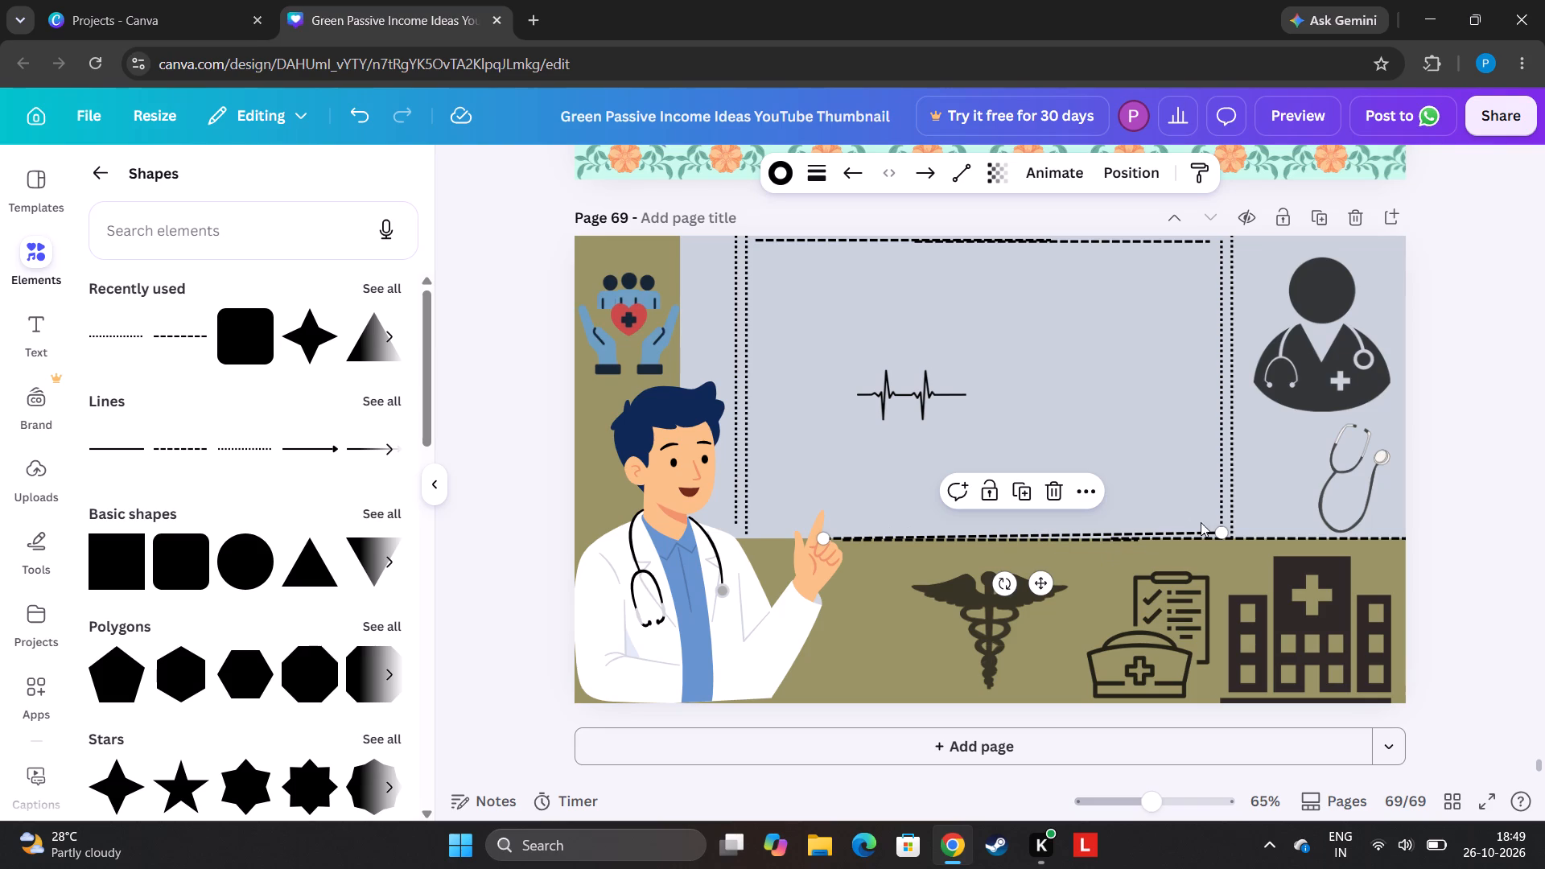
left_click_drag(1219, 525, 1222, 535)
left_click(1174, 530)
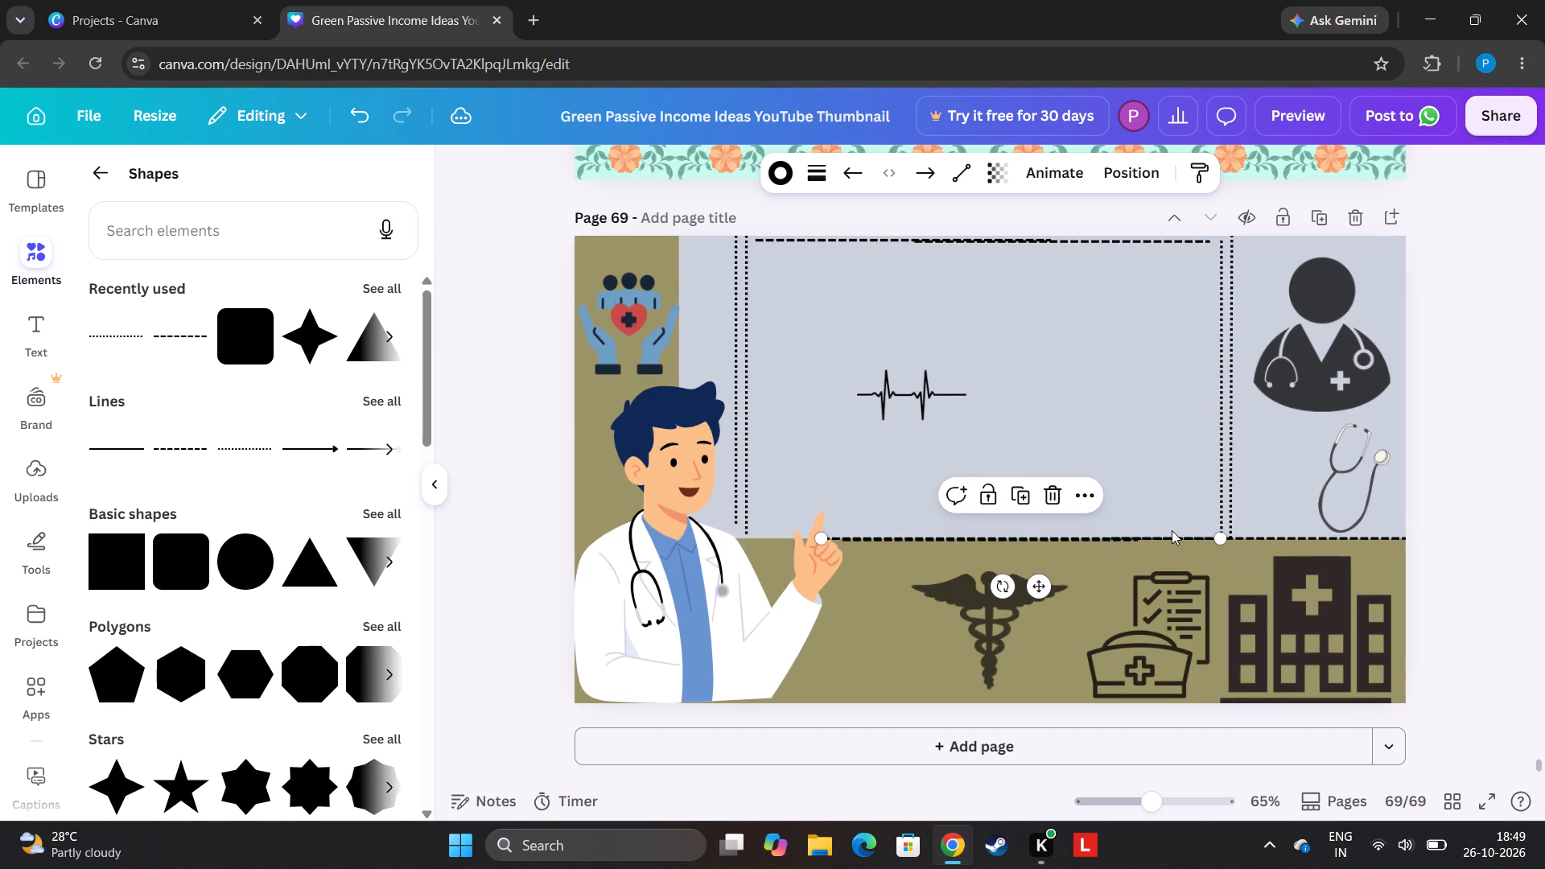
Shift the pale panel and its lower dashed line slightly right, keeping the panel's bottom edge along the existing bottom dashes.
left_click_drag(892, 533, 1009, 470)
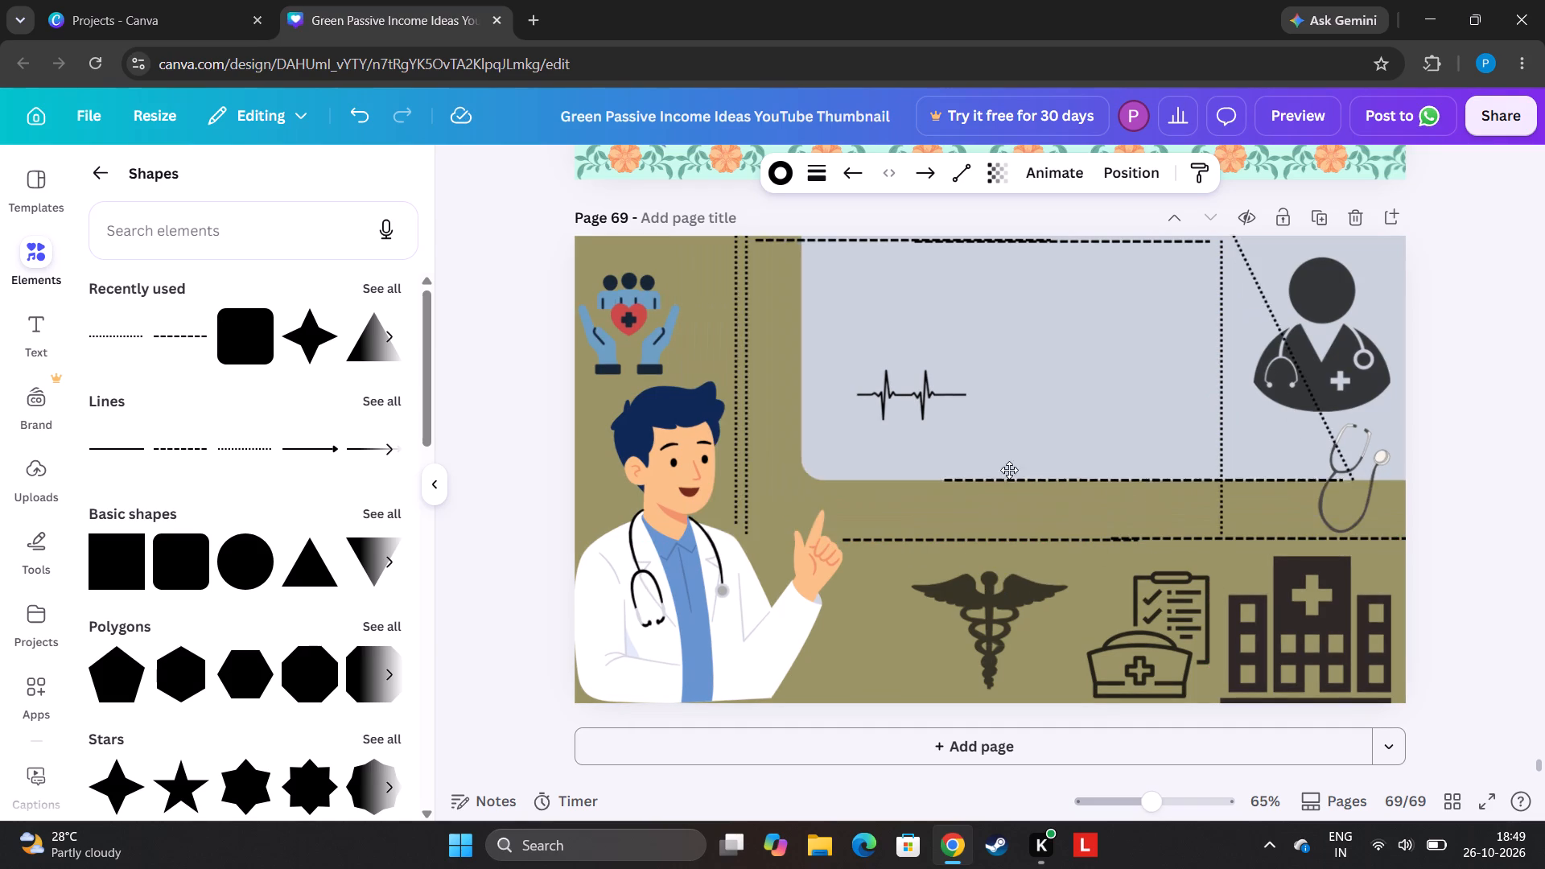
left_click_drag(1009, 470, 943, 519)
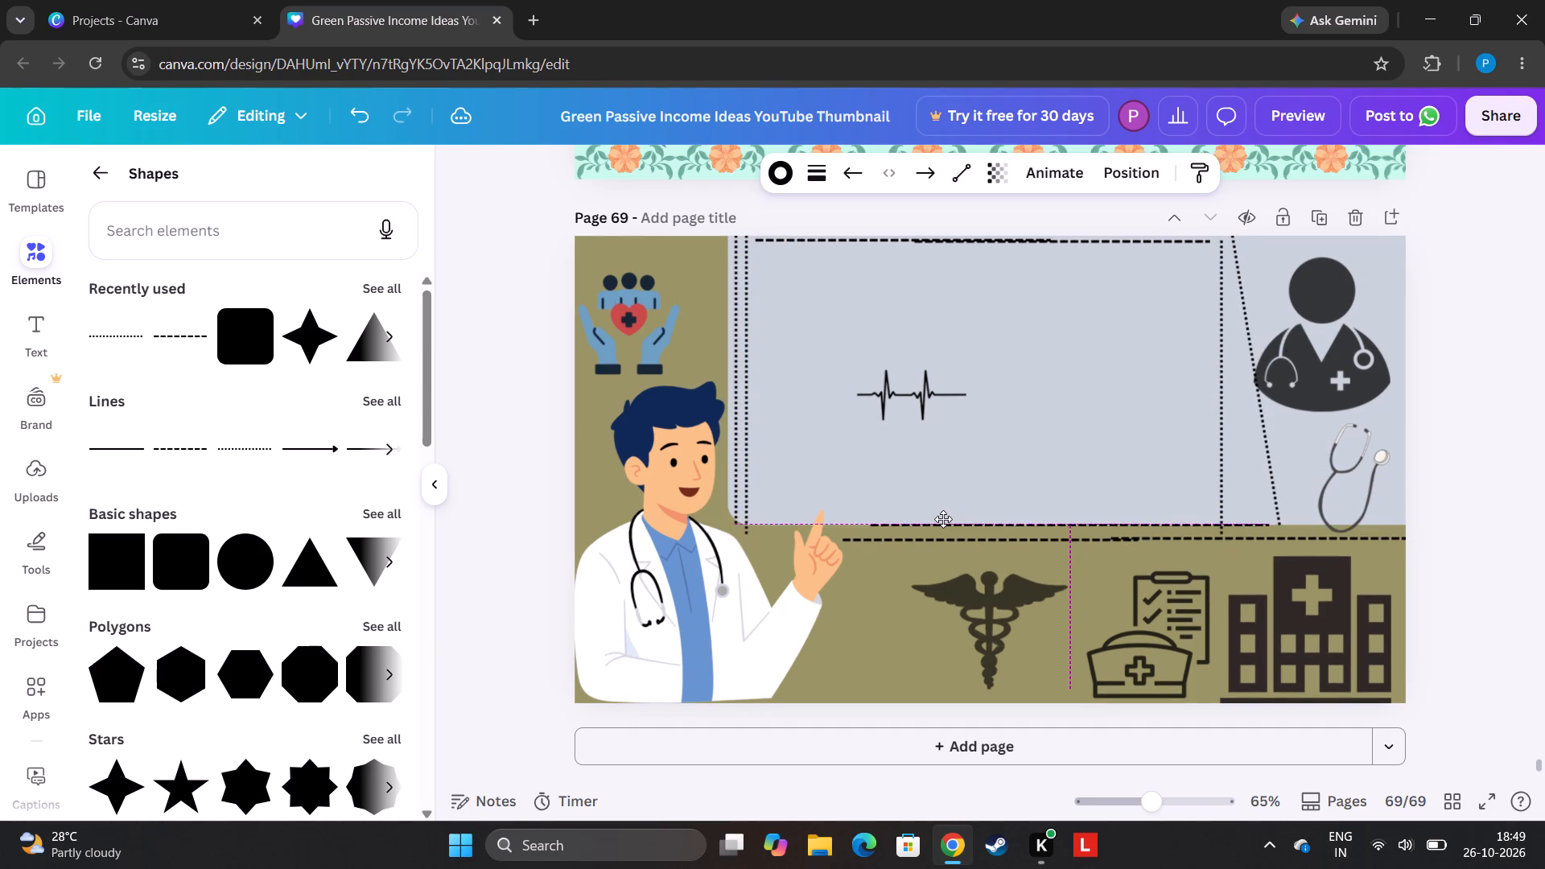
left_click_drag(943, 519, 941, 536)
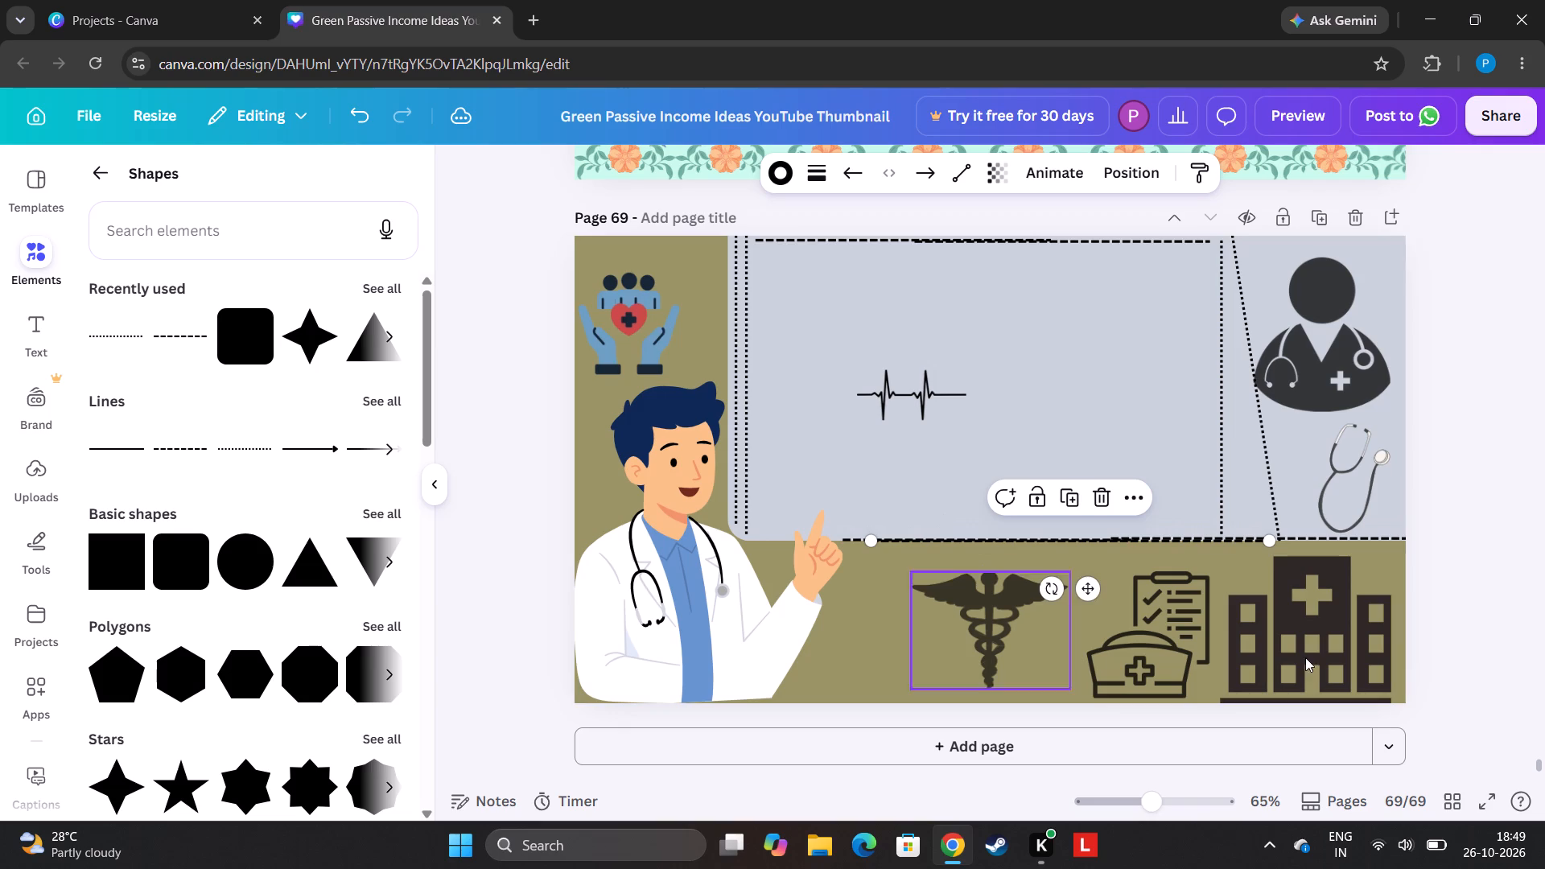
left_click(1481, 556)
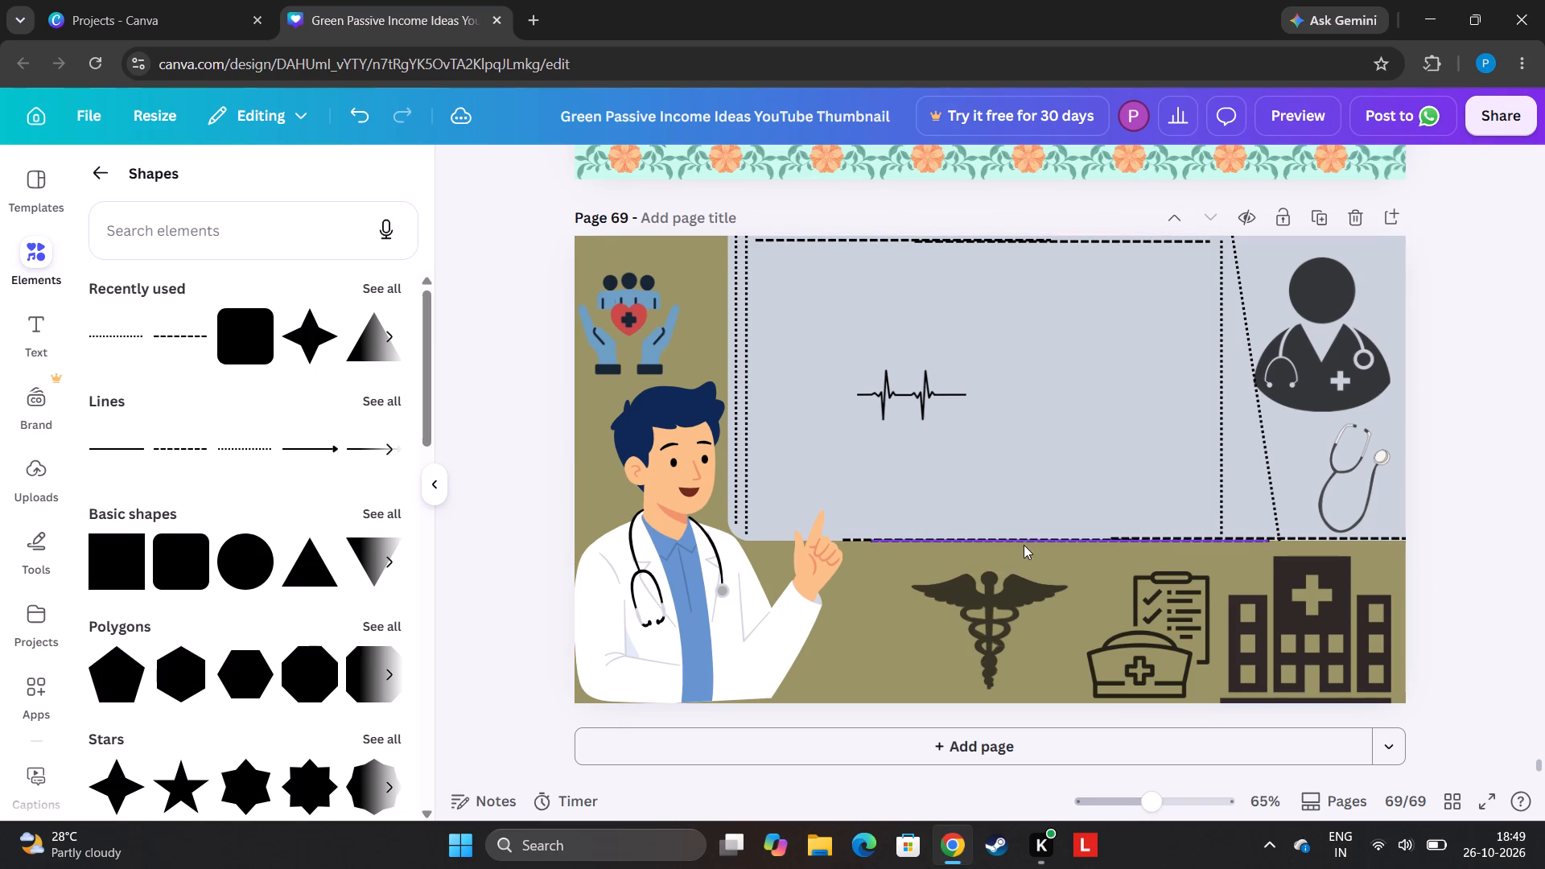
left_click_drag(1030, 533, 1040, 532)
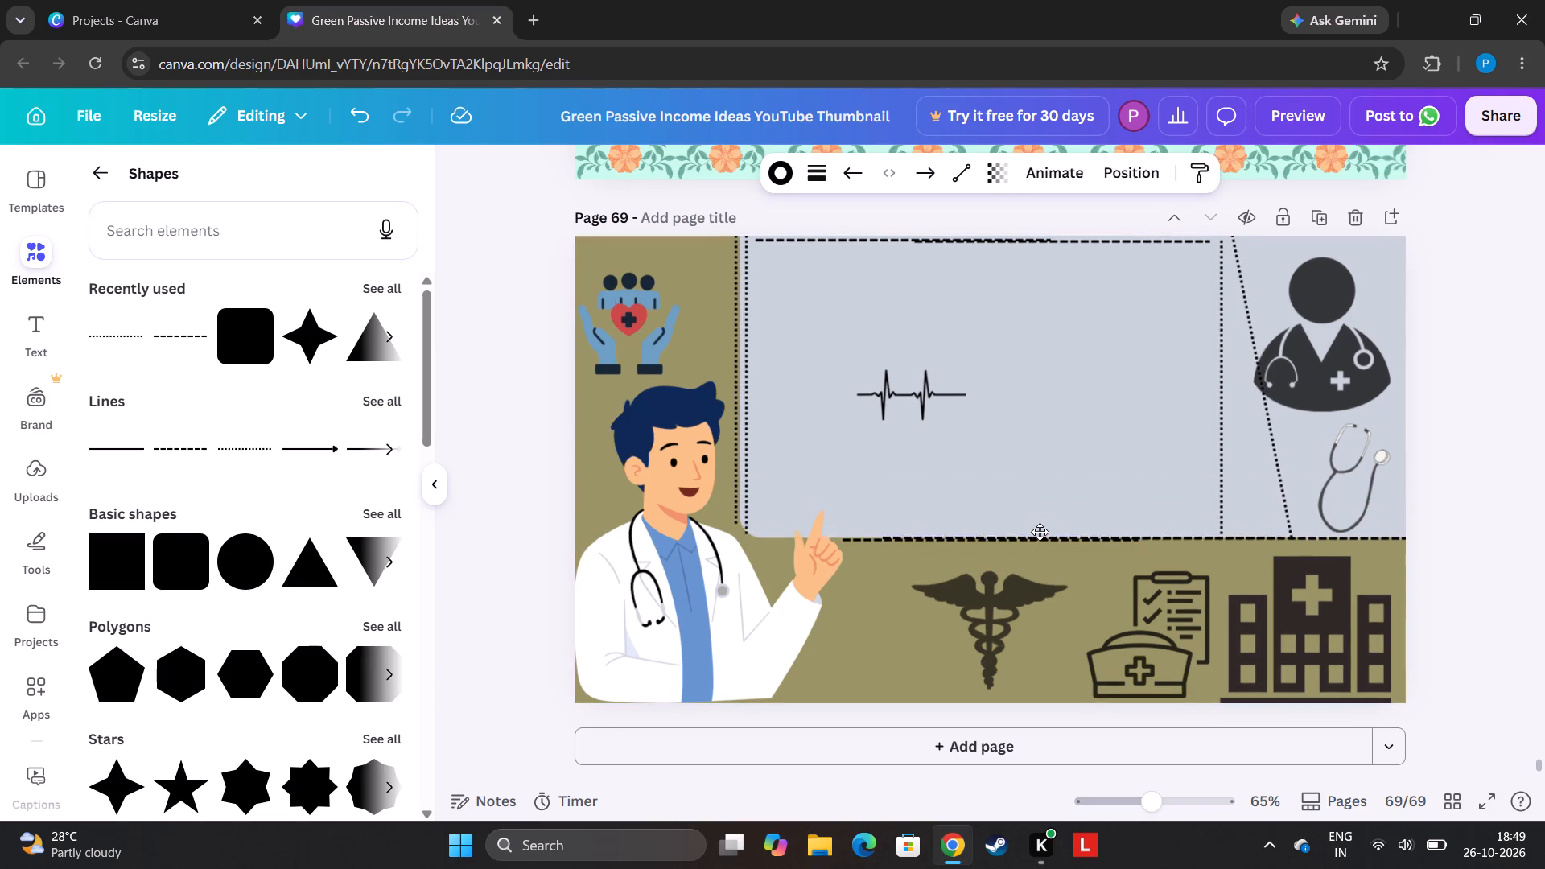
left_click_drag(1040, 532, 1027, 540)
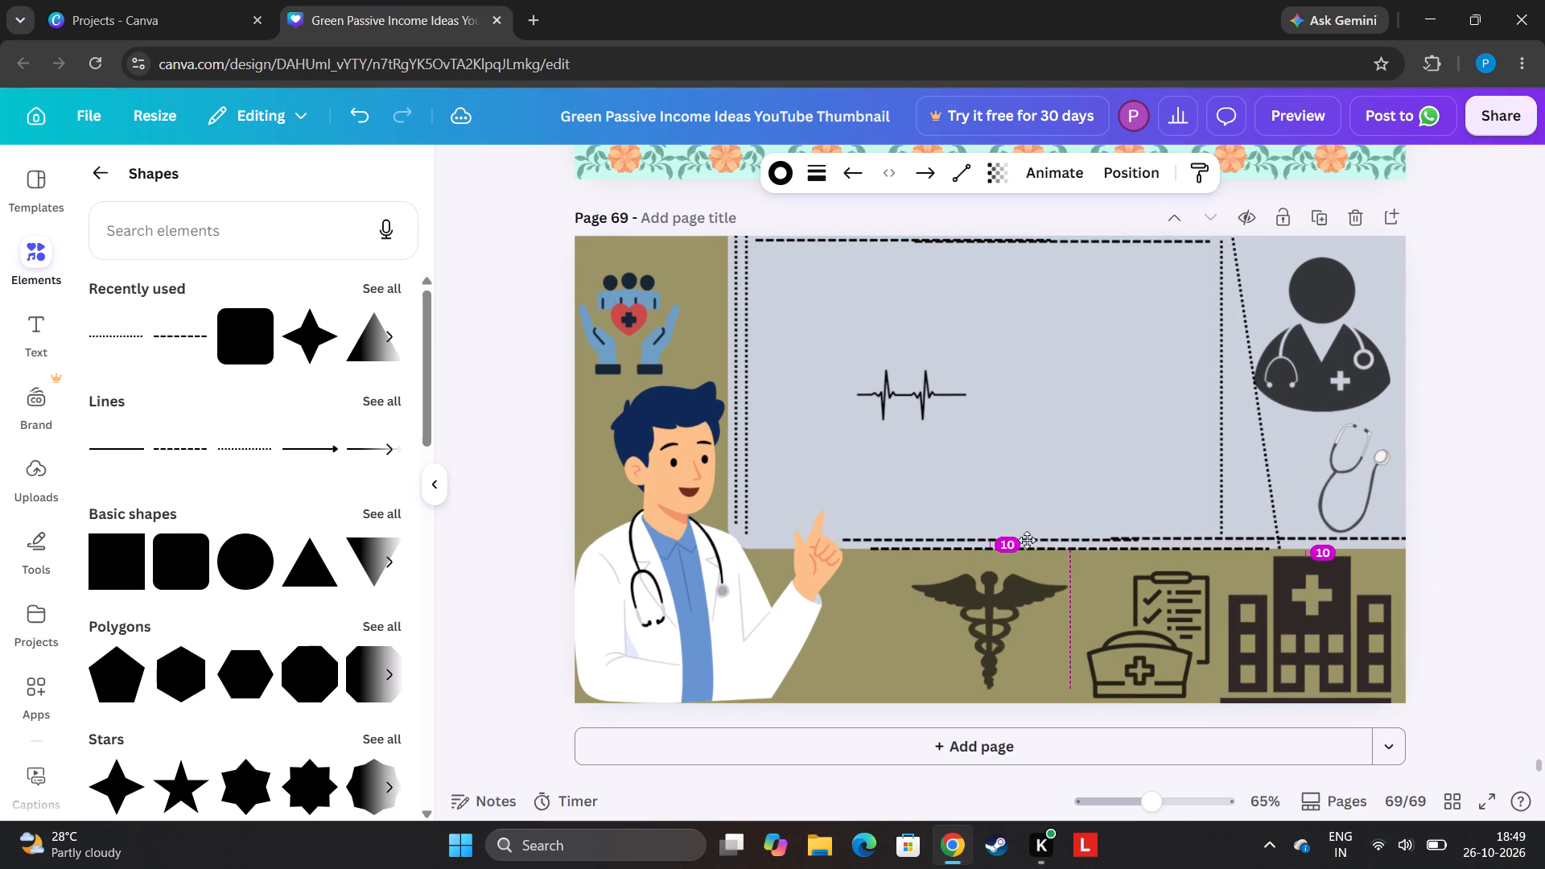
left_click_drag(1027, 540, 1011, 540)
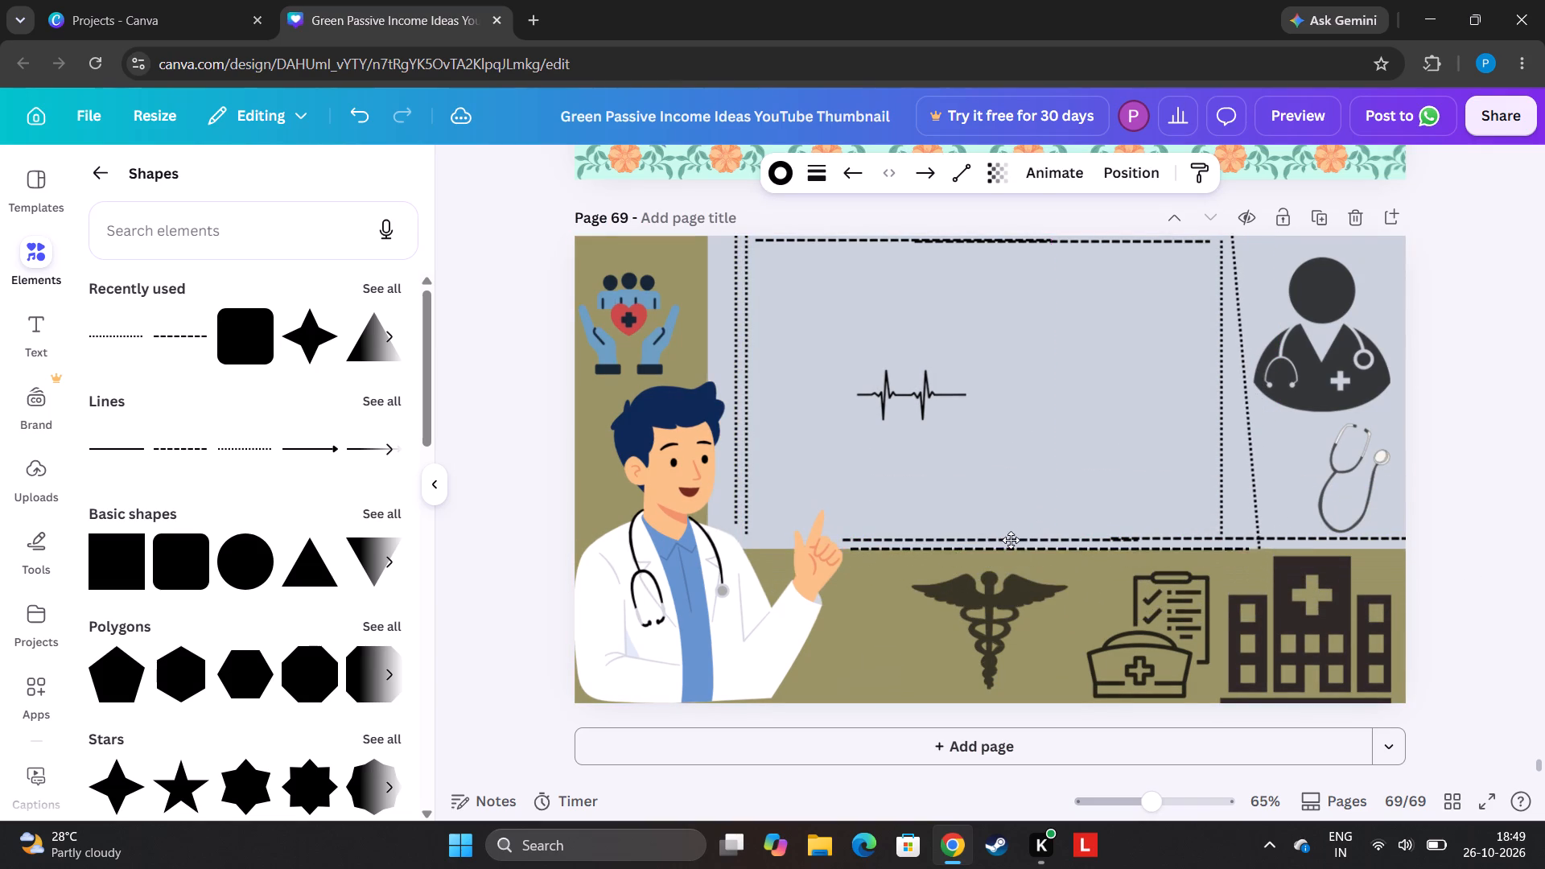
left_click_drag(1011, 540, 1020, 533)
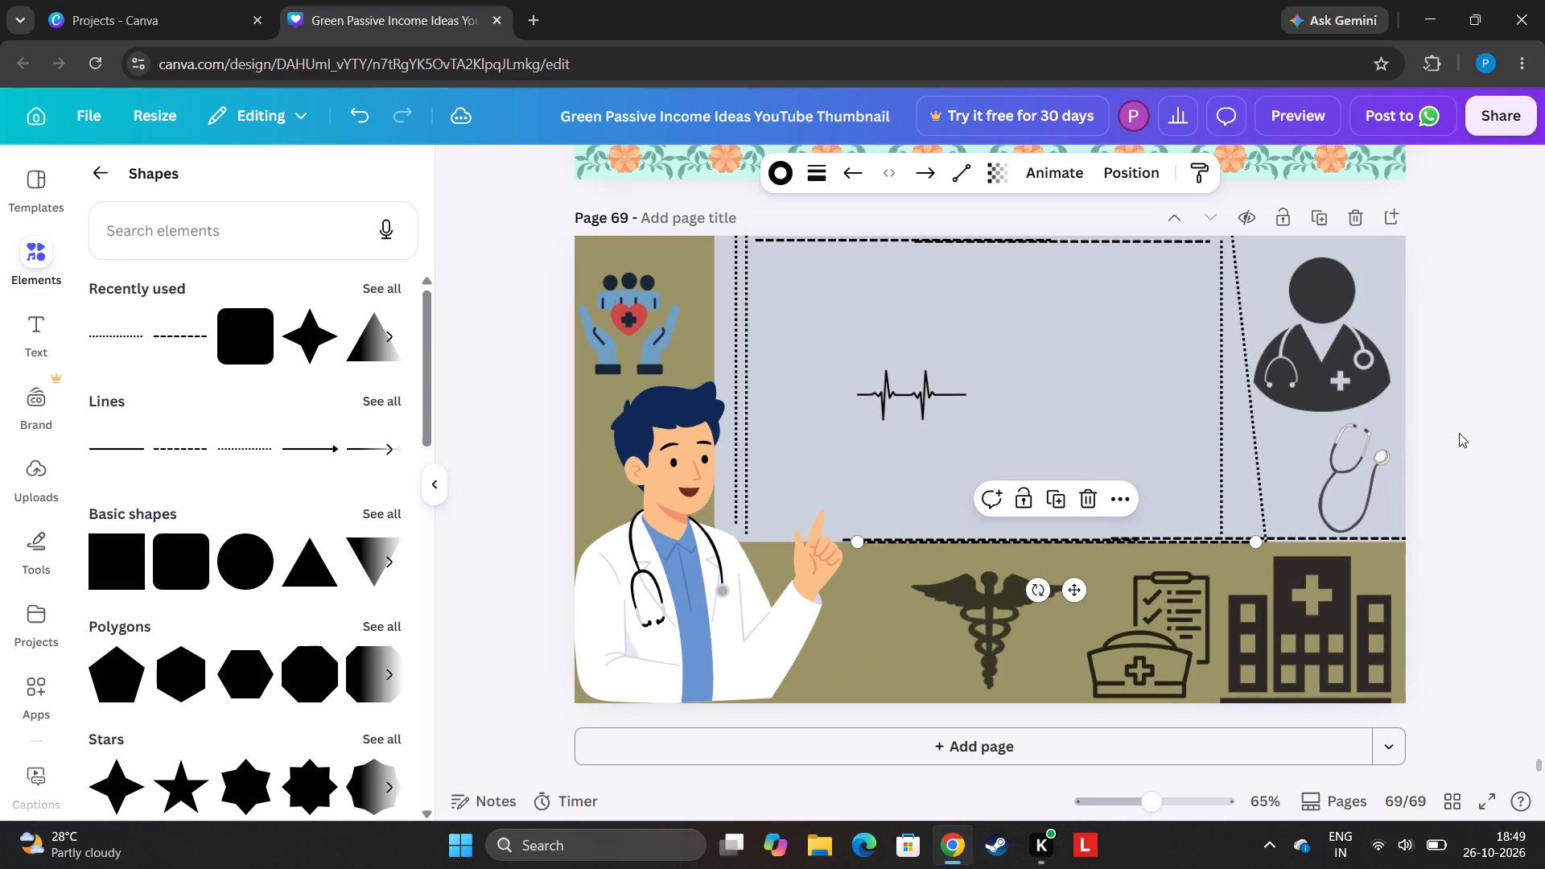
left_click(1472, 430)
Straighten the slanted outer right dotted line to vertical, extending its lower end just past the panel's bottom edge.
left_click(1264, 496)
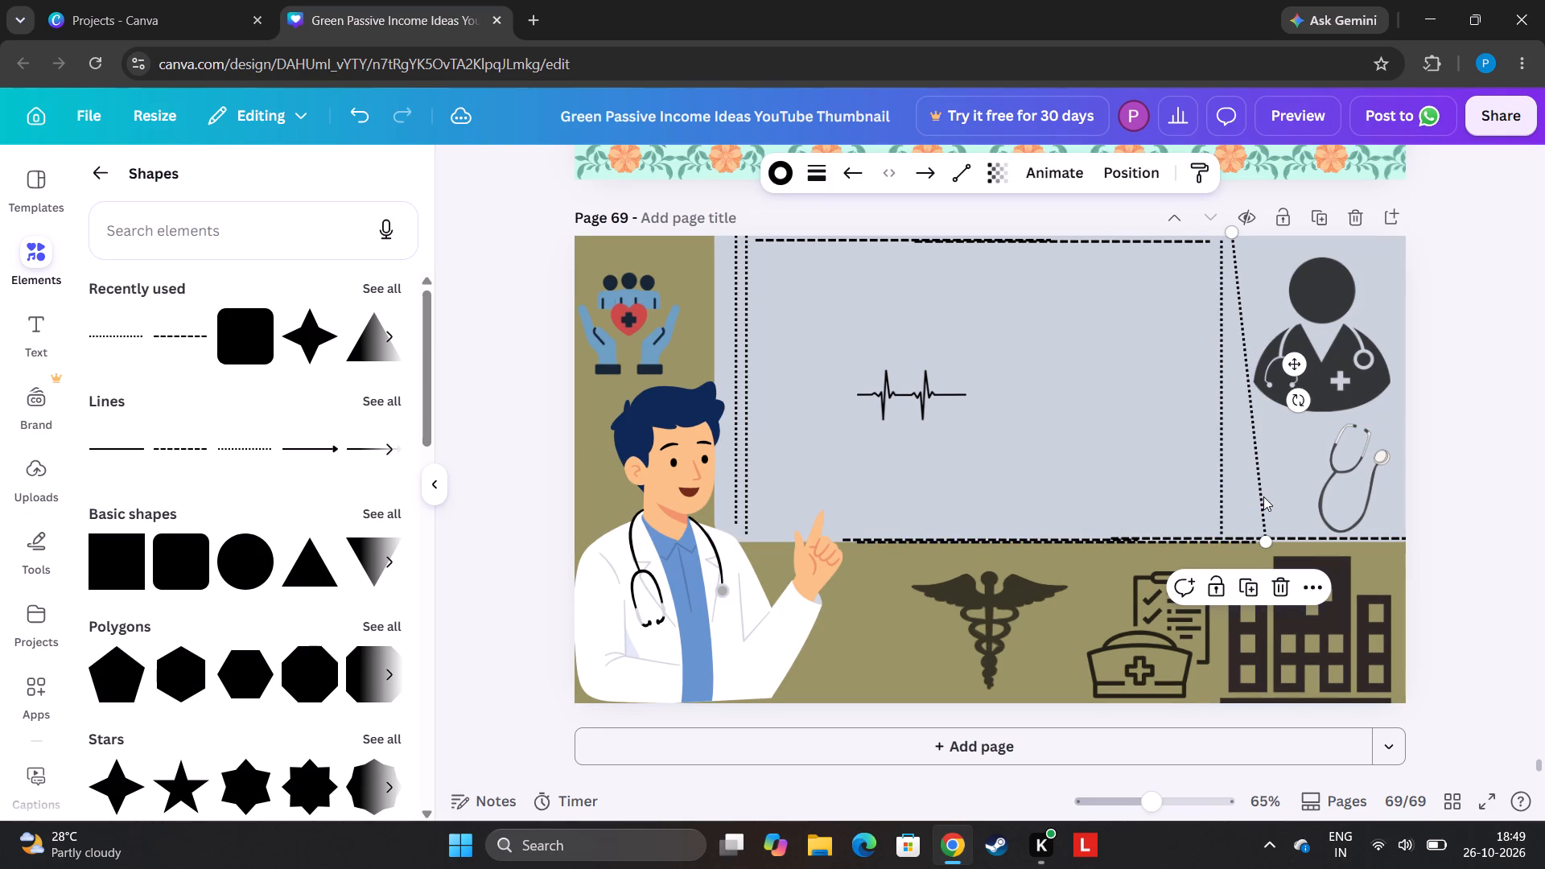
left_click_drag(1266, 537, 1237, 545)
left_click(1502, 414)
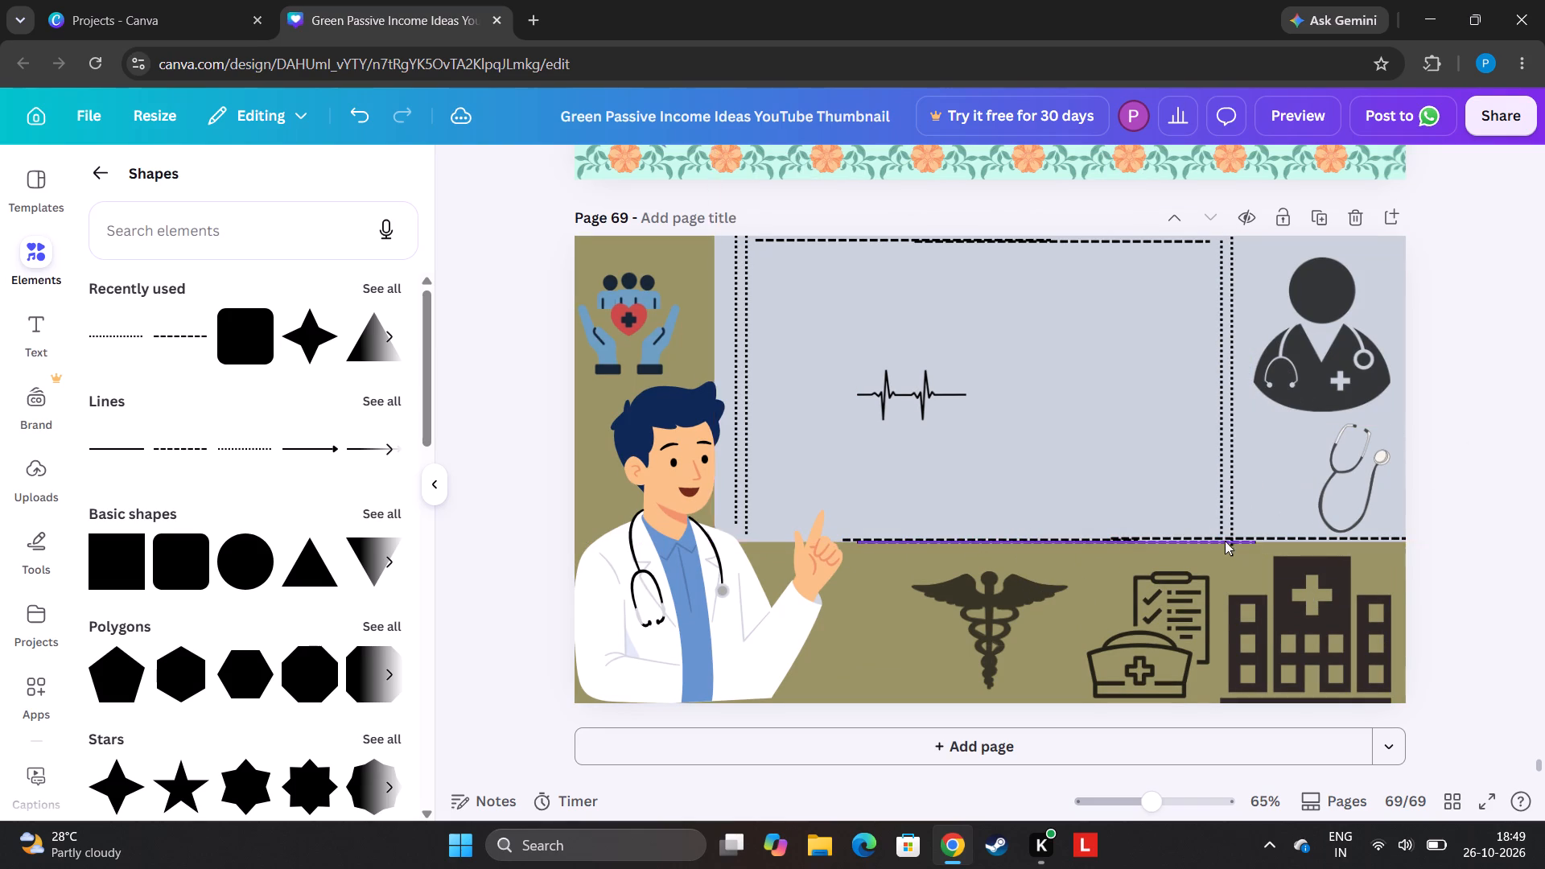
Move the heartbeat line graphic to the panel's upper right corner, against the inner right dotted line.
left_click_drag(929, 397, 1146, 259)
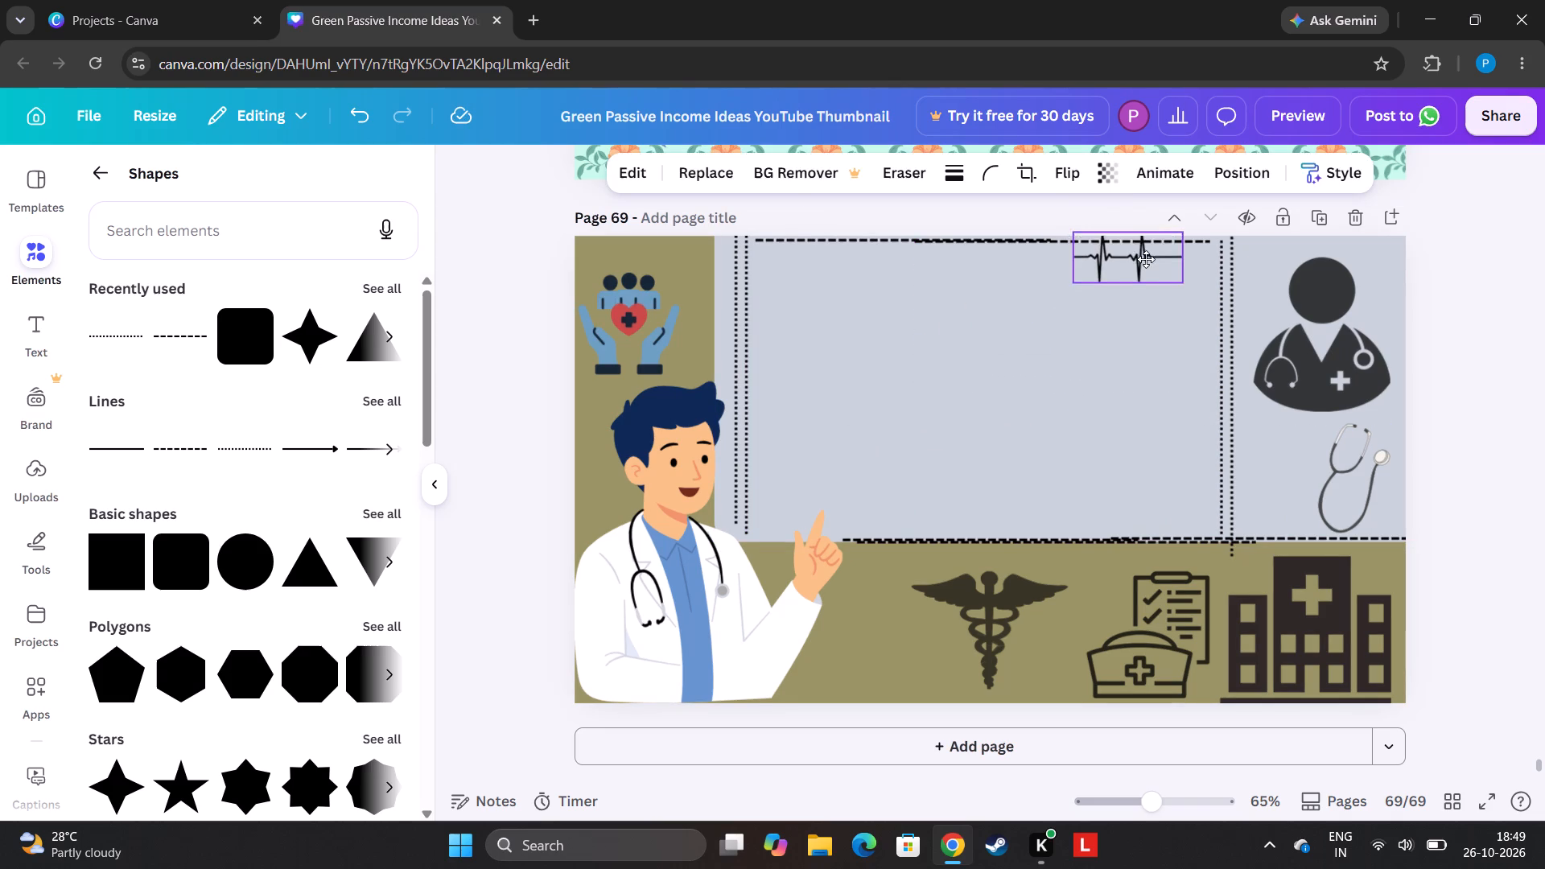
left_click_drag(1146, 259, 1181, 276)
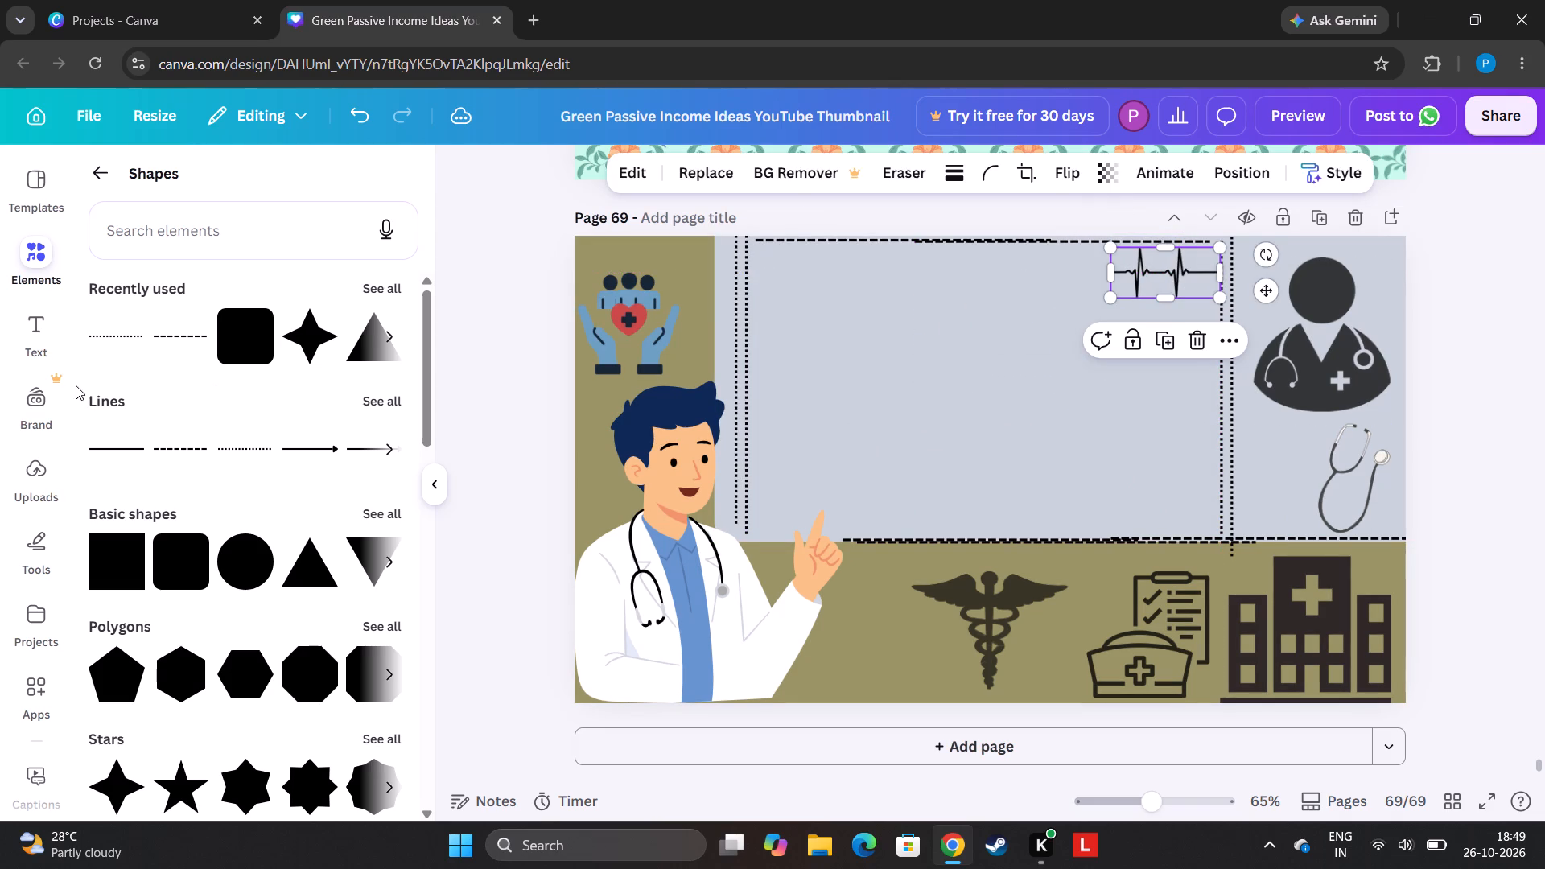
Add a heading text box below the heartbeat graphic and widen it leftward across the panel so its text fits one line.
left_click(54, 357)
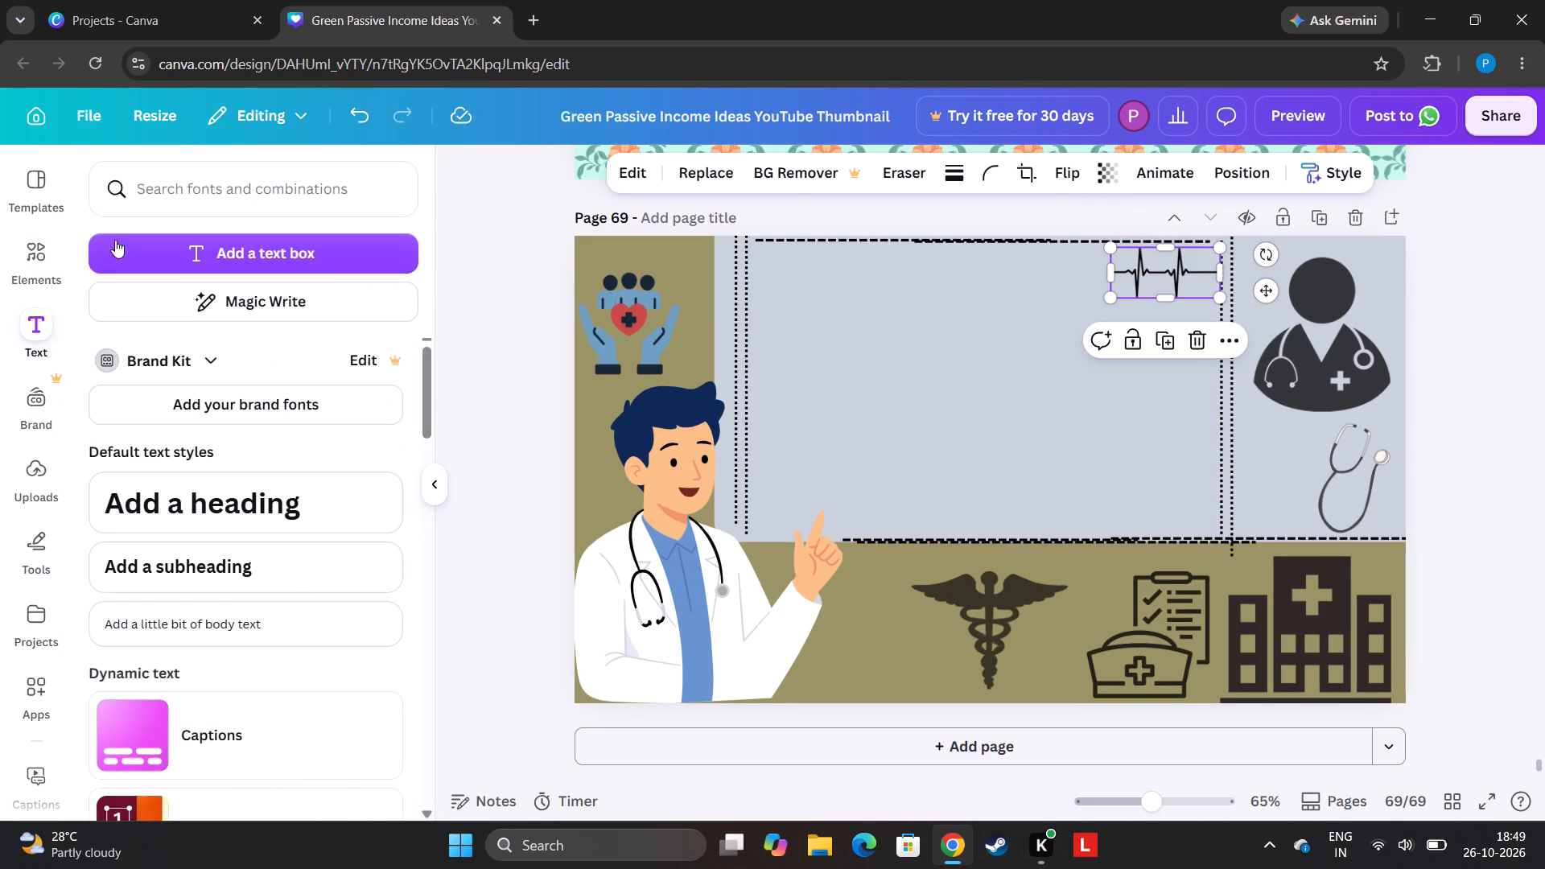
left_click(188, 525)
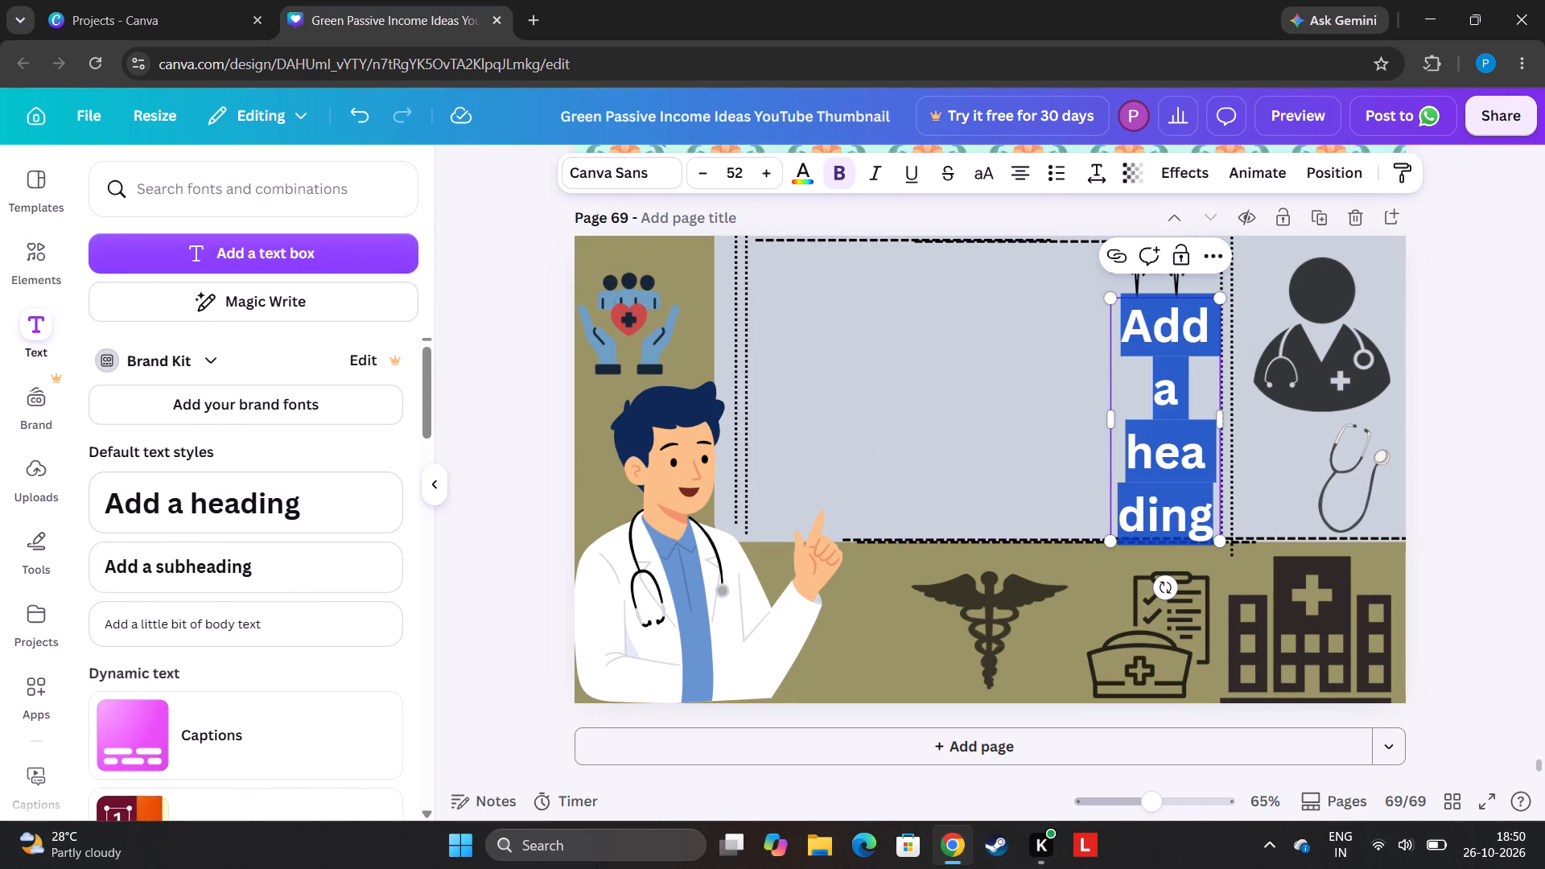
left_click_drag(1108, 430, 916, 351)
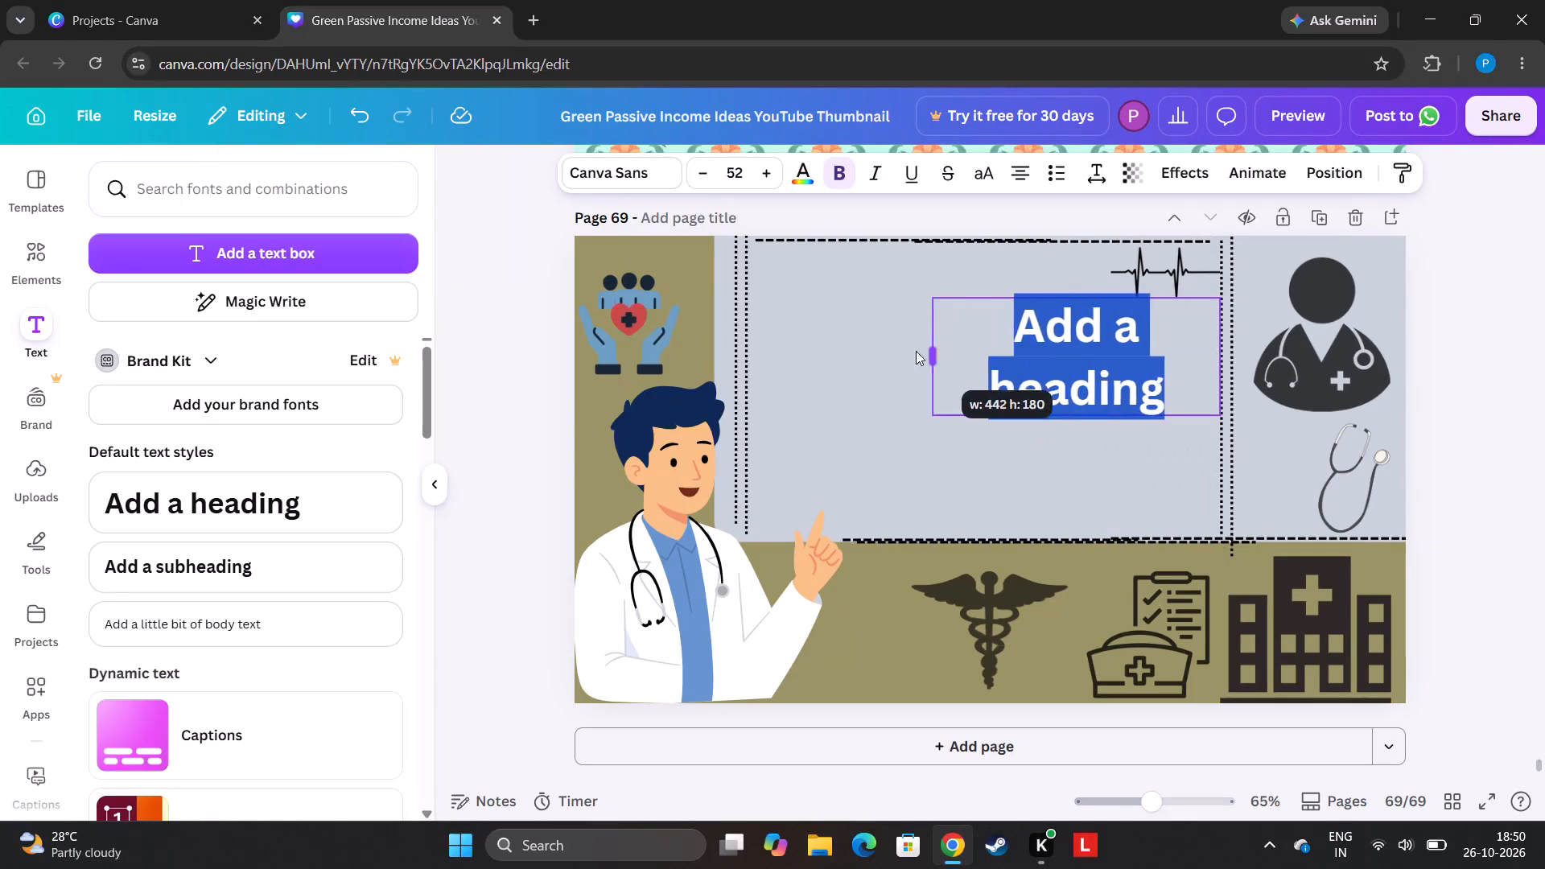
left_click_drag(916, 351, 770, 340)
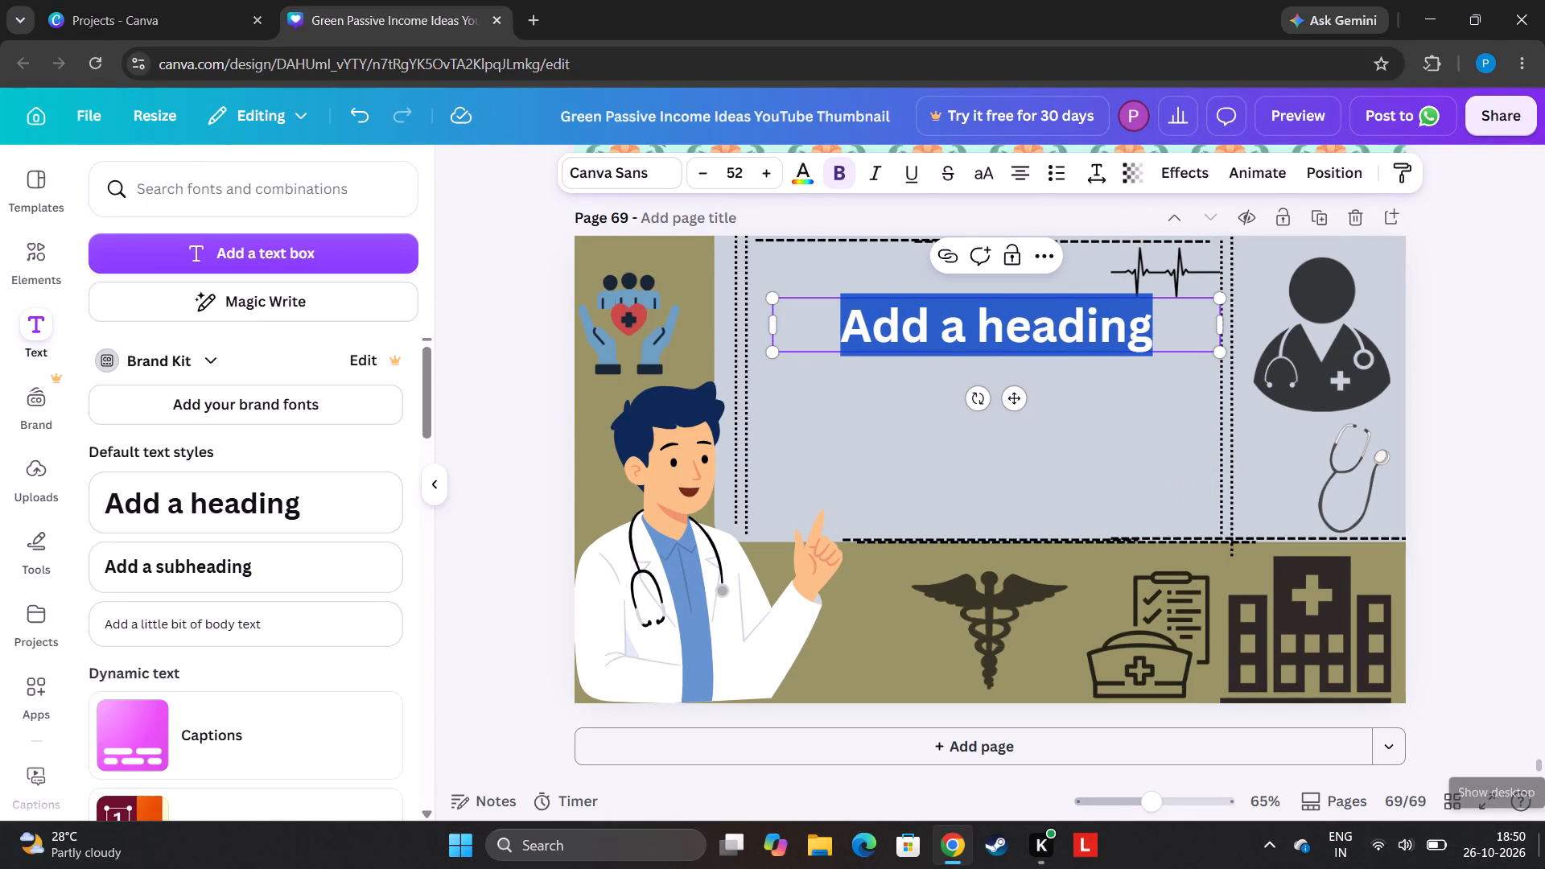
Replace the heading placeholder with "happy doctor day" and set the text to all uppercase.
key("BackSpace")
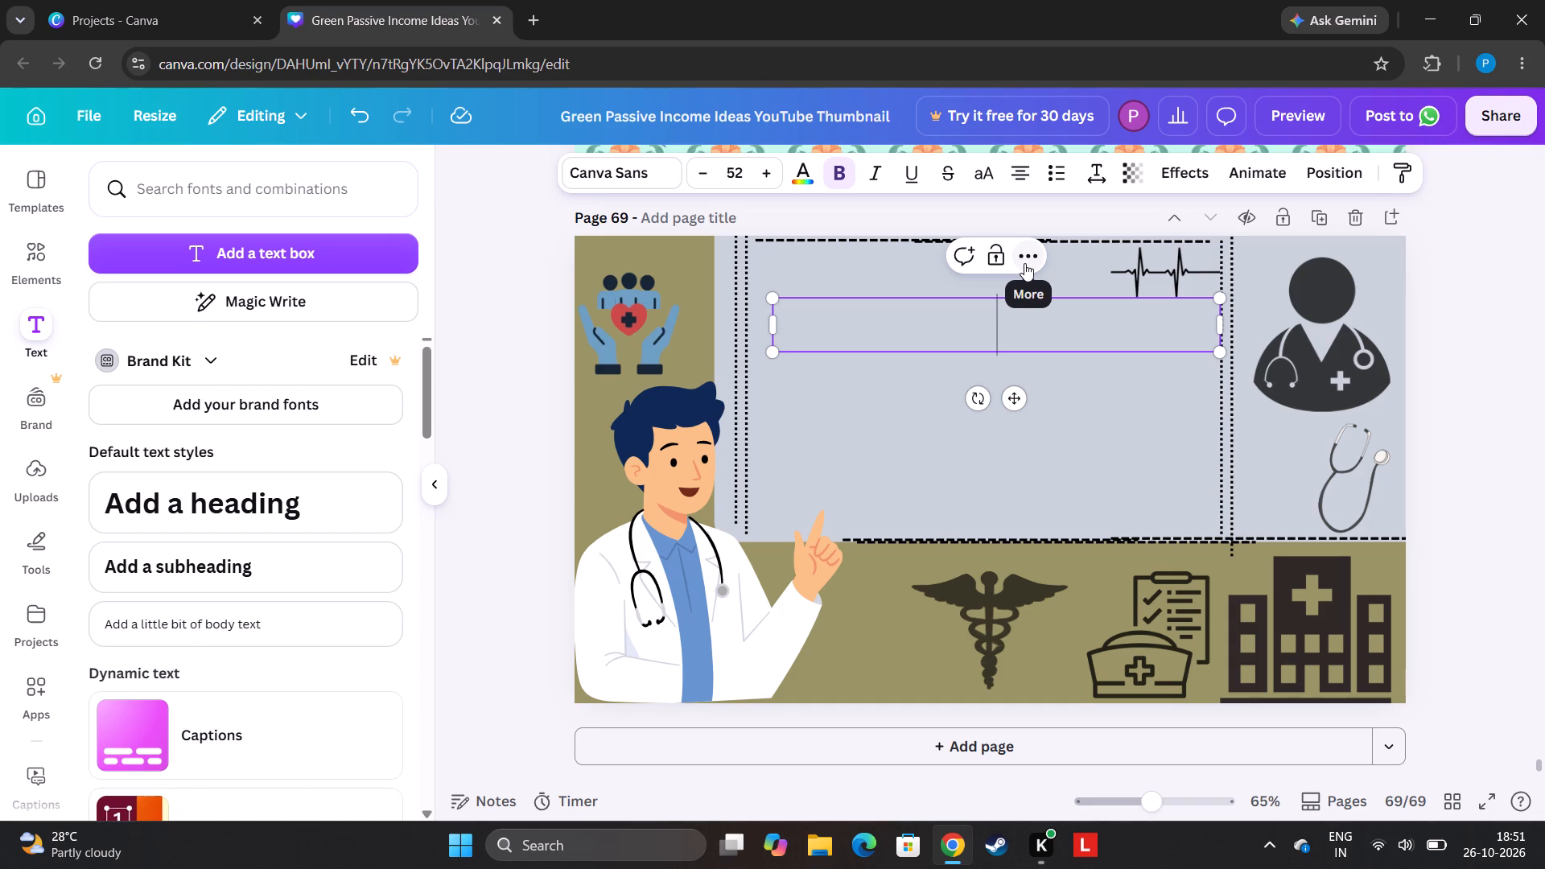
key("h")
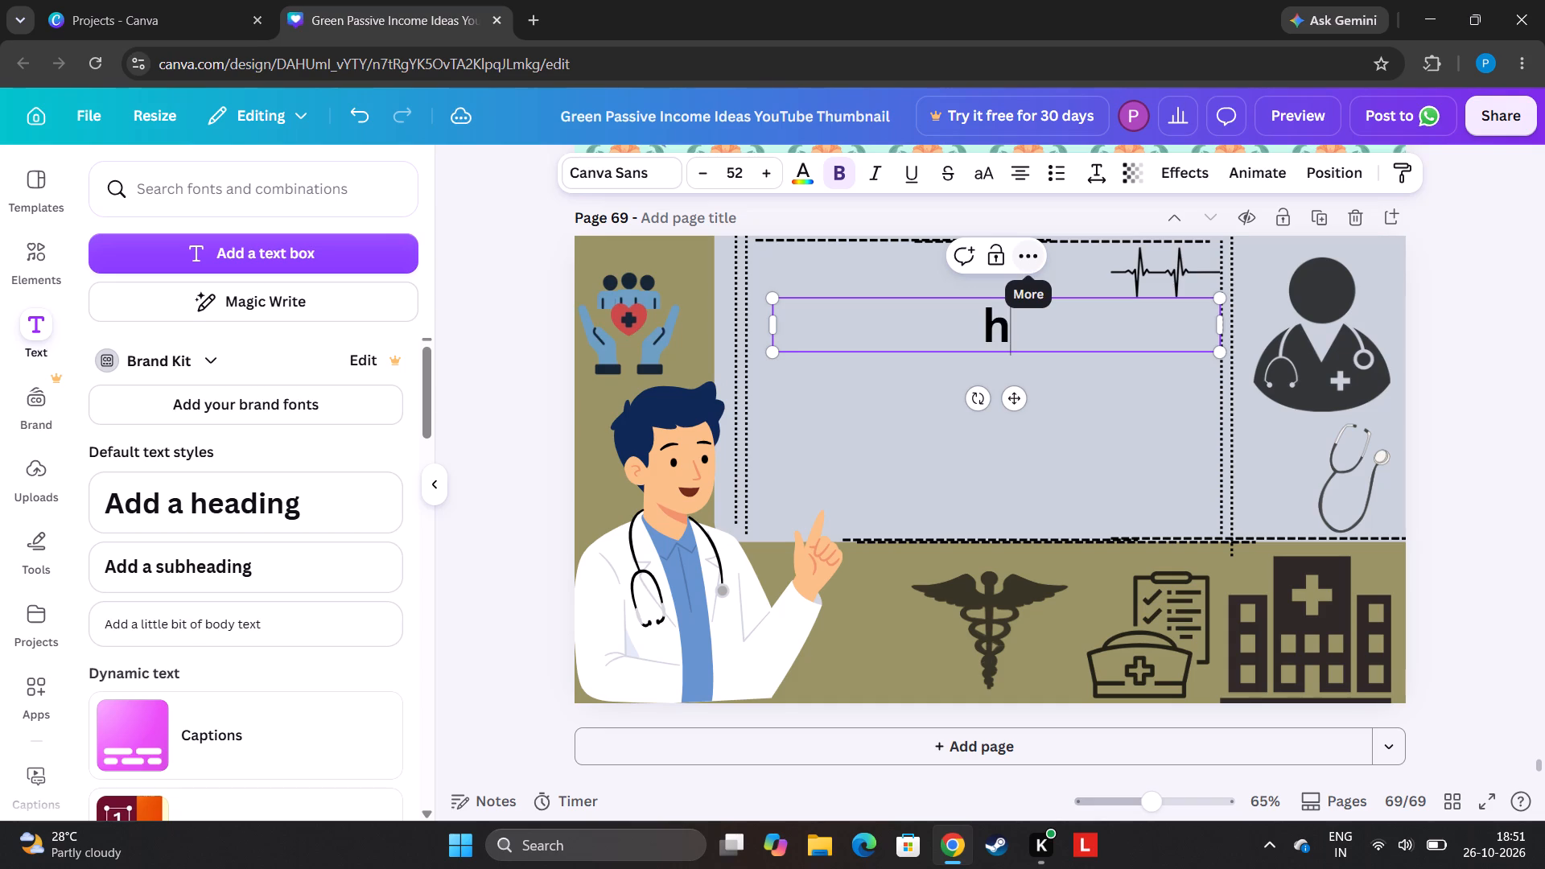
key("a")
type("ppy")
key("space")
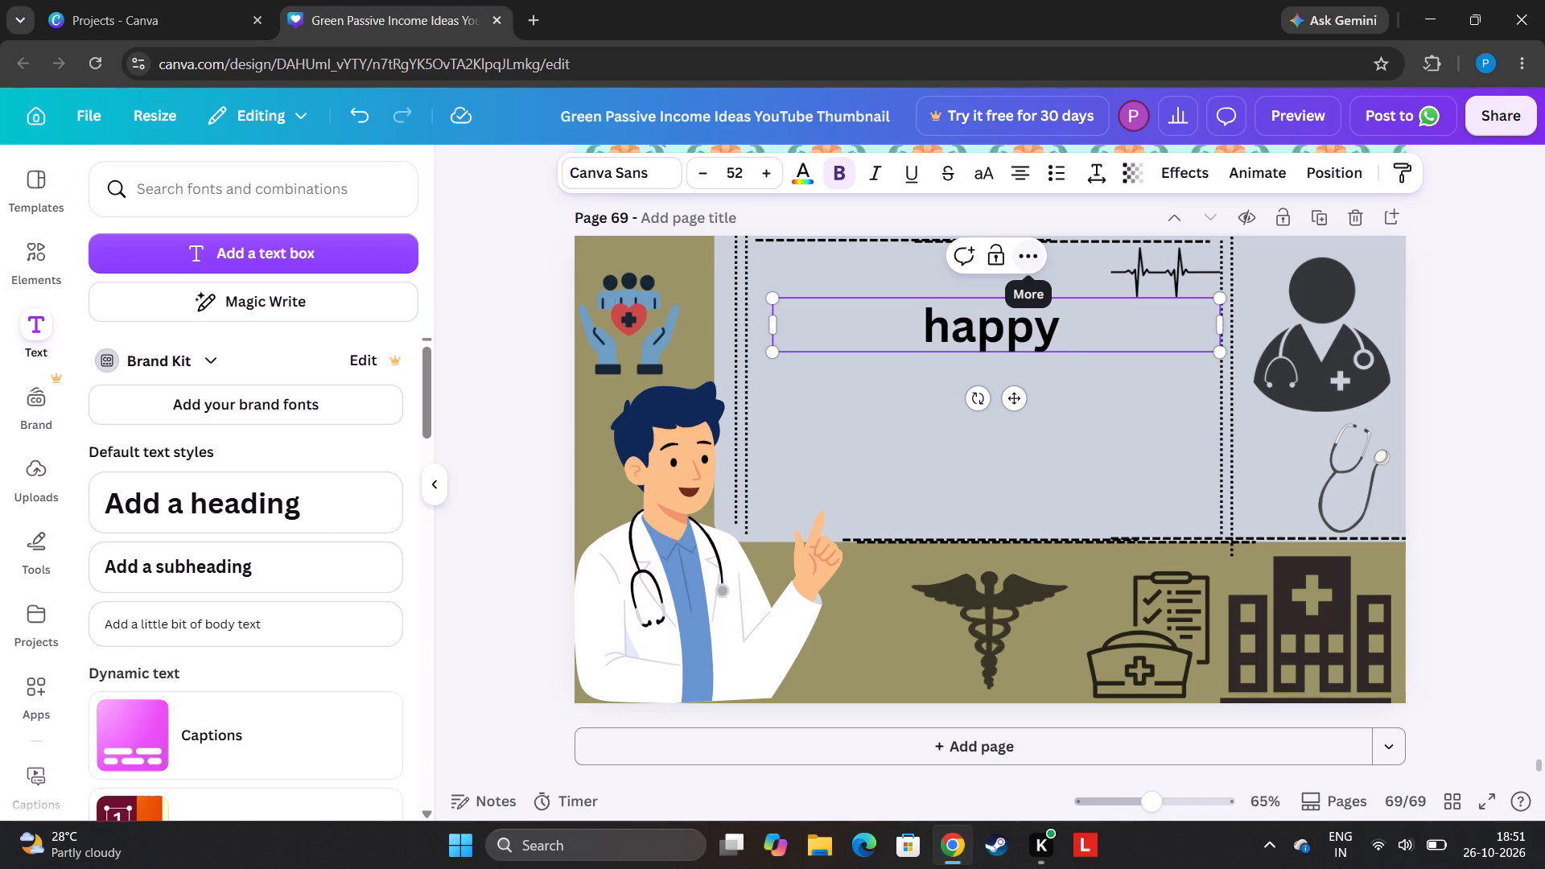
type("docto")
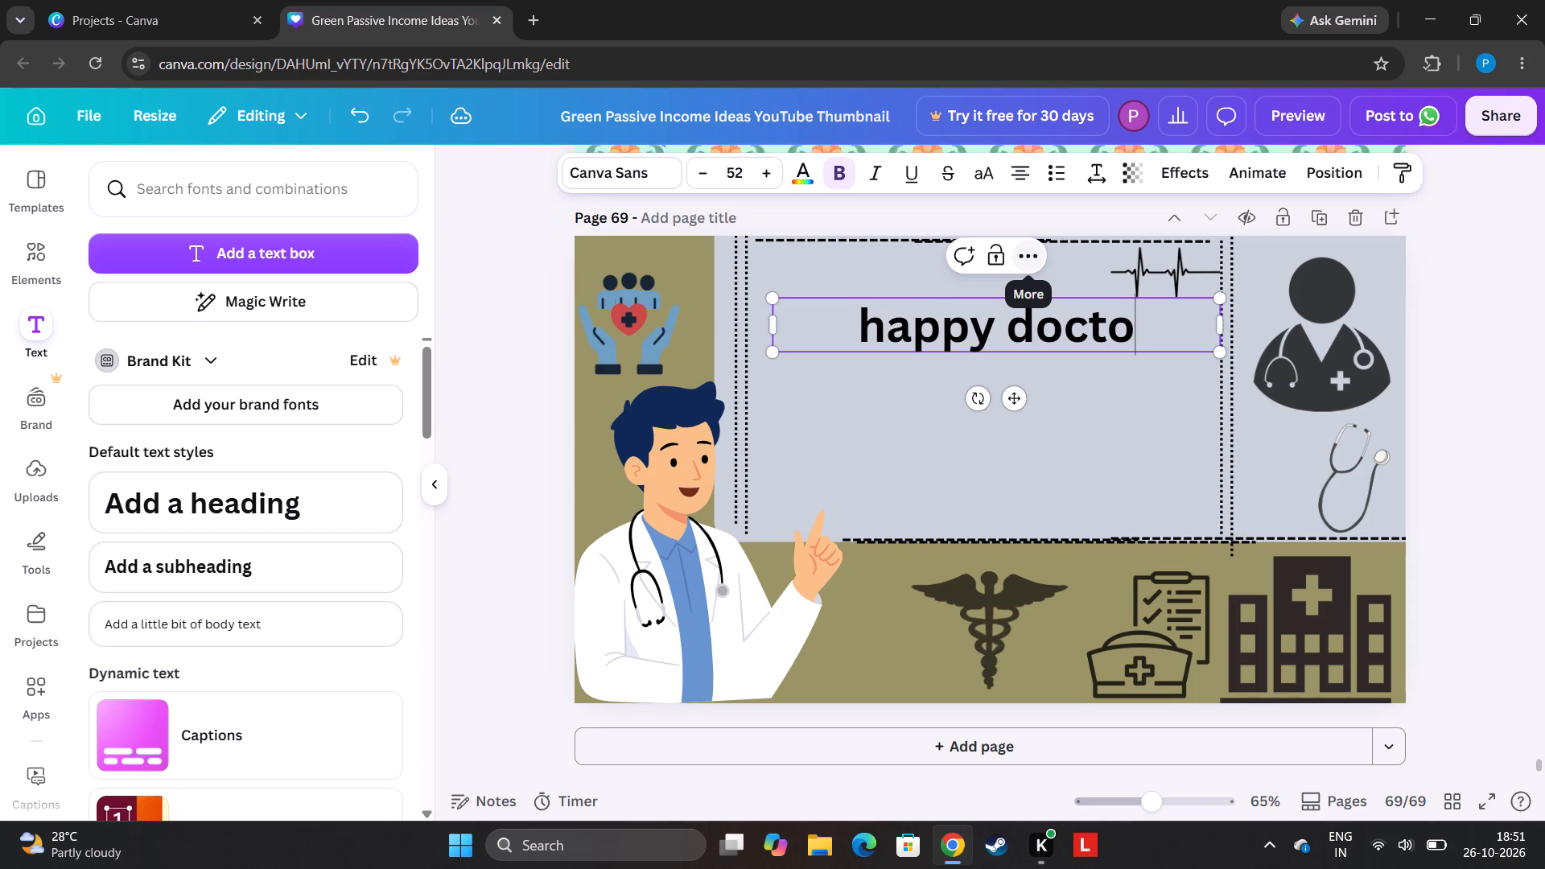
type("r da")
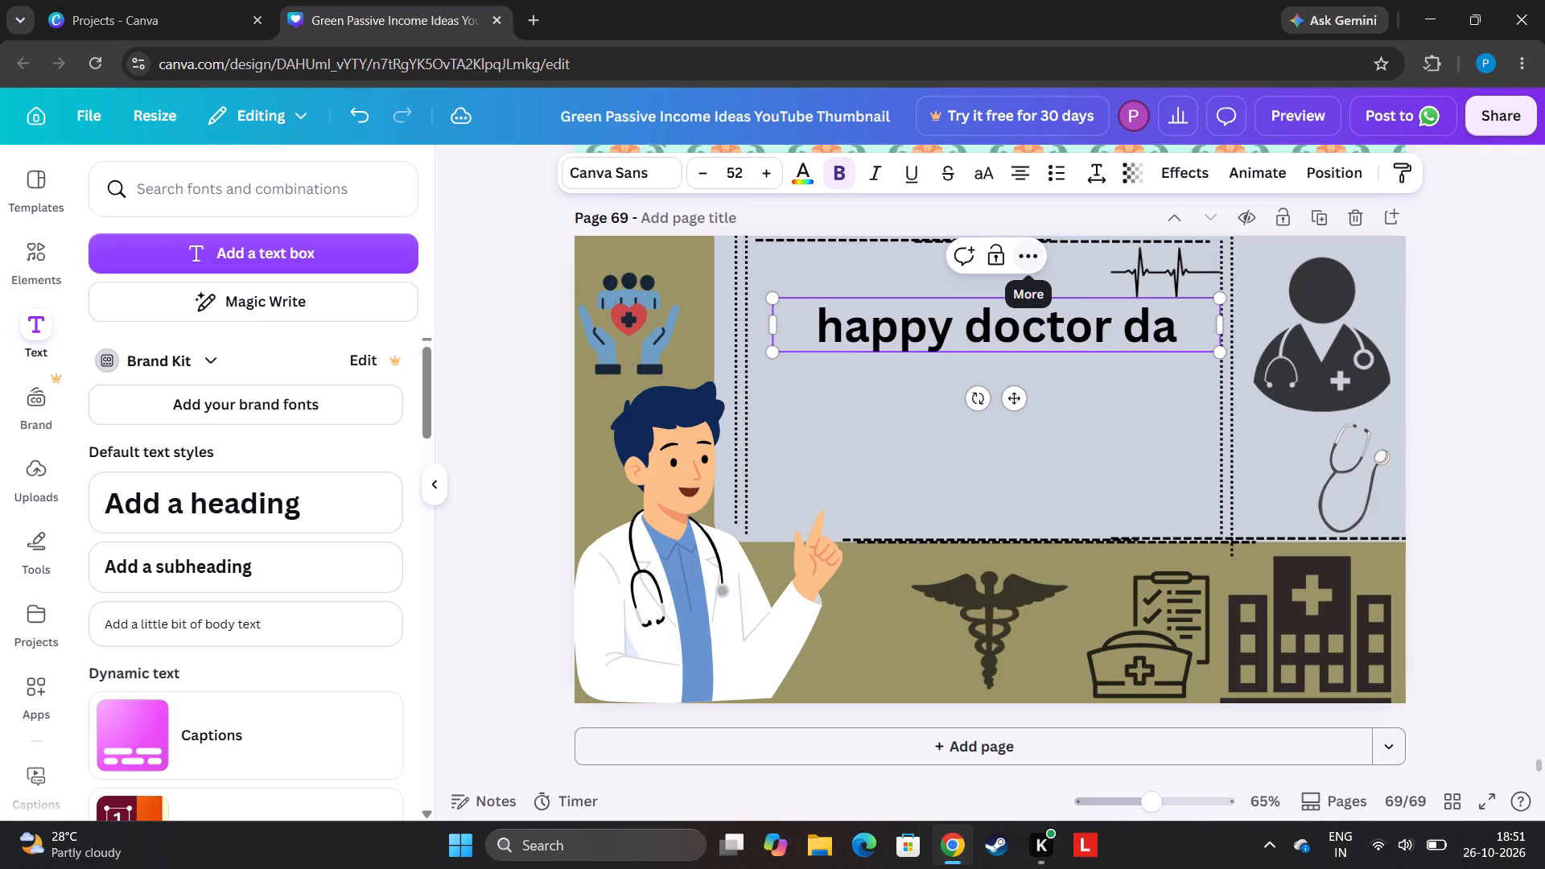
key("y")
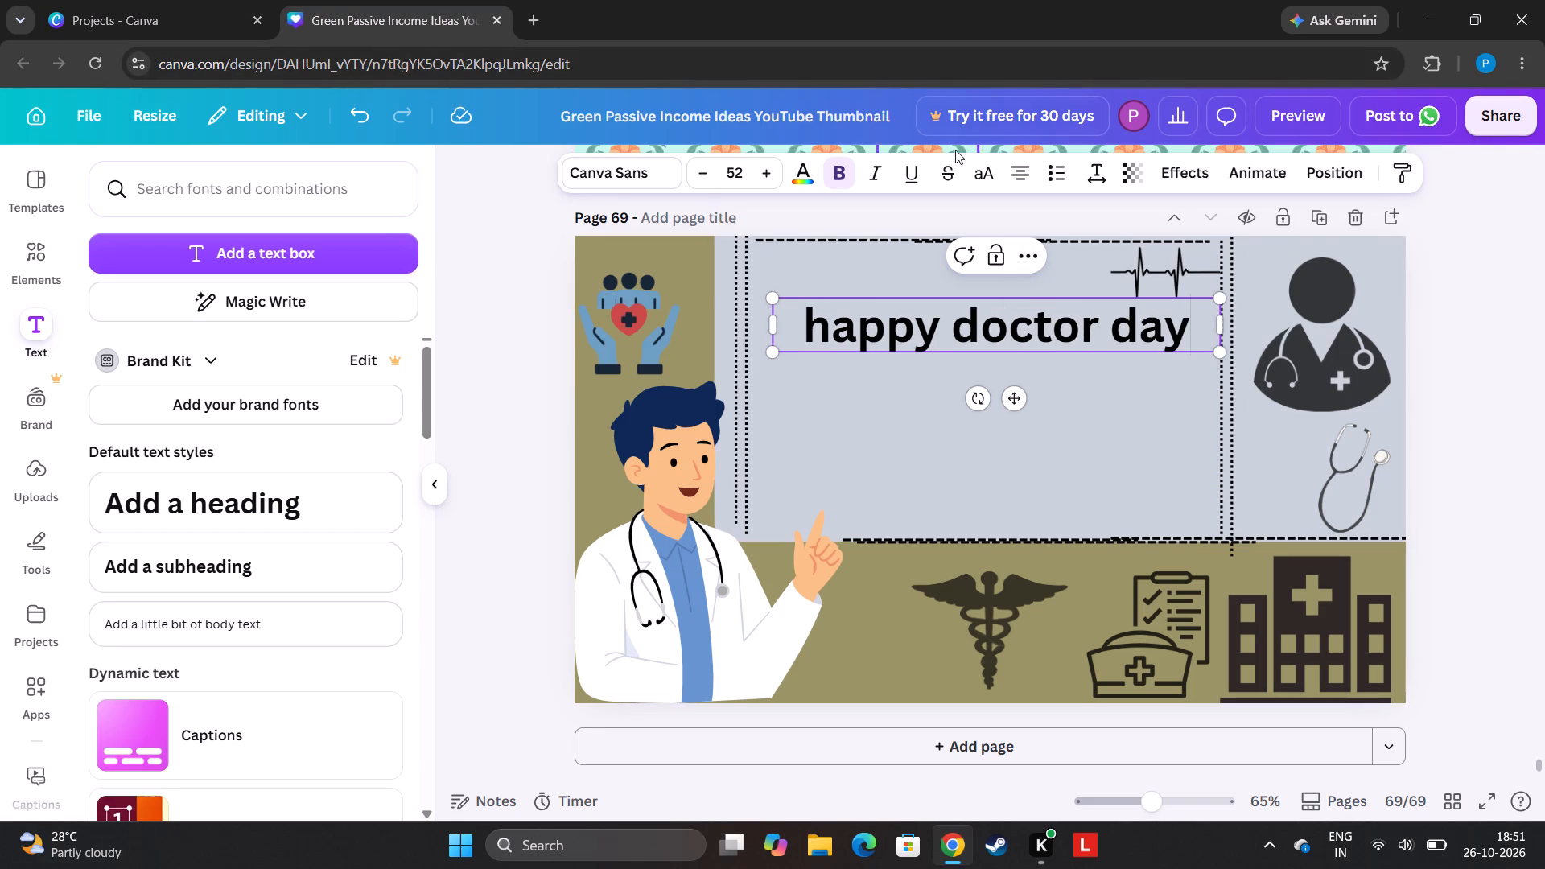
left_click(985, 170)
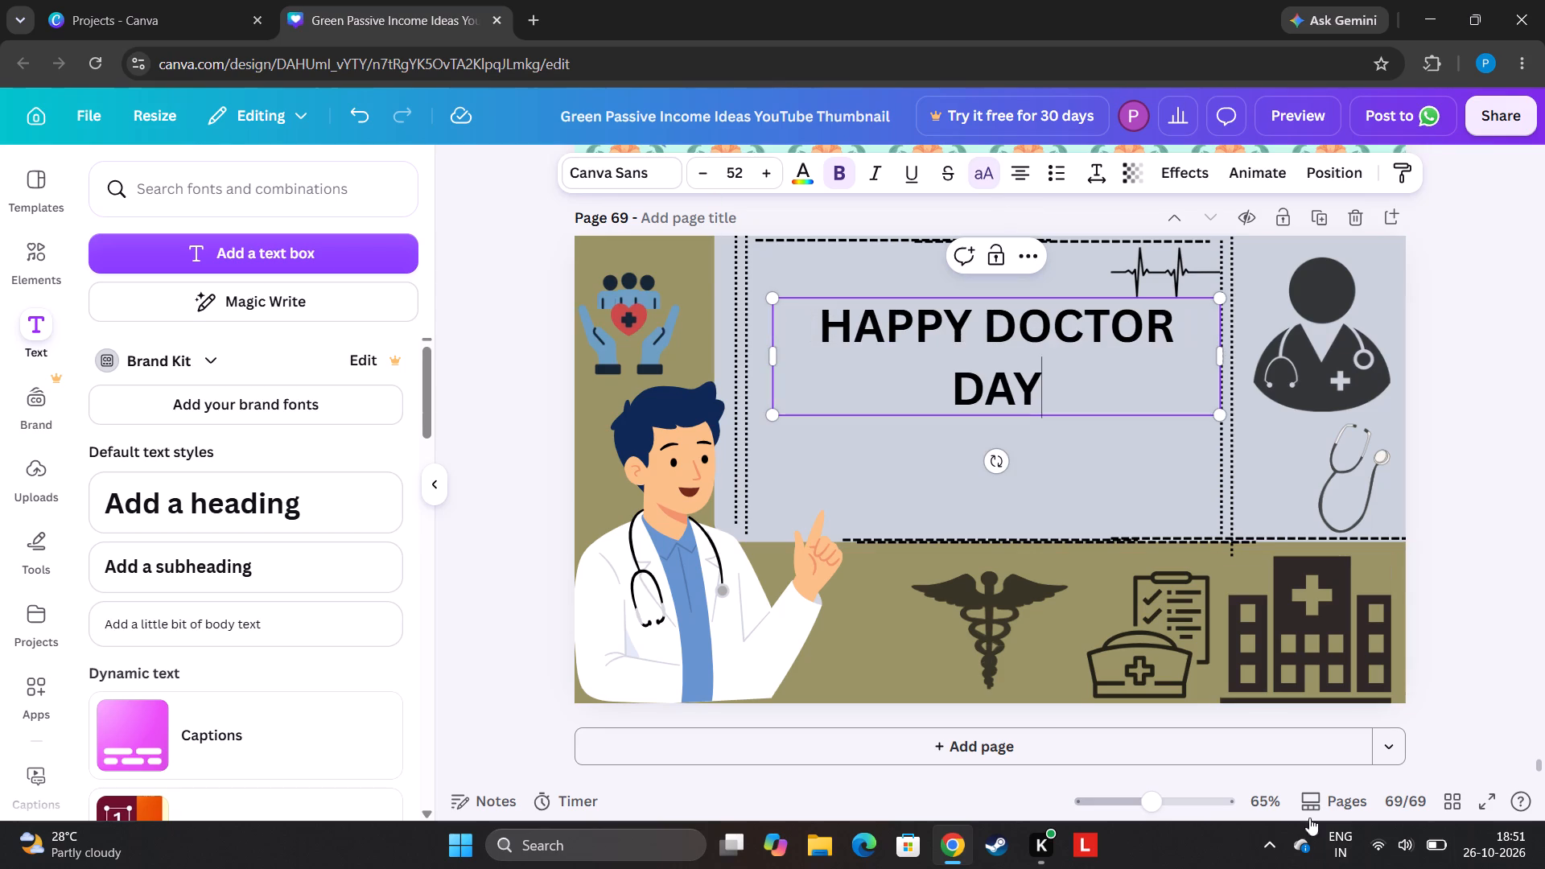
Lower the computer's screen brightness slightly and return to the design.
left_click(1416, 858)
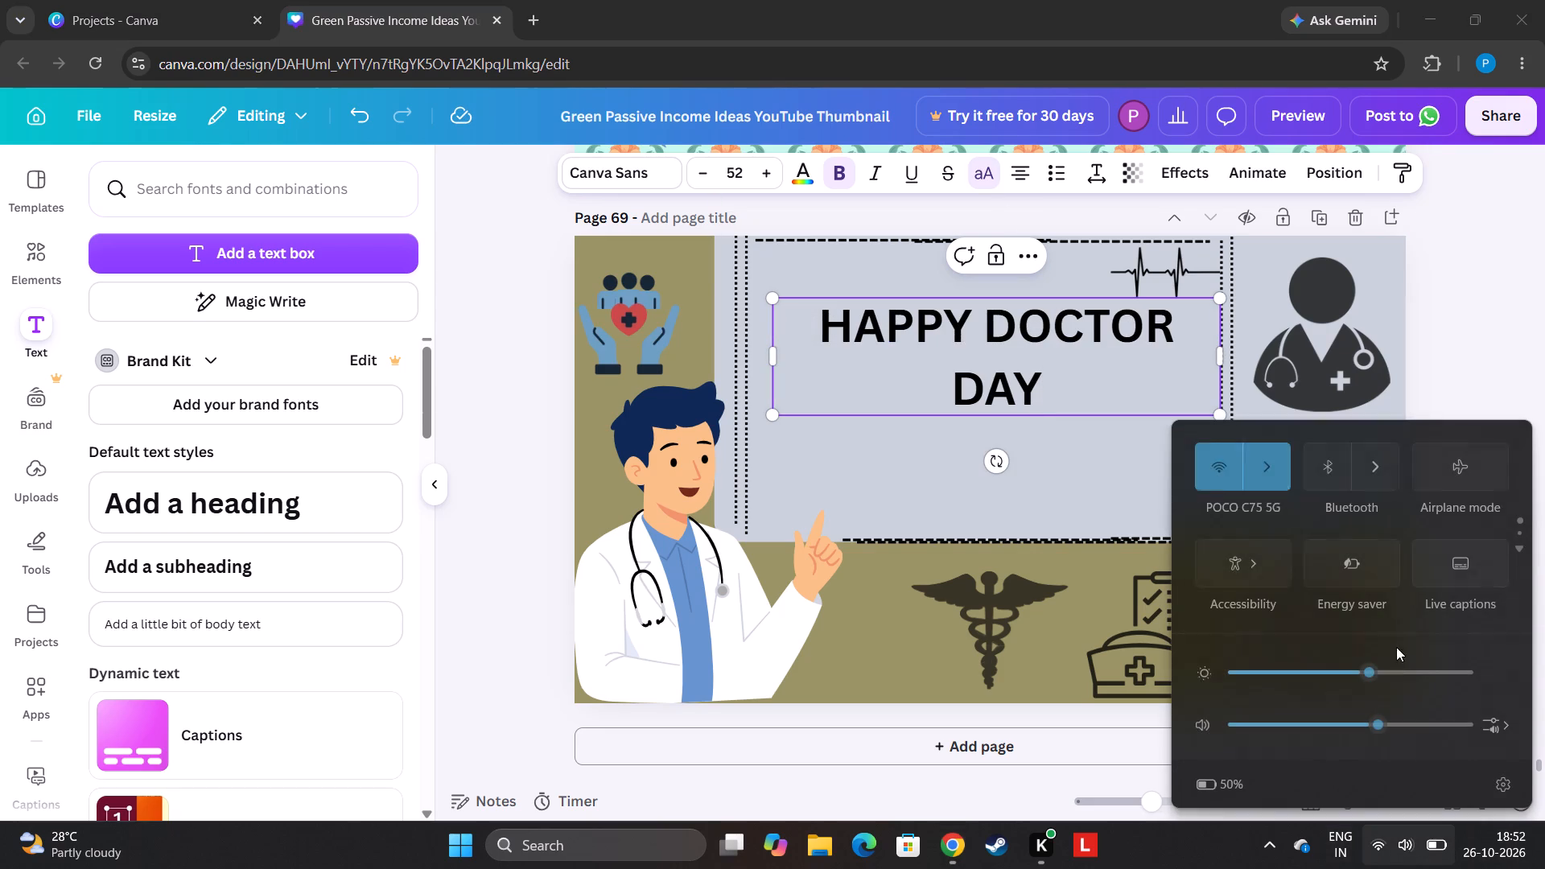
left_click(1349, 668)
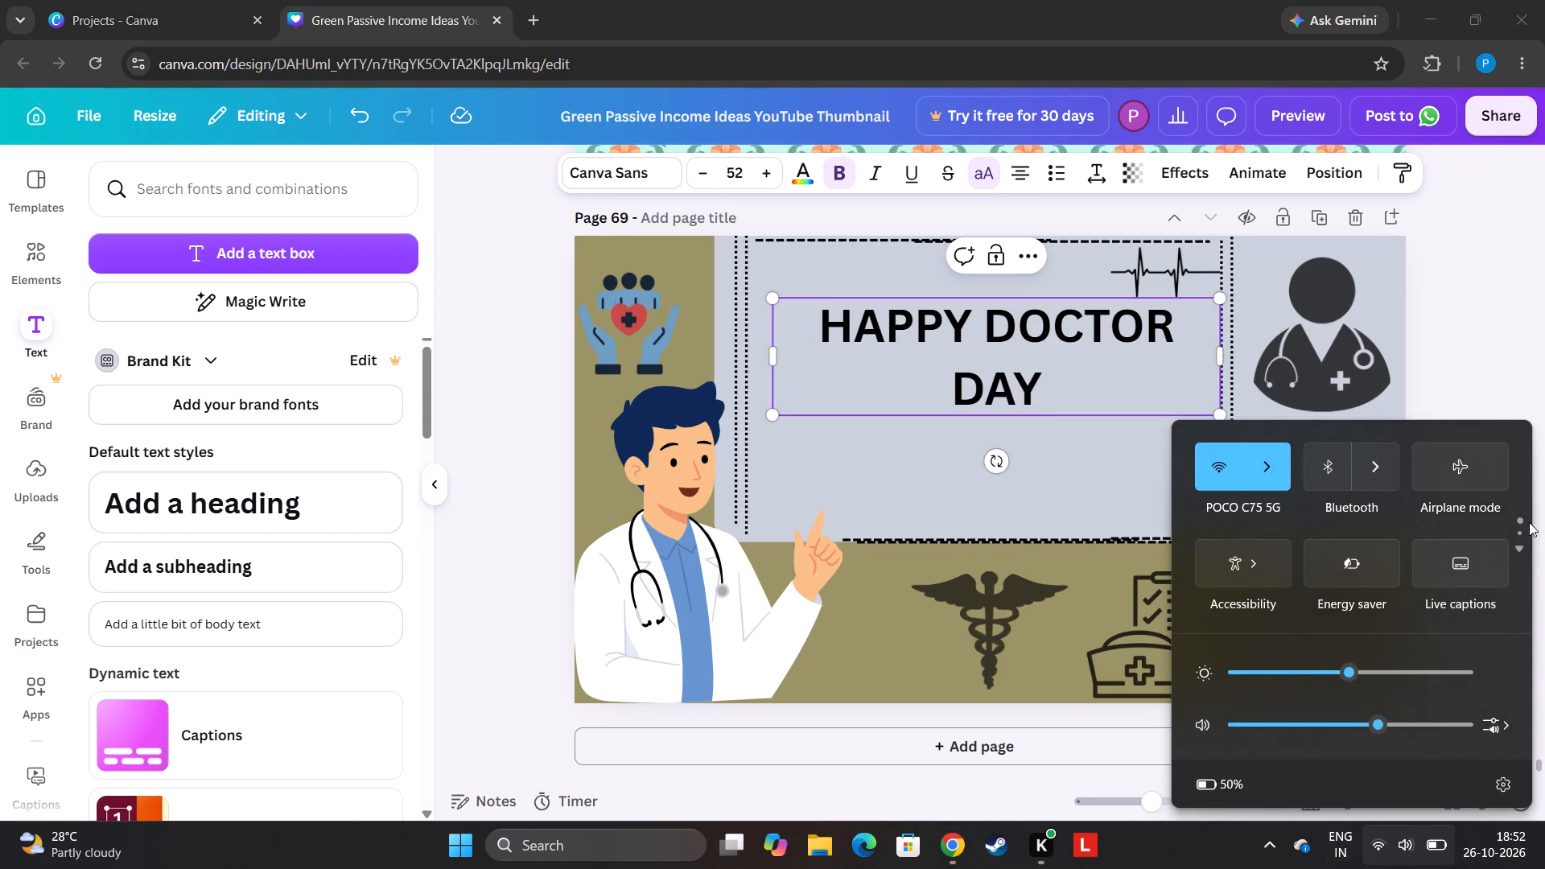
left_click(1477, 262)
Narrow the heading text box and move it to the panel's upper left area, beside the heartbeat graphic.
left_click(1028, 380)
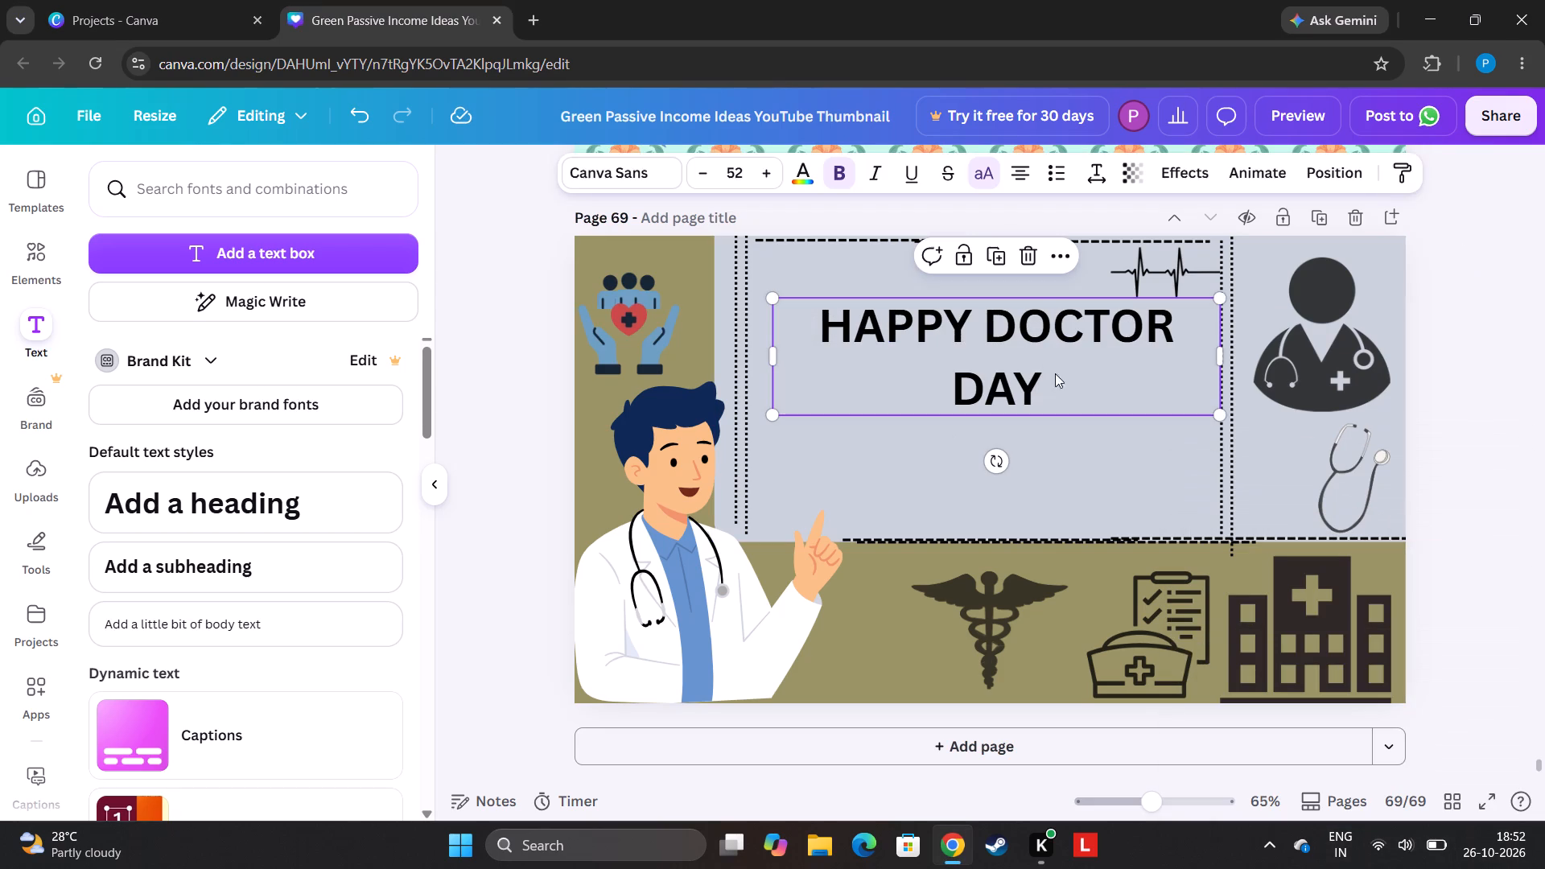
left_click_drag(1223, 365, 1119, 350)
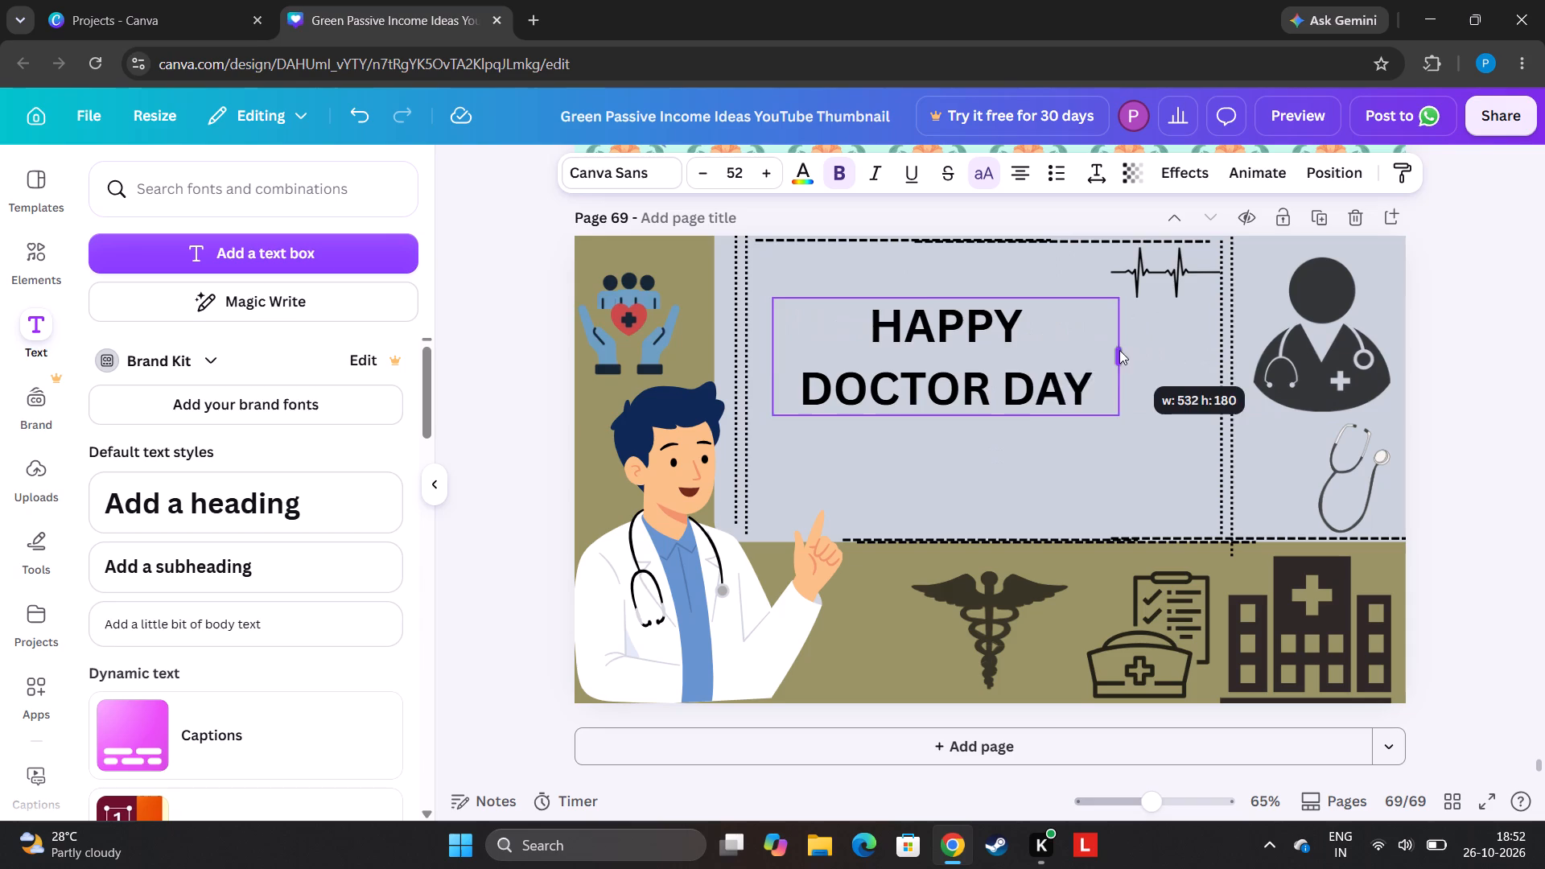
left_click_drag(1119, 350, 1156, 332)
left_click_drag(1041, 395, 1003, 345)
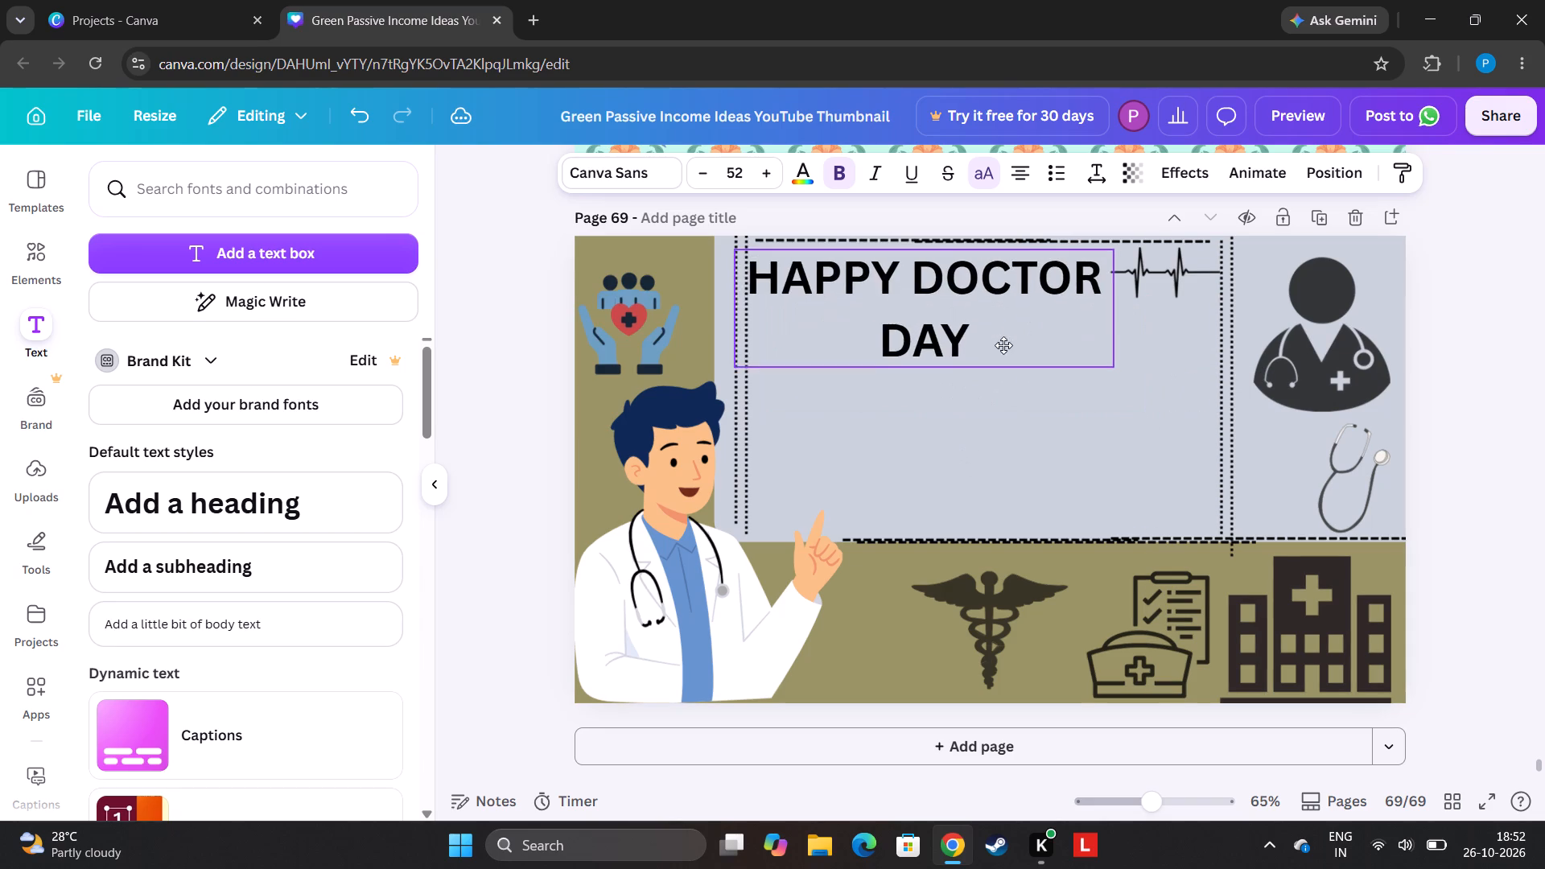
left_click_drag(1003, 345, 1020, 373)
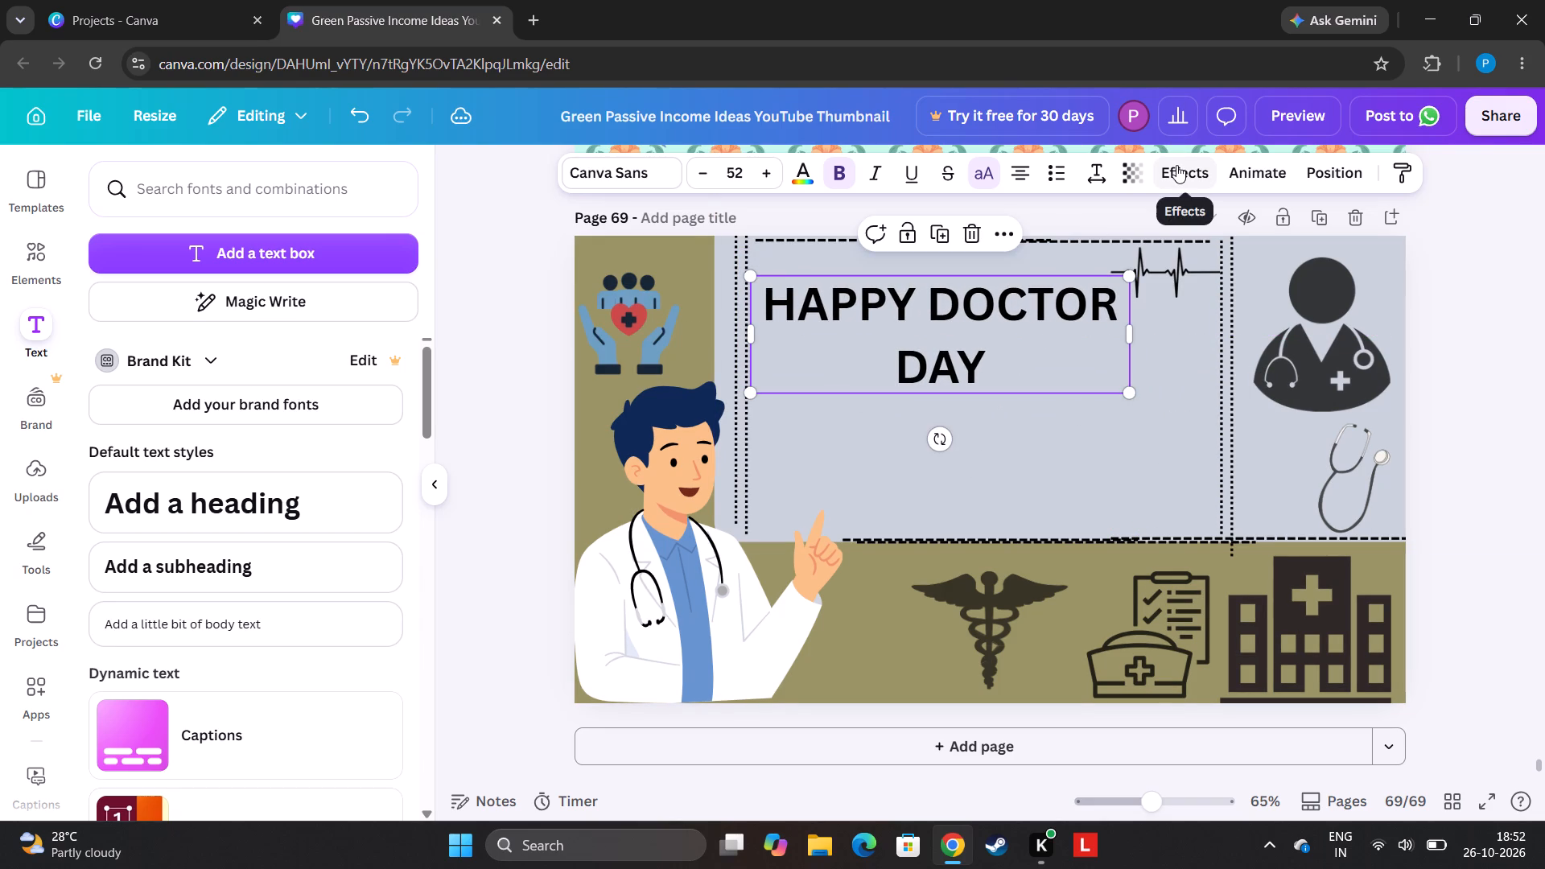
Reduce the heading's line spacing to 0.88.
left_click(1092, 175)
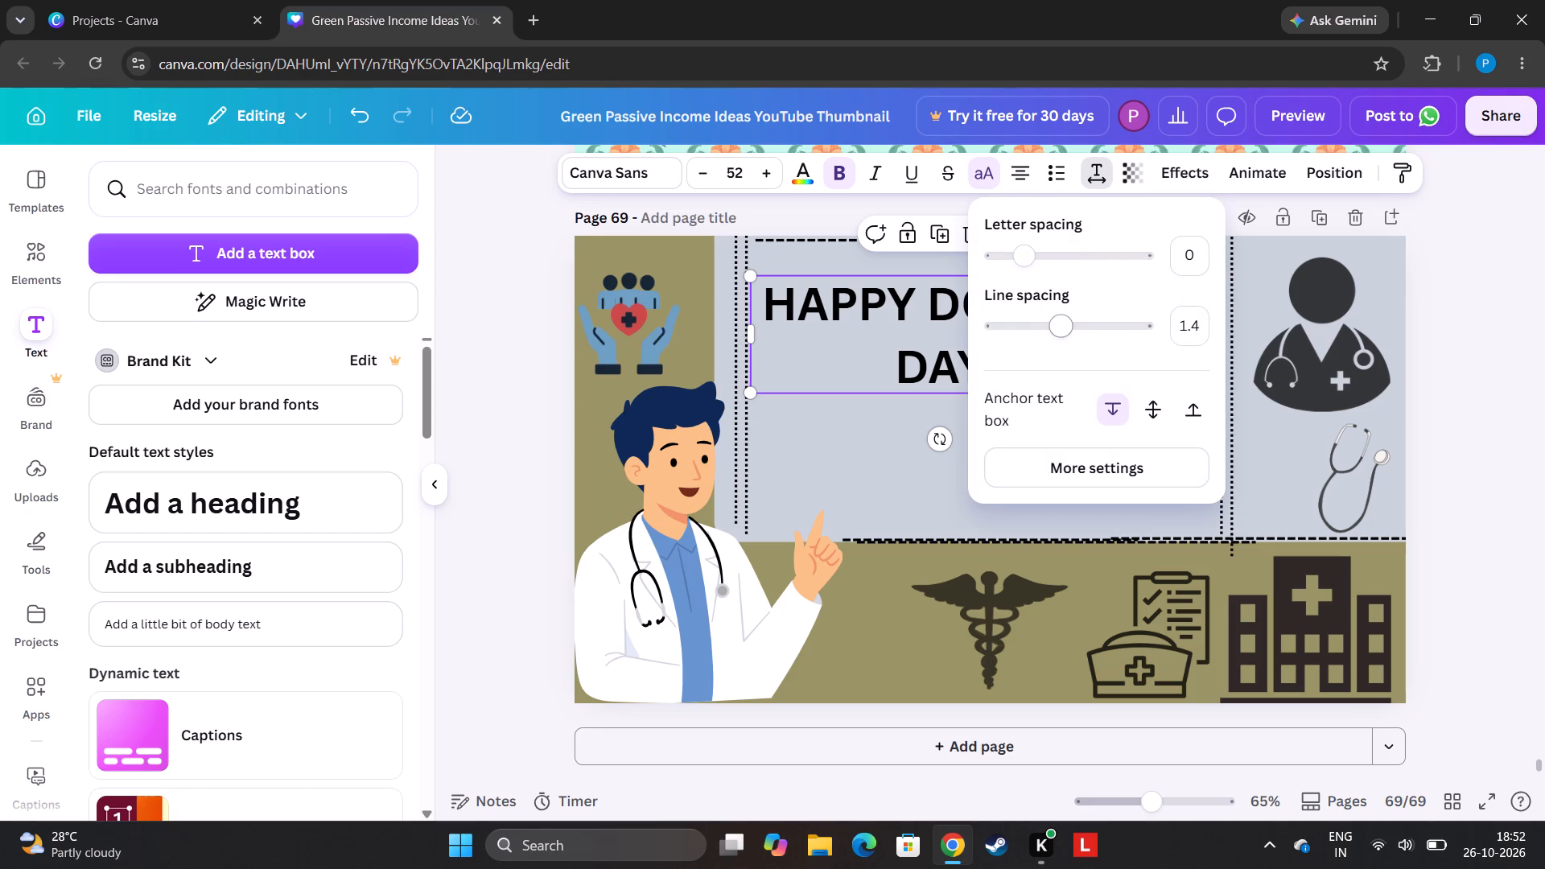
left_click_drag(1066, 340, 1021, 336)
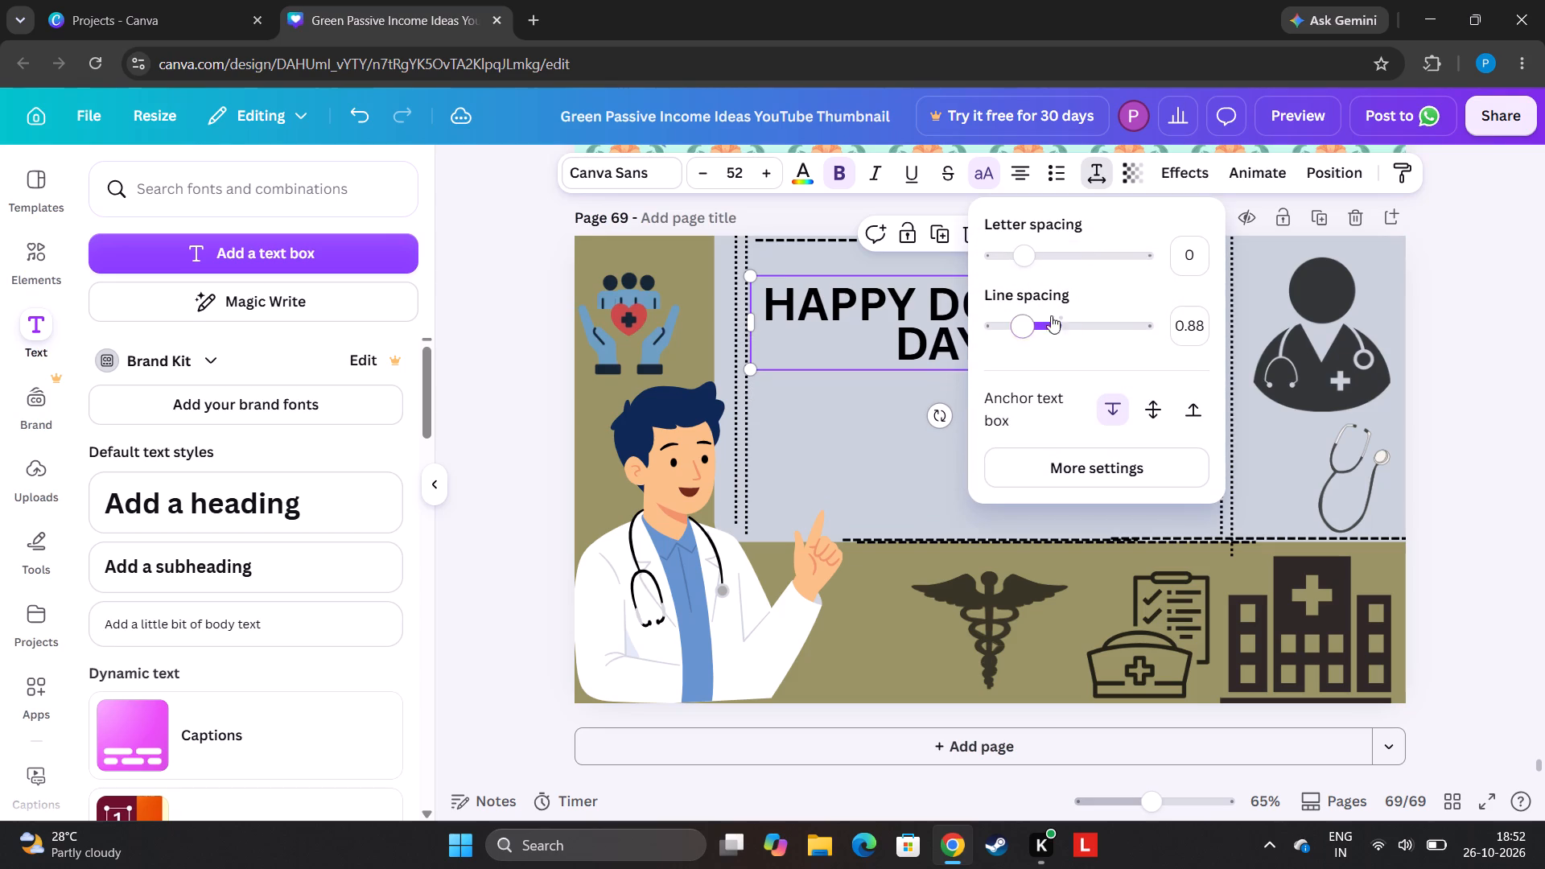
left_click(1477, 300)
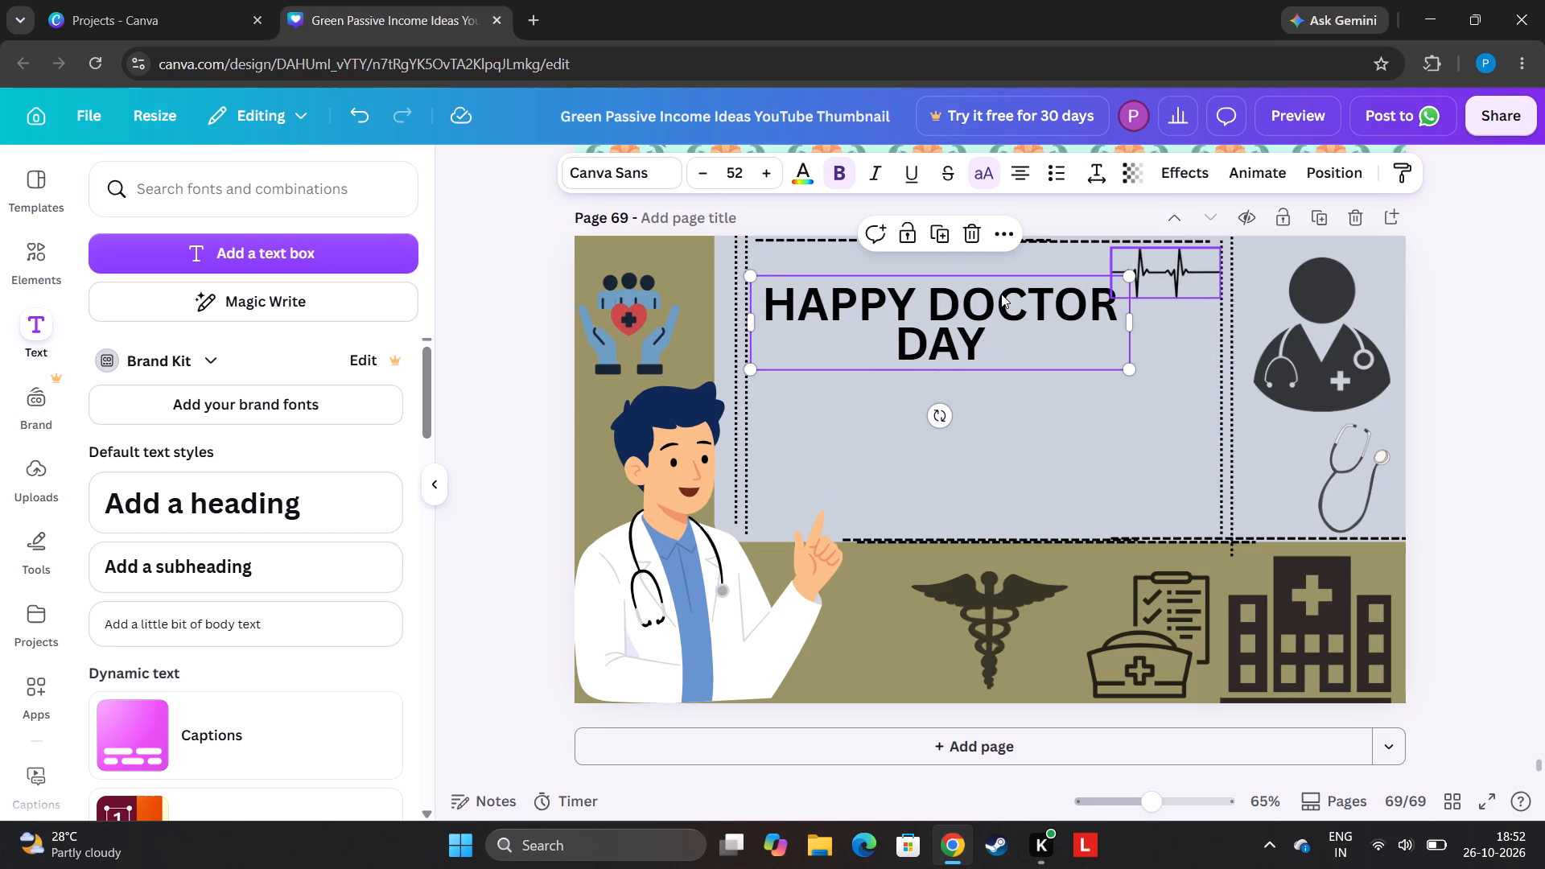
Shift the heading box slightly toward the panel's middle and narrow it so HAPPY, DOCTOR and DAY each take one line.
left_click_drag(1128, 328, 1122, 324)
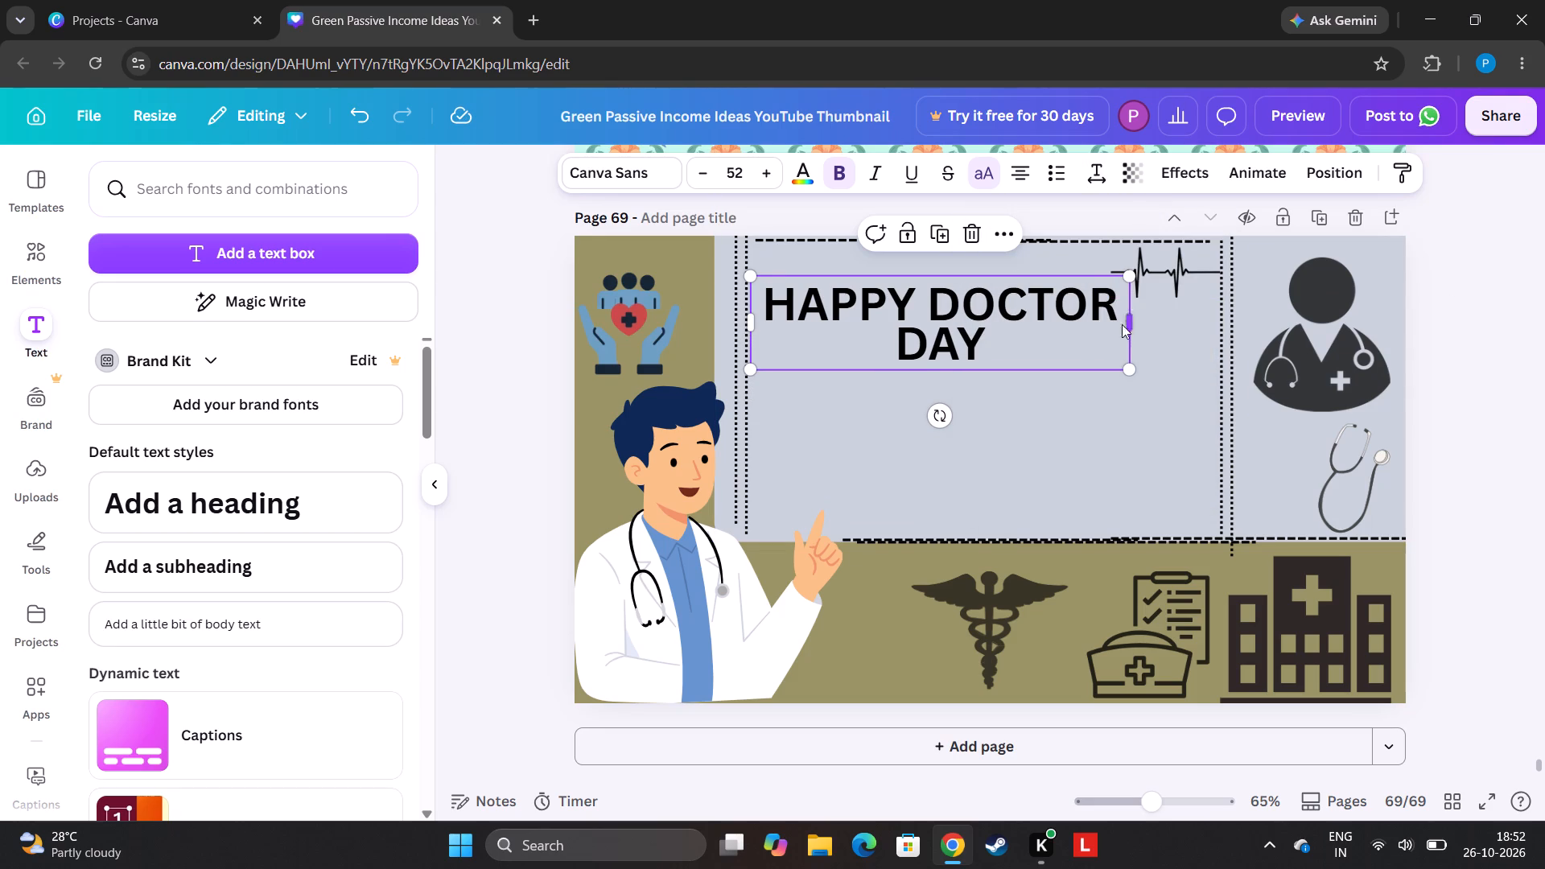
left_click_drag(1122, 324, 1174, 337)
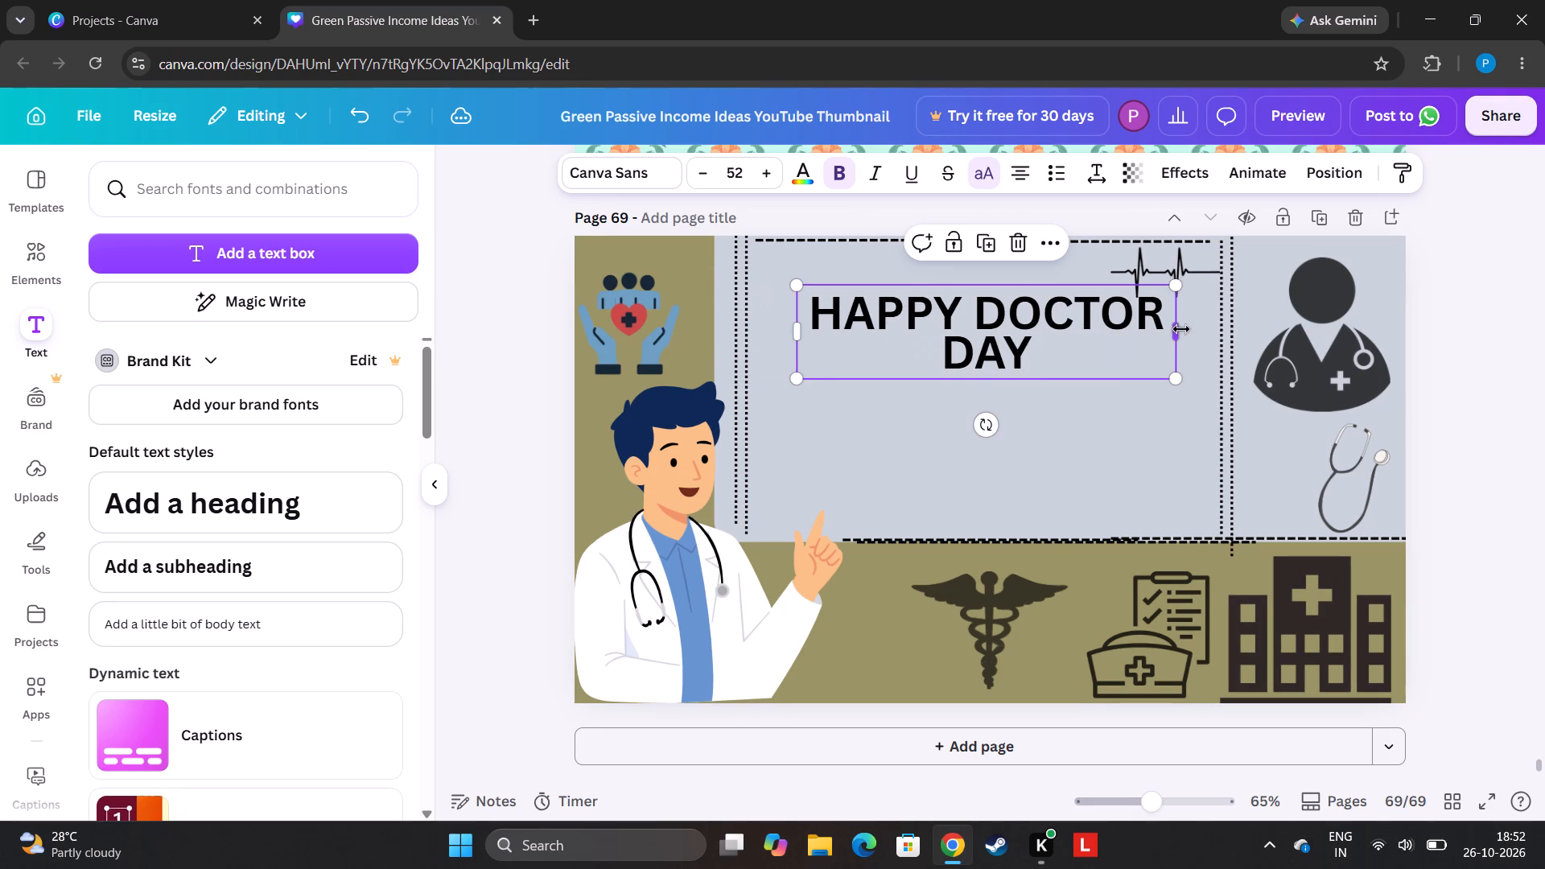
left_click_drag(1181, 329, 1076, 328)
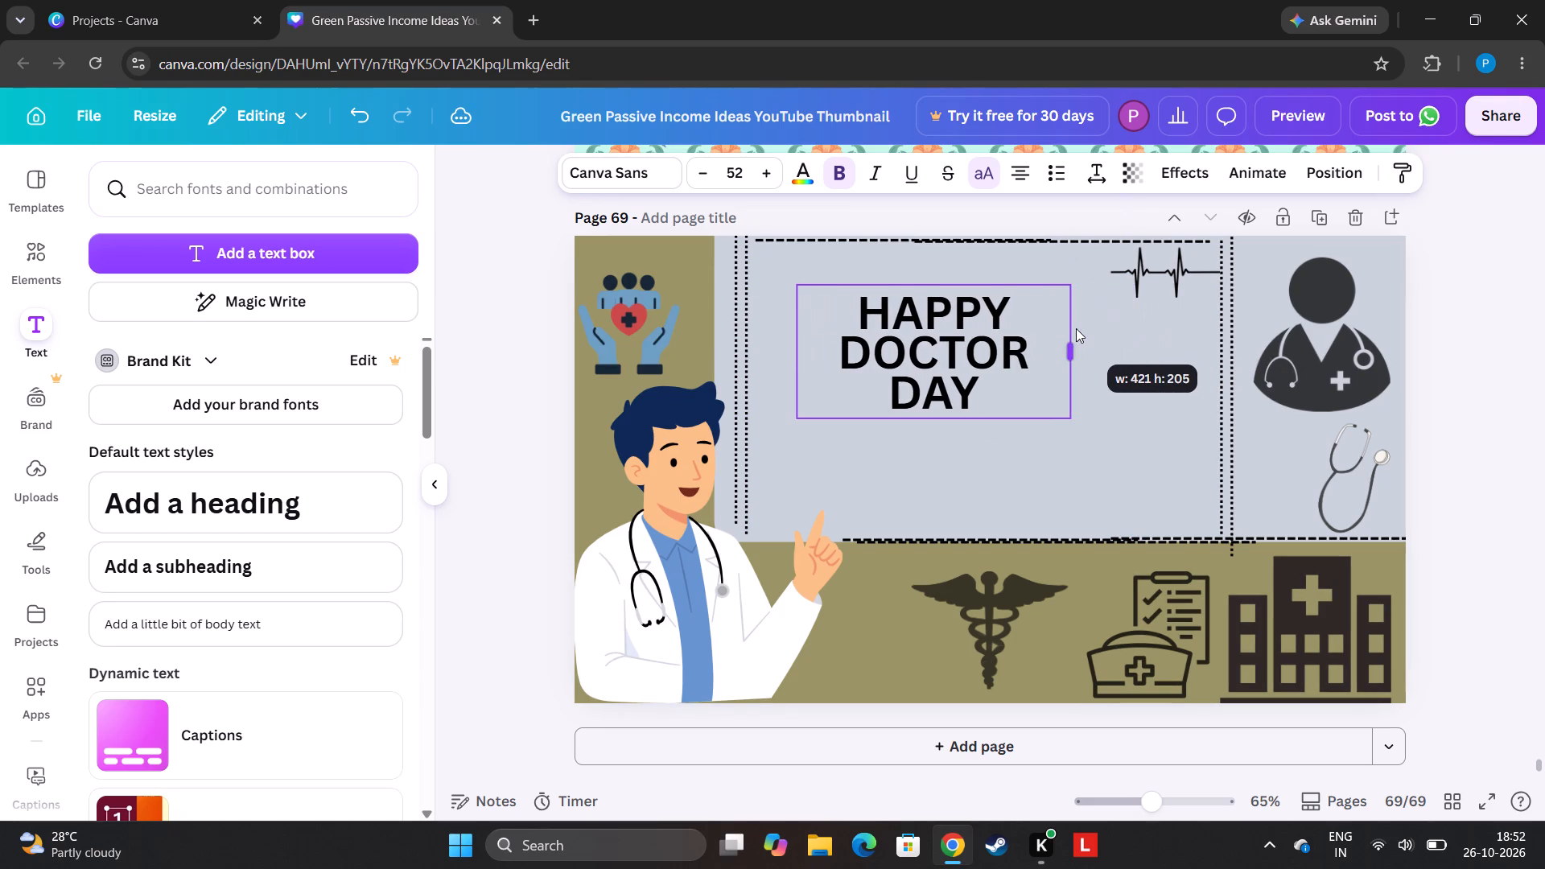
left_click_drag(1076, 328, 1068, 331)
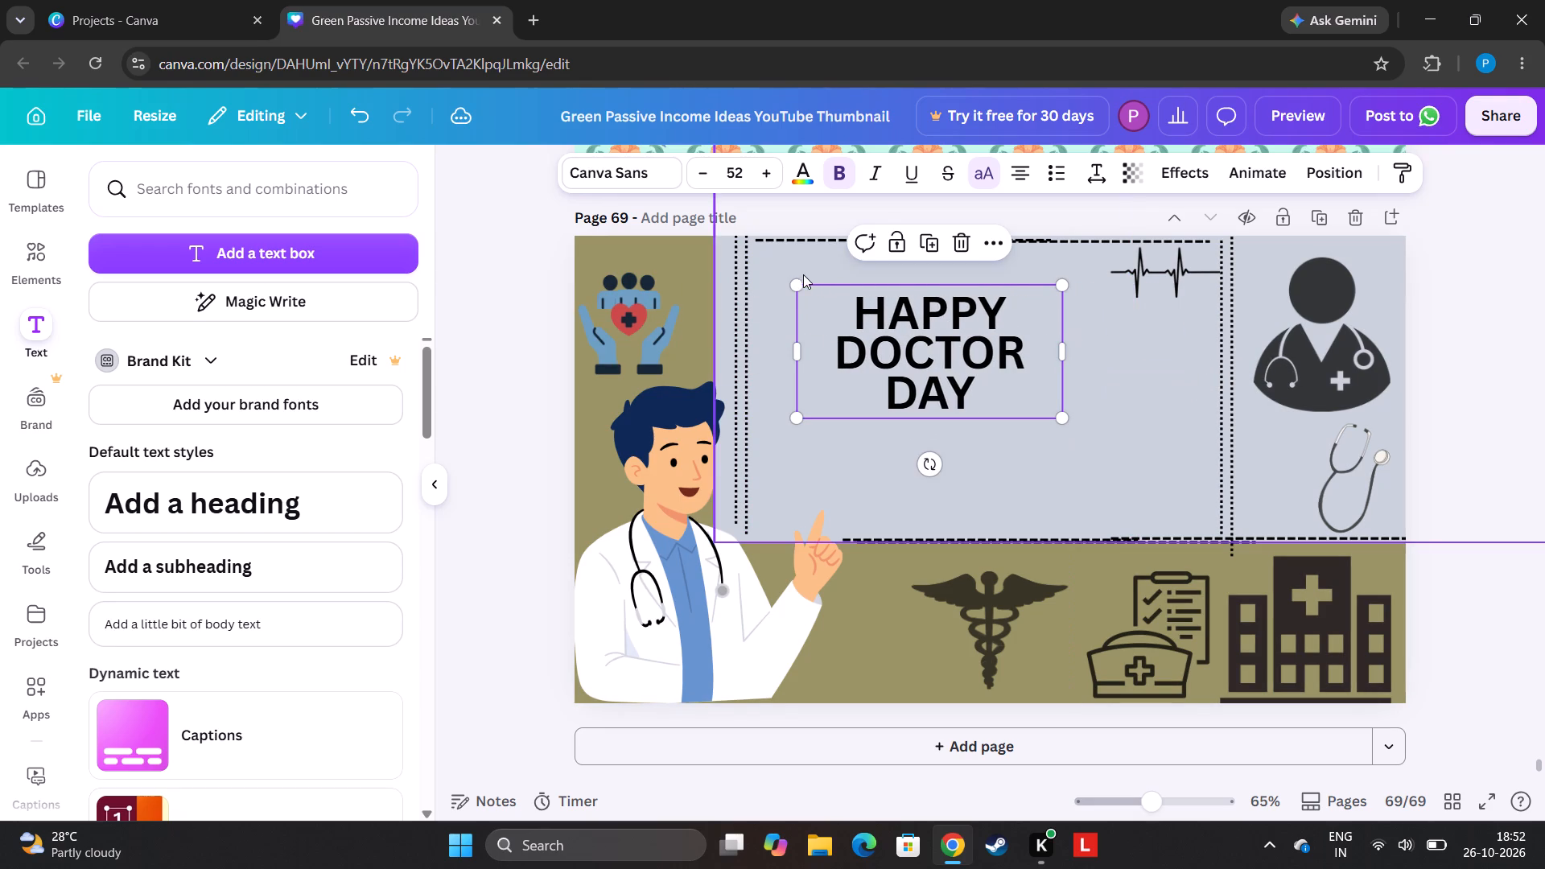
Enlarge the heading to font size 78.1 and place it below the panel's top dashed line, left of the heartbeat graphic.
left_click_drag(797, 291, 740, 285)
left_click_drag(740, 285, 699, 282)
left_click_drag(797, 279, 726, 263)
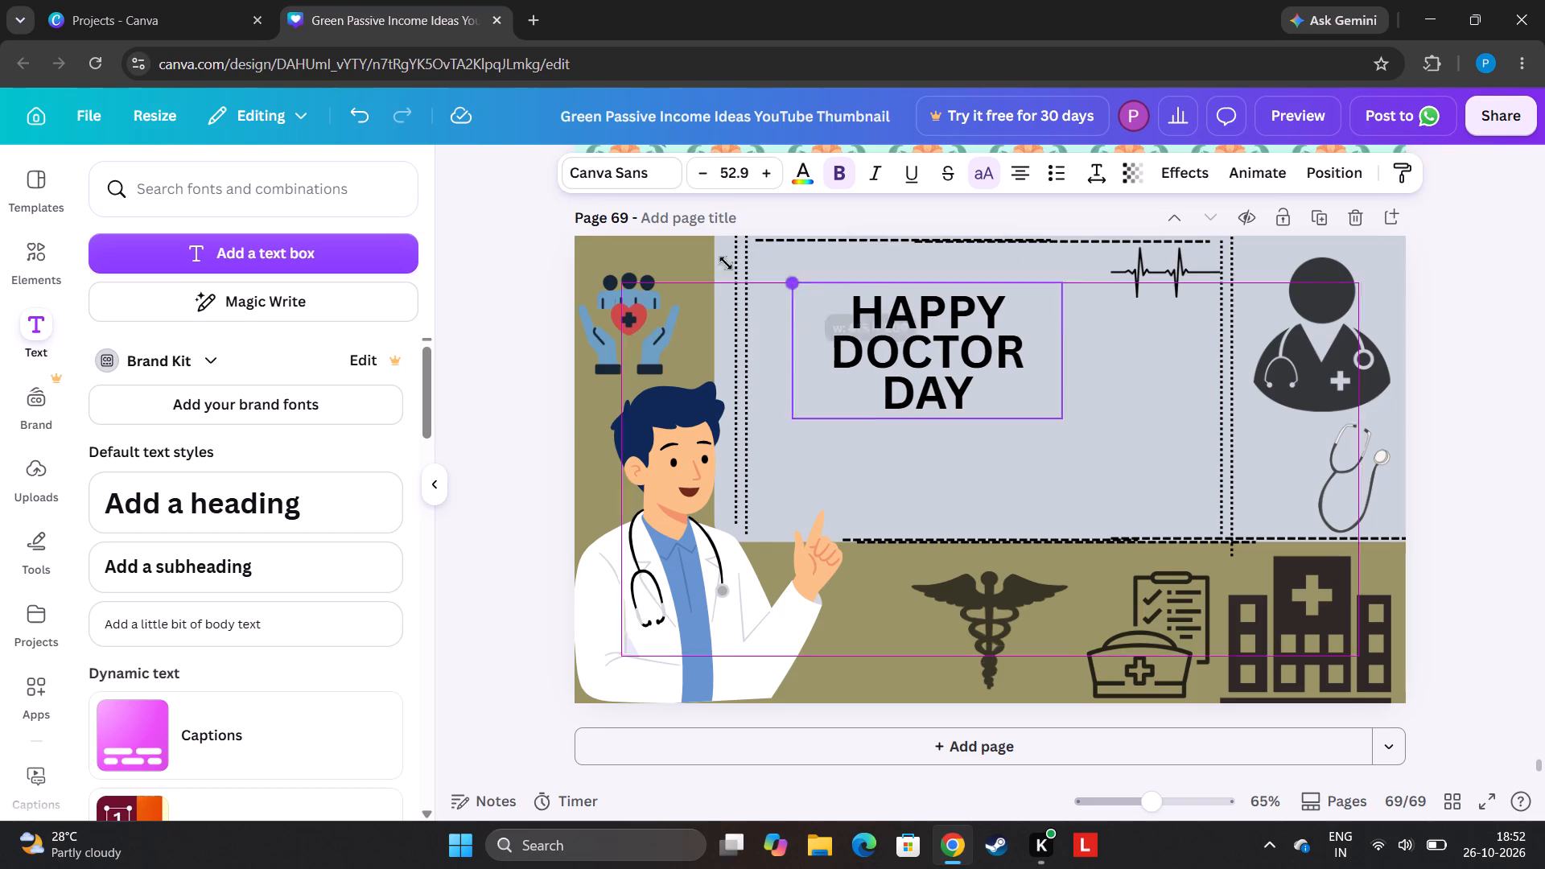
left_click_drag(726, 263, 645, 251)
left_click_drag(878, 336, 899, 373)
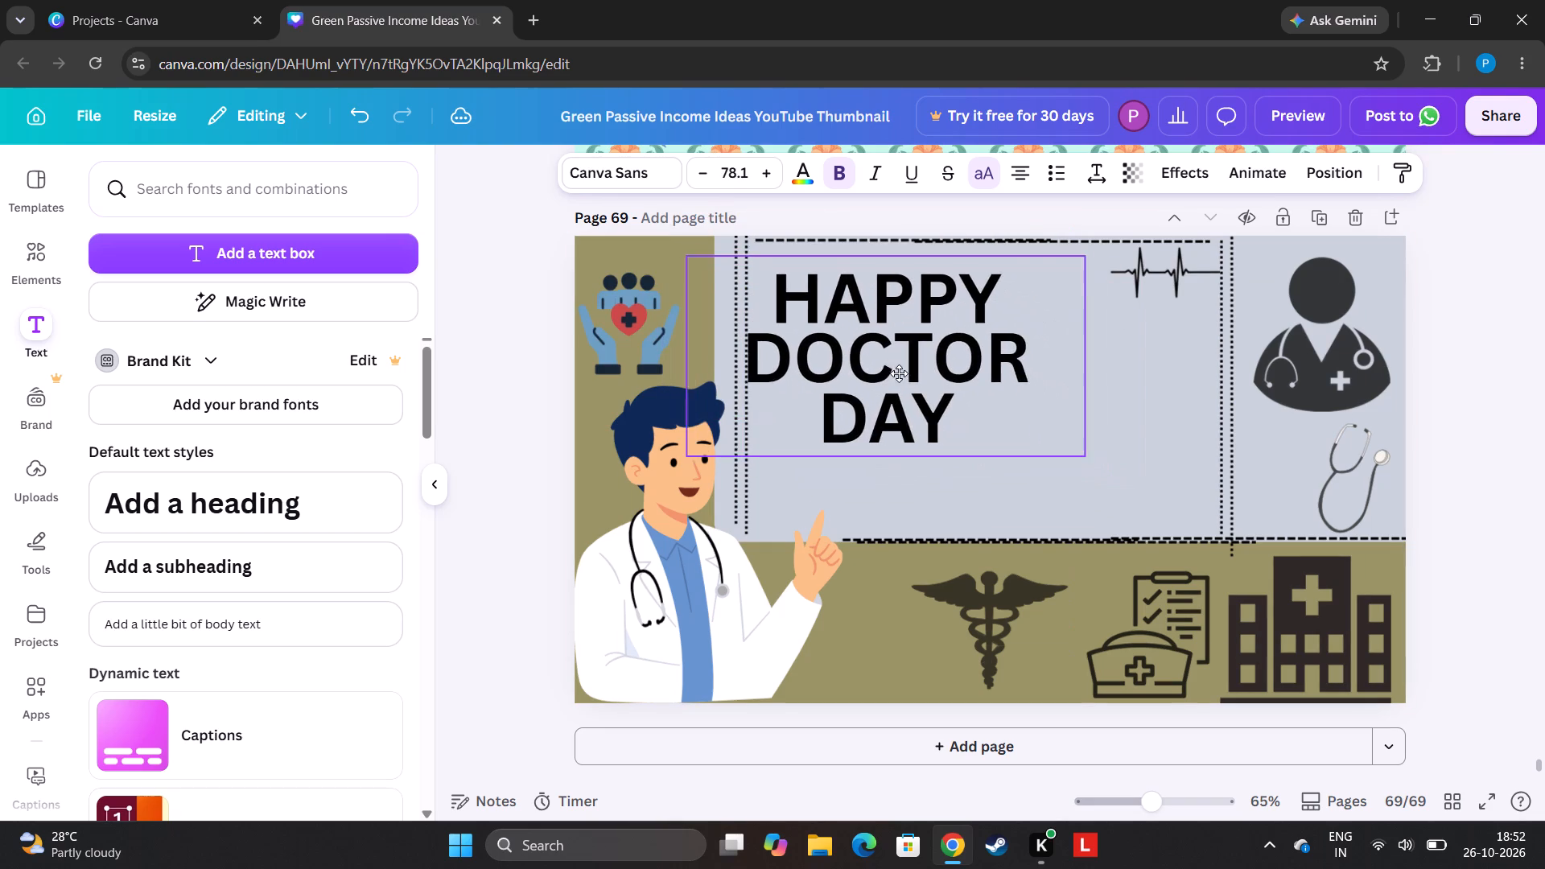
left_click_drag(899, 373, 911, 364)
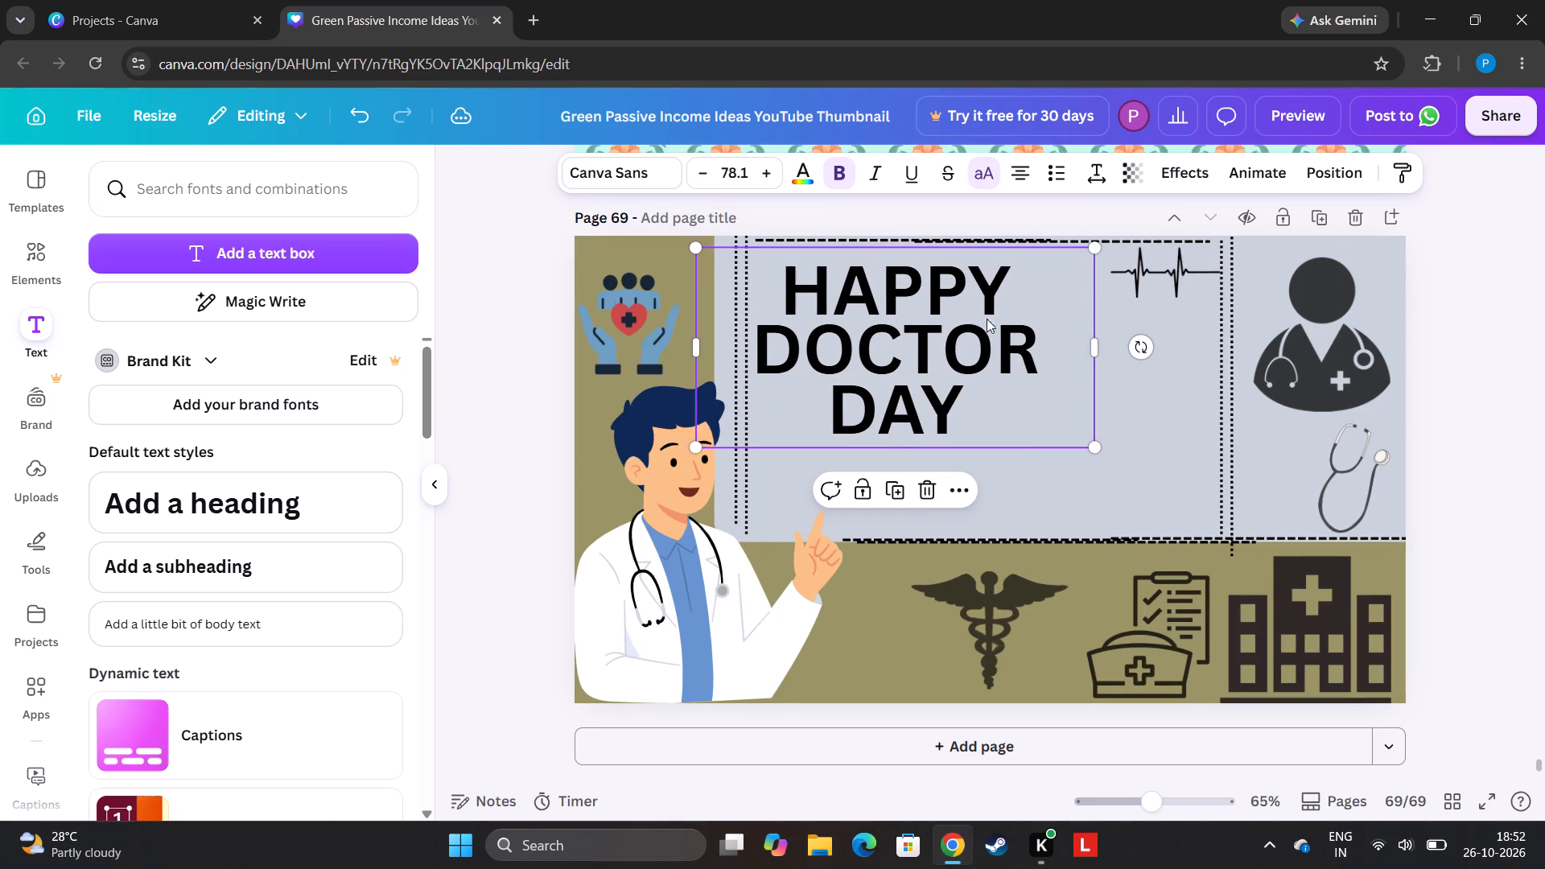
Compare the heading in lowercase, restore uppercase, and make the text italic.
left_click(986, 164)
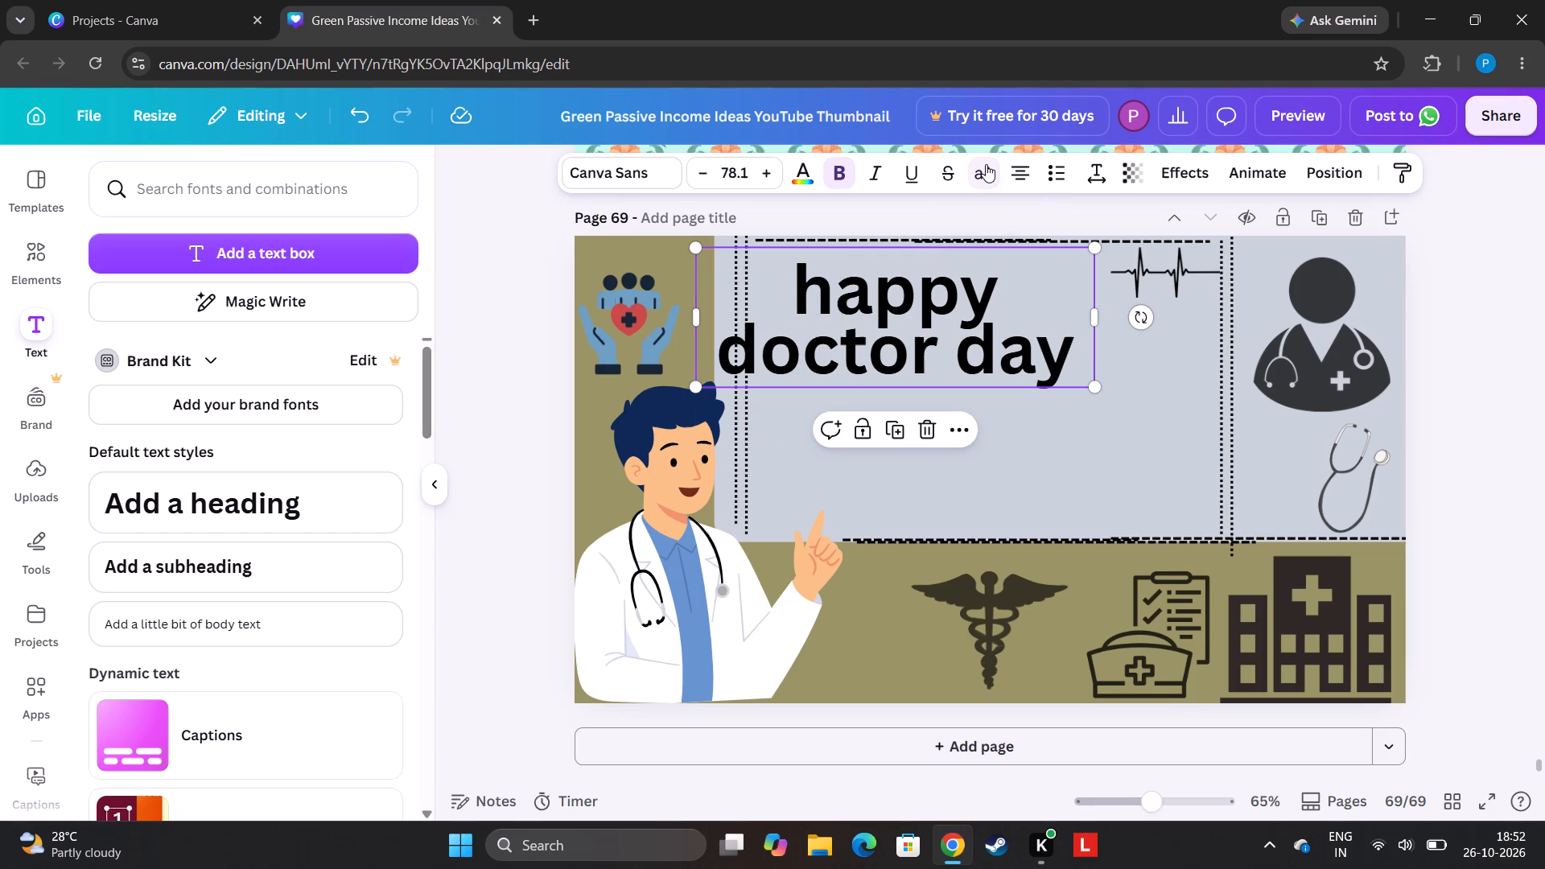
left_click(981, 169)
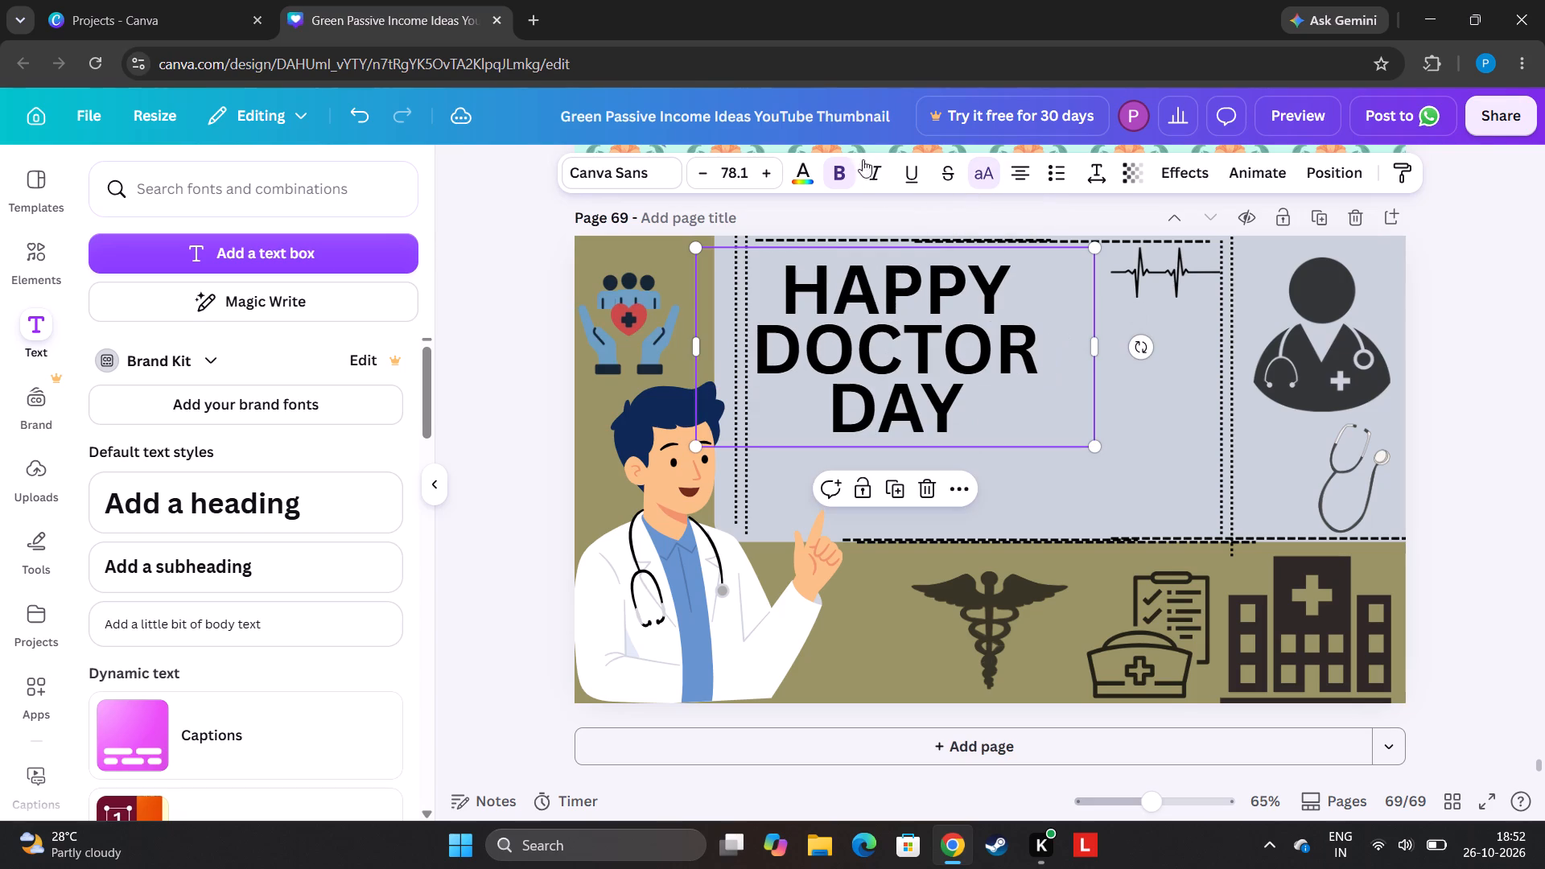
left_click(882, 181)
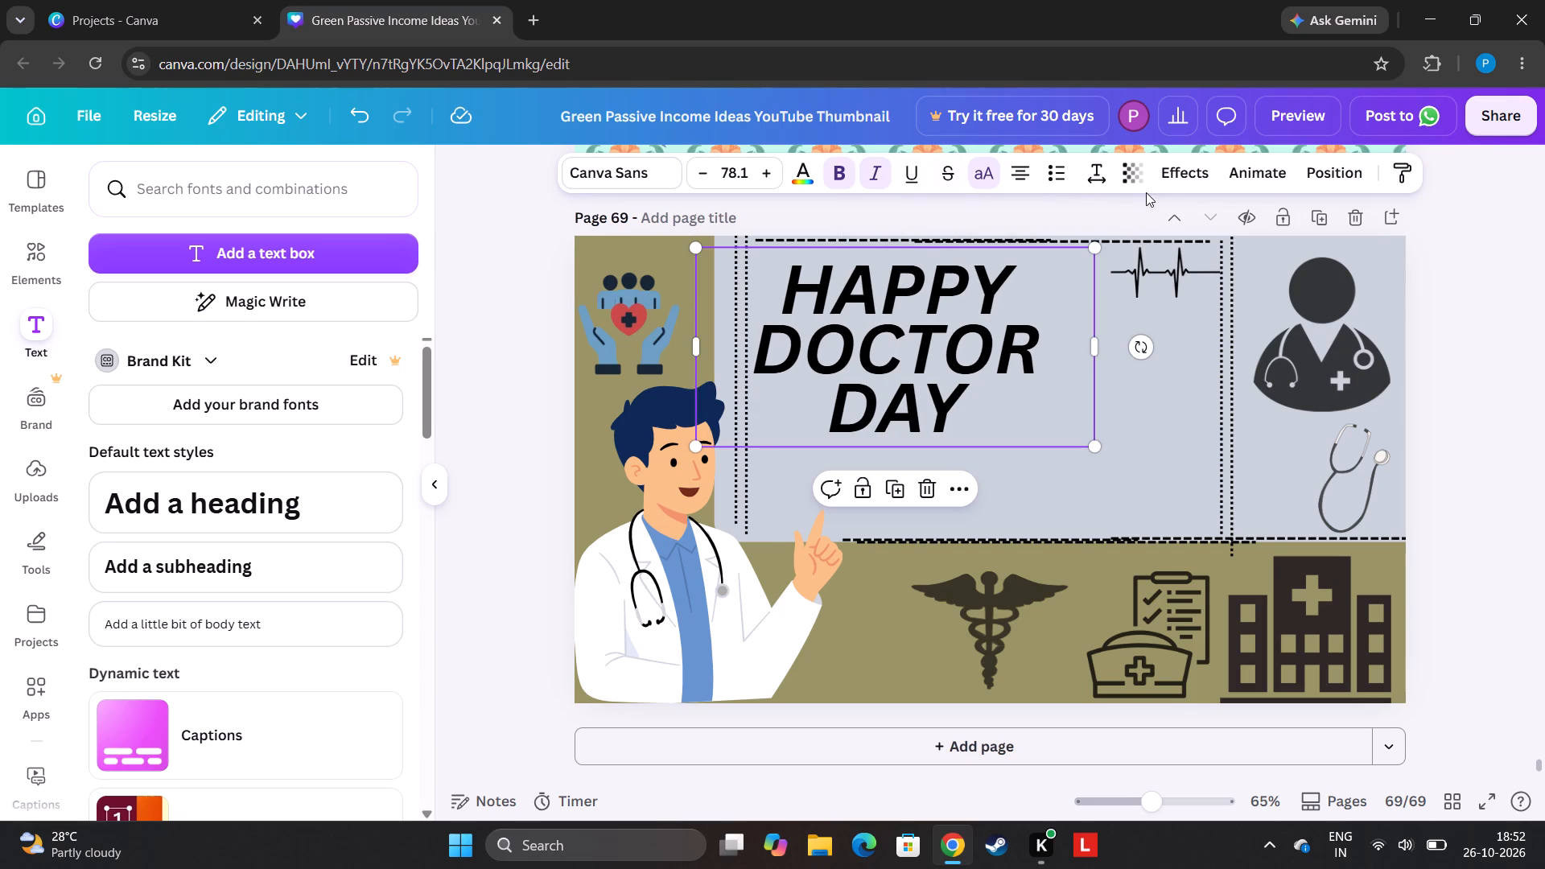
Try several text colours on the heading, including turquoise, orange, pink, purple and green, and settle on dark navy blue.
left_click(798, 186)
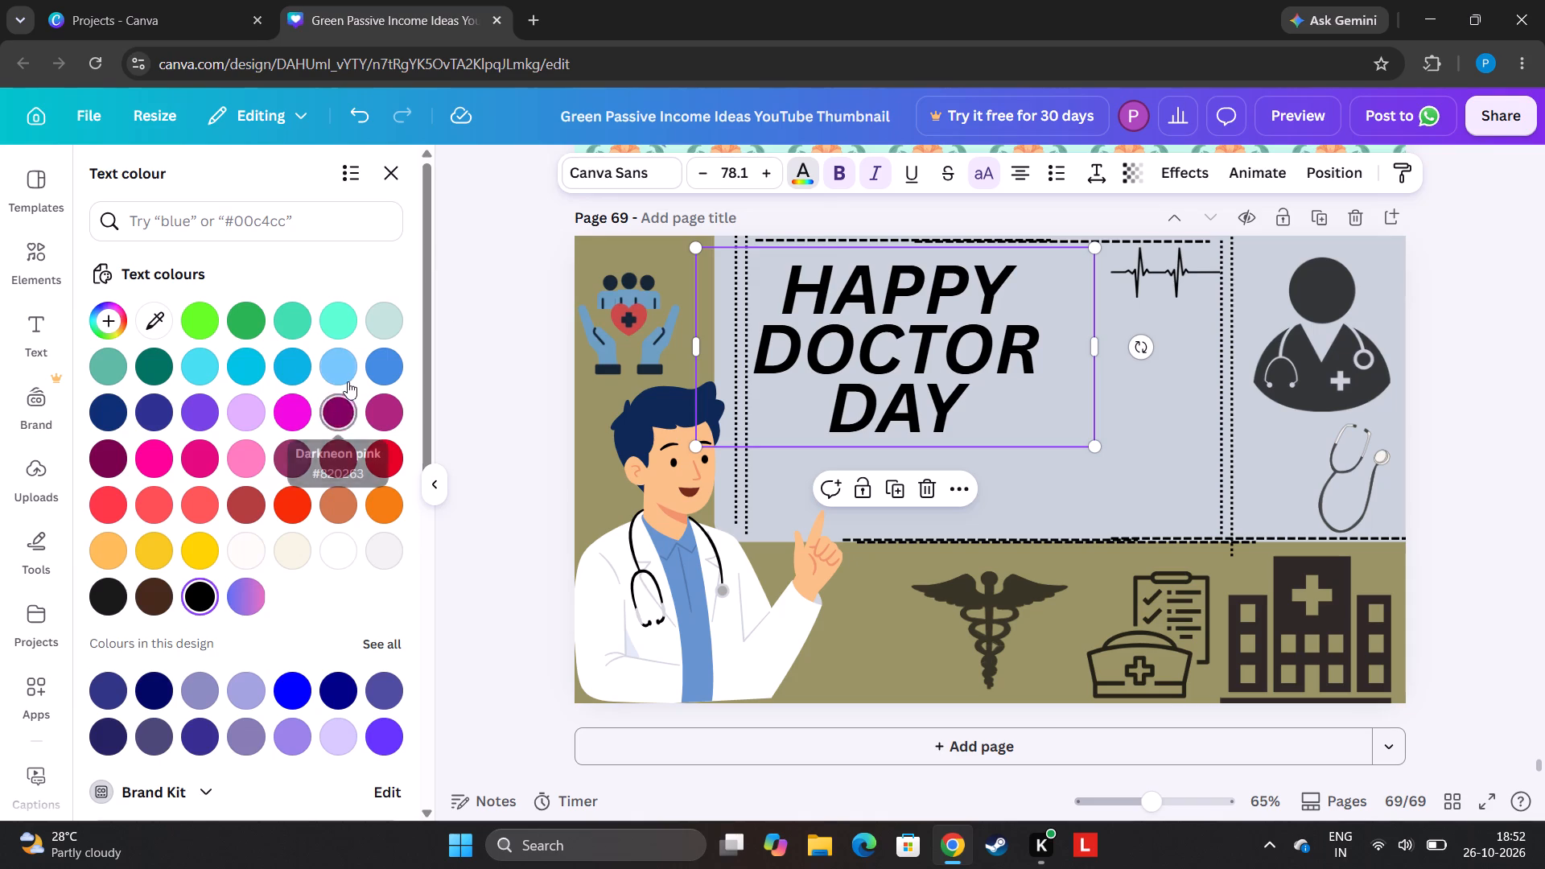
left_click(344, 373)
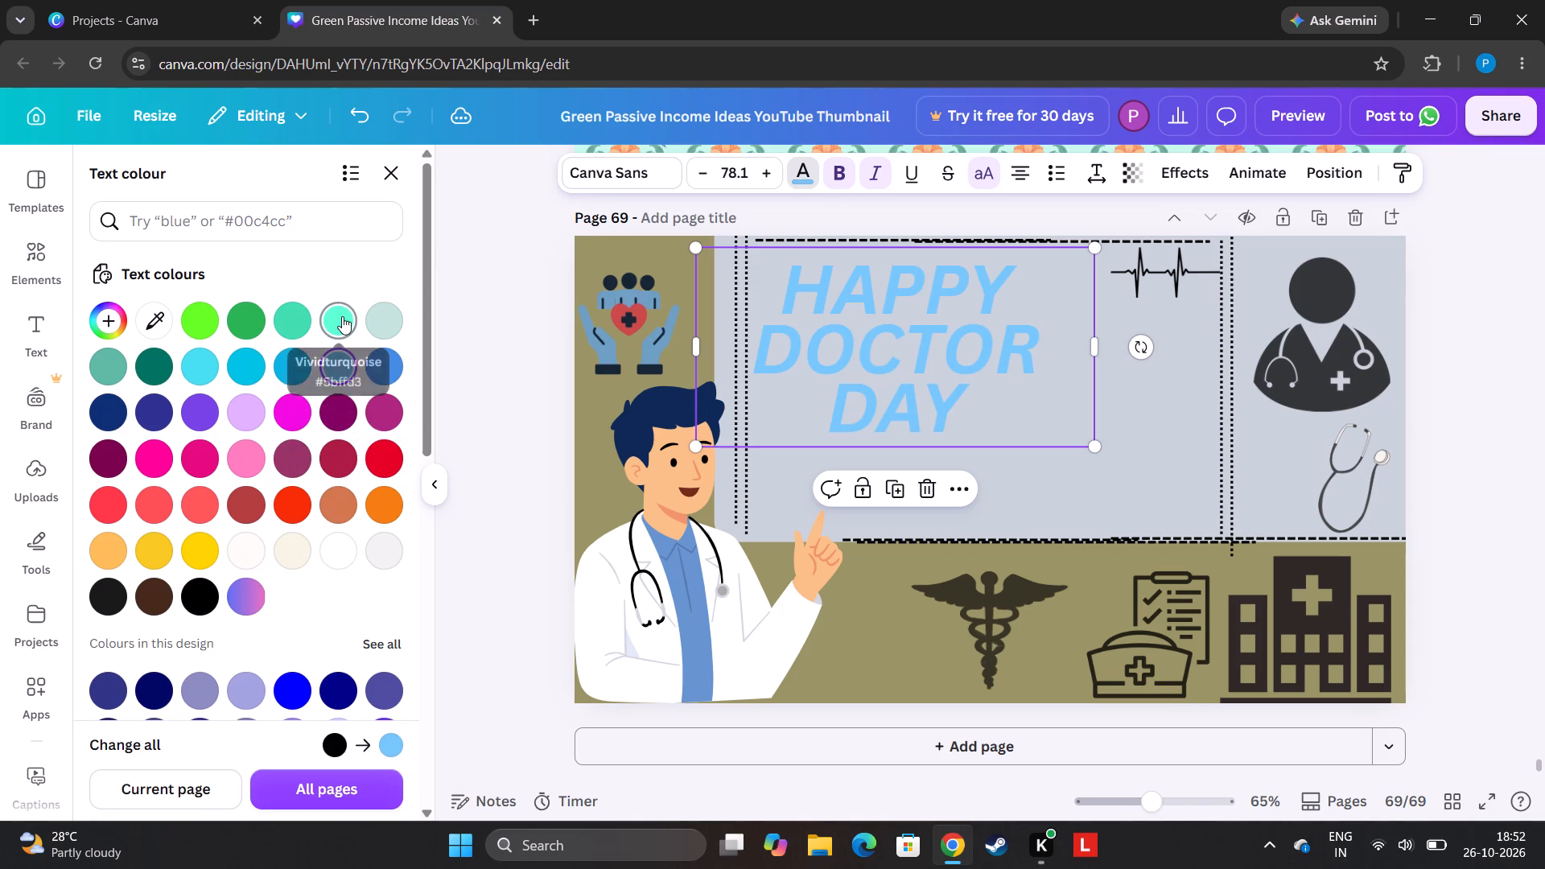
left_click(342, 316)
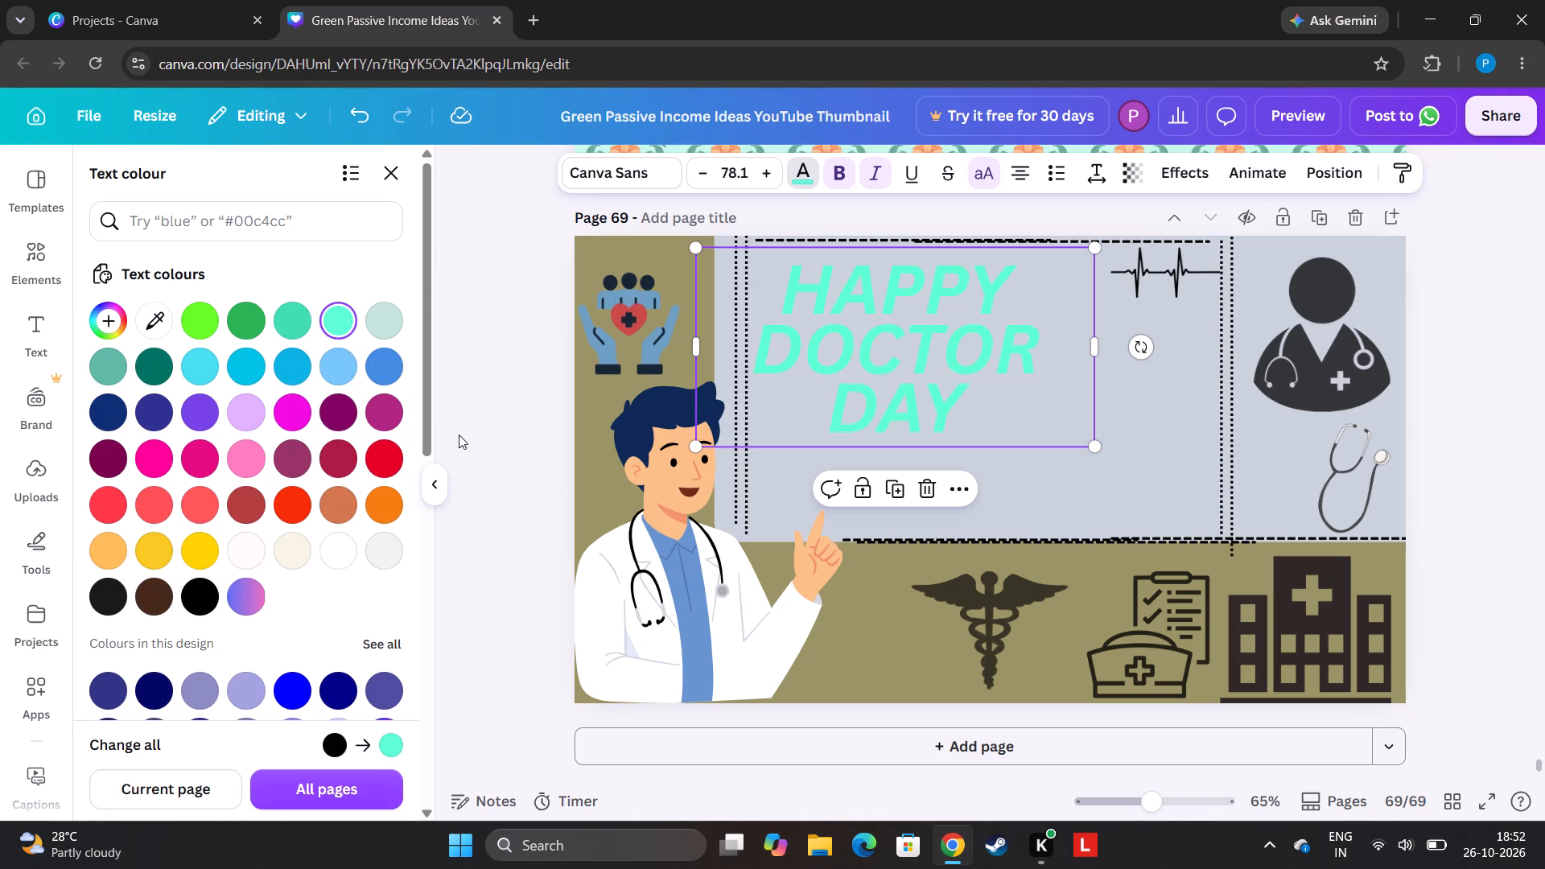
left_click(392, 411)
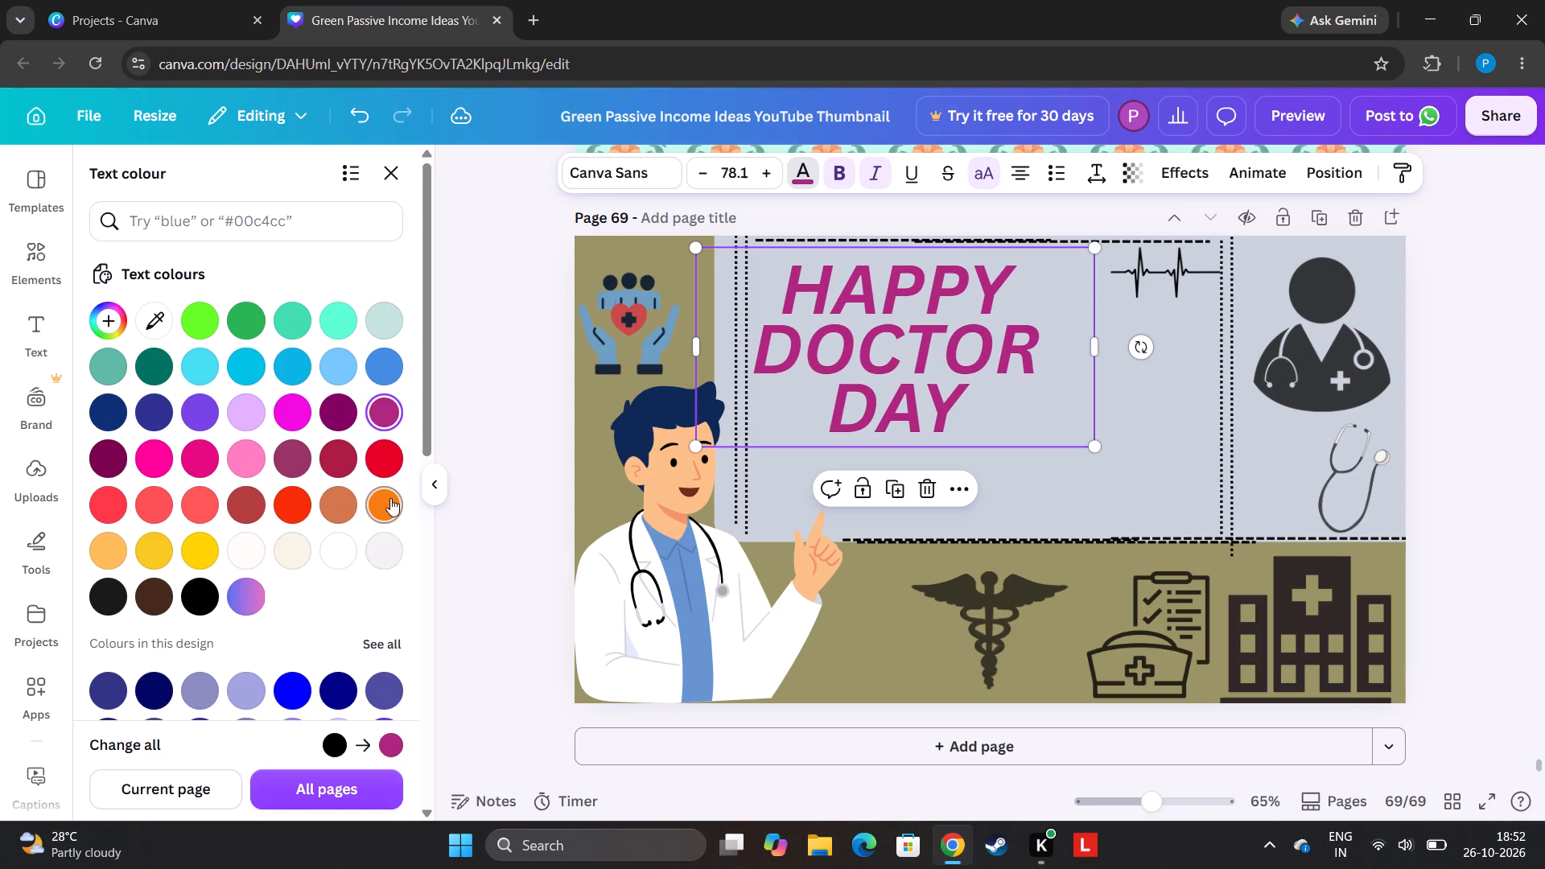
left_click(390, 499)
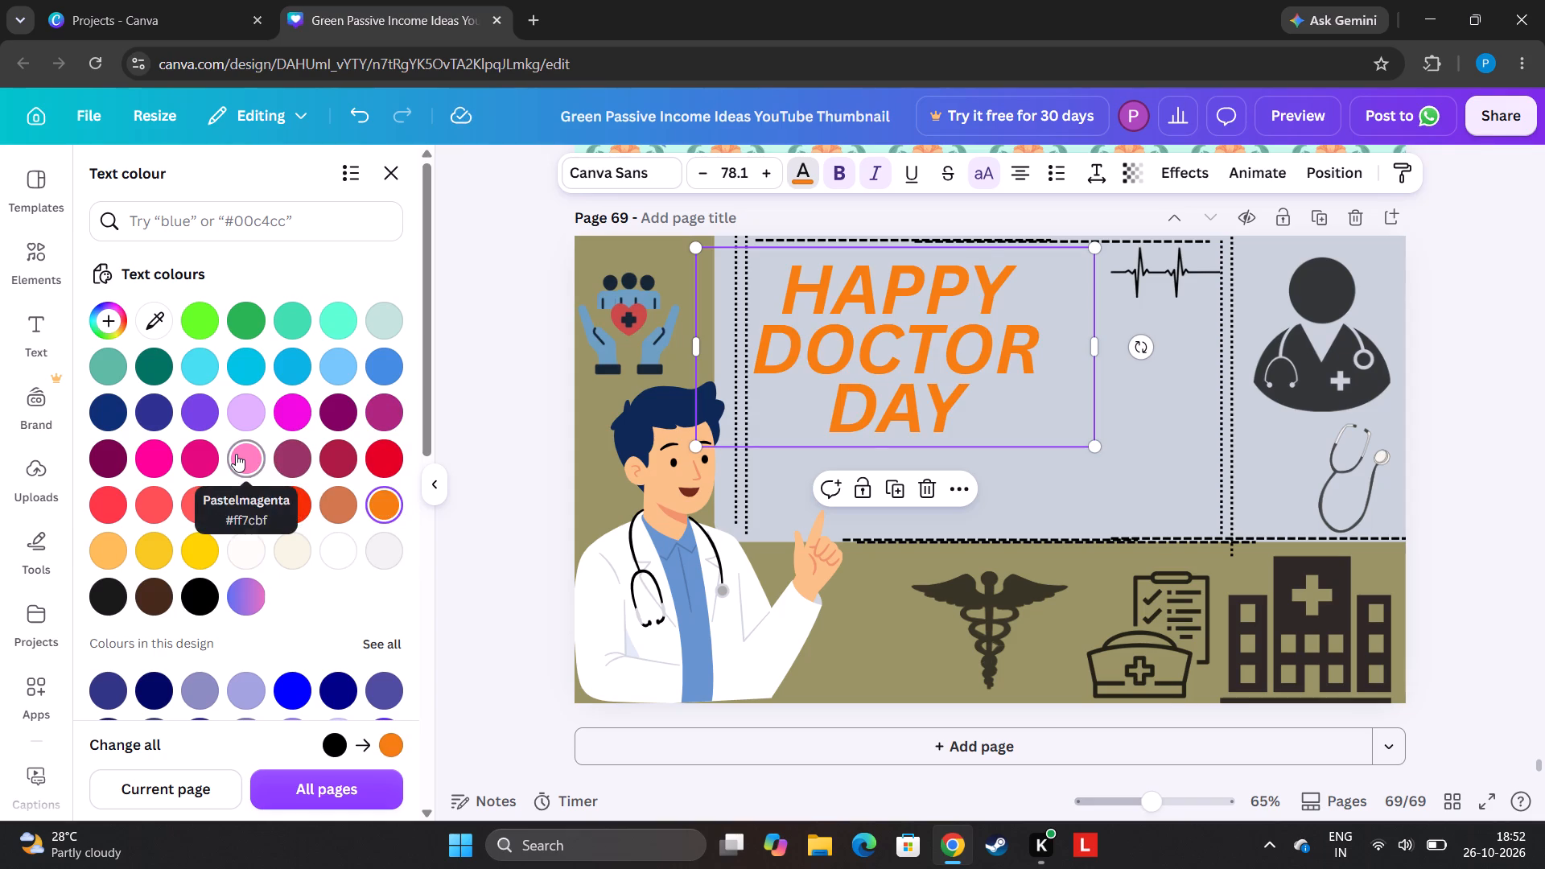
left_click(236, 454)
left_click(203, 453)
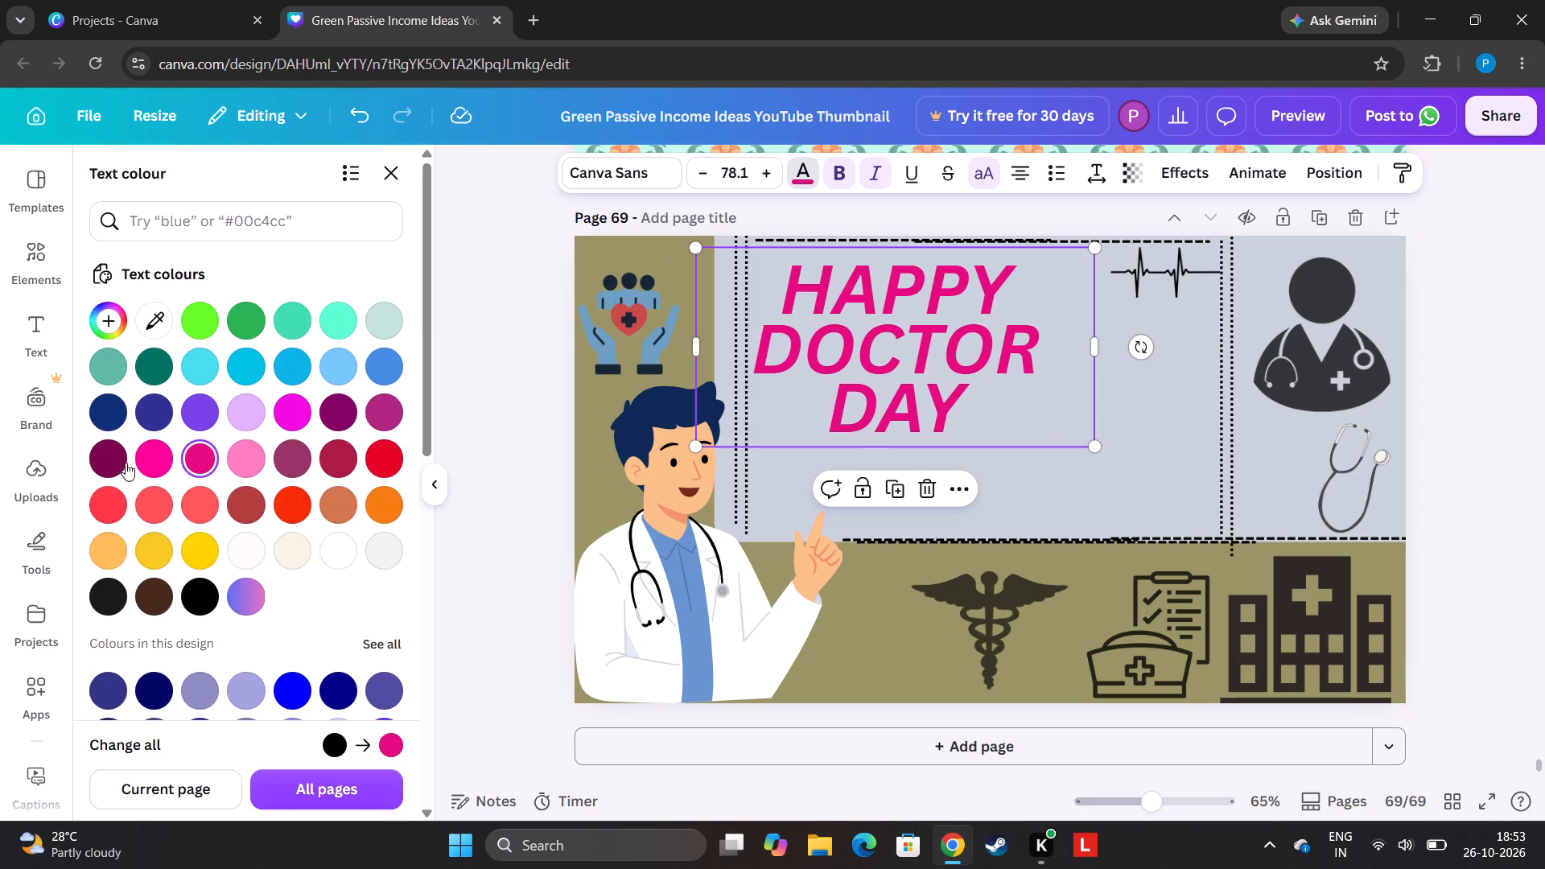
left_click(200, 398)
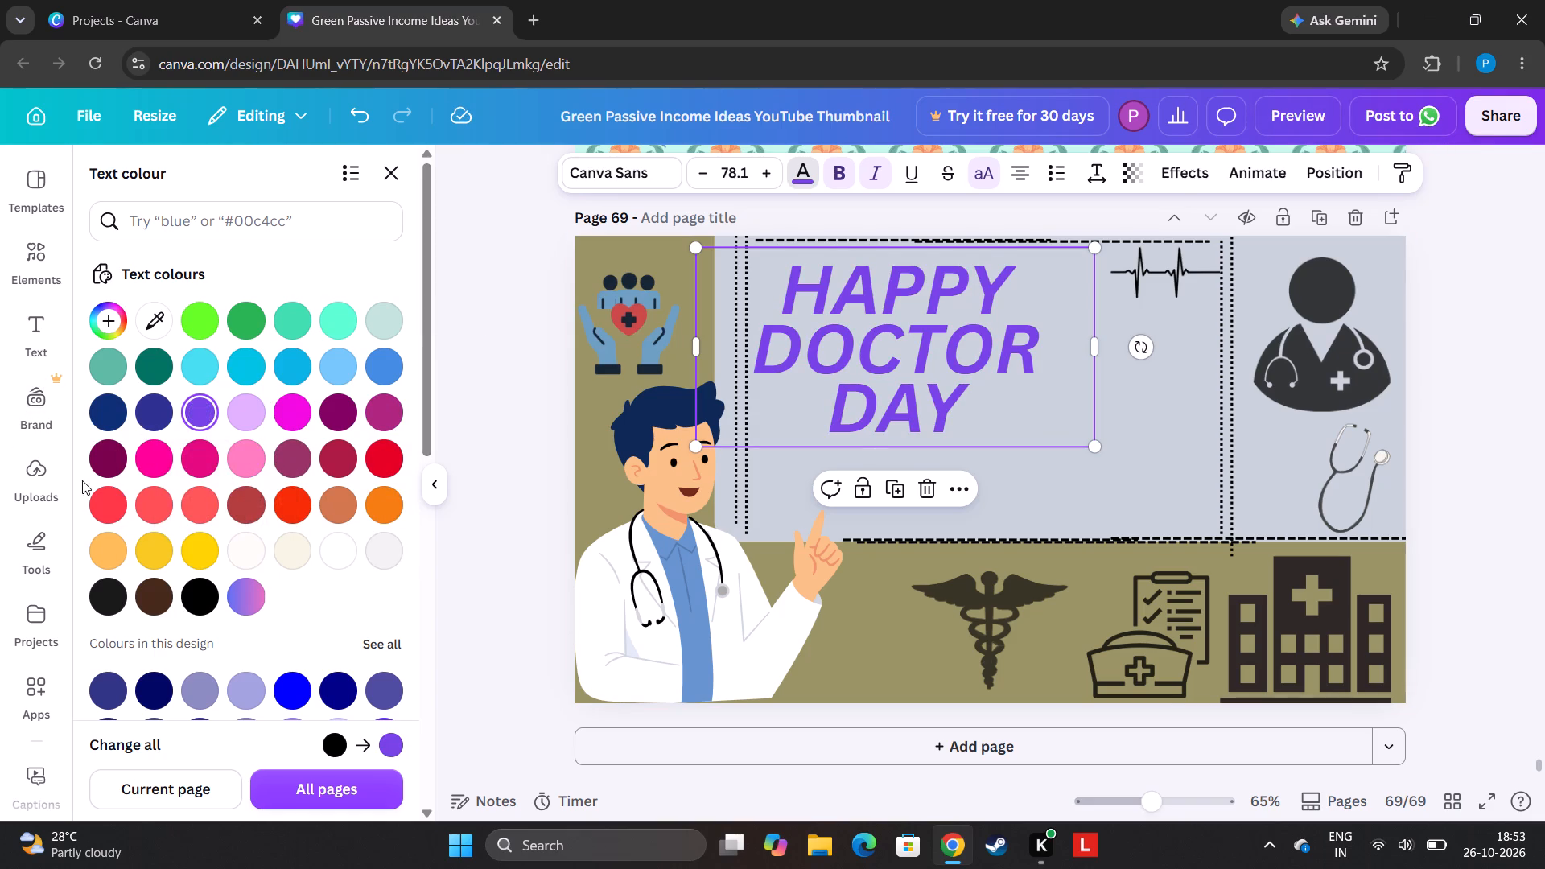
left_click(113, 455)
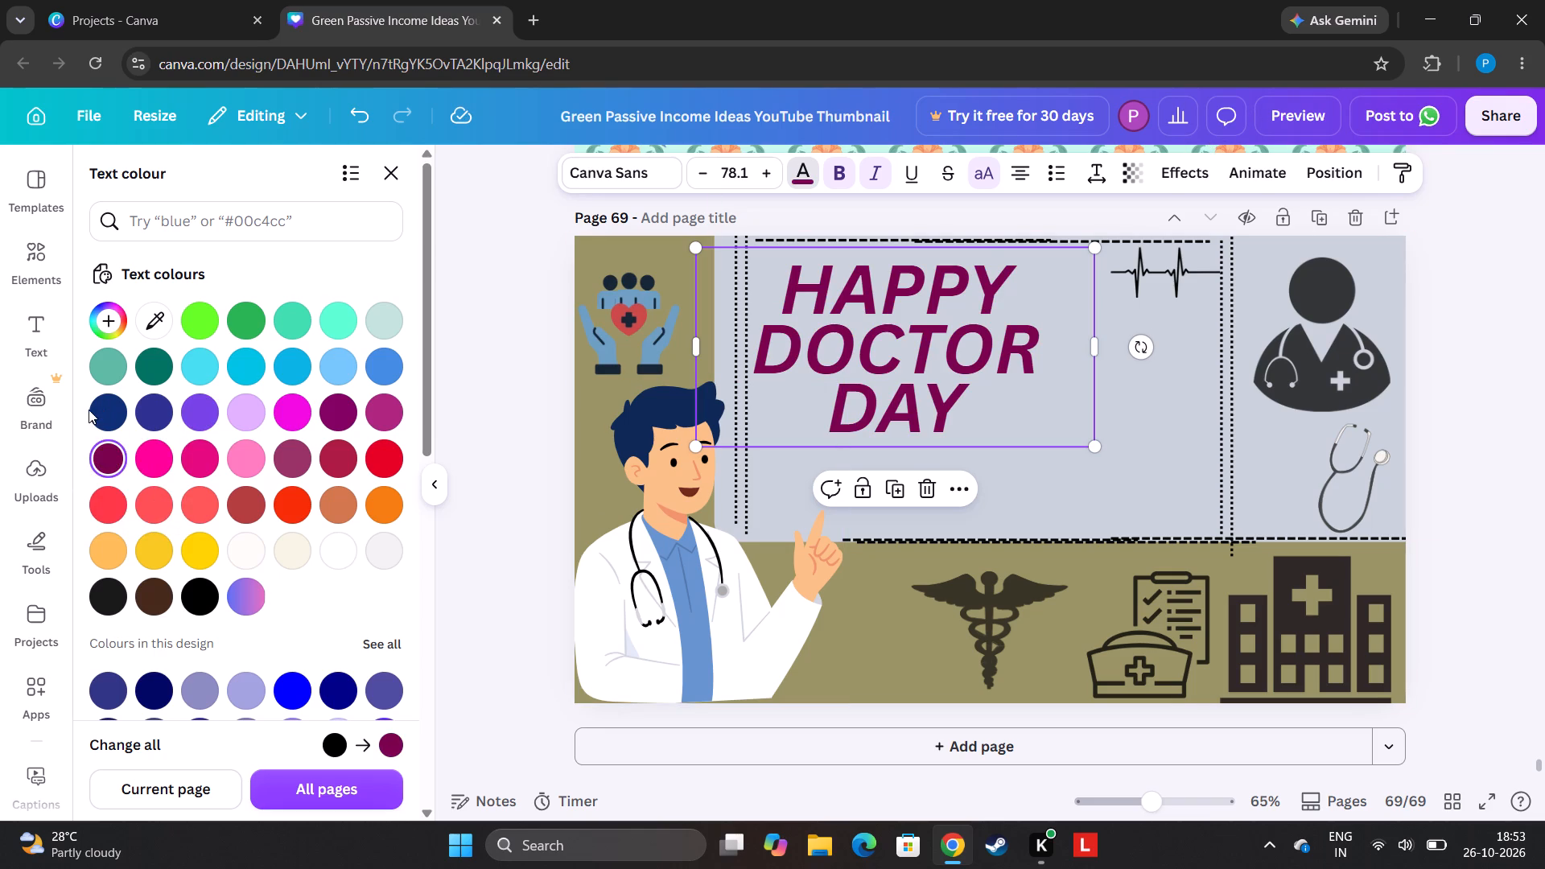
left_click(151, 355)
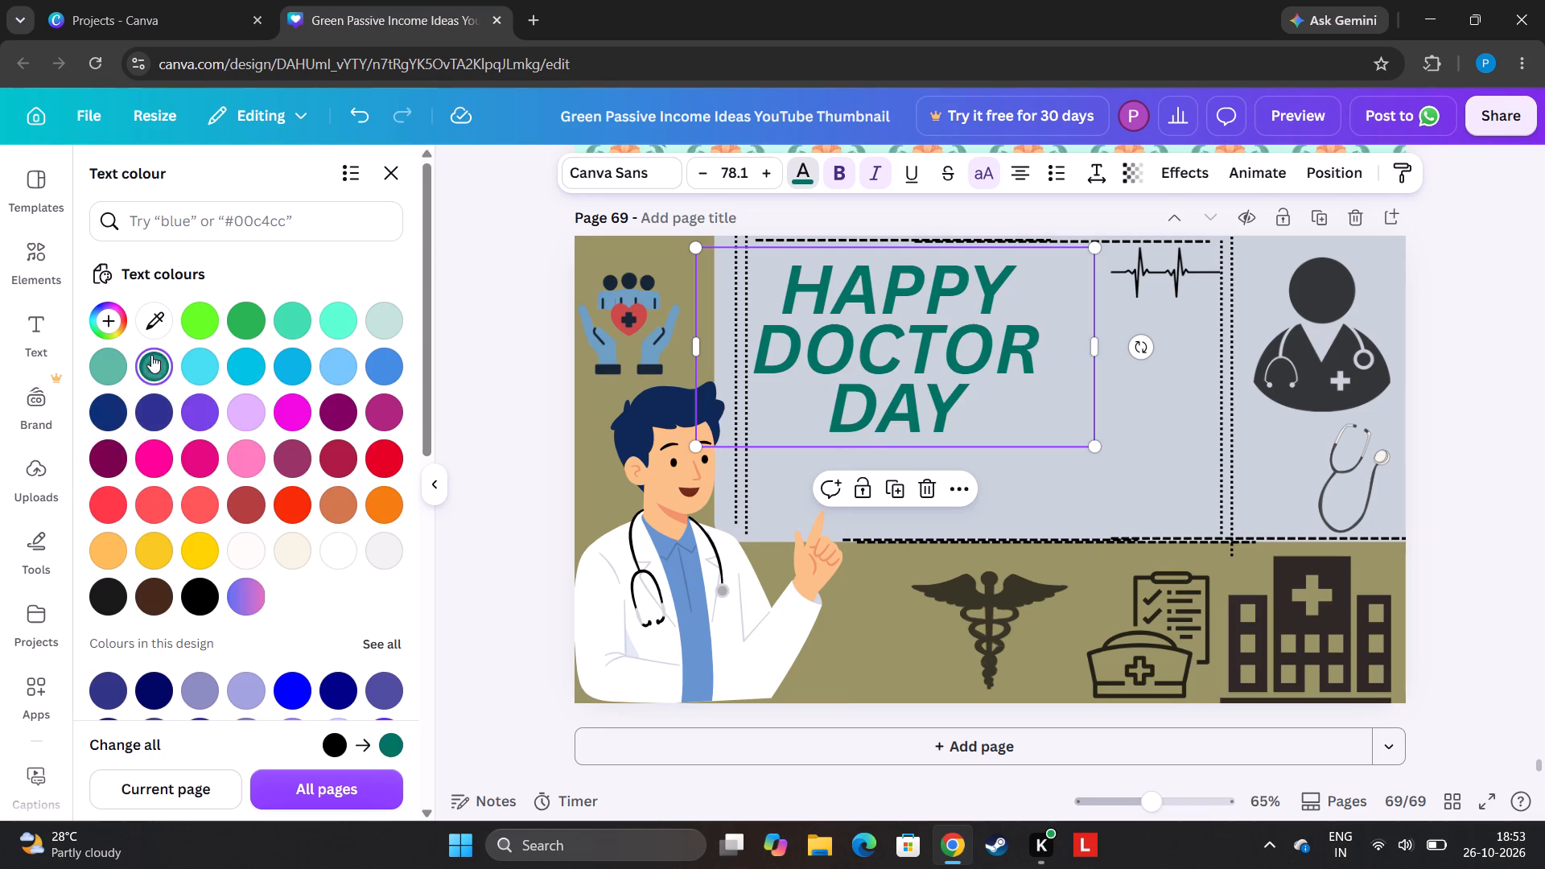
left_click(105, 360)
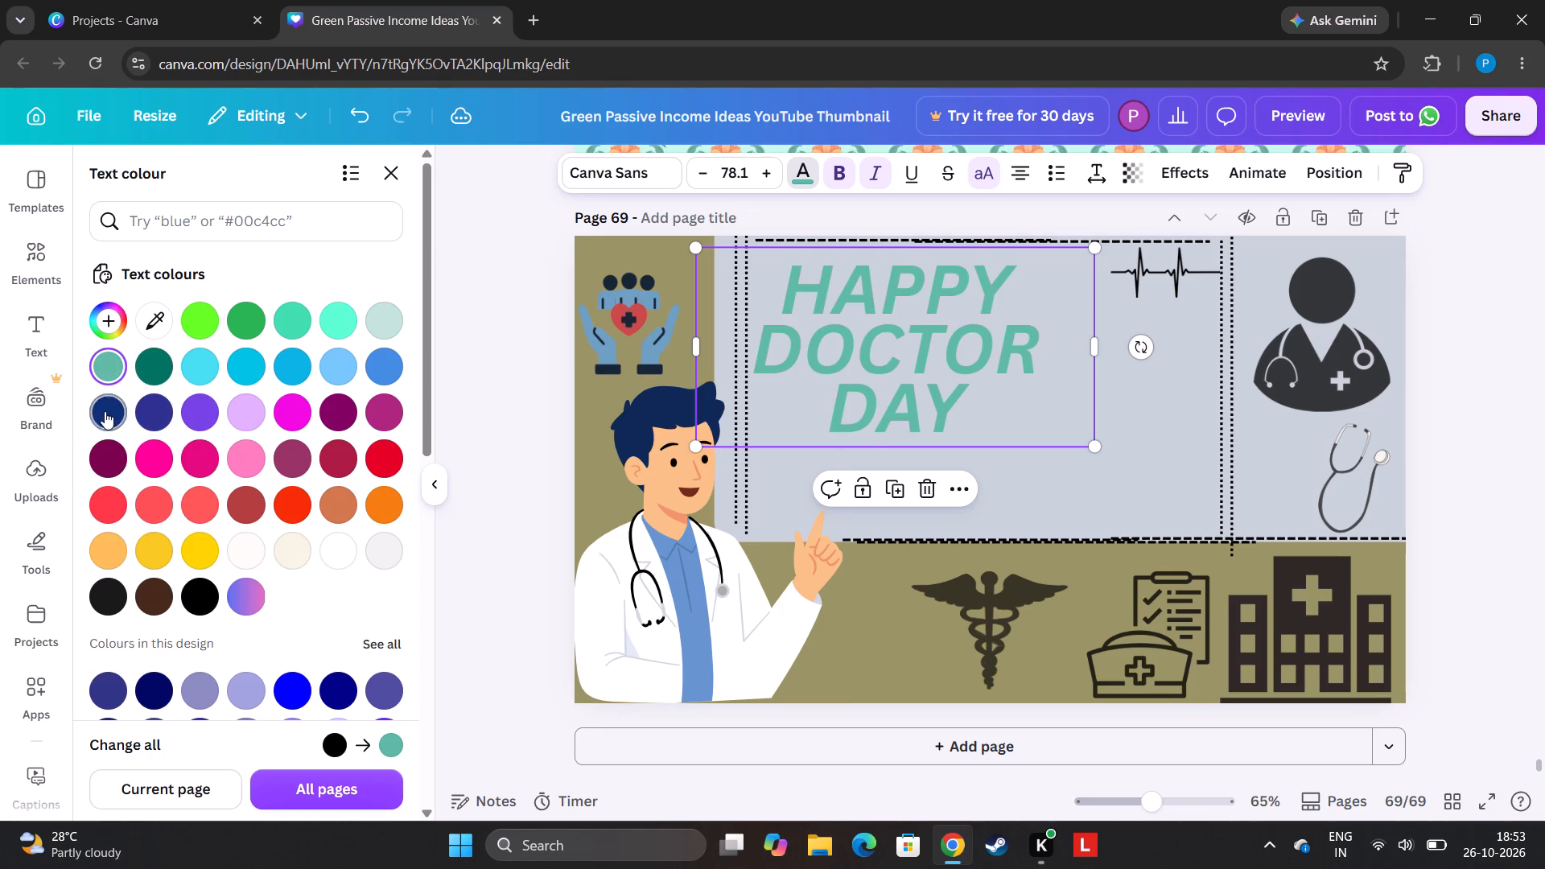
left_click(105, 411)
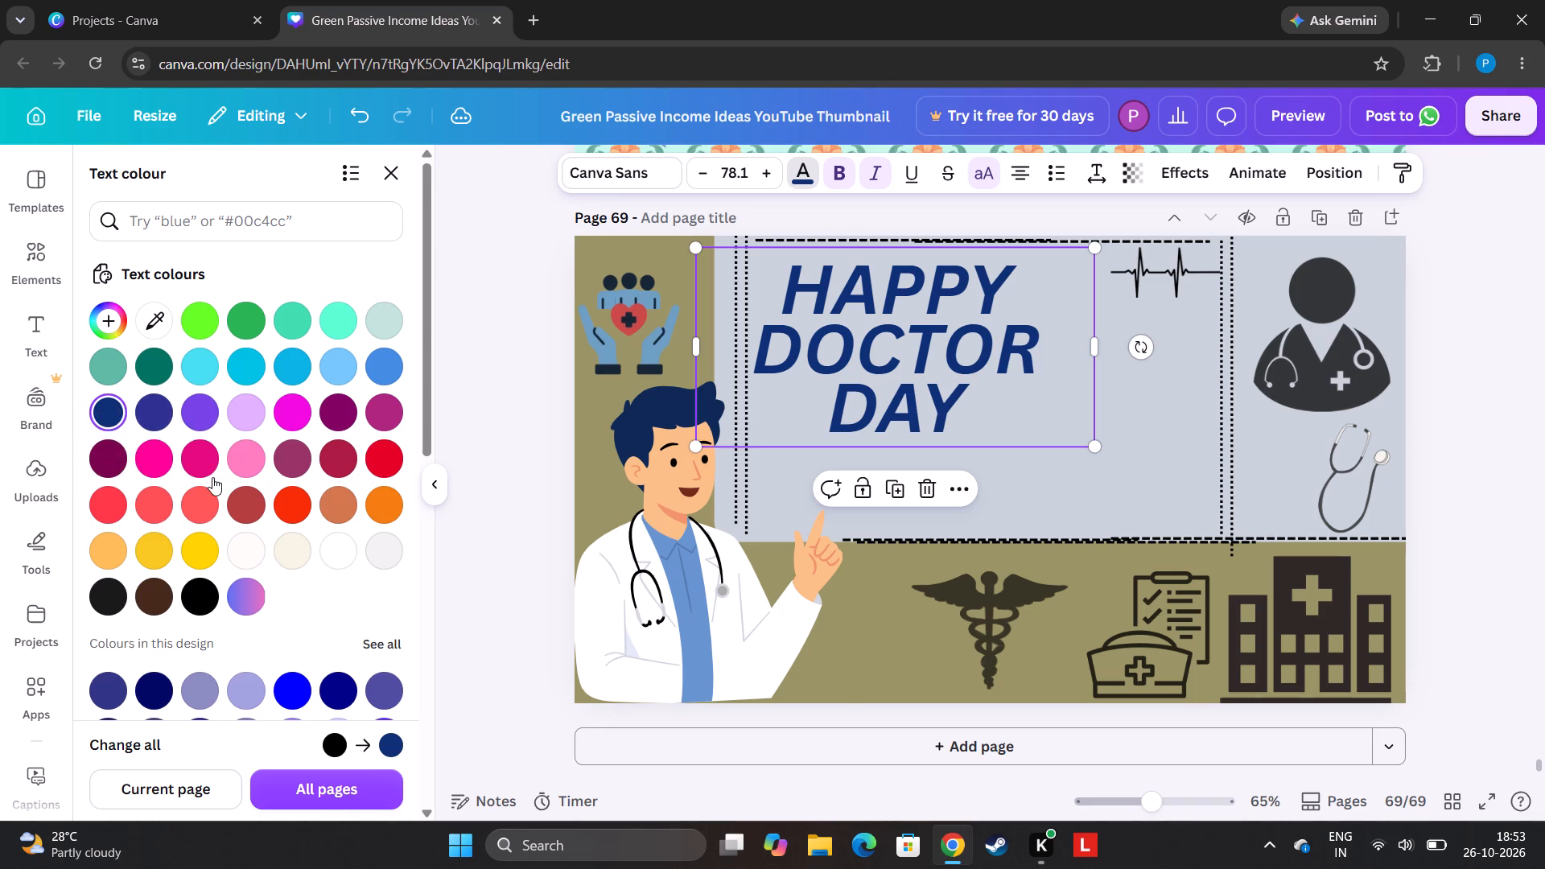
Compare the Drop, Outline and Glow effects on the heading and apply Glow with intensity 40.
left_click(1188, 175)
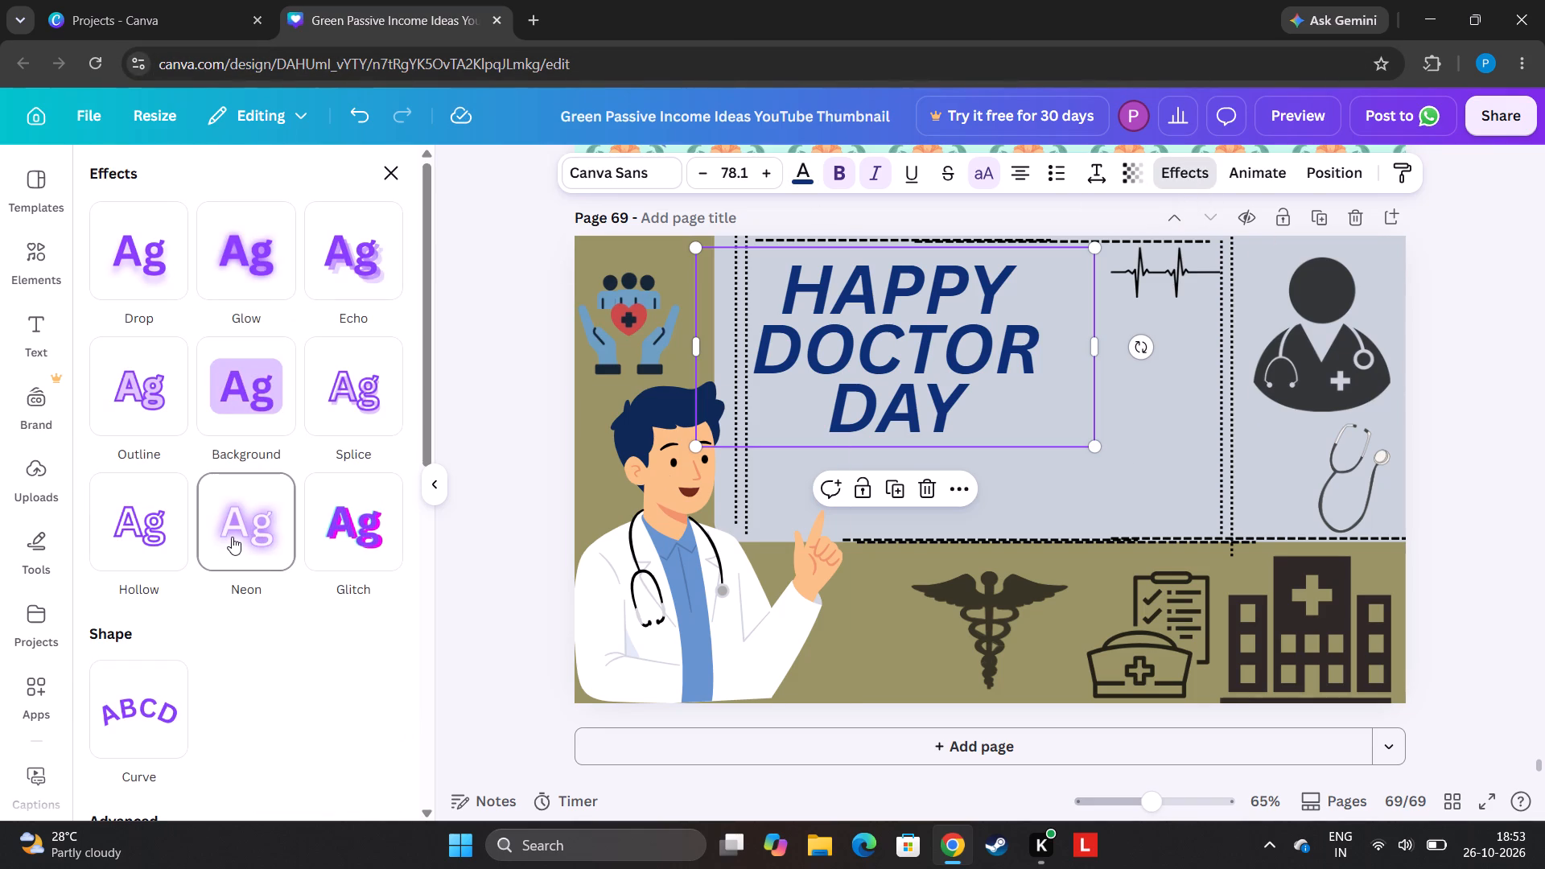
left_click(262, 282)
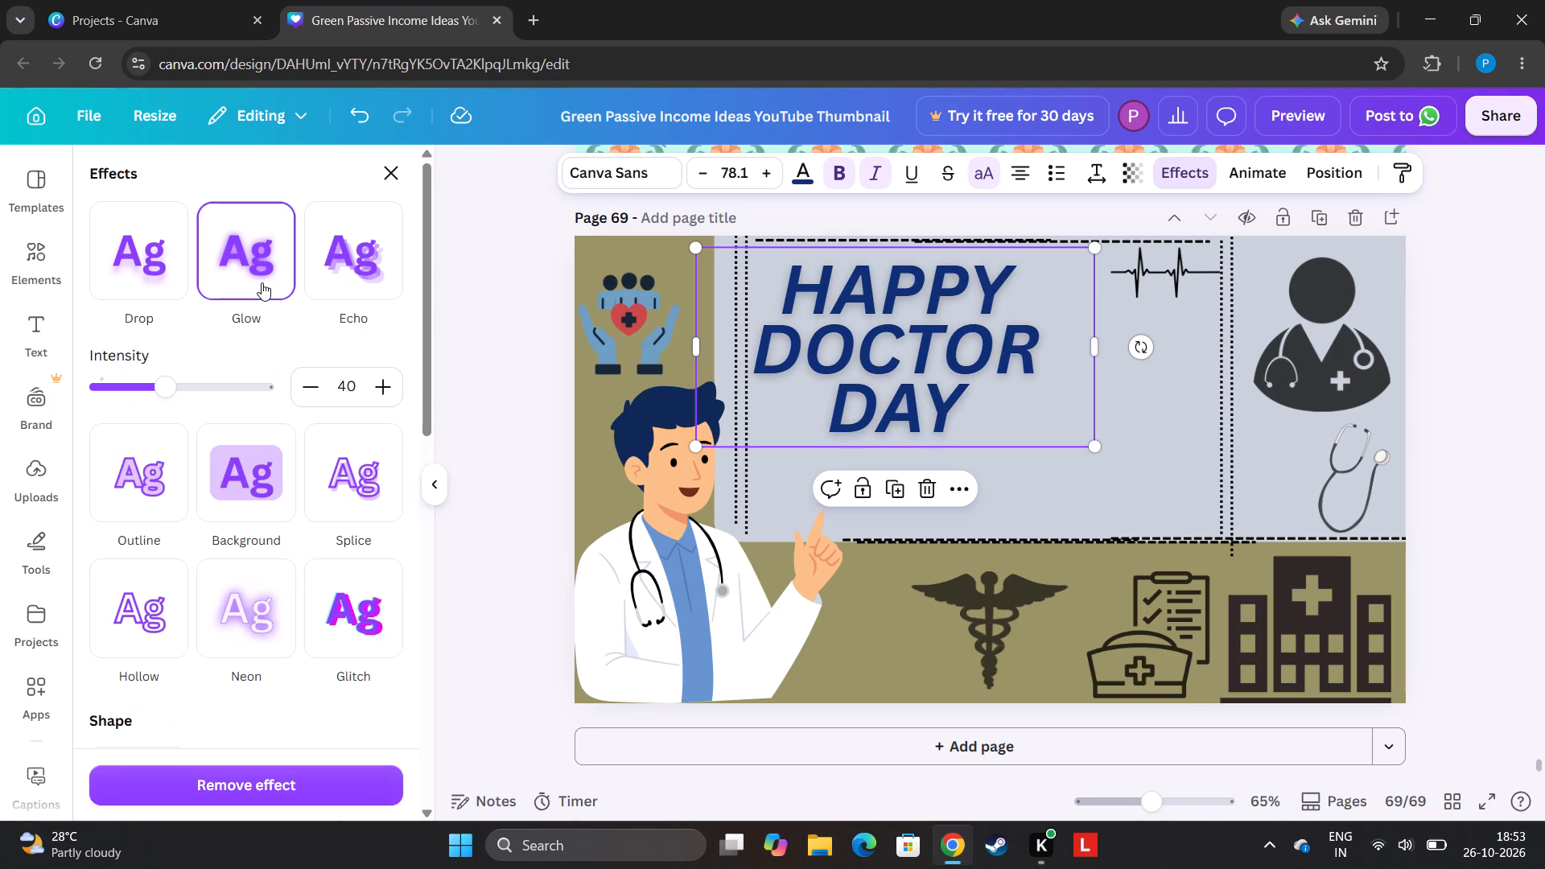
left_click(179, 281)
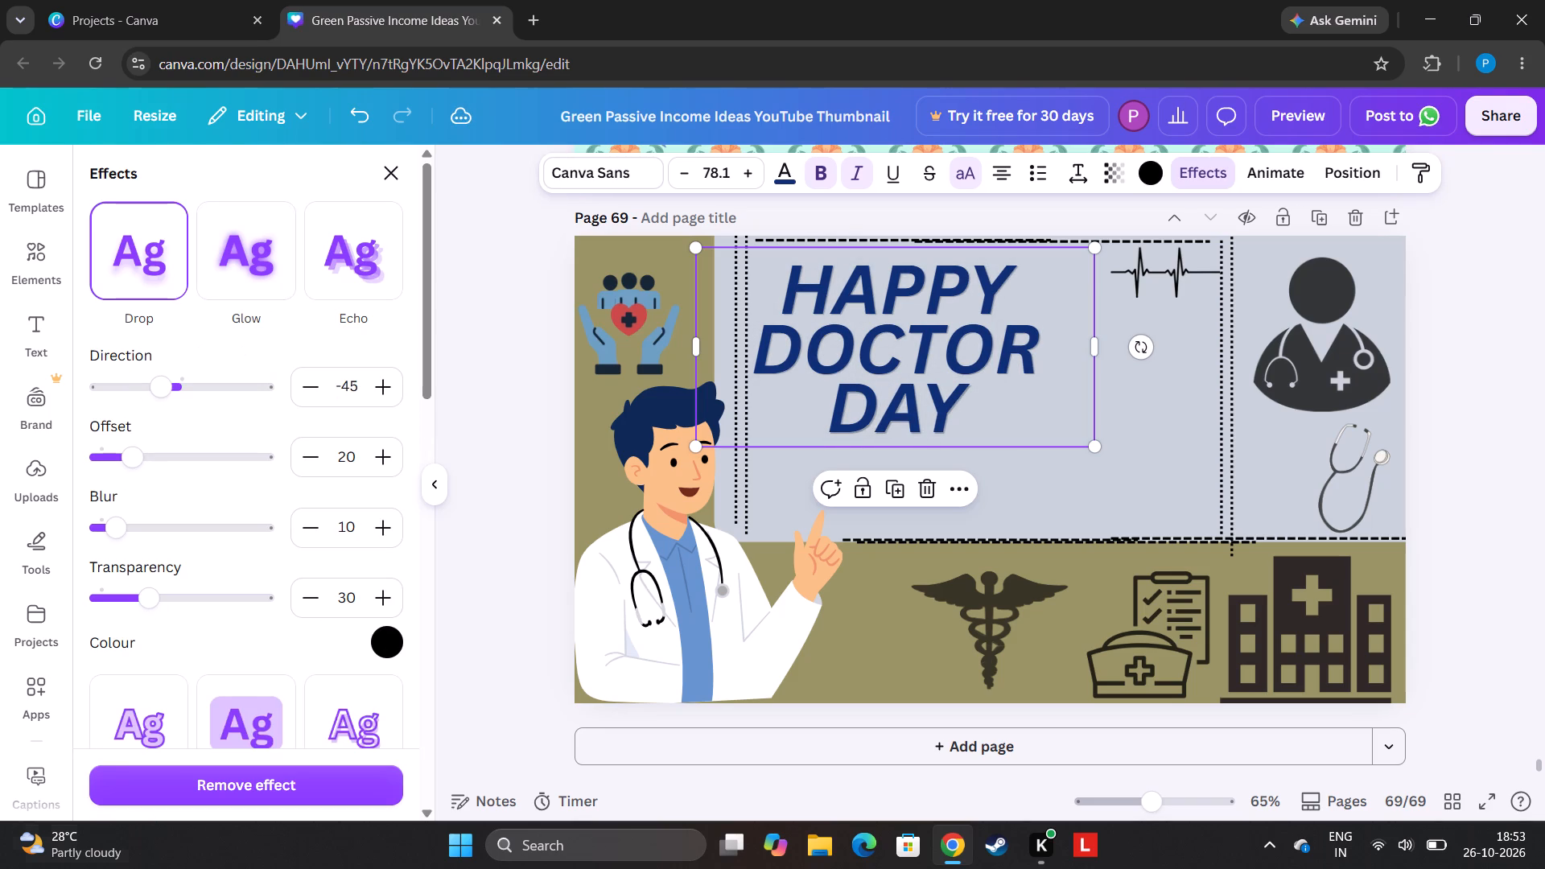
left_click(154, 689)
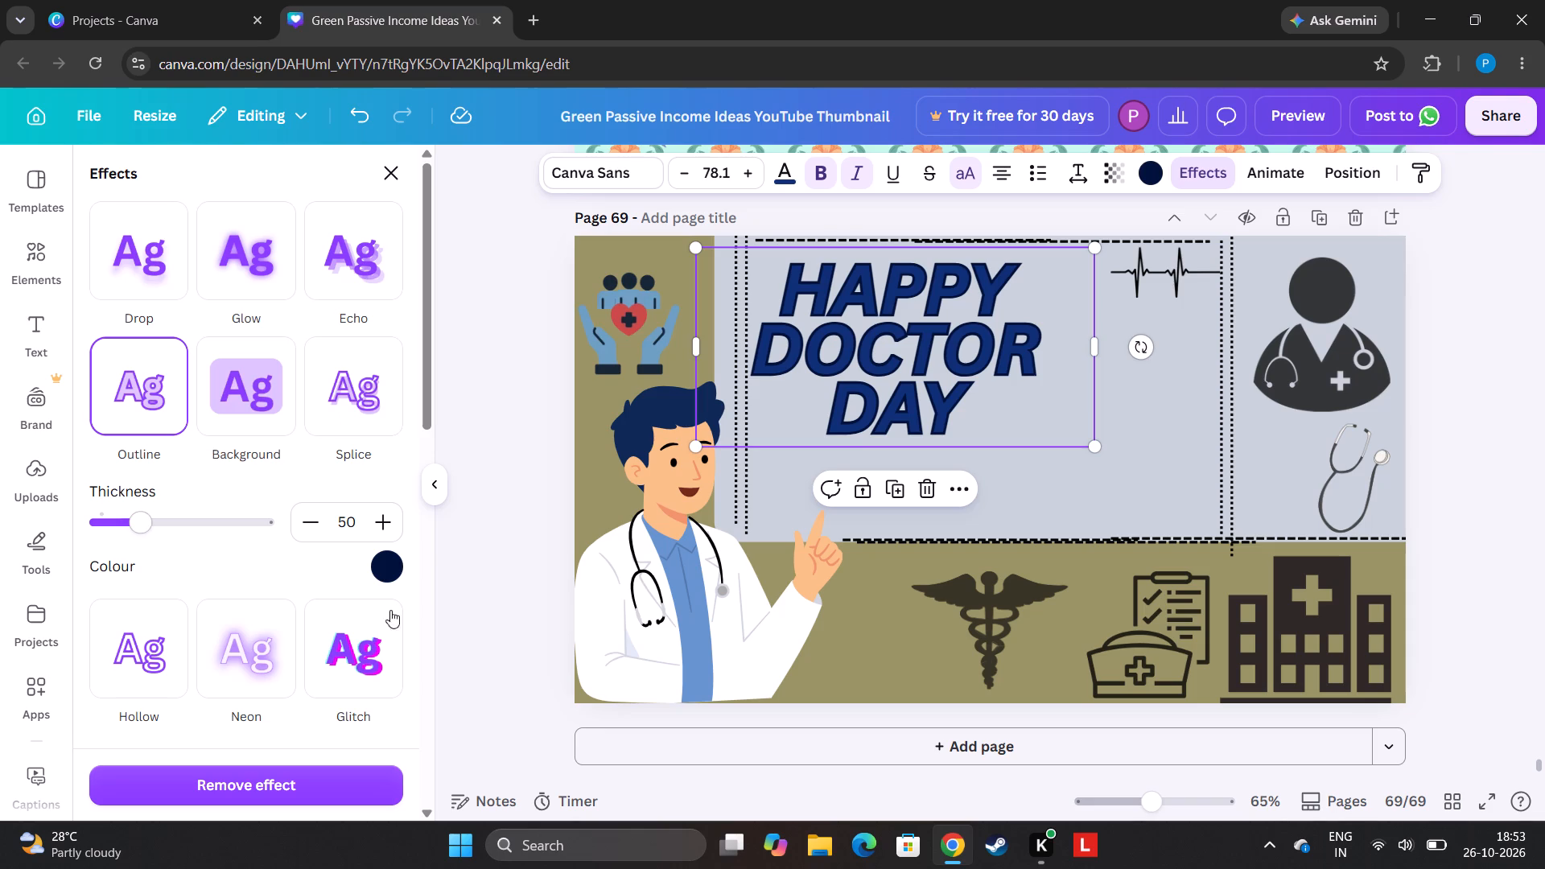
left_click(175, 290)
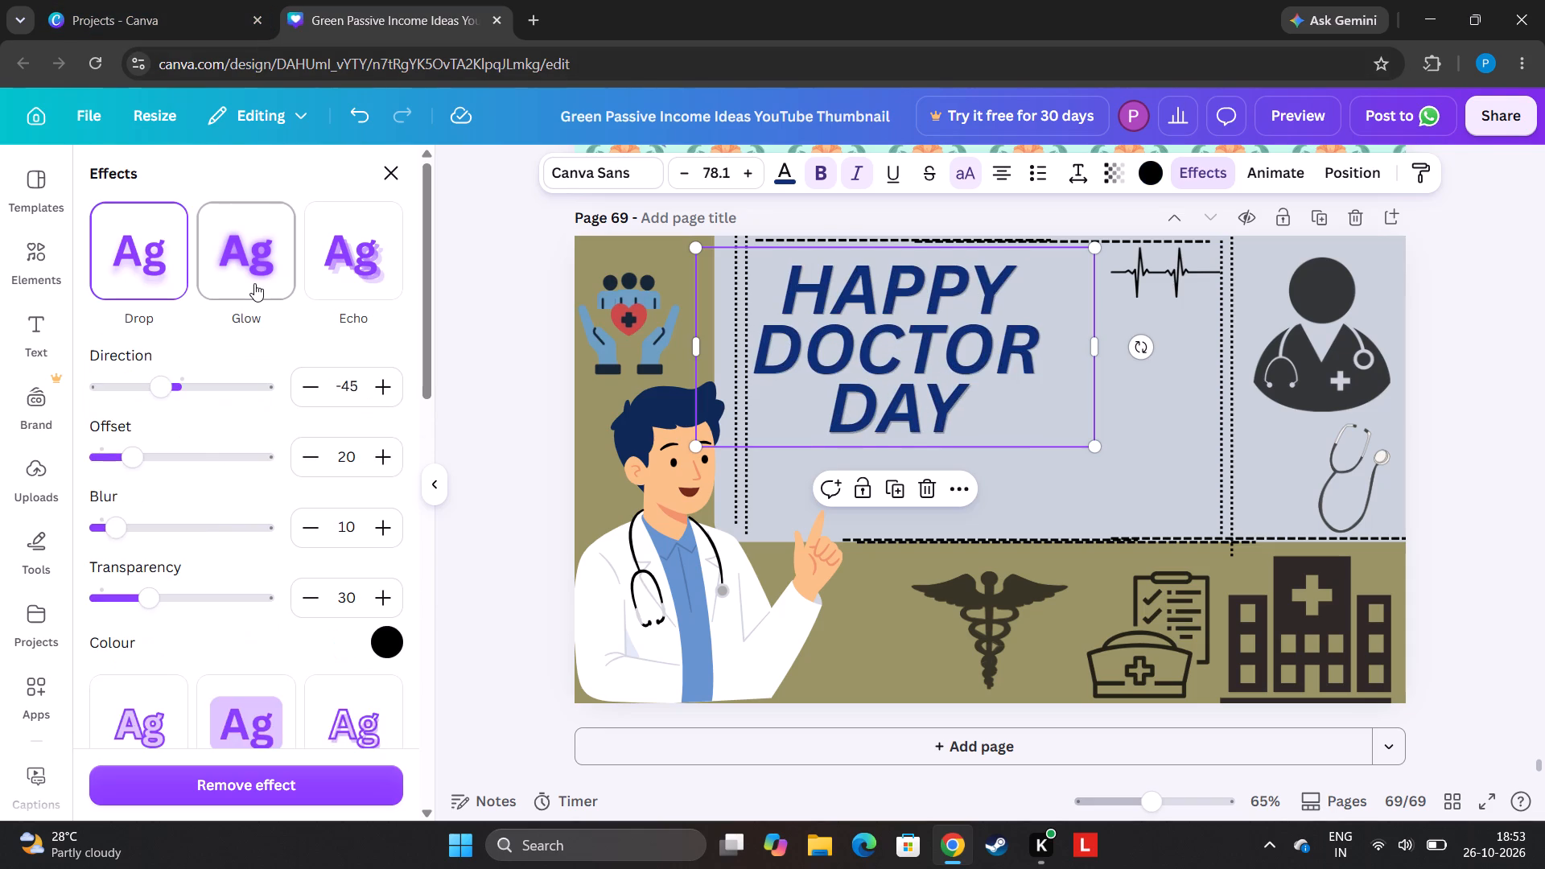
left_click(254, 283)
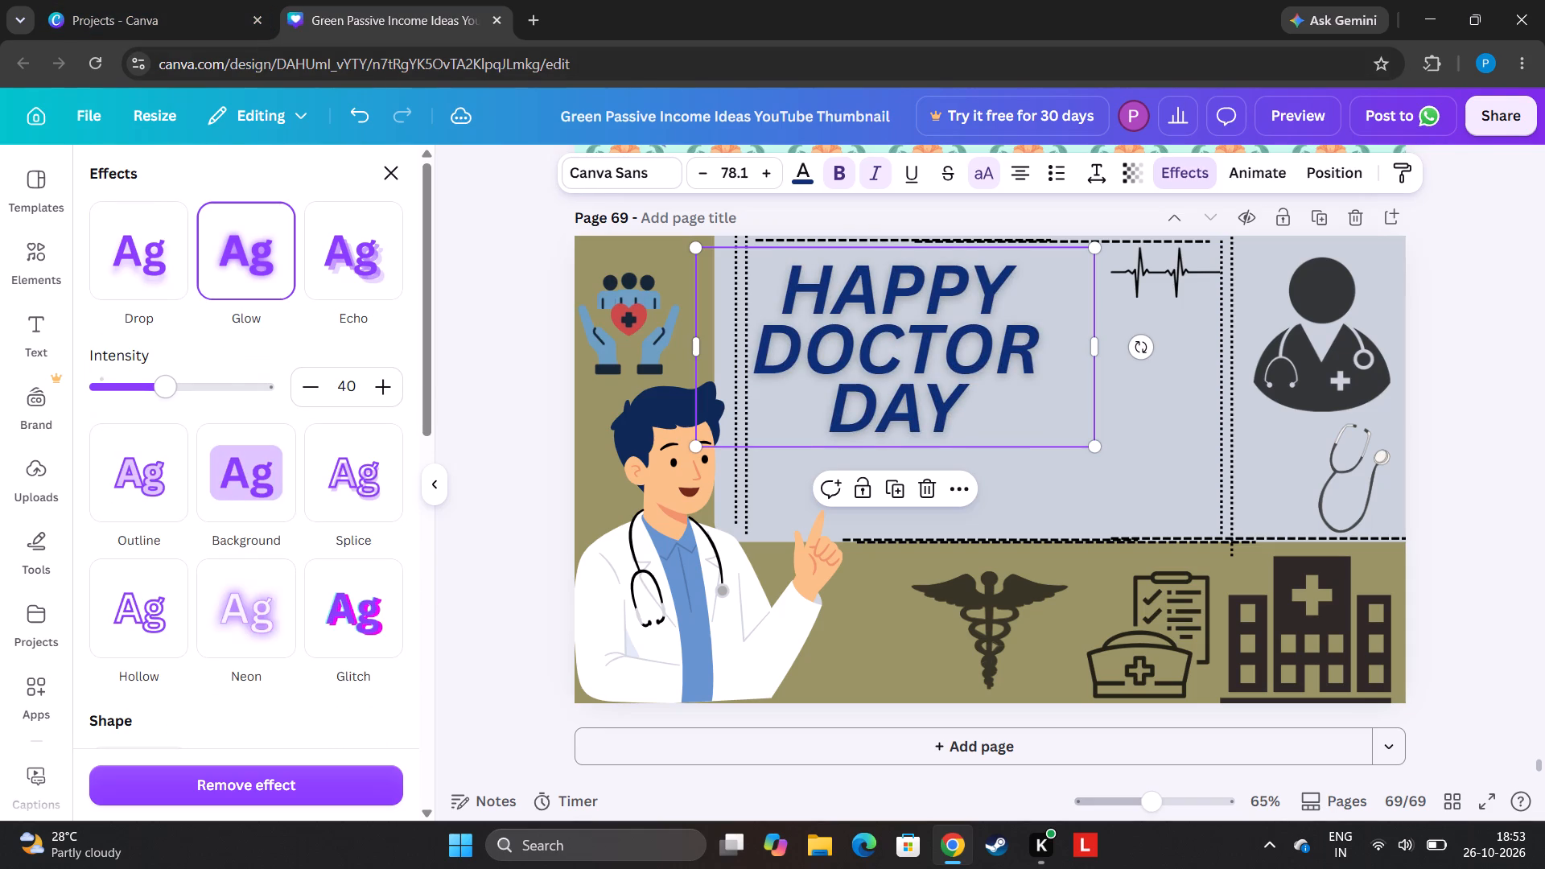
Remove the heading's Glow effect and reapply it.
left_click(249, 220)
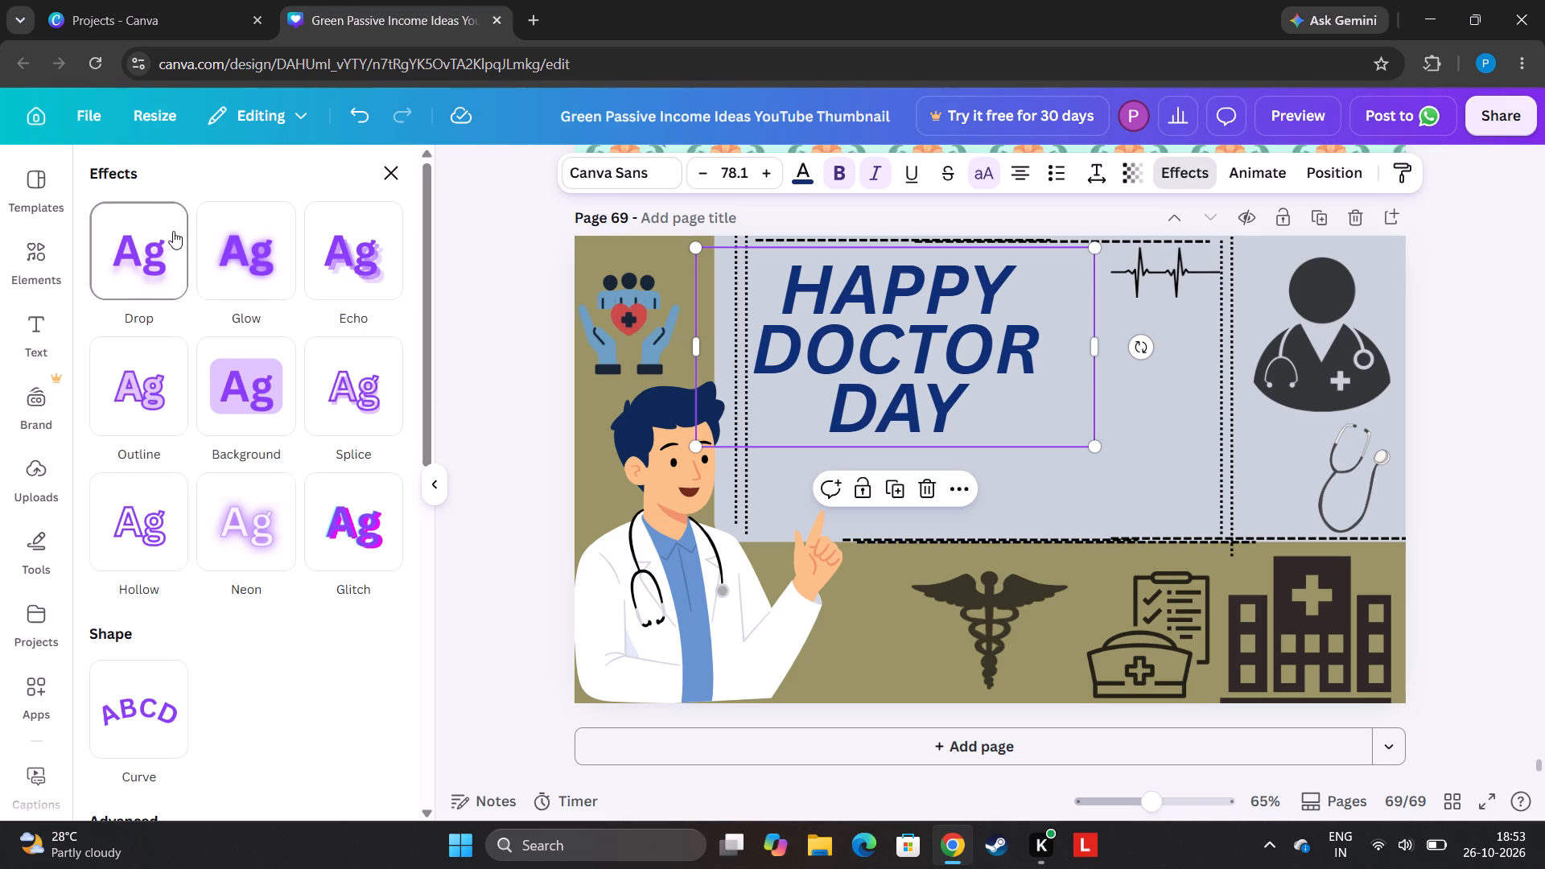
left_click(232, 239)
Look through the remaining text effects and effect apps for the heading, including the Text Studio Maker app.
left_click_drag(421, 336, 422, 343)
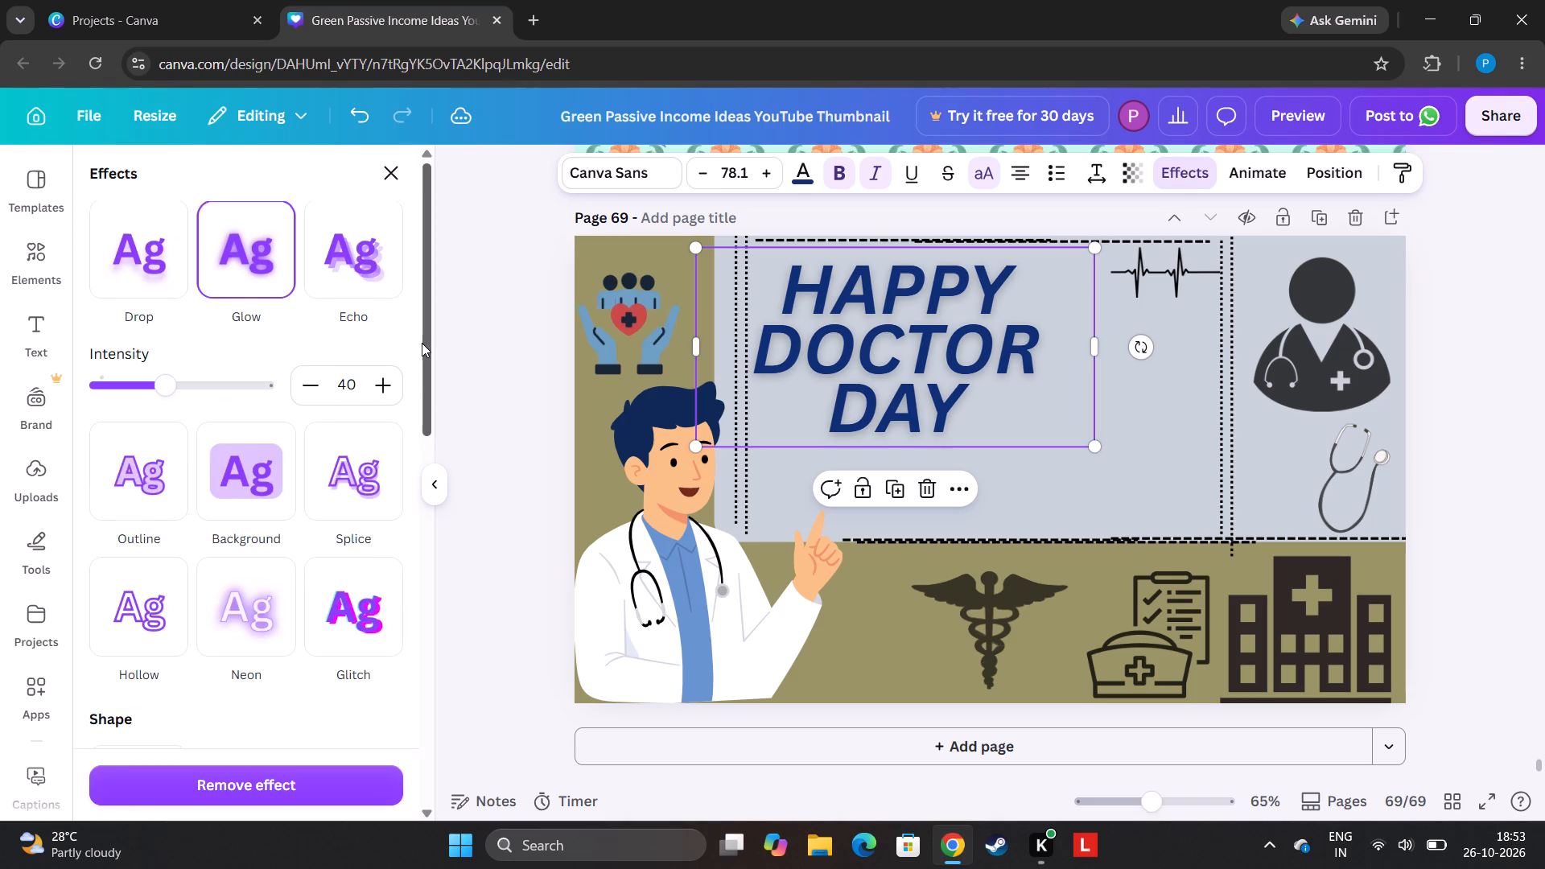
left_click_drag(422, 343, 352, 841)
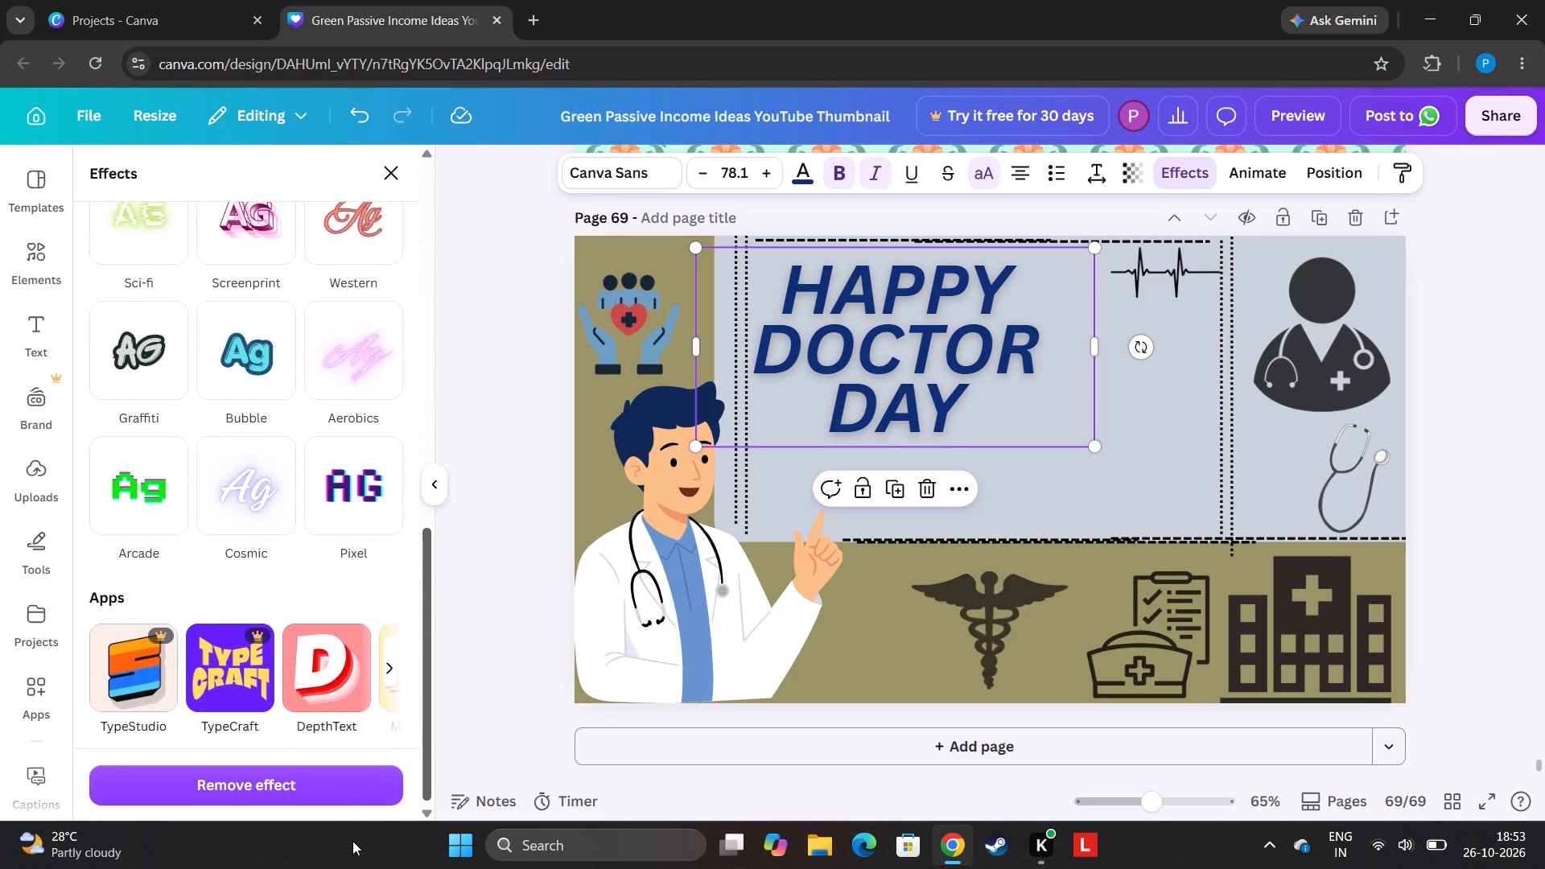
left_click_drag(352, 841, 398, 758)
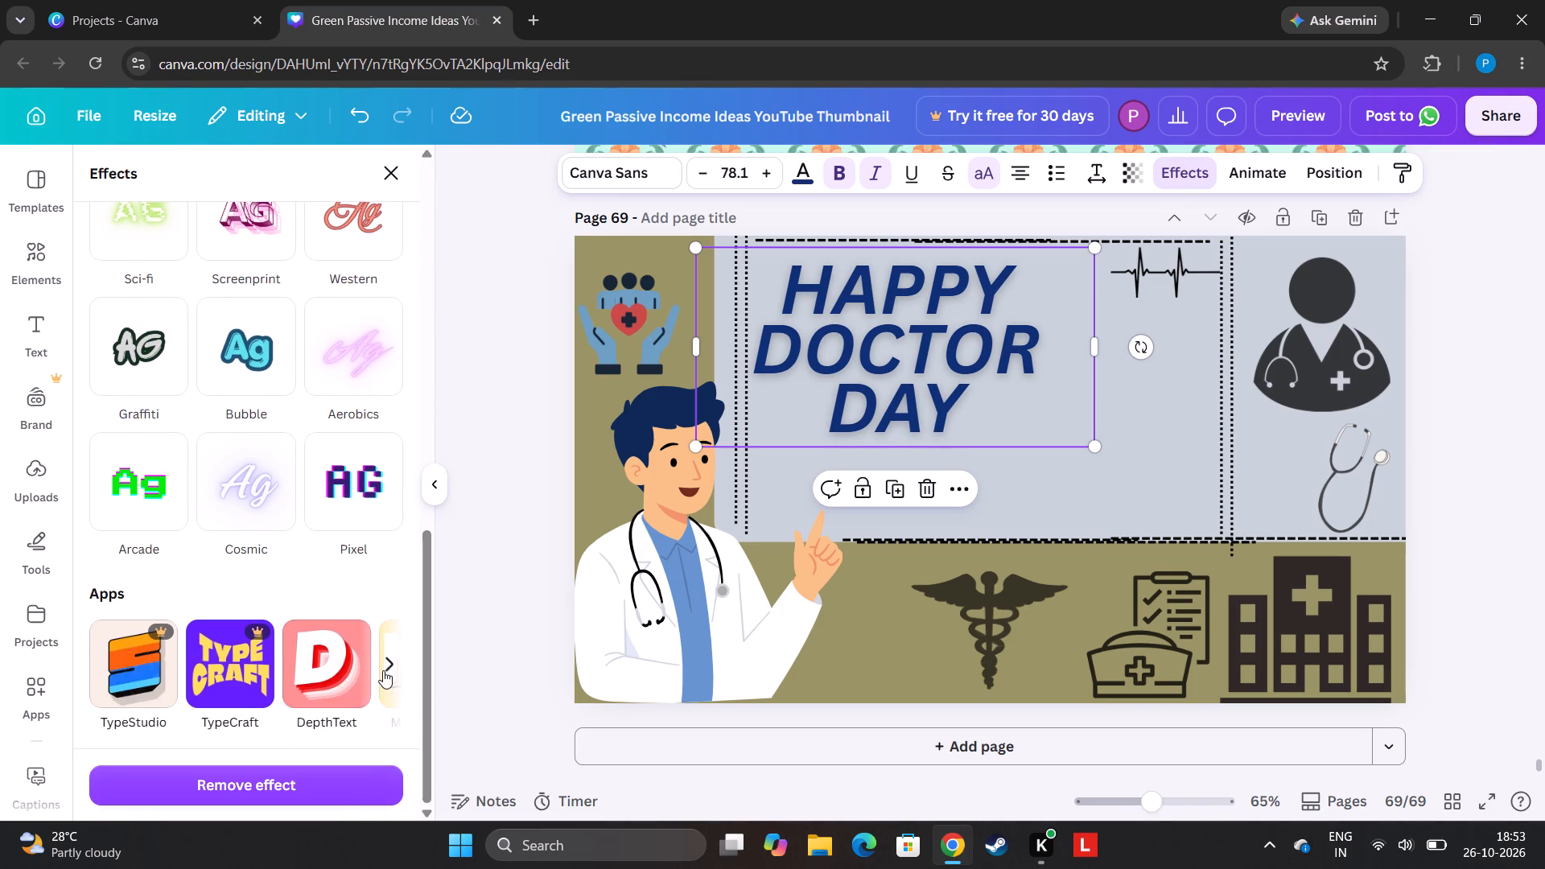
left_click(383, 670)
left_click(384, 668)
left_click(384, 668)
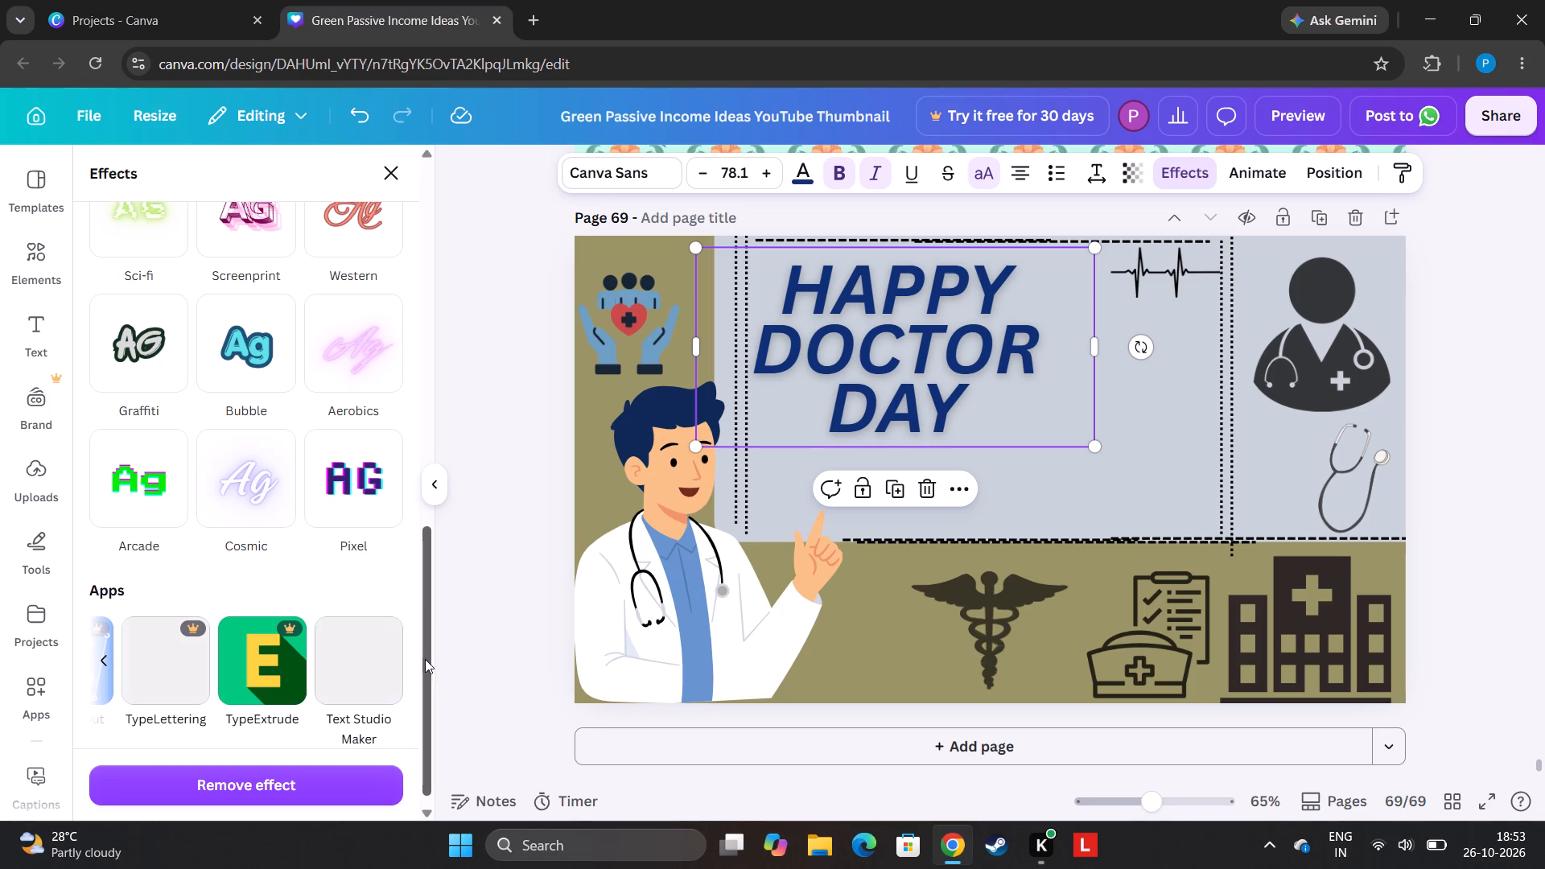
left_click_drag(425, 659, 466, 0)
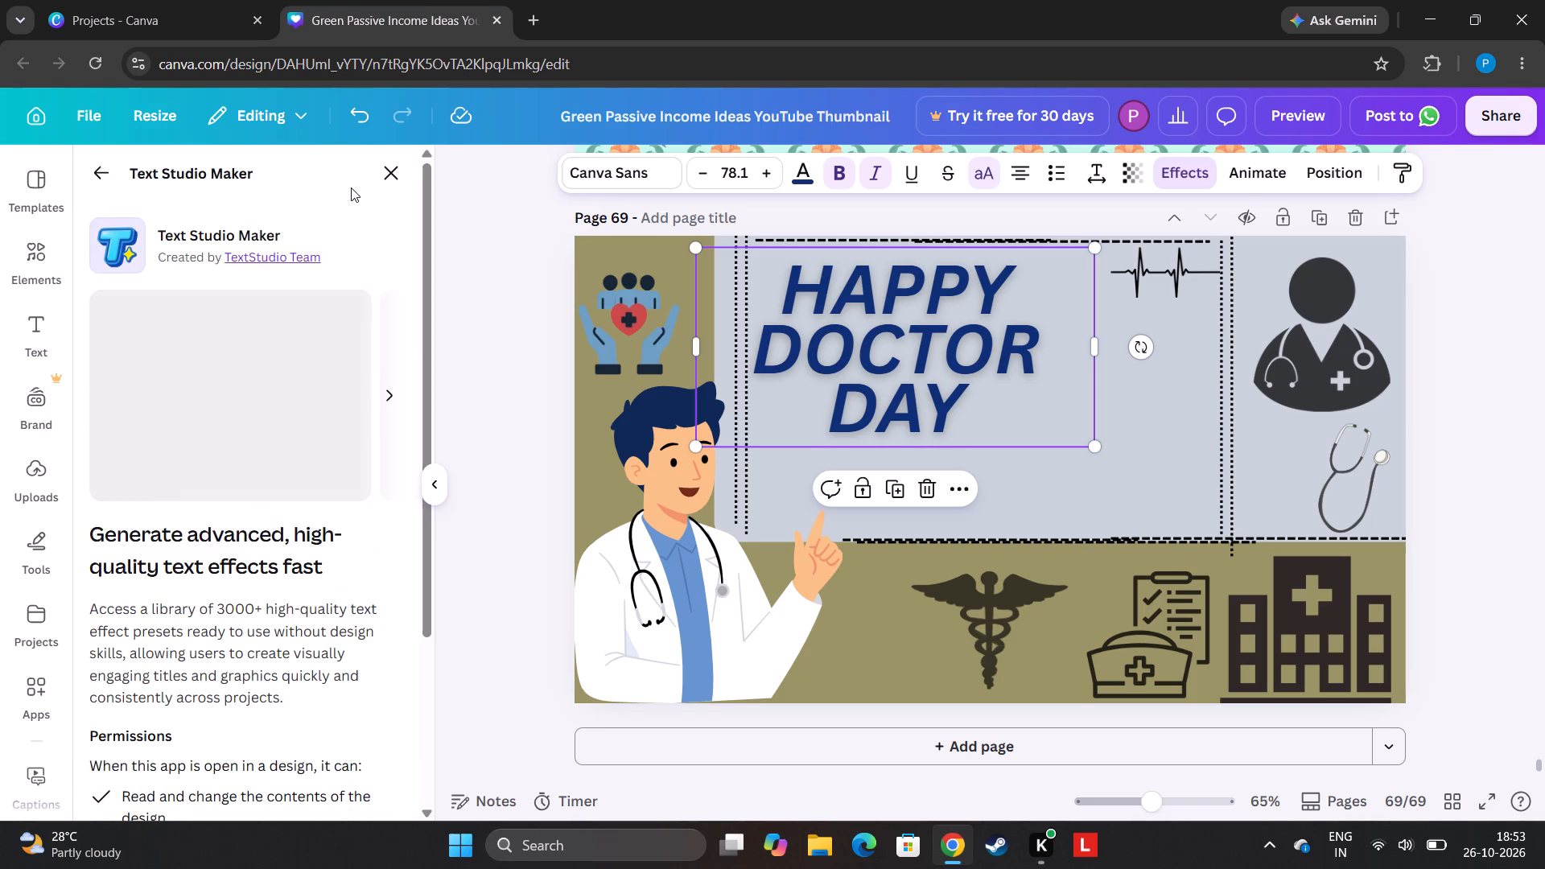
left_click(389, 155)
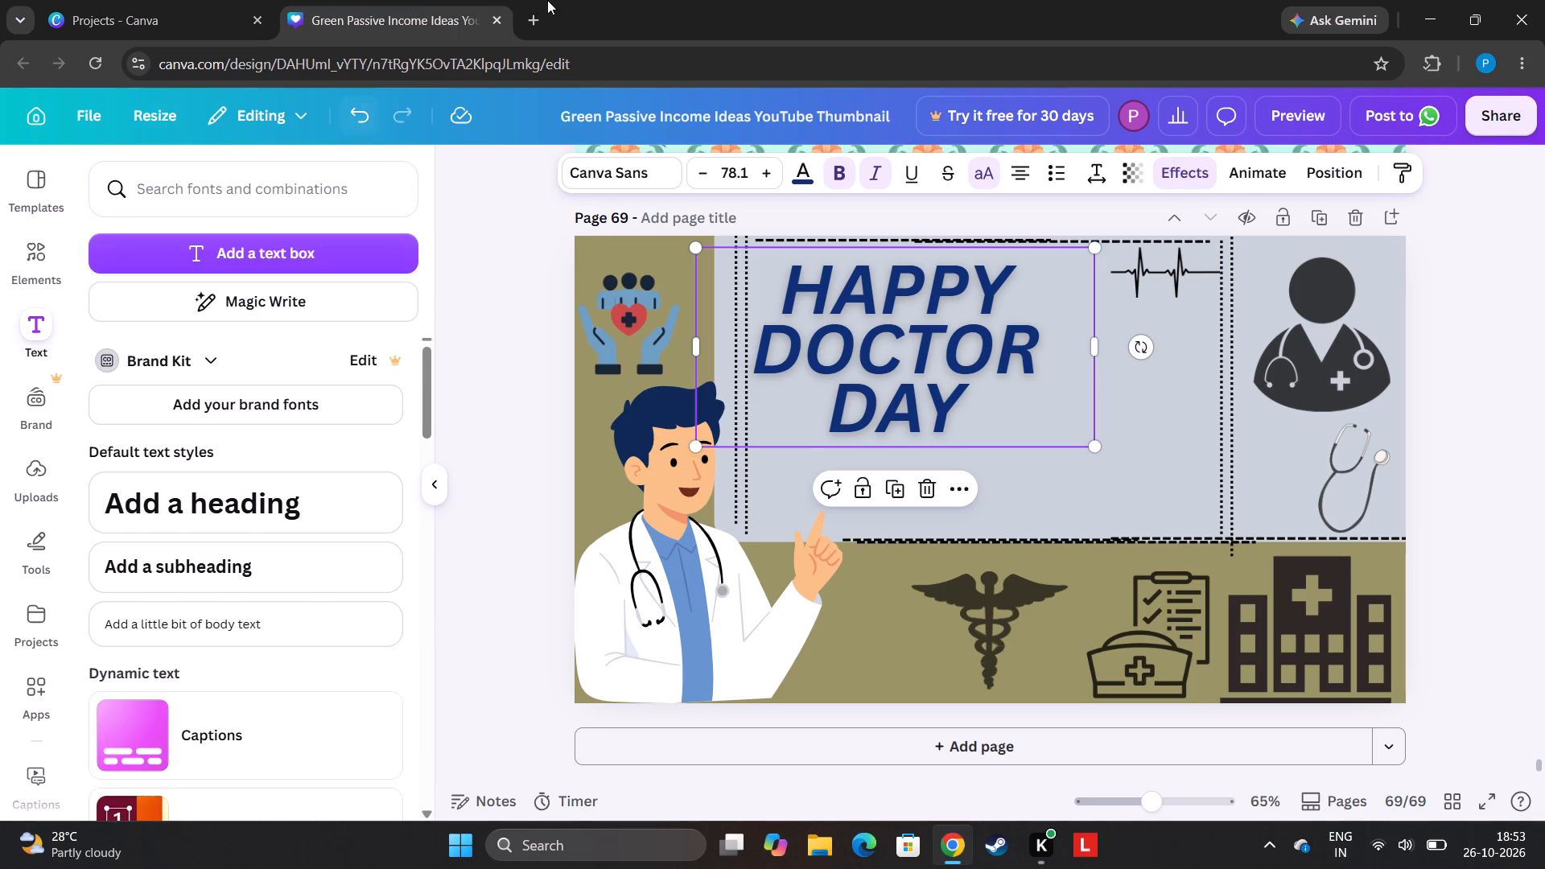
Try the heading's Glow intensity at 100 and 74, and settle on 86.
left_click(1167, 179)
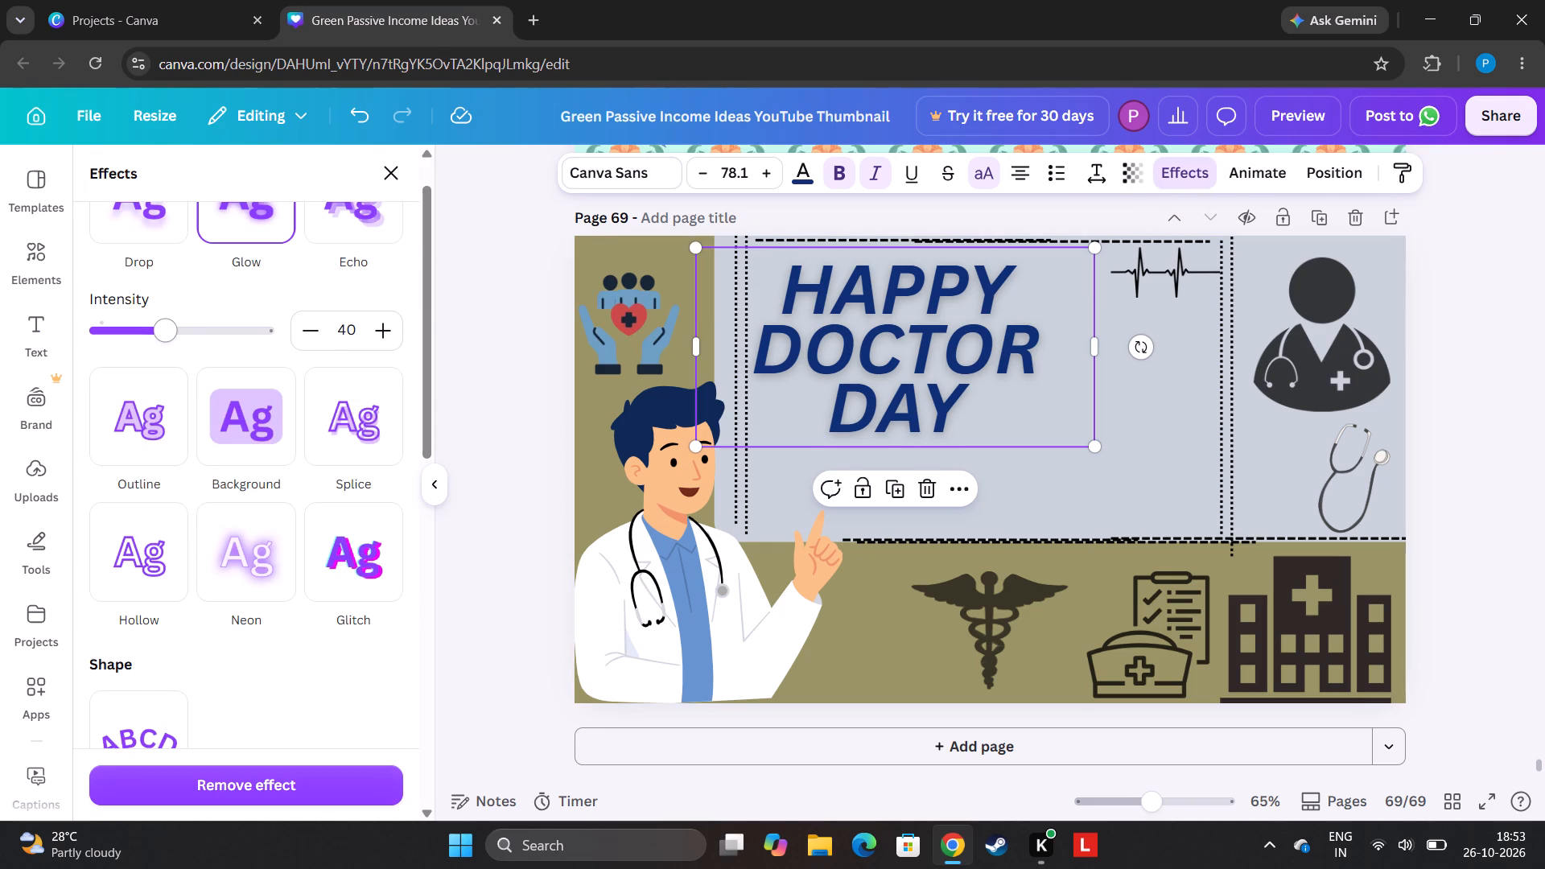
left_click_drag(167, 336, 374, 314)
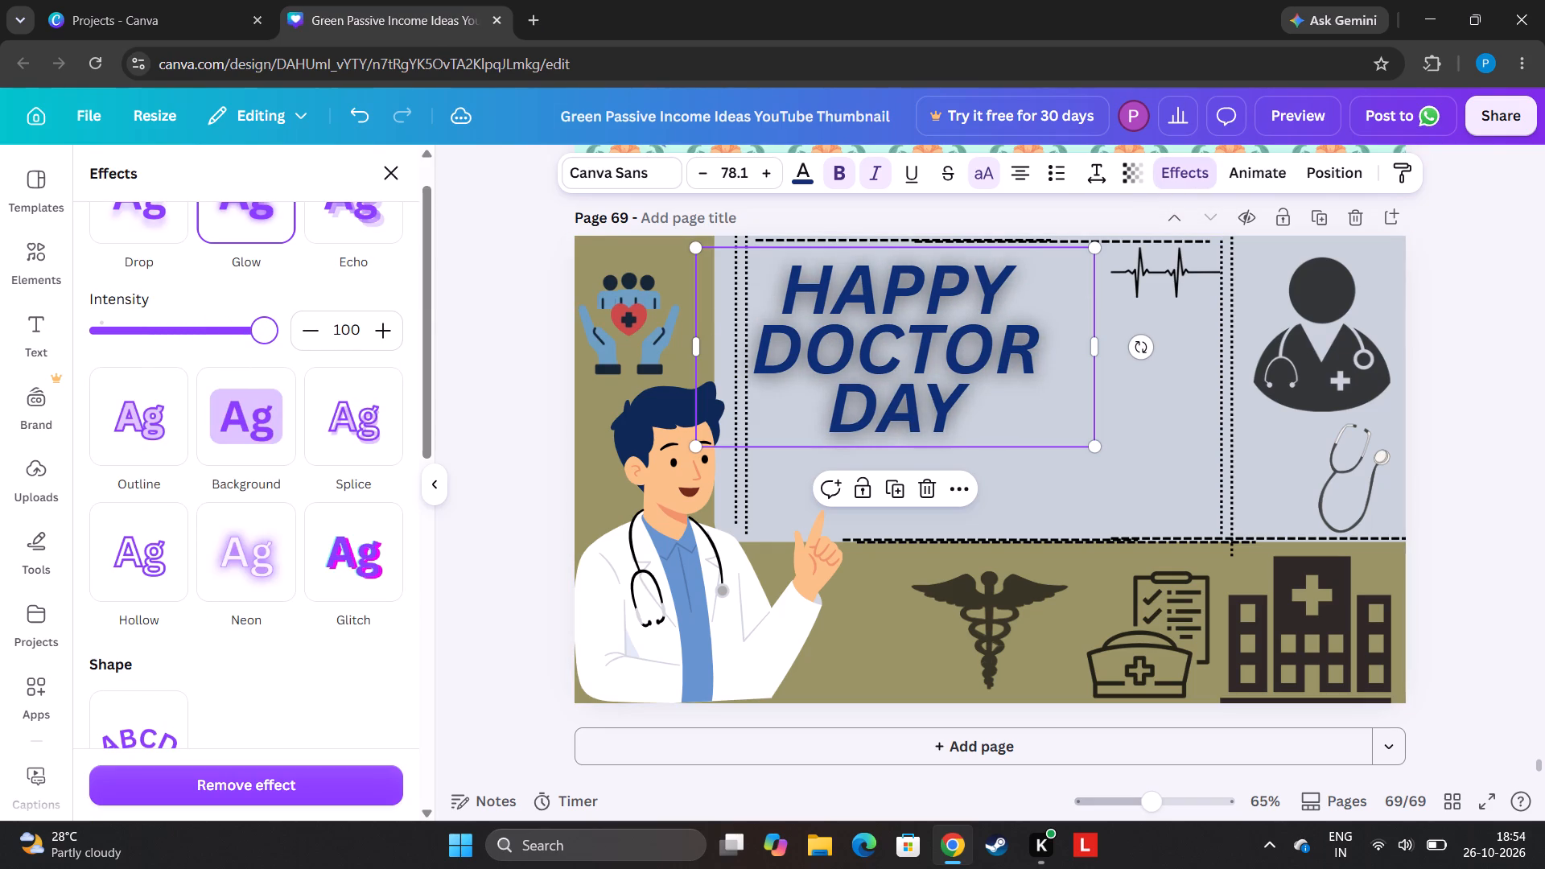
left_click_drag(374, 314, 220, 338)
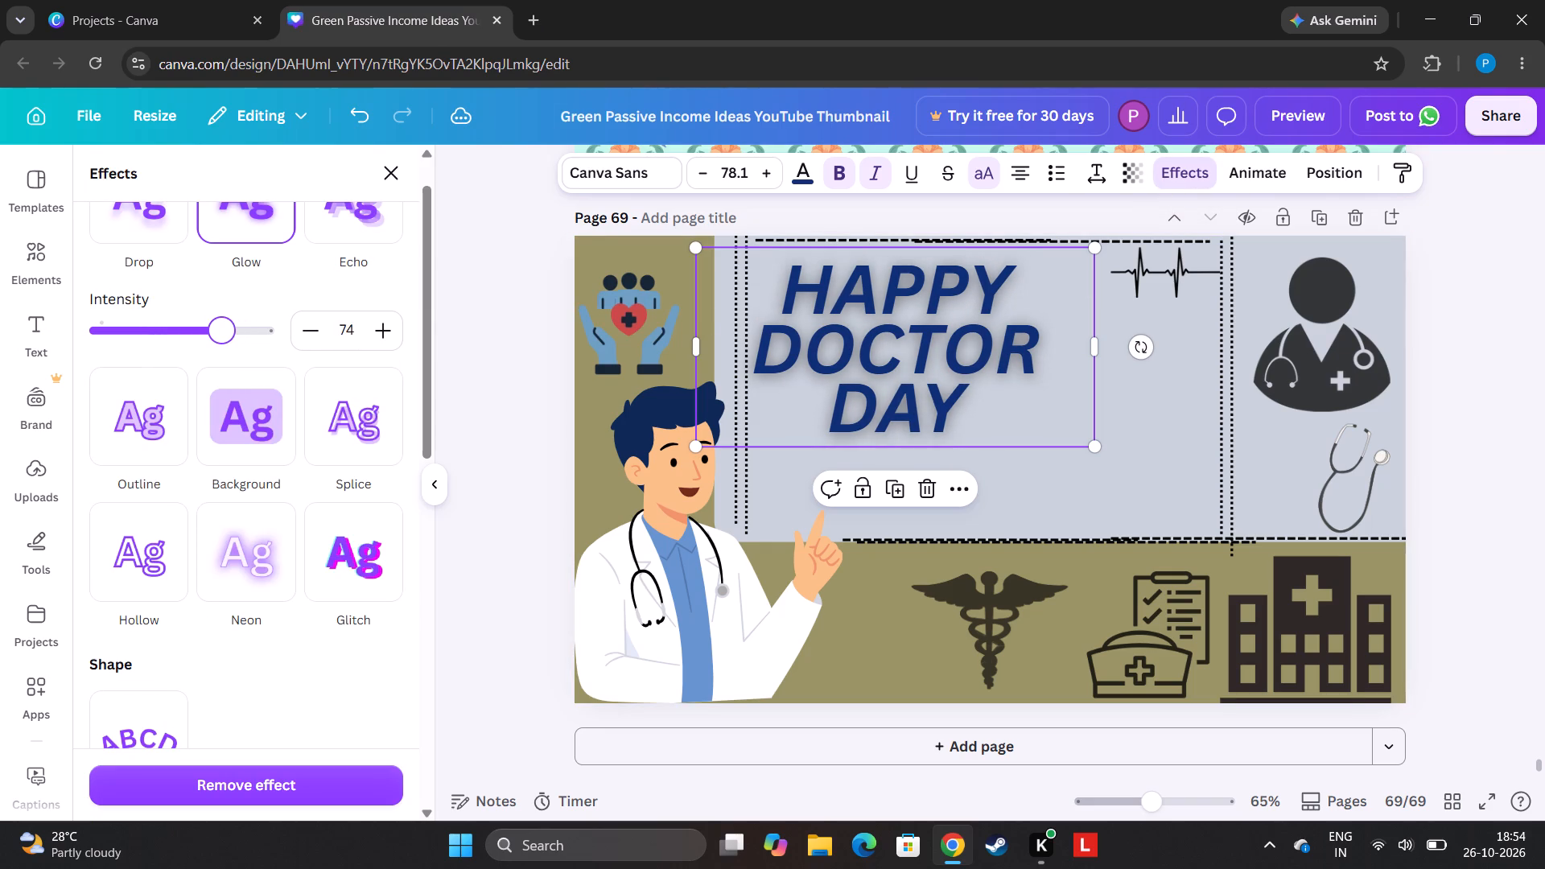
left_click_drag(220, 338, 243, 346)
left_click(1490, 335)
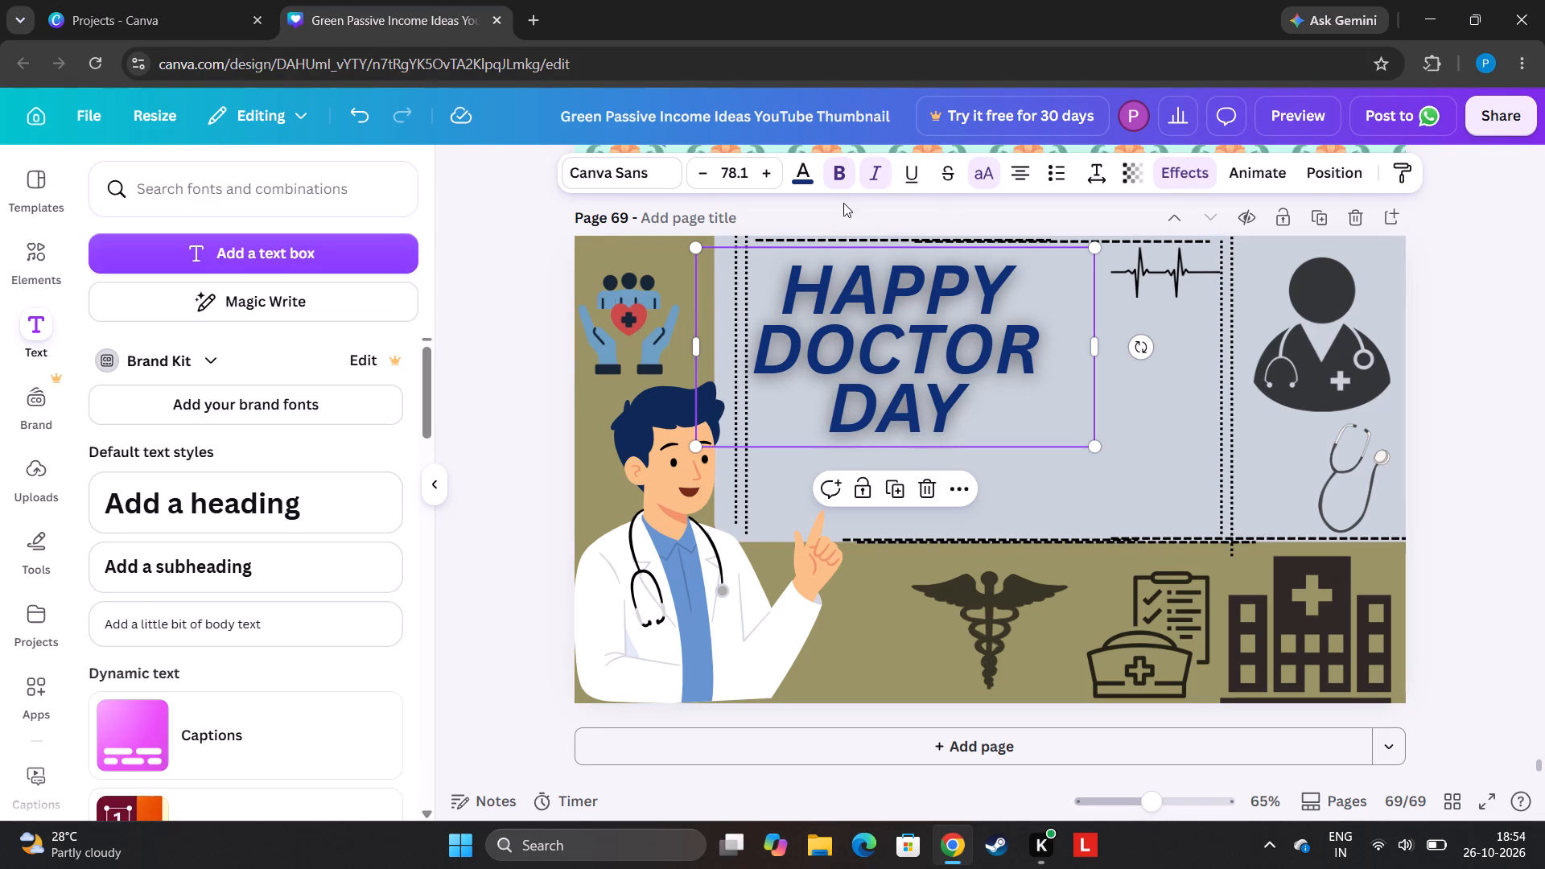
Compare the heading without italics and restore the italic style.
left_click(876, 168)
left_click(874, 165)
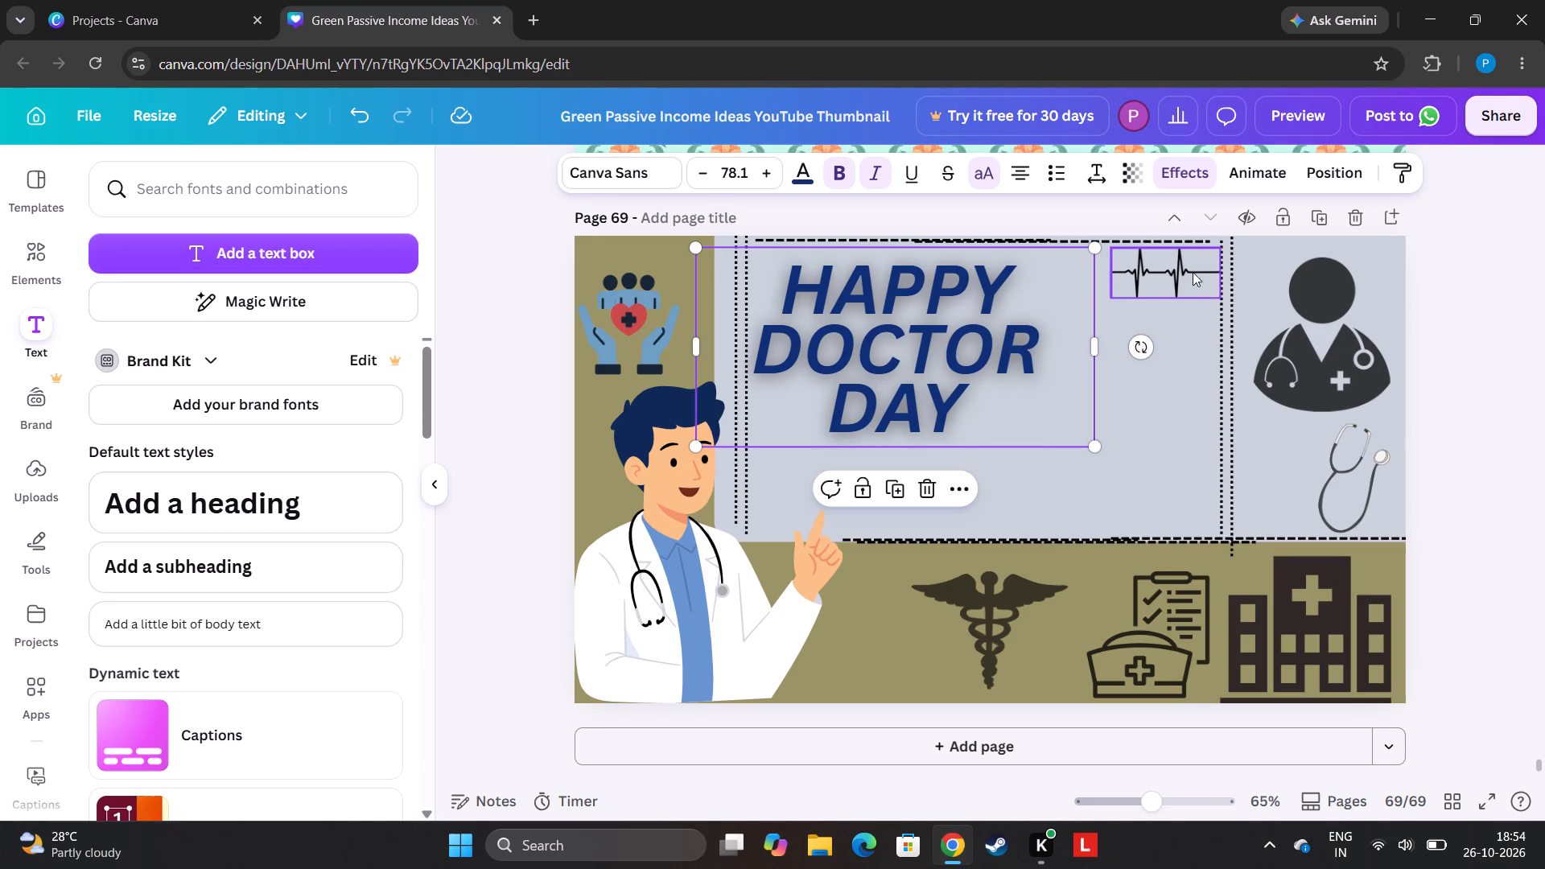
Clear the heartbeat graphic away from the heading and enlarge the heading to font size 91.8 inside the pale panel.
left_click_drag(1193, 269, 1113, 536)
left_click_drag(926, 374, 985, 373)
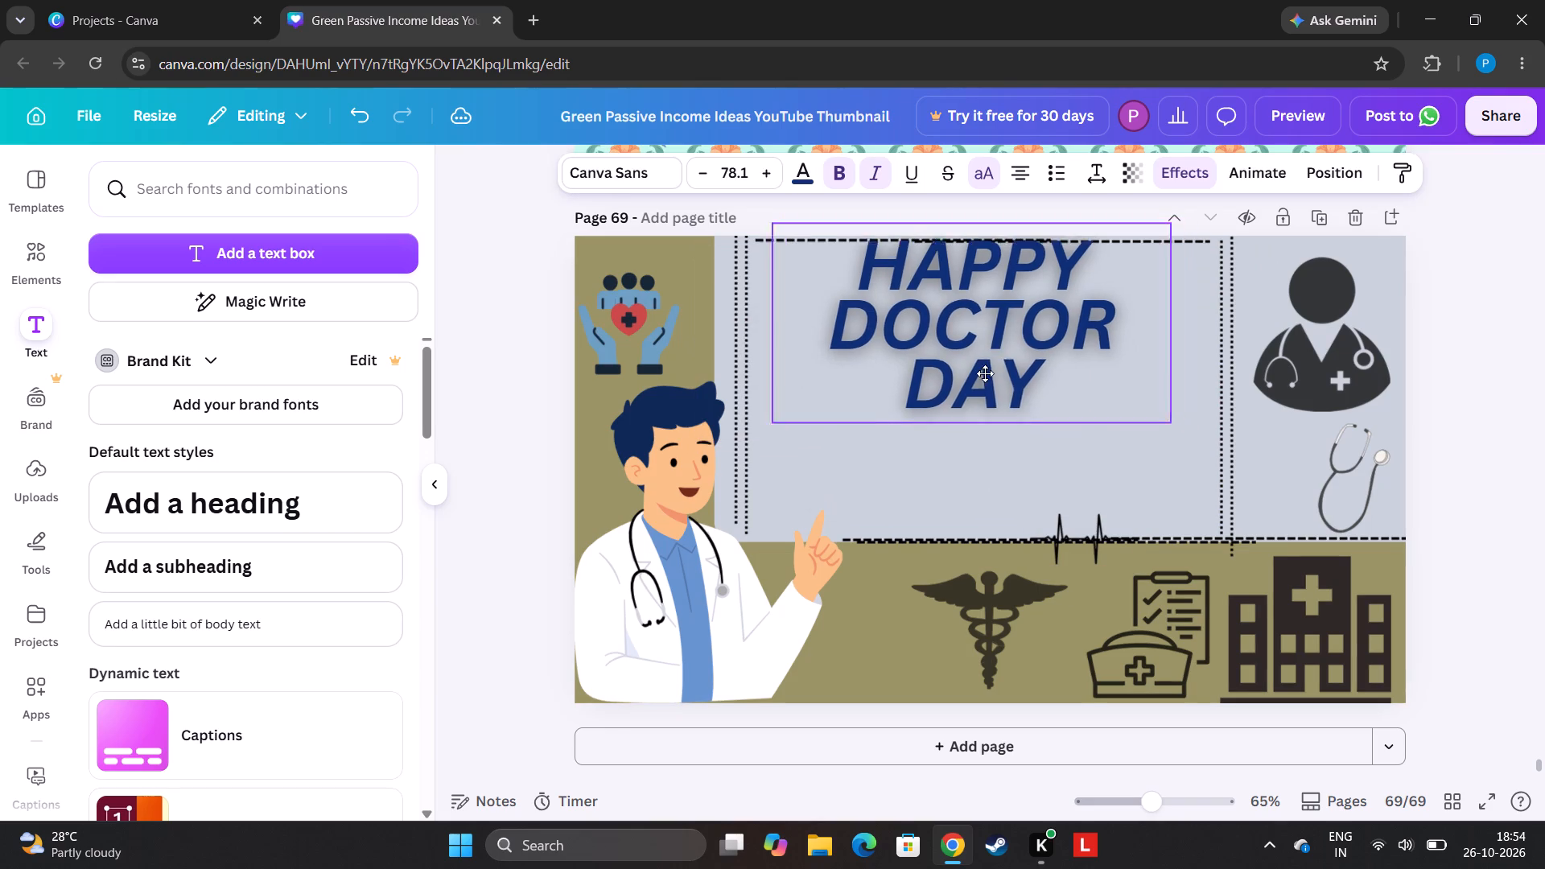
left_click_drag(985, 373, 958, 374)
left_click_drag(1132, 442, 1194, 443)
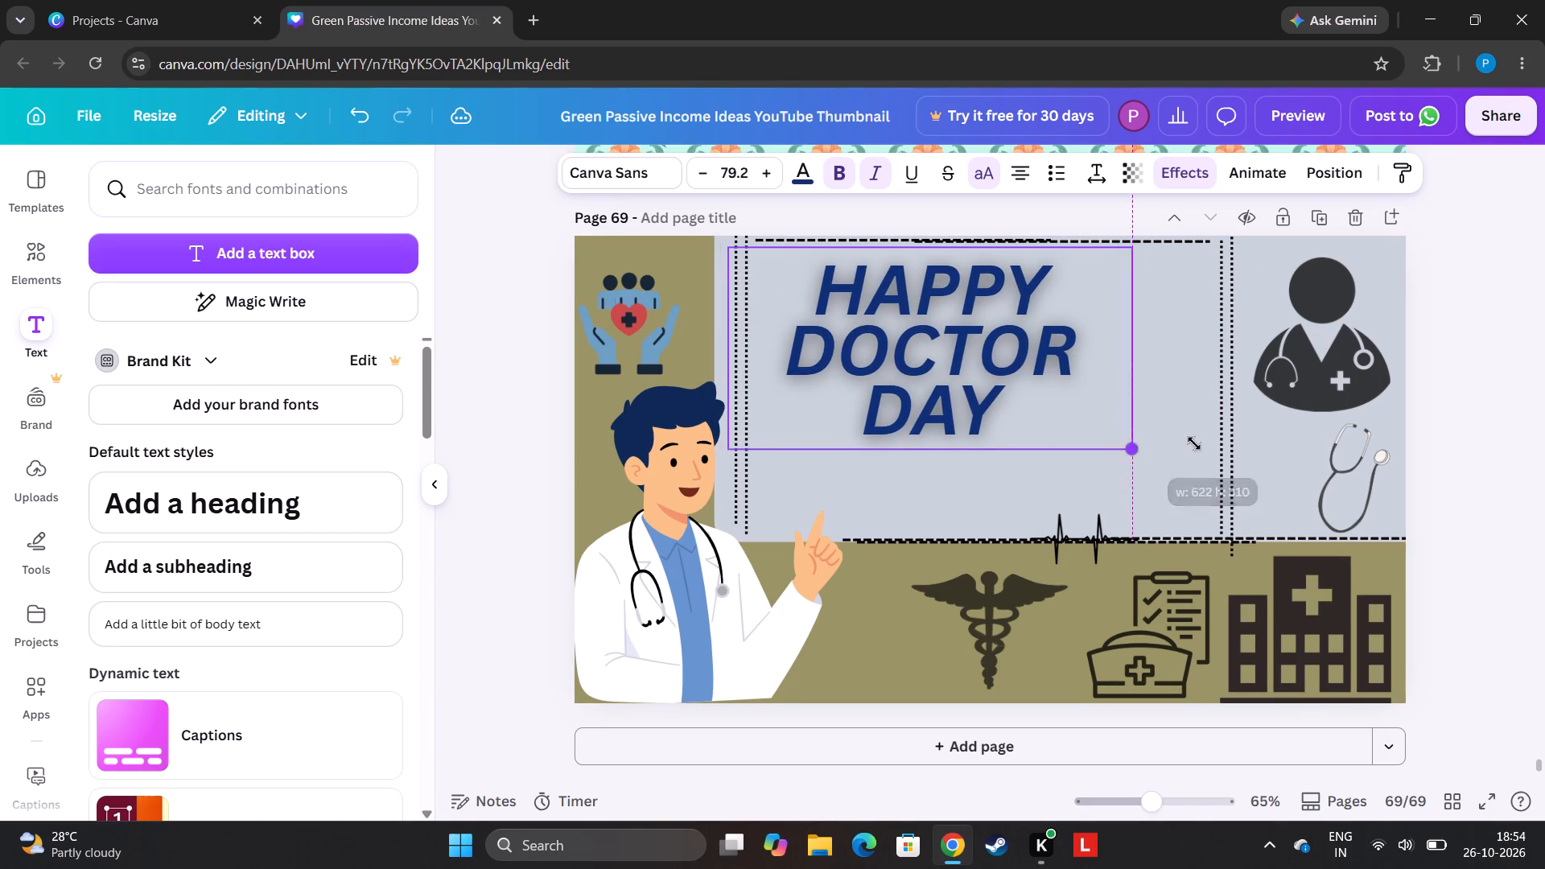
left_click_drag(1194, 443, 1103, 405)
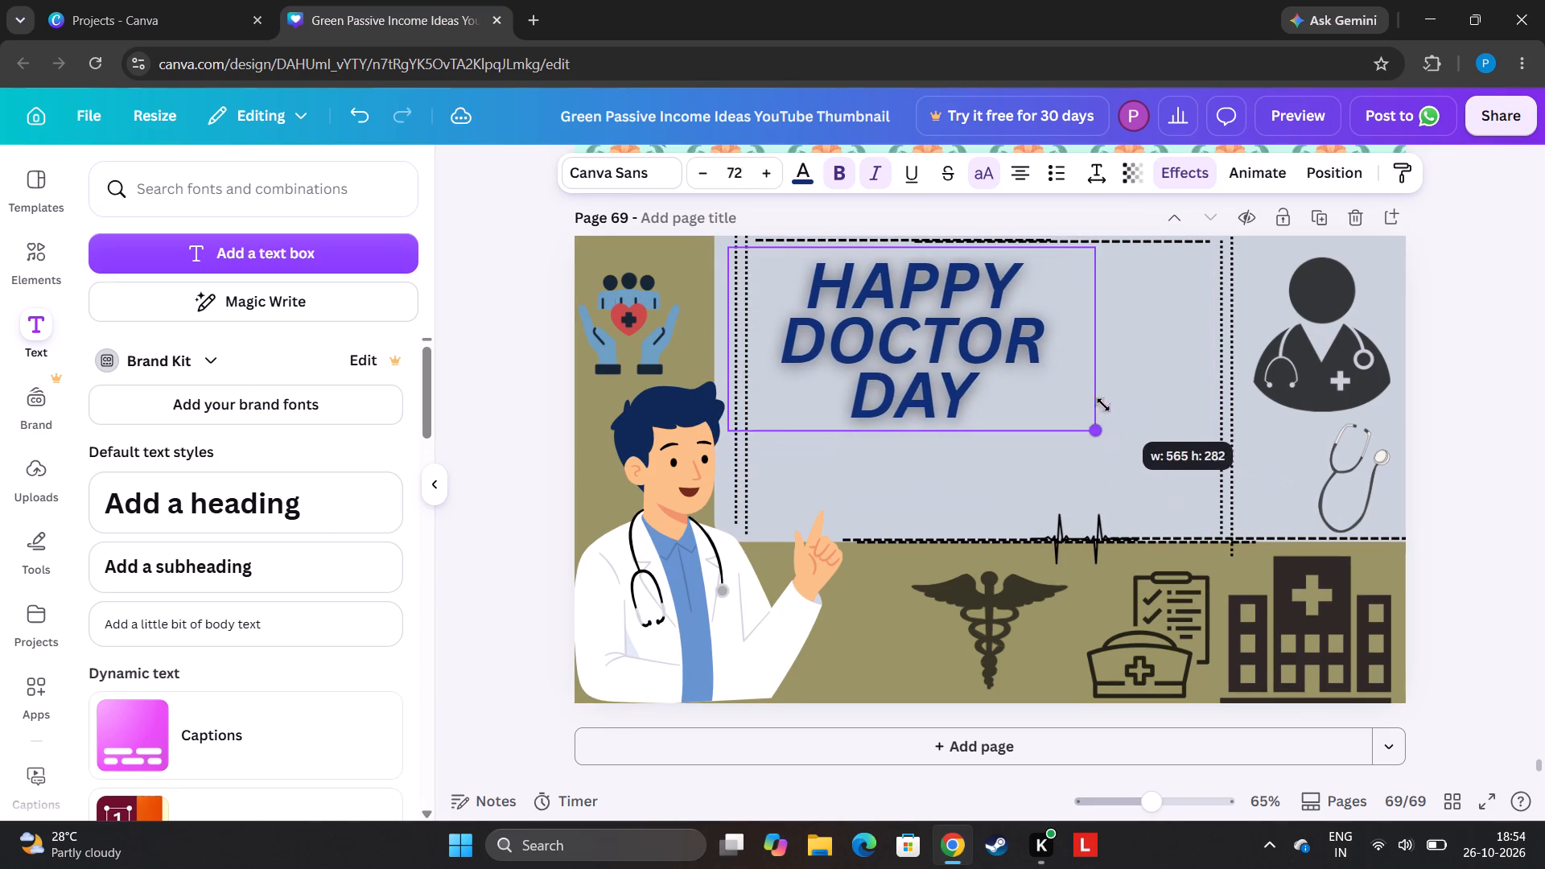
left_click_drag(1103, 405, 1139, 381)
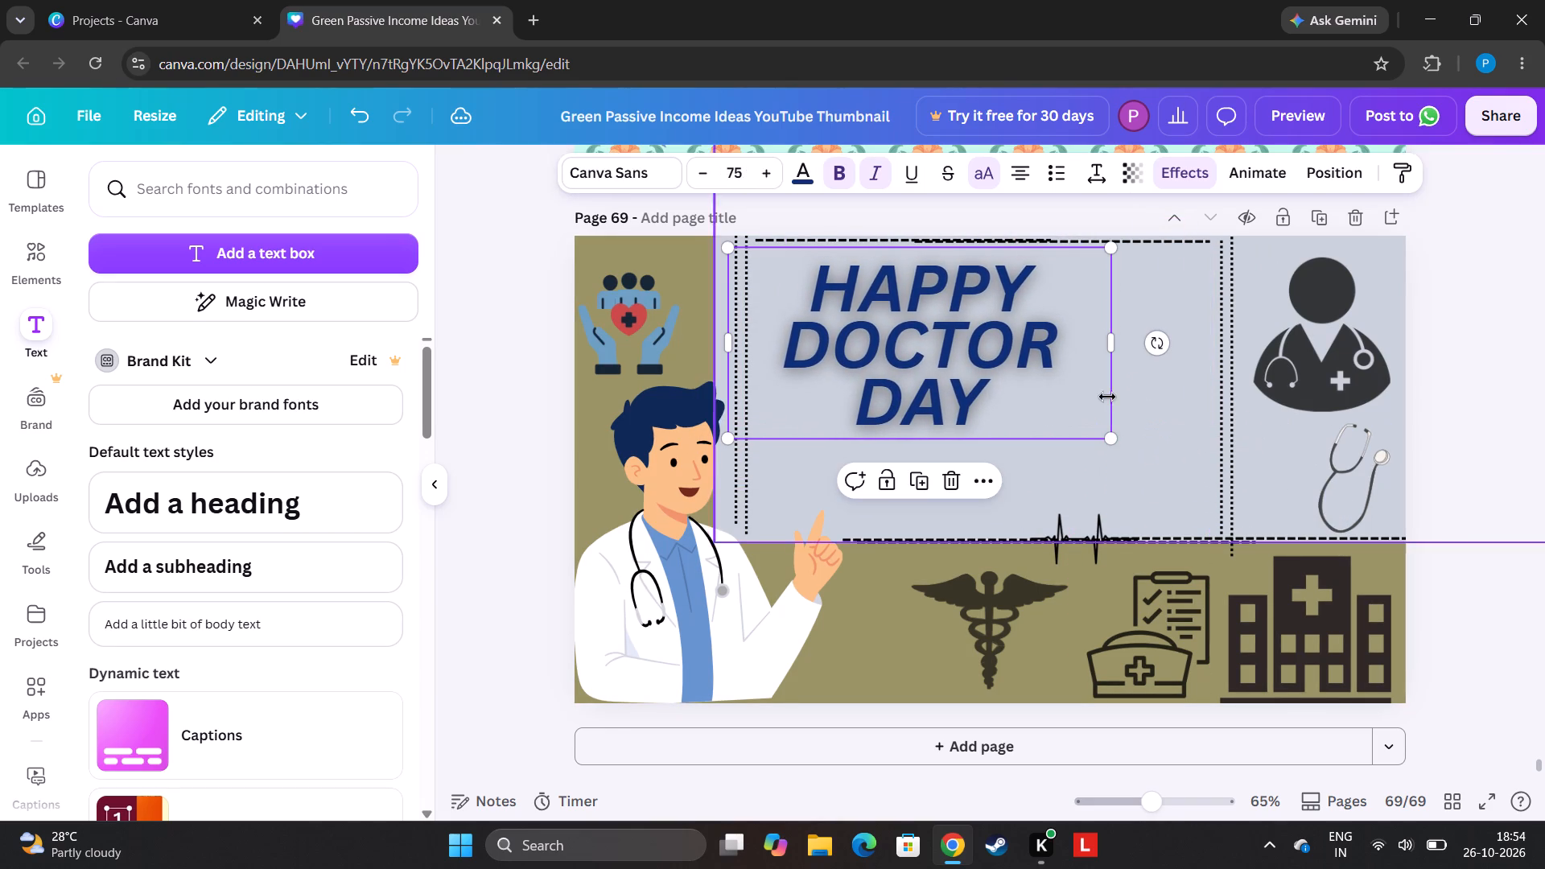
left_click_drag(987, 373, 961, 375)
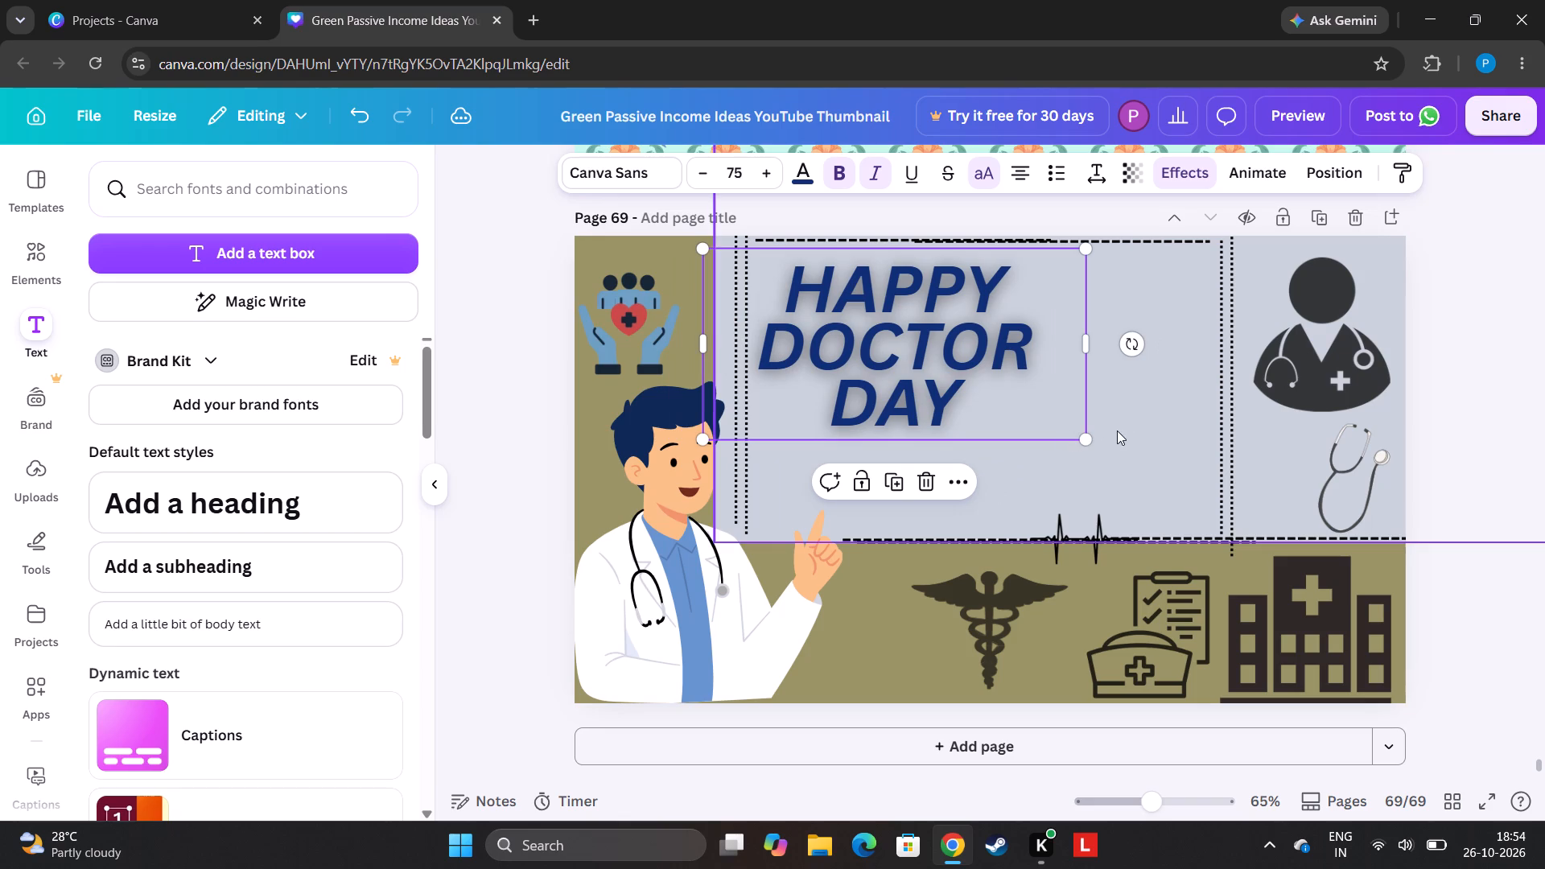
left_click_drag(1093, 433, 1157, 448)
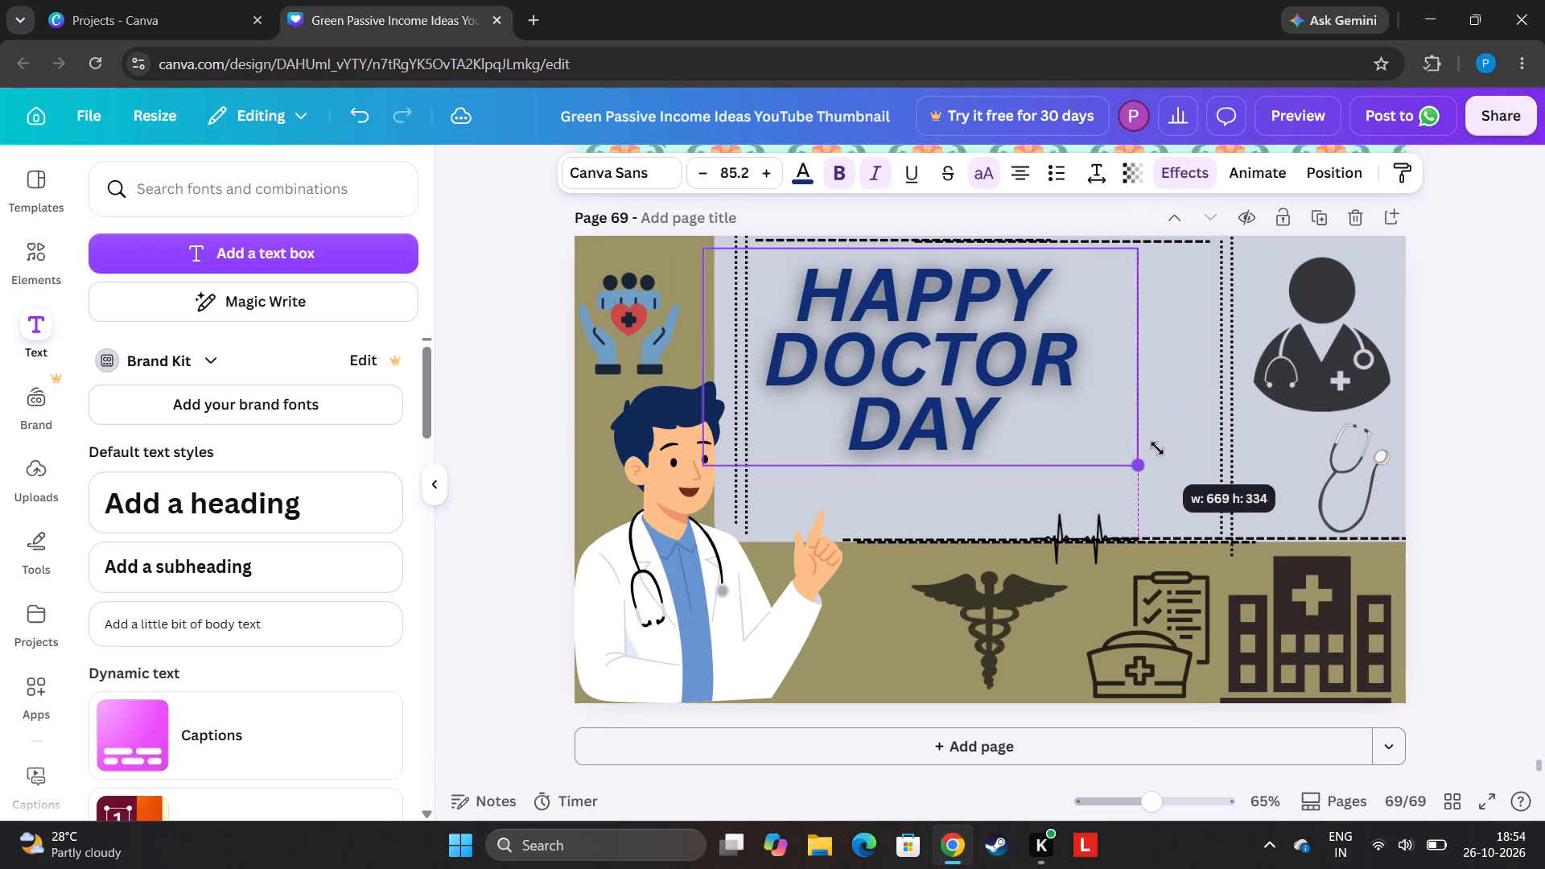
left_click_drag(1157, 448, 1197, 442)
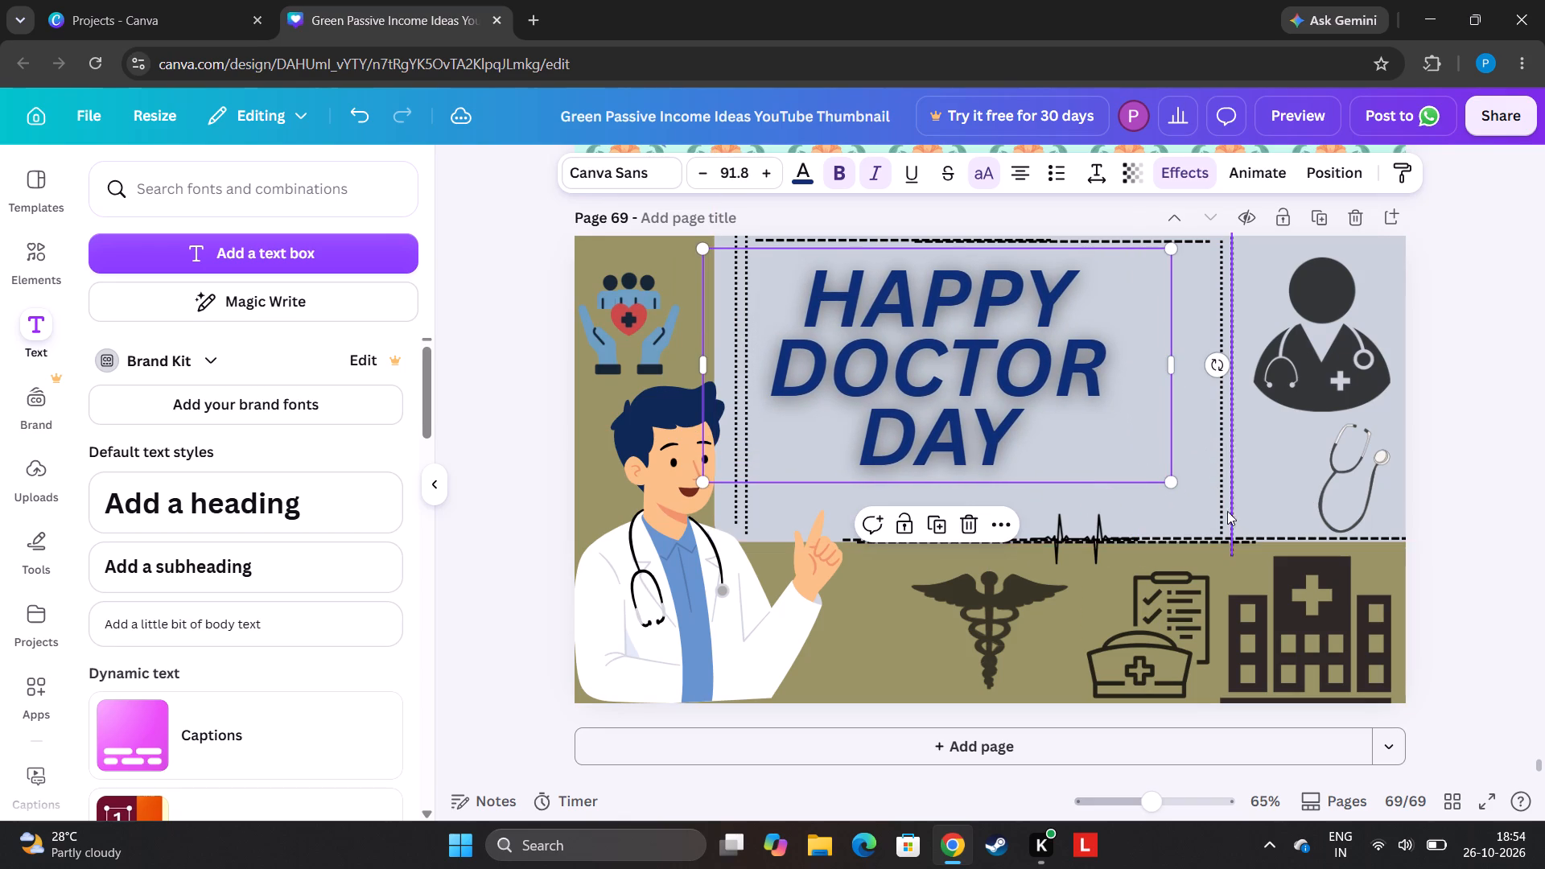
Move the heartbeat graphic from the panel's lower dashed line to just right of the word HAPPY.
left_click(1093, 535)
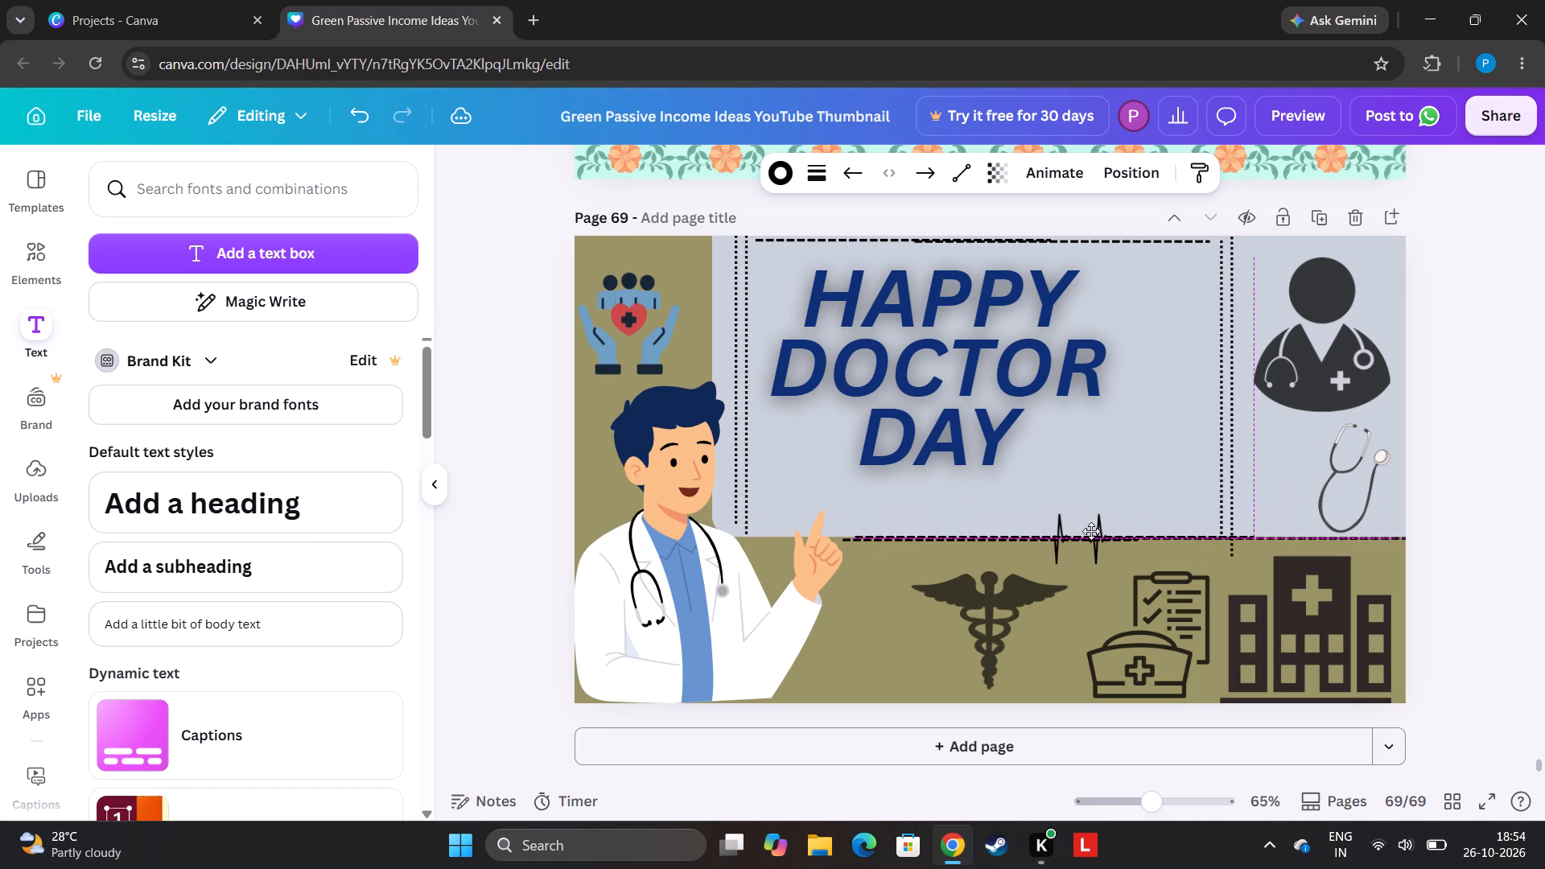
left_click(1422, 448)
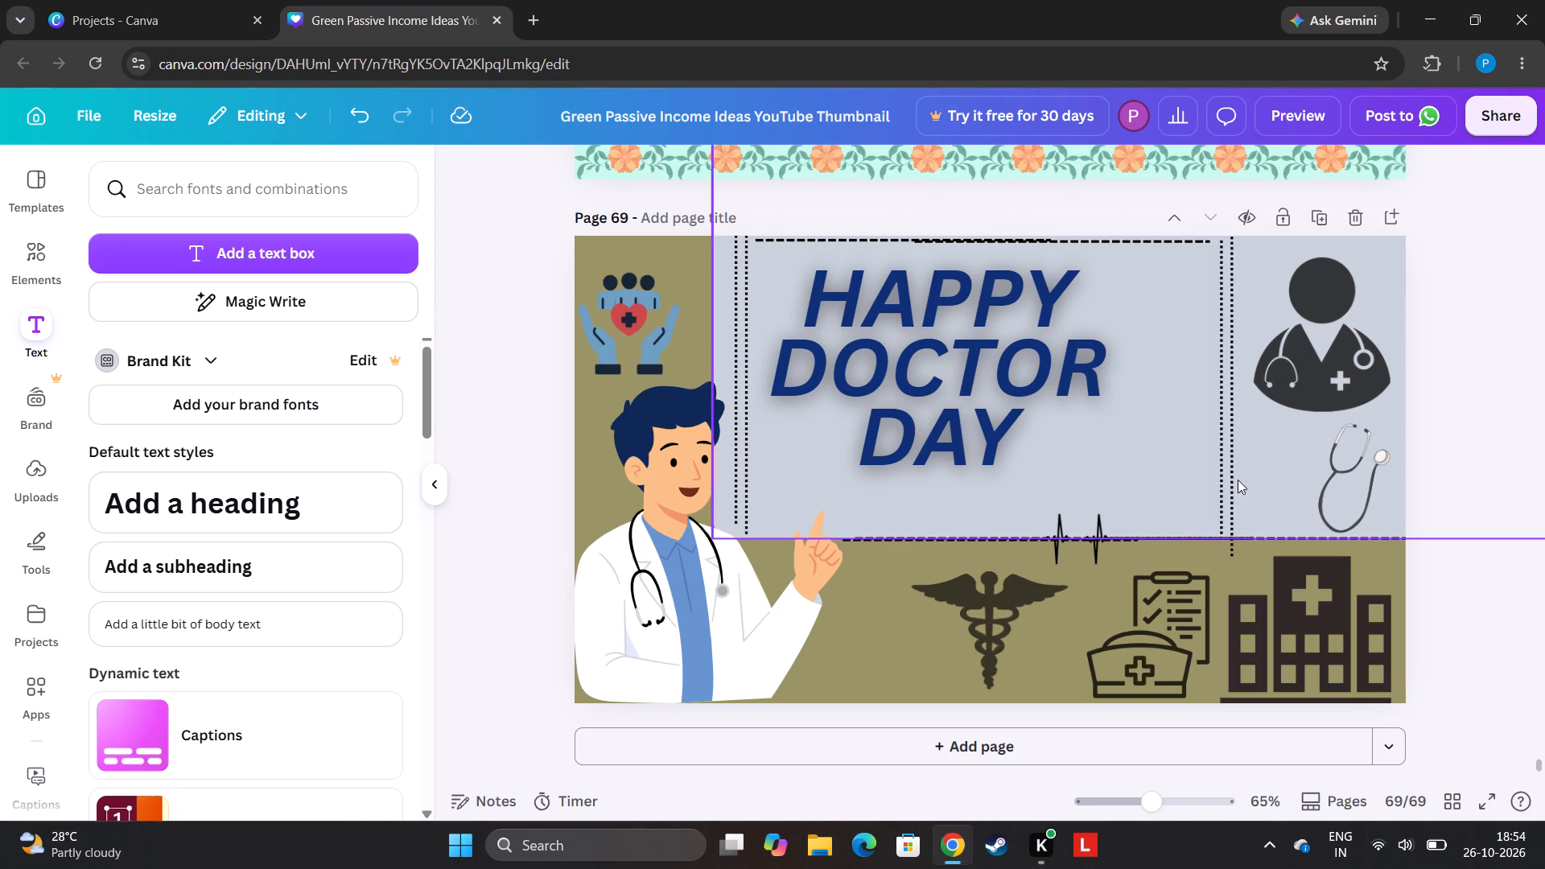
left_click(1100, 516)
left_click_drag(1100, 530, 1162, 286)
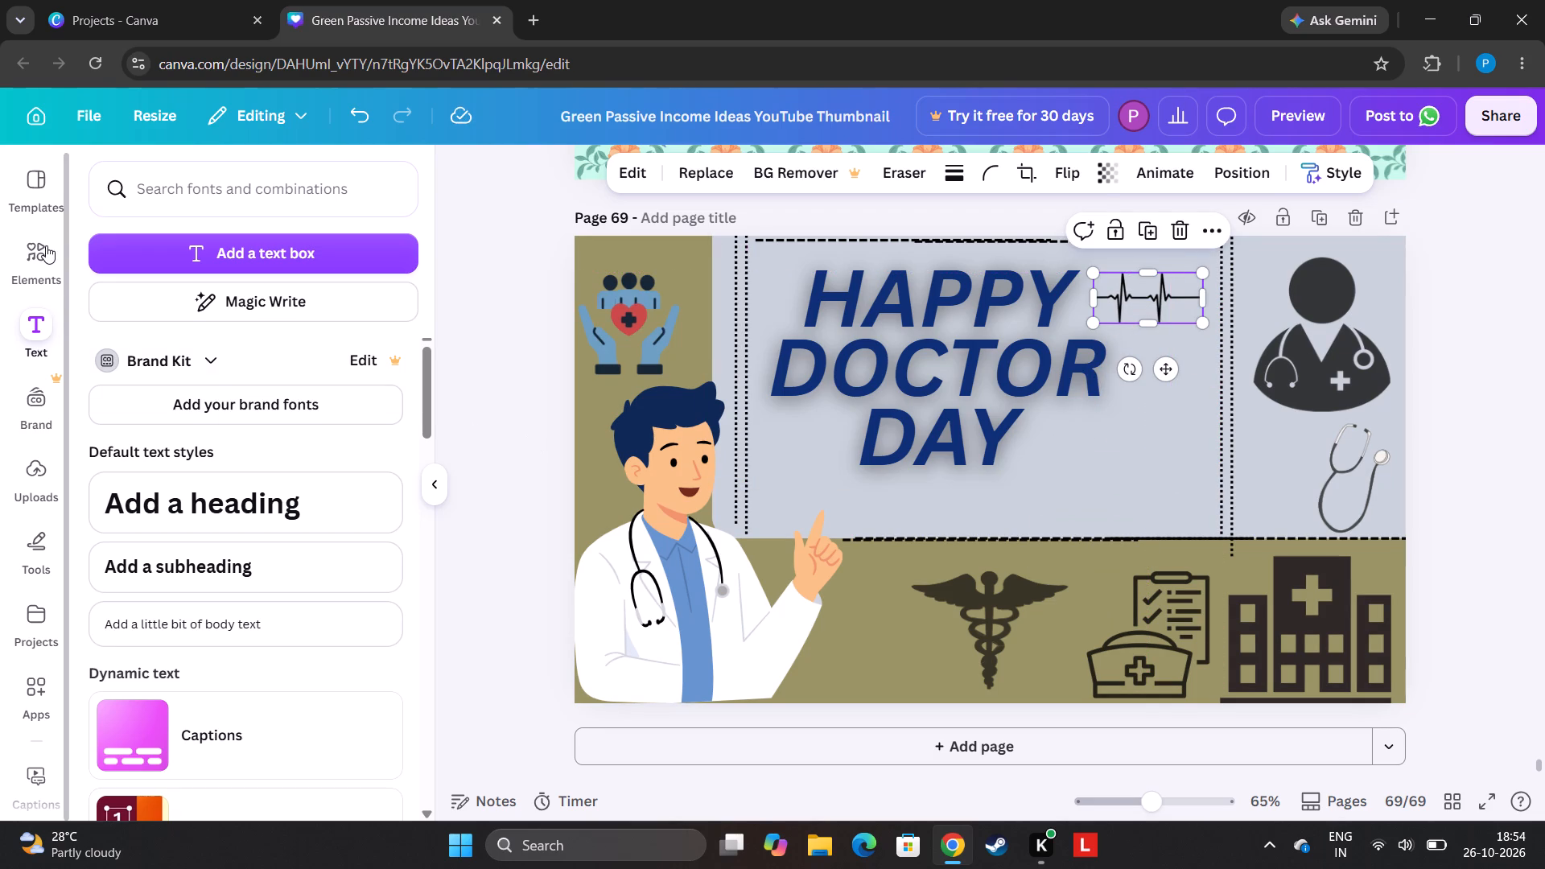
Add two 5-pointed star shapes around the word DAY and the panel's lower dashed line.
left_click(46, 245)
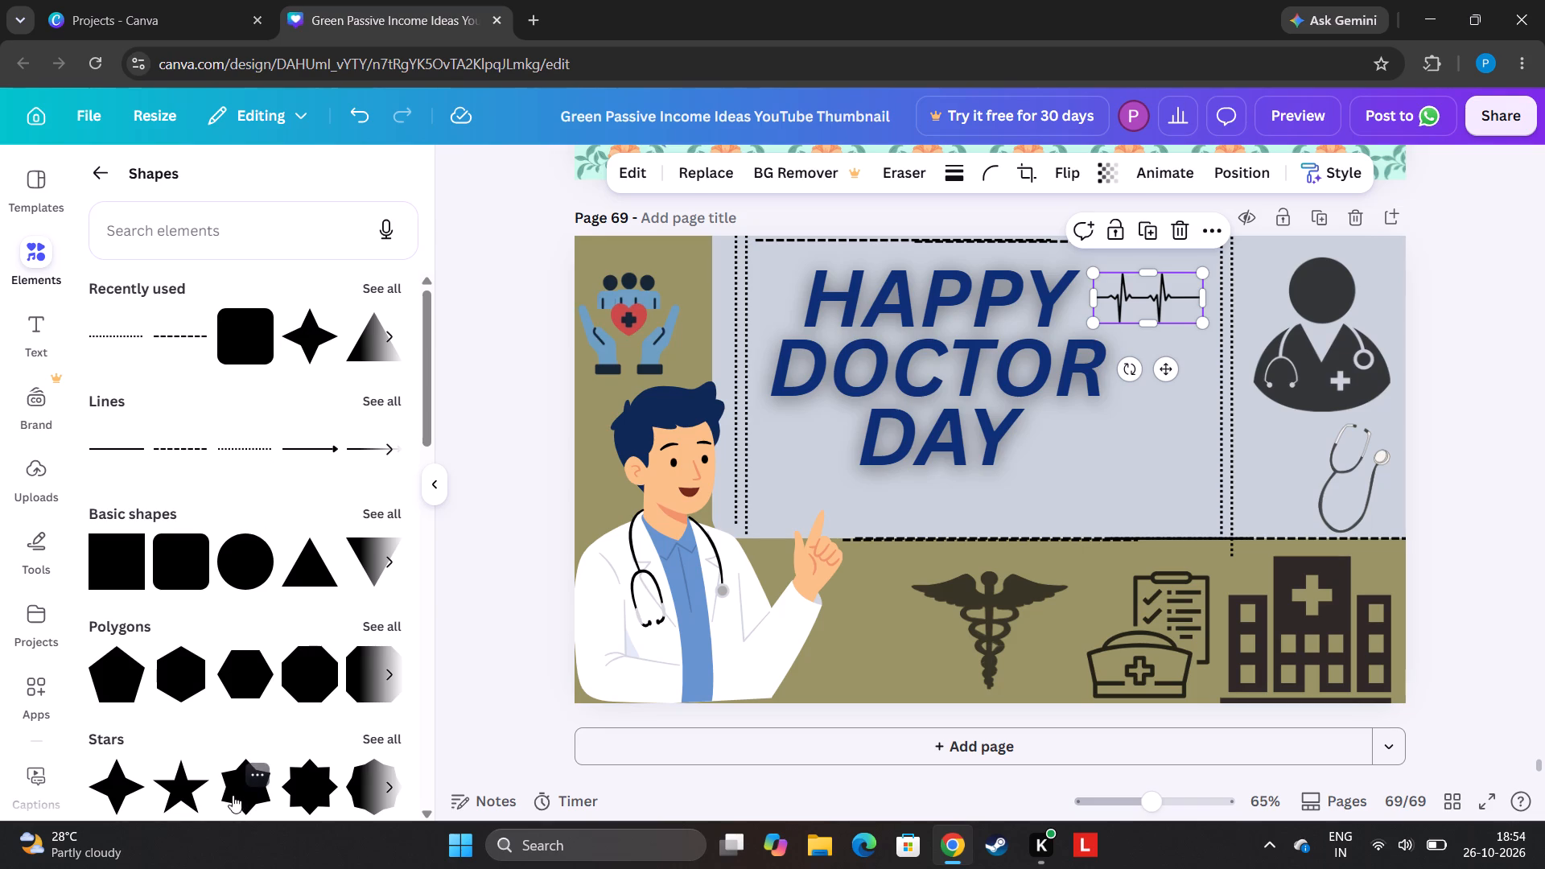
left_click(176, 792)
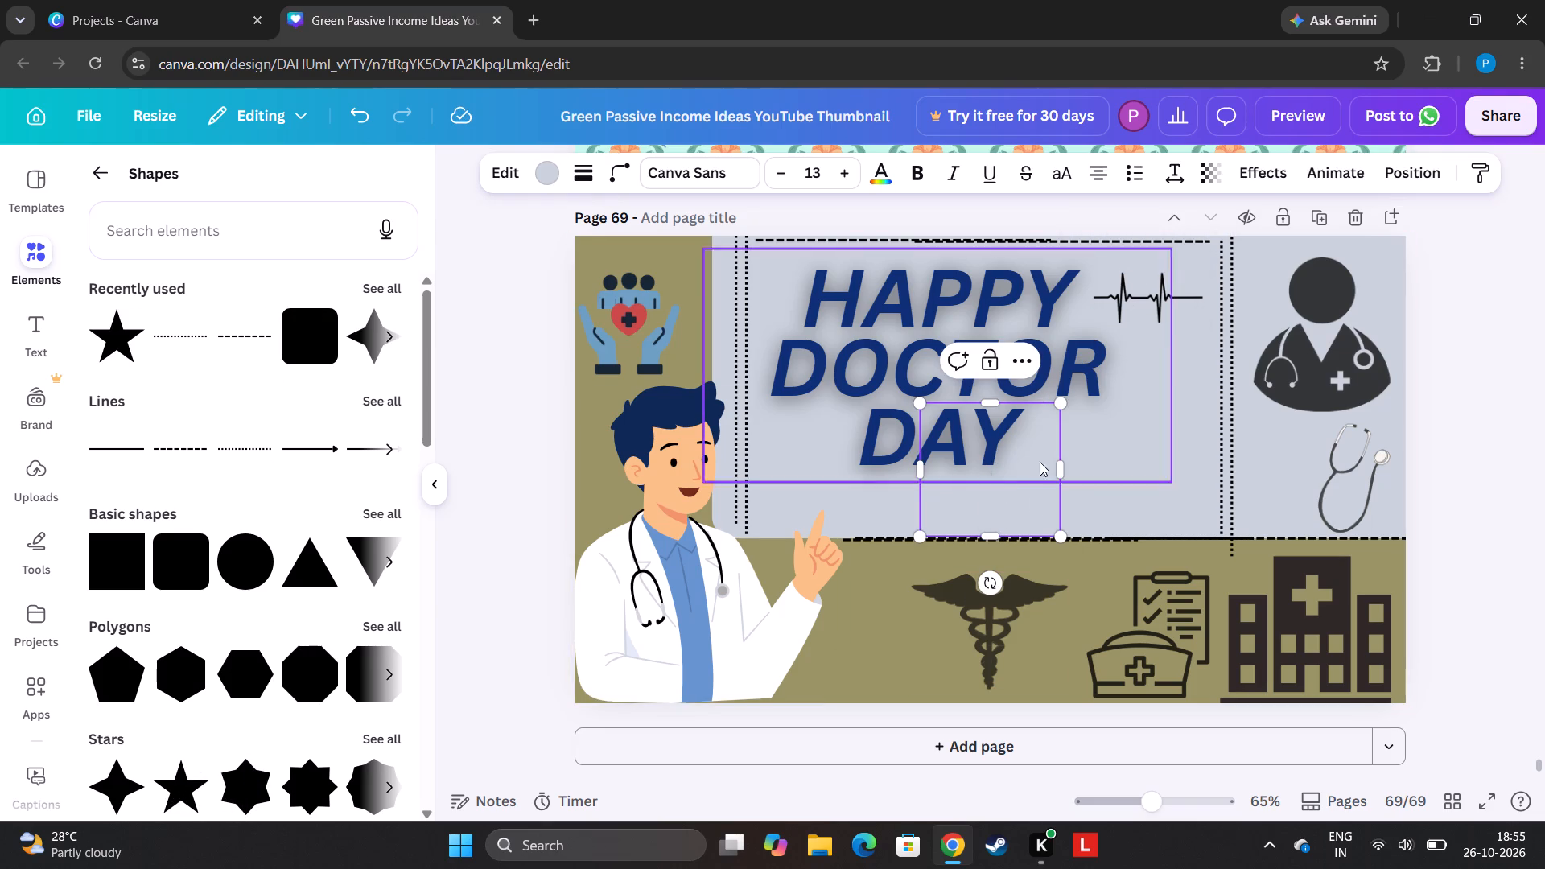
left_click(1478, 471)
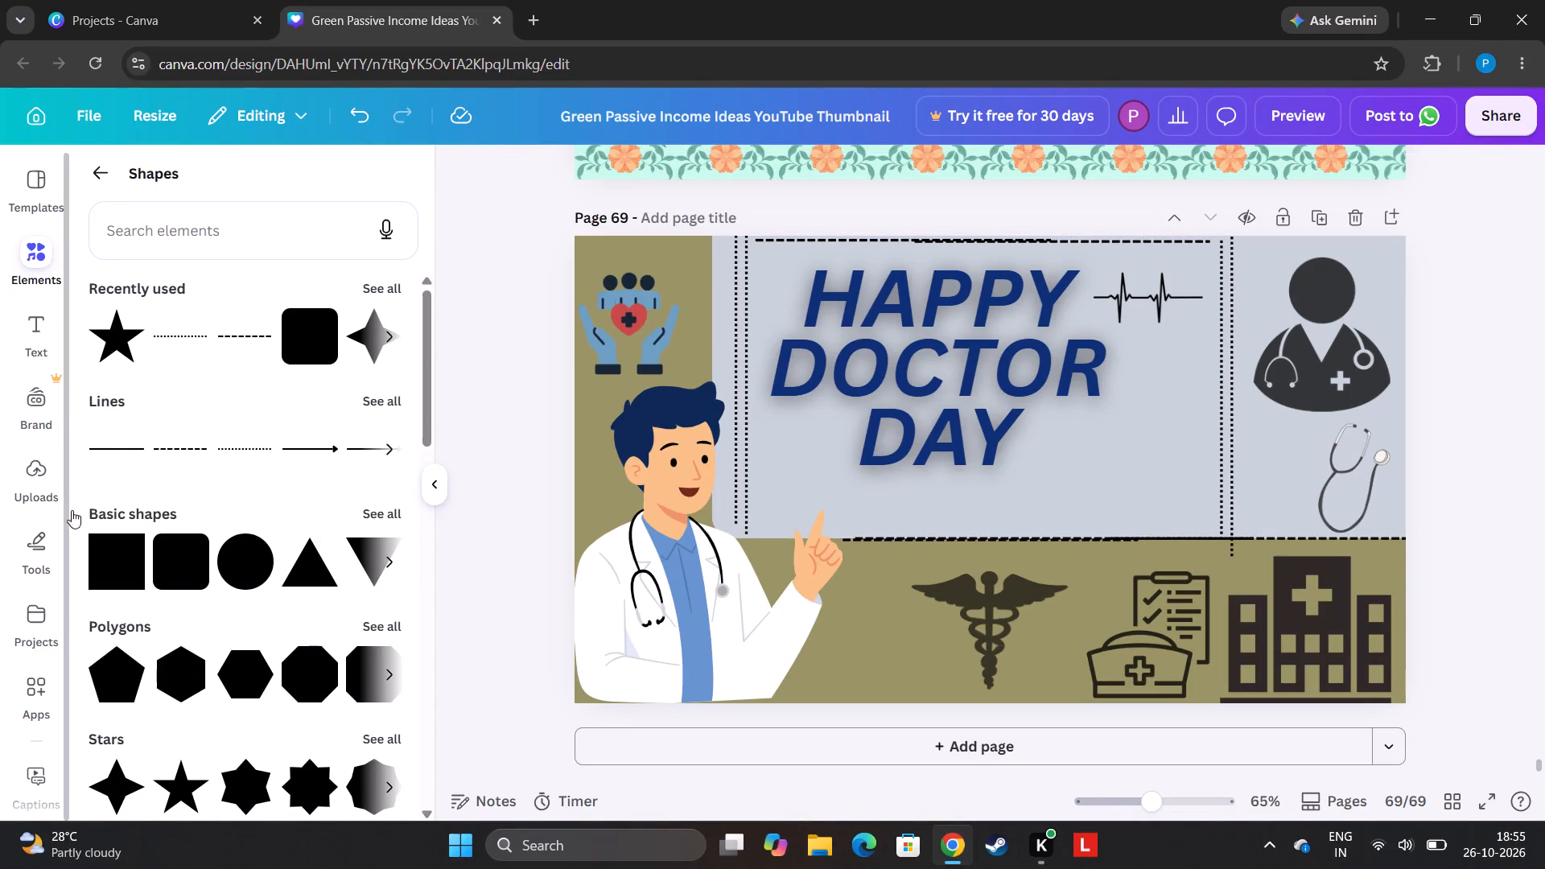
left_click(195, 768)
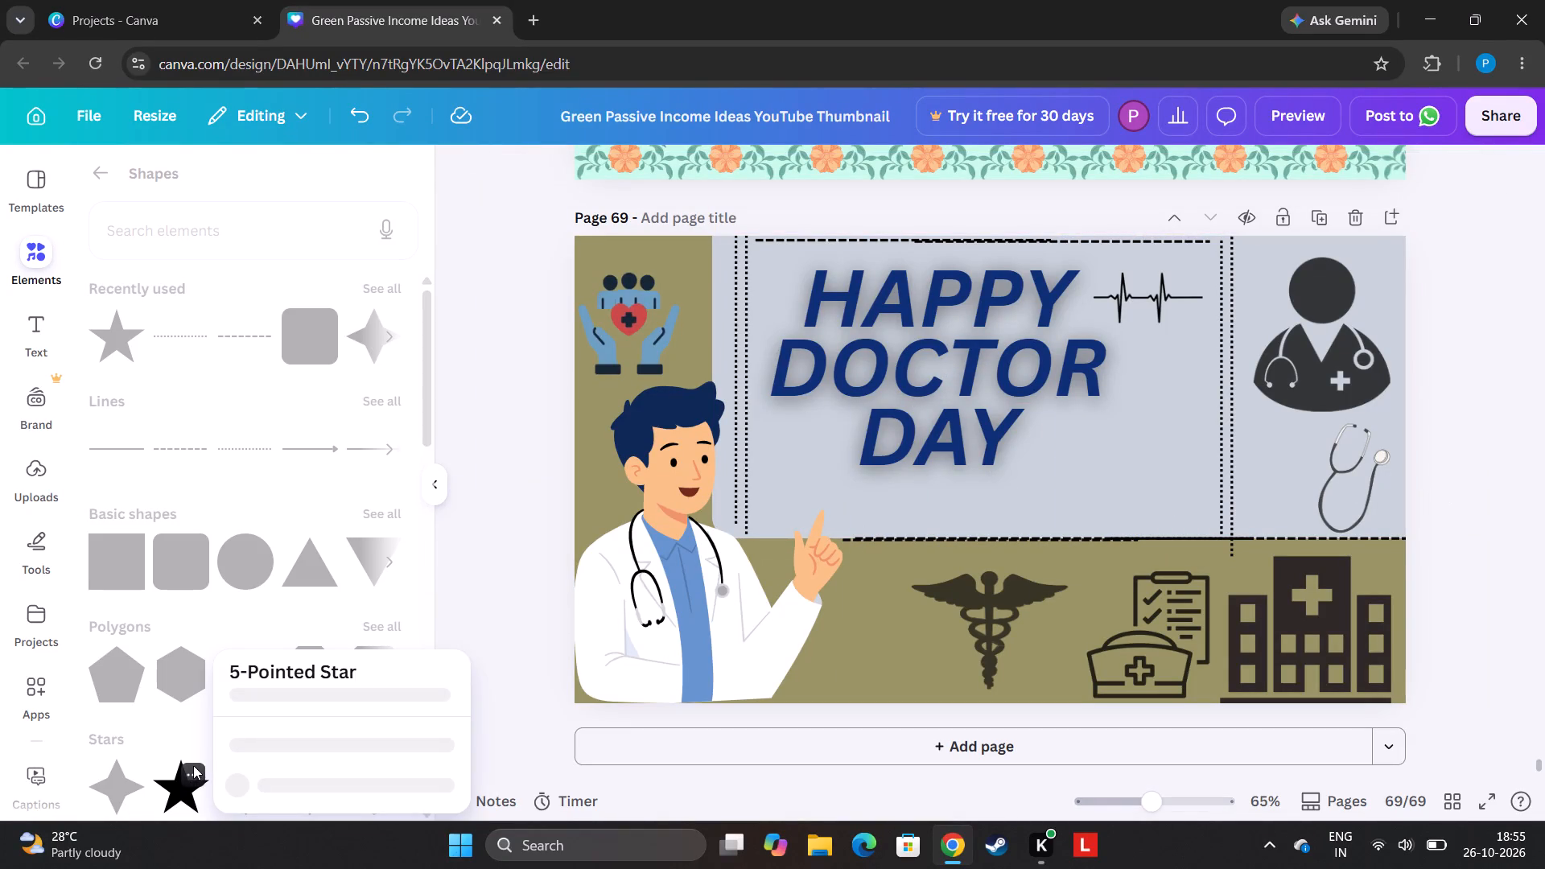
left_click(457, 423)
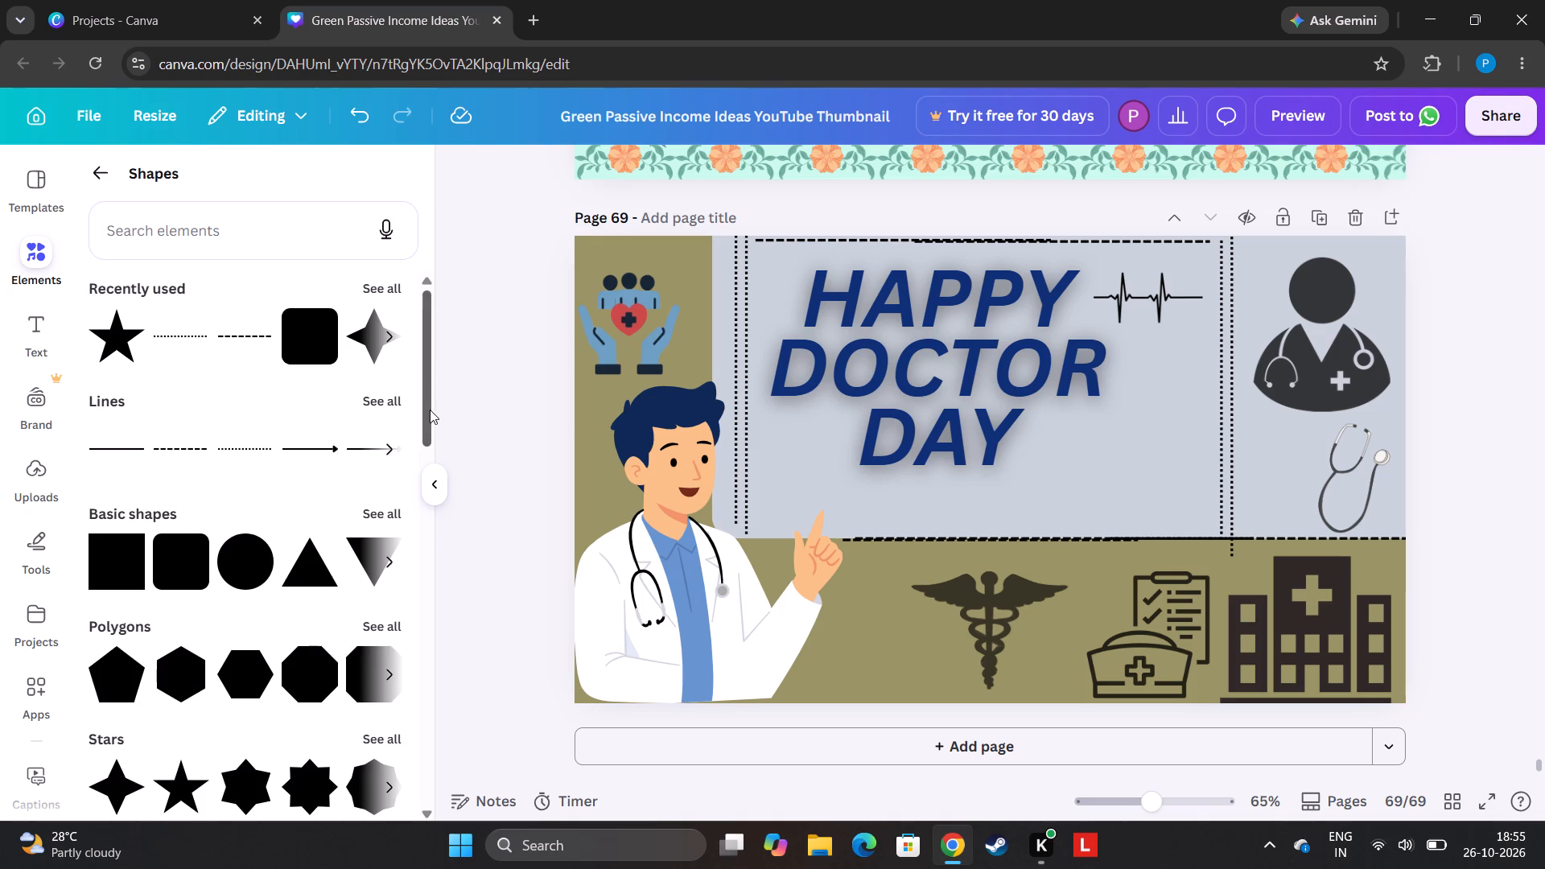
left_click_drag(430, 410, 422, 535)
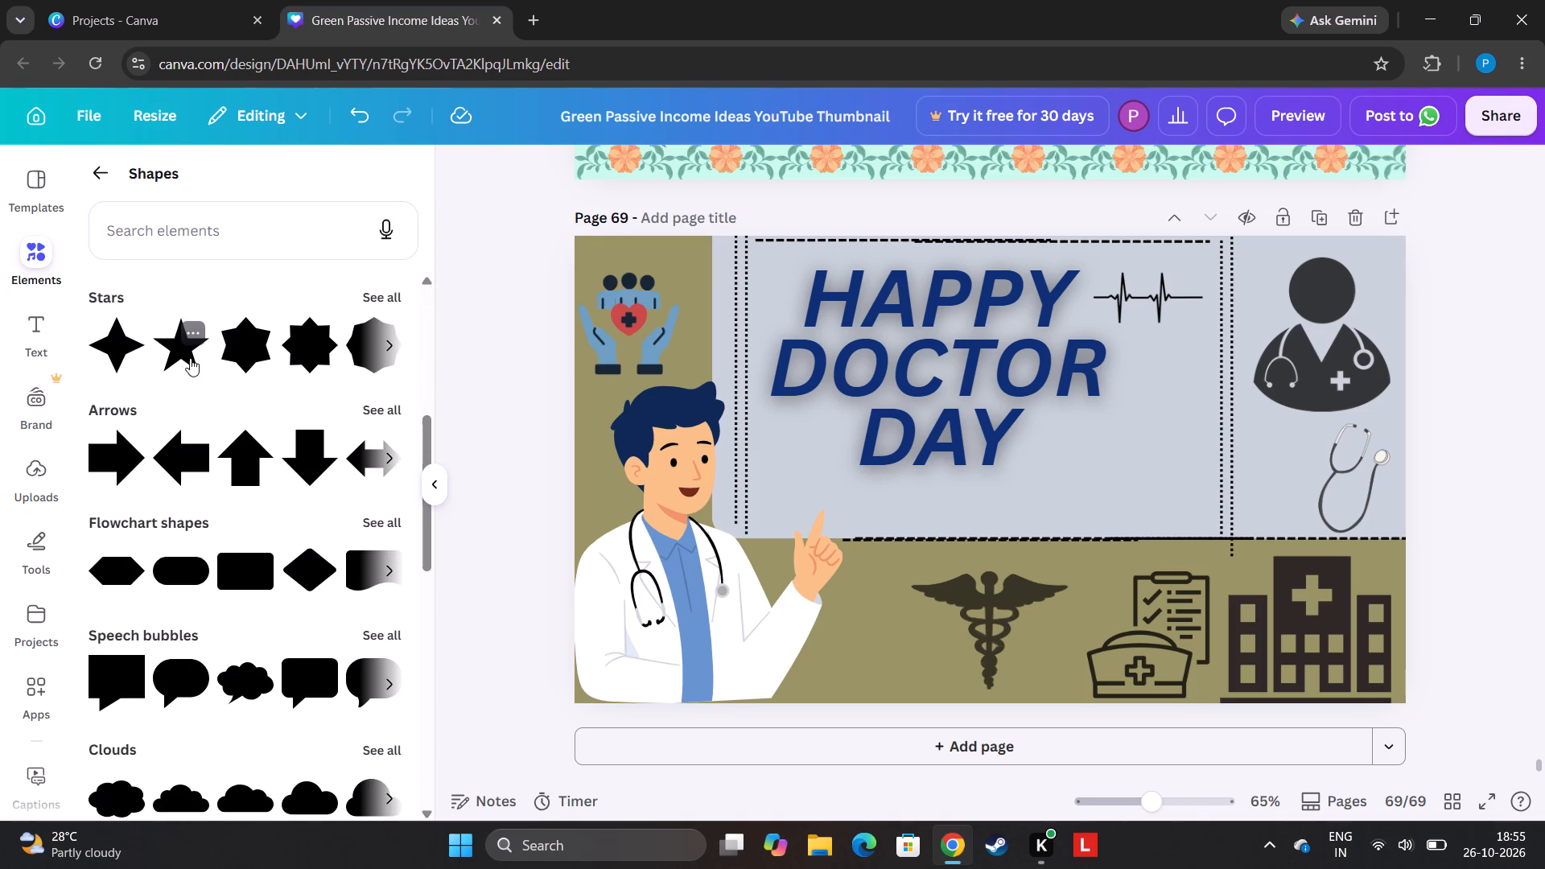
left_click(190, 358)
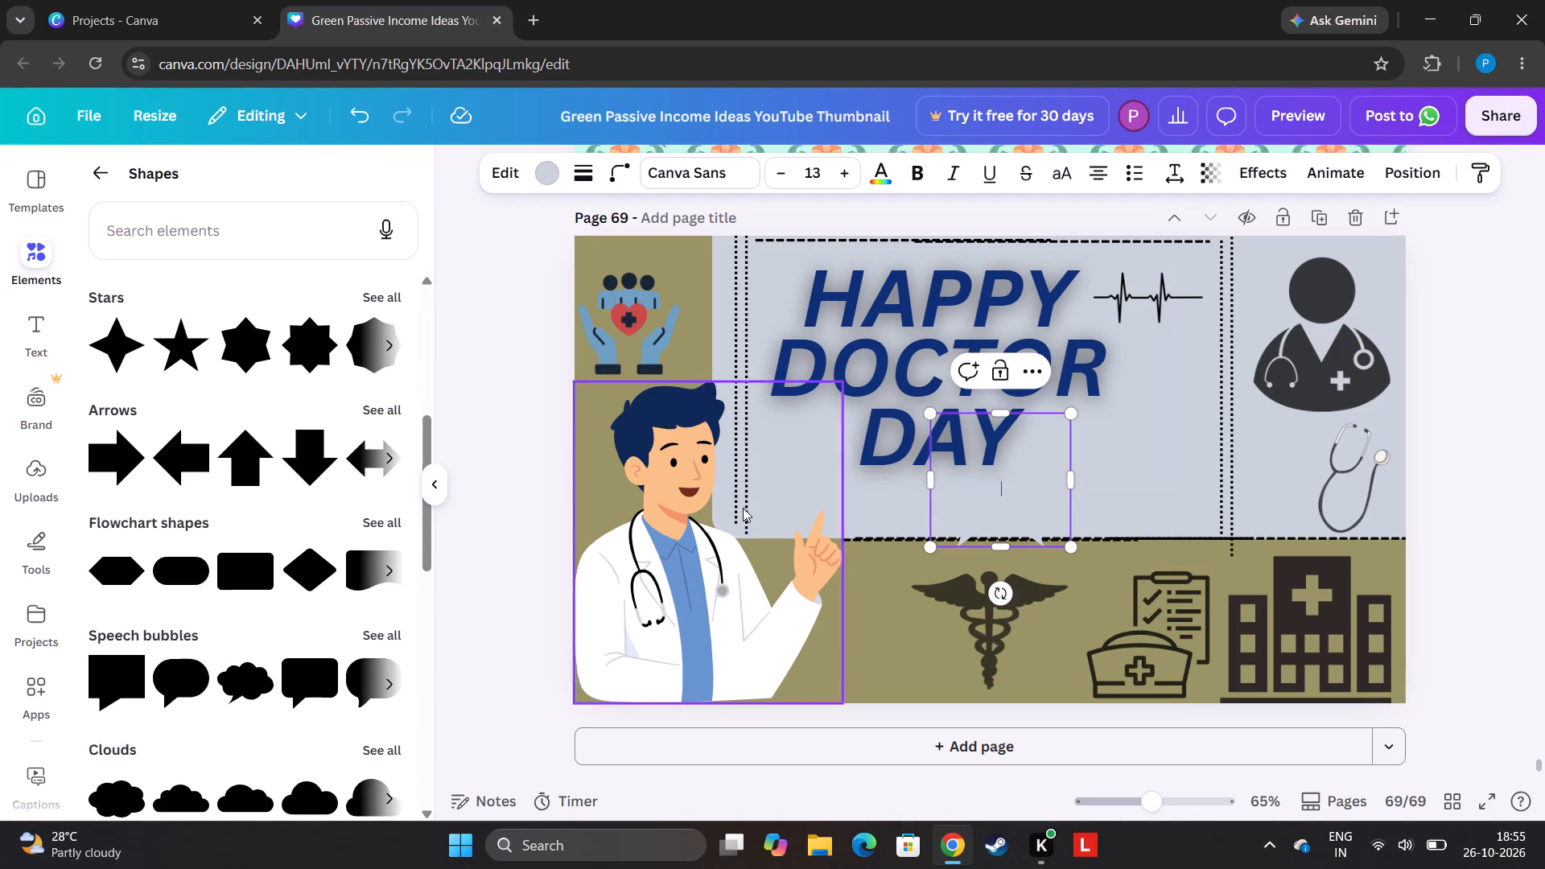
left_click(1473, 529)
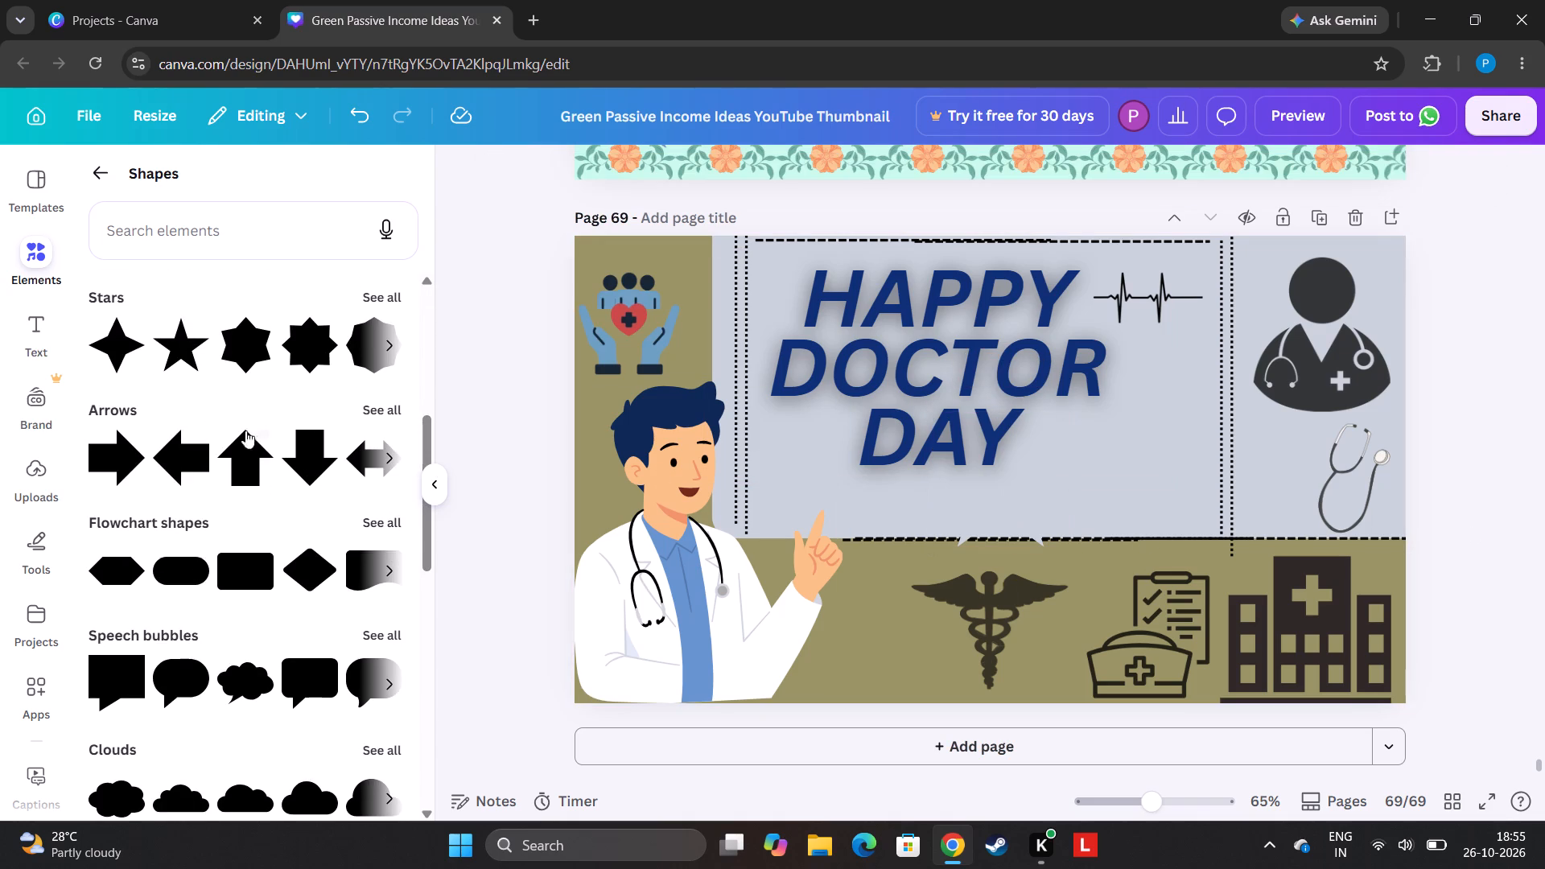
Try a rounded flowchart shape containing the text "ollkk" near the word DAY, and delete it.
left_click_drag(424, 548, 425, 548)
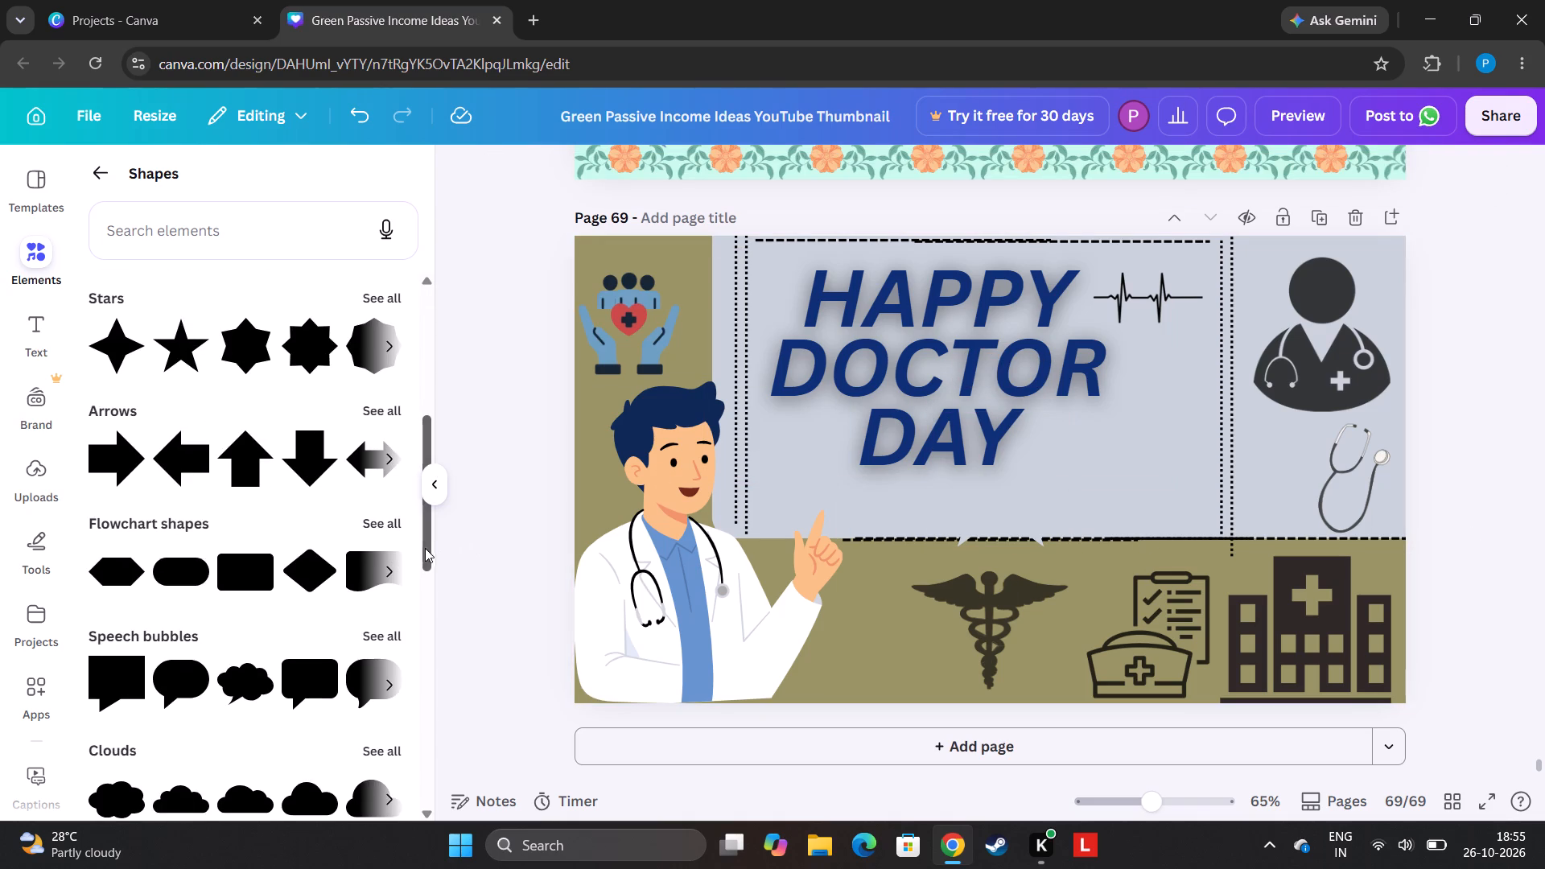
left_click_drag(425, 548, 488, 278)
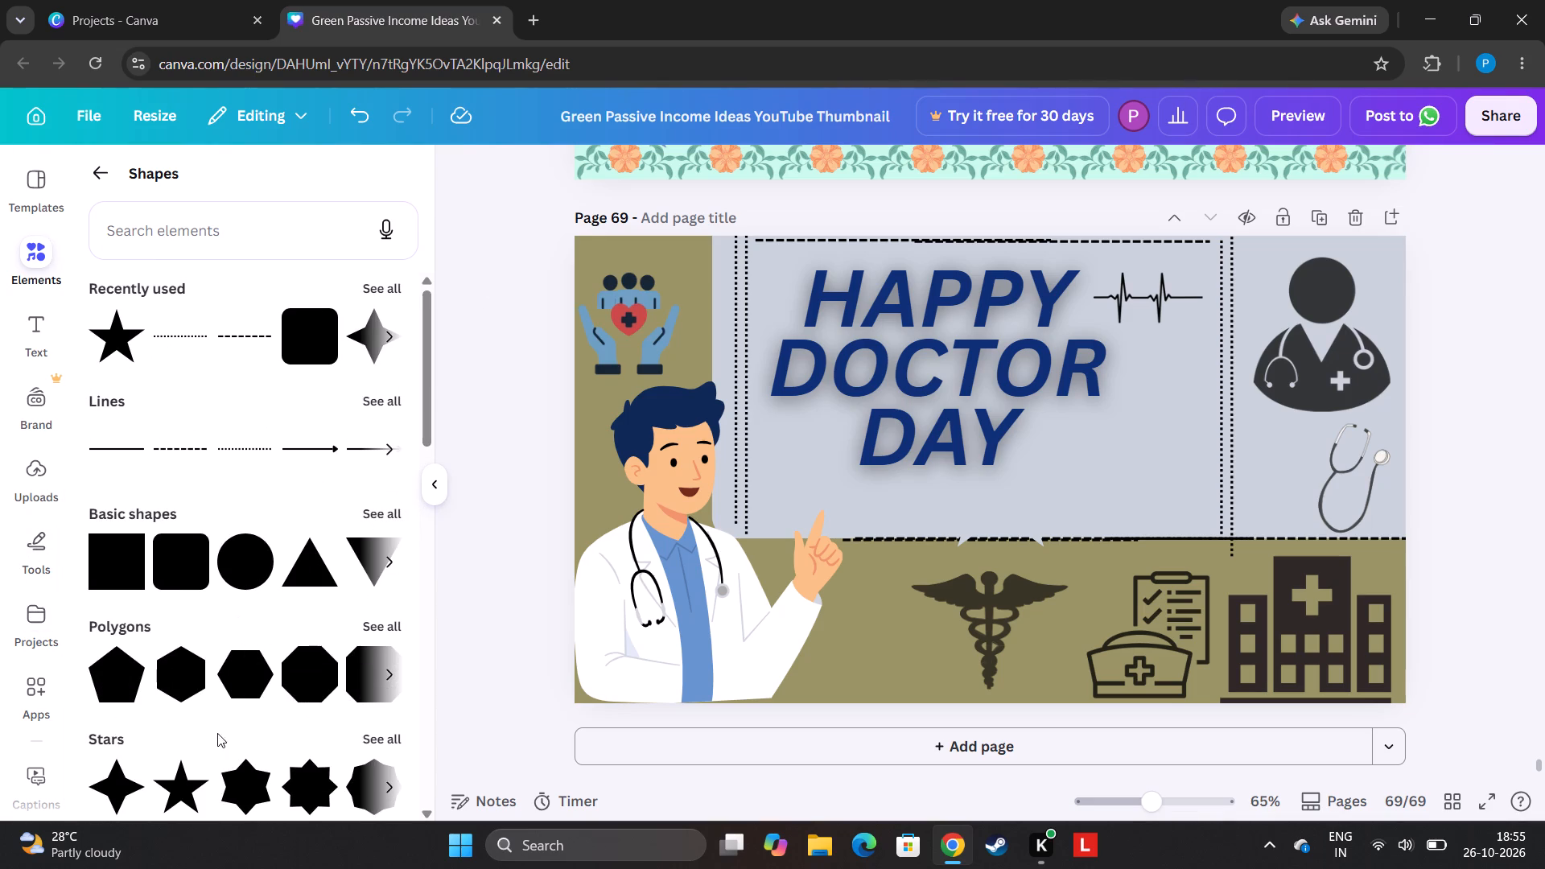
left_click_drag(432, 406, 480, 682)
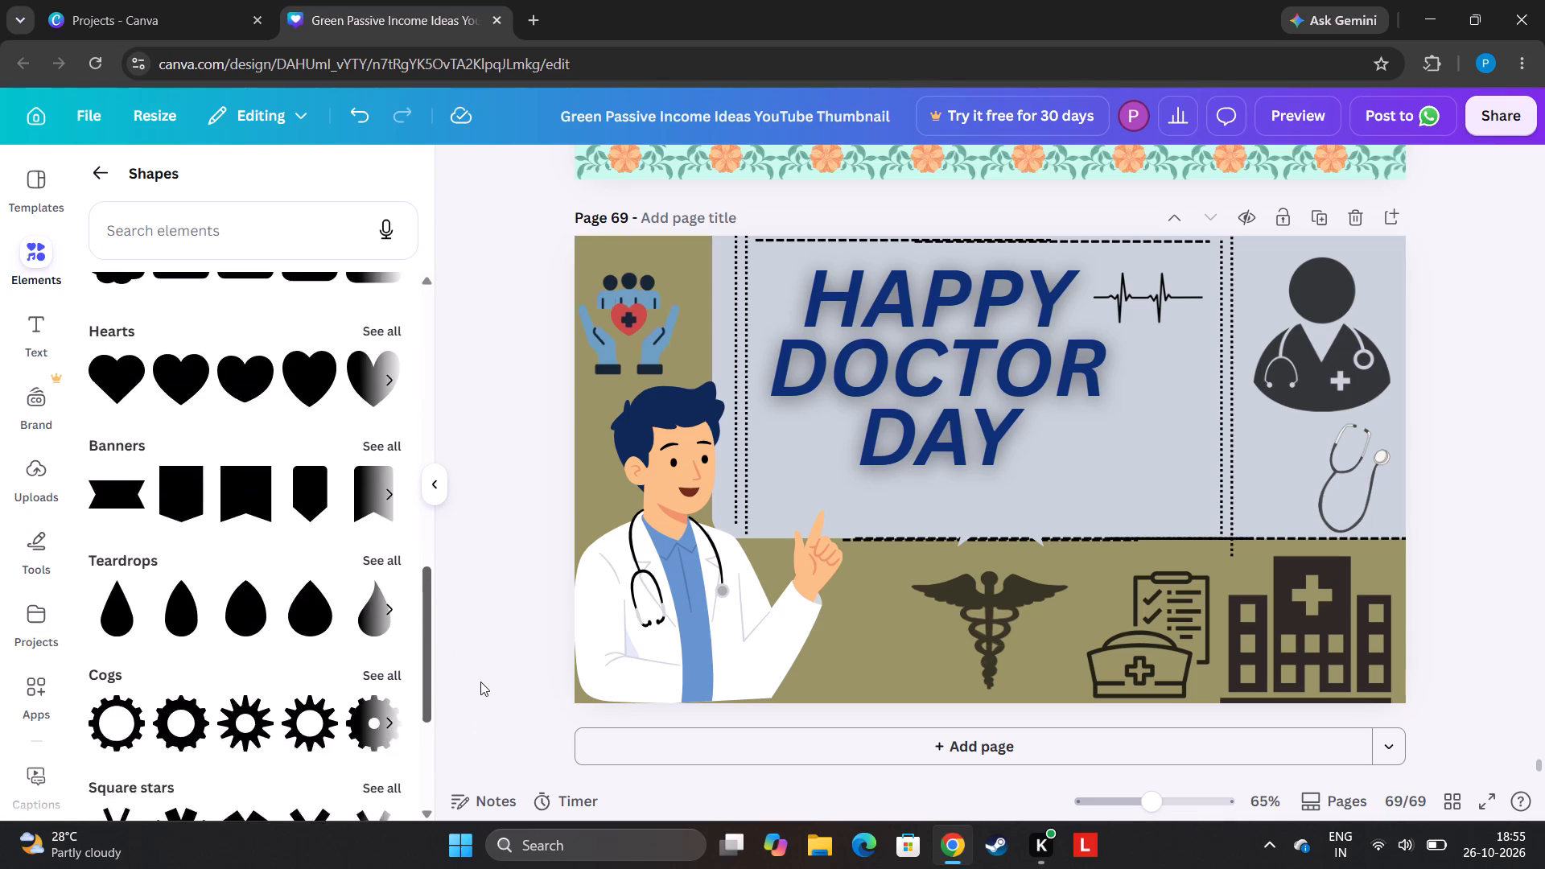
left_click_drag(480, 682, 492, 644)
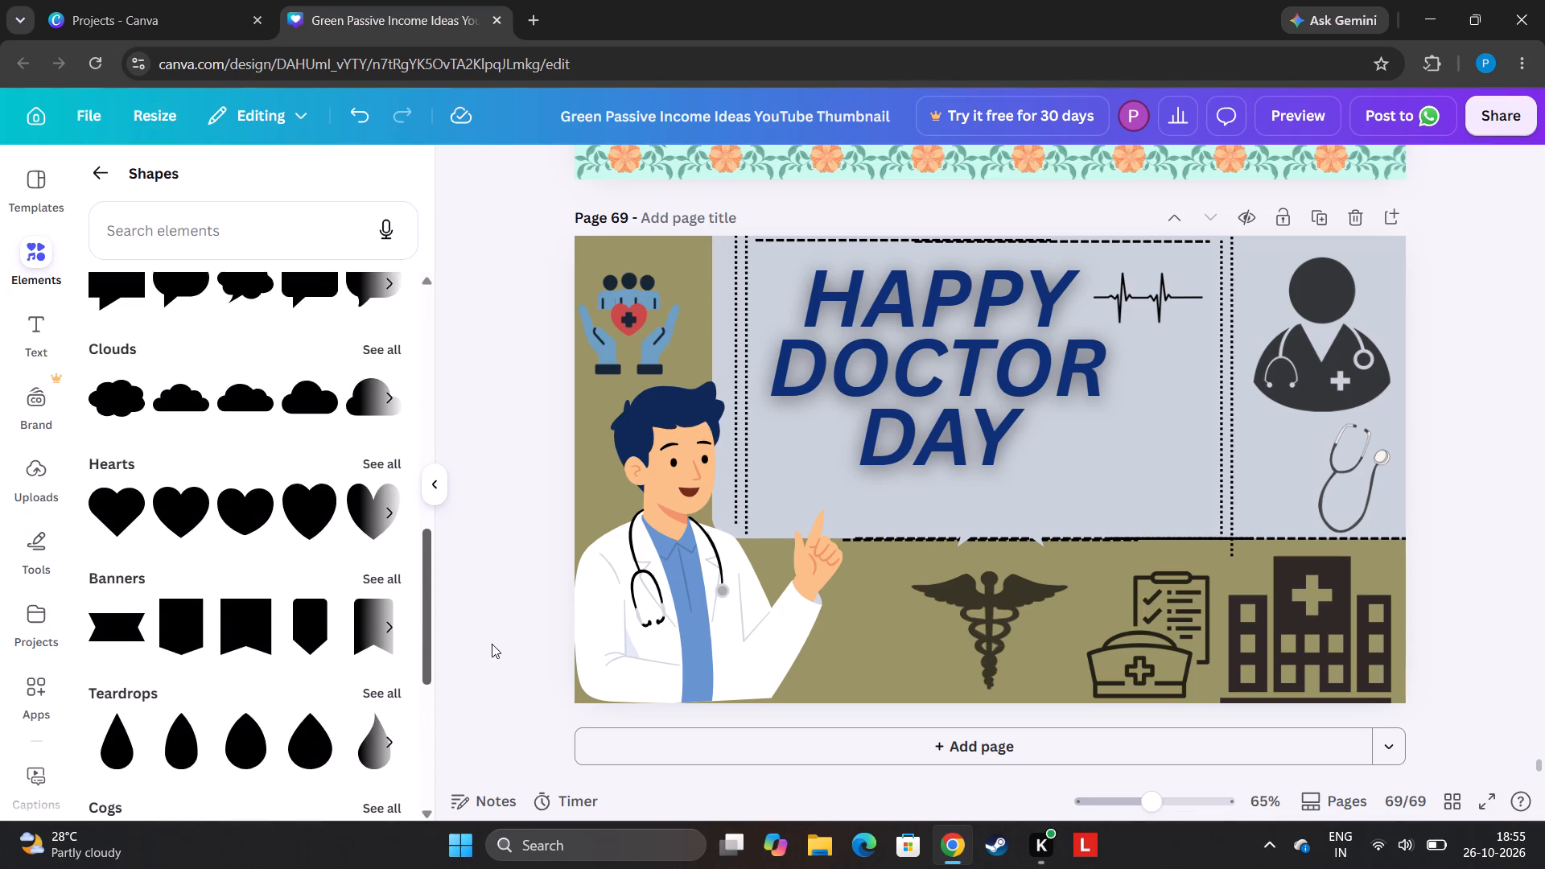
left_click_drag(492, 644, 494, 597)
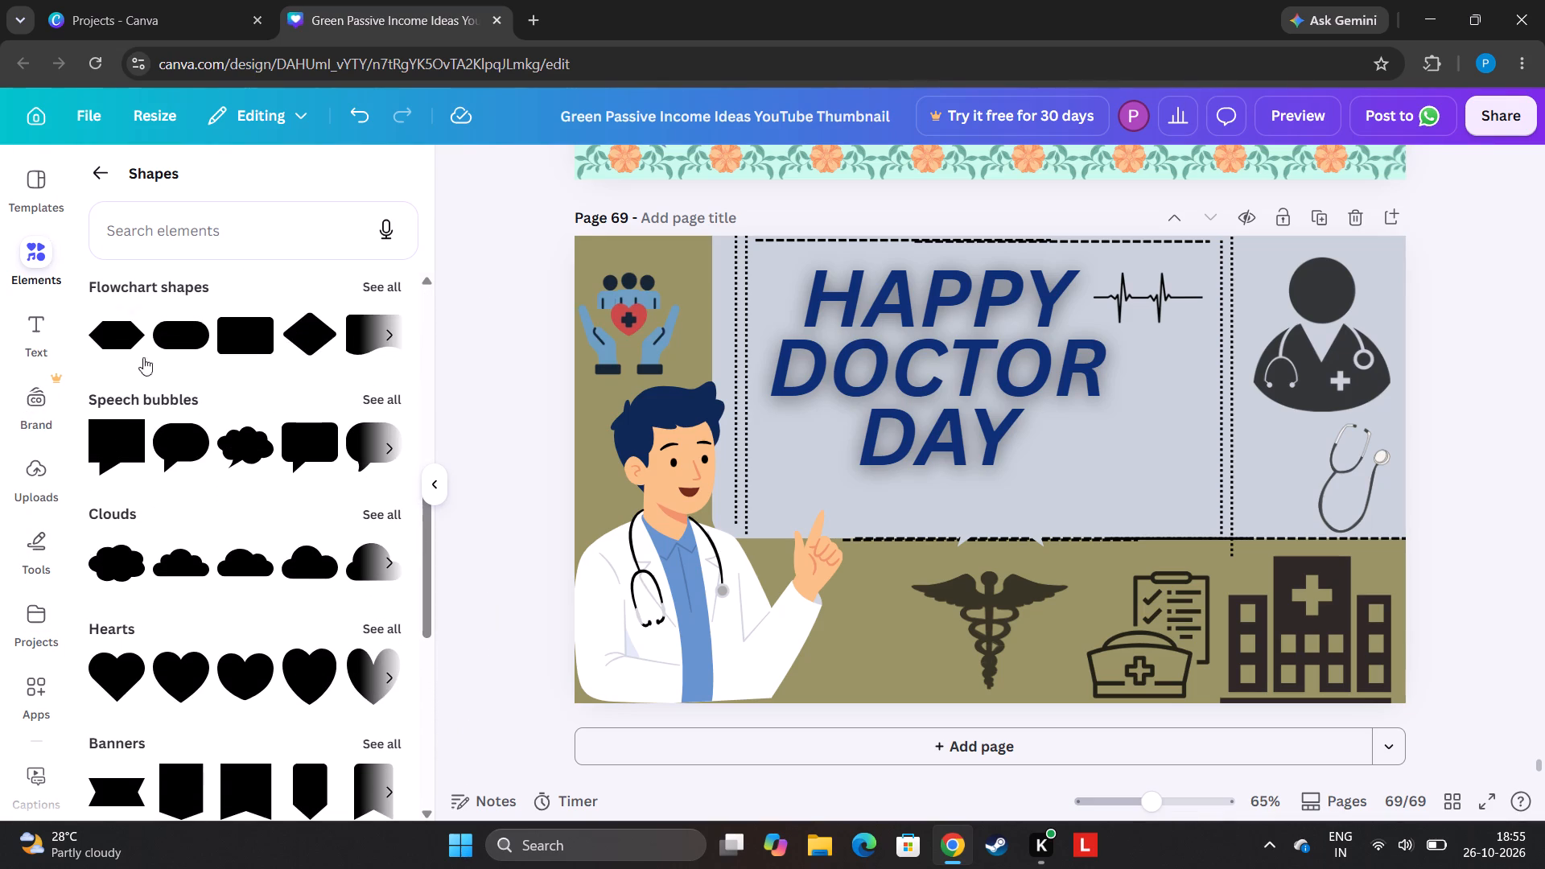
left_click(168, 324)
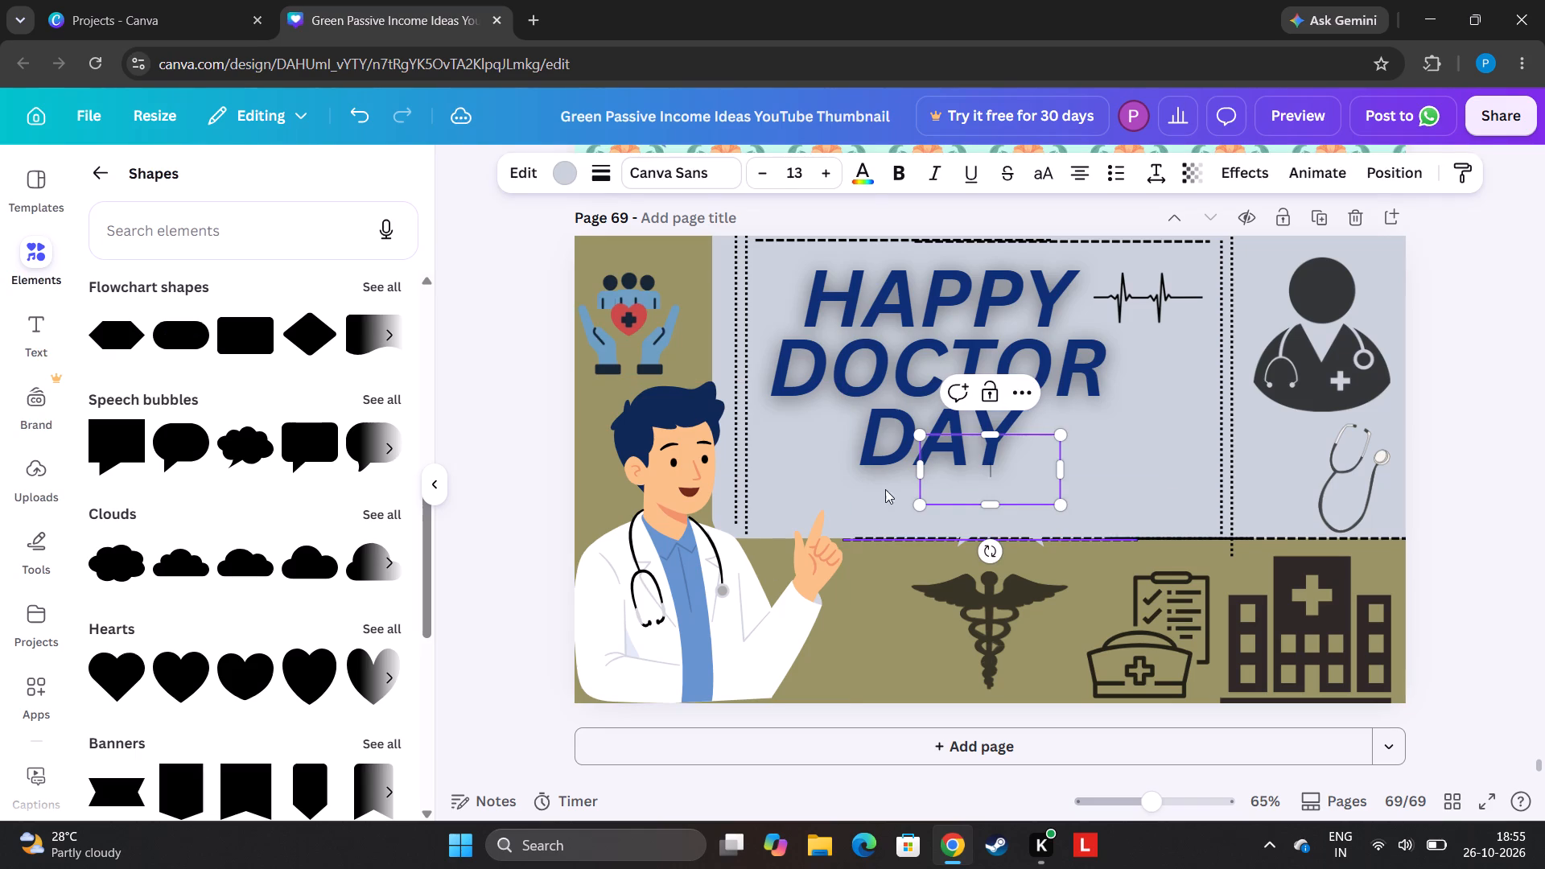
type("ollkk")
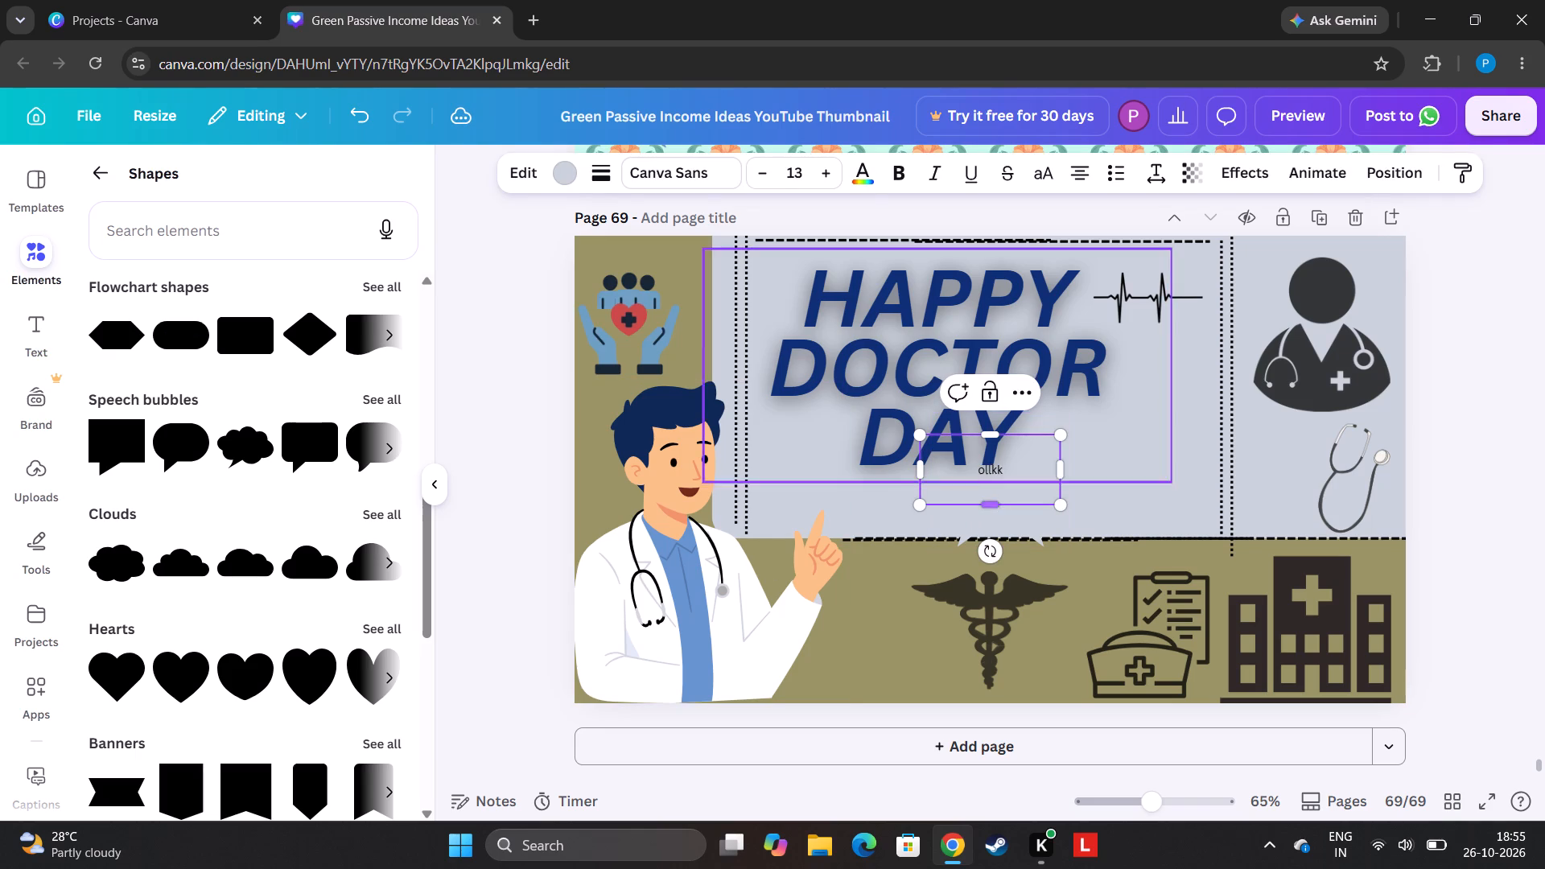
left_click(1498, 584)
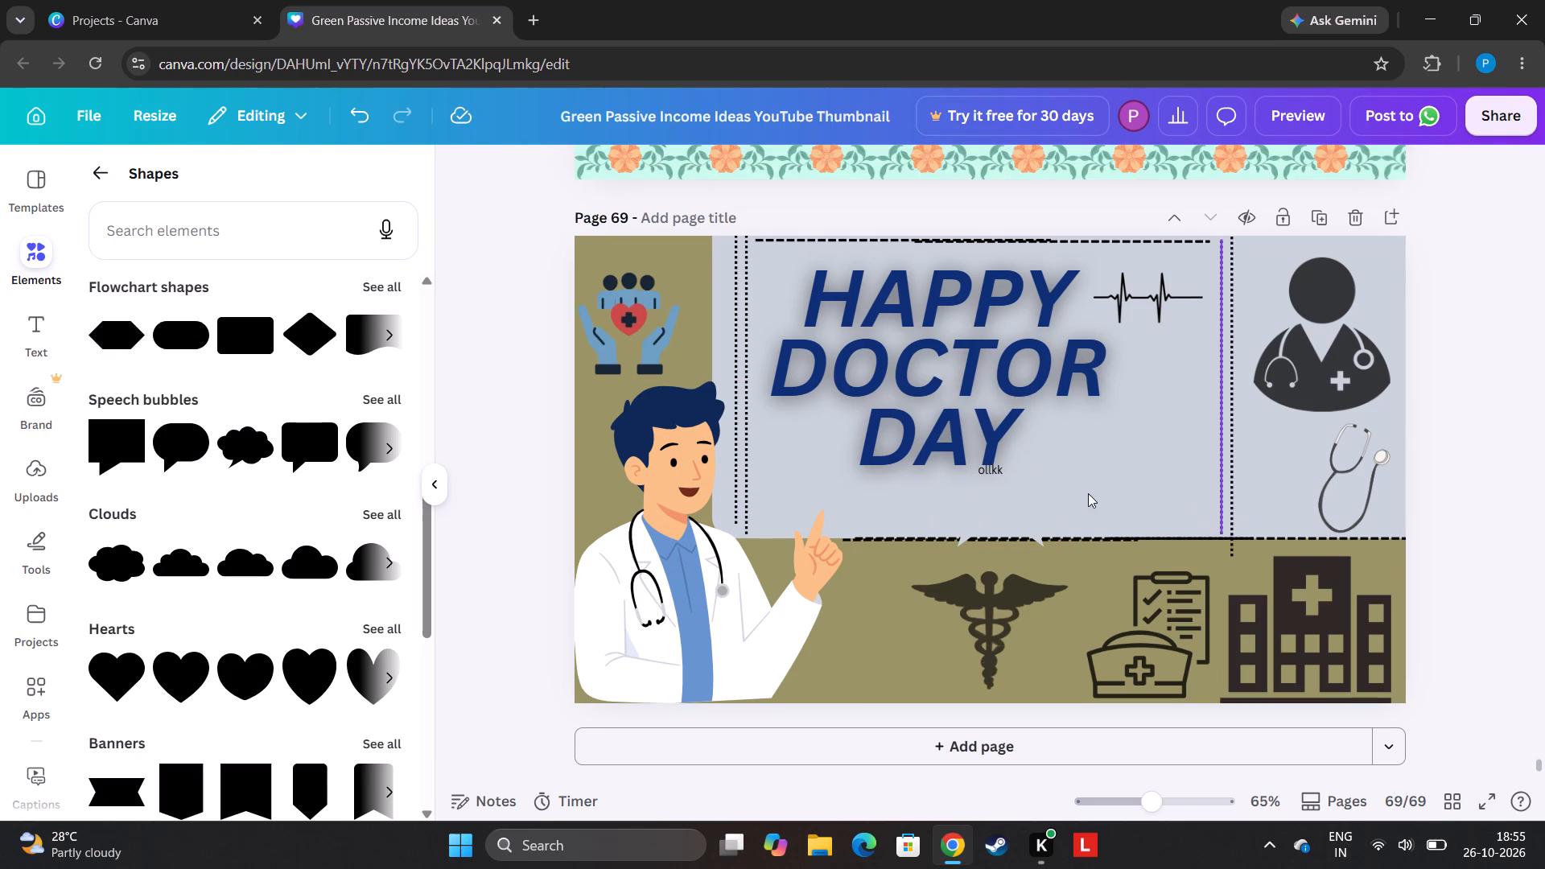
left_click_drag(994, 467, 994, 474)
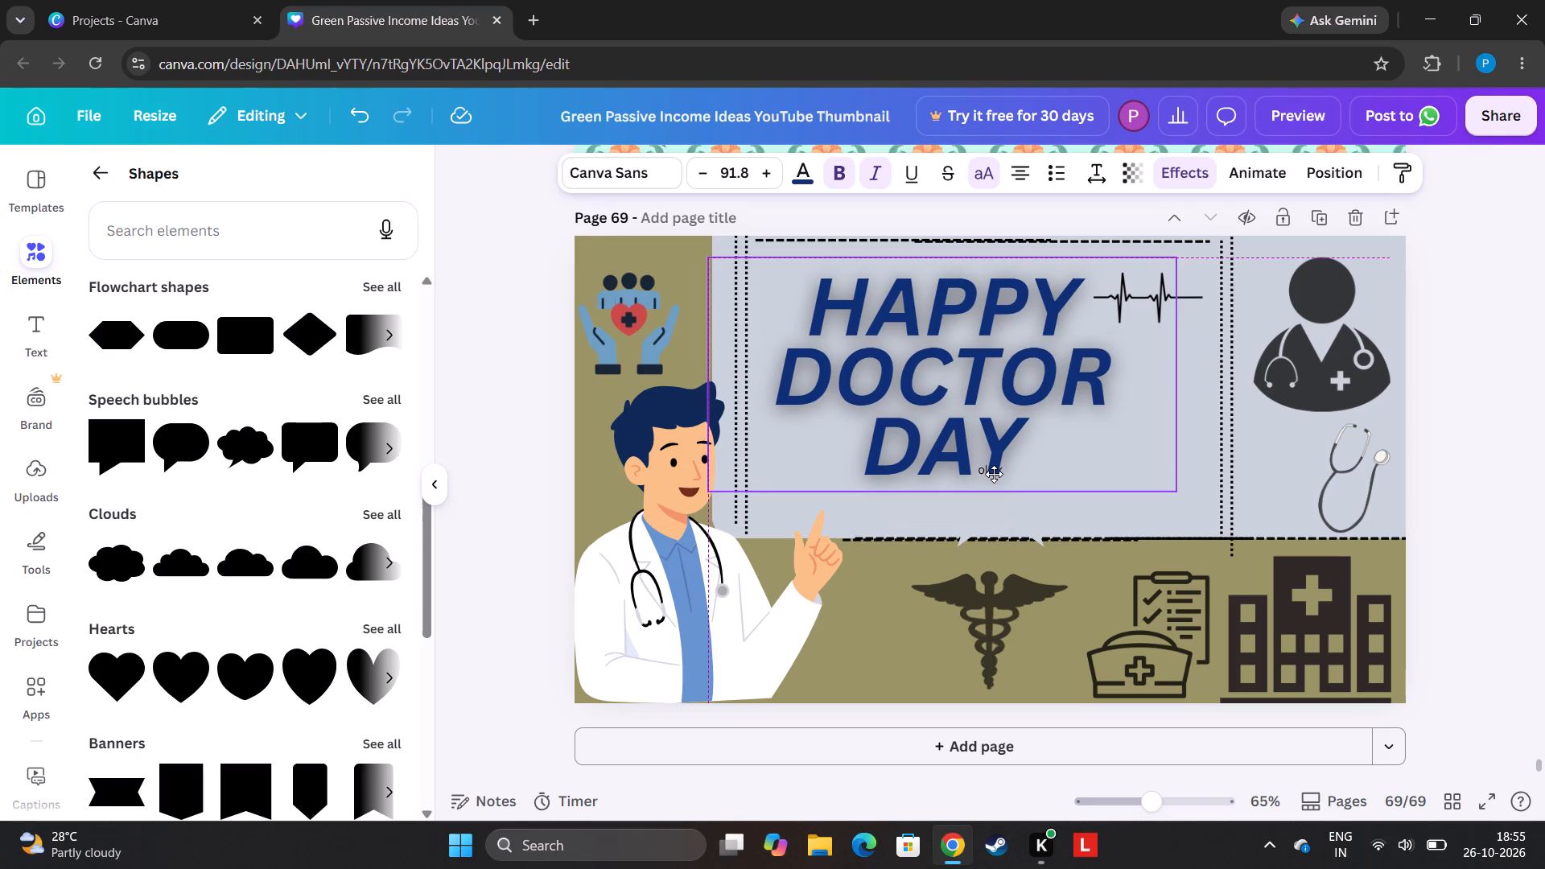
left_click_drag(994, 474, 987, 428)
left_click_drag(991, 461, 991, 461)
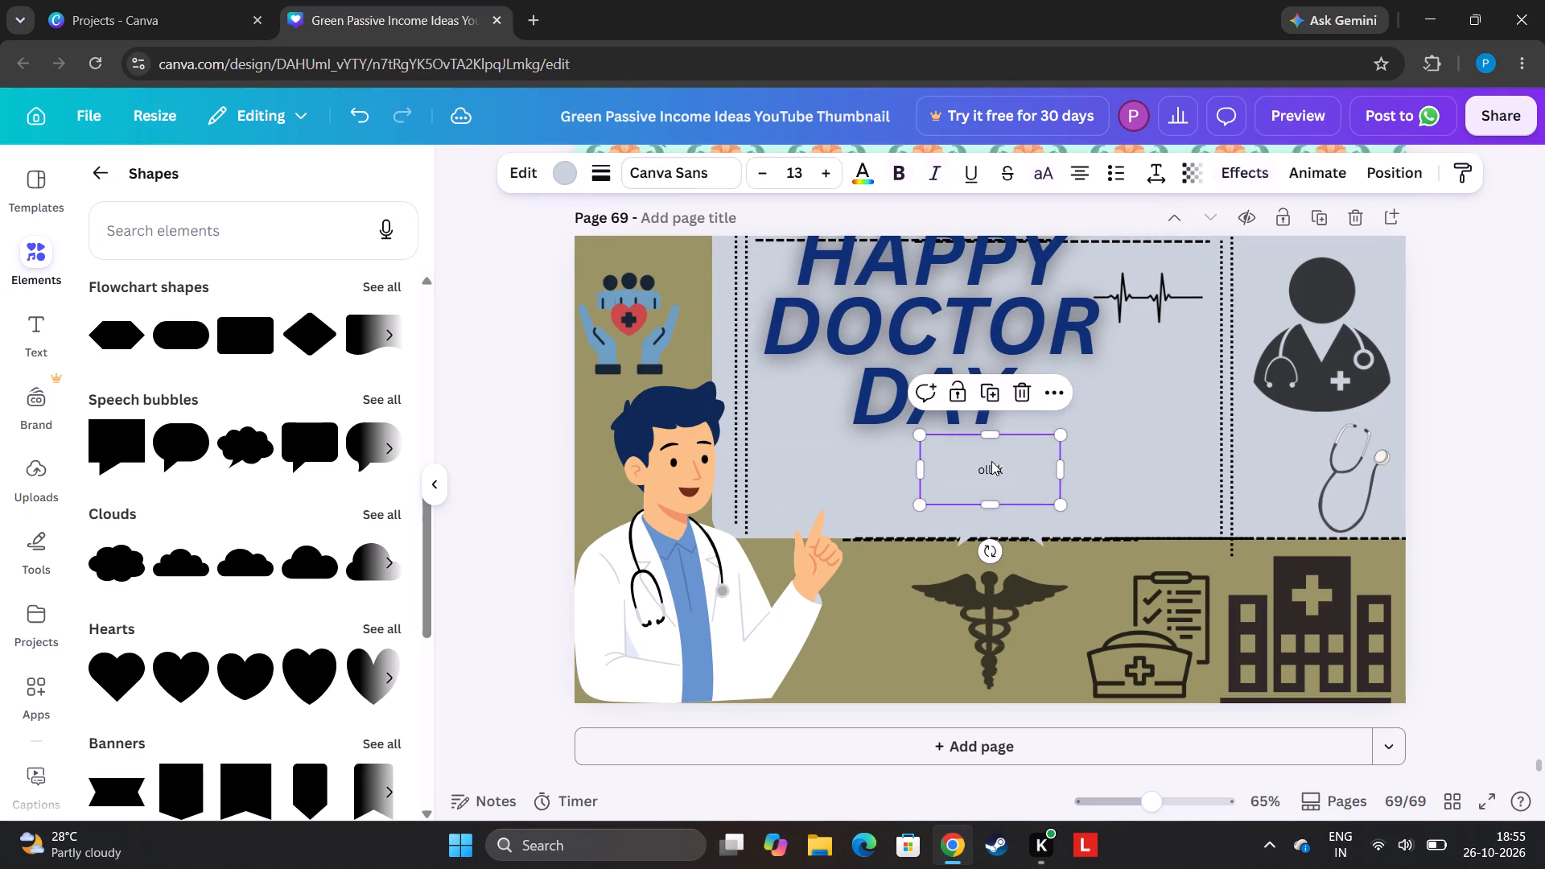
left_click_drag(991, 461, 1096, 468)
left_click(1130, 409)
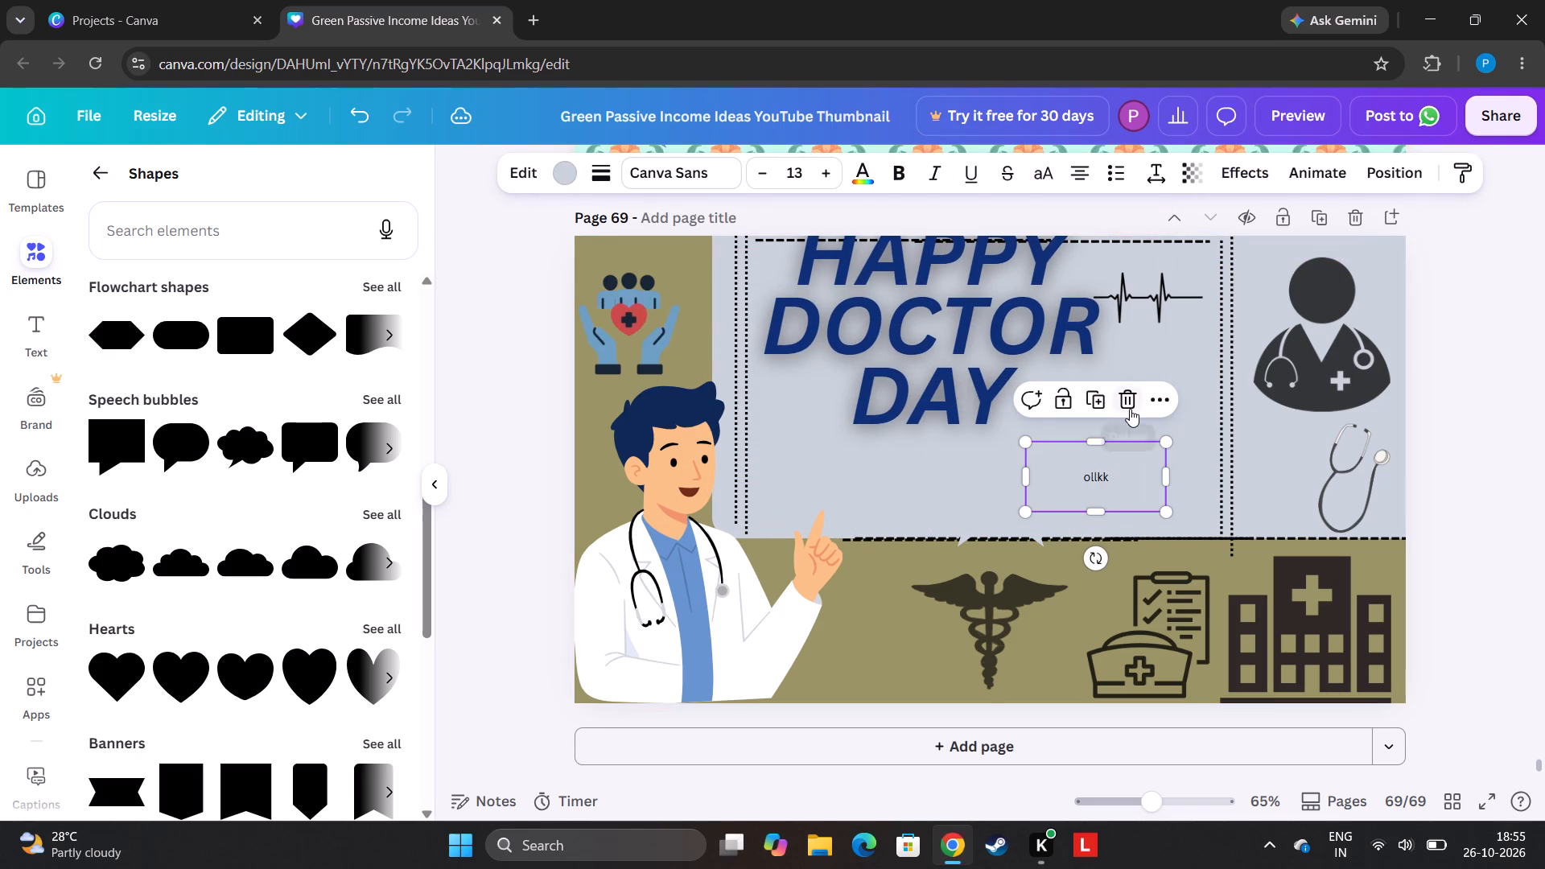
Move the HAPPY DOCTOR DAY heading back down inside the pale panel, just below its upper dashed line.
left_click_drag(945, 397, 929, 447)
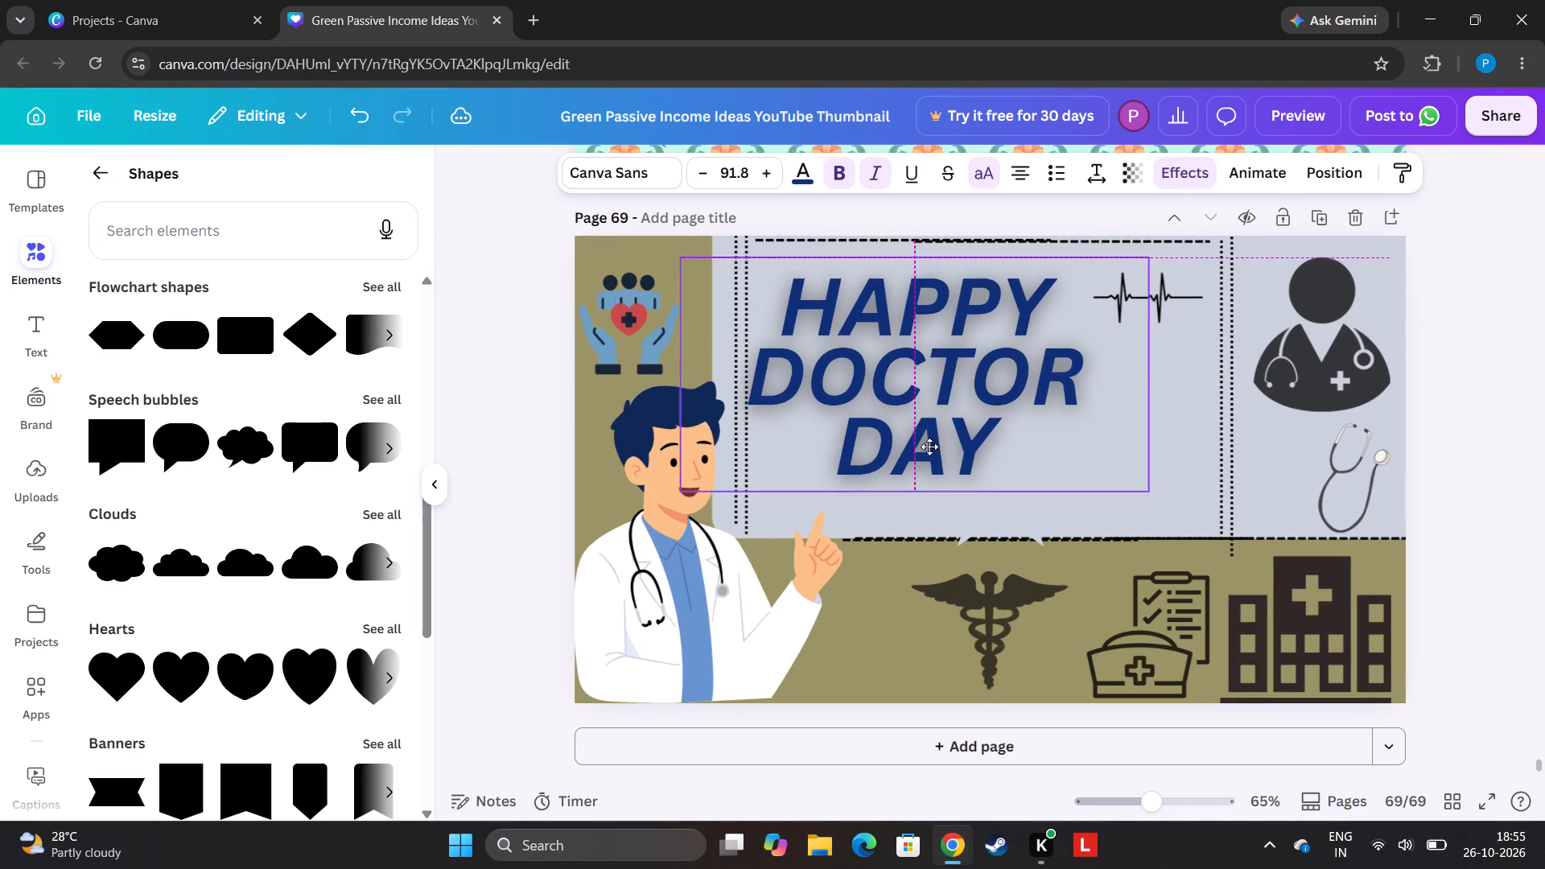
left_click_drag(929, 447, 931, 443)
left_click_drag(932, 434, 950, 447)
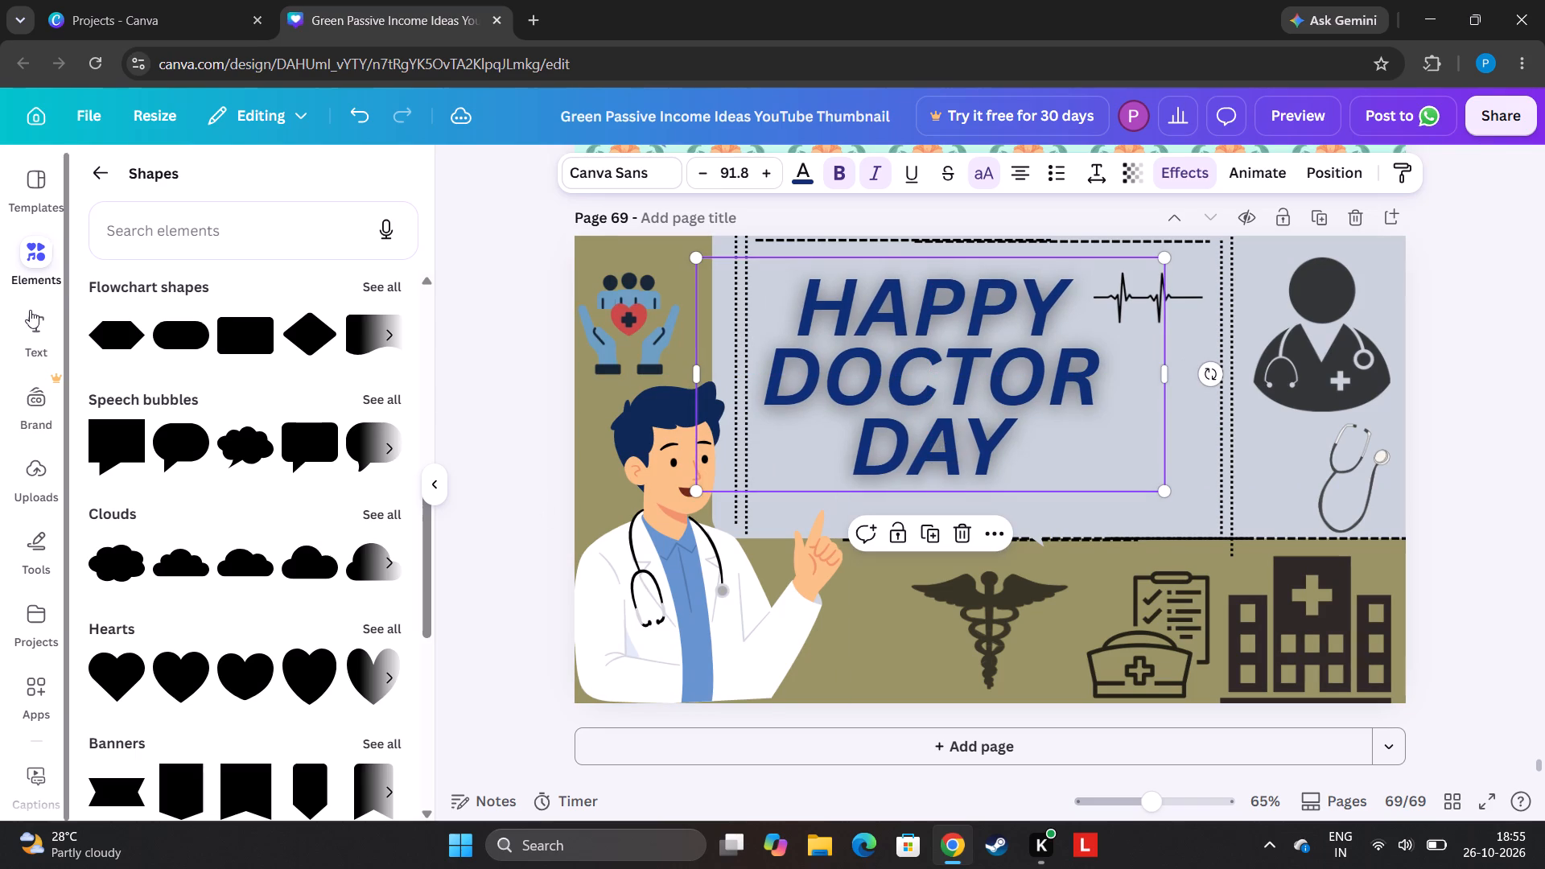
Add the red first-aid kit graphic from the recommended elements, shrink it and place it just right of the word DAY.
left_click_drag(431, 567, 393, 243)
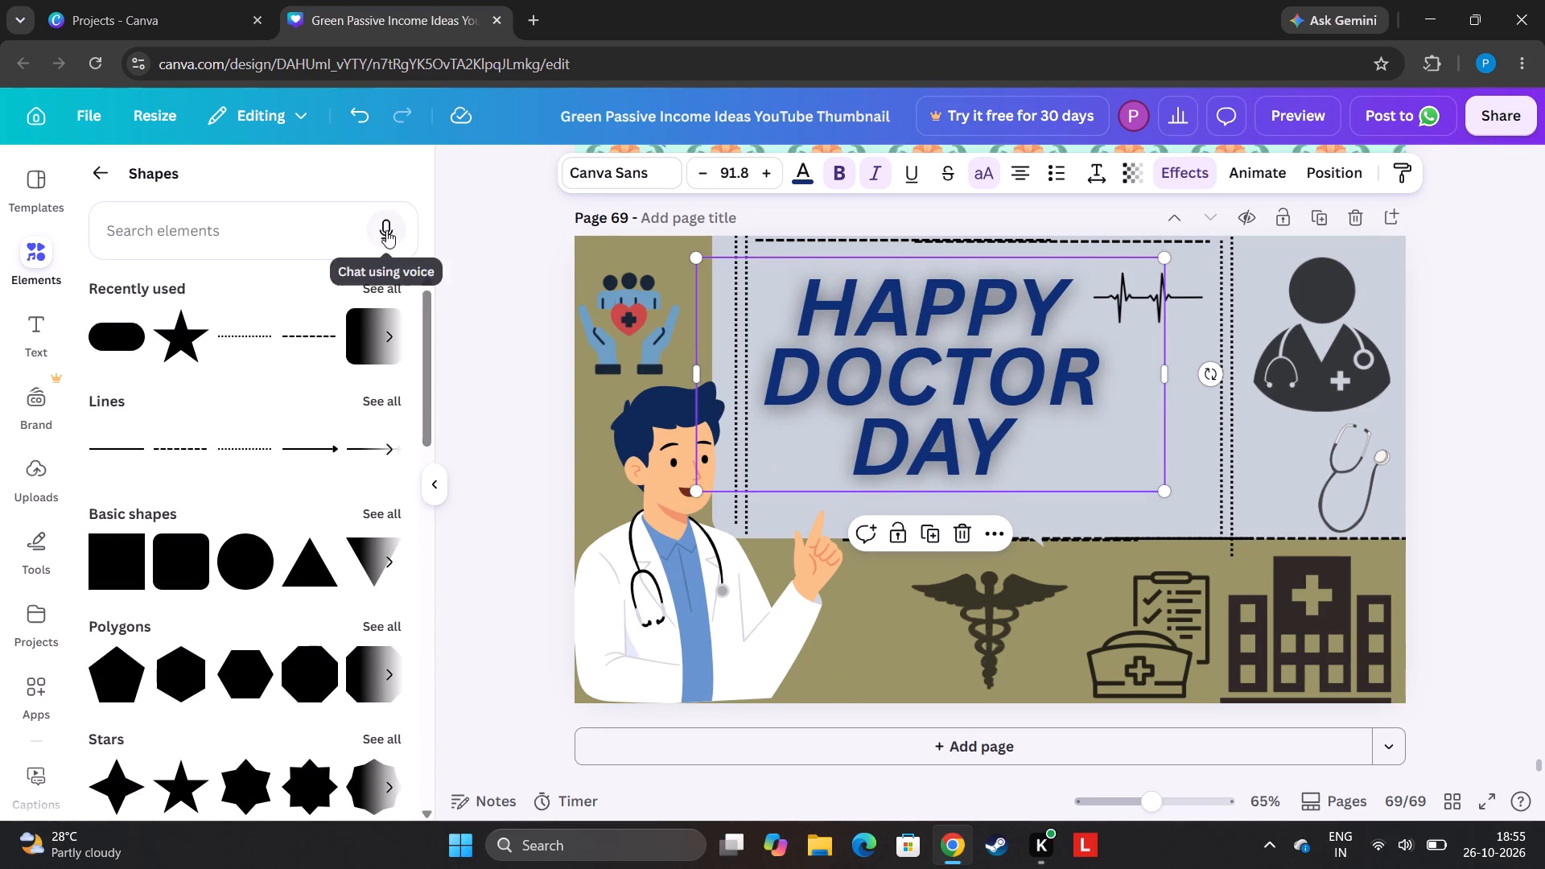
left_click(102, 186)
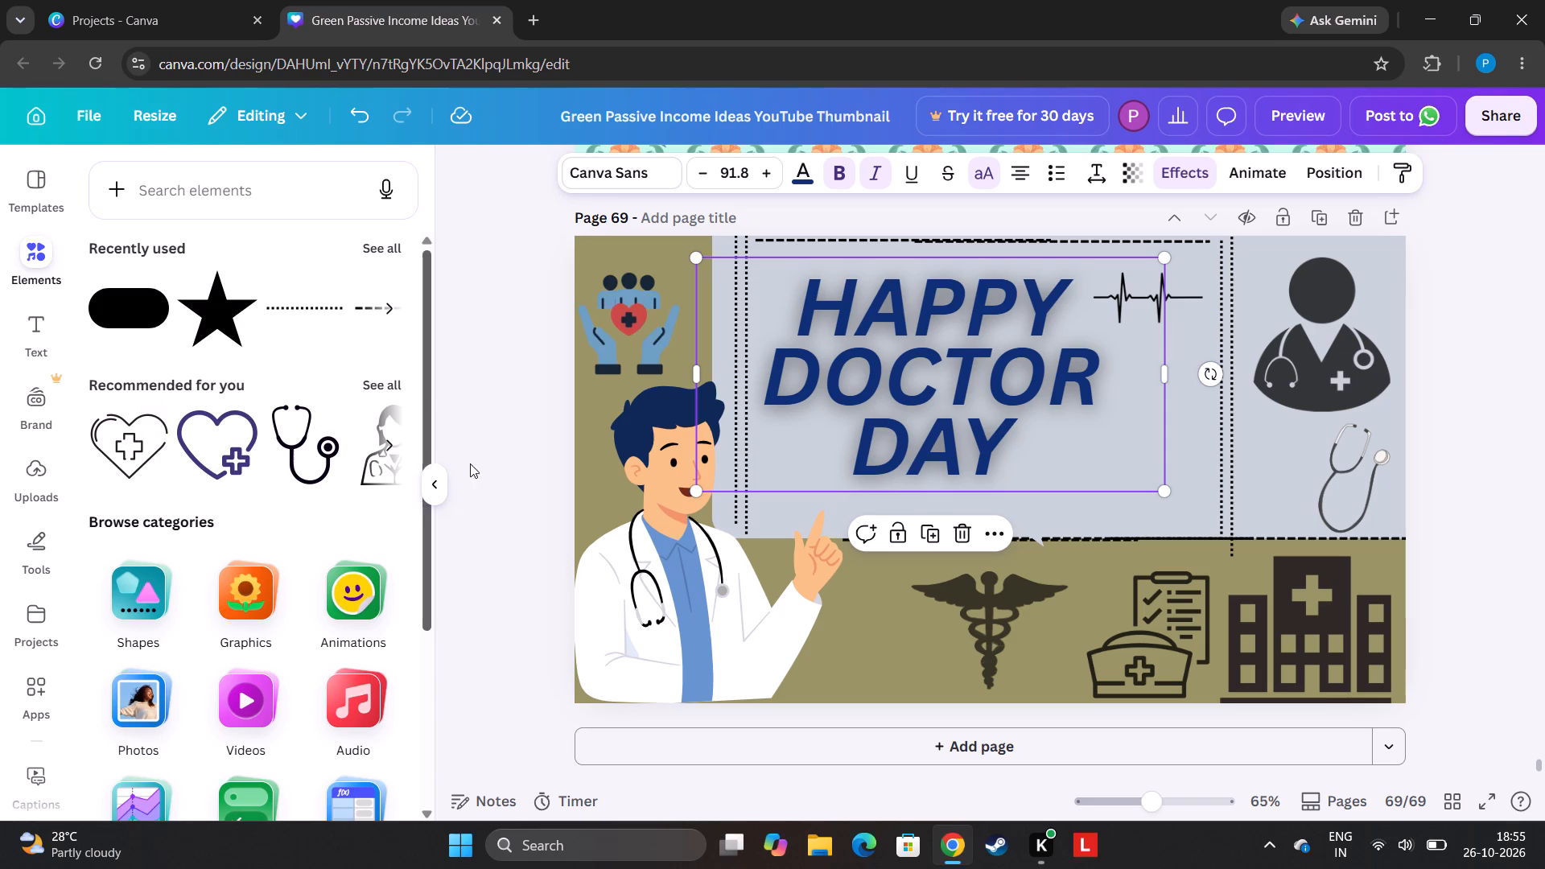
left_click(374, 380)
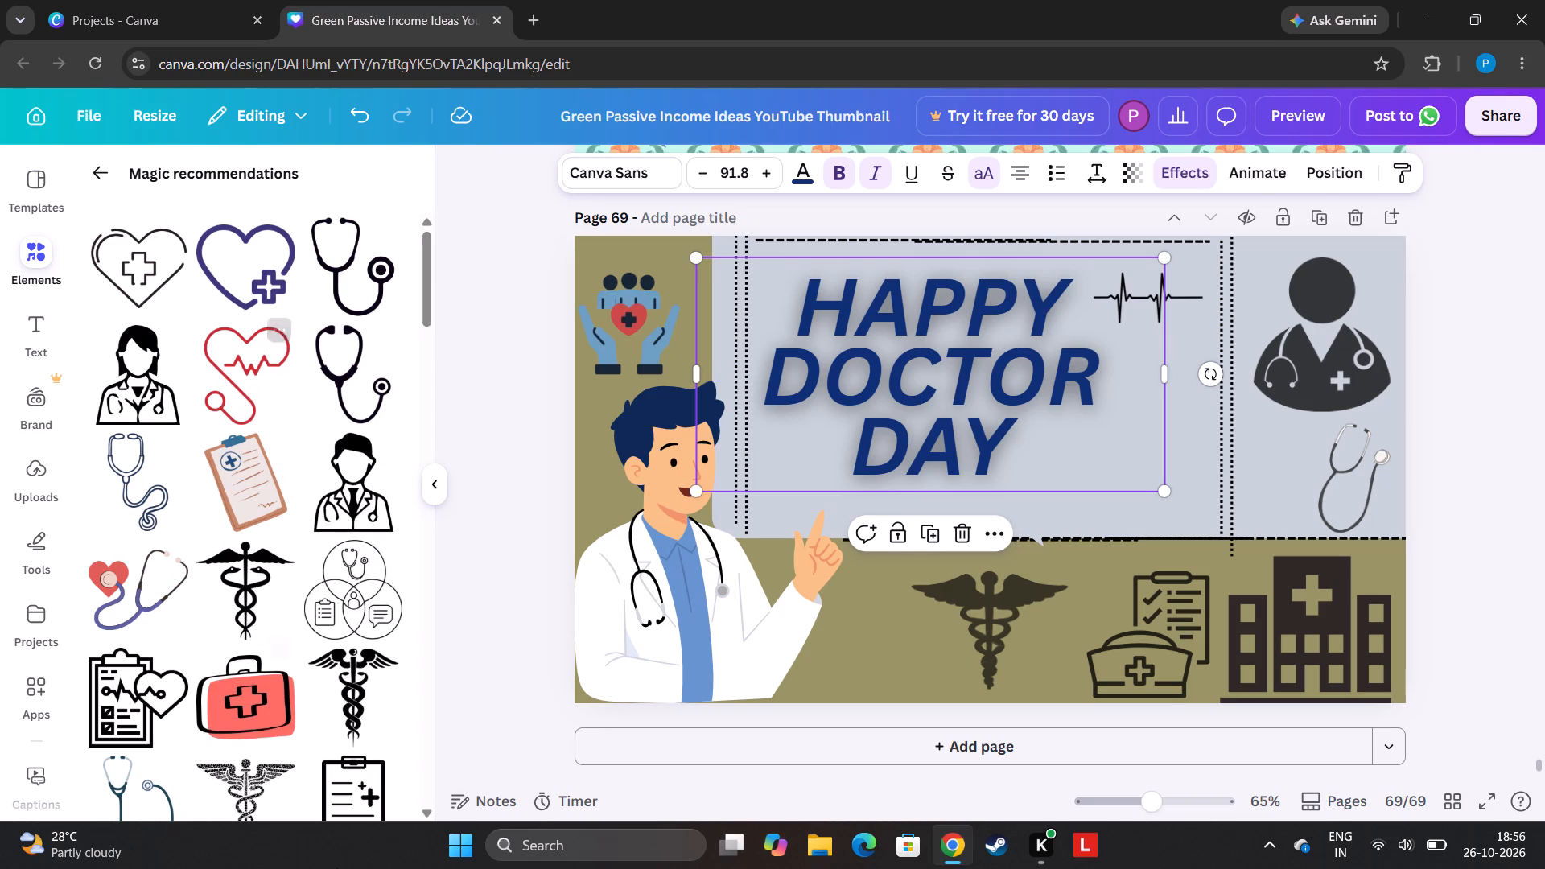
left_click(263, 702)
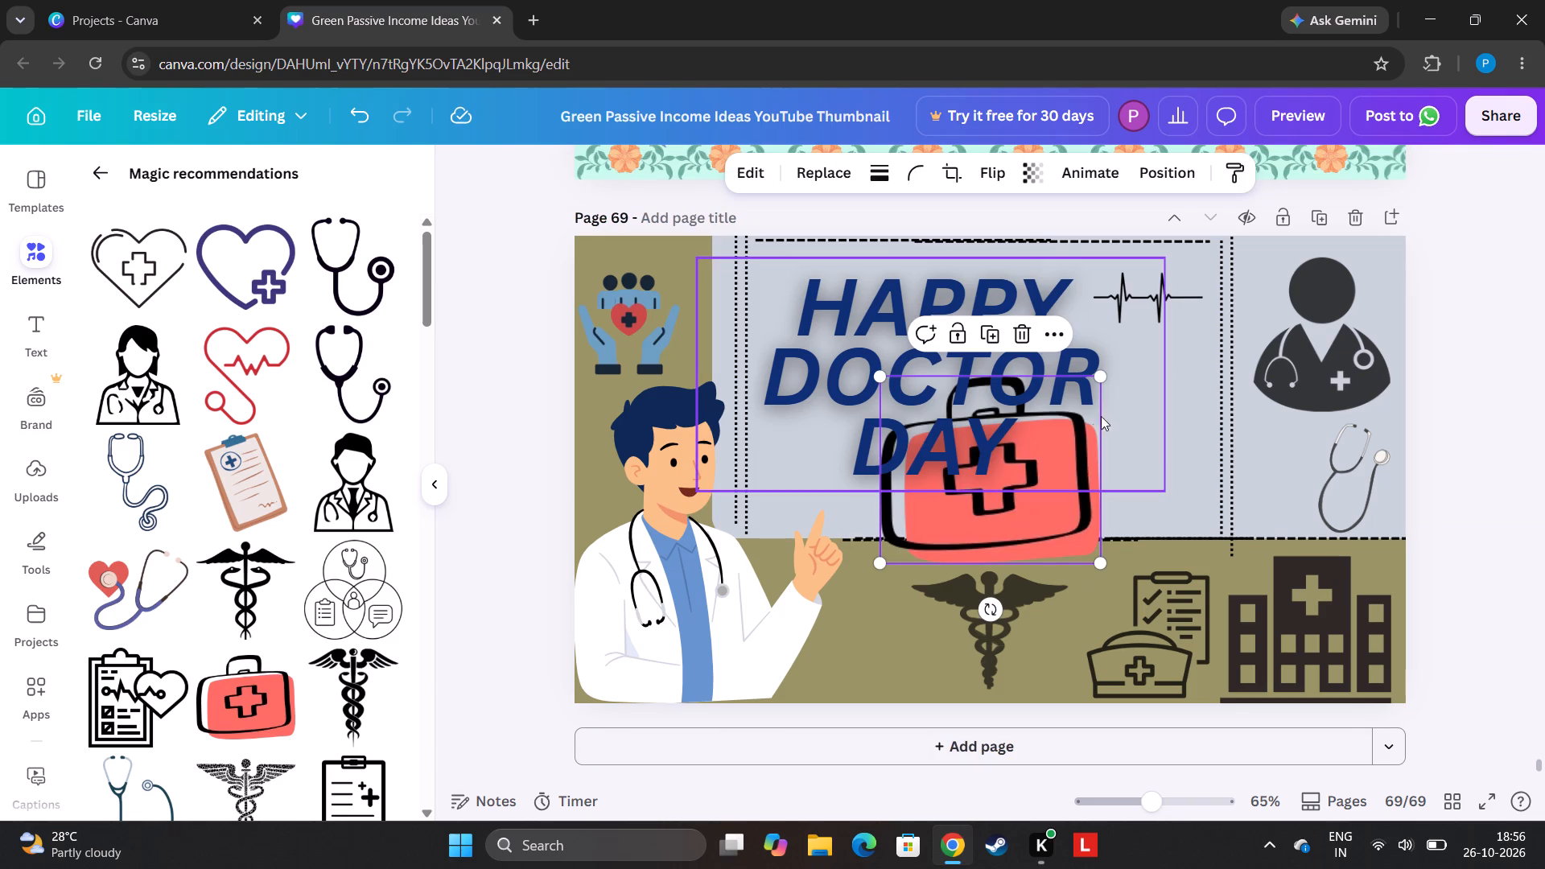
left_click_drag(1102, 378, 1069, 433)
left_click_drag(986, 521, 1082, 500)
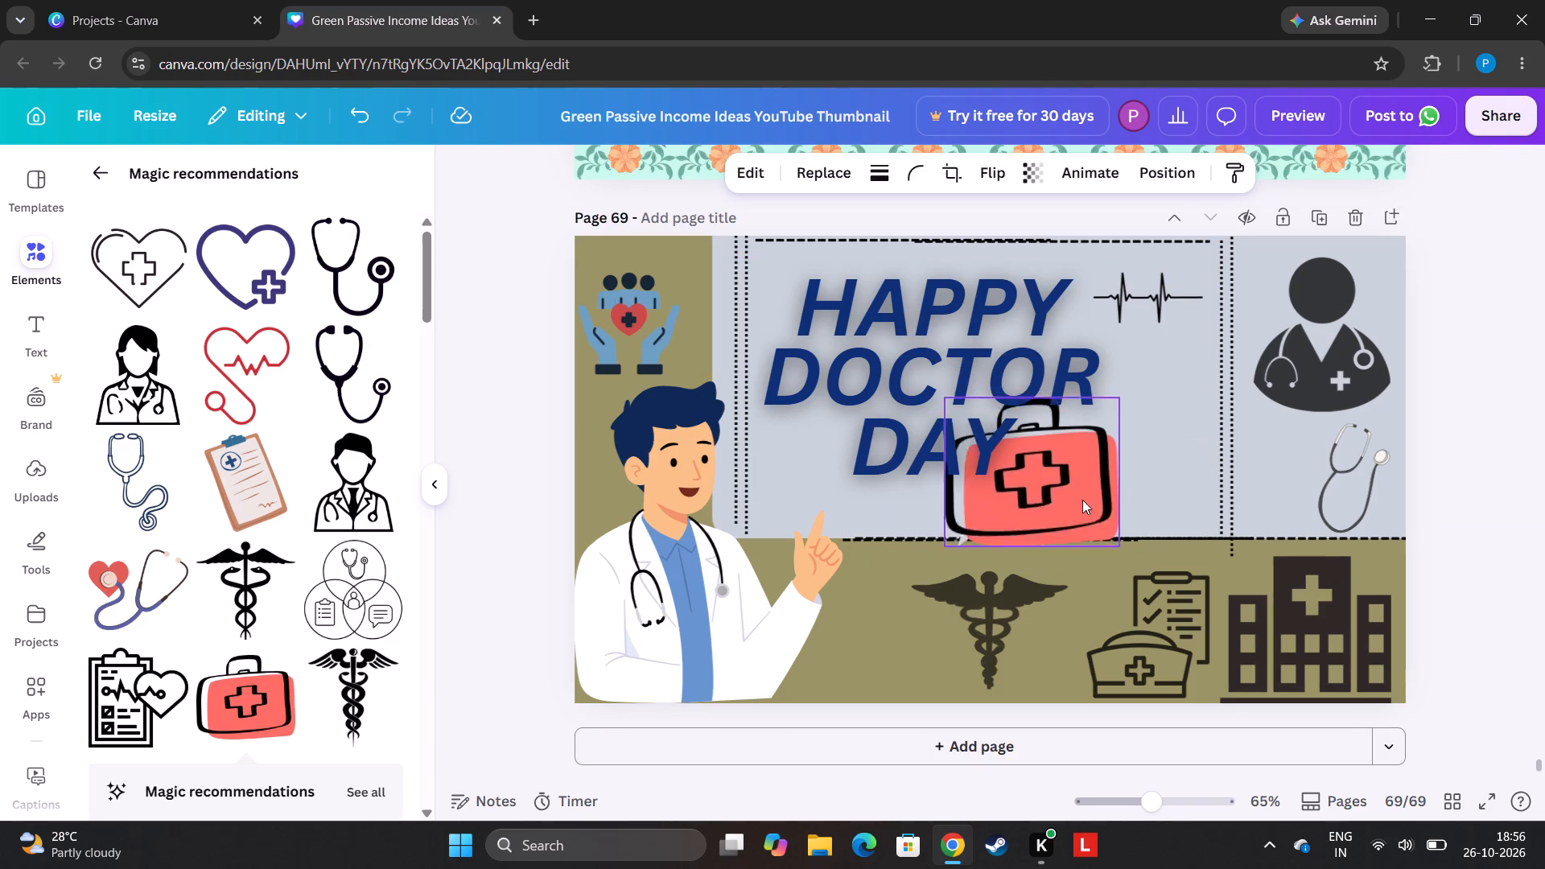
left_click_drag(1082, 500, 1141, 467)
left_click_drag(1145, 459, 1151, 476)
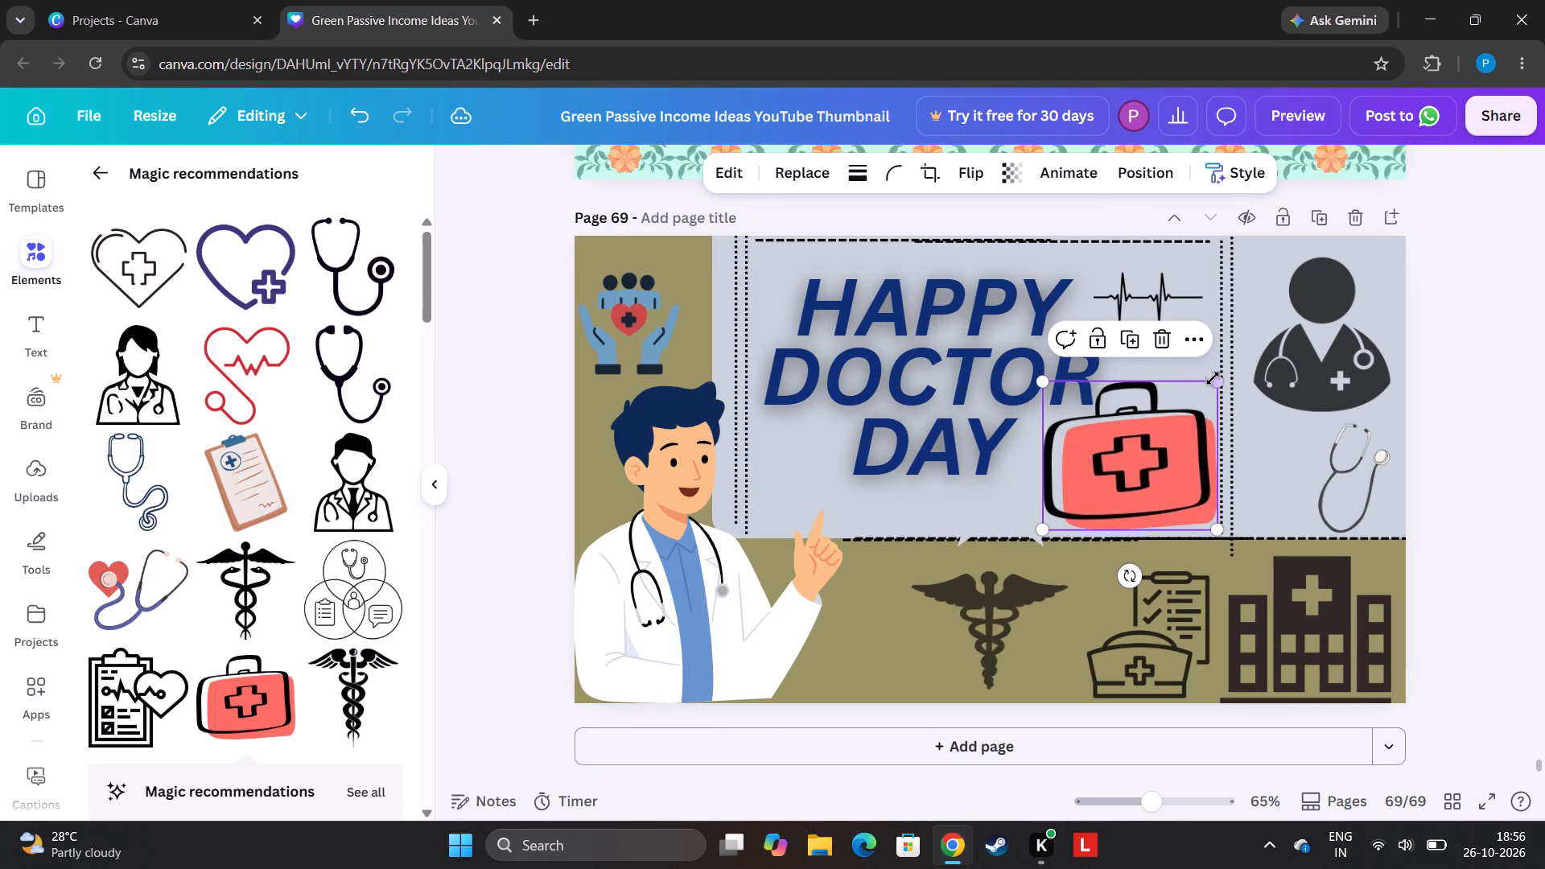
left_click_drag(1213, 381, 1179, 414)
left_click_drag(1119, 464, 1118, 454)
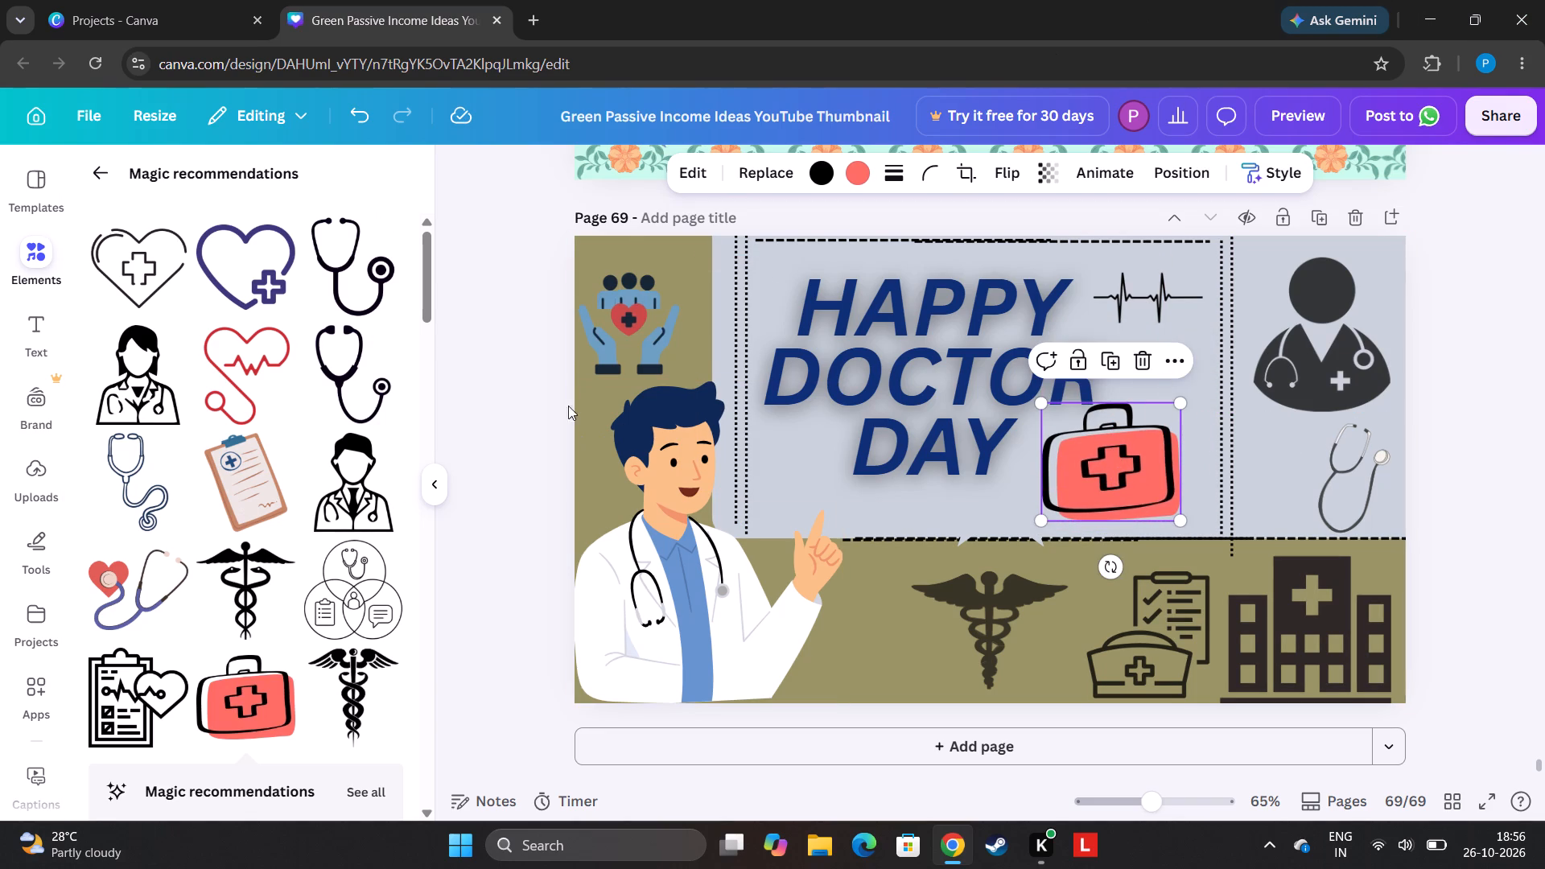
Add the pale blue diagonal syringe graphic, shrink it and place it beside the stethoscope below the dark doctor icon.
left_click_drag(434, 288, 429, 369)
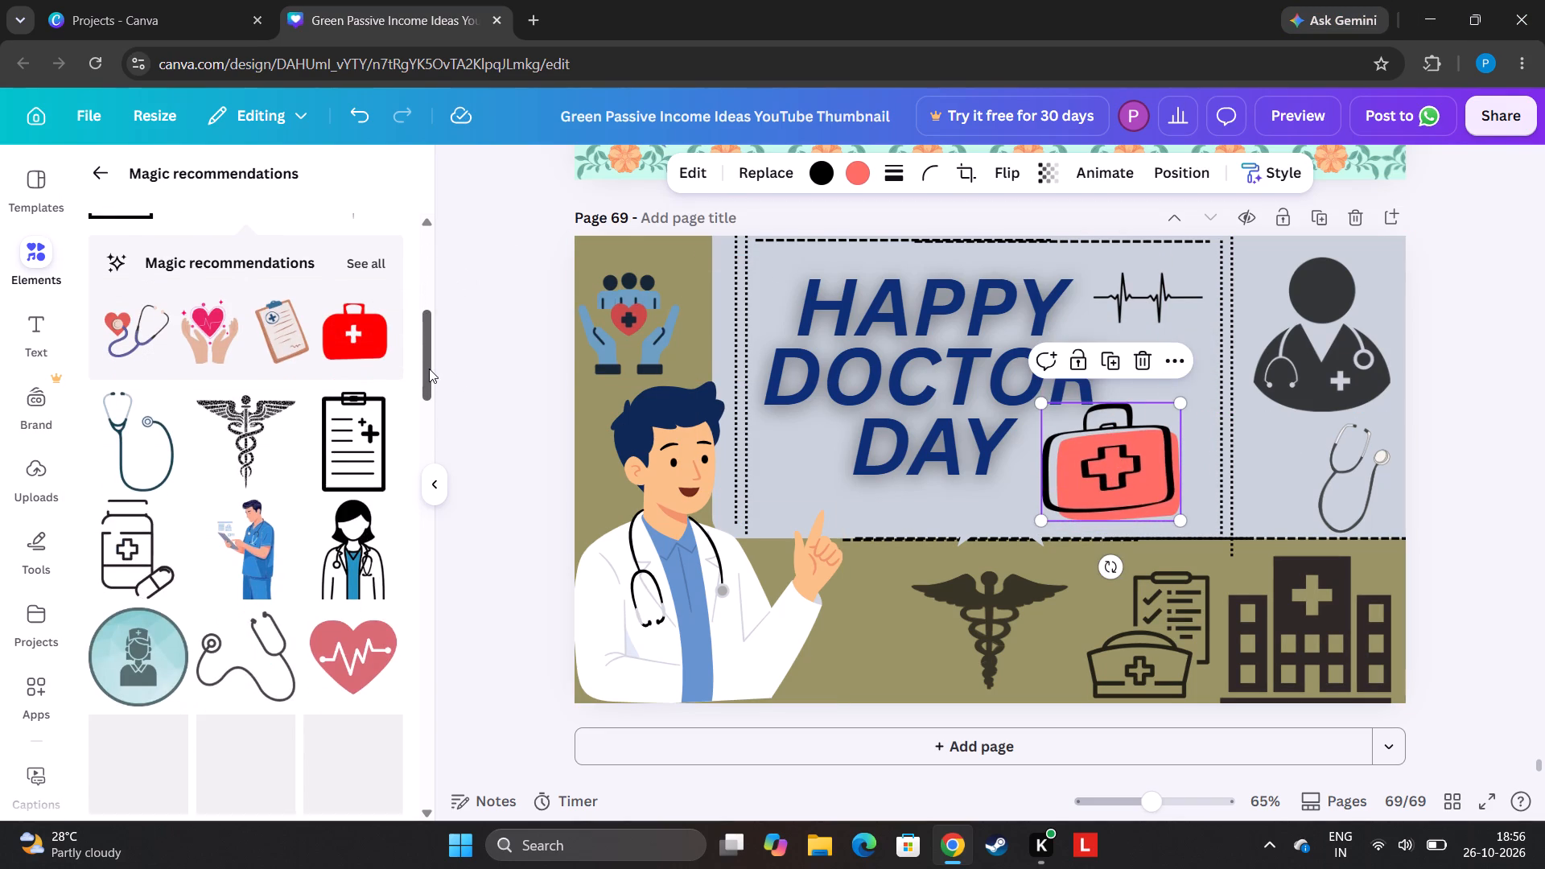
left_click_drag(429, 369, 427, 407)
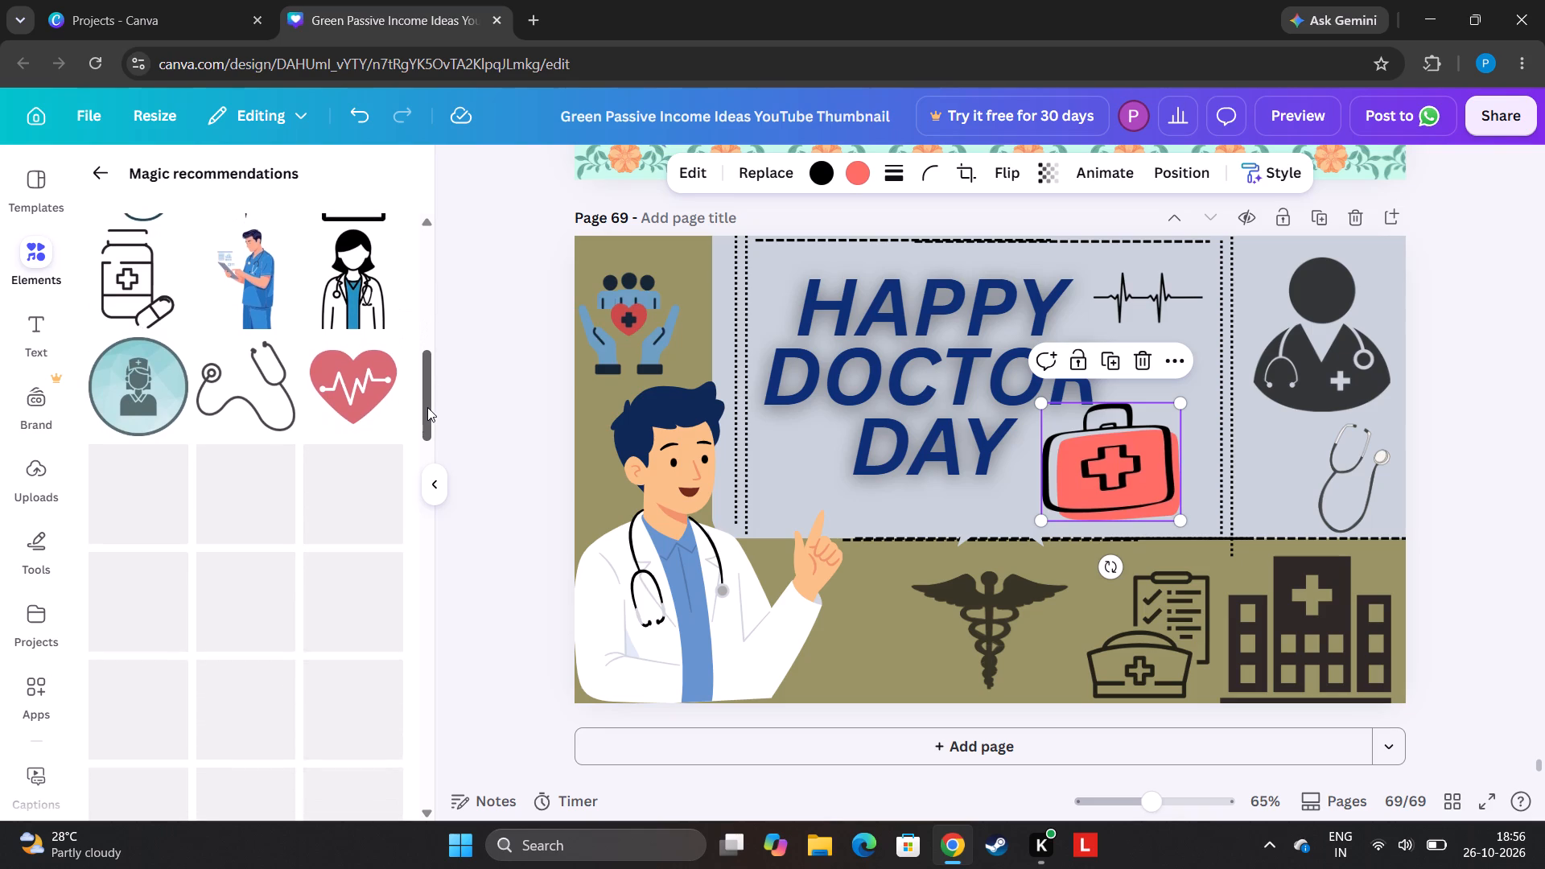
left_click_drag(427, 407, 421, 430)
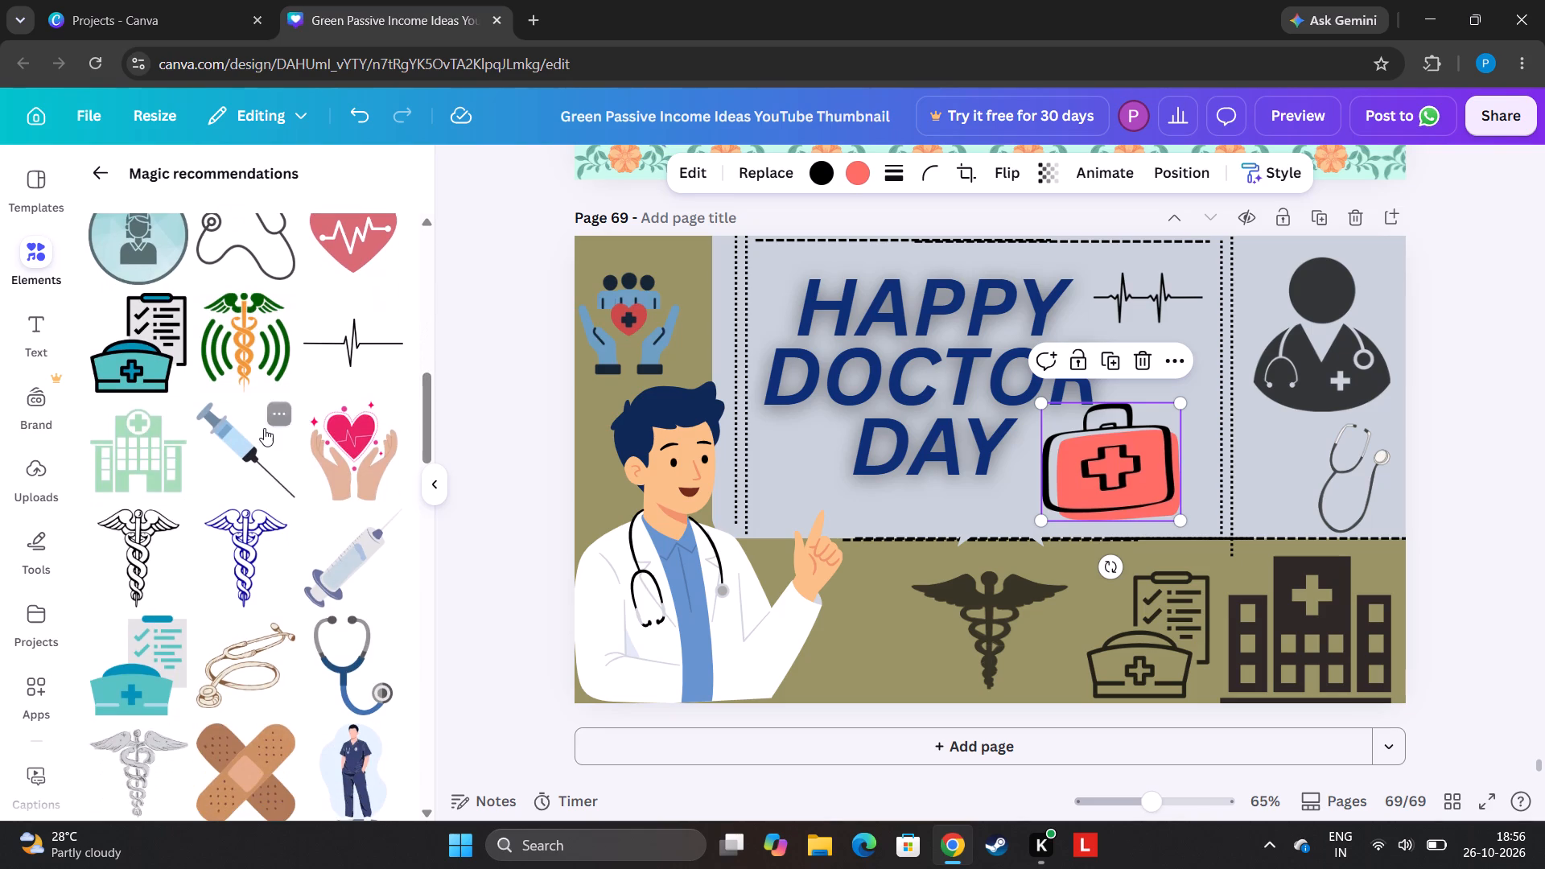
left_click(383, 579)
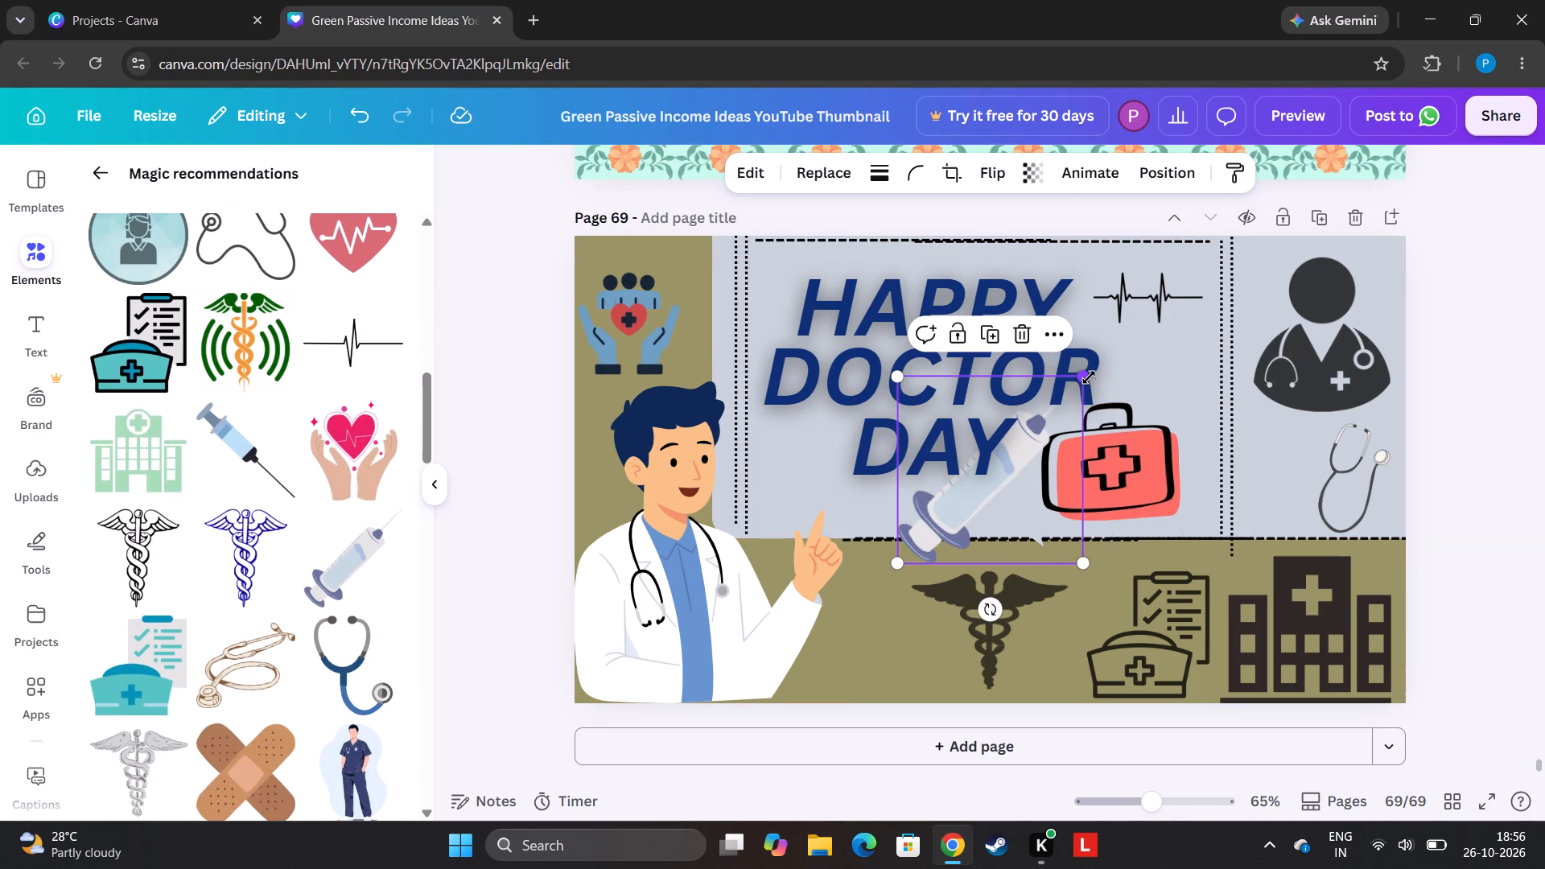
left_click_drag(1089, 377, 988, 476)
left_click_drag(950, 529, 900, 594)
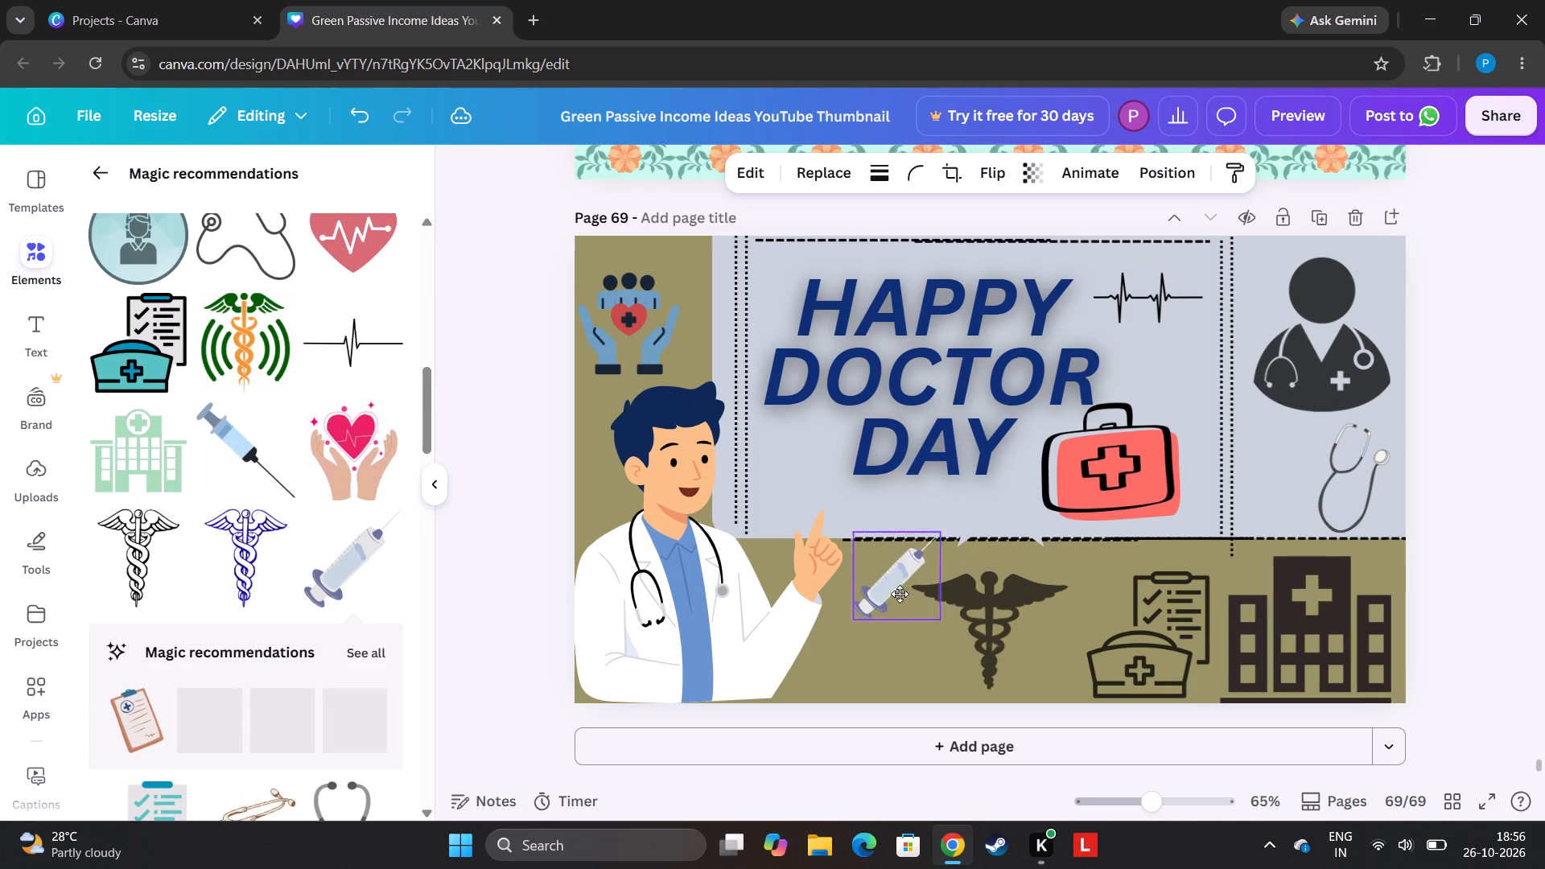
left_click_drag(900, 594, 901, 597)
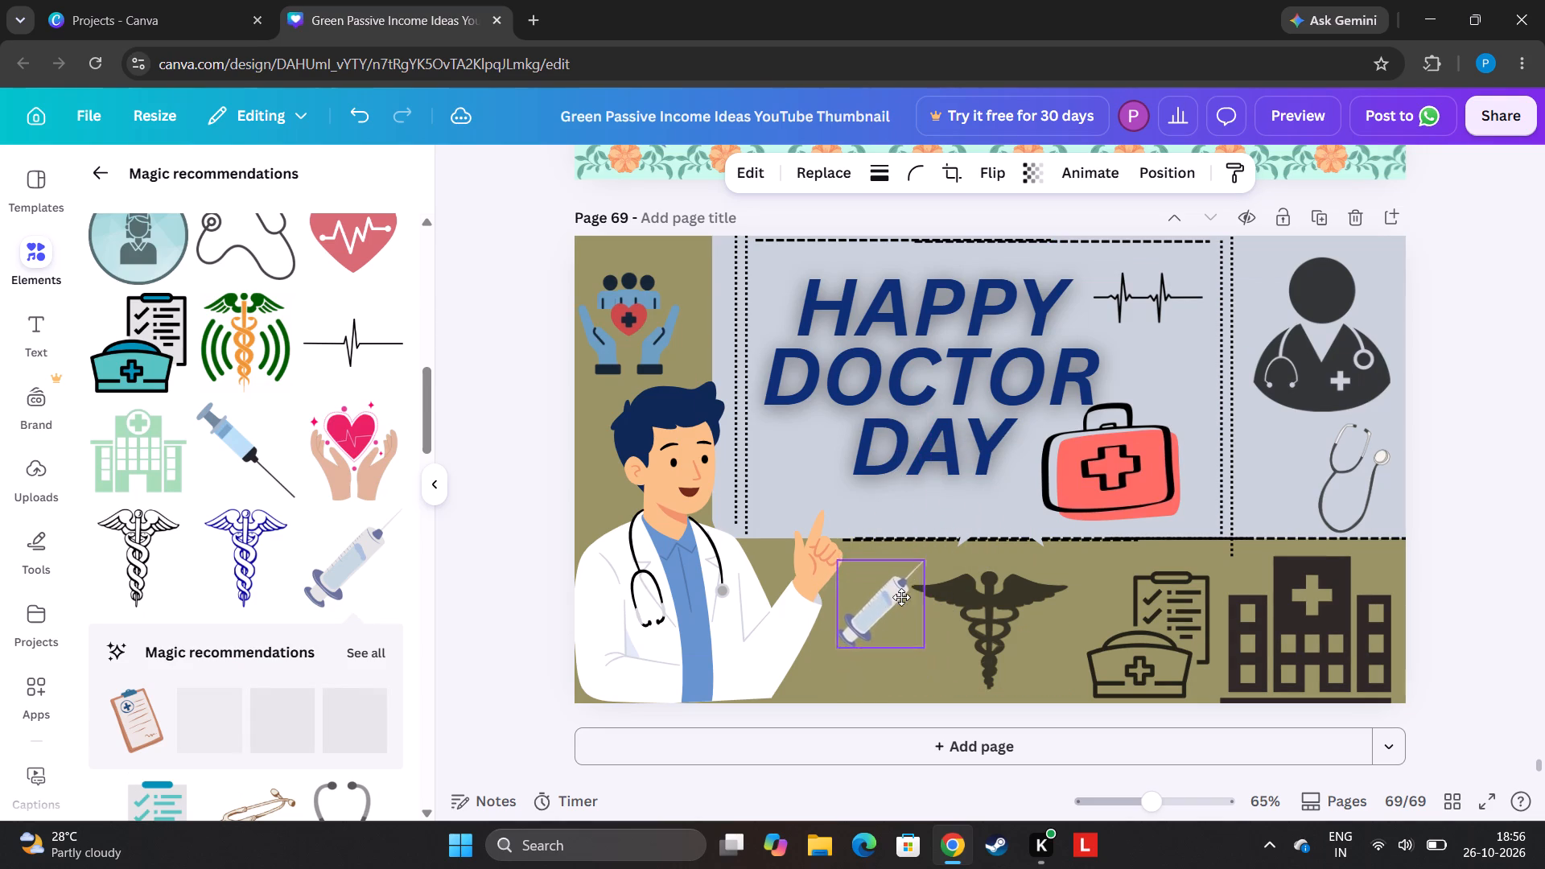
left_click_drag(901, 597, 881, 599)
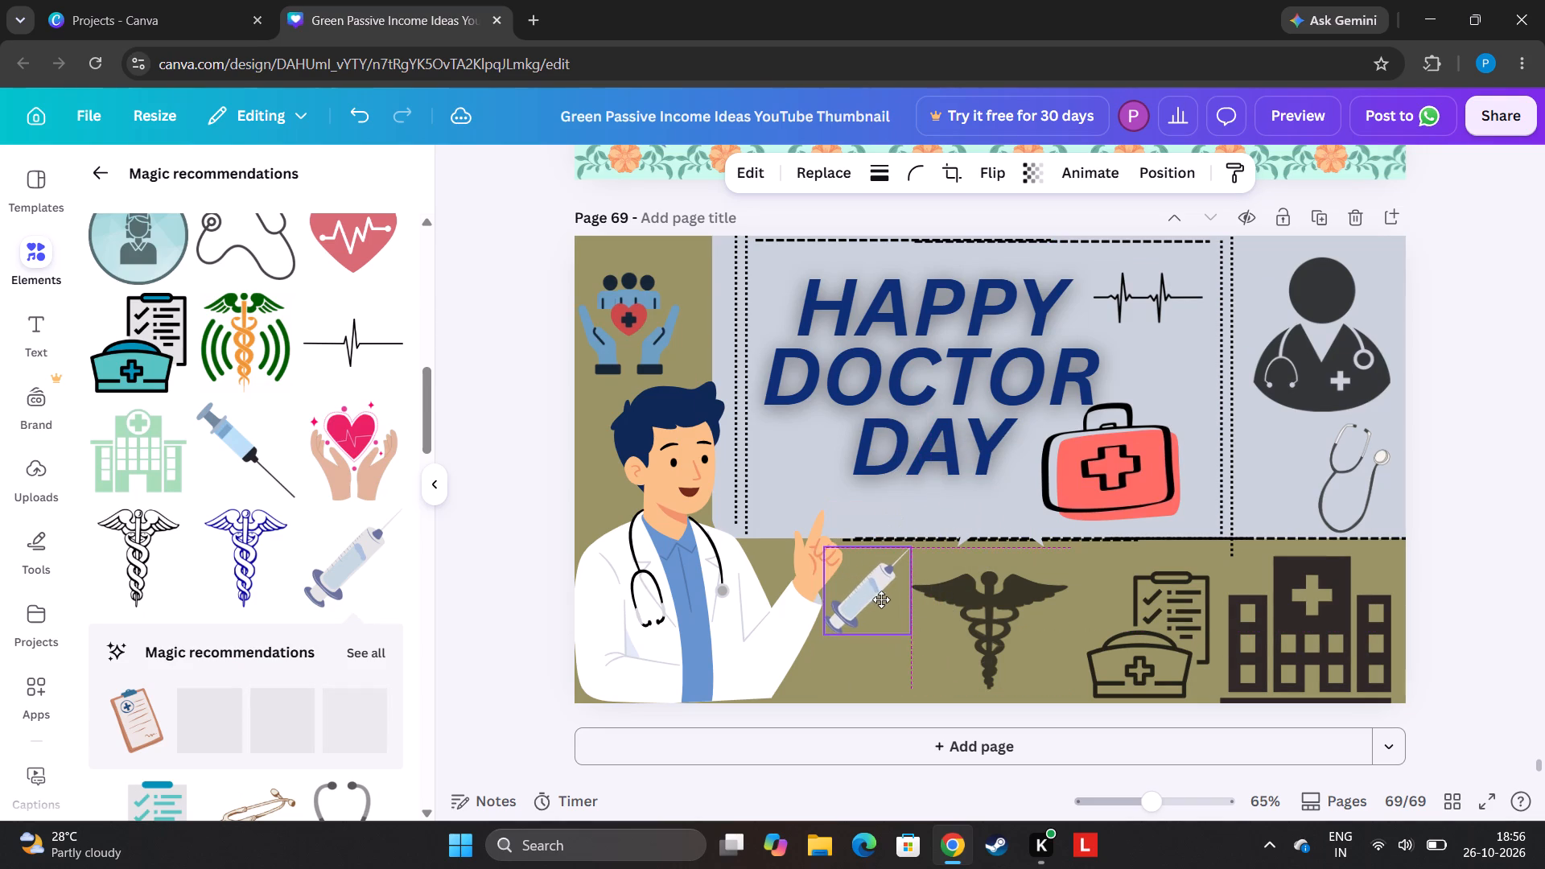
left_click_drag(881, 599, 1285, 476)
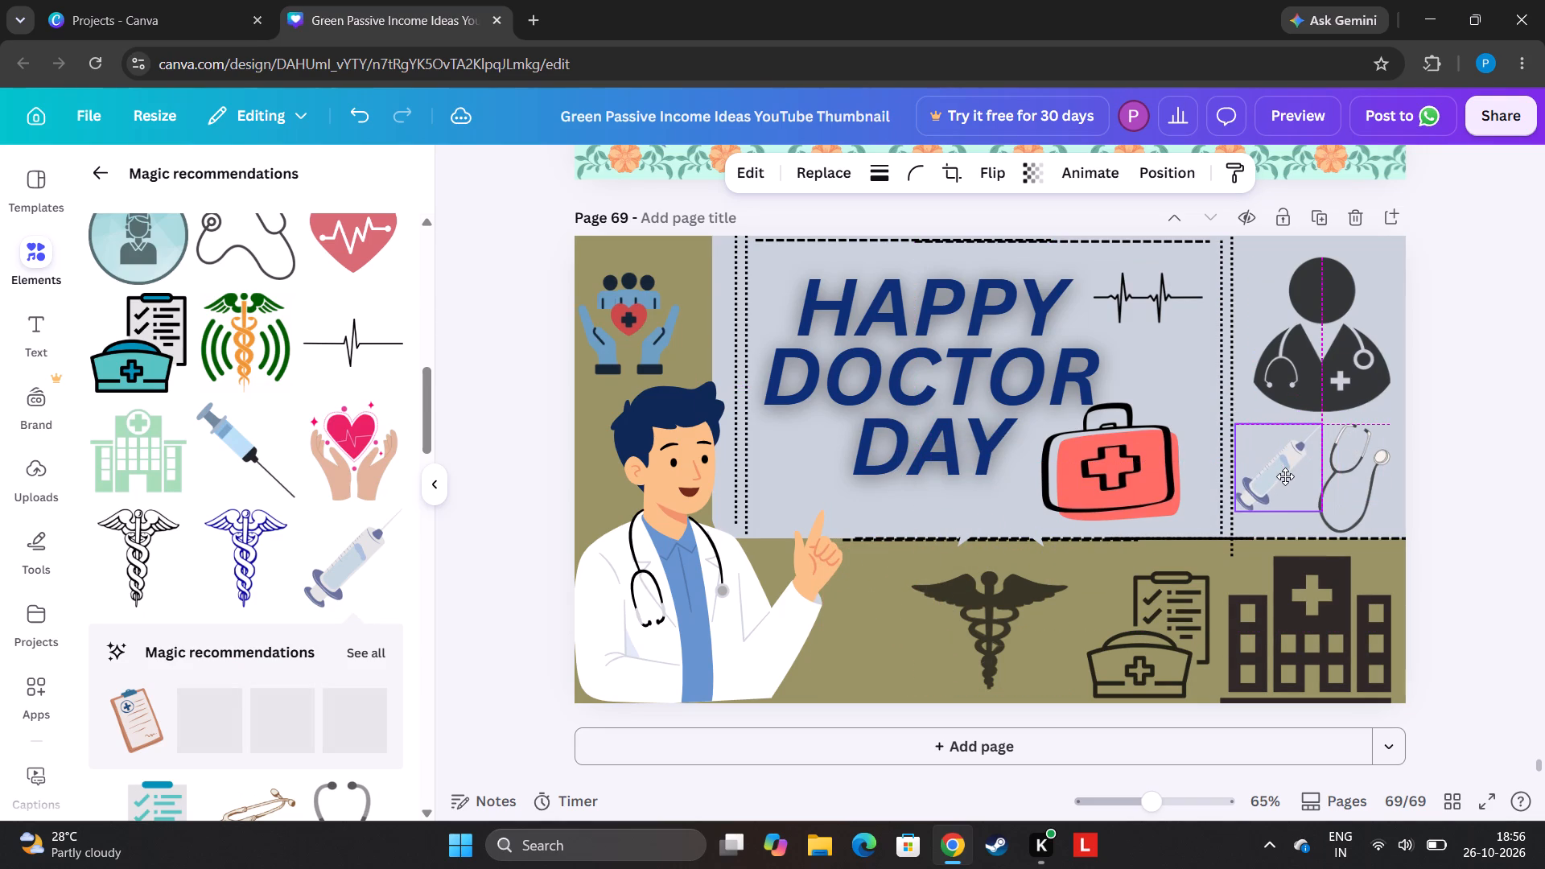
left_click_drag(1285, 476, 1284, 476)
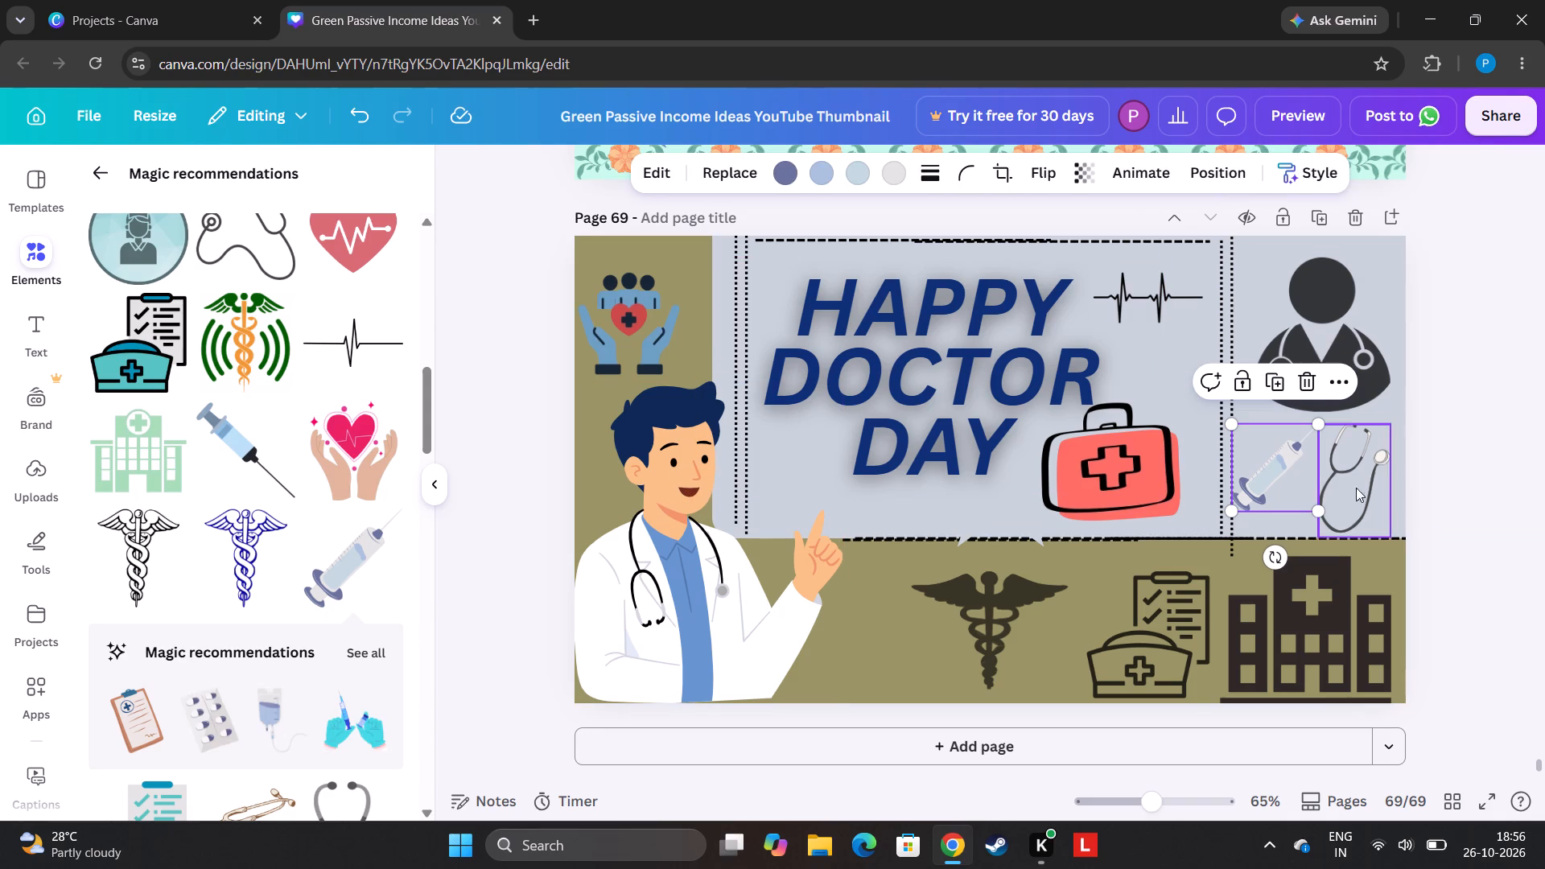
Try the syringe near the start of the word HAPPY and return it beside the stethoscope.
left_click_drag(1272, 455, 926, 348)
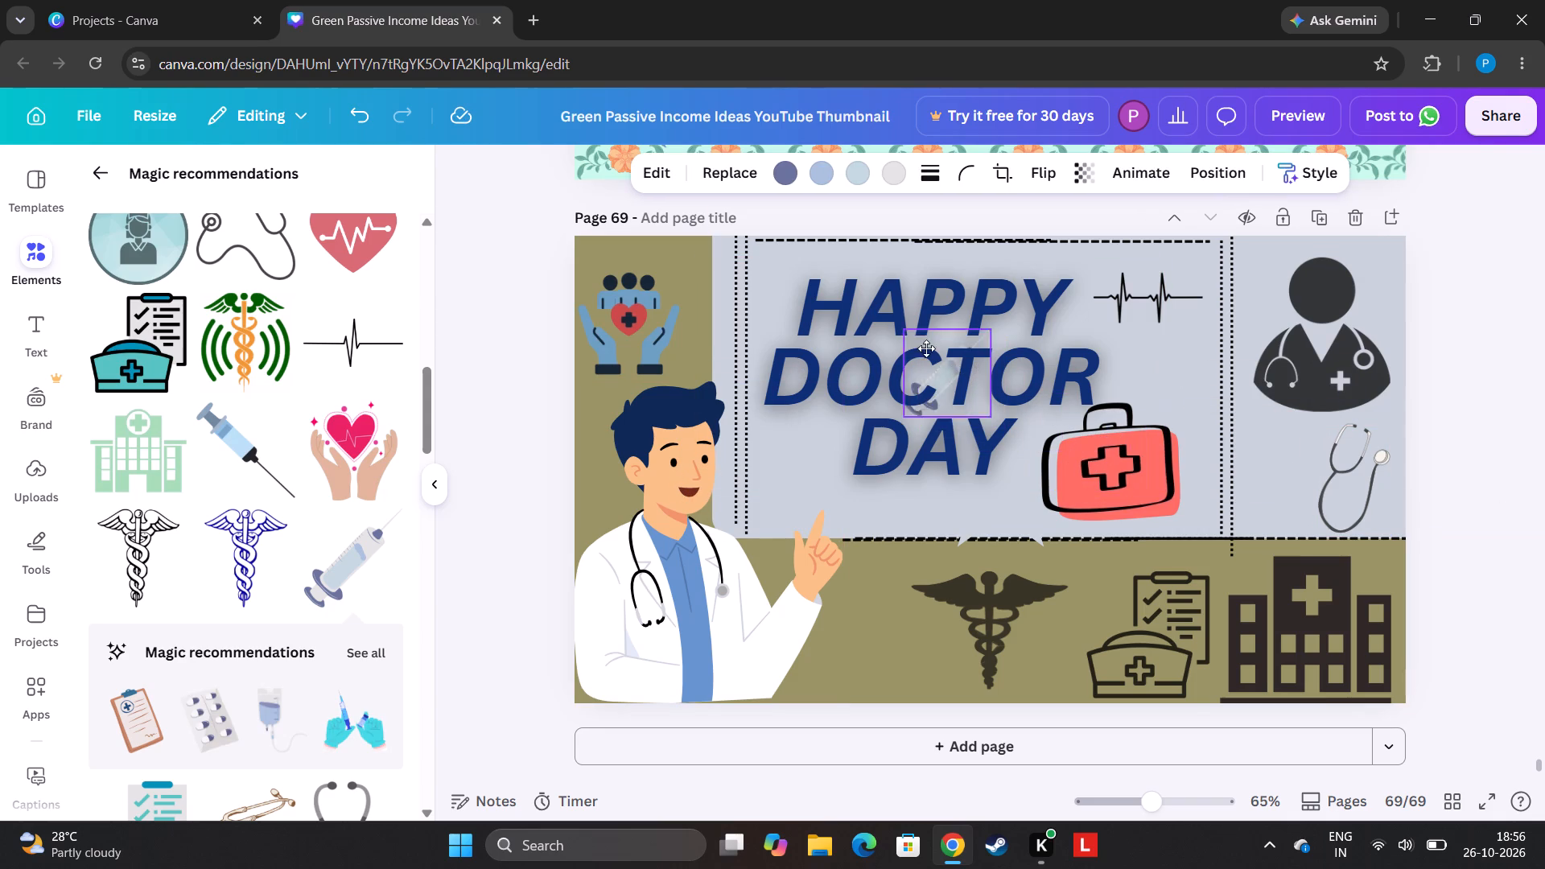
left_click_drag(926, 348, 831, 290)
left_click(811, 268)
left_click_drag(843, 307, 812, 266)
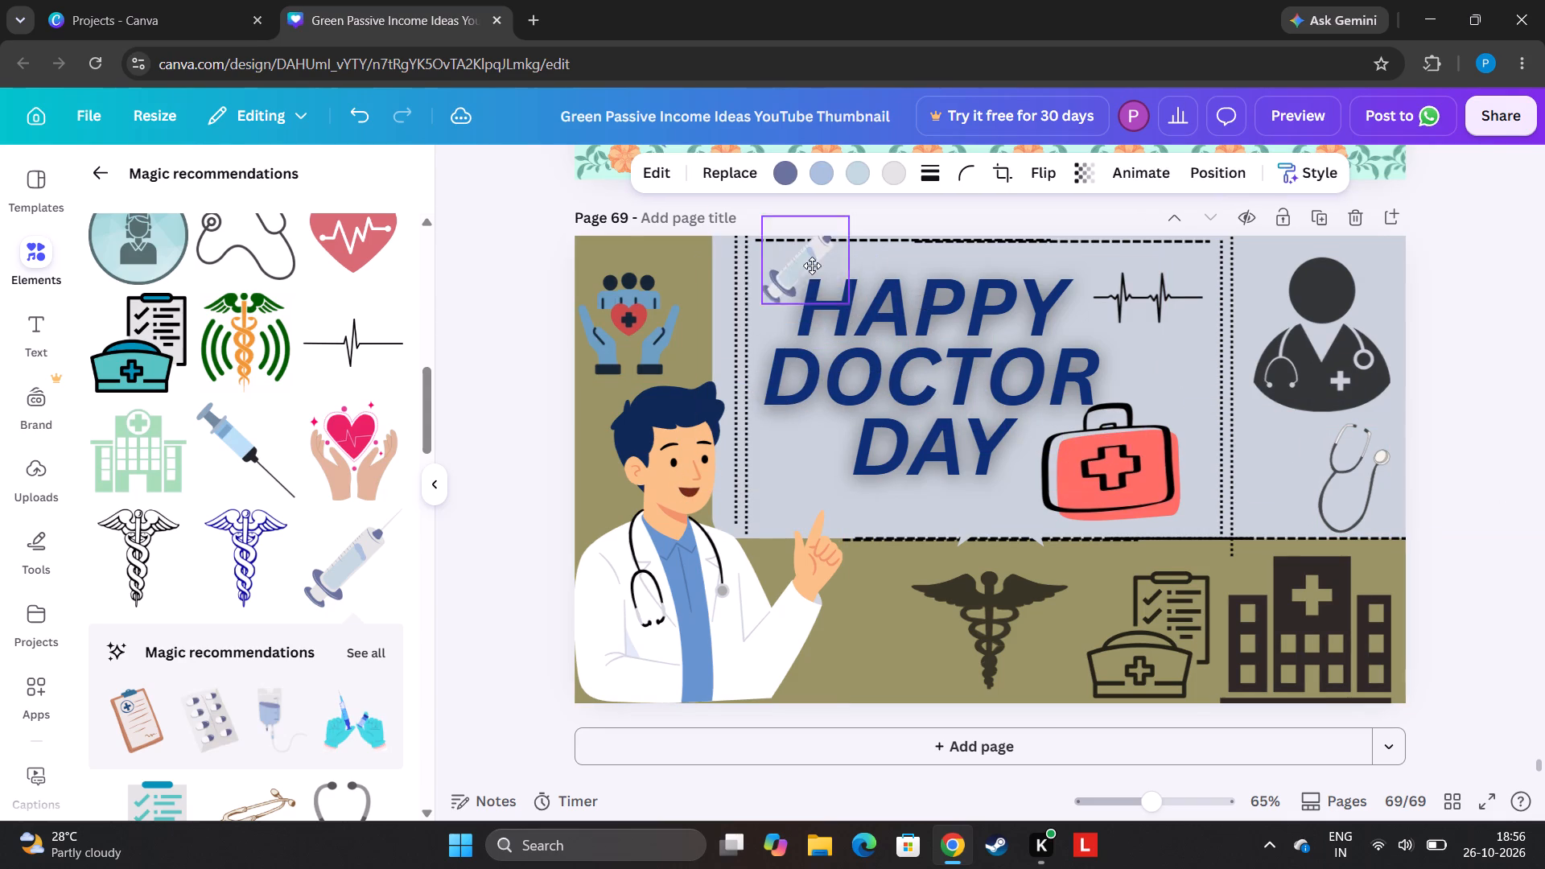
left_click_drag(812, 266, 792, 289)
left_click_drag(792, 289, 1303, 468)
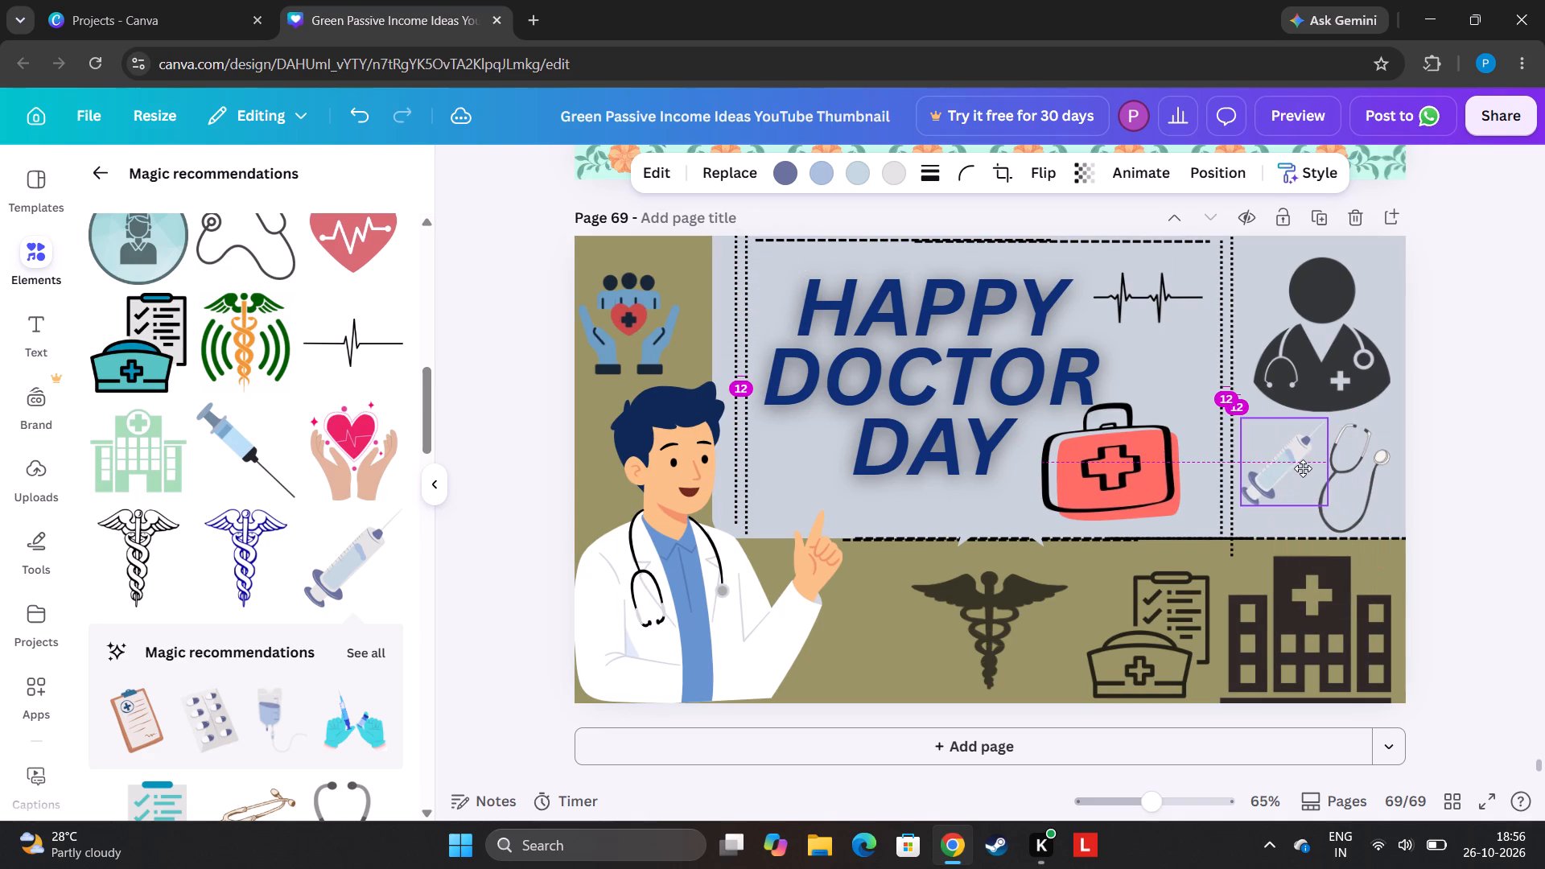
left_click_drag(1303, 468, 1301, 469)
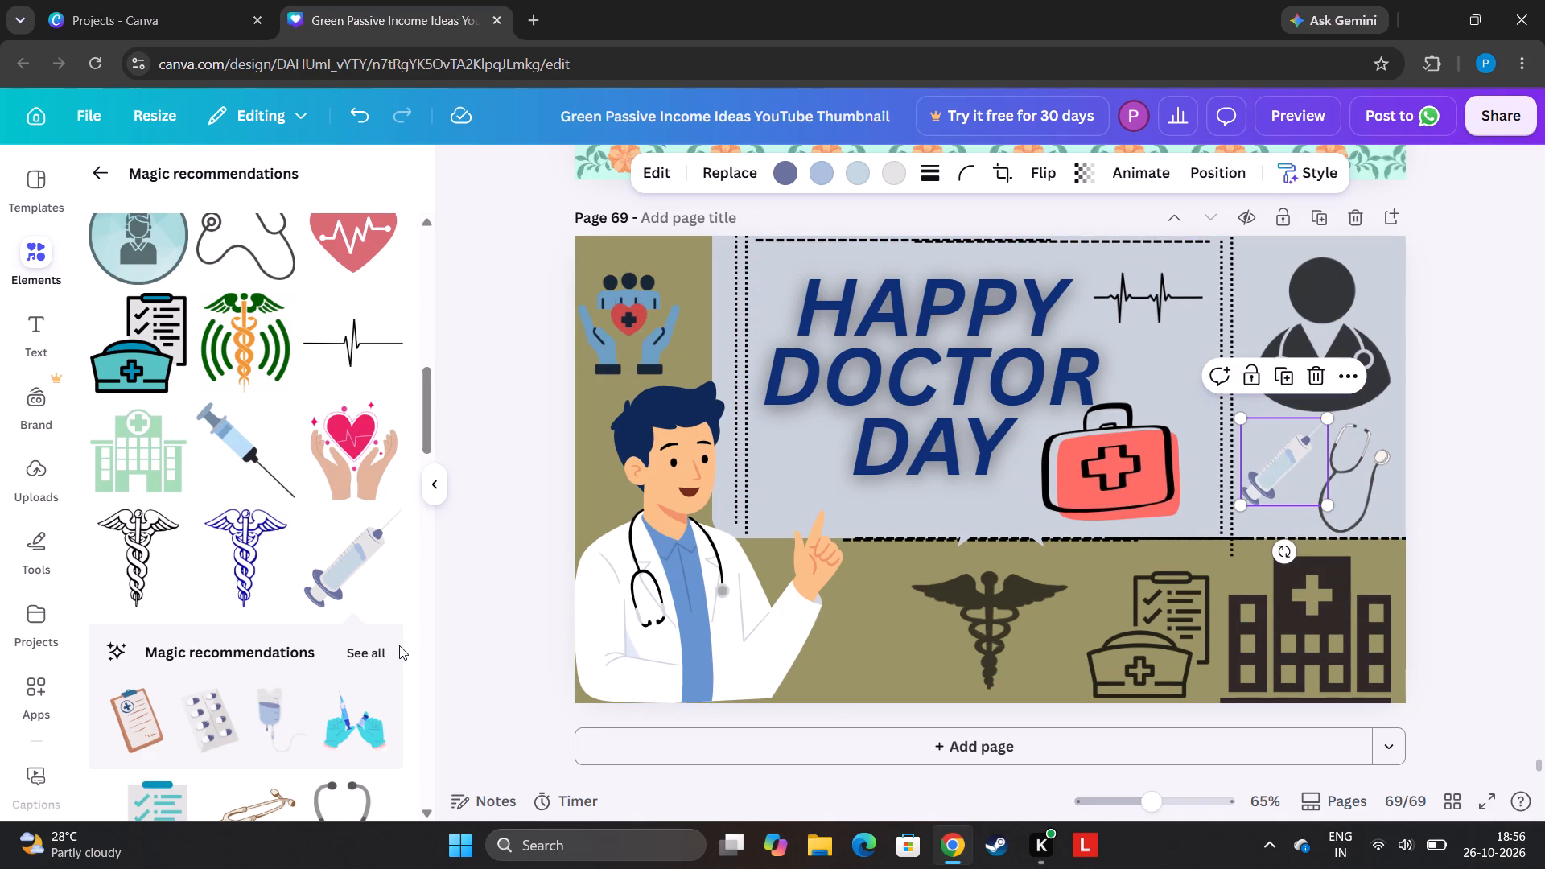
Add the pill blister pack graphic from the recommended elements, shrink it and place it just left of the word DAY.
left_click(369, 649)
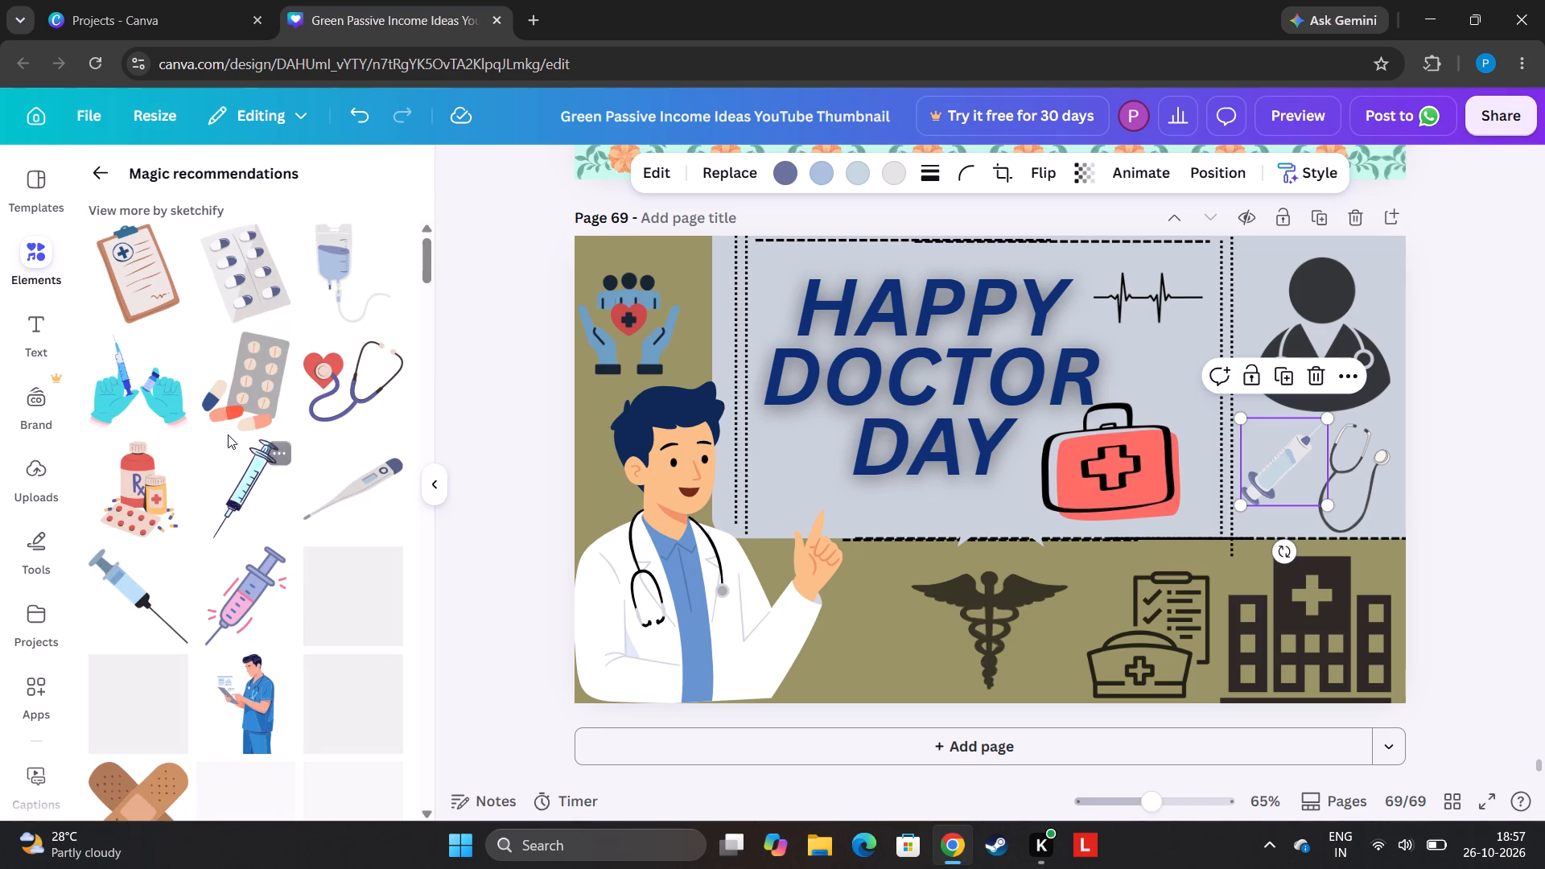
left_click(258, 397)
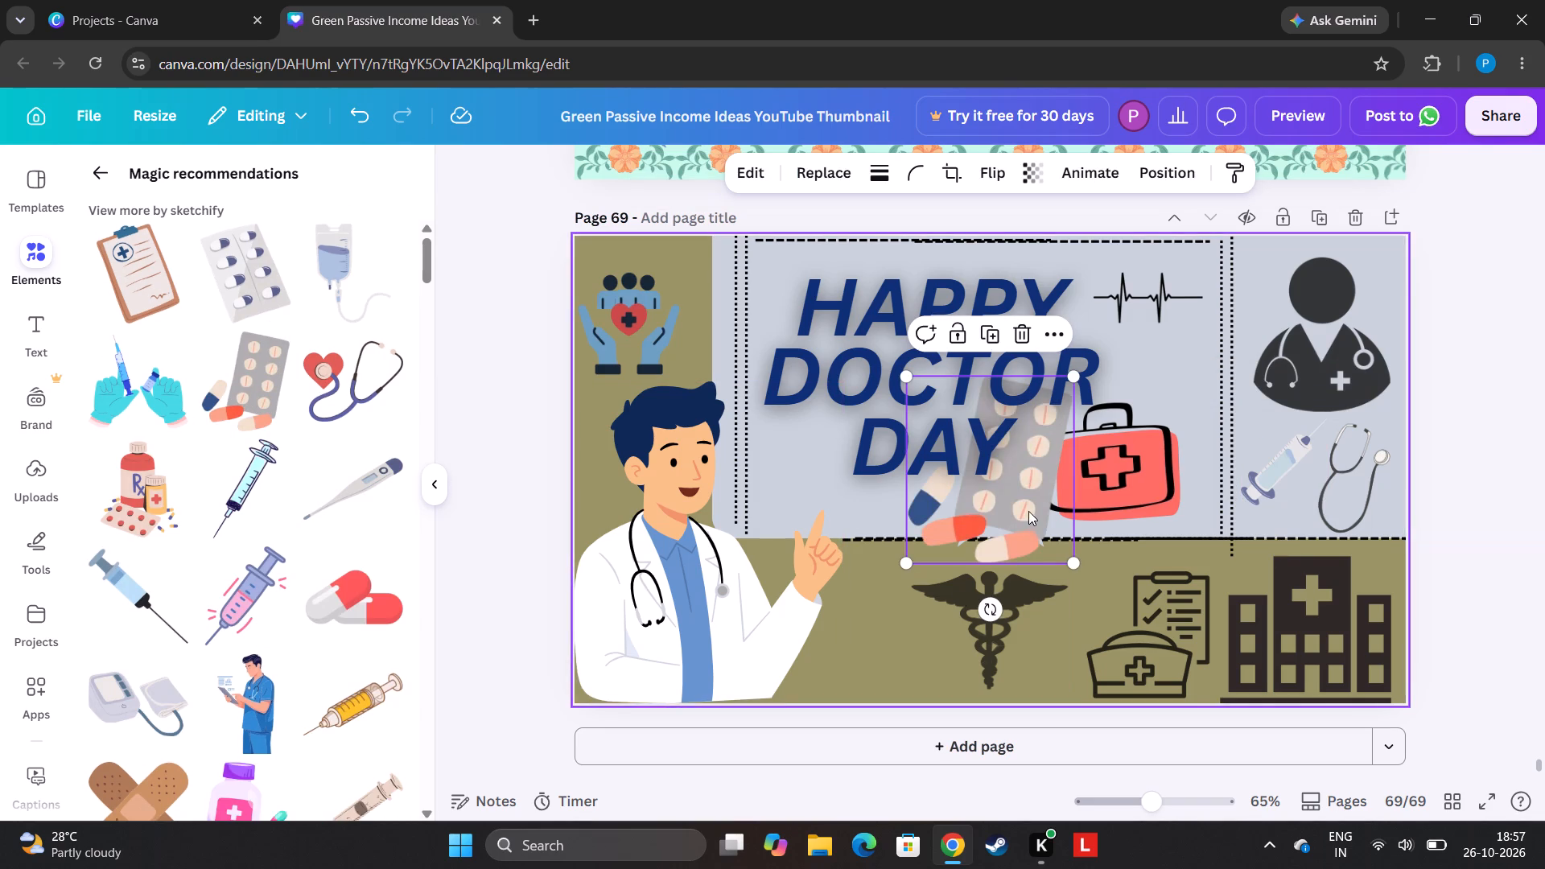
left_click_drag(1028, 511, 804, 517)
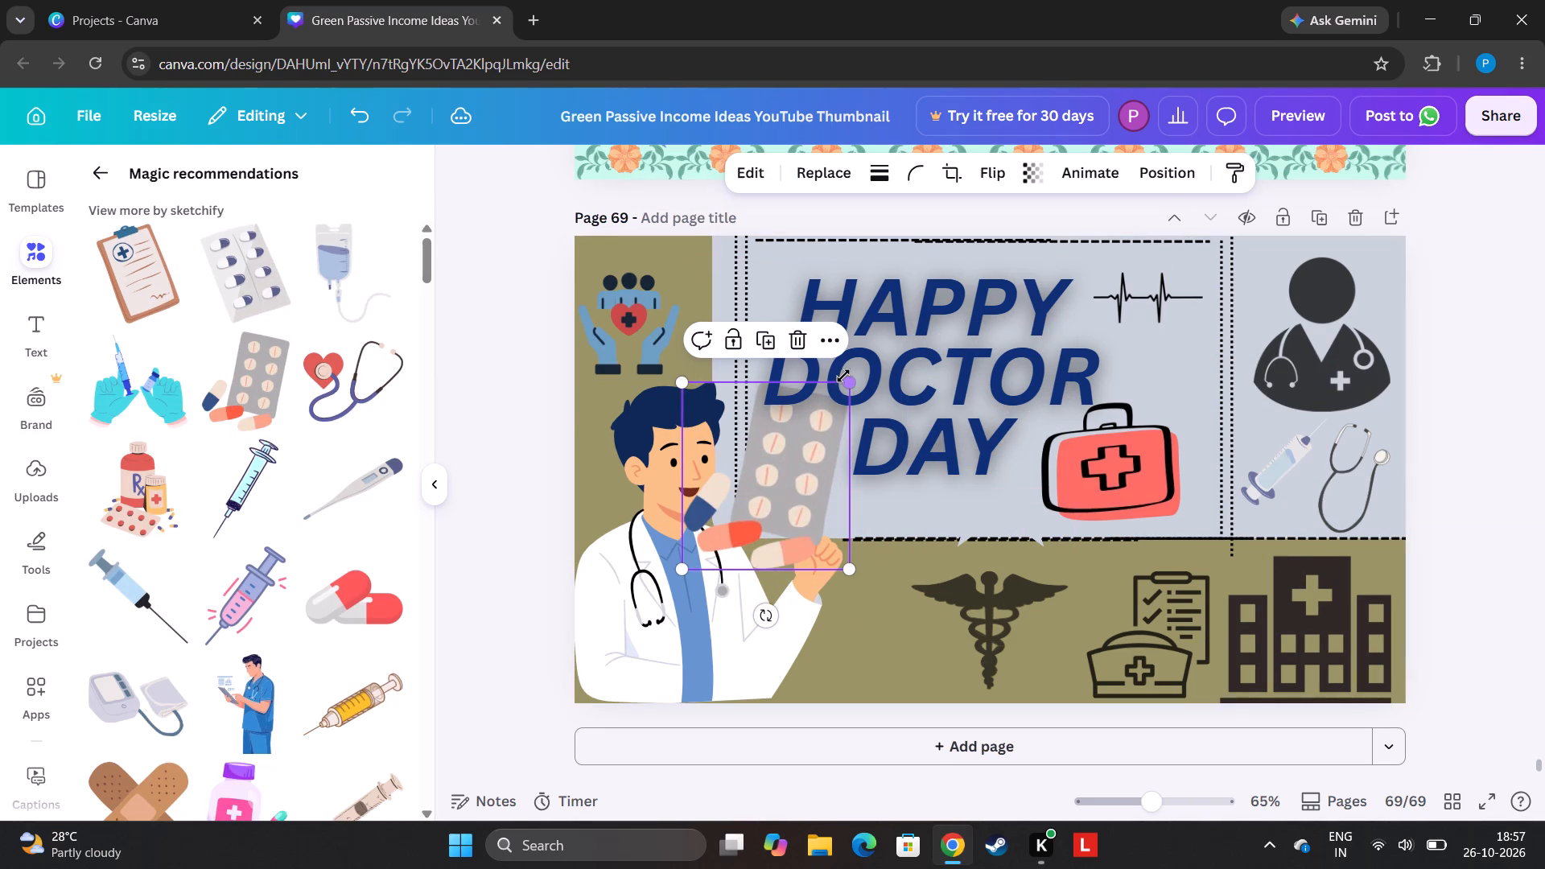
left_click_drag(845, 380, 772, 489)
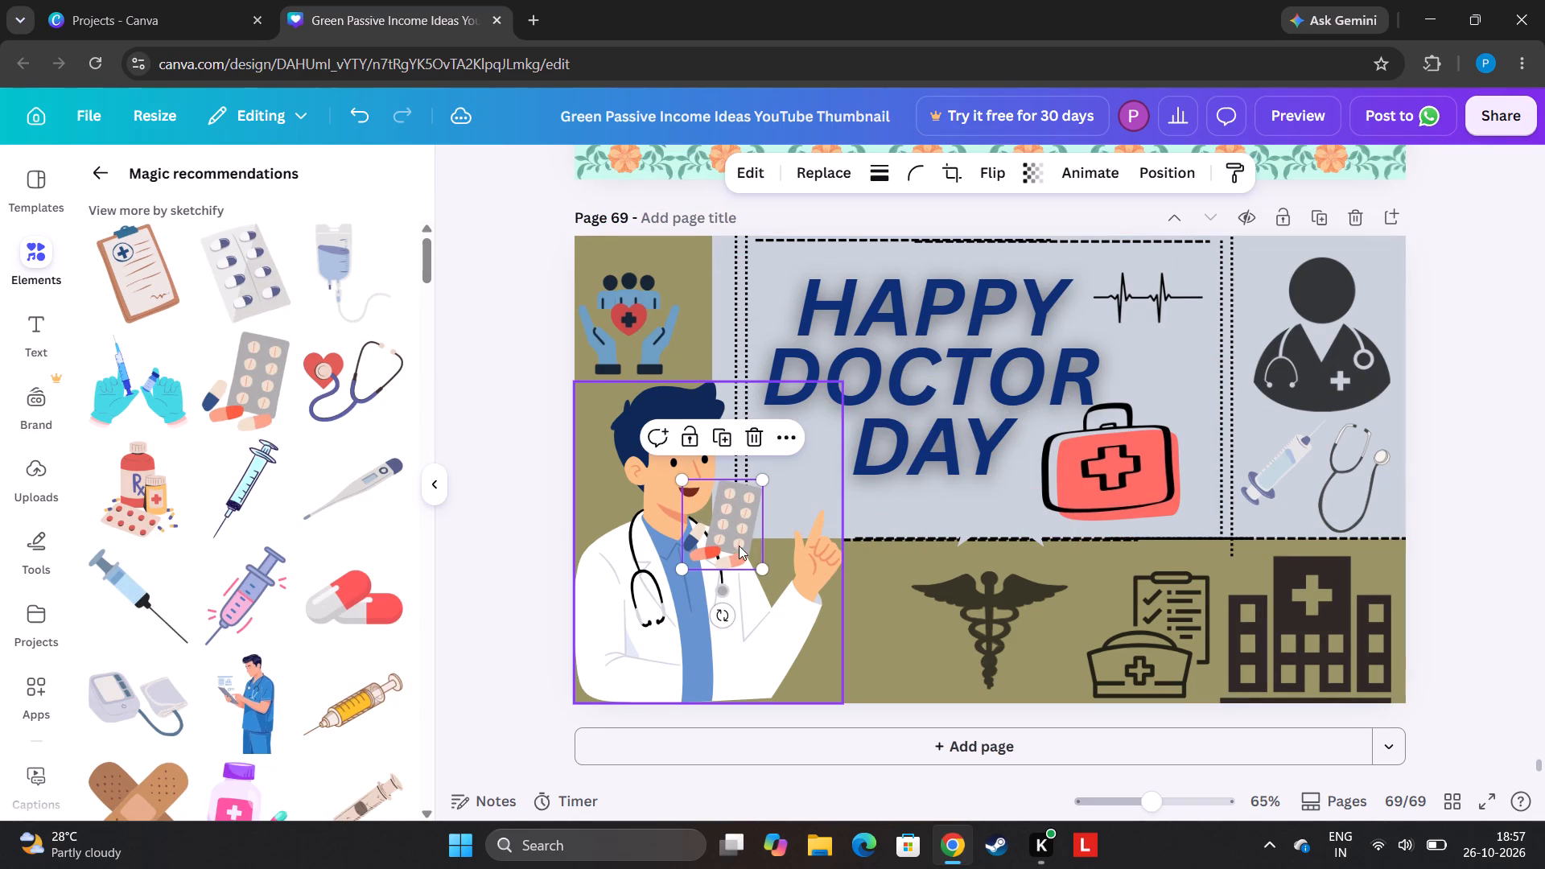
left_click_drag(742, 537, 811, 473)
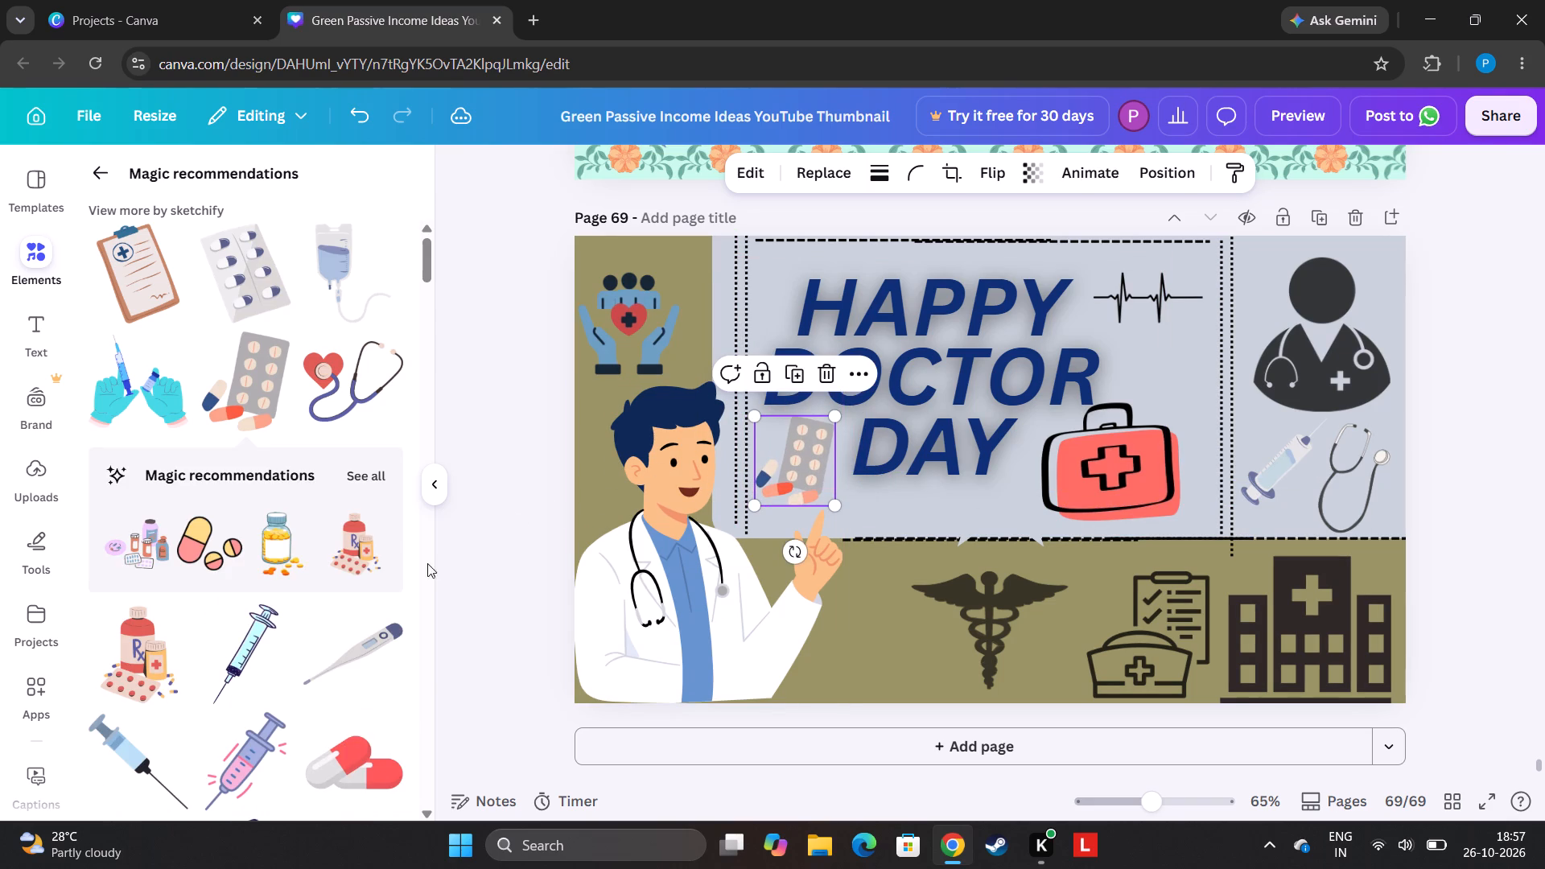
Add the thermometer graphic, shrink it and place it on the olive band between the cartoon doctor and the caduceus.
left_click(352, 697)
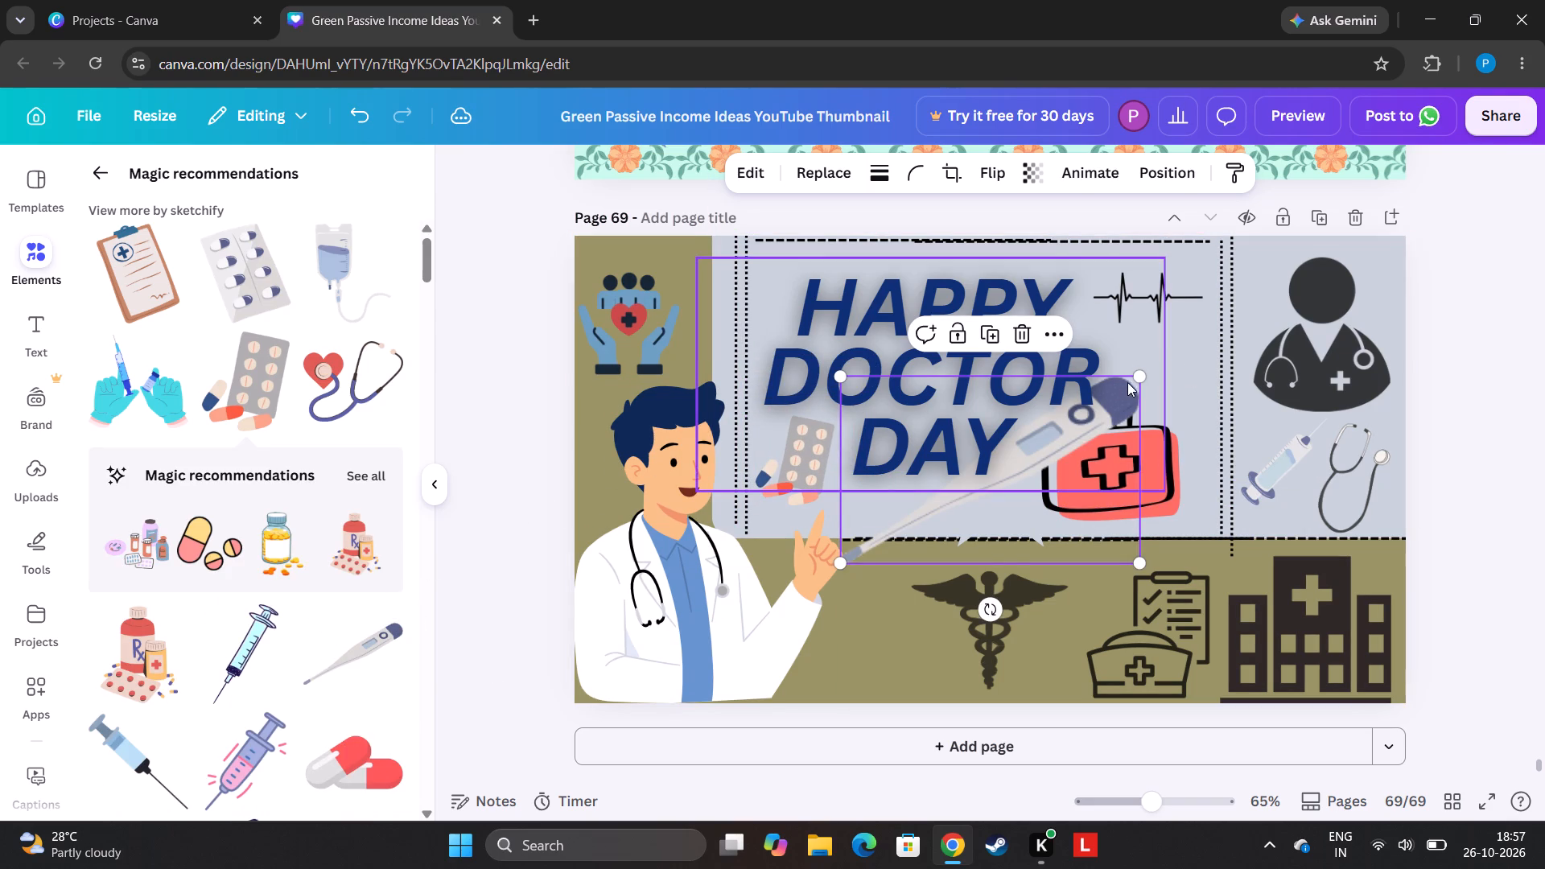
left_click_drag(1142, 377, 968, 539)
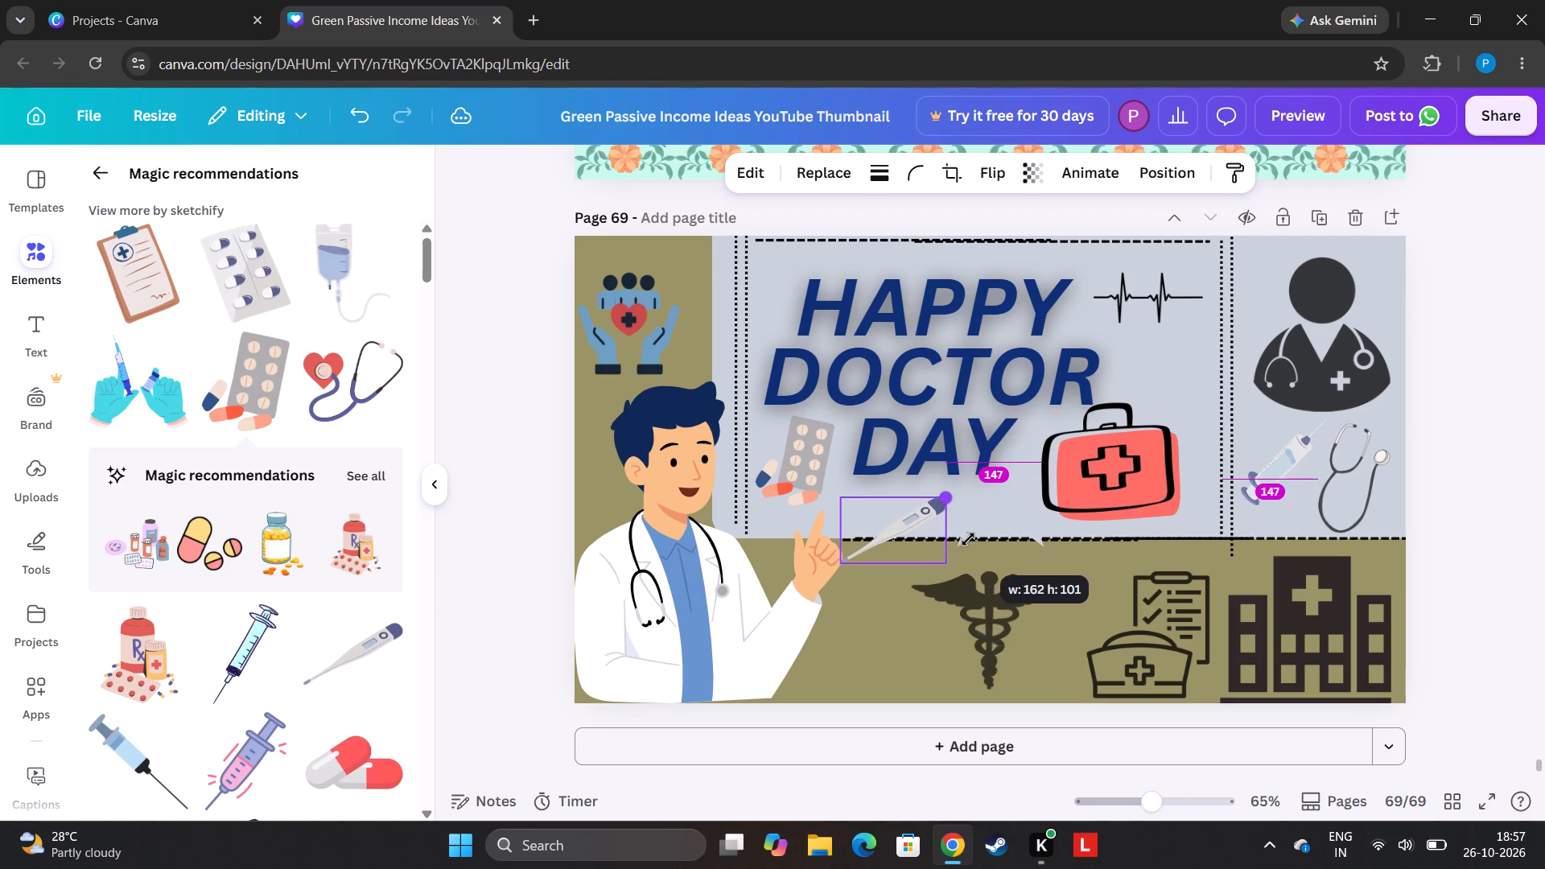
left_click_drag(968, 539, 965, 542)
left_click_drag(889, 546, 815, 325)
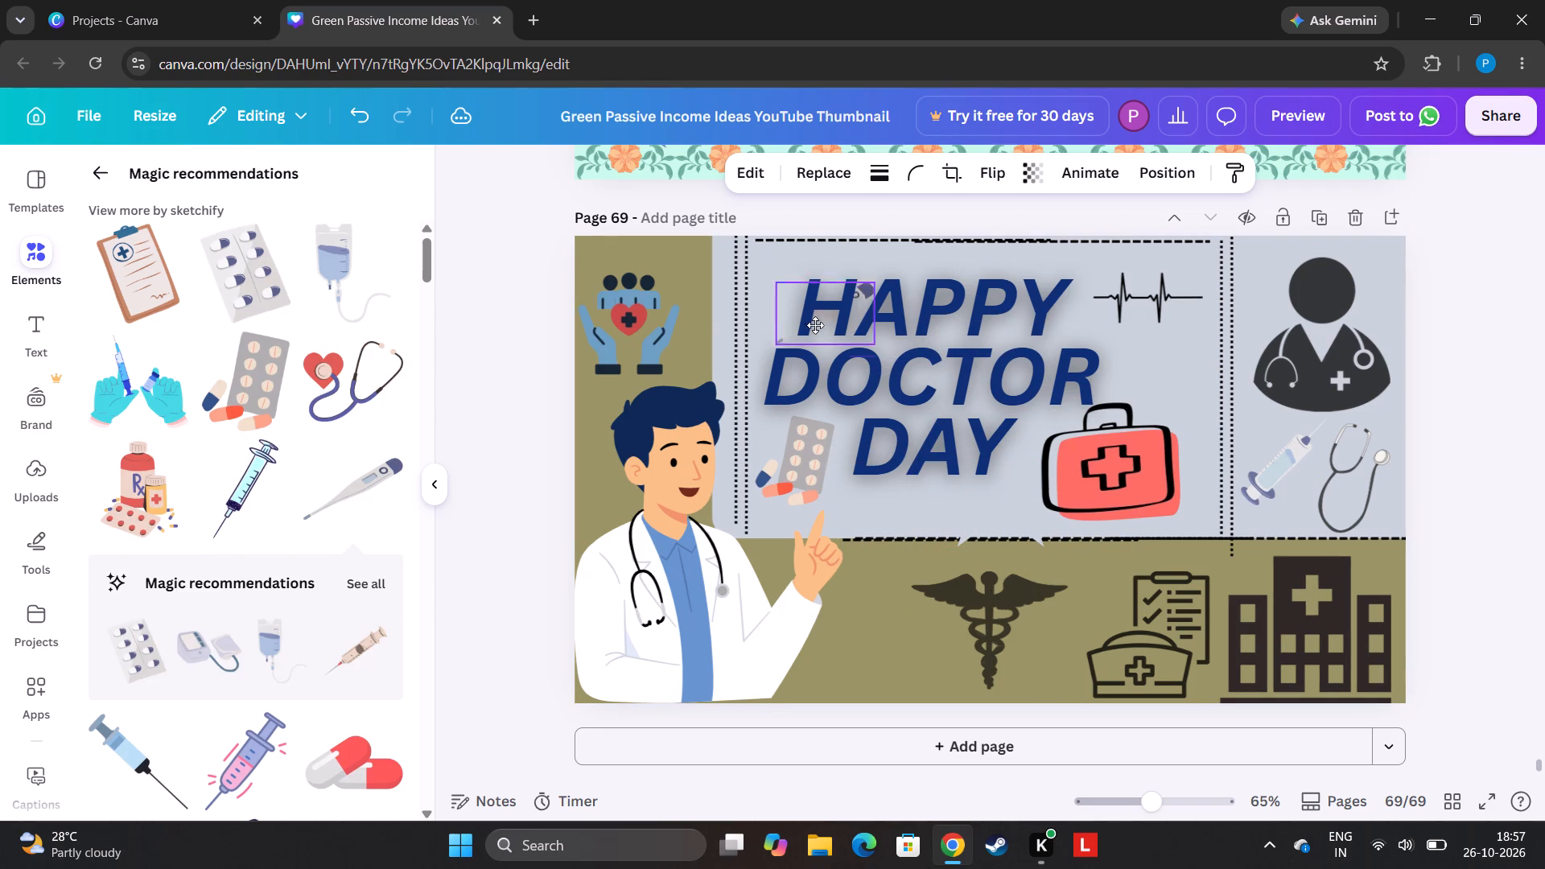
left_click_drag(815, 325, 779, 287)
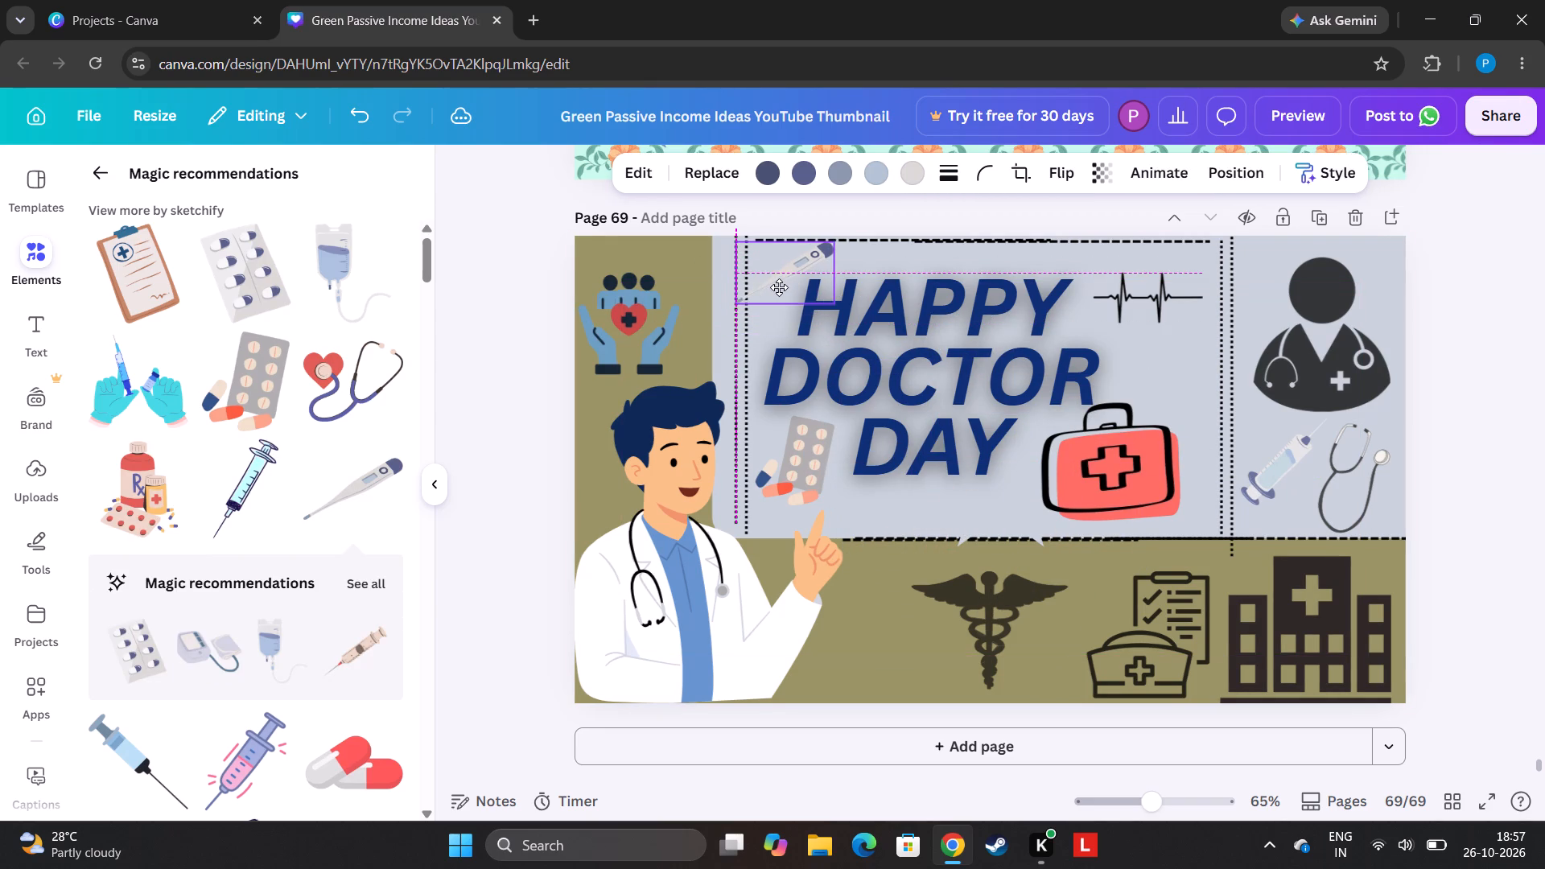
left_click_drag(779, 287, 814, 529)
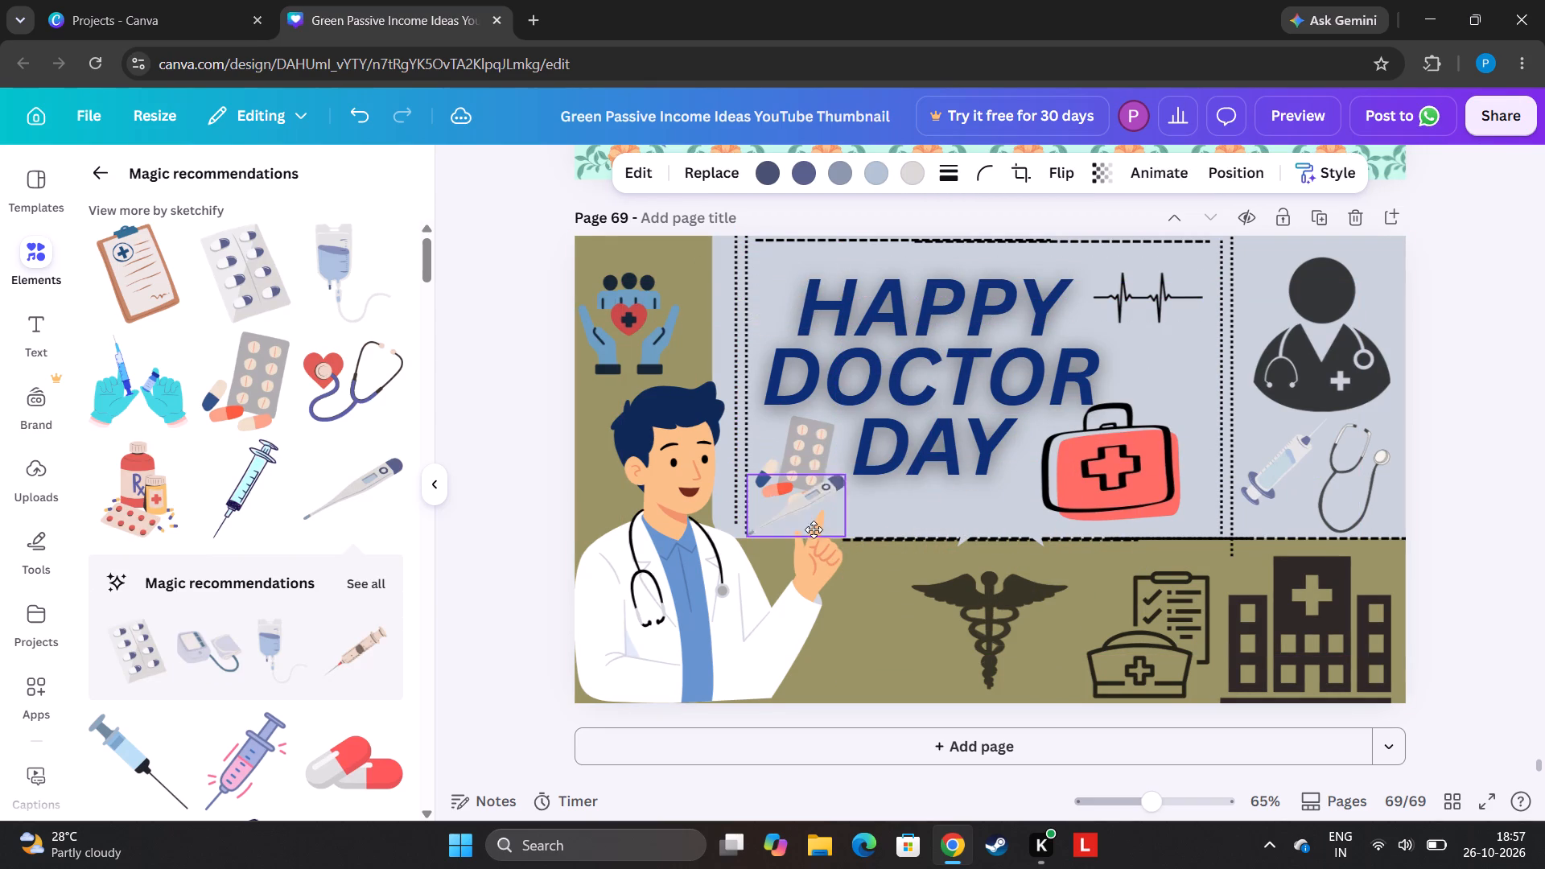
left_click_drag(814, 529, 1160, 353)
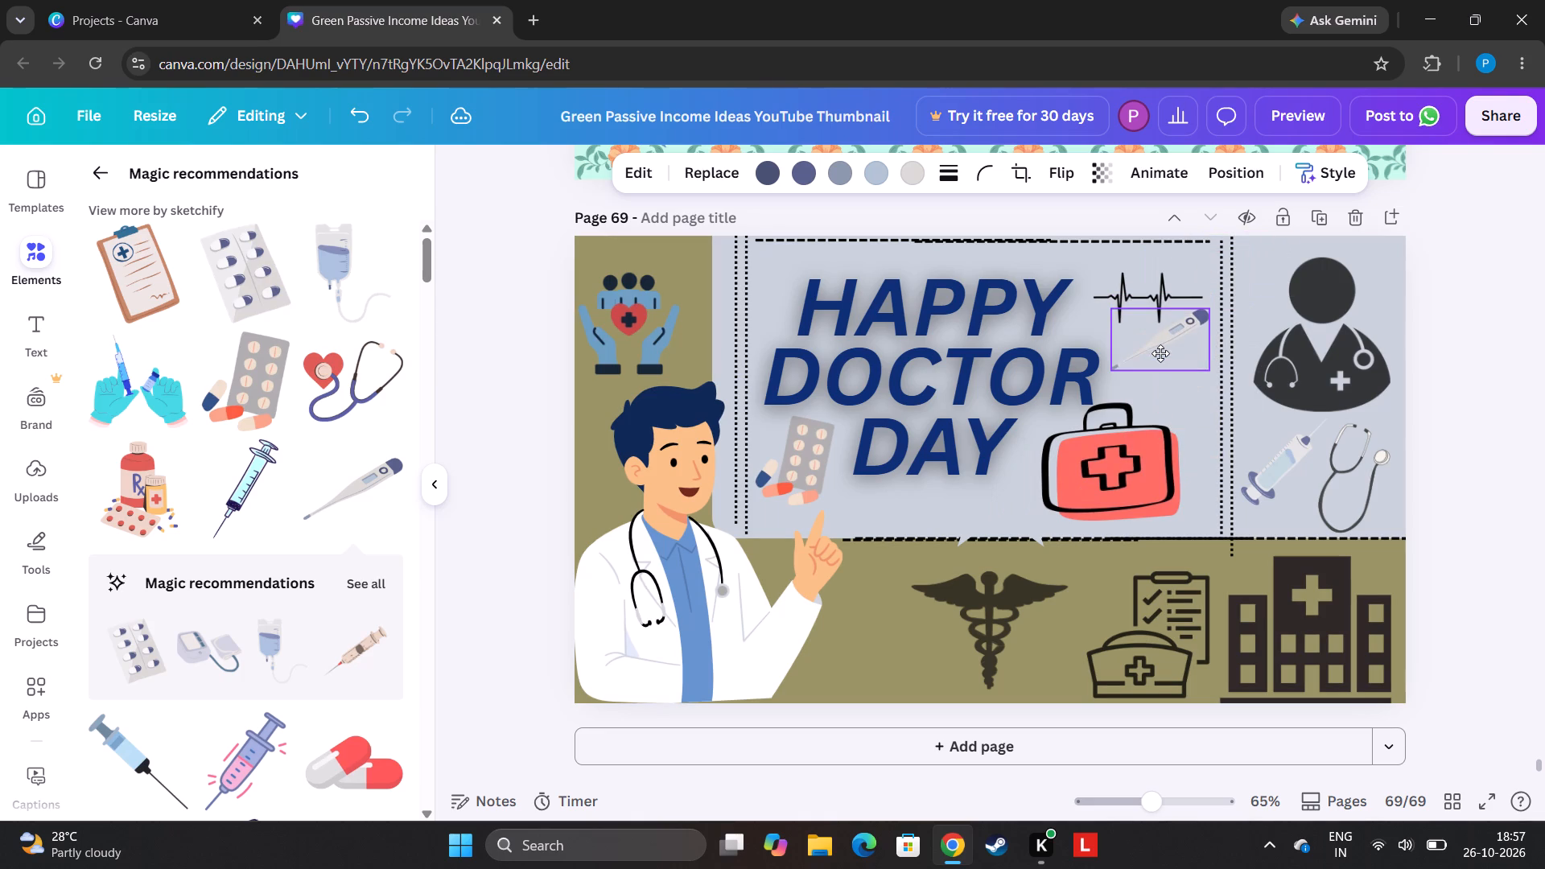
left_click_drag(1160, 353, 867, 668)
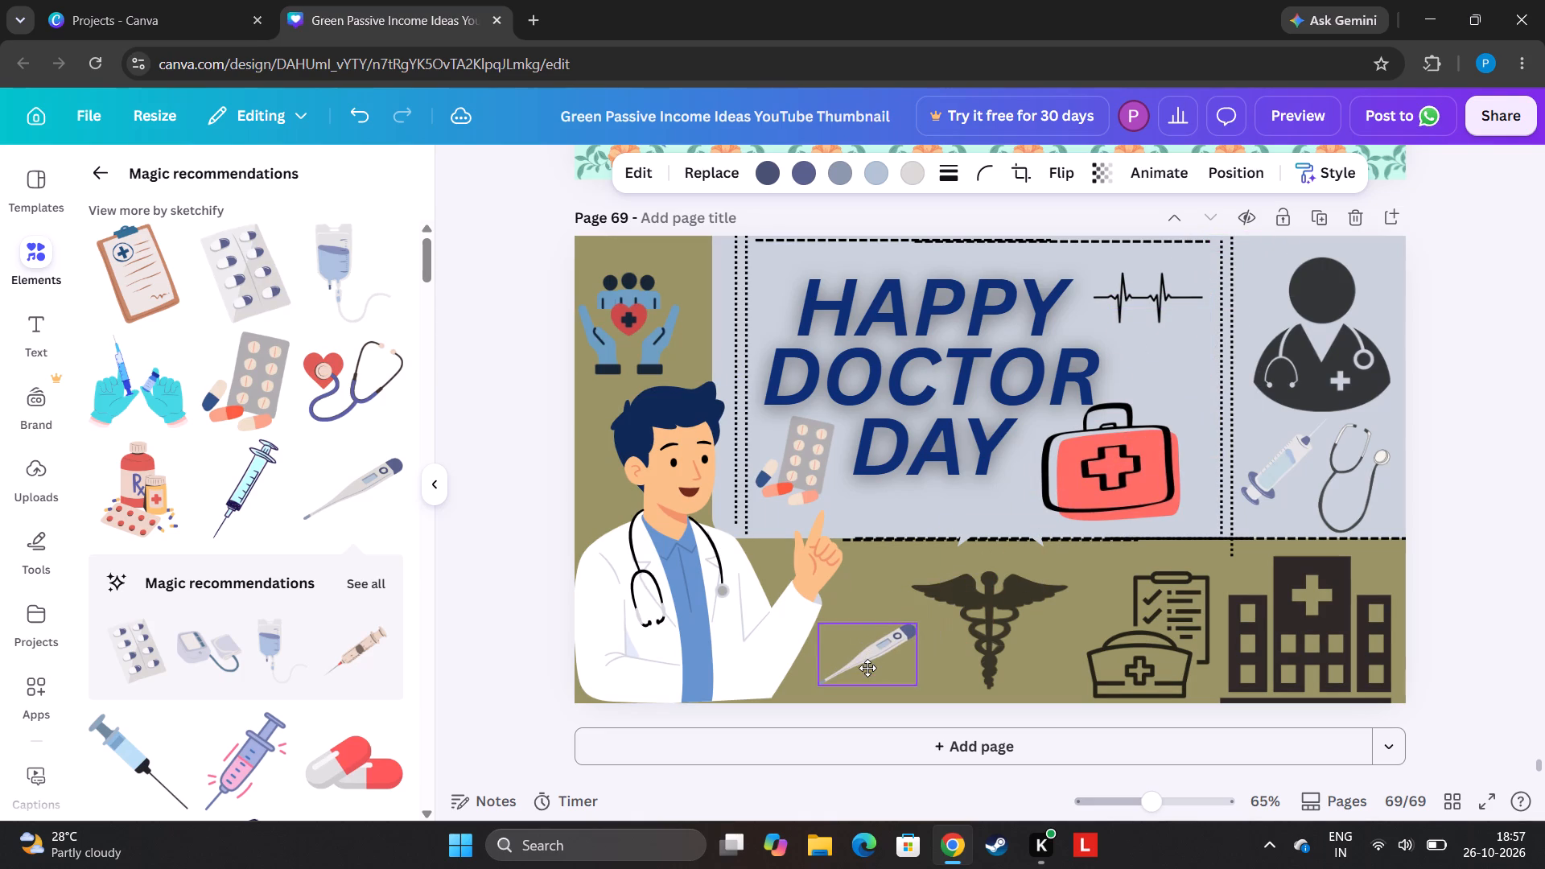
left_click_drag(867, 668, 863, 672)
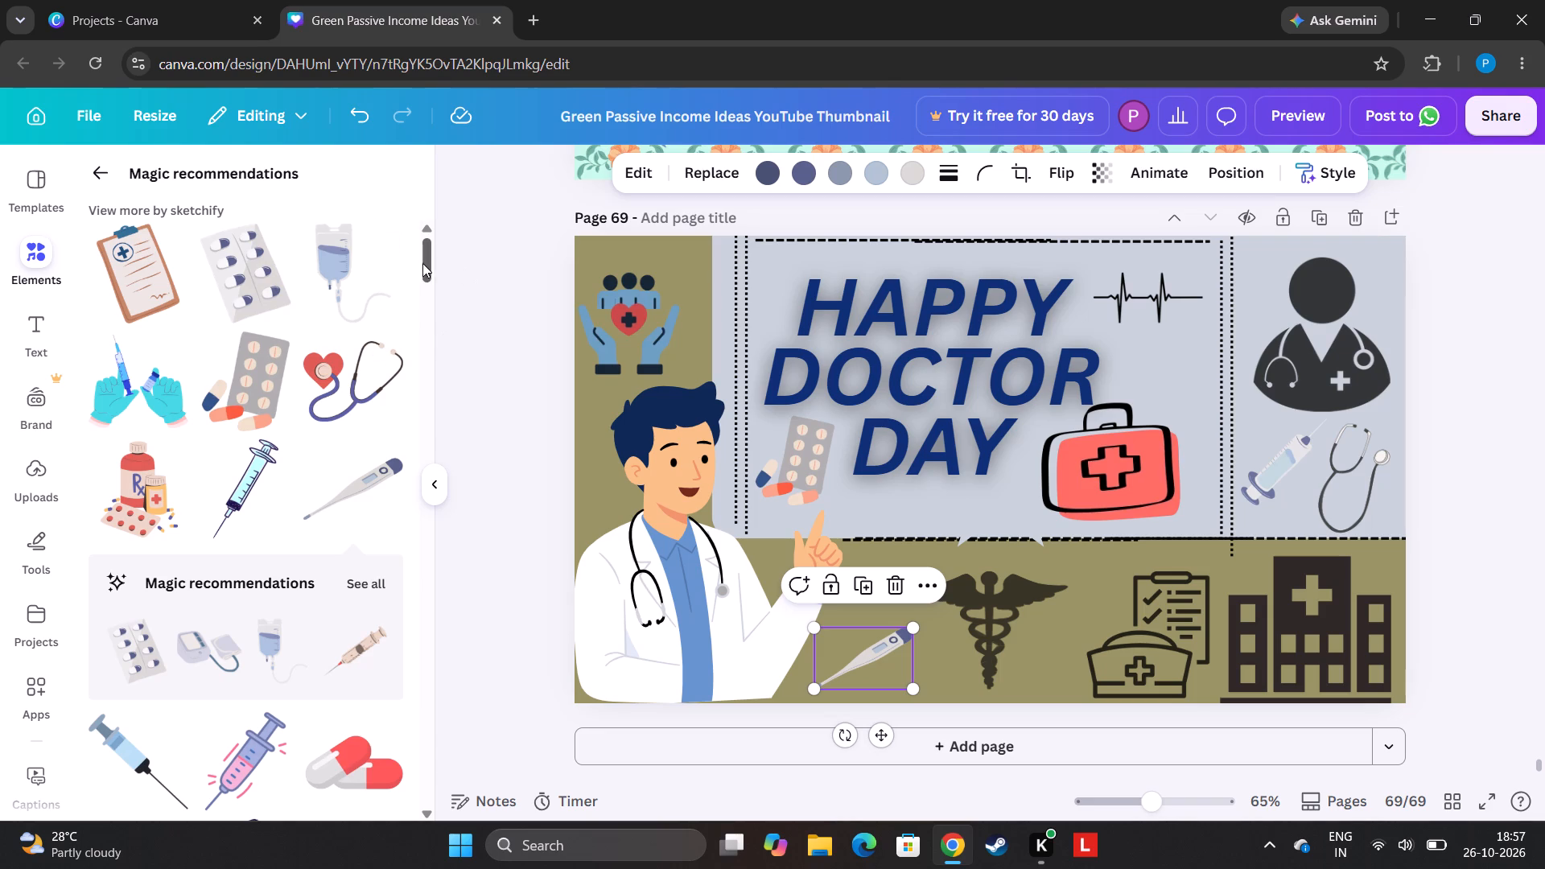
Add the graphic of two pill bottles, shrink it and place it between the heartbeat line and the first-aid kit.
left_click_drag(423, 262, 426, 316)
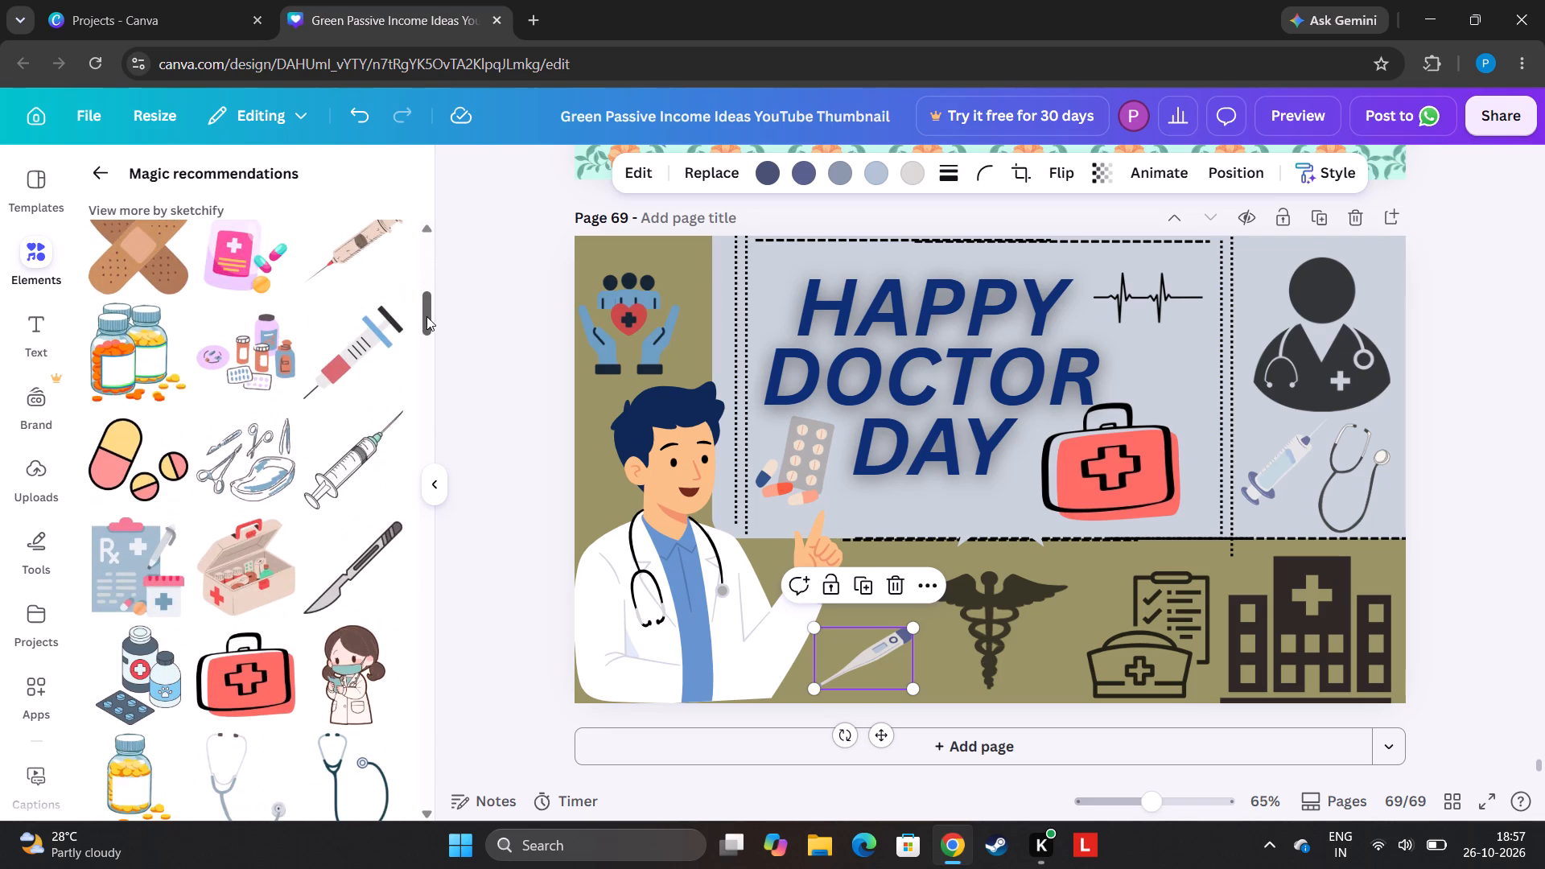
left_click_drag(426, 316, 443, 310)
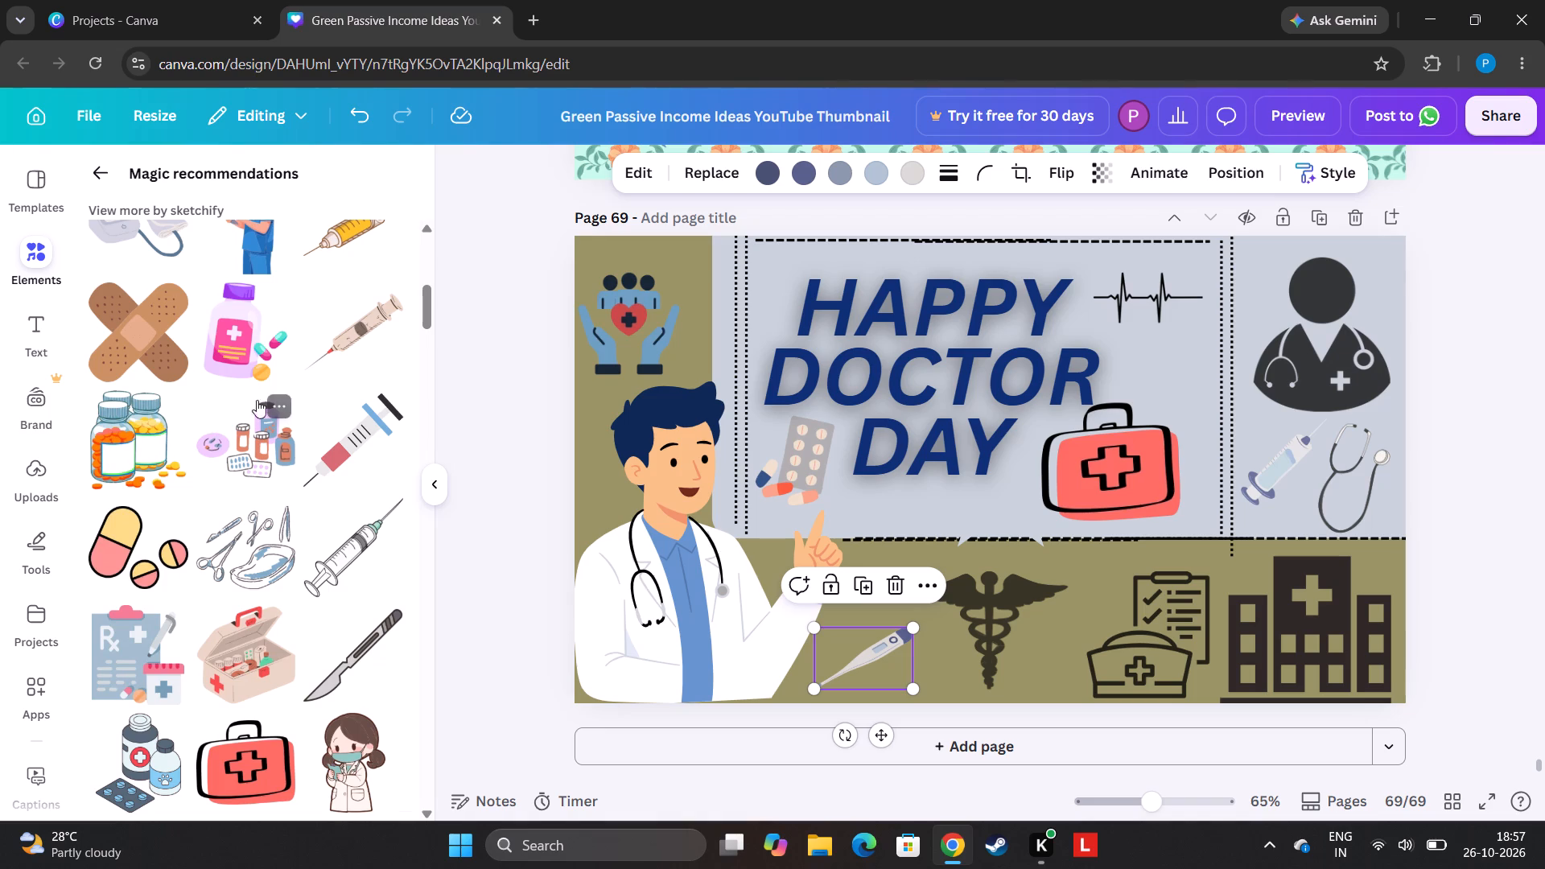
left_click(166, 458)
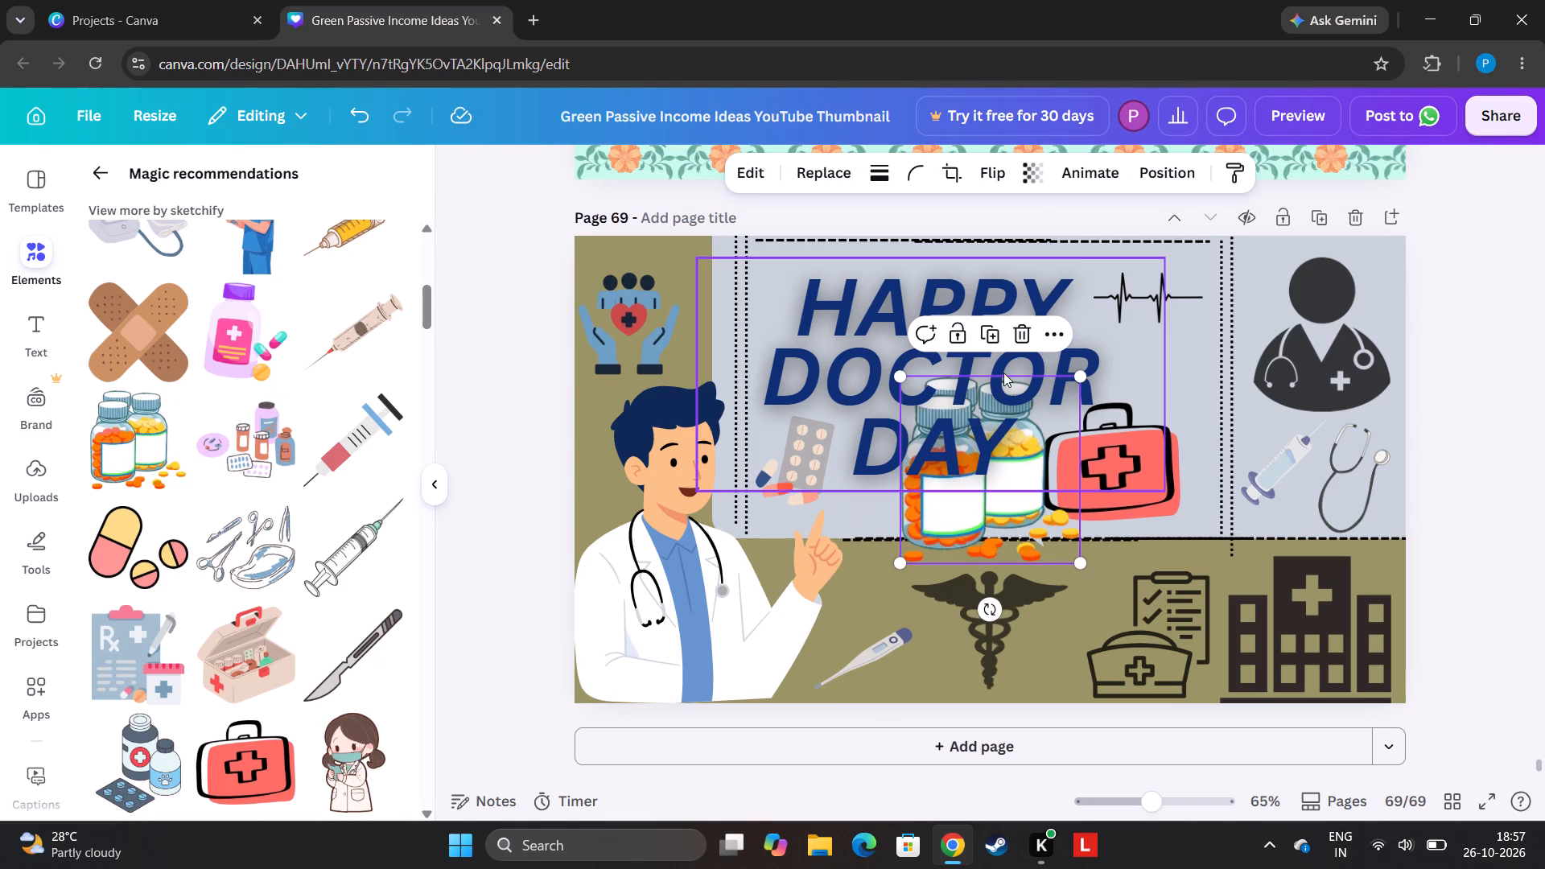
left_click_drag(1074, 377, 994, 444)
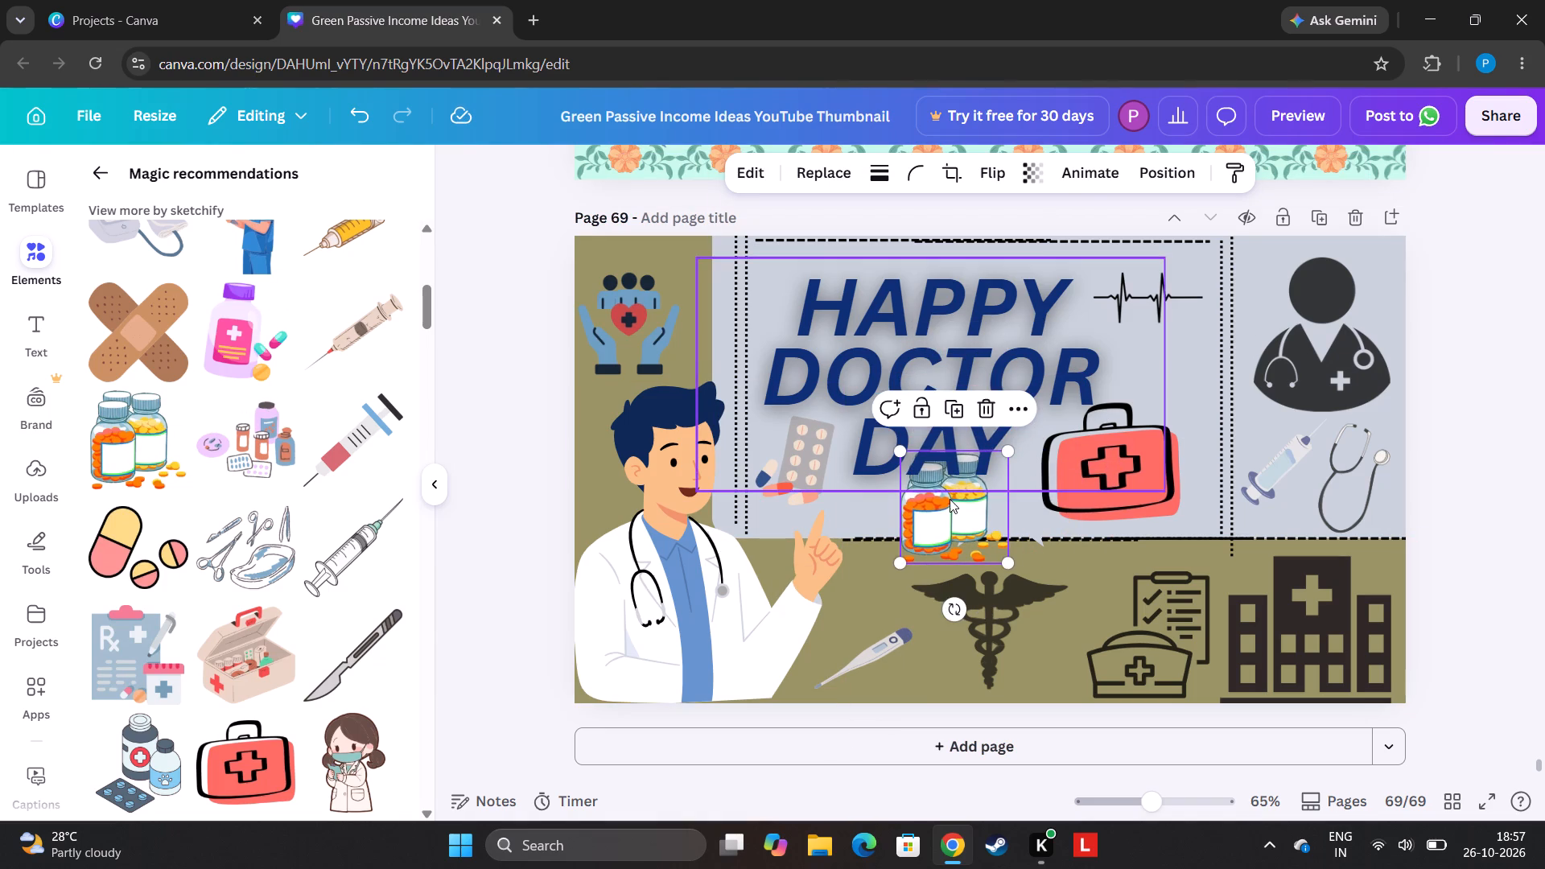
left_click_drag(950, 500, 1165, 339)
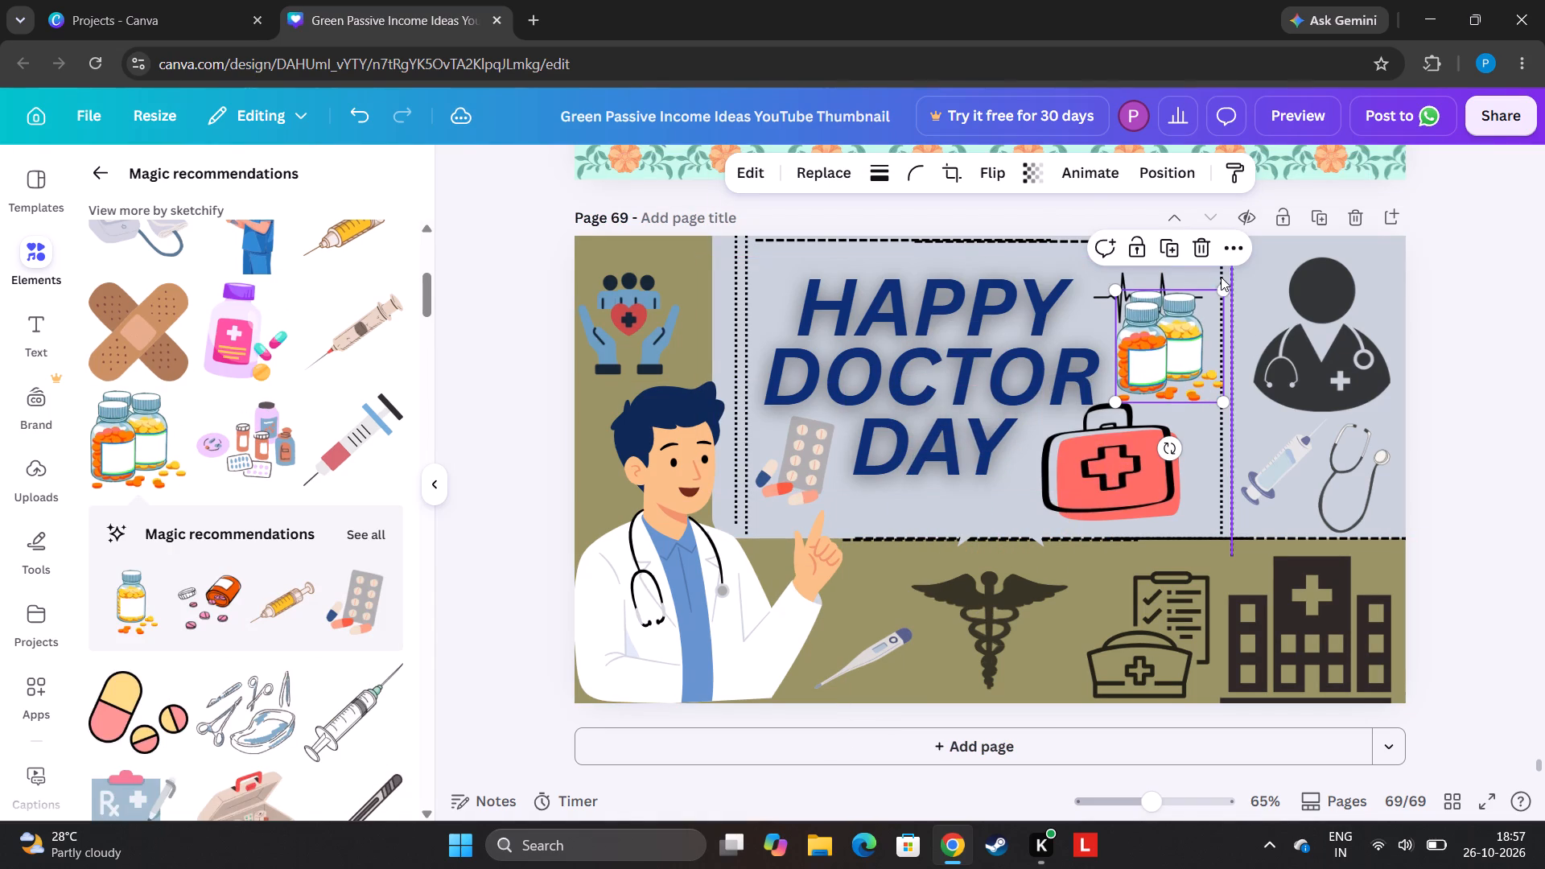
left_click_drag(1226, 287, 1192, 312)
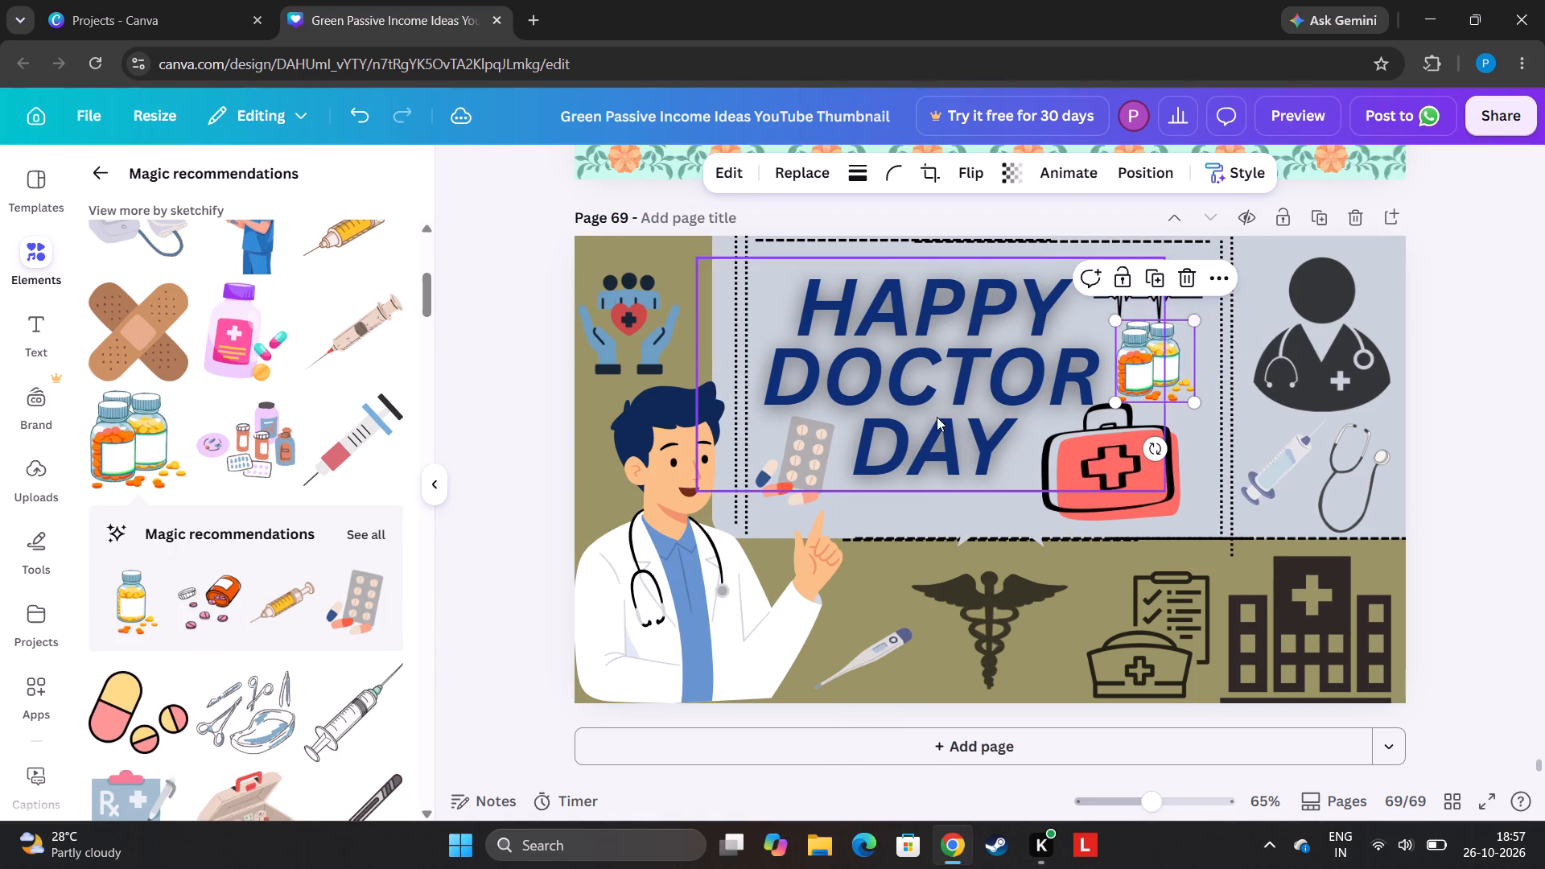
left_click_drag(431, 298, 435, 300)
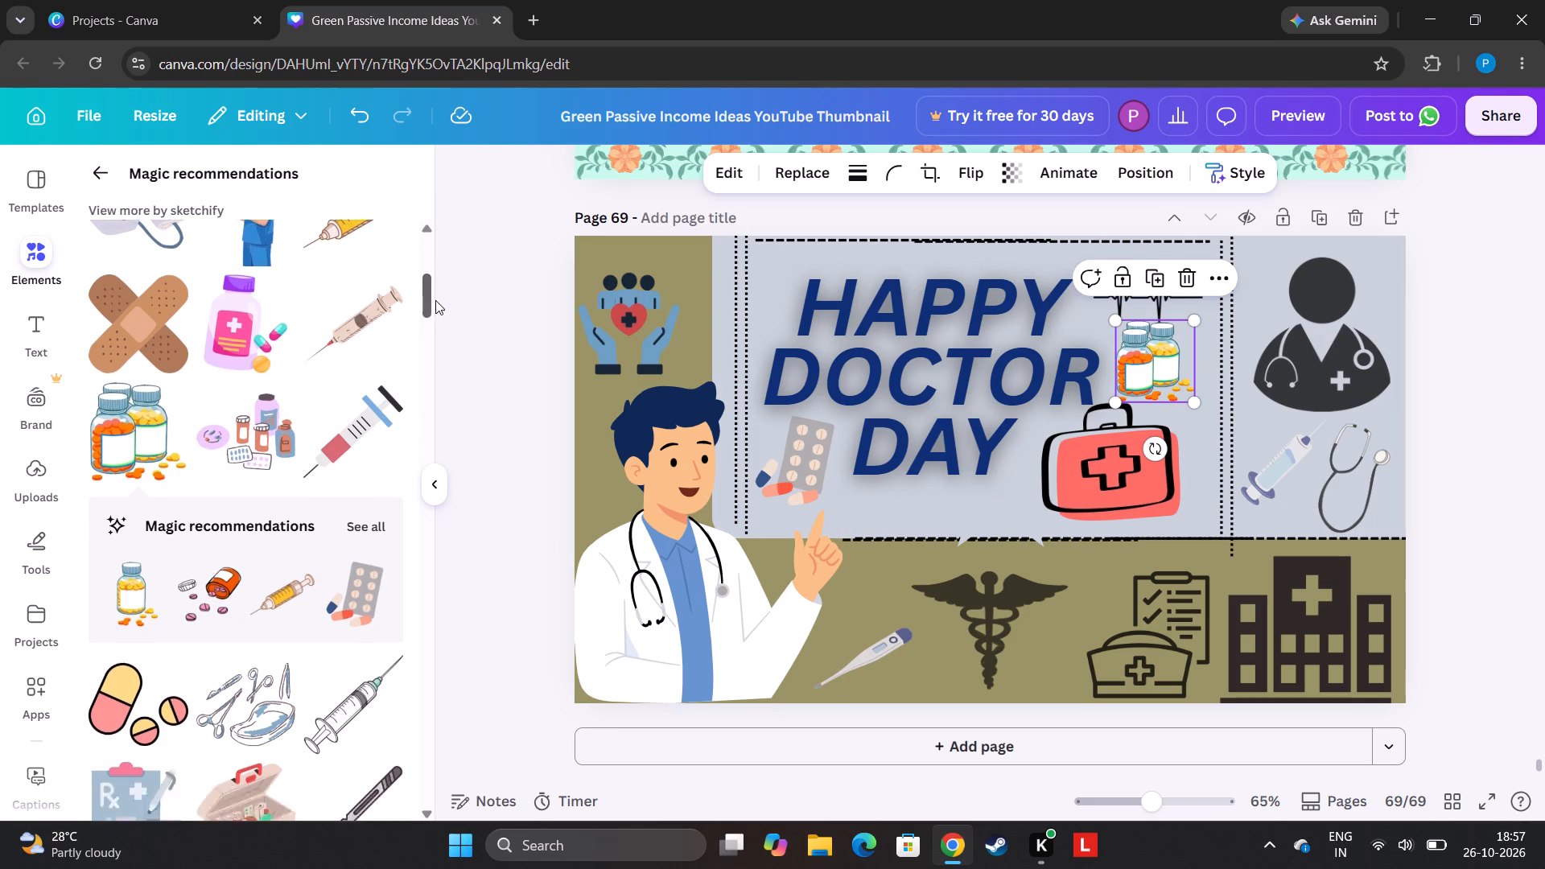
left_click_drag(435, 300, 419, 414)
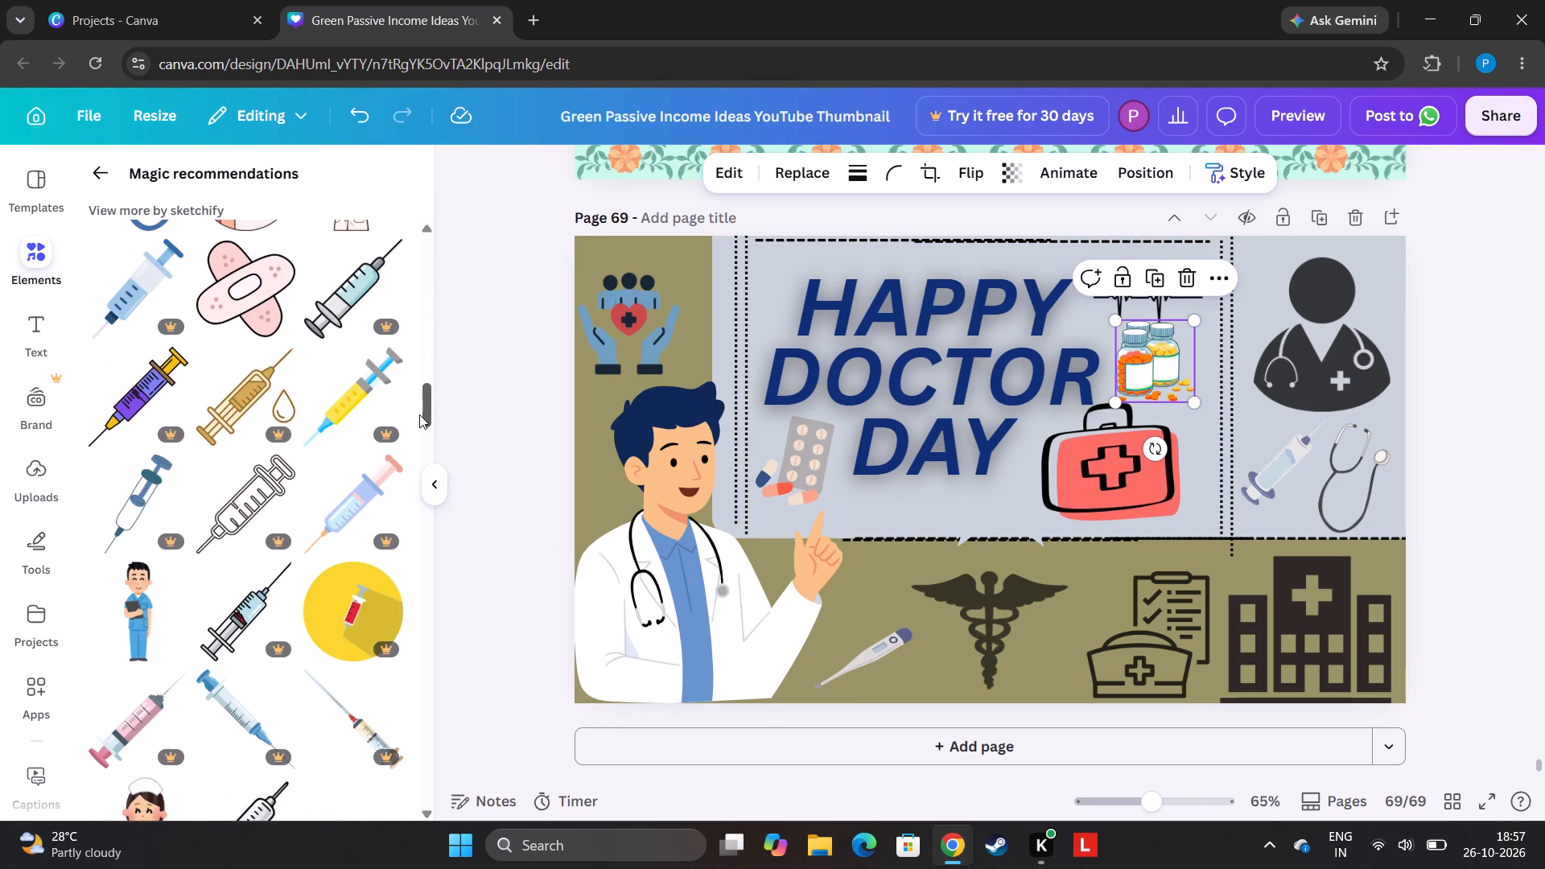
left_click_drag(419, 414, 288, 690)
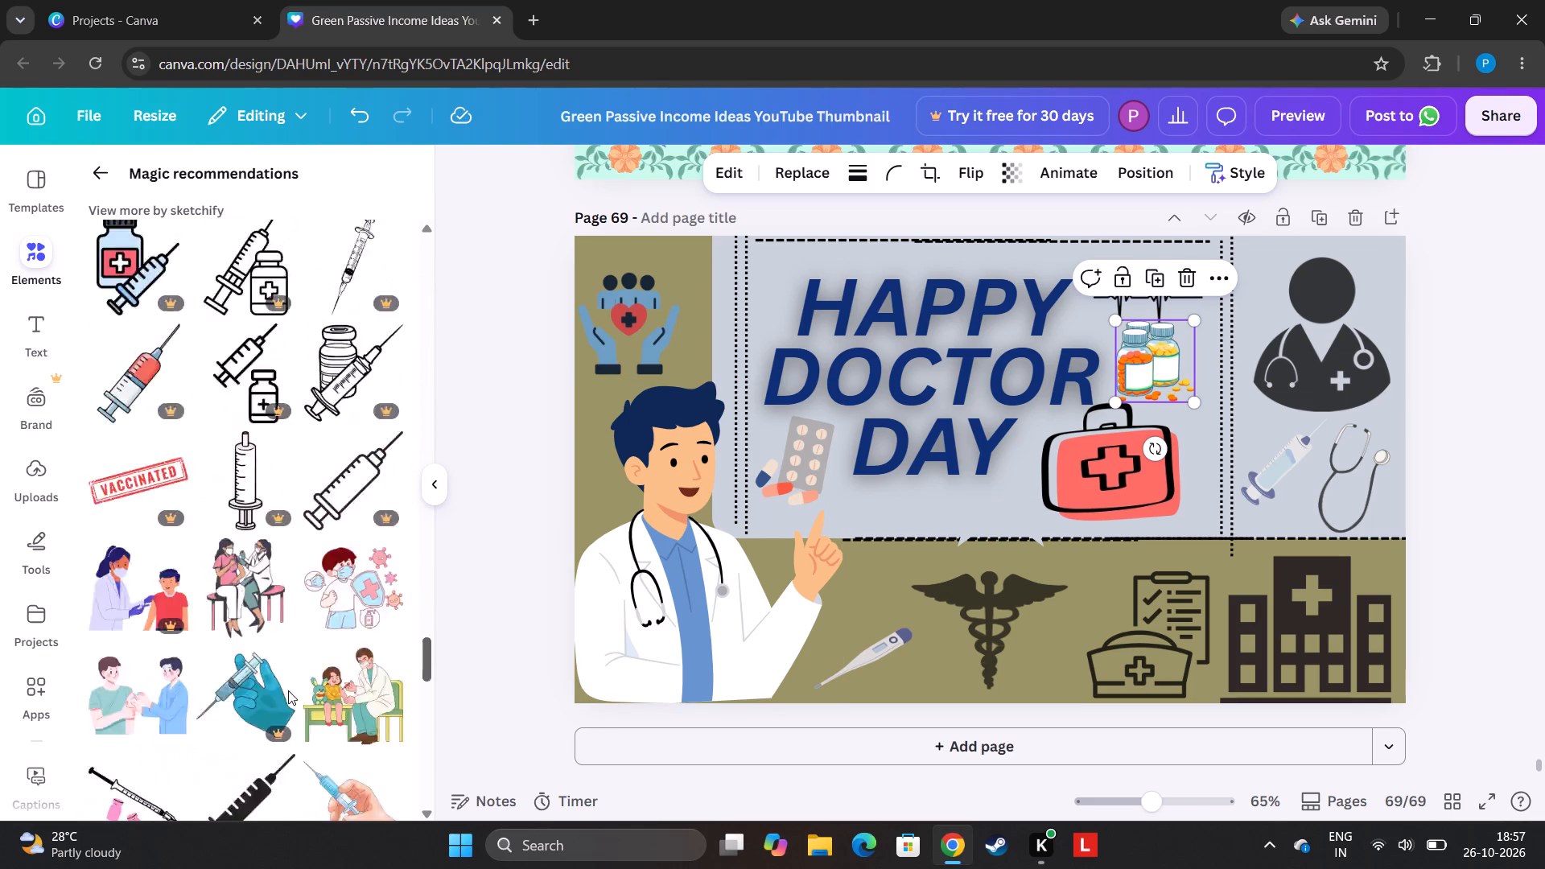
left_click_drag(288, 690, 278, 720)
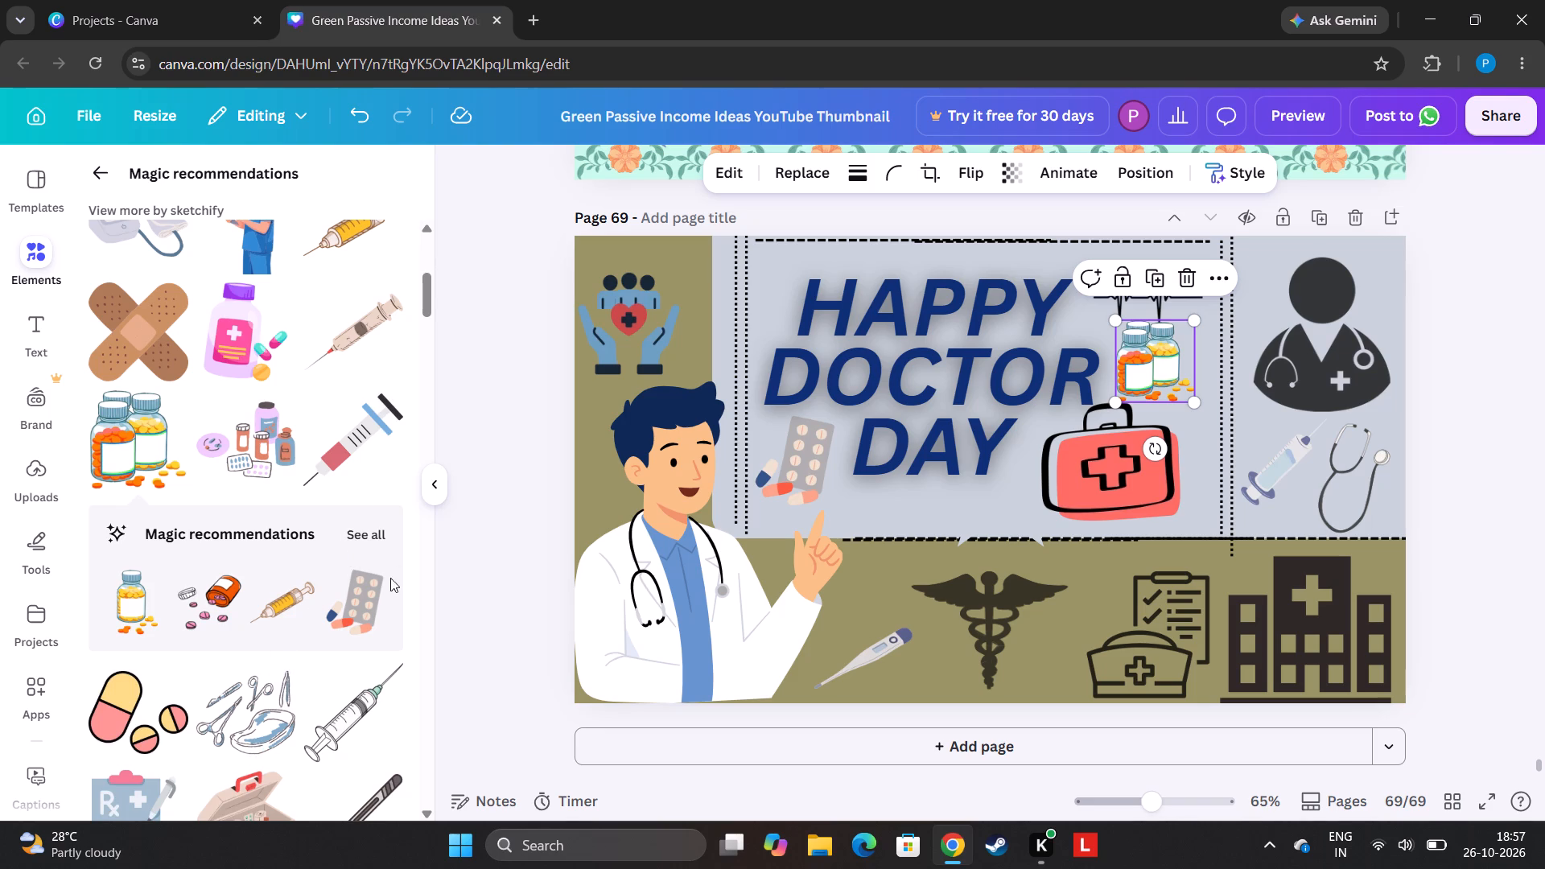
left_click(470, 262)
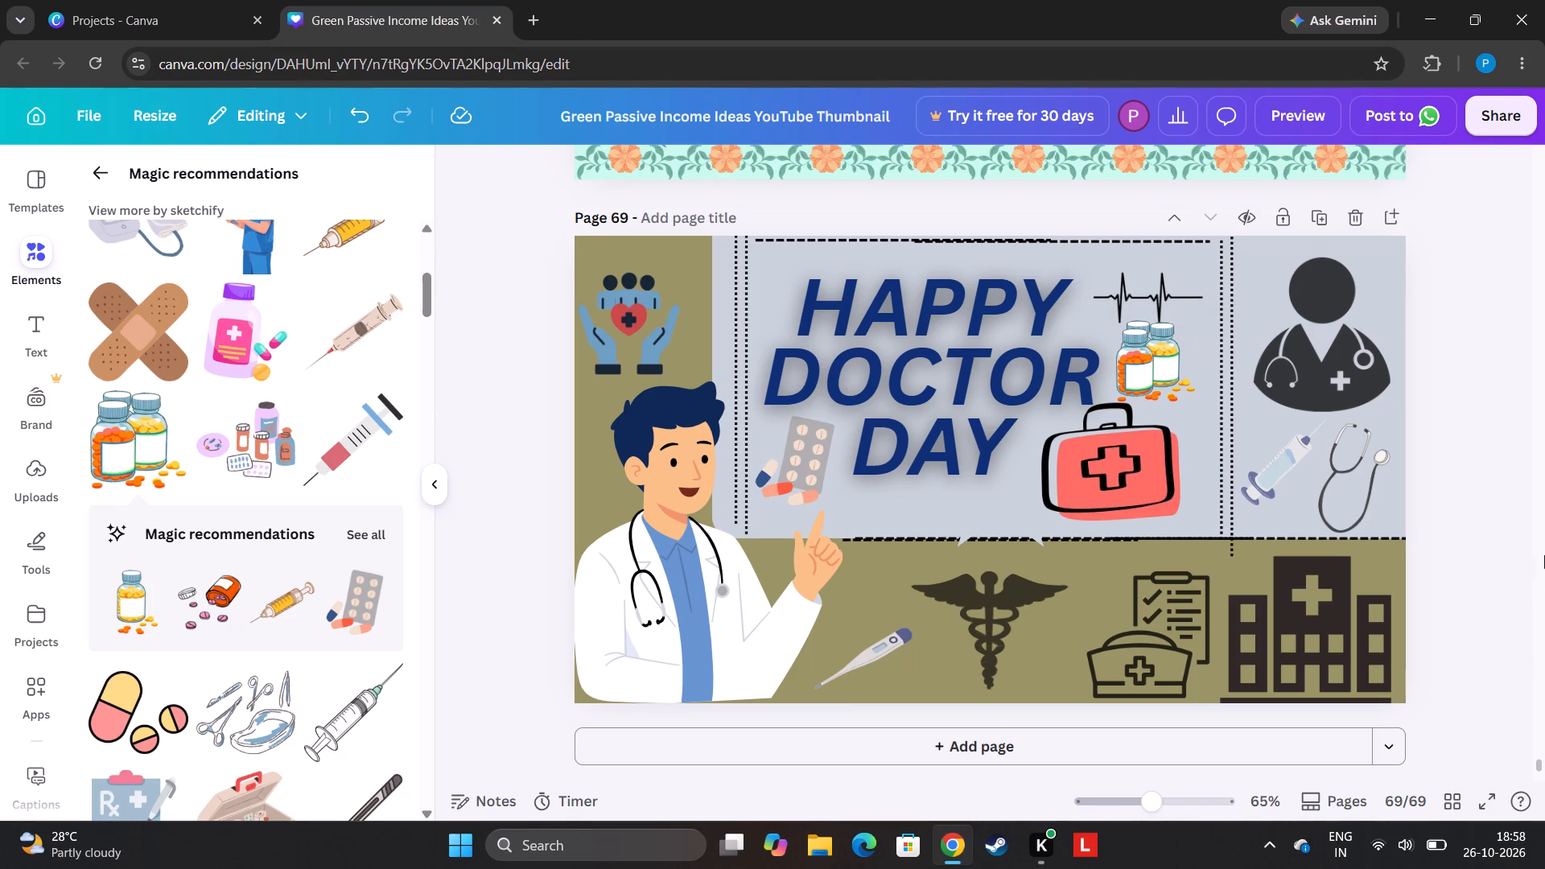
Duplicate the SEASON 2026-2027 text on page 68 and move the copy onto page 69, just above the word HAPPY.
left_click_drag(1537, 760, 1544, 709)
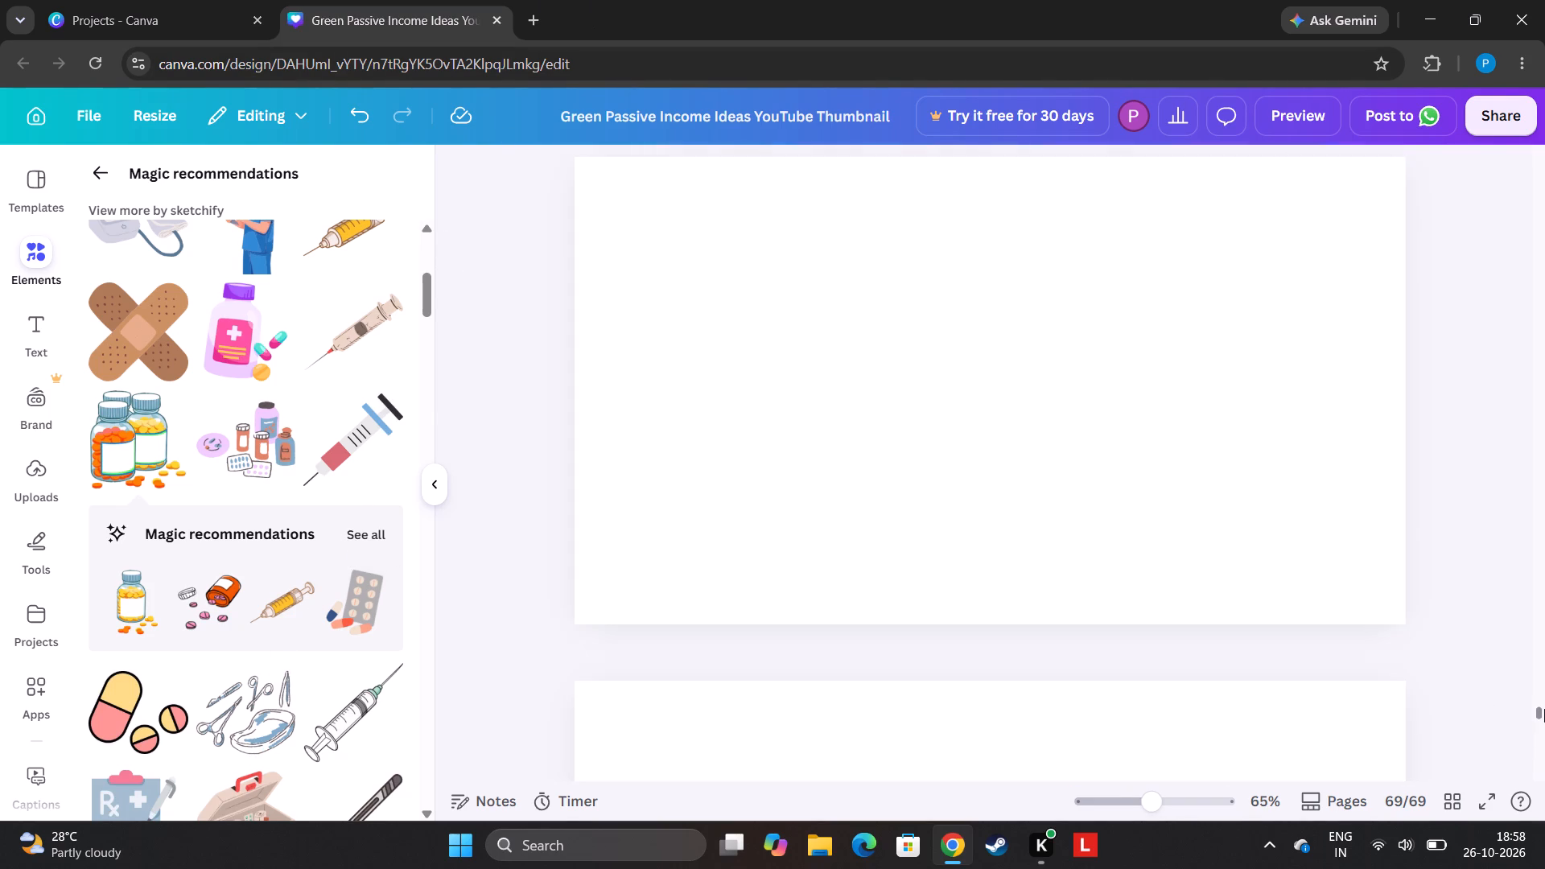
left_click_drag(1544, 709, 1519, 789)
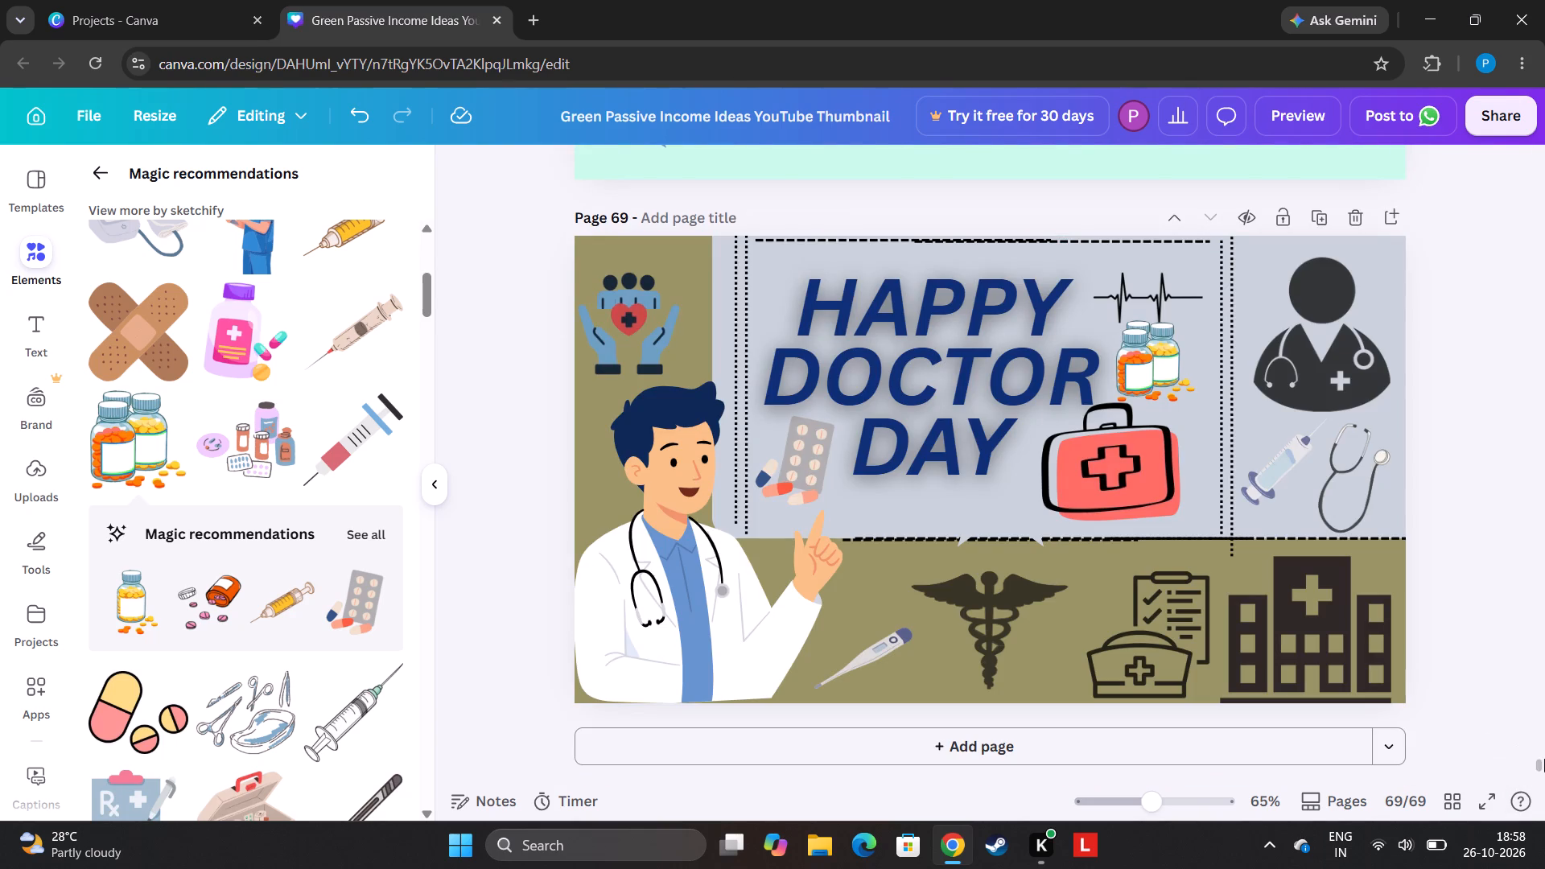
left_click_drag(1539, 764, 1544, 753)
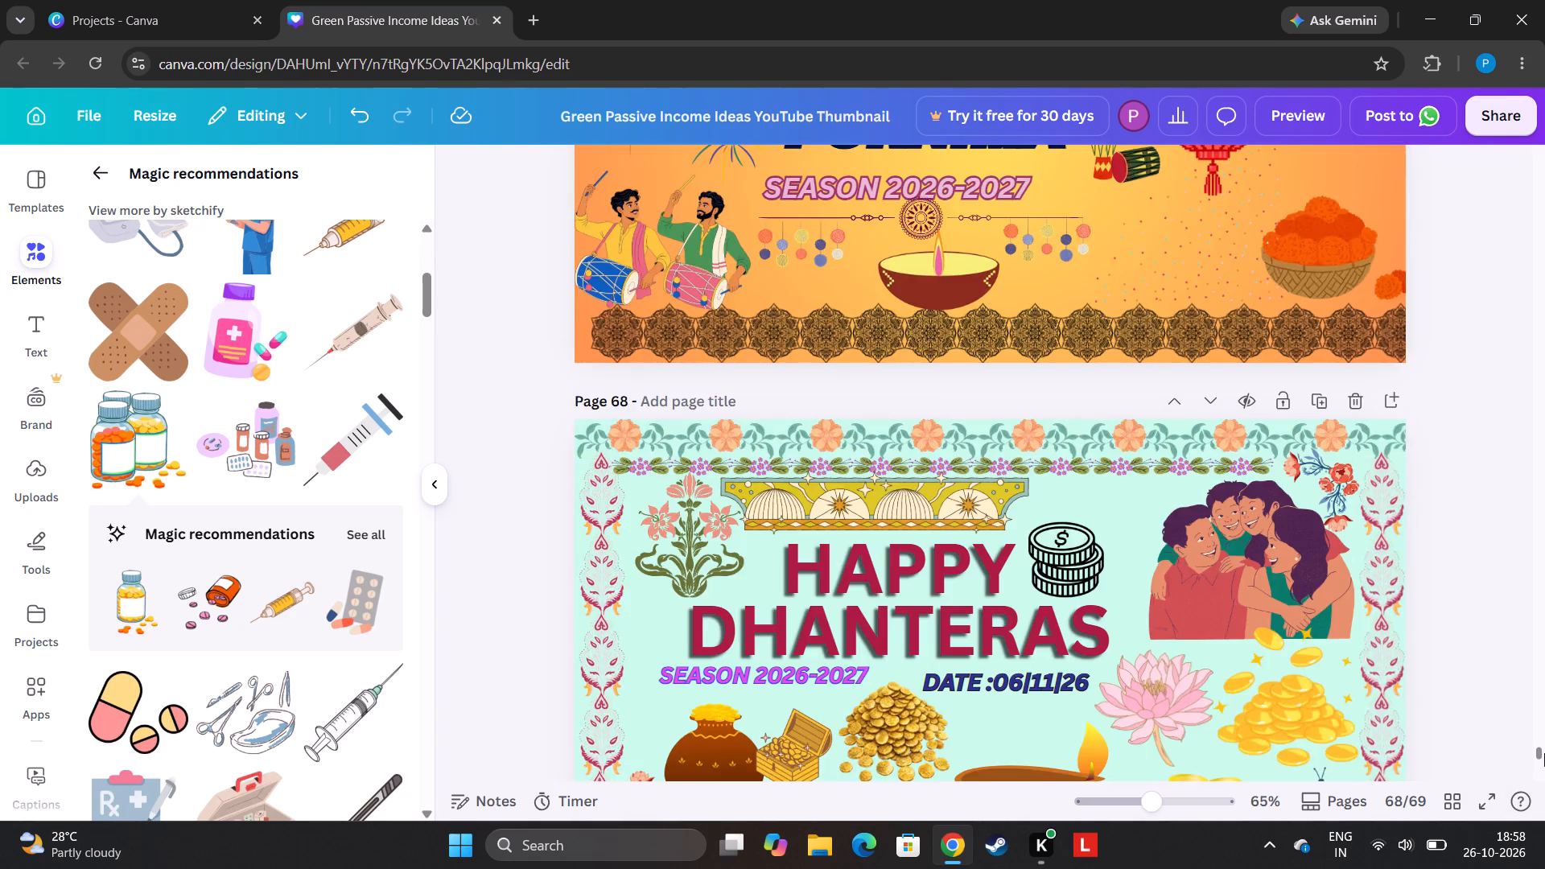
left_click_drag(1544, 753, 1544, 757)
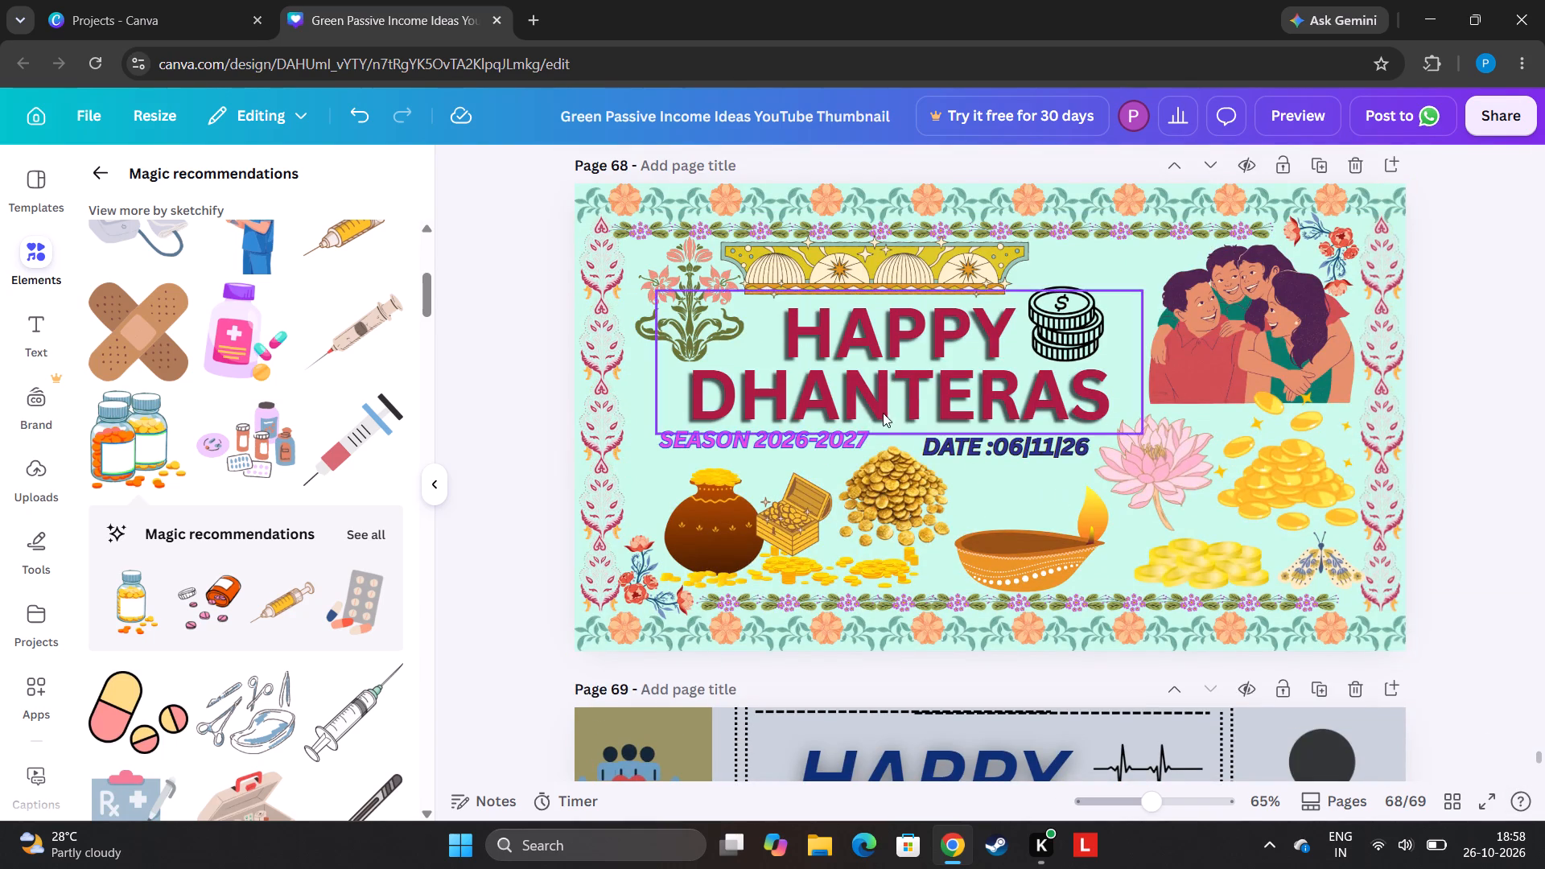
left_click(817, 450)
left_click(765, 390)
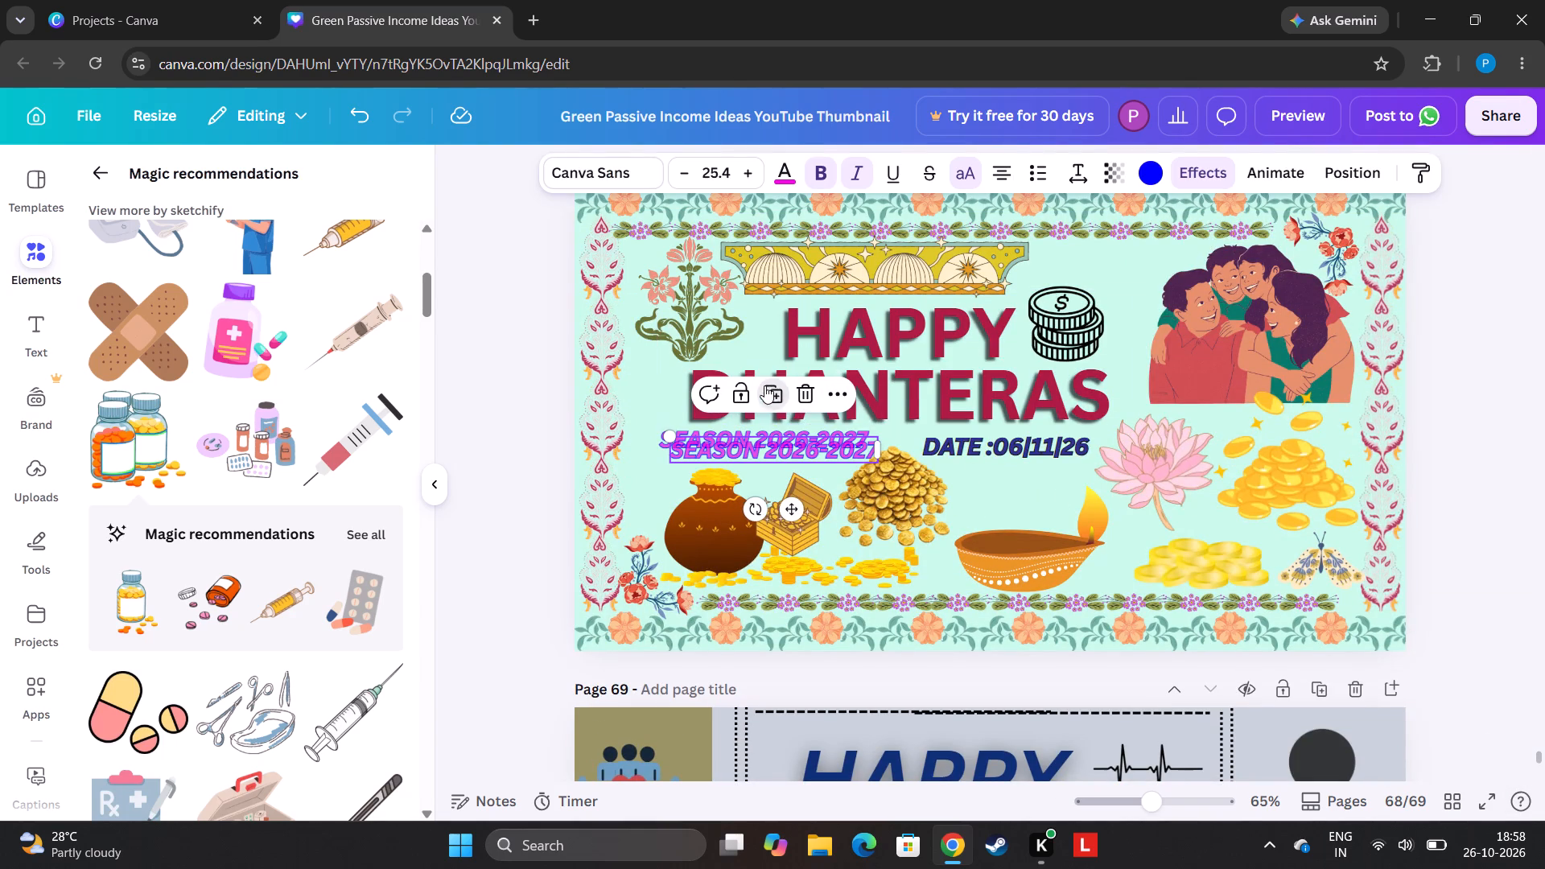
left_click_drag(825, 442, 919, 731)
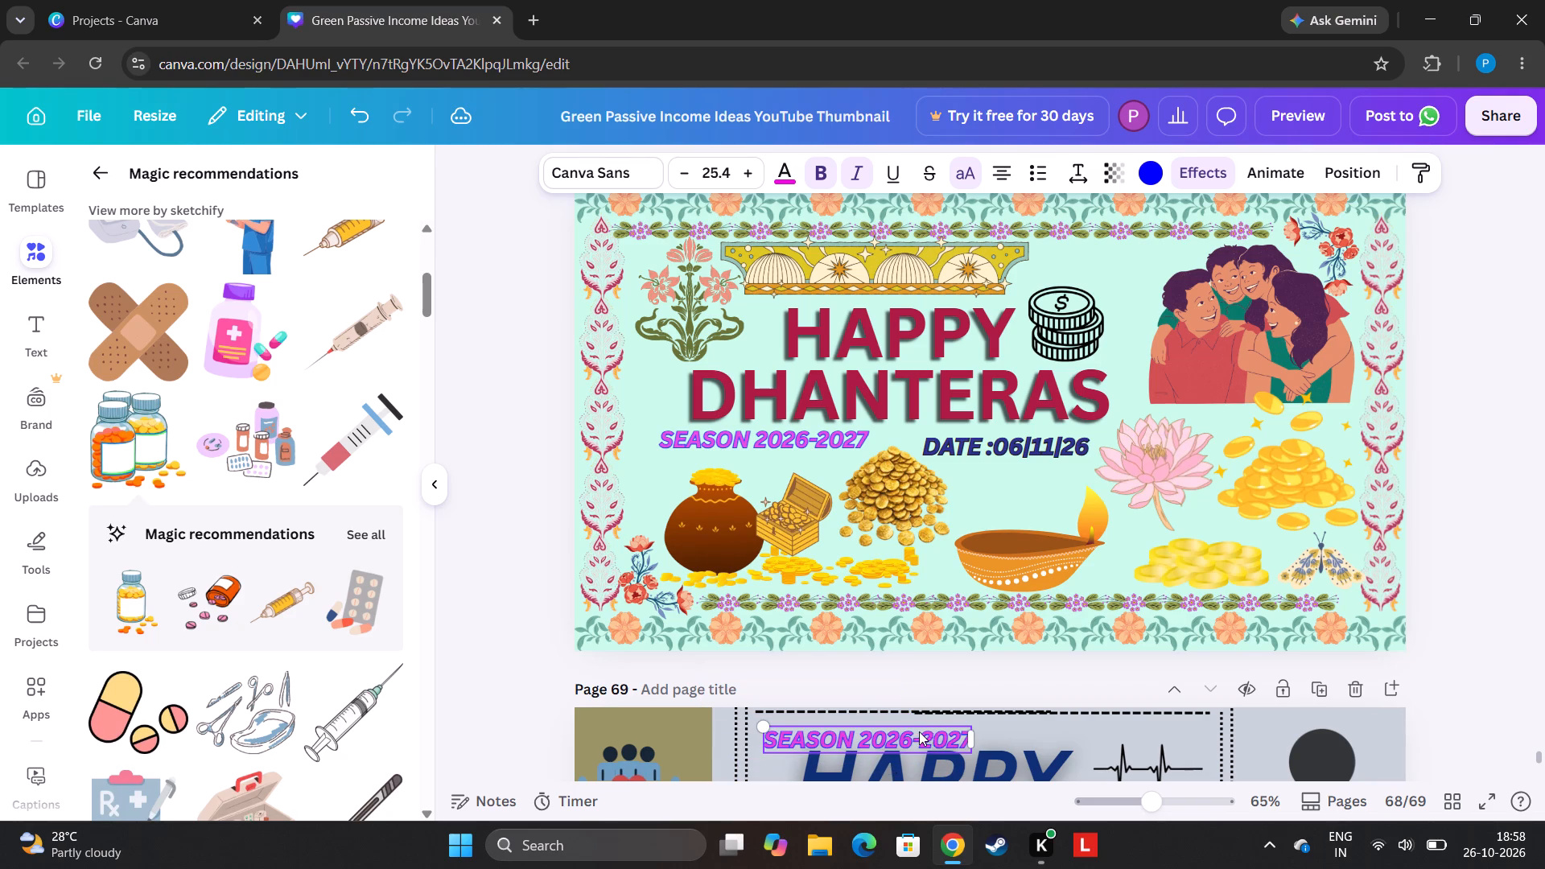
Duplicate the DATE :06|11|26 text on page 68 and move the copy onto page 69, above the heartbeat line.
left_click(1027, 447)
left_click(1011, 389)
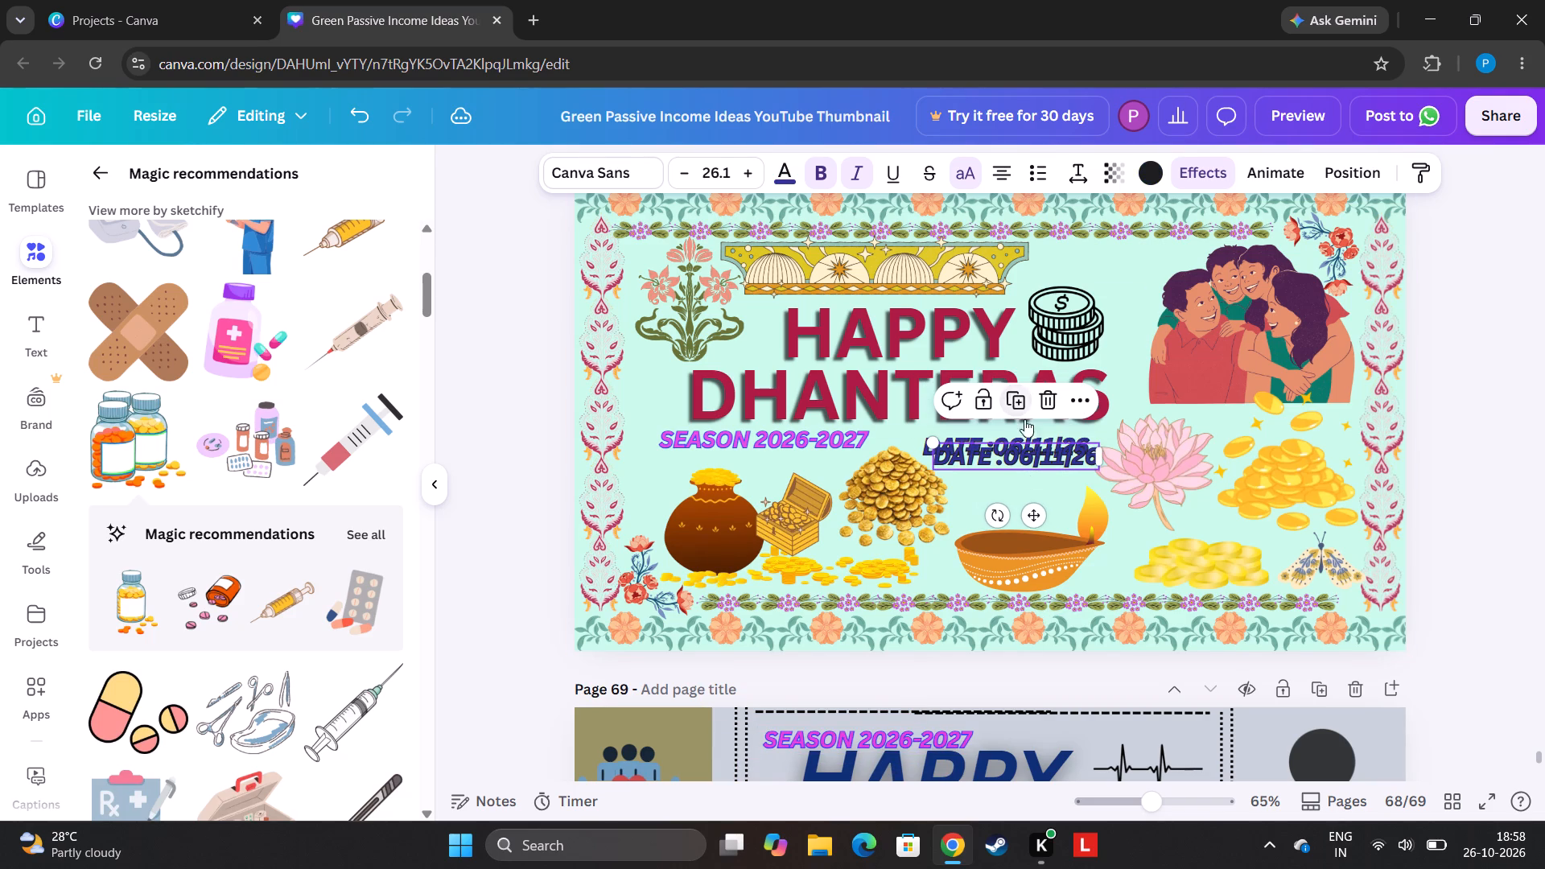
left_click_drag(1044, 462, 1087, 742)
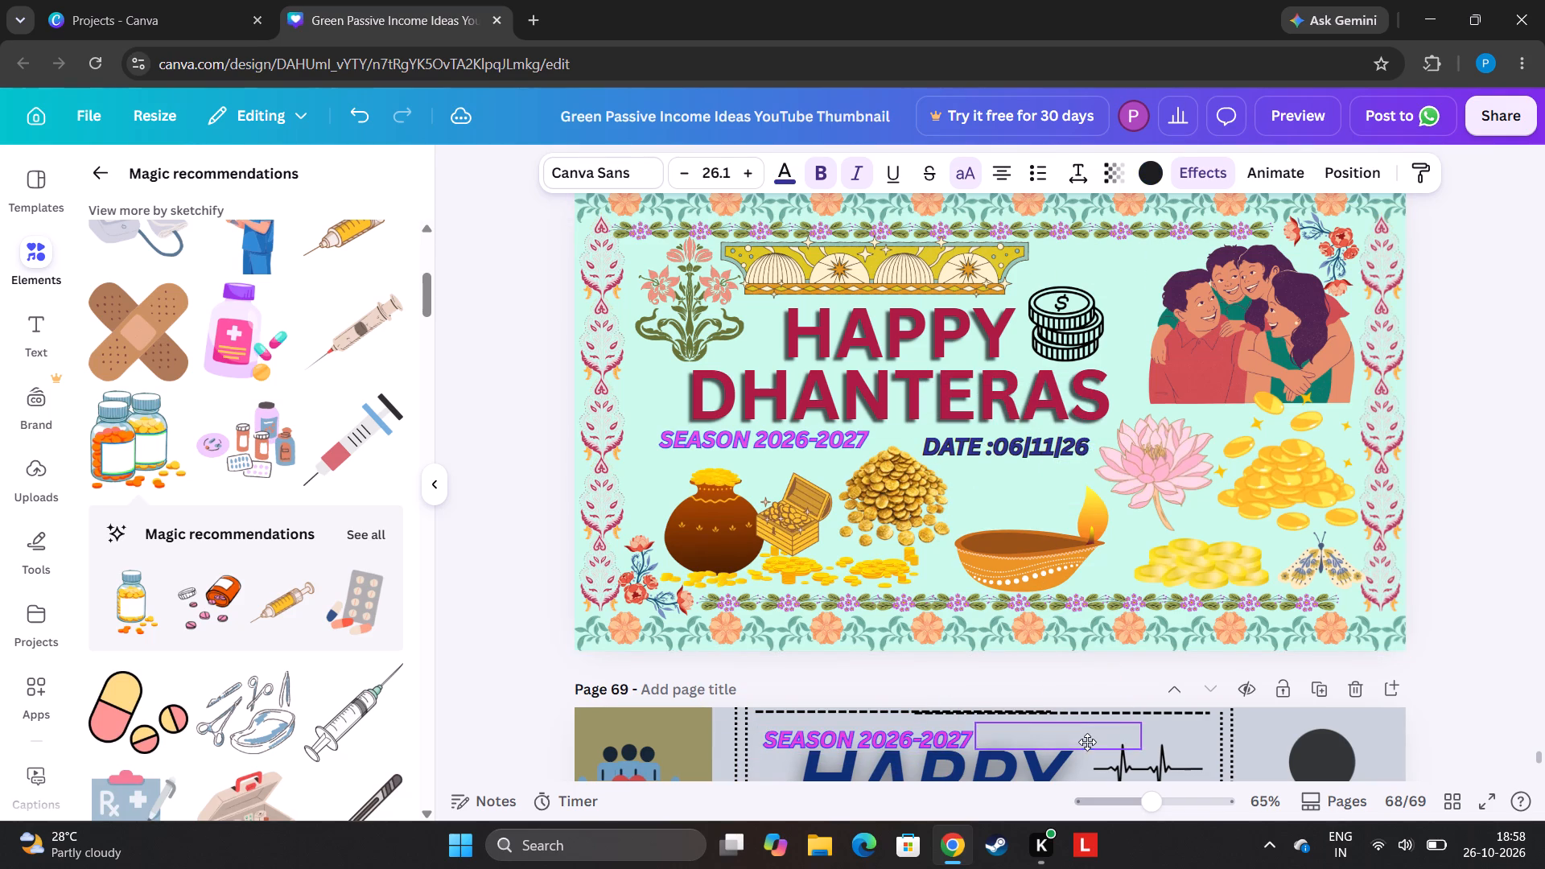
left_click_drag(1087, 742, 1175, 596)
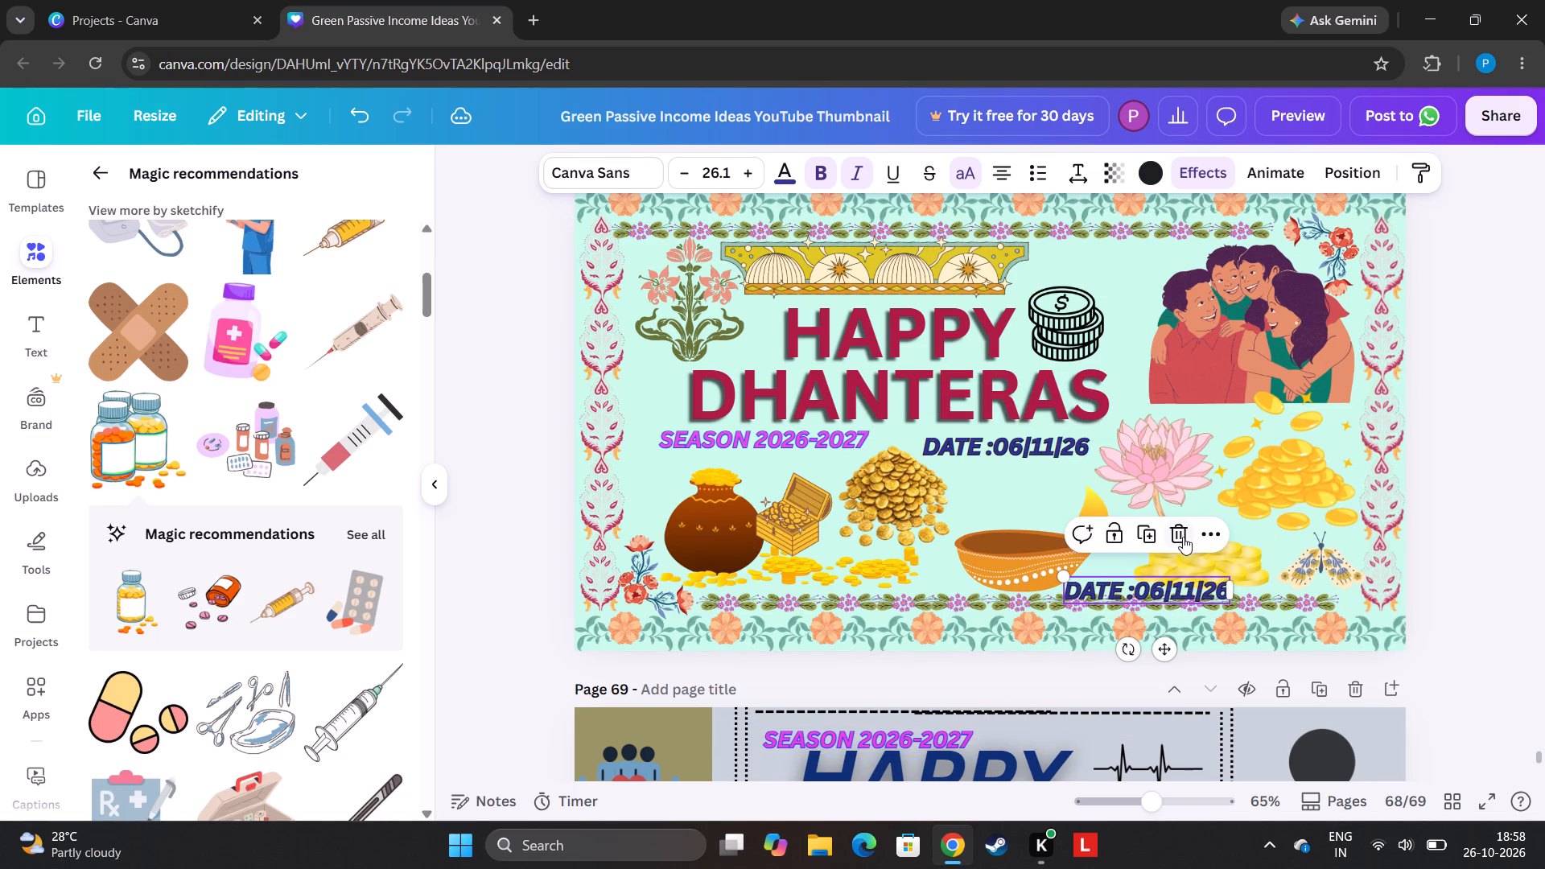
left_click_drag(1182, 587, 1188, 724)
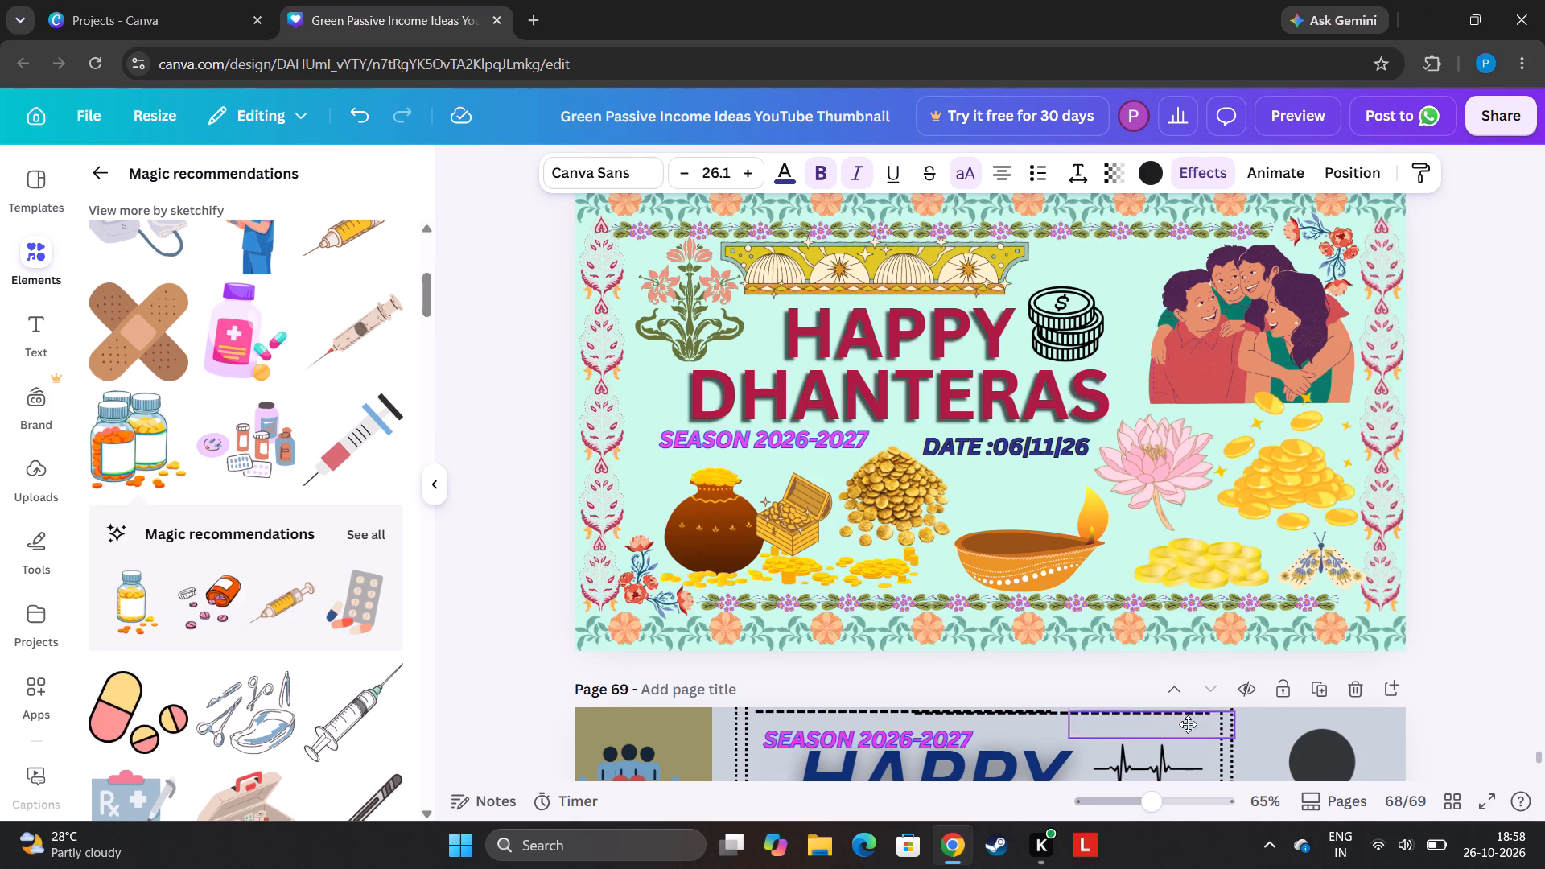
left_click_drag(1188, 724, 1184, 742)
left_click_drag(1544, 750, 1544, 754)
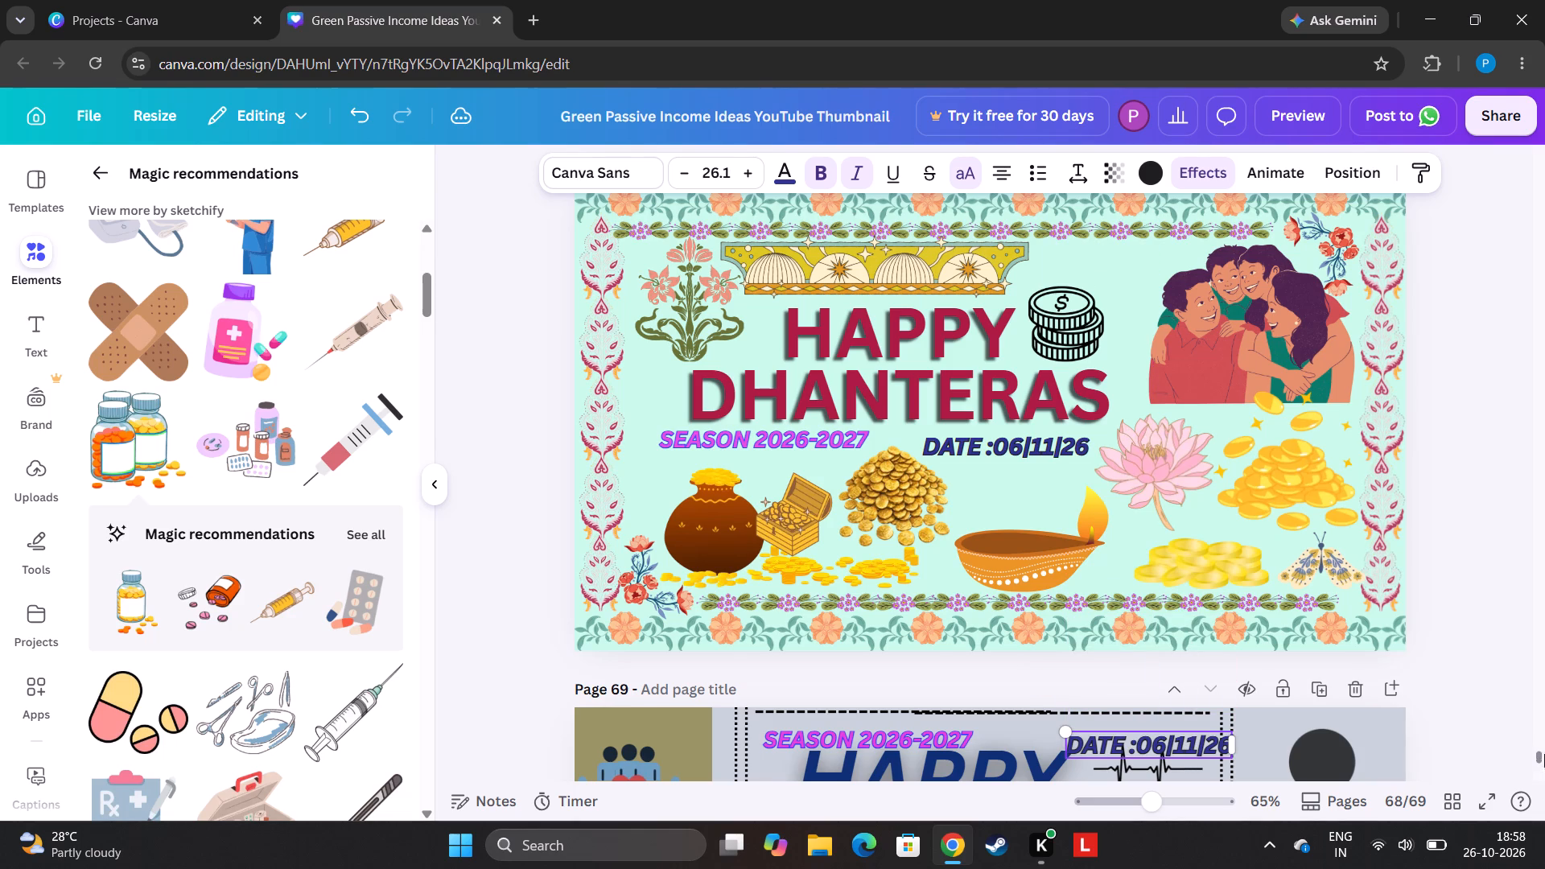
Move the DATE :06|11|26 text down to the olive band on page 69 and delete it.
left_click_drag(1544, 754, 1544, 772)
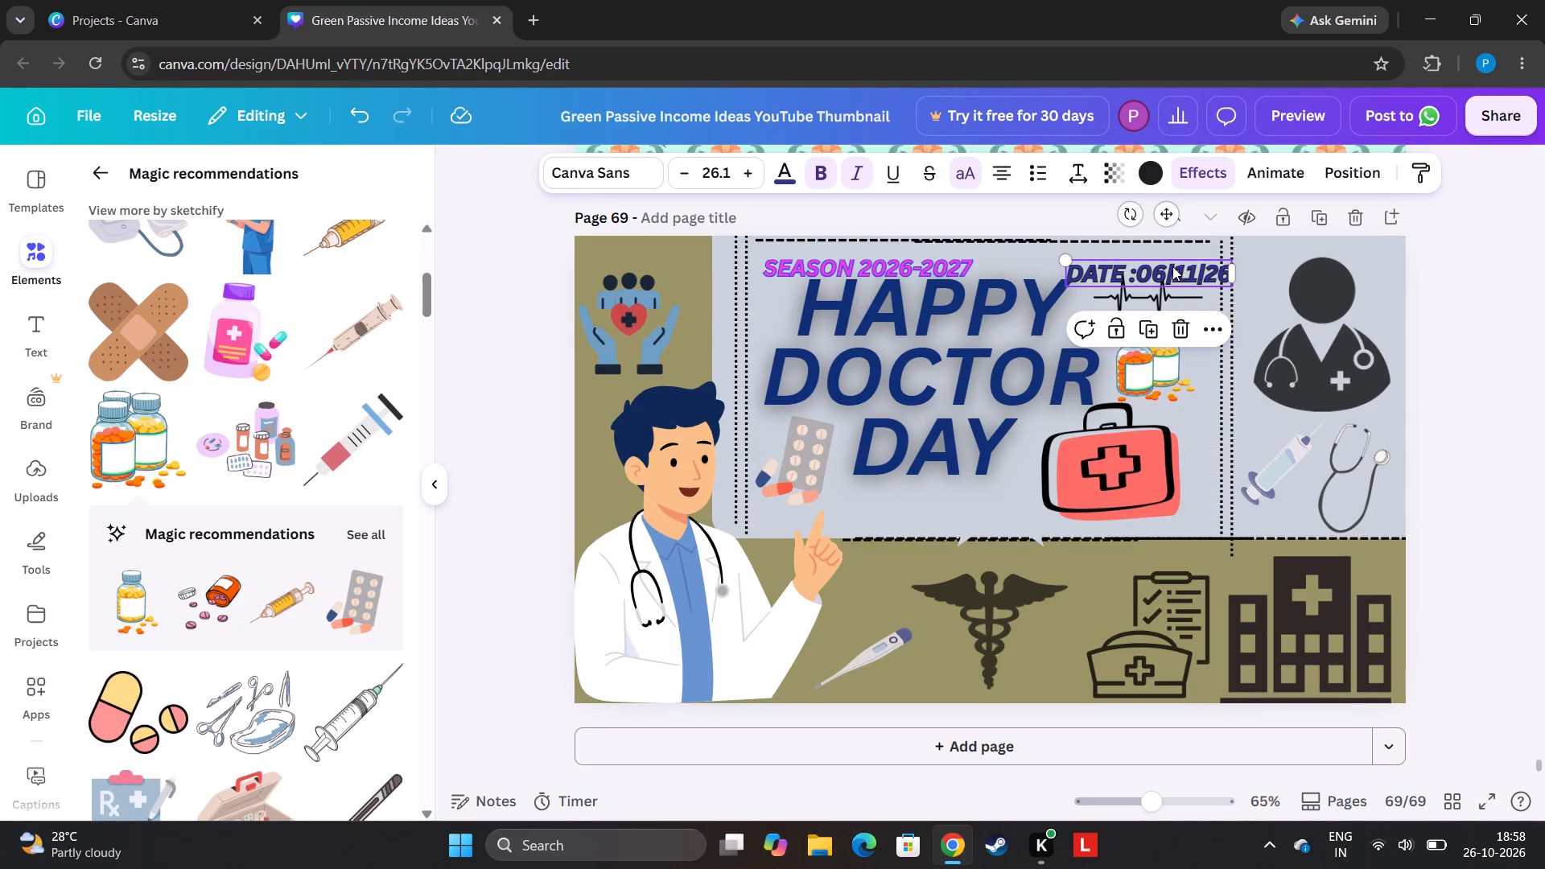
left_click_drag(1172, 266, 1171, 505)
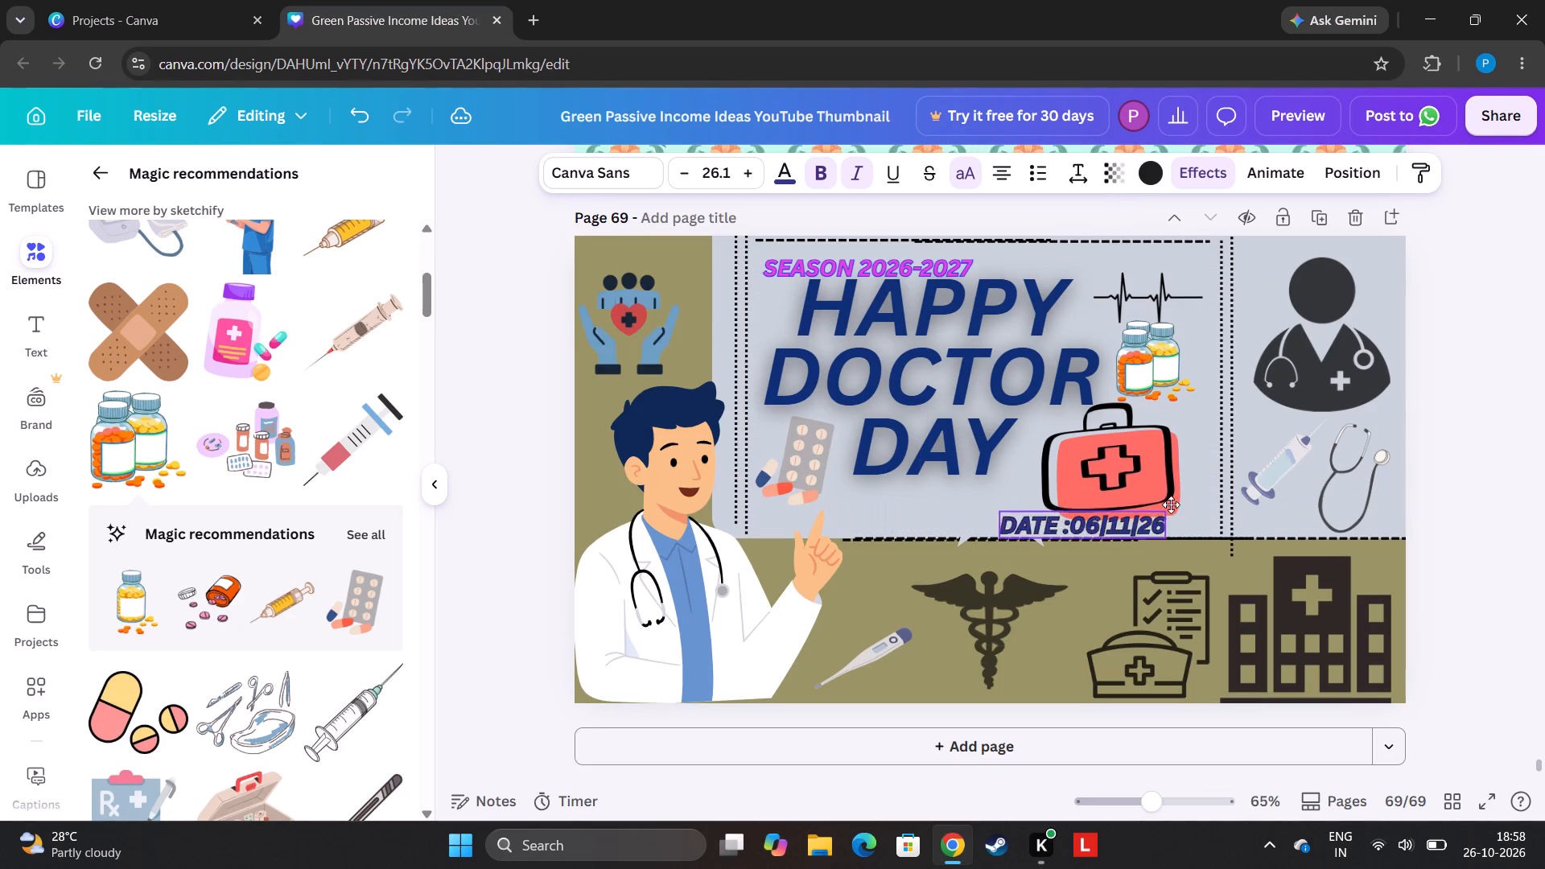
left_click_drag(1171, 505, 1143, 549)
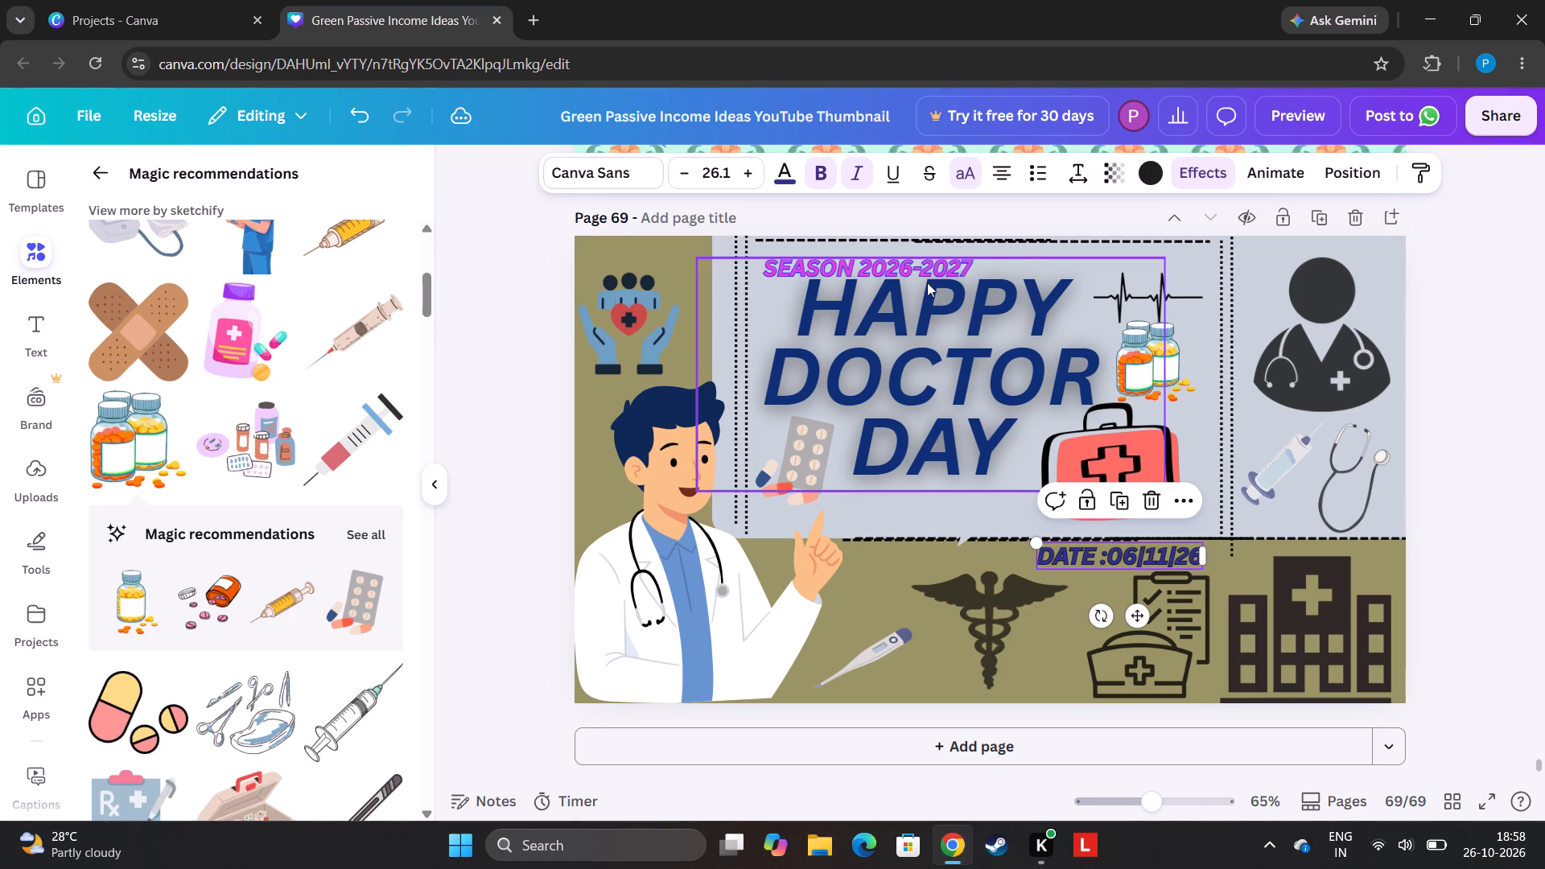
left_click(1157, 500)
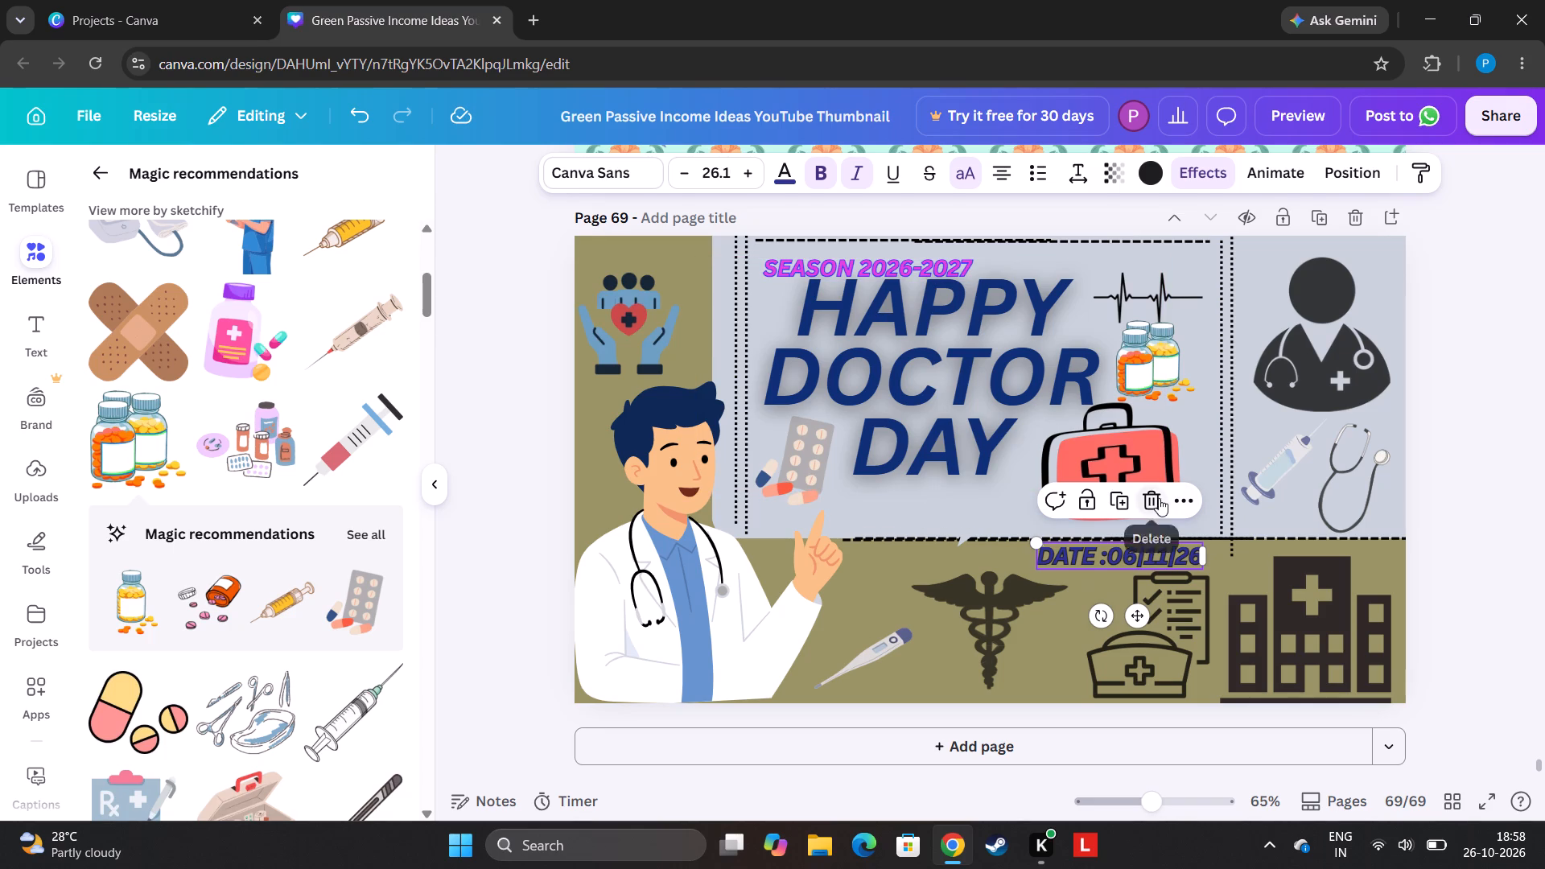
Move the SEASON 2026-2027 text on page 69 to just below the word DAY, beside the first-aid kit.
left_click_drag(910, 266, 985, 504)
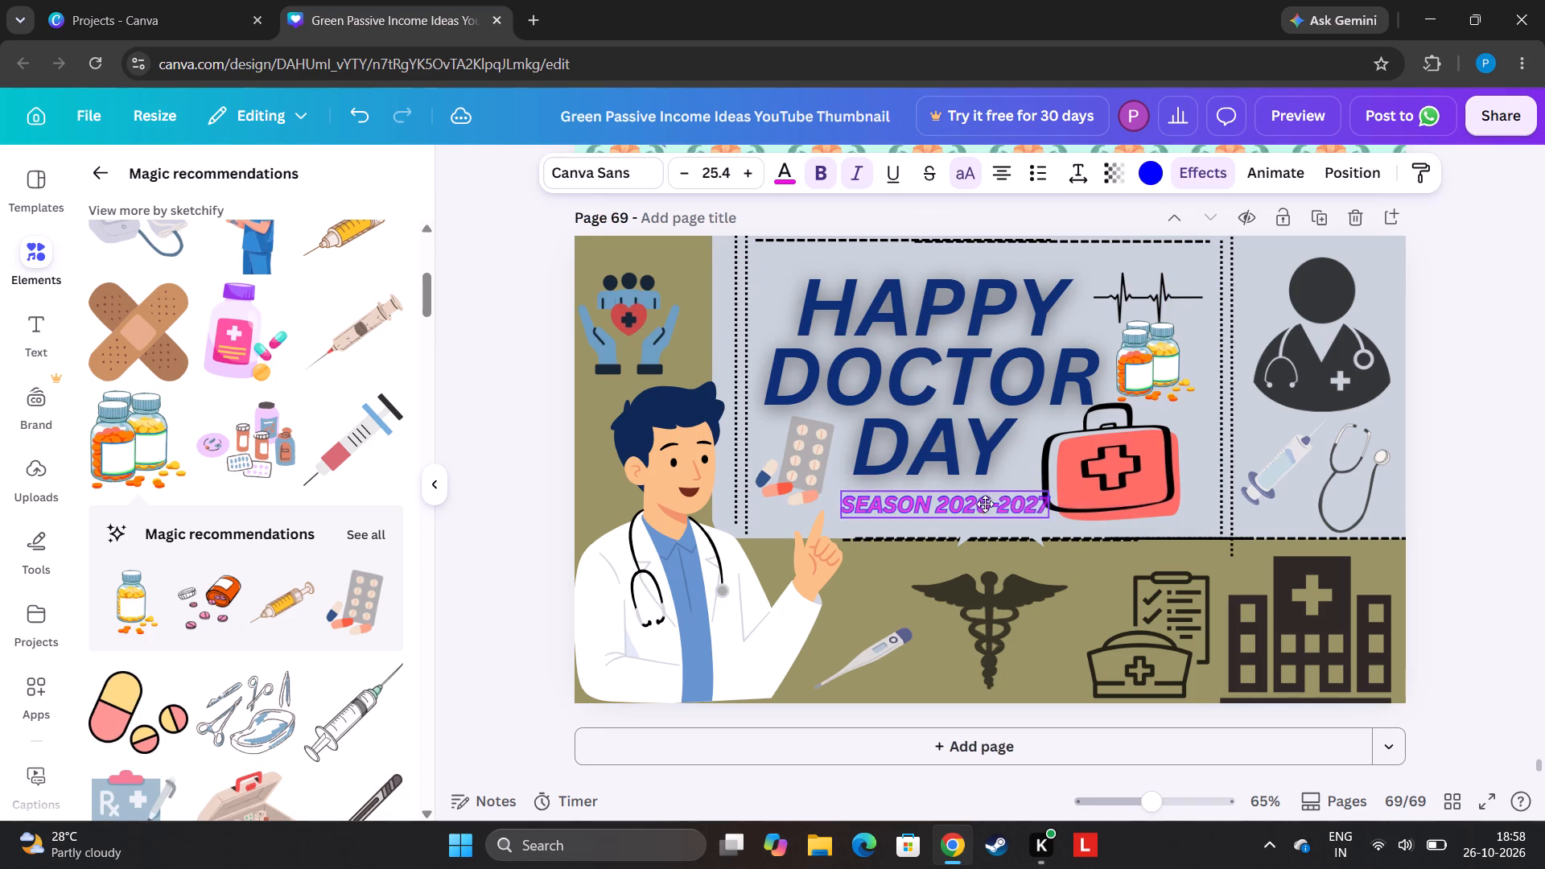
left_click_drag(985, 504, 983, 505)
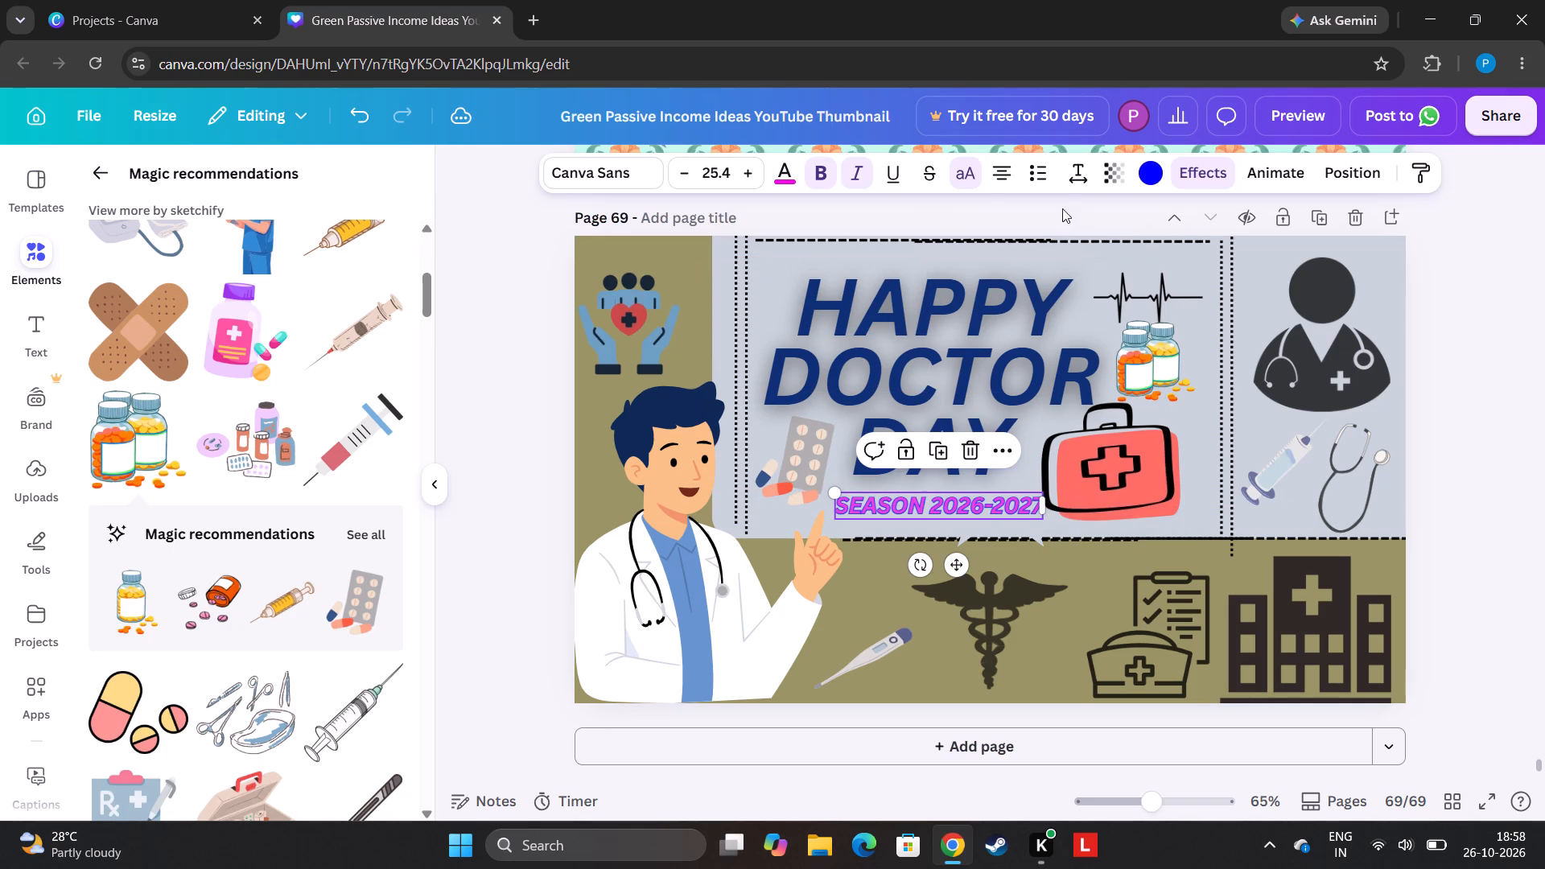
Recolour the SEASON 2026-2027 text dark purple and set its effect colour to black.
left_click(779, 176)
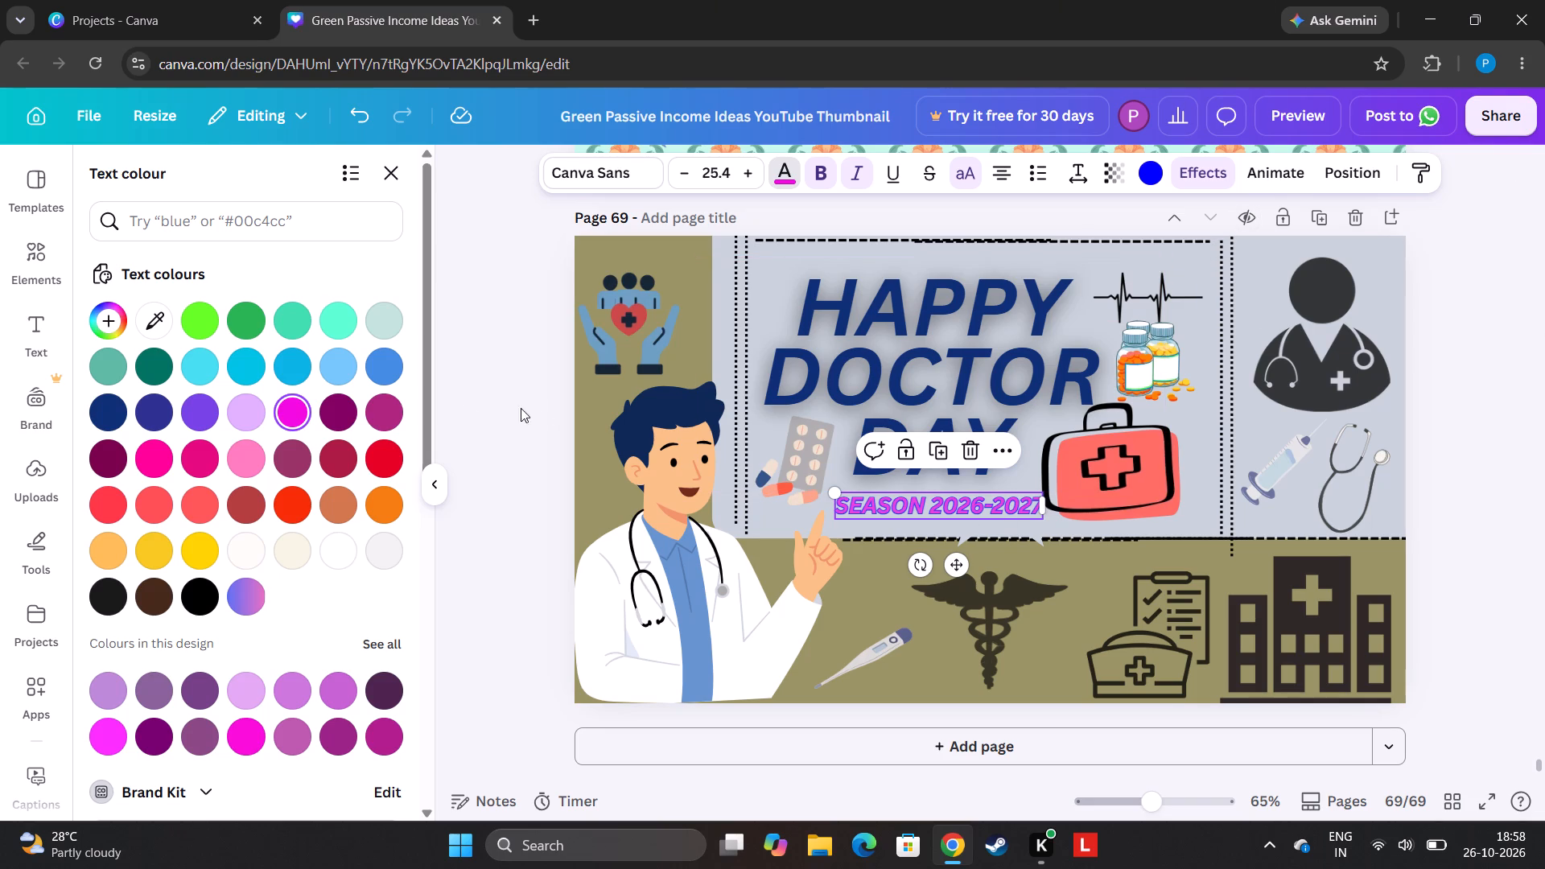
left_click(356, 414)
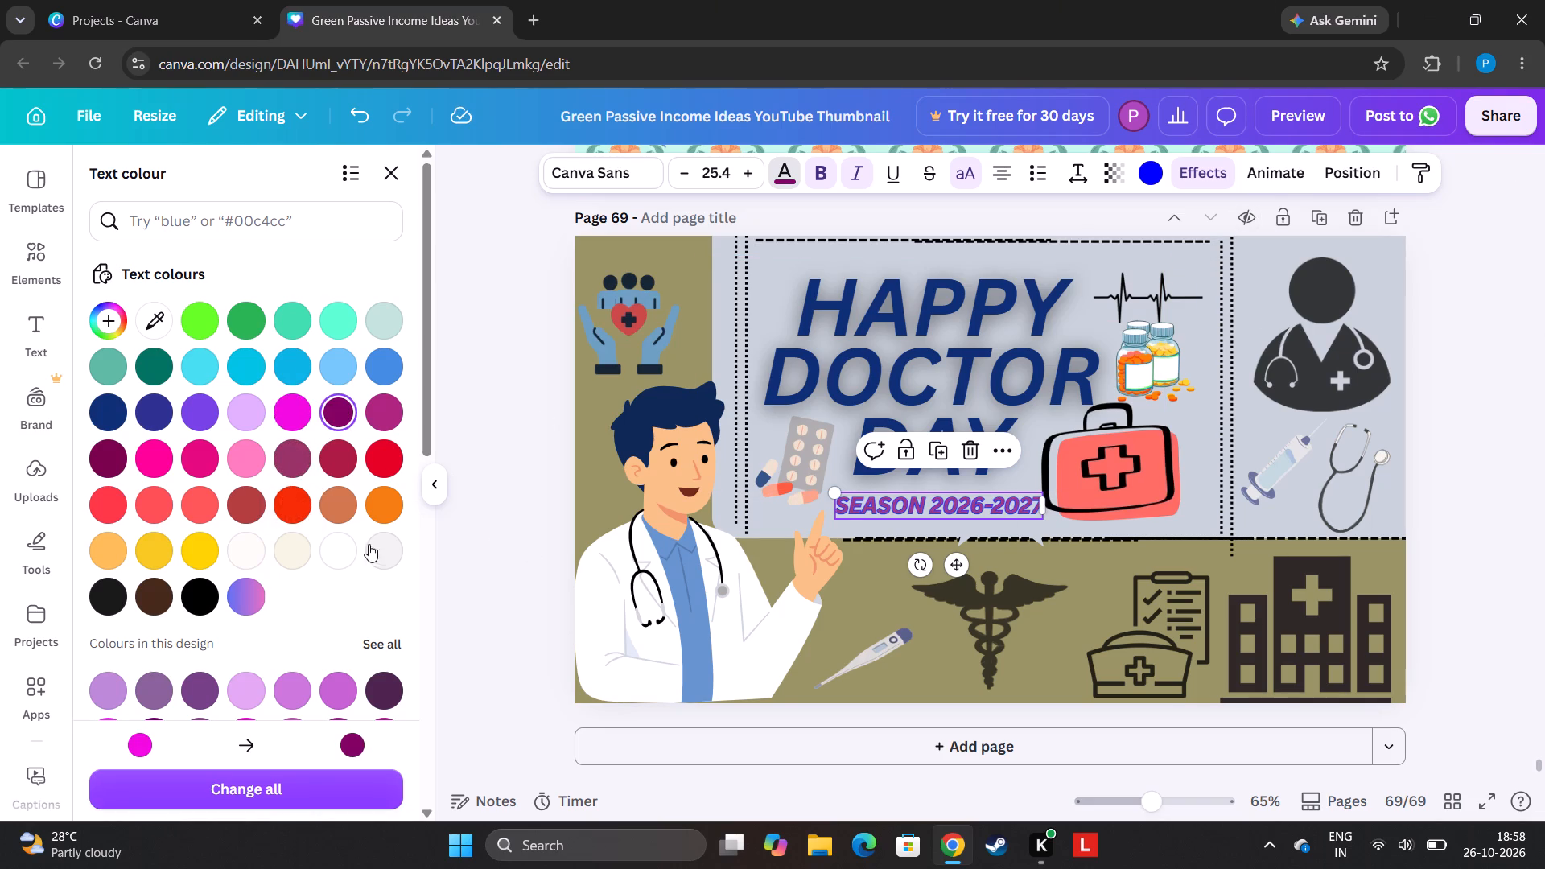
left_click(1148, 179)
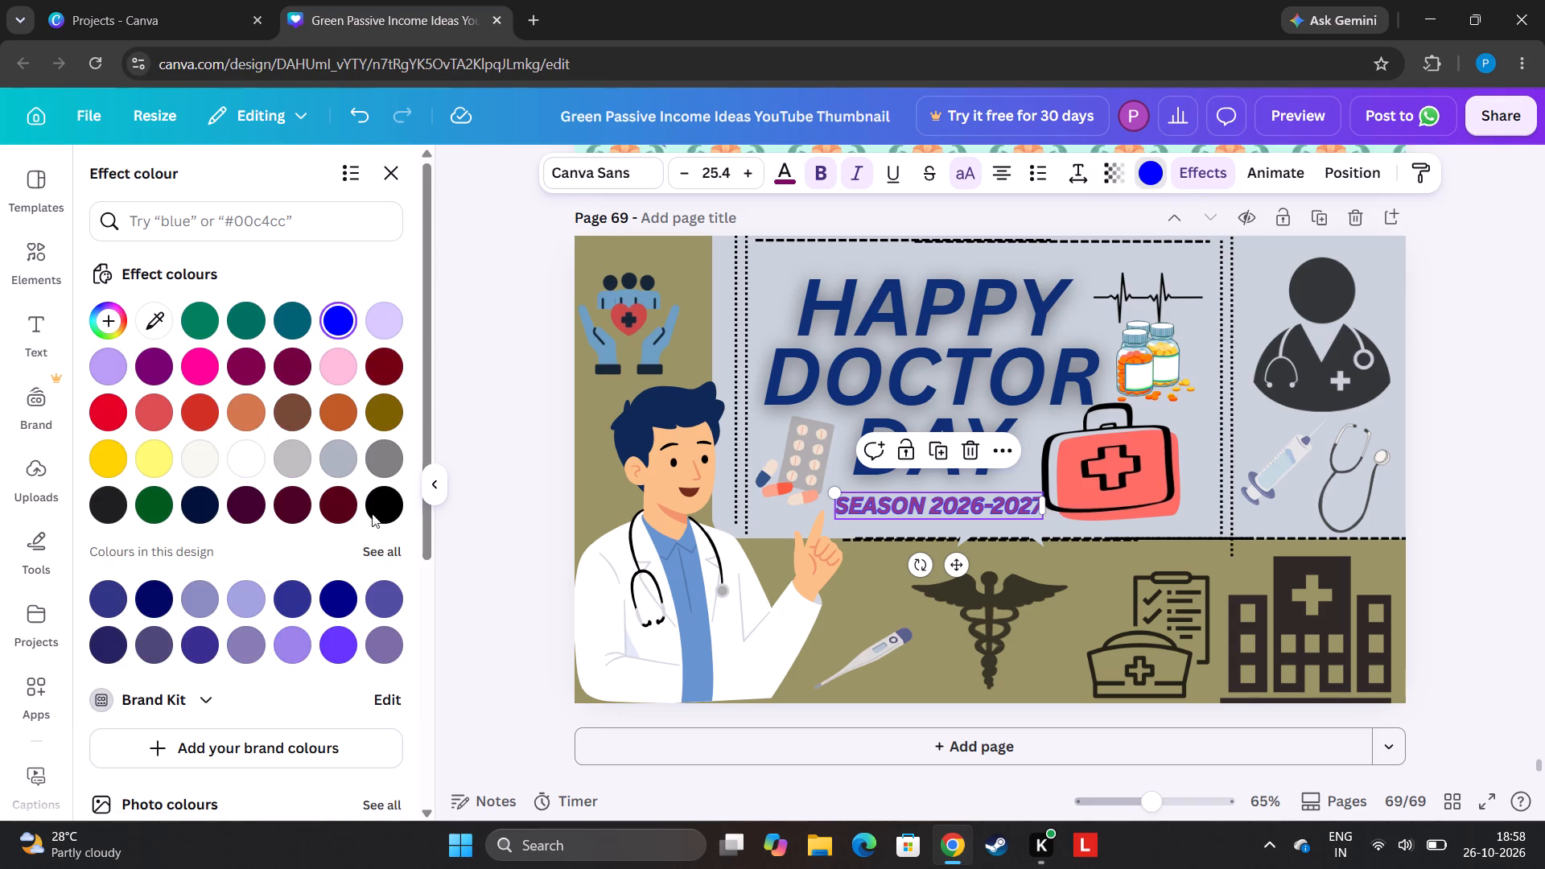
left_click(377, 511)
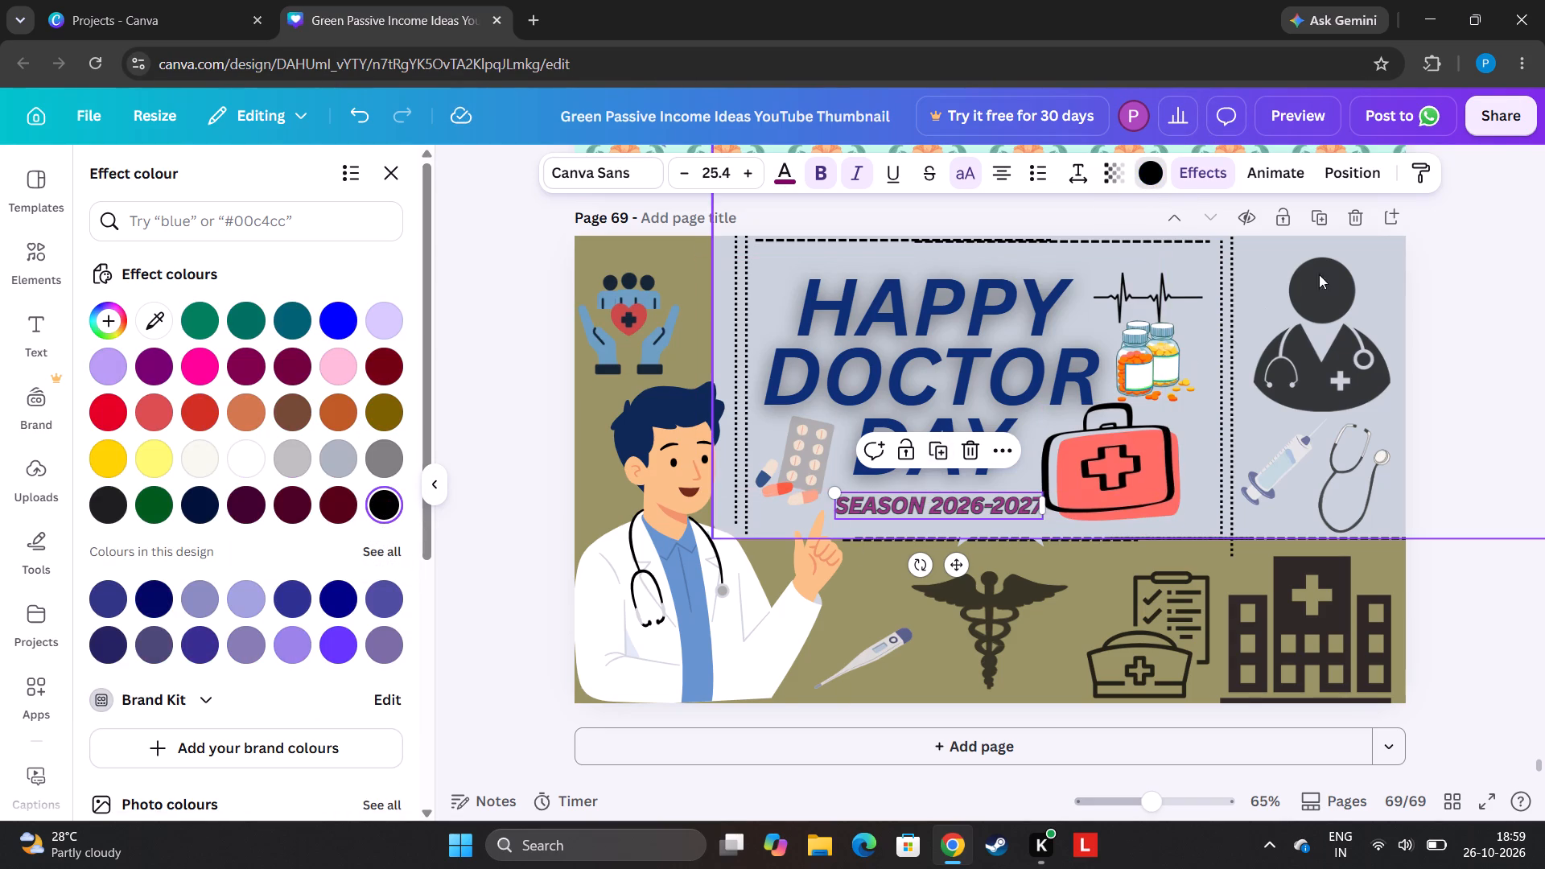
left_click(1502, 208)
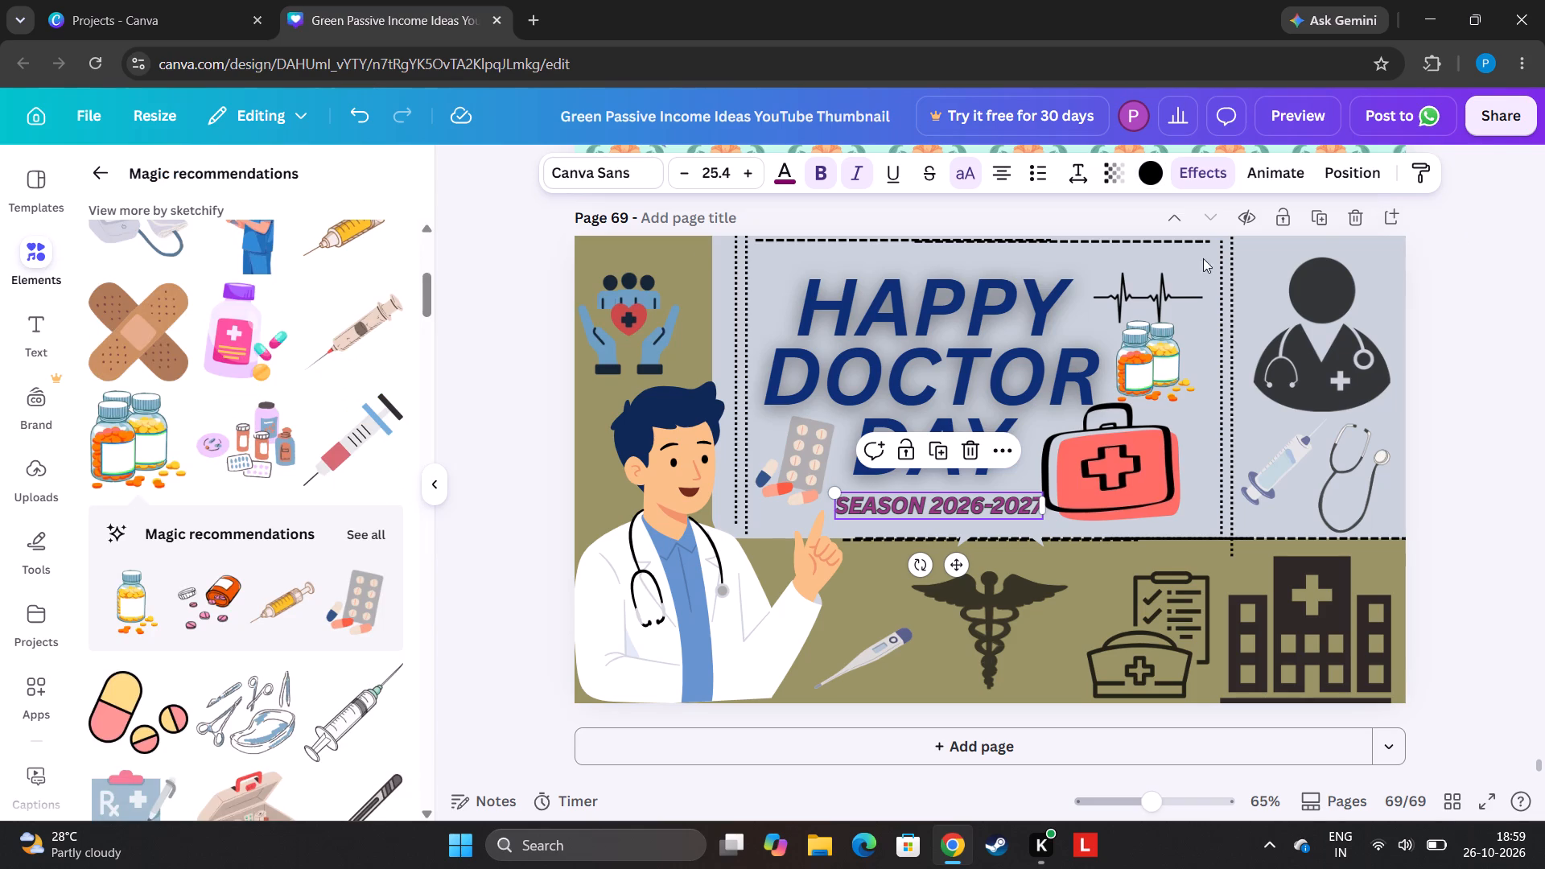
Add the medicine bottles and blister pack graphic, shrink it and place it between the cartoon doctor and the caduceus, moving the thermometer aside.
left_click(1544, 435)
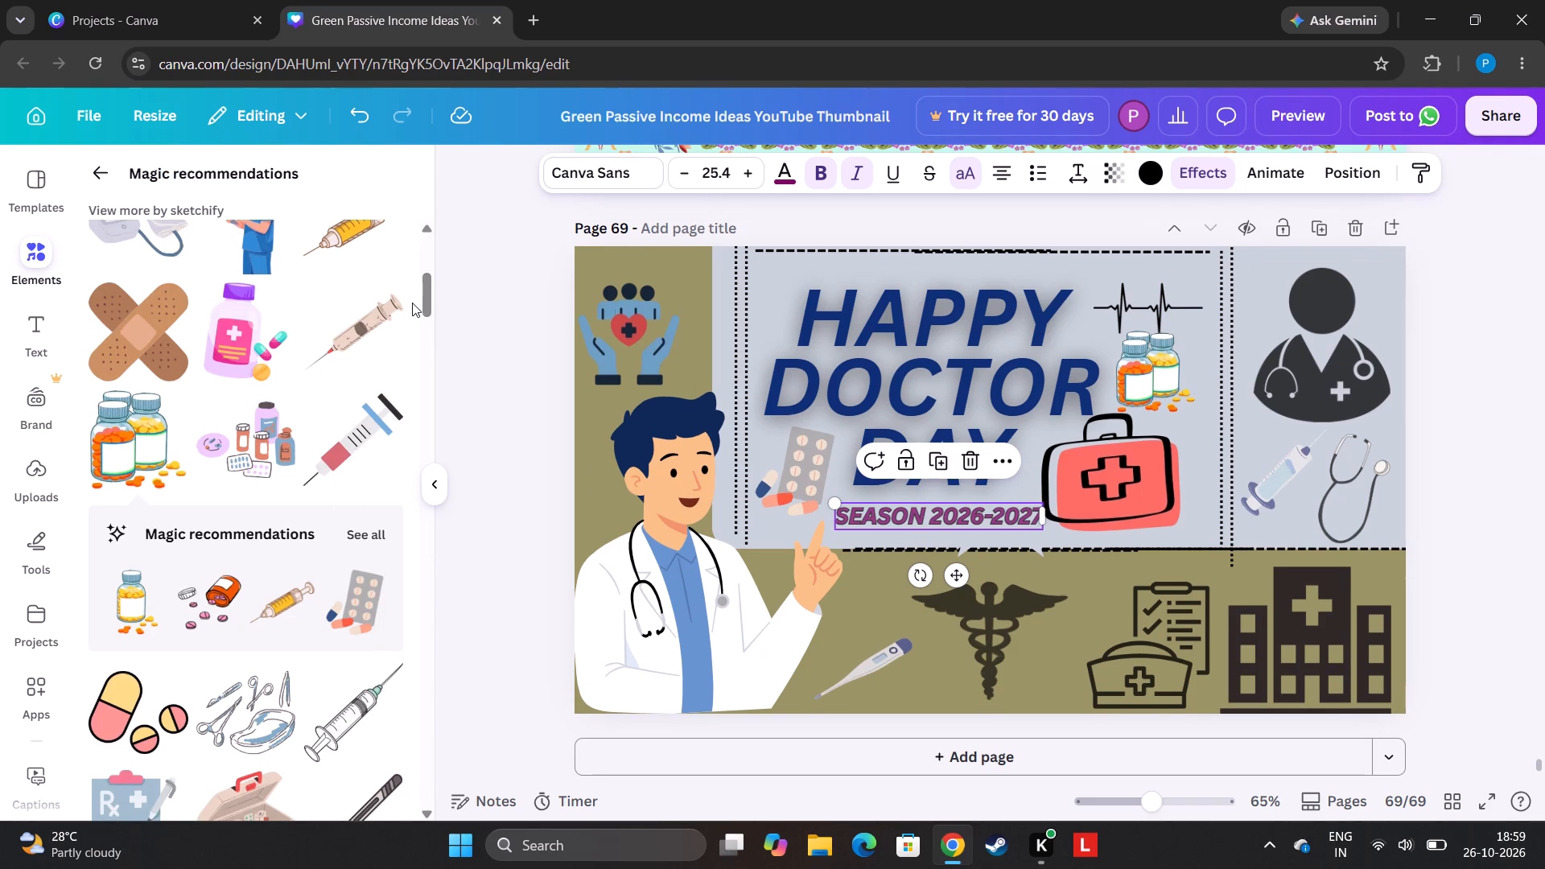
left_click_drag(412, 303, 413, 360)
left_click_drag(424, 305, 430, 344)
left_click(147, 373)
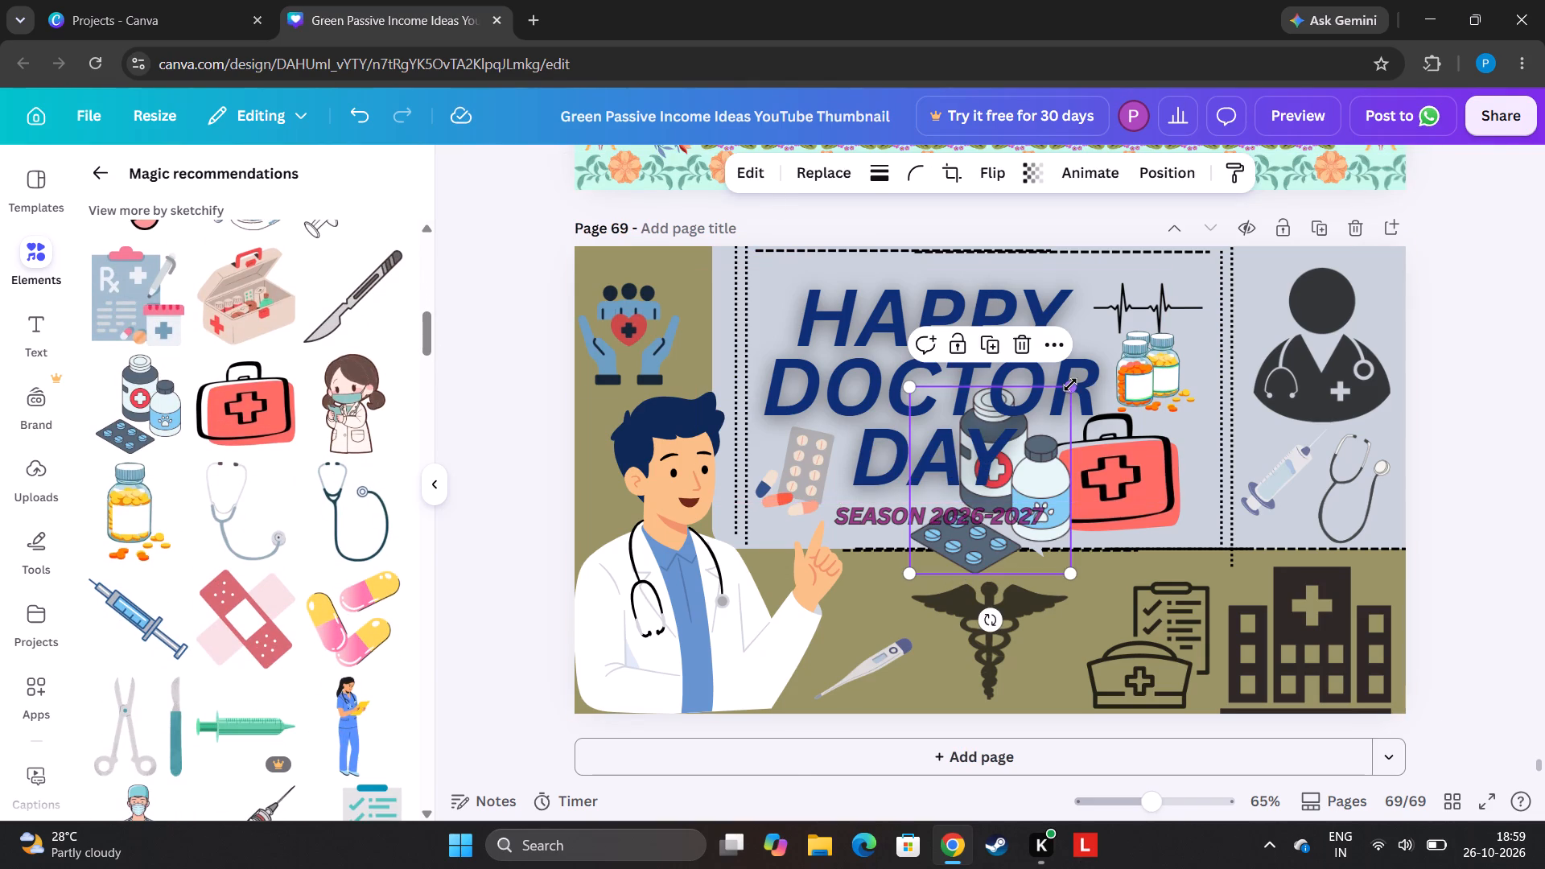
left_click_drag(1069, 385, 1061, 476)
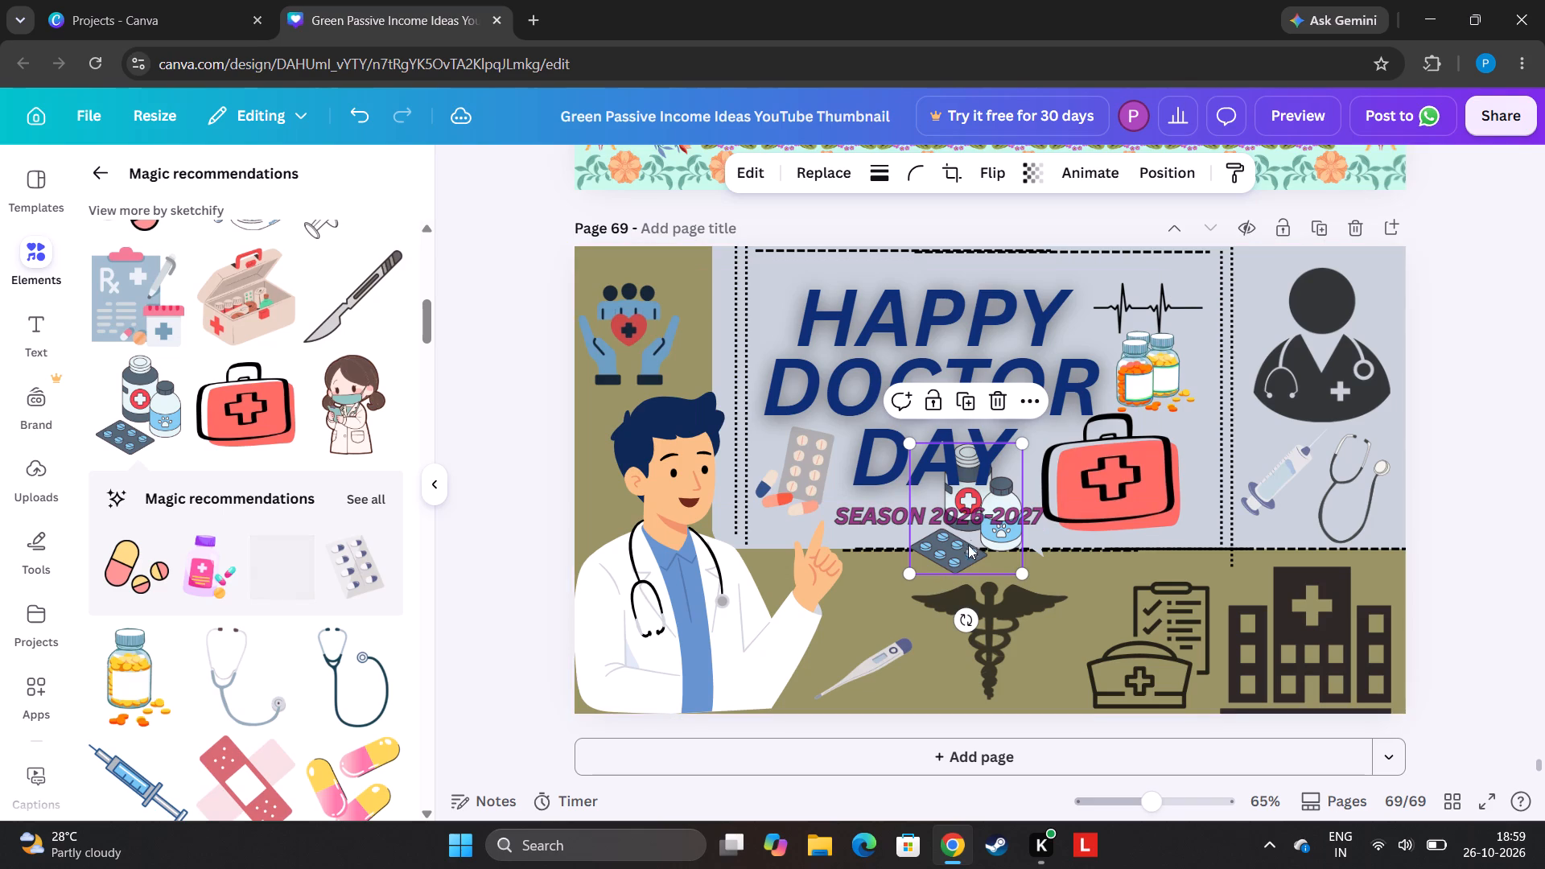
left_click_drag(974, 537, 873, 628)
left_click_drag(887, 616, 902, 600)
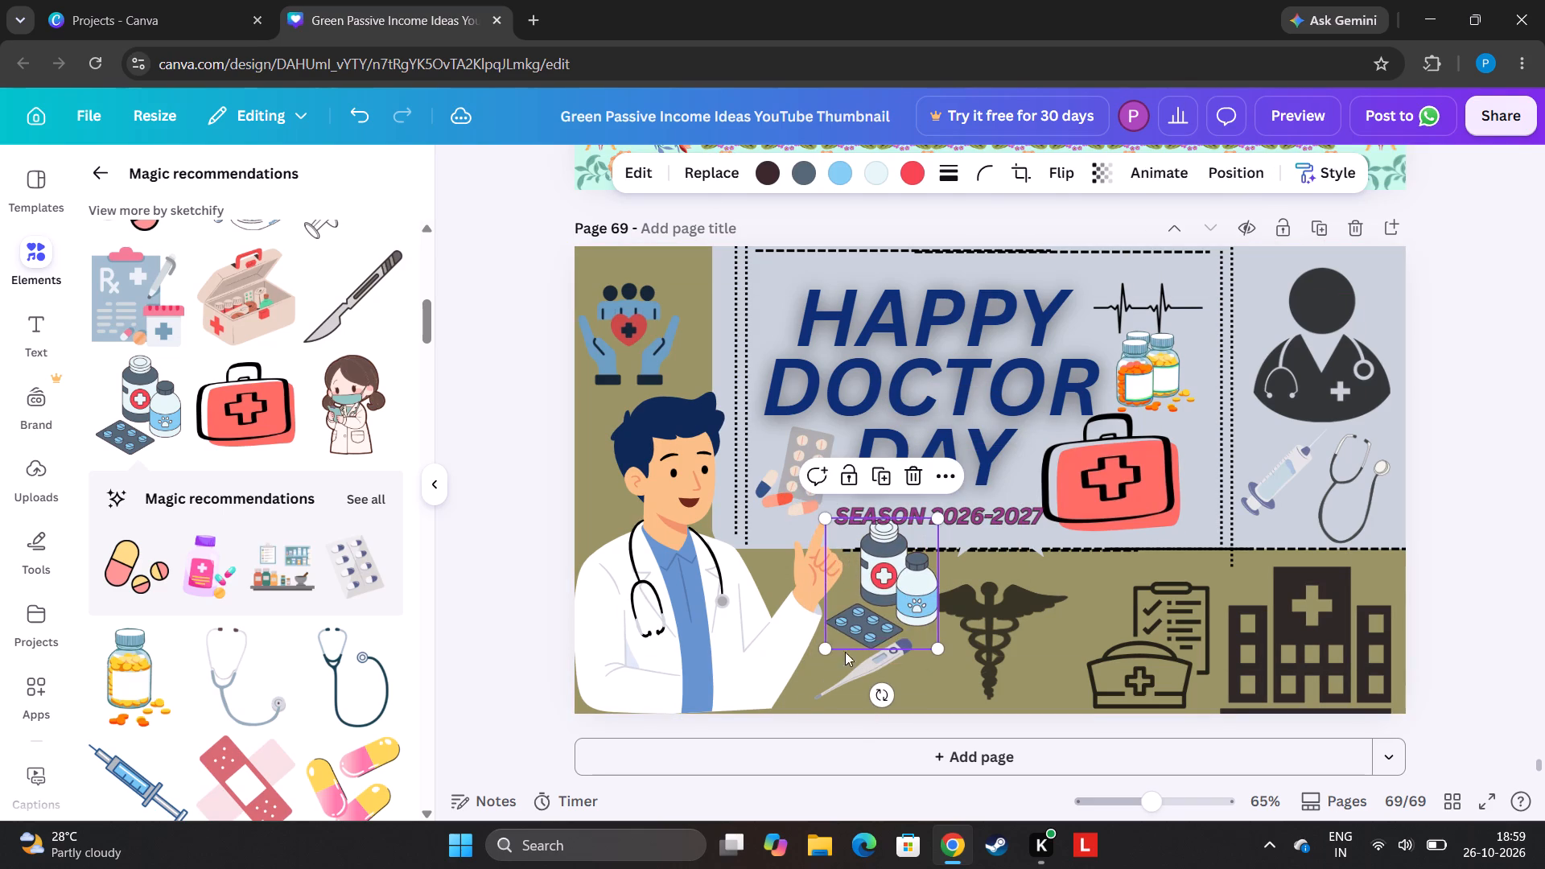
left_click_drag(857, 673, 1086, 631)
left_click_drag(904, 599, 900, 669)
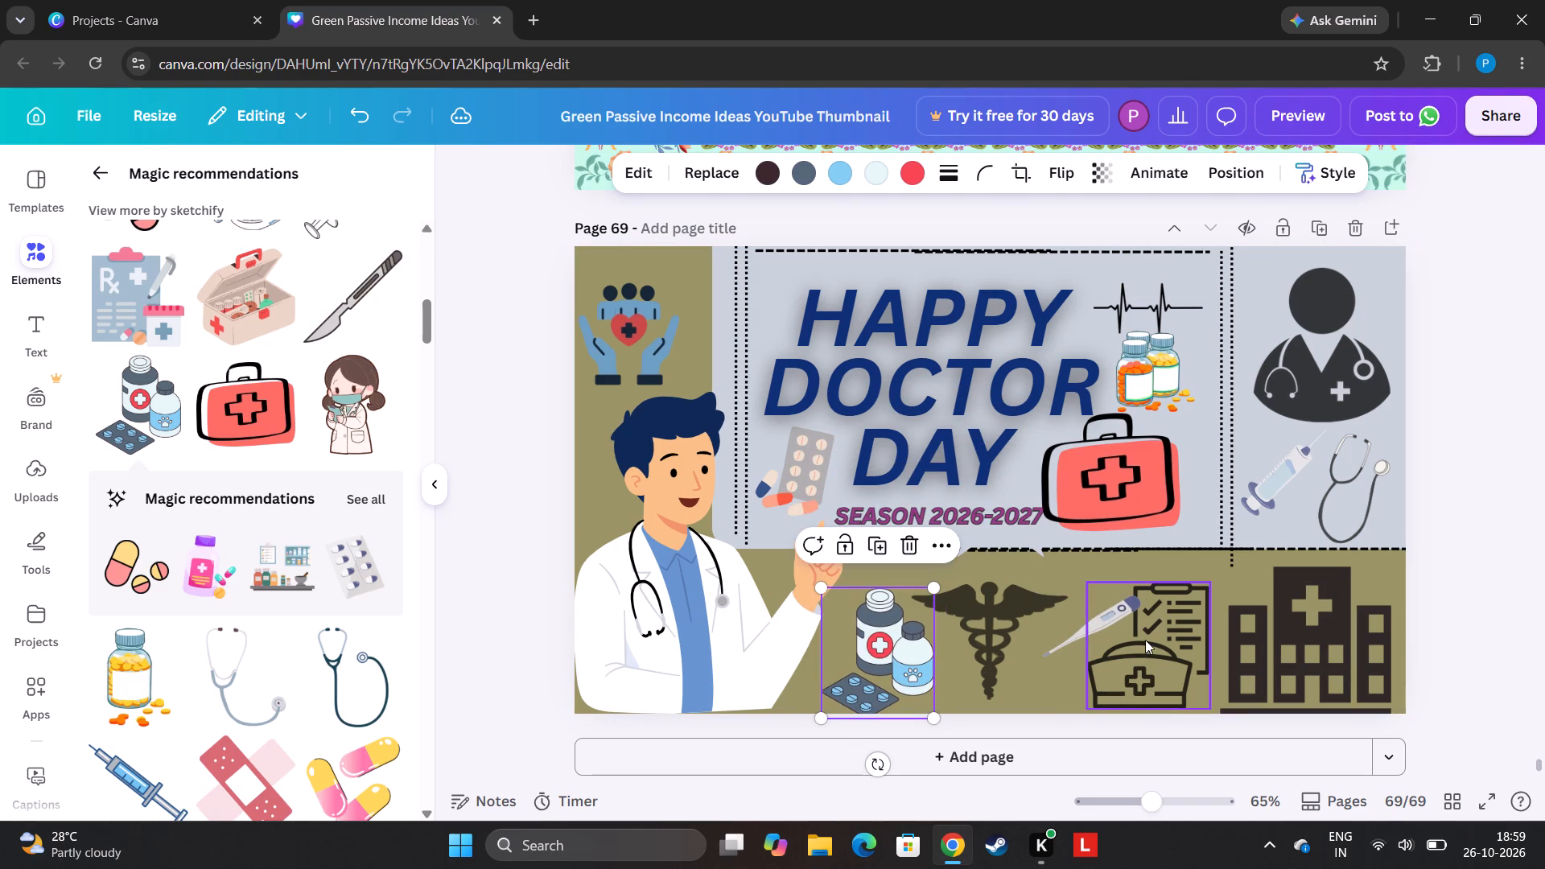
Move the thermometer back beside the doctor's raised hand, just above the medicine bottles on the olive band.
left_click_drag(1102, 613, 857, 583)
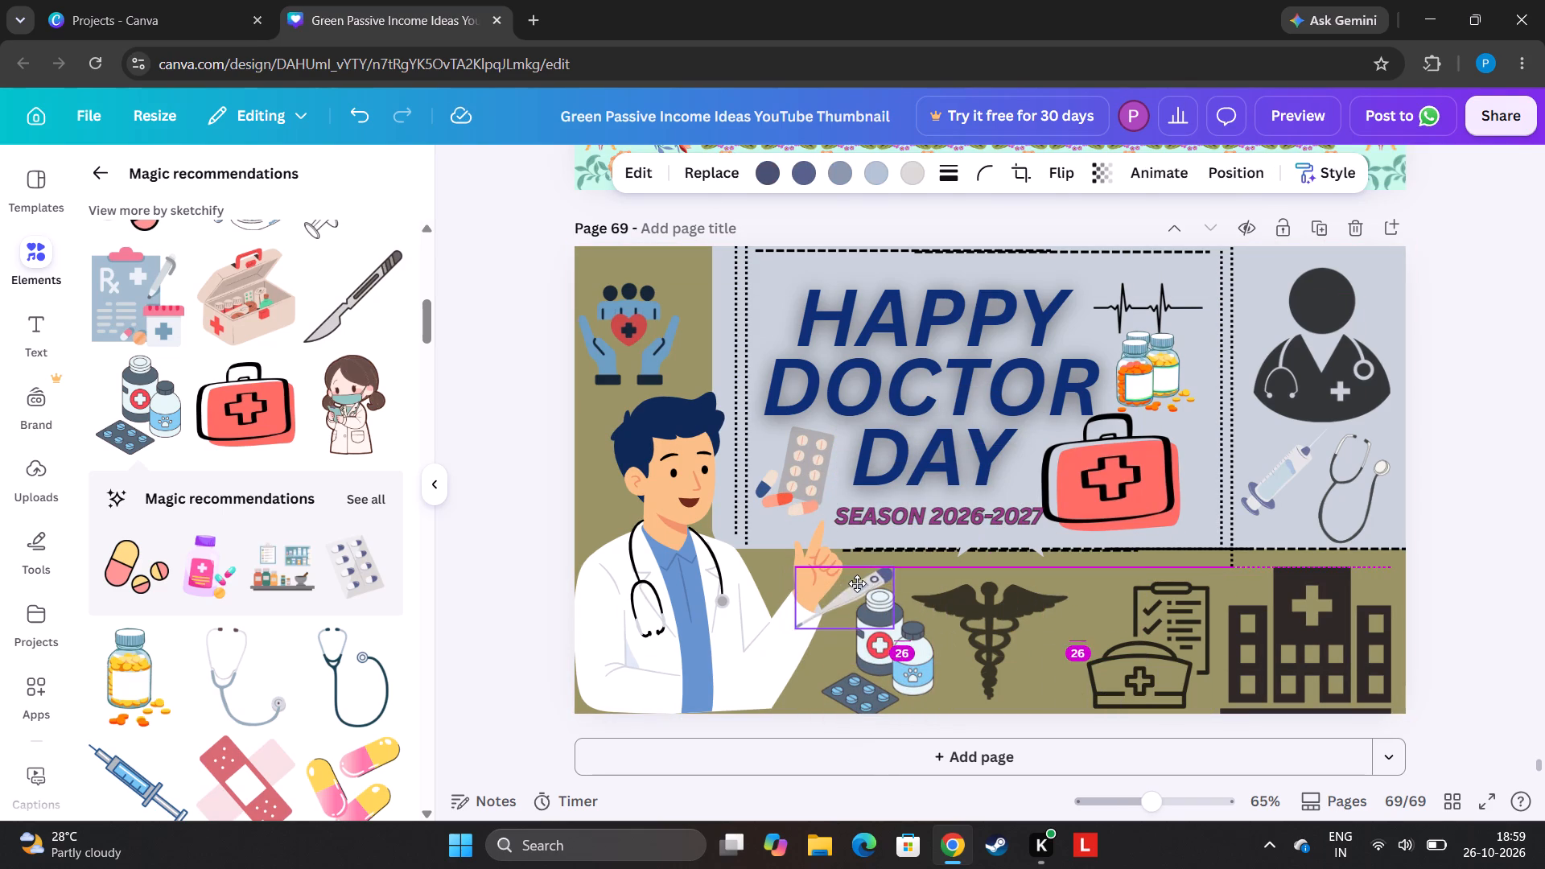
left_click_drag(857, 583, 884, 589)
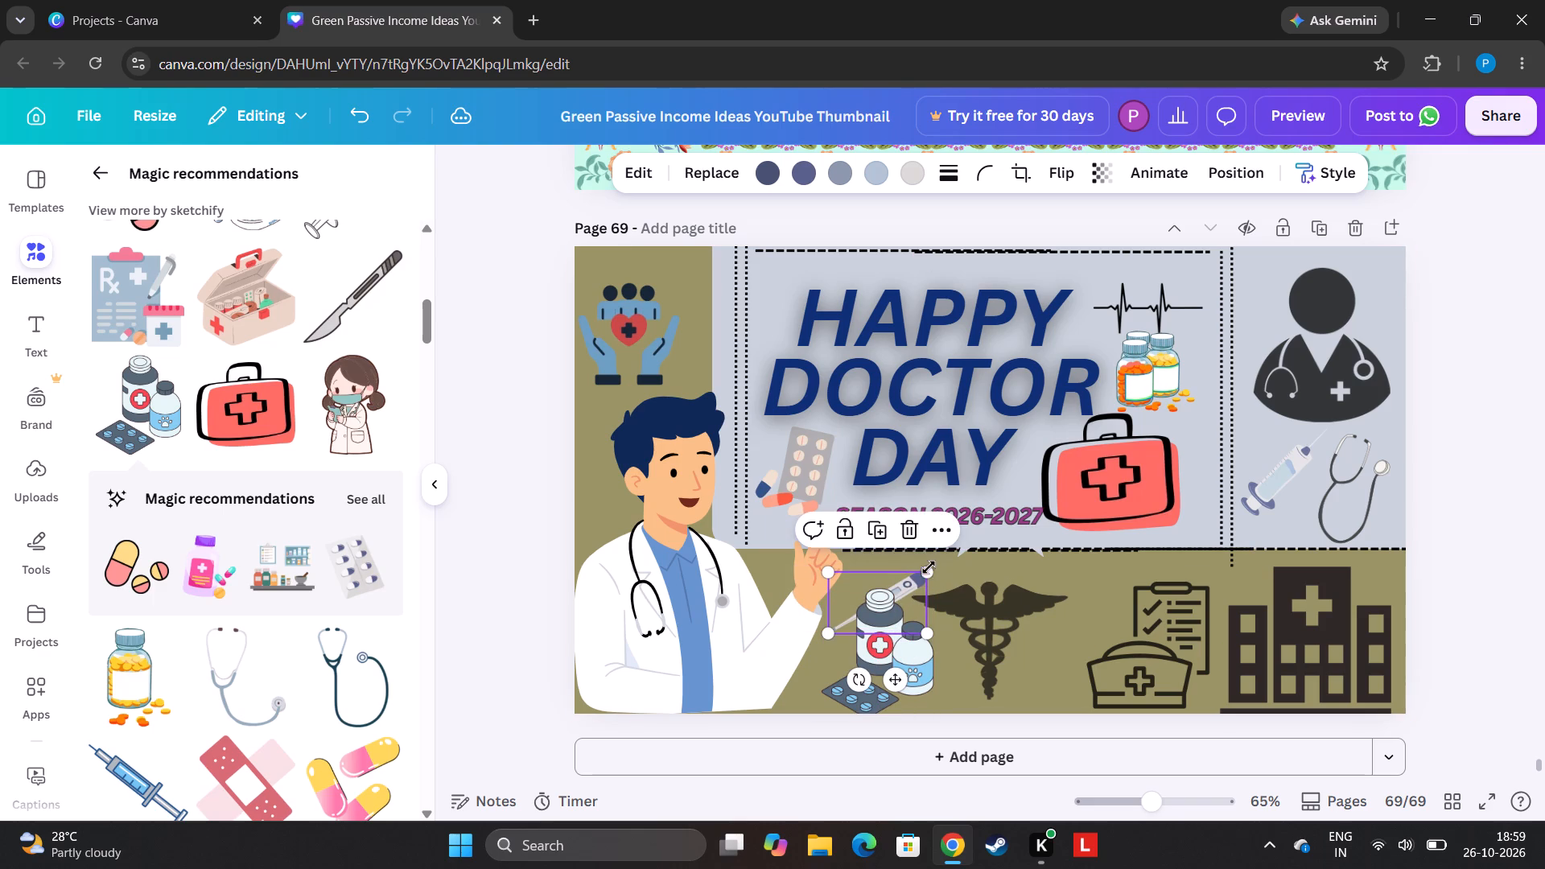
left_click_drag(907, 583, 929, 564)
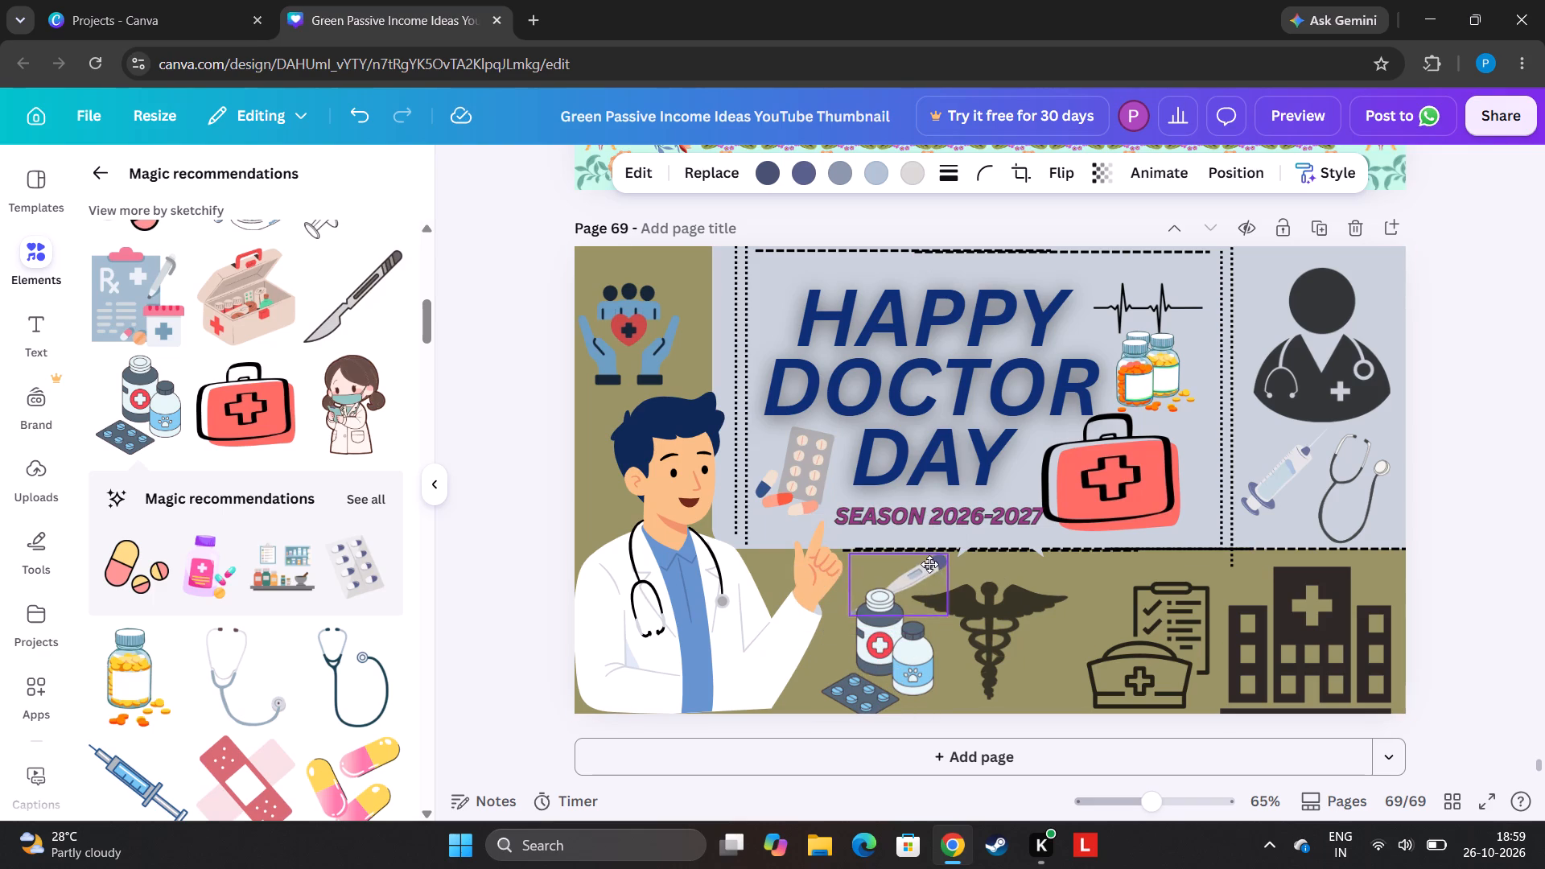
left_click_drag(929, 564, 914, 566)
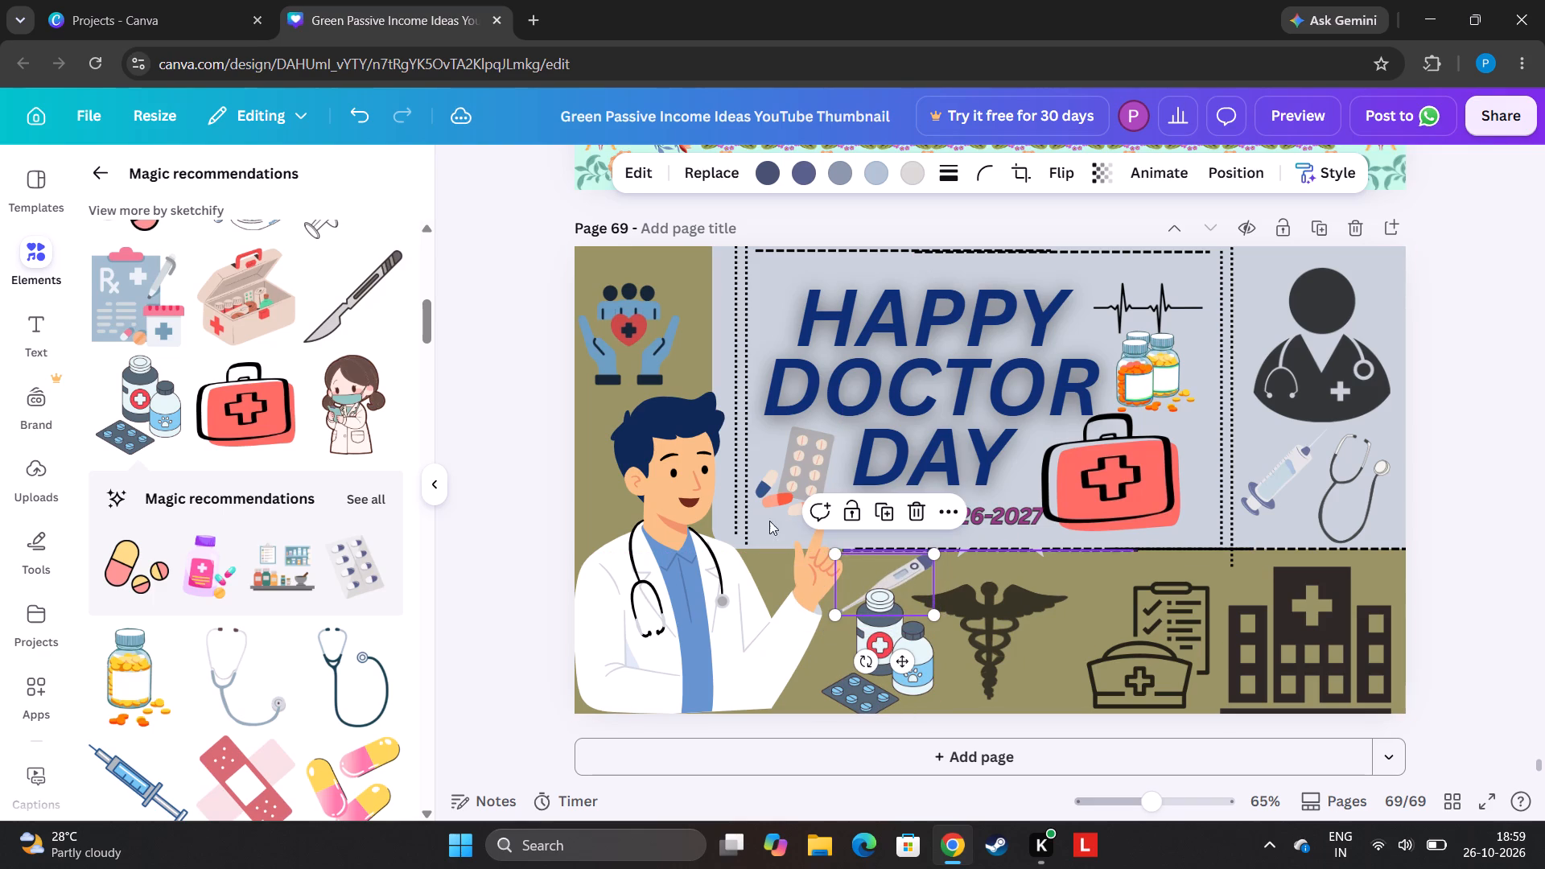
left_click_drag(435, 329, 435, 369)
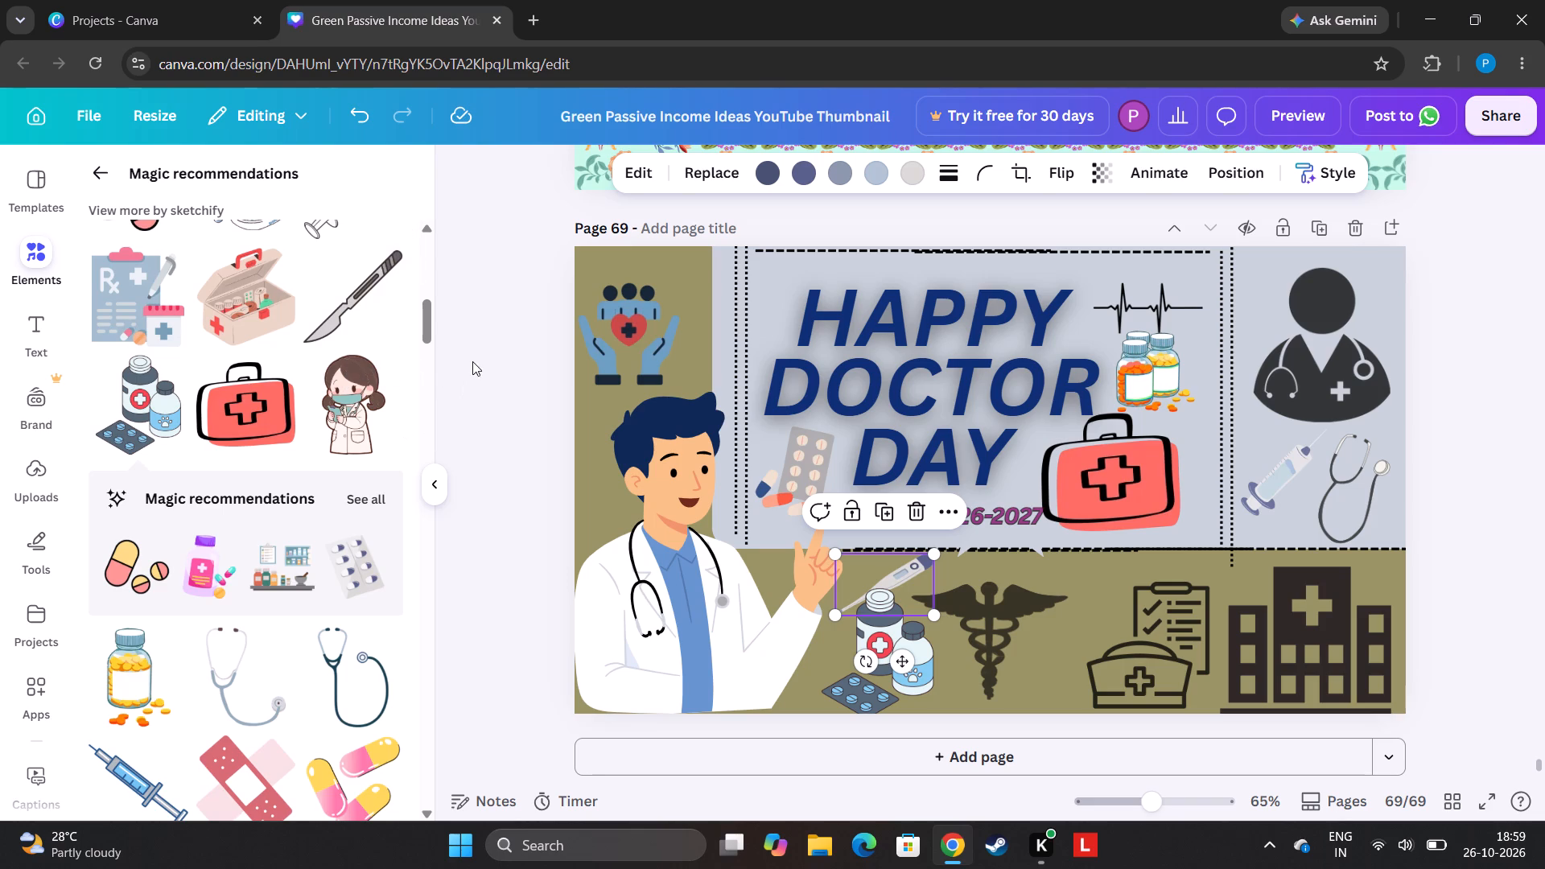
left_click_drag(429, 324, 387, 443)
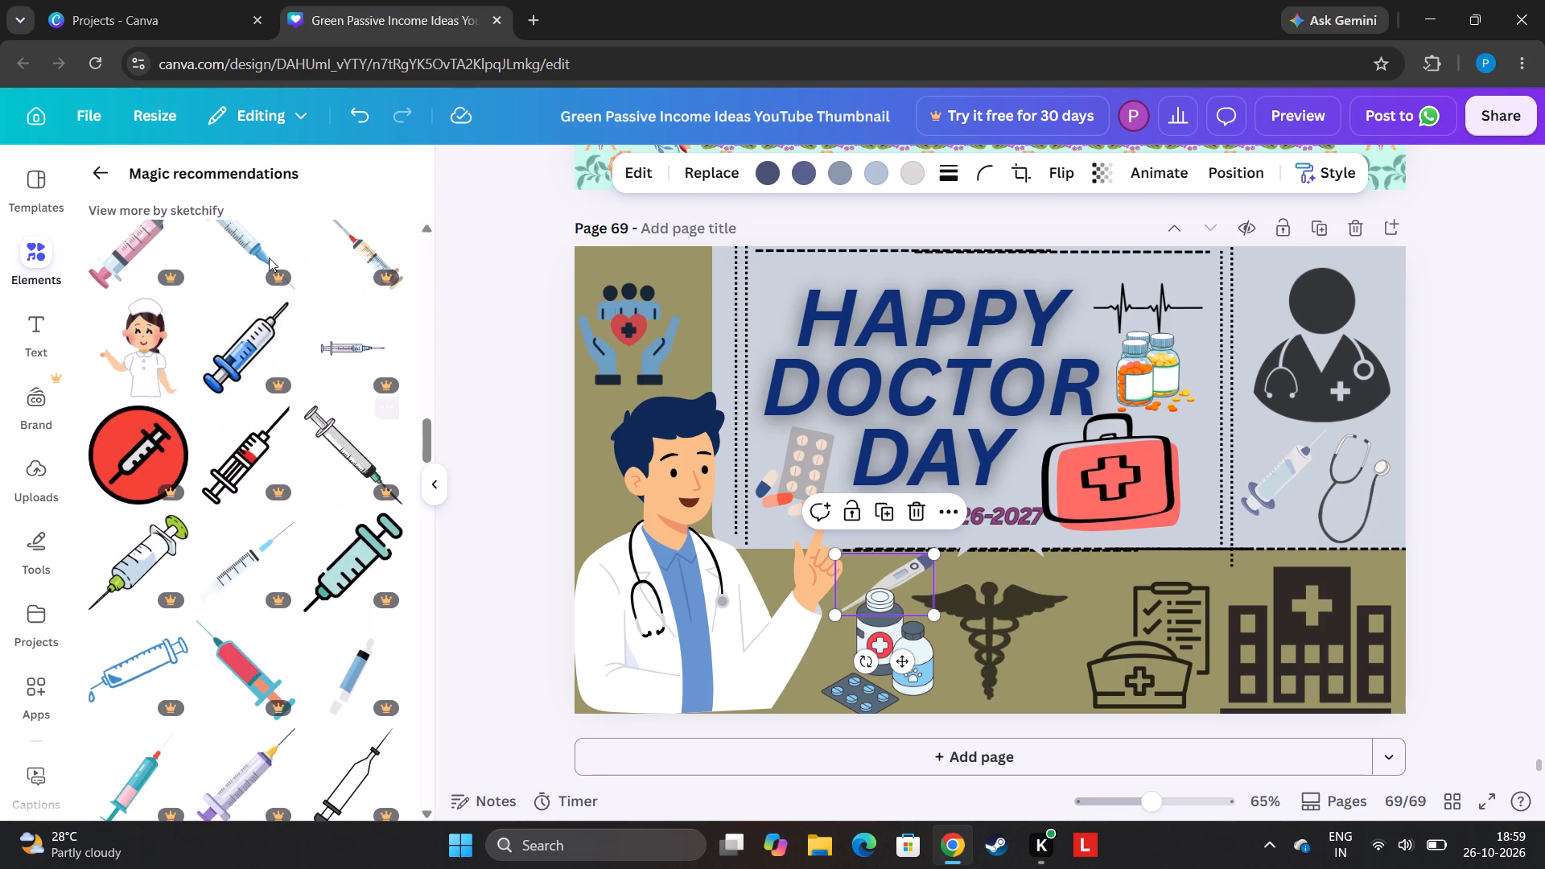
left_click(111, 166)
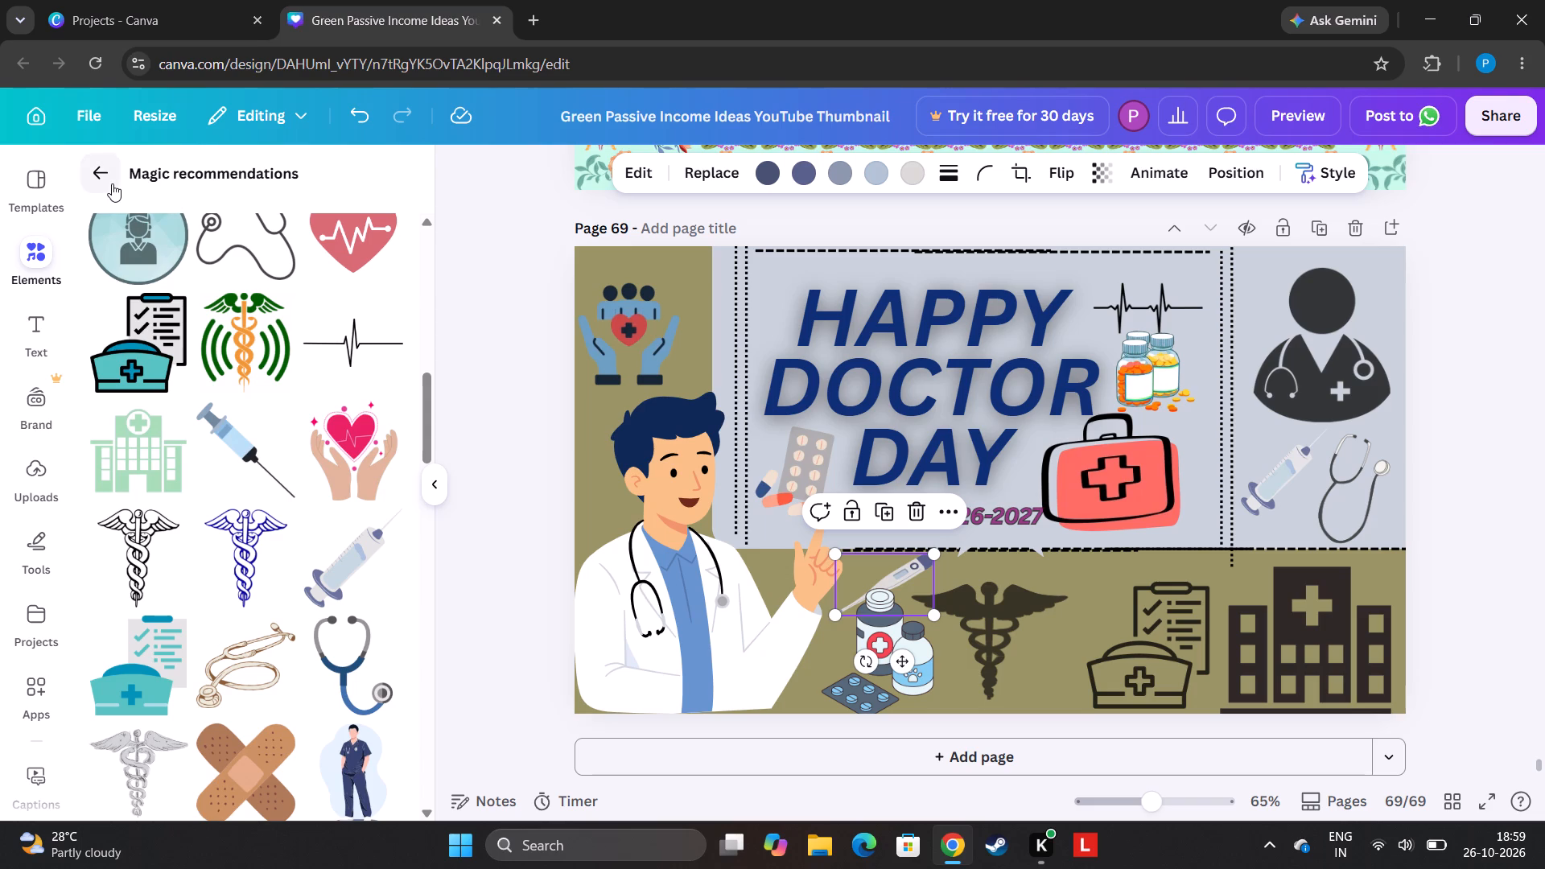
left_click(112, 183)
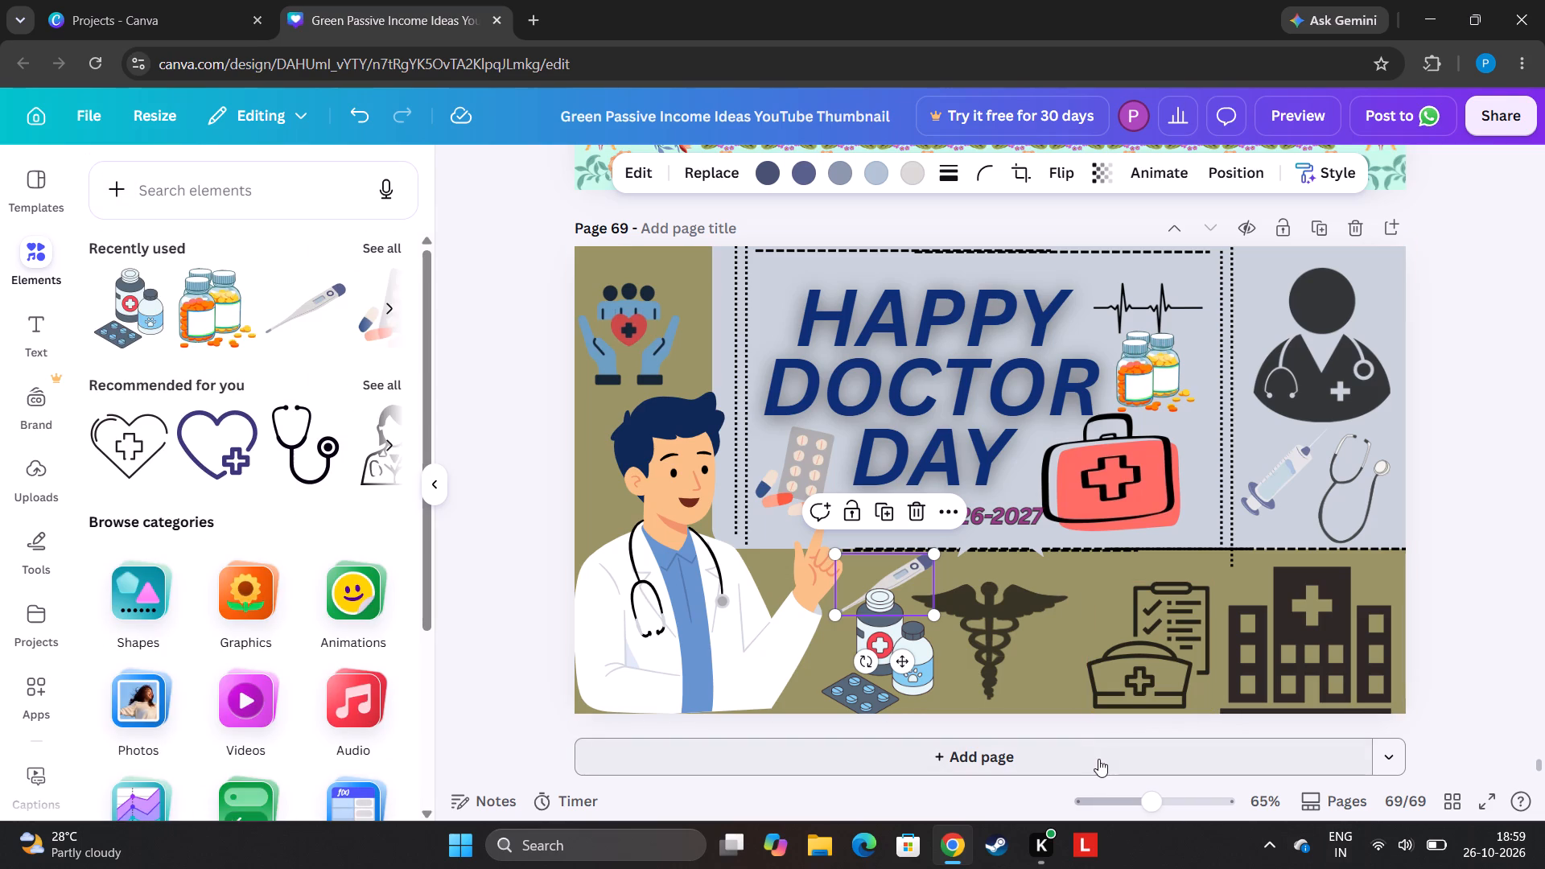
Add a new page after page 69 and open its background colour choices.
left_click(1065, 771)
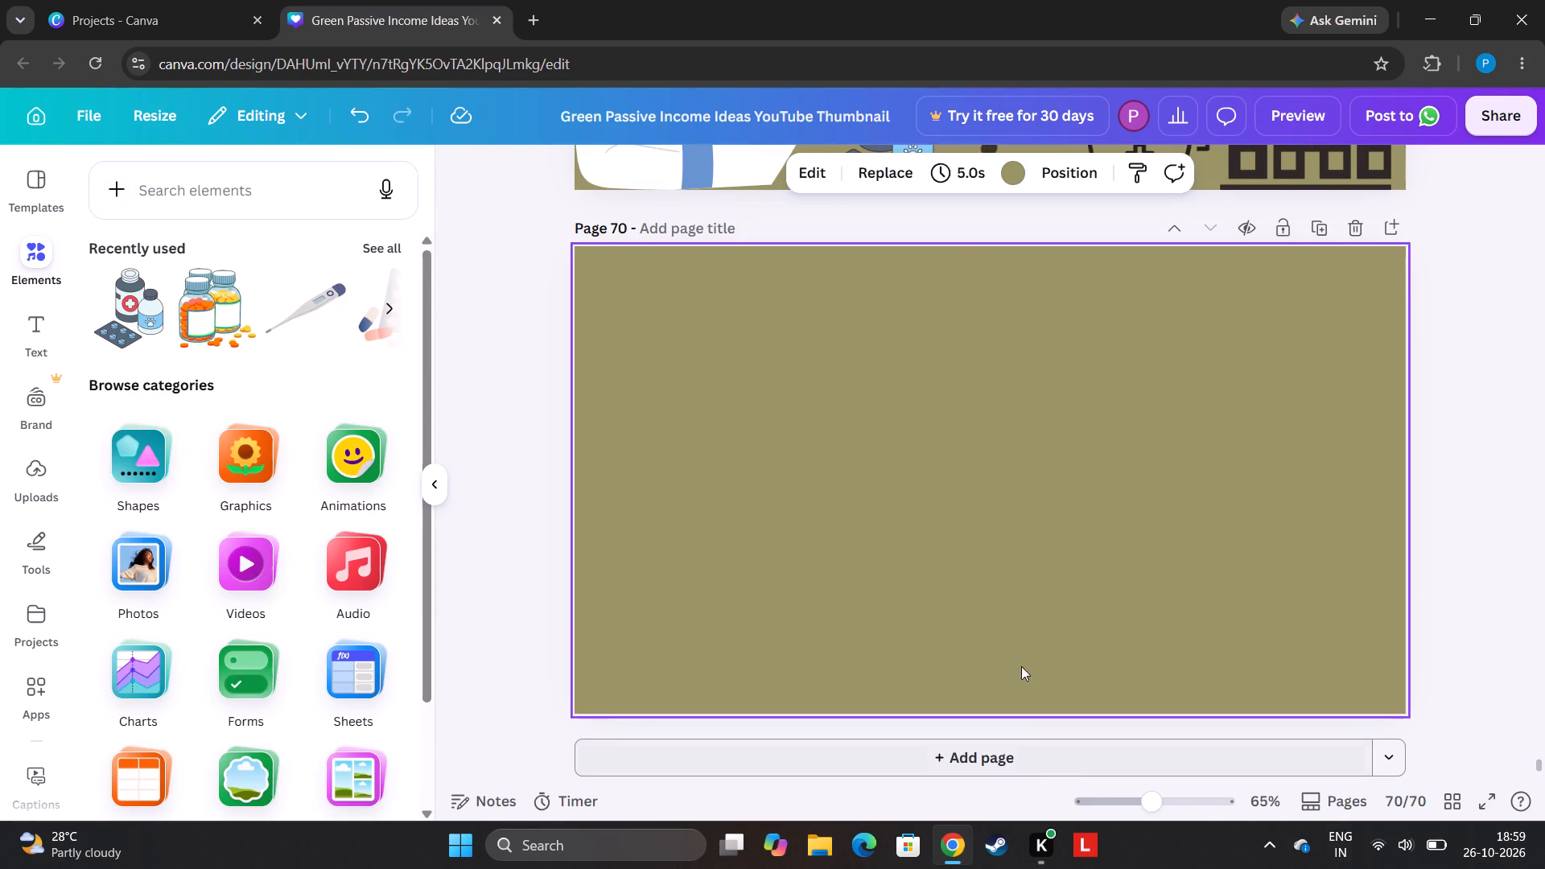
left_click(1008, 172)
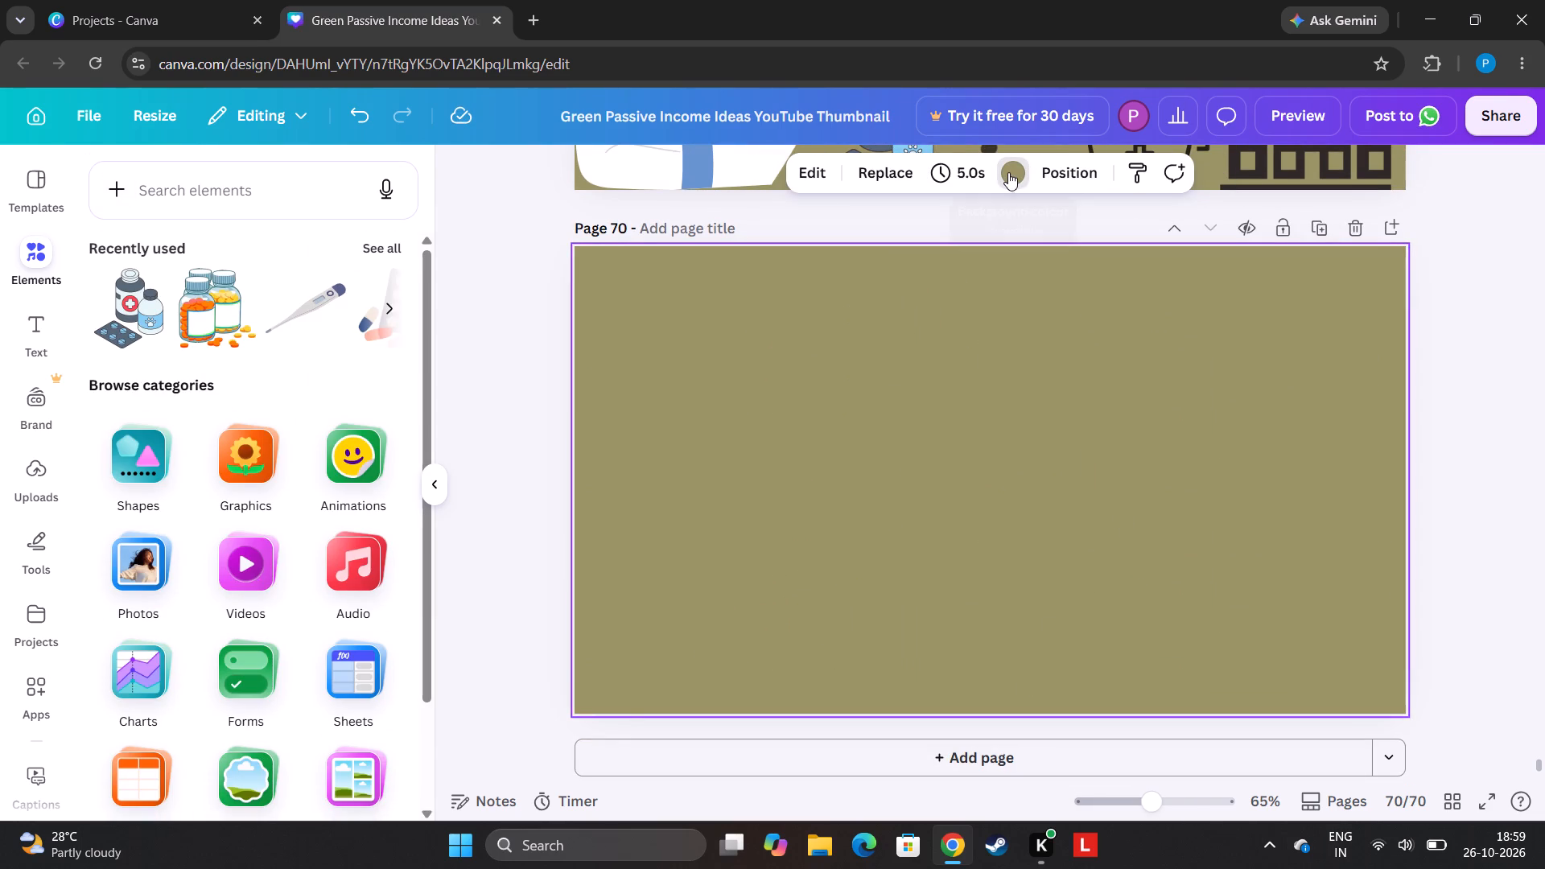
left_click(352, 348)
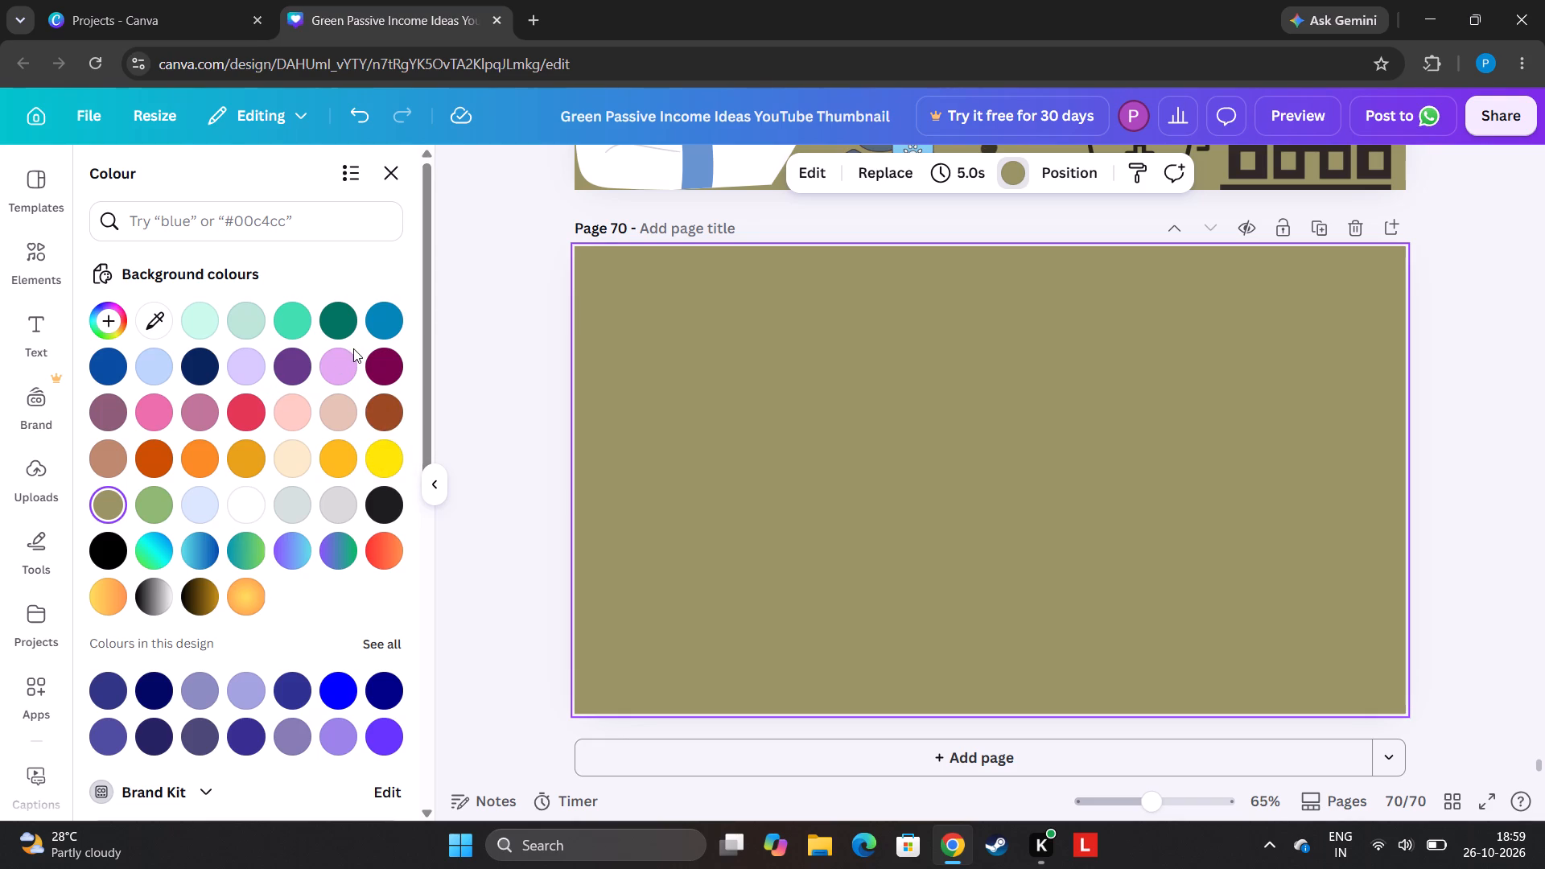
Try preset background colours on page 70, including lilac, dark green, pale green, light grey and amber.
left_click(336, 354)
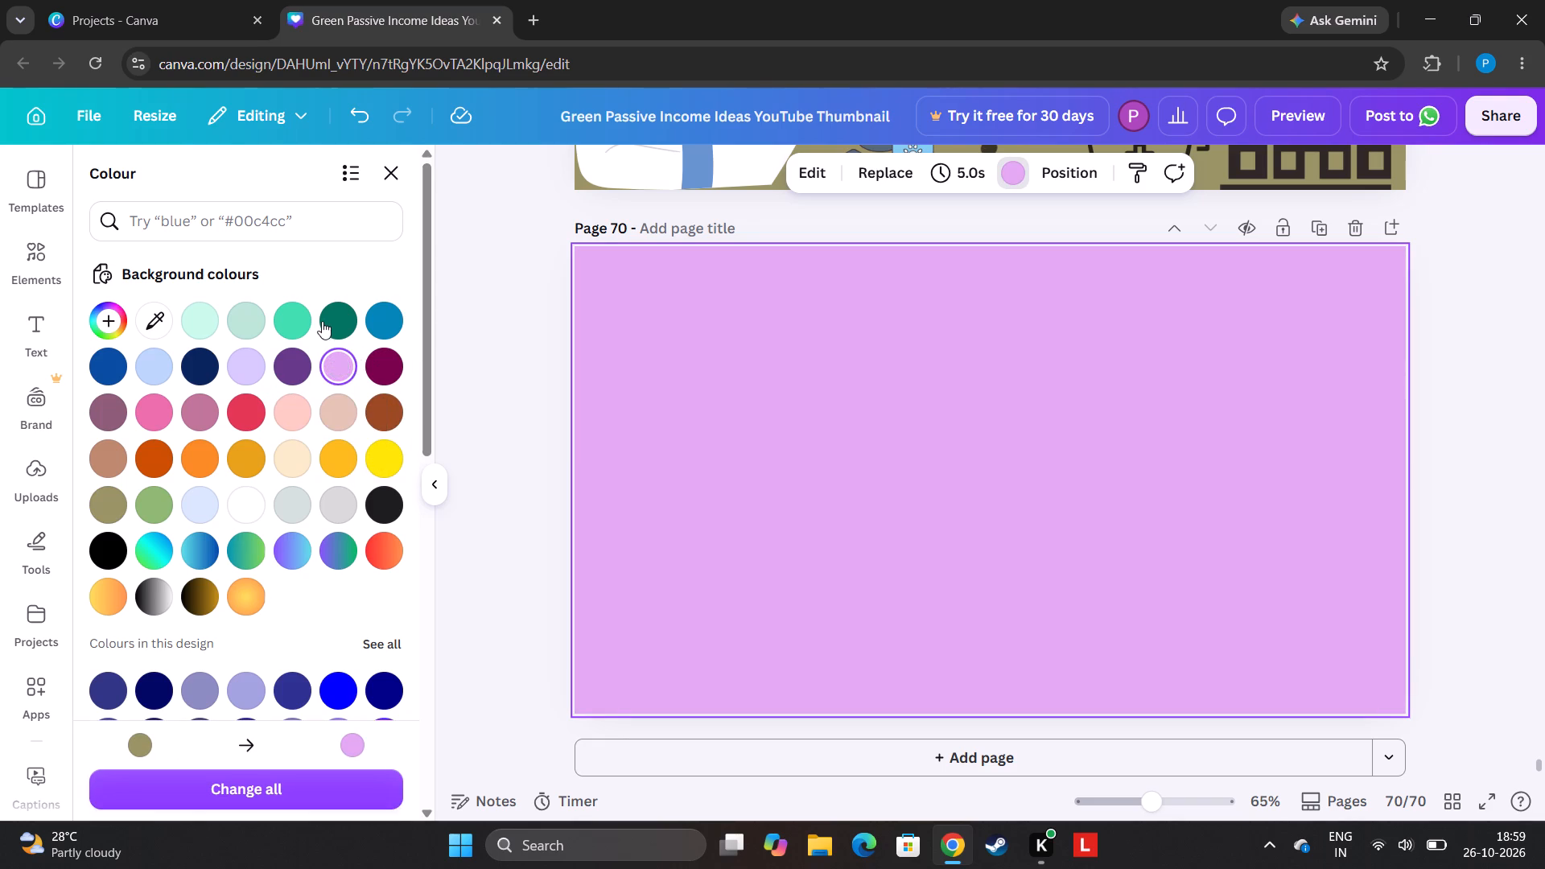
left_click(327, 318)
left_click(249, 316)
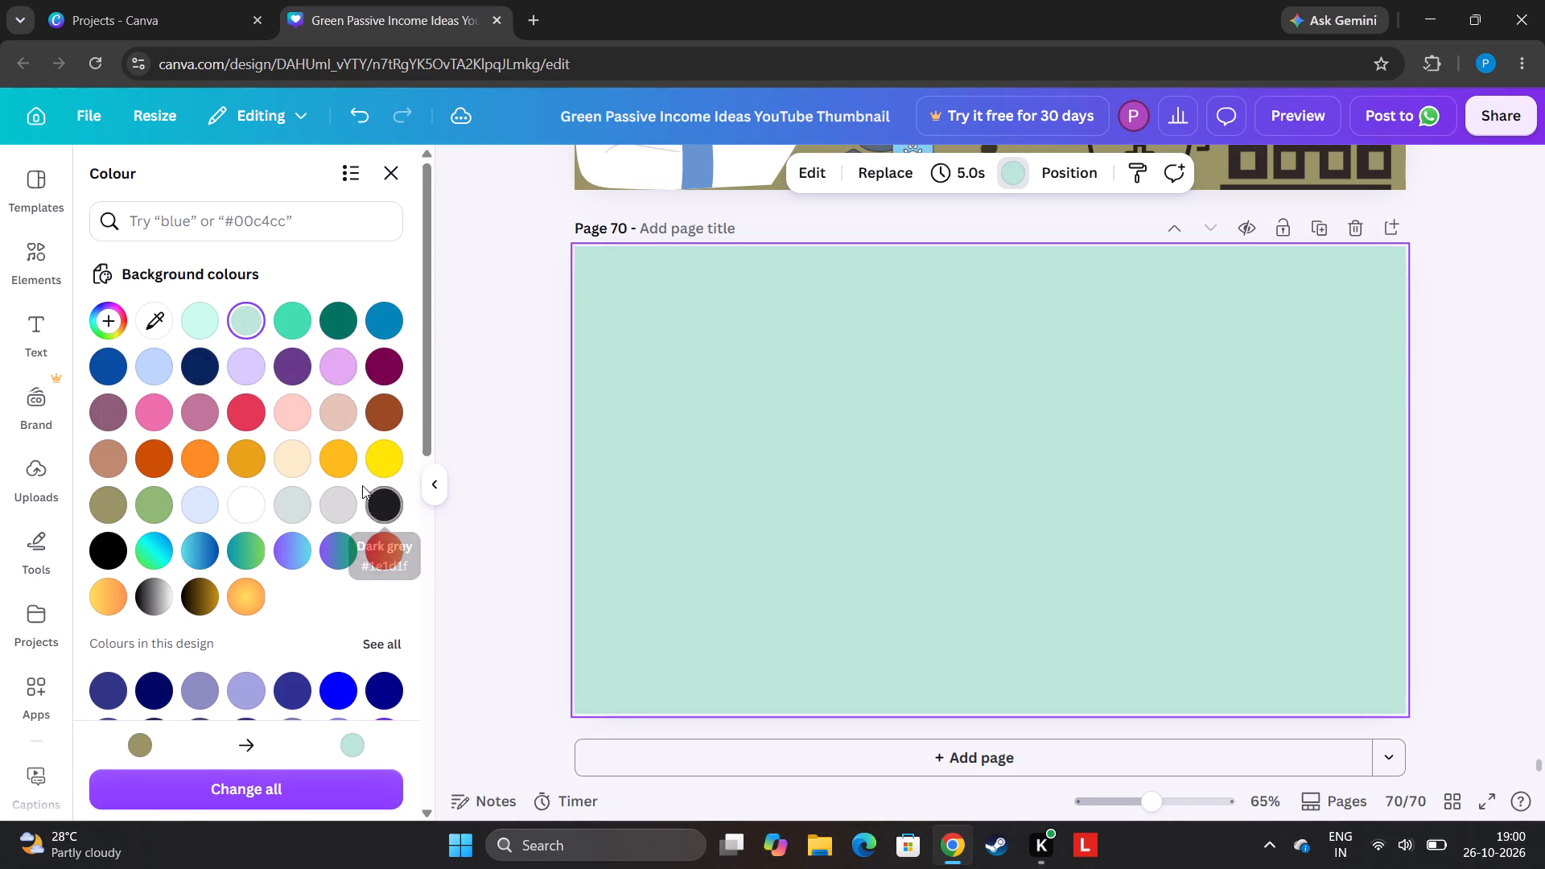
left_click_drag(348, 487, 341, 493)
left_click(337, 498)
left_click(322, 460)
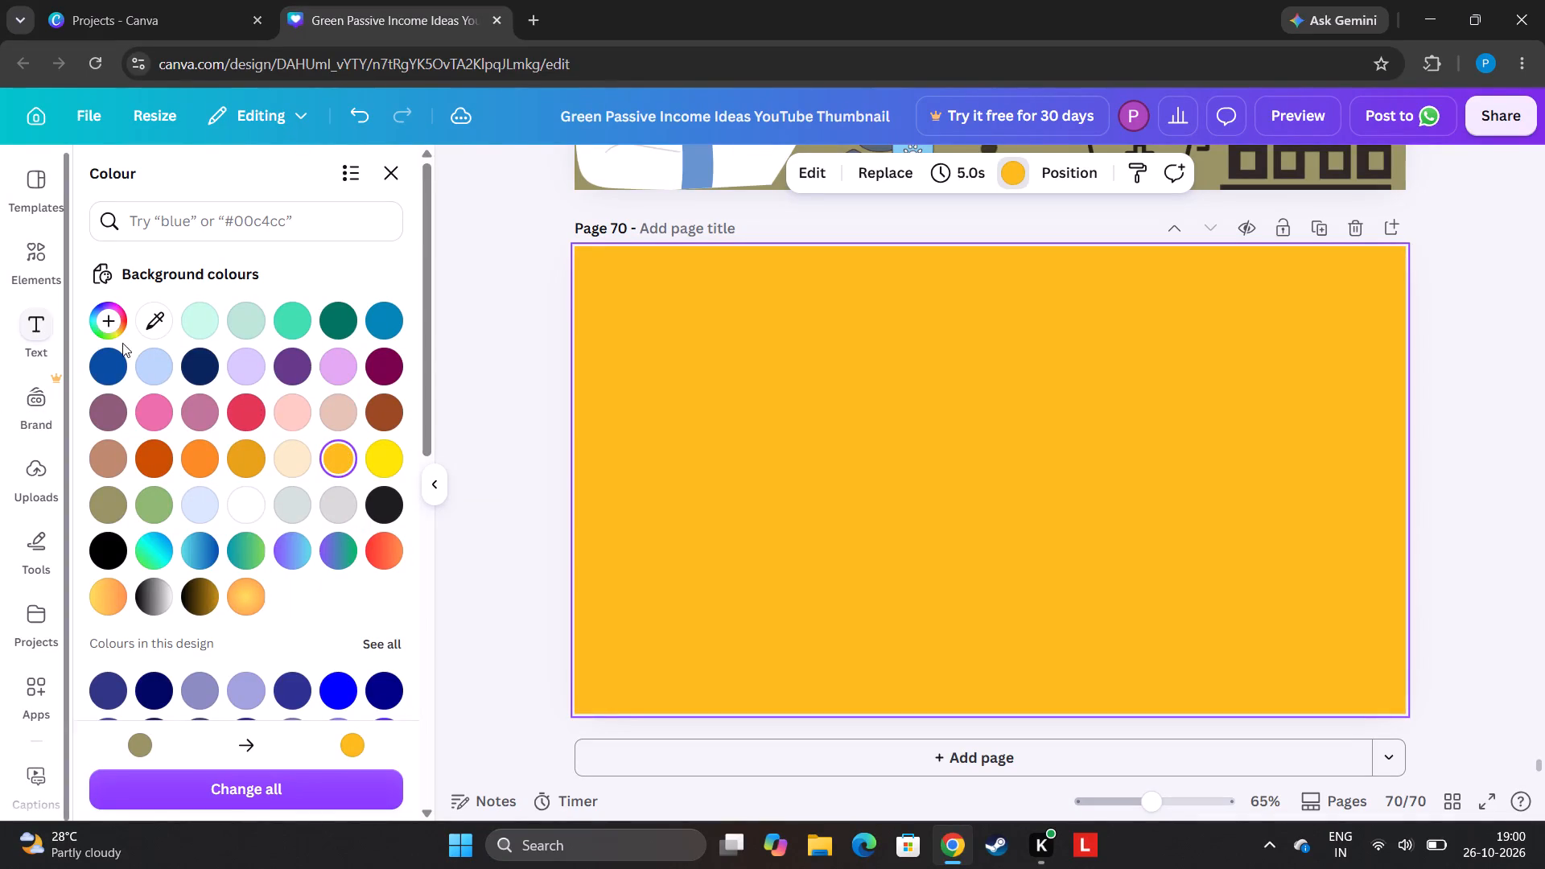
Mix a custom solid background colour for page 70, trying brown and grey shades before settling on a warm tan.
left_click(107, 329)
left_click(222, 459)
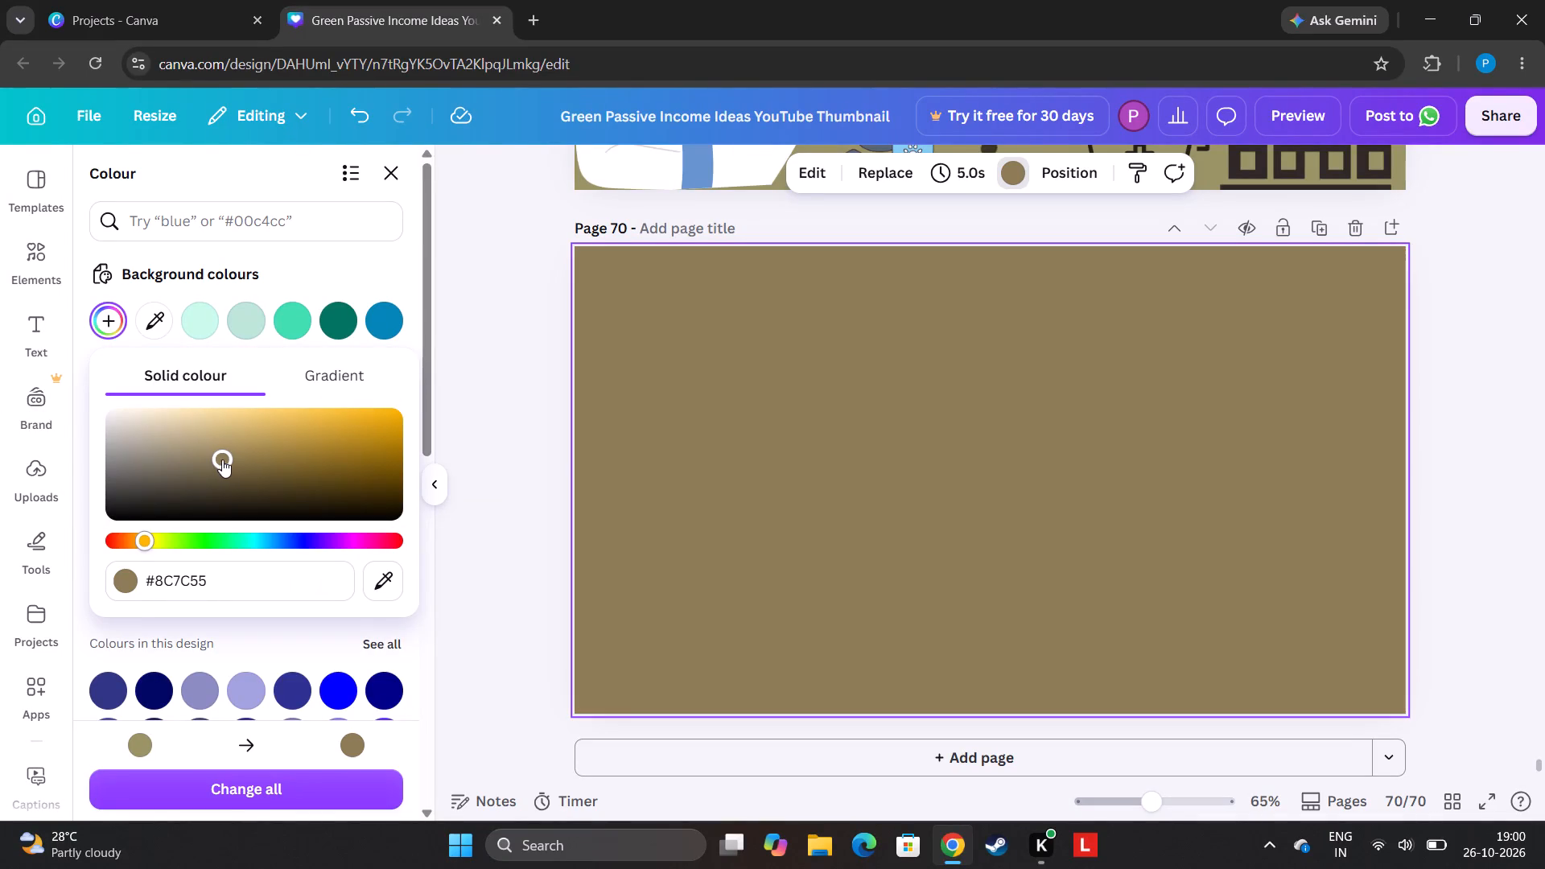
left_click_drag(302, 459, 388, 487)
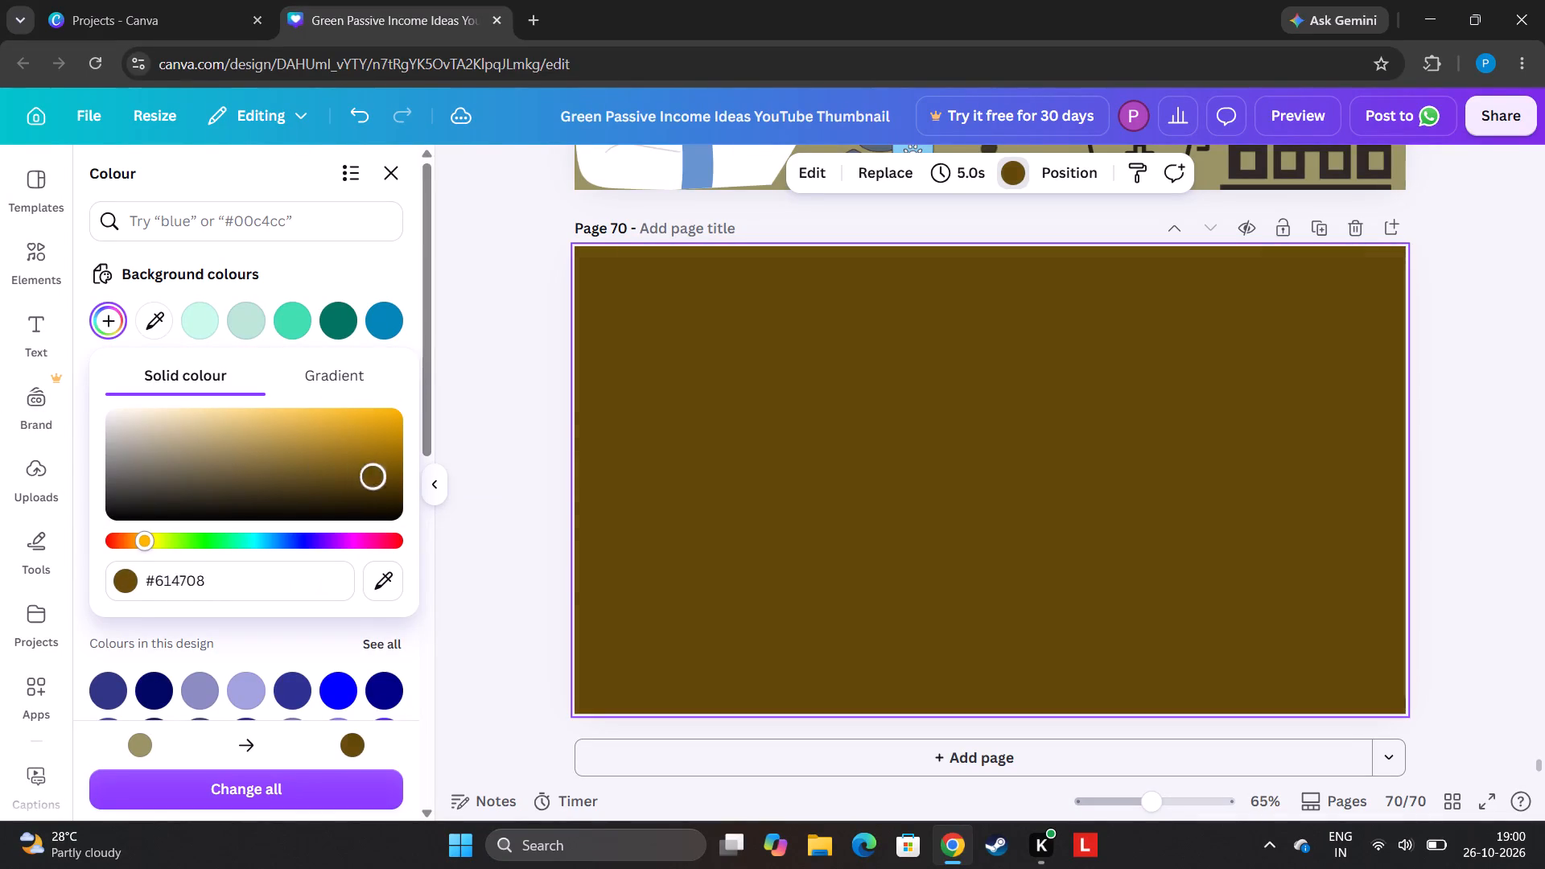
left_click_drag(388, 487, 213, 458)
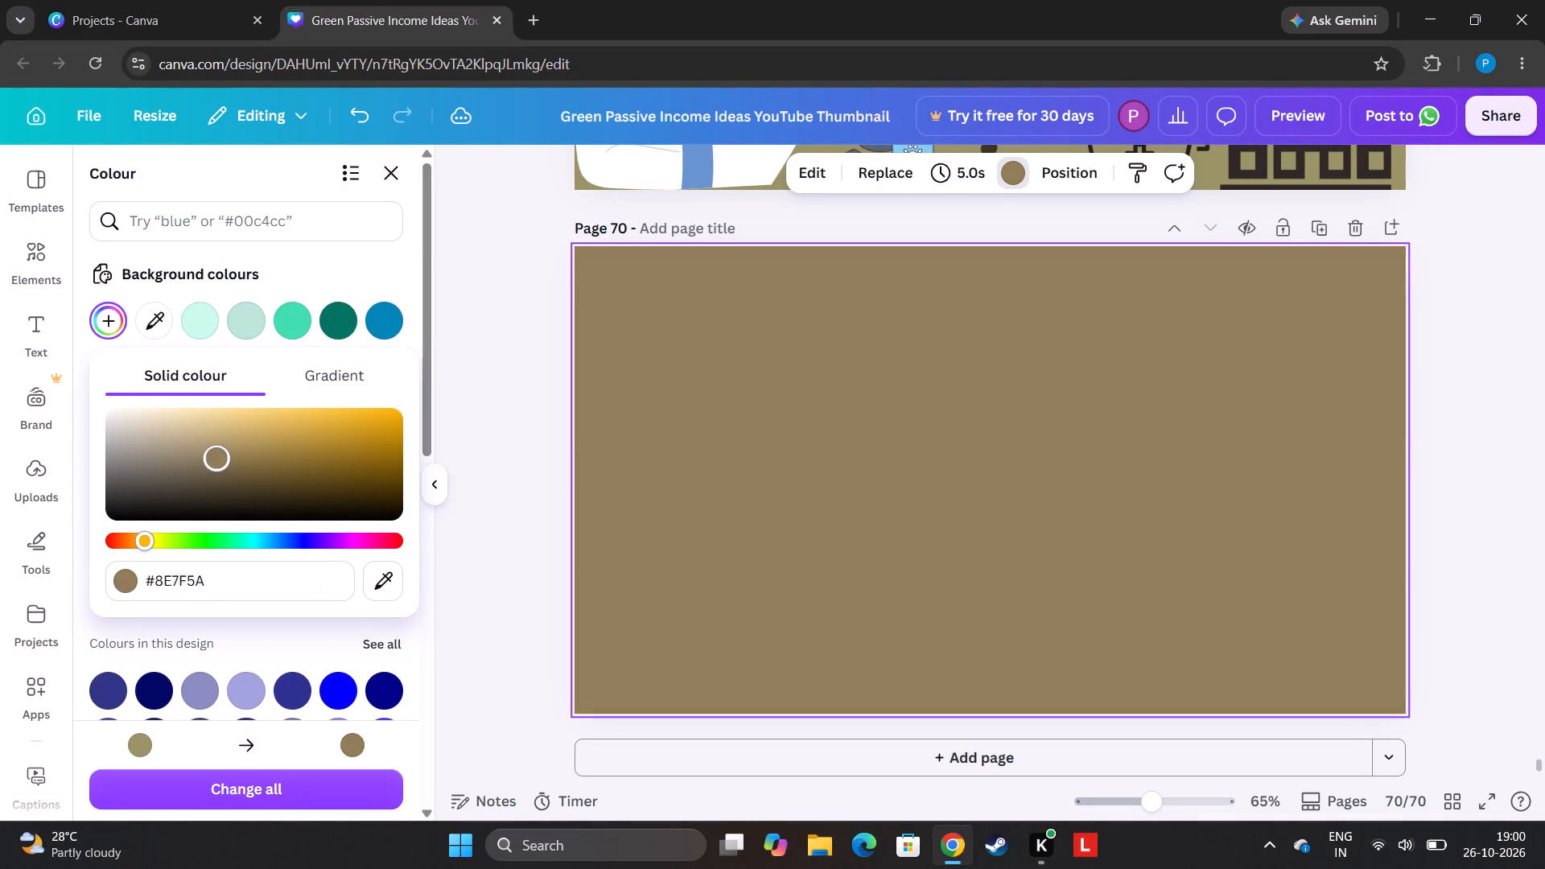
left_click_drag(213, 458, 98, 428)
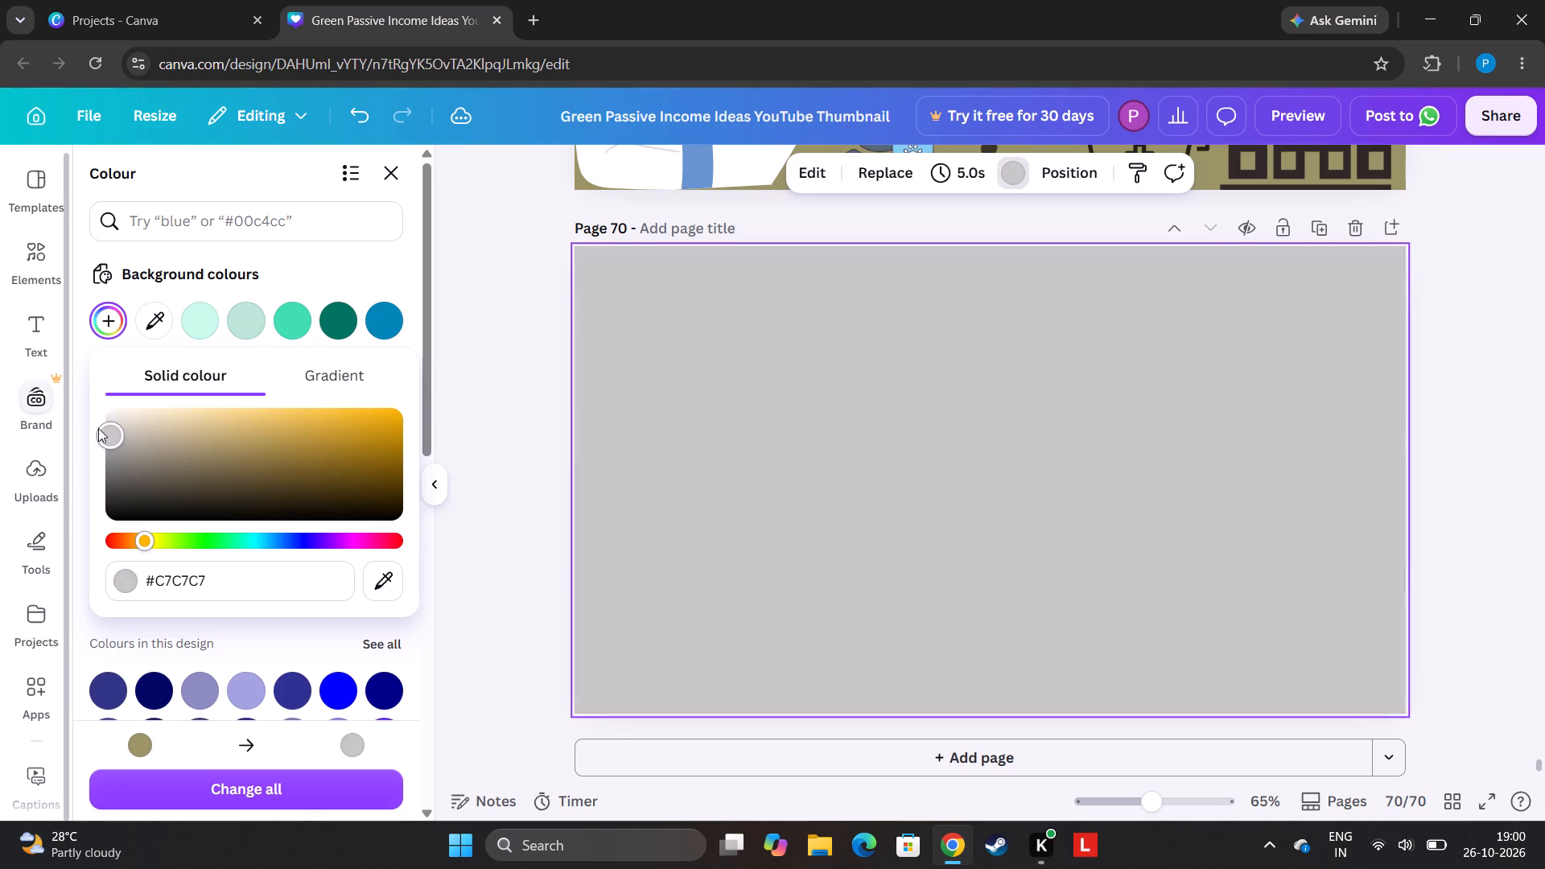
left_click_drag(98, 428, 216, 425)
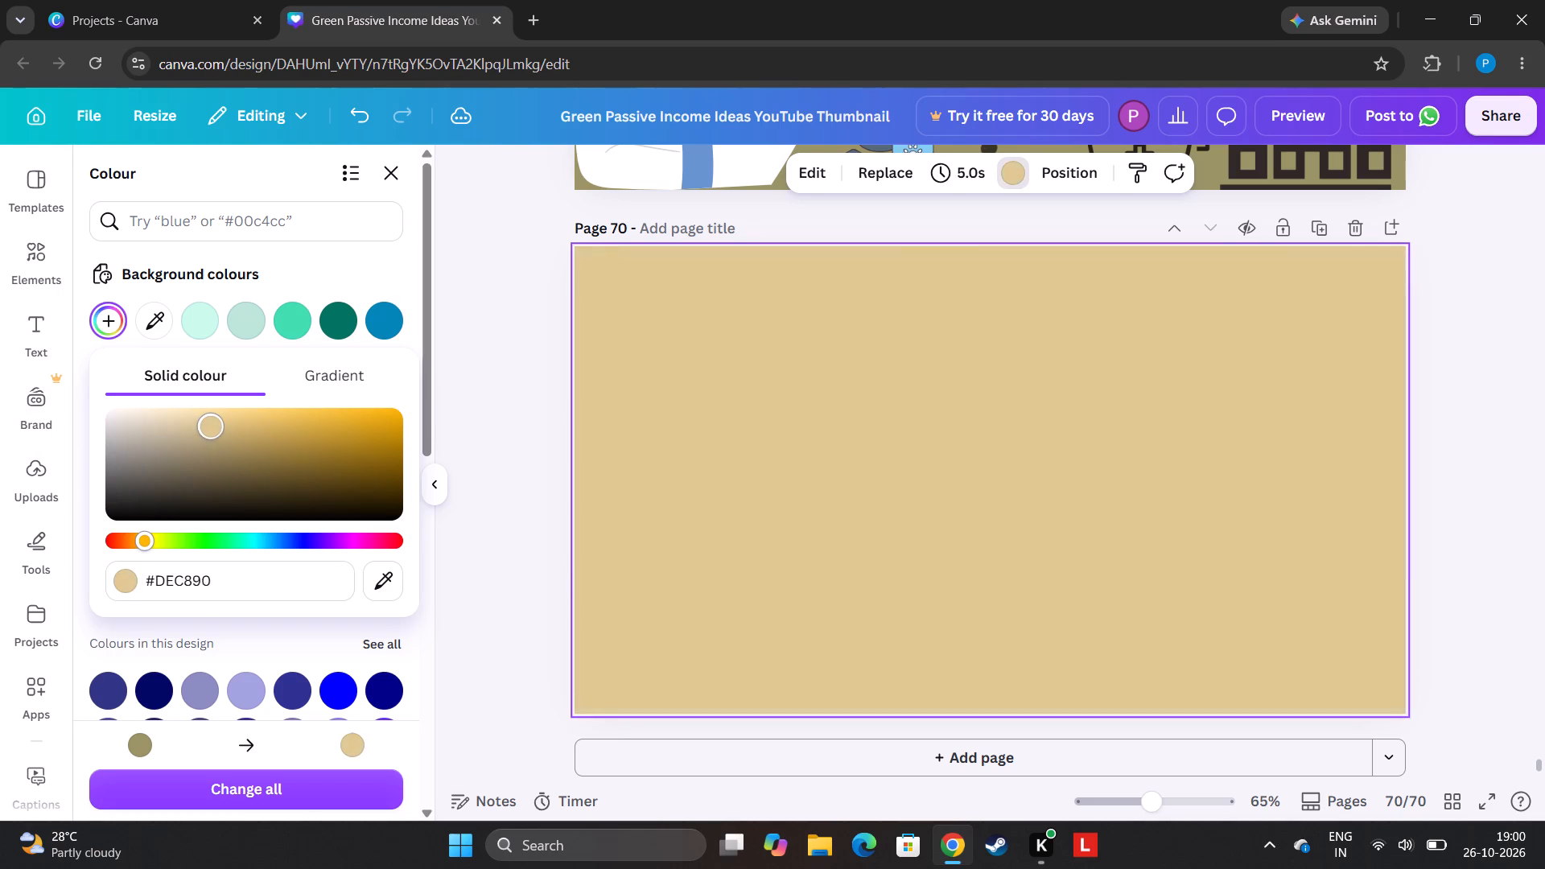
left_click_drag(216, 425, 230, 432)
left_click(526, 430)
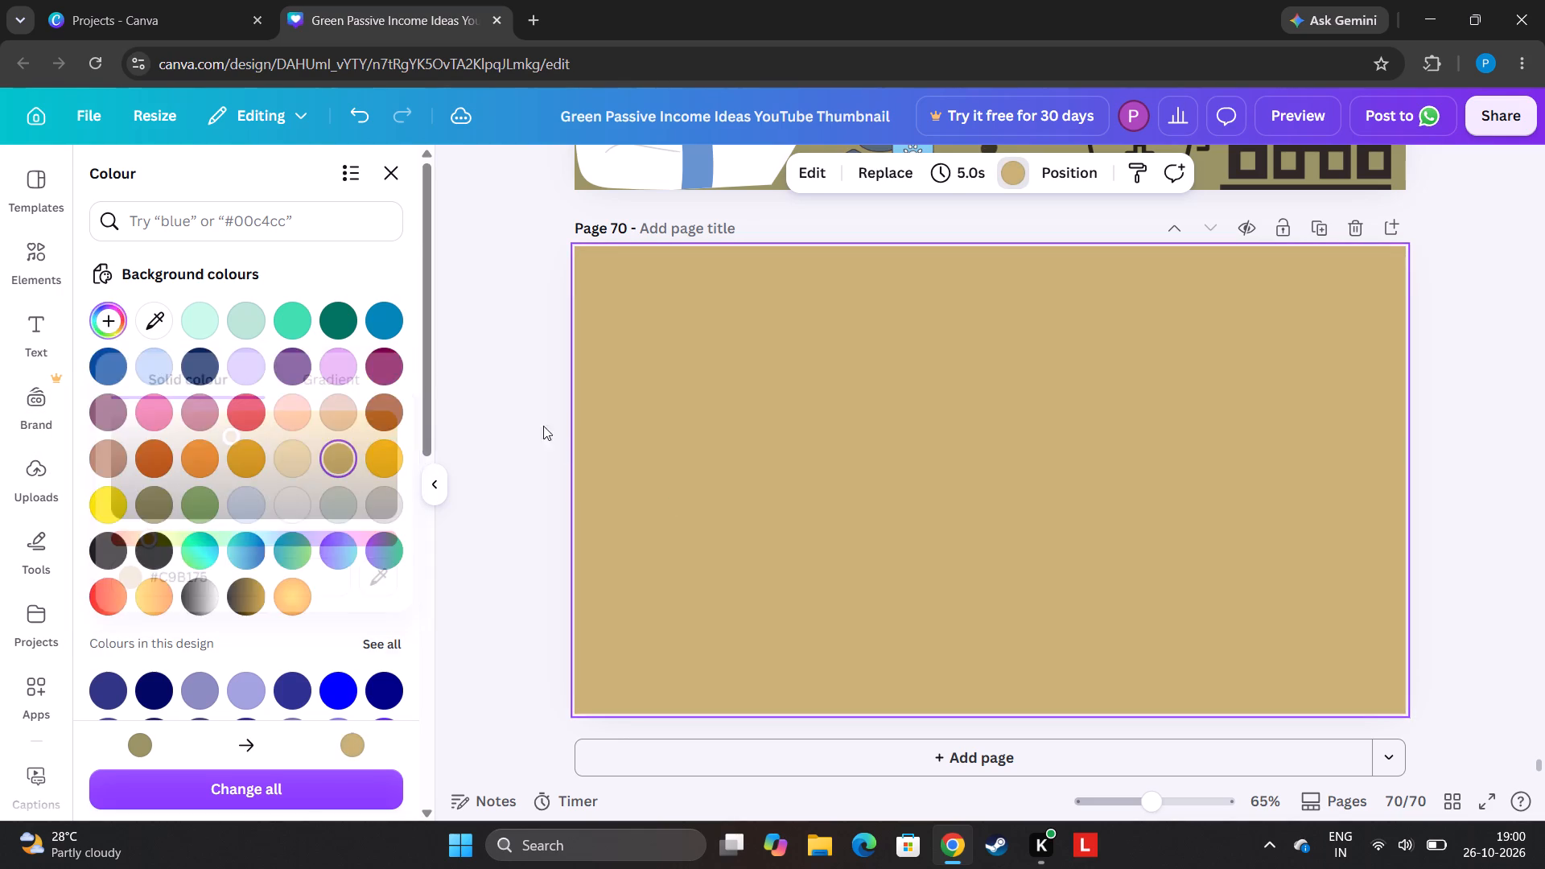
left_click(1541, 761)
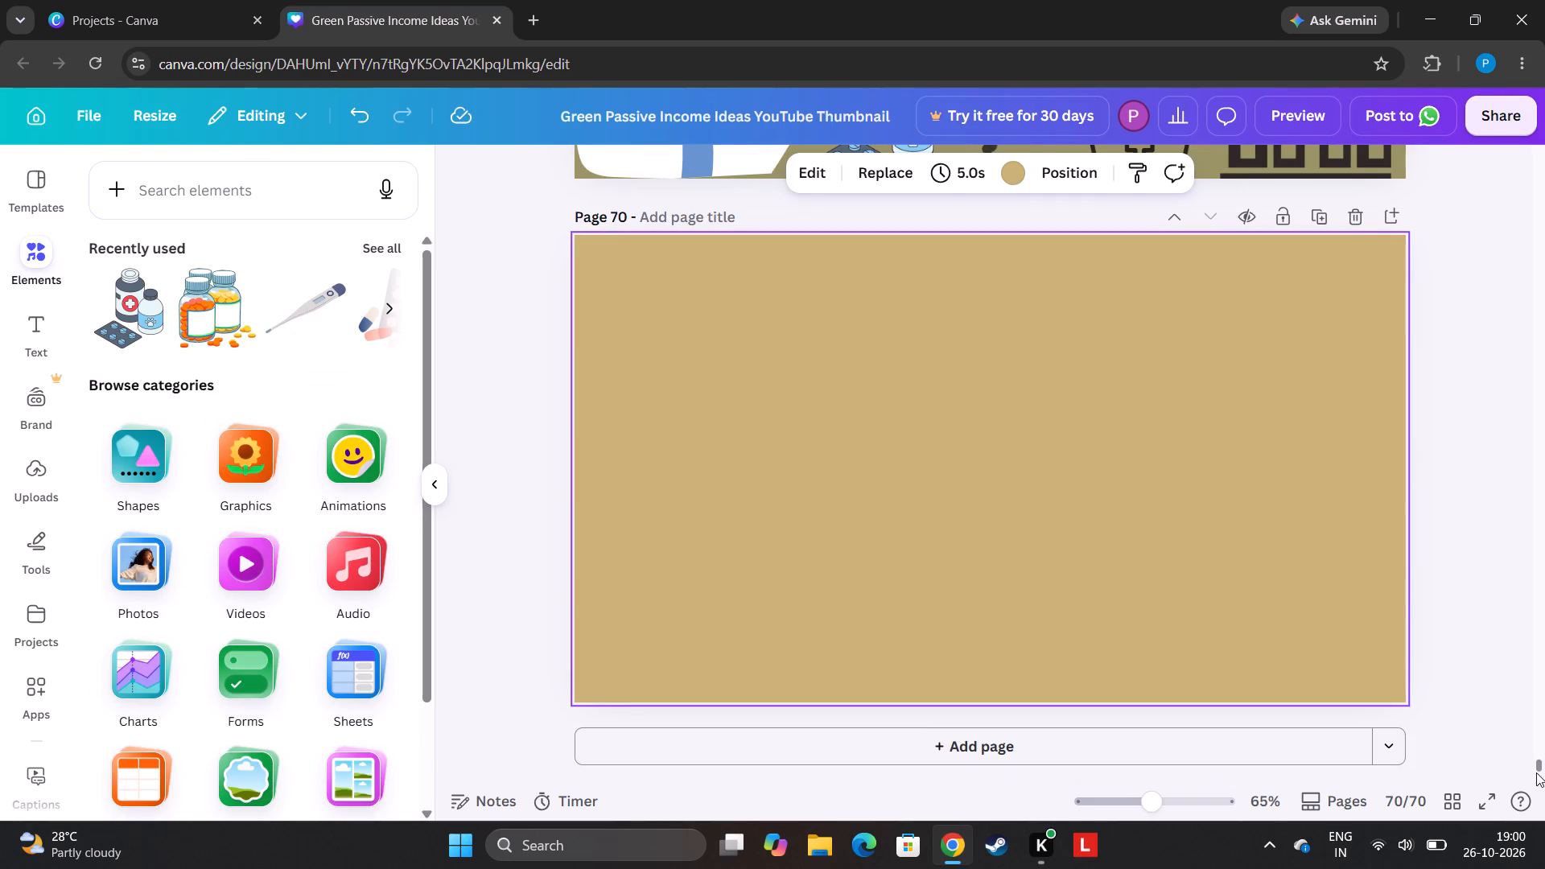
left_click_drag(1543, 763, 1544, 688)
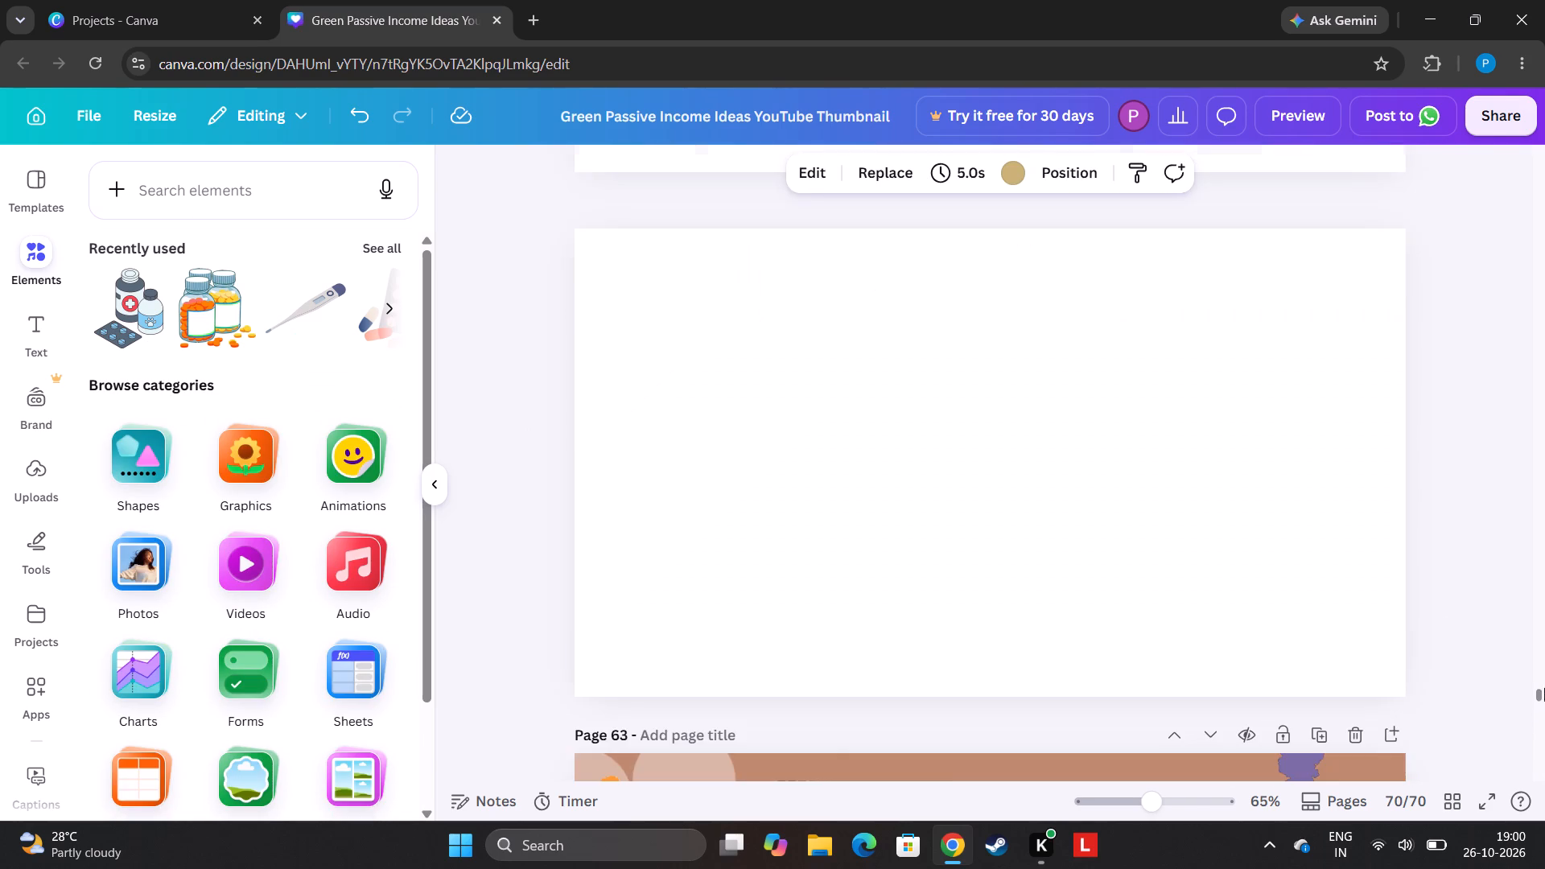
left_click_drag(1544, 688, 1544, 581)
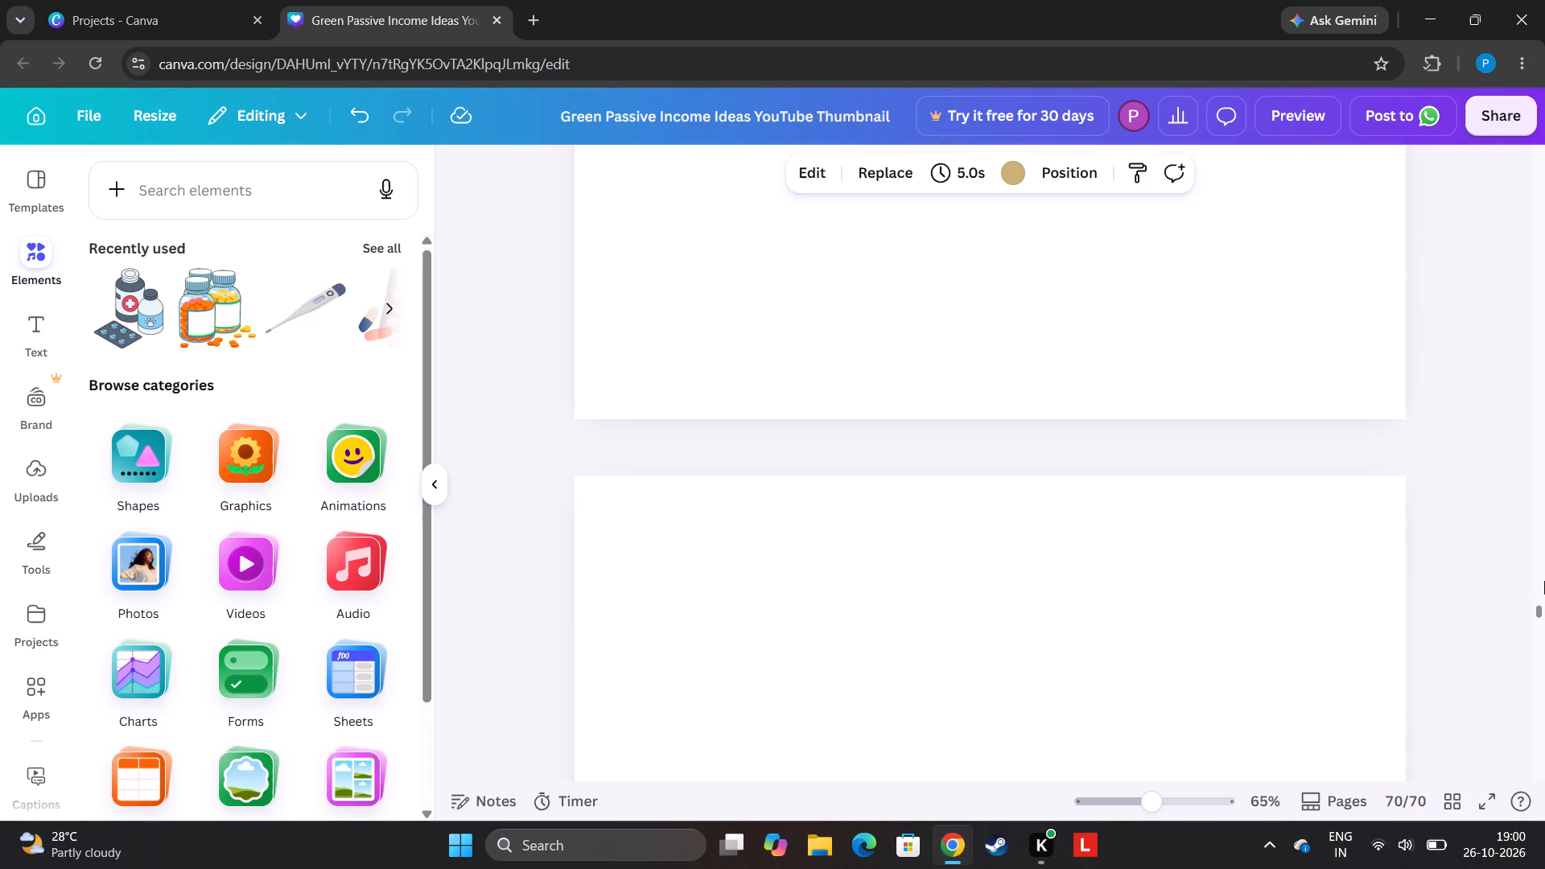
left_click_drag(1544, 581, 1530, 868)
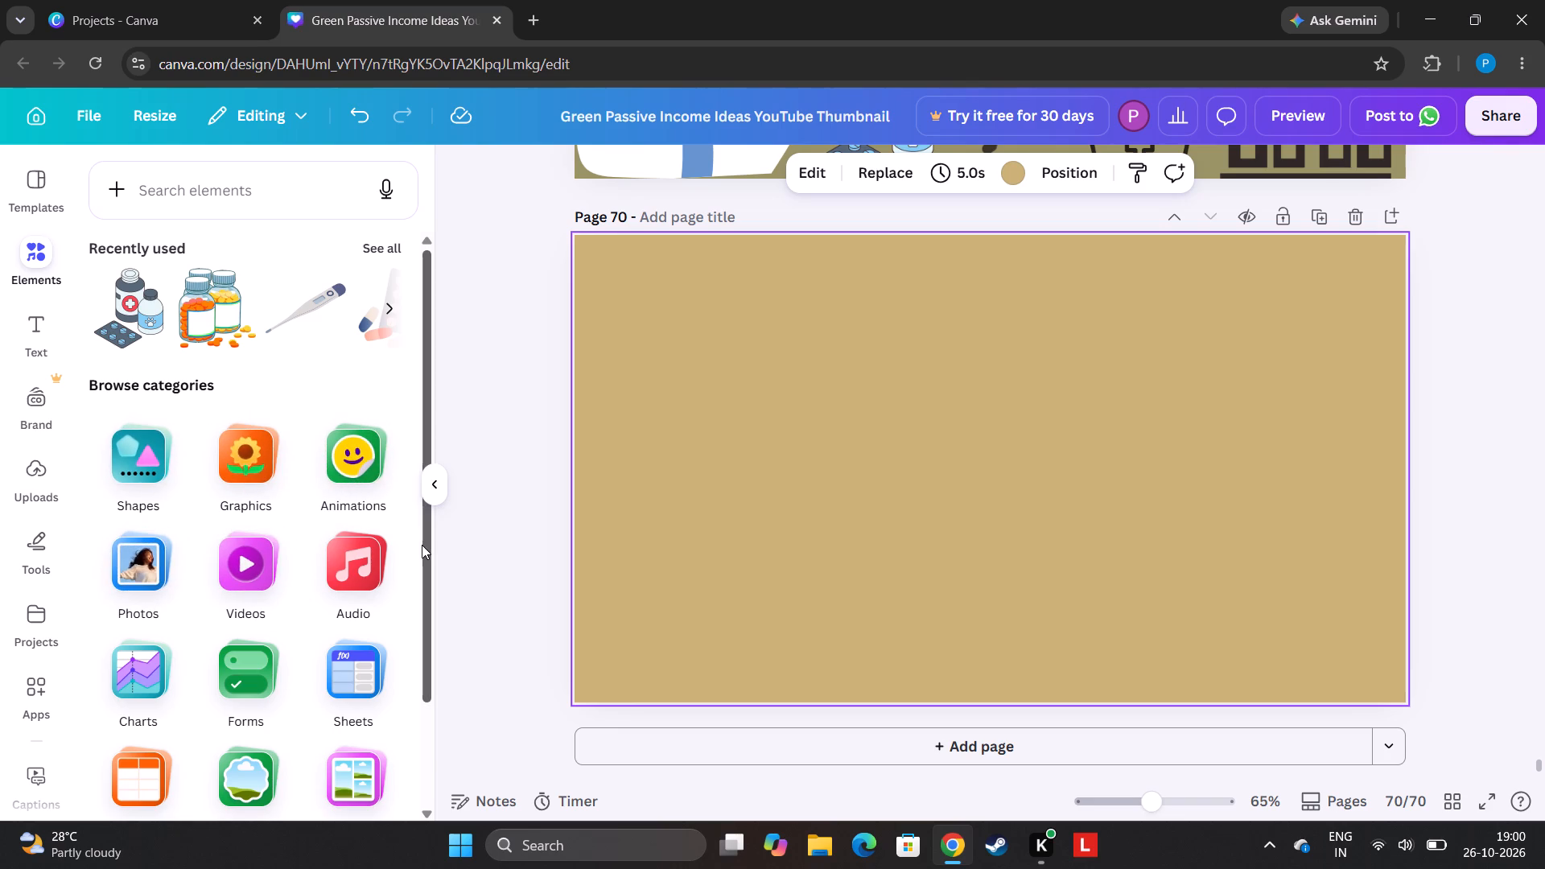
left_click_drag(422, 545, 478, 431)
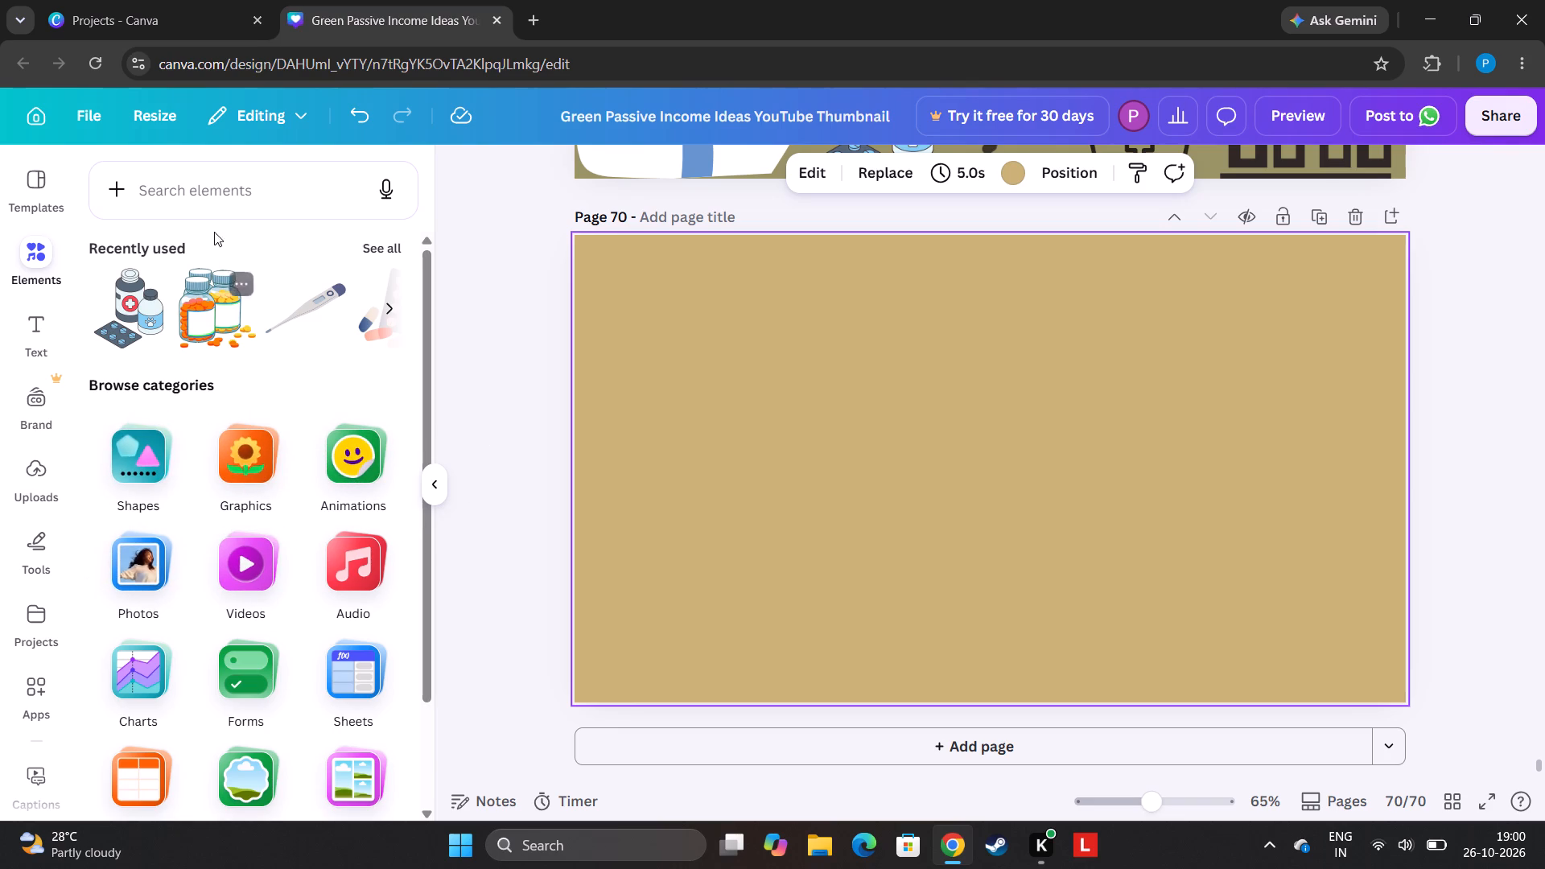
Add a dotted line to page 70, rotate it to vertical and place it left of centre, starting at the page's top edge.
left_click(111, 476)
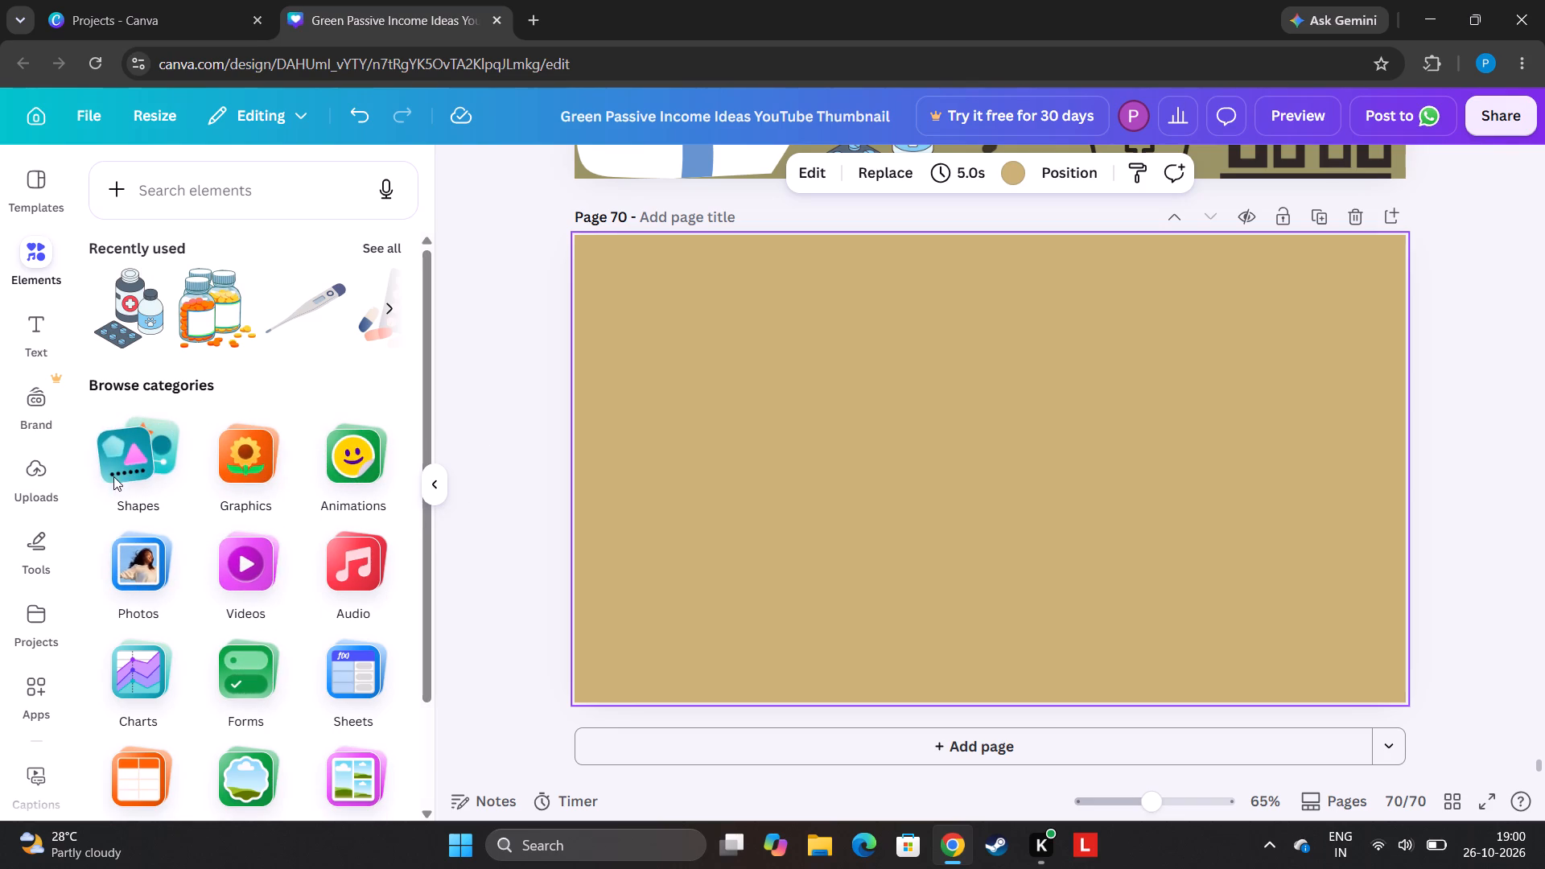
left_click(236, 337)
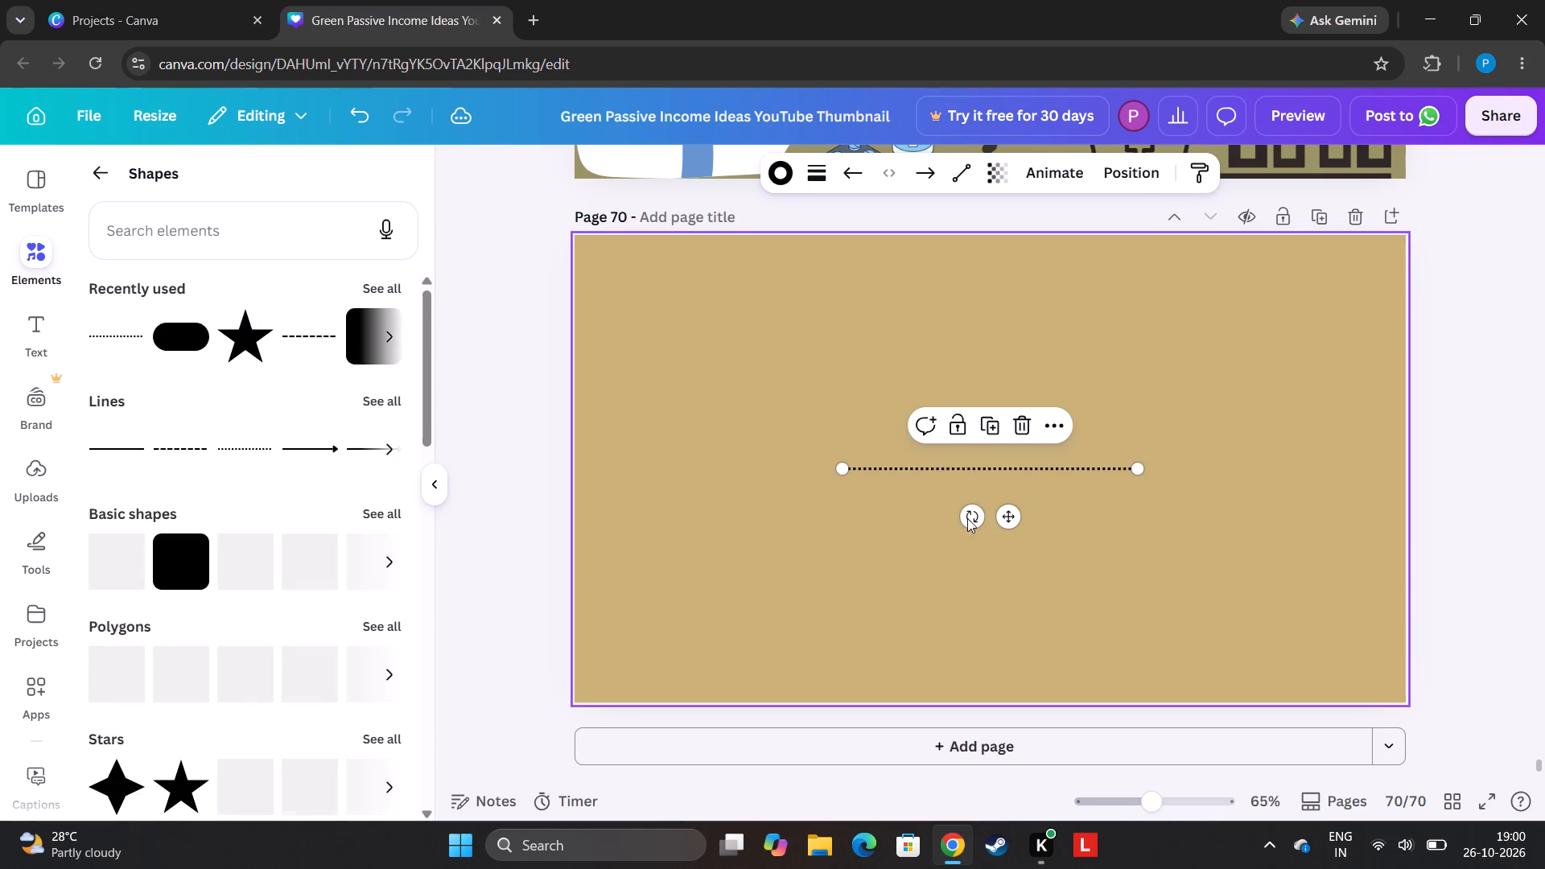
left_click_drag(978, 513, 1300, 499)
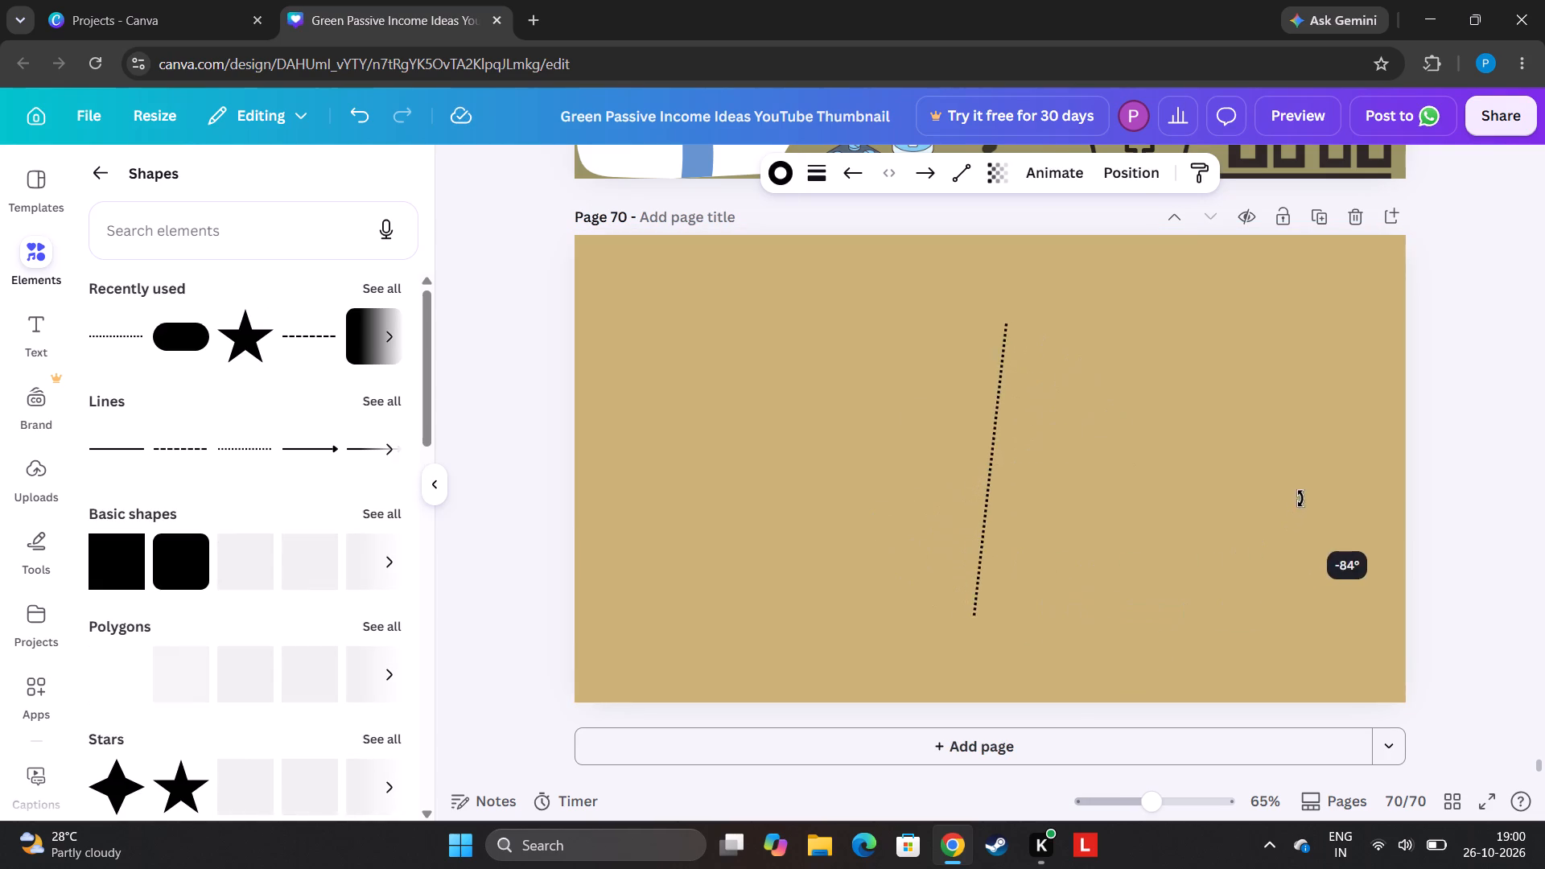
left_click_drag(1300, 499, 1314, 502)
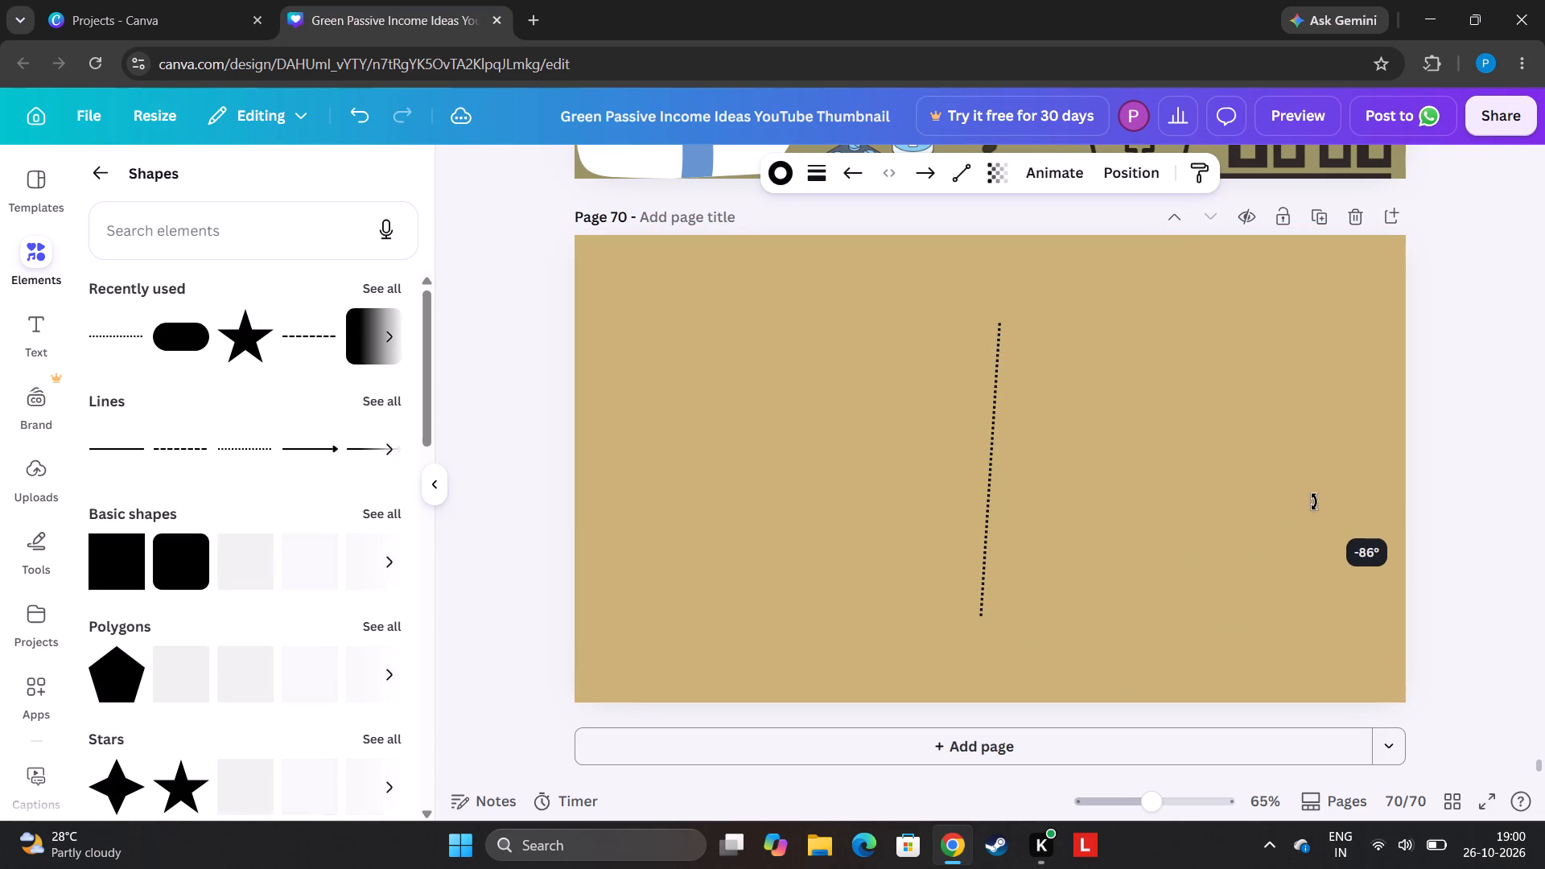
left_click_drag(1314, 502, 1321, 481)
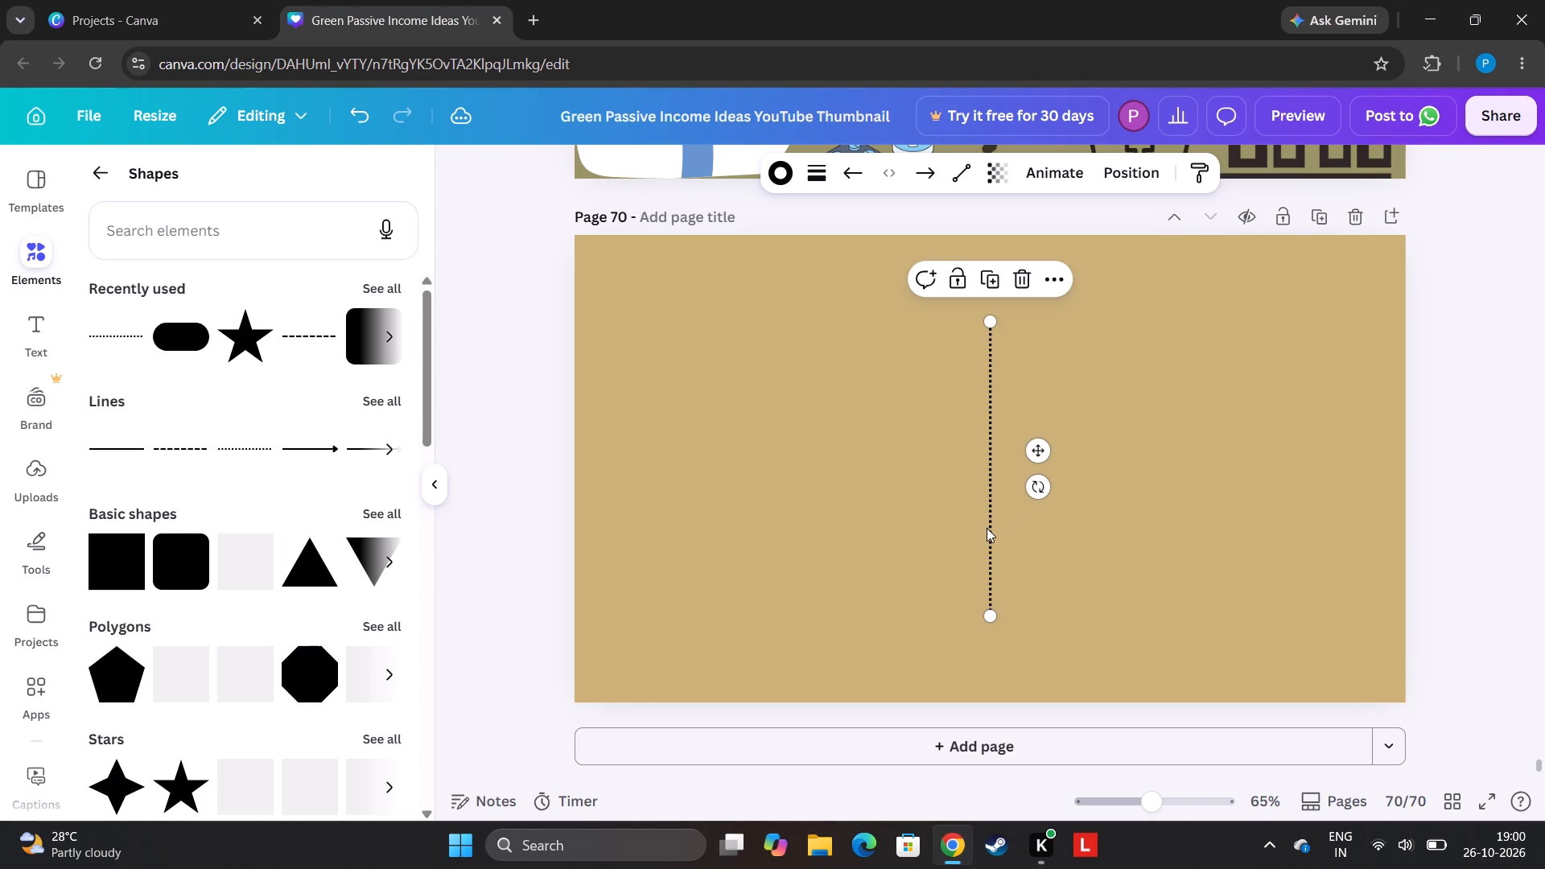
left_click_drag(988, 528, 1175, 444)
left_click(1184, 442)
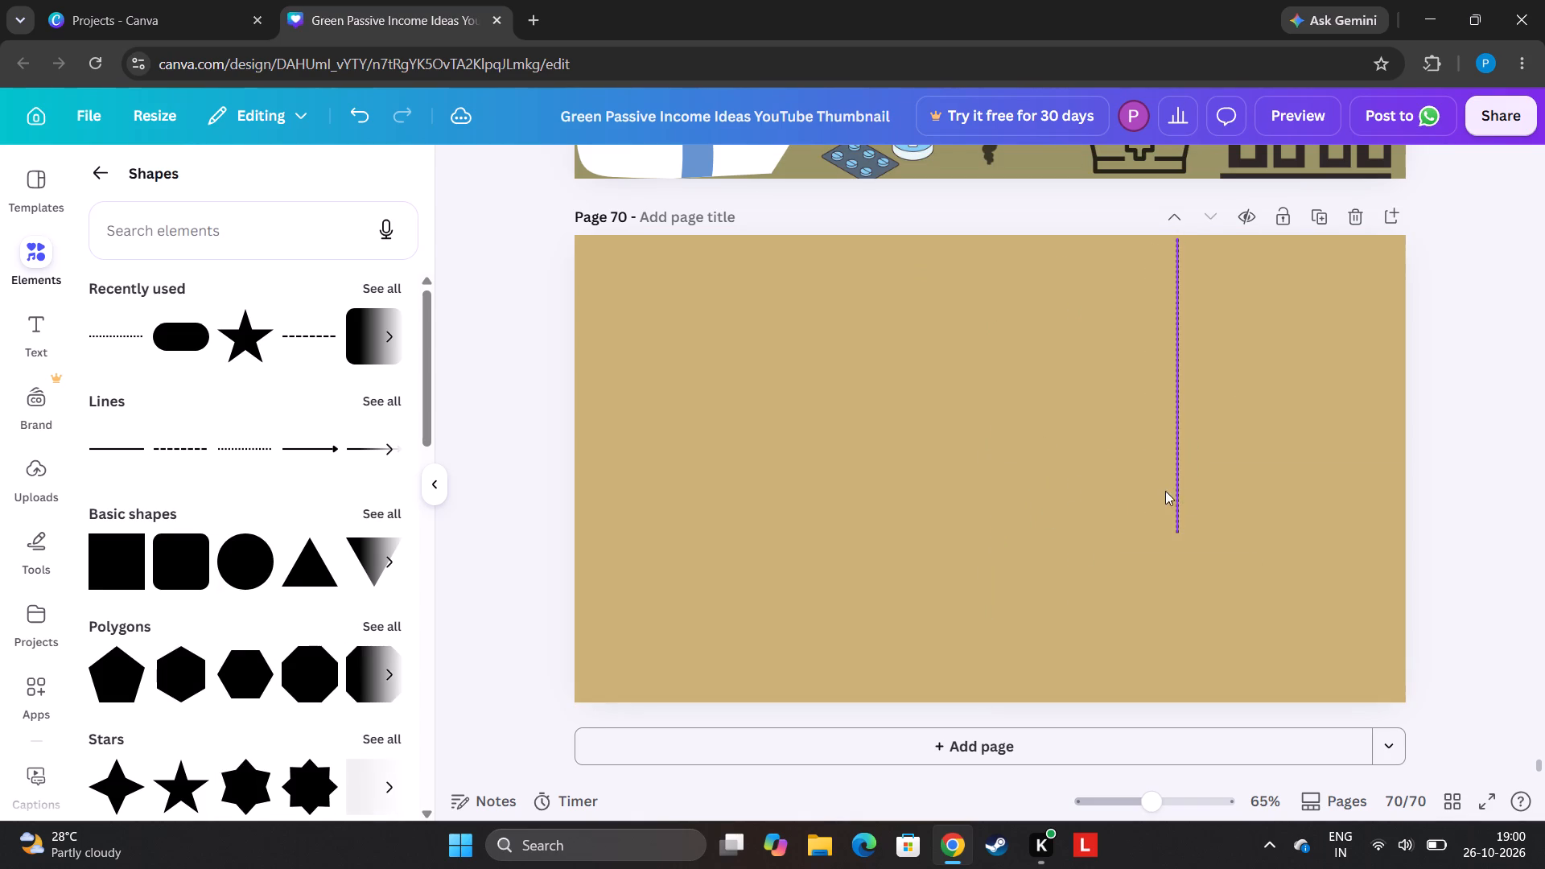
left_click_drag(1174, 488, 969, 491)
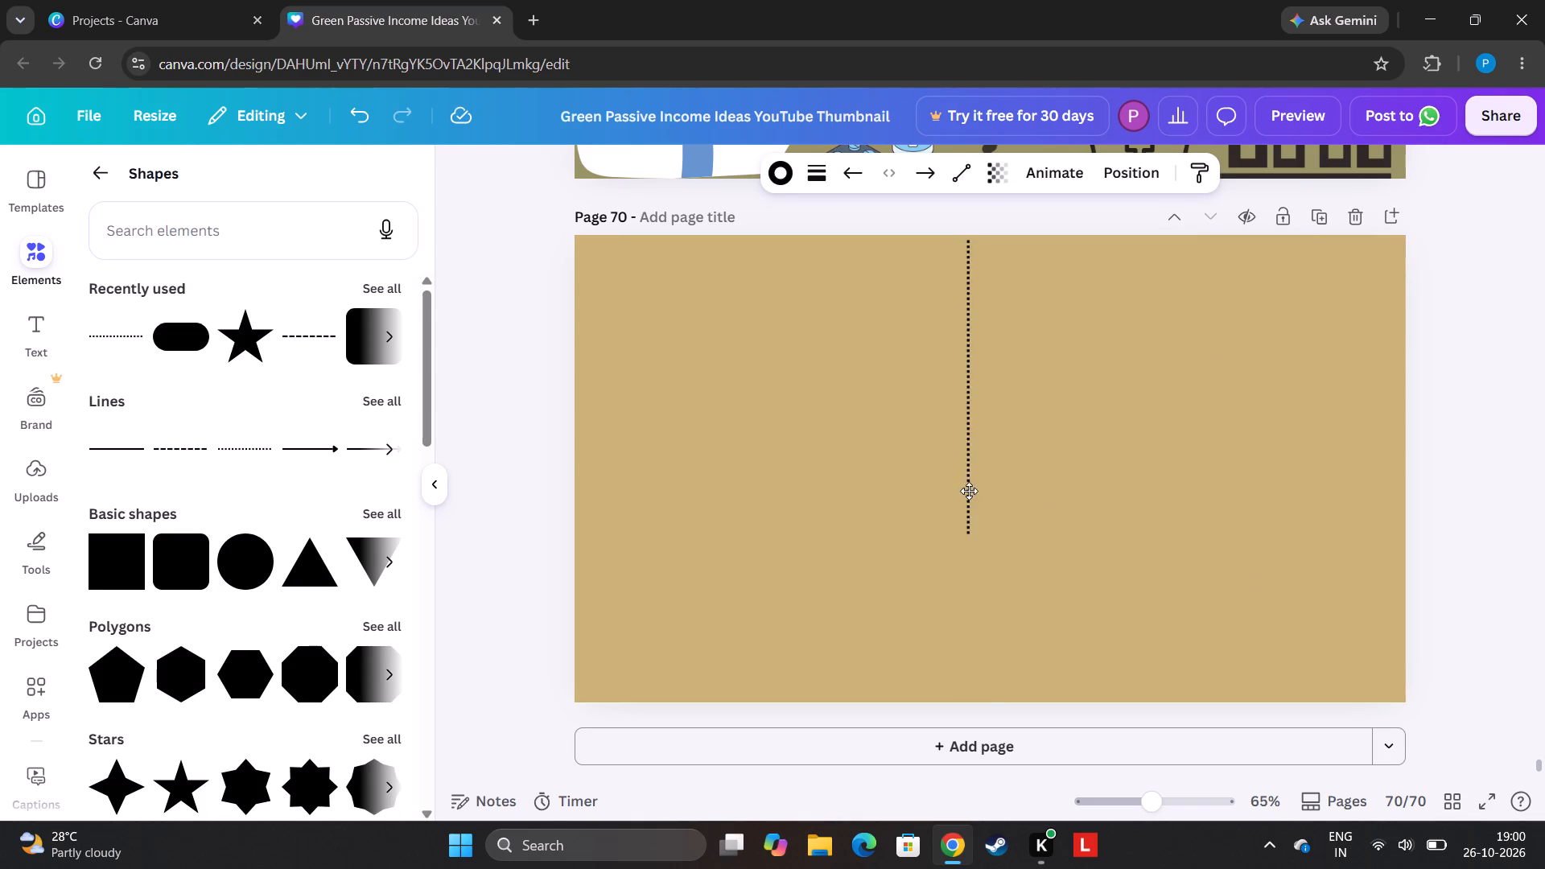
left_click_drag(969, 491, 951, 492)
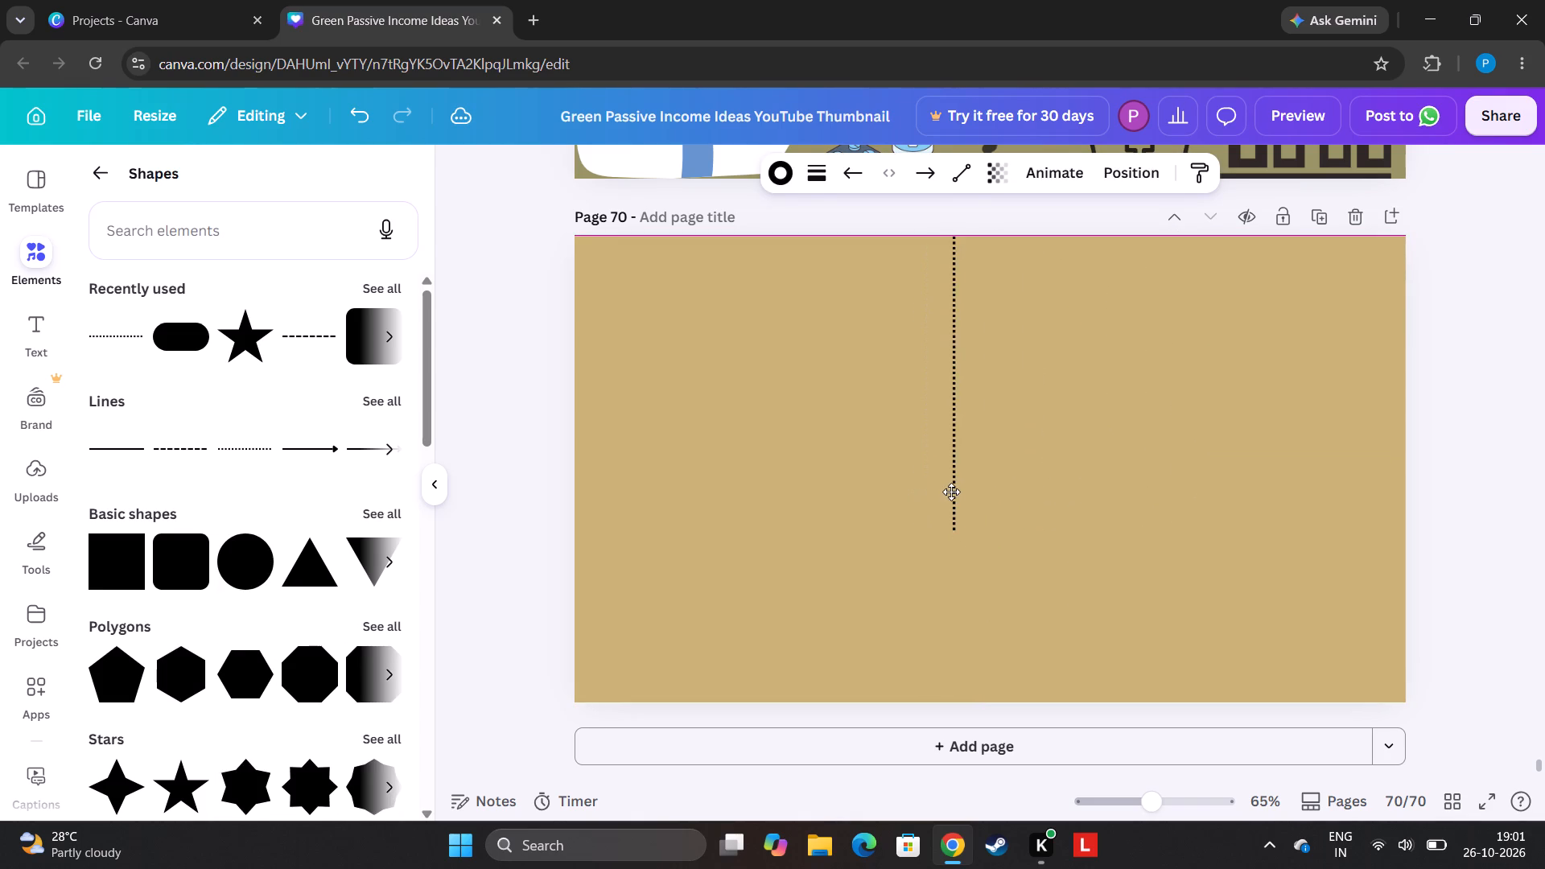
left_click_drag(951, 492, 900, 493)
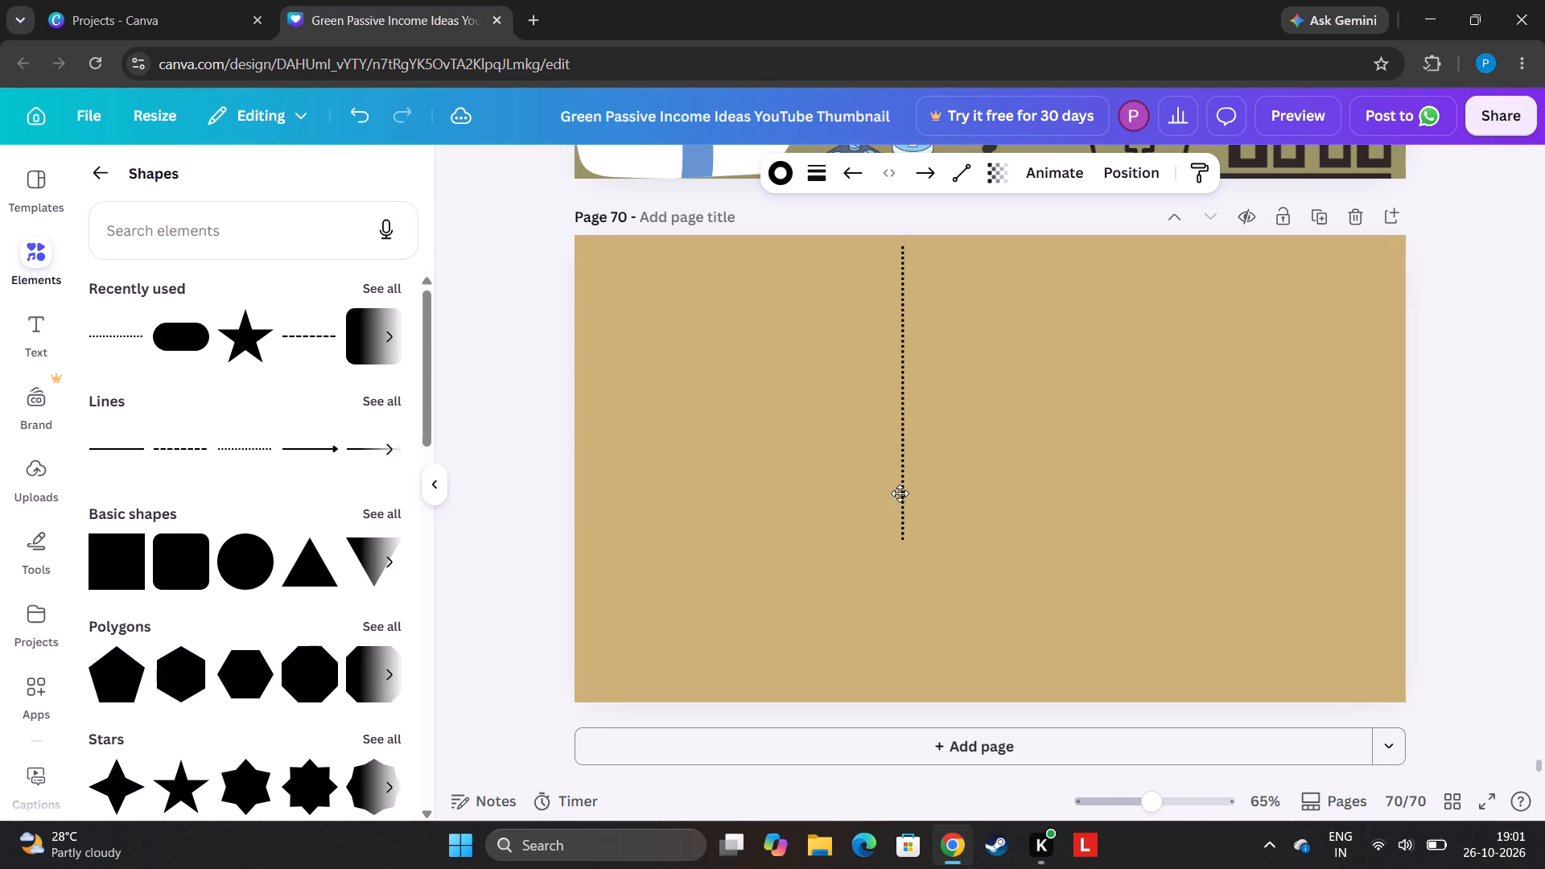
left_click_drag(900, 493, 899, 491)
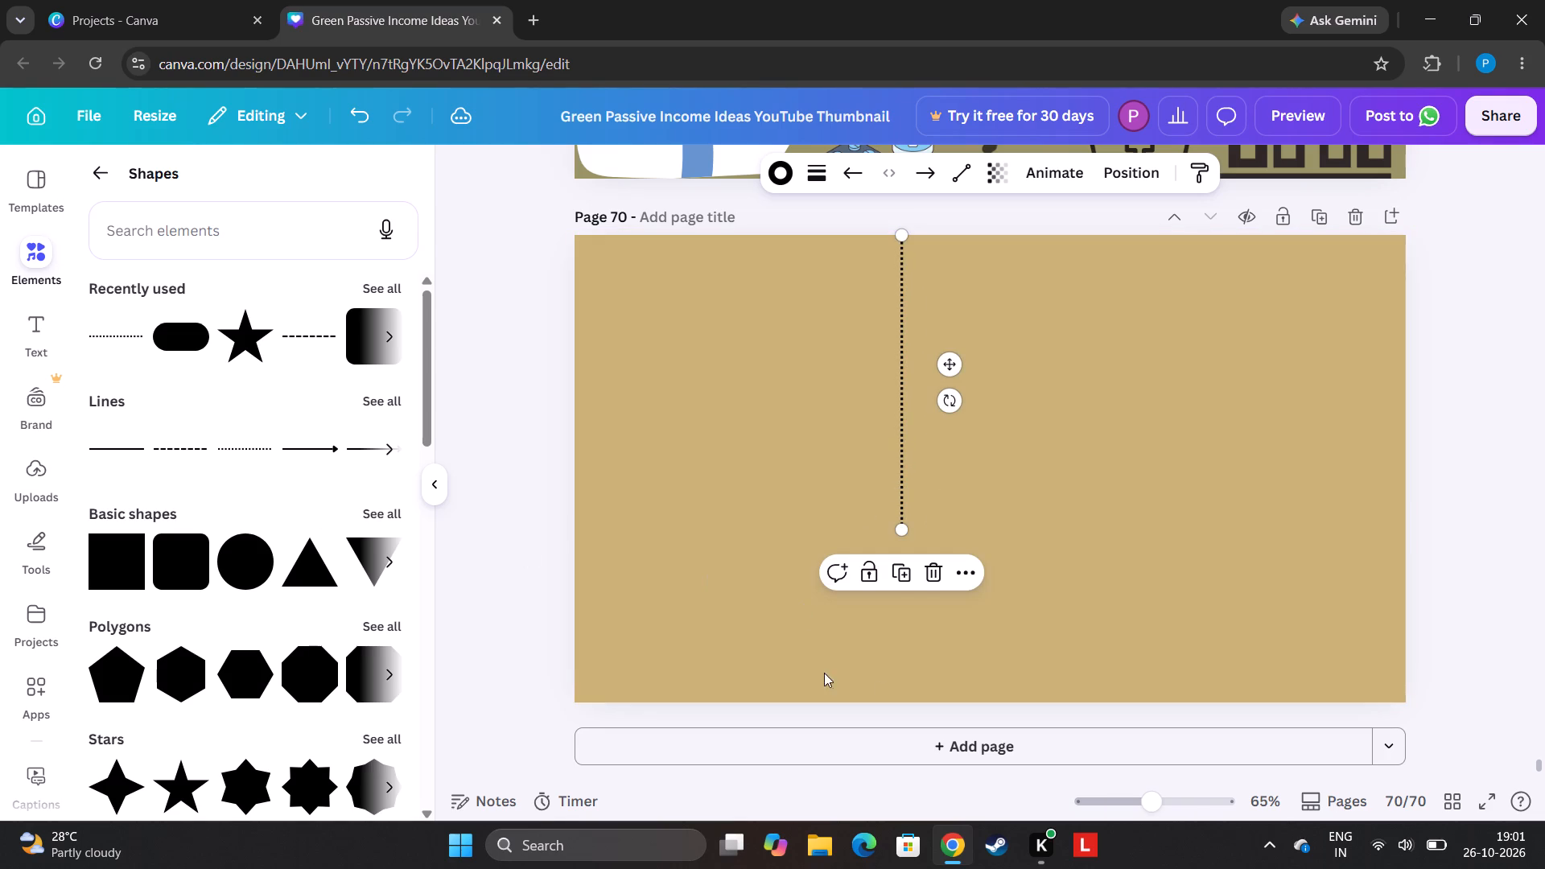
Duplicate the vertical dotted line and place the copy directly below it, extending the divider to the page's bottom edge.
left_click(902, 580)
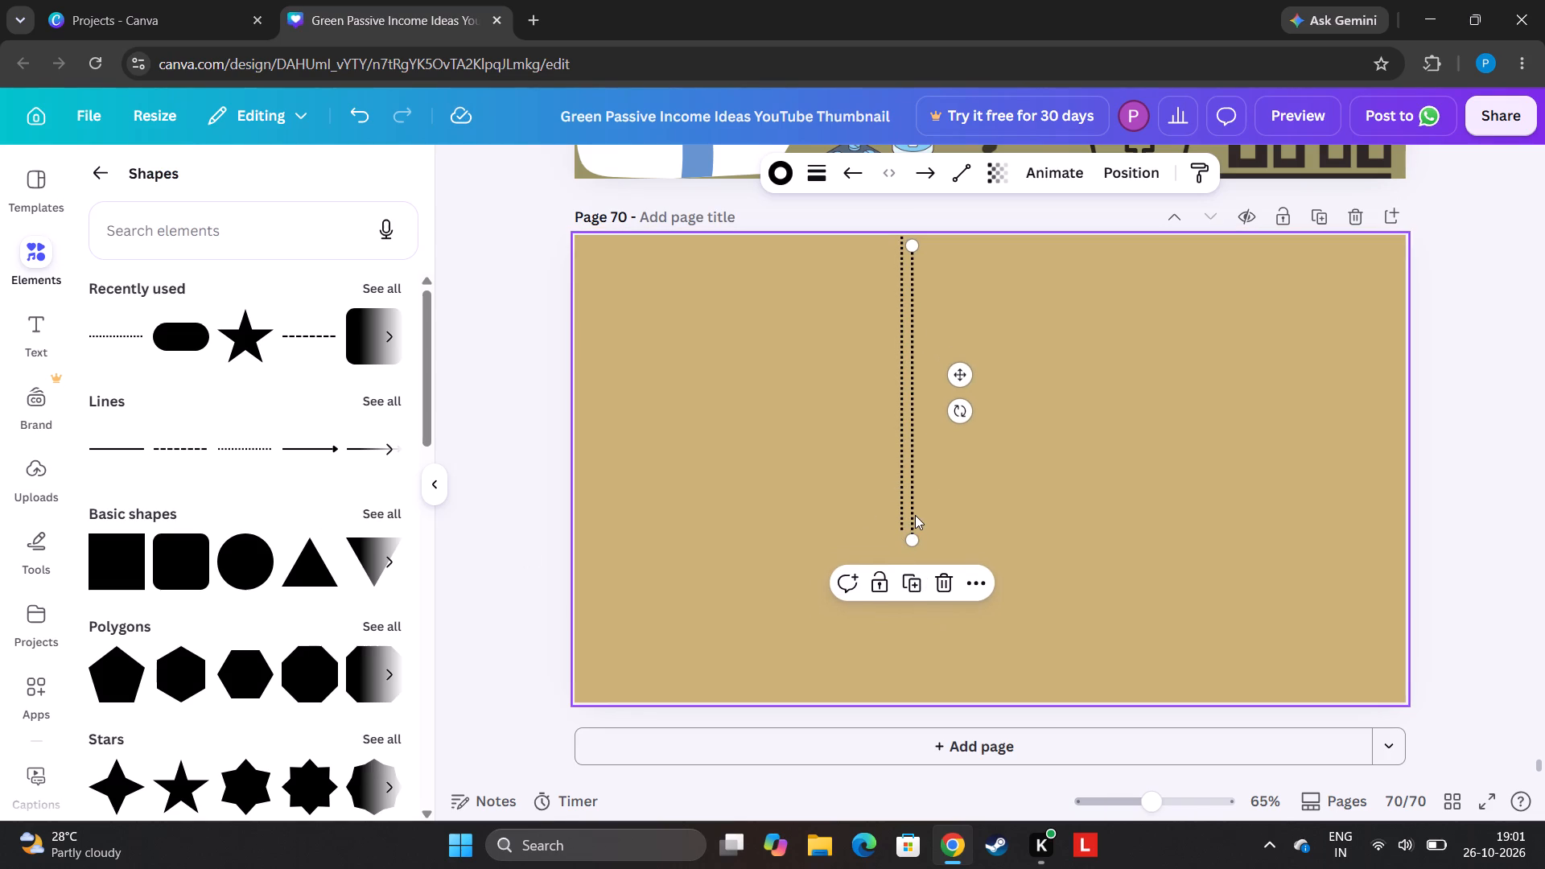
left_click_drag(911, 515, 898, 800)
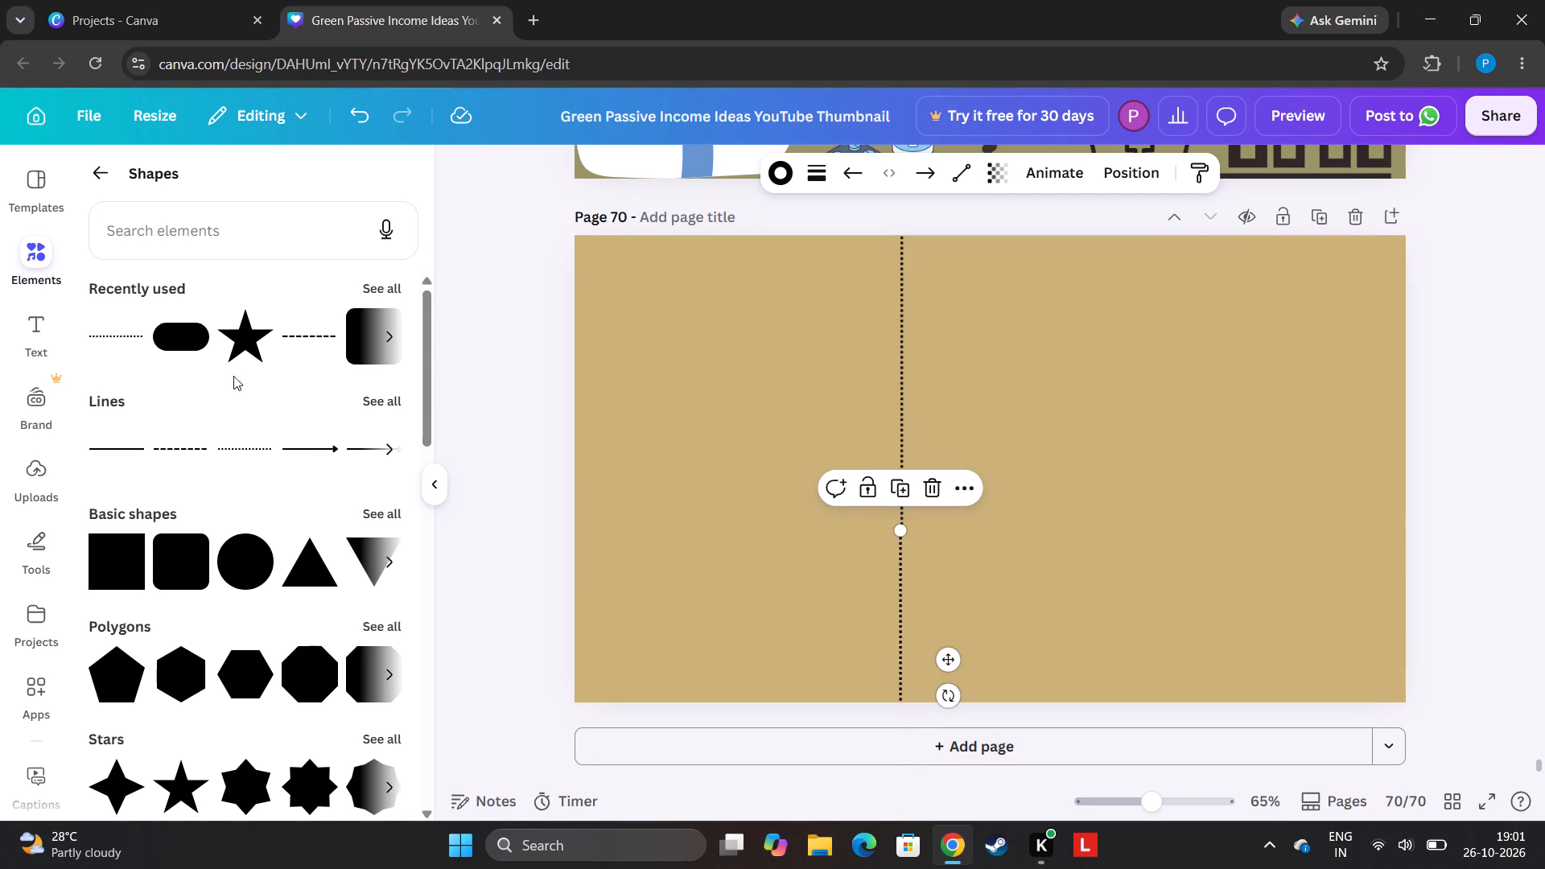
Add a rounded square and place it in the top-left corner of page 70, slightly over the page's left edge.
left_click(168, 579)
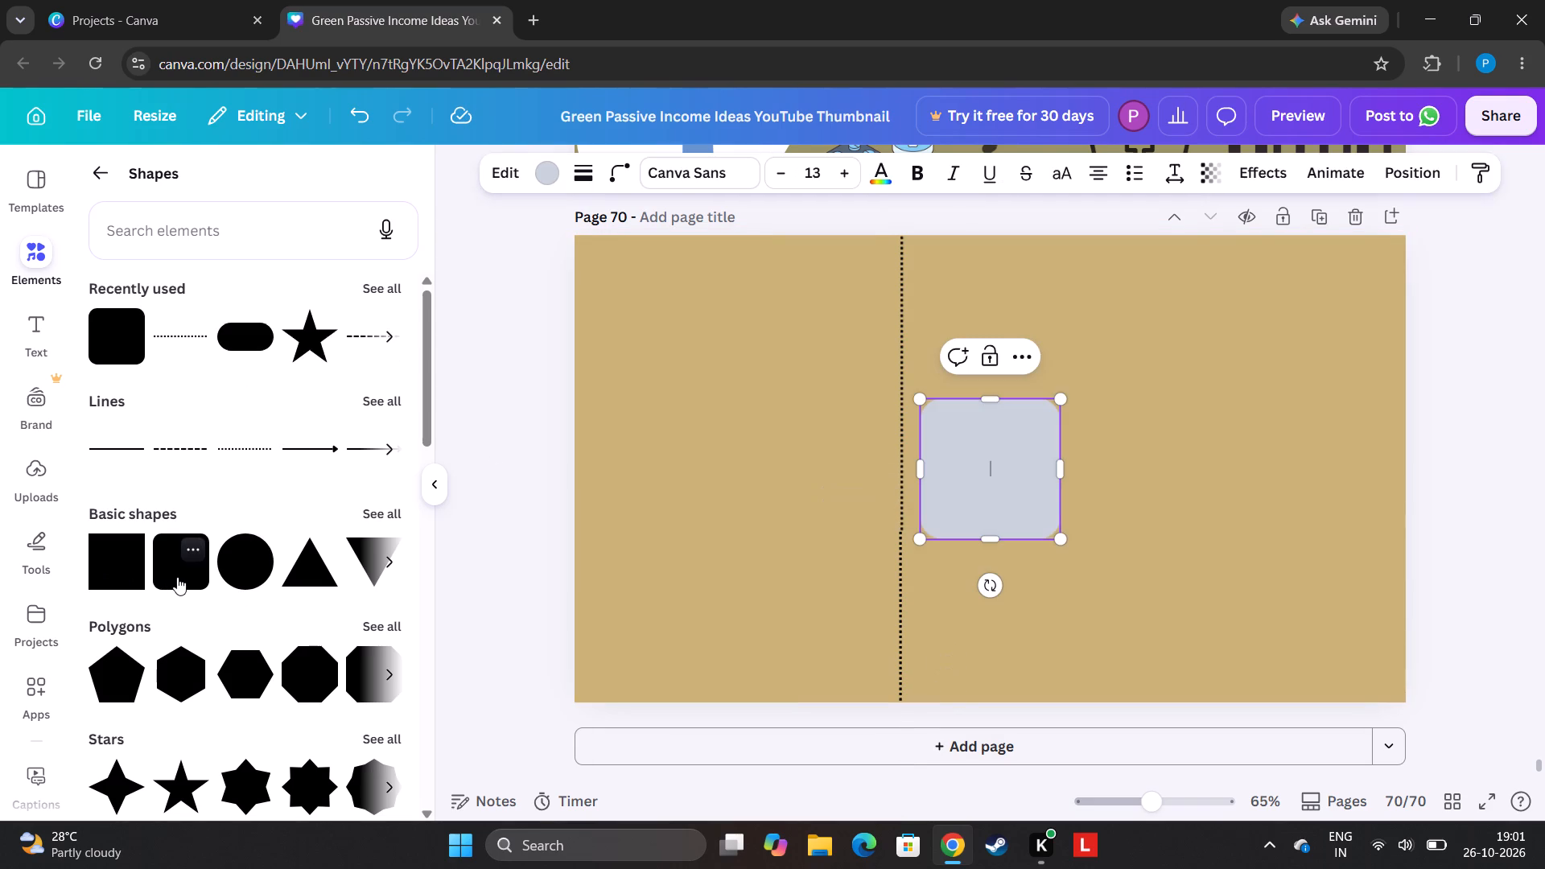
left_click_drag(981, 488, 867, 473)
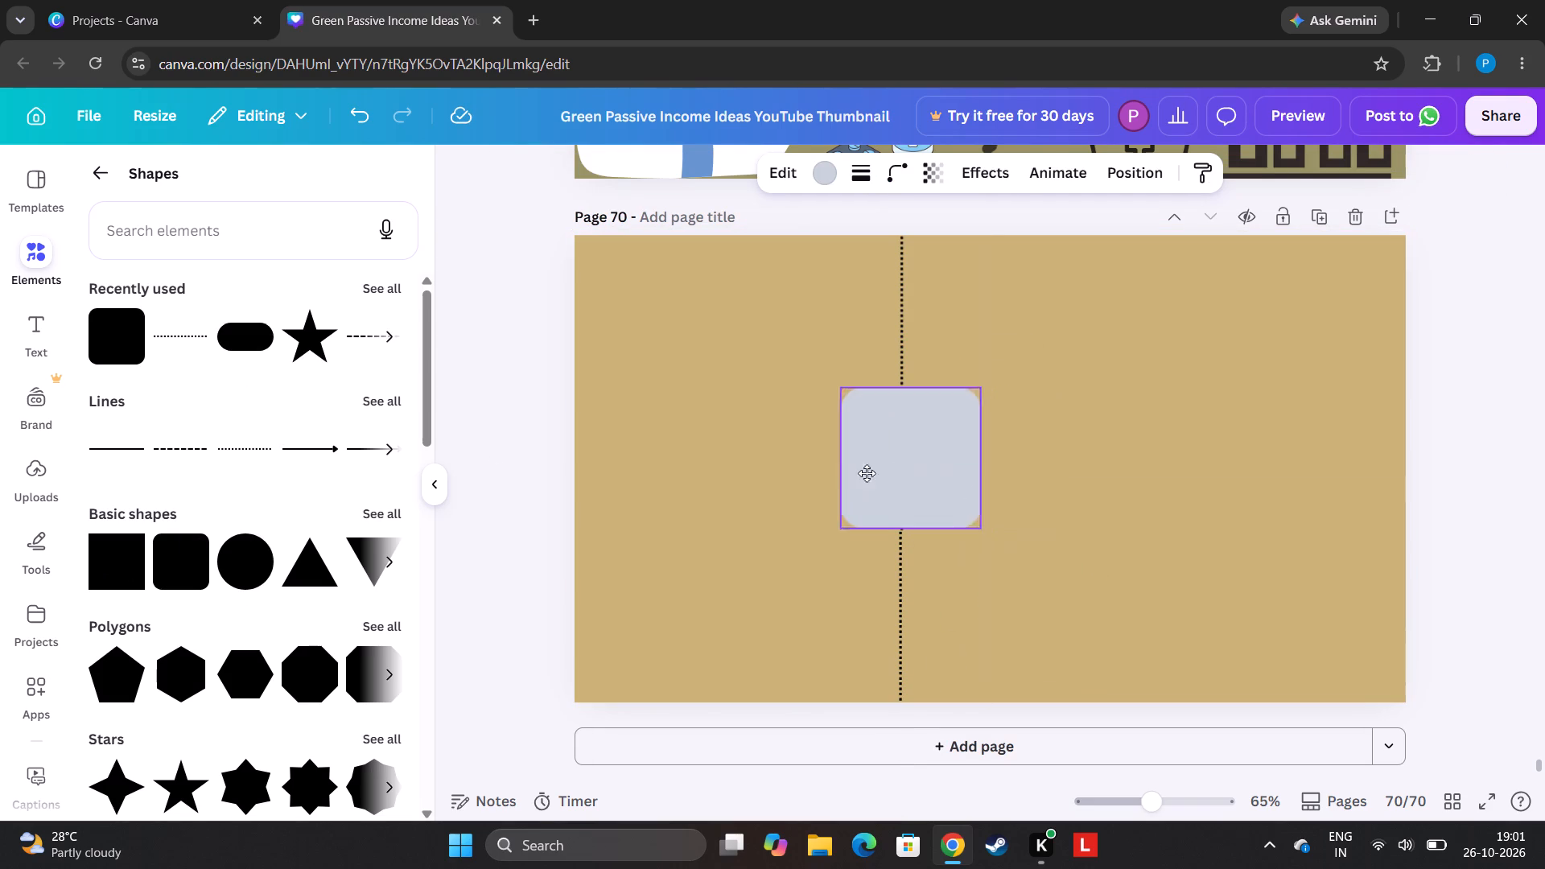
left_click_drag(867, 473, 627, 327)
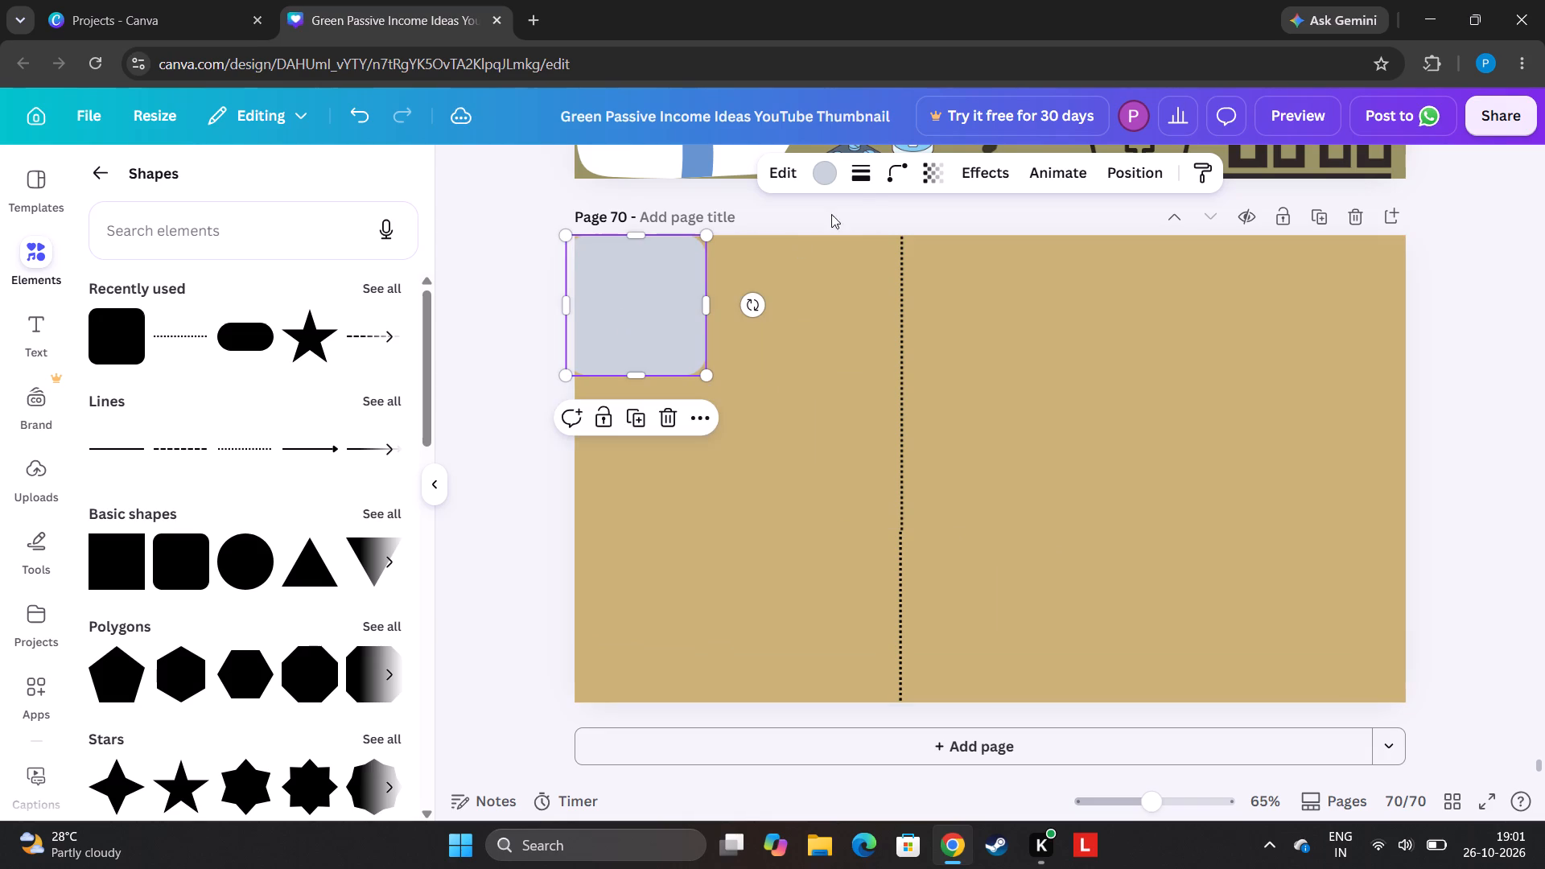
Give the rounded square the preset peach fill after trying bright green and brown.
left_click(829, 174)
left_click(378, 363)
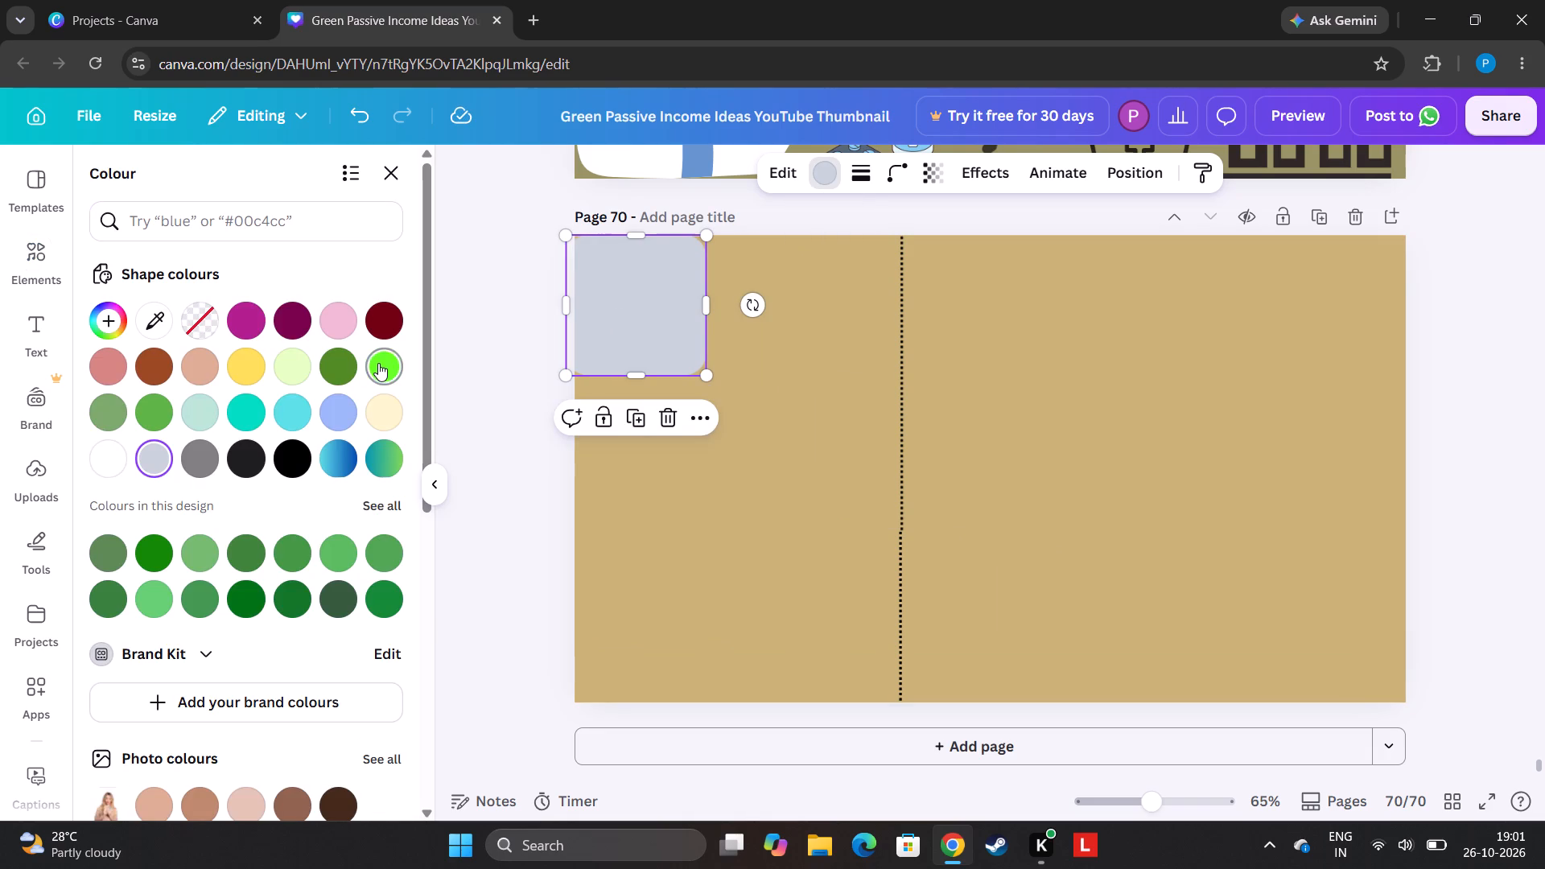
left_click(192, 377)
left_click(167, 374)
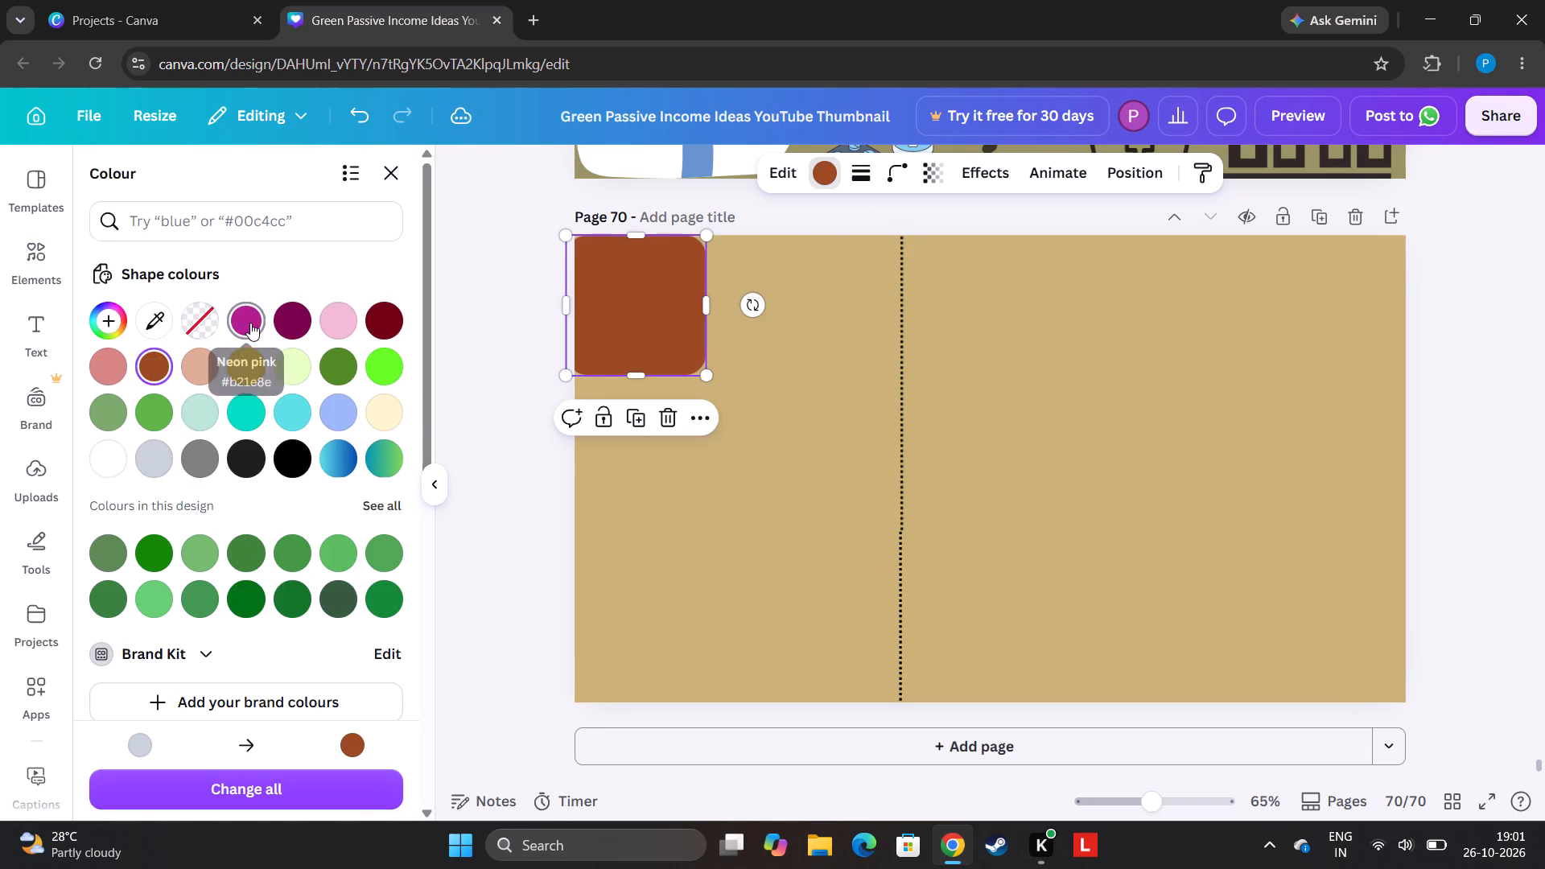
left_click(196, 373)
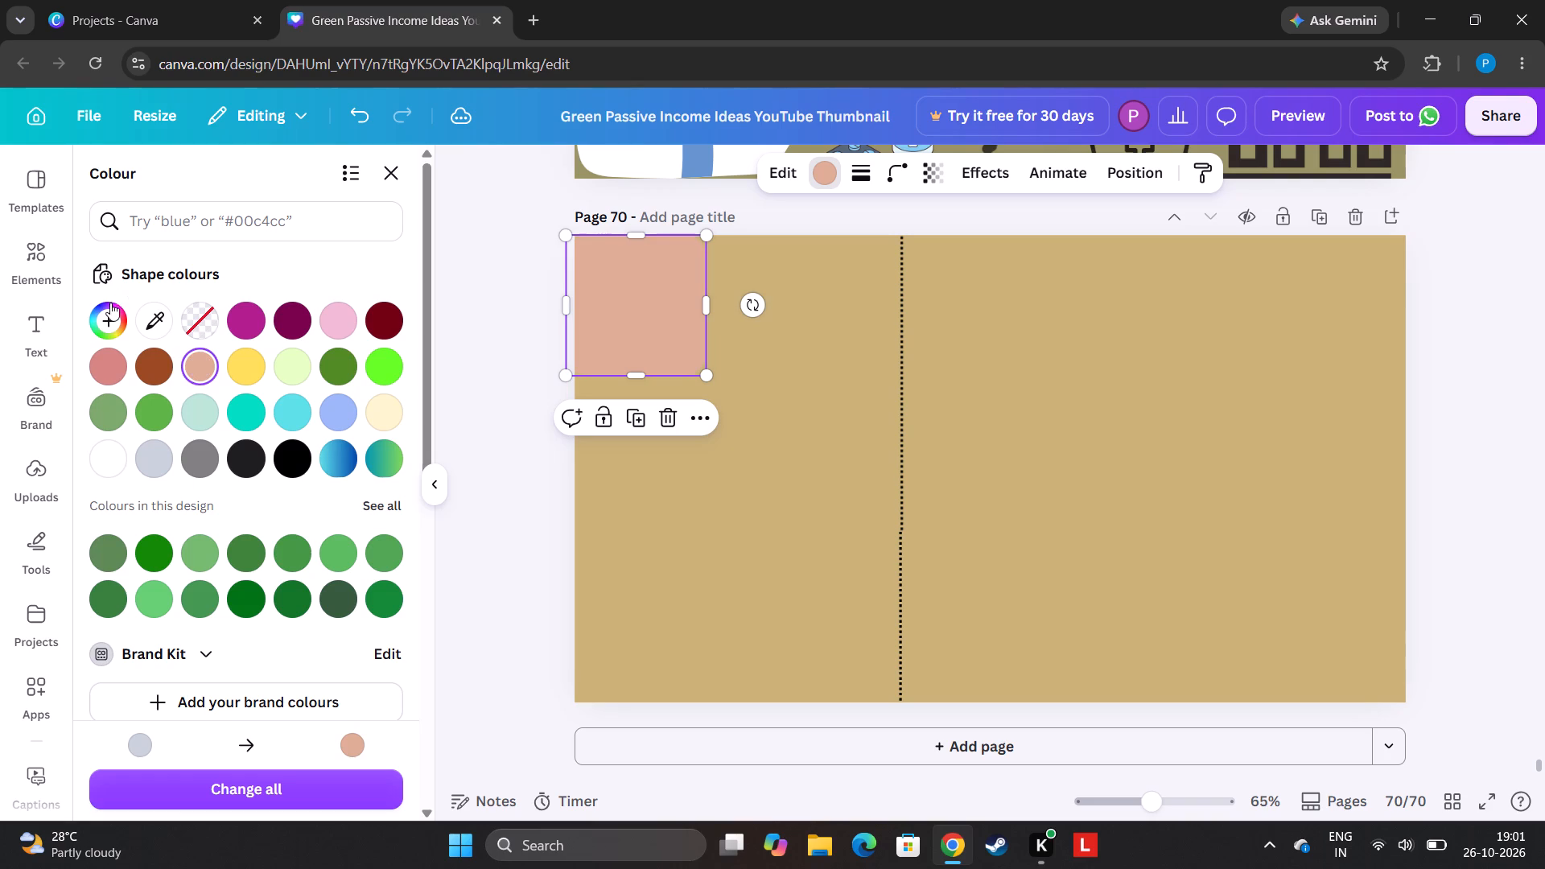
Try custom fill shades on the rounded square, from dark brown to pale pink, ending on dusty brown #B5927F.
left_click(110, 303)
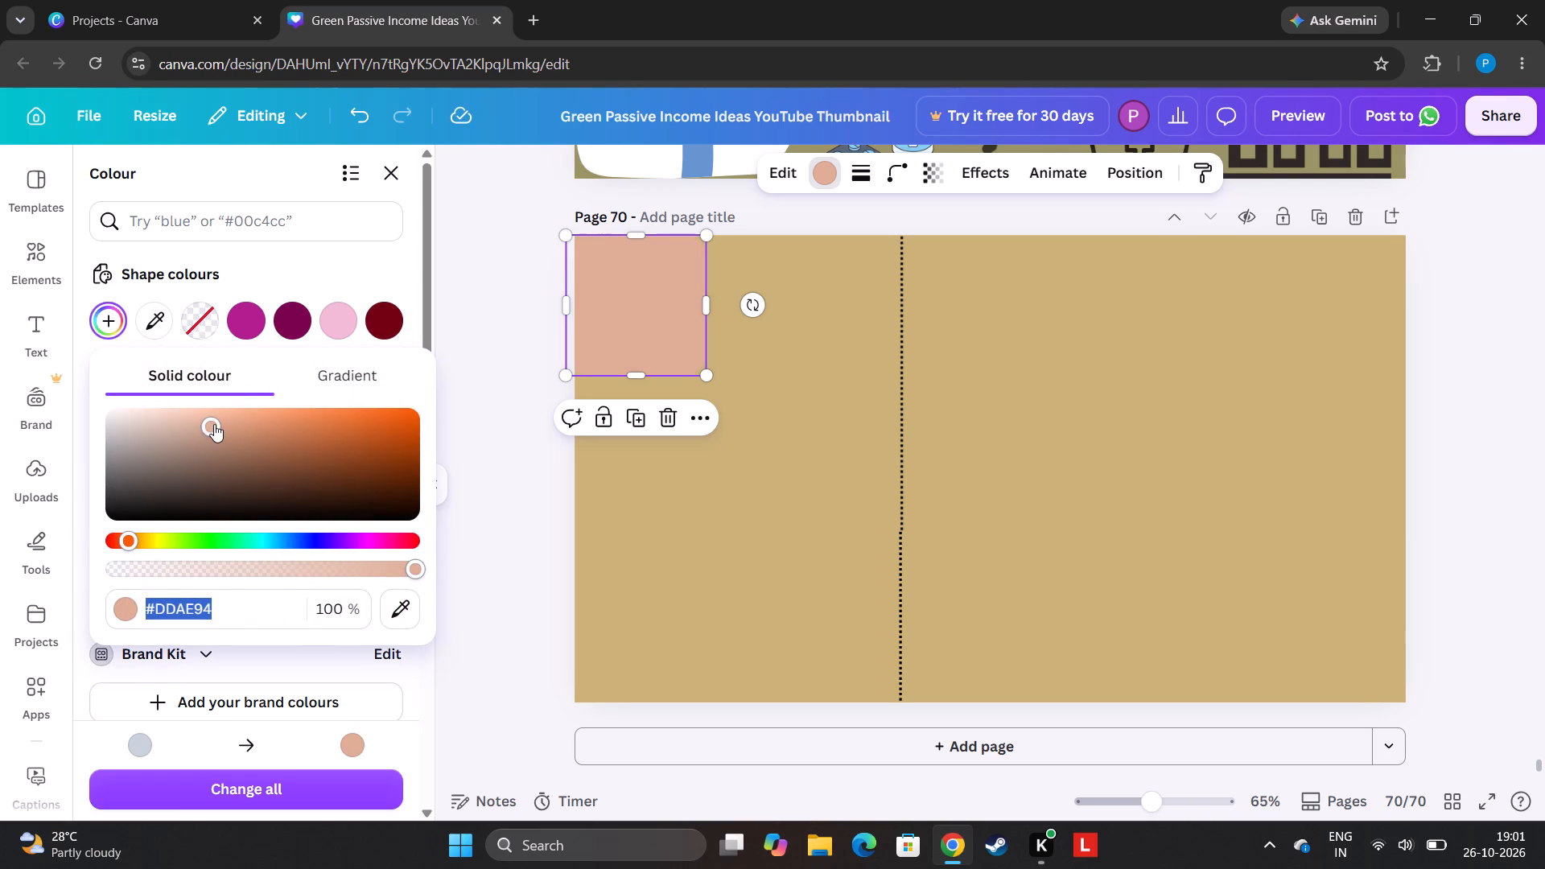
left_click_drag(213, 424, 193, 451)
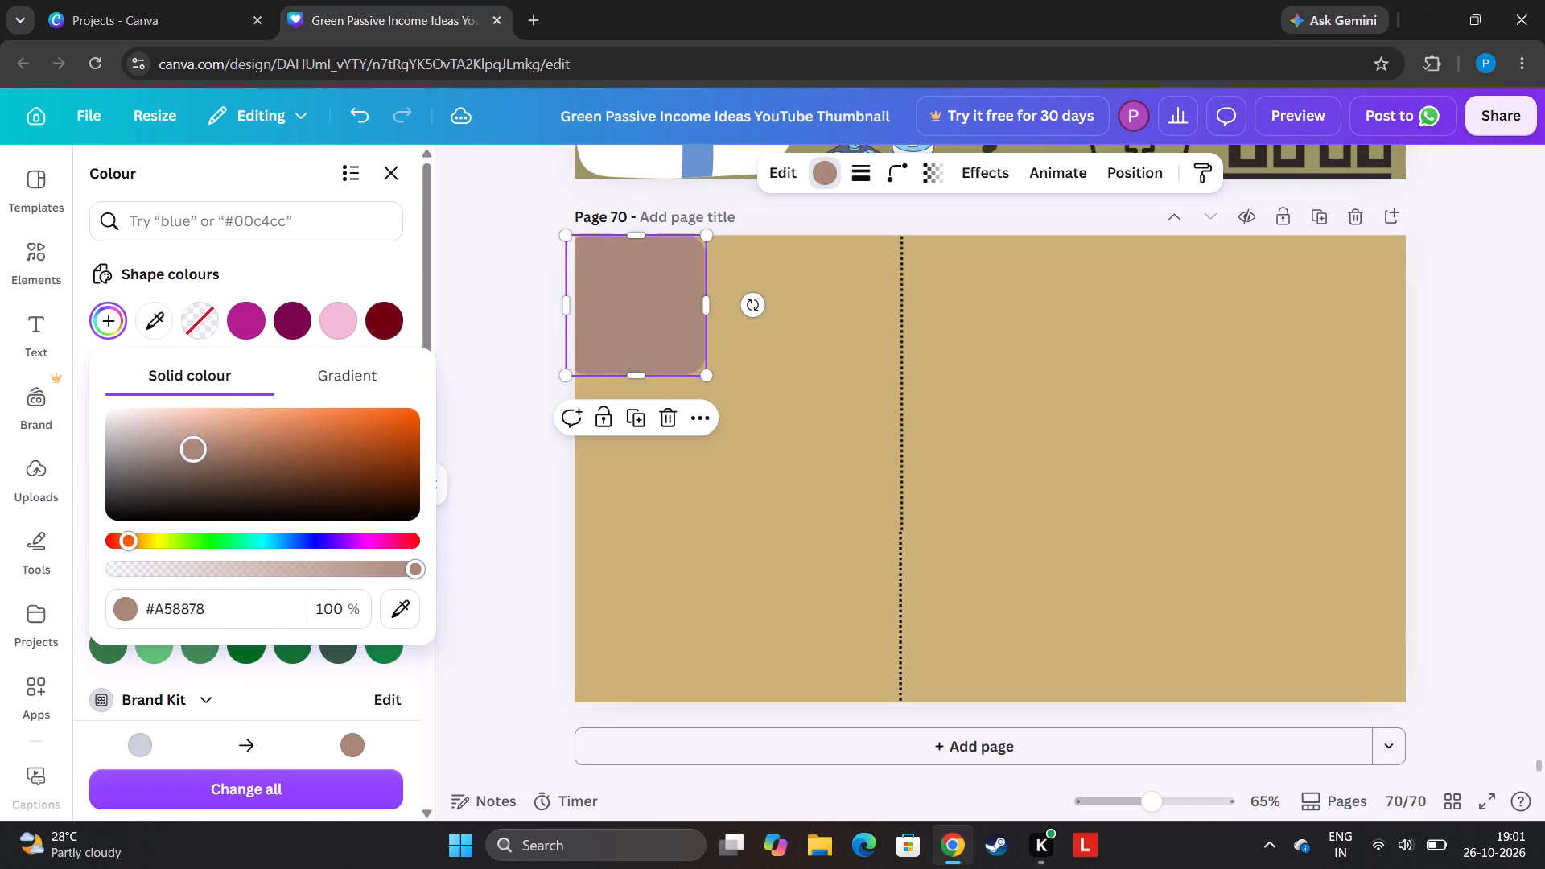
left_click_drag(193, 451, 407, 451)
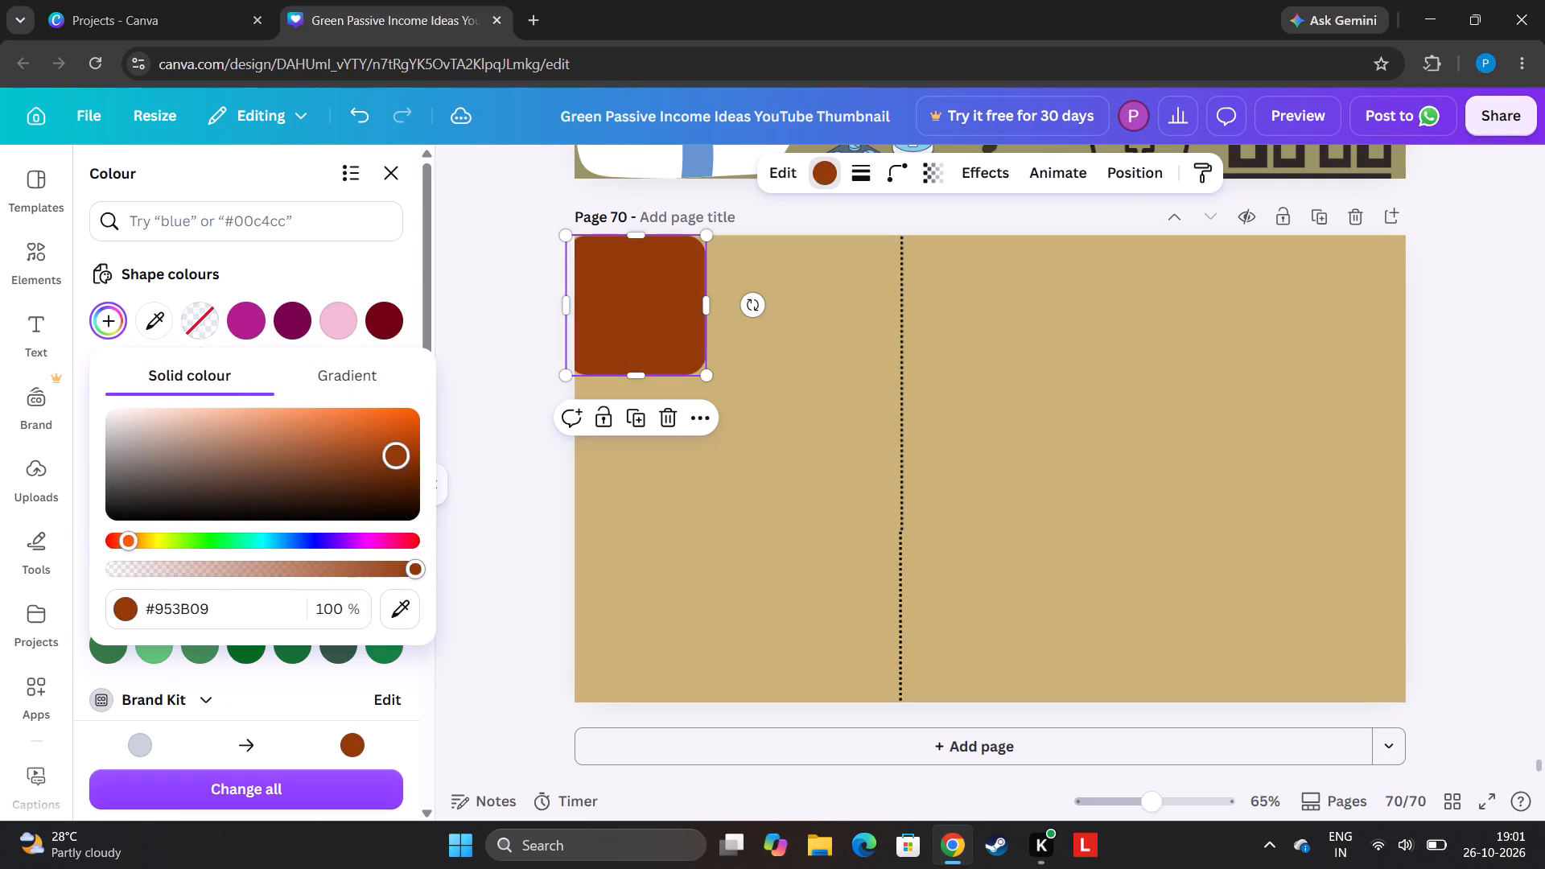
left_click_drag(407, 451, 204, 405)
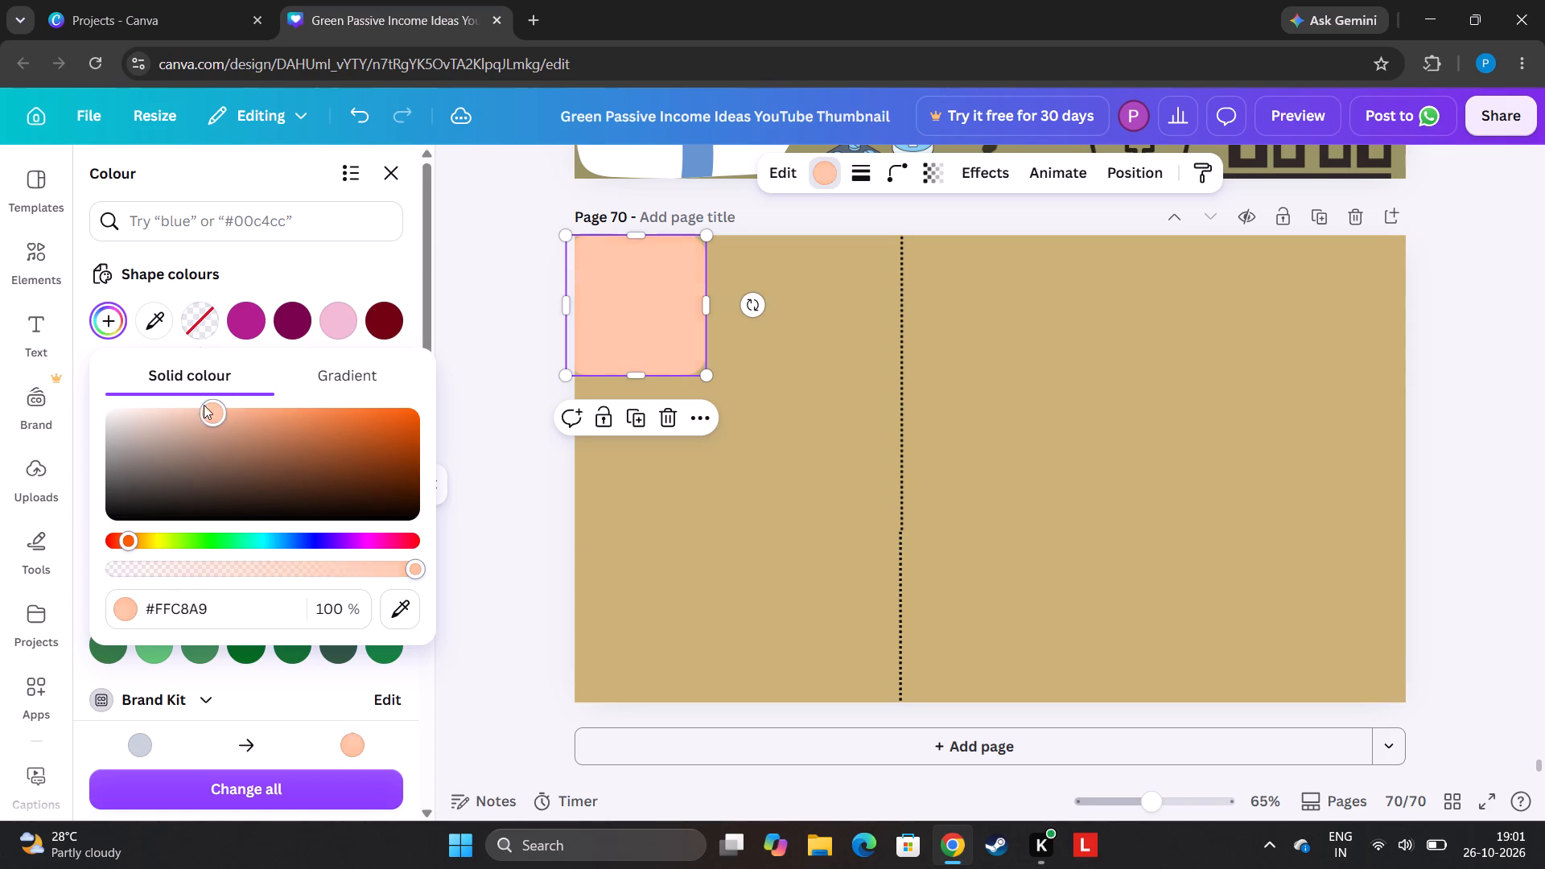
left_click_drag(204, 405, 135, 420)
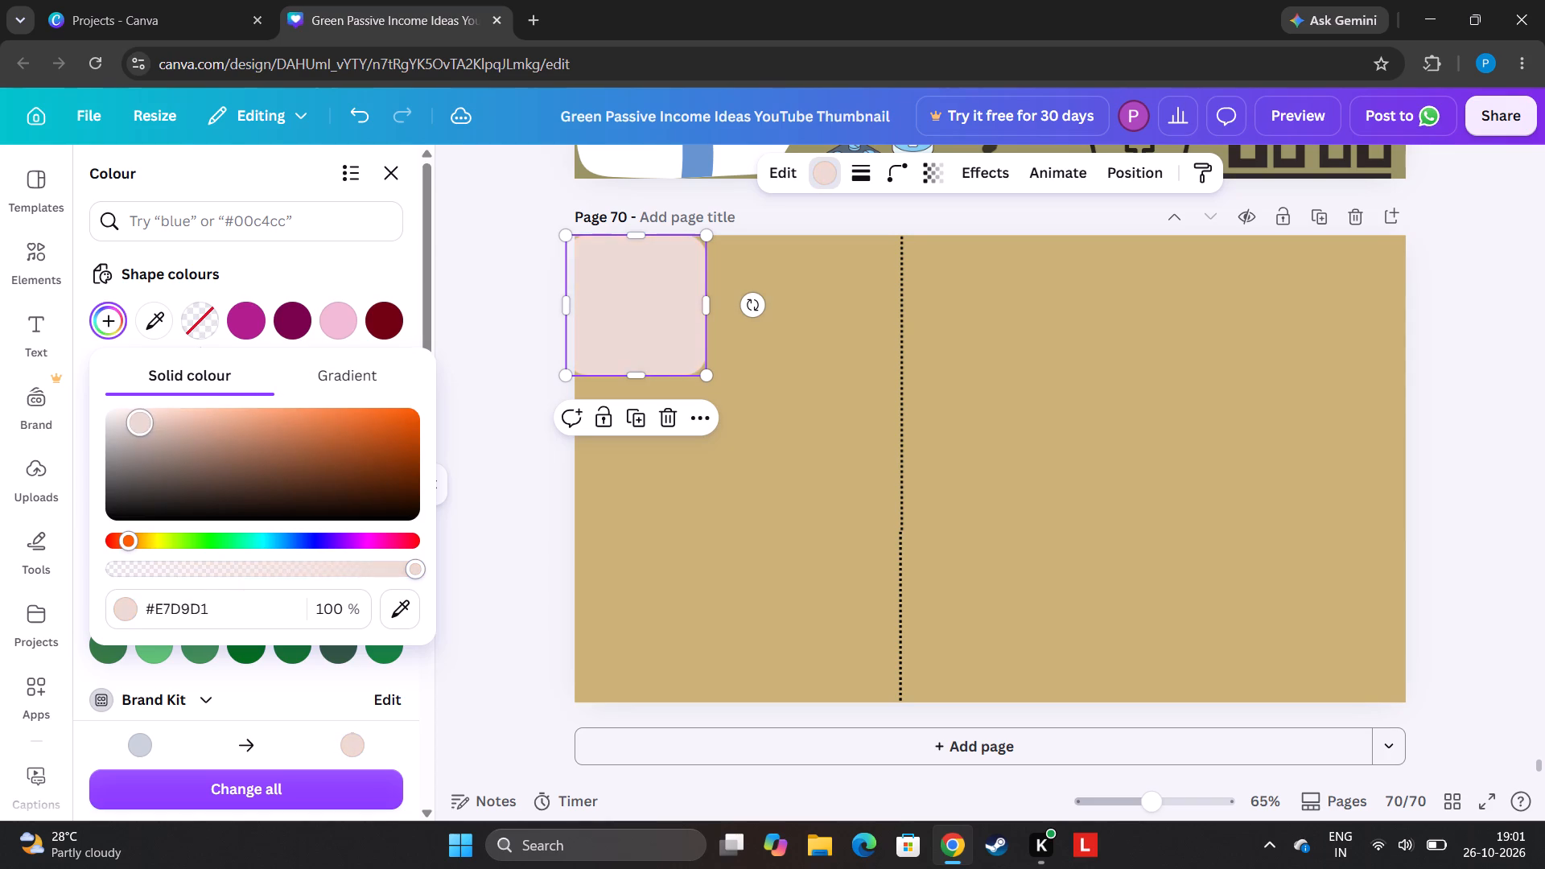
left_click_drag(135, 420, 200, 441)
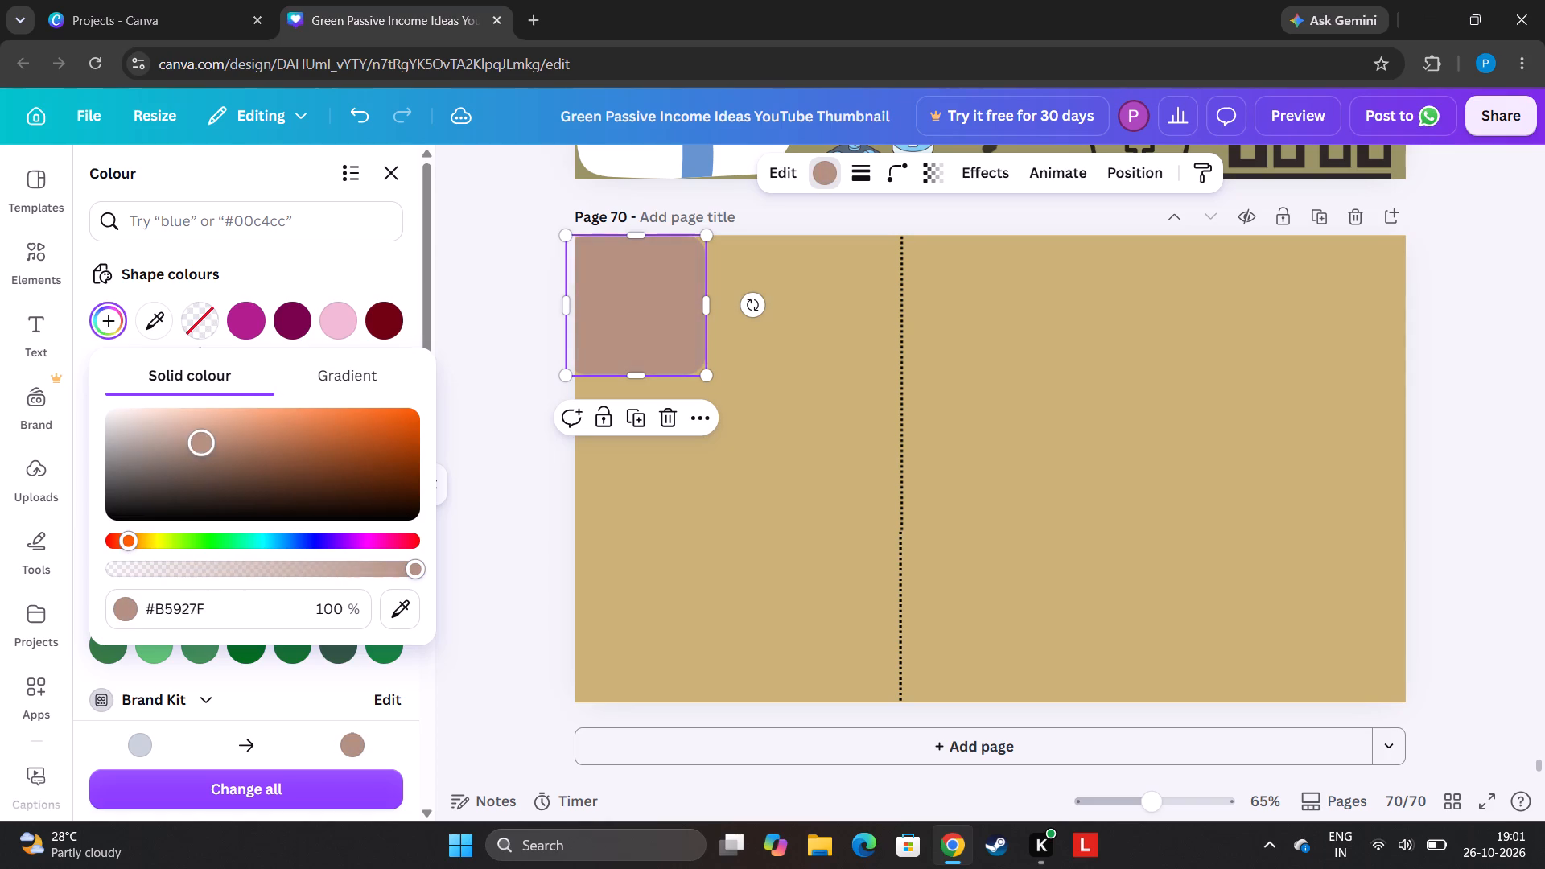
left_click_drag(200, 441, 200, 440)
Enlarge the rounded square to fill page 70 from its left edge to the dotted divider, slightly past the bottom edge.
left_click_drag(709, 368, 733, 432)
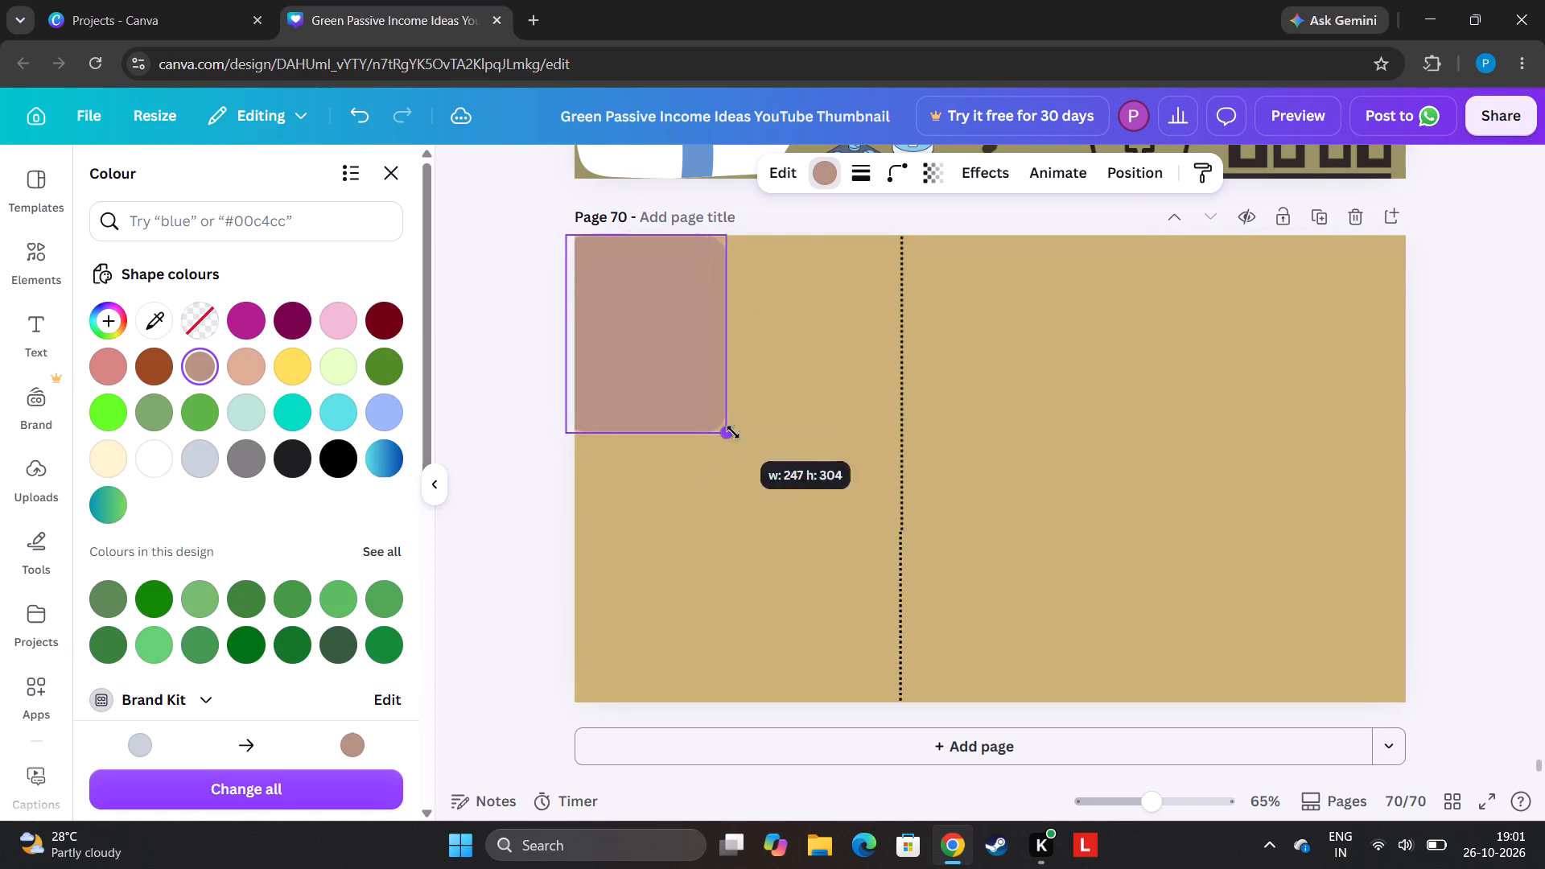
left_click_drag(733, 432, 894, 711)
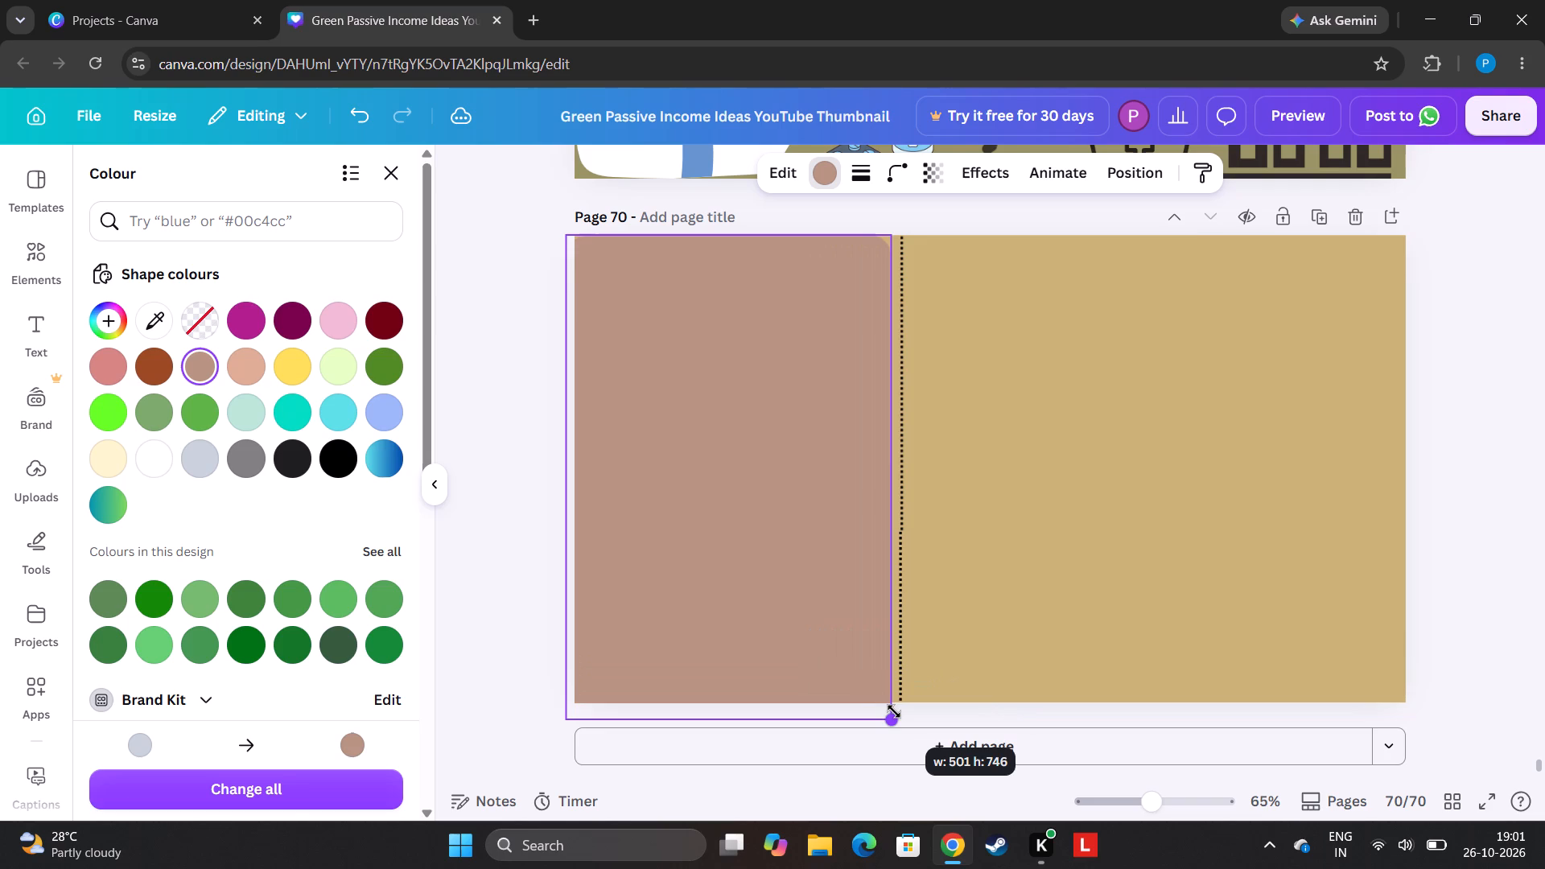
left_click_drag(894, 711, 898, 708)
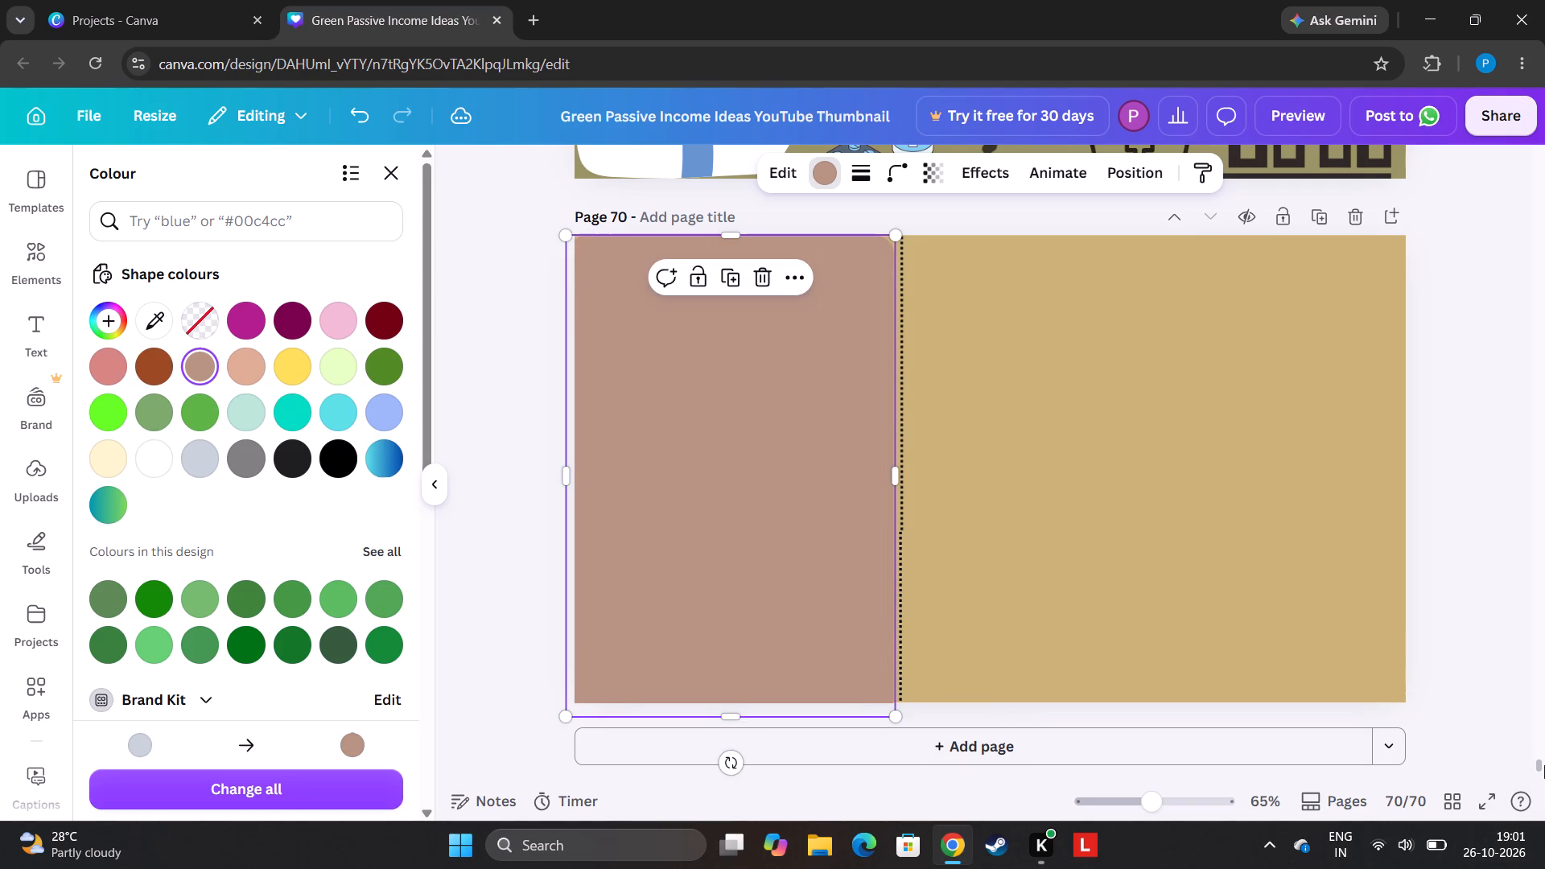
Recolour the enlarged rounded shape from the preset yellow to the custom olive shade #A59553.
left_click_drag(1539, 760, 1537, 808)
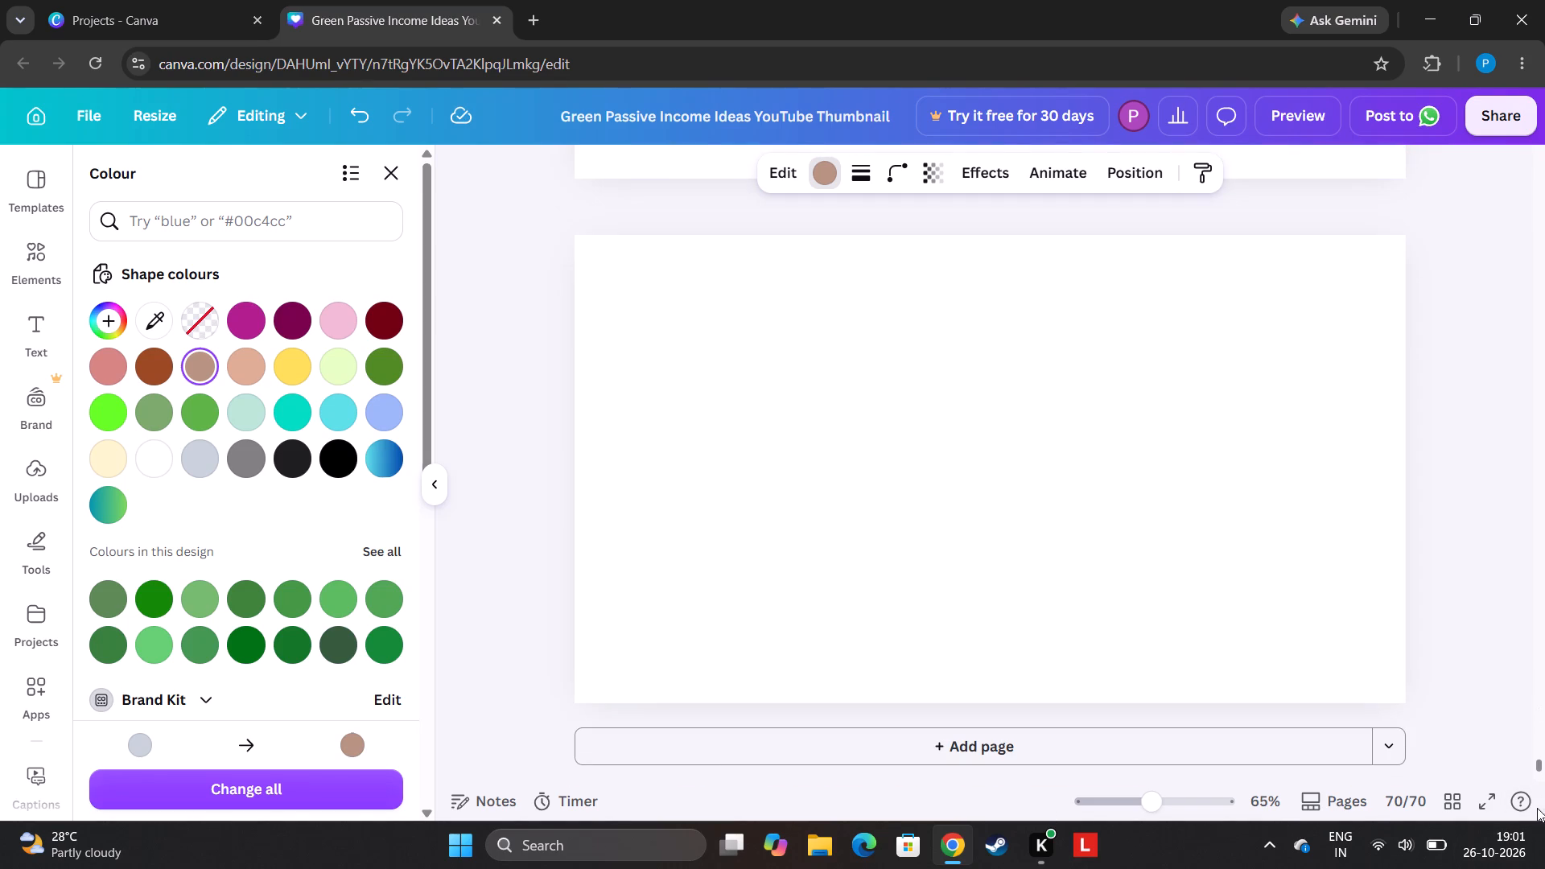
left_click_drag(1537, 808, 1524, 822)
left_click(1540, 766)
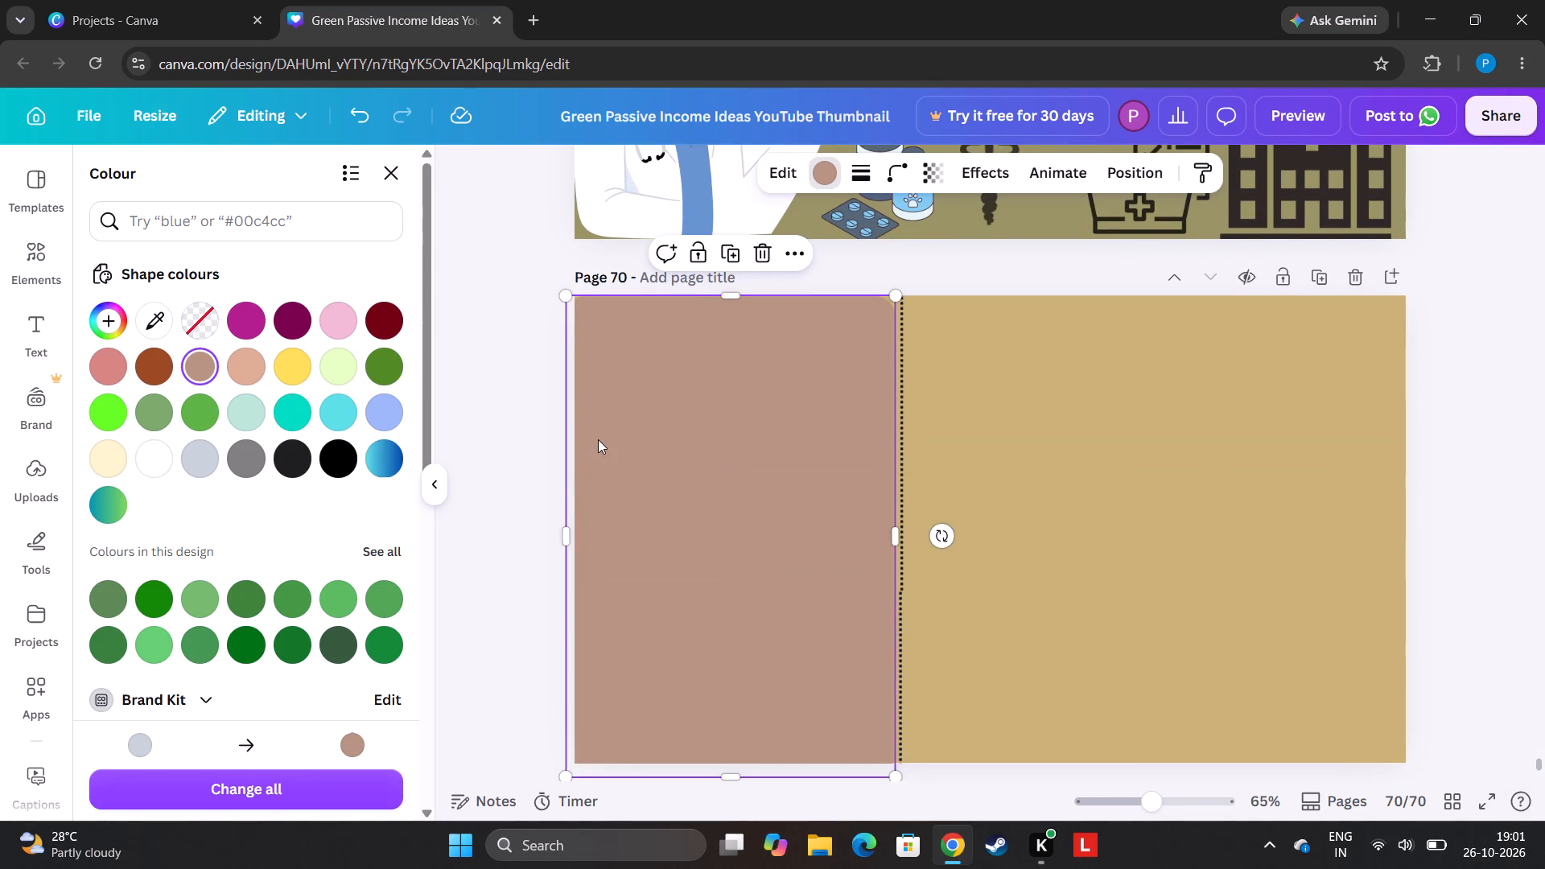
left_click(295, 357)
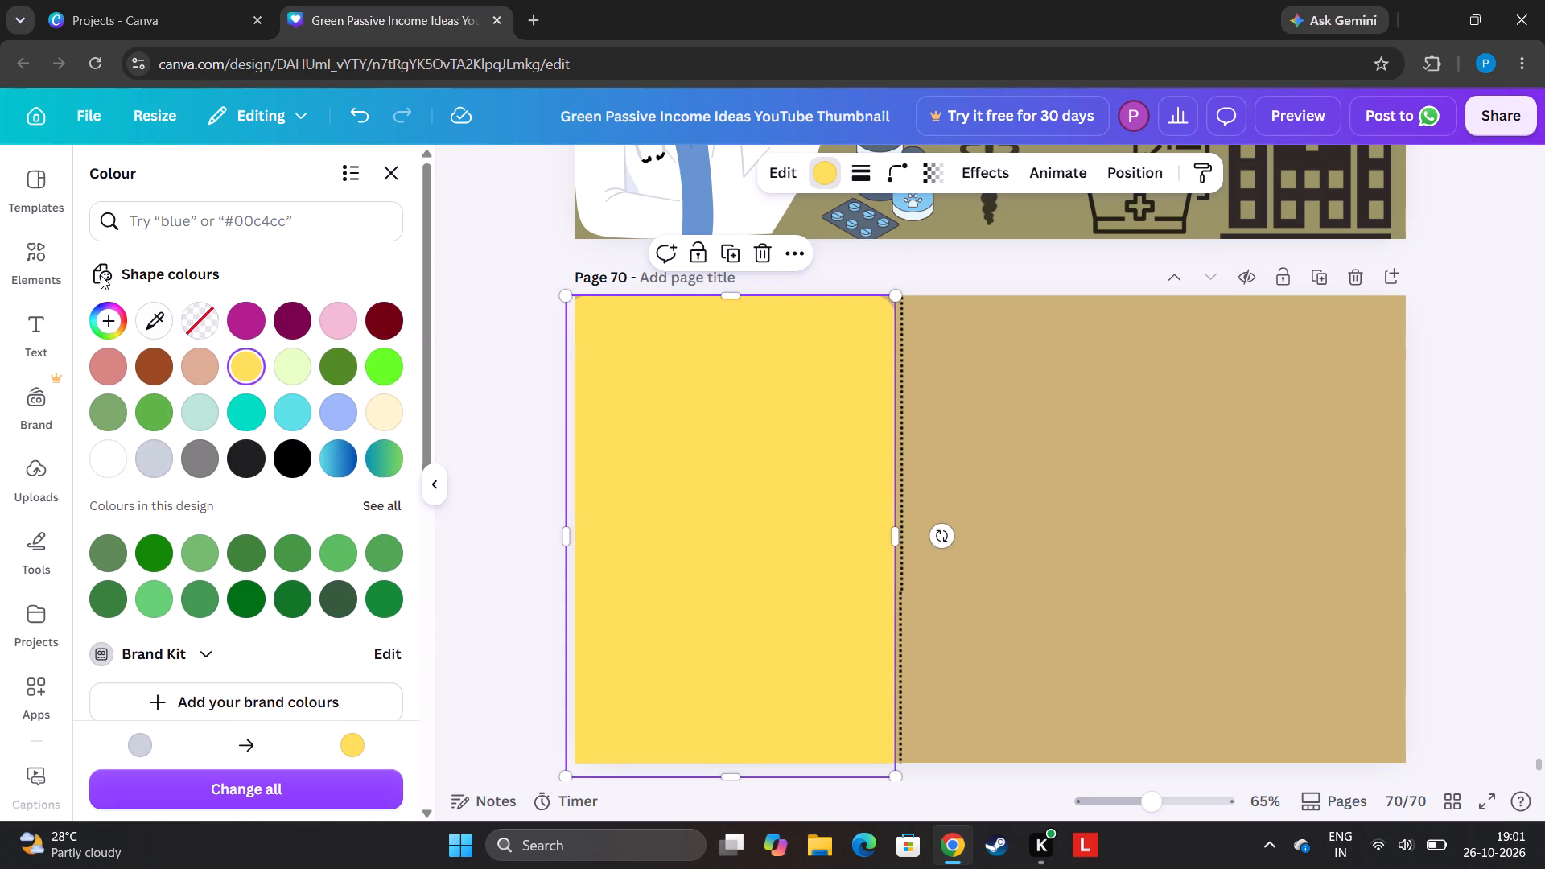
left_click(100, 319)
left_click_drag(304, 408, 247, 450)
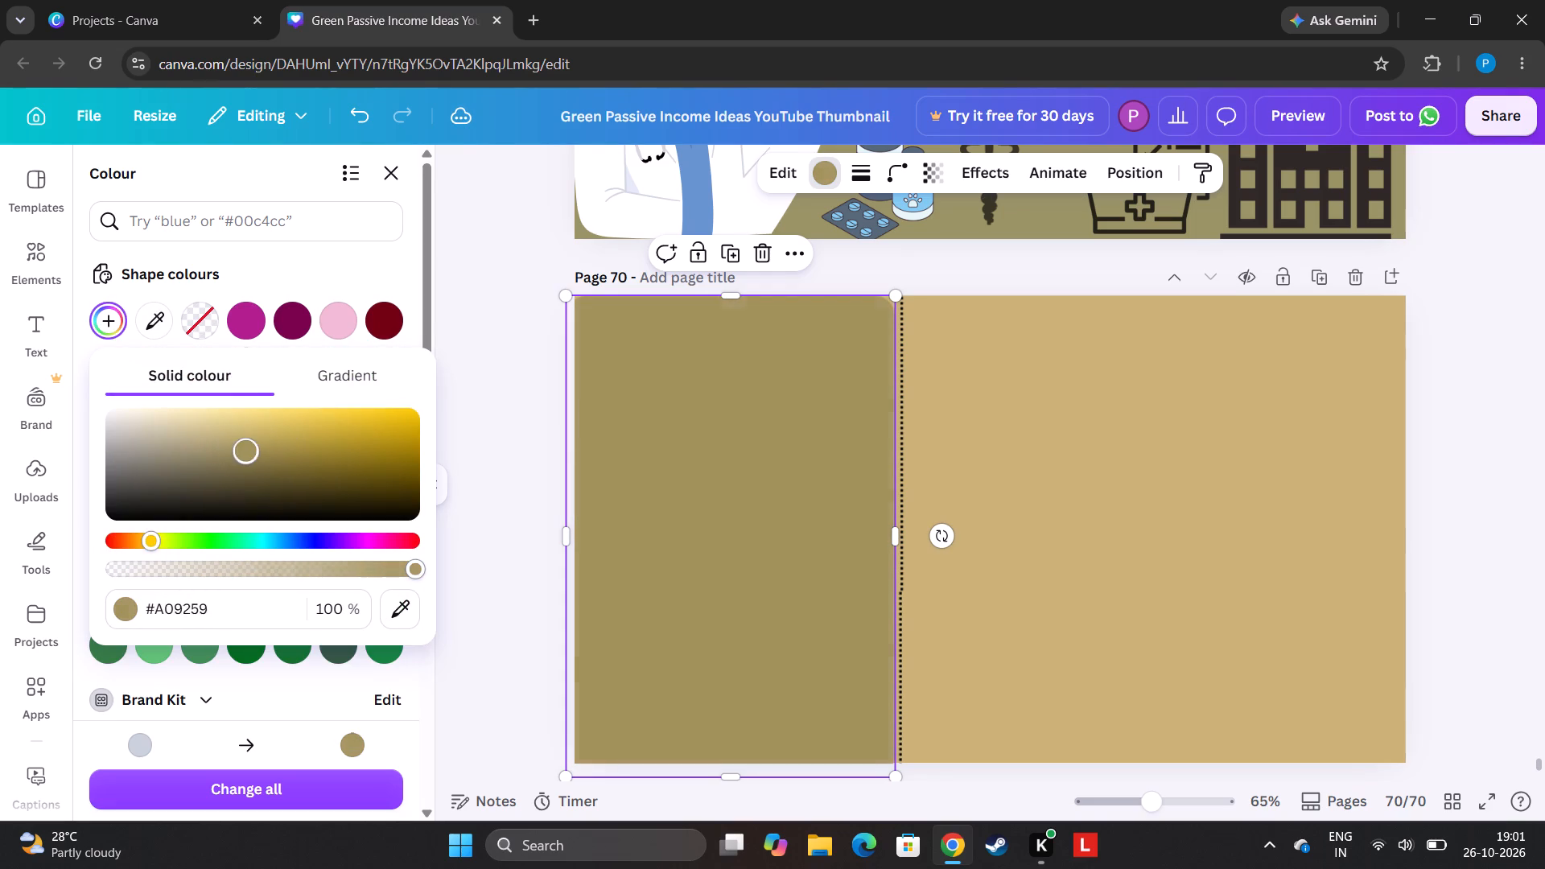
left_click_drag(247, 450, 262, 448)
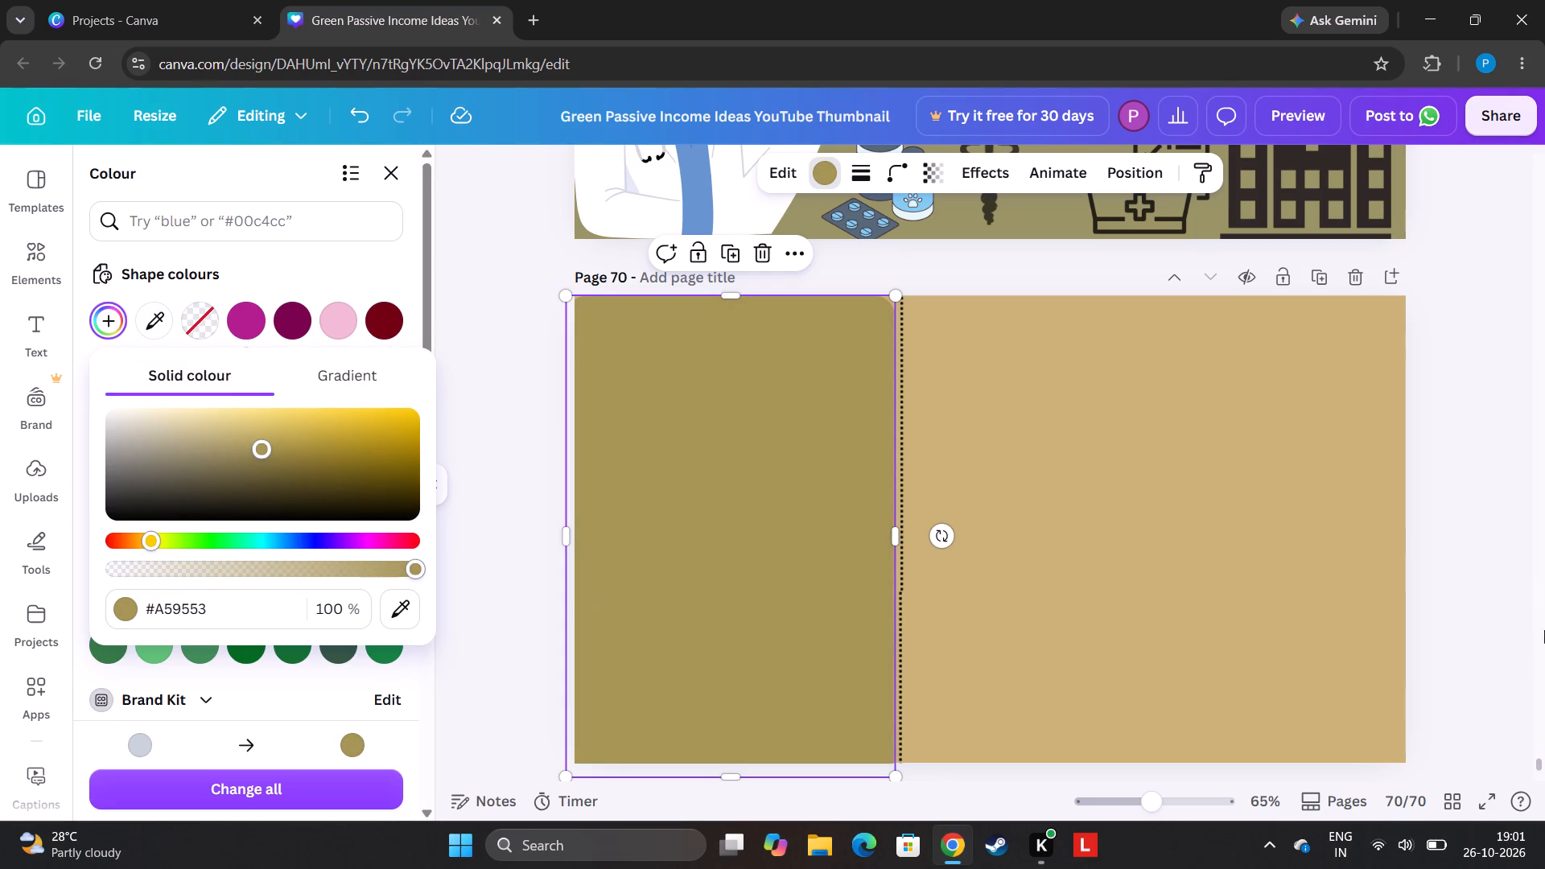
left_click(1501, 559)
left_click(1475, 560)
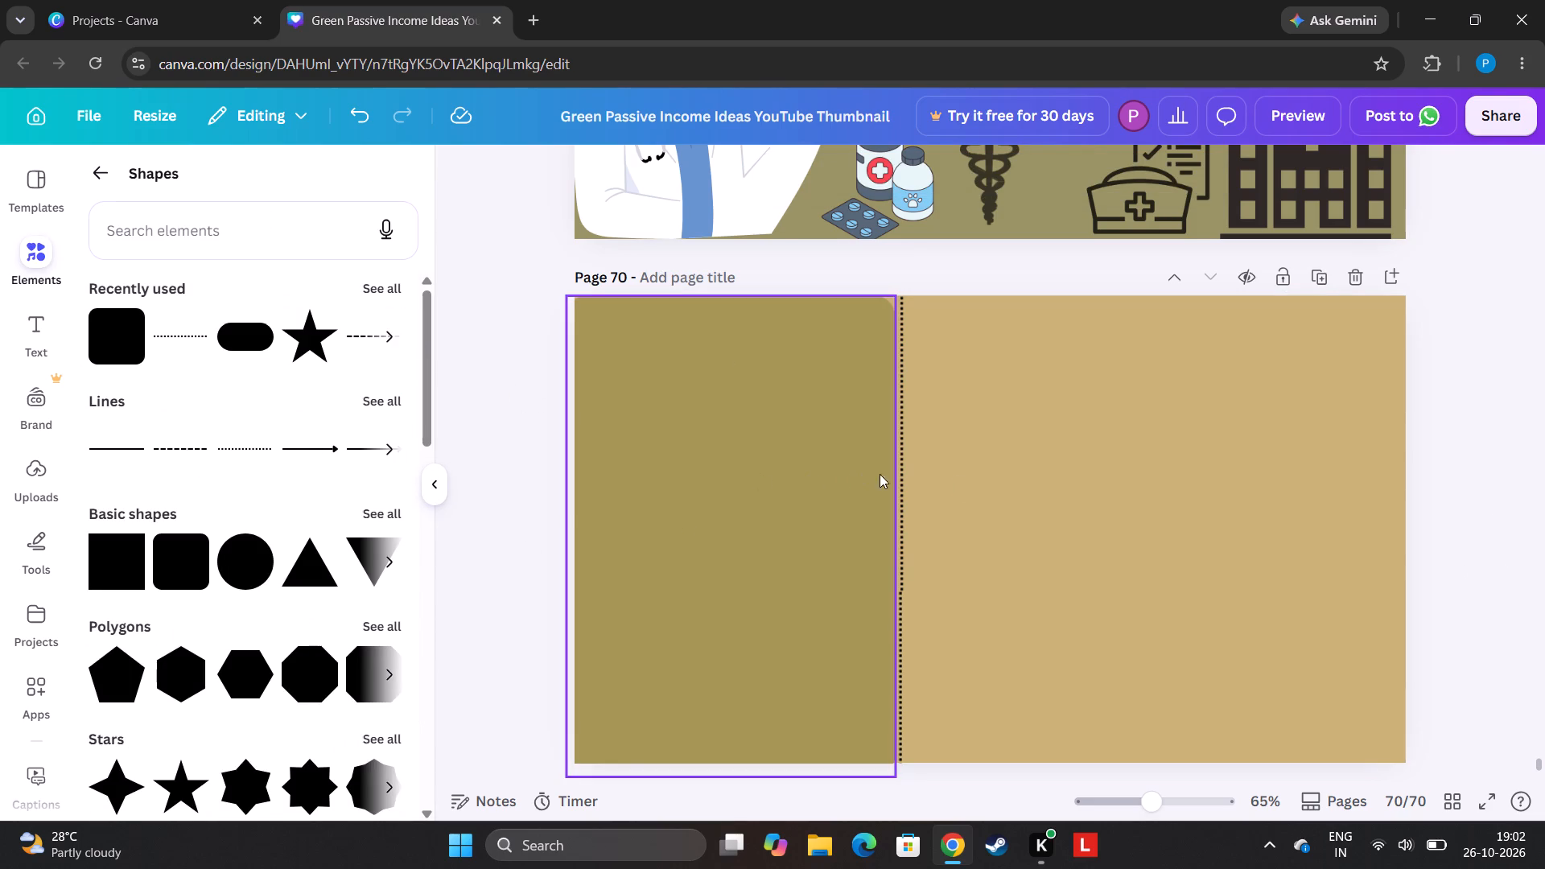
Duplicate the upper vertical dotted line twice and space the copies evenly to its right, with the outermost copy ending highest.
left_click(902, 467)
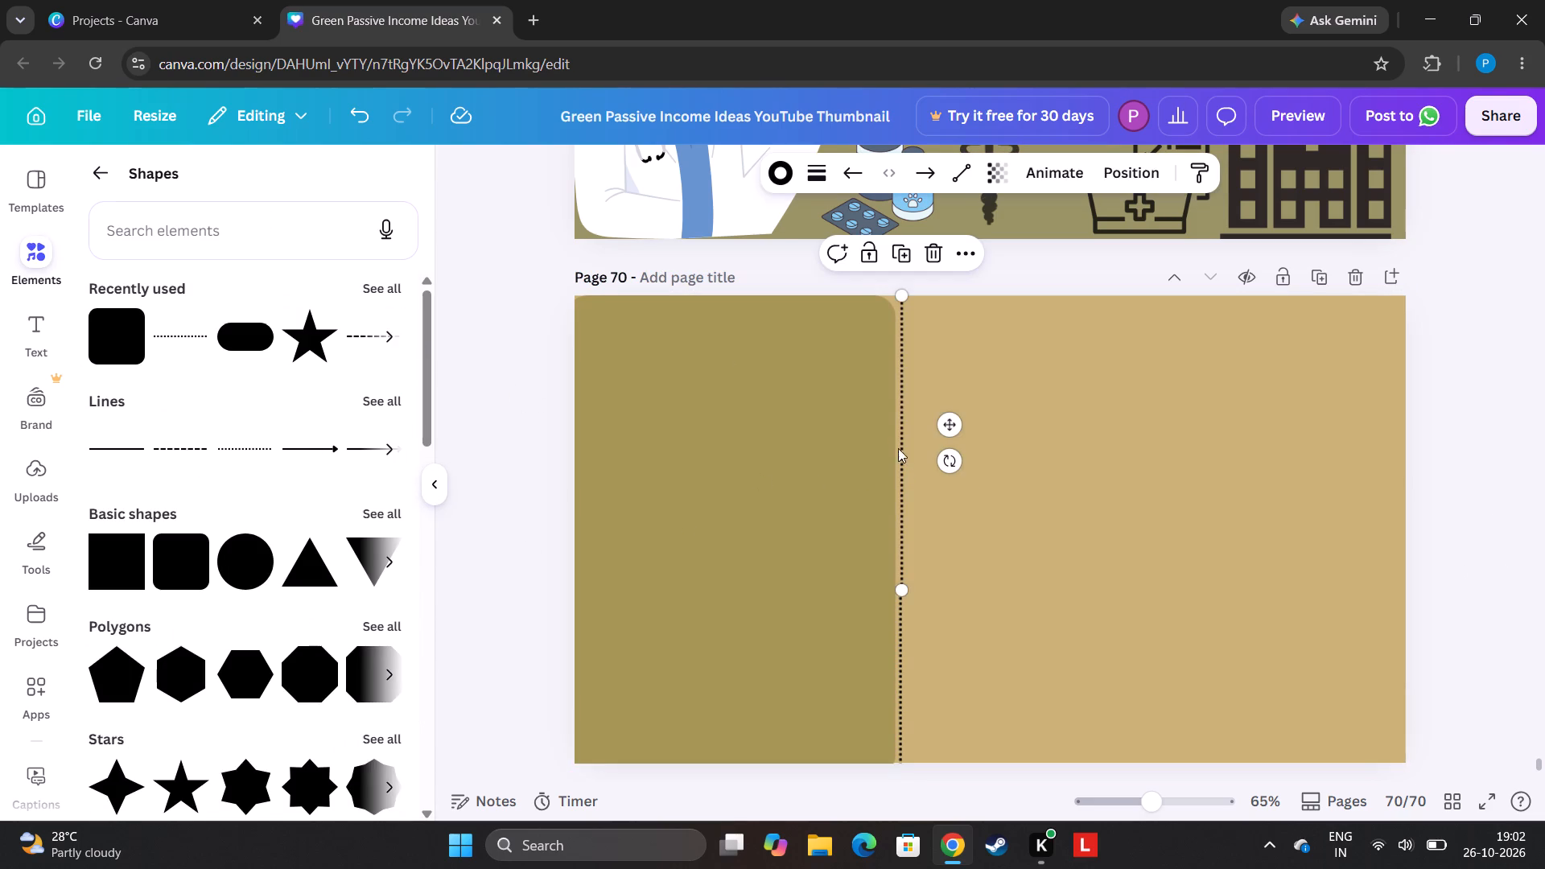
left_click(900, 262)
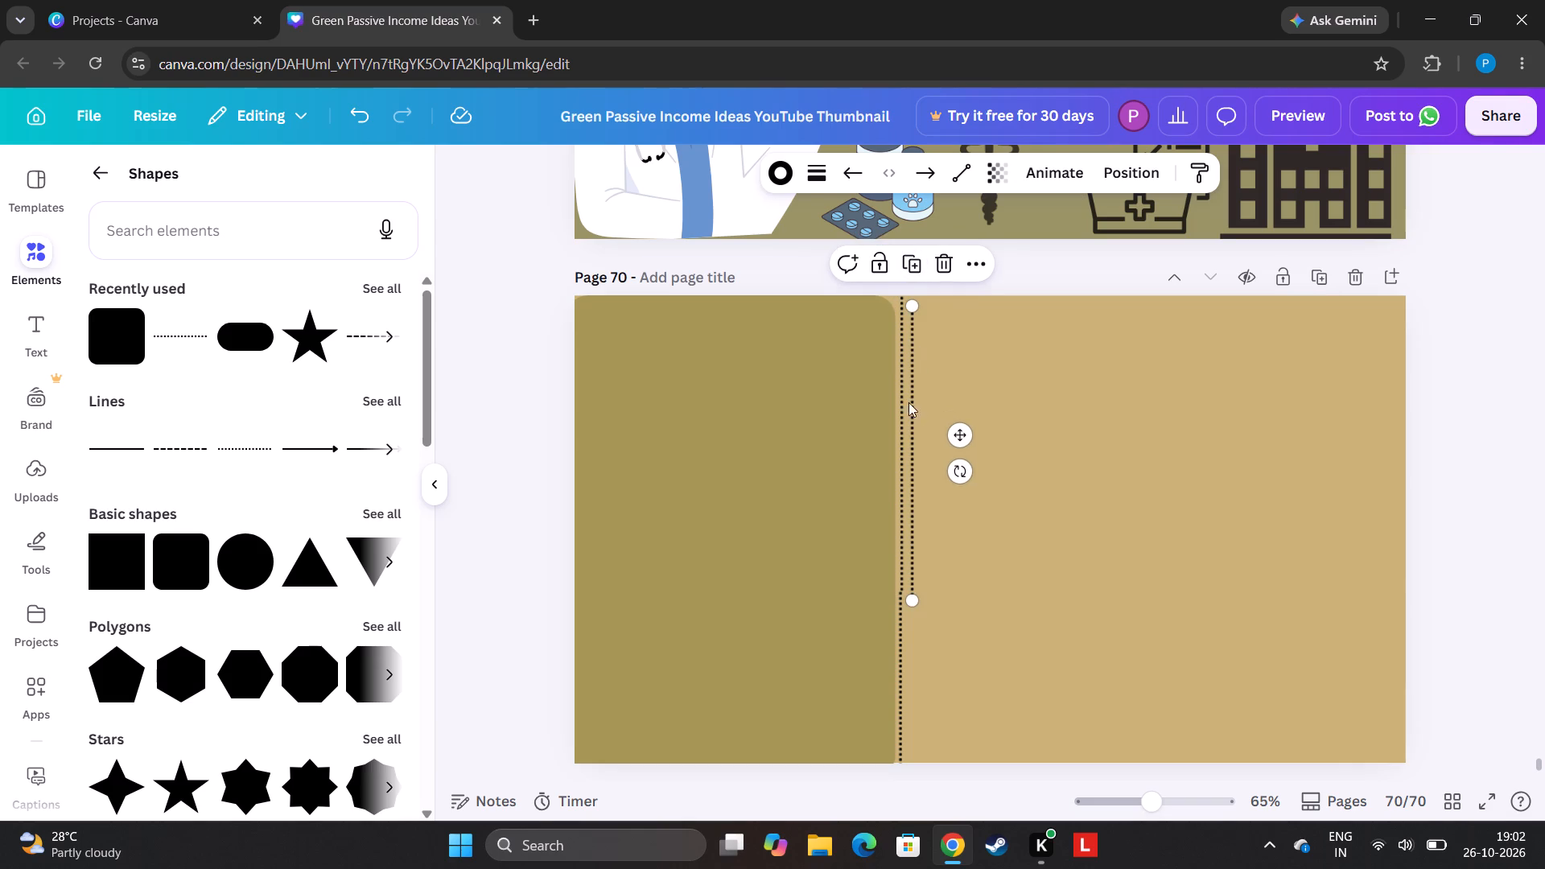
left_click(909, 265)
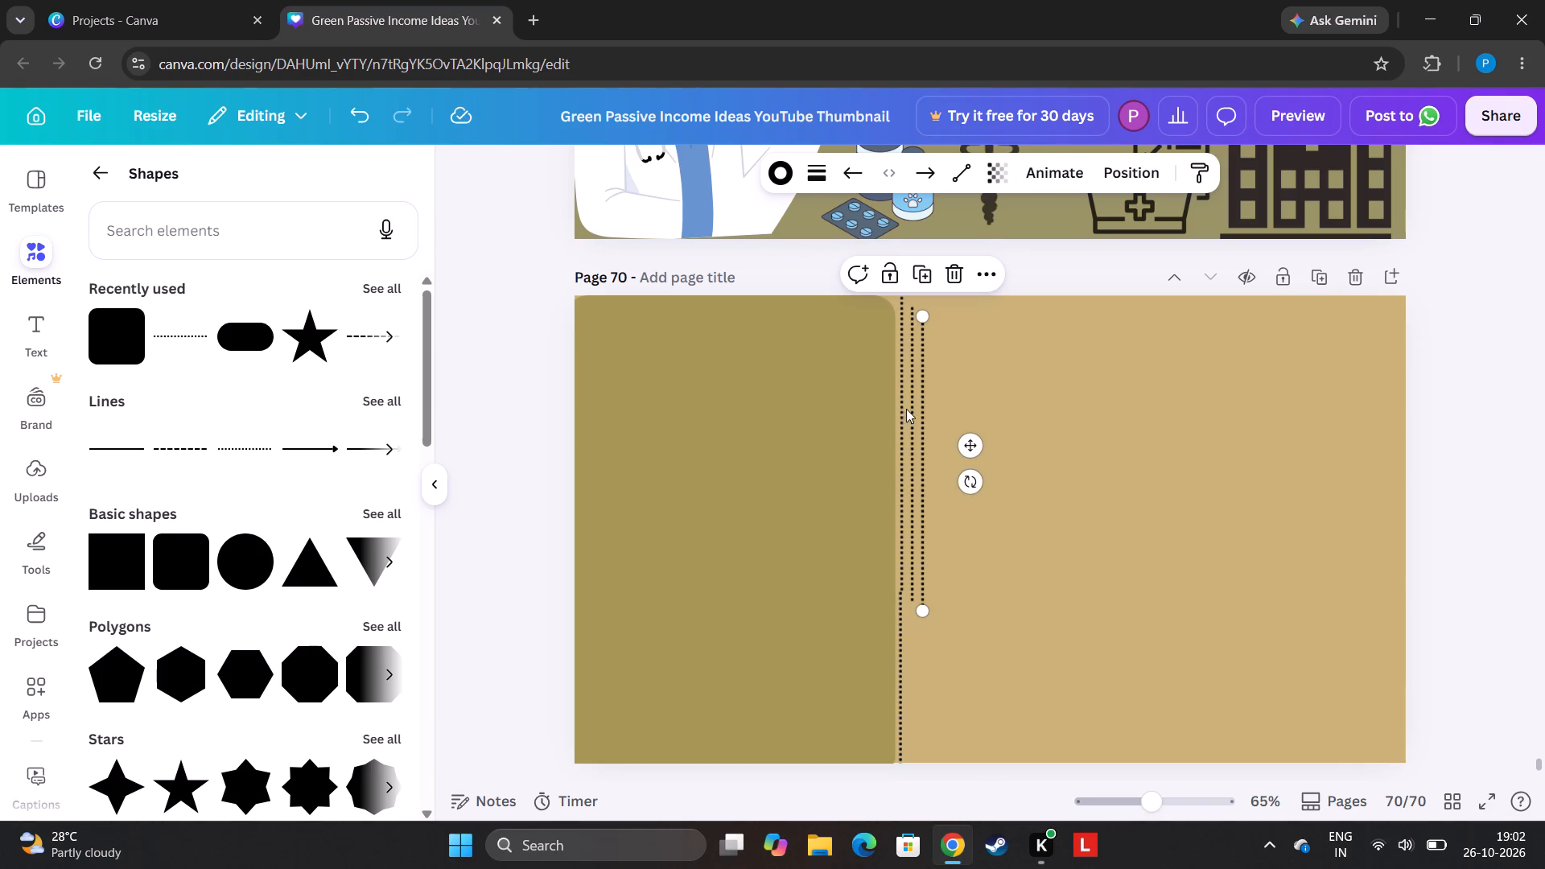
left_click_drag(925, 467, 914, 632)
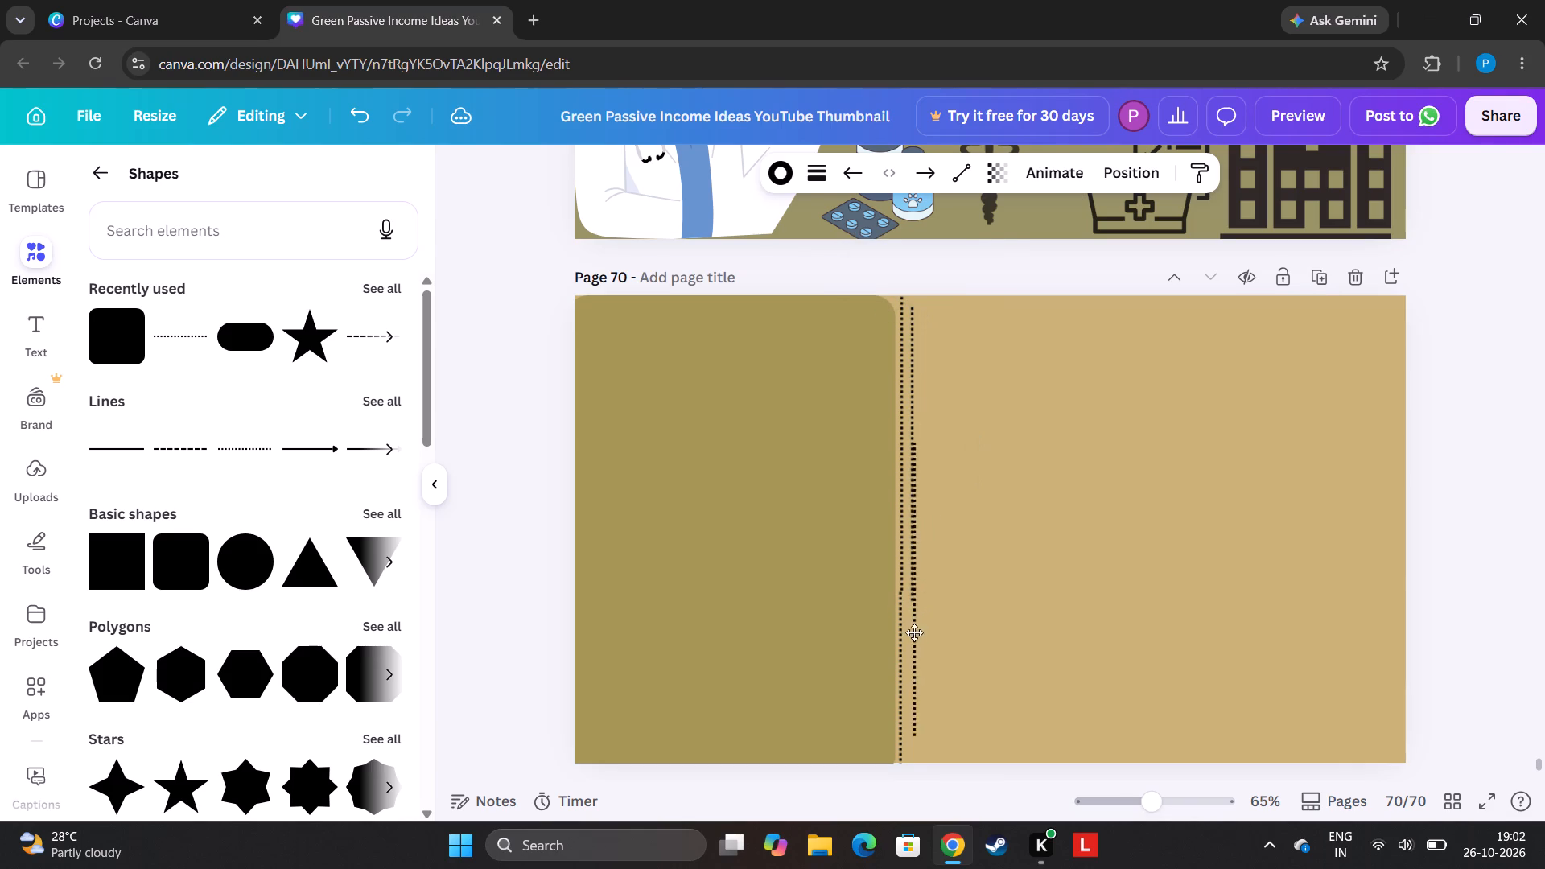
left_click_drag(914, 632, 916, 764)
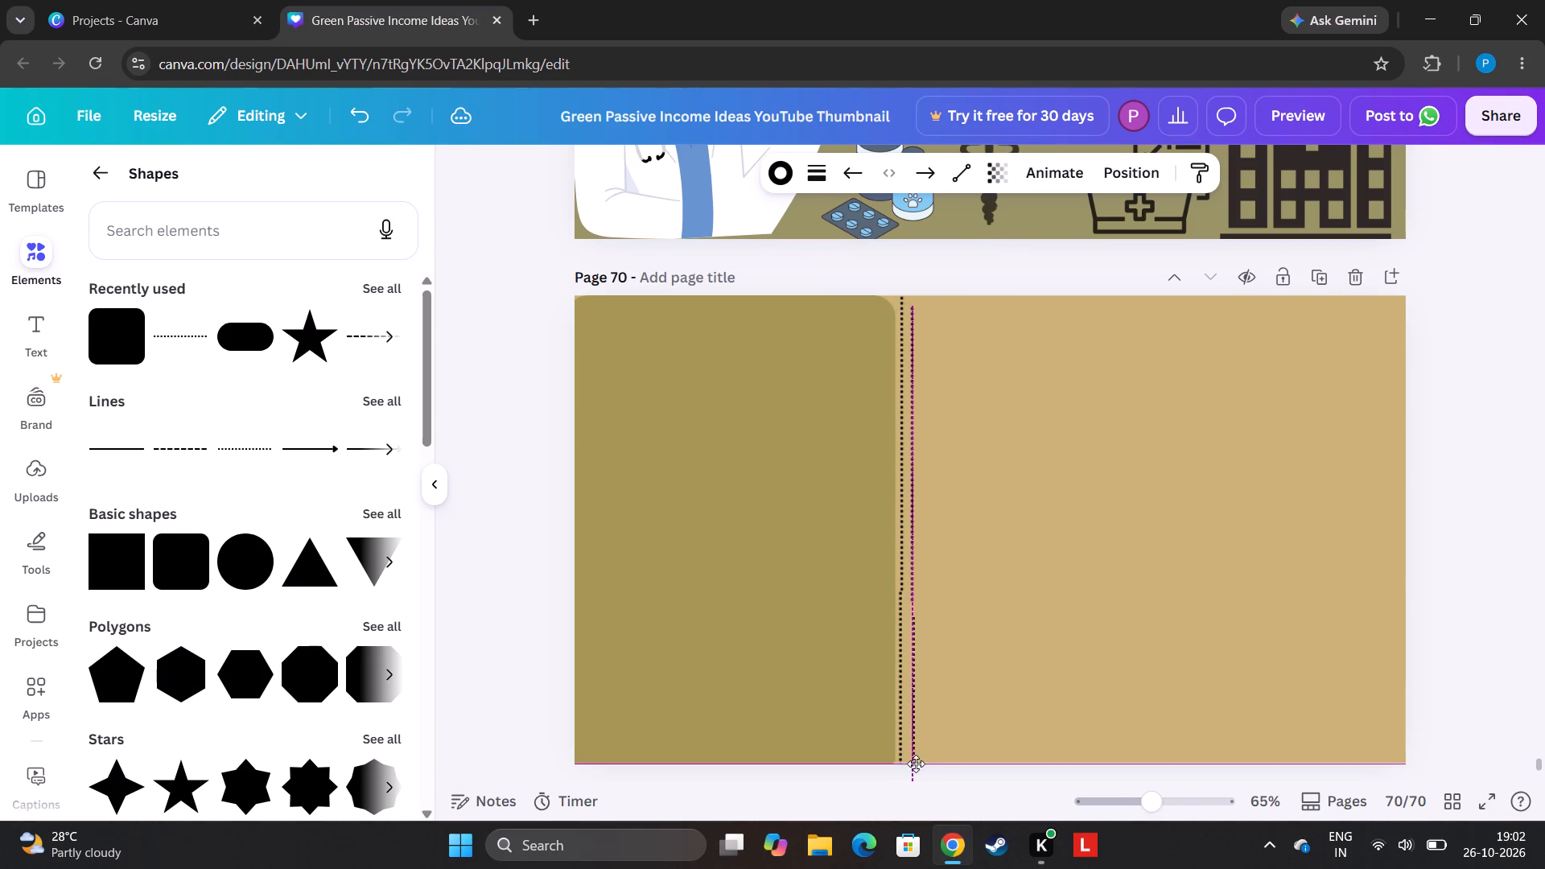
left_click_drag(916, 764, 930, 376)
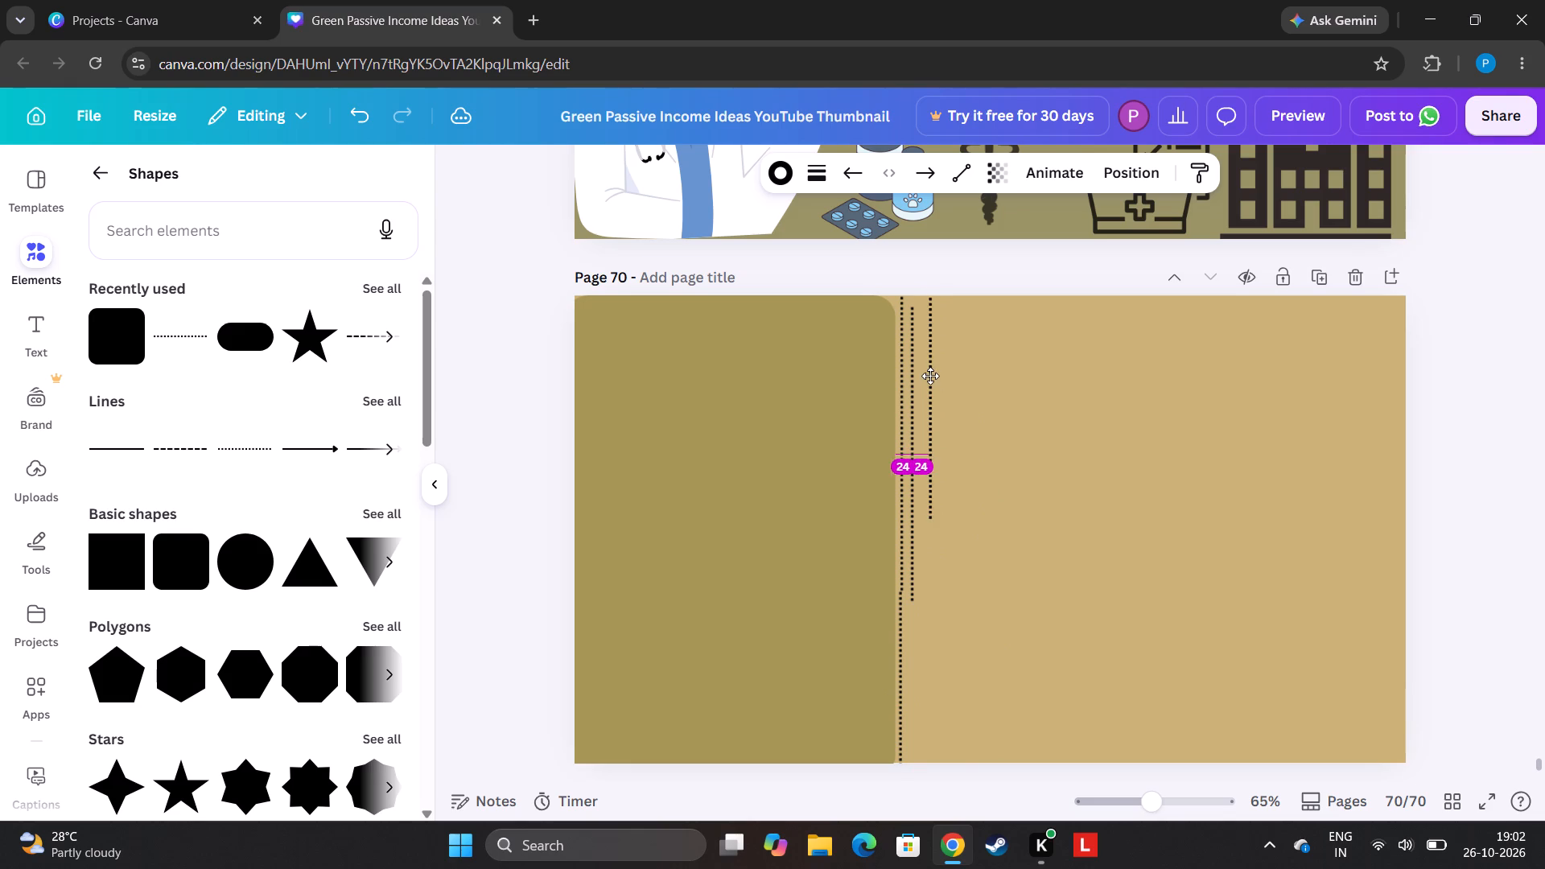
left_click_drag(930, 376, 925, 377)
left_click_drag(910, 483, 960, 459)
left_click_drag(906, 488, 913, 464)
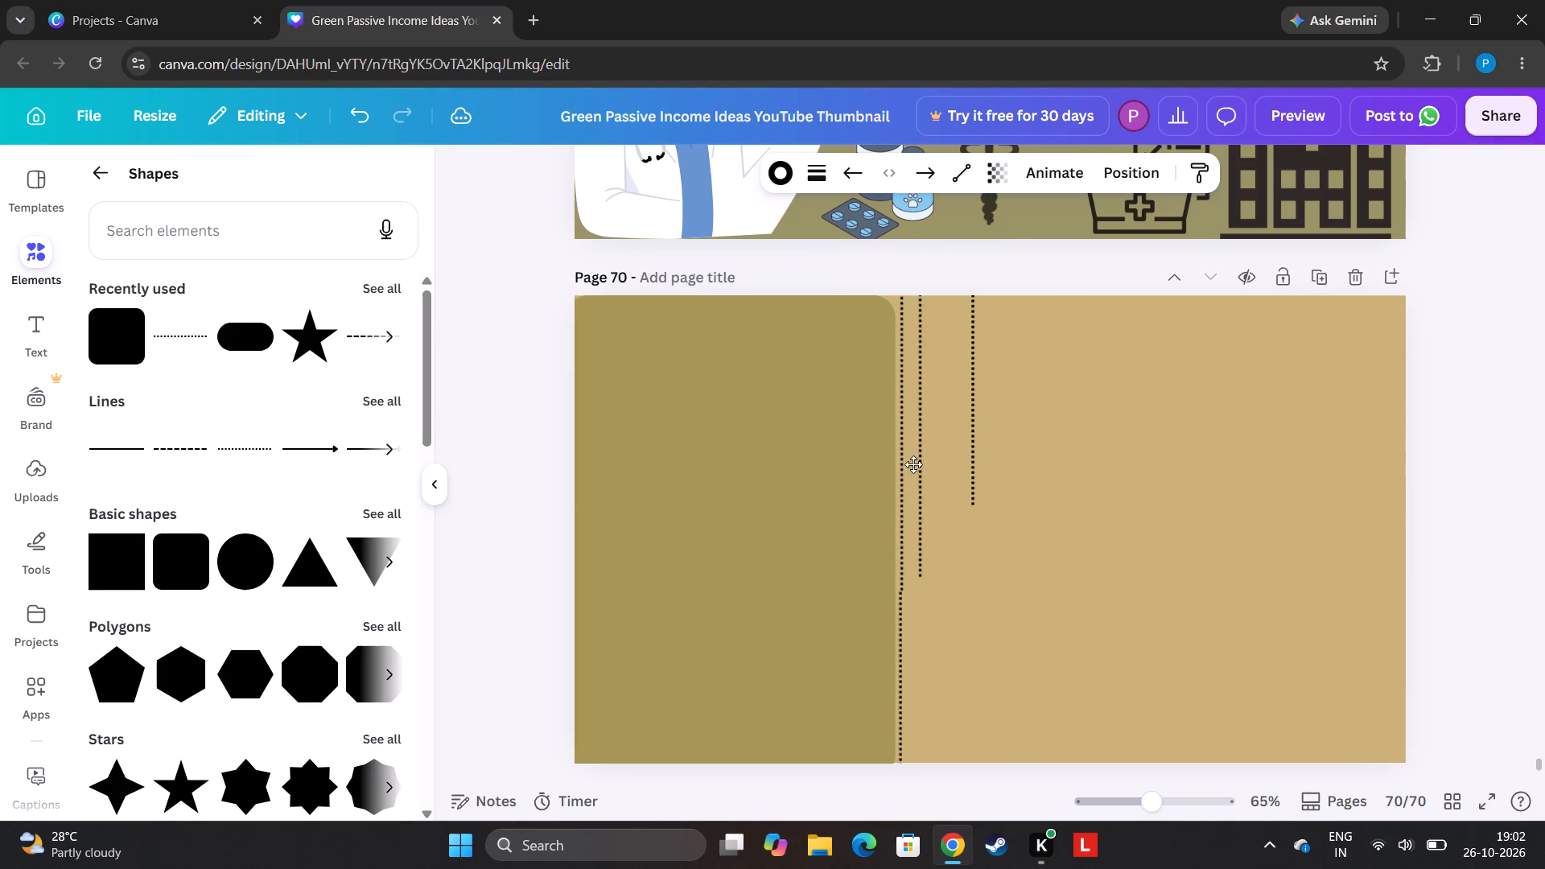
left_click_drag(913, 464, 909, 475)
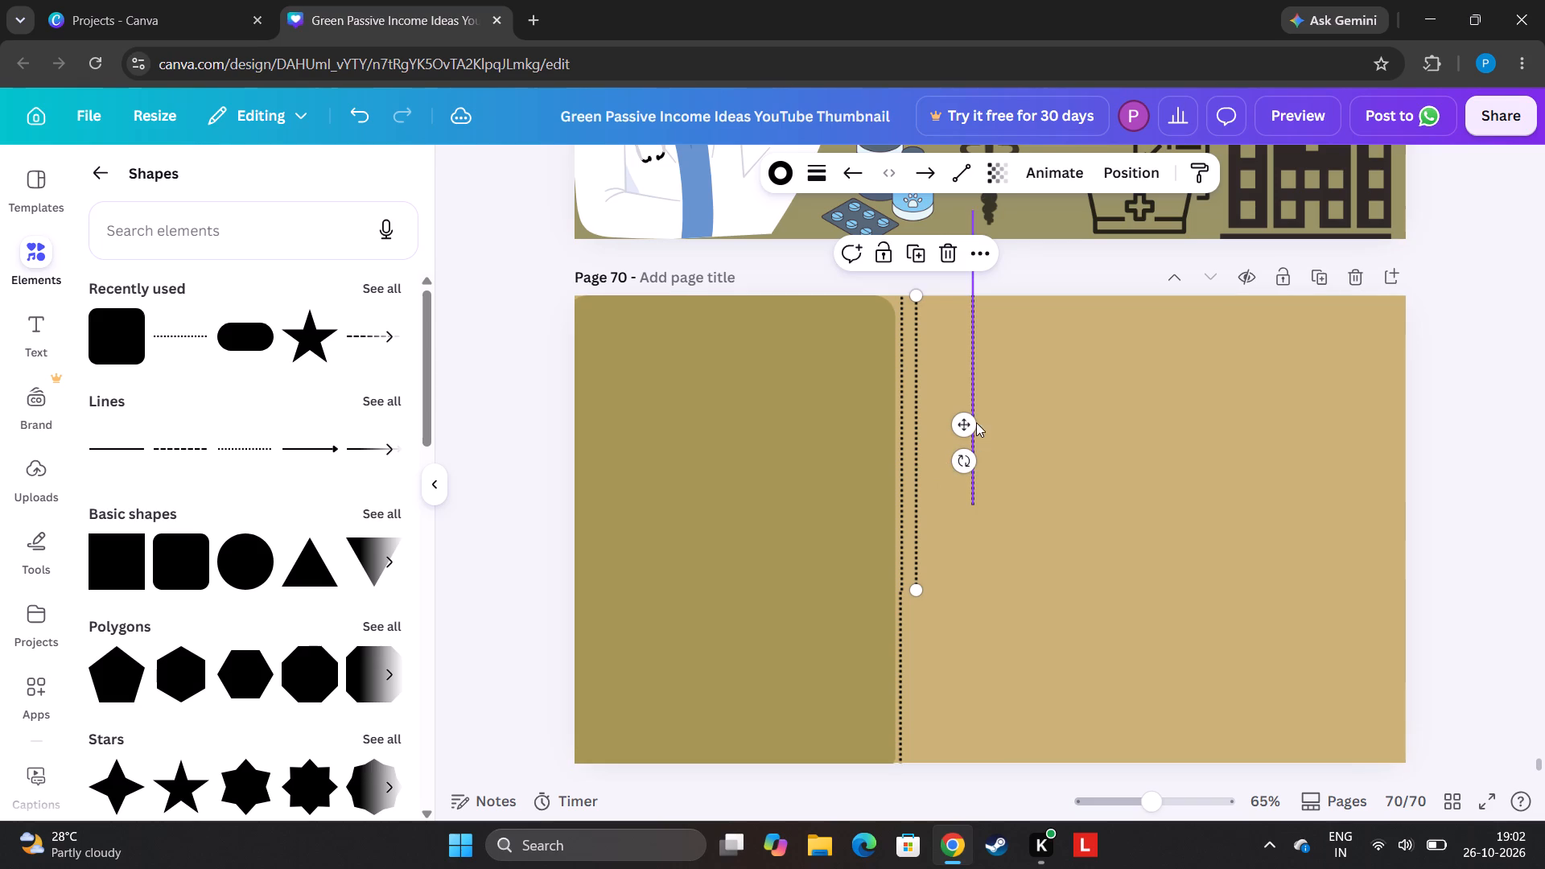
left_click_drag(974, 393, 932, 432)
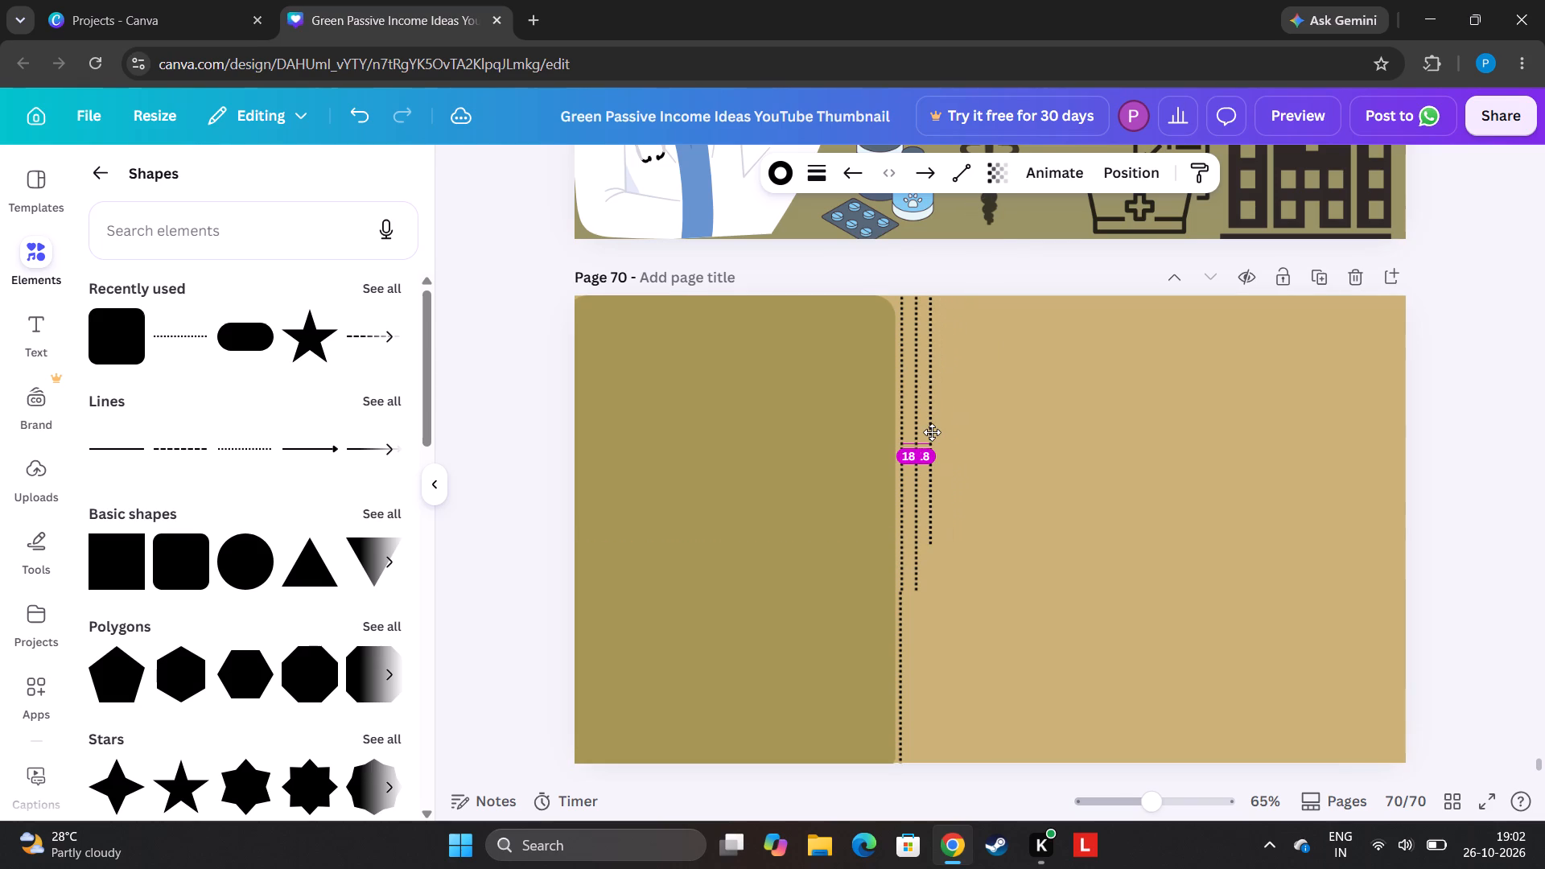
left_click_drag(932, 432, 931, 433)
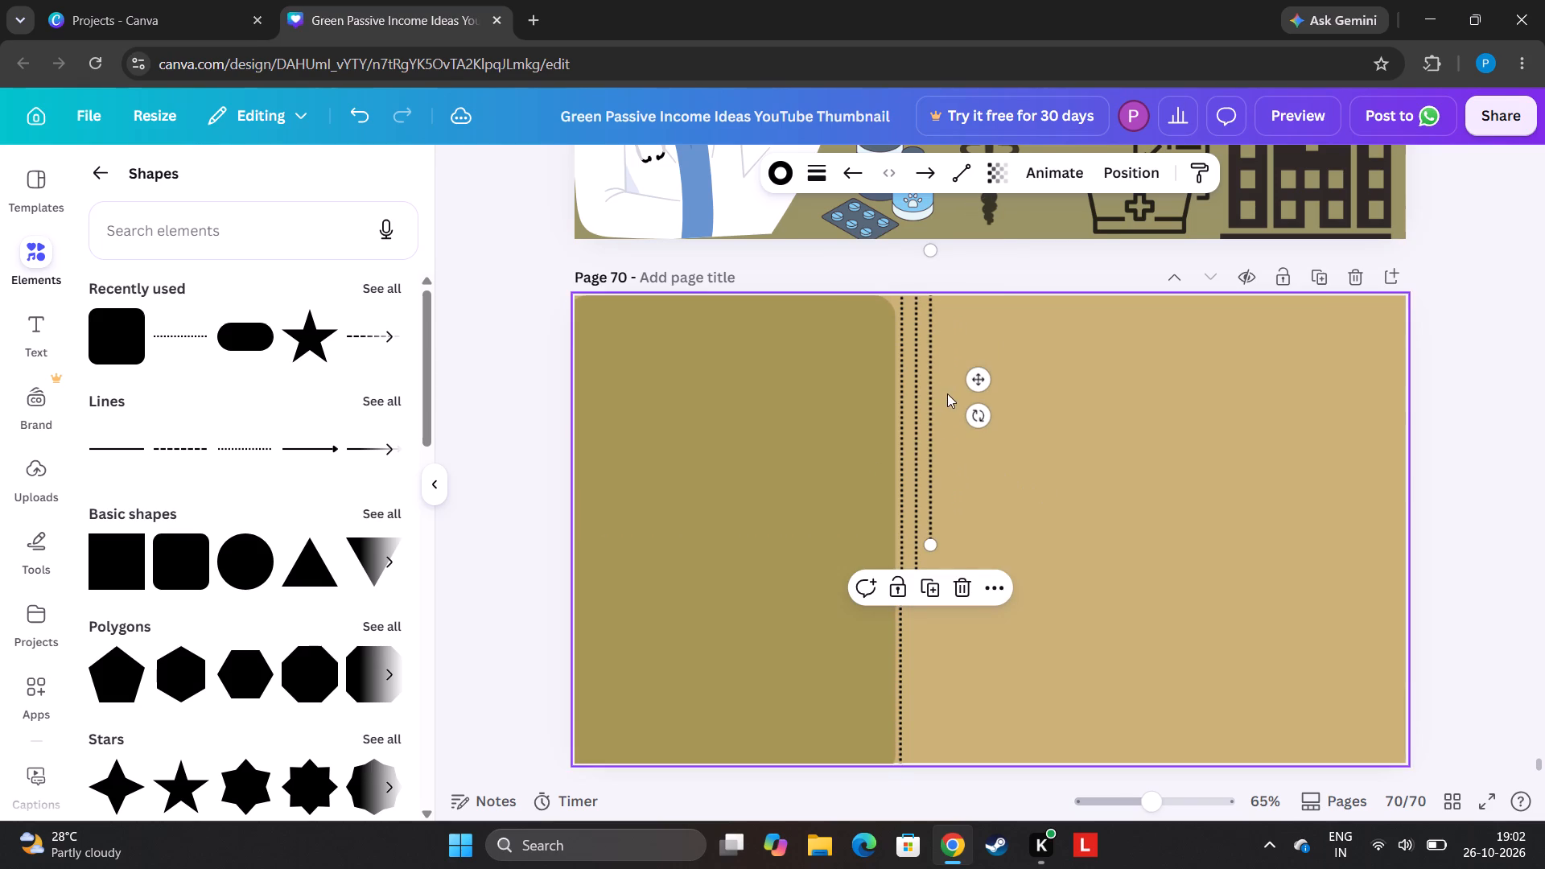
Add a five-pointed star, shrink it to a small size and place it at the lower end of the rightmost dotted line.
left_click(169, 798)
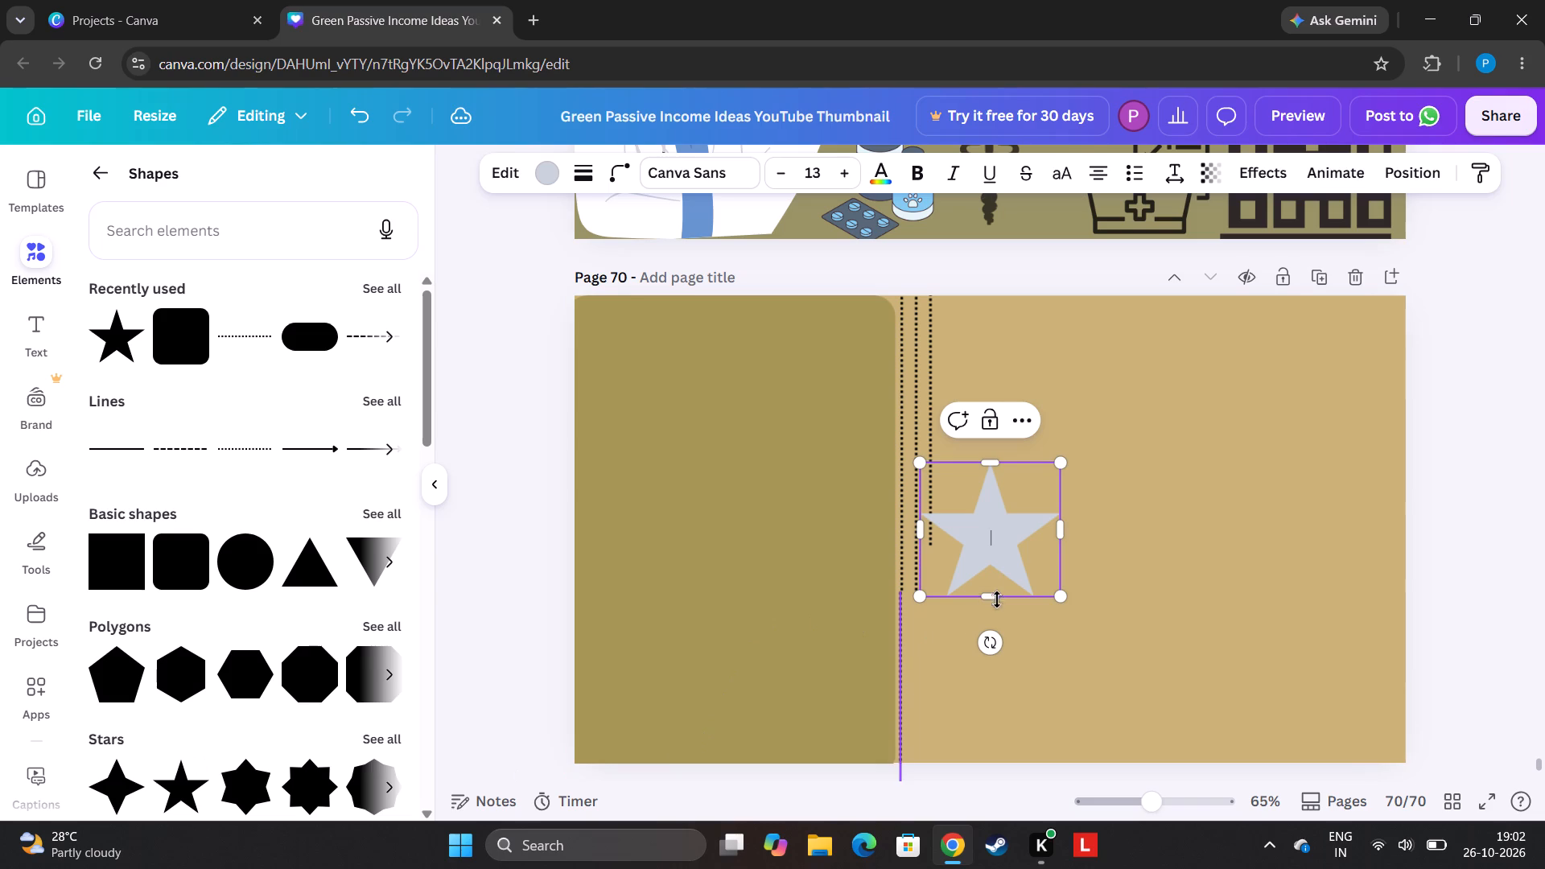
left_click_drag(1011, 543, 896, 622)
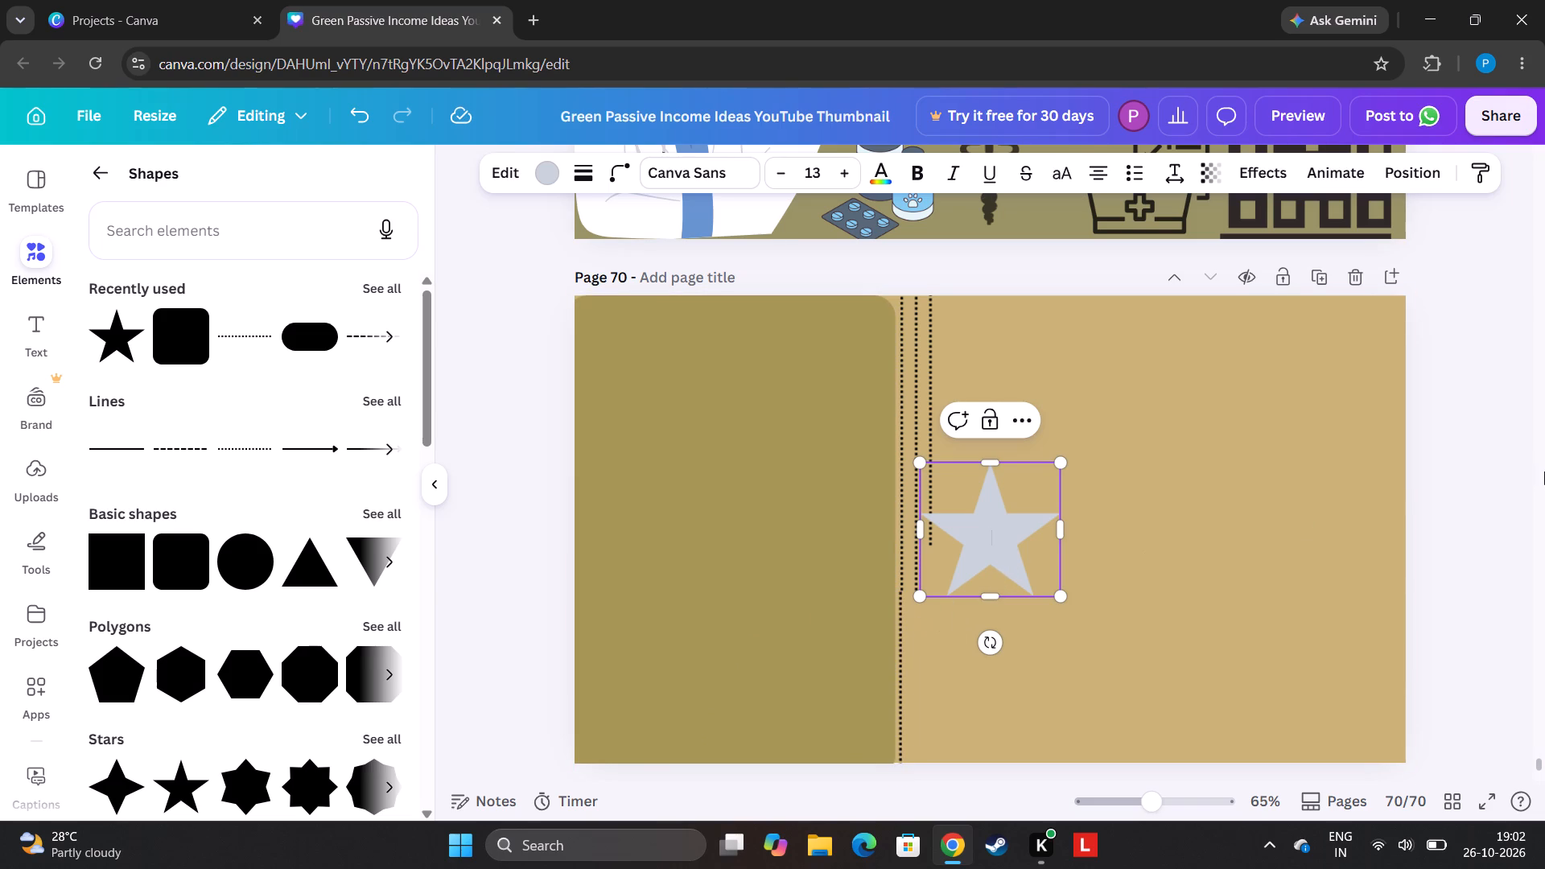
left_click(1522, 458)
left_click_drag(986, 542, 897, 590)
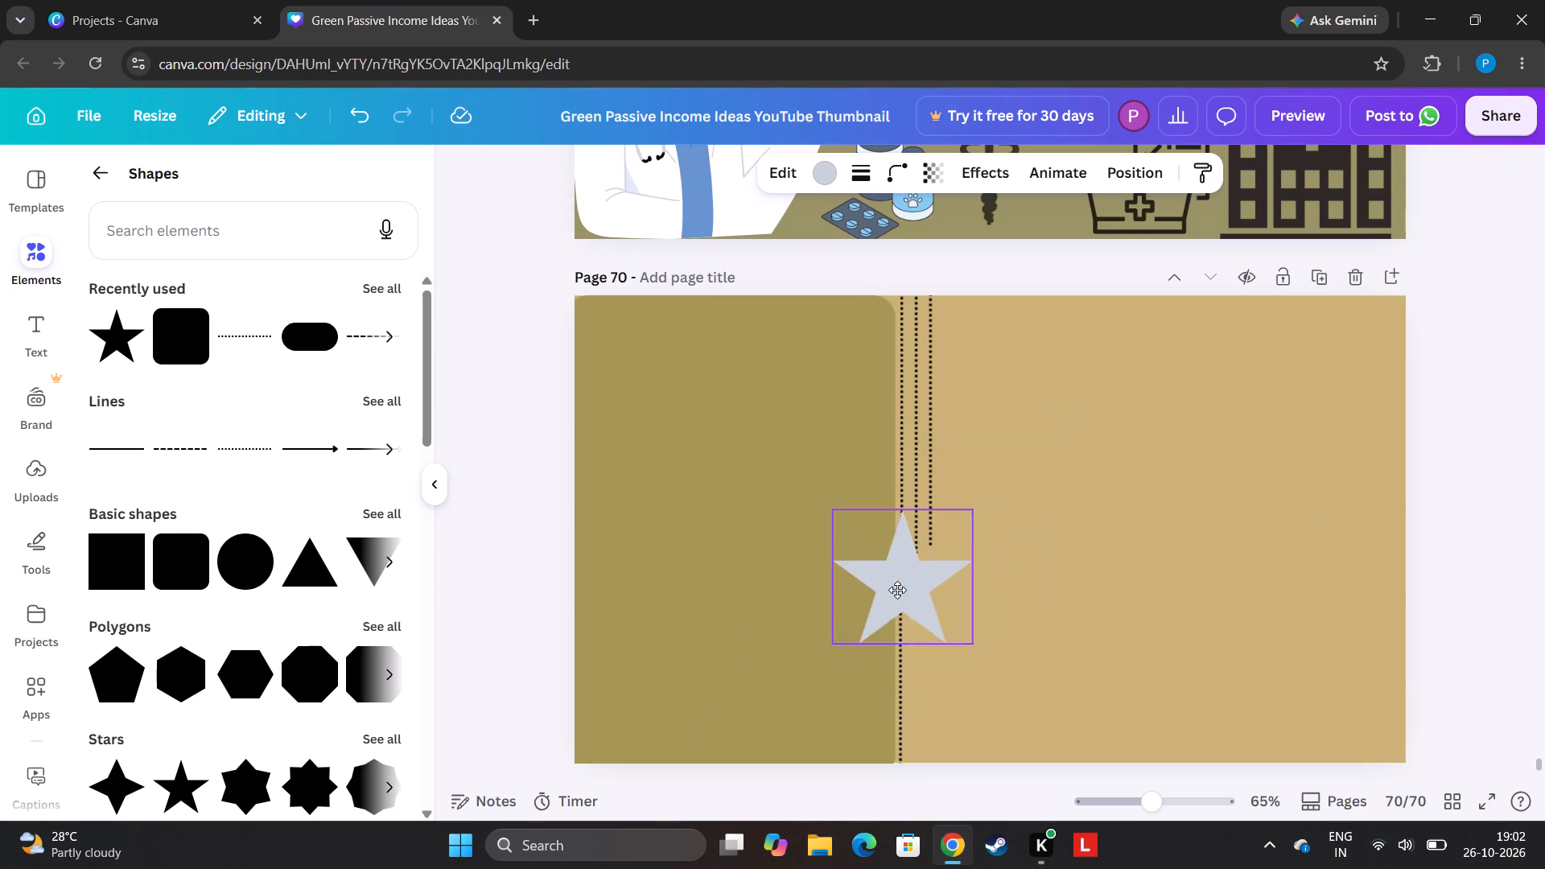
left_click_drag(897, 590, 903, 591)
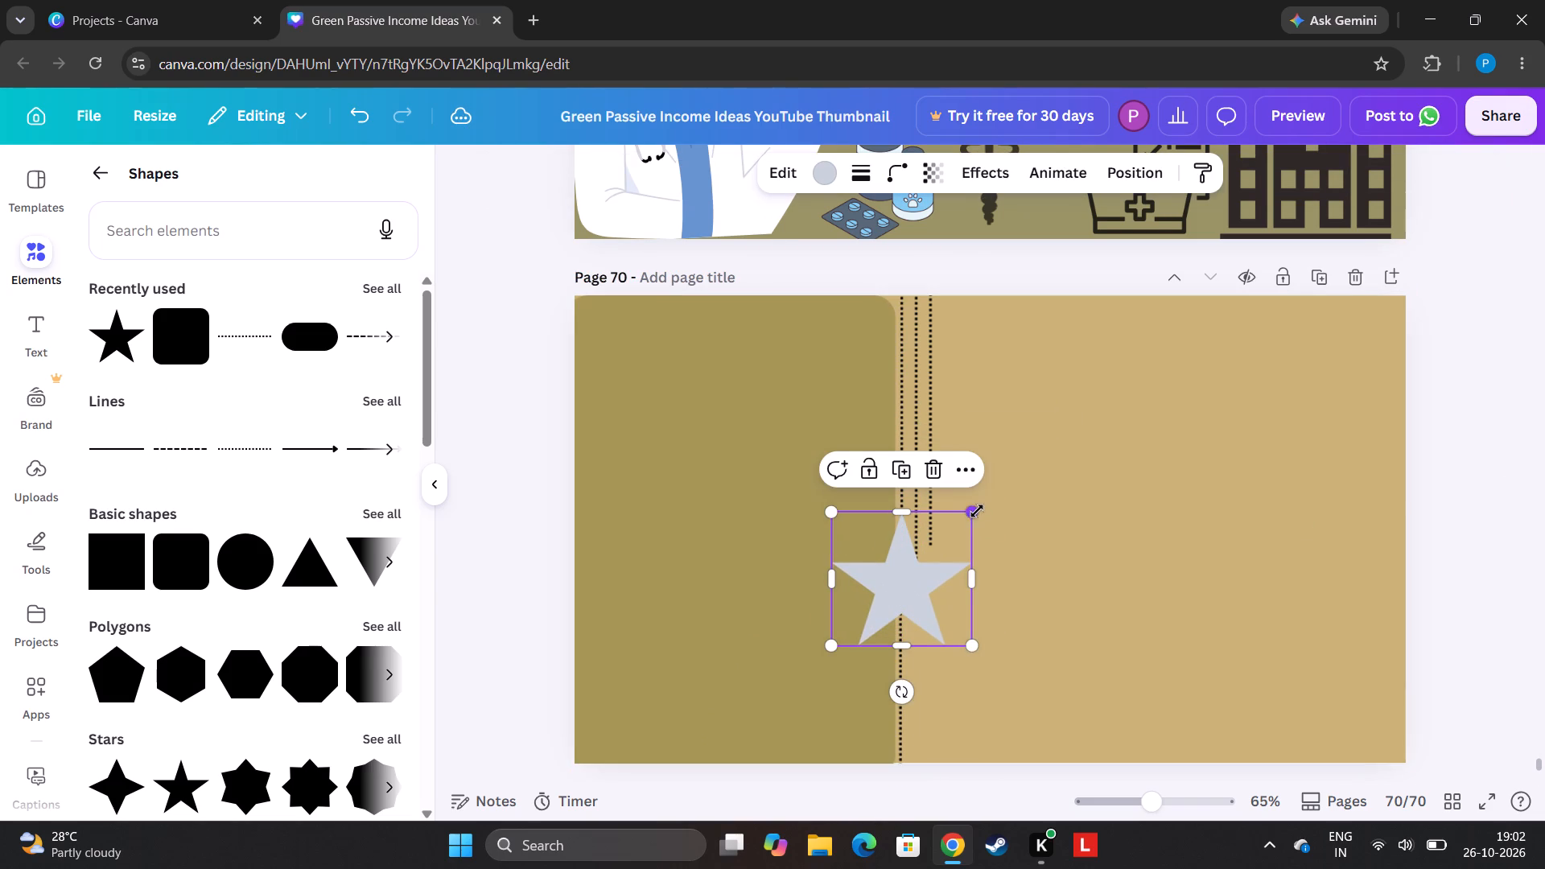
left_click_drag(977, 511, 941, 579)
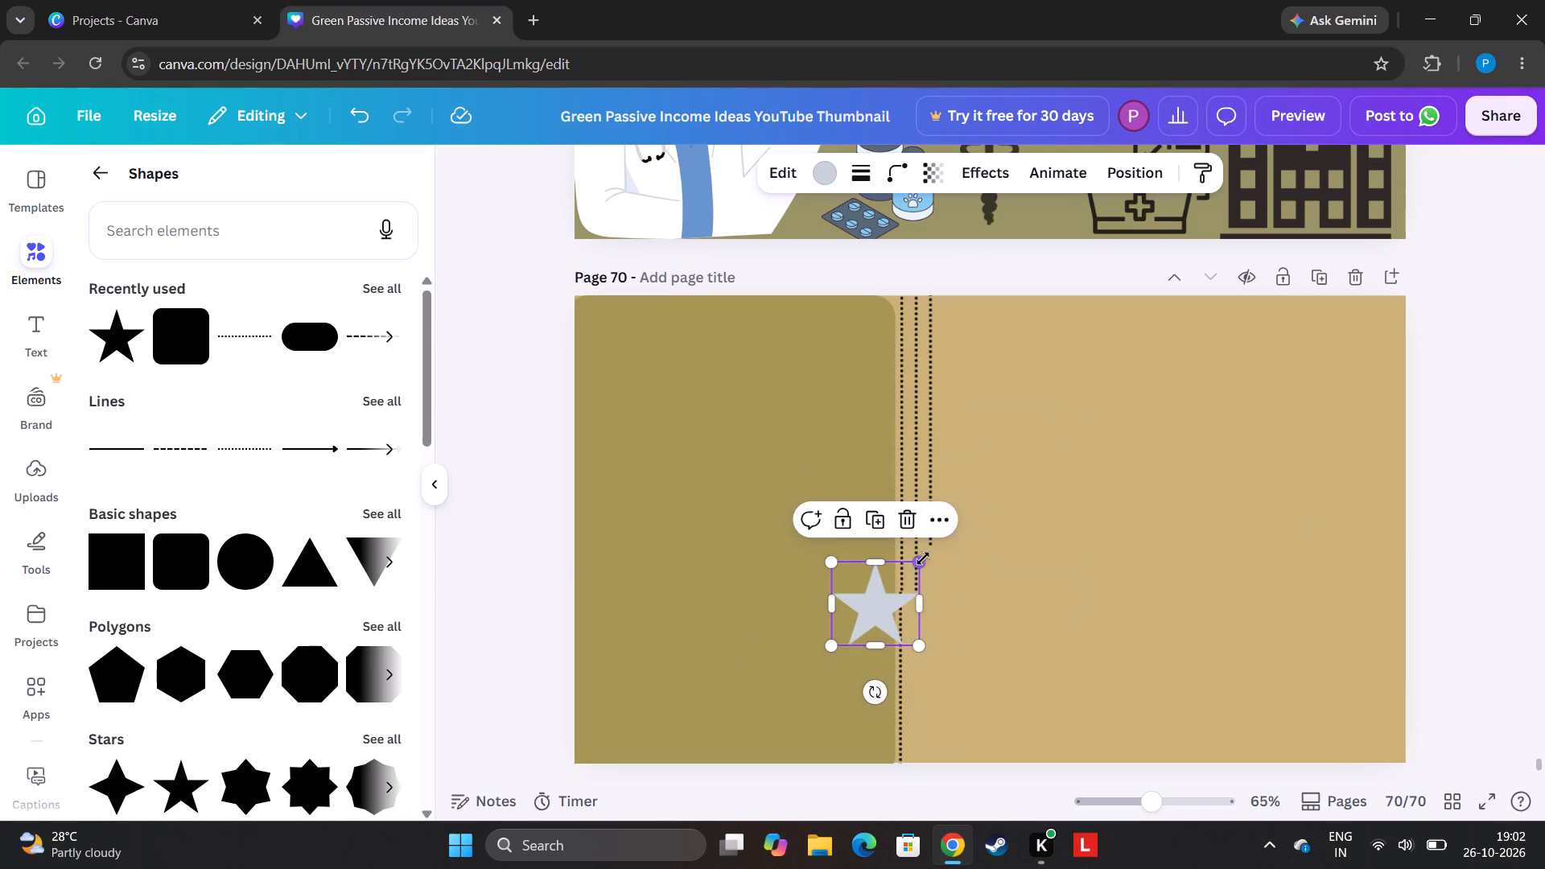
left_click_drag(922, 558, 878, 595)
left_click_drag(853, 616, 968, 537)
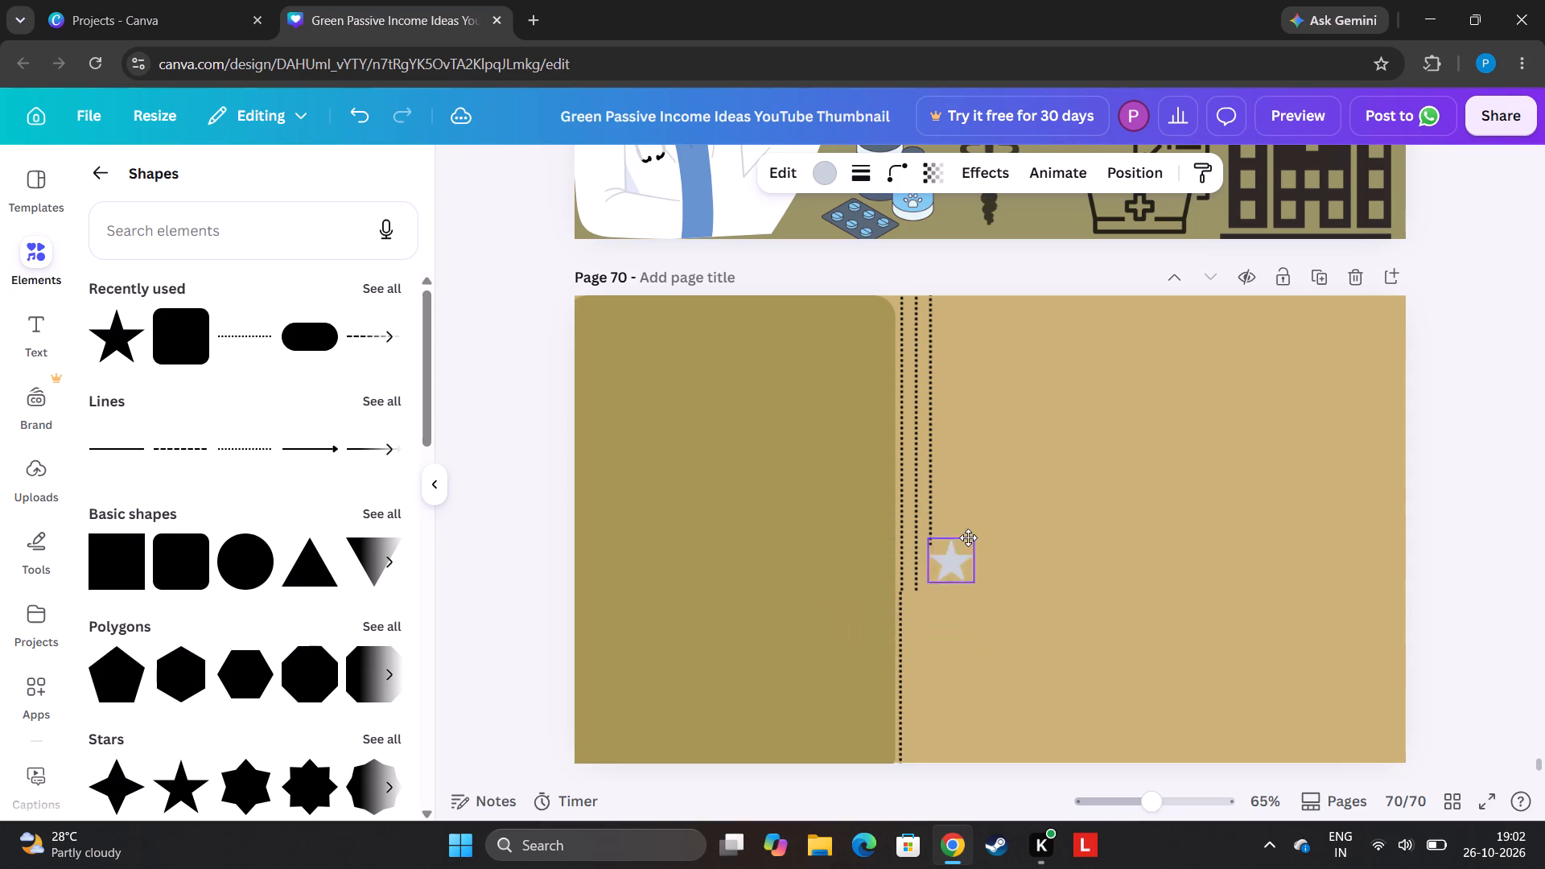
left_click_drag(968, 537, 934, 533)
Set the small star's transparency to 77.
left_click(941, 176)
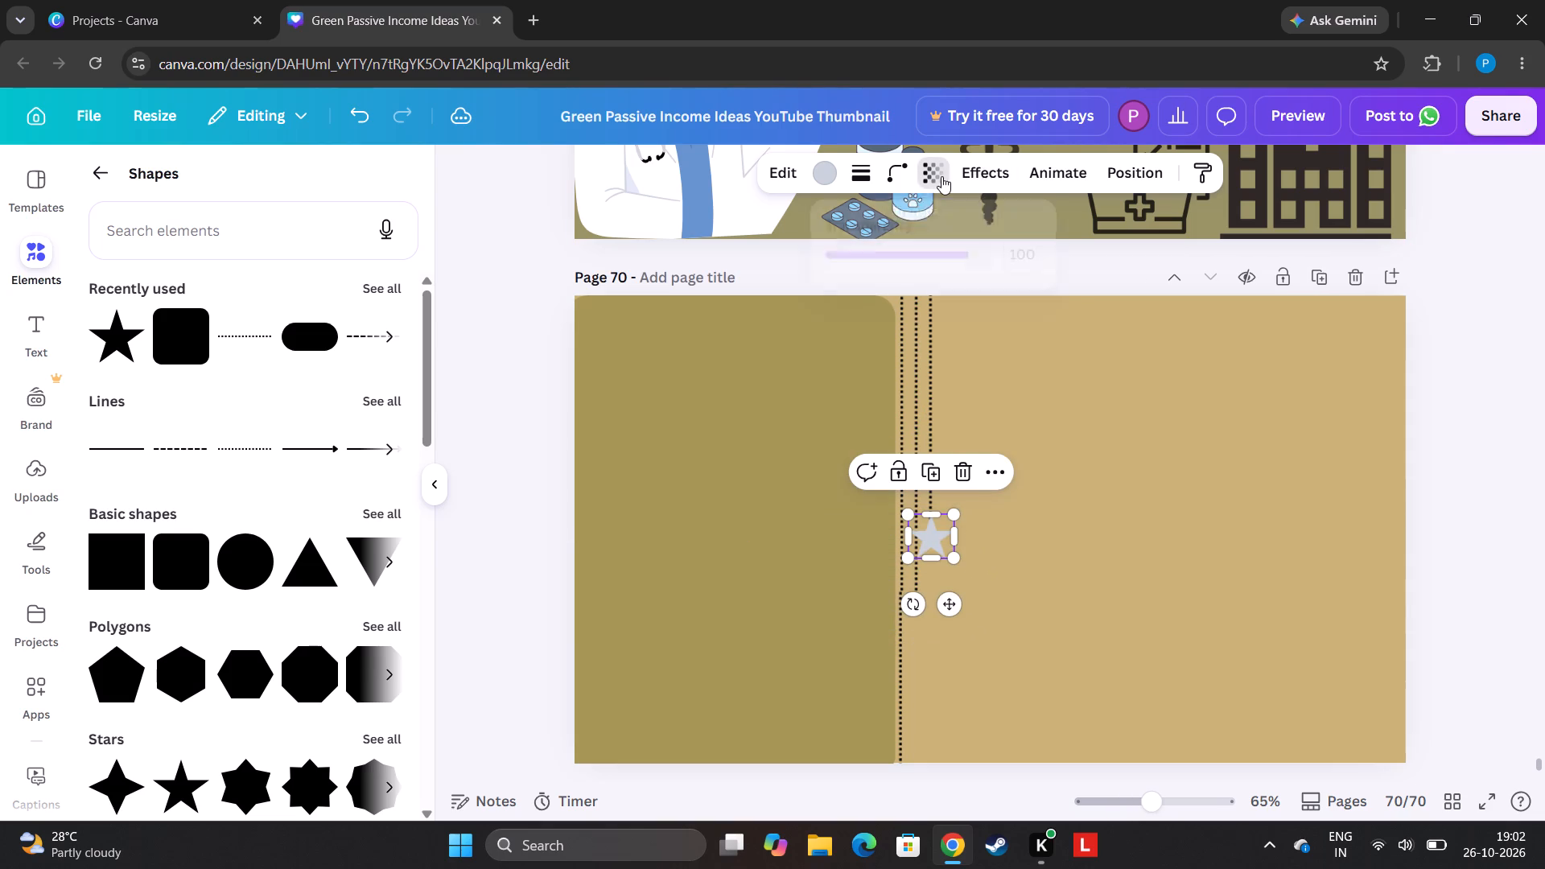
left_click(949, 248)
left_click_drag(922, 236, 906, 236)
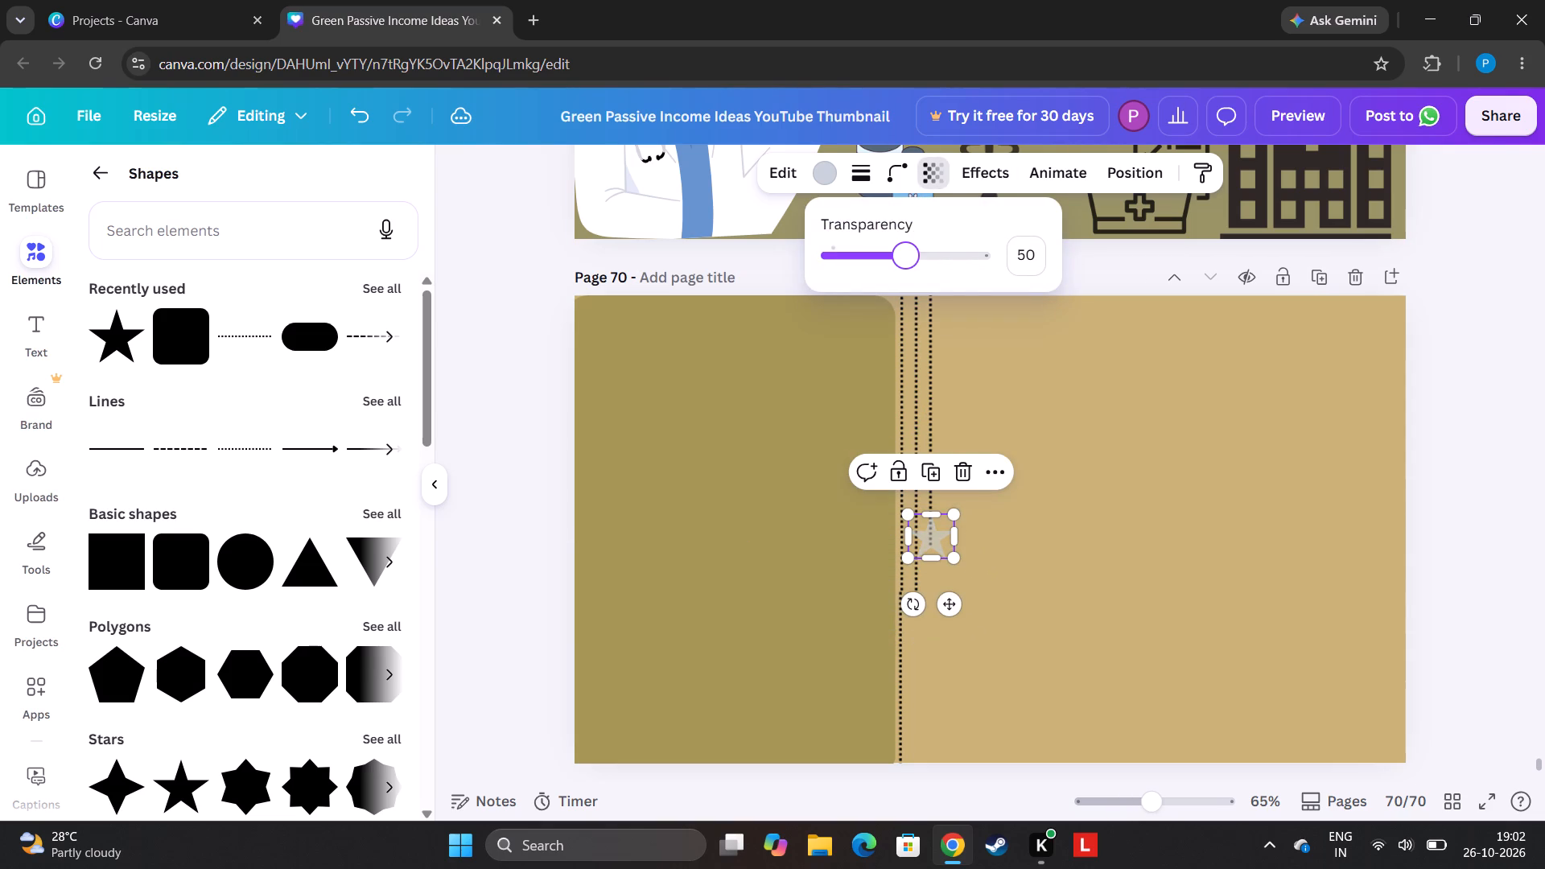
left_click(928, 253)
left_click(946, 249)
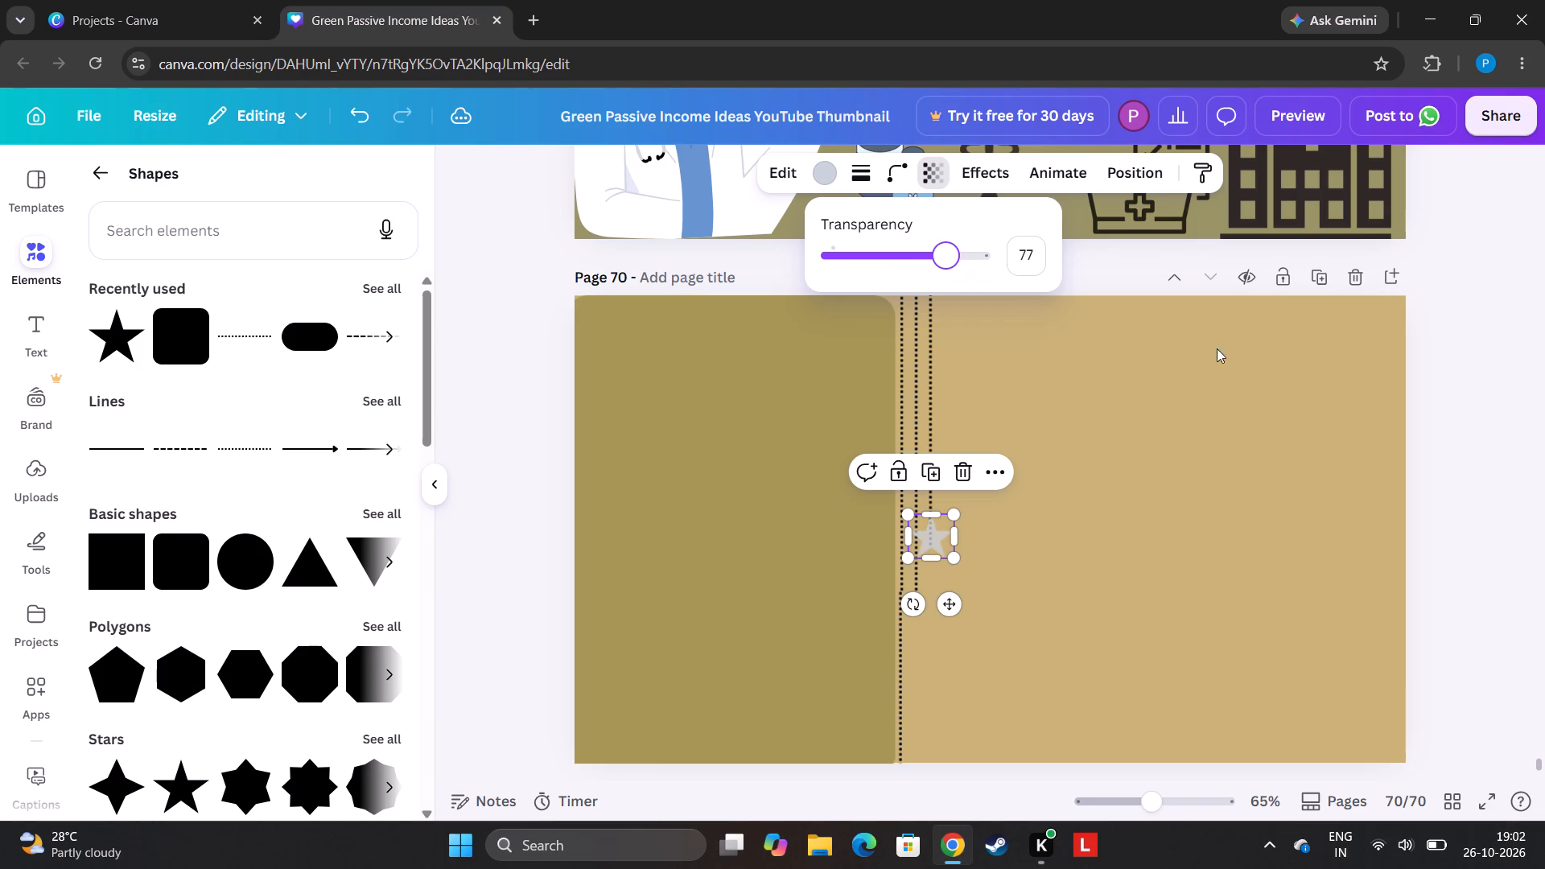
Recolour the small star at the end of the rightmost dotted line black.
left_click(1505, 343)
left_click(830, 165)
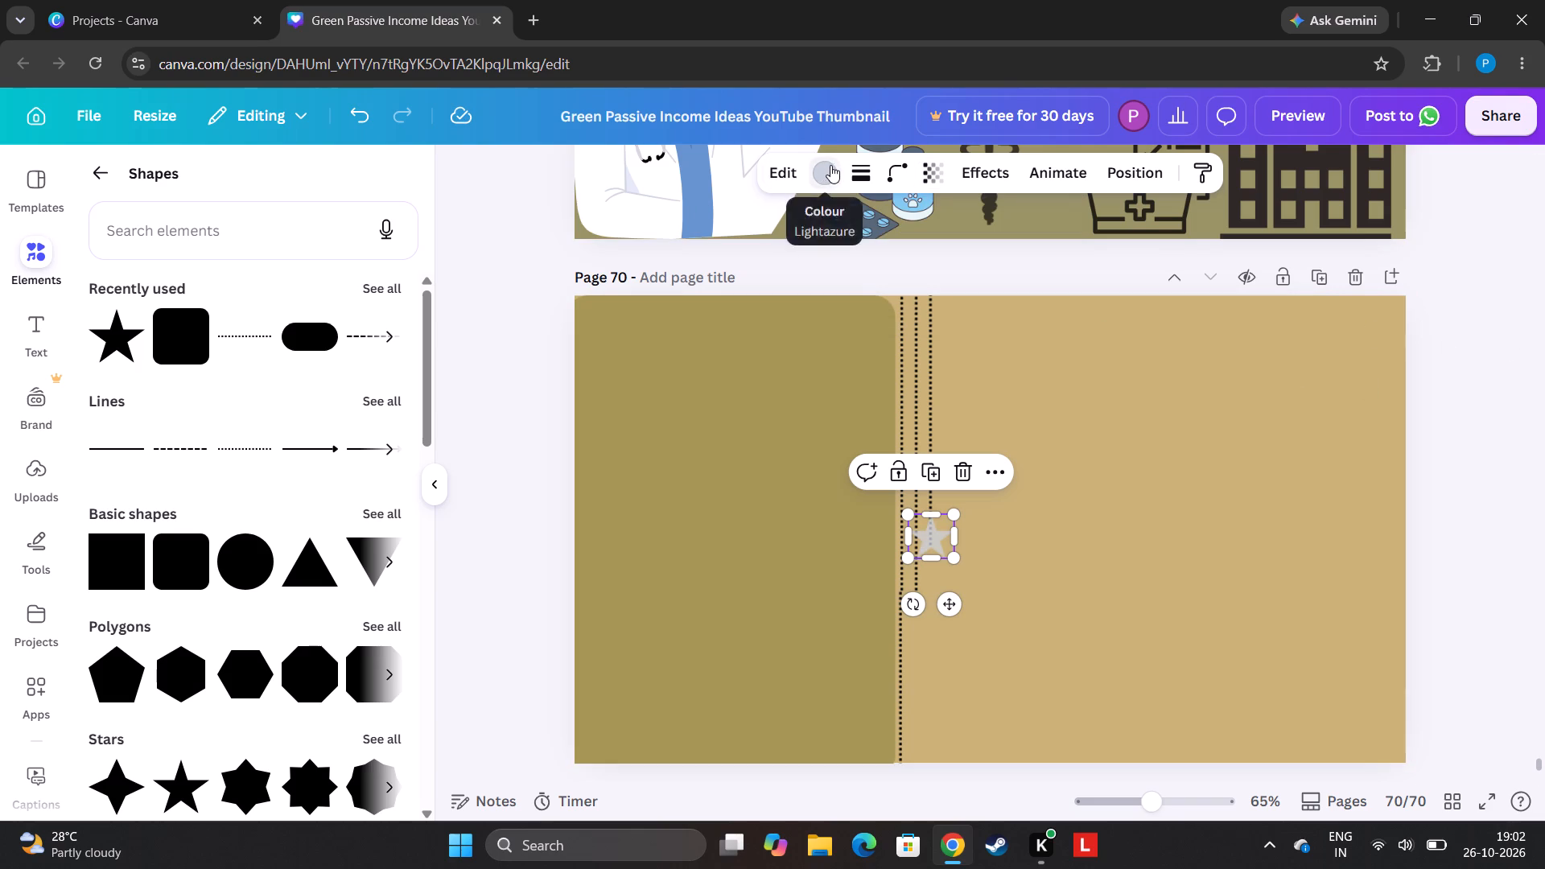
left_click(321, 457)
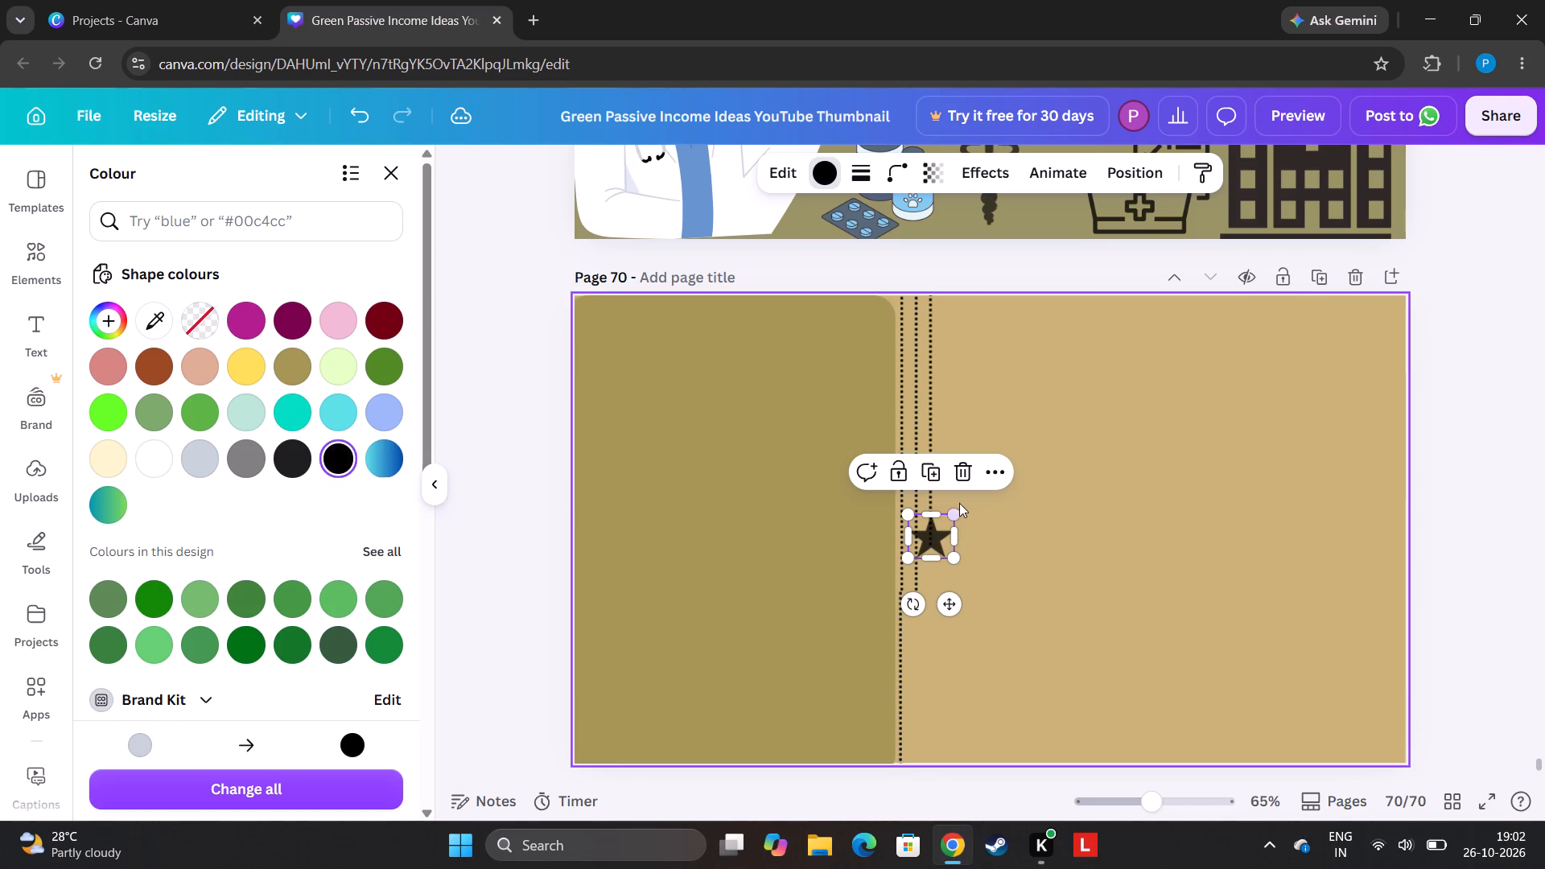
Duplicate the black star twice, placing the copies at the lower end of the middle dotted line and lower down on the leftmost line.
left_click(928, 468)
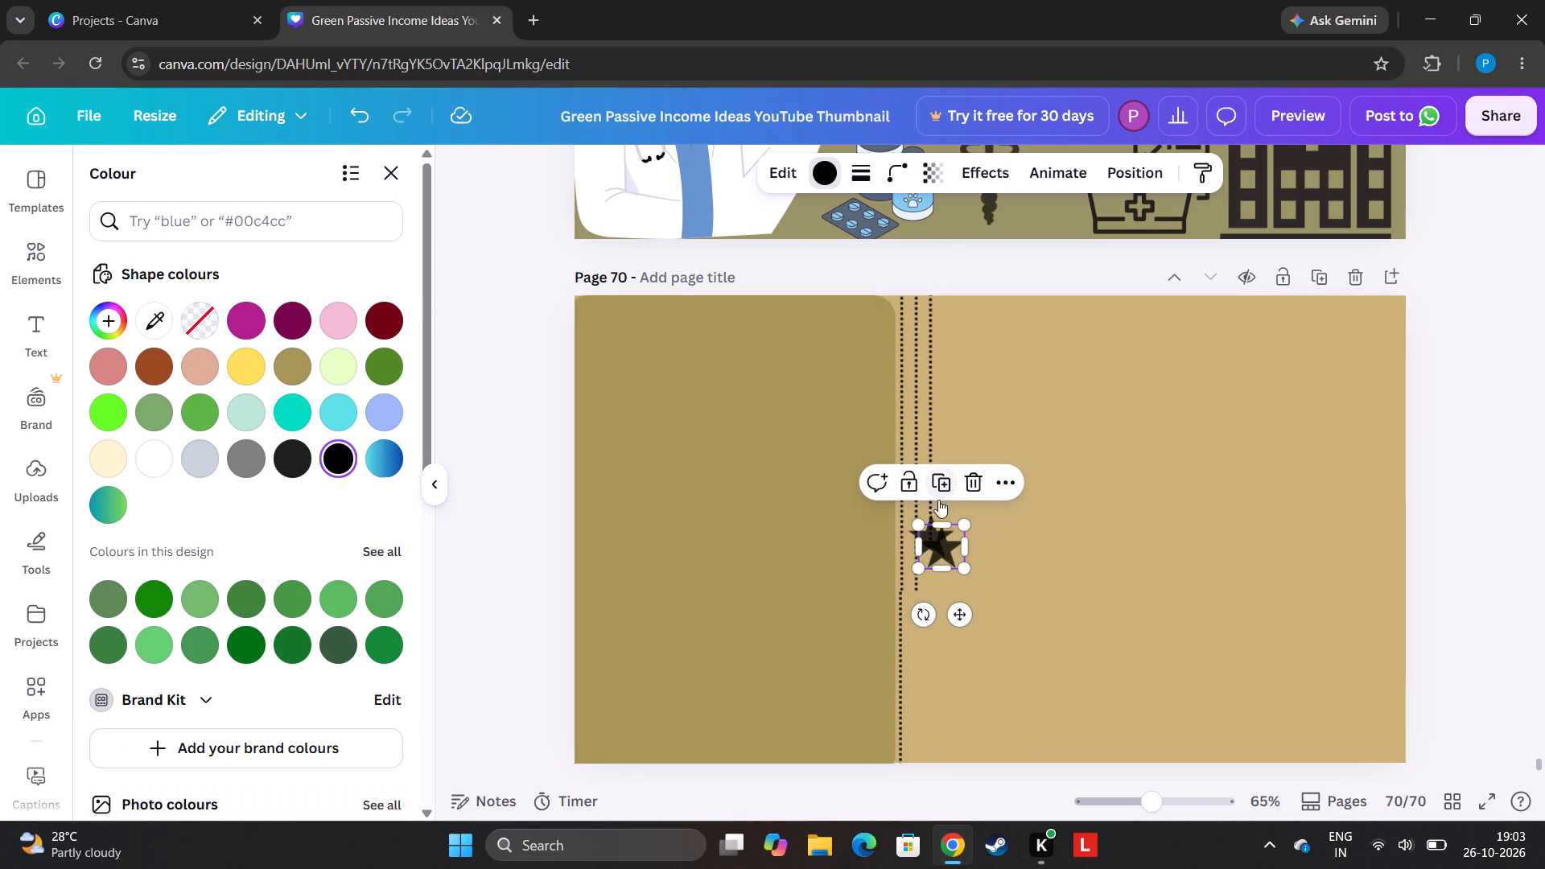
left_click_drag(946, 533, 917, 594)
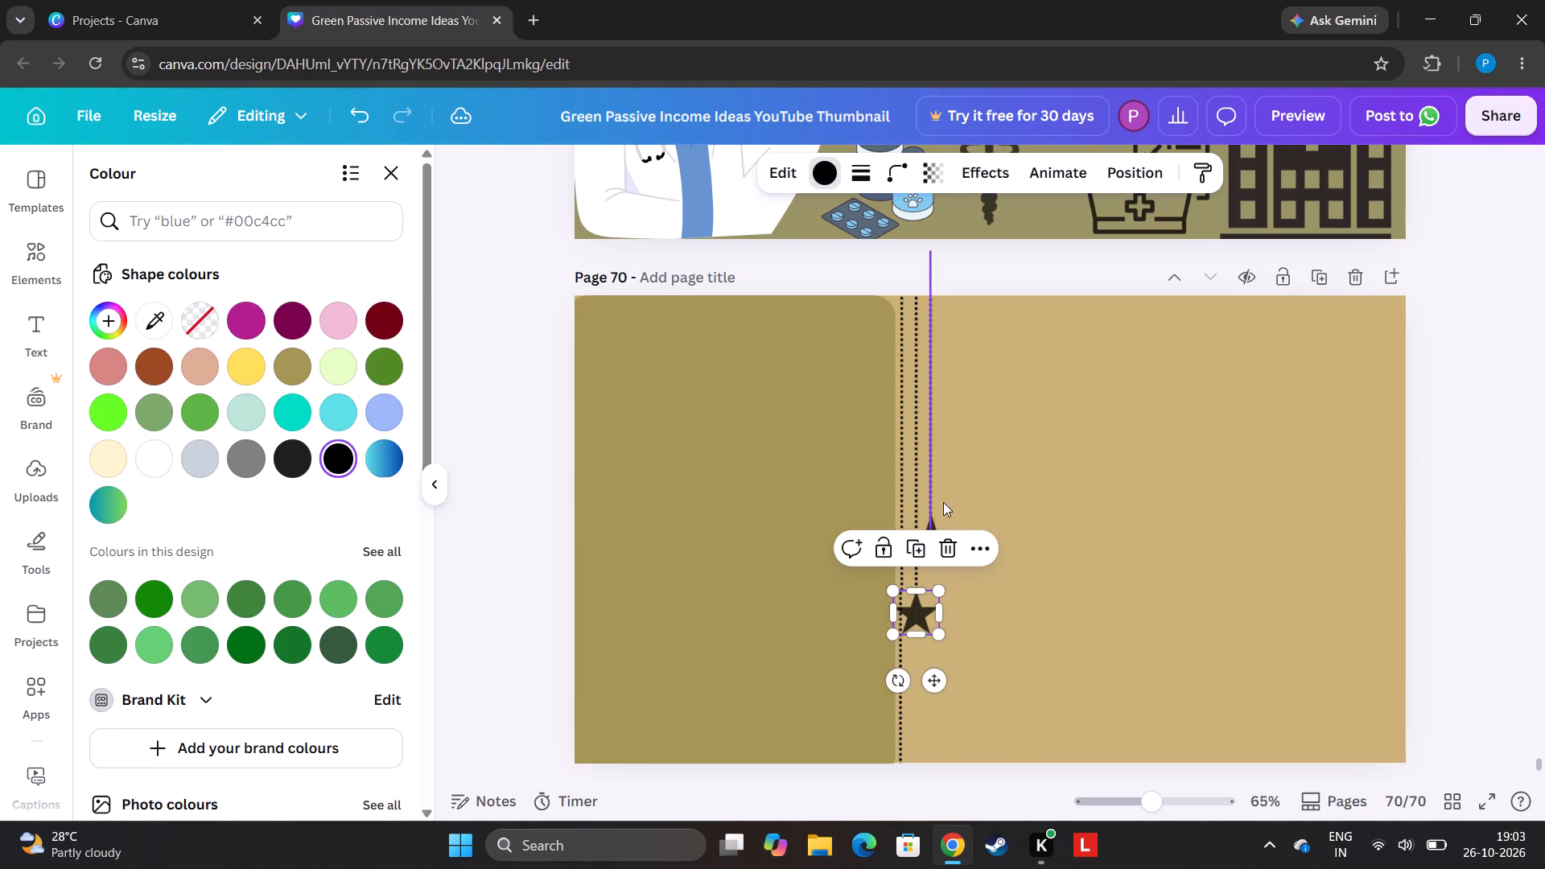
left_click(922, 544)
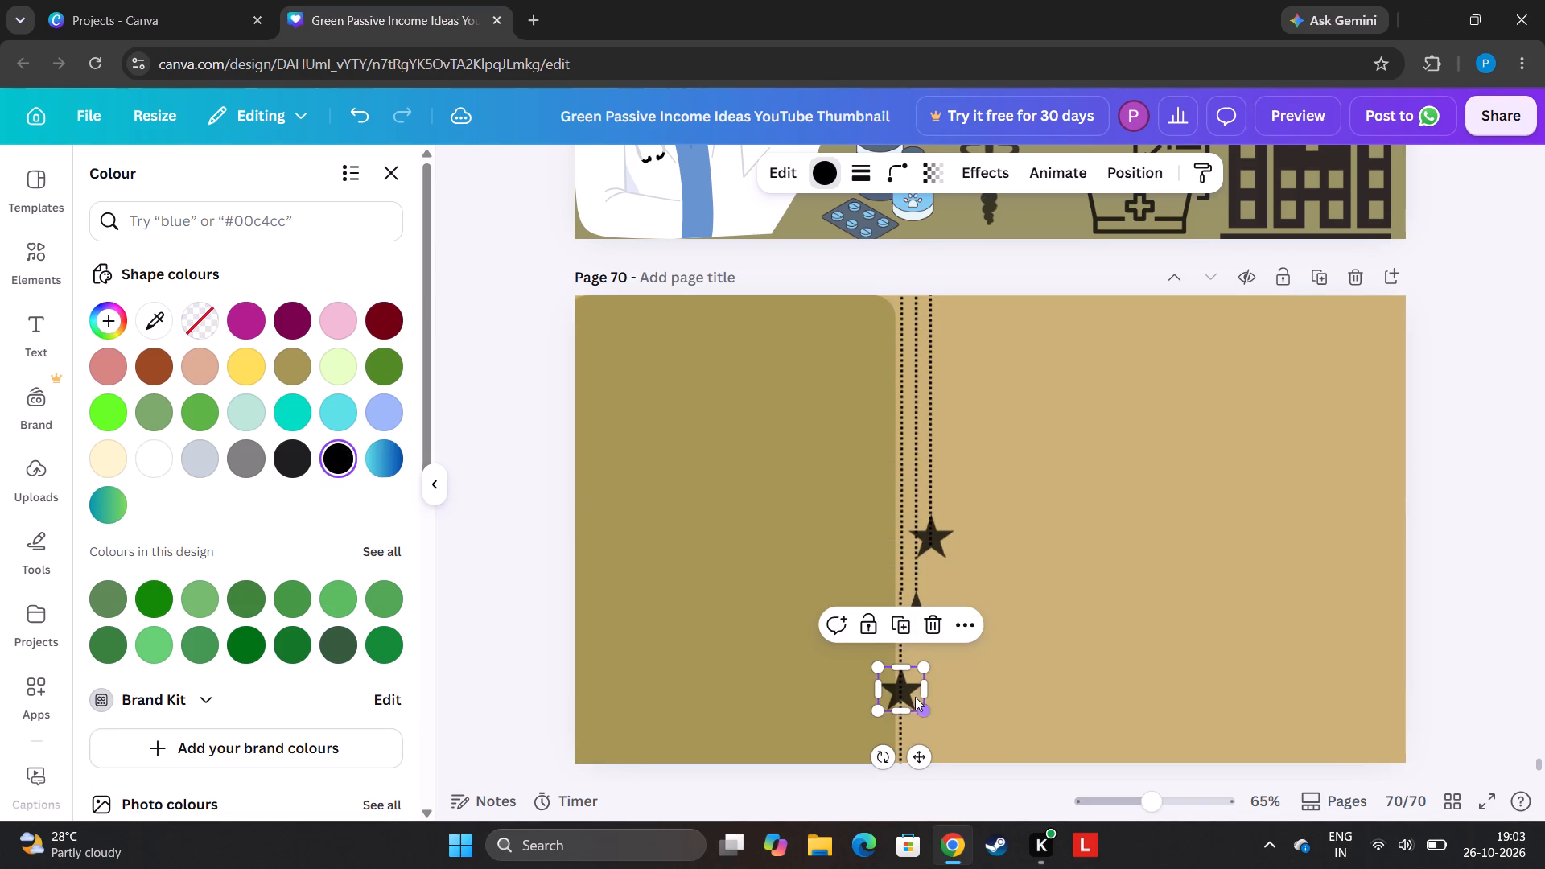
left_click(900, 693)
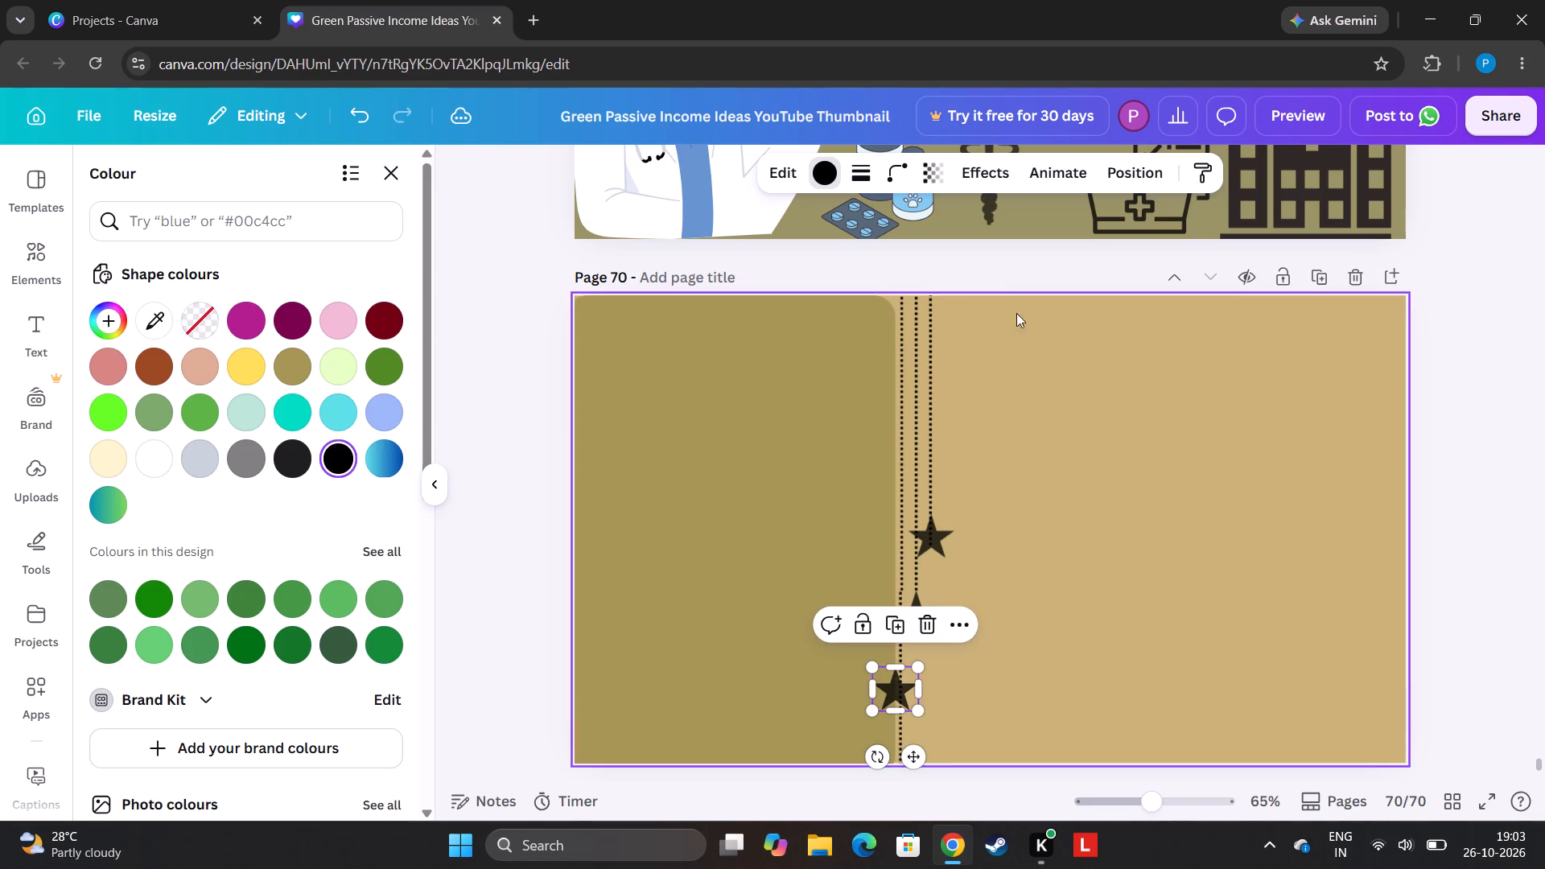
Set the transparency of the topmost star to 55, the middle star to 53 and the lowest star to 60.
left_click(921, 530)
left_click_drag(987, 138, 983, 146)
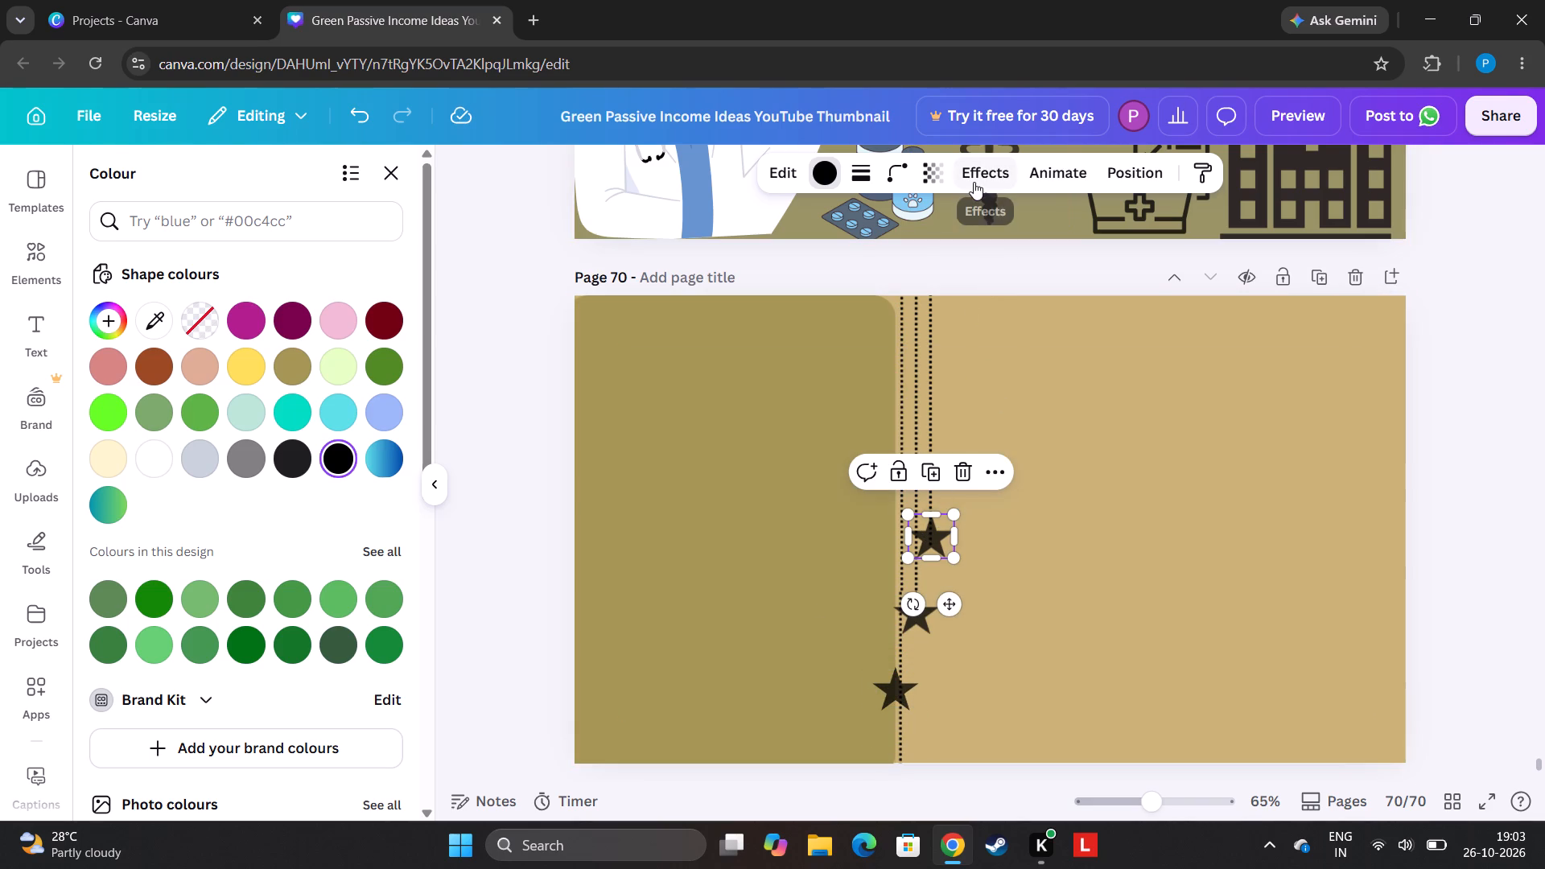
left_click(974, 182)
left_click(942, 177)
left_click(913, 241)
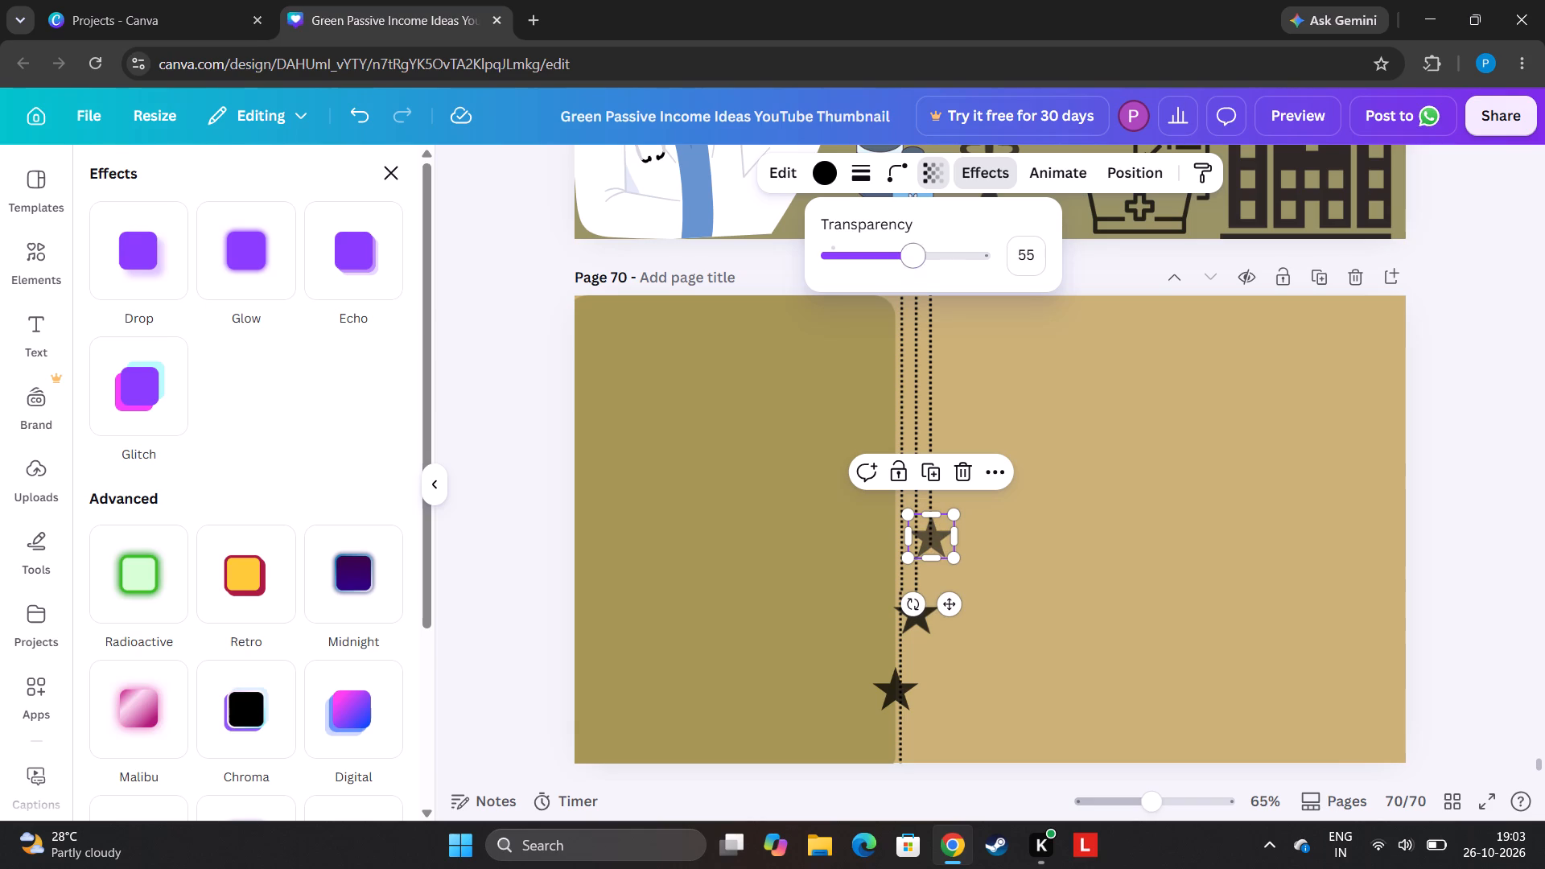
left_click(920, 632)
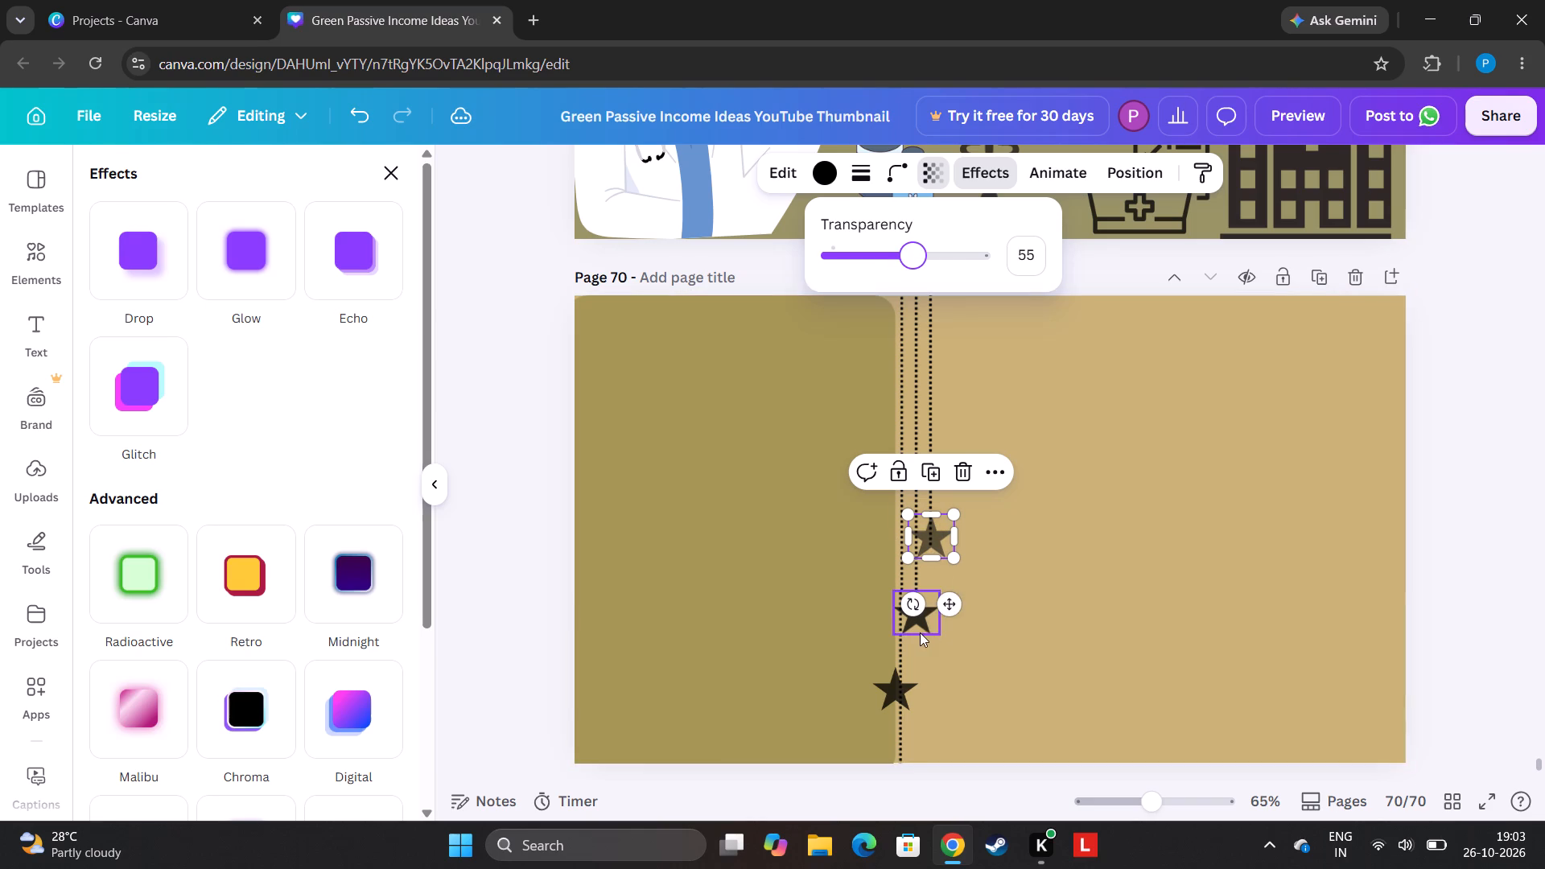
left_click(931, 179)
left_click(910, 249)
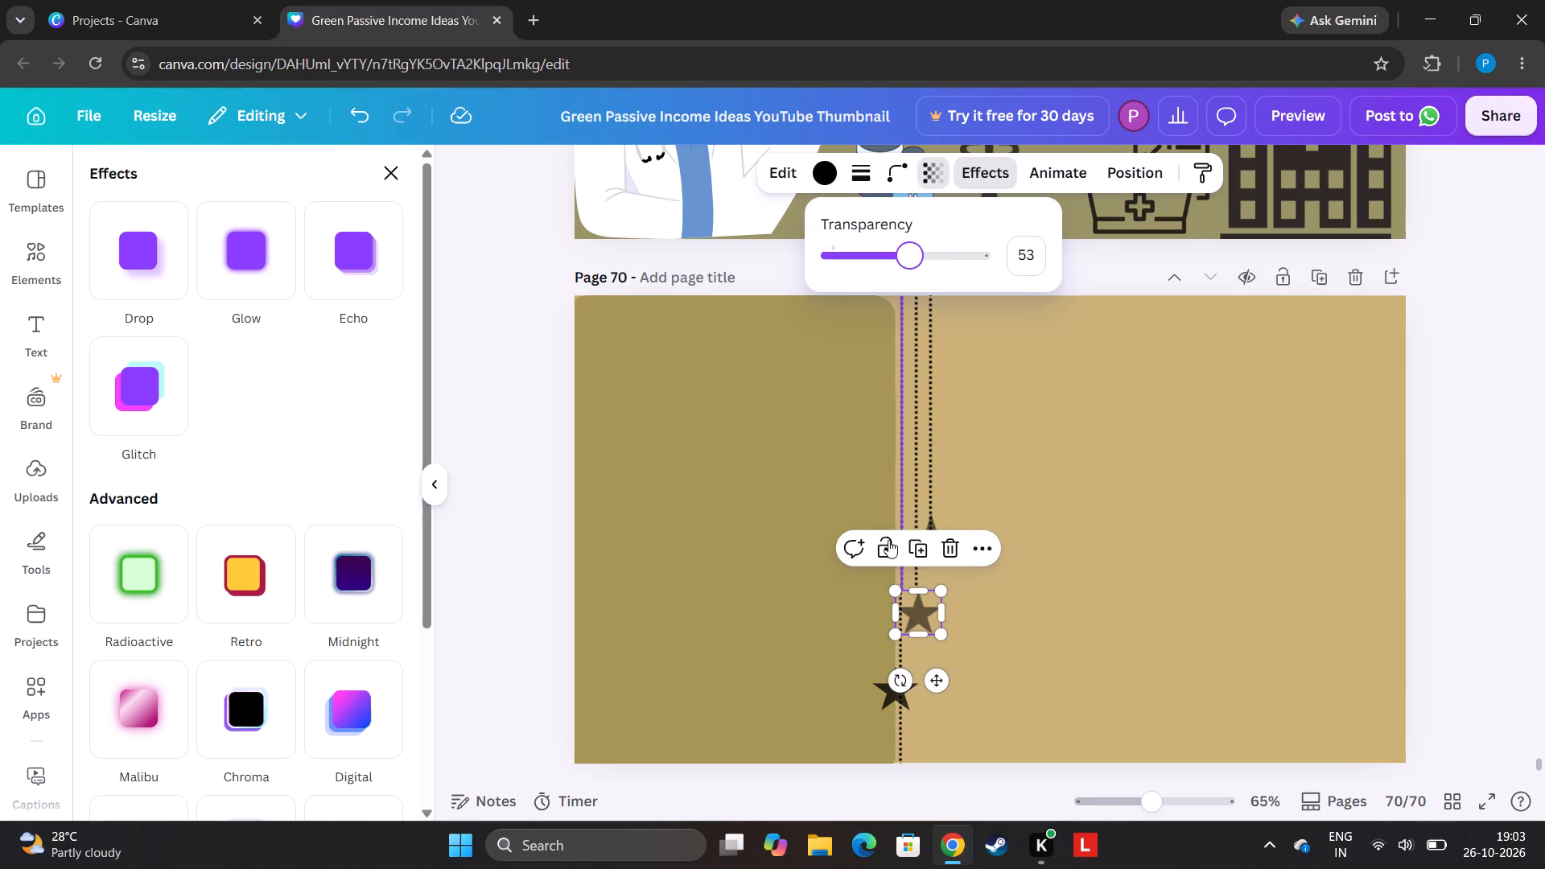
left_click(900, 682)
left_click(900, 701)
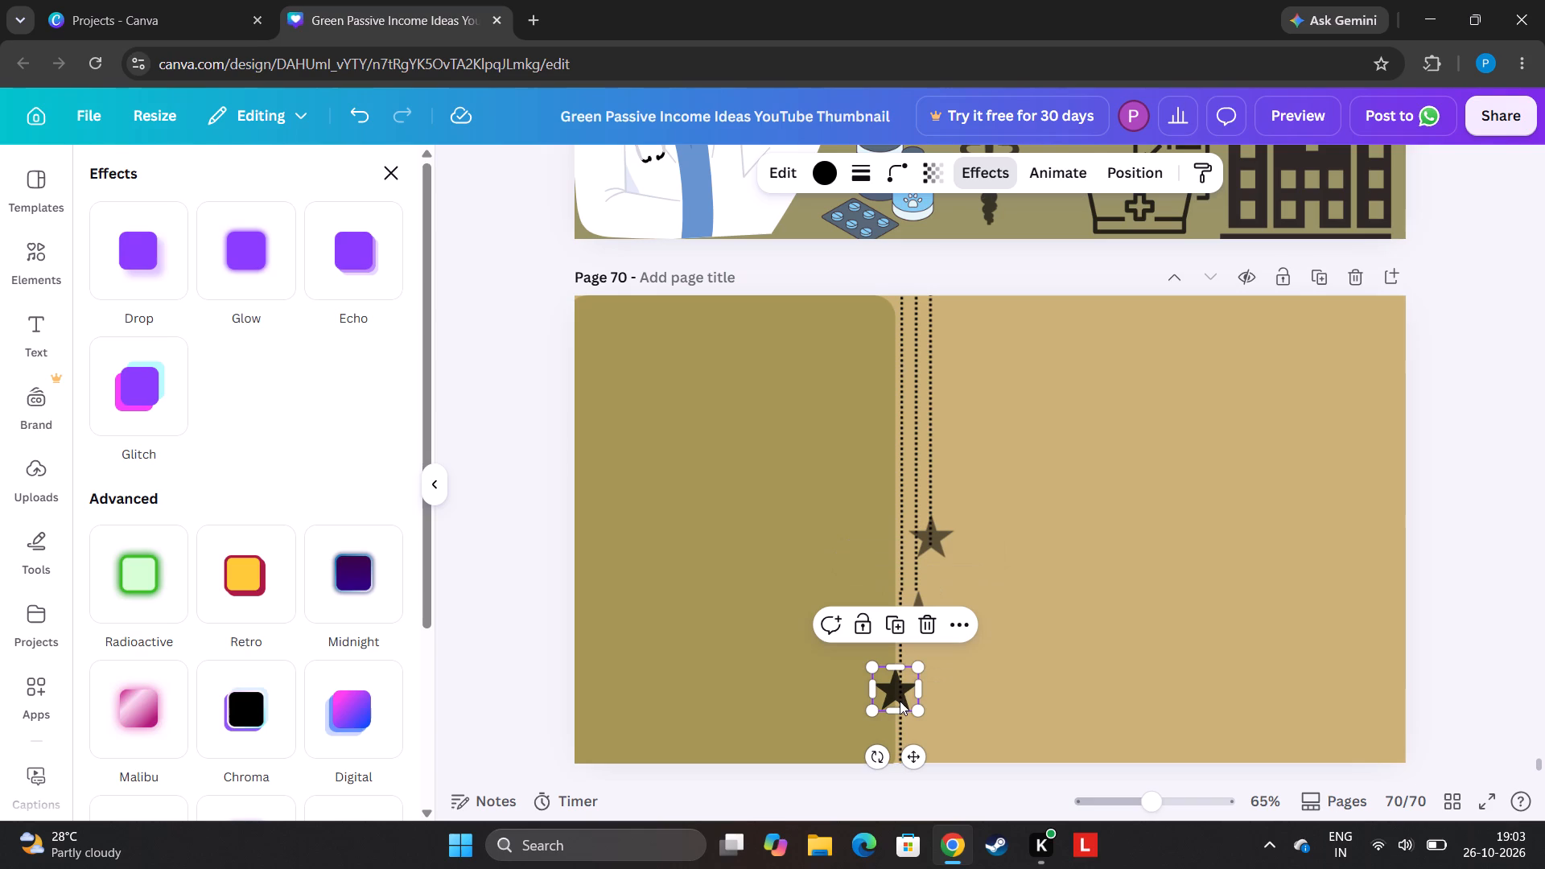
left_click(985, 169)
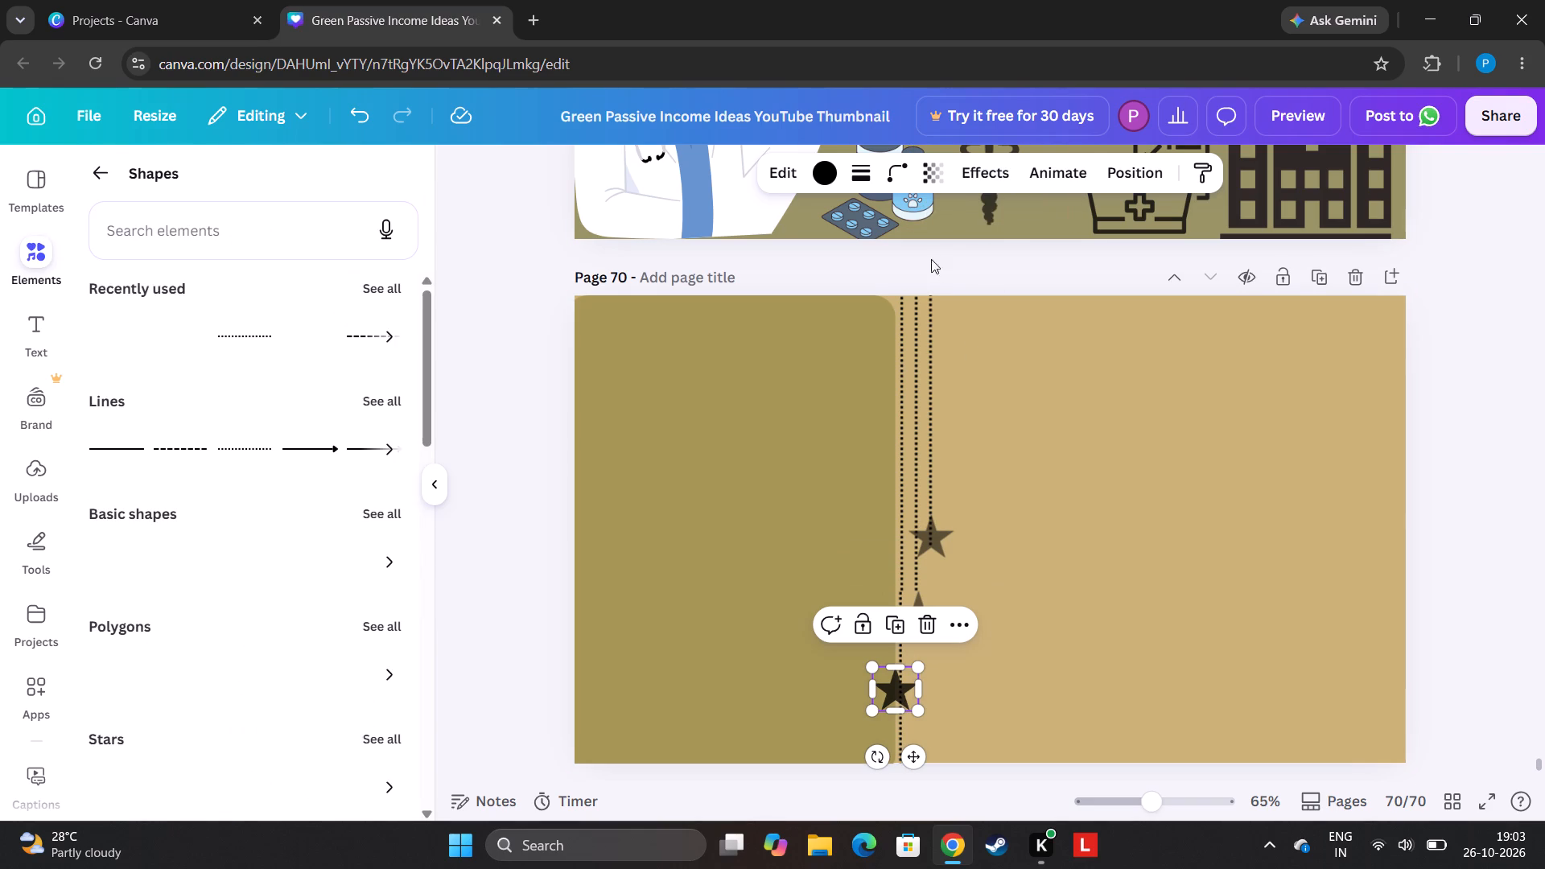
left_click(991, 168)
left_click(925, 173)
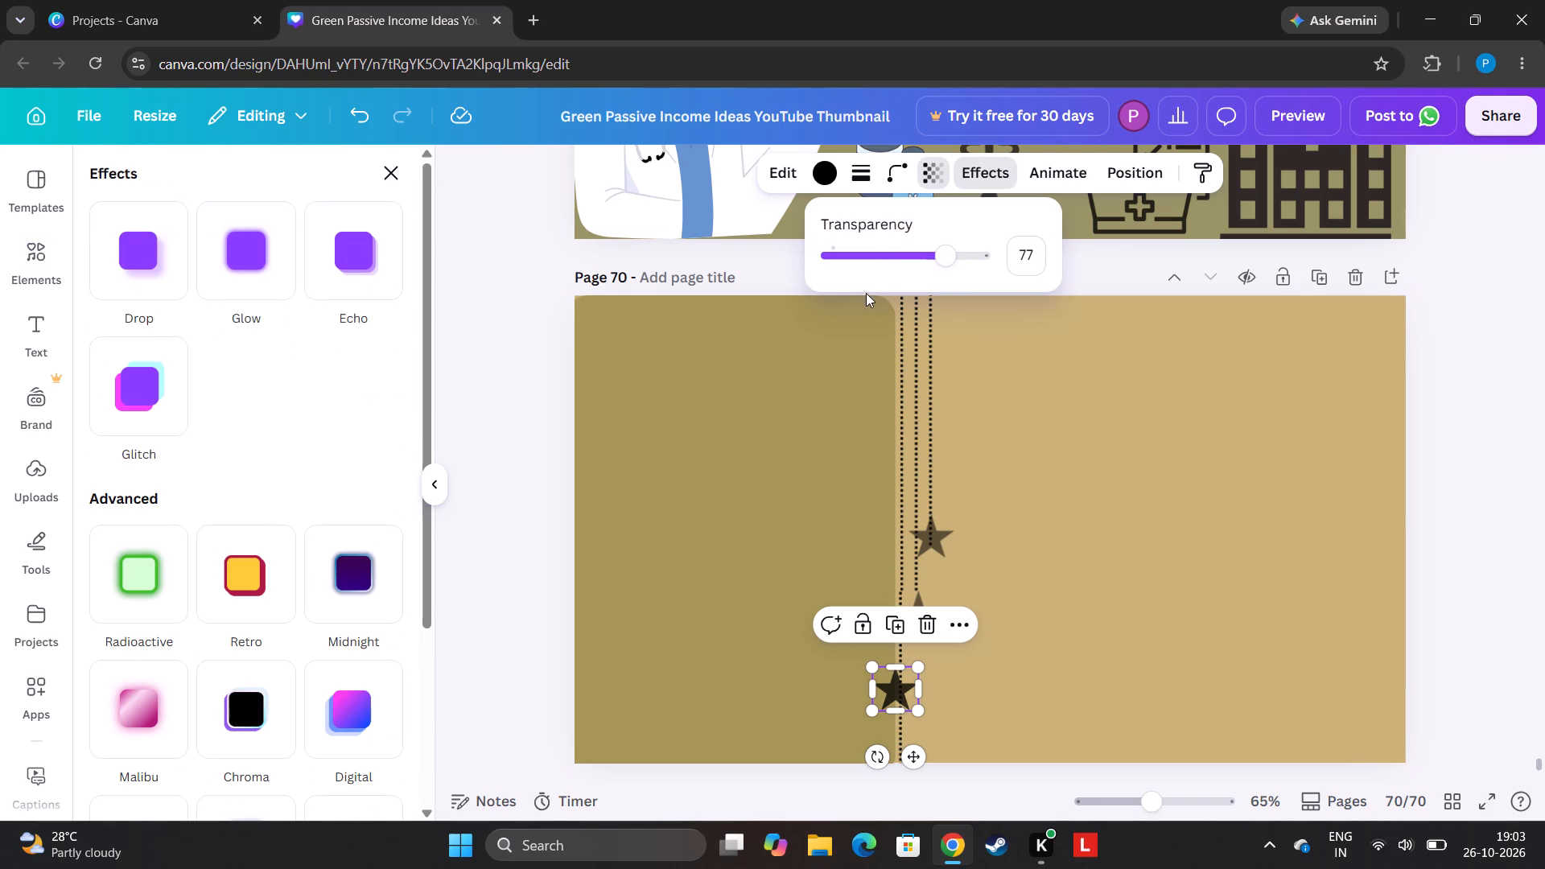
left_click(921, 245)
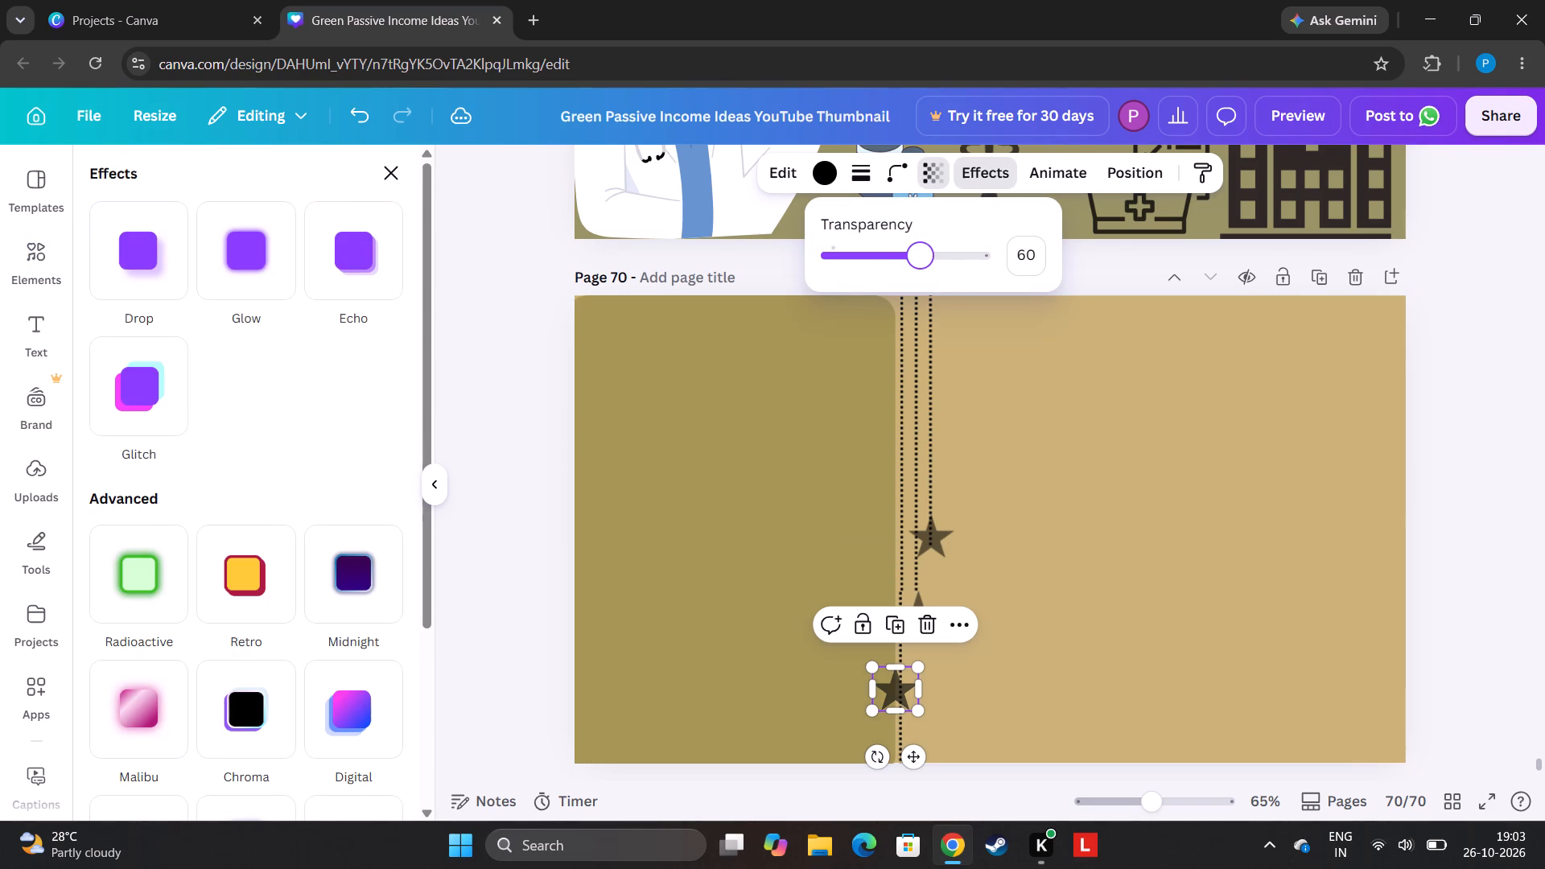
Apply the Glow effect to the lowest star.
left_click(245, 247)
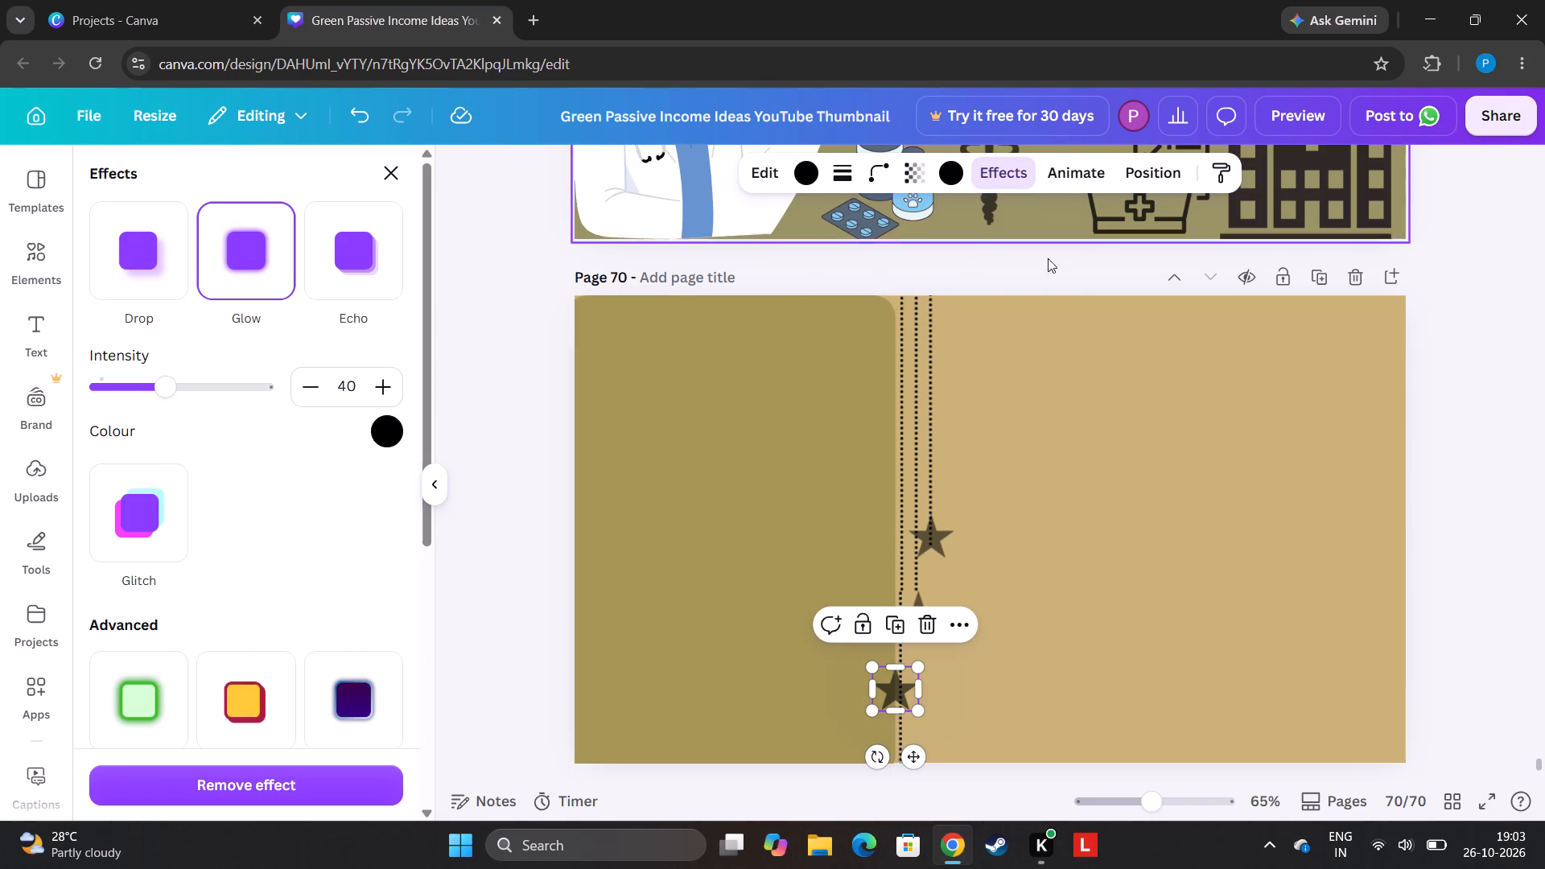
left_click(1460, 433)
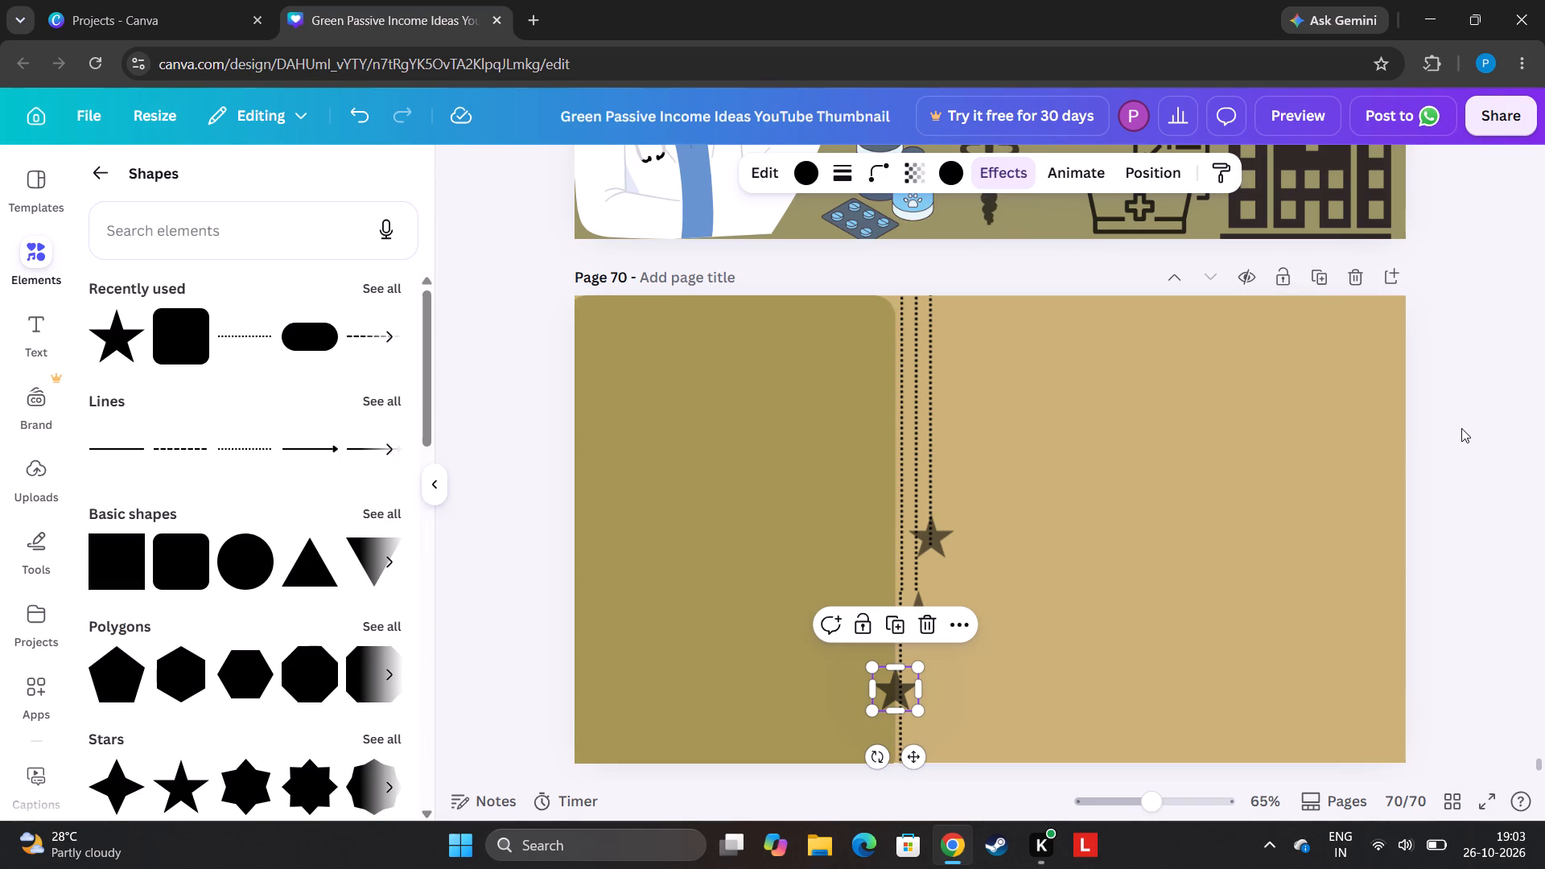
left_click_drag(1461, 424, 1460, 416)
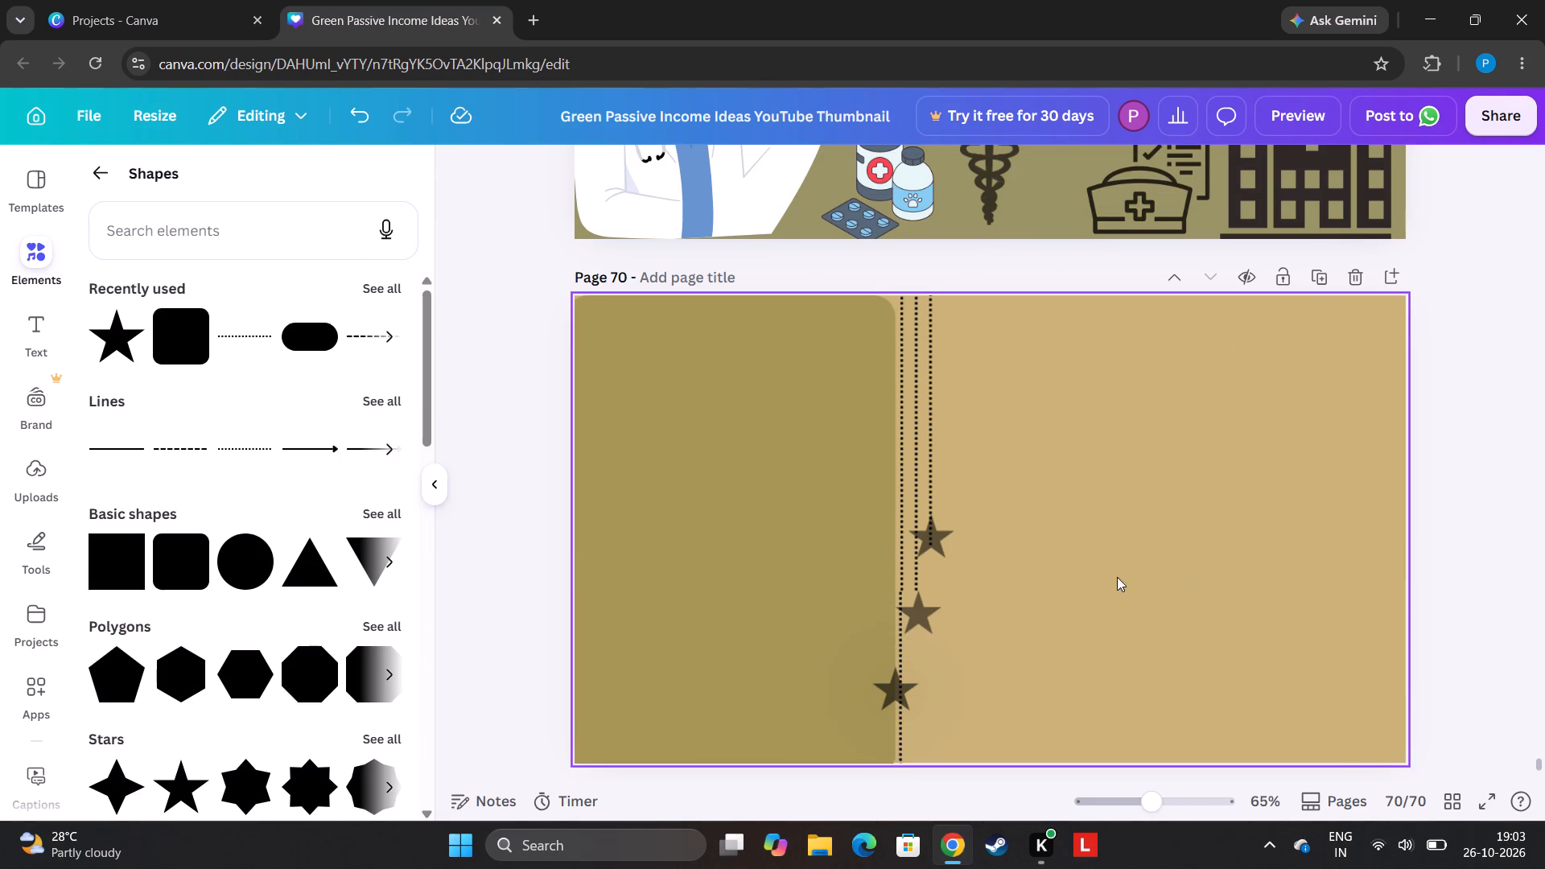
Make the topmost star darker by raising its transparency value, and set the middle star's transparency to 69.
left_click(938, 541)
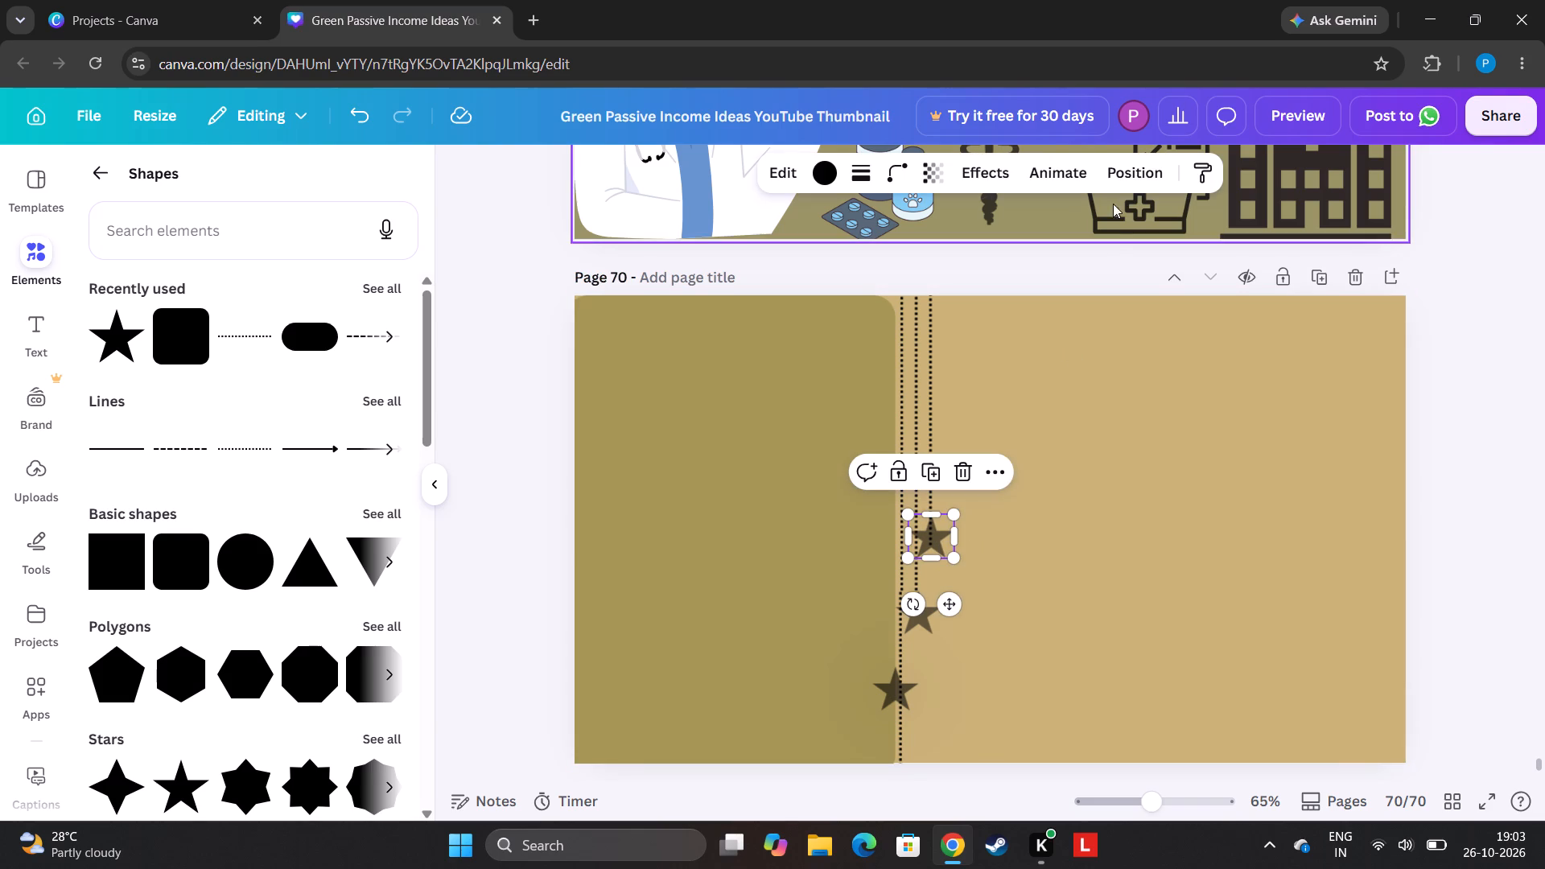
left_click(908, 175)
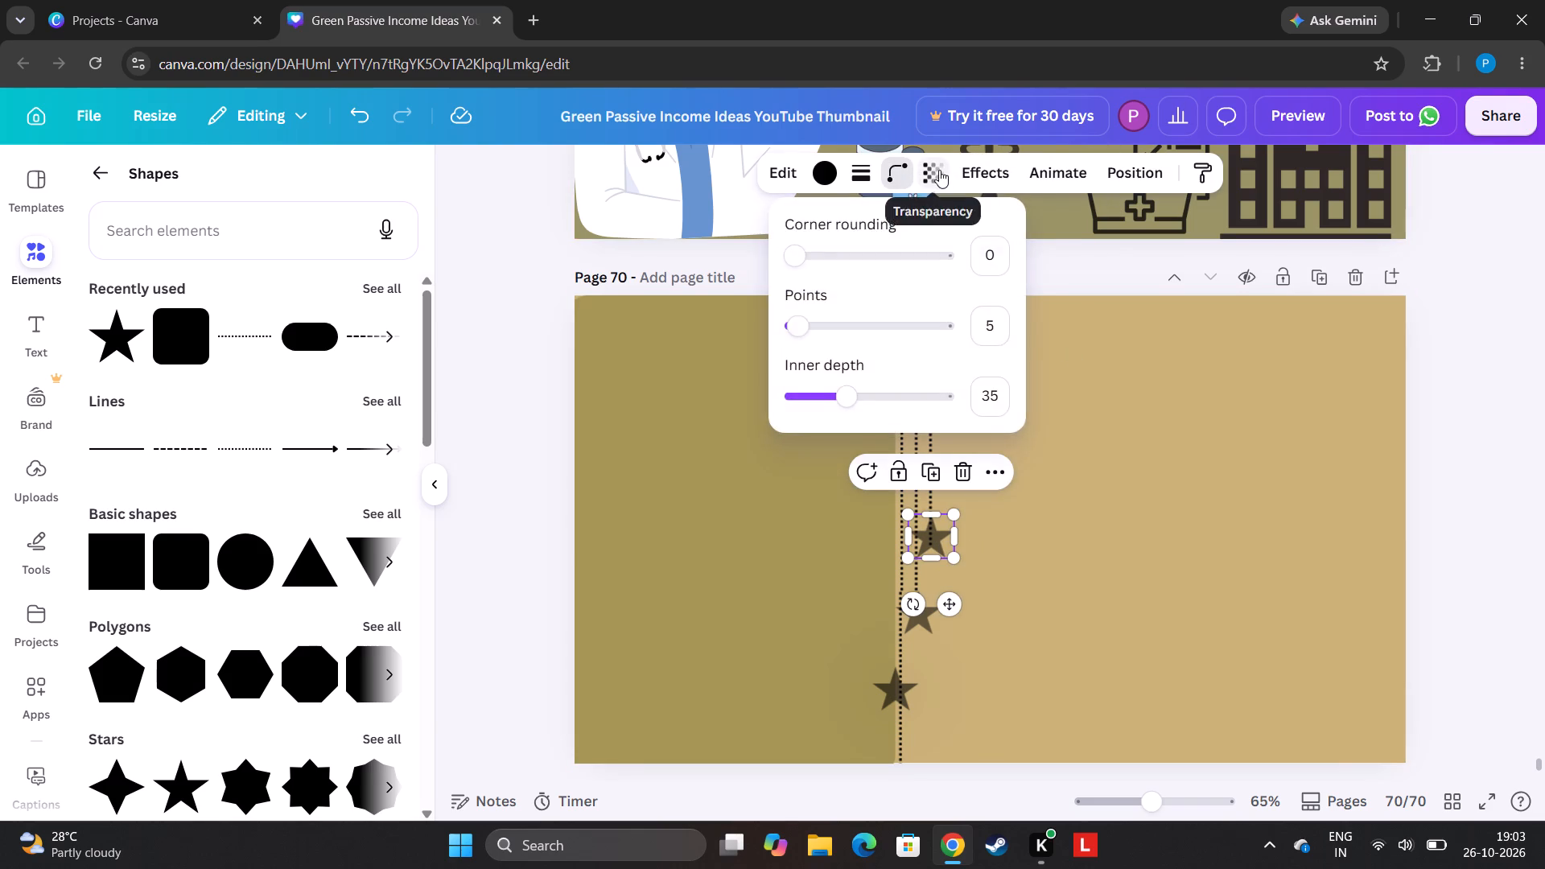
left_click(939, 169)
left_click(931, 258)
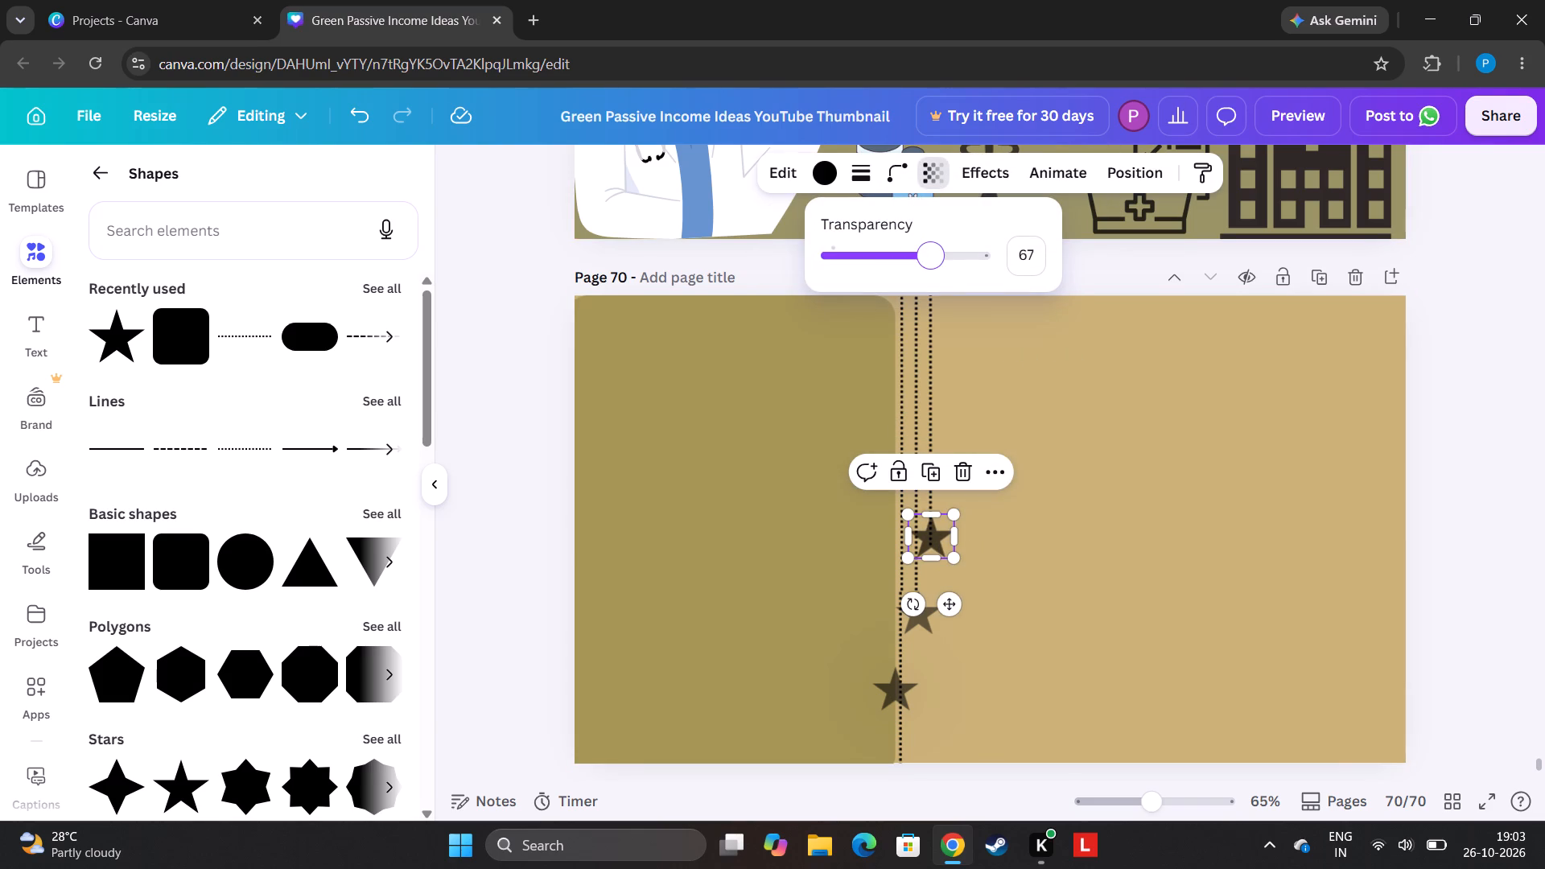
left_click(943, 266)
left_click(946, 620)
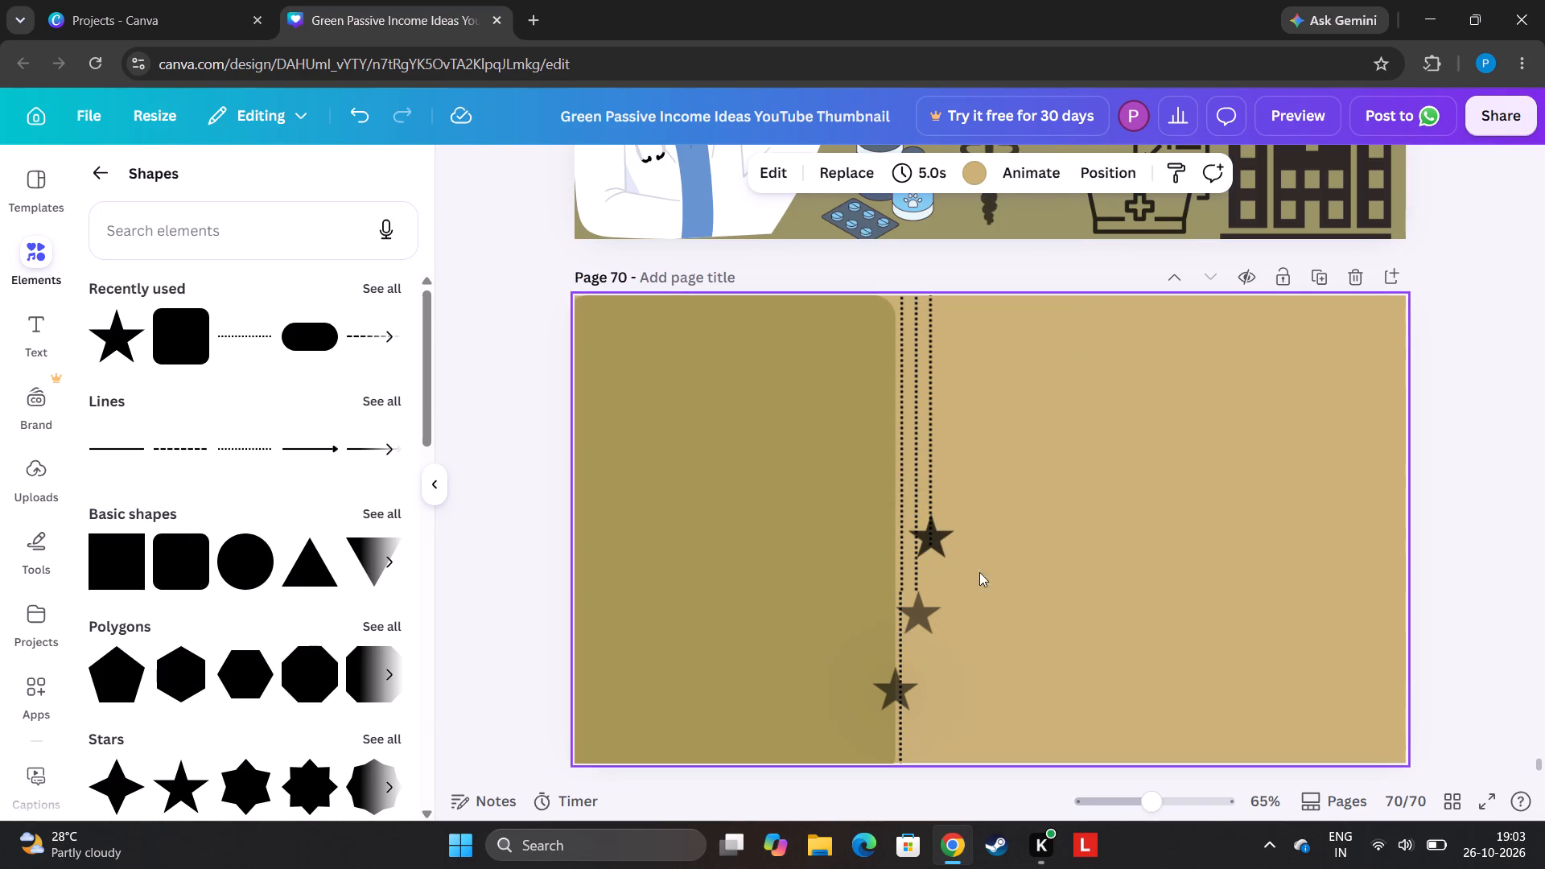
left_click(932, 612)
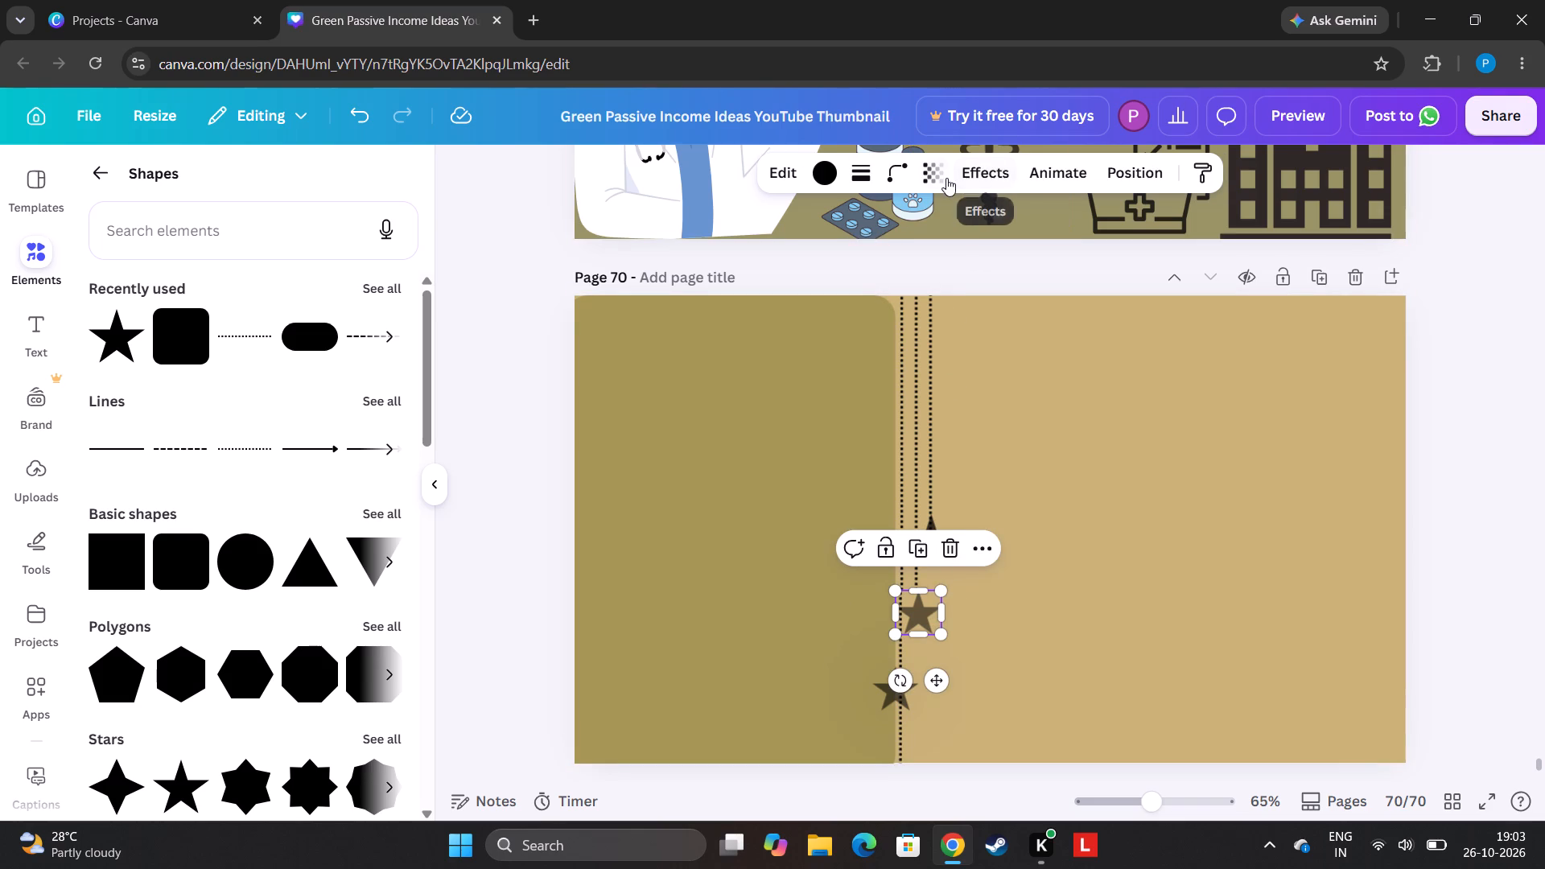
left_click(946, 178)
left_click(934, 266)
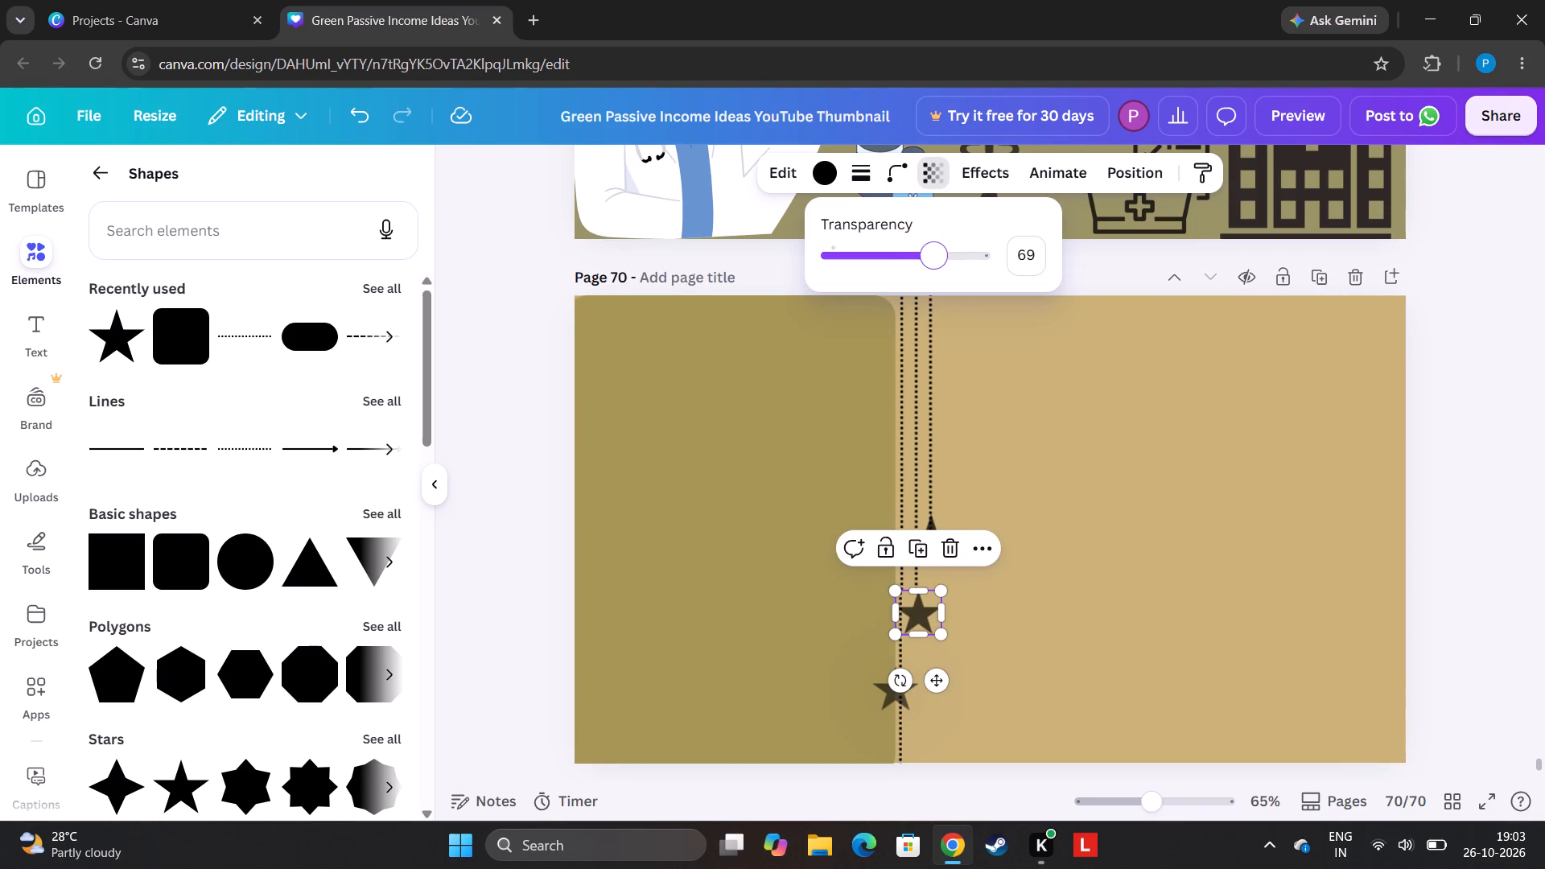
Set the lowest star's transparency to 73.
left_click(892, 694)
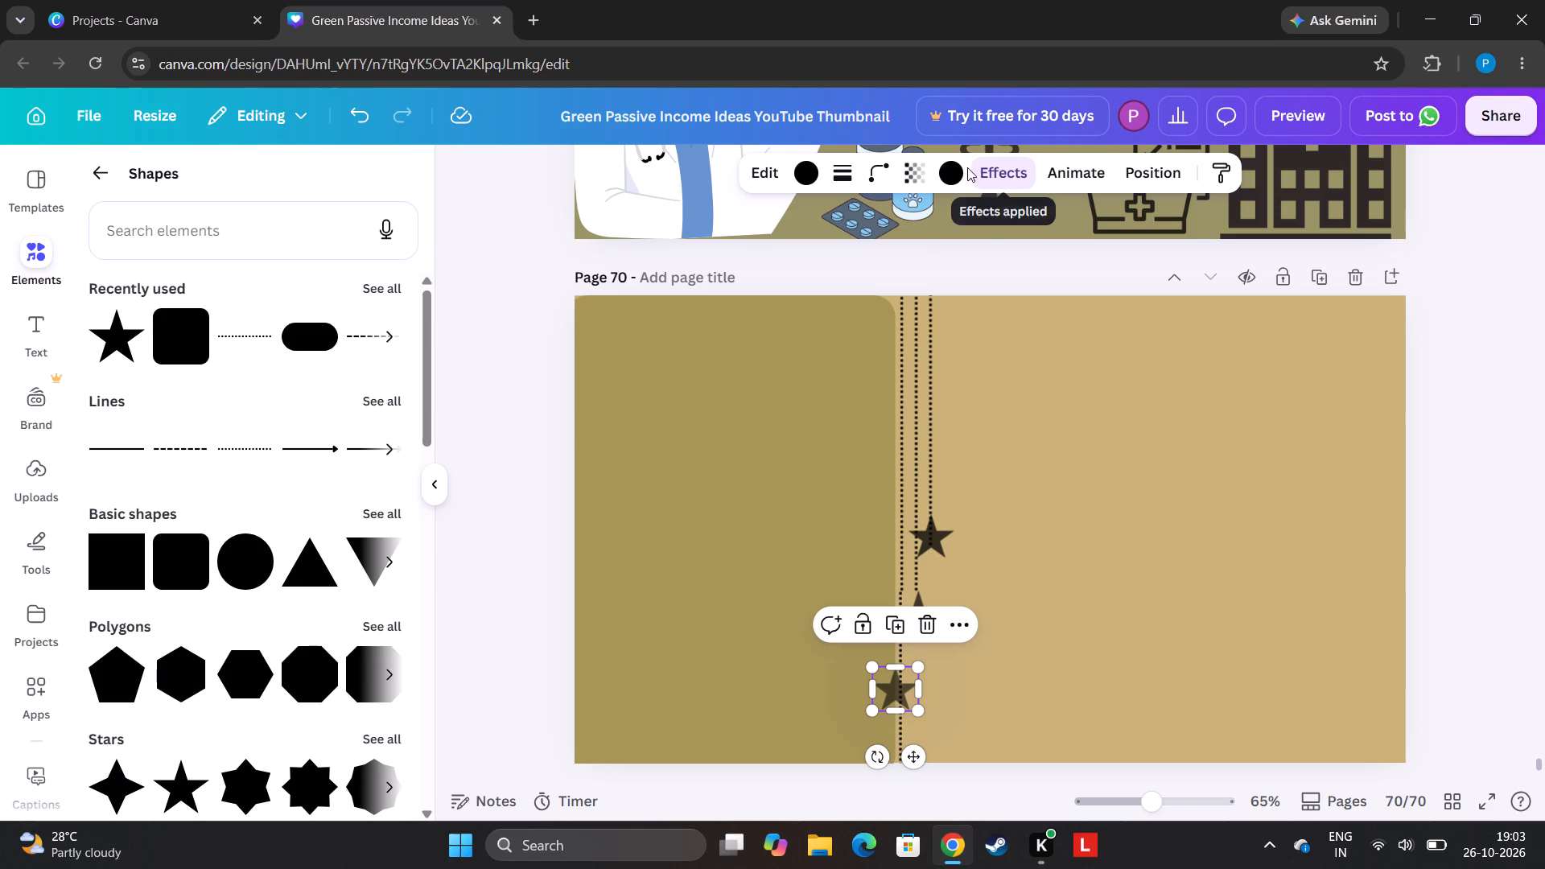
left_click(946, 163)
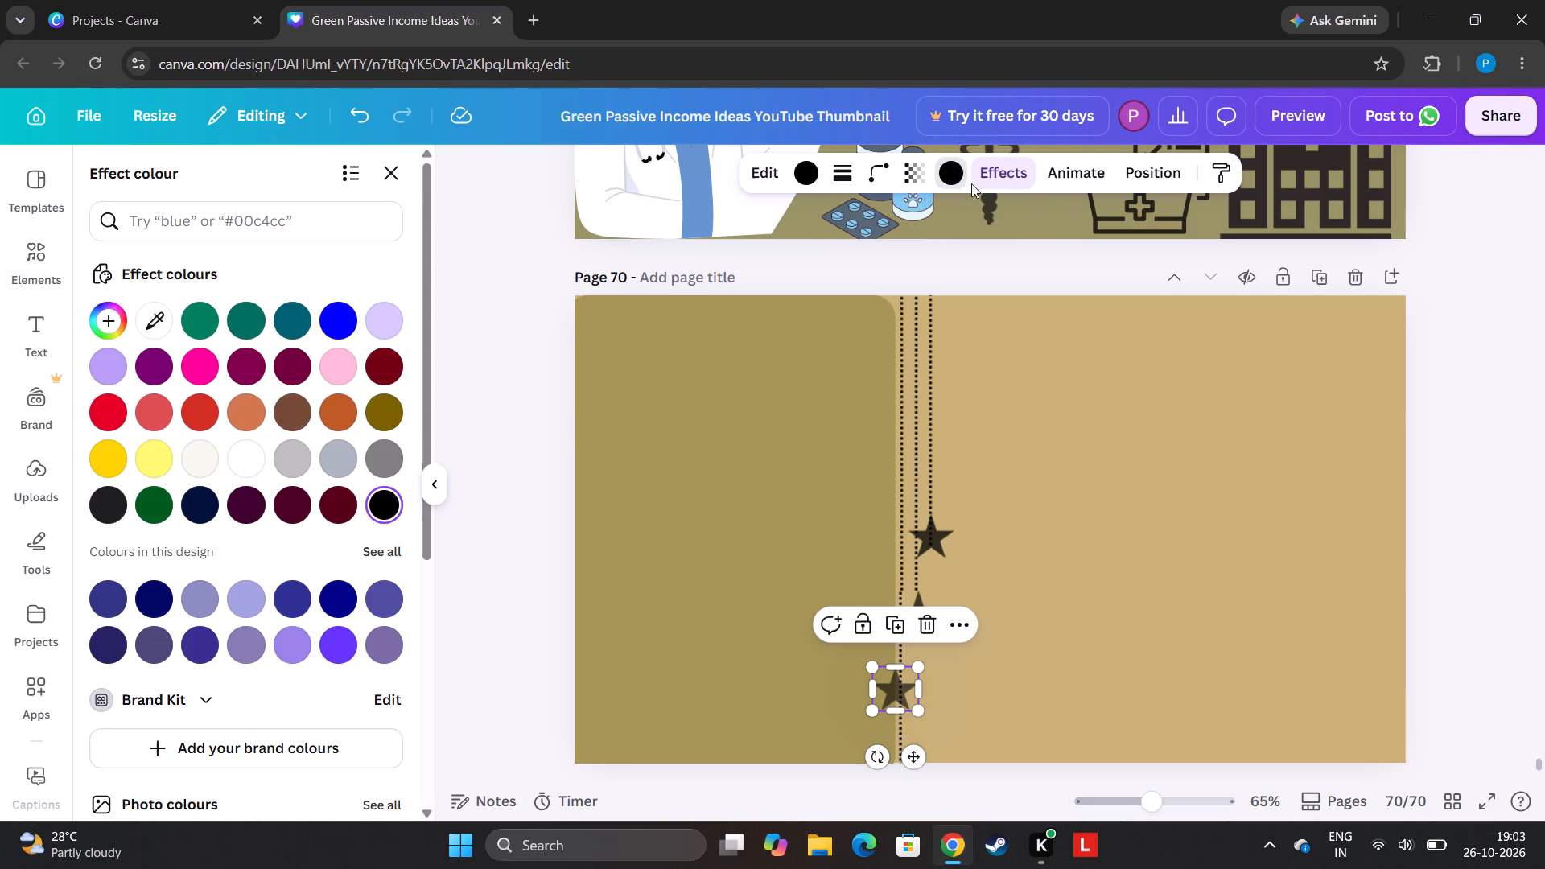
left_click(982, 179)
left_click(921, 183)
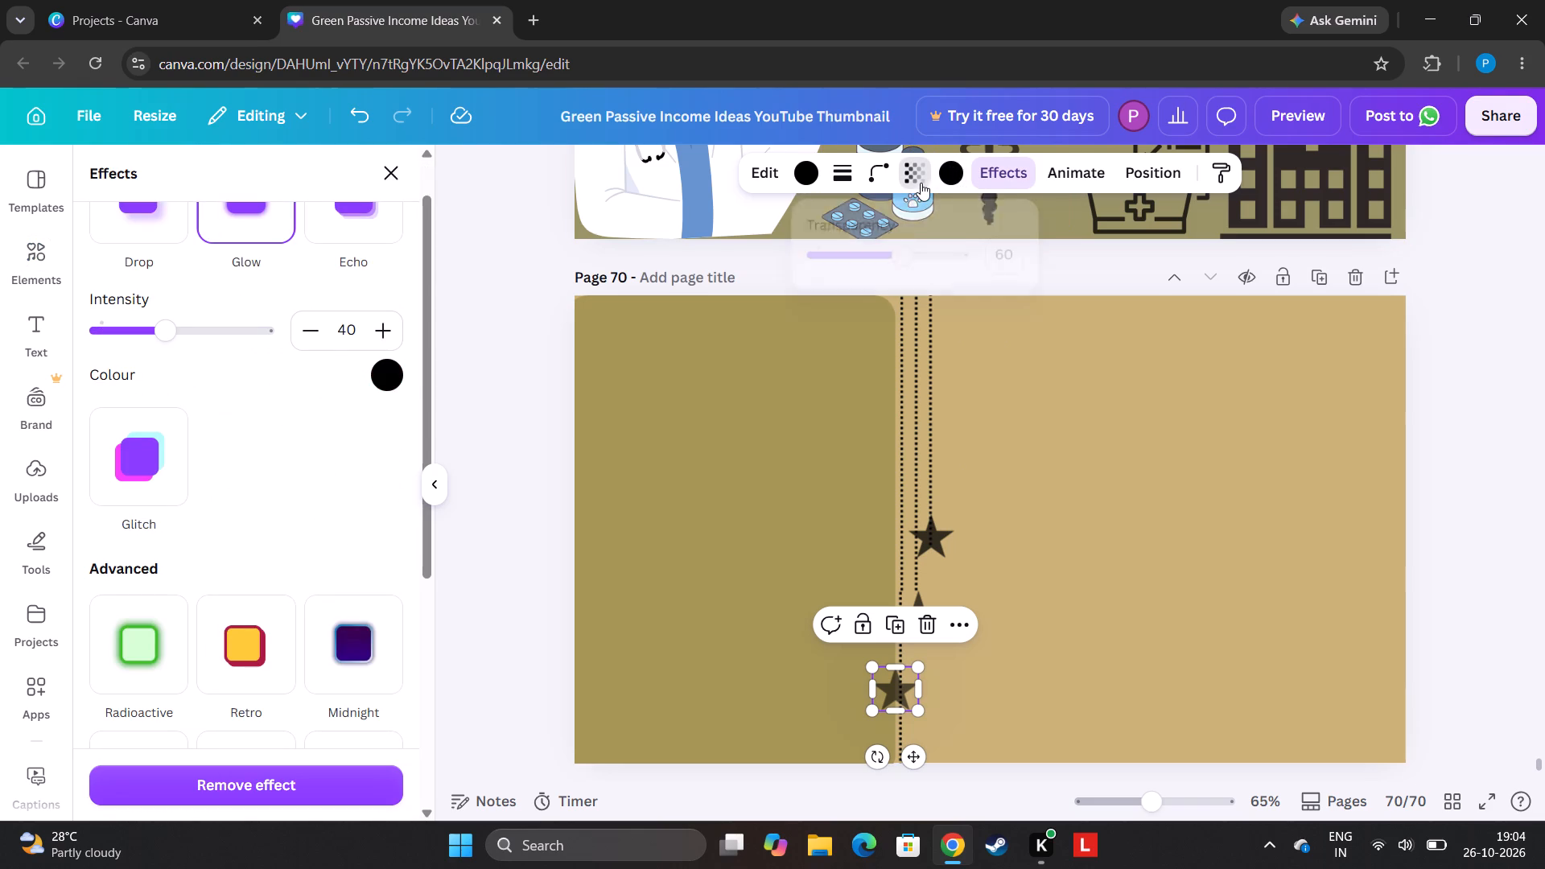
left_click(923, 256)
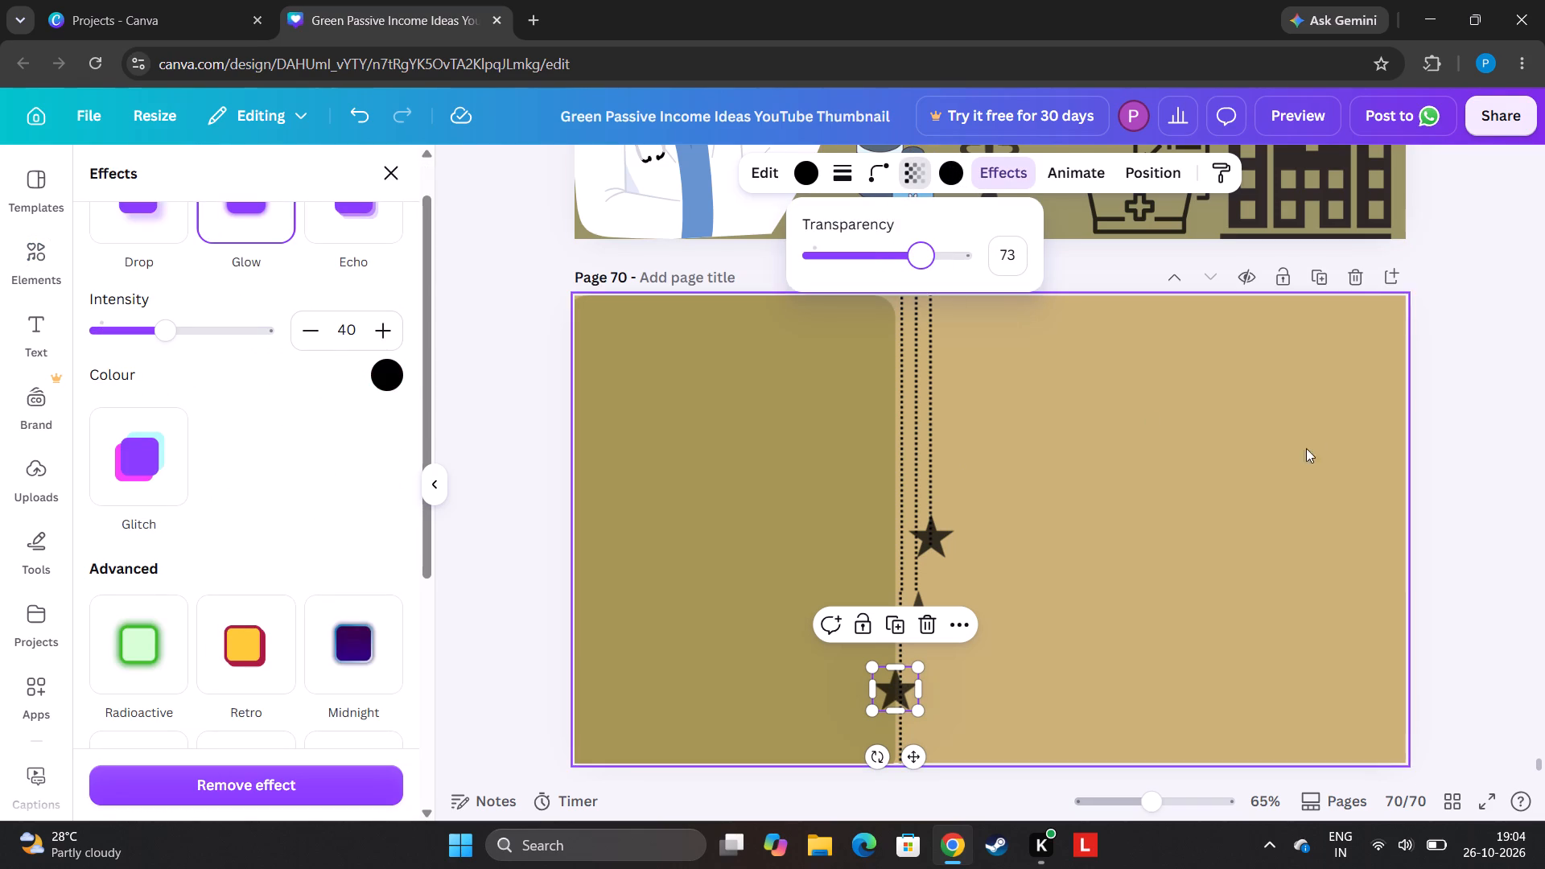
left_click(1498, 407)
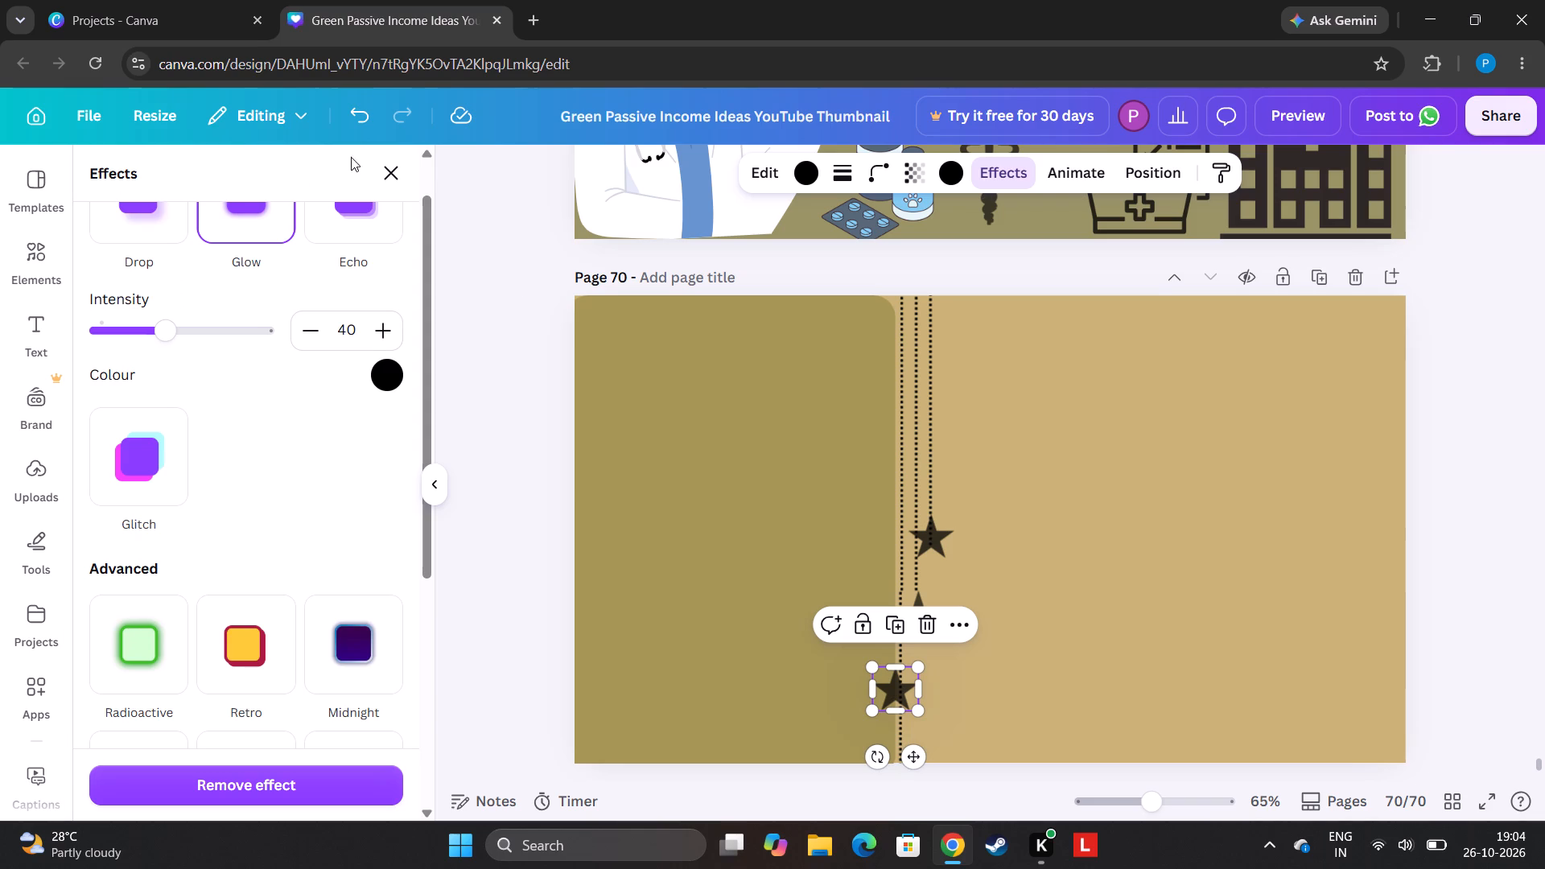
left_click(377, 163)
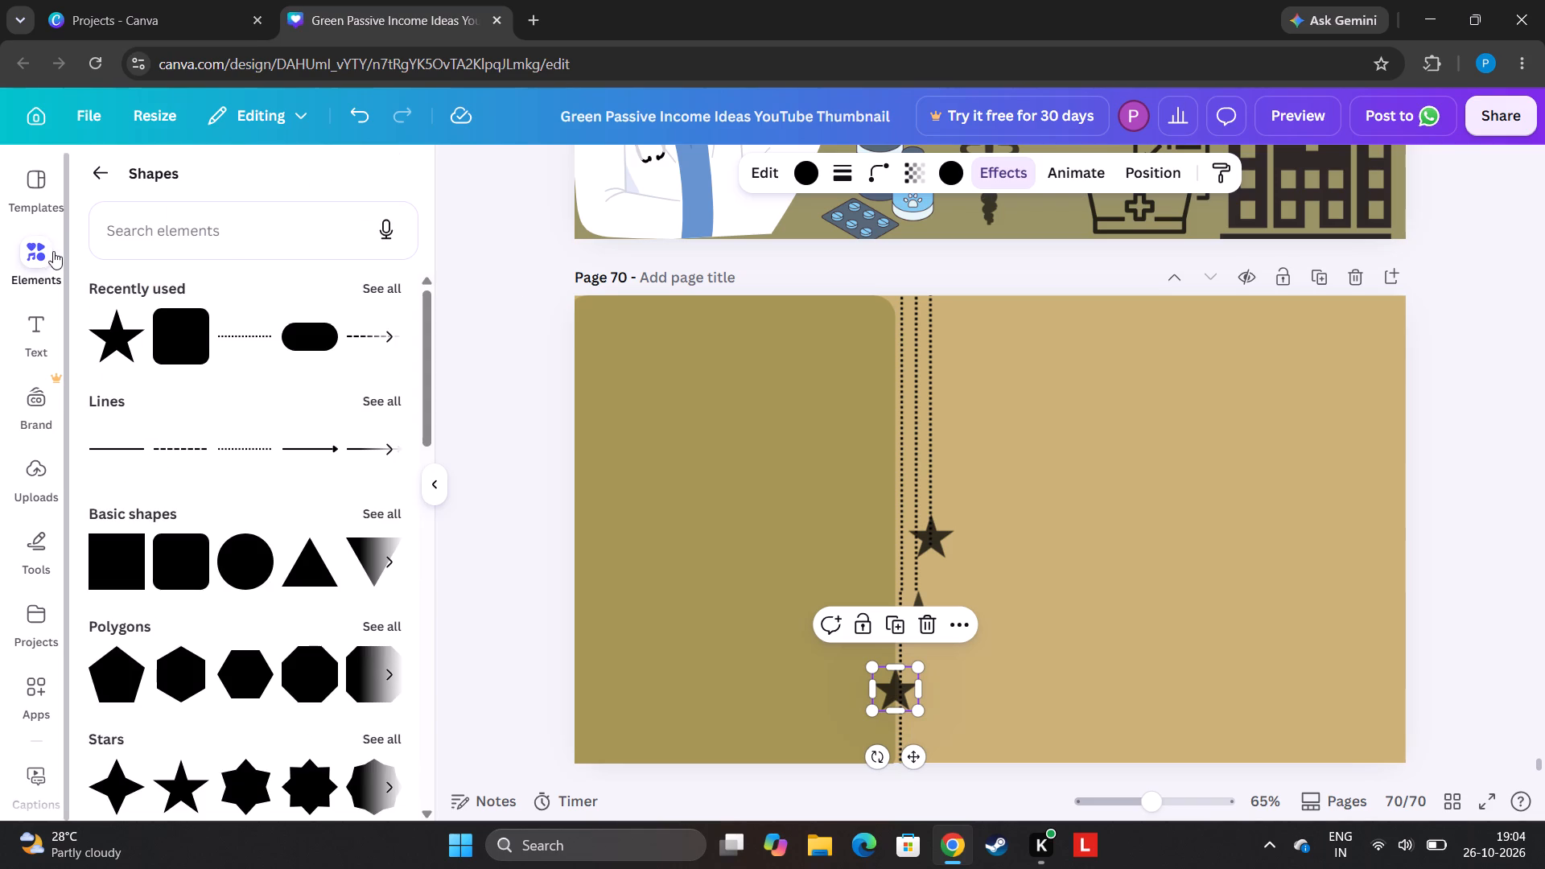
Search the elements library for "ias officer" and show all the graphics results.
left_click(105, 175)
left_click(172, 183)
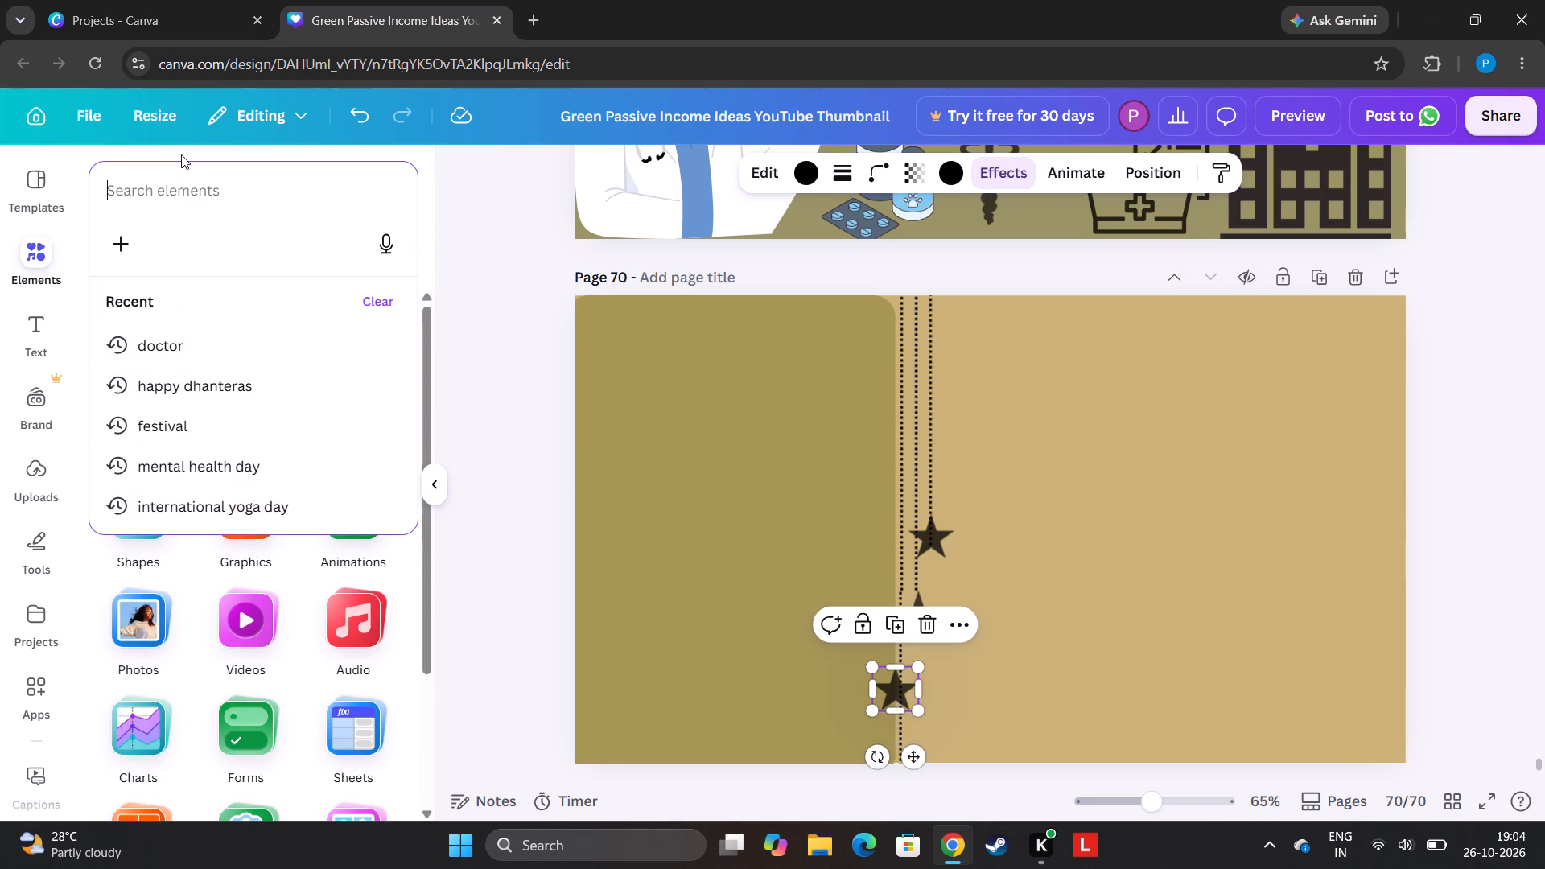
key("i")
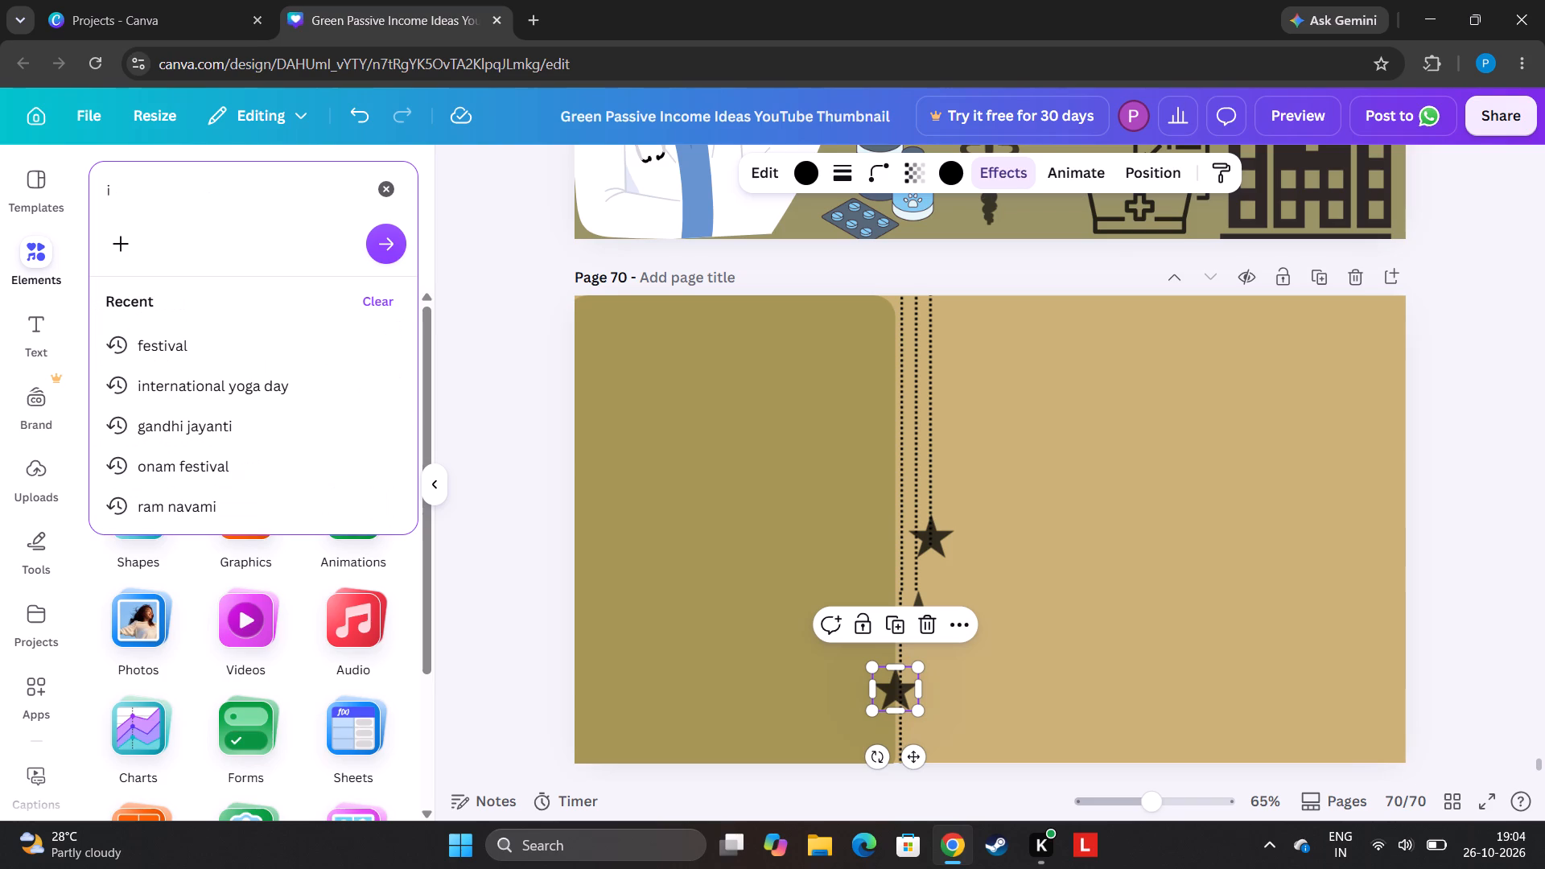
type("as")
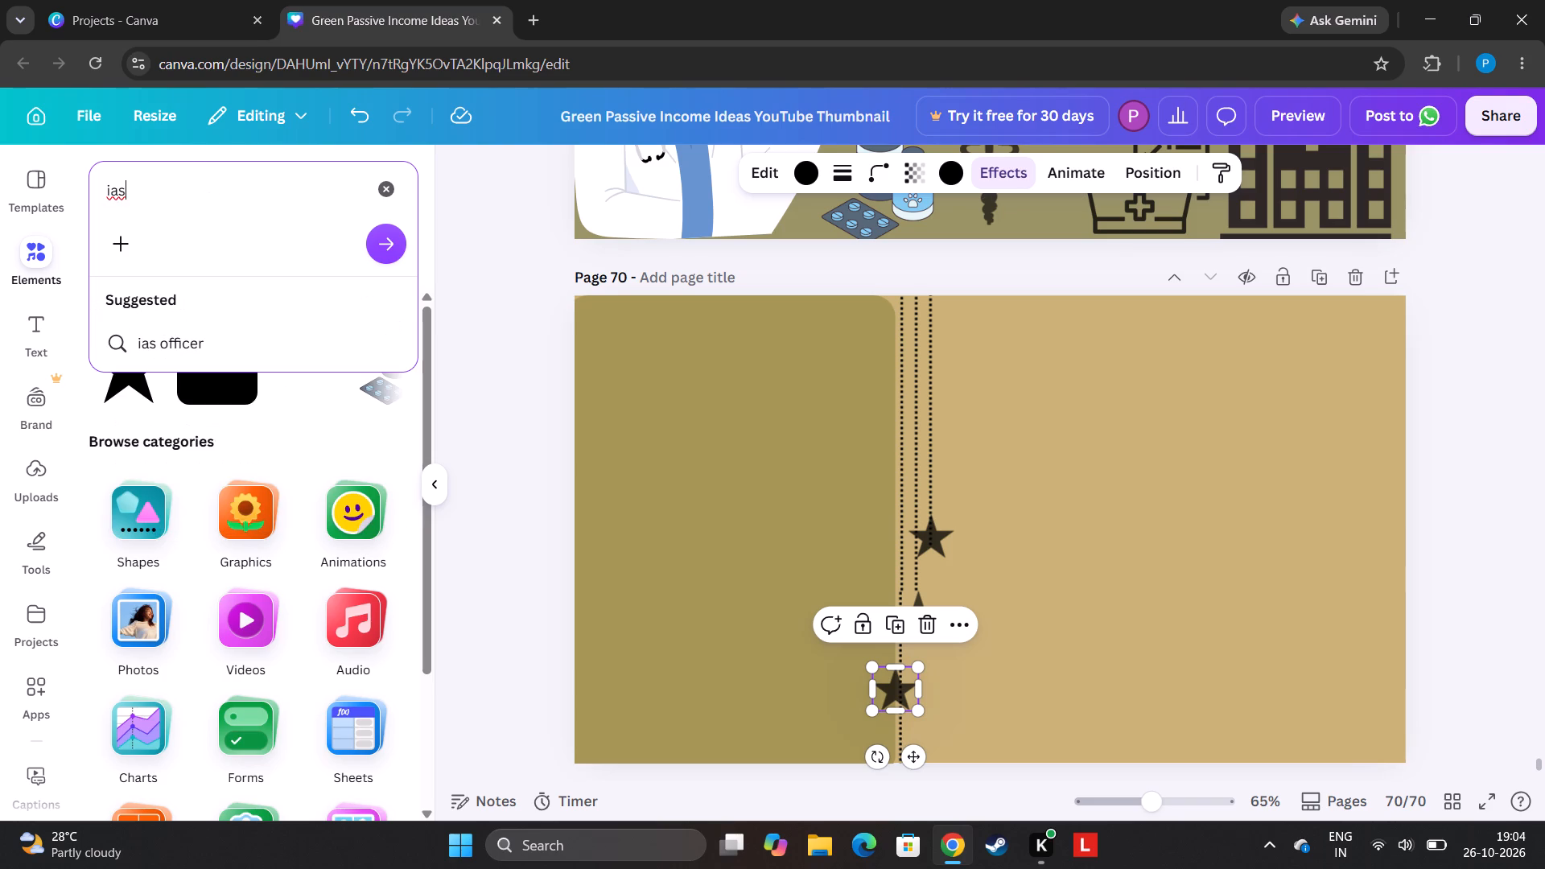
left_click(204, 332)
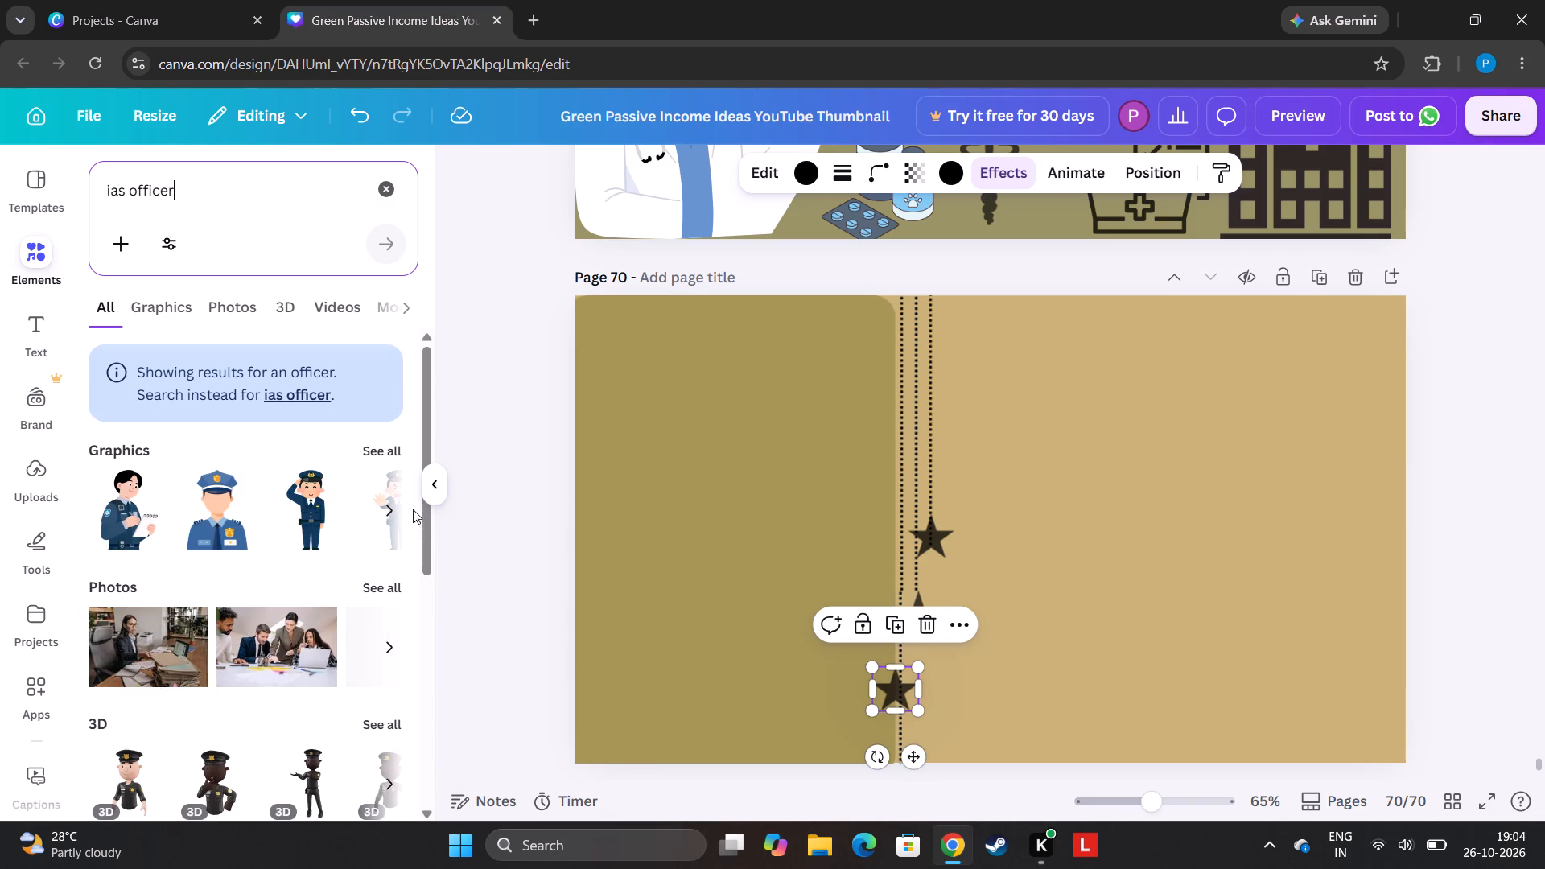
left_click(385, 446)
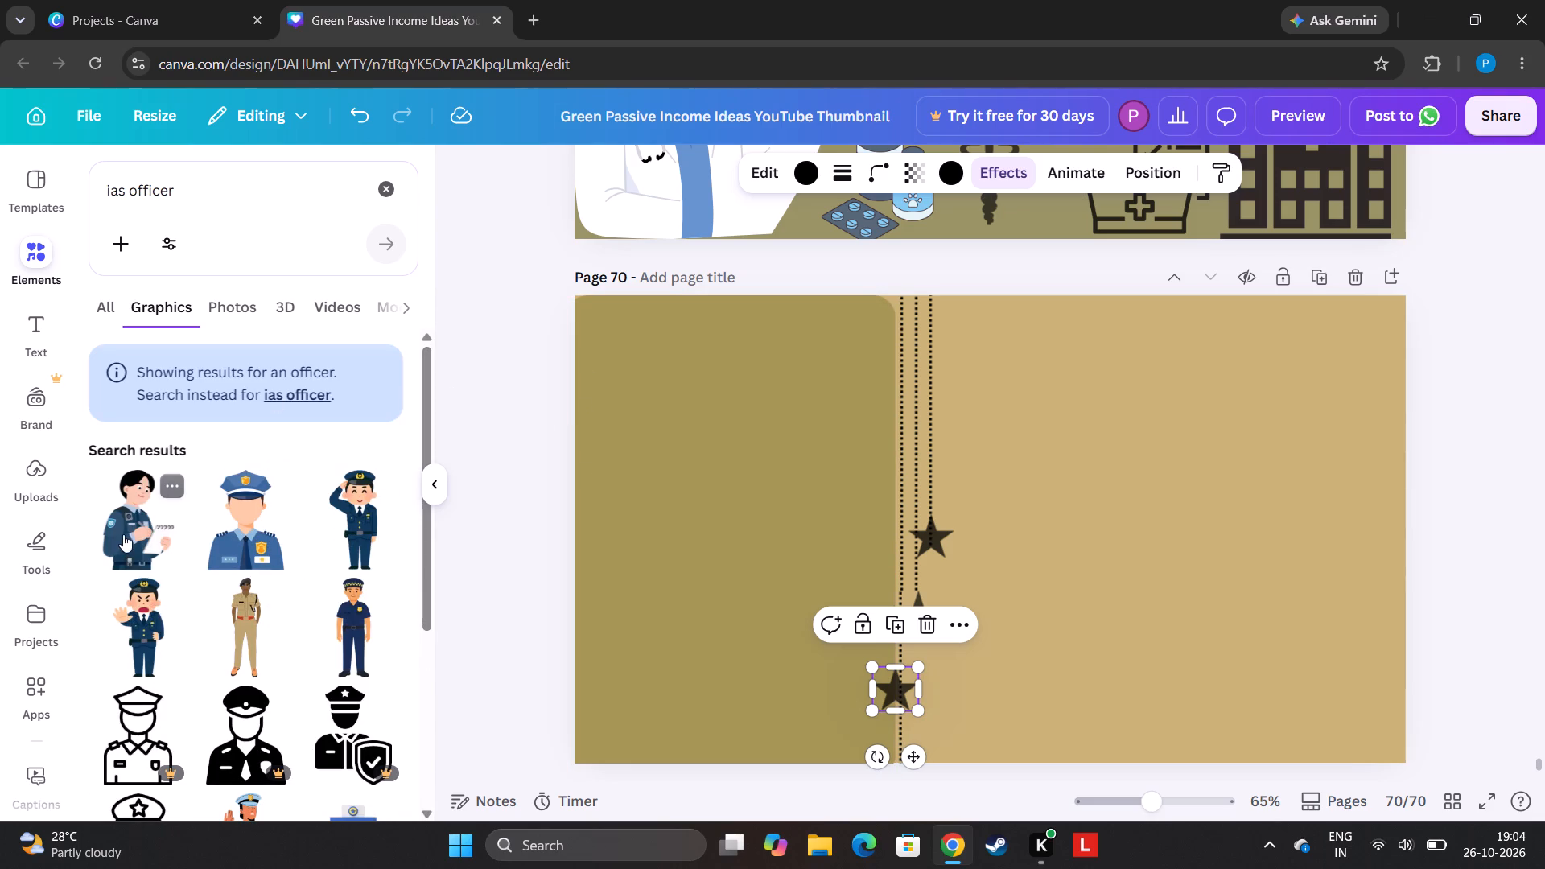
Add the blue-uniformed, faceless officer graphic to page 70, shrink it and place it at the bottom-left of the olive panel.
left_click(229, 519)
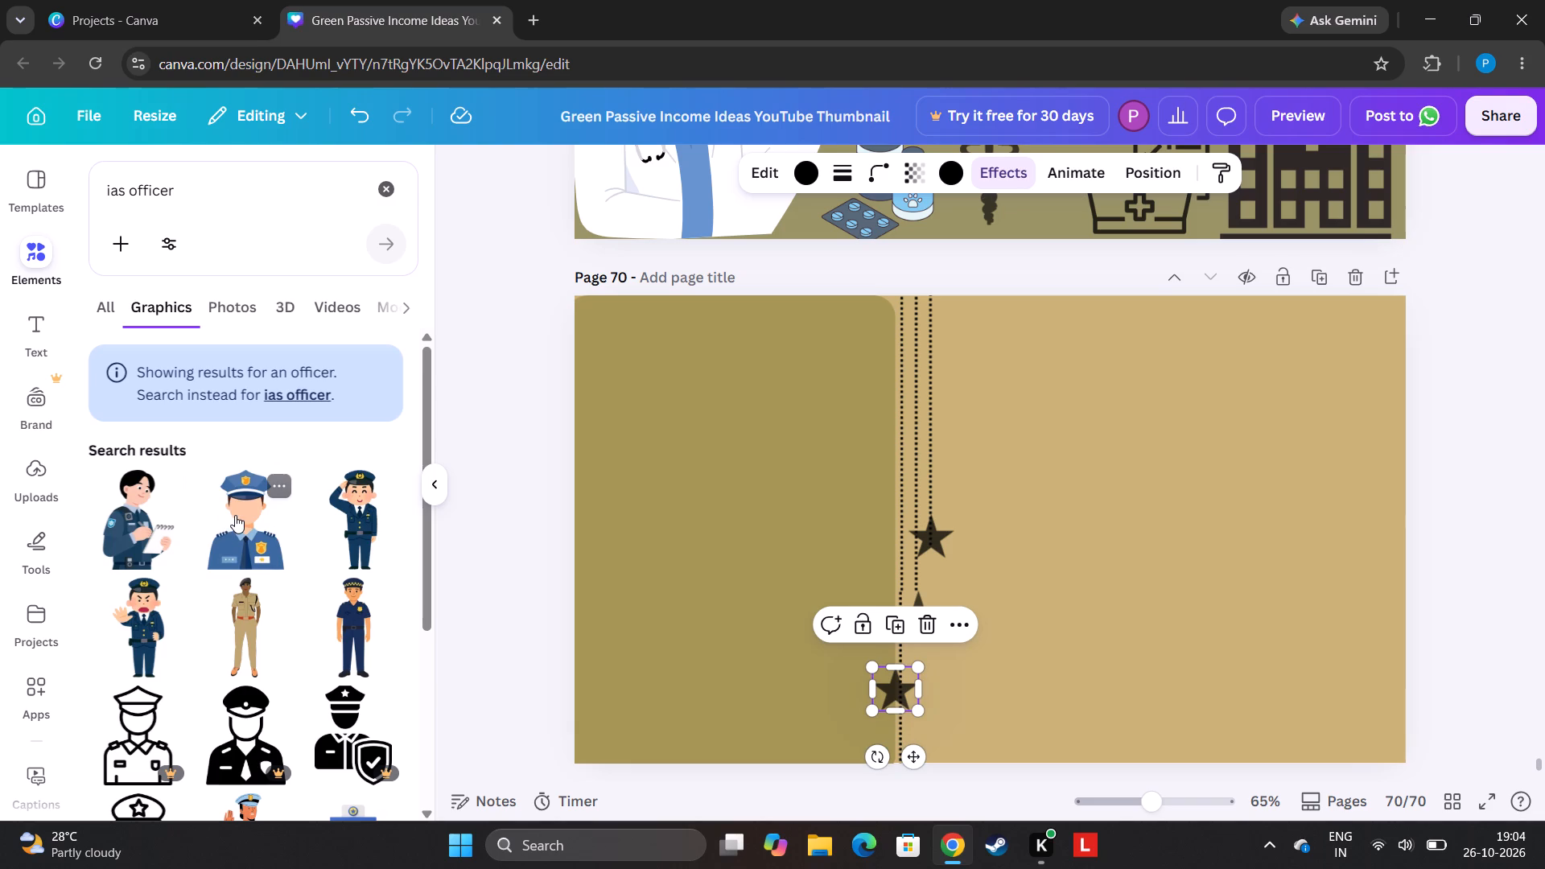
left_click(249, 512)
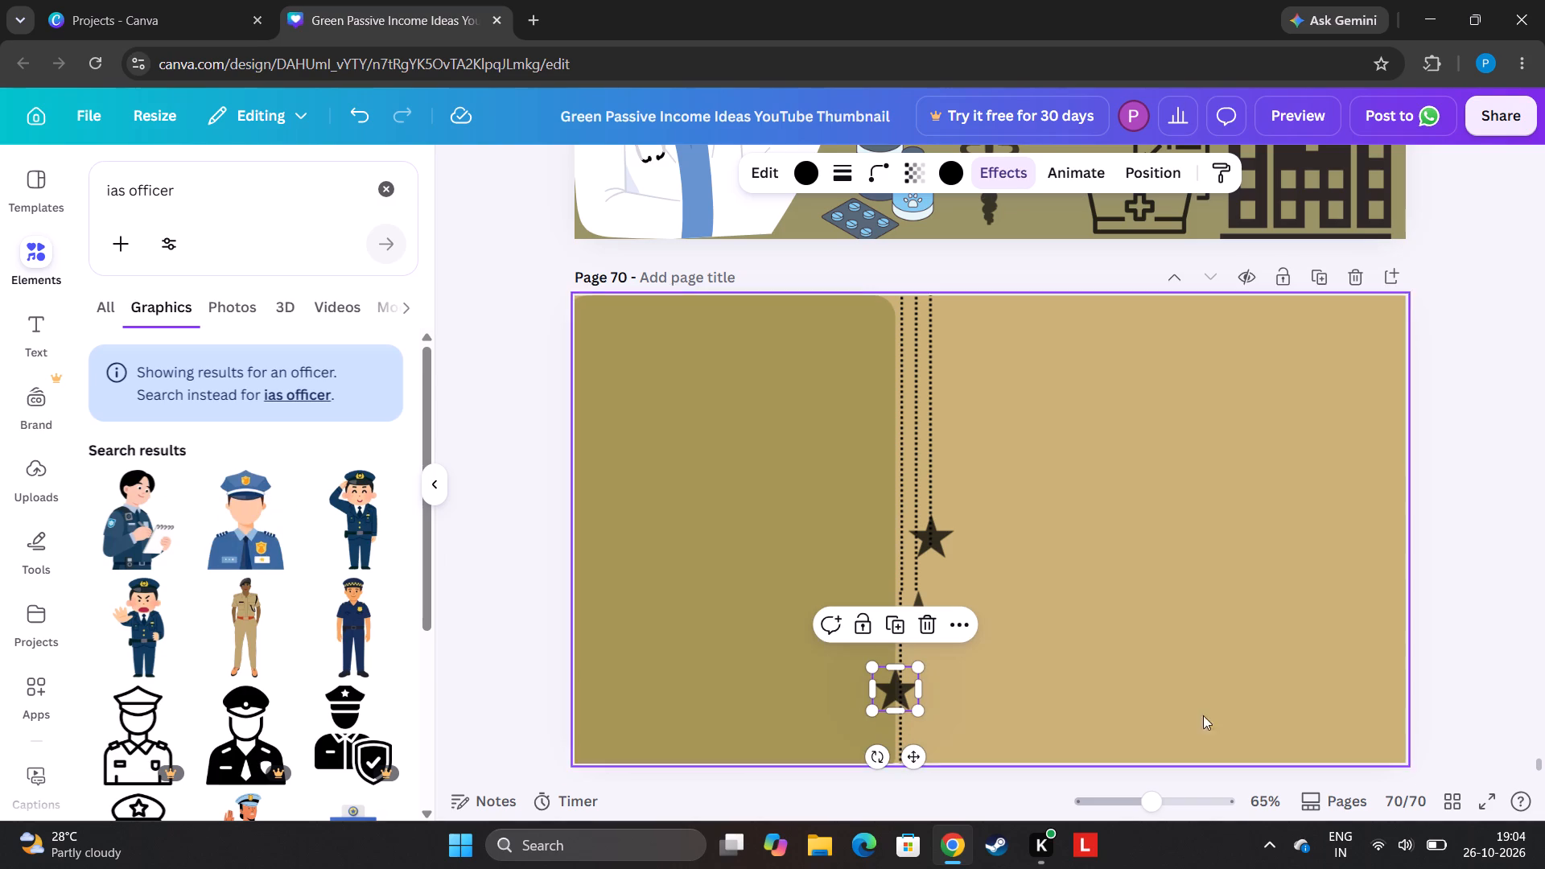
left_click_drag(1472, 665, 1475, 655)
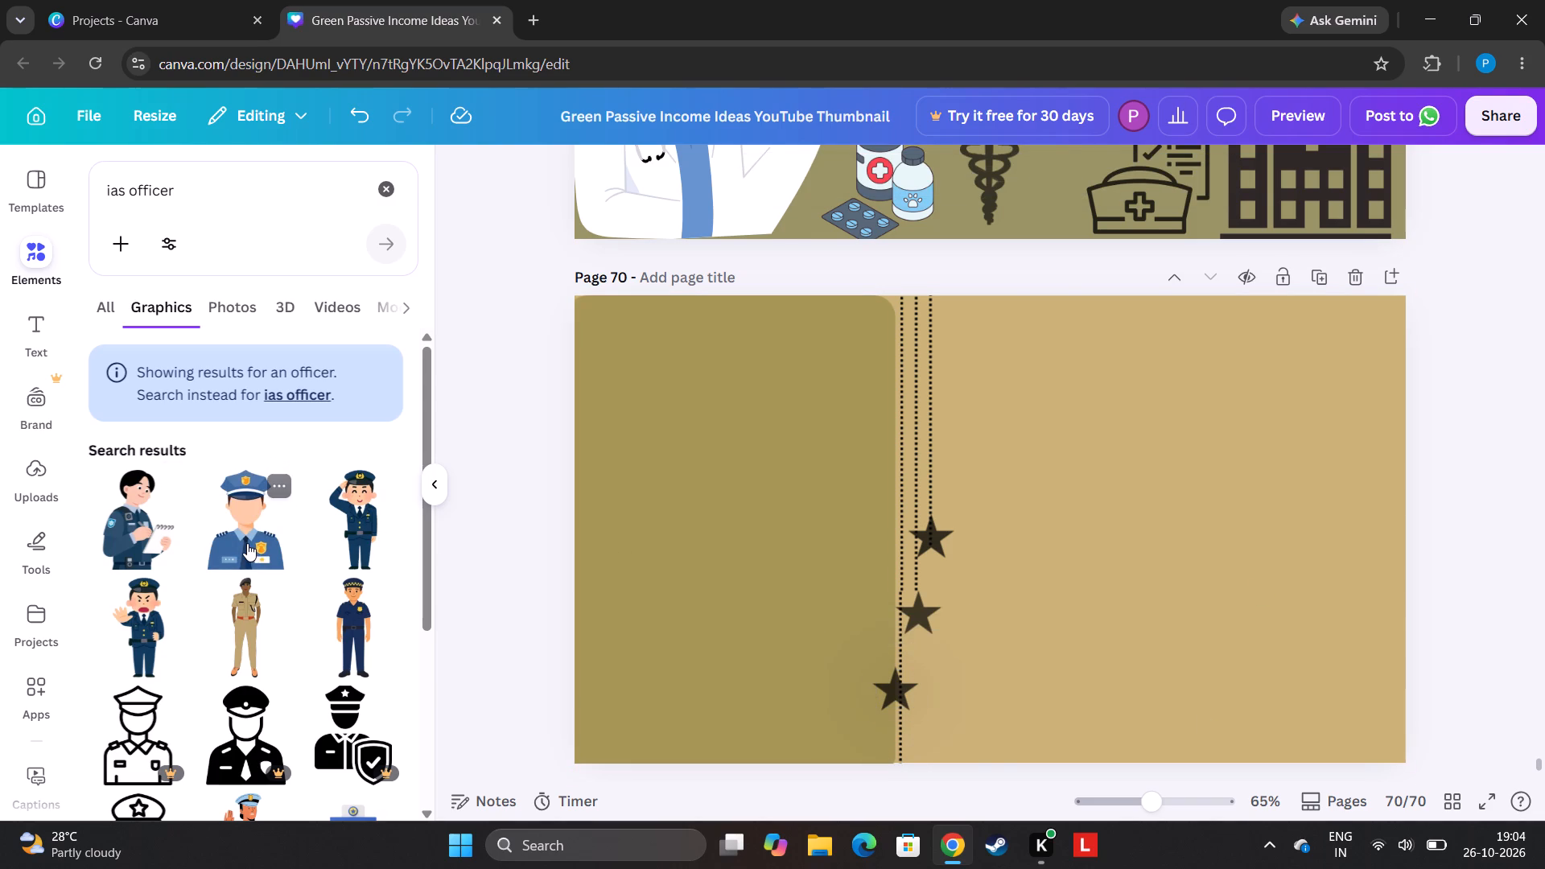
left_click(247, 543)
left_click_drag(1038, 482, 1203, 533)
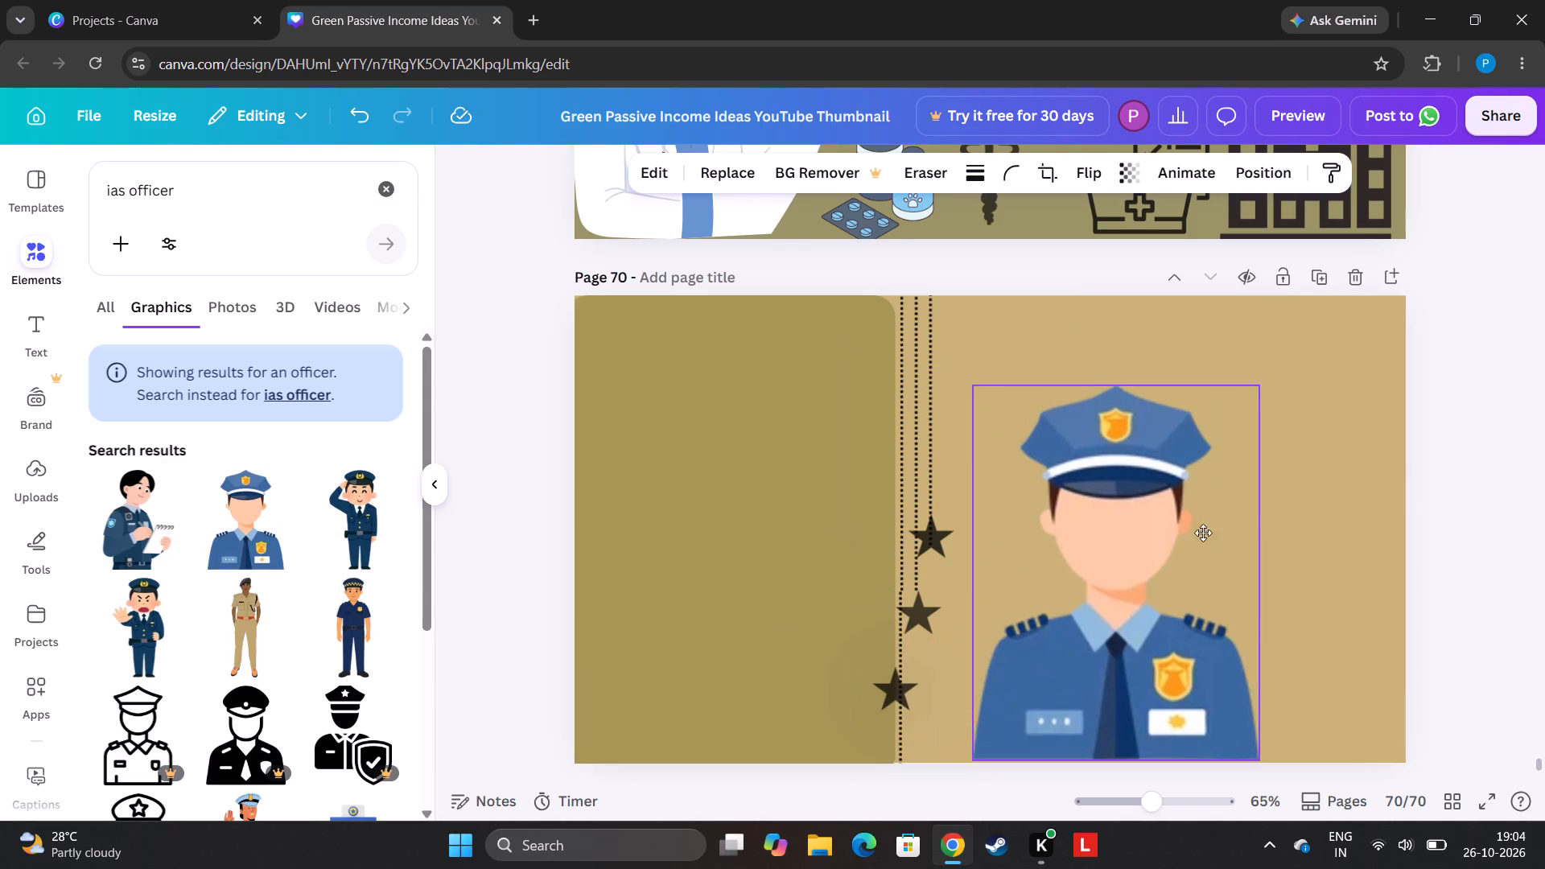
left_click_drag(1203, 533, 1316, 532)
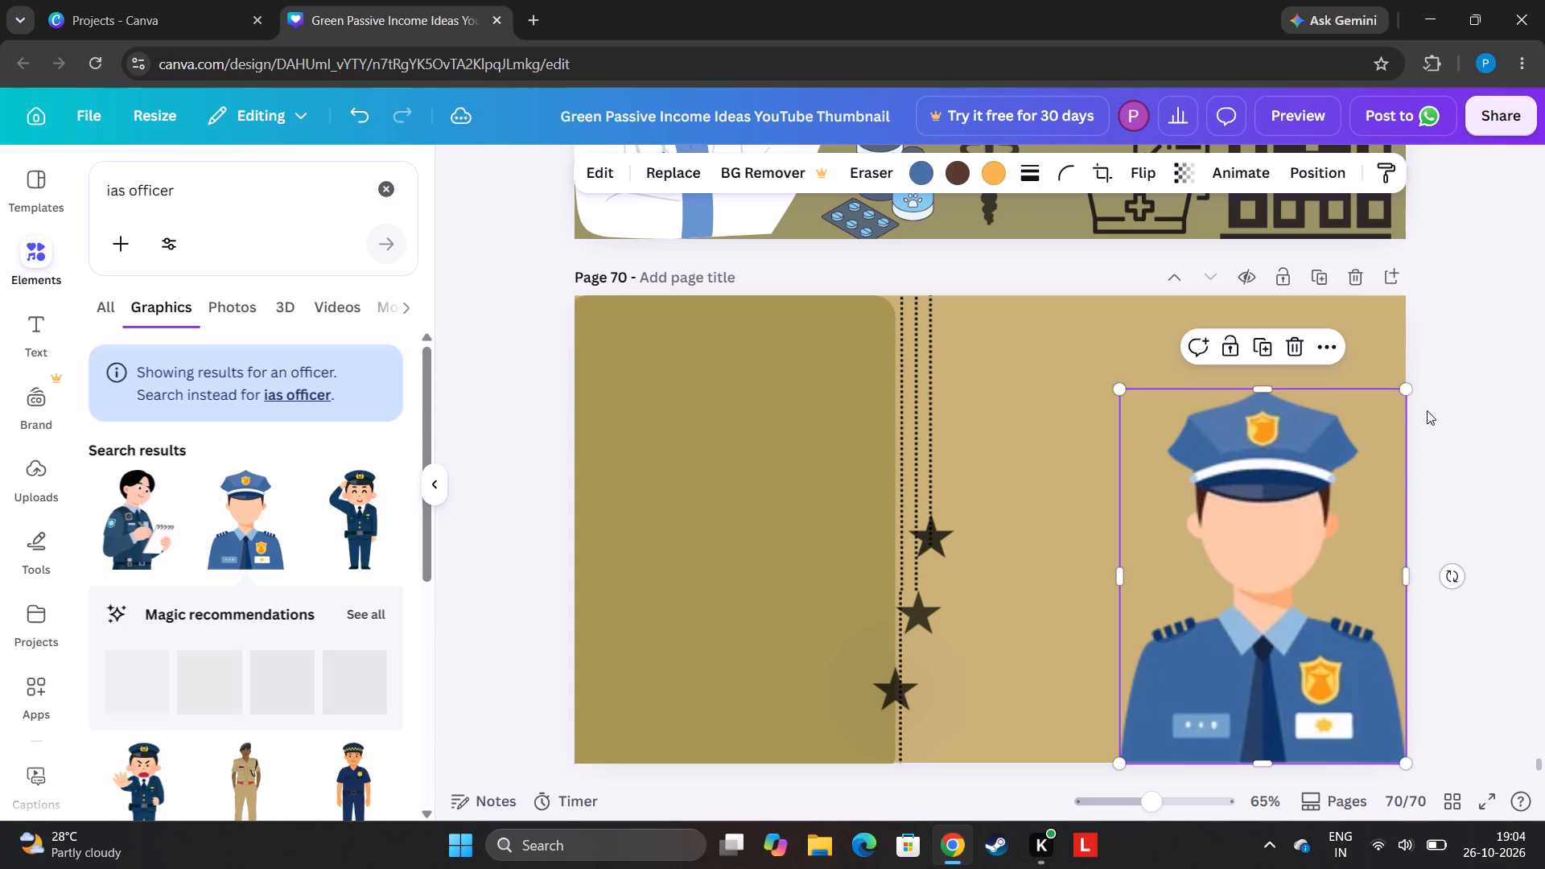
left_click_drag(1410, 385, 1333, 492)
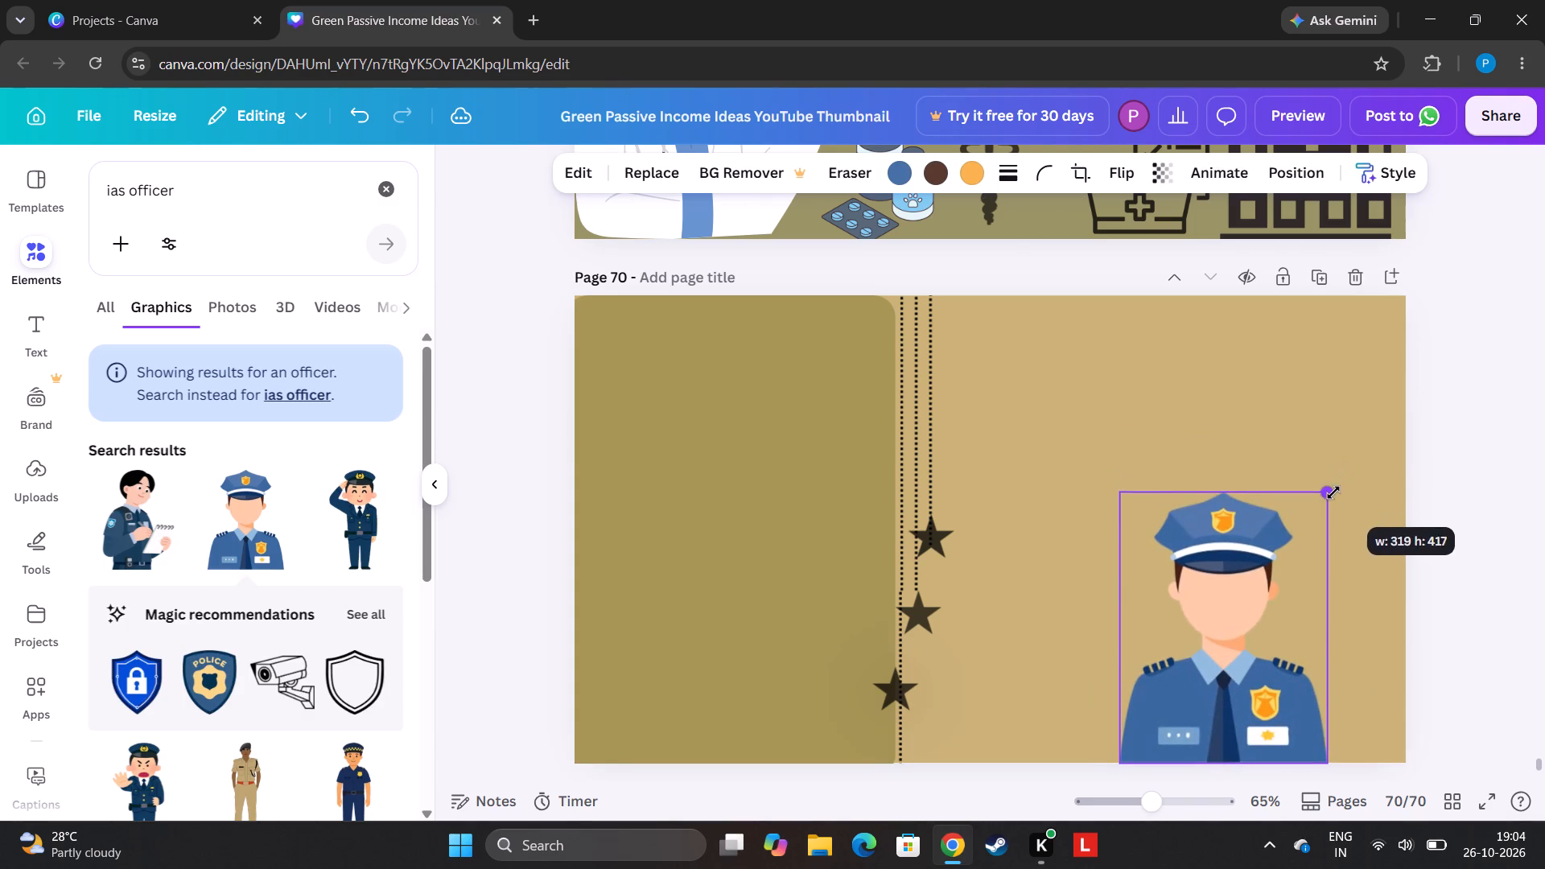
left_click_drag(1333, 492, 1324, 504)
left_click_drag(1245, 598, 738, 581)
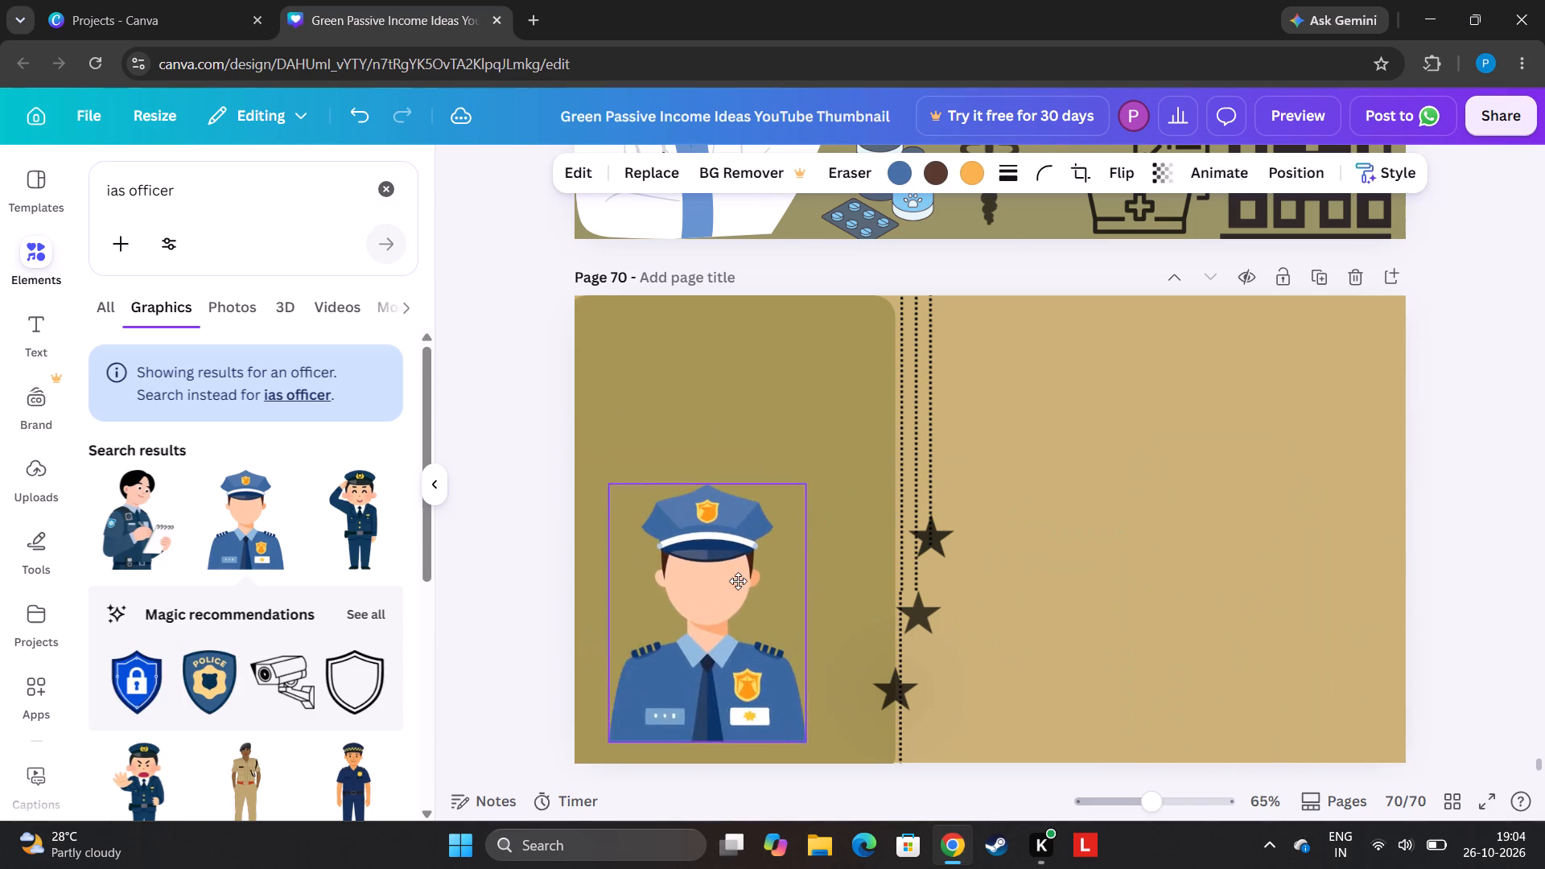
left_click_drag(738, 581, 702, 587)
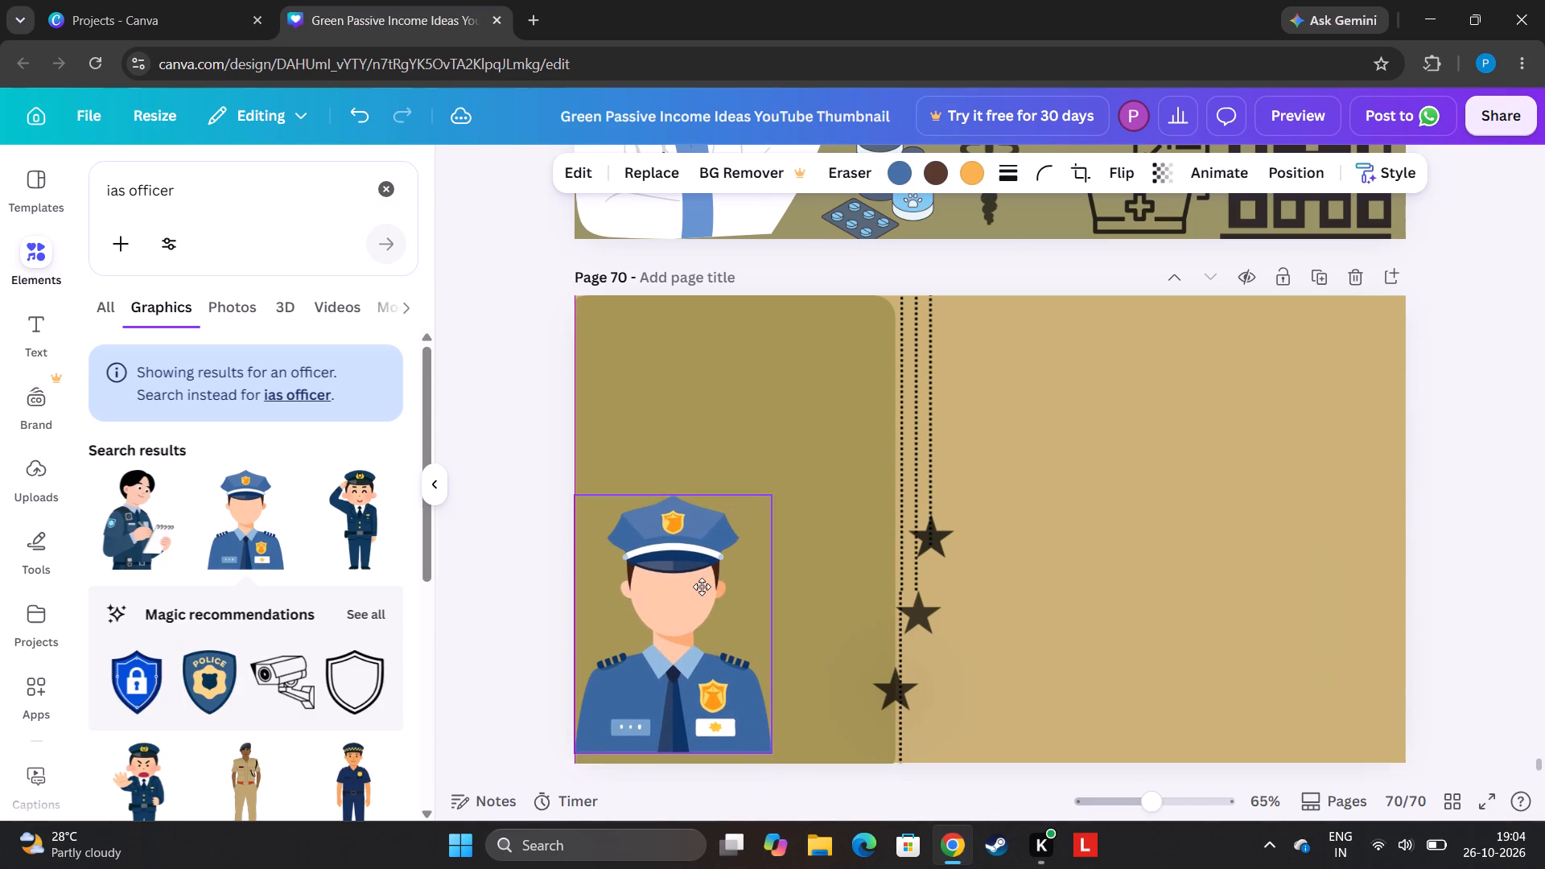
left_click_drag(702, 587, 706, 599)
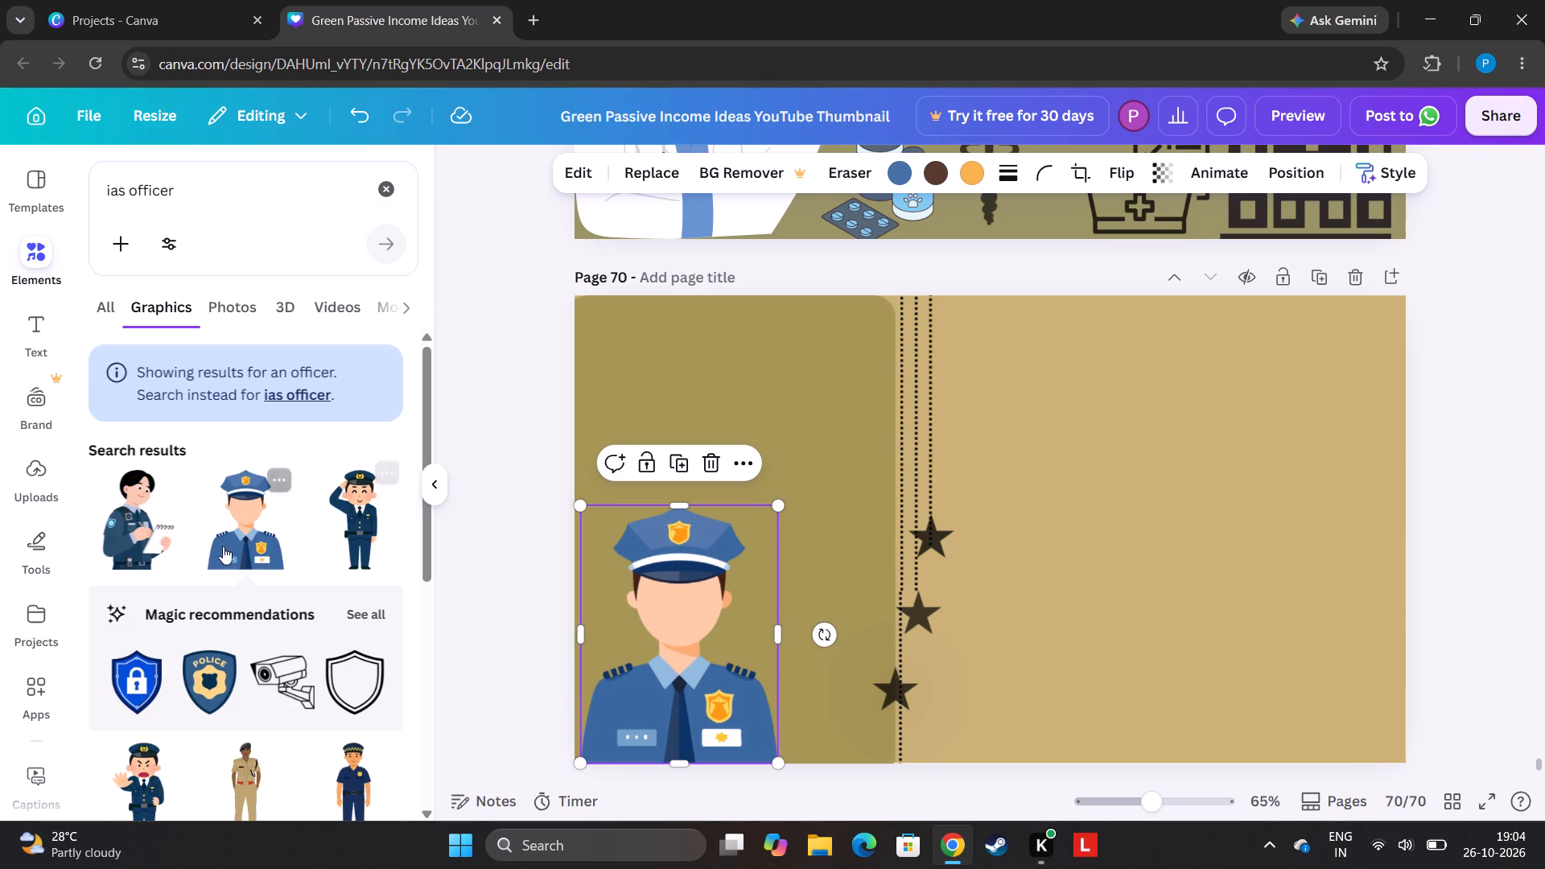
Add the black outline officer with a ponytail, move the blue officer aside, and enlarge the outline in the olive panel's bottom-left corner.
left_click_drag(429, 545, 356, 780)
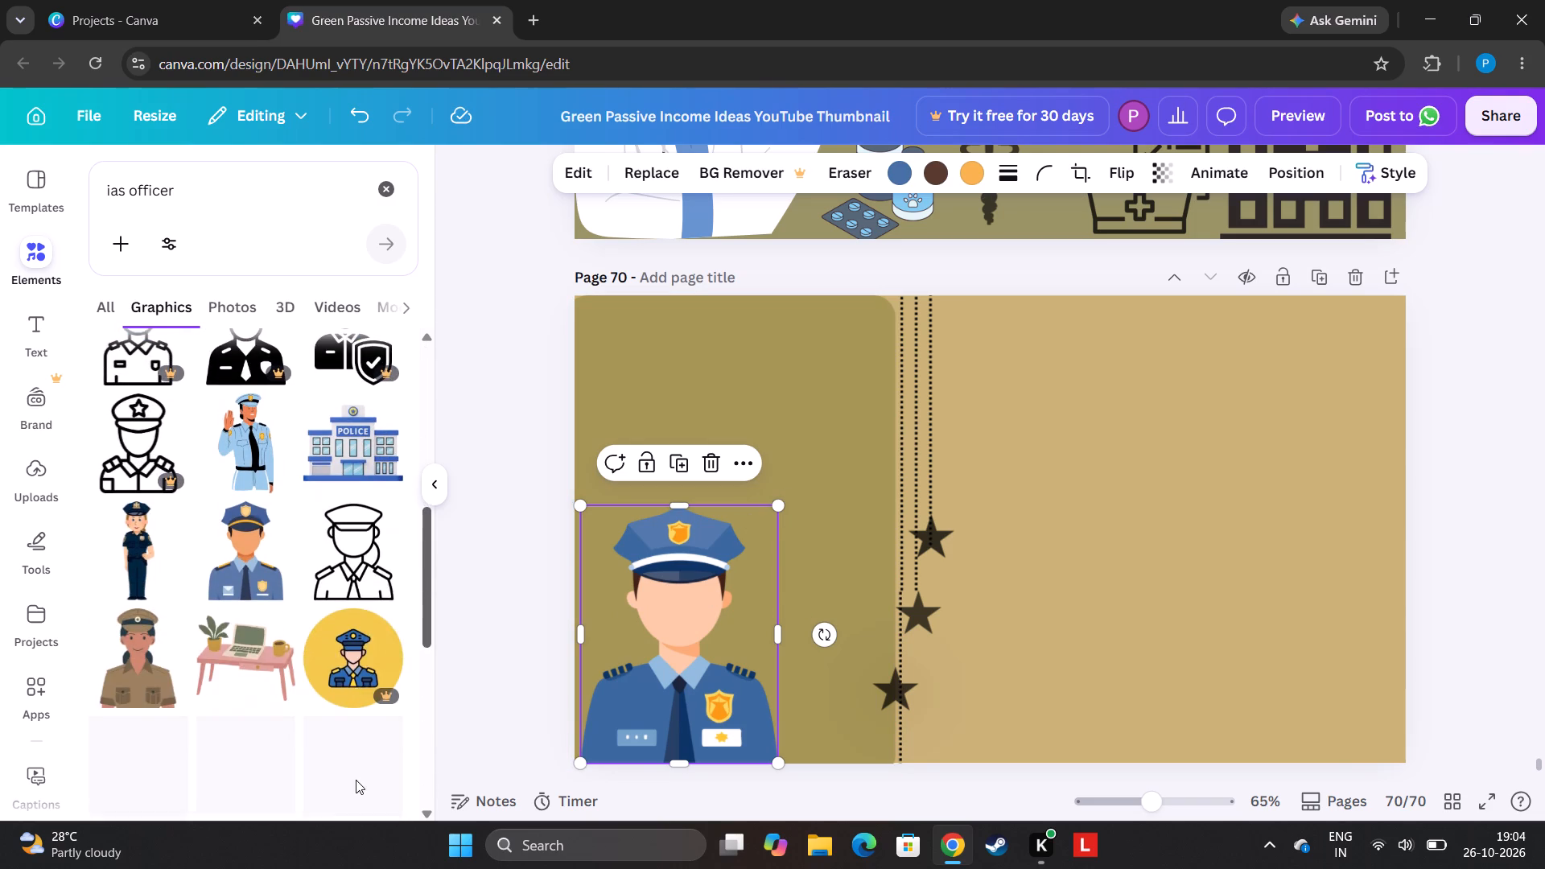
left_click_drag(356, 780, 341, 747)
left_click(392, 717)
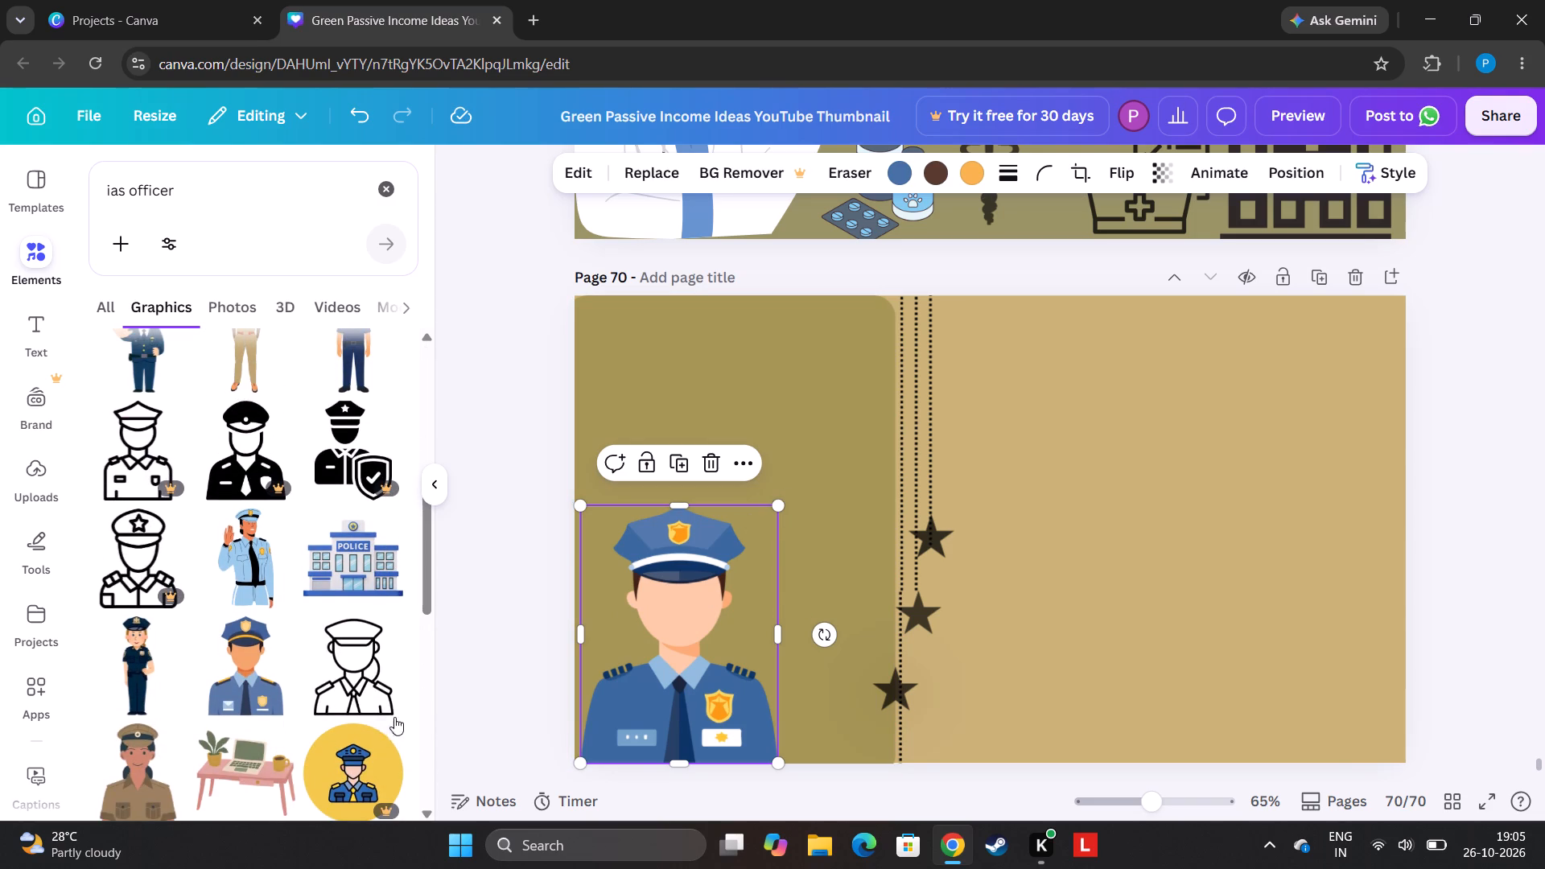
left_click(384, 698)
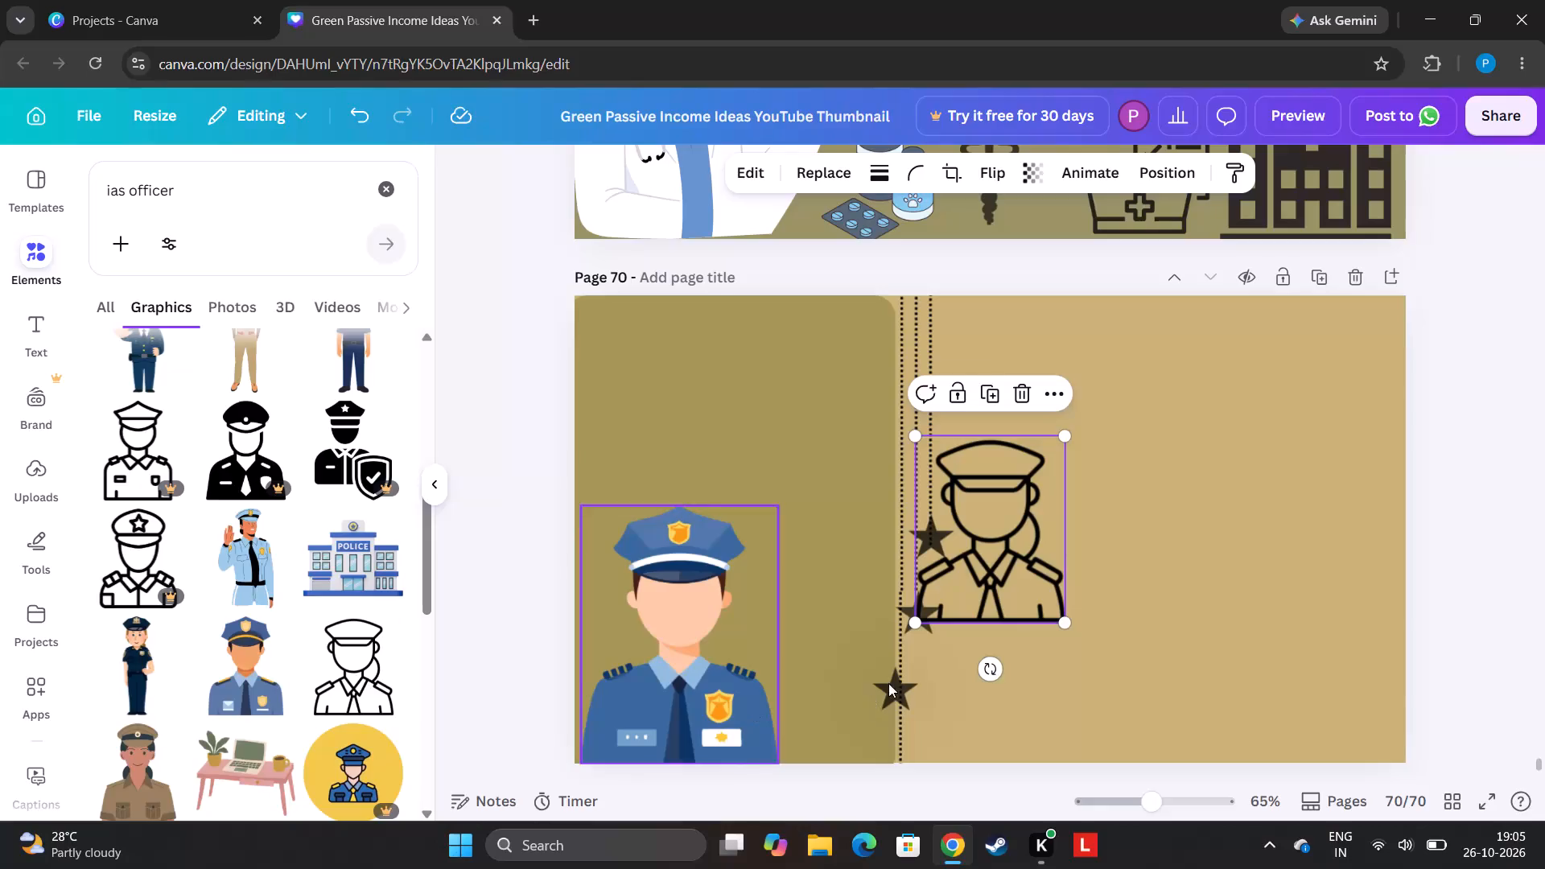
left_click_drag(1043, 558, 886, 704)
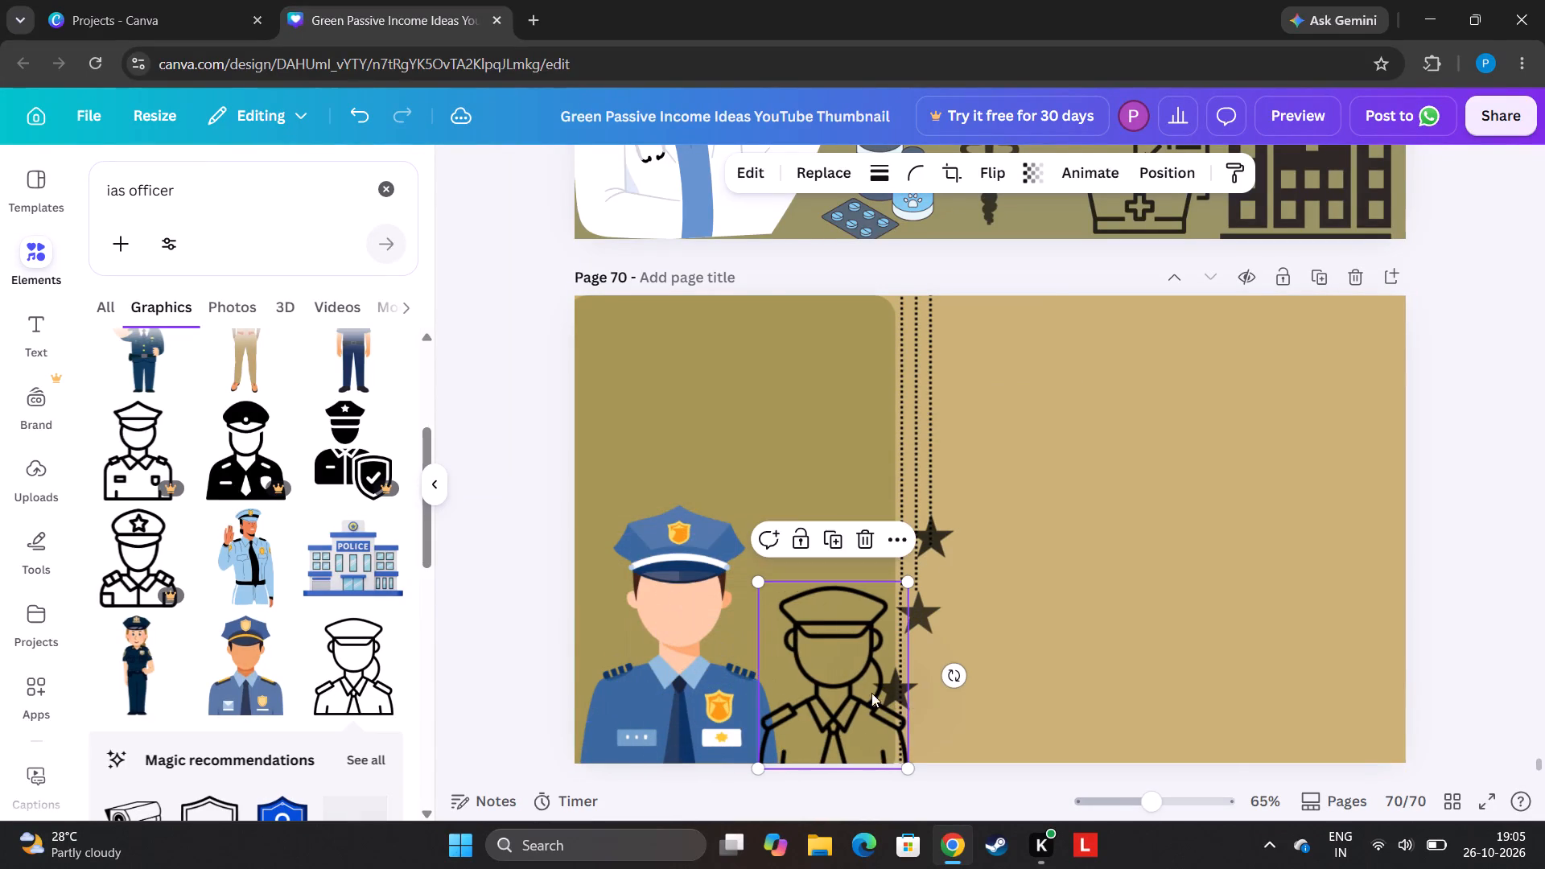
left_click_drag(656, 659, 1263, 561)
left_click_drag(827, 651, 680, 625)
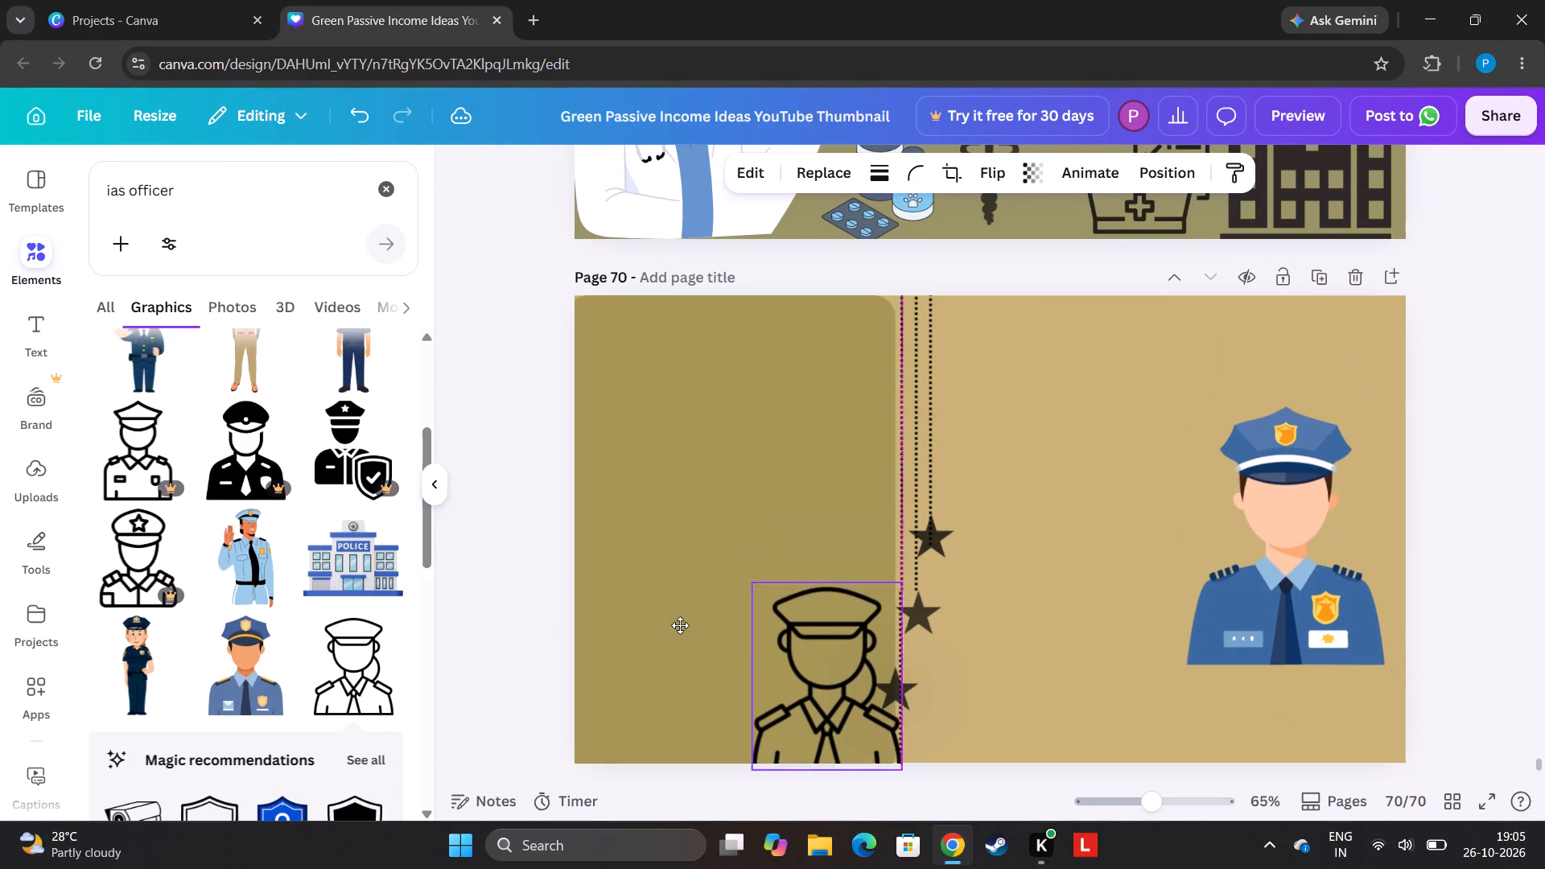
left_click_drag(680, 625, 668, 653)
left_click_drag(751, 580, 998, 448)
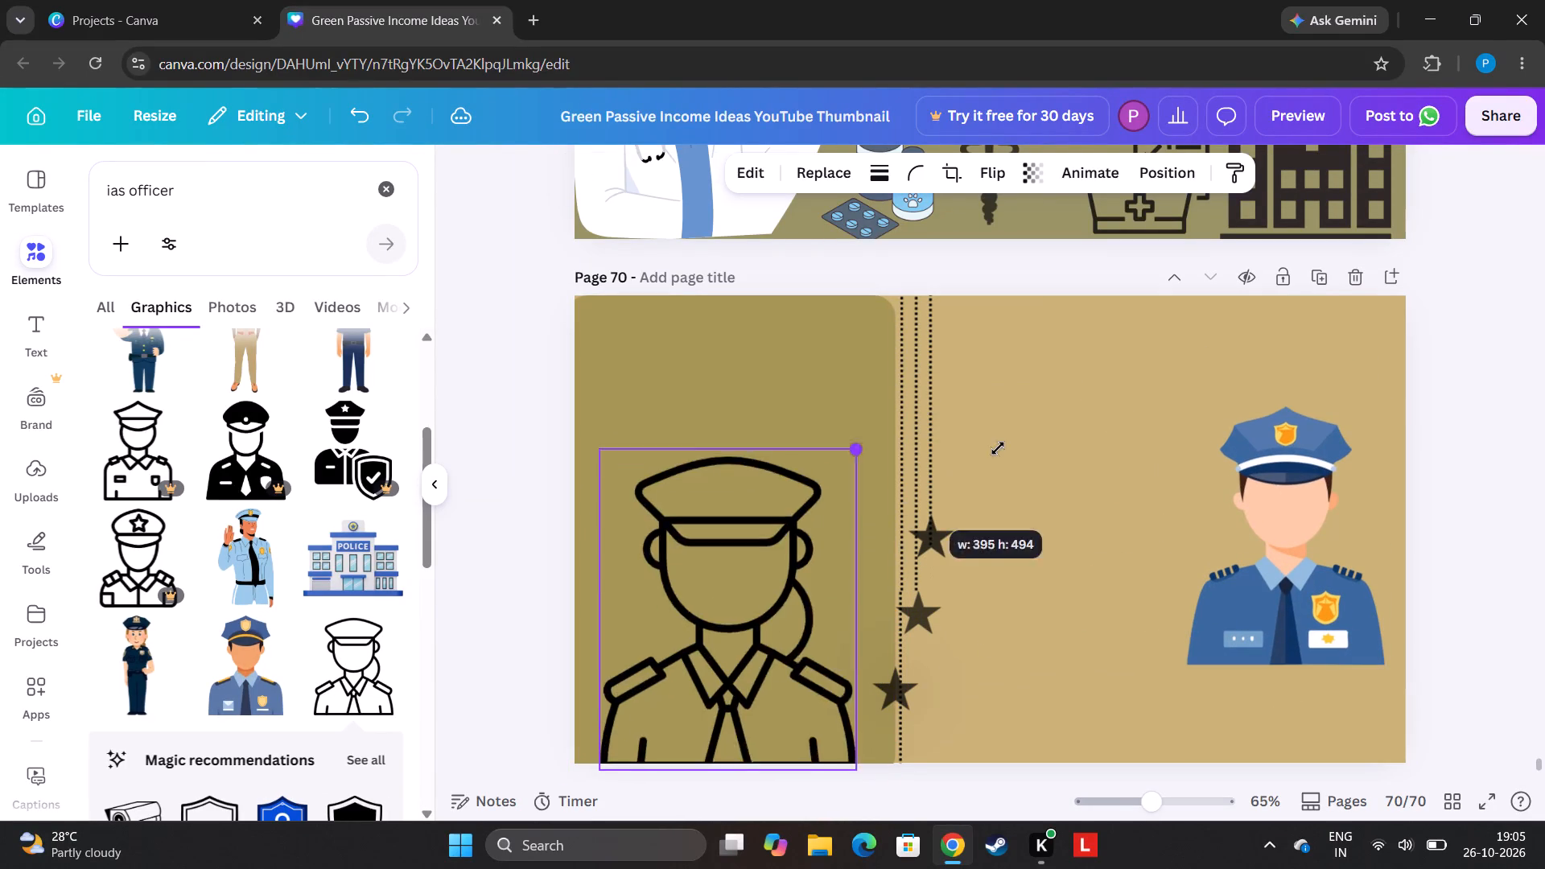
left_click_drag(998, 448, 884, 479)
left_click_drag(768, 607, 749, 599)
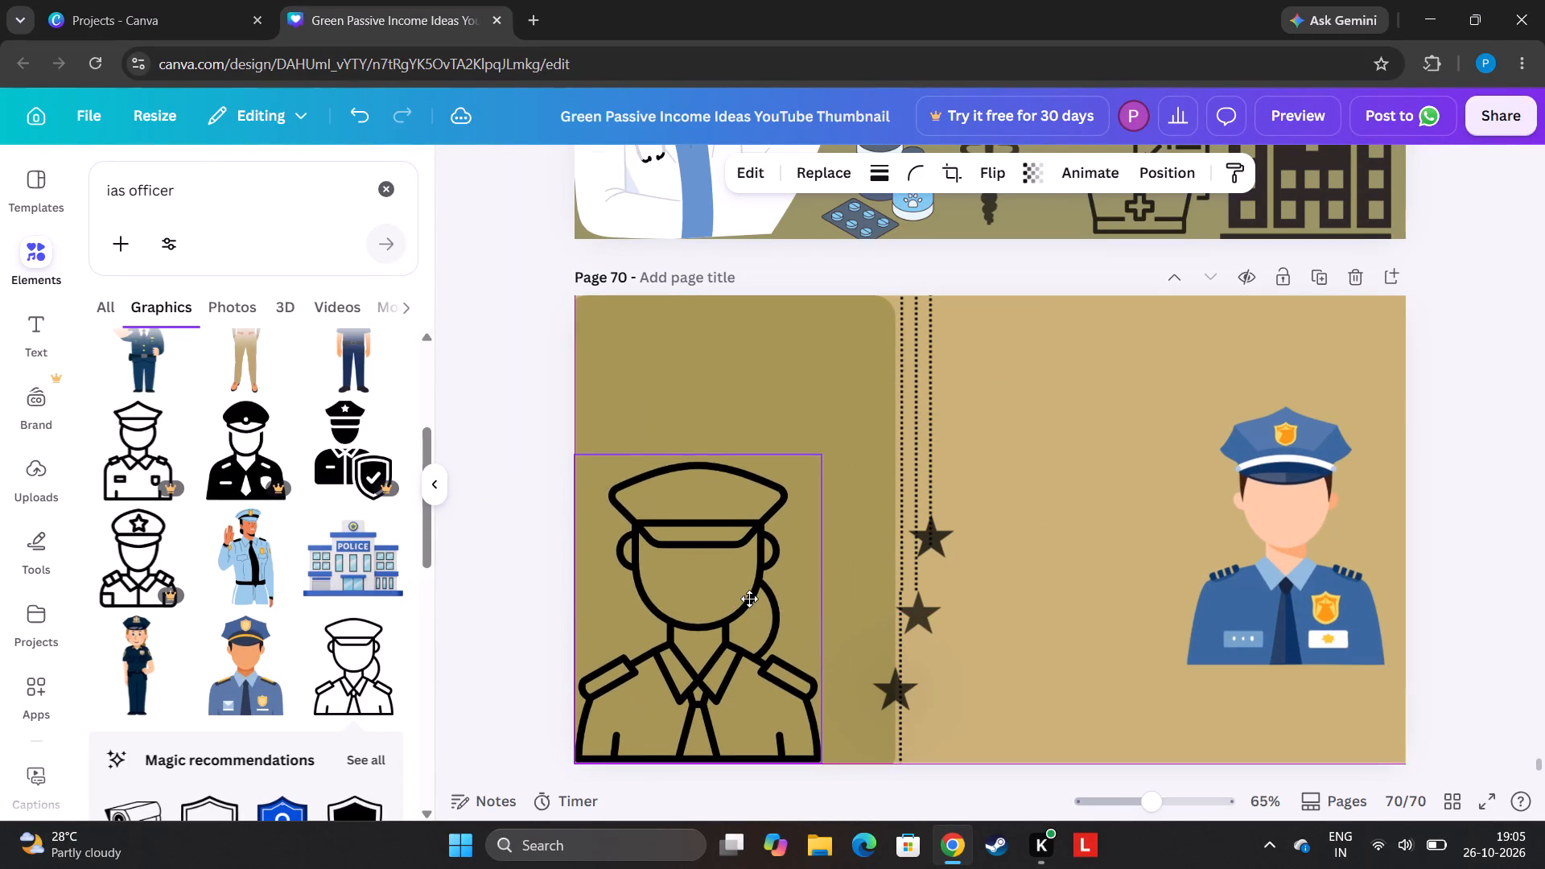
left_click_drag(749, 599, 746, 604)
Move the blue officer onto the outline officer and enlarge it until its cap, face and shoulders line up with the outline.
left_click_drag(1343, 618, 898, 669)
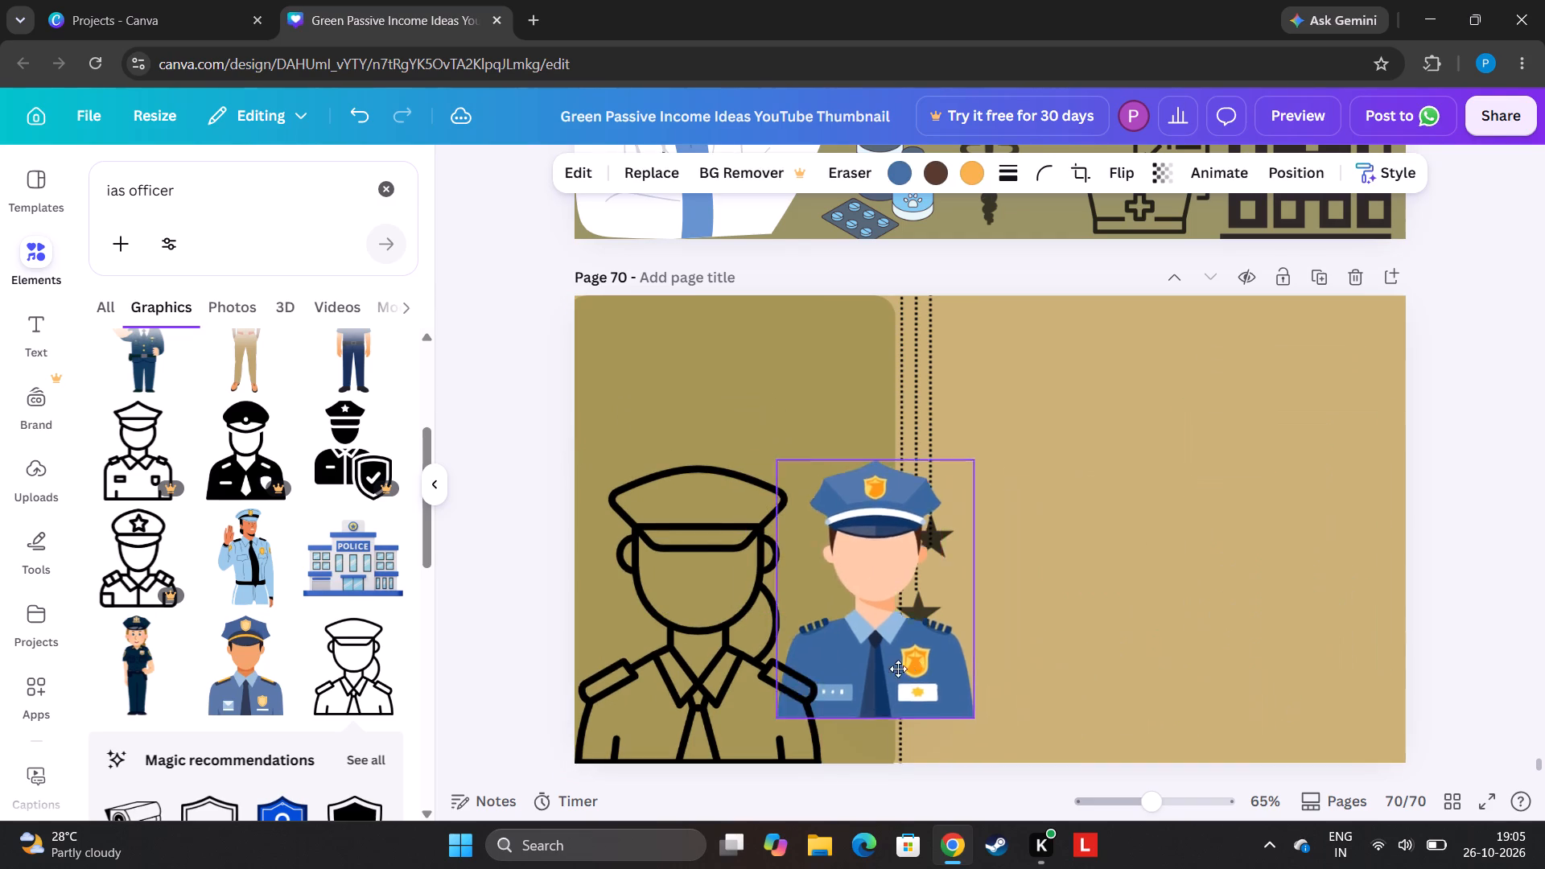
left_click_drag(898, 669, 748, 715)
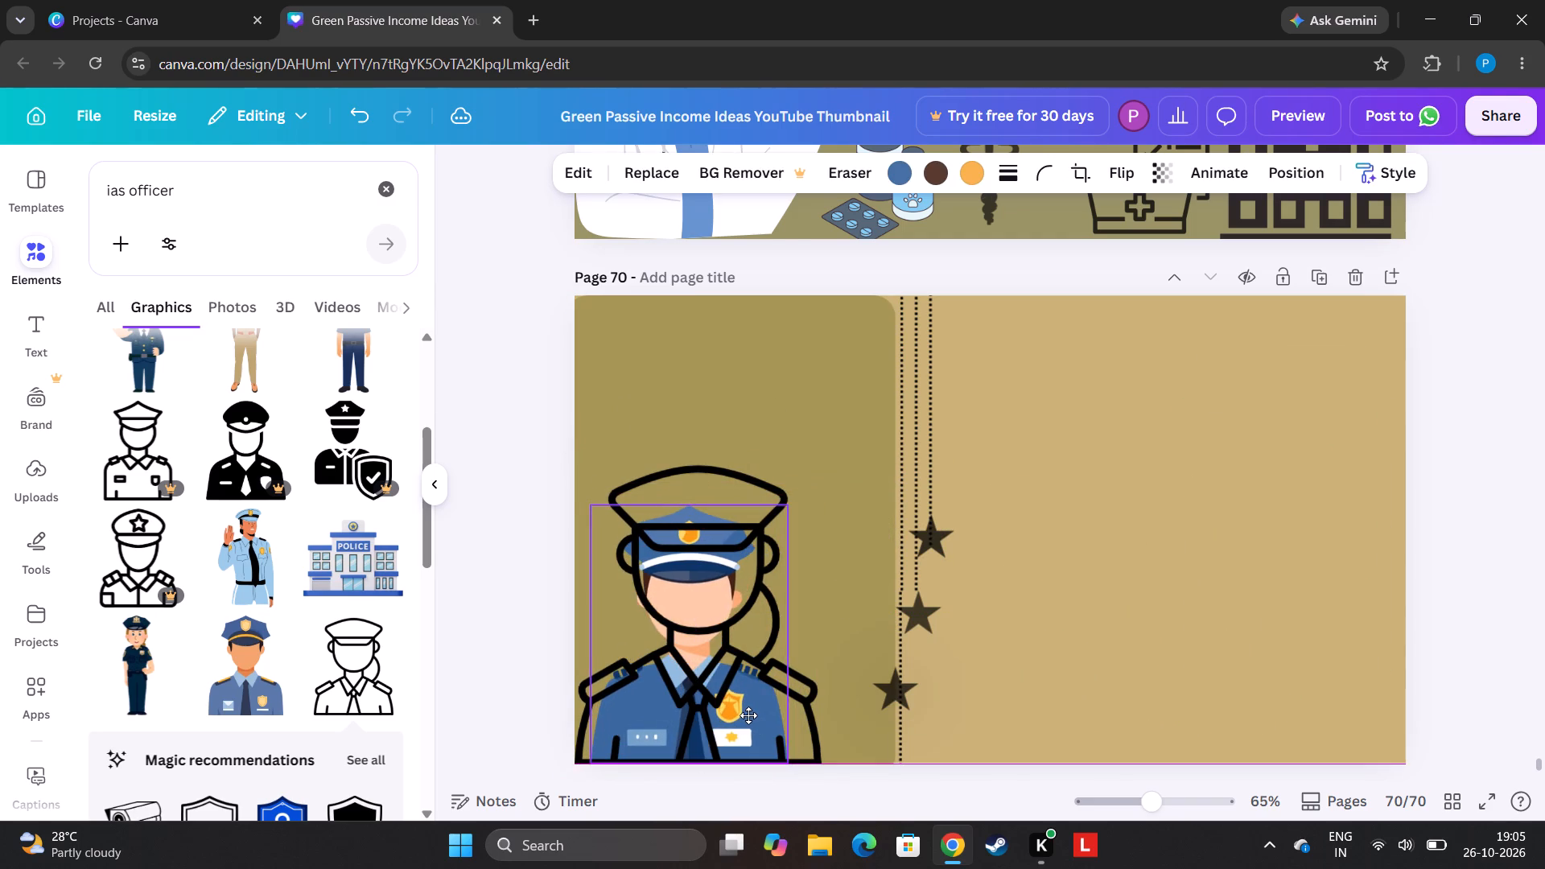
left_click_drag(748, 715, 753, 715)
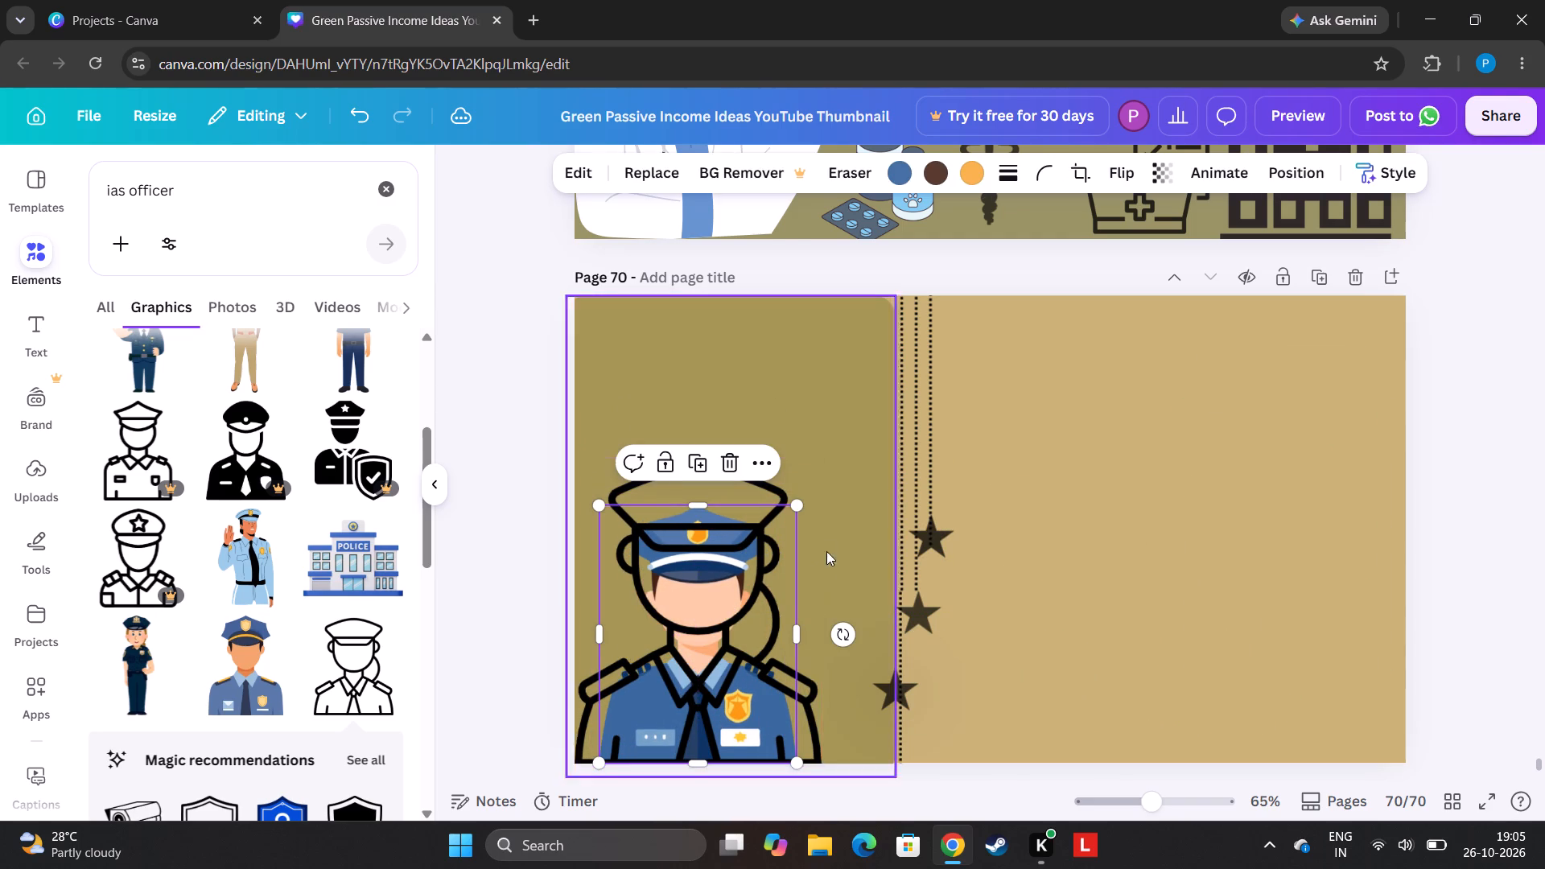
left_click_drag(795, 504, 815, 422)
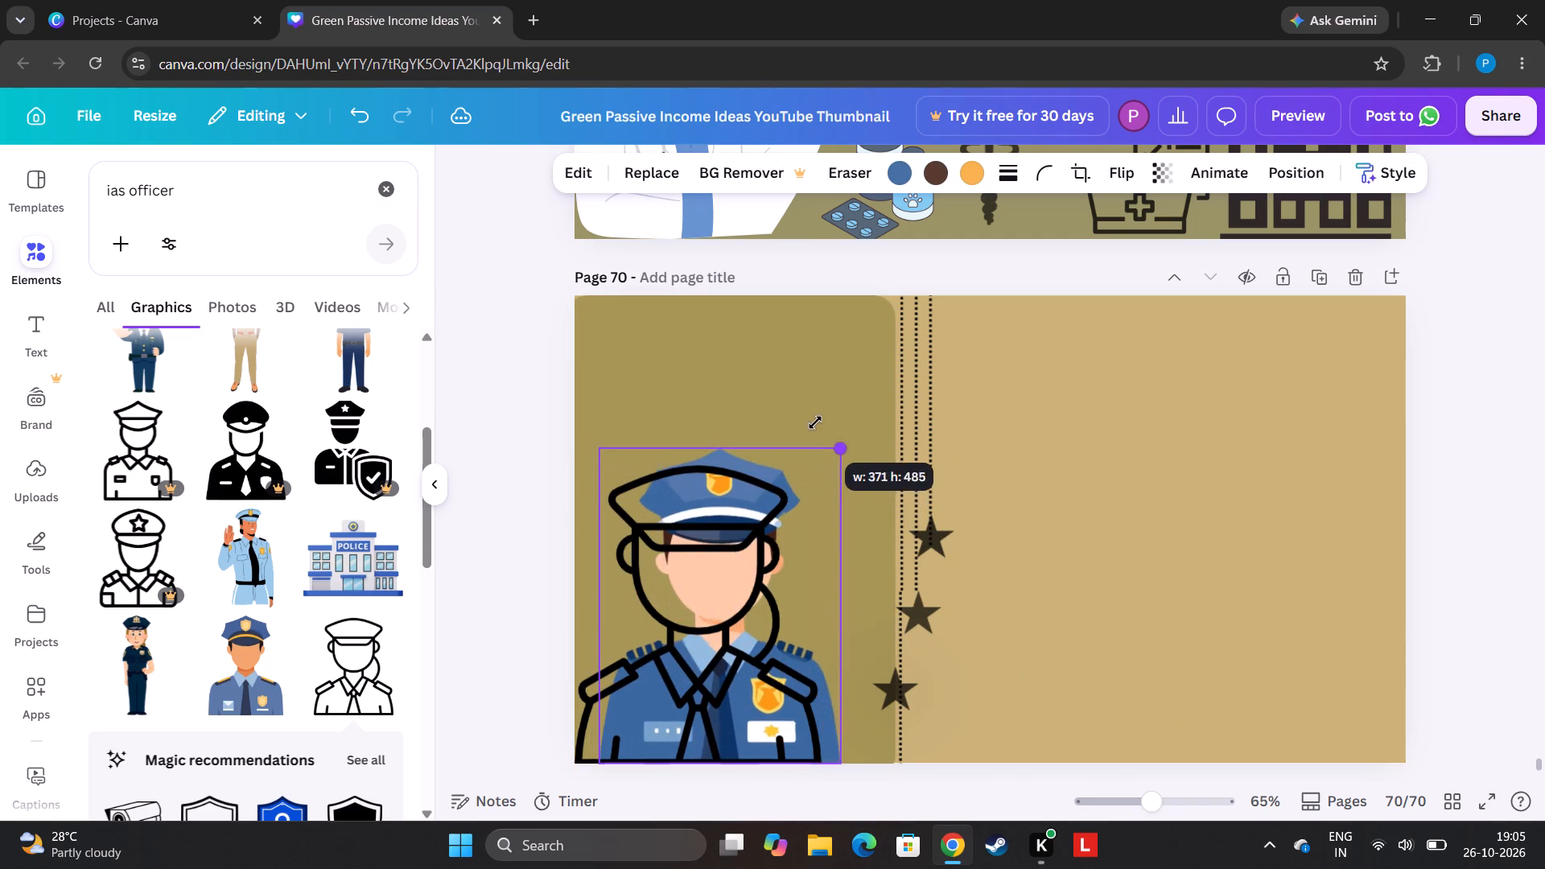
left_click_drag(815, 422, 820, 414)
left_click_drag(709, 589, 666, 603)
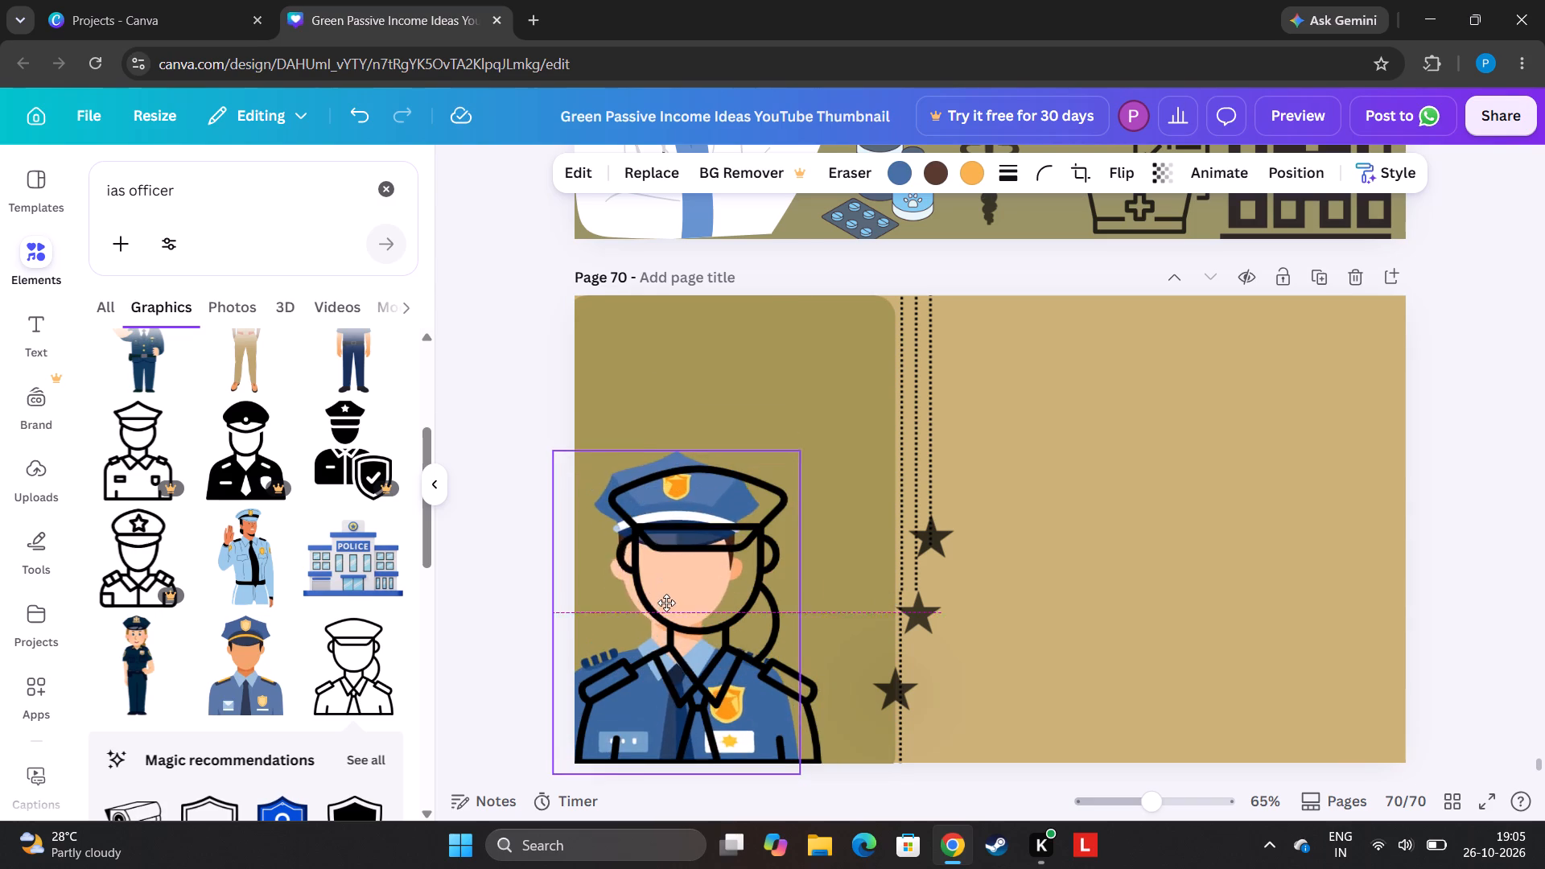
left_click_drag(666, 603, 682, 605)
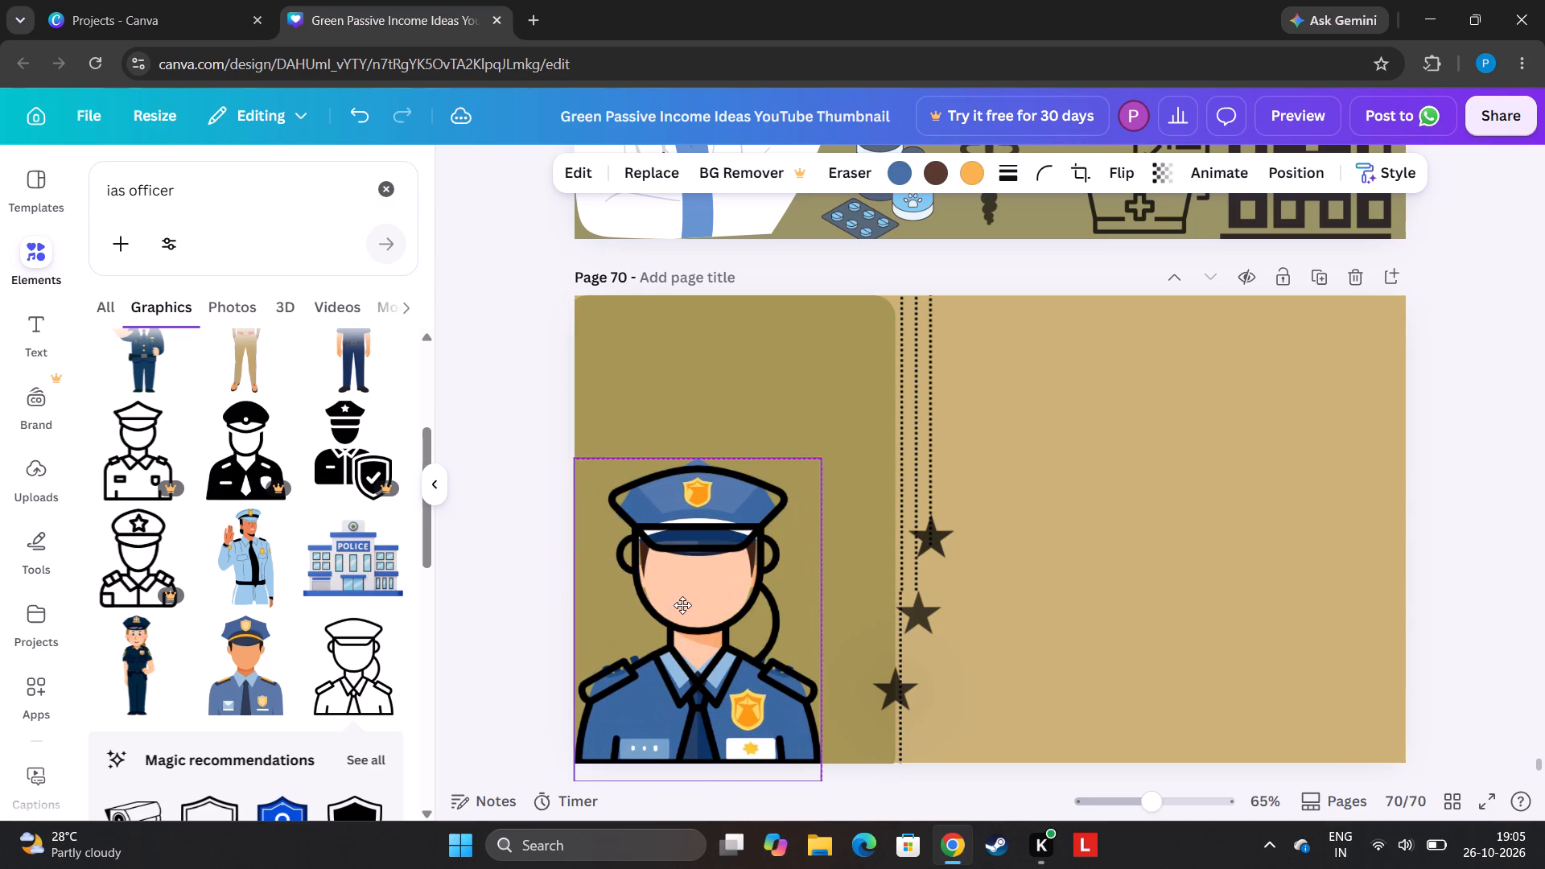
left_click_drag(682, 605, 683, 605)
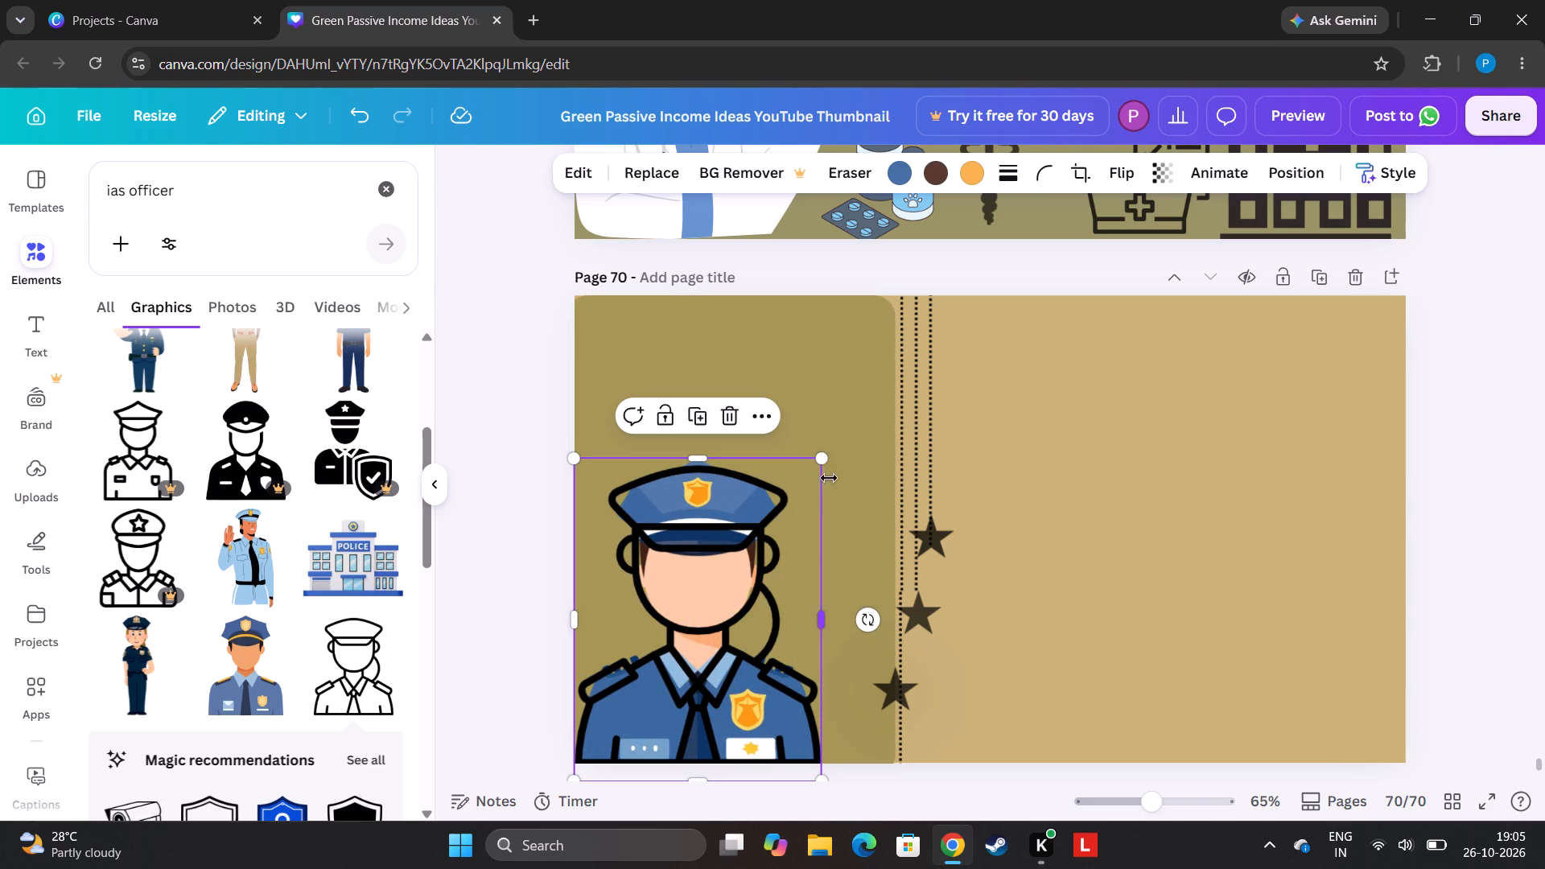
left_click(826, 455)
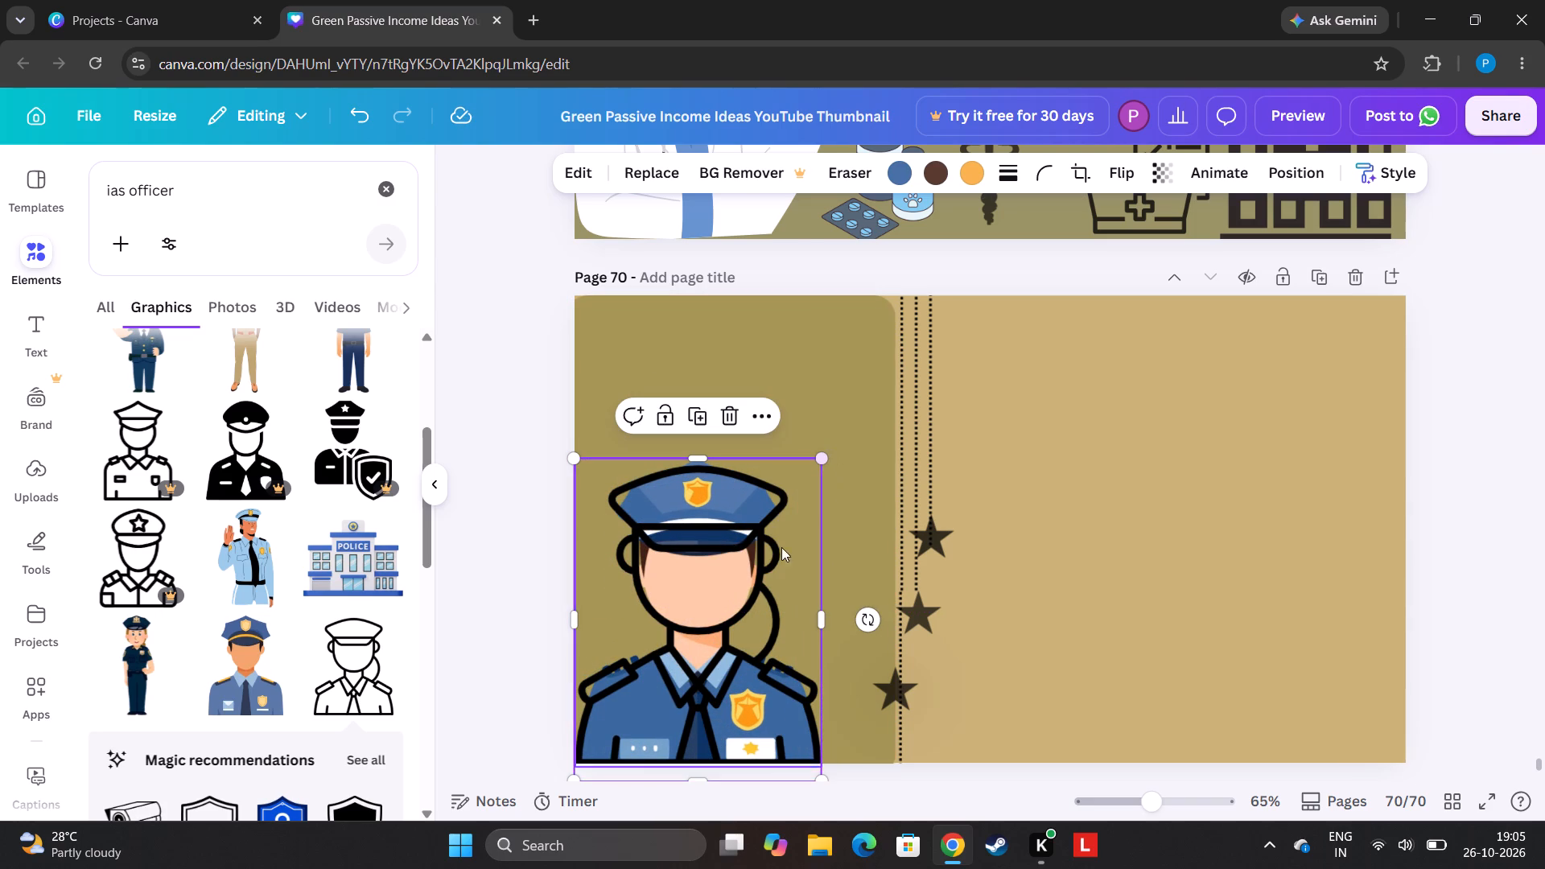
left_click(1531, 579)
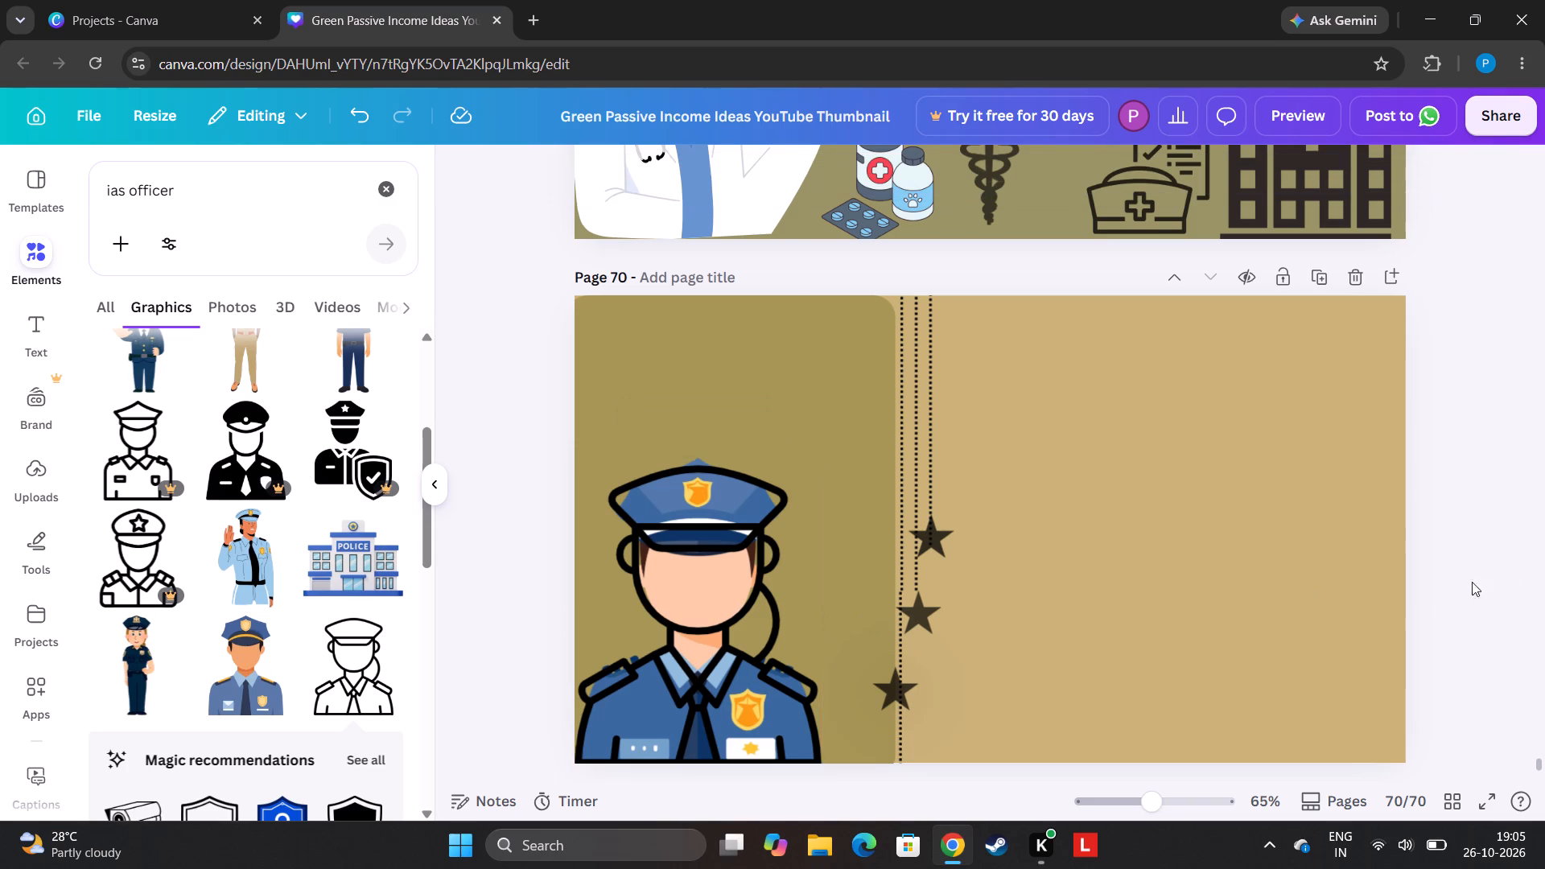
Enlarge the outline officer slightly, to about 390 wide by 488 high, to fit around the blue officer.
left_click(661, 546)
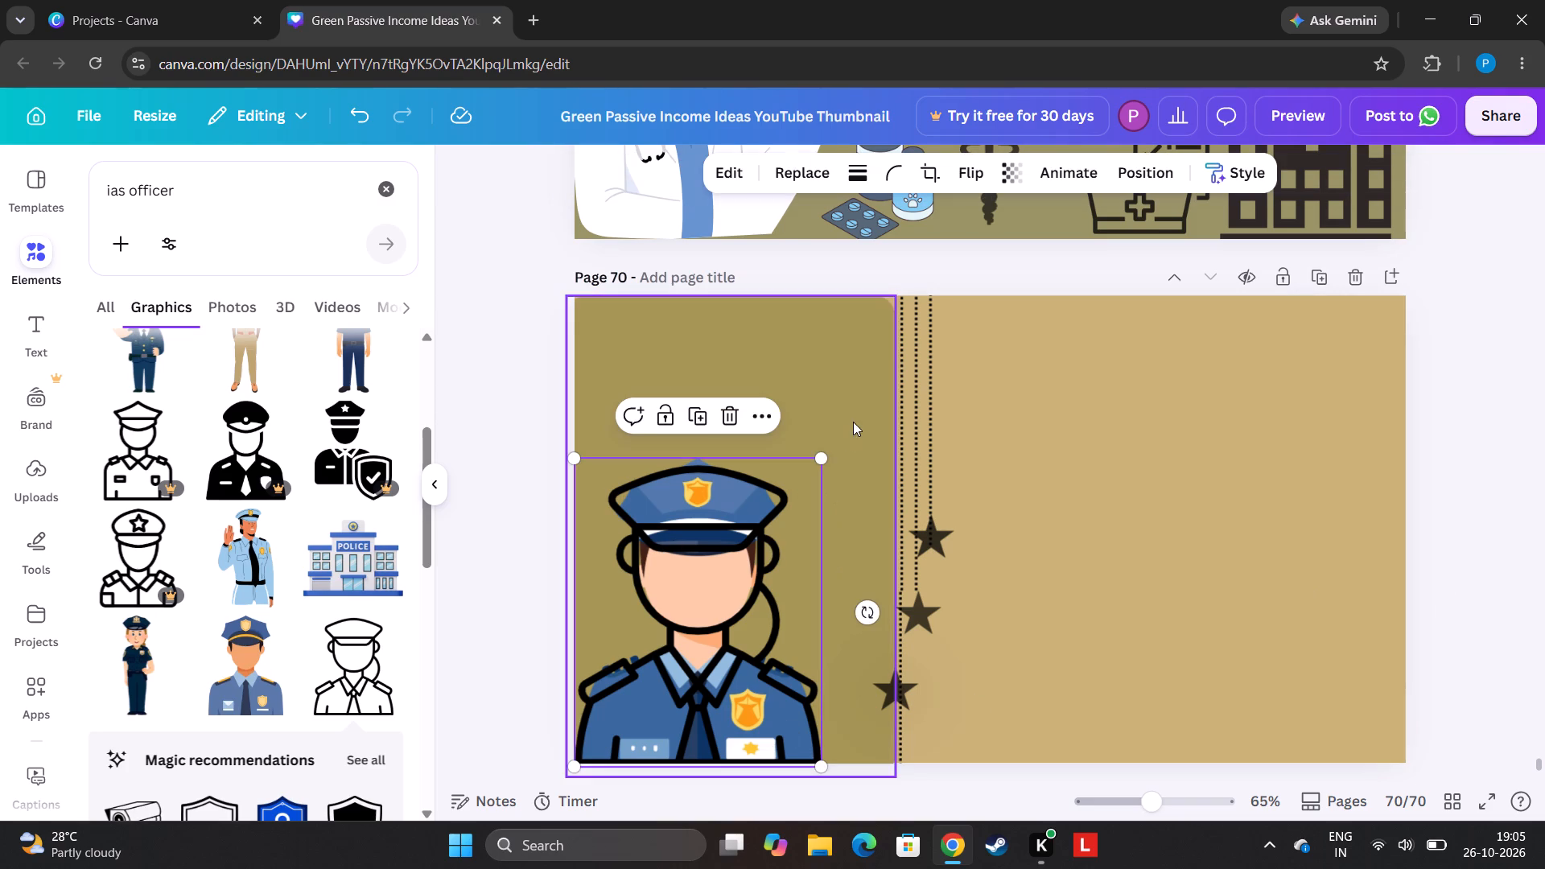
left_click_drag(820, 461, 818, 472)
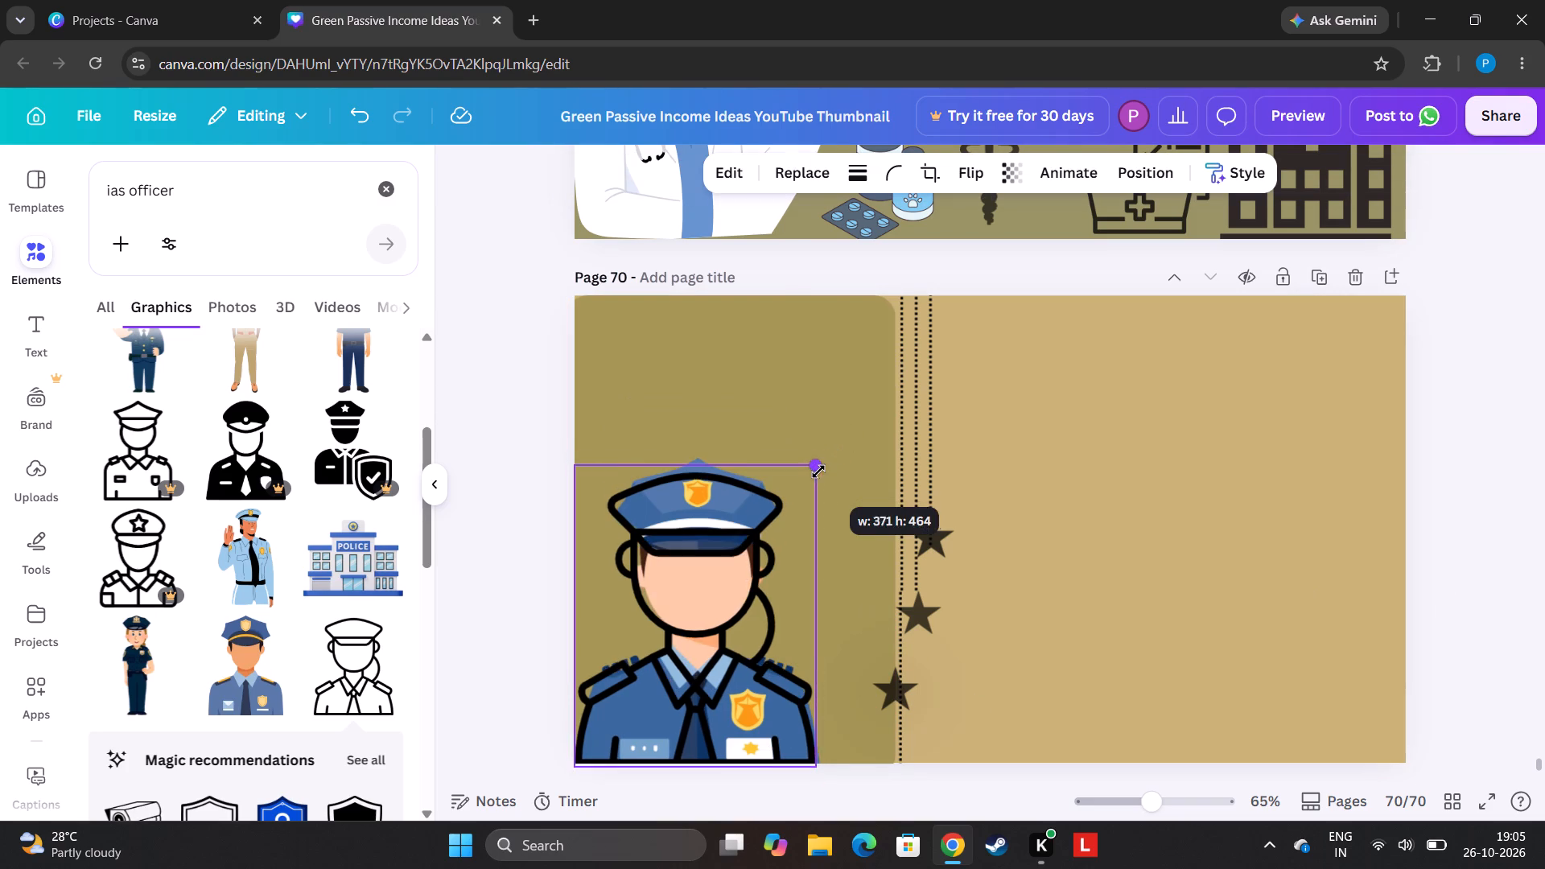
left_click_drag(818, 472, 825, 453)
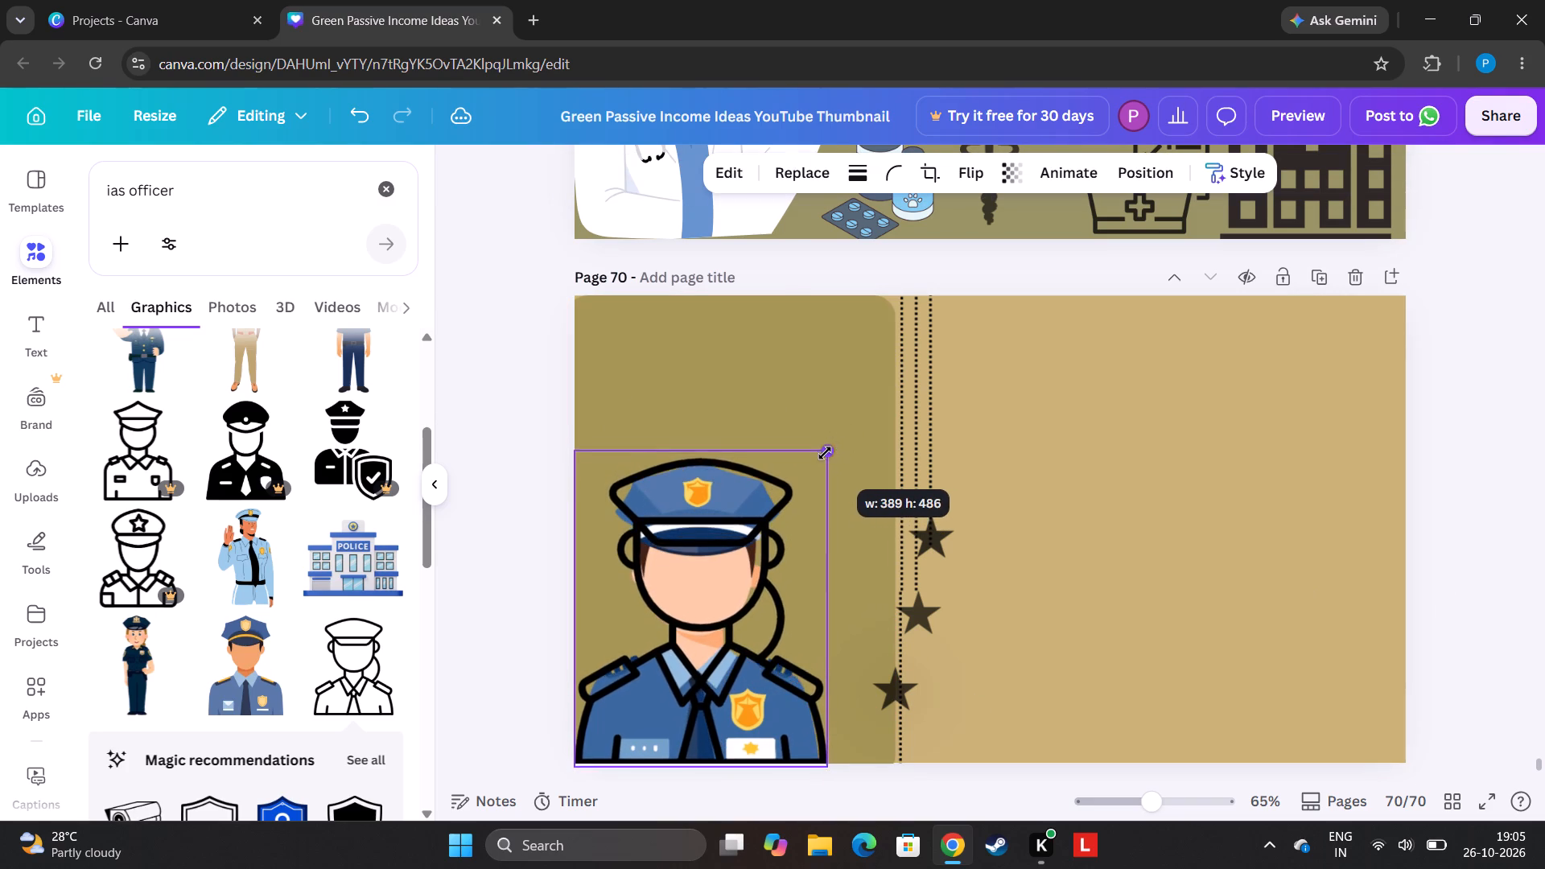
left_click_drag(825, 453, 785, 422)
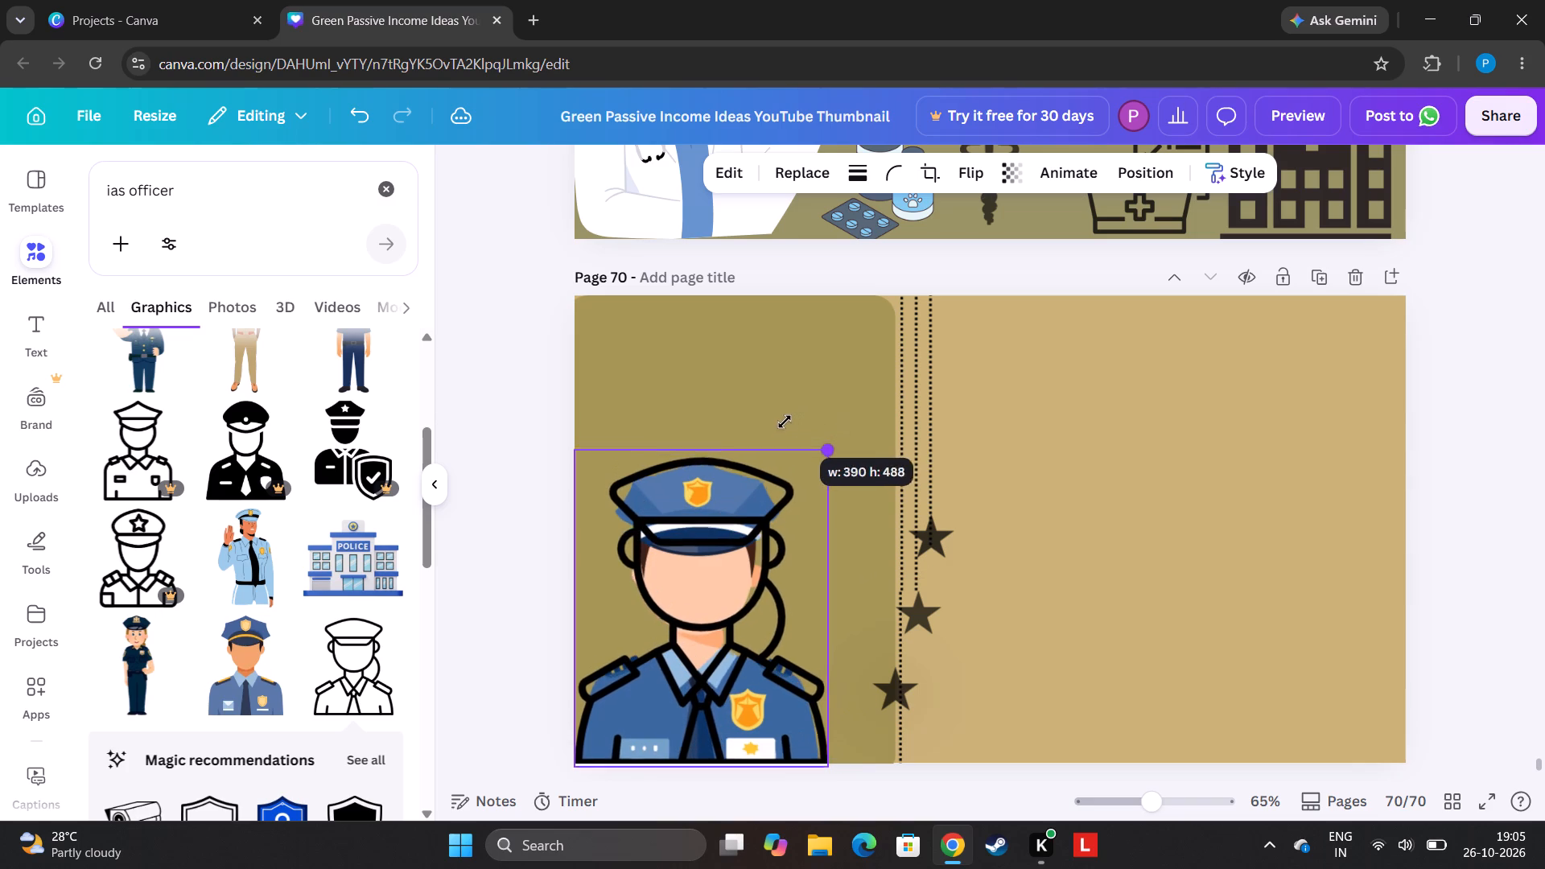
left_click_drag(785, 422, 781, 419)
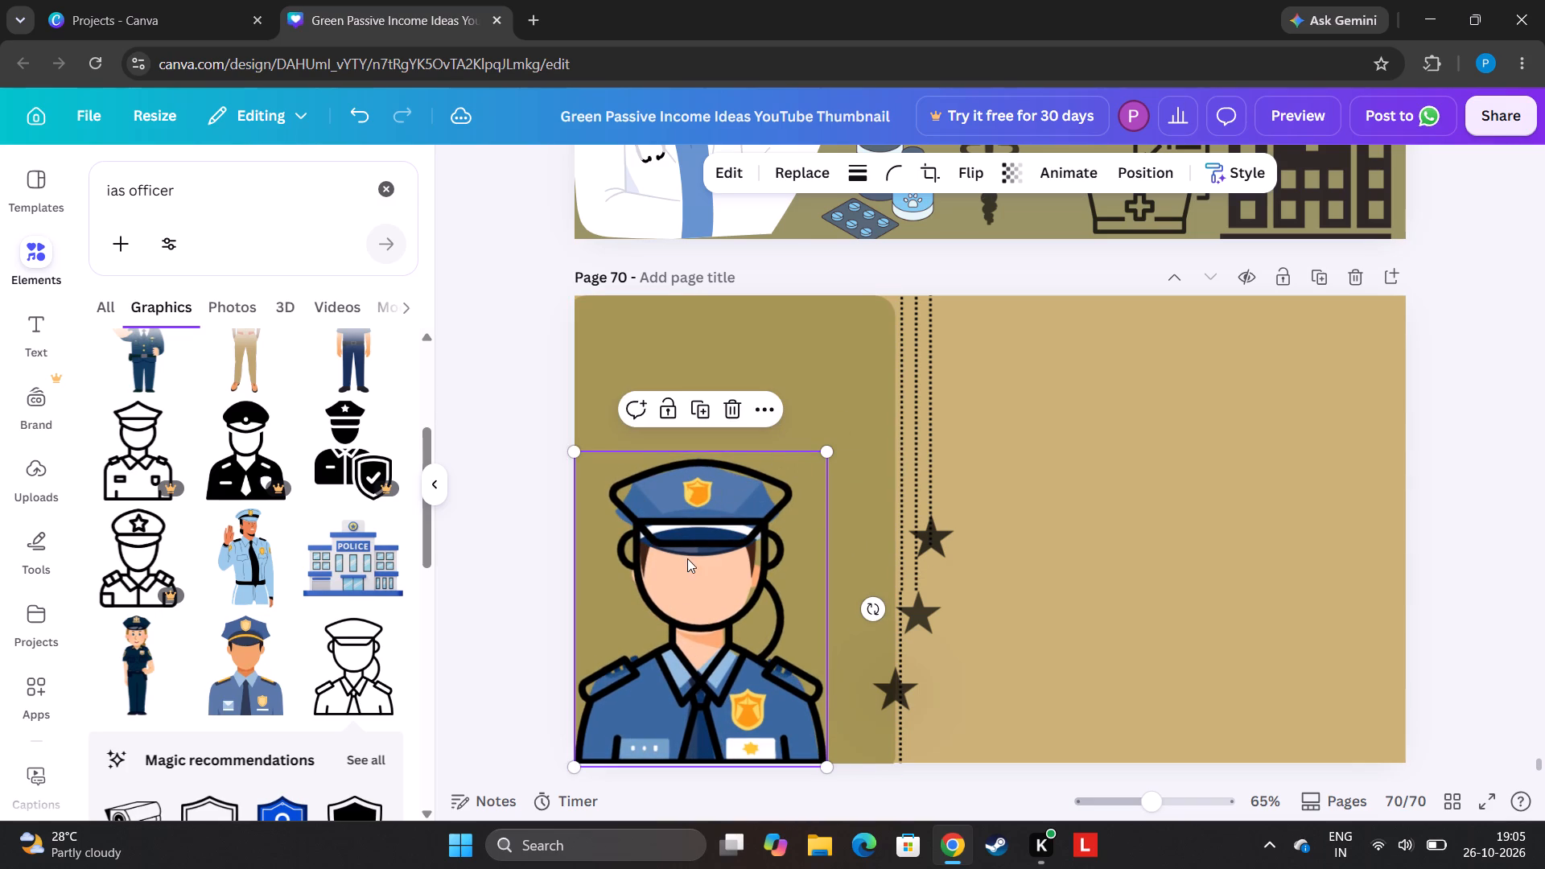
Move the black outline officer off the blue officer on page 70 and delete it.
left_click_drag(687, 558, 685, 550)
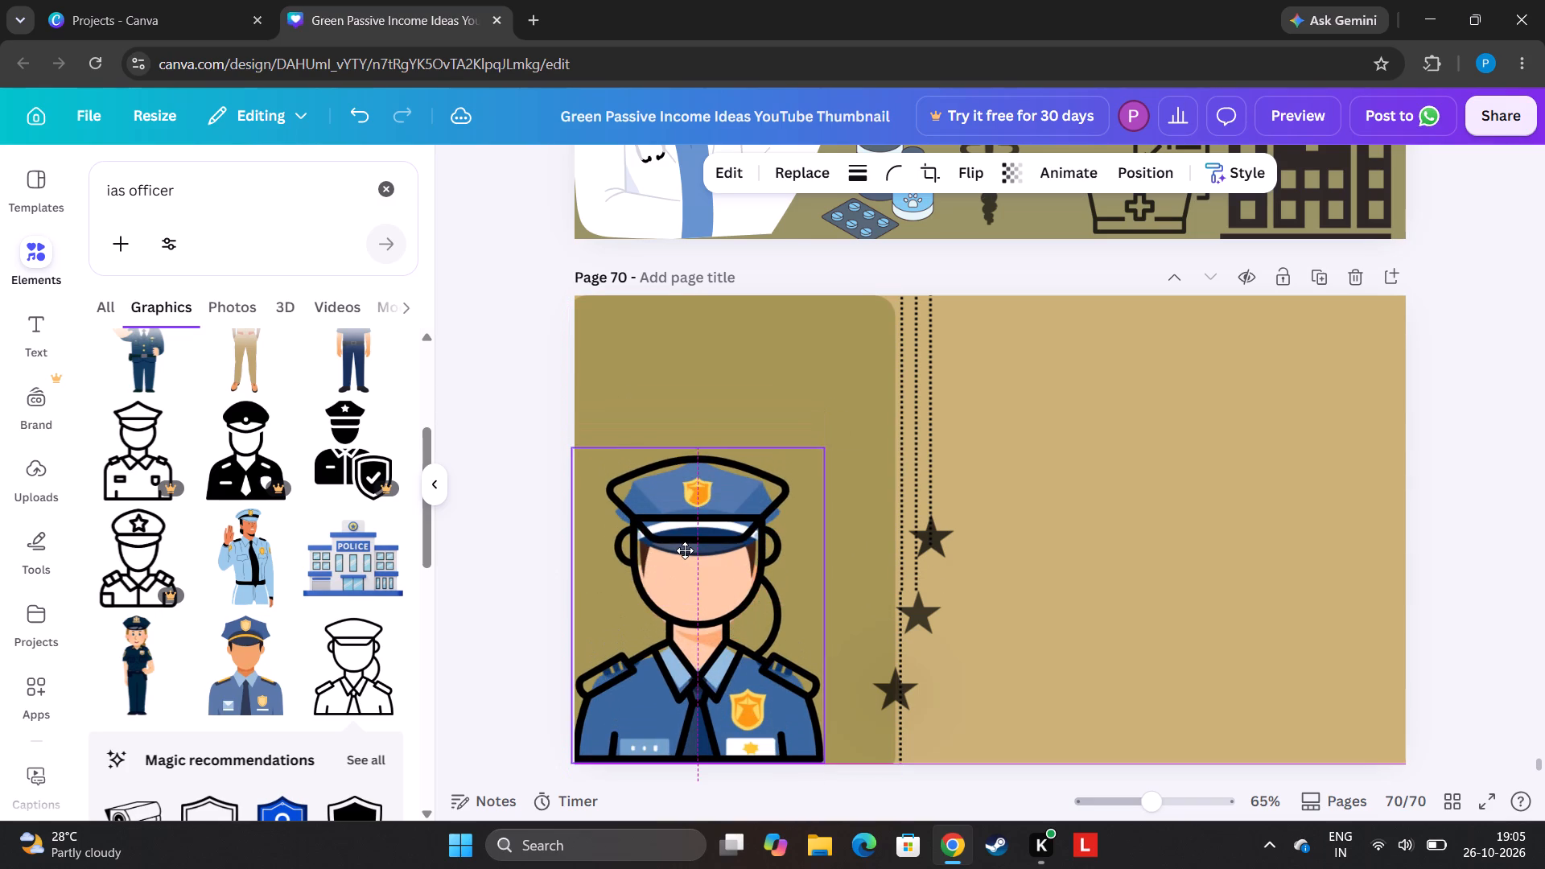
left_click_drag(685, 550, 686, 550)
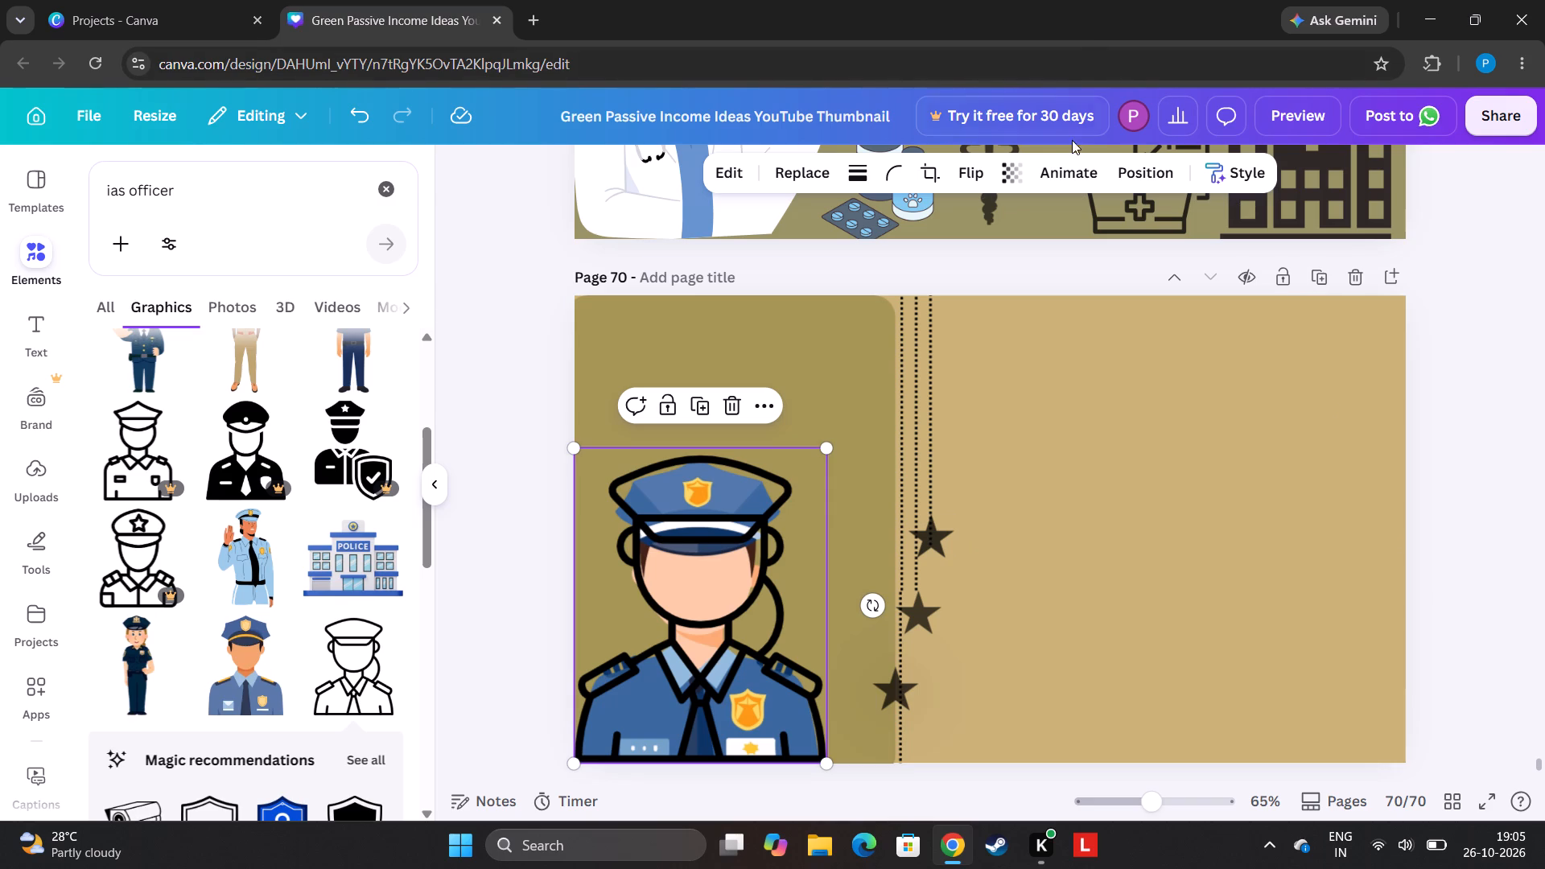
left_click_drag(723, 640, 1229, 499)
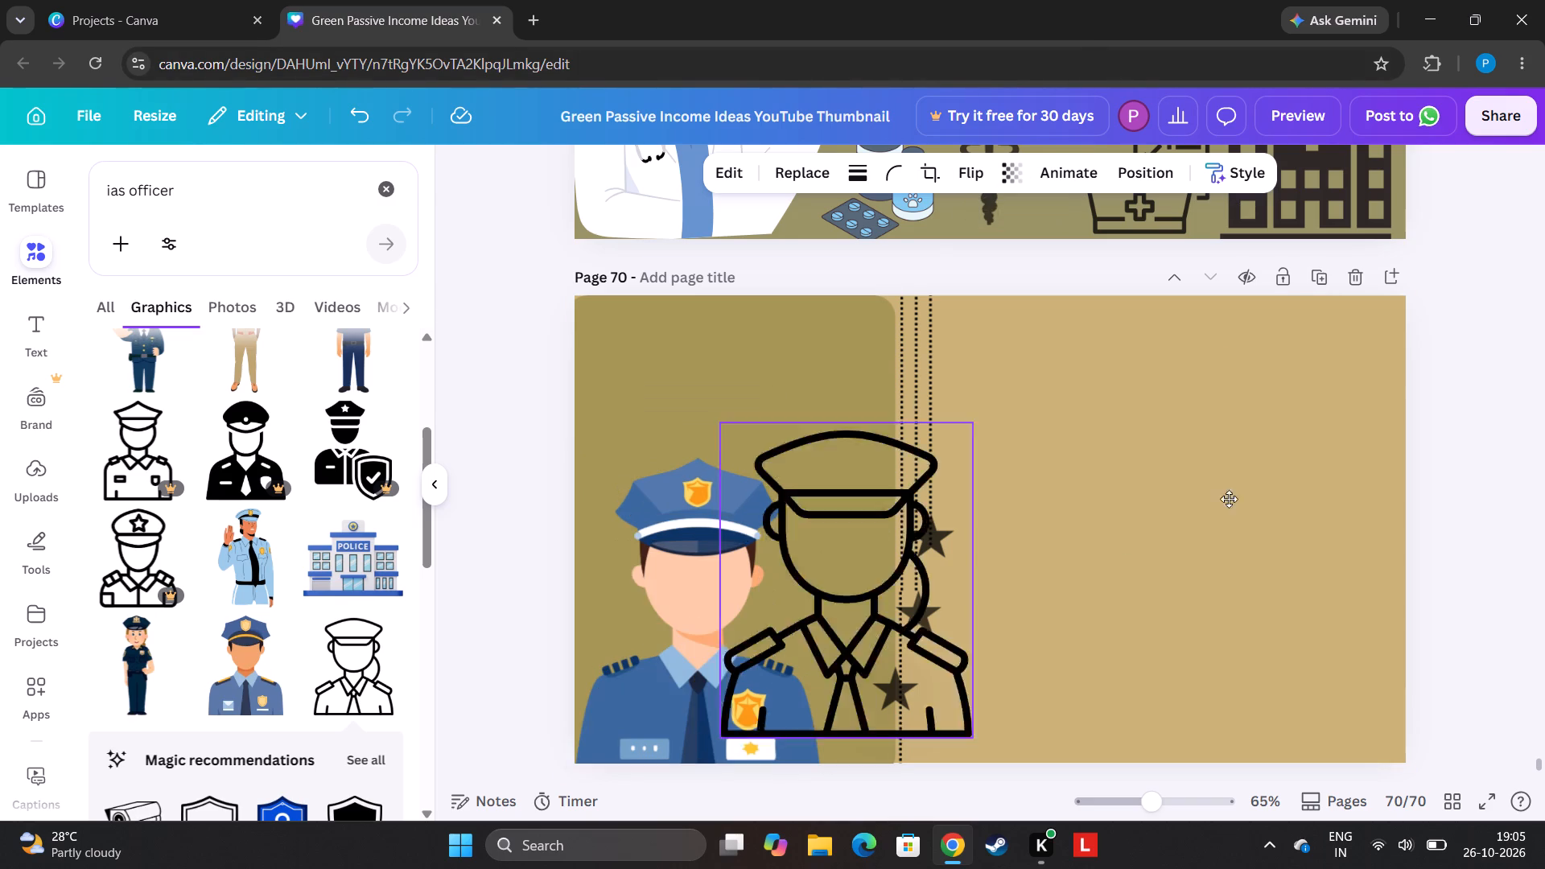
left_click_drag(1229, 499, 1320, 493)
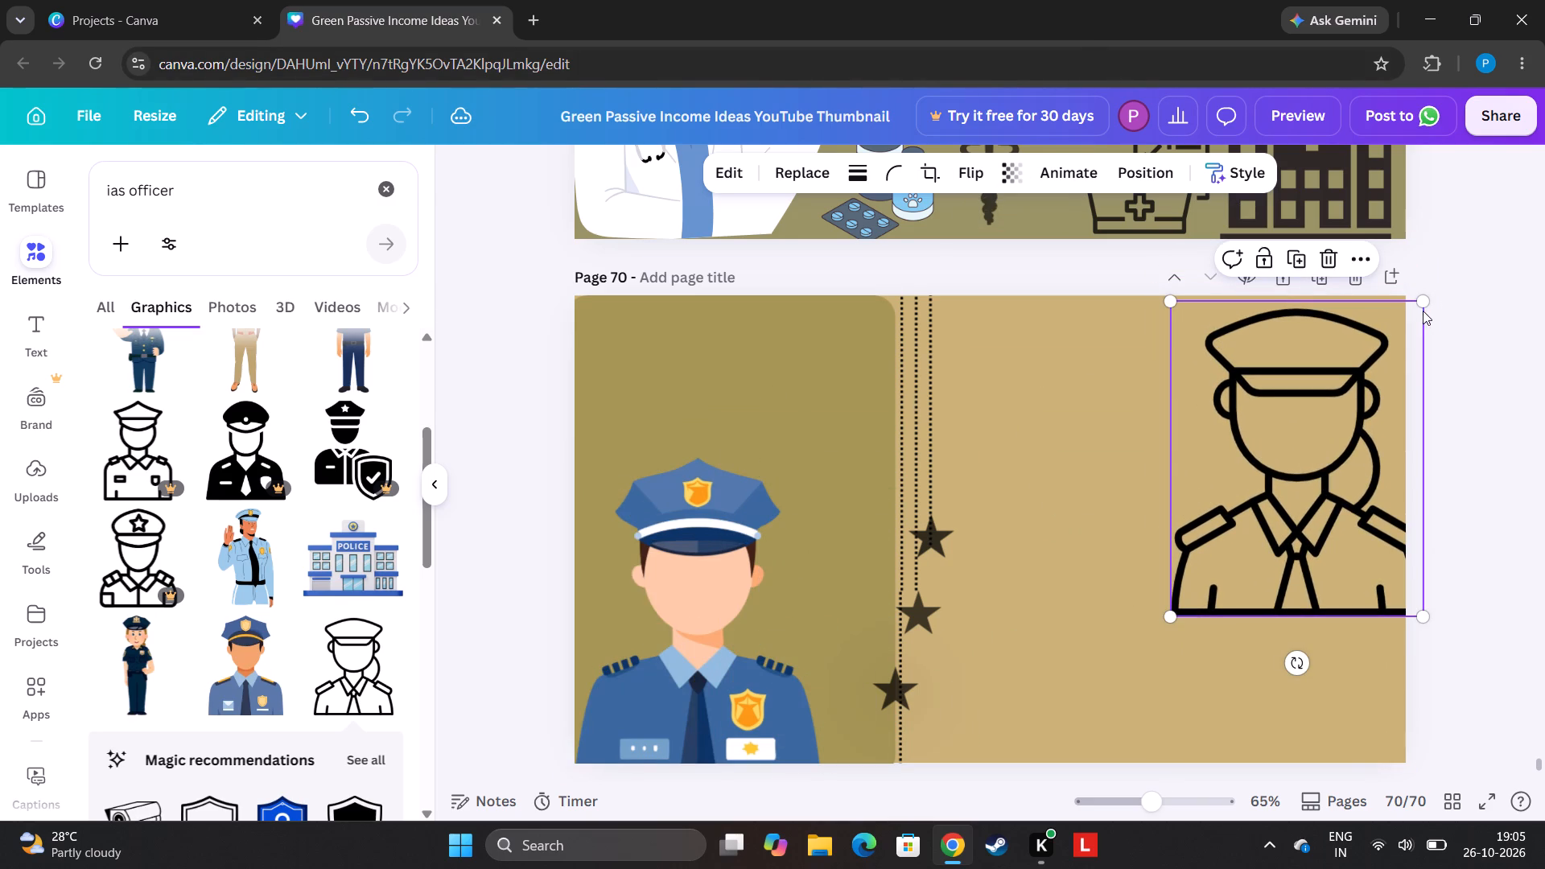
left_click(1330, 257)
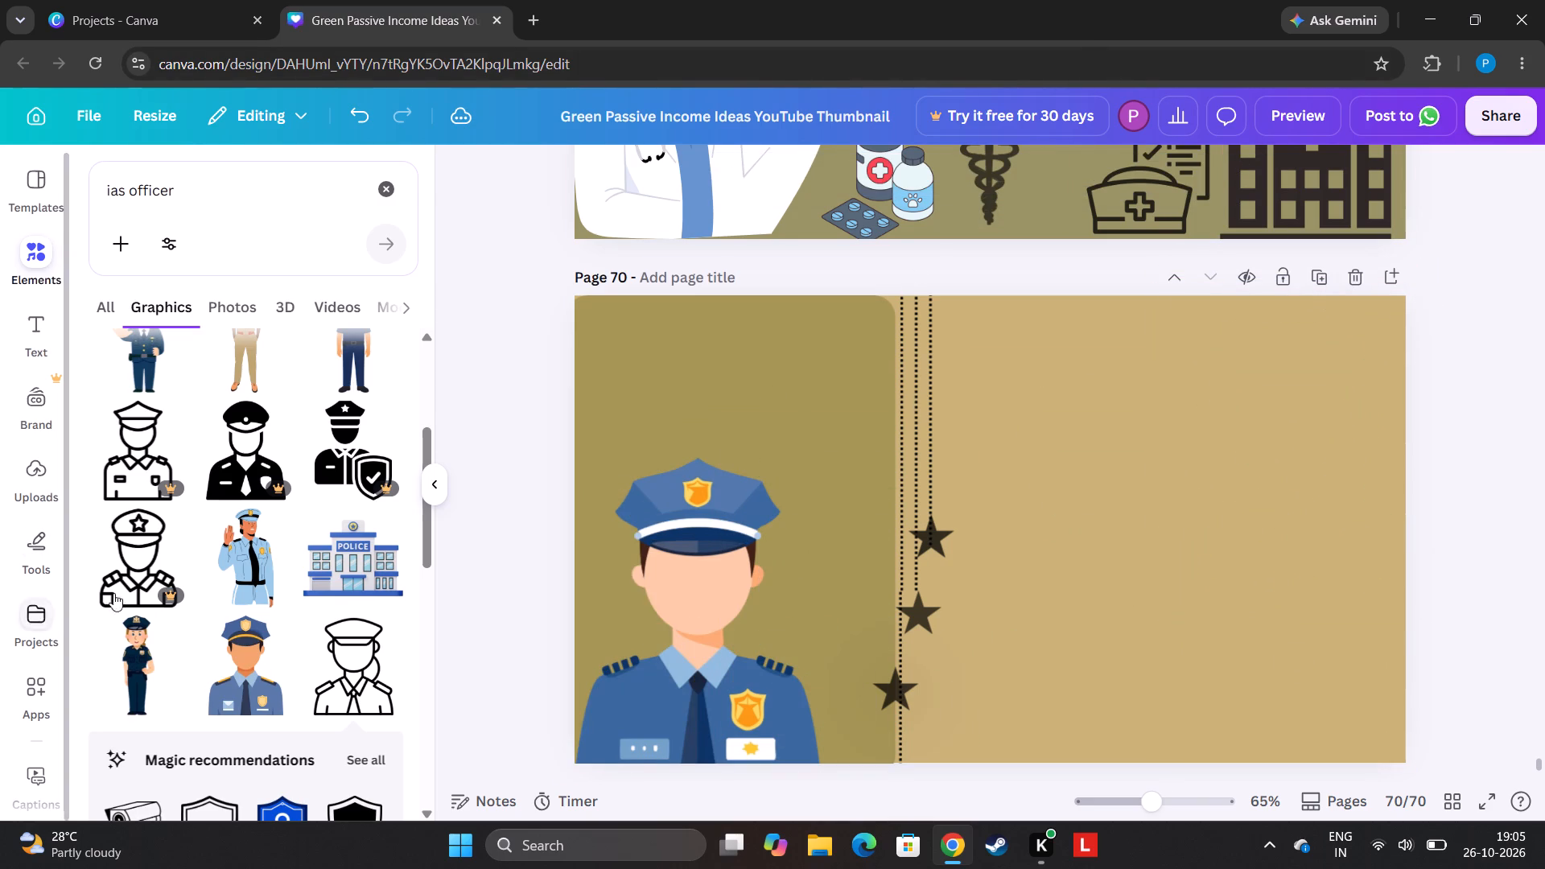
Add the solid black police cap graphic to page 70, shrink it and place it in the tan area's bottom-right corner.
left_click_drag(432, 543, 441, 602)
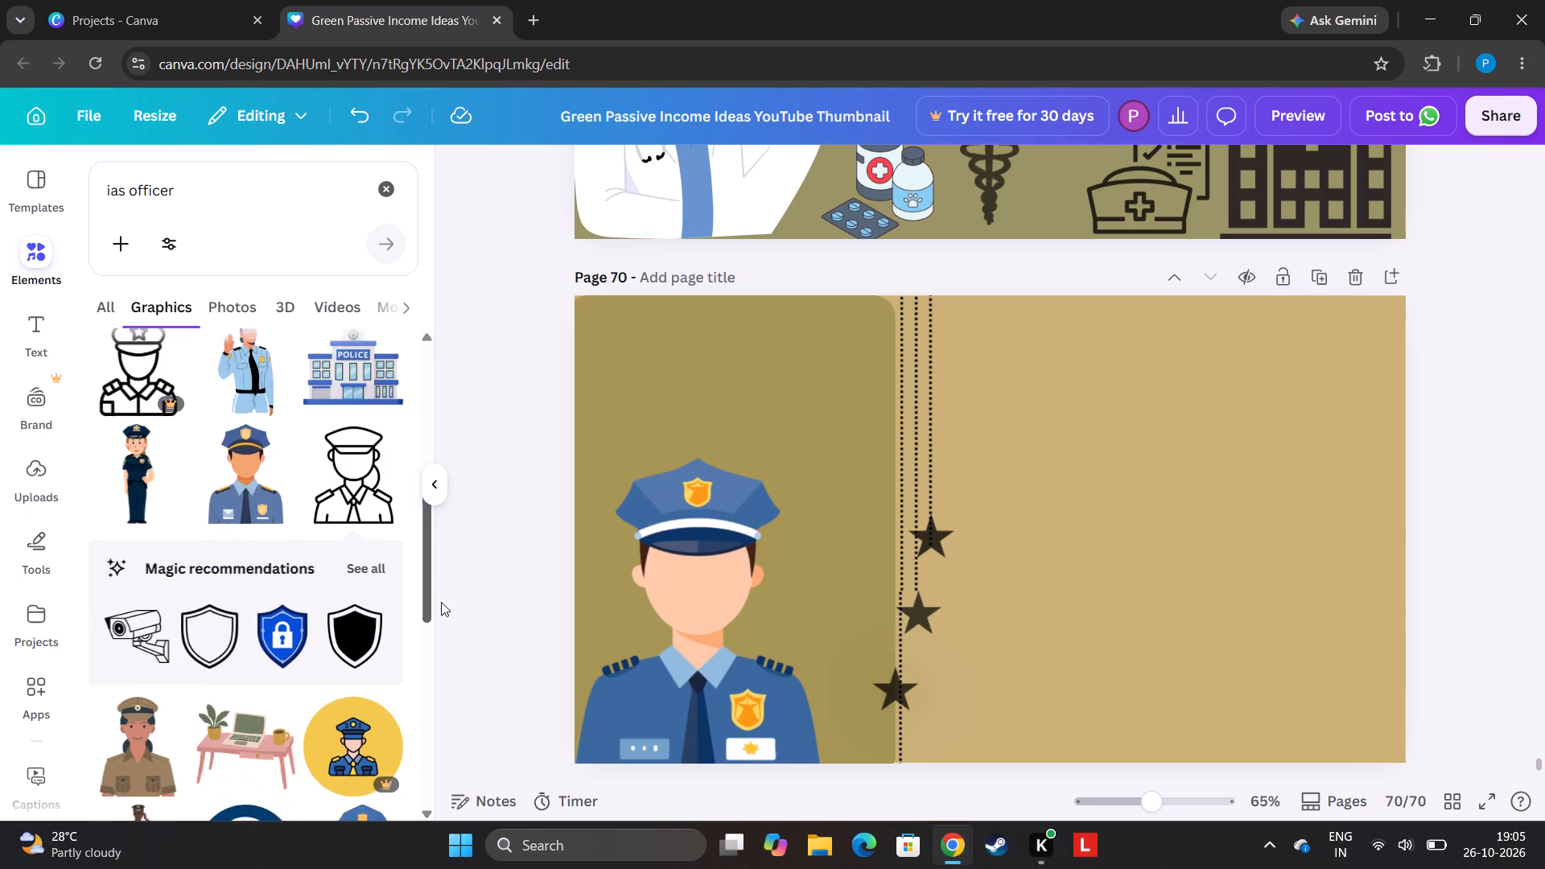
left_click_drag(441, 602, 444, 673)
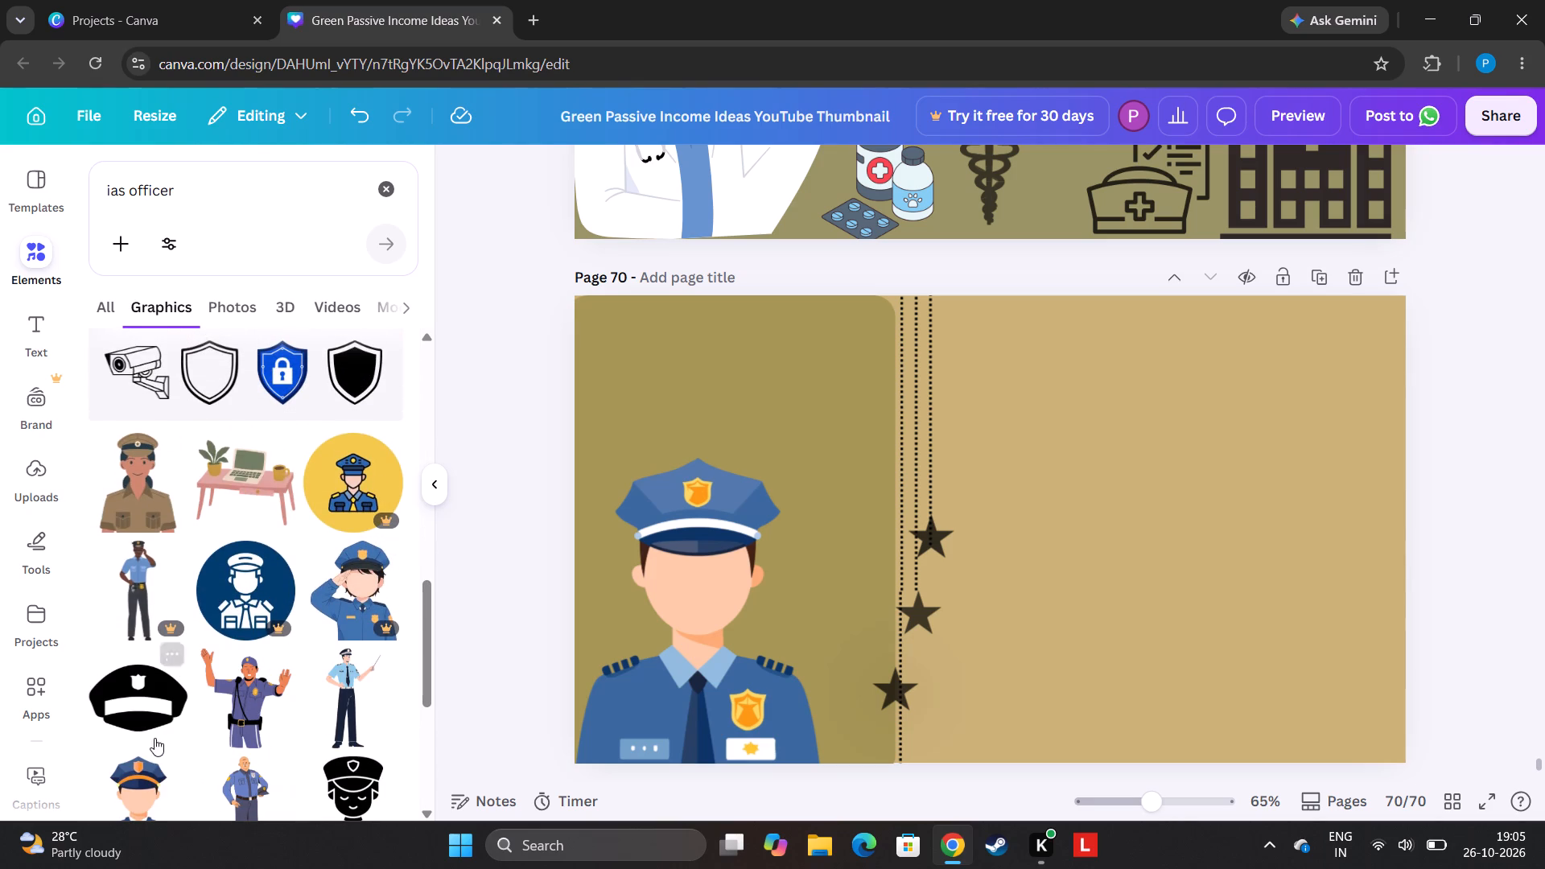
left_click(150, 717)
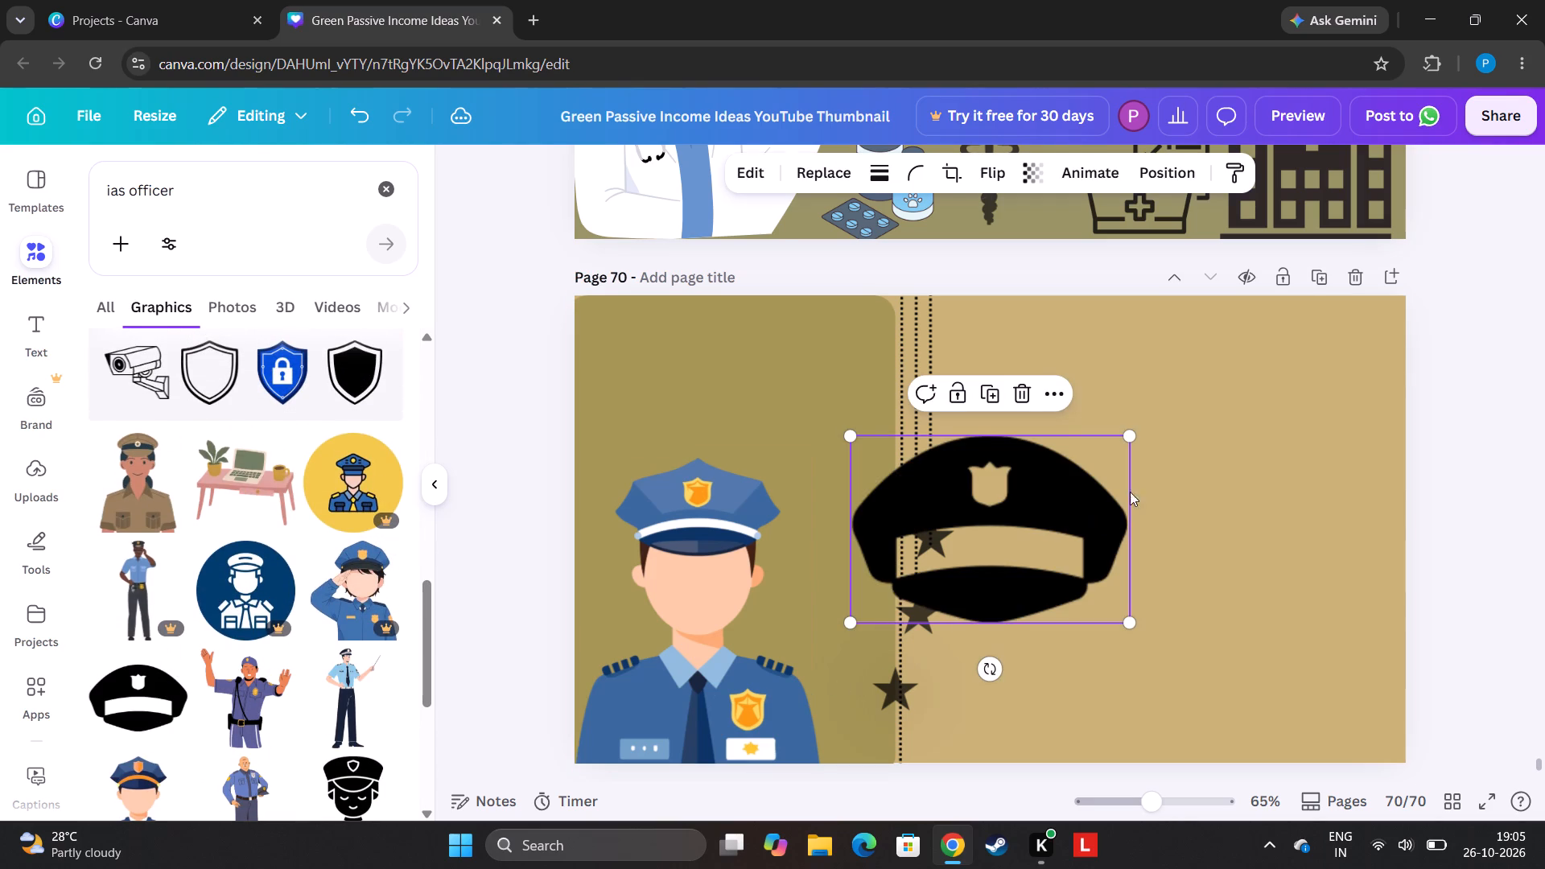
left_click_drag(1129, 430, 1104, 472)
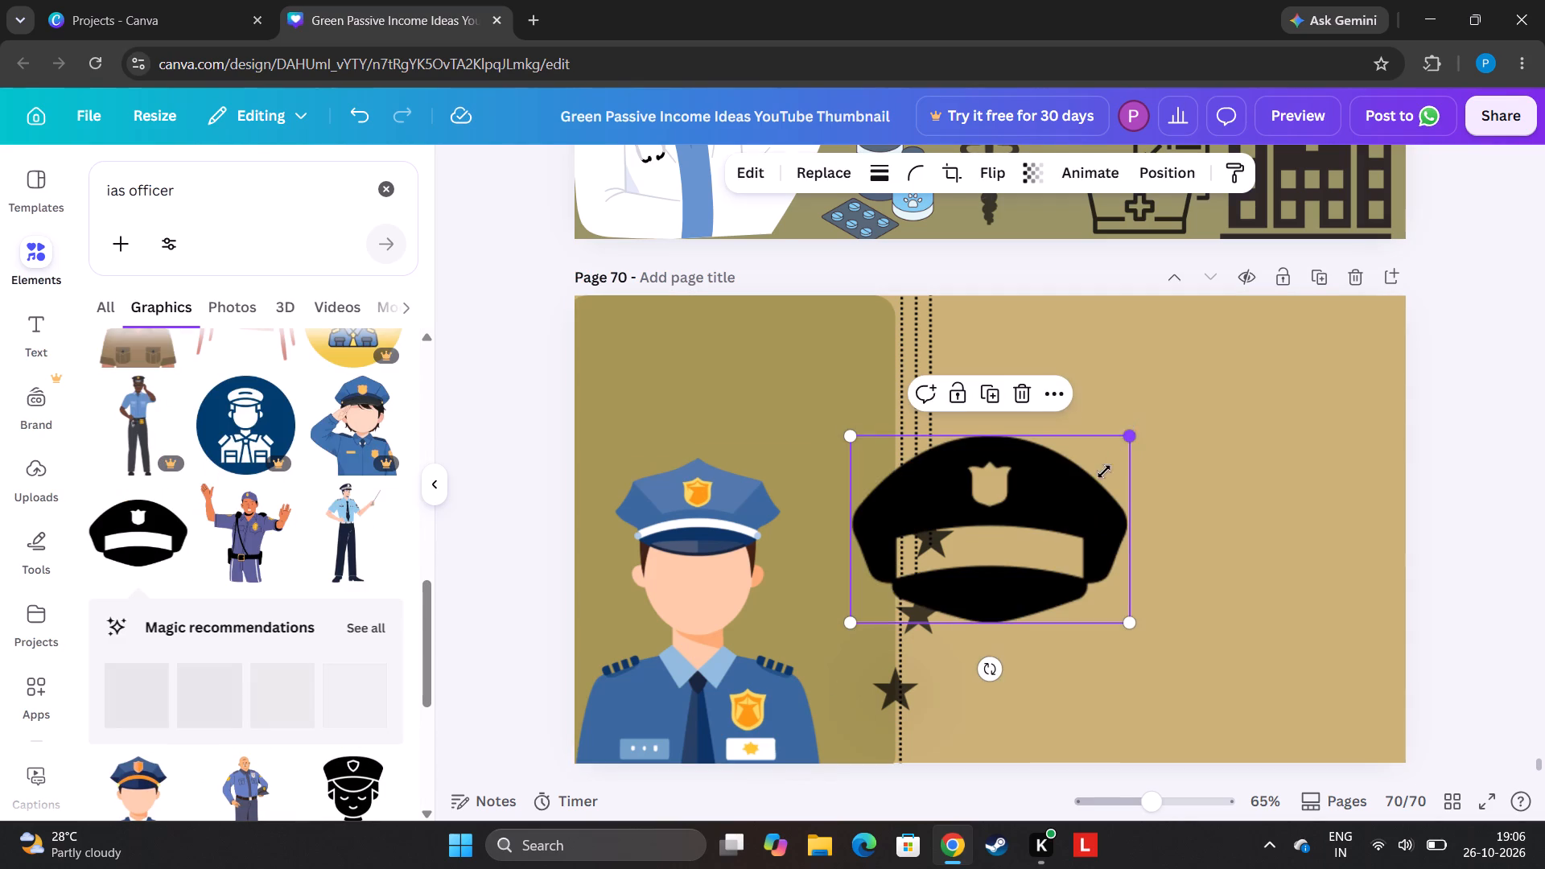
left_click_drag(1104, 472, 1049, 546)
left_click_drag(958, 591, 1375, 720)
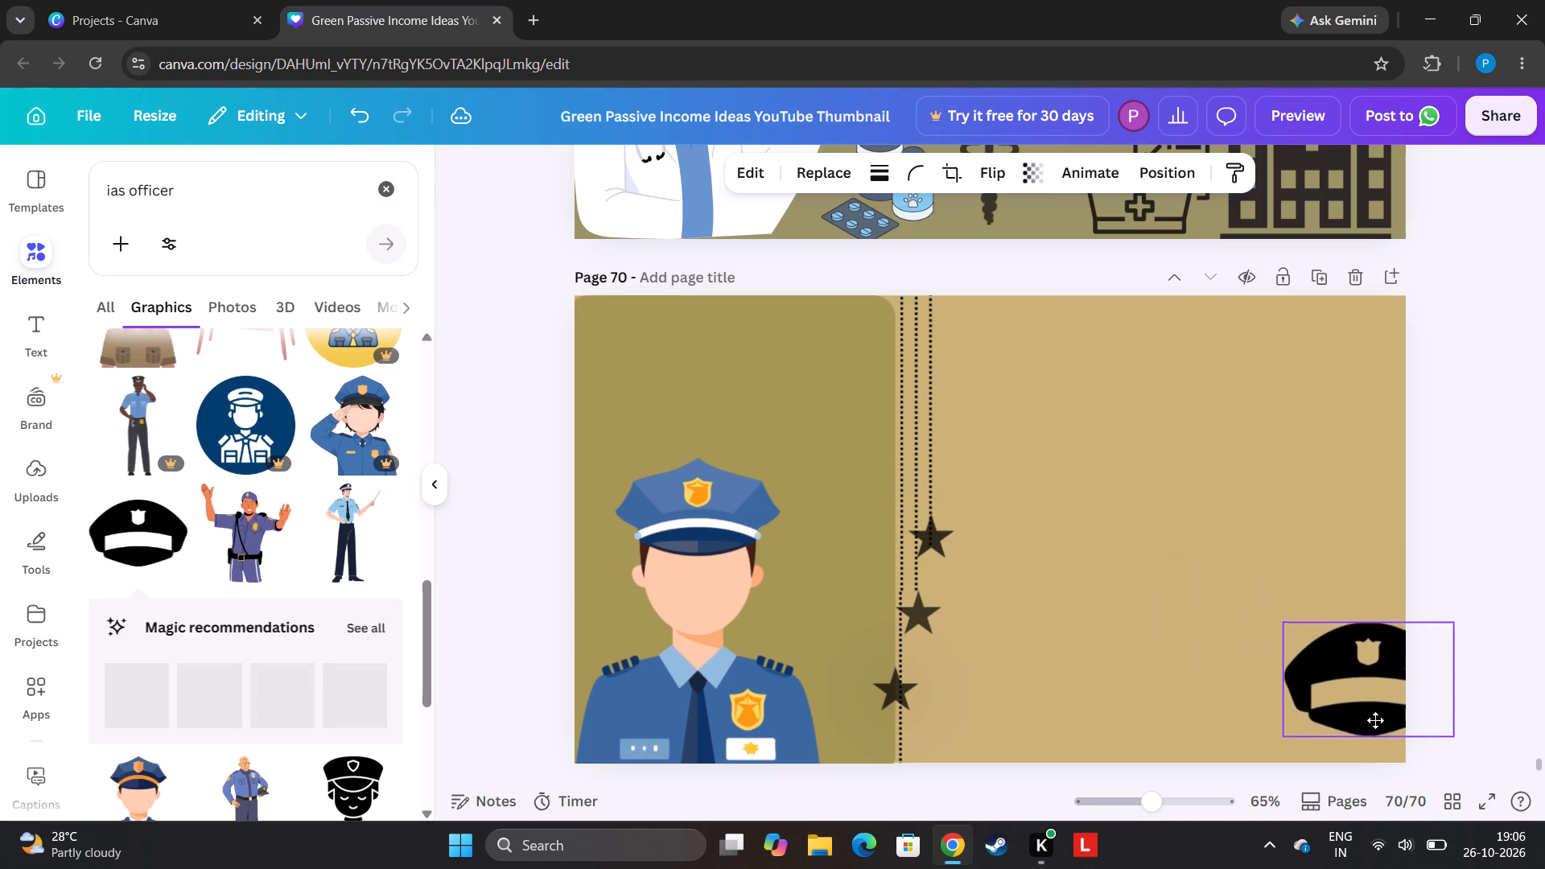
left_click_drag(1375, 720, 1358, 731)
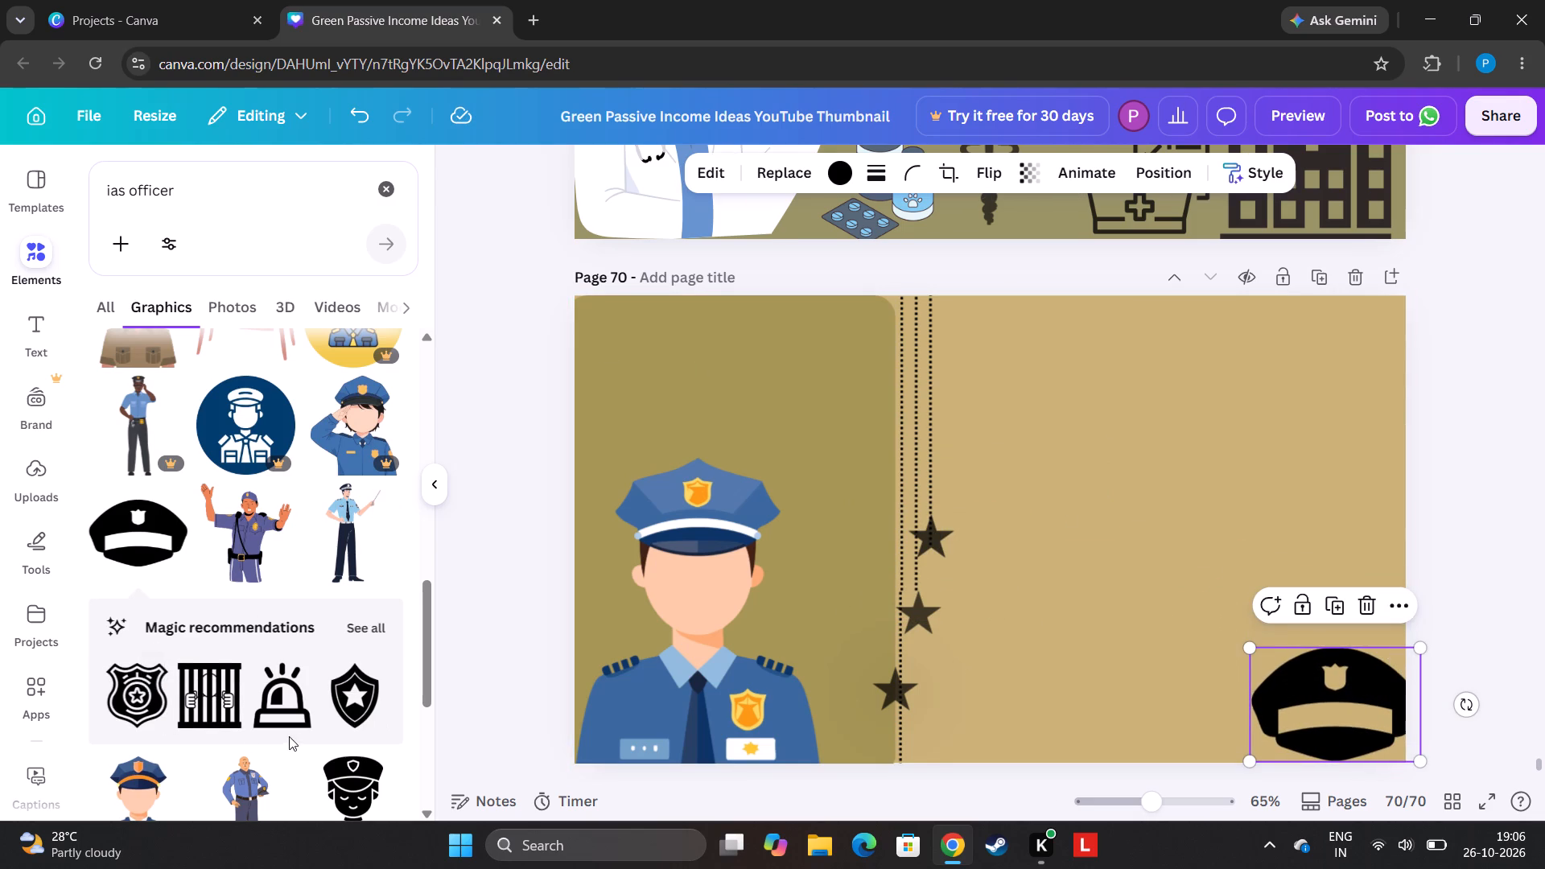
Add the black siren light graphic, shrink it and place it at the top of the tan area, just beside the dotted lines.
left_click(287, 708)
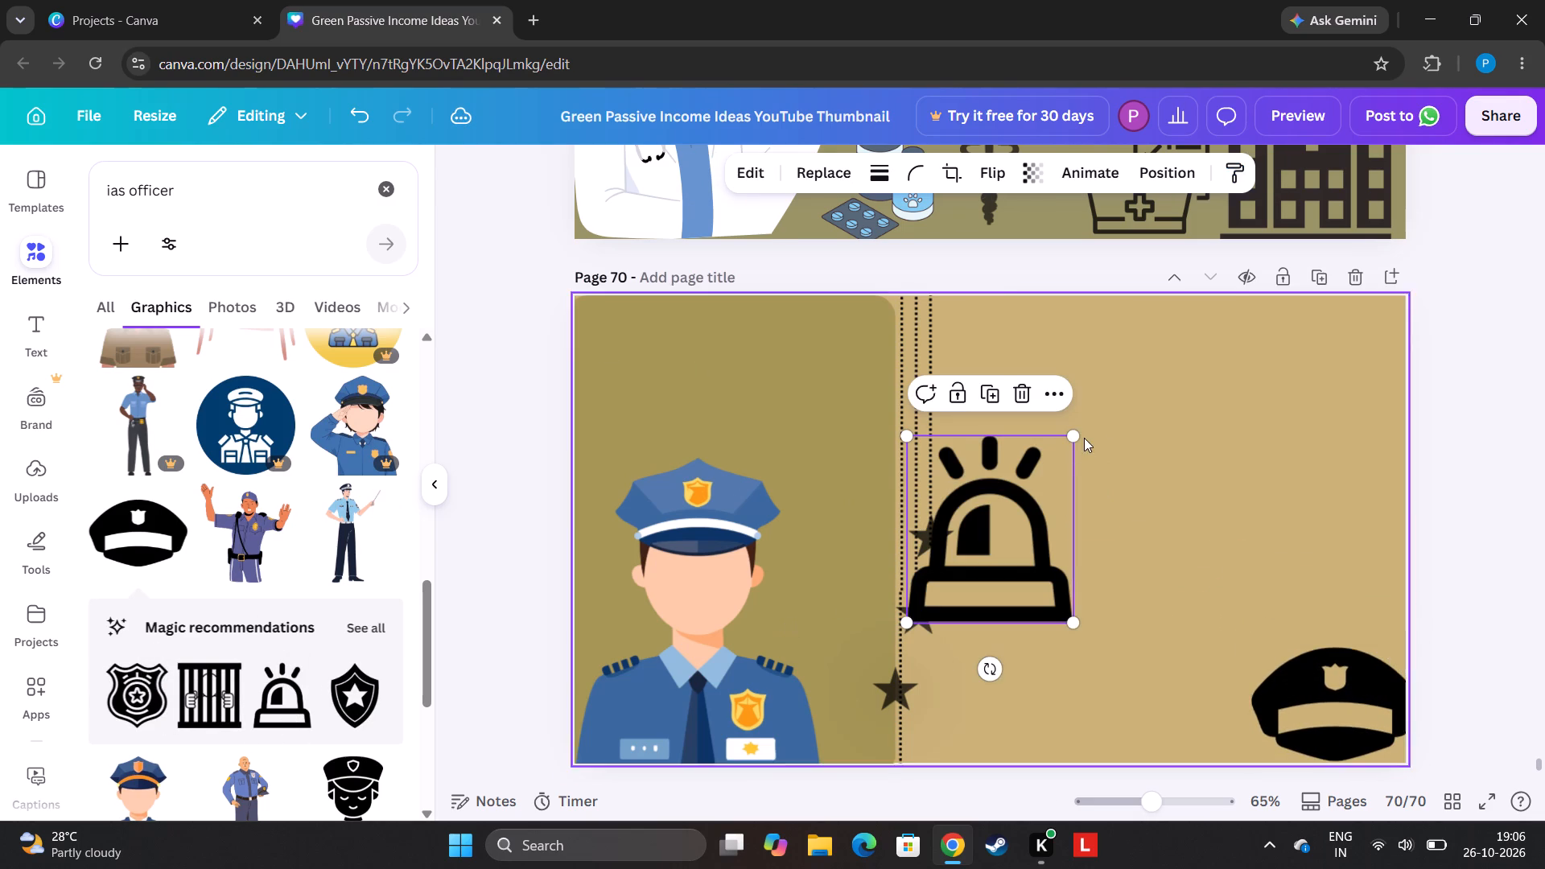
left_click_drag(1077, 434, 1010, 550)
left_click_drag(958, 586, 1071, 394)
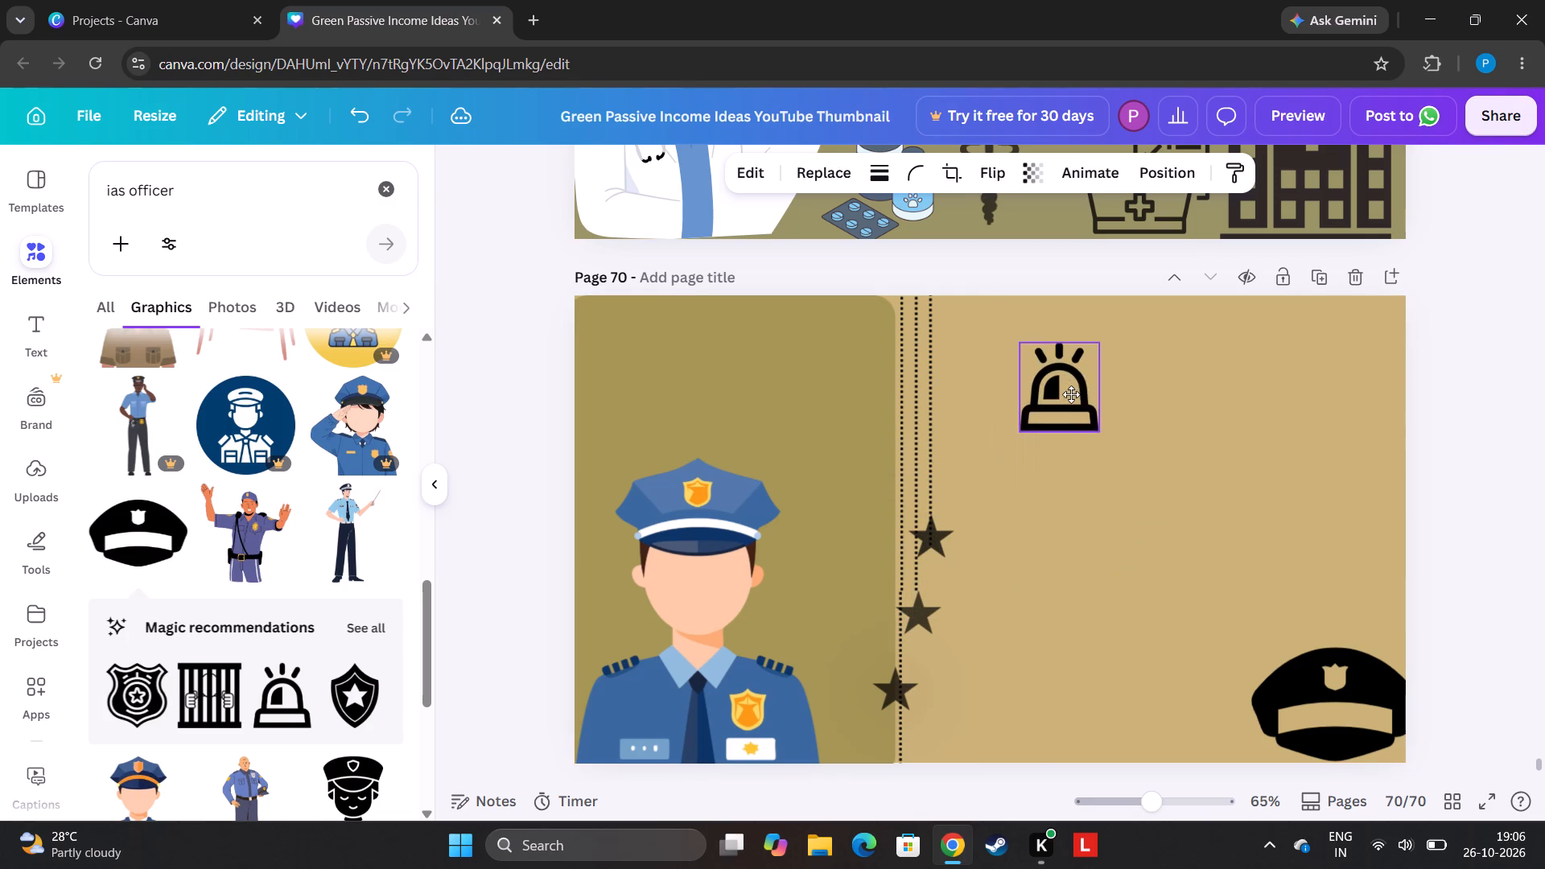
left_click_drag(1071, 394, 991, 357)
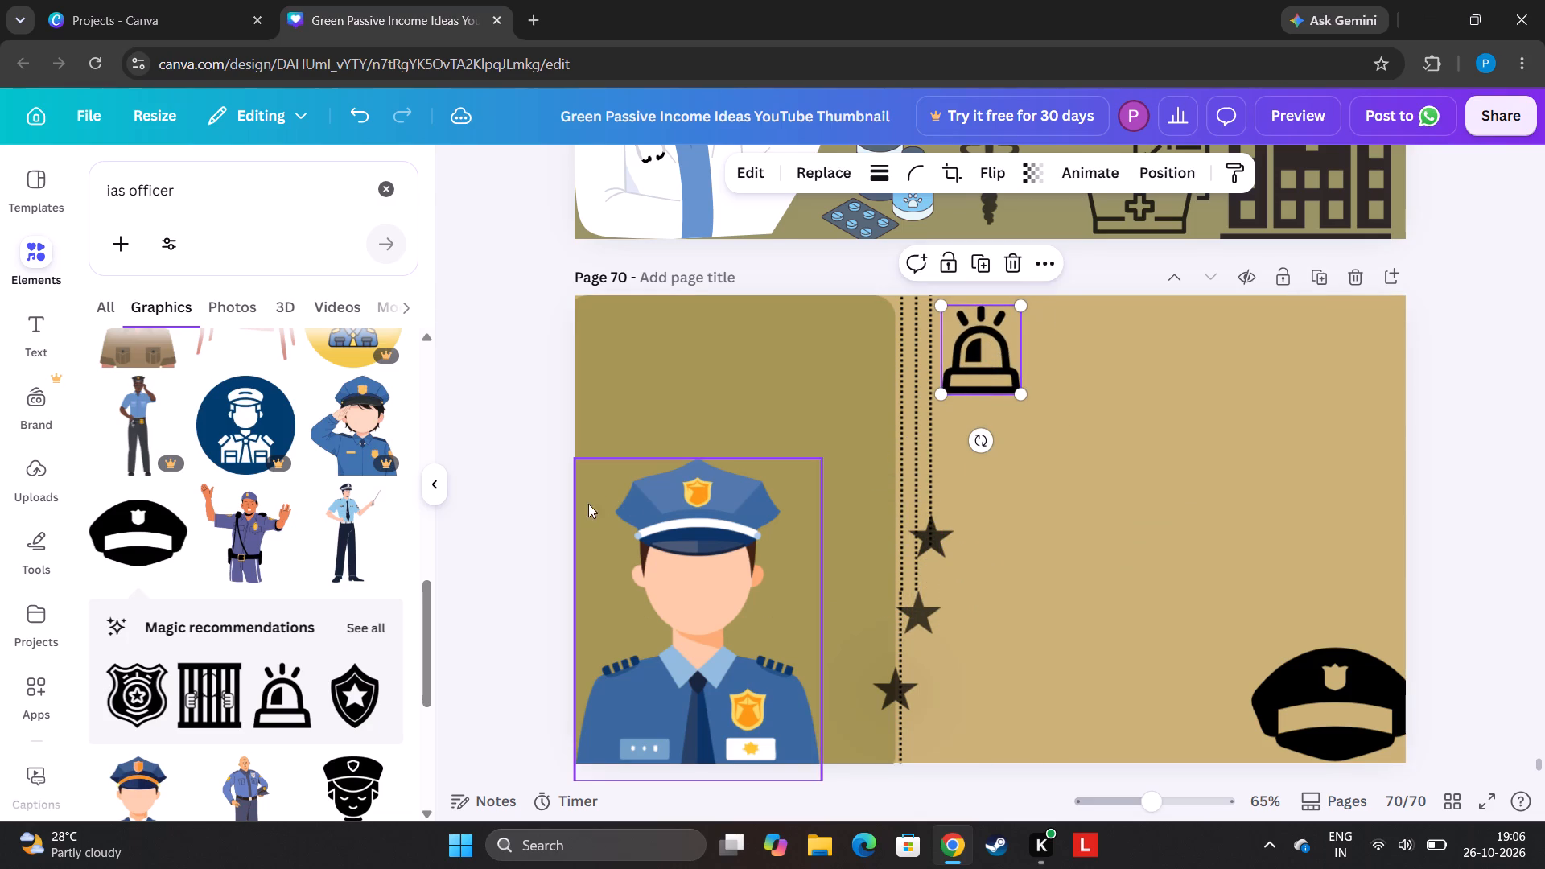
Look through more officer graphics and open the full set of graphics recommended for the black police cap.
left_click_drag(424, 647, 406, 720)
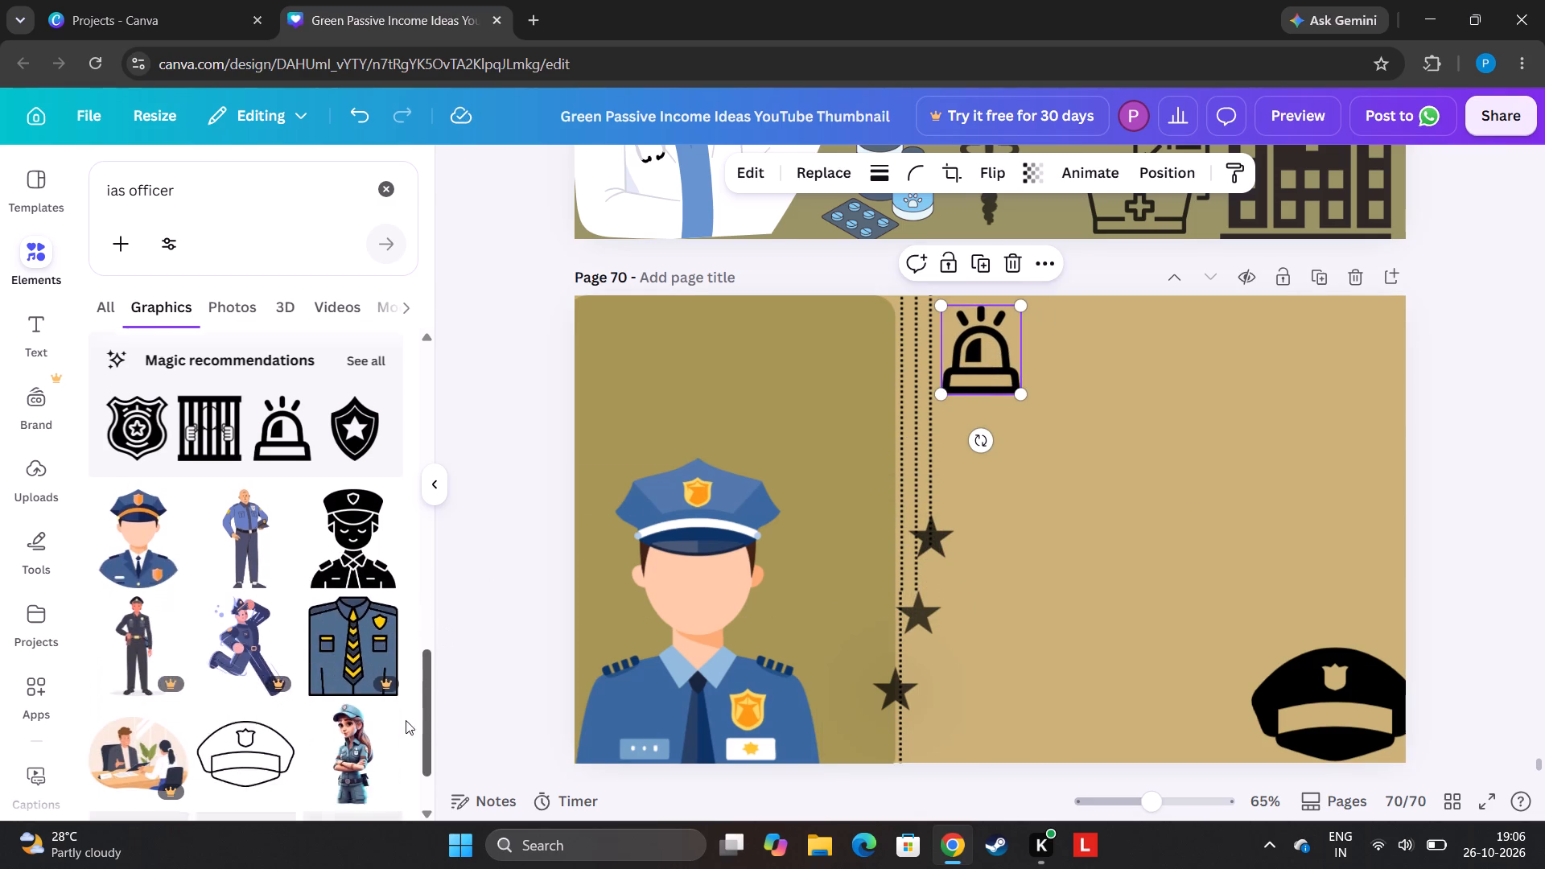
left_click_drag(406, 720, 383, 766)
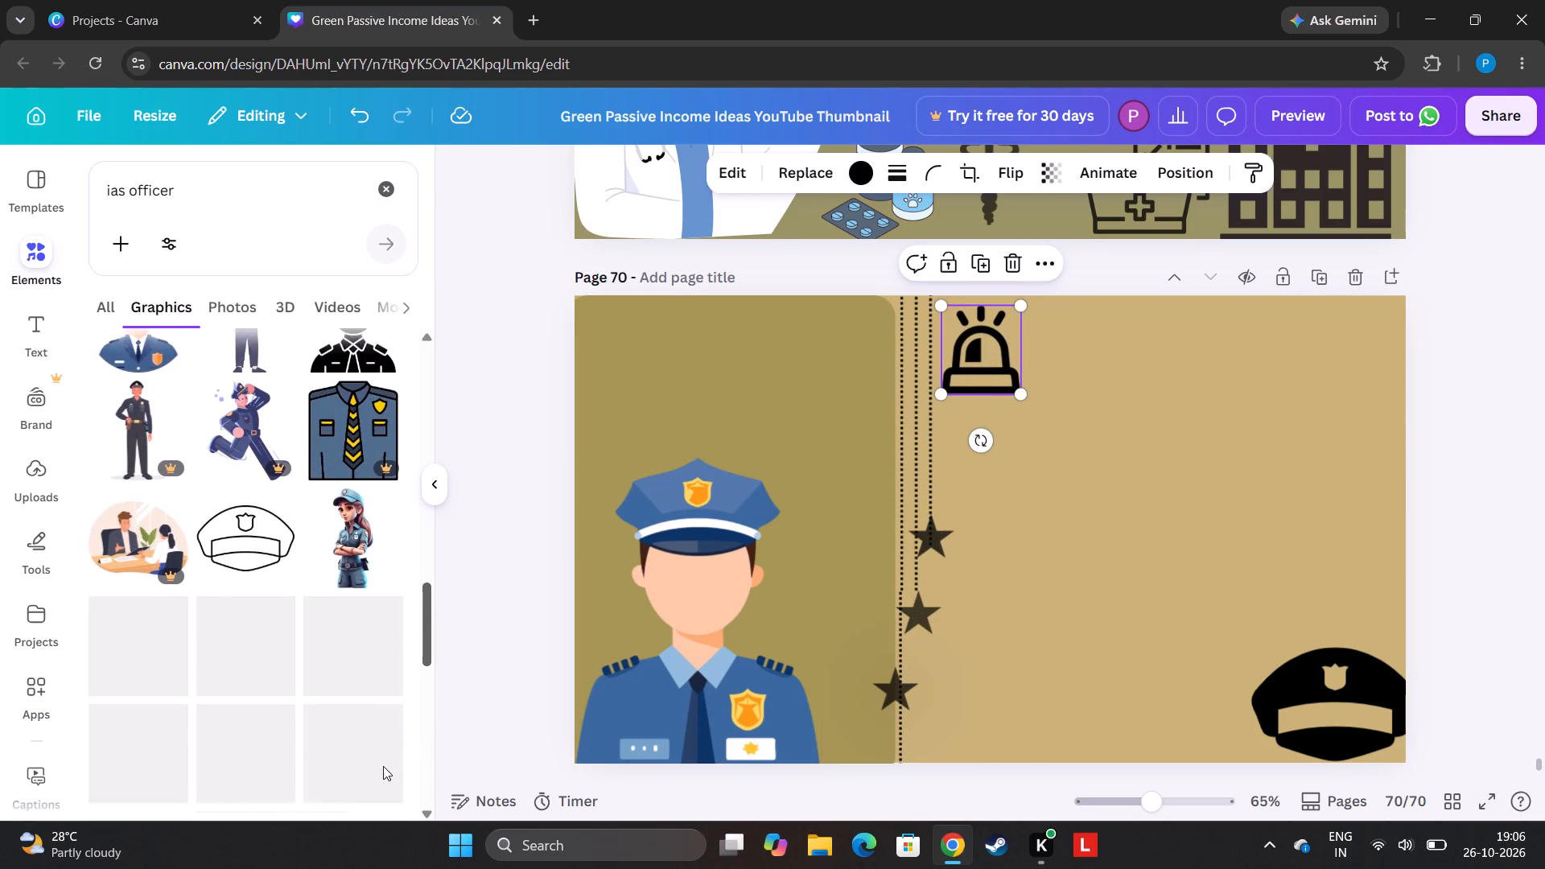
left_click_drag(383, 766, 584, 295)
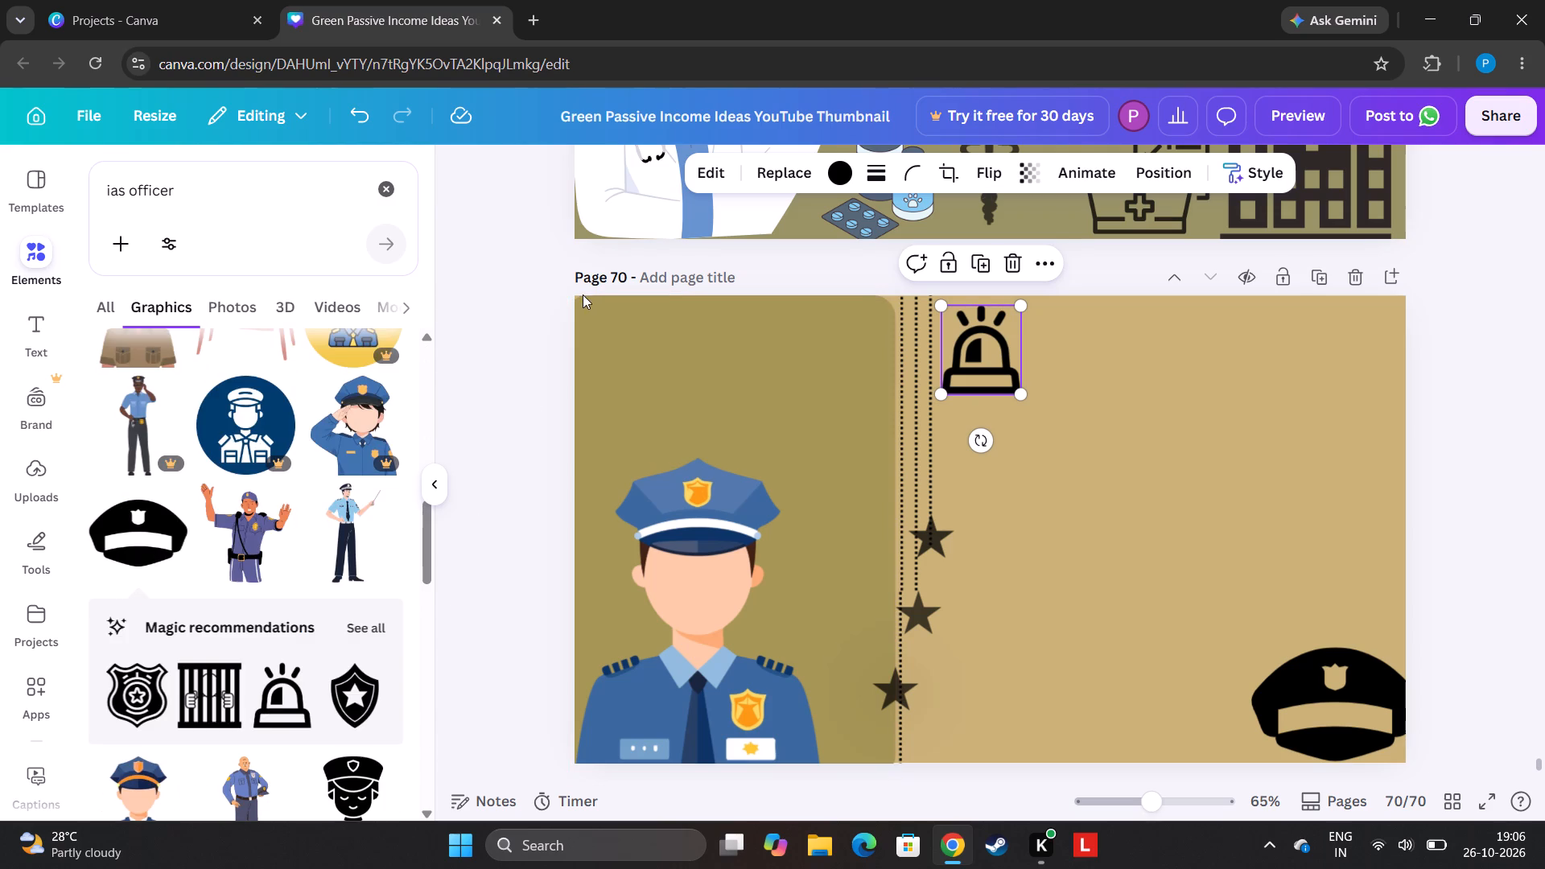
left_click_drag(422, 566, 411, 591)
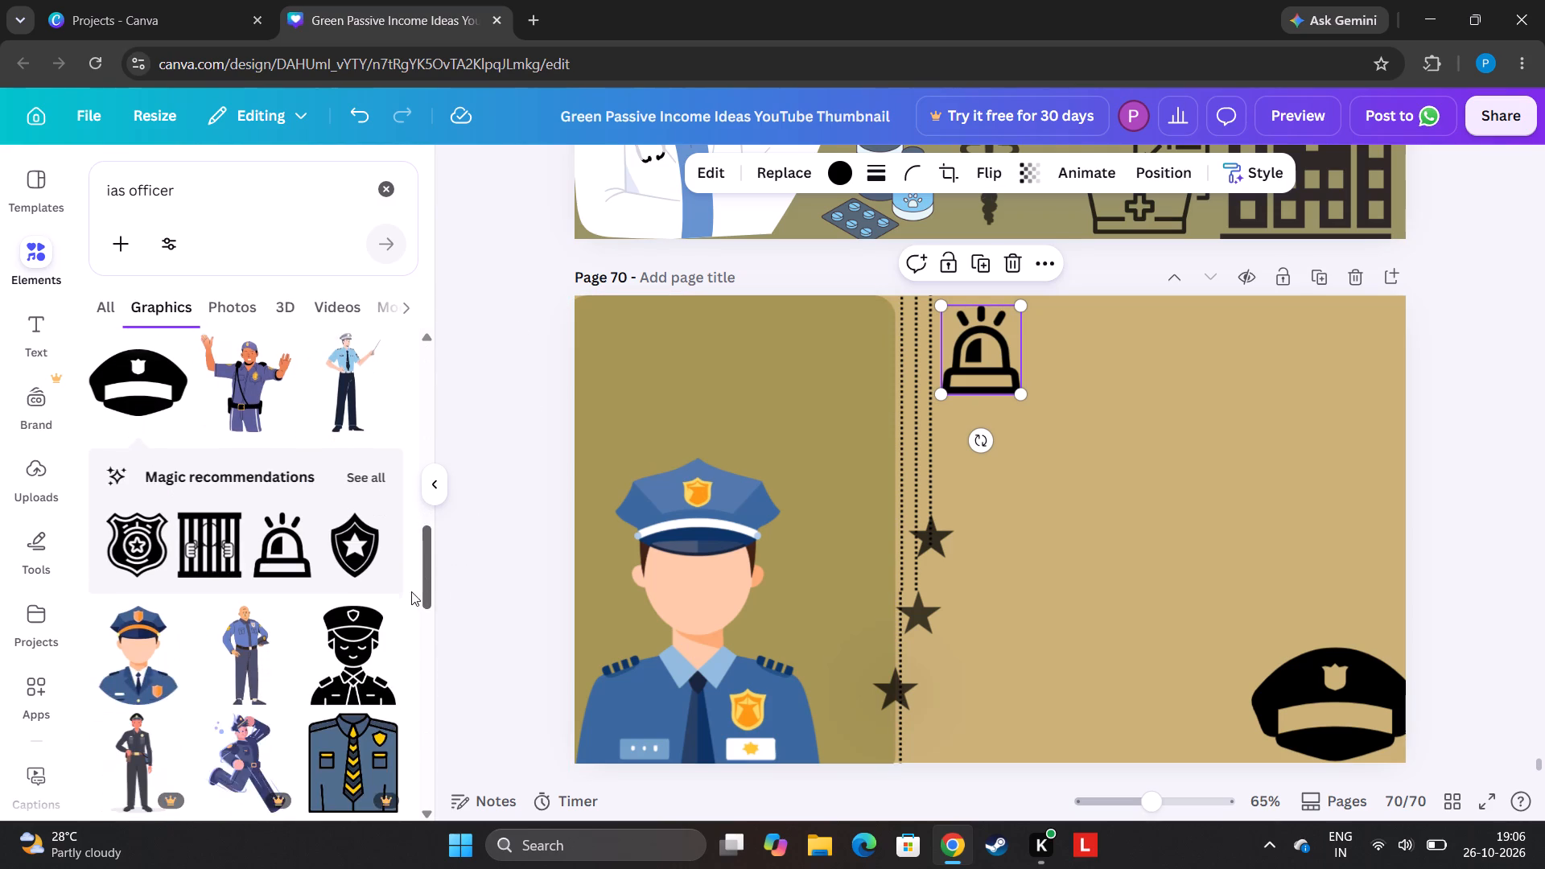
left_click_drag(411, 591, 404, 603)
left_click(386, 411)
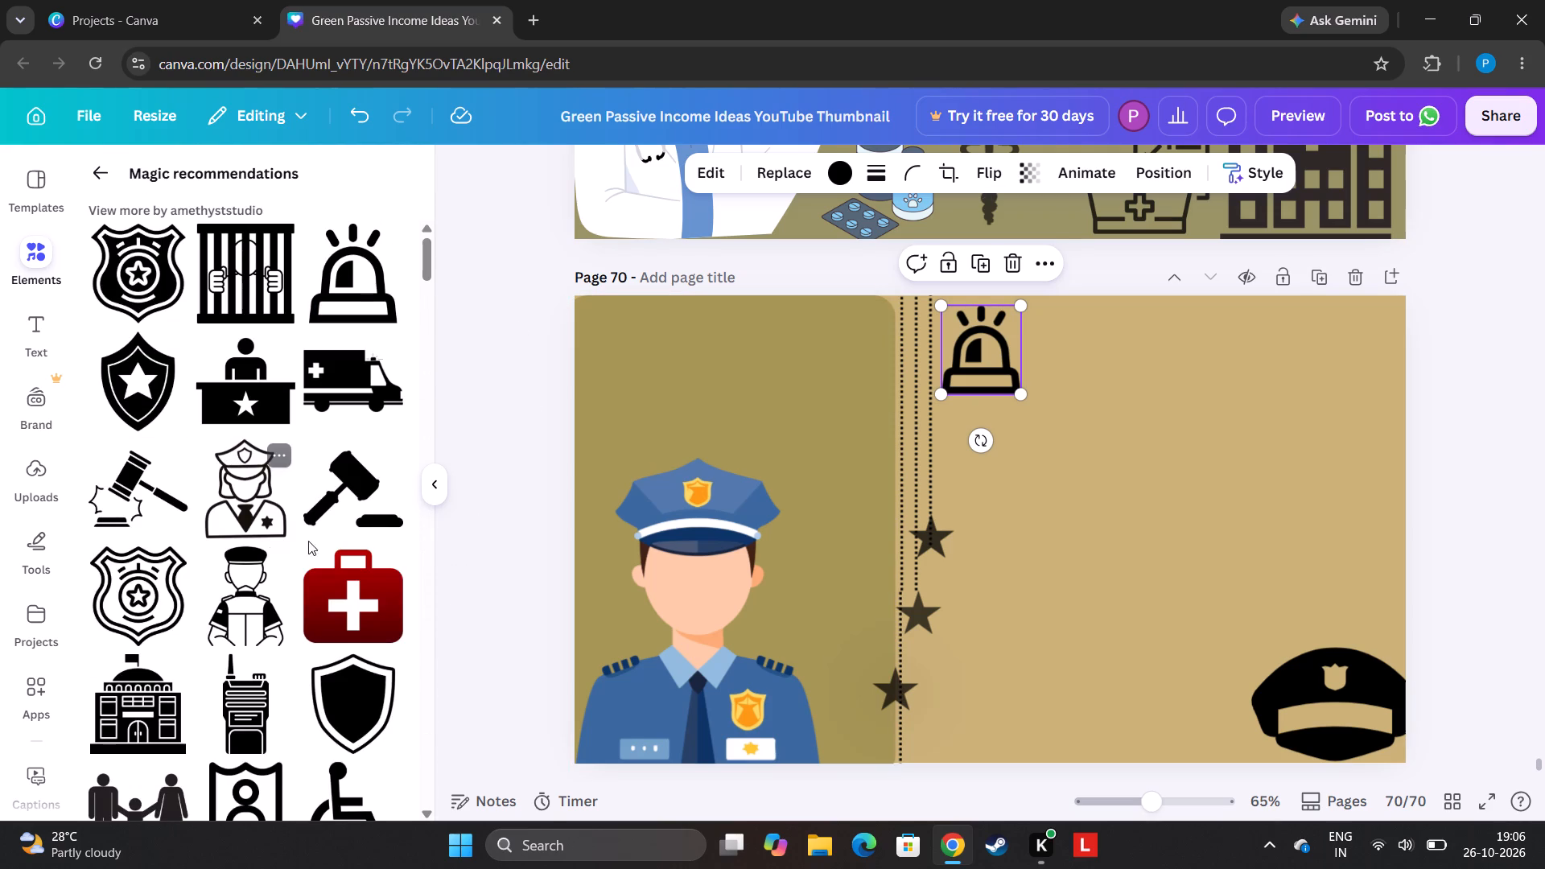
Add the solid black gavel graphic, shrink it and place it in the tan area's top-right corner.
left_click(337, 500)
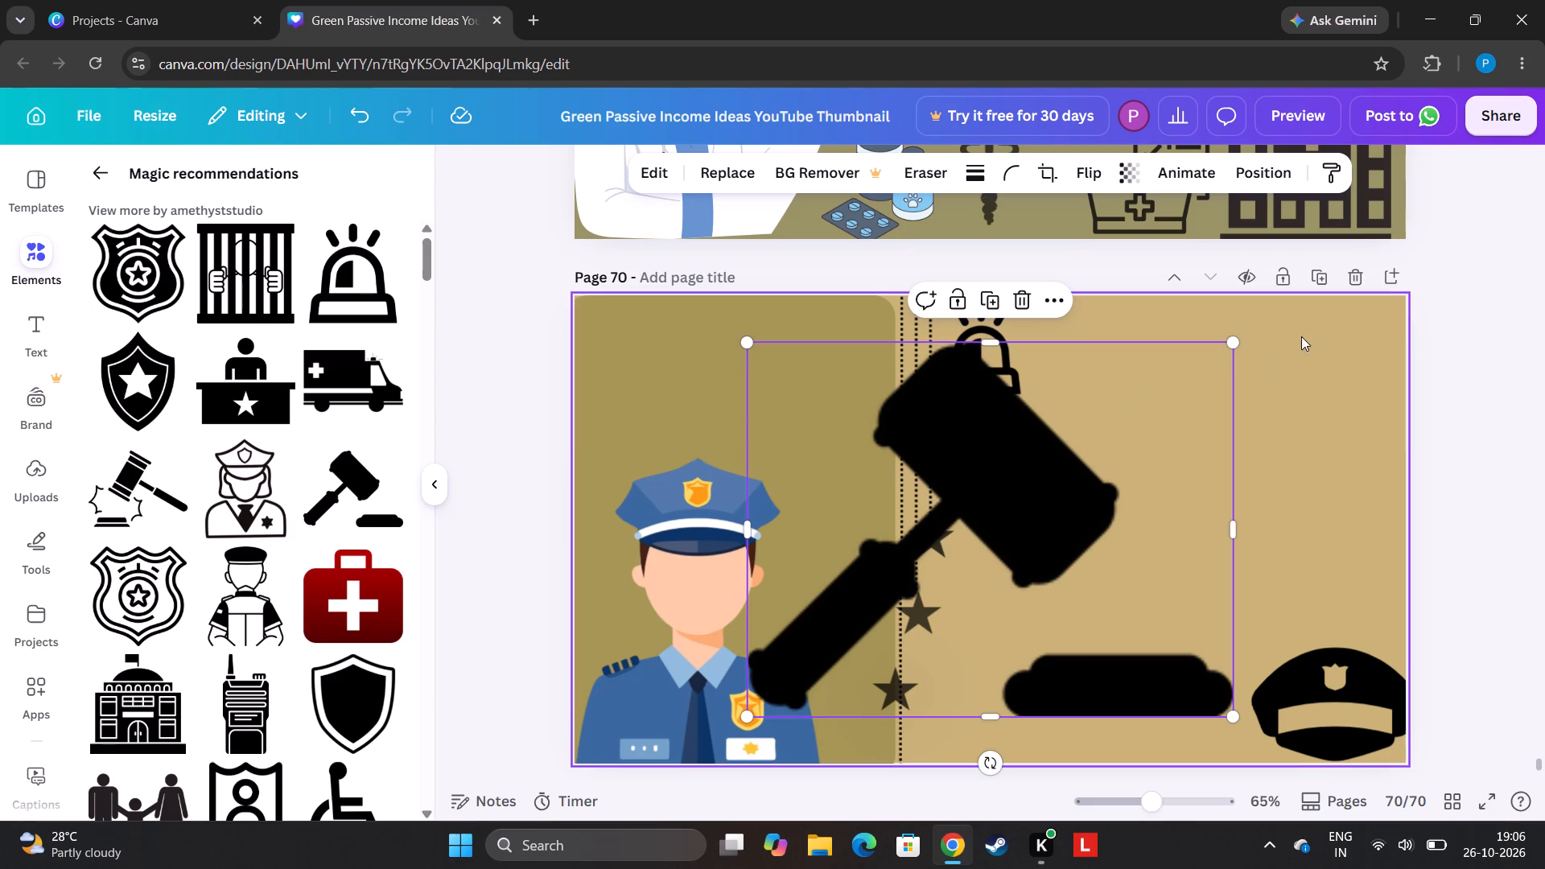
left_click_drag(1233, 344, 935, 608)
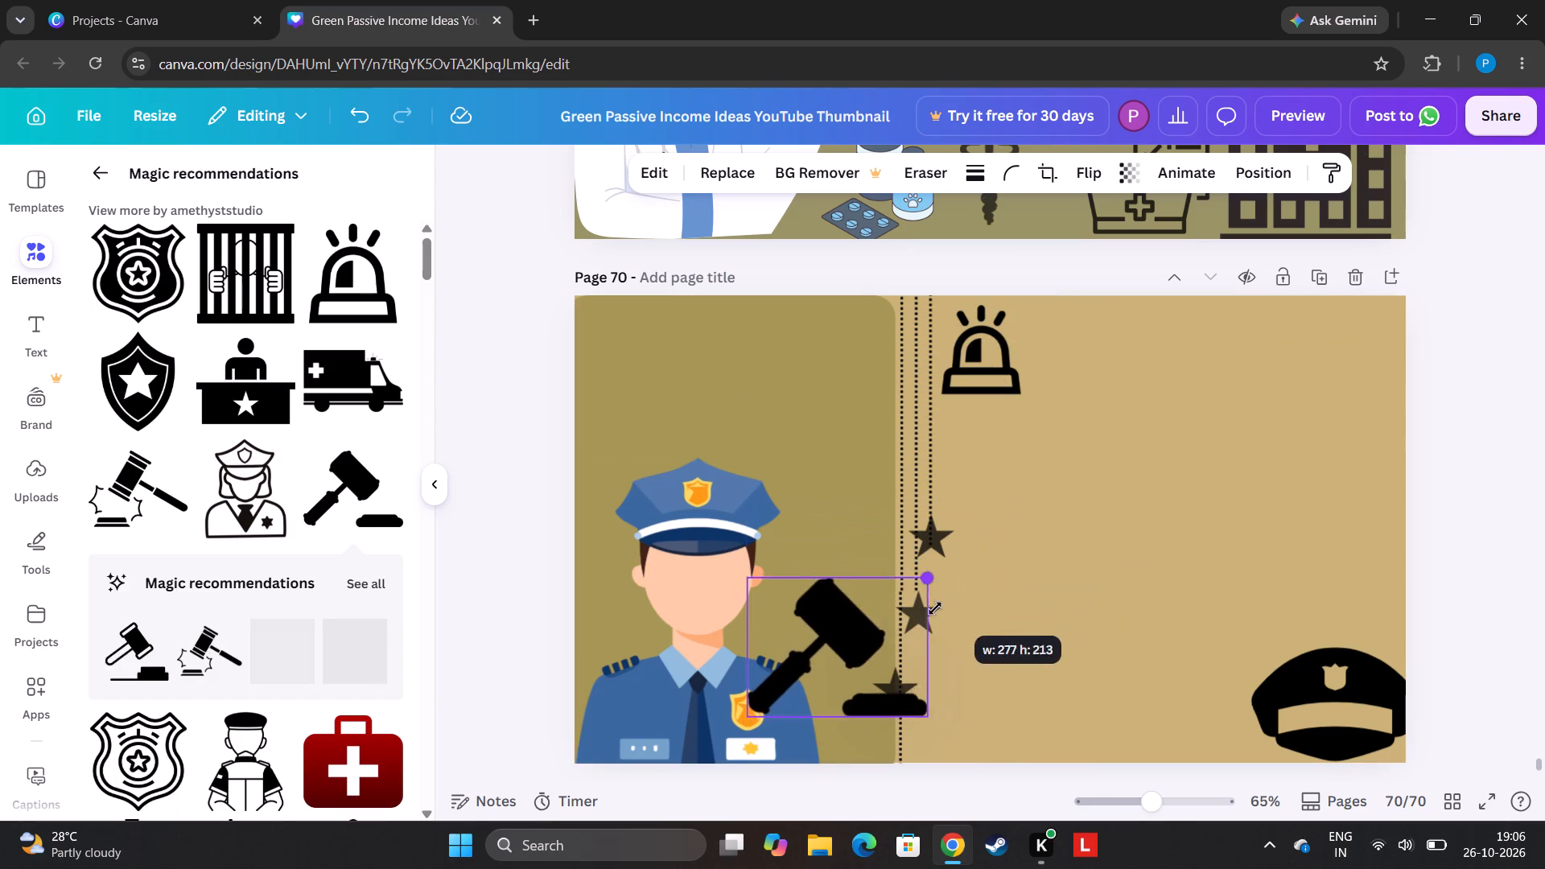
left_click_drag(935, 608, 924, 623)
left_click_drag(859, 648, 693, 360)
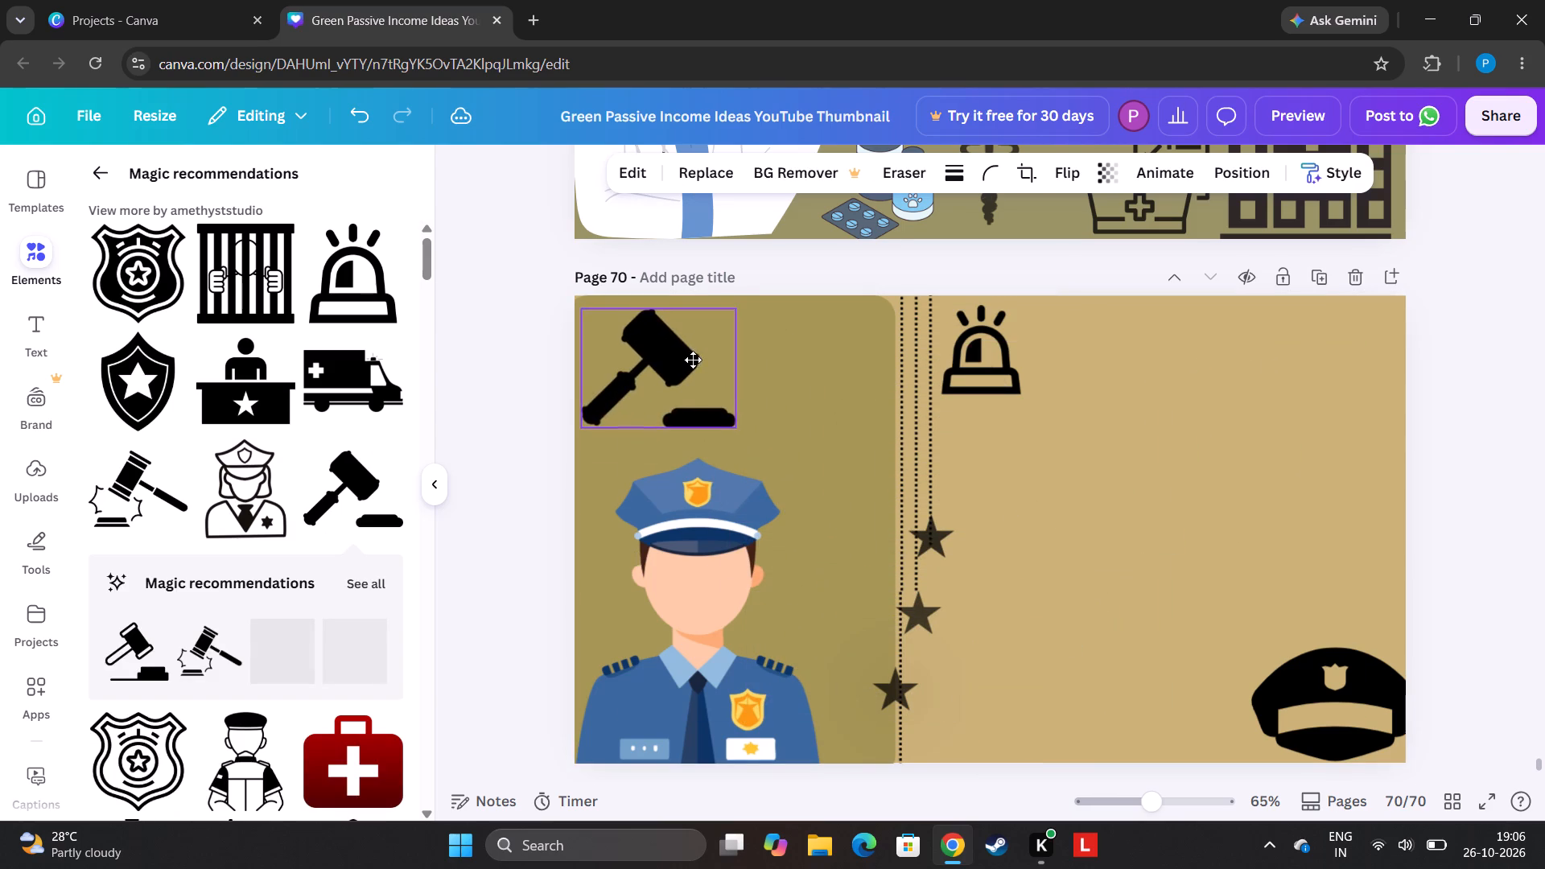
left_click_drag(693, 360, 1128, 493)
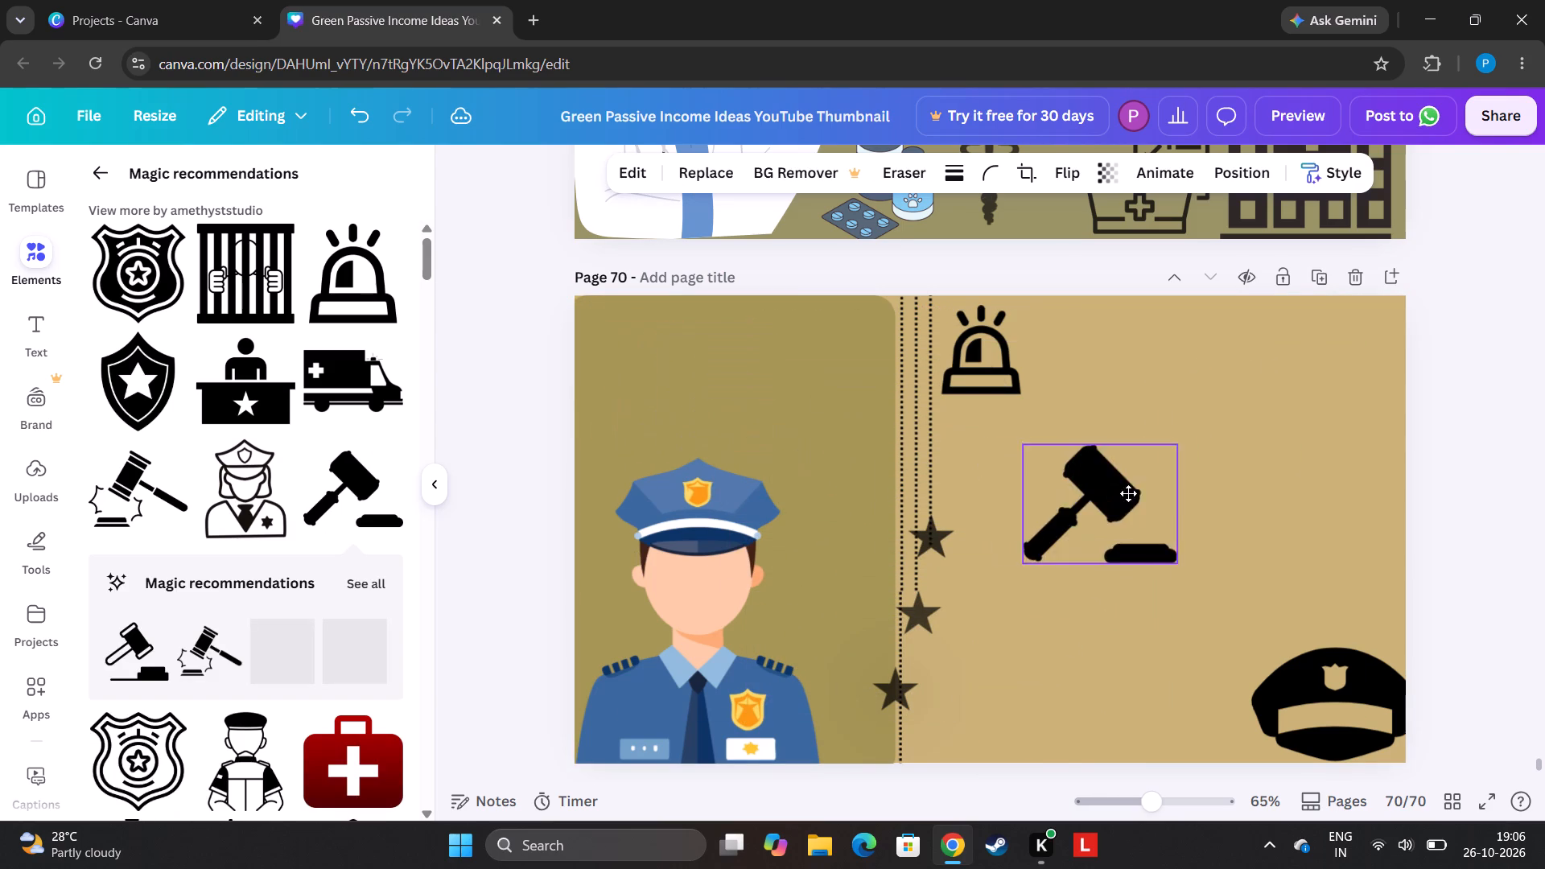
left_click_drag(1128, 493, 1338, 382)
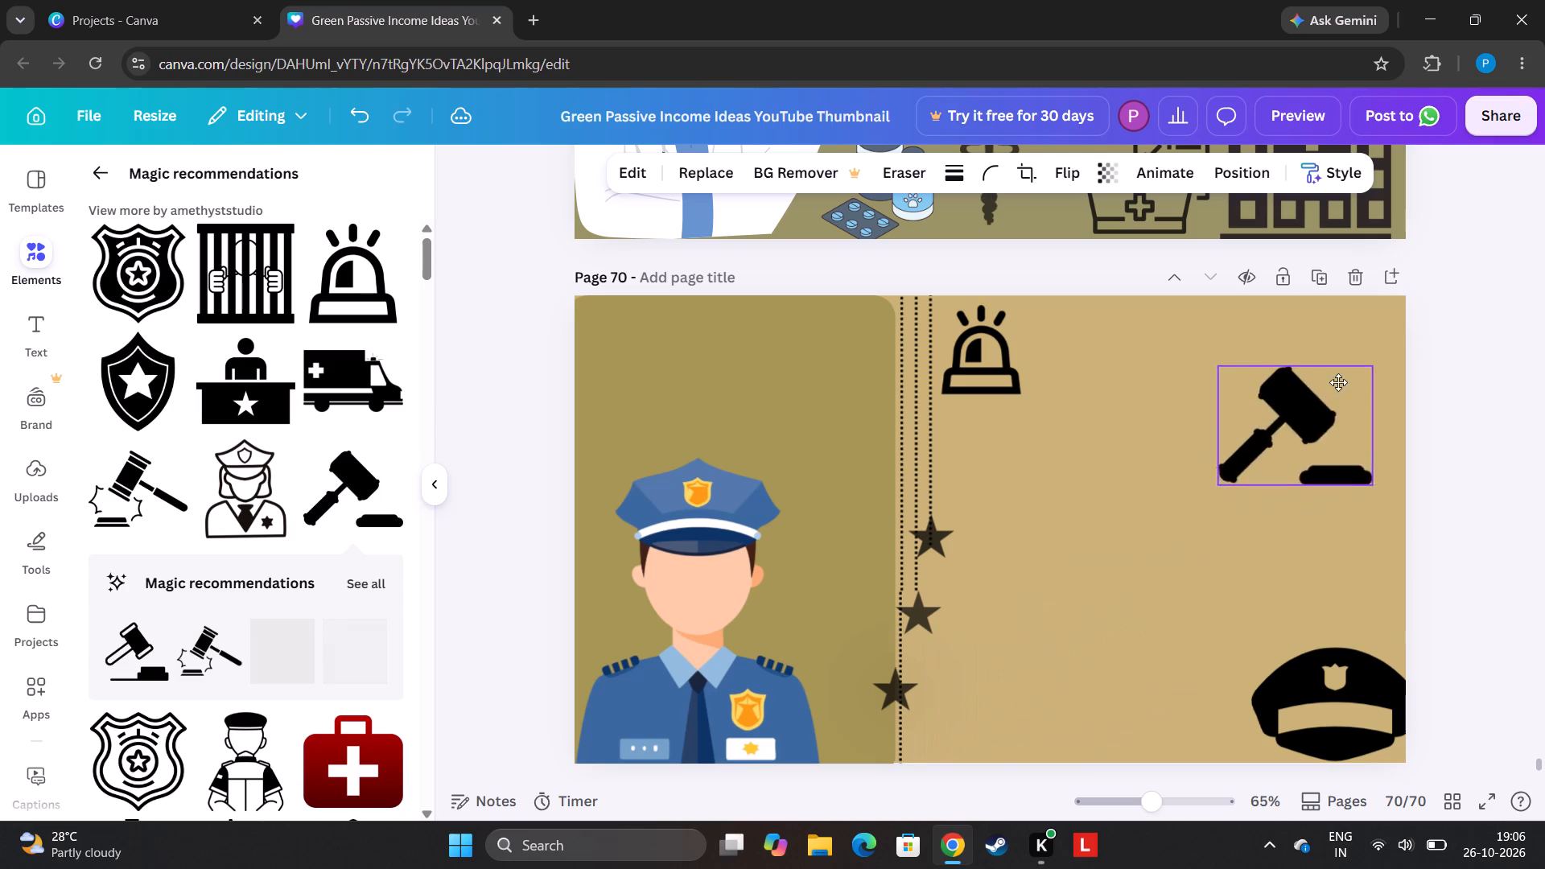
left_click_drag(1338, 382, 1359, 355)
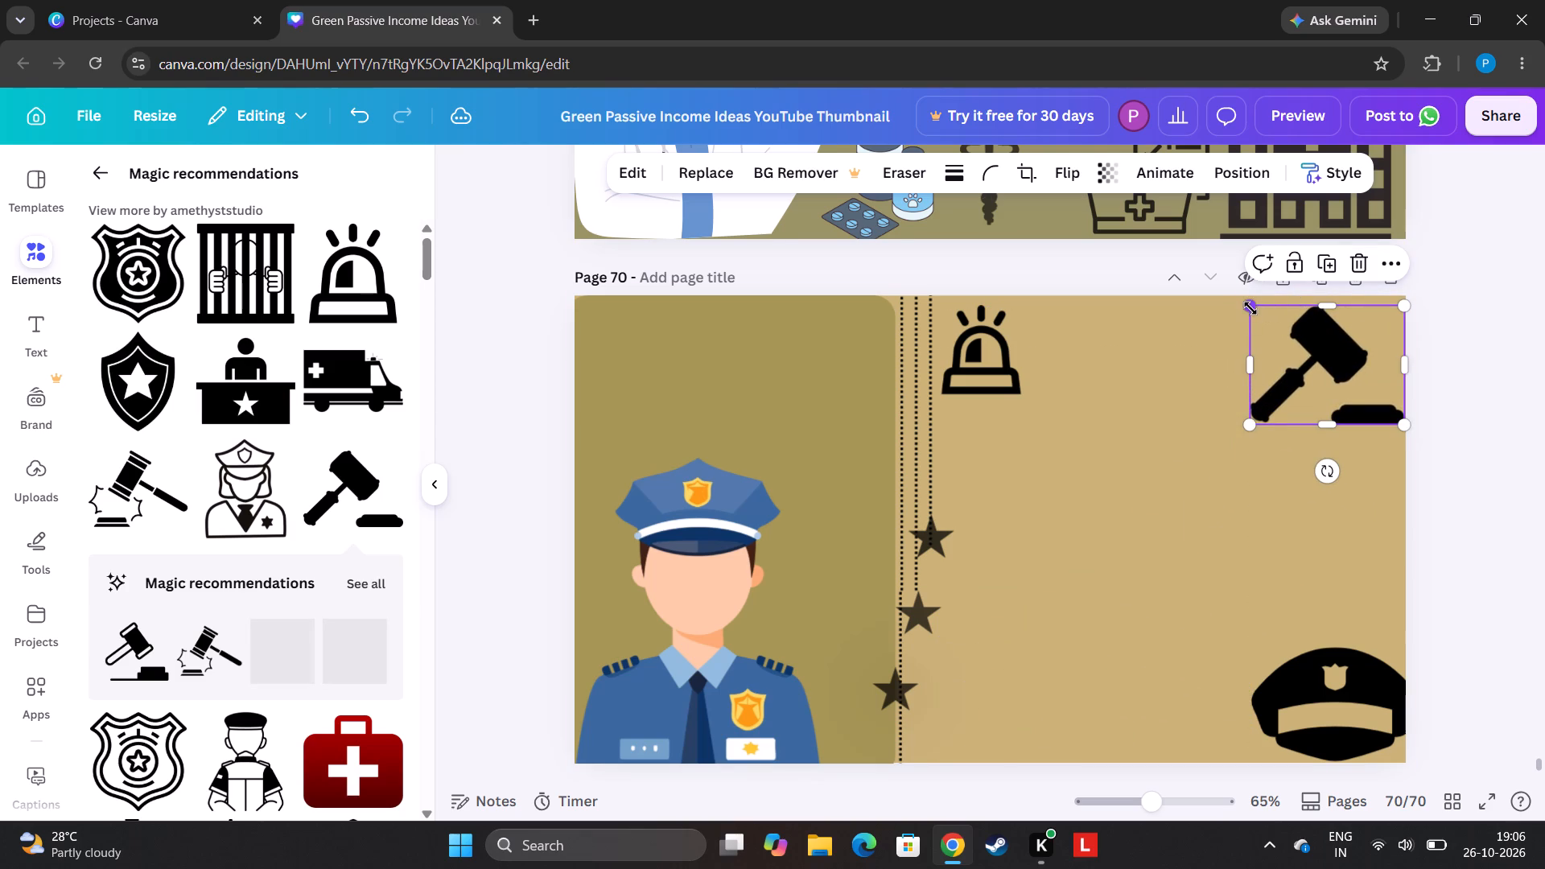
left_click_drag(1250, 308, 1316, 340)
left_click_drag(1355, 390, 1351, 348)
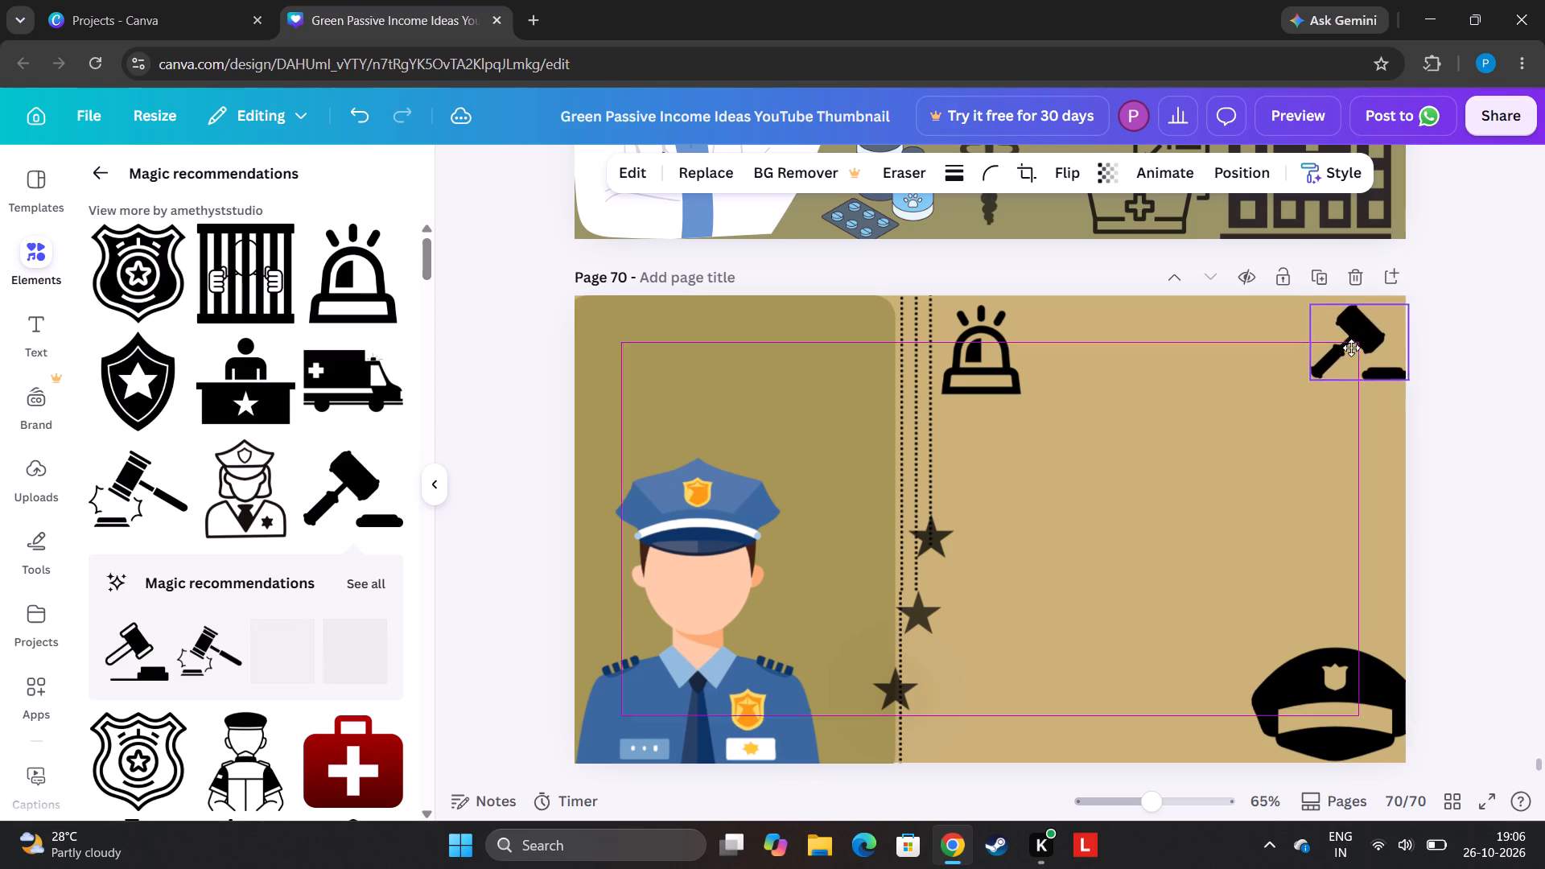
left_click_drag(1351, 348, 1350, 348)
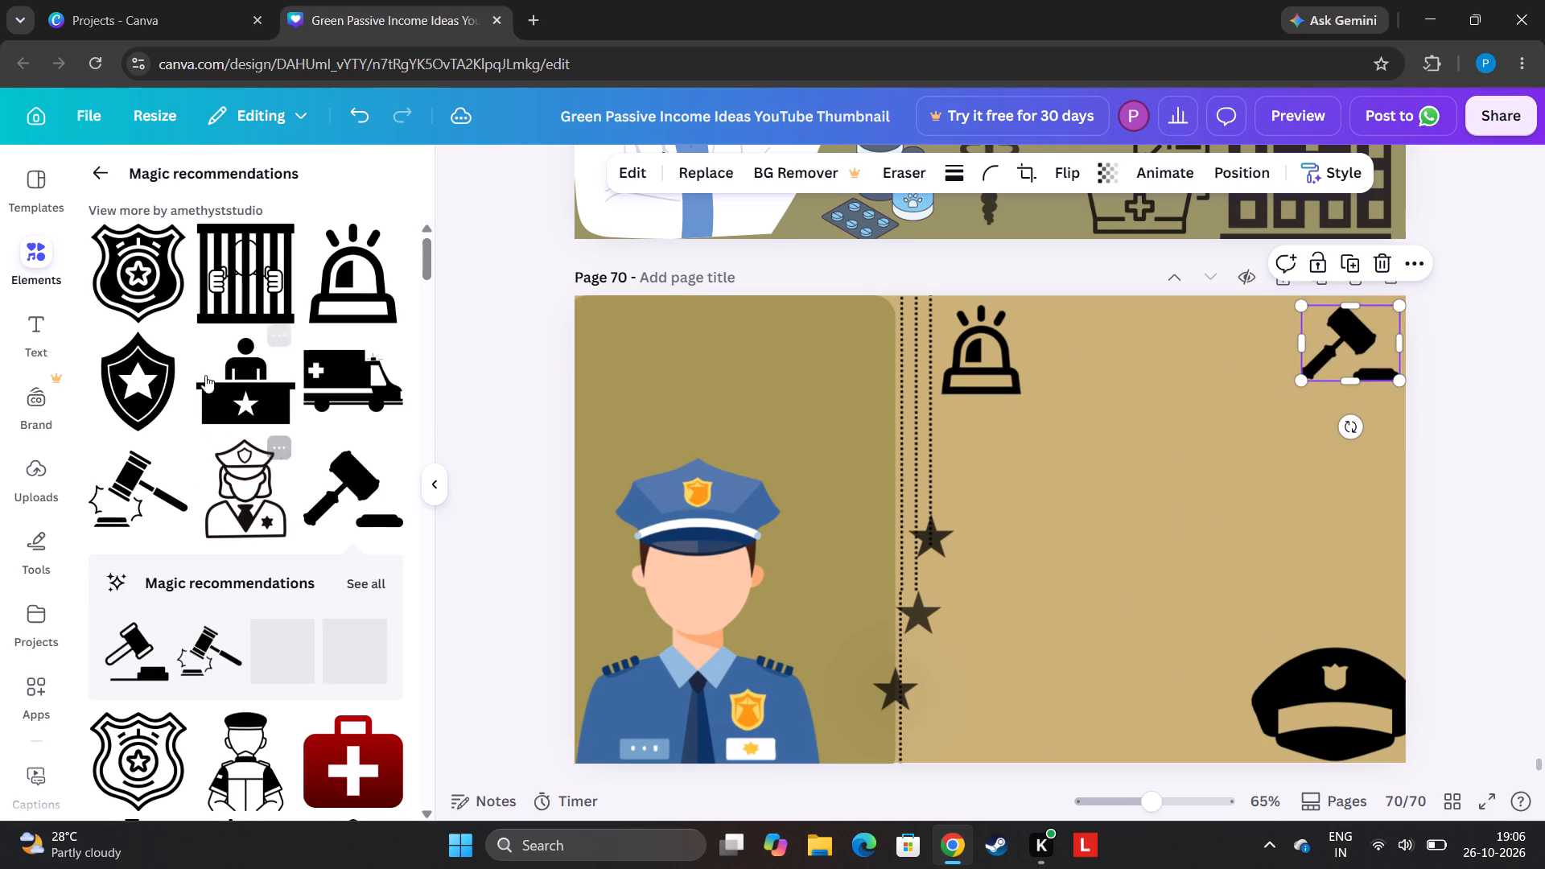
Add the black shield badge with a star, shrink it and place it at the tan area's bottom-left, beside the lowest hanging star.
left_click(153, 385)
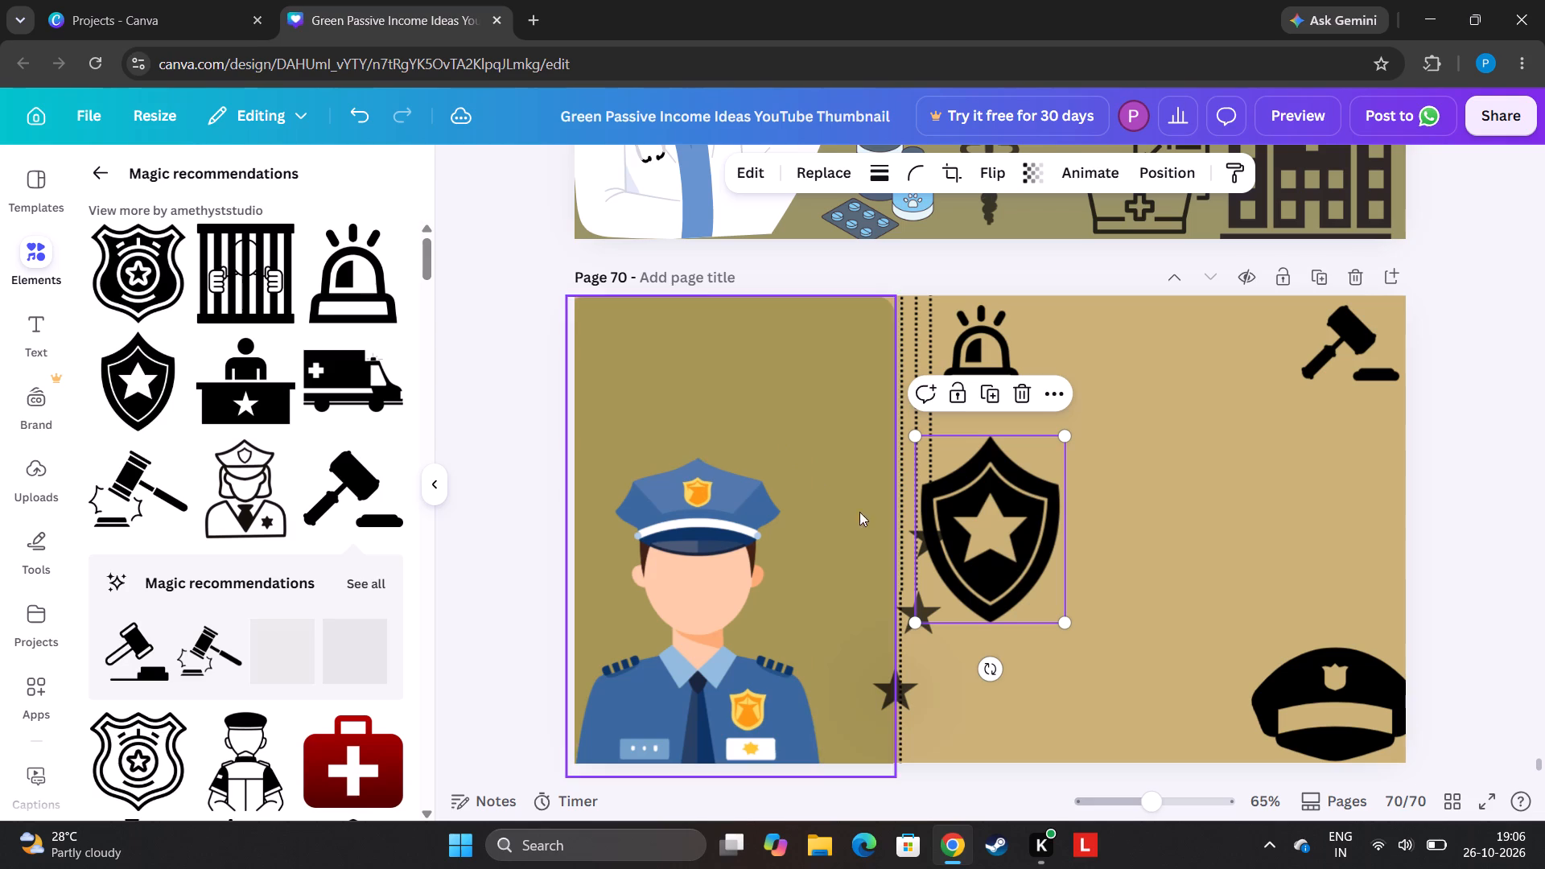
left_click_drag(1069, 437, 1064, 439)
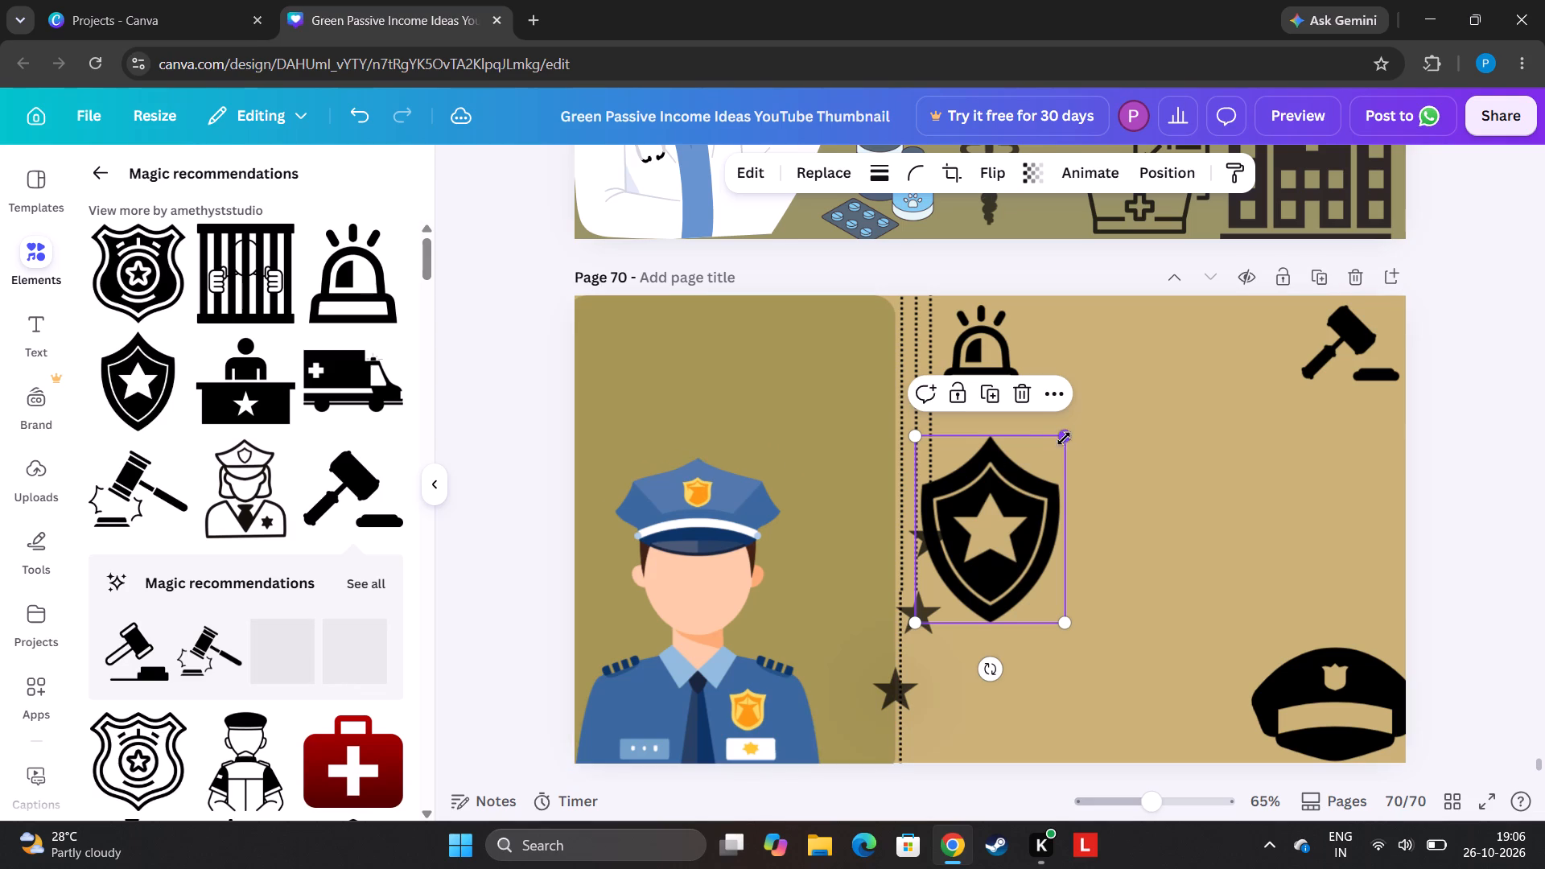
left_click_drag(1064, 439, 987, 526)
left_click_drag(964, 565, 952, 543)
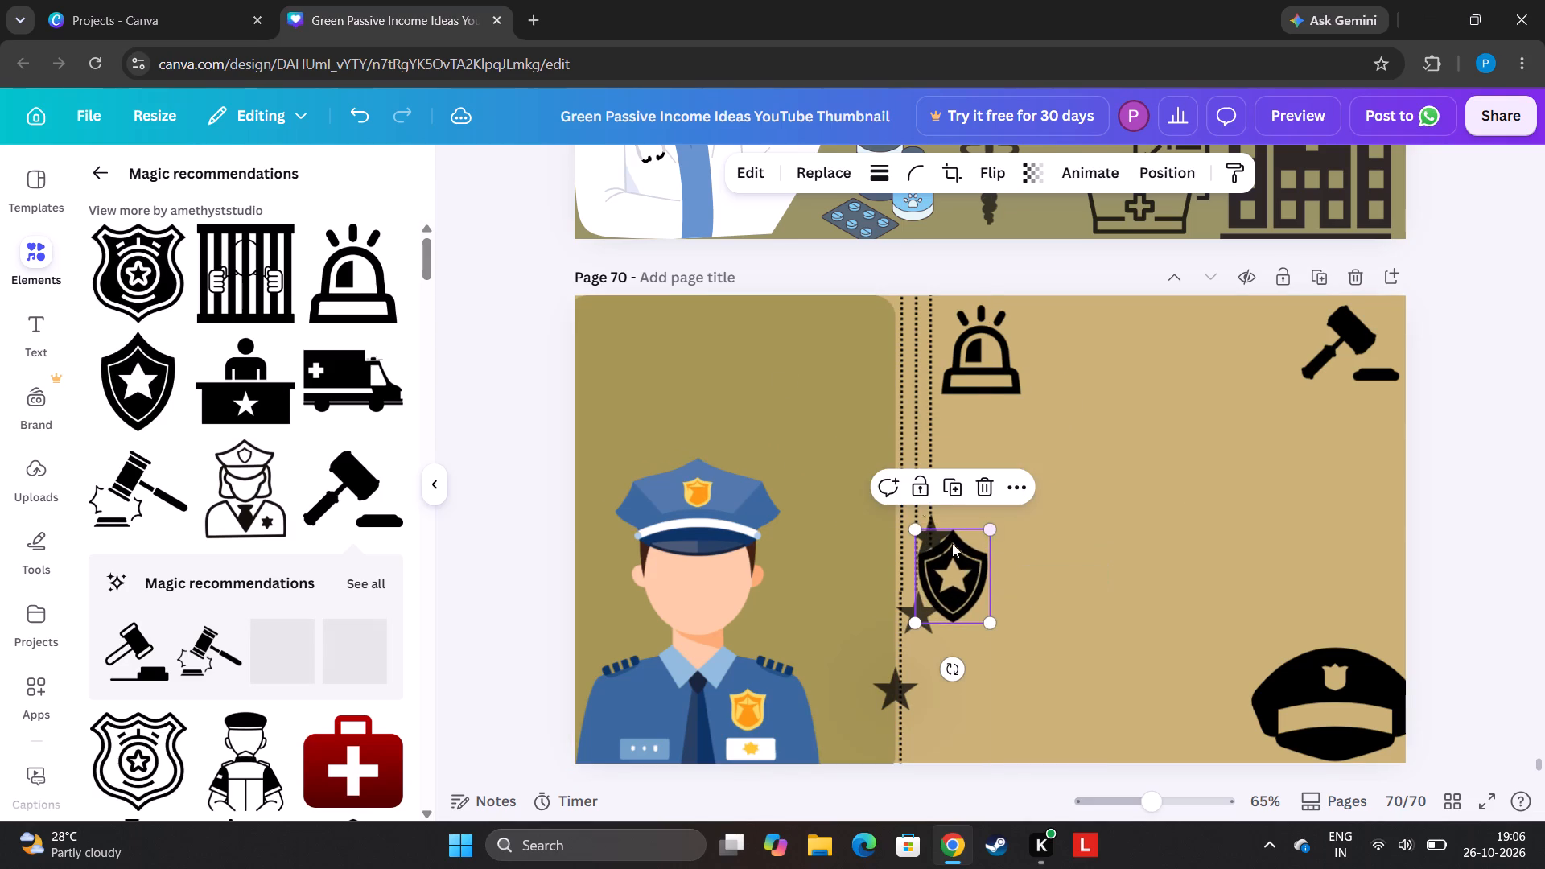
left_click_drag(952, 543, 847, 606)
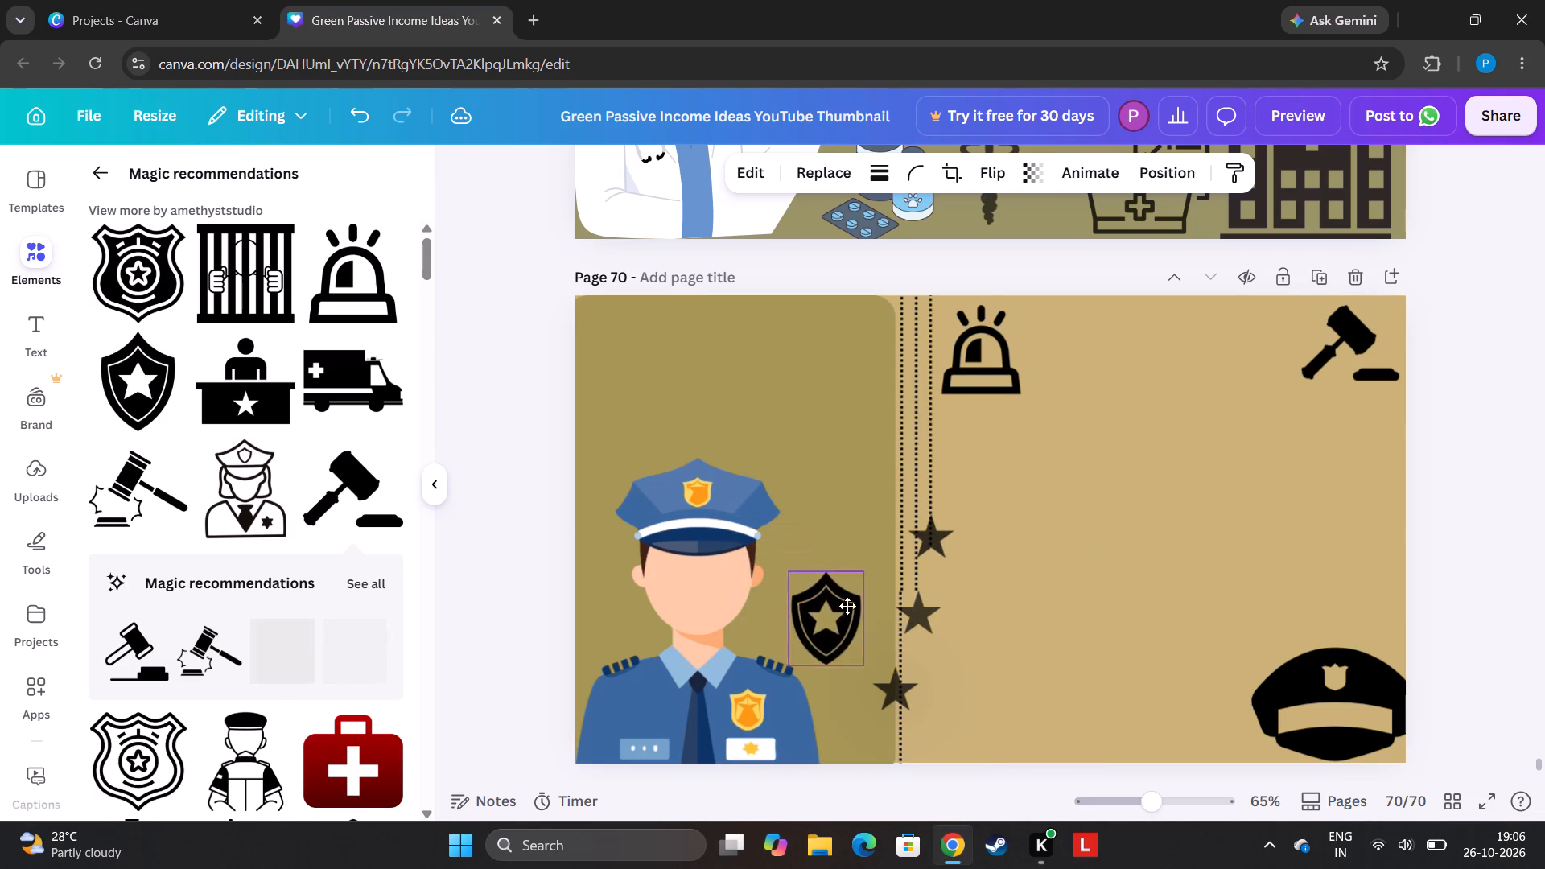
left_click_drag(847, 606, 964, 698)
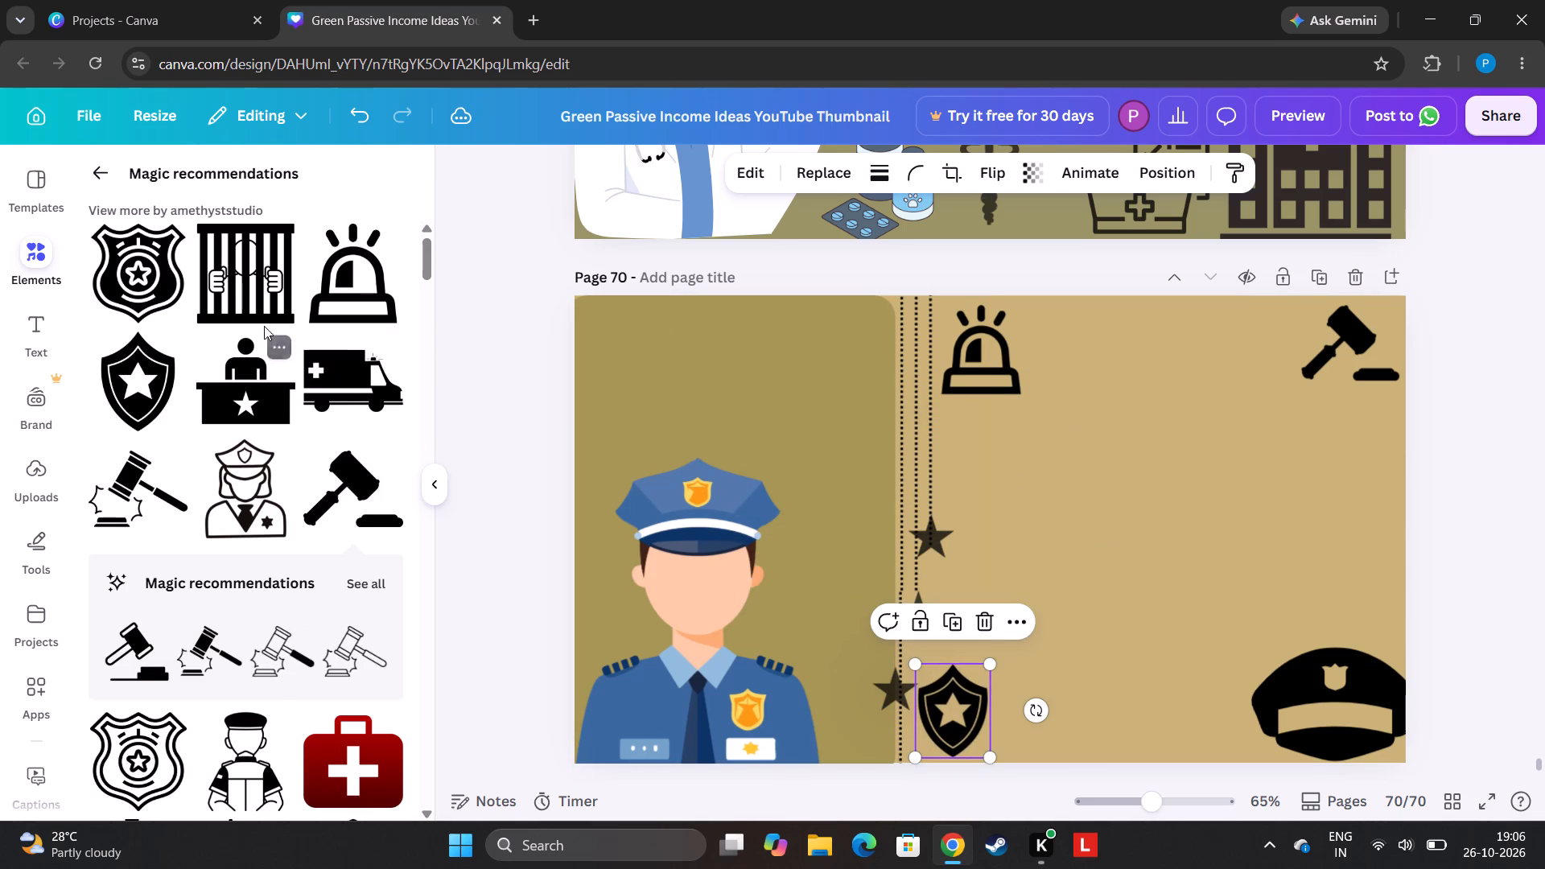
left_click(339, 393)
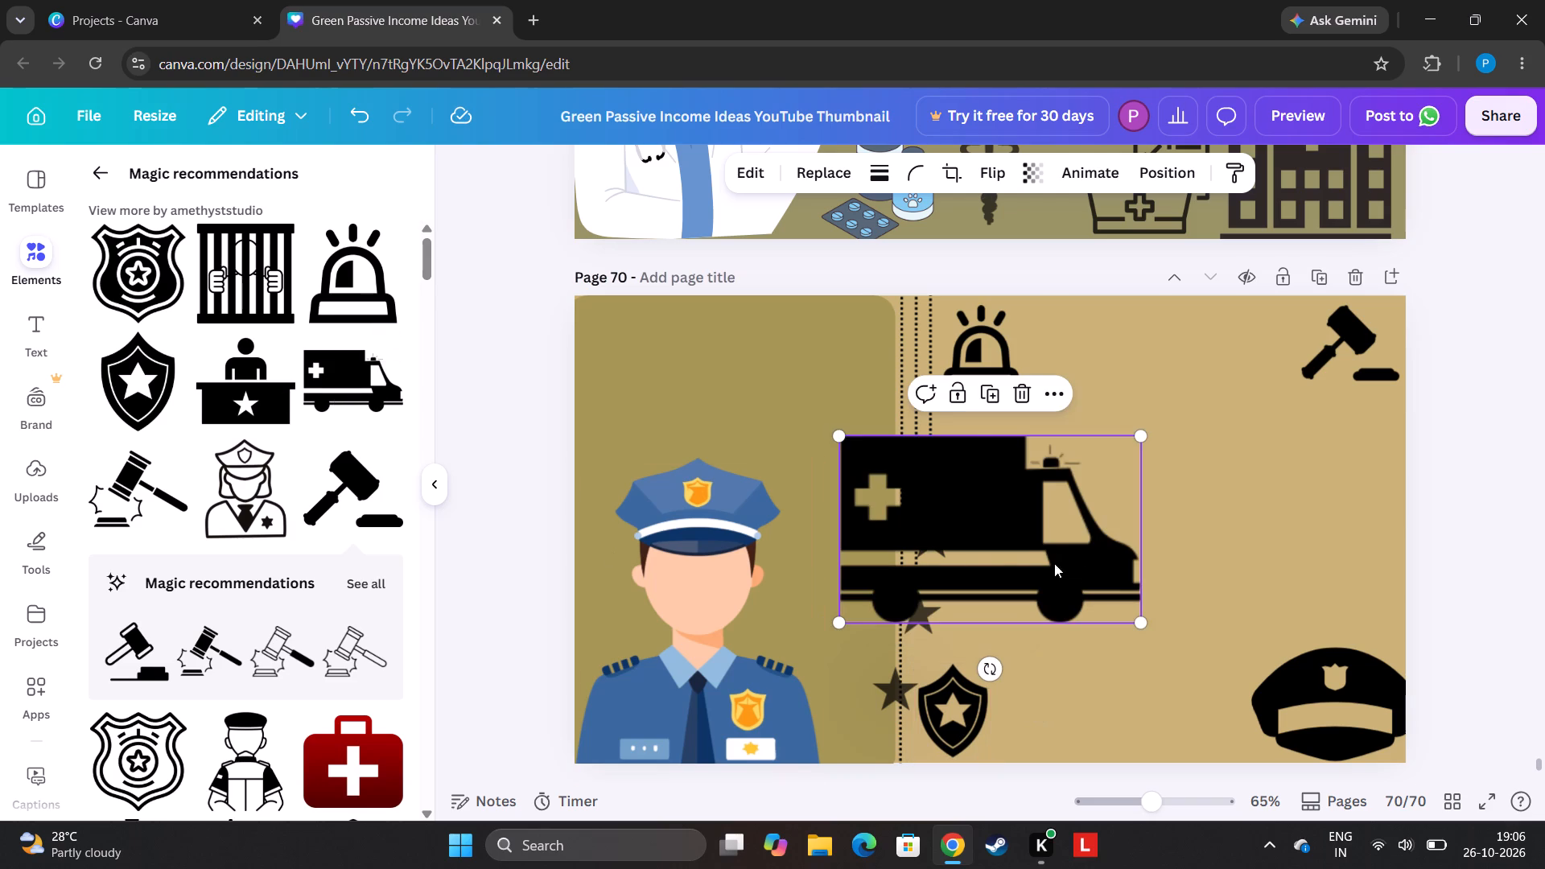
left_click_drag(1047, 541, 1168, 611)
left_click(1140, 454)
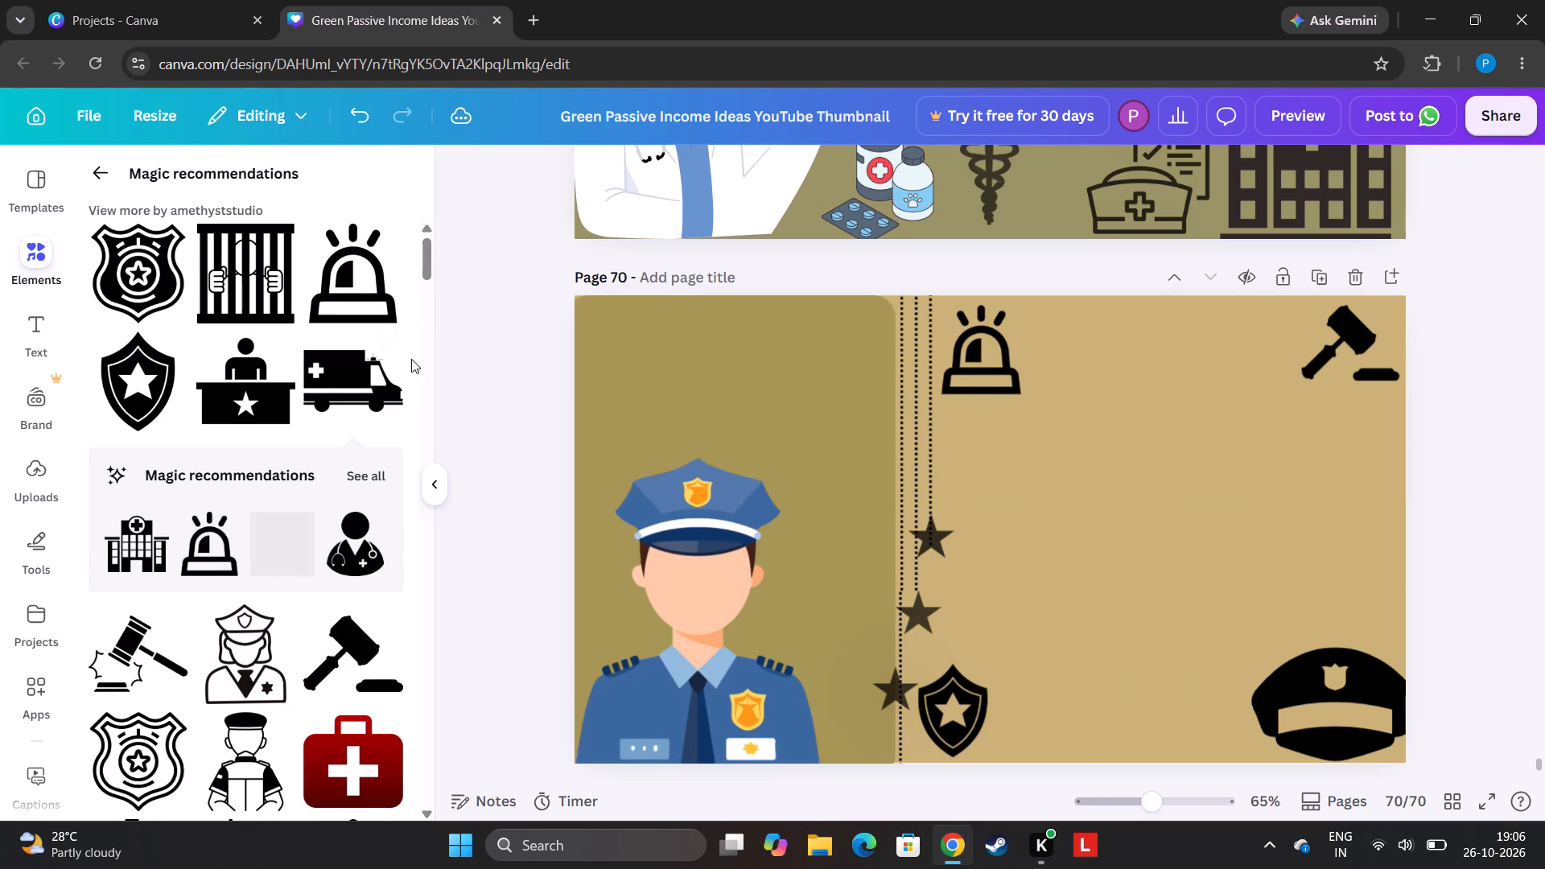
Add the black handcuffs graphic from the recommendations, shrink it and place it on the olive panel above the officer's cap.
left_click_drag(425, 275, 420, 349)
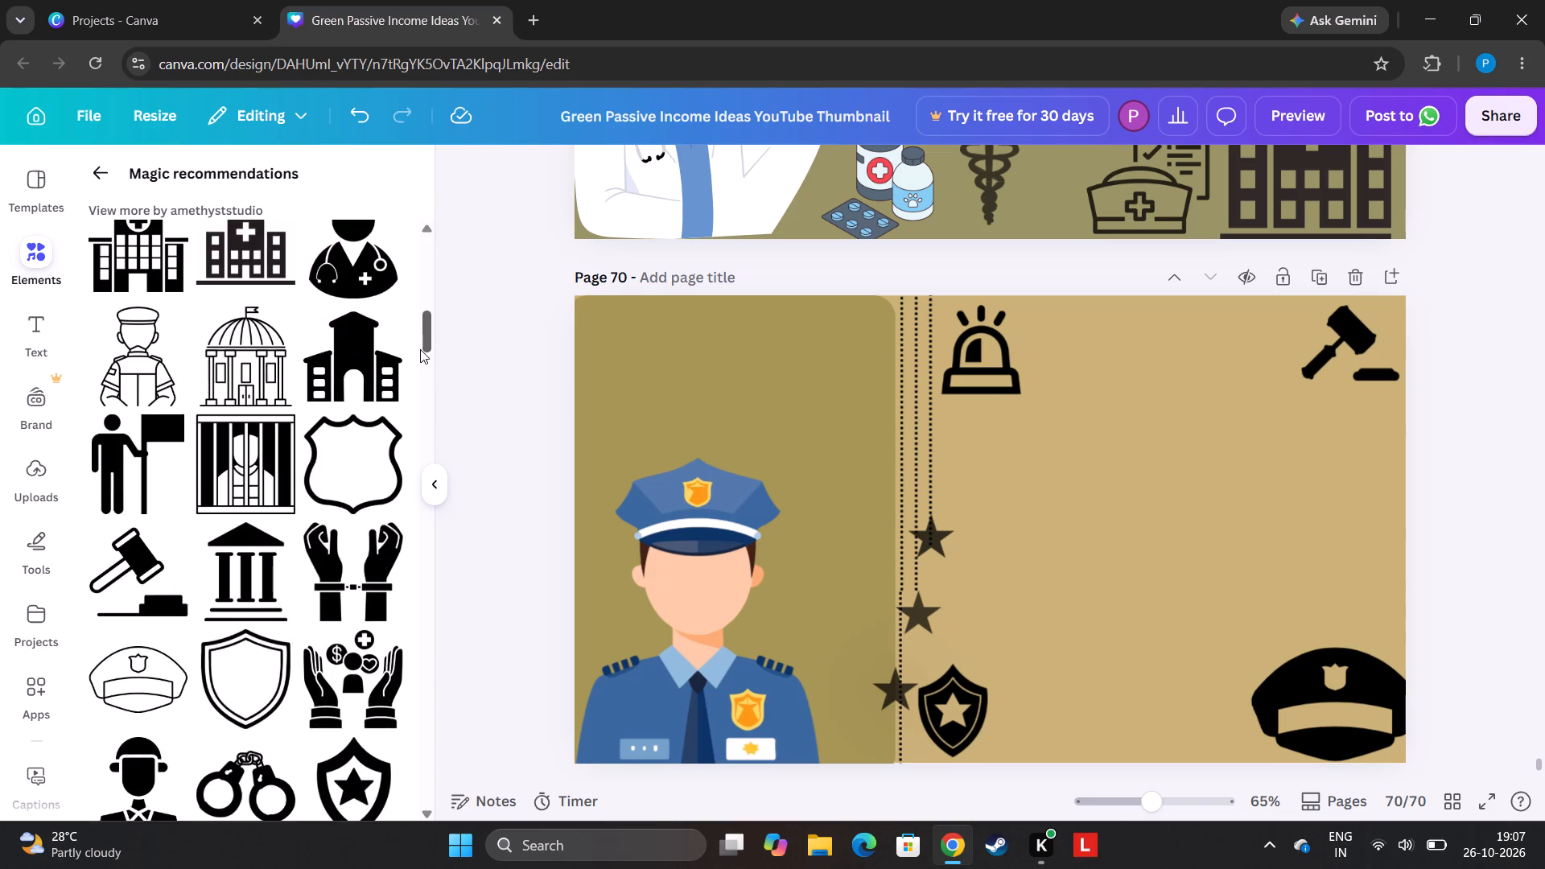
left_click_drag(420, 349, 430, 313)
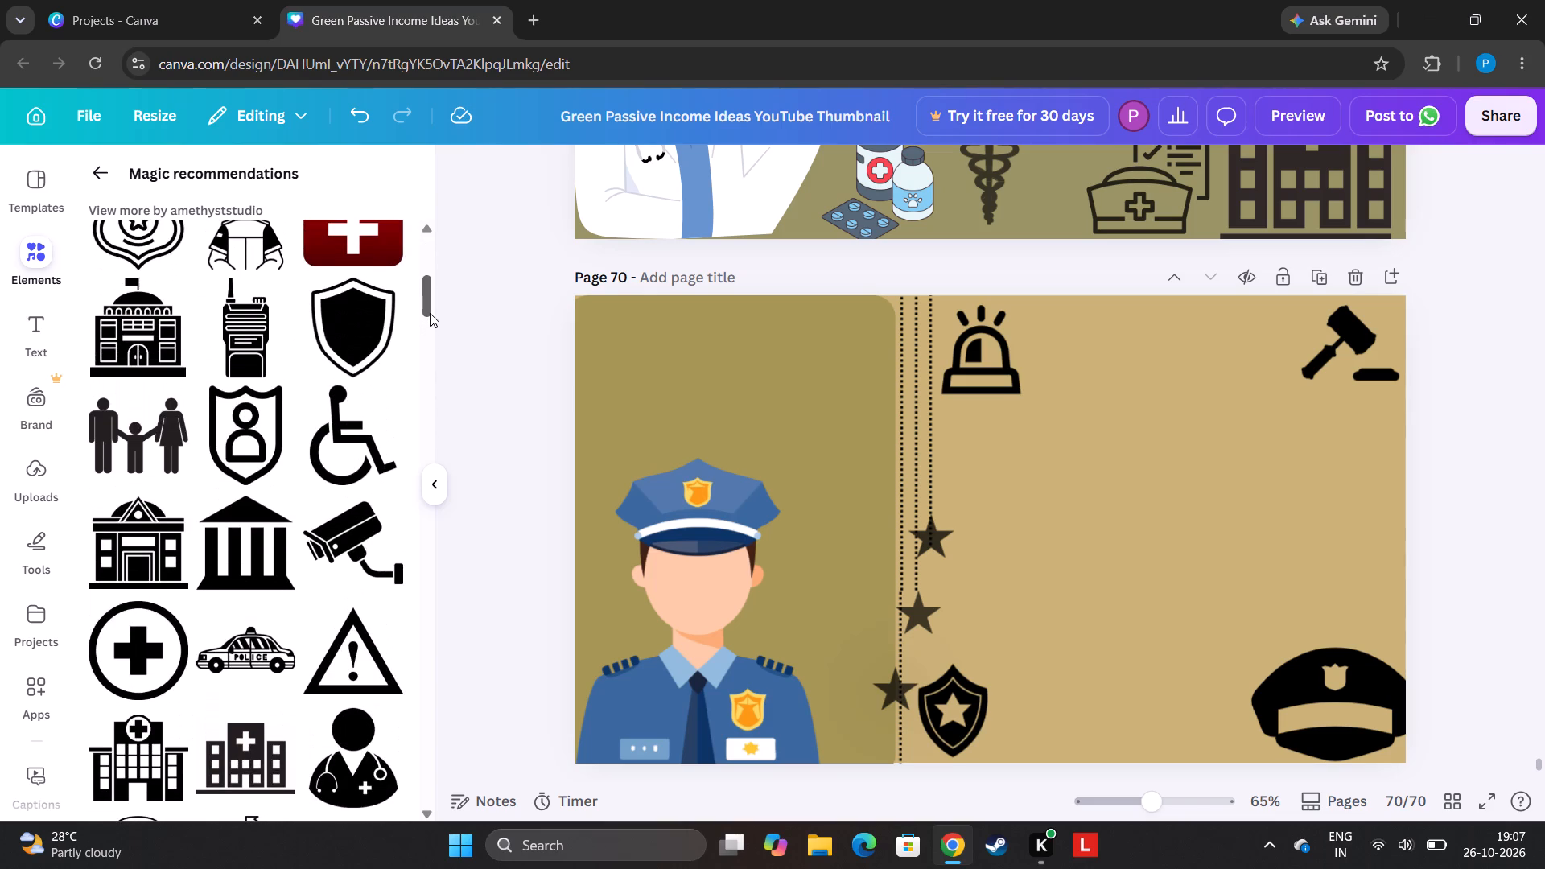
left_click_drag(430, 313, 423, 321)
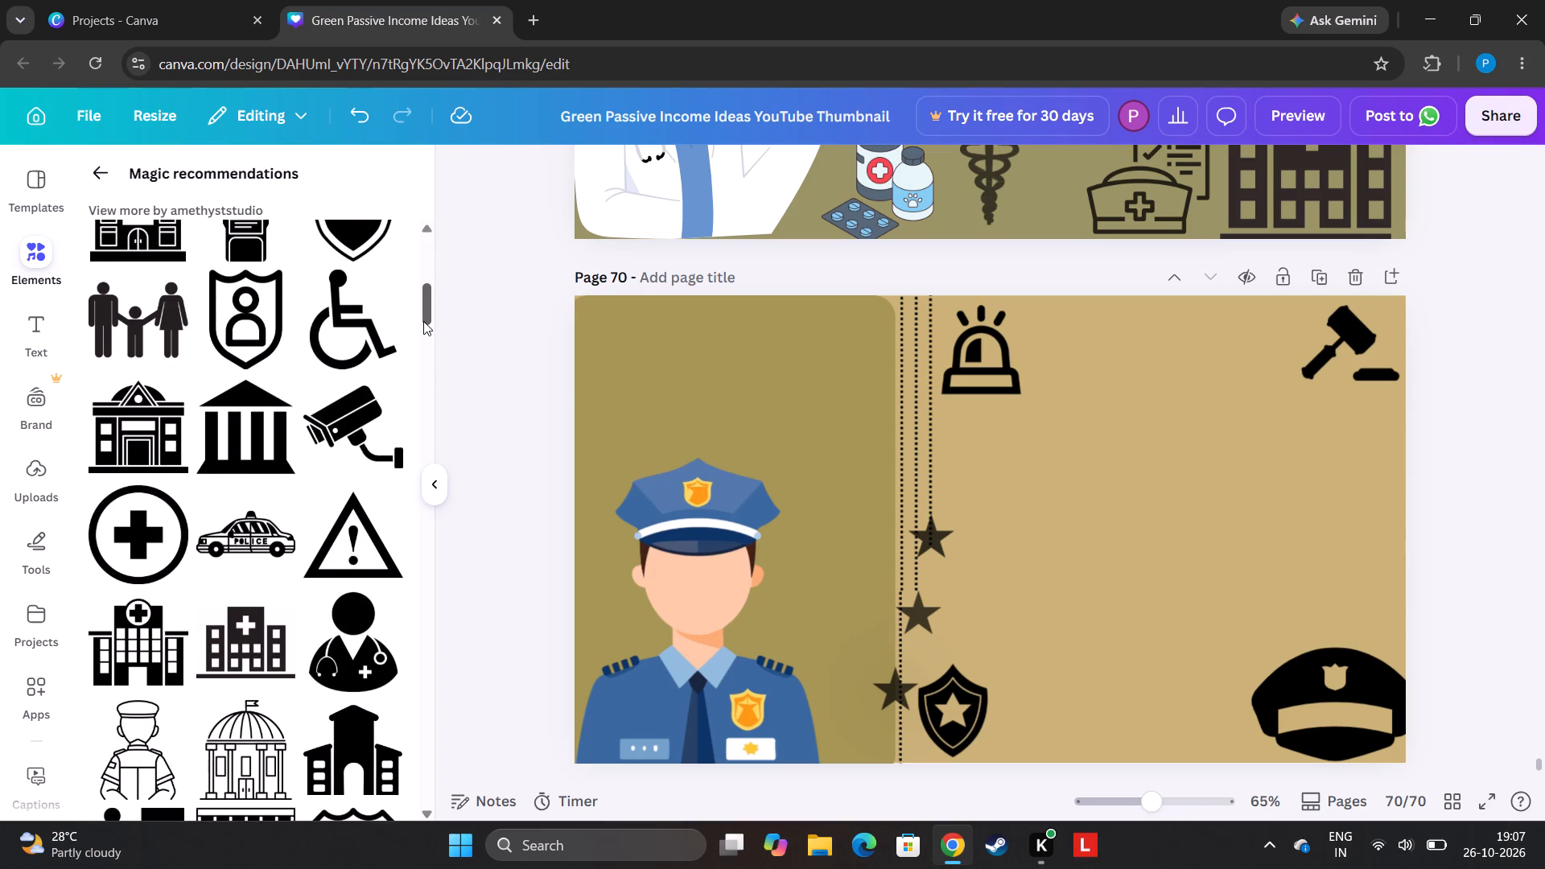
left_click_drag(423, 321, 418, 346)
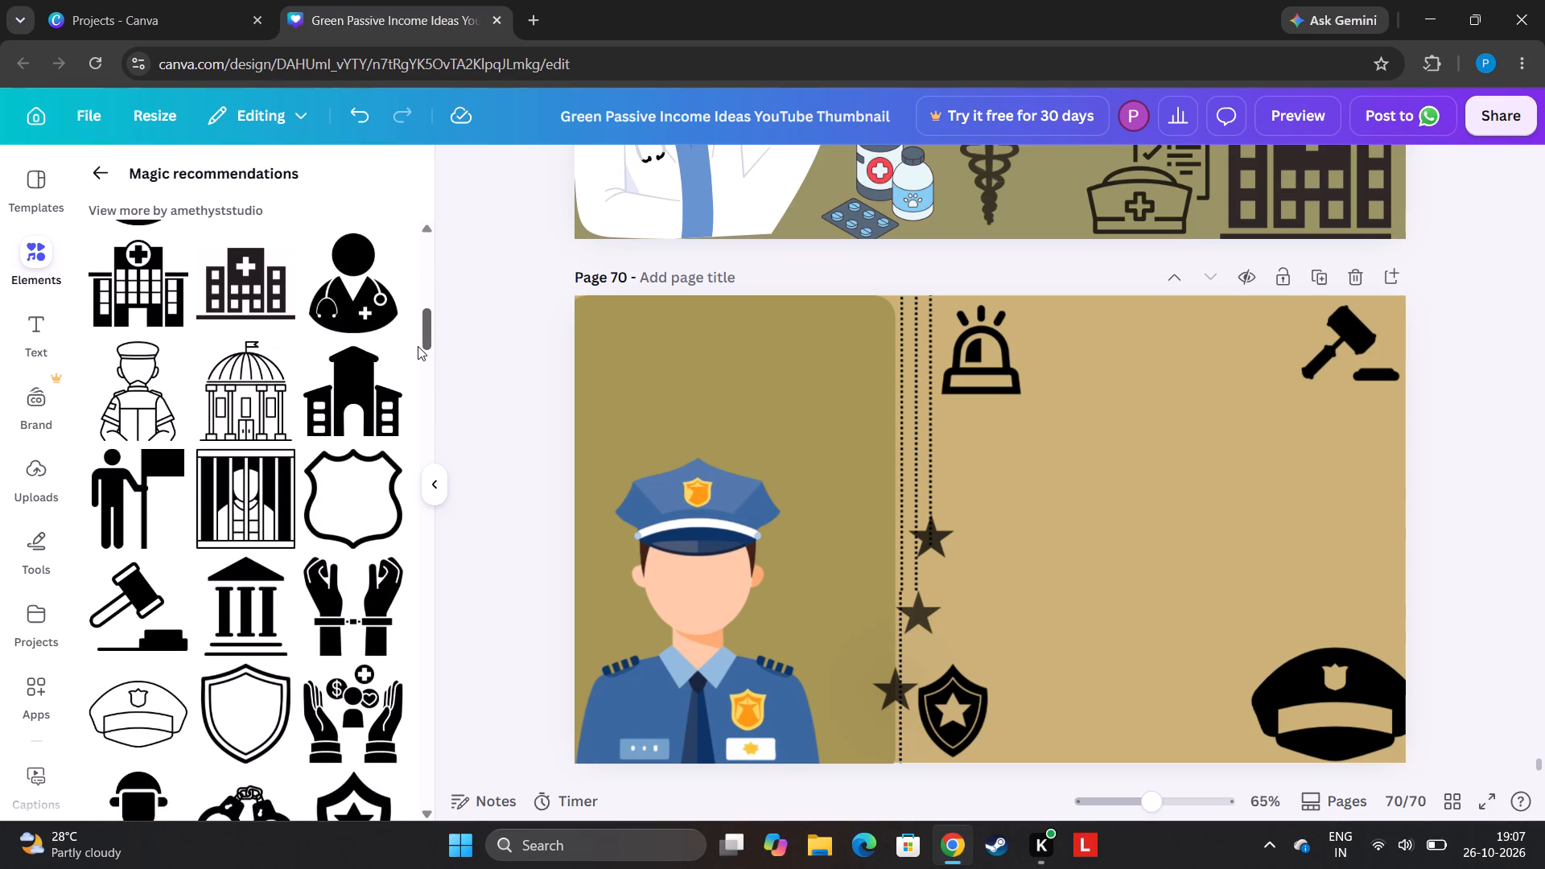
left_click_drag(418, 346, 401, 363)
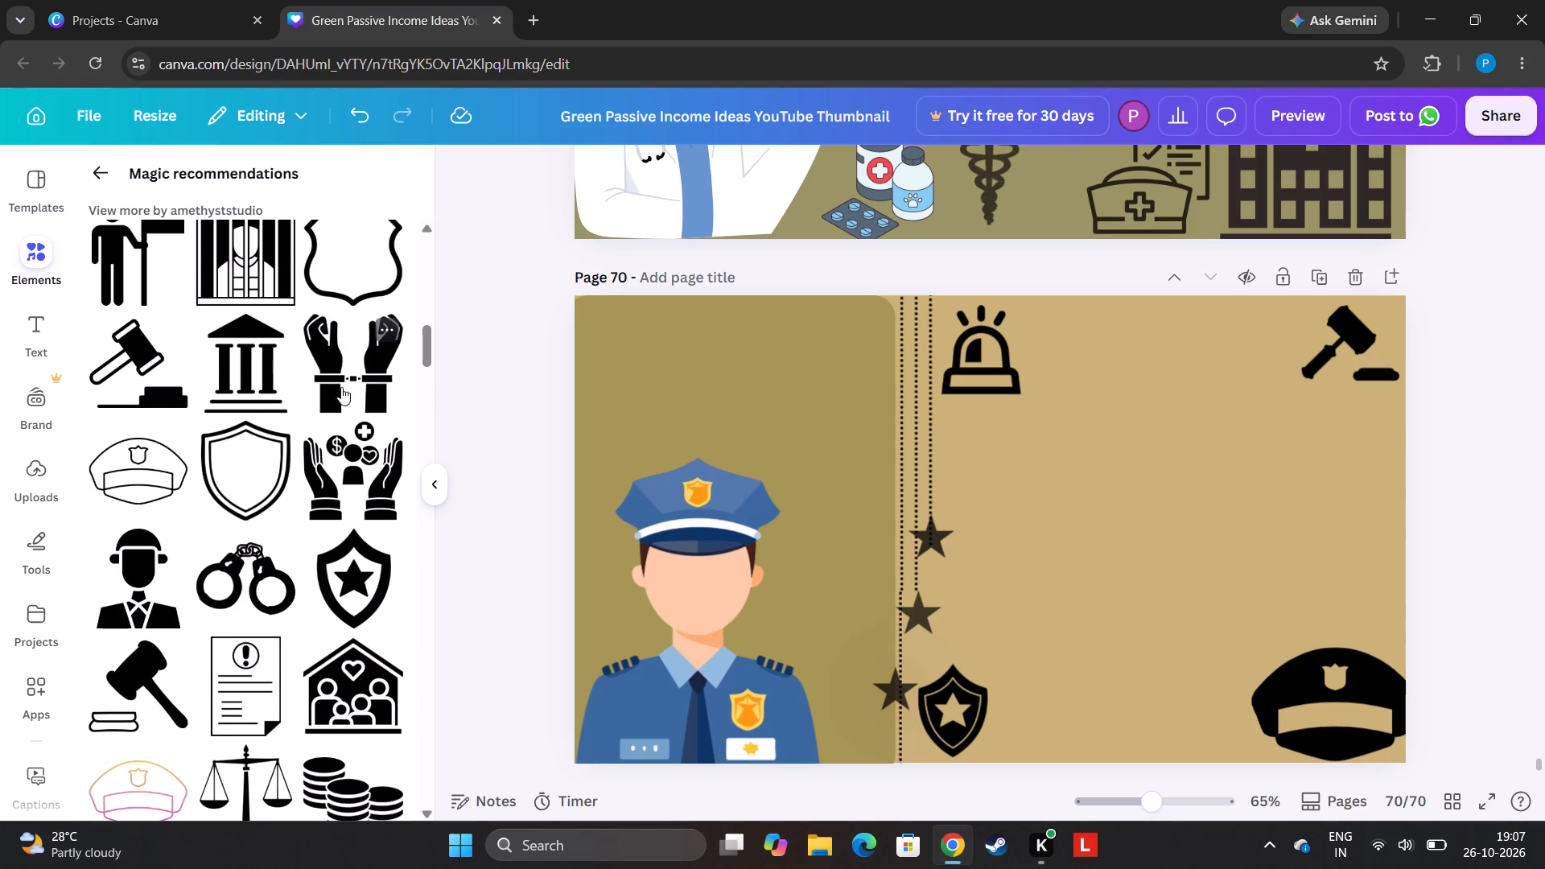
left_click(258, 551)
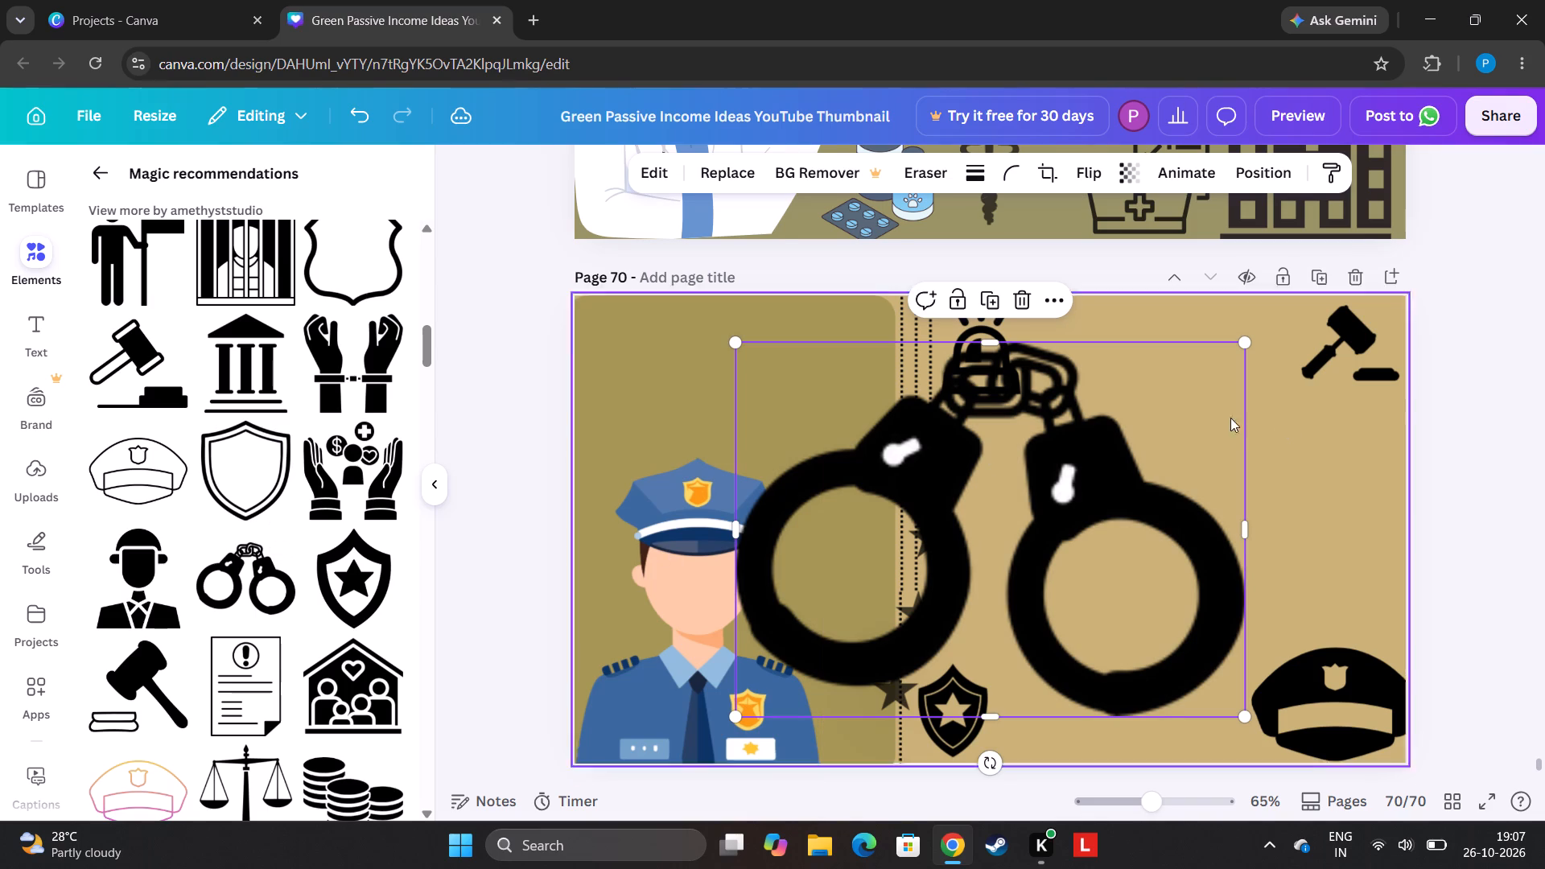
left_click_drag(1250, 341, 1073, 475)
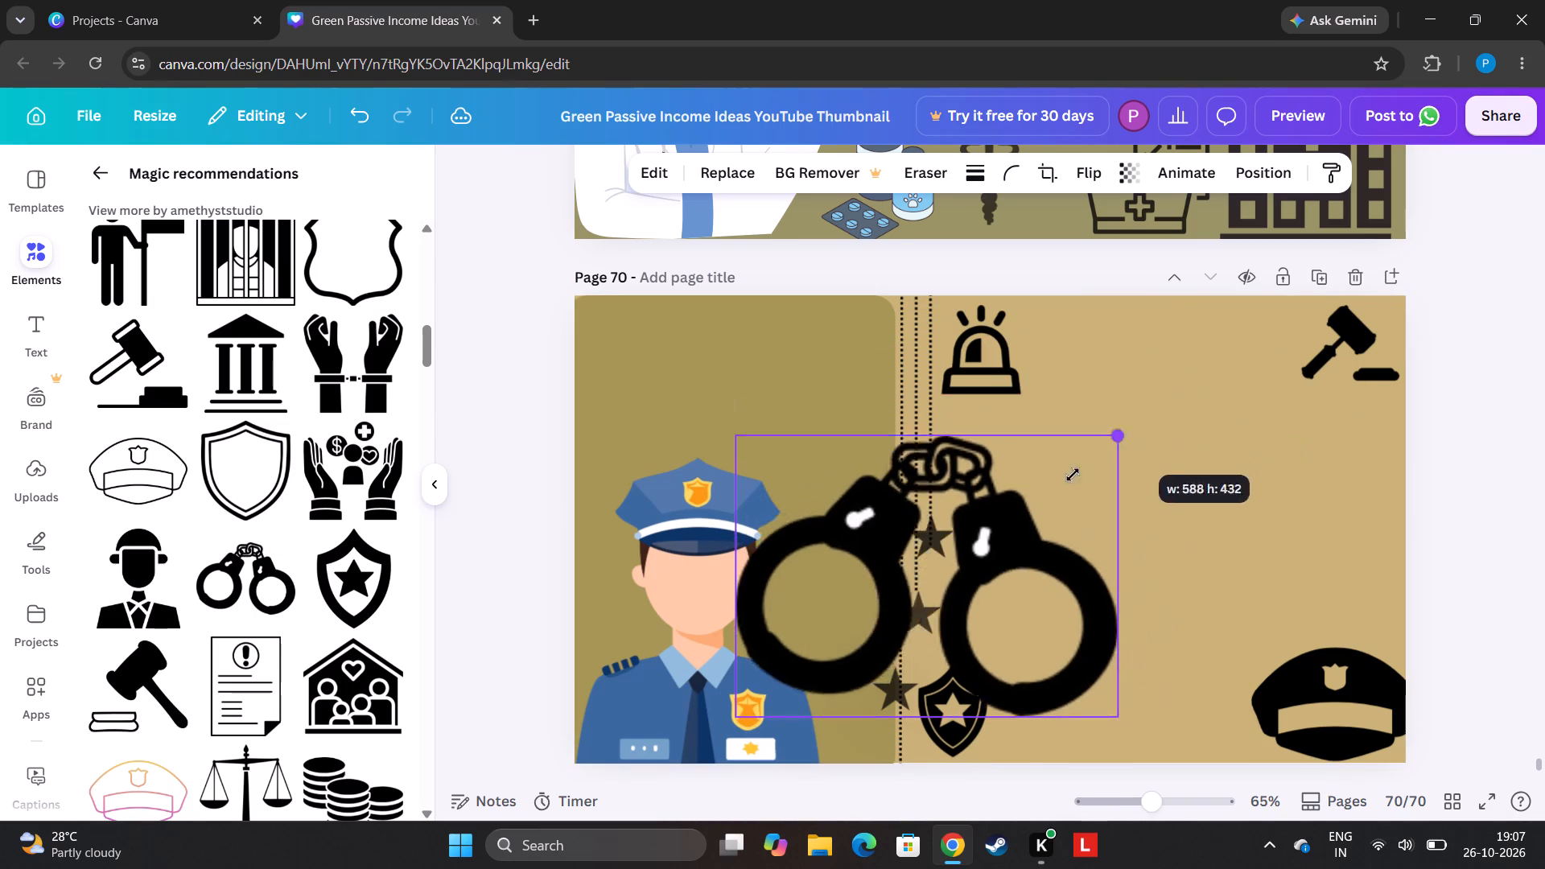
left_click_drag(1073, 475, 970, 517)
left_click_drag(860, 607, 729, 360)
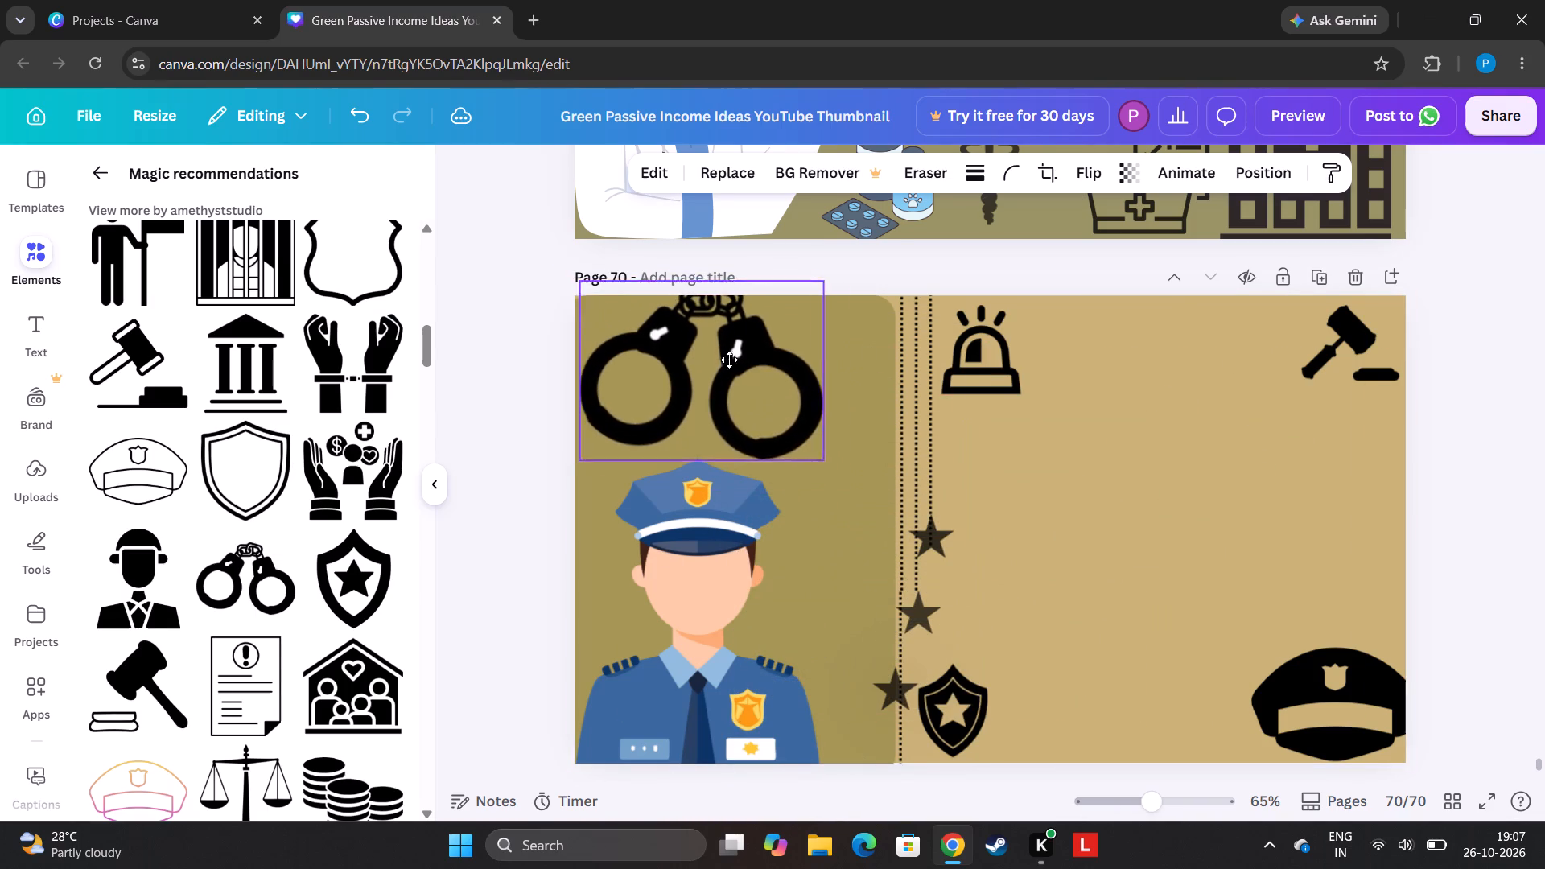
left_click_drag(729, 360, 721, 378)
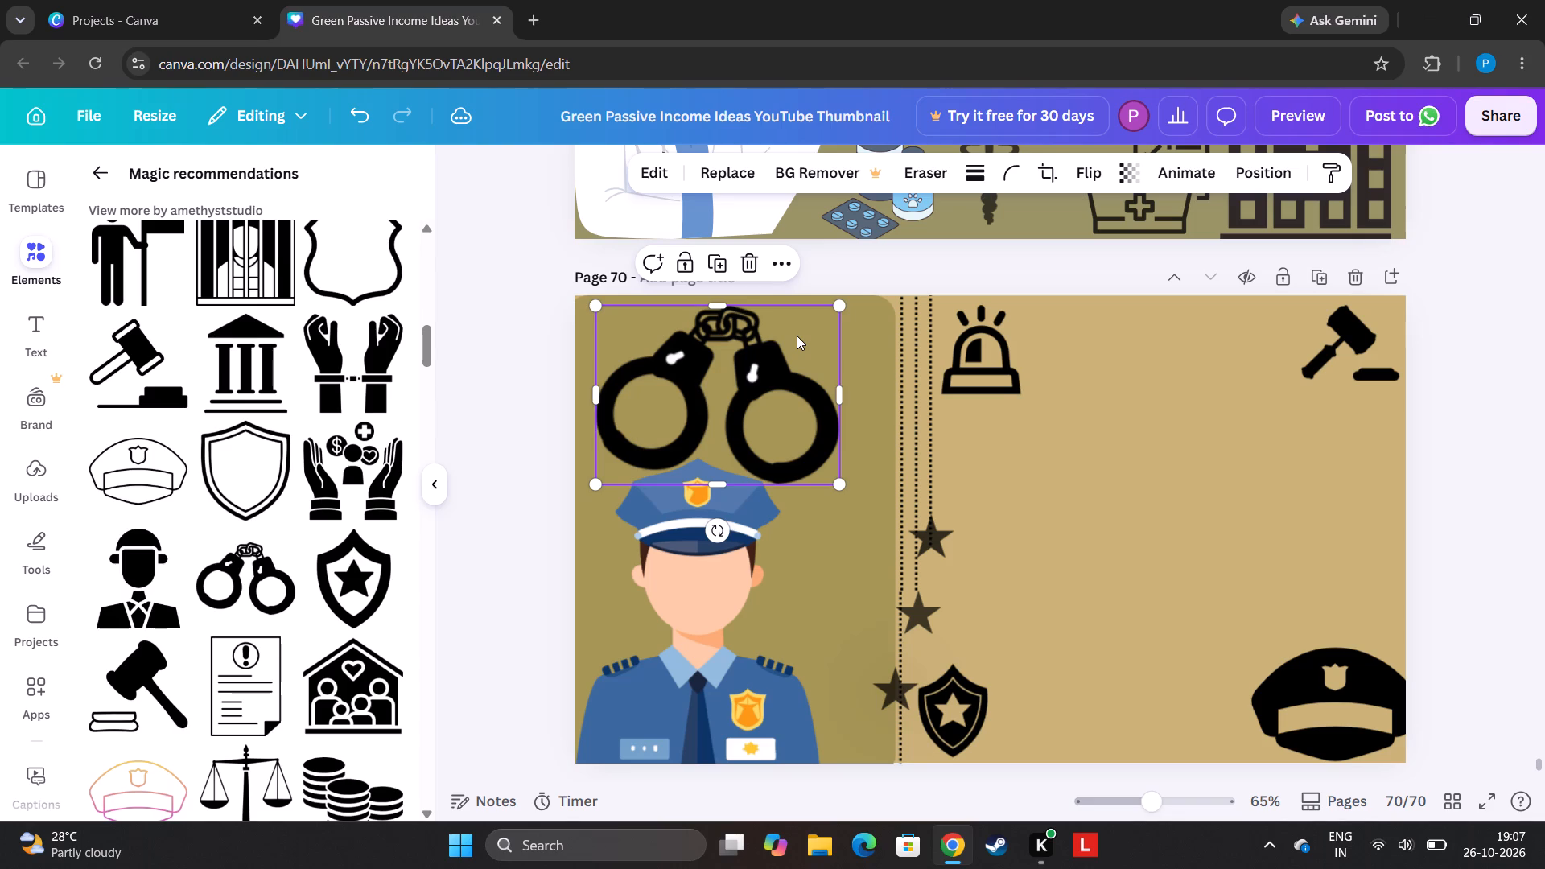
left_click_drag(838, 299, 789, 331)
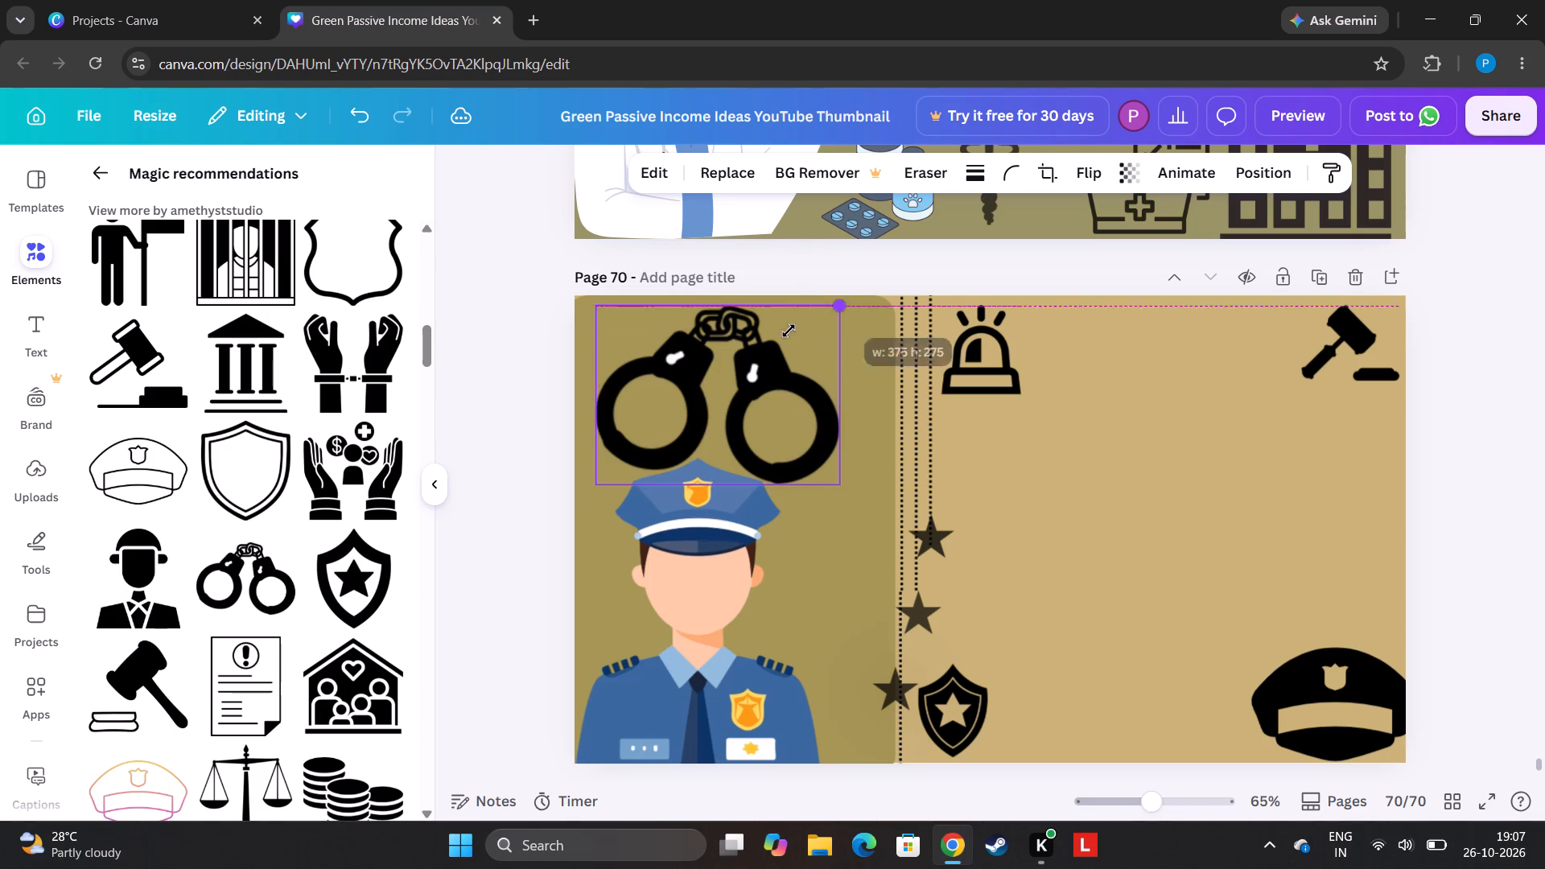
left_click_drag(789, 331, 753, 359)
left_click_drag(708, 407, 715, 368)
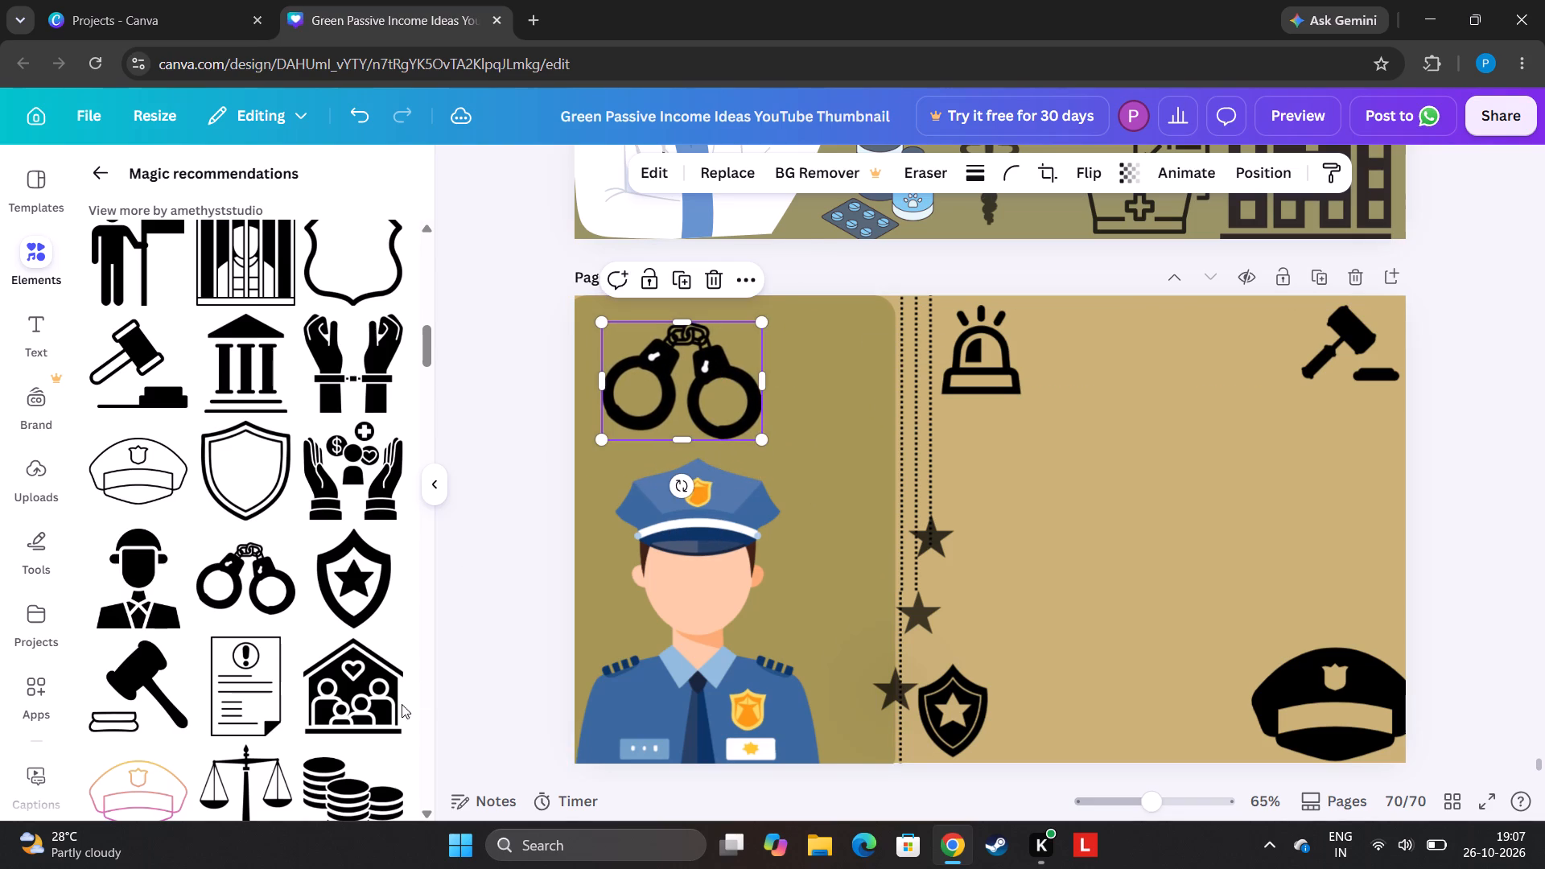
Add the black scales of justice, move the police cap up out of the way, and fit the shrunken scales in the tan area's bottom-right corner.
left_click(232, 772)
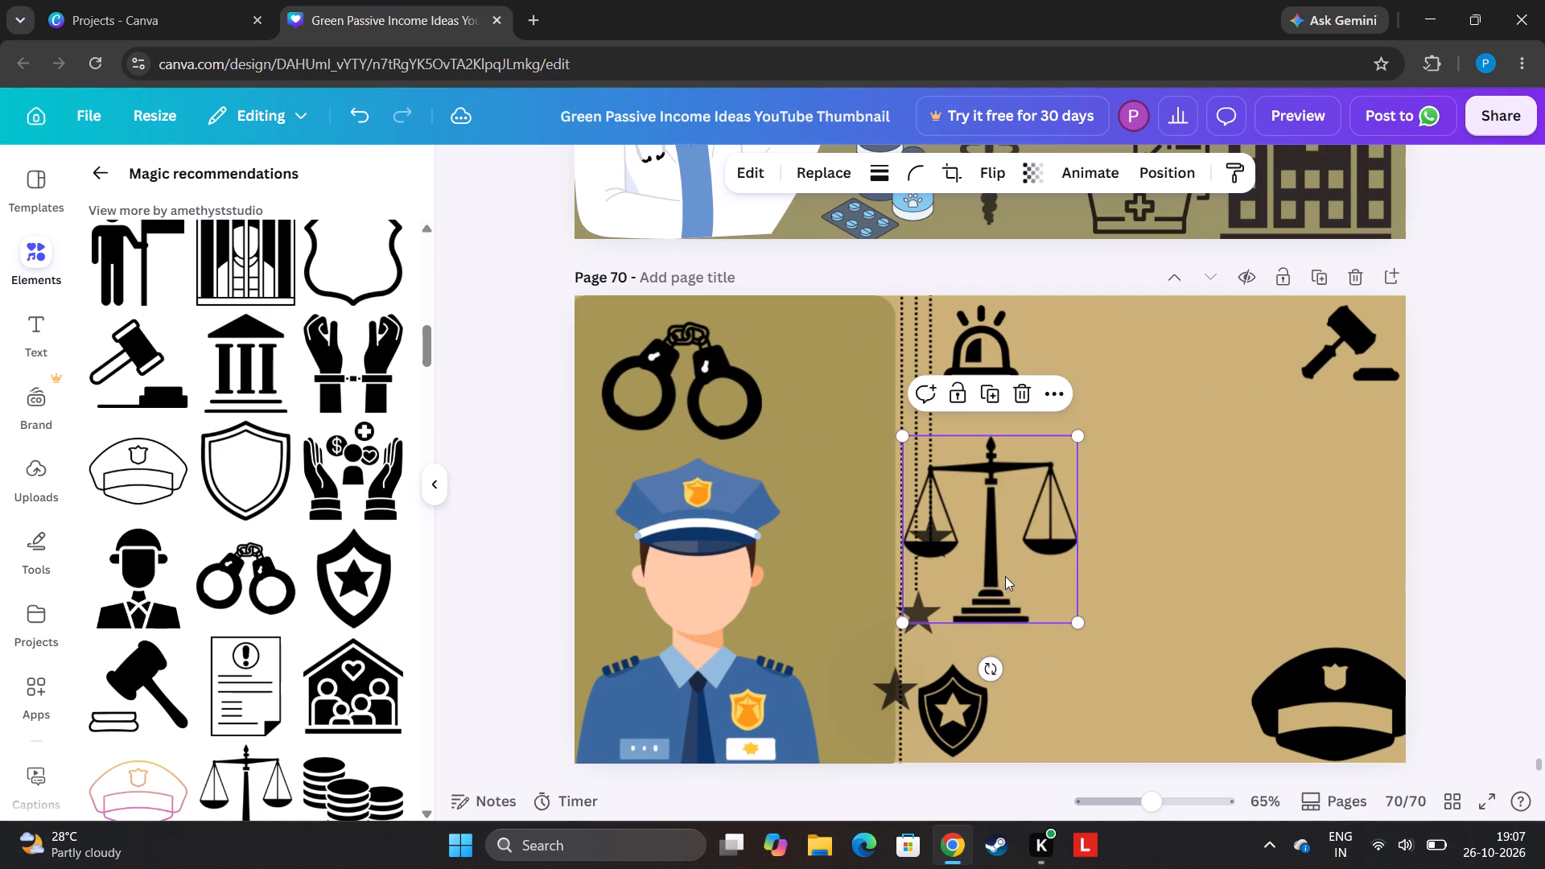
left_click_drag(1006, 576, 1197, 699)
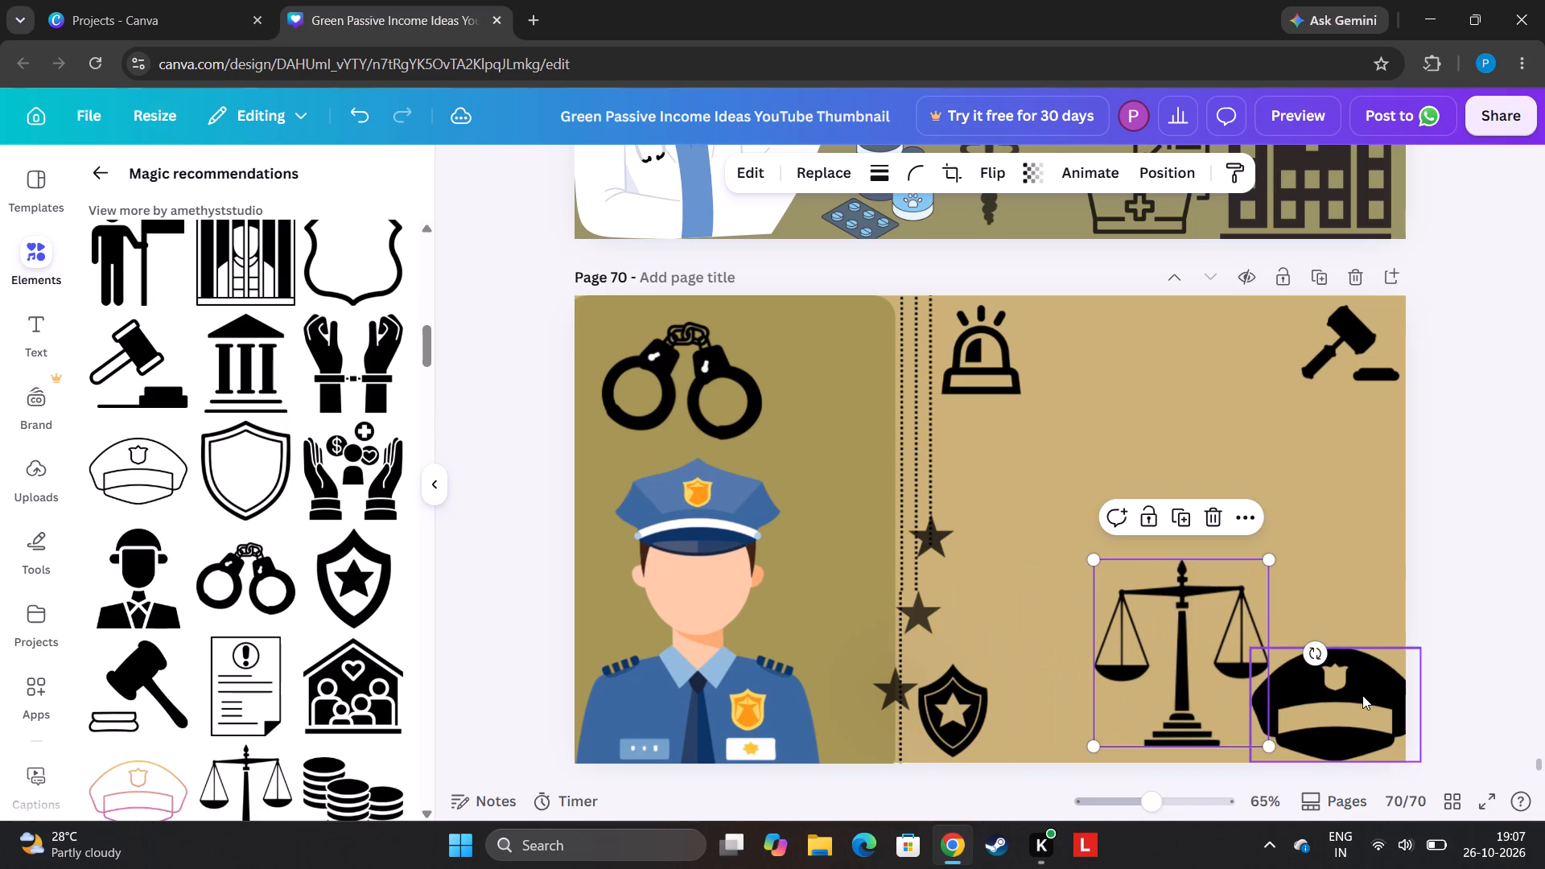
left_click_drag(1362, 695, 1201, 447)
left_click_drag(1176, 624, 1307, 638)
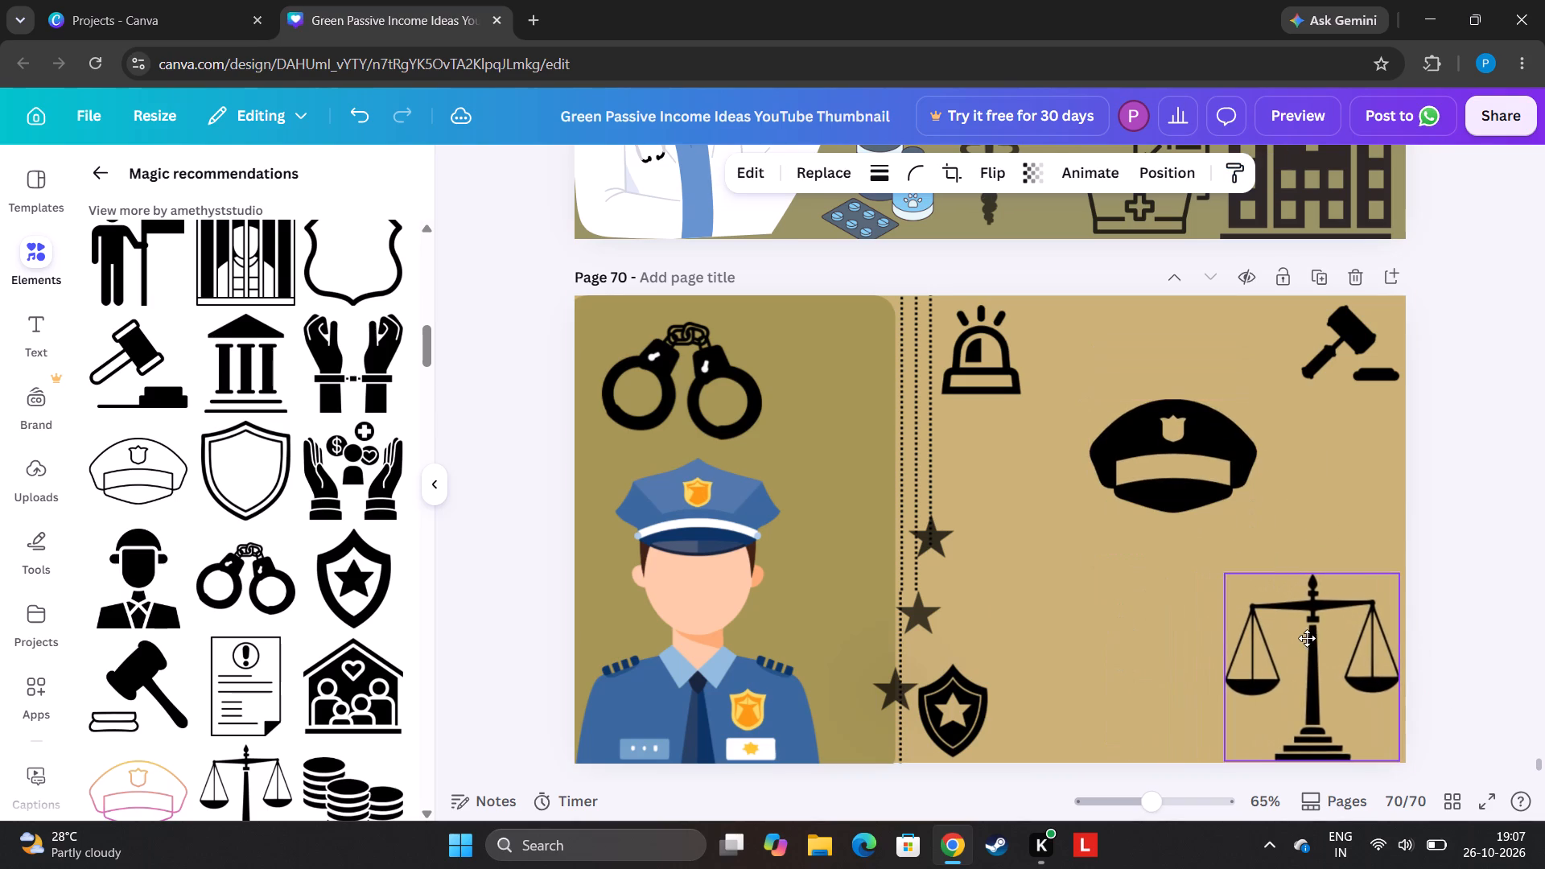
left_click_drag(1307, 638, 1304, 638)
left_click_drag(1226, 562, 1241, 575)
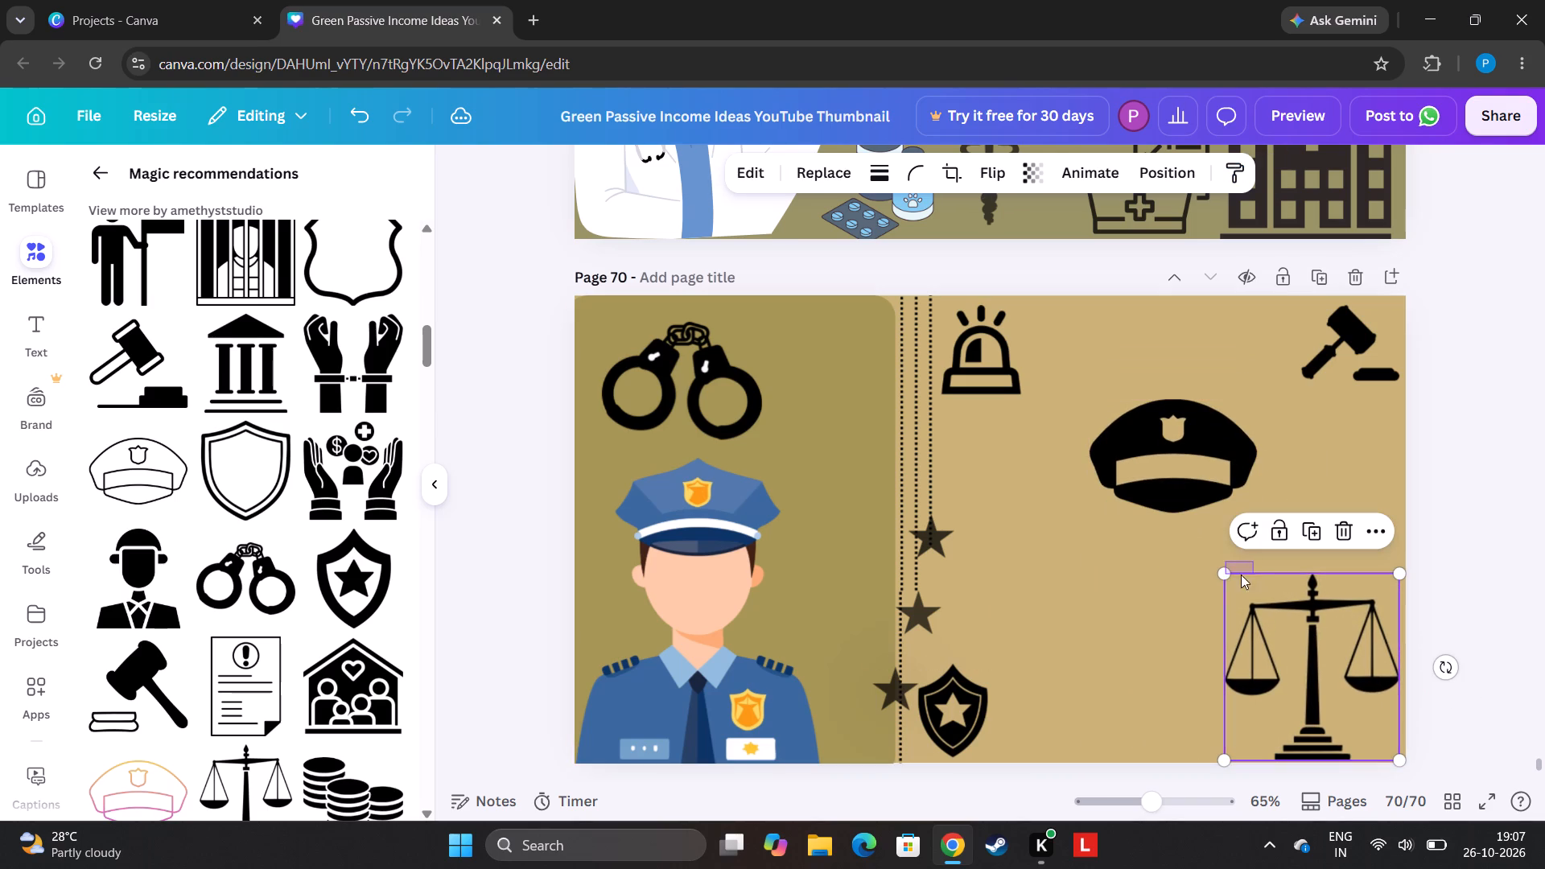
left_click_drag(1241, 575, 1242, 575)
left_click_drag(1229, 570, 1275, 604)
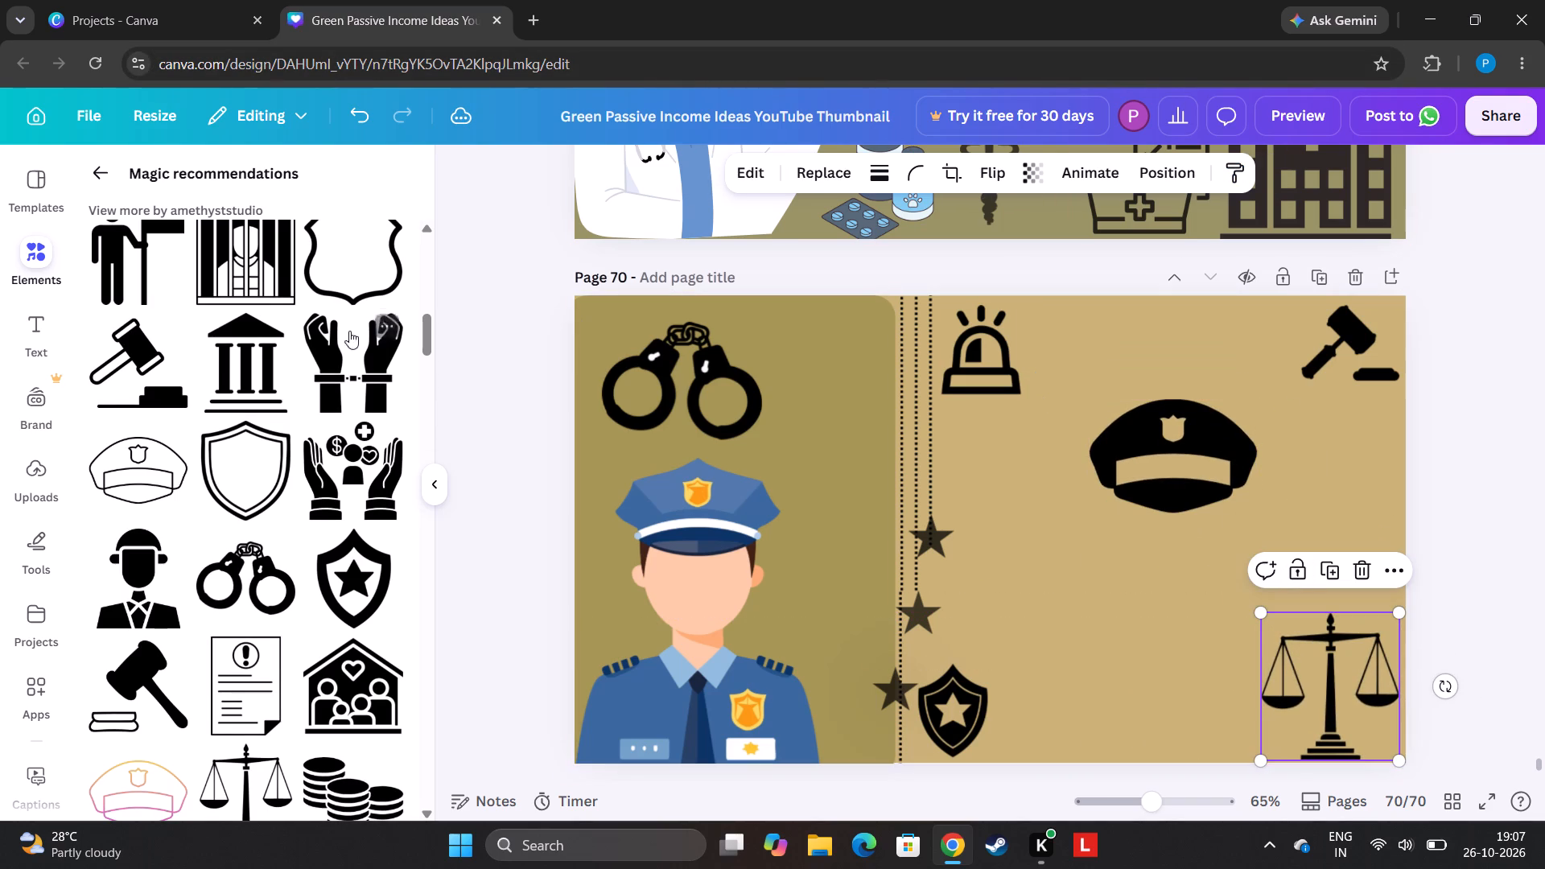
Look through the rest of the recommended police graphics down to the end of the set and return to the "ias officer" results.
left_click_drag(430, 339, 428, 407)
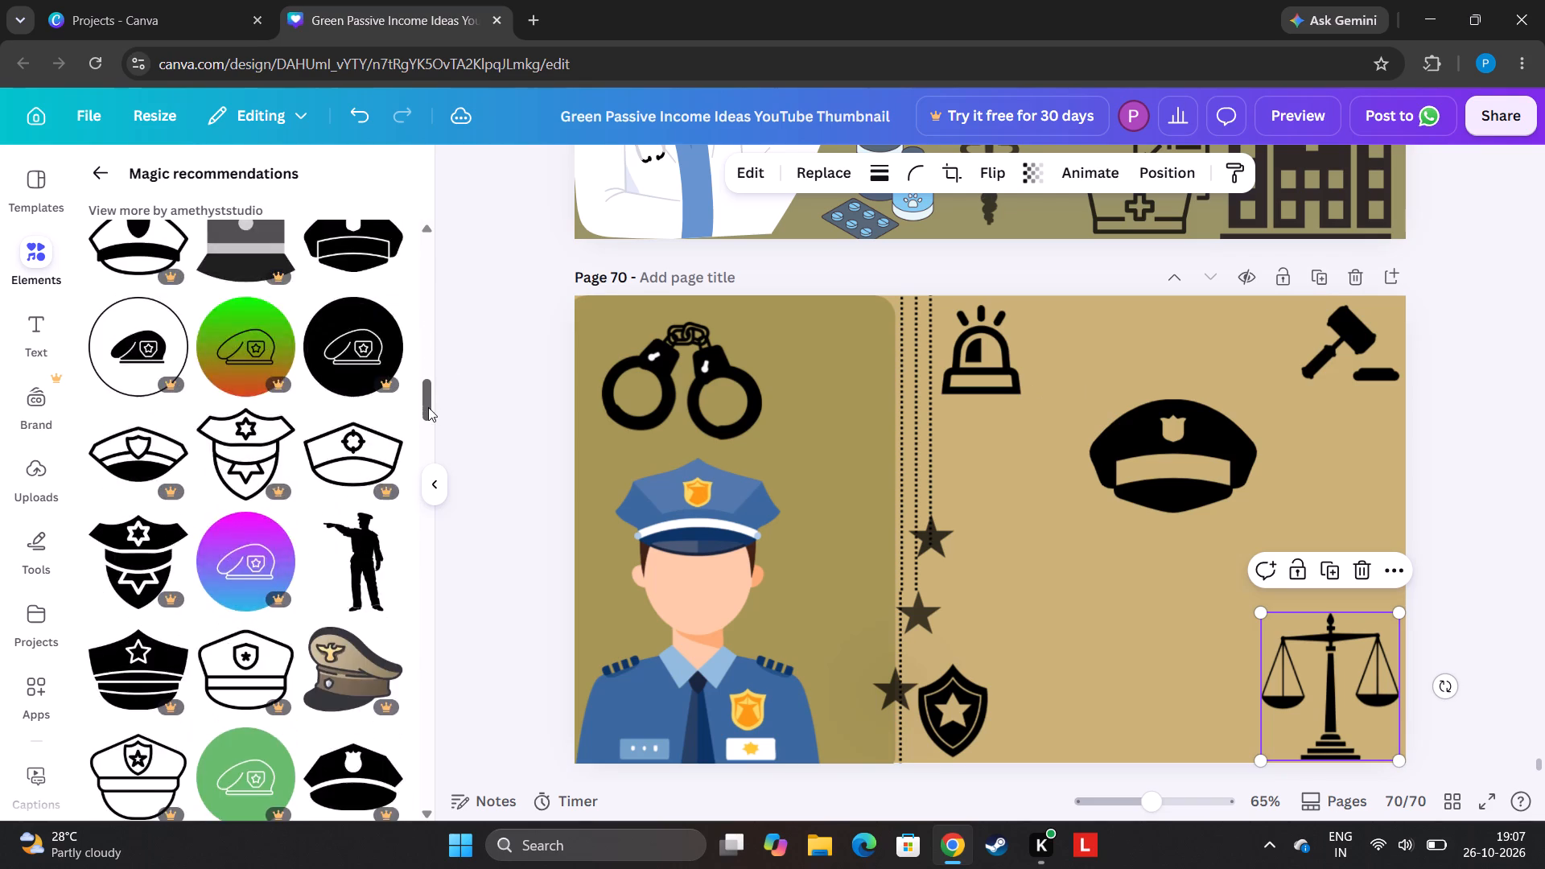
left_click_drag(428, 407, 389, 530)
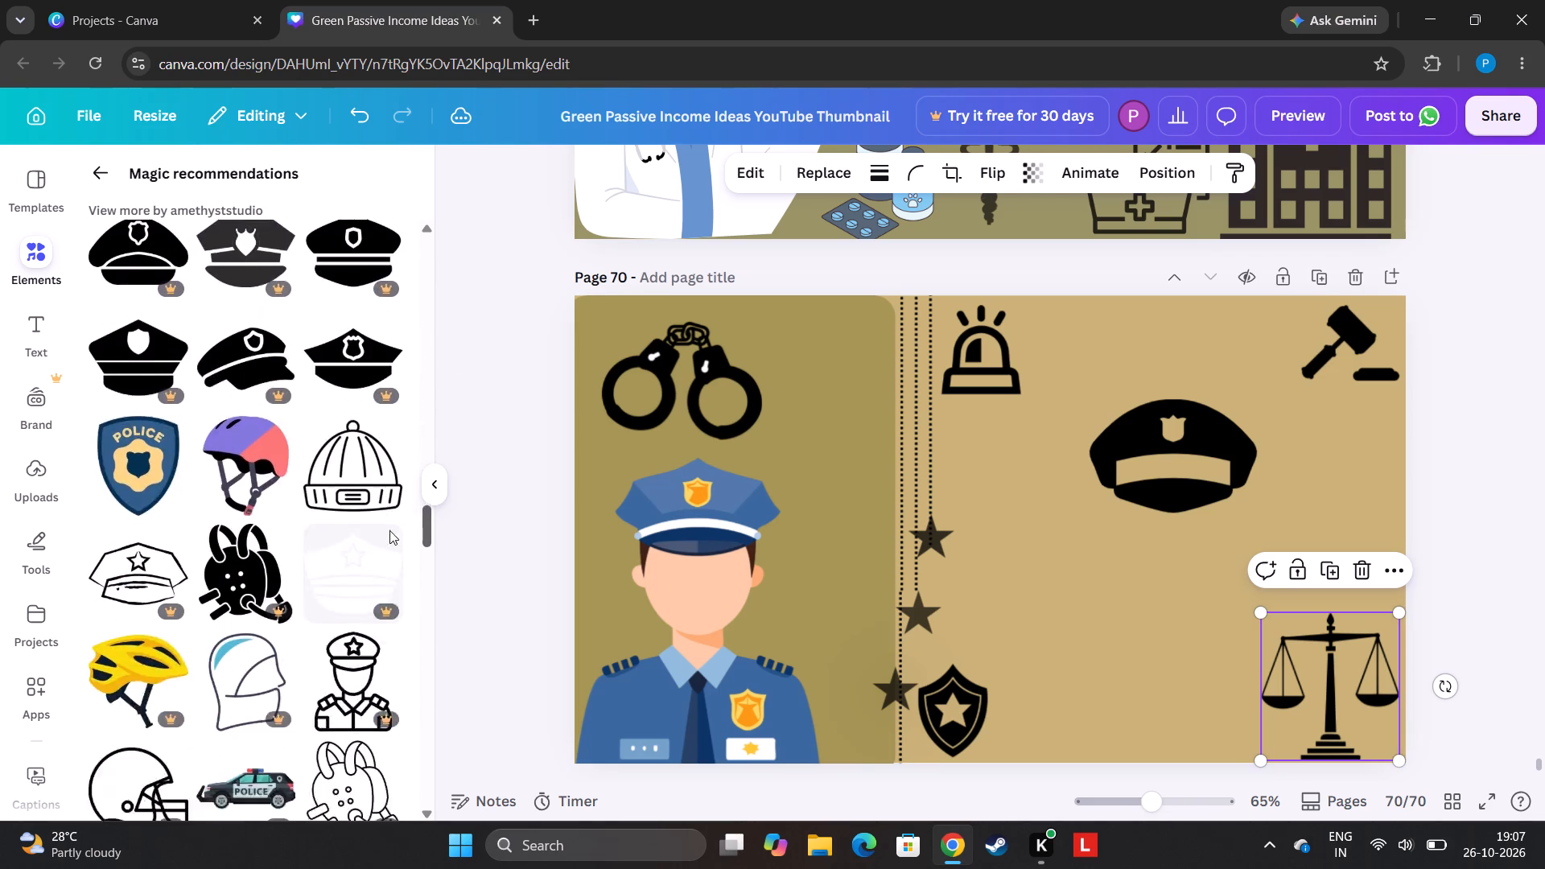
left_click_drag(389, 530, 379, 557)
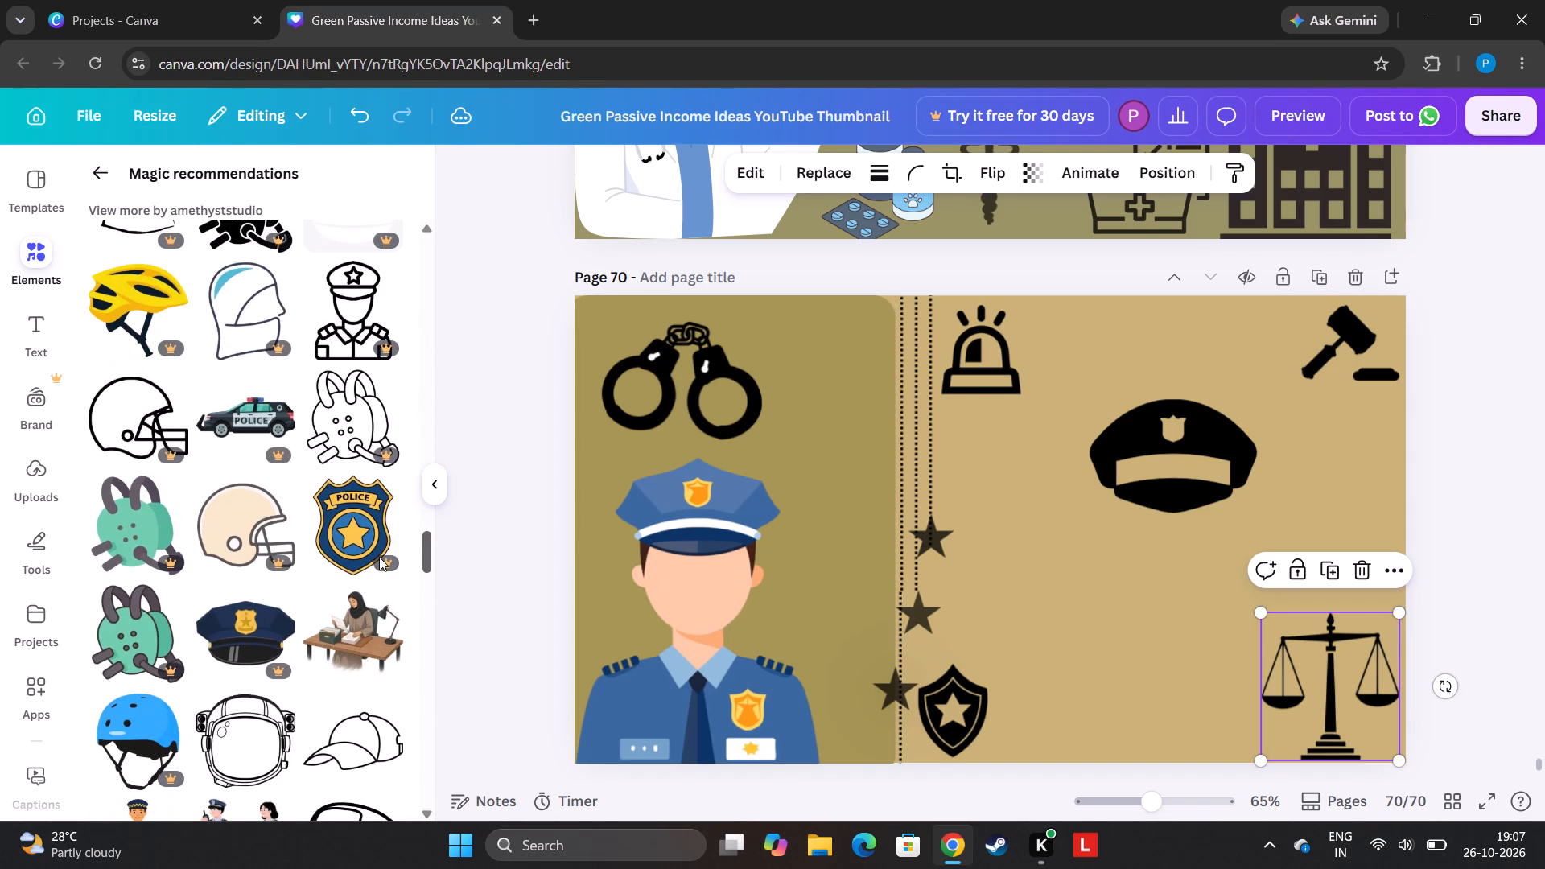
left_click_drag(379, 557, 366, 588)
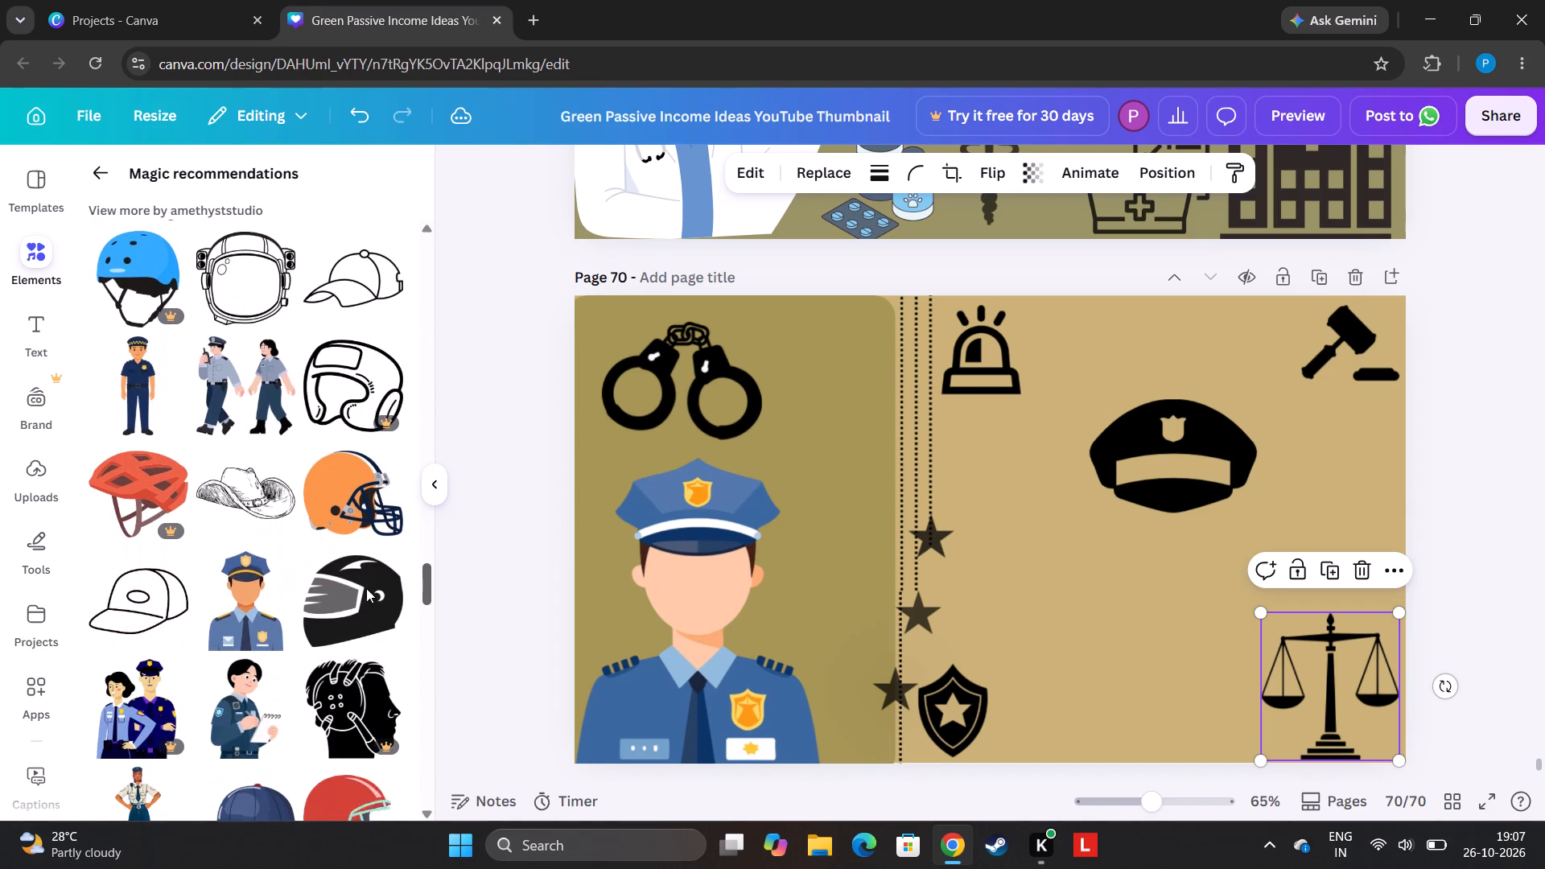
left_click_drag(366, 588, 319, 660)
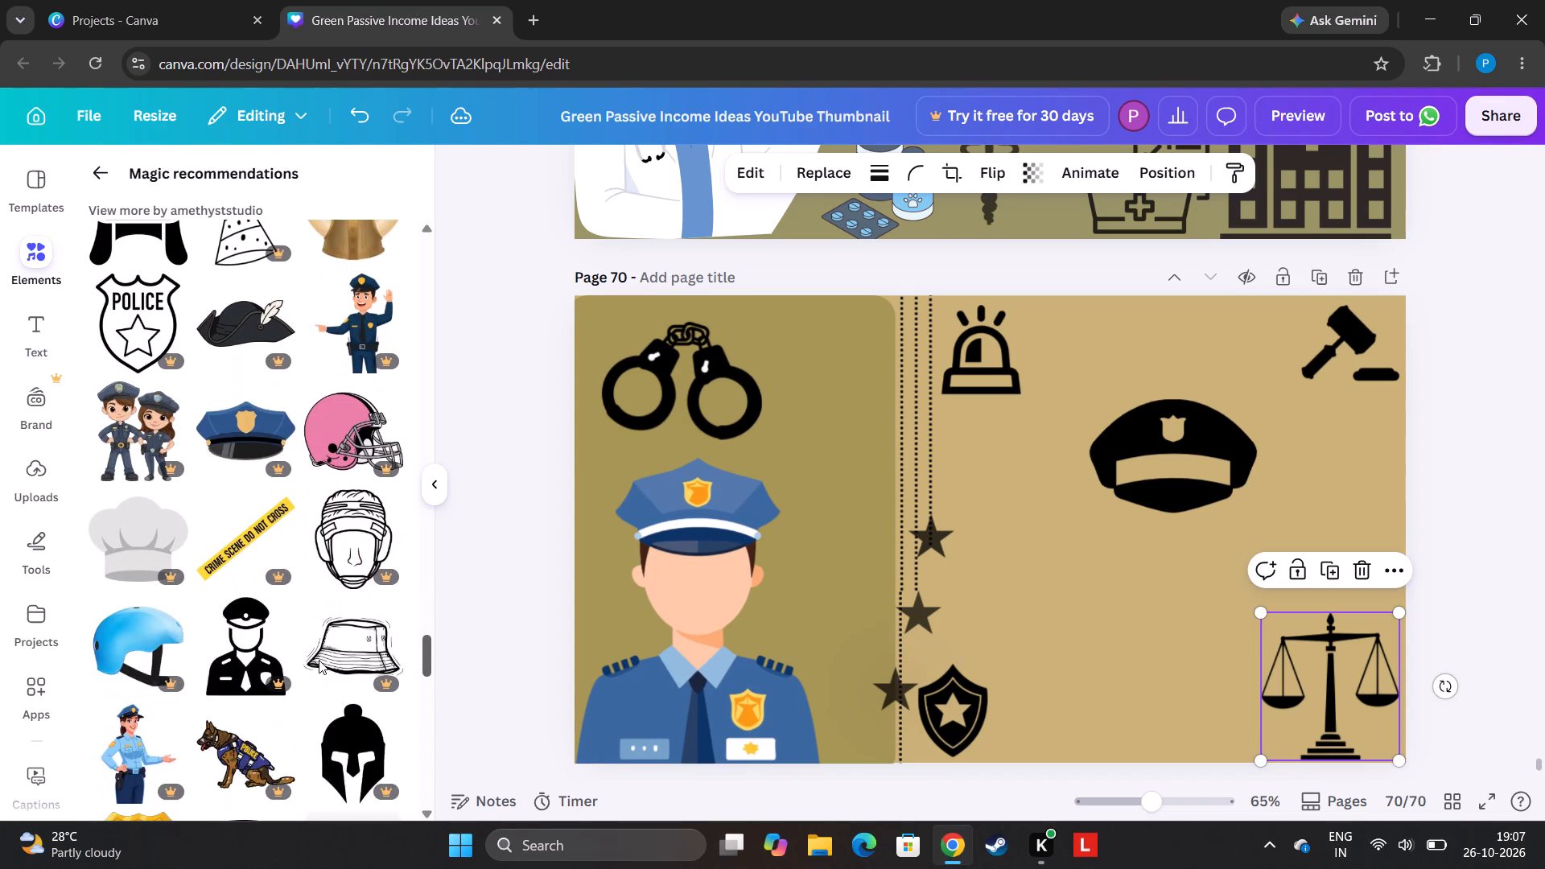
left_click_drag(319, 660, 300, 694)
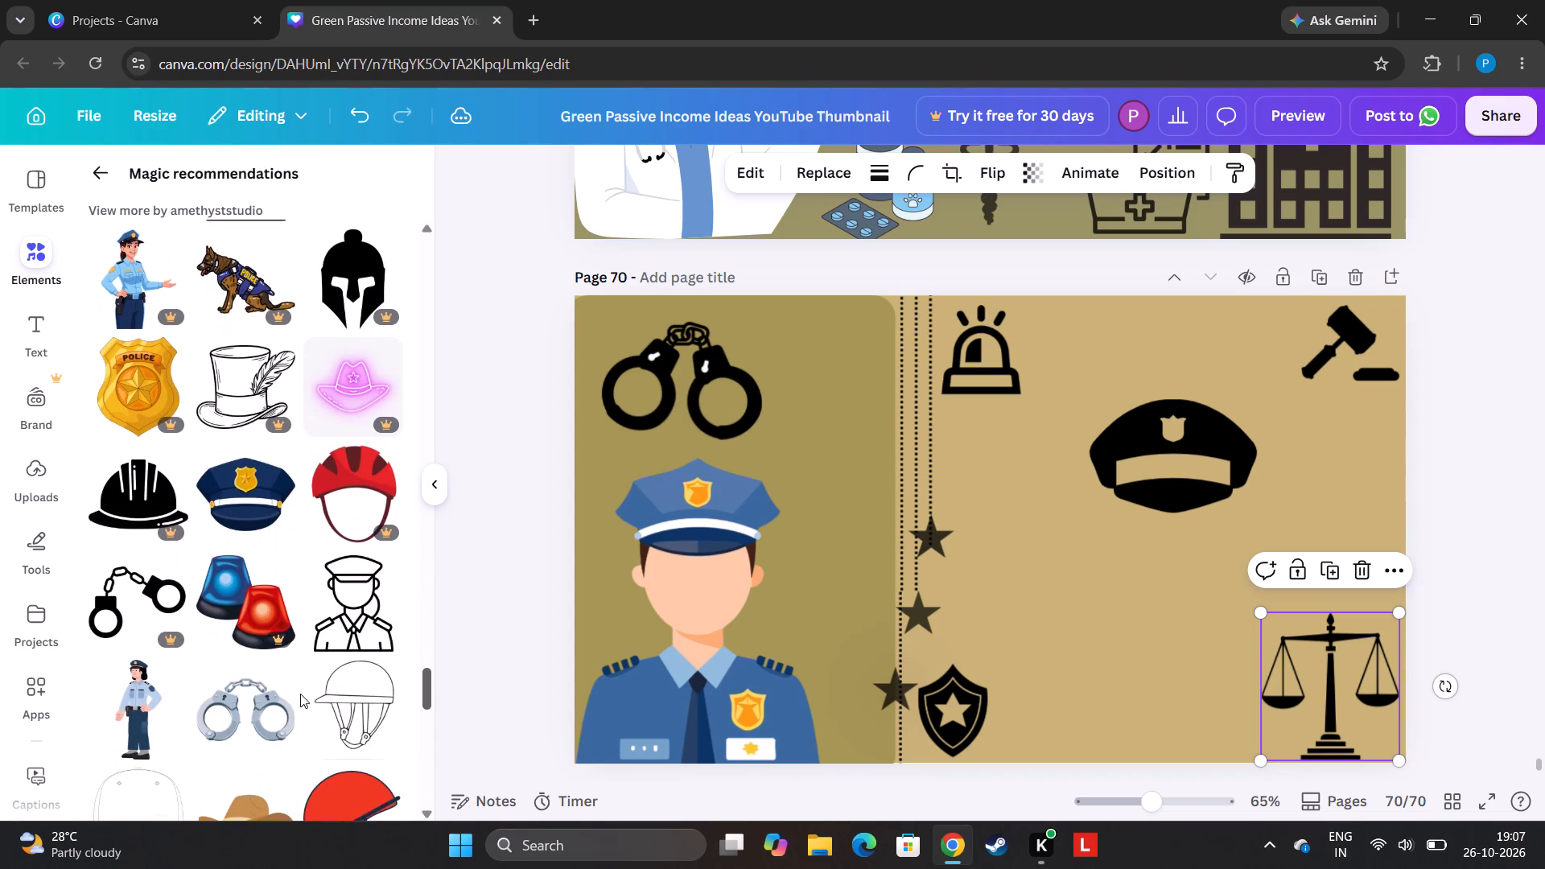
left_click_drag(300, 694, 299, 694)
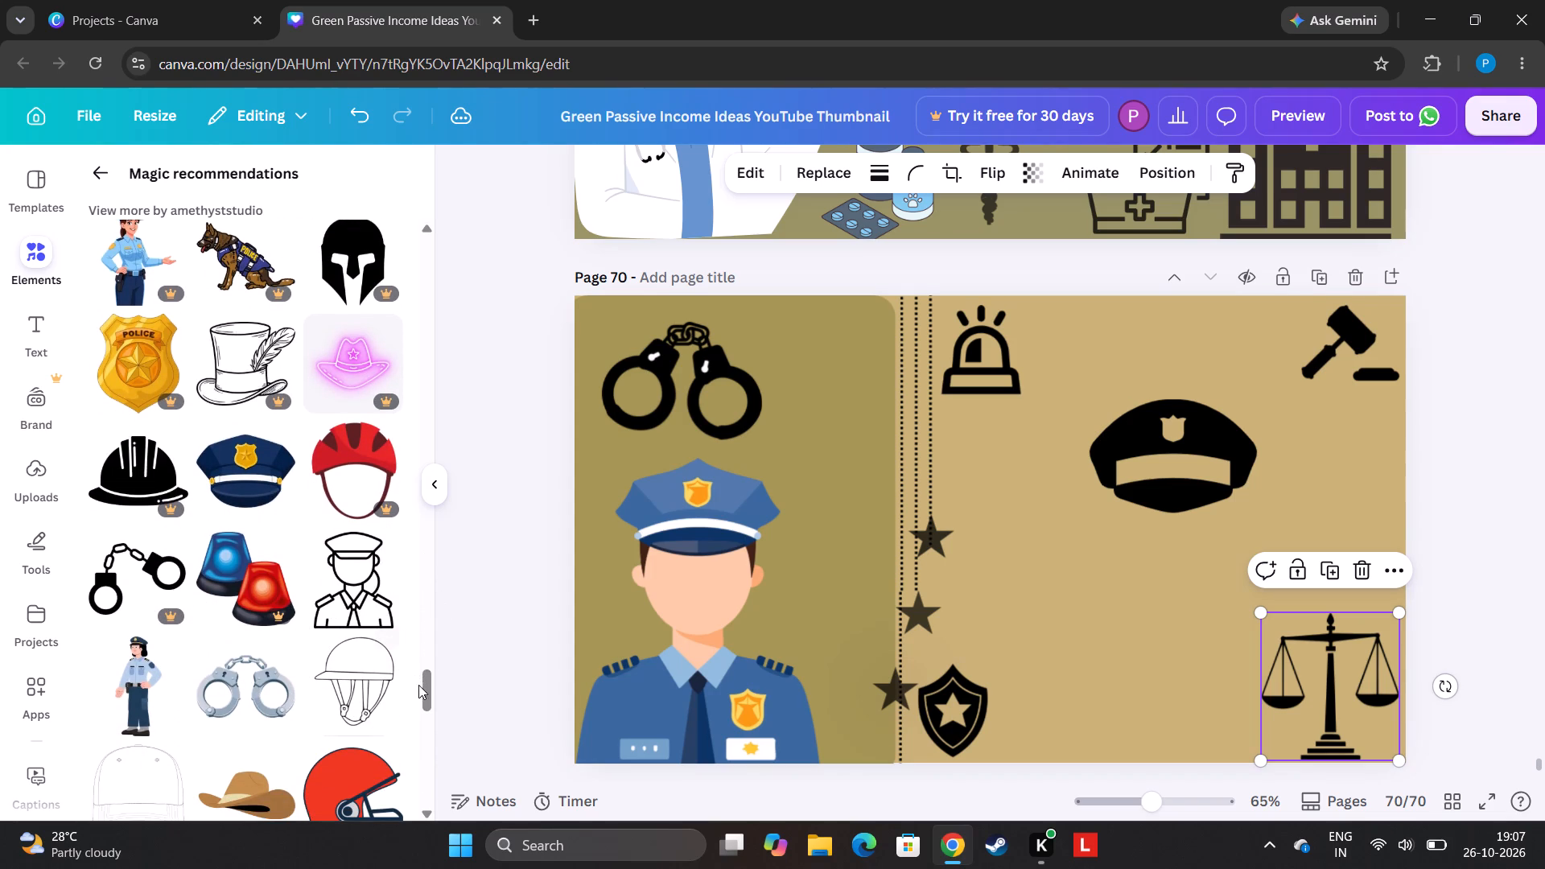
left_click_drag(431, 691, 398, 809)
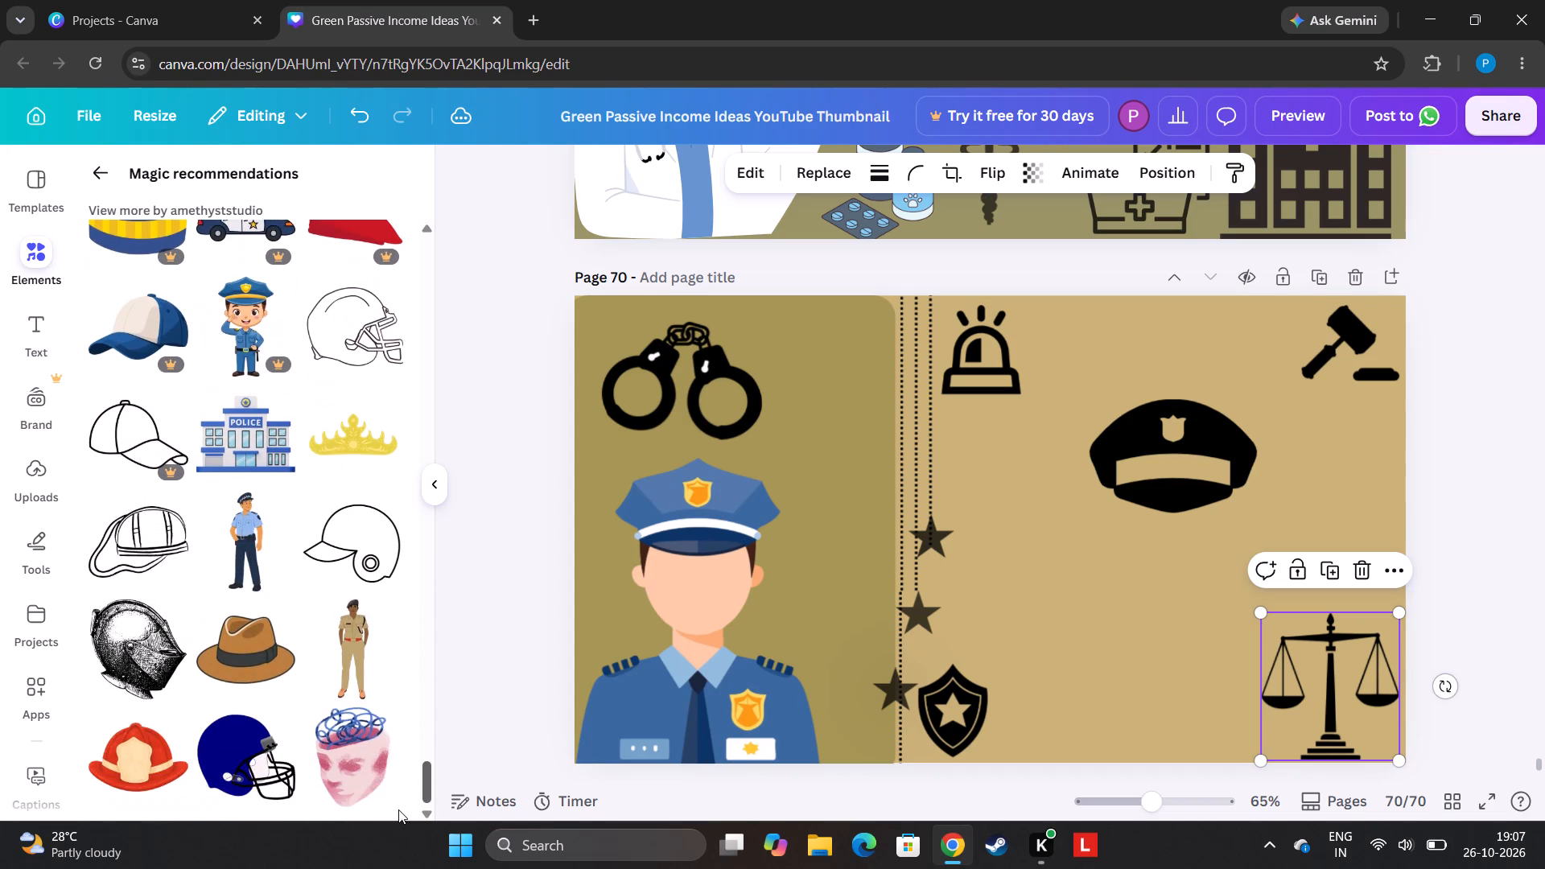
left_click_drag(398, 809, 398, 810)
left_click(512, 599)
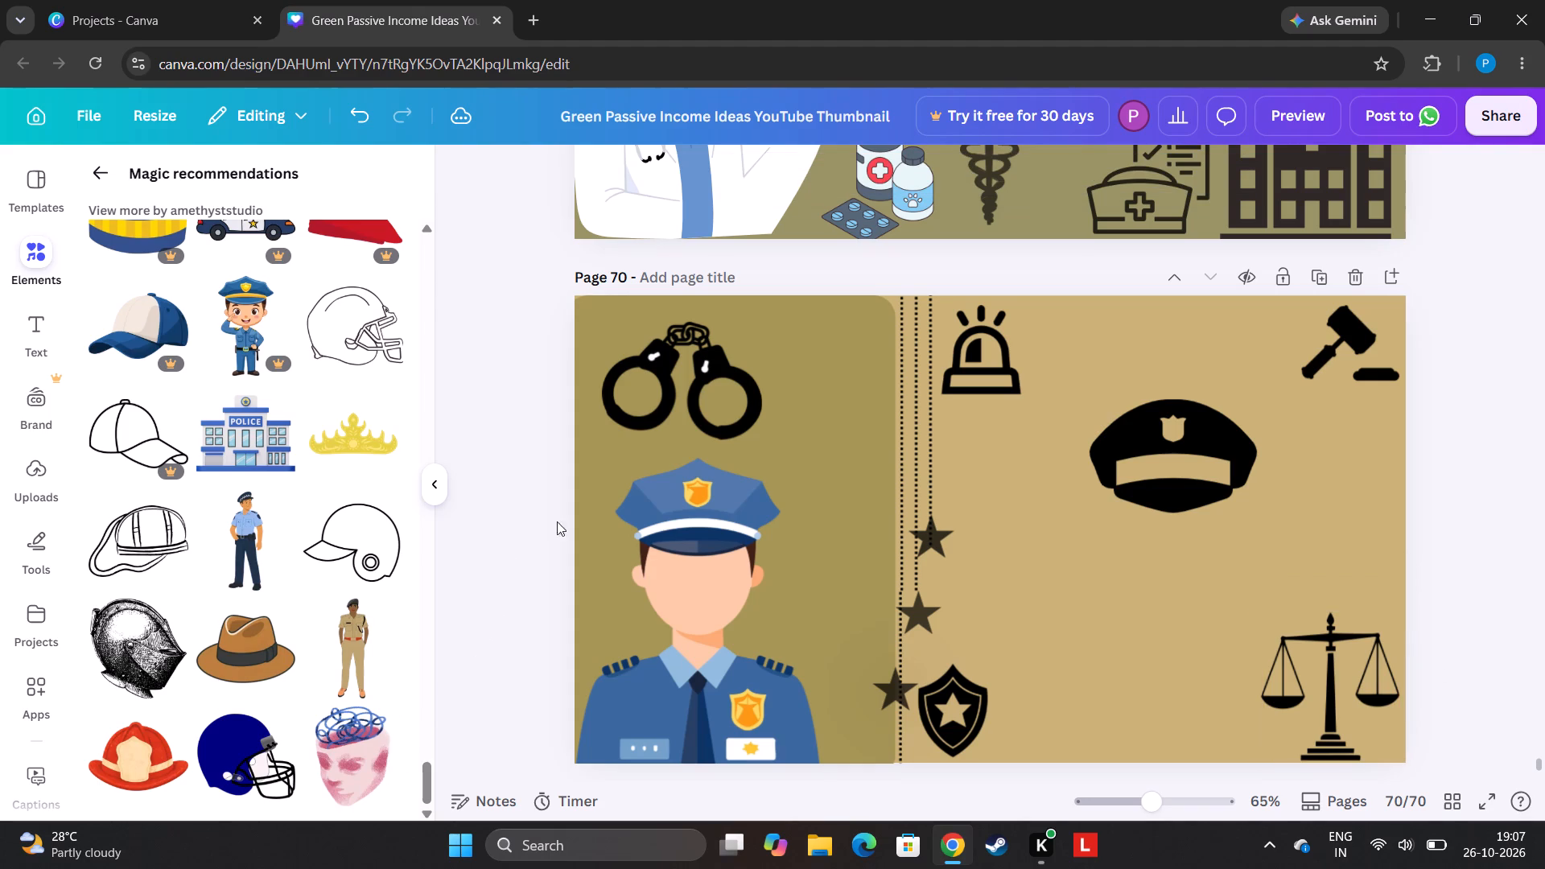
left_click(99, 172)
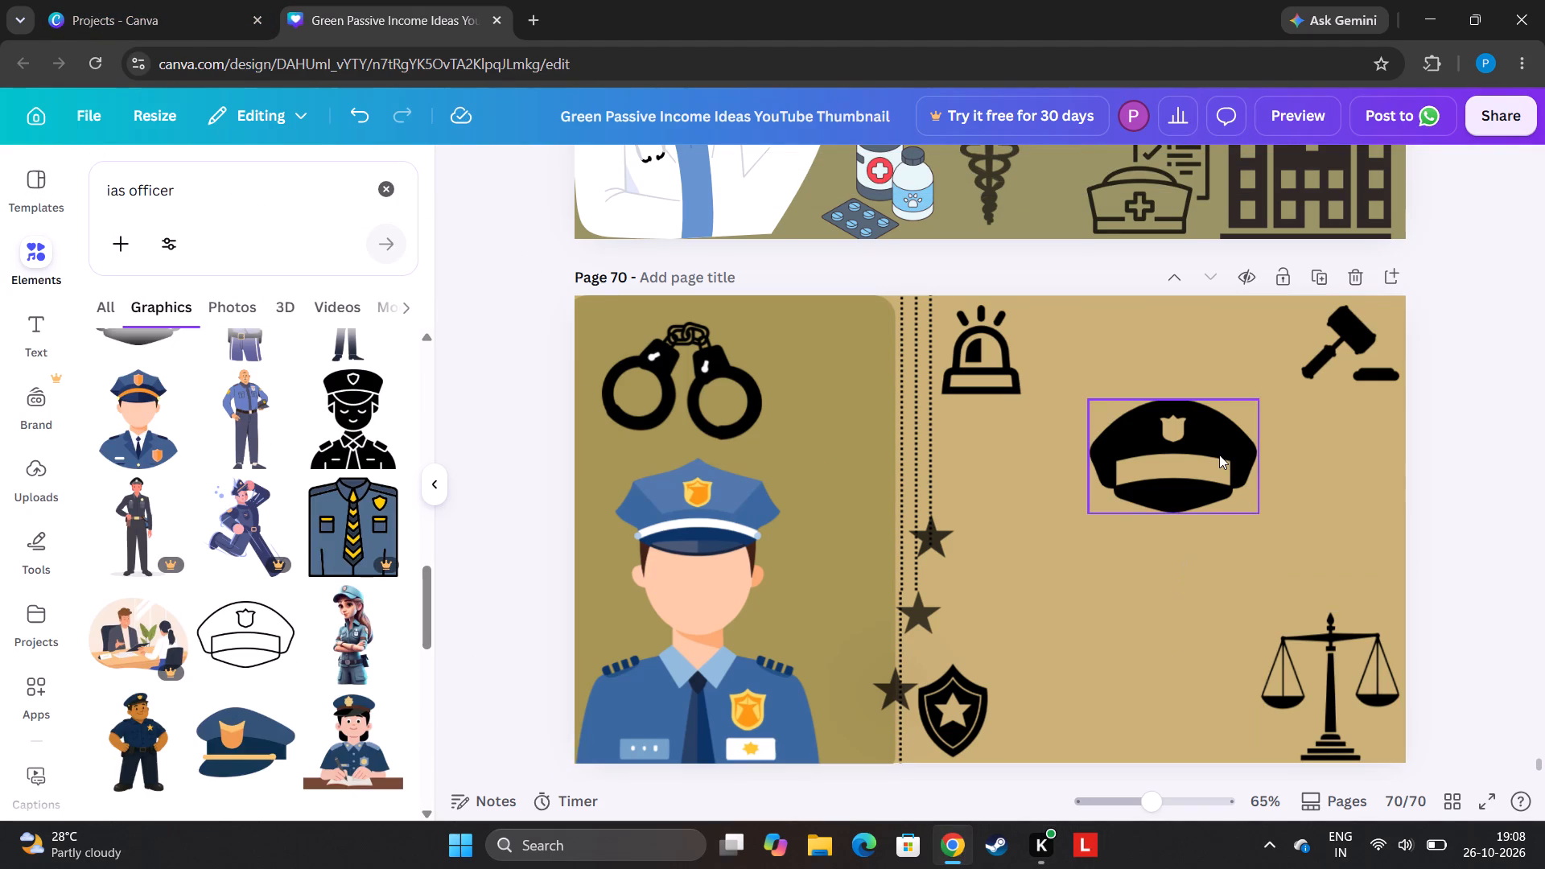
Set the transparency of the handcuffs on the olive panel to 69.
left_click(726, 373)
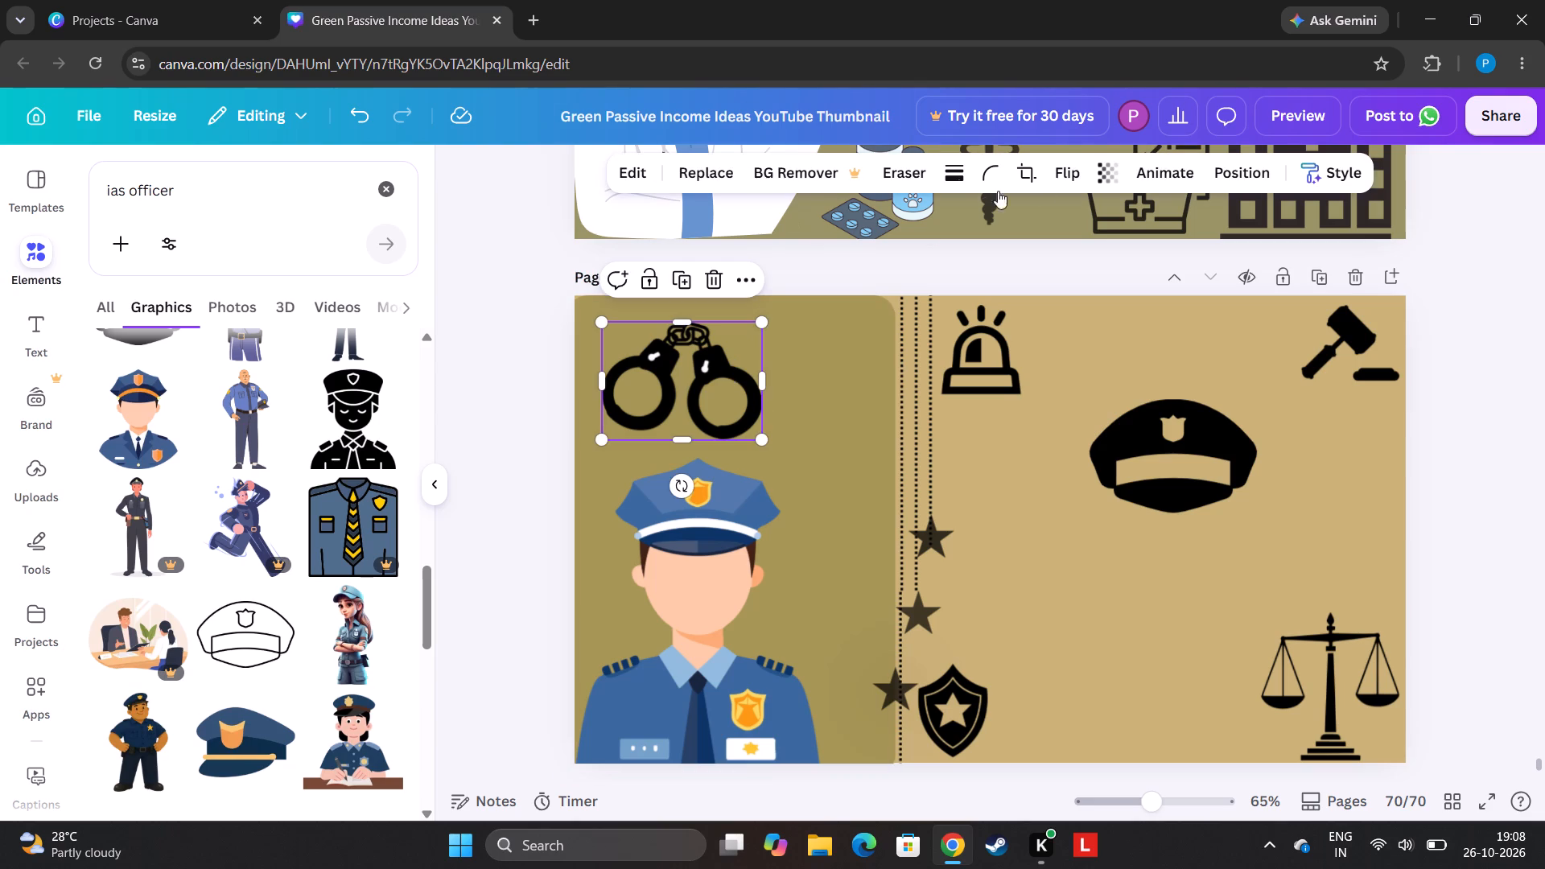
left_click(1106, 158)
left_click(1109, 257)
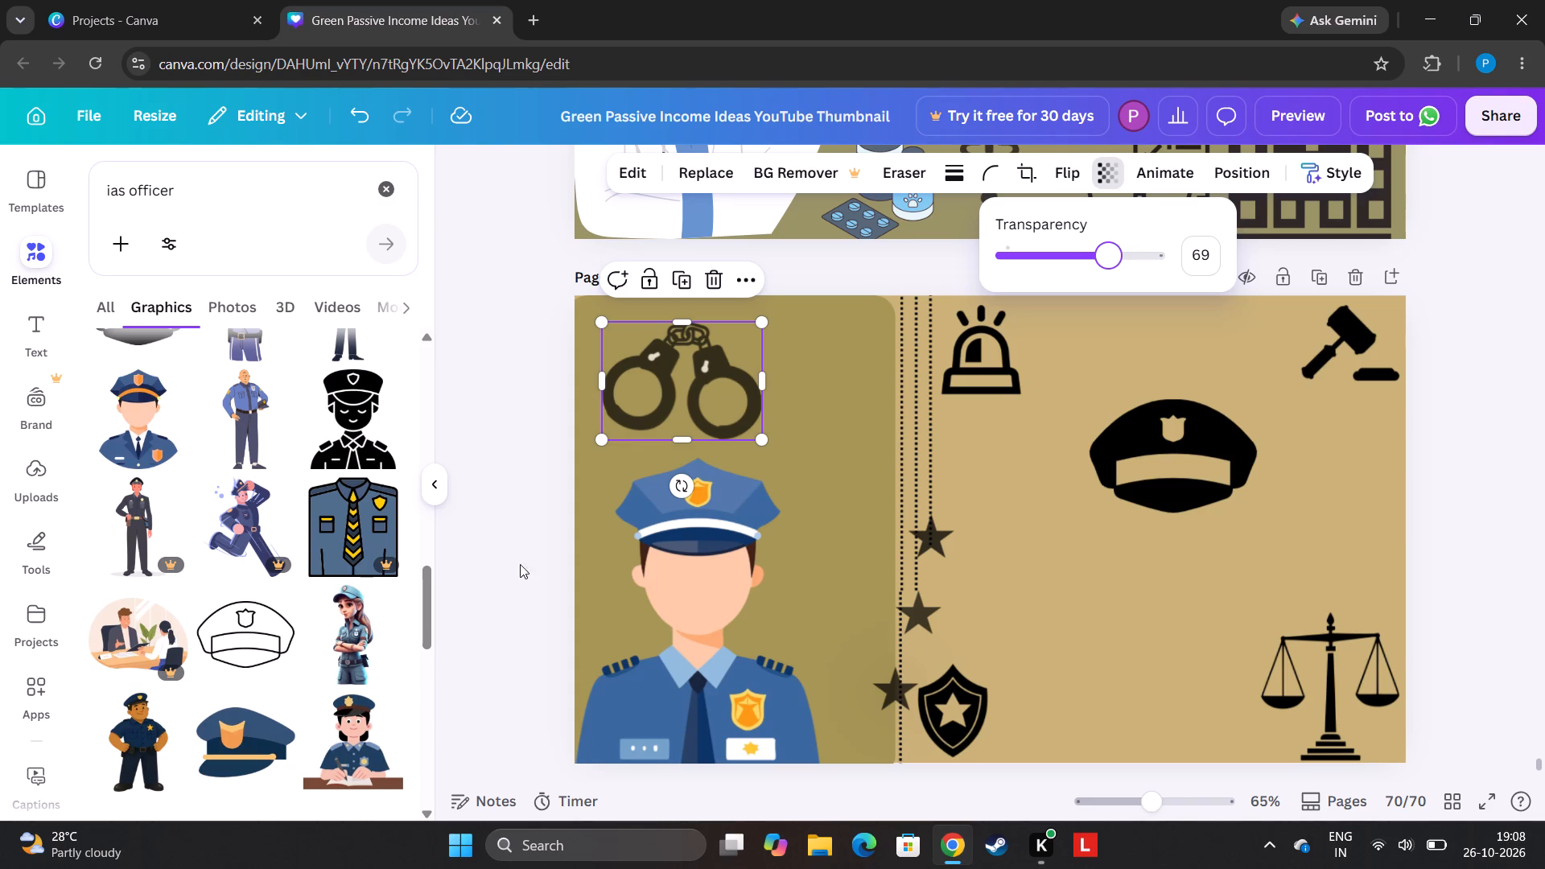
Set the transparency of the black shield badge beside the lowest hanging star to 54.
left_click(968, 725)
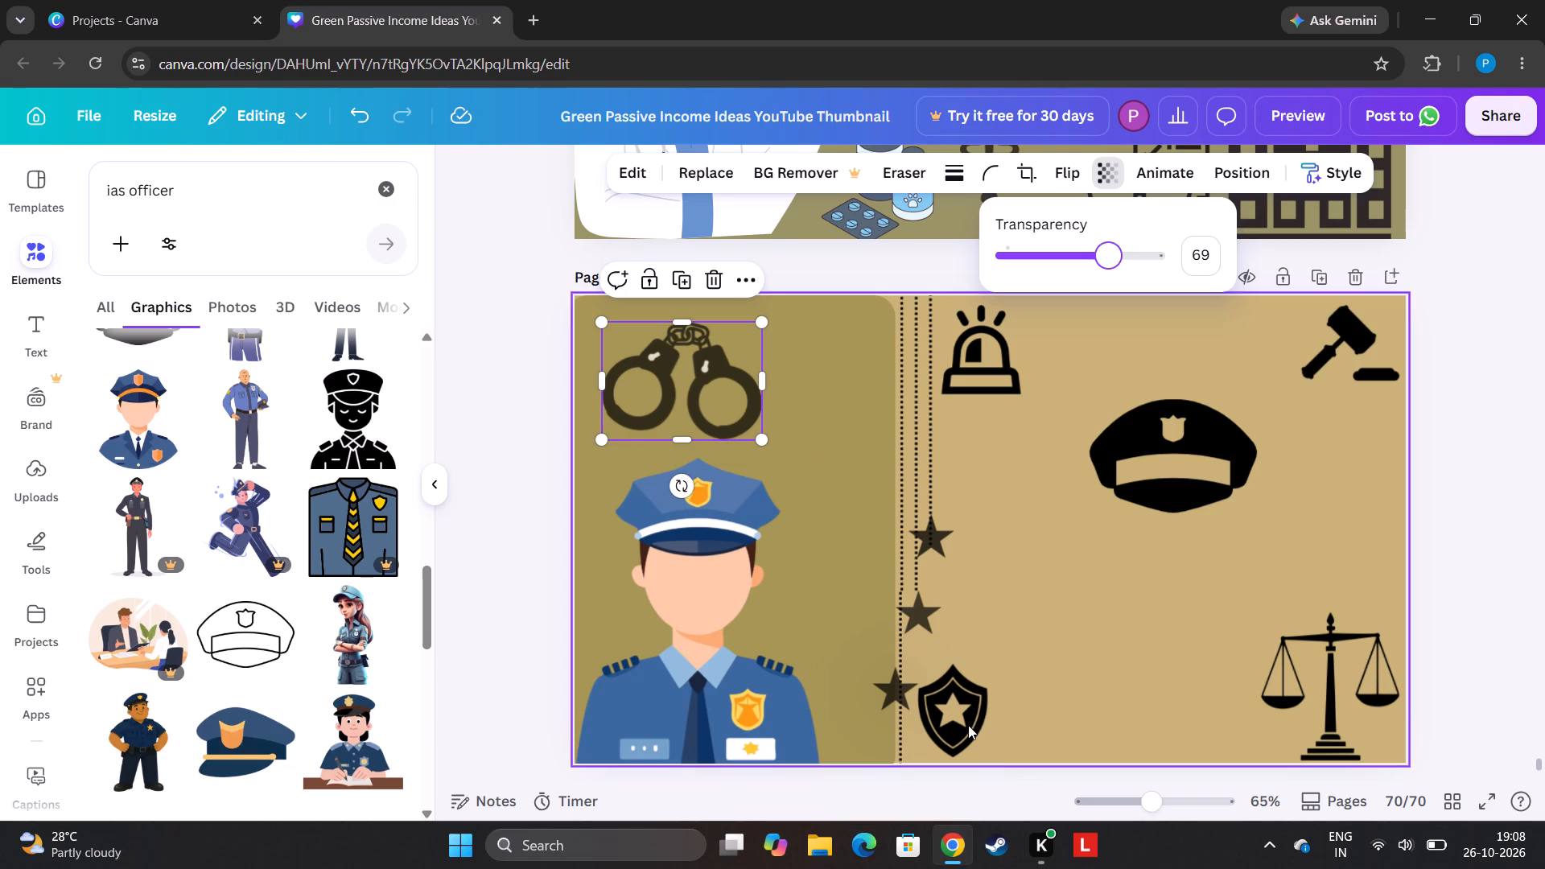
left_click(1028, 166)
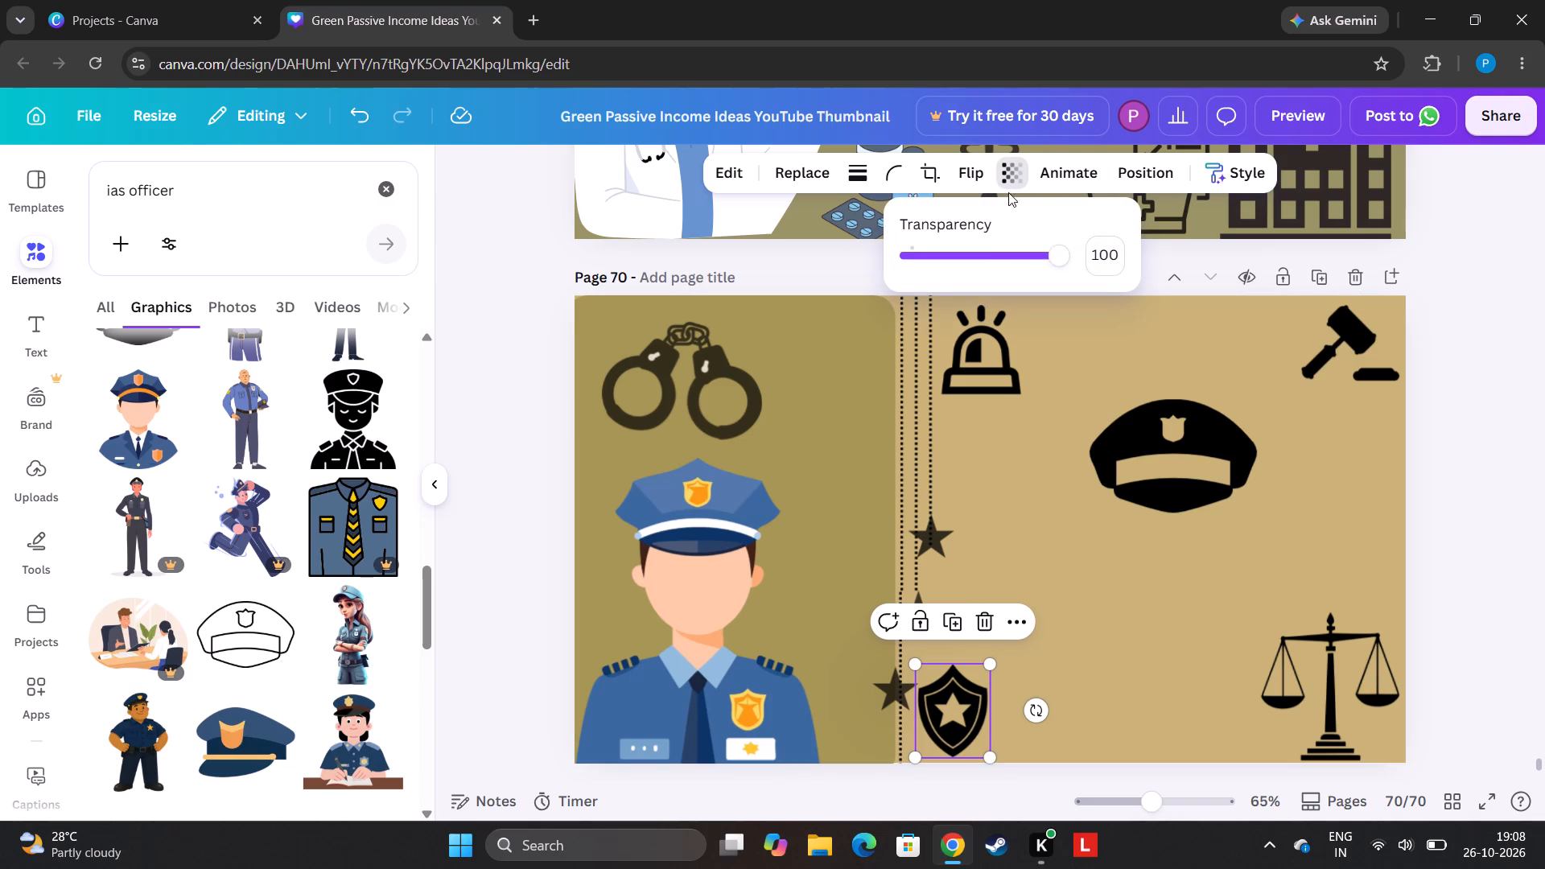
left_click(990, 249)
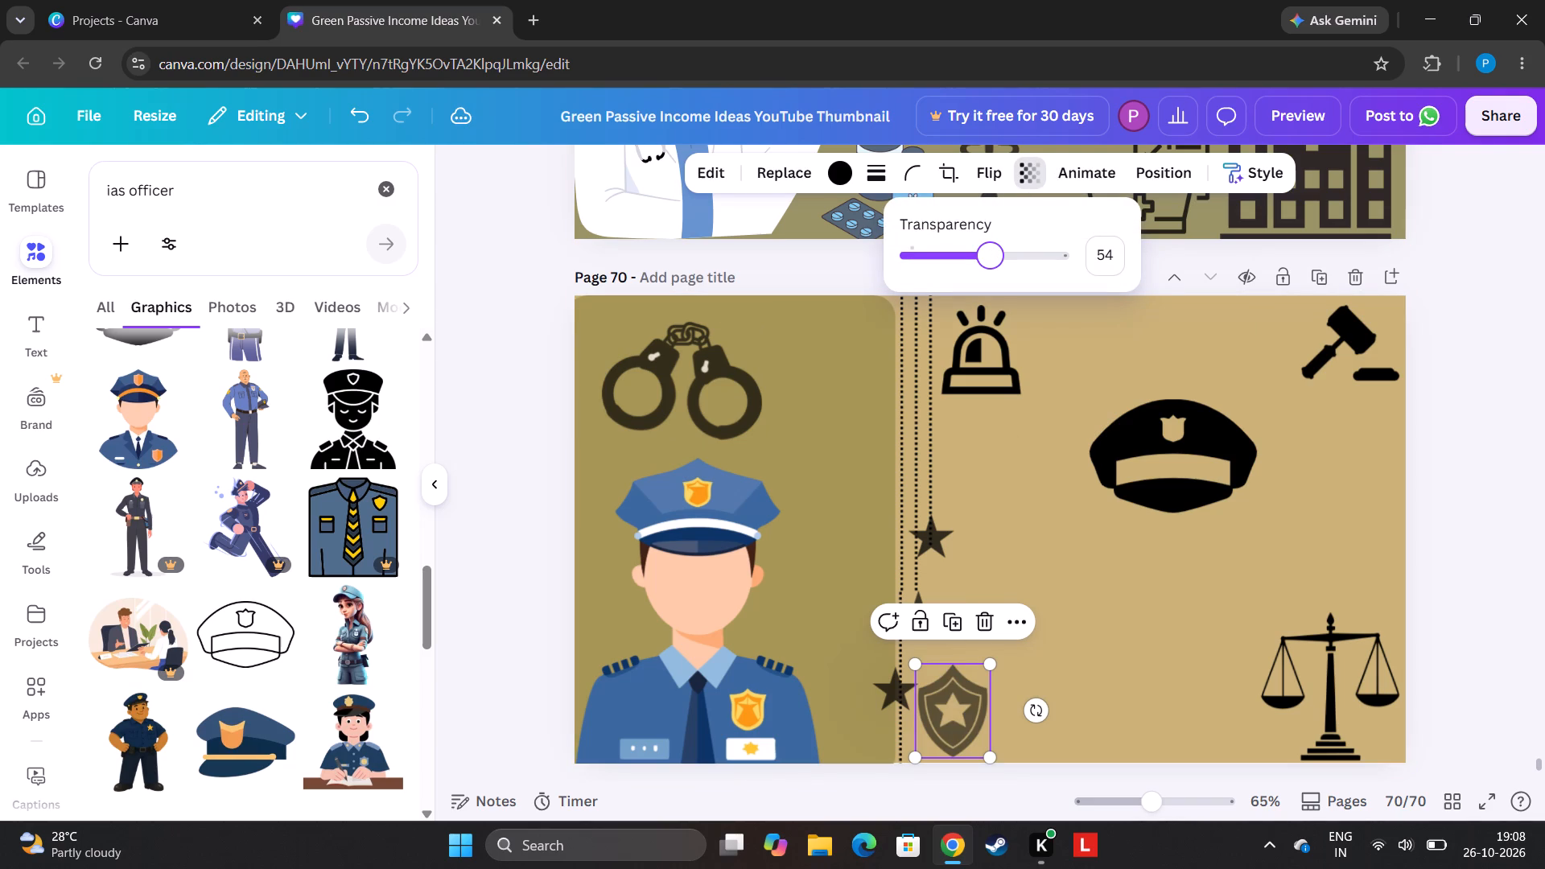
Set the transparency of the siren light at the top of the tan area to 70.
left_click(984, 356)
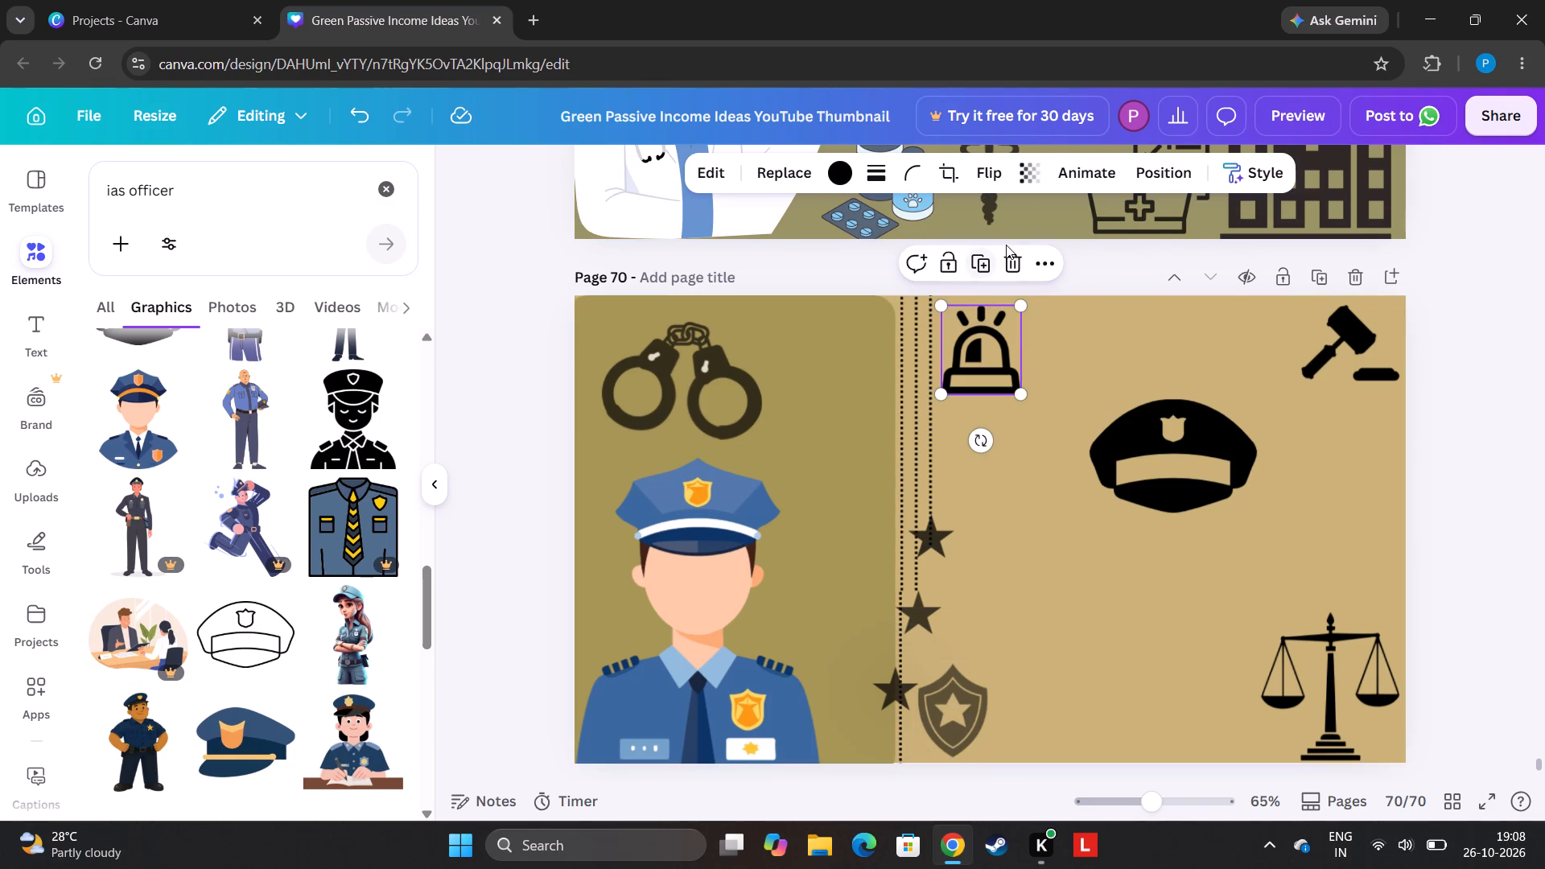
left_click(1043, 109)
left_click(1027, 164)
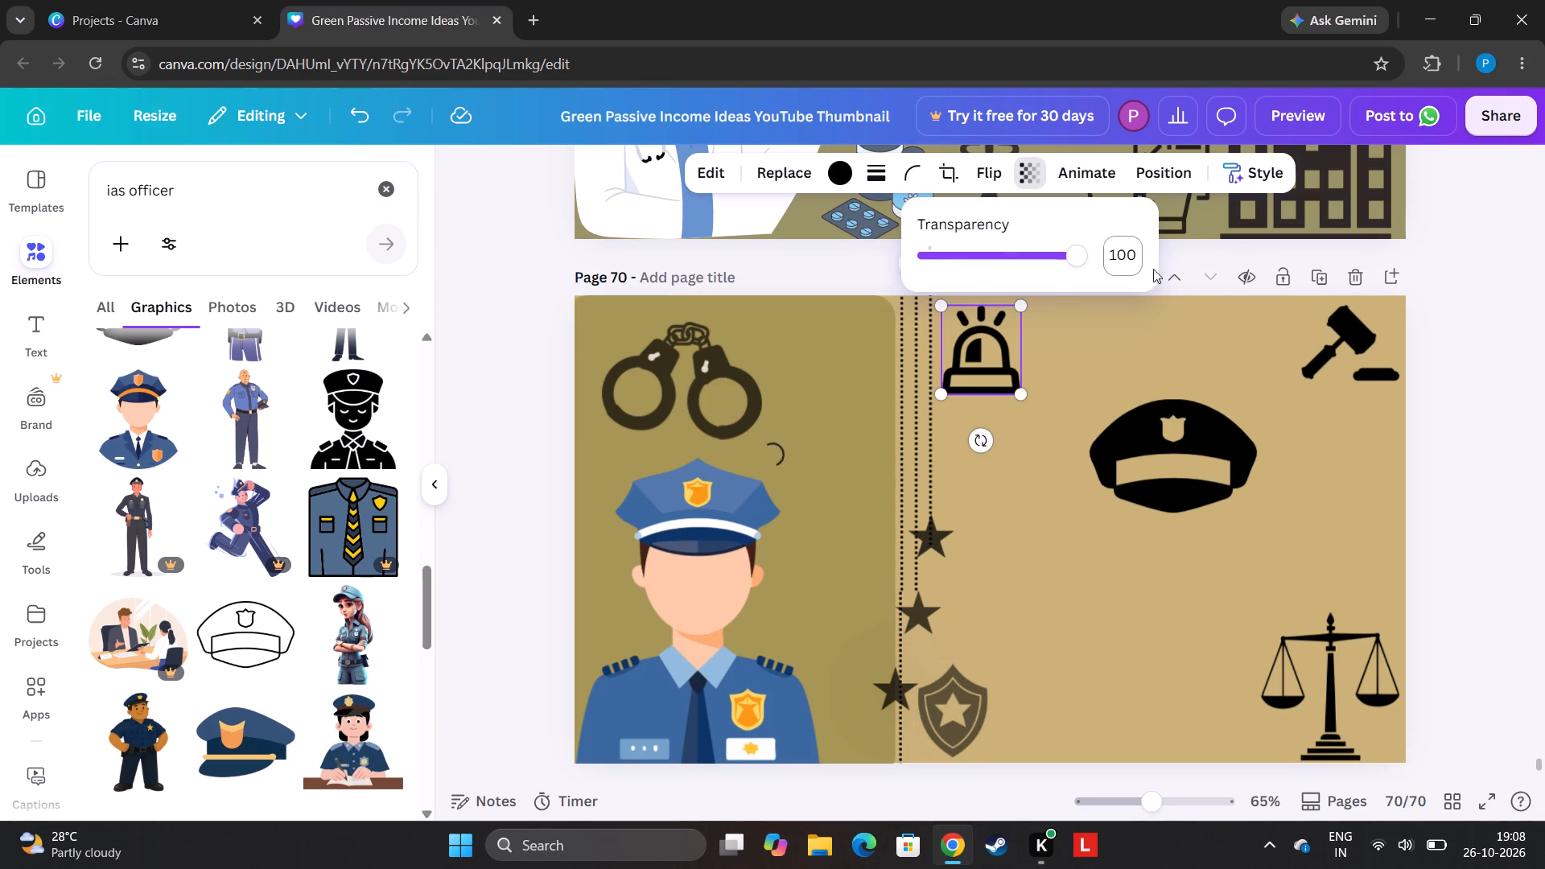
left_click(1032, 250)
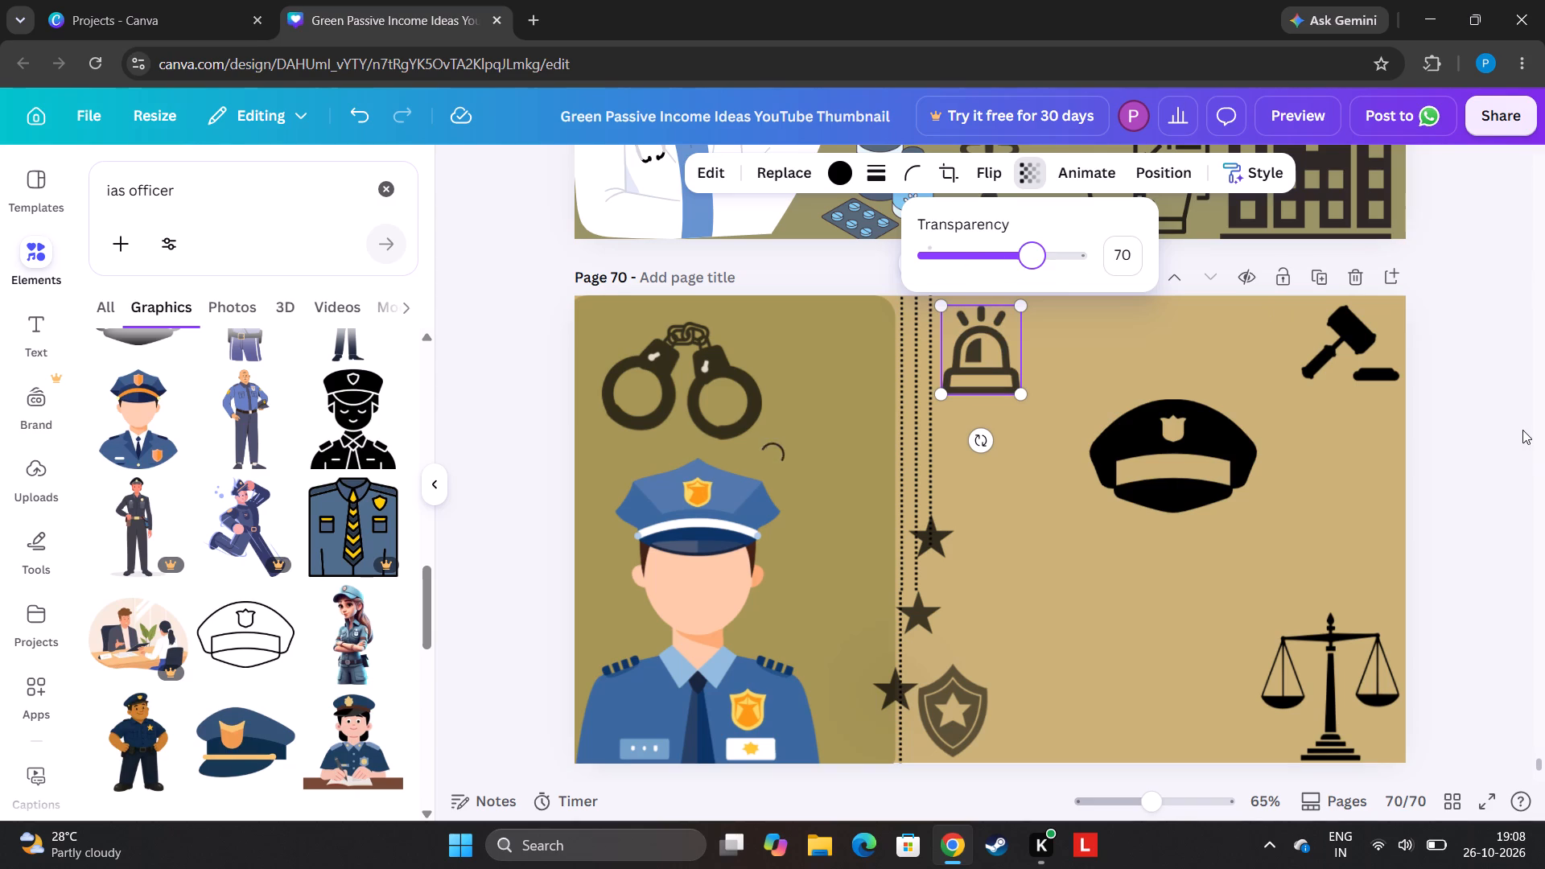
left_click(1520, 427)
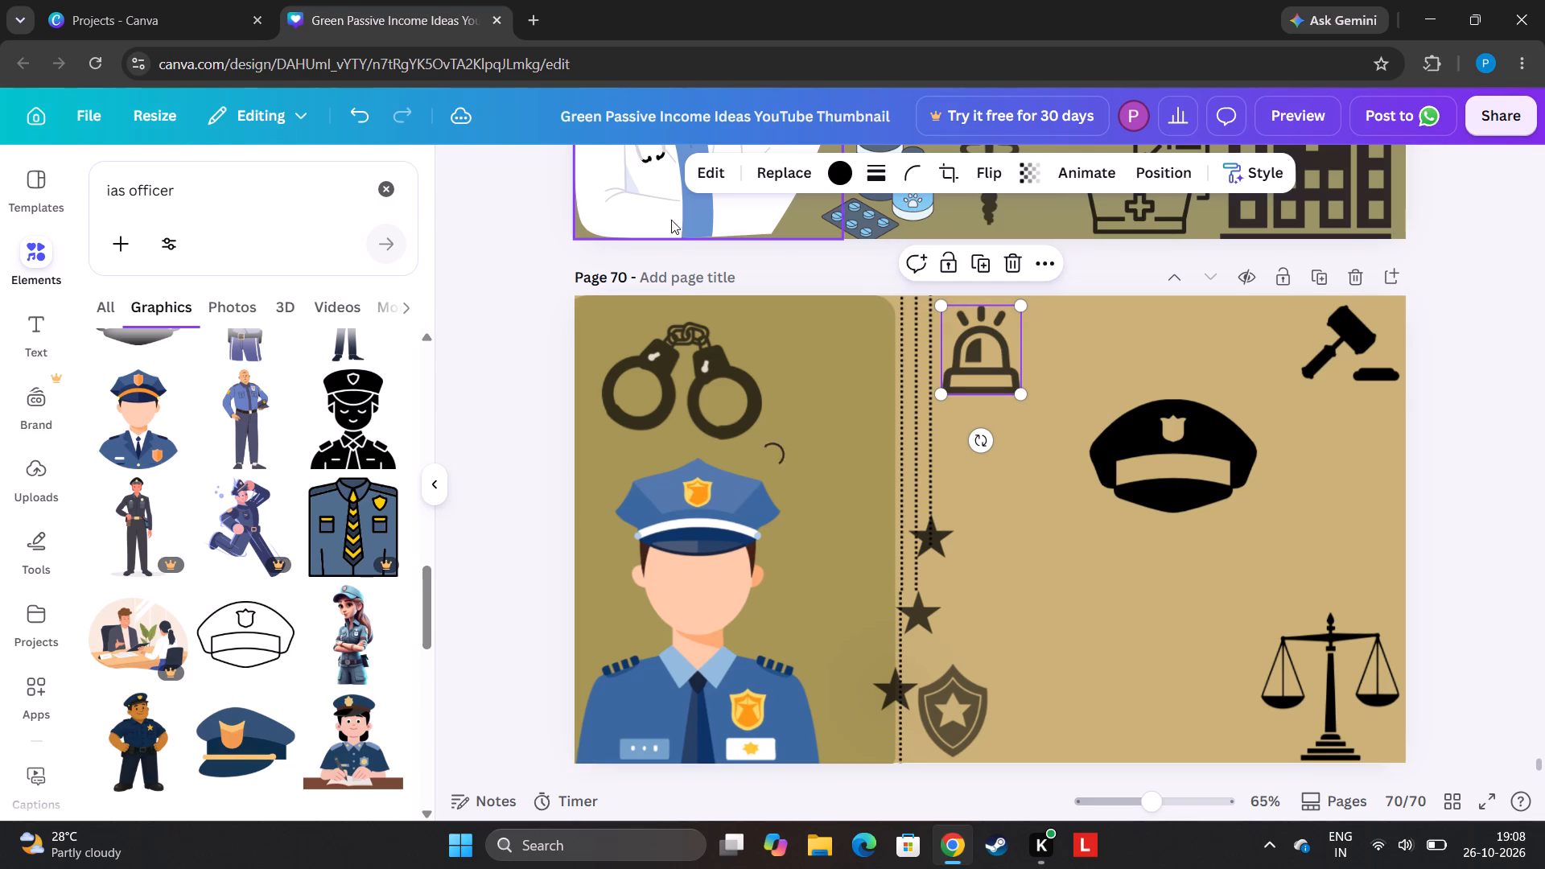
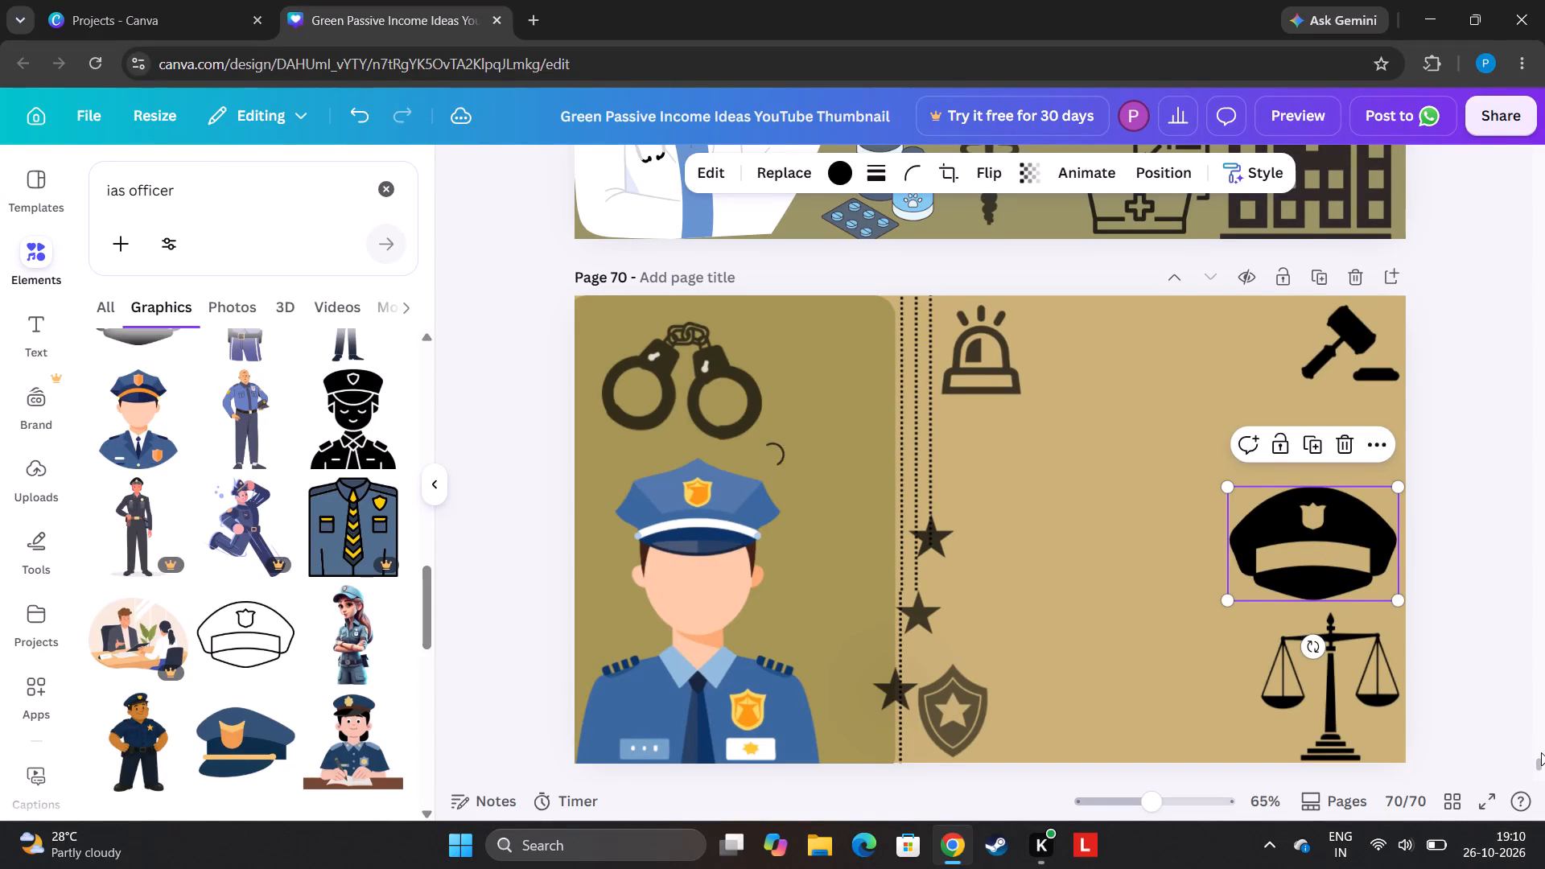
Fade the handcuffs graphic on page 70 by lowering its transparency value to slightly above 41.
left_click_drag(1541, 752, 1538, 787)
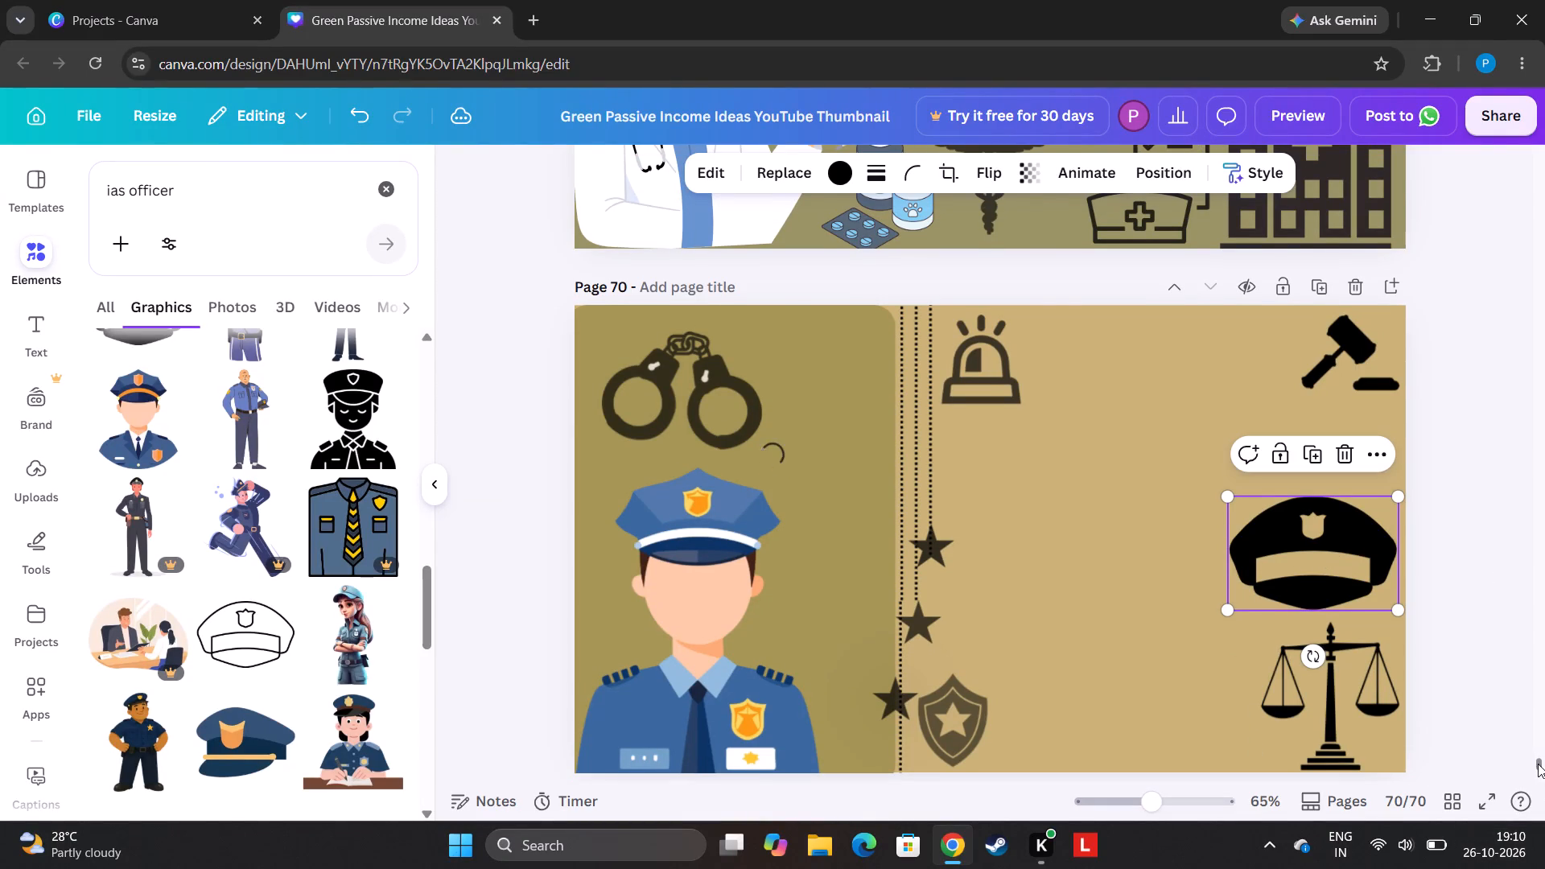
left_click_drag(1538, 764, 1539, 868)
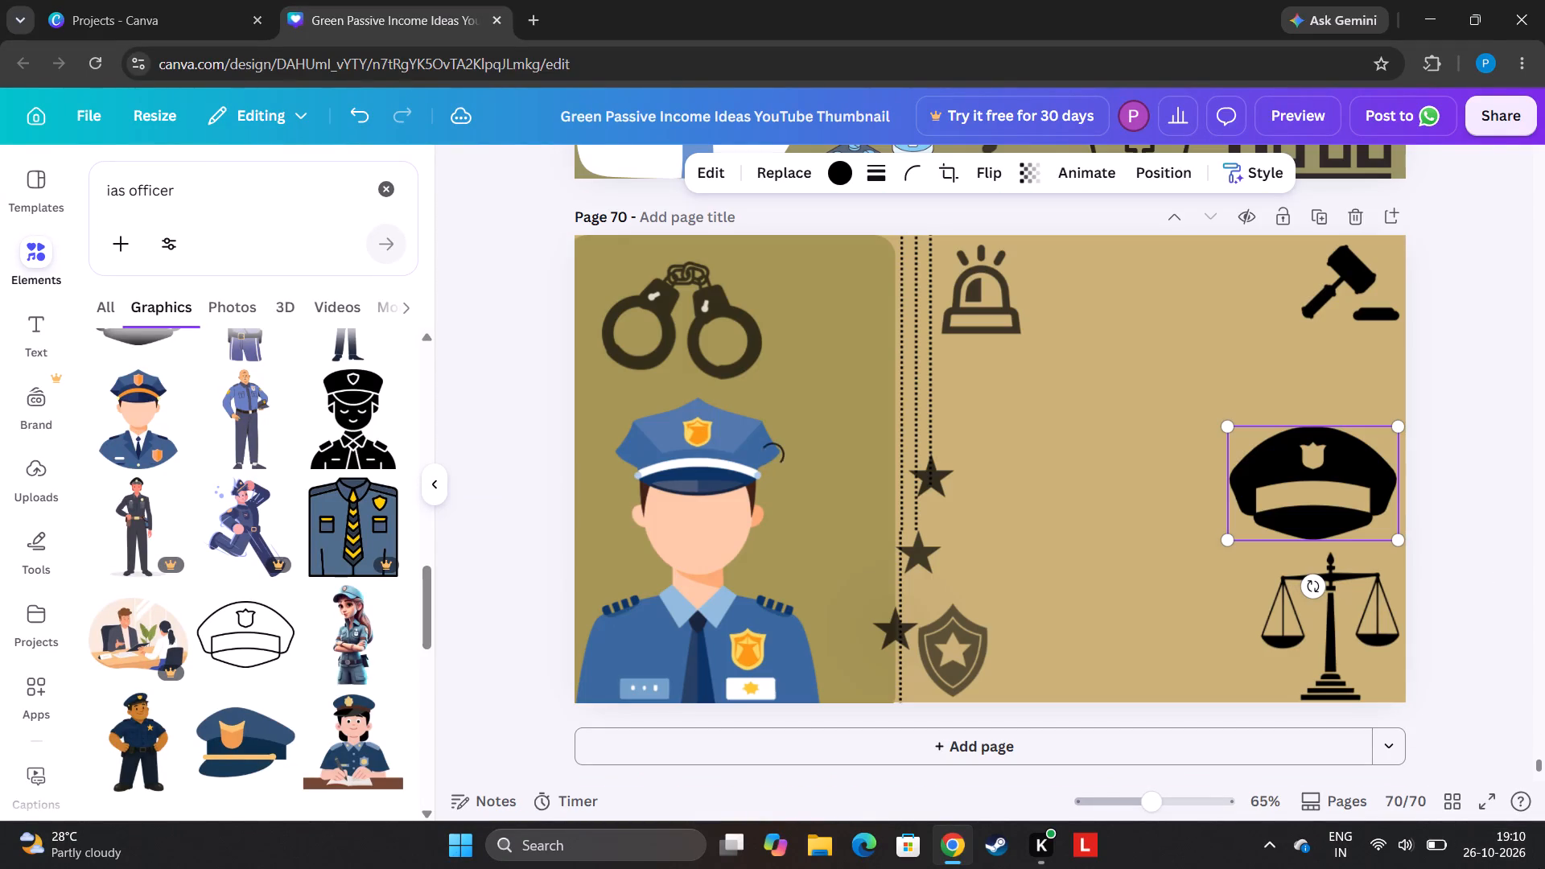
left_click_drag(1539, 868, 1532, 868)
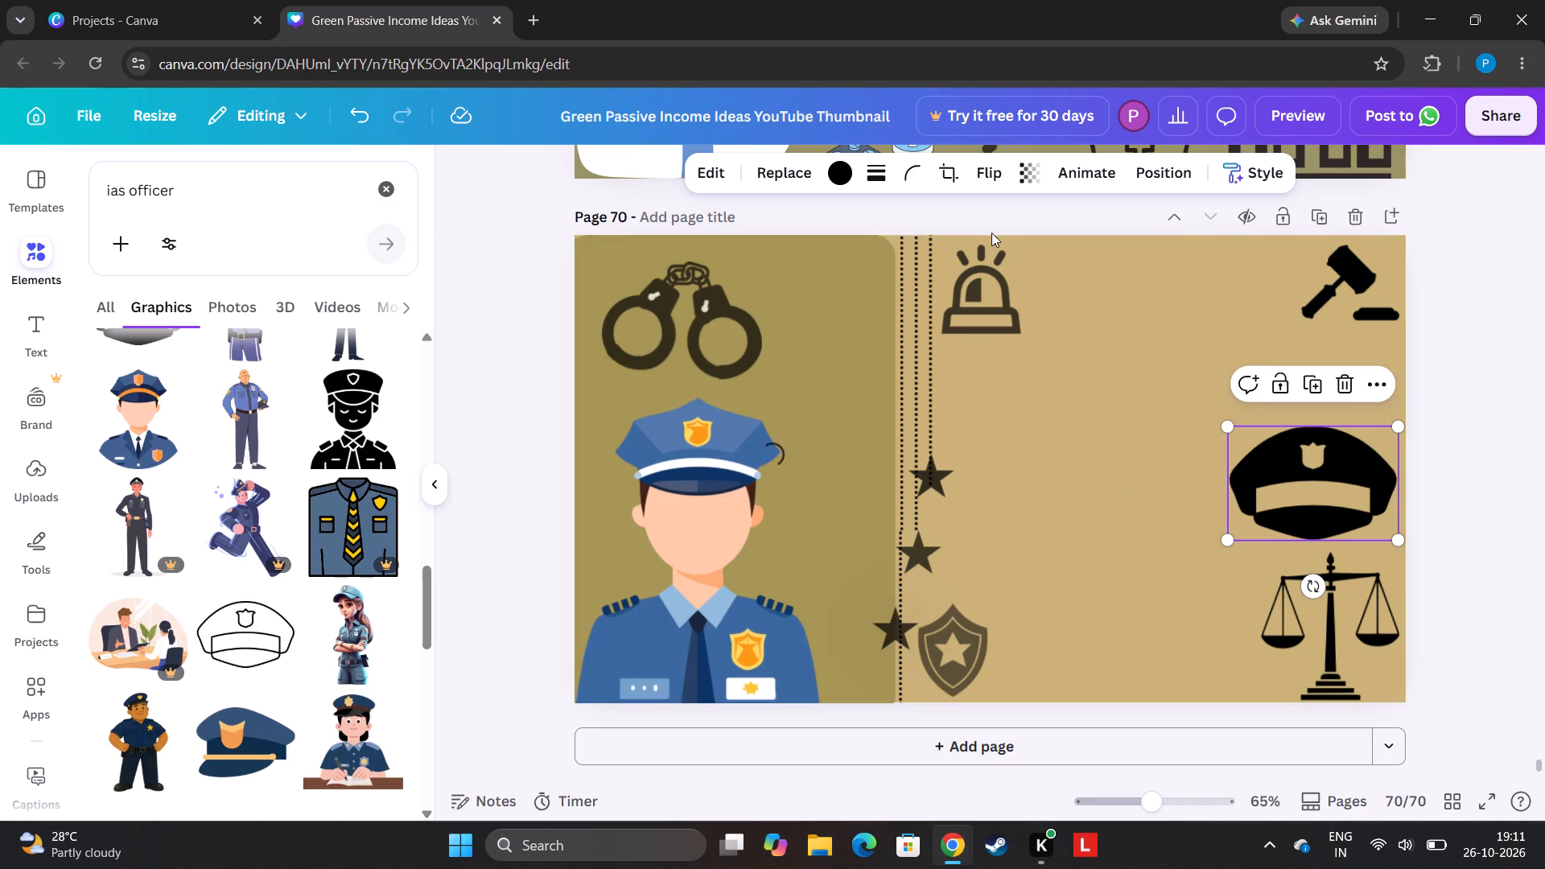
left_click(637, 334)
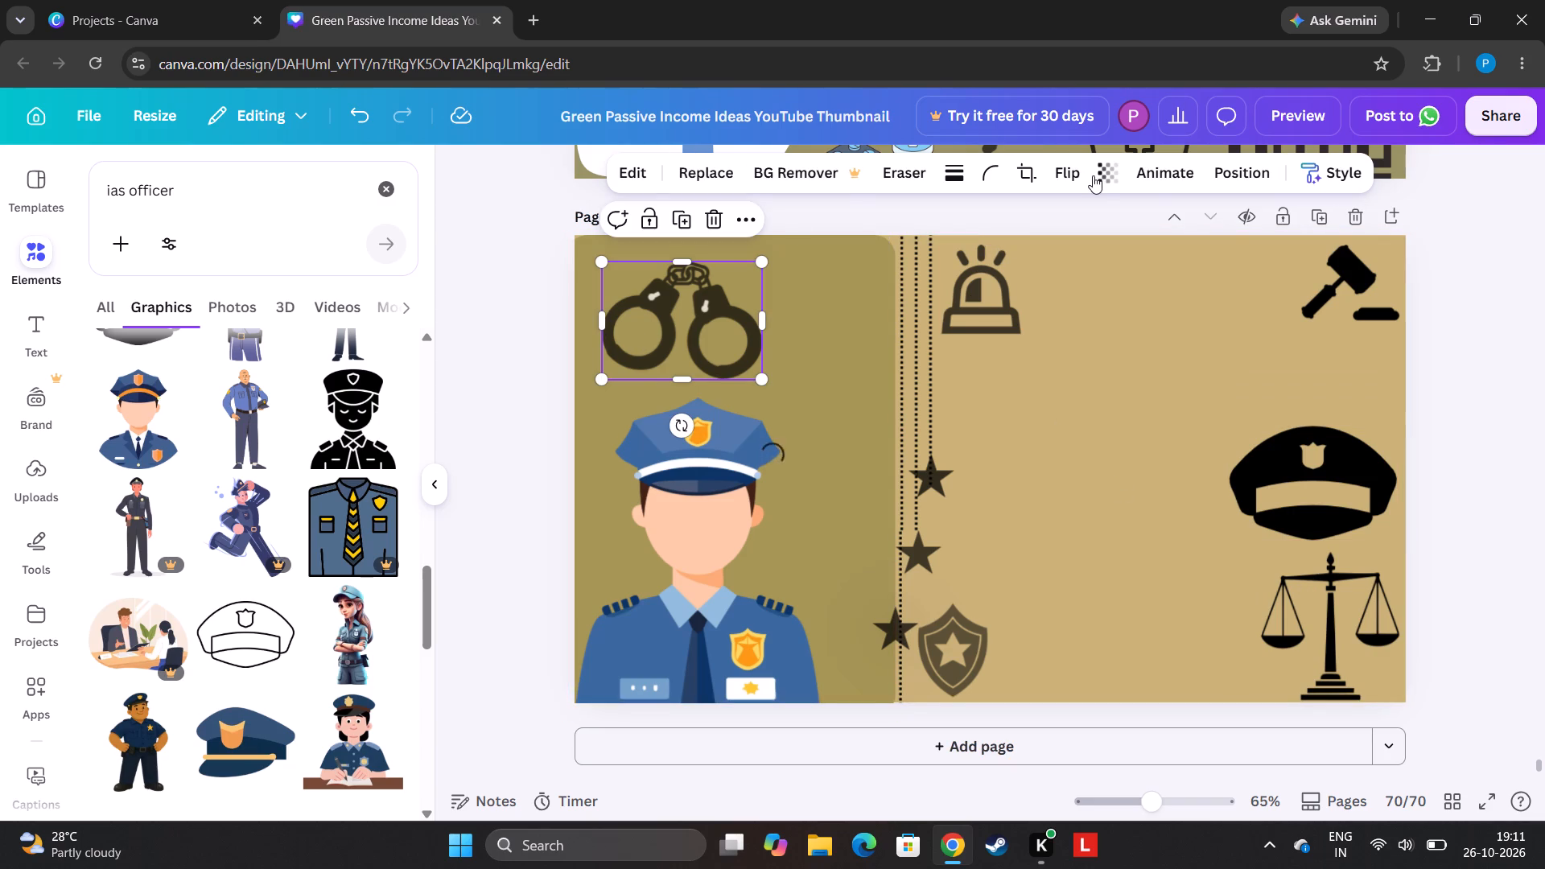
left_click(1103, 178)
left_click(1066, 251)
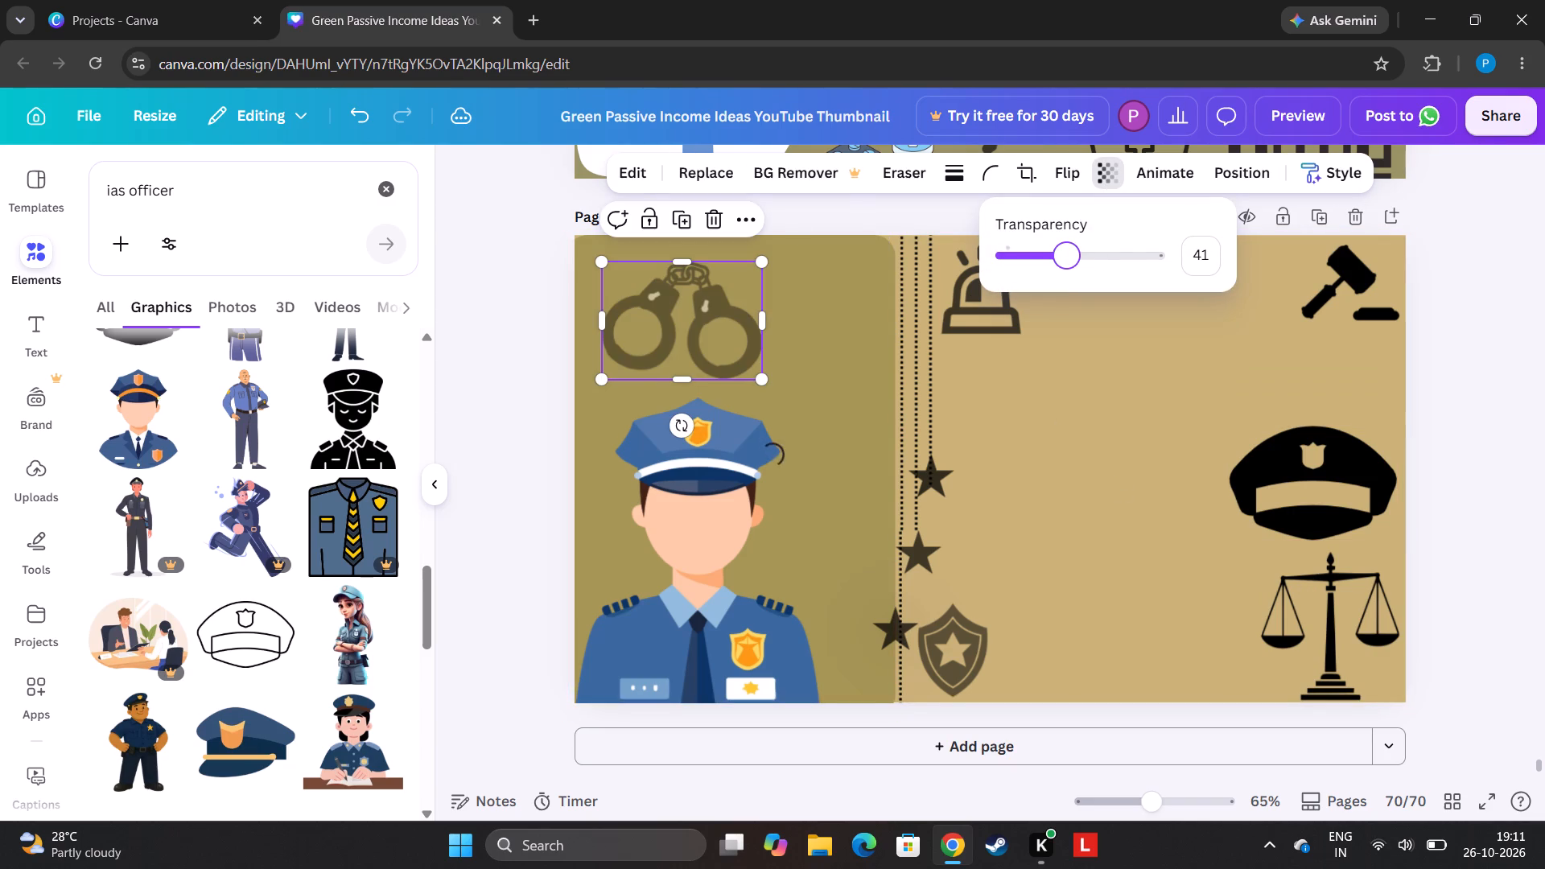
left_click(1081, 251)
Set the transparency of the gavel graphic in the page's upper corner to 59.
left_click(1323, 316)
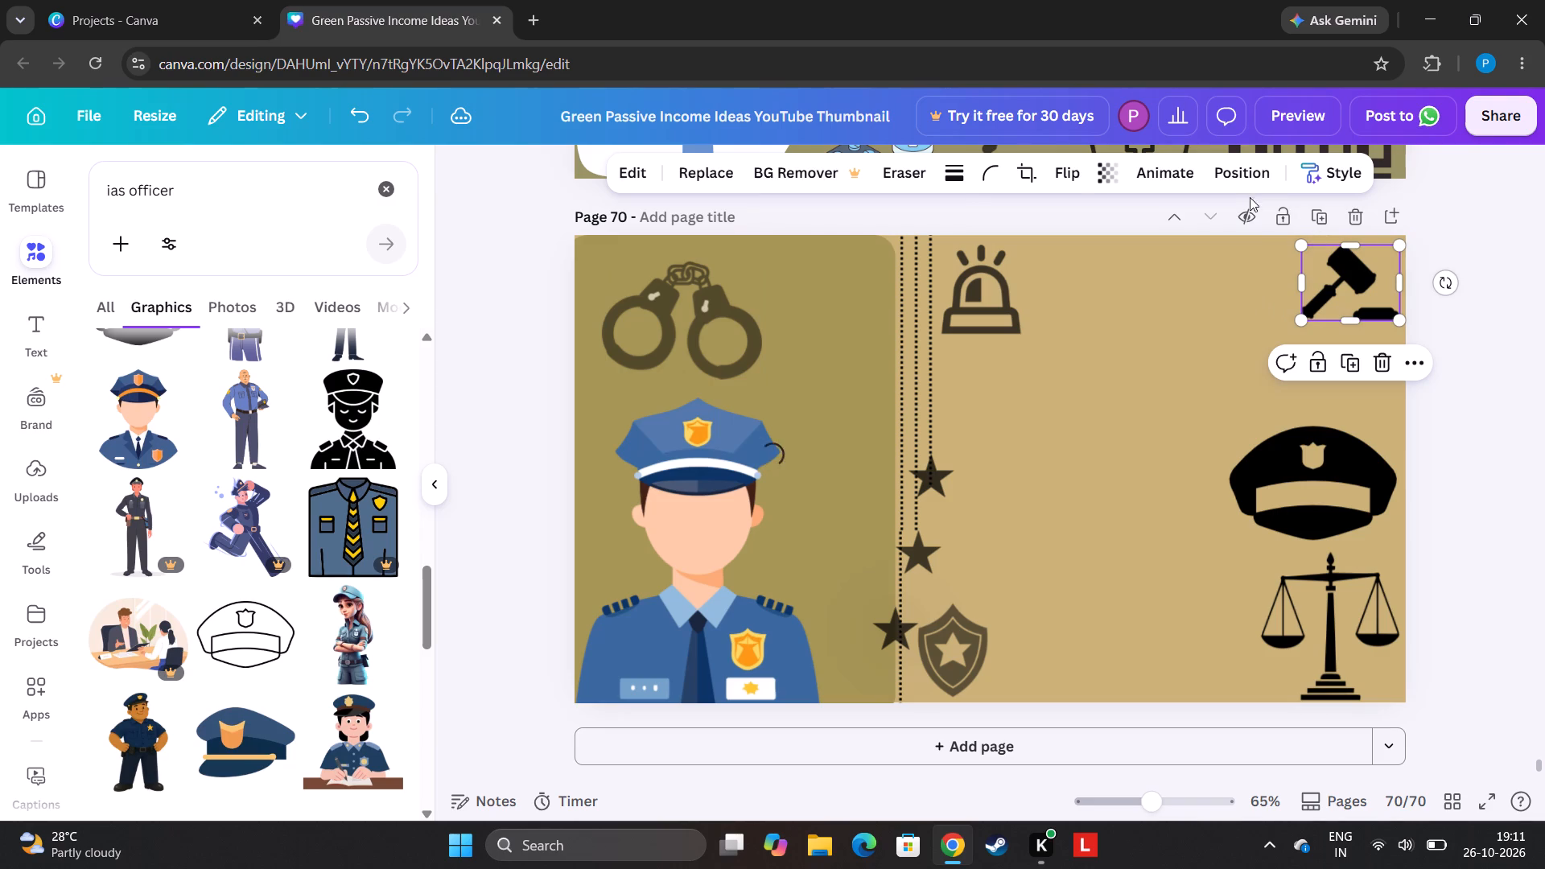
left_click(1100, 178)
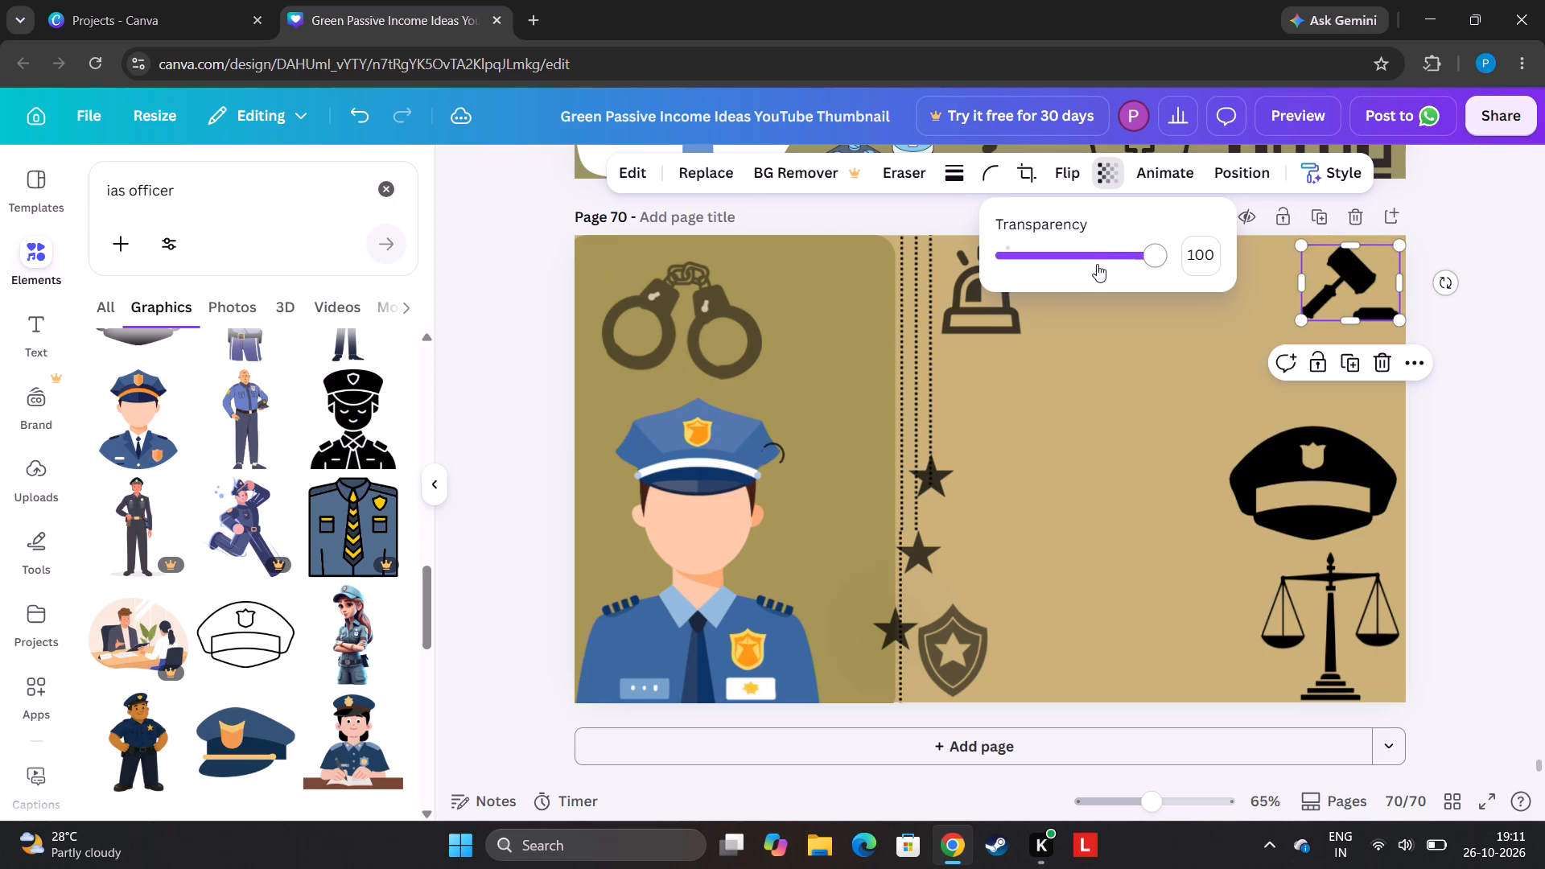
left_click(1094, 259)
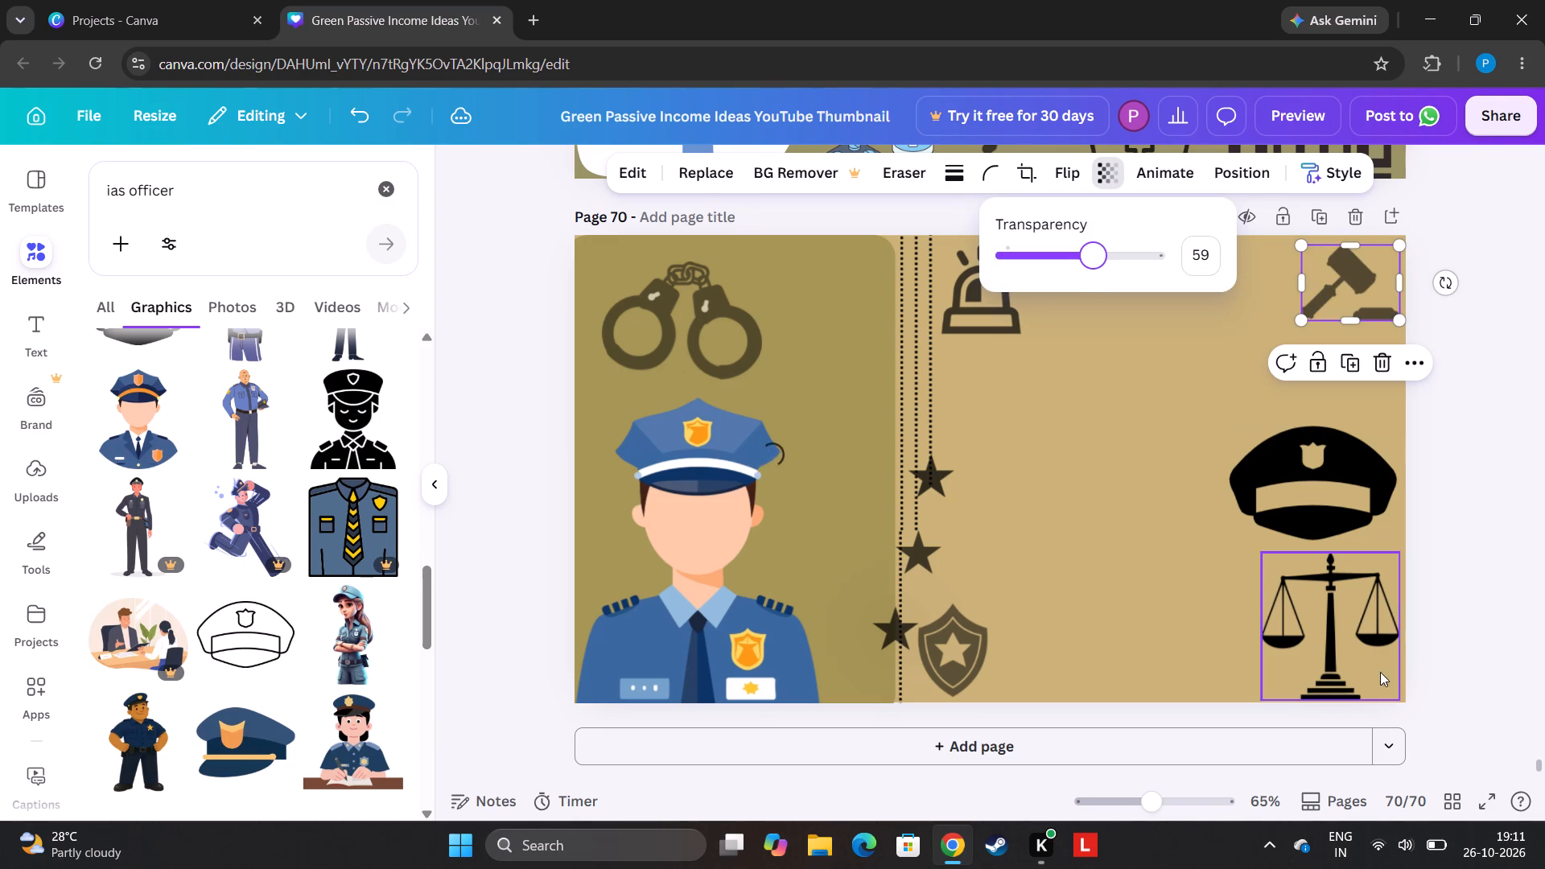
Set the transparency of the scales of justice graphic in the page's lower corner to 37.
left_click(1355, 671)
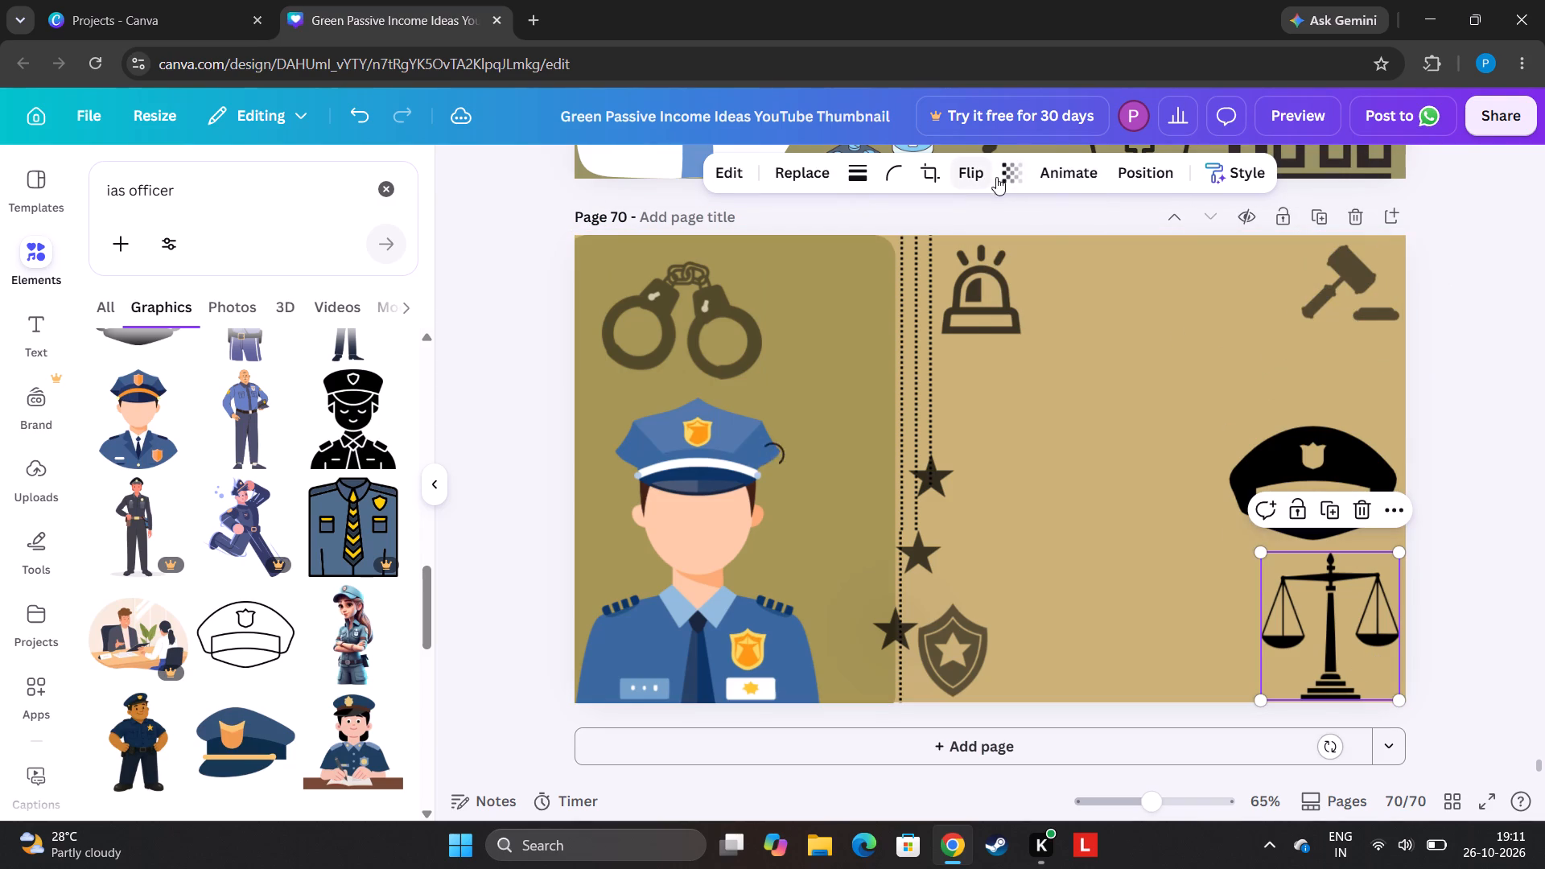
left_click(1007, 170)
left_click(964, 245)
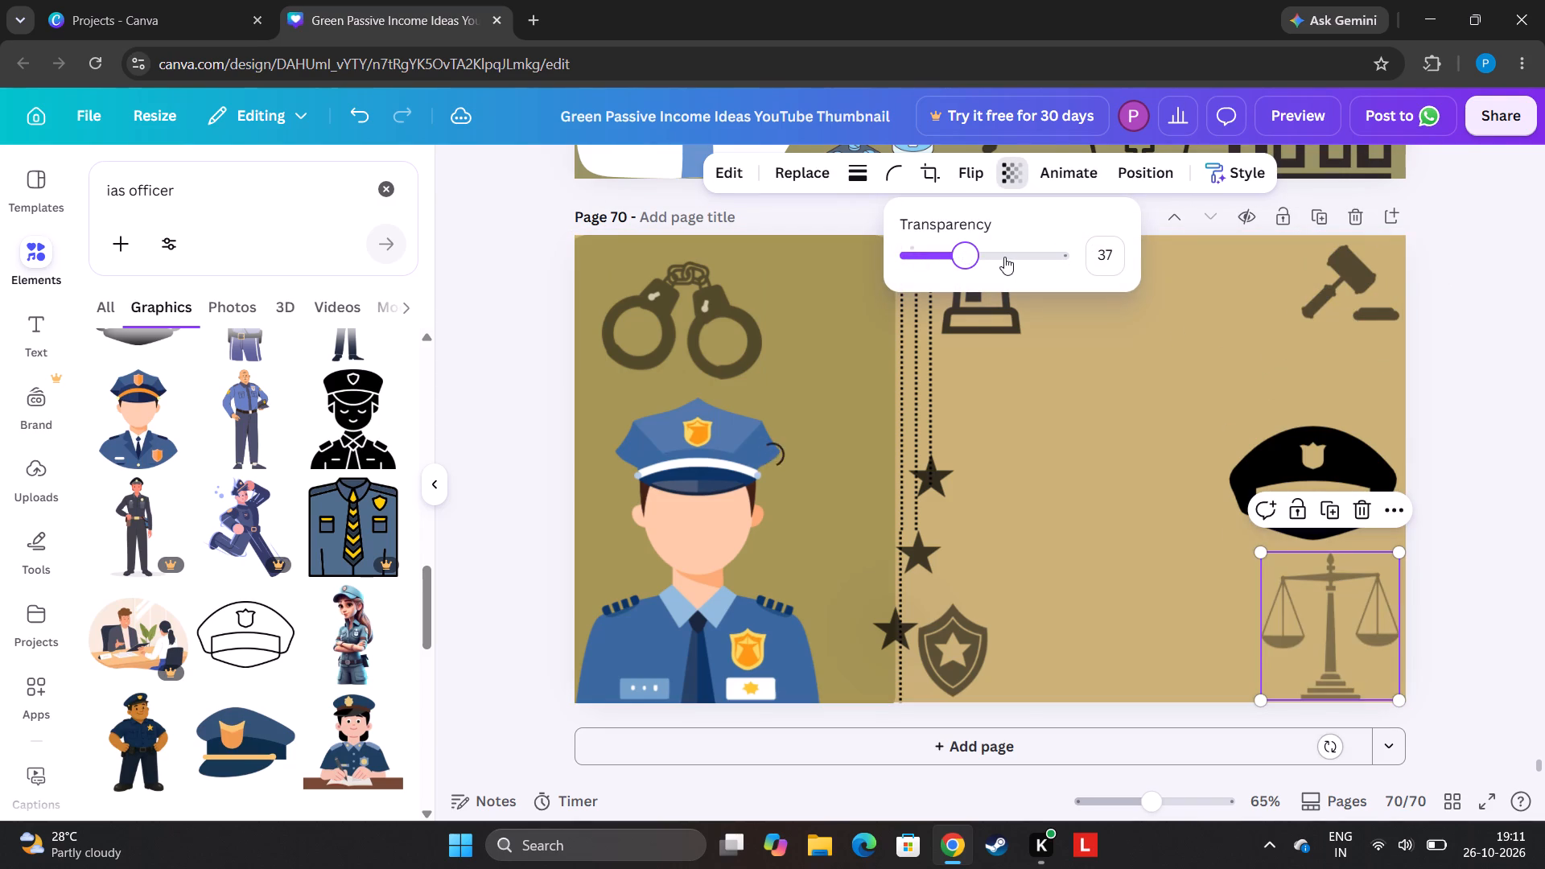
Set the transparency of the siren graphic beside the dotted lines to 55.
left_click(994, 311)
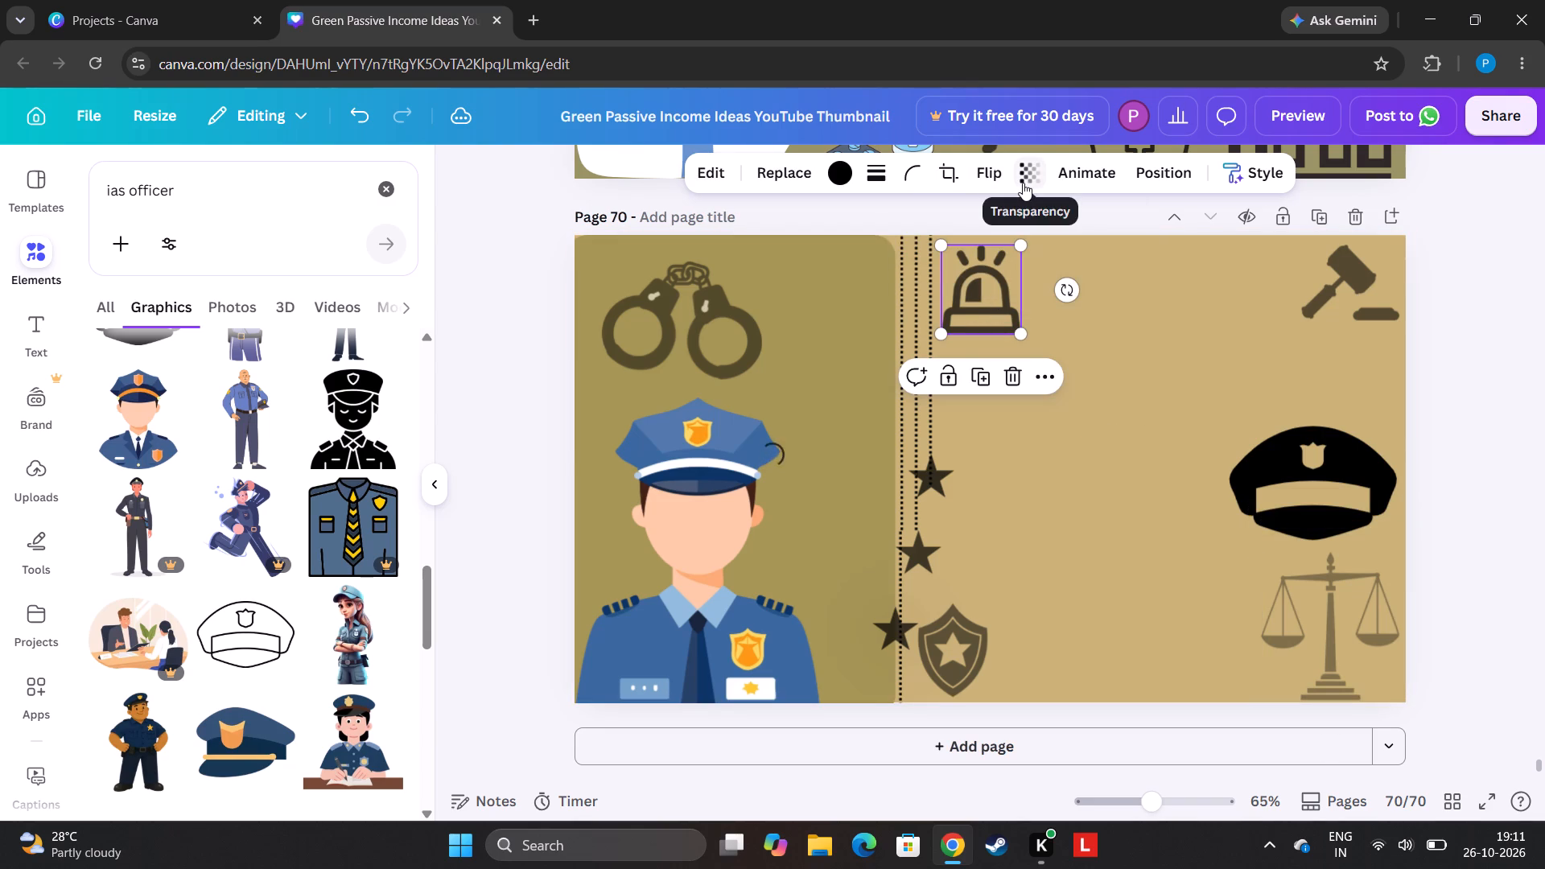
left_click(1023, 183)
left_click(1010, 243)
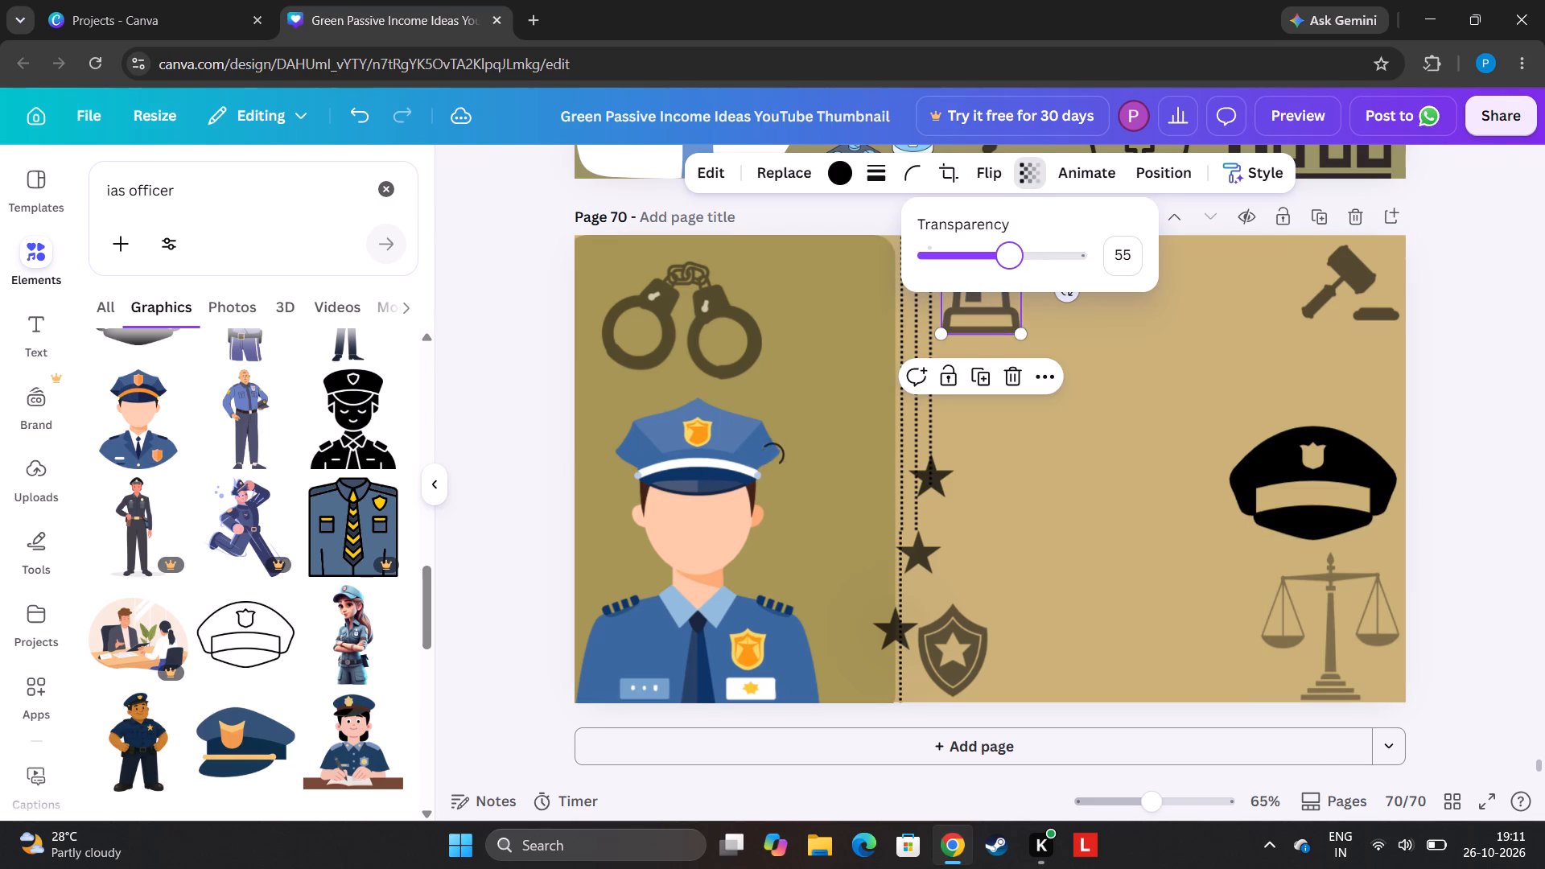
Set the transparency of the black police cap graphic above the scales to 49.
left_click(1302, 506)
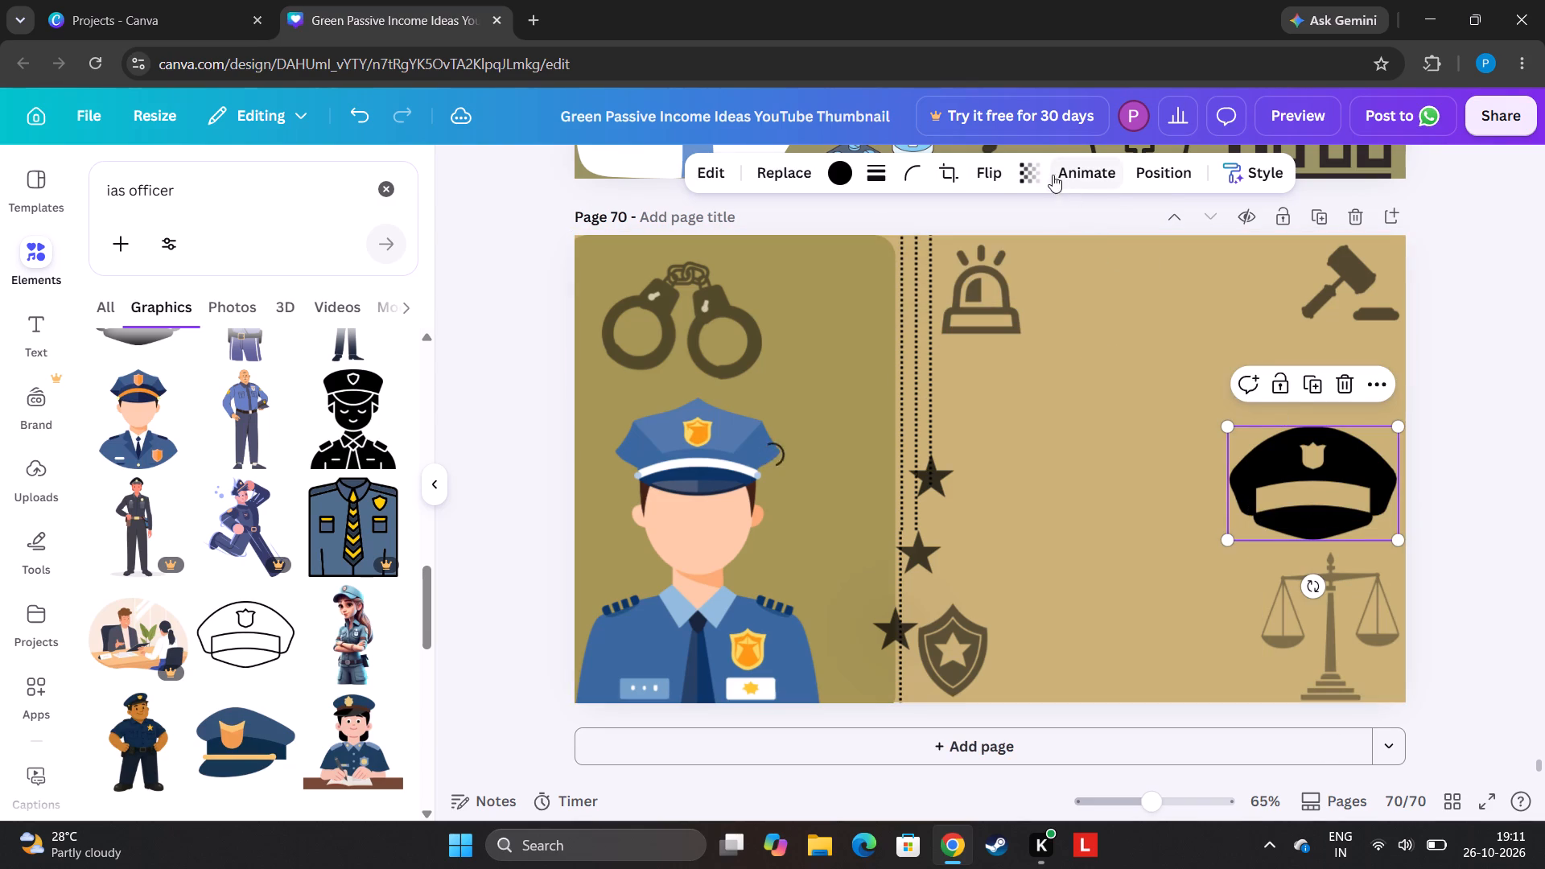
left_click(1039, 166)
left_click(1000, 246)
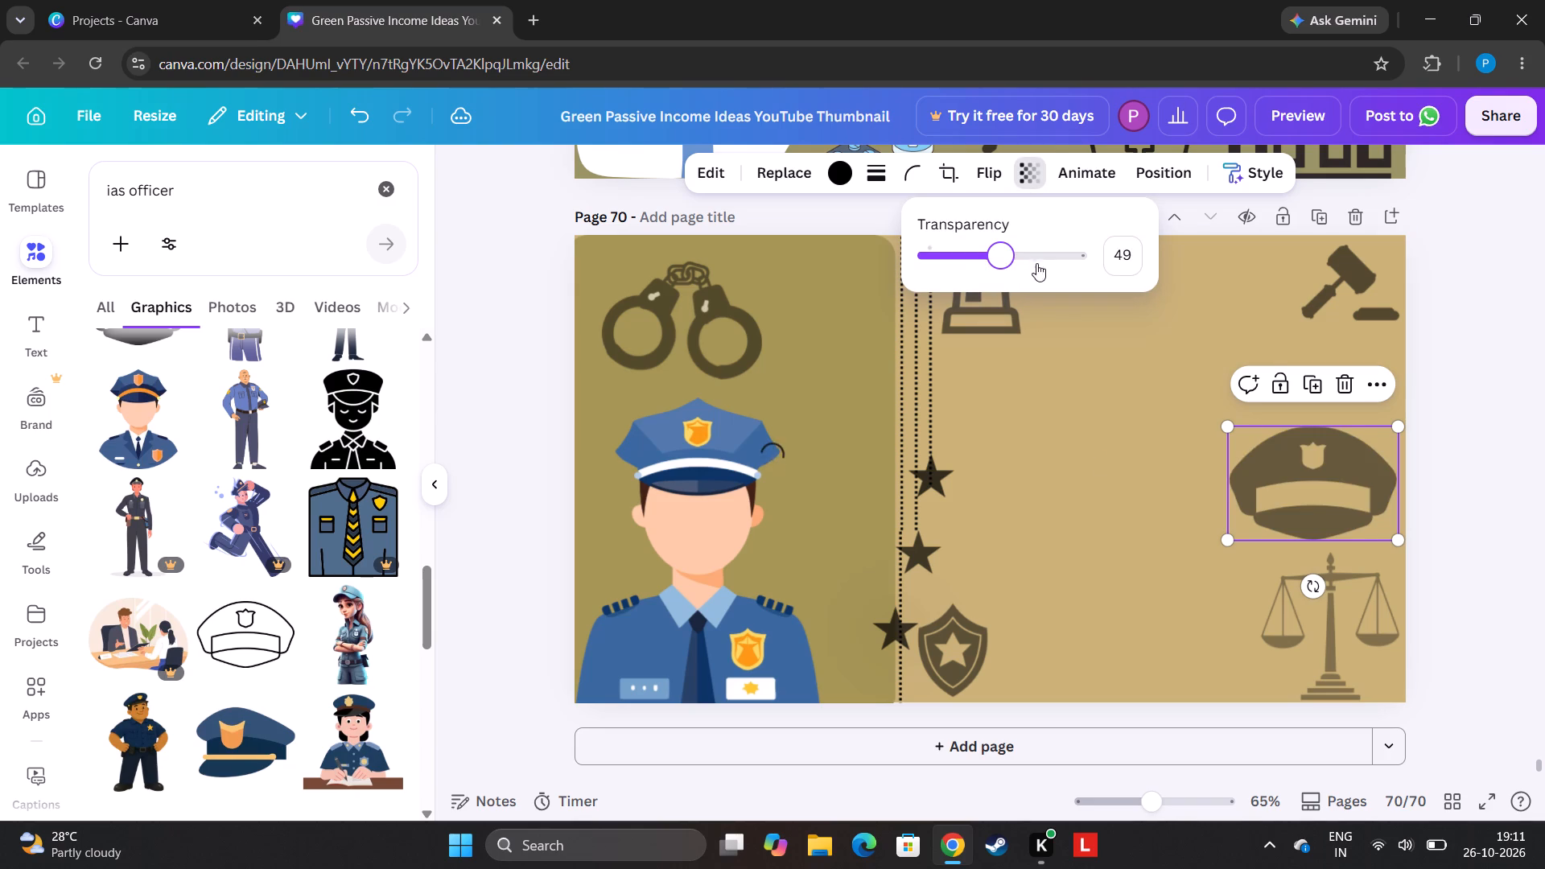
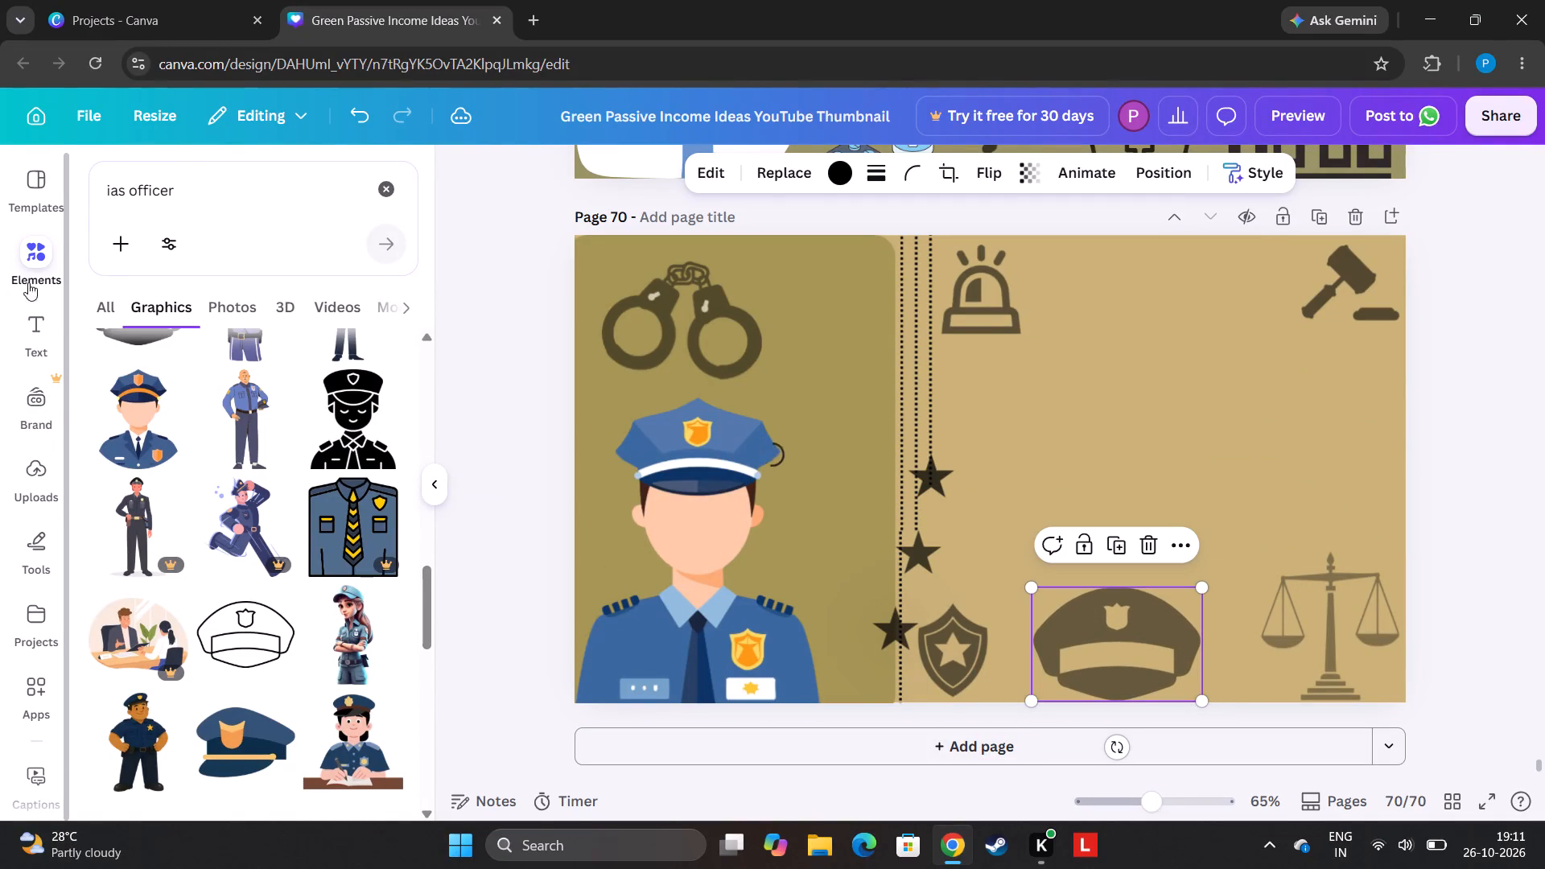
Add a heading to page 70 with the text "how to chase the dream of i.a.s".
left_click(33, 306)
left_click(253, 498)
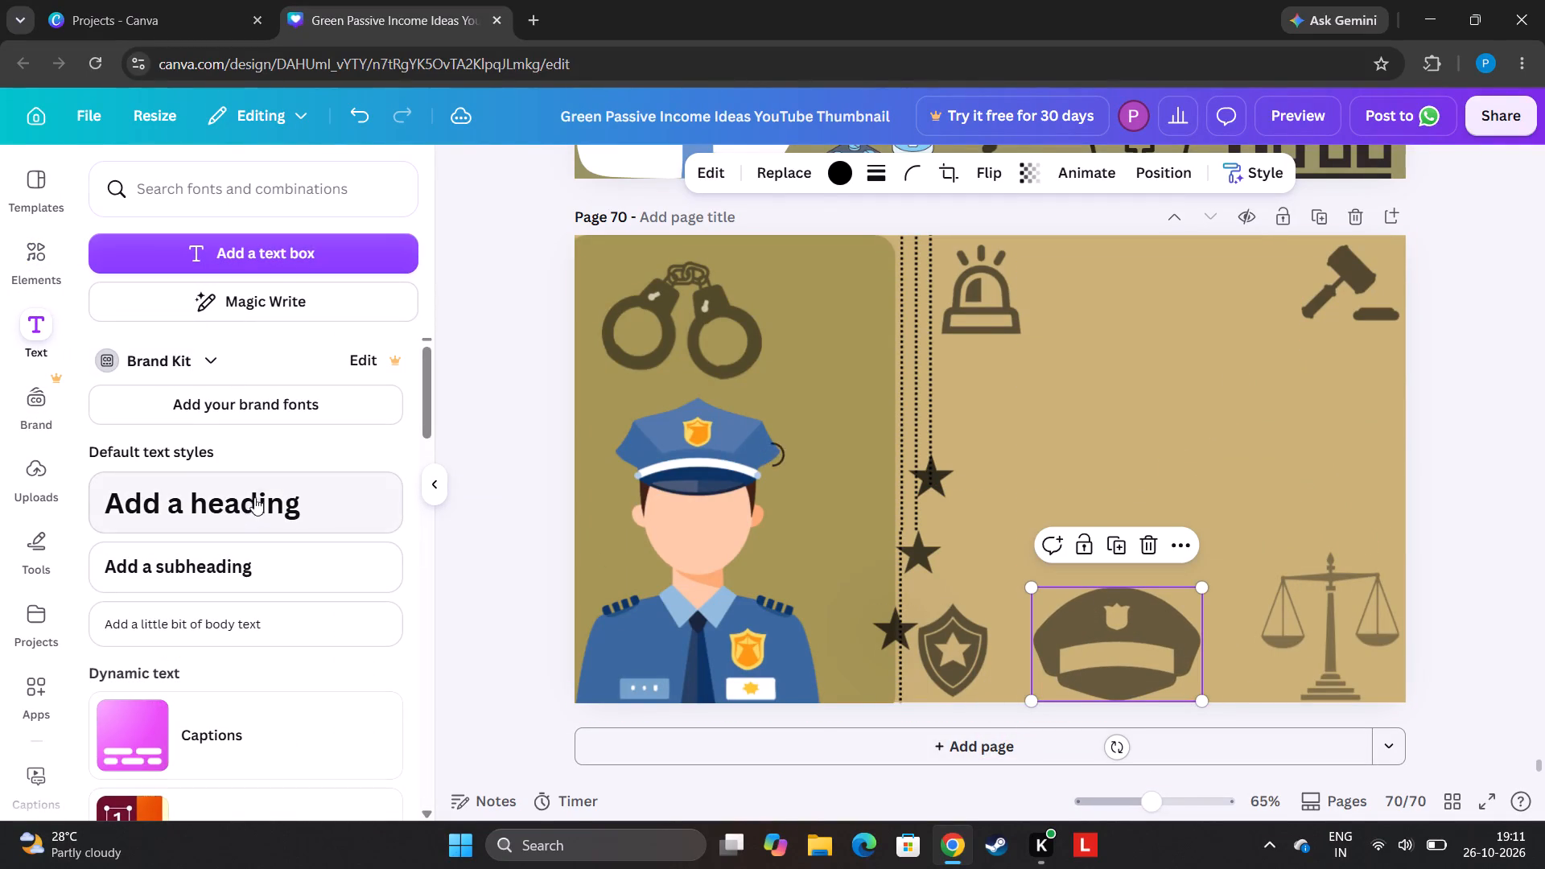
key("BackSpace")
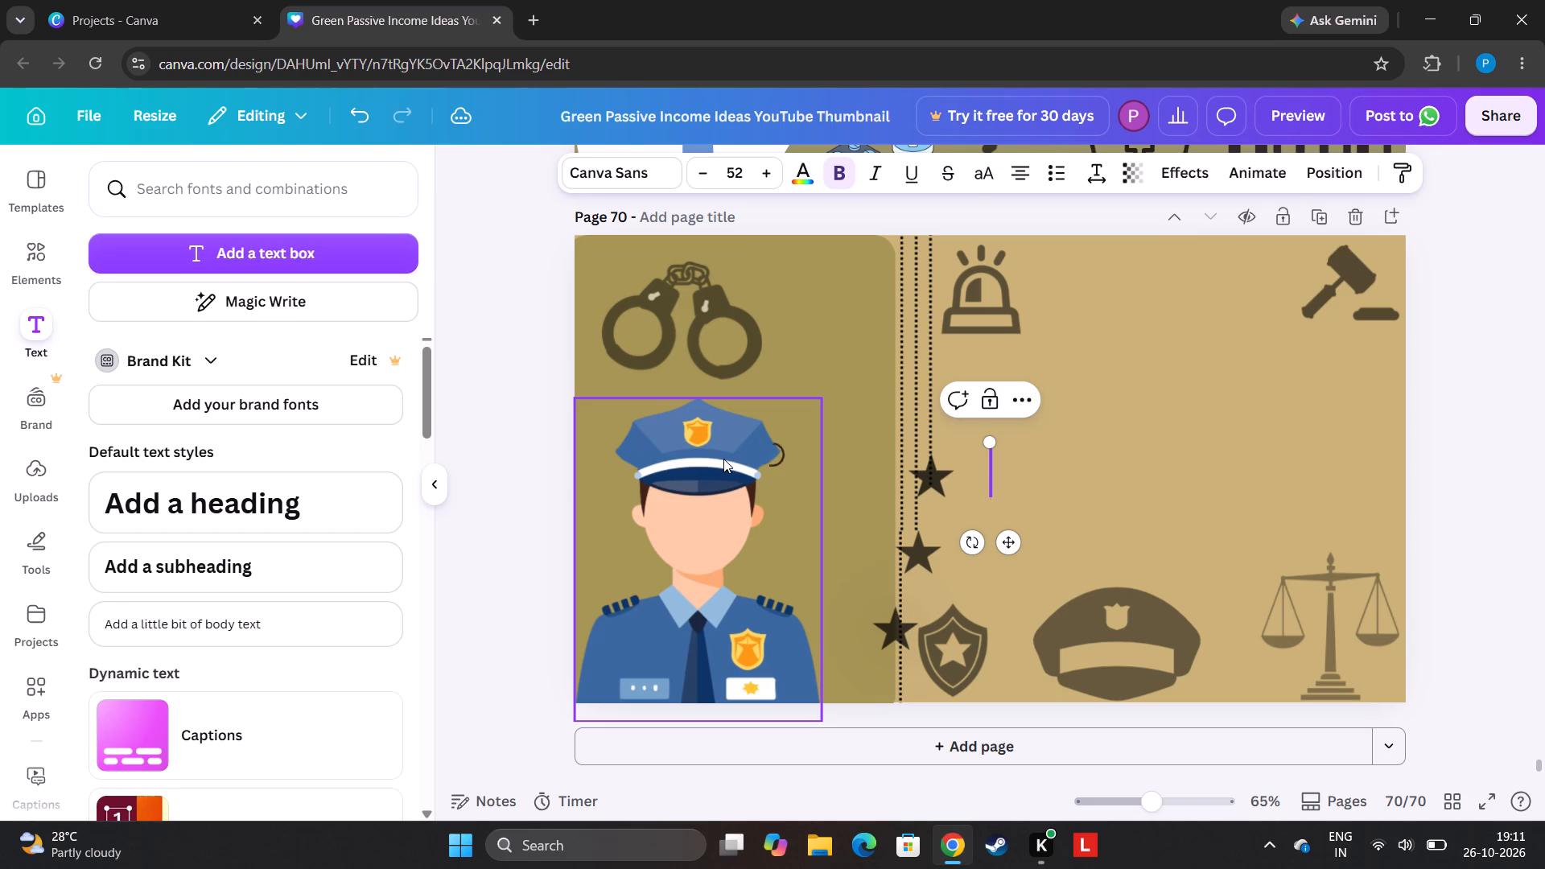
type("ho")
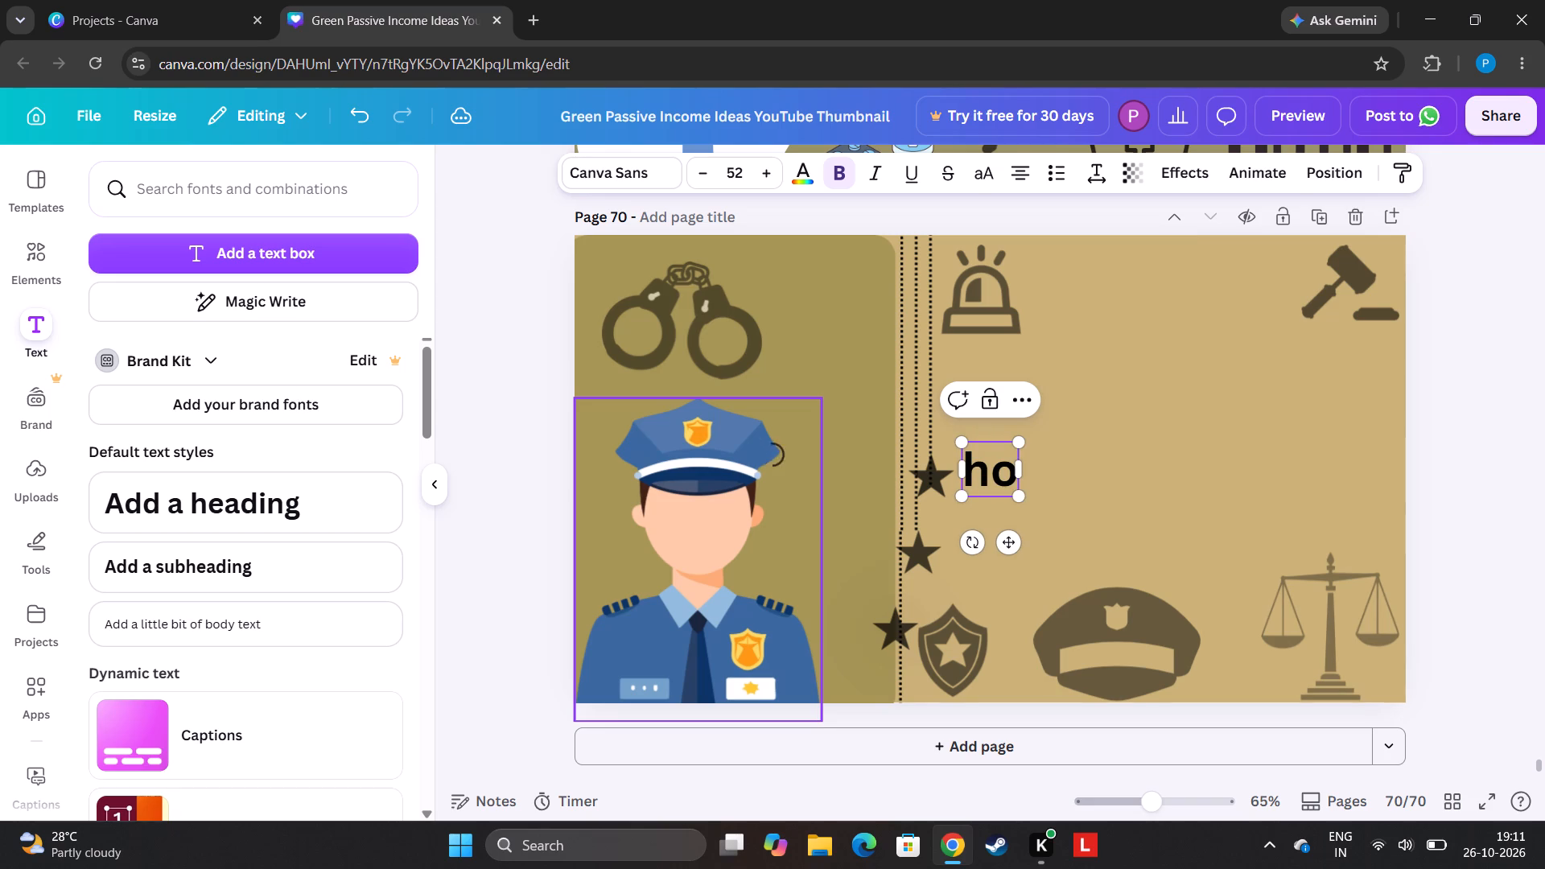
key("w")
key("space")
type("t")
key("o")
key("space")
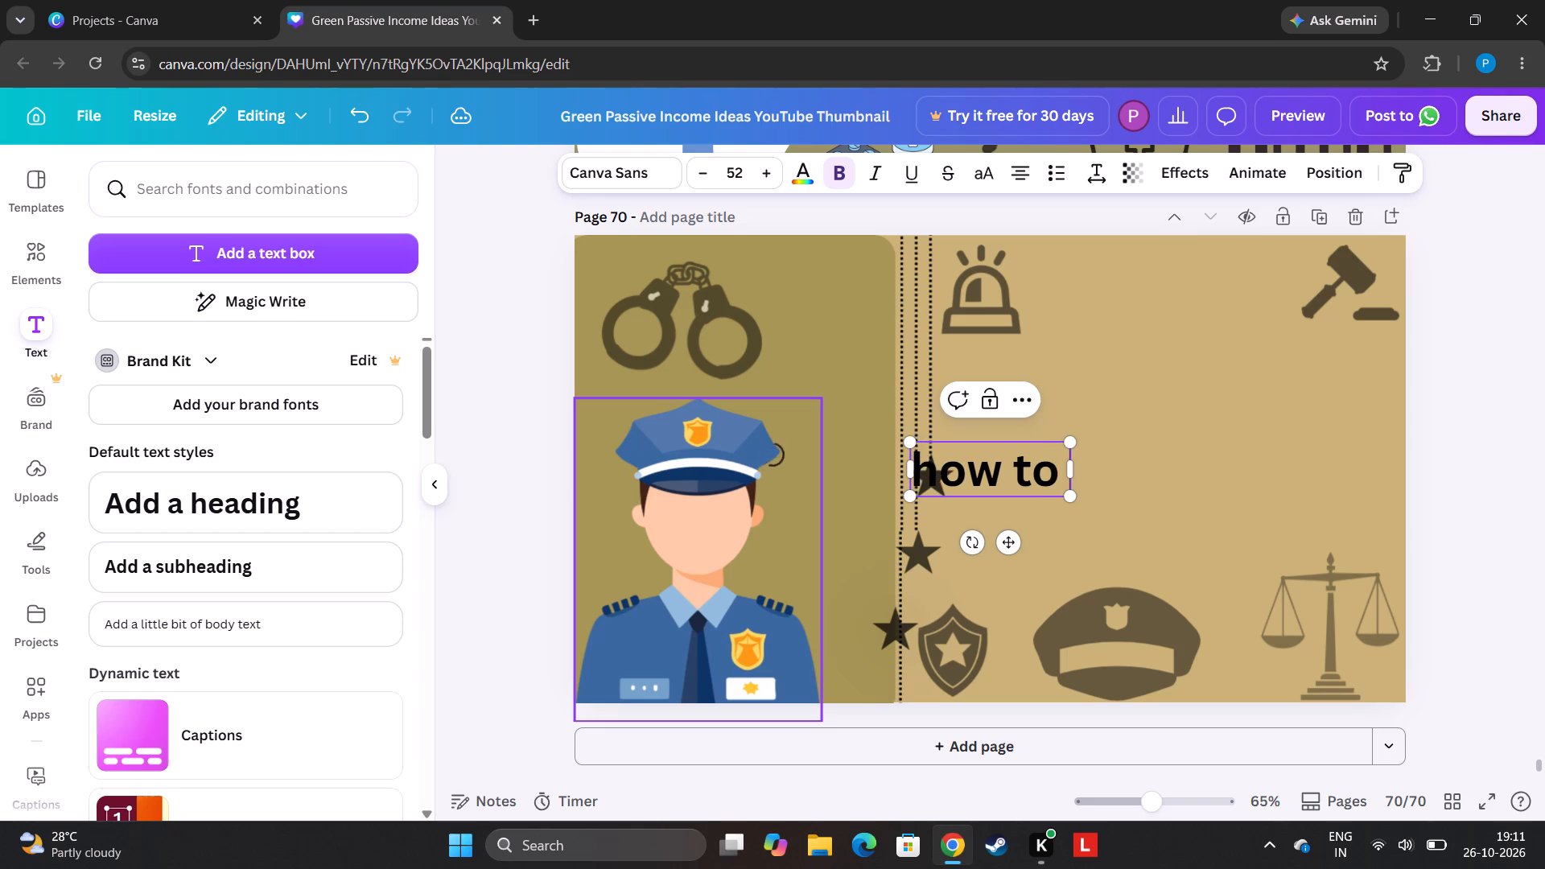
type("chase")
key("space")
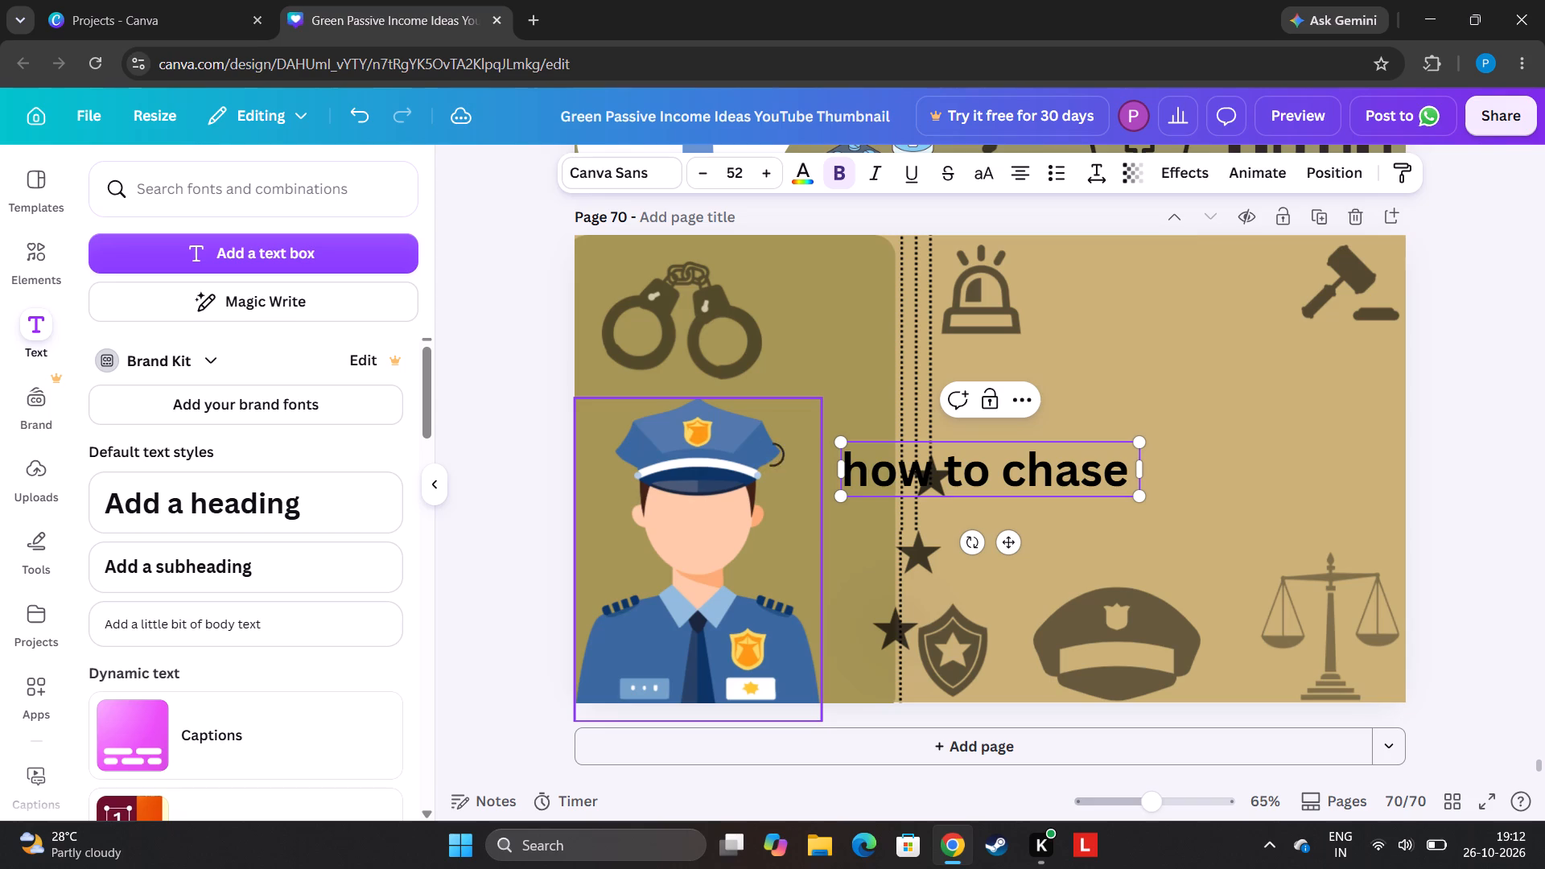
key("t")
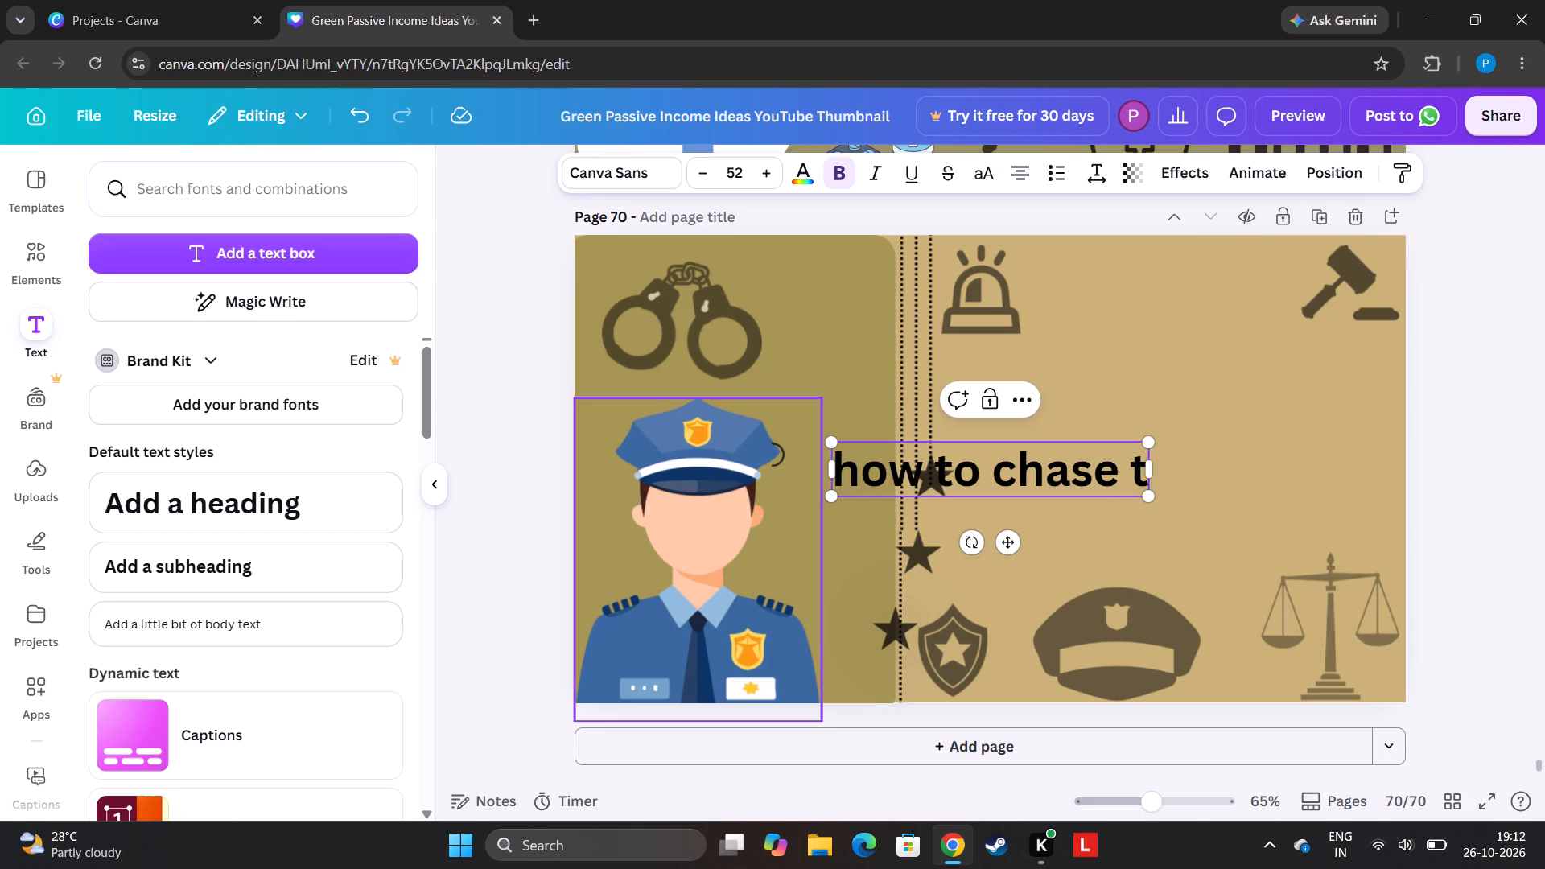
type("he drea")
type("m")
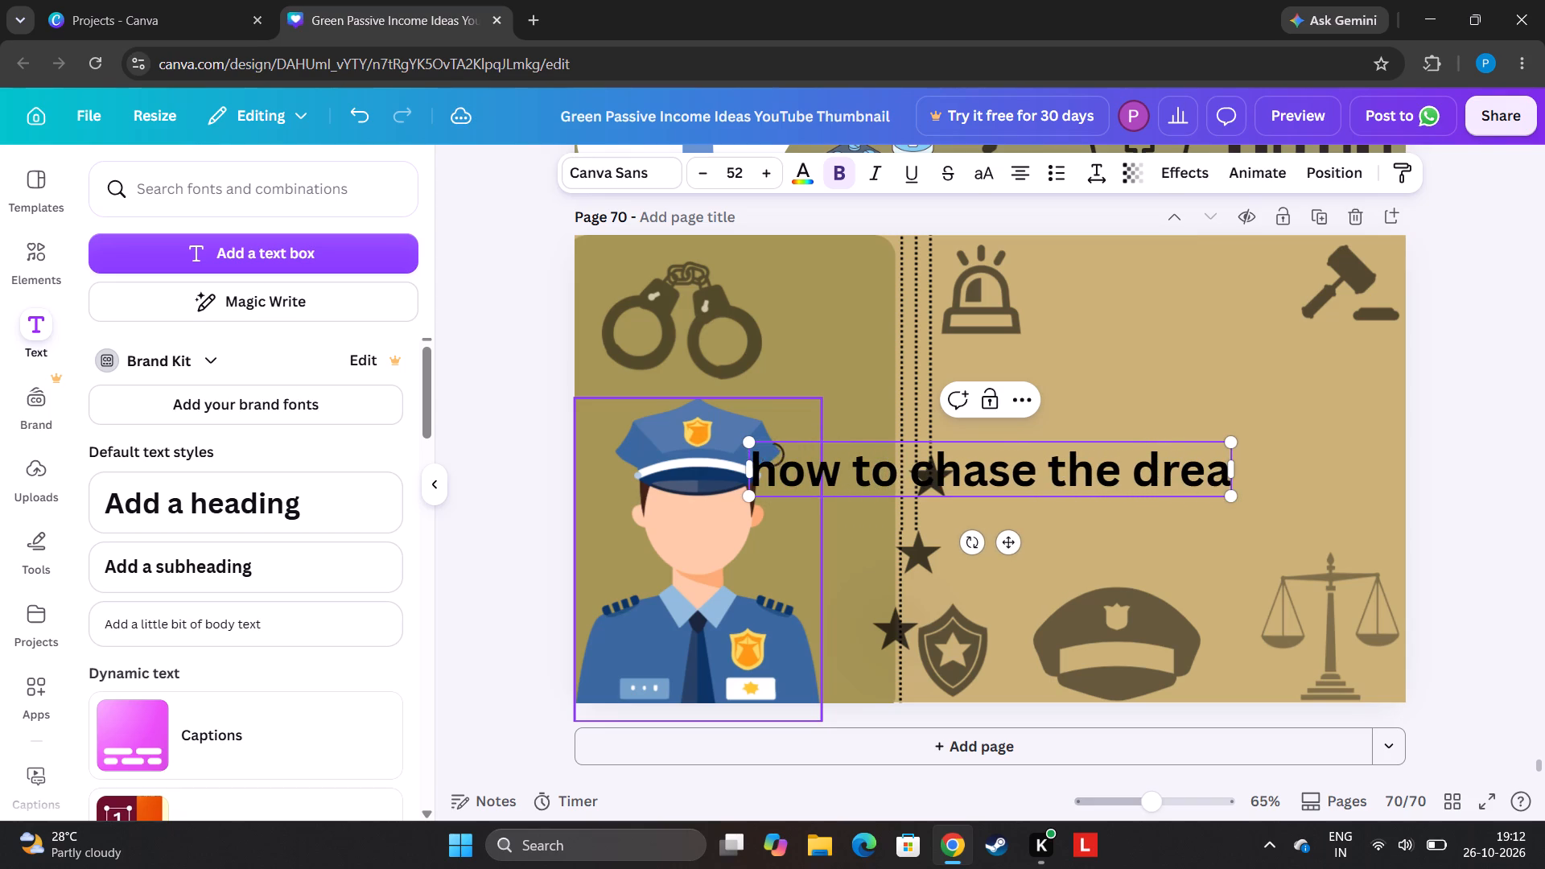
key("space")
key("o")
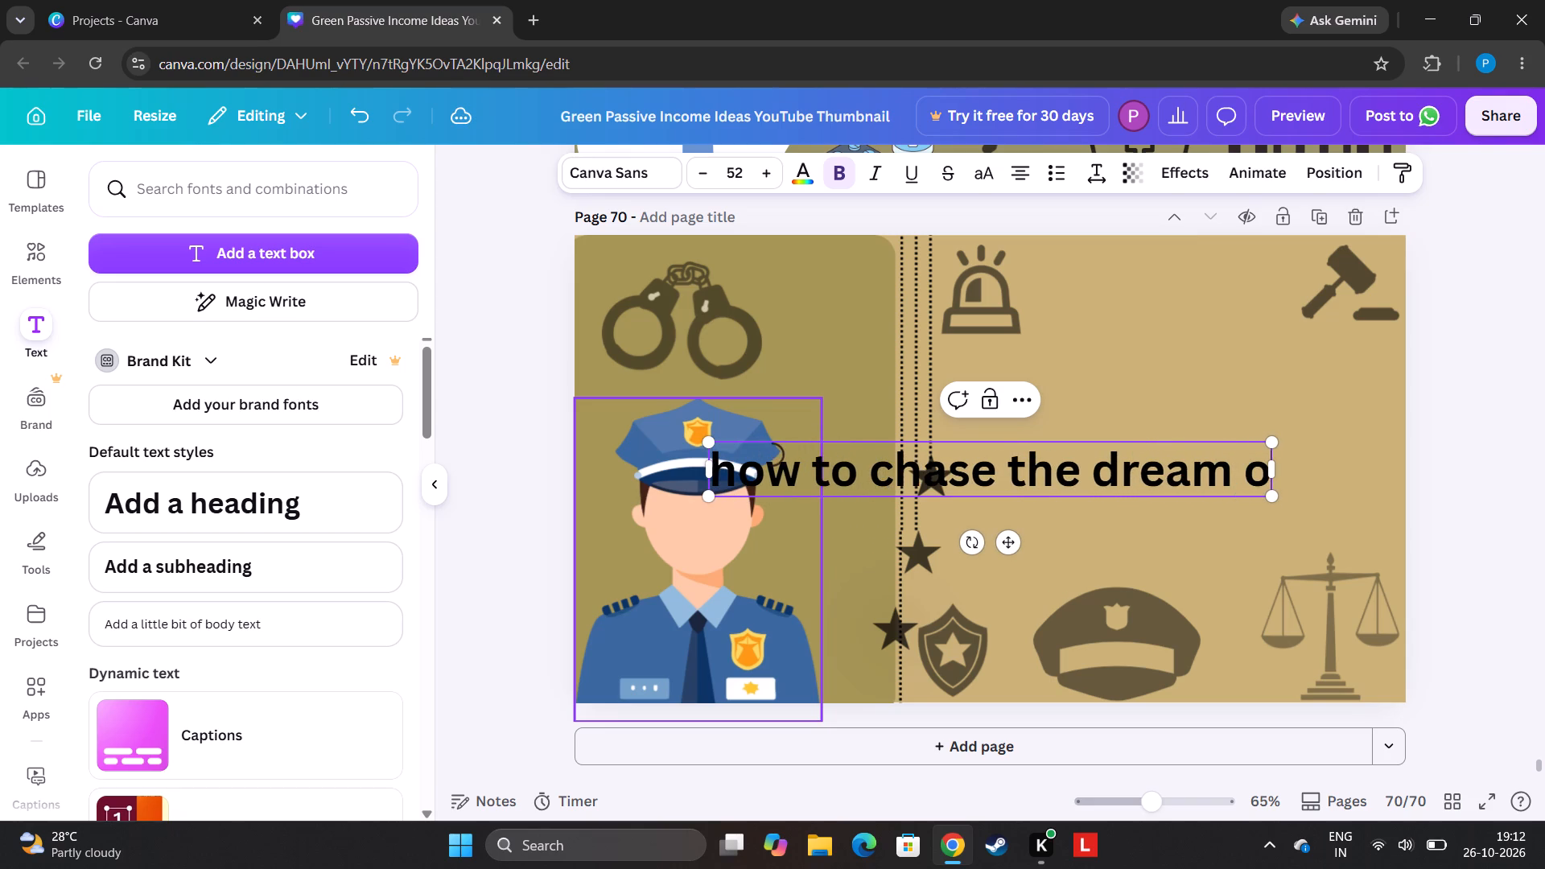
key("f")
key("space")
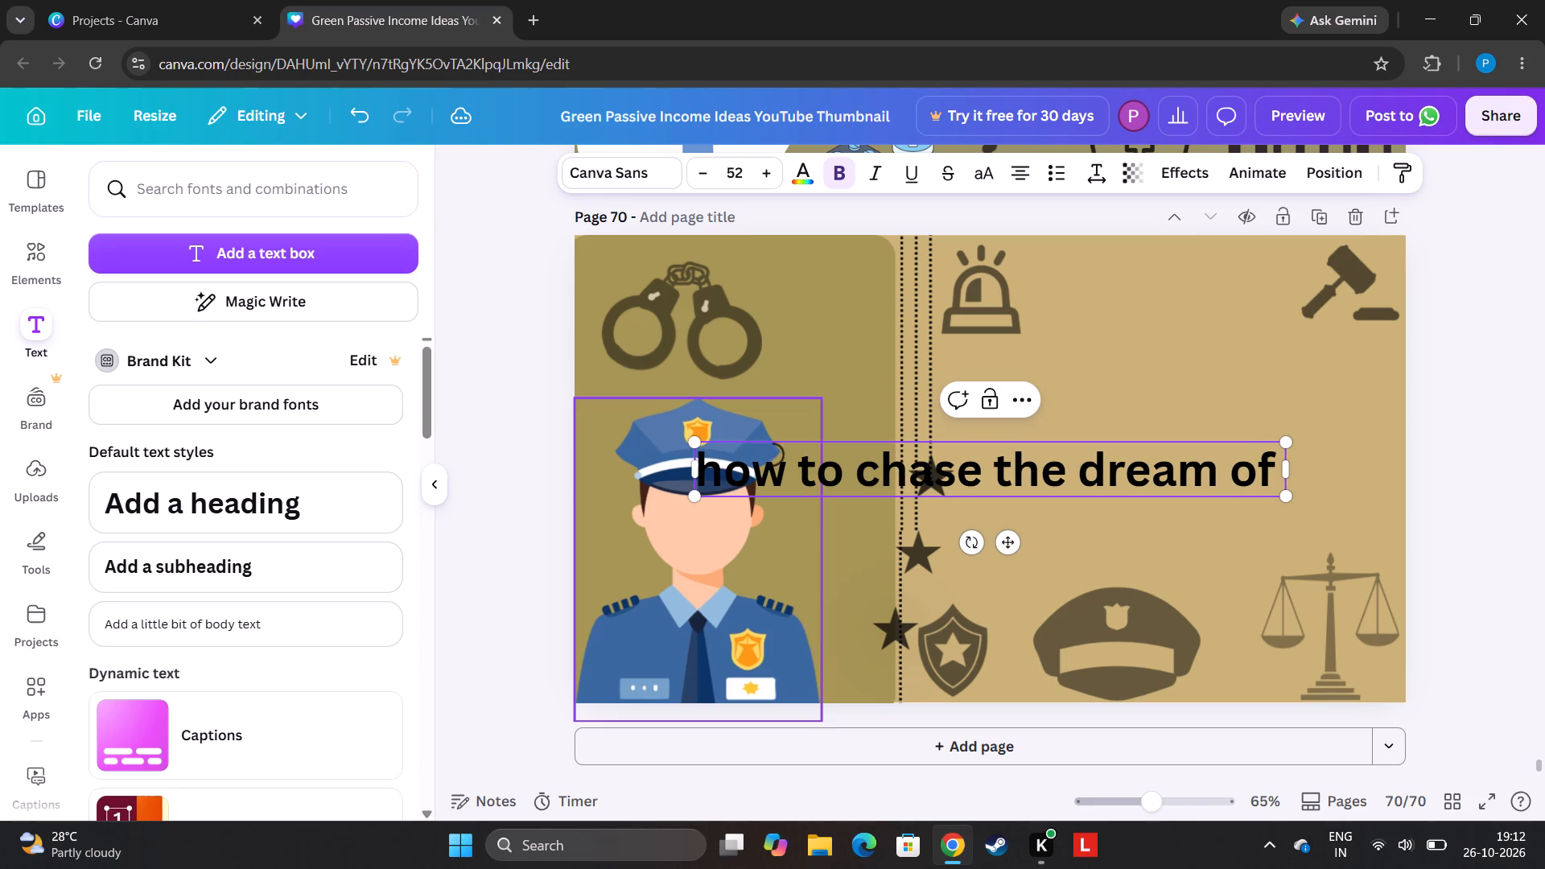
key("i")
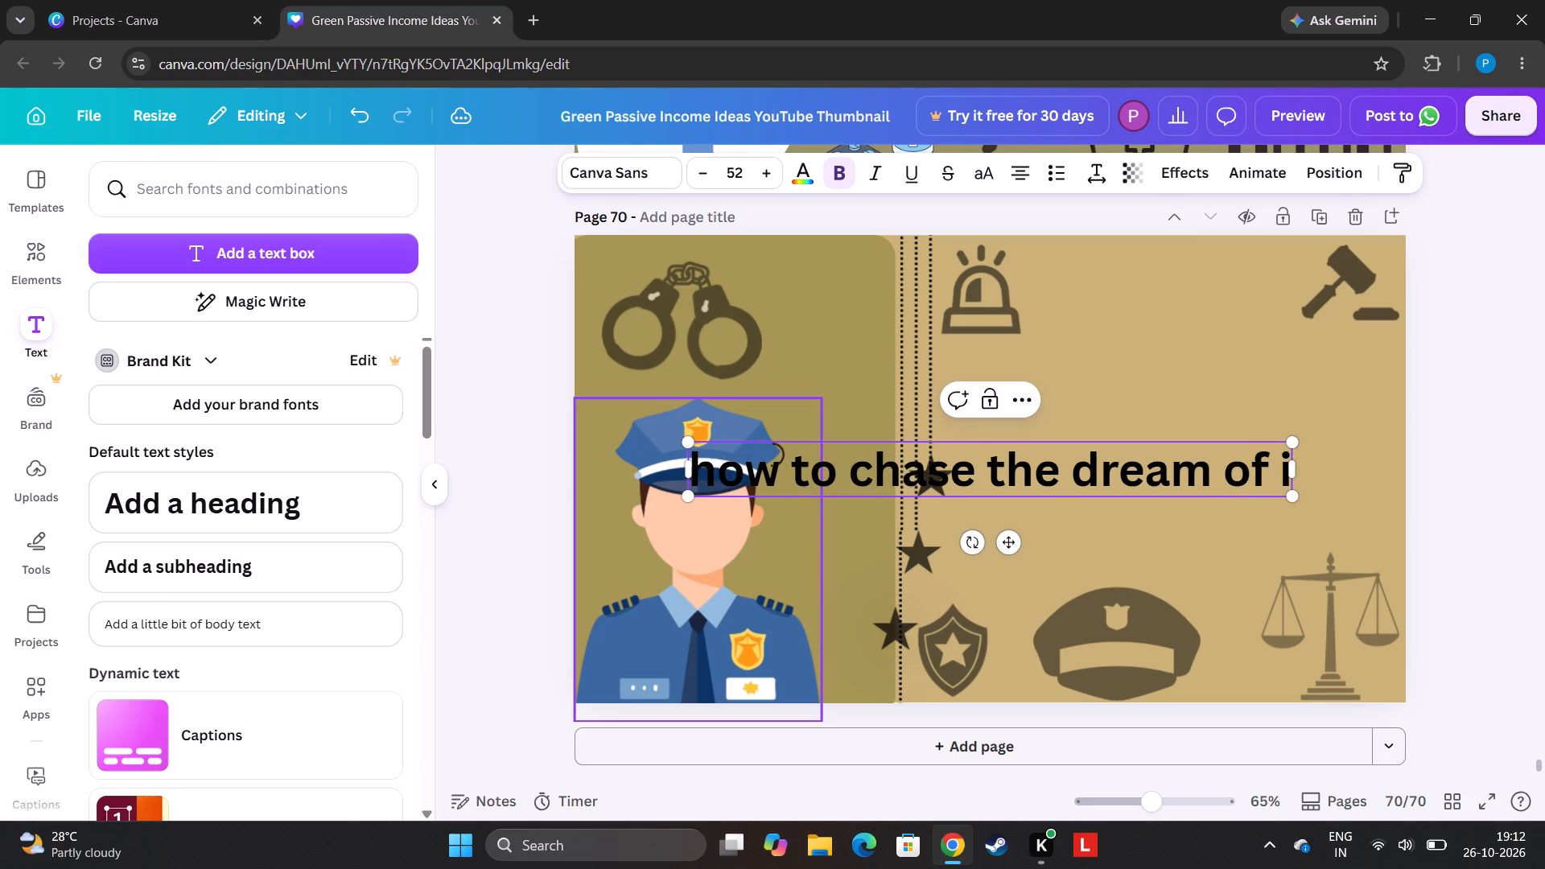
key("period")
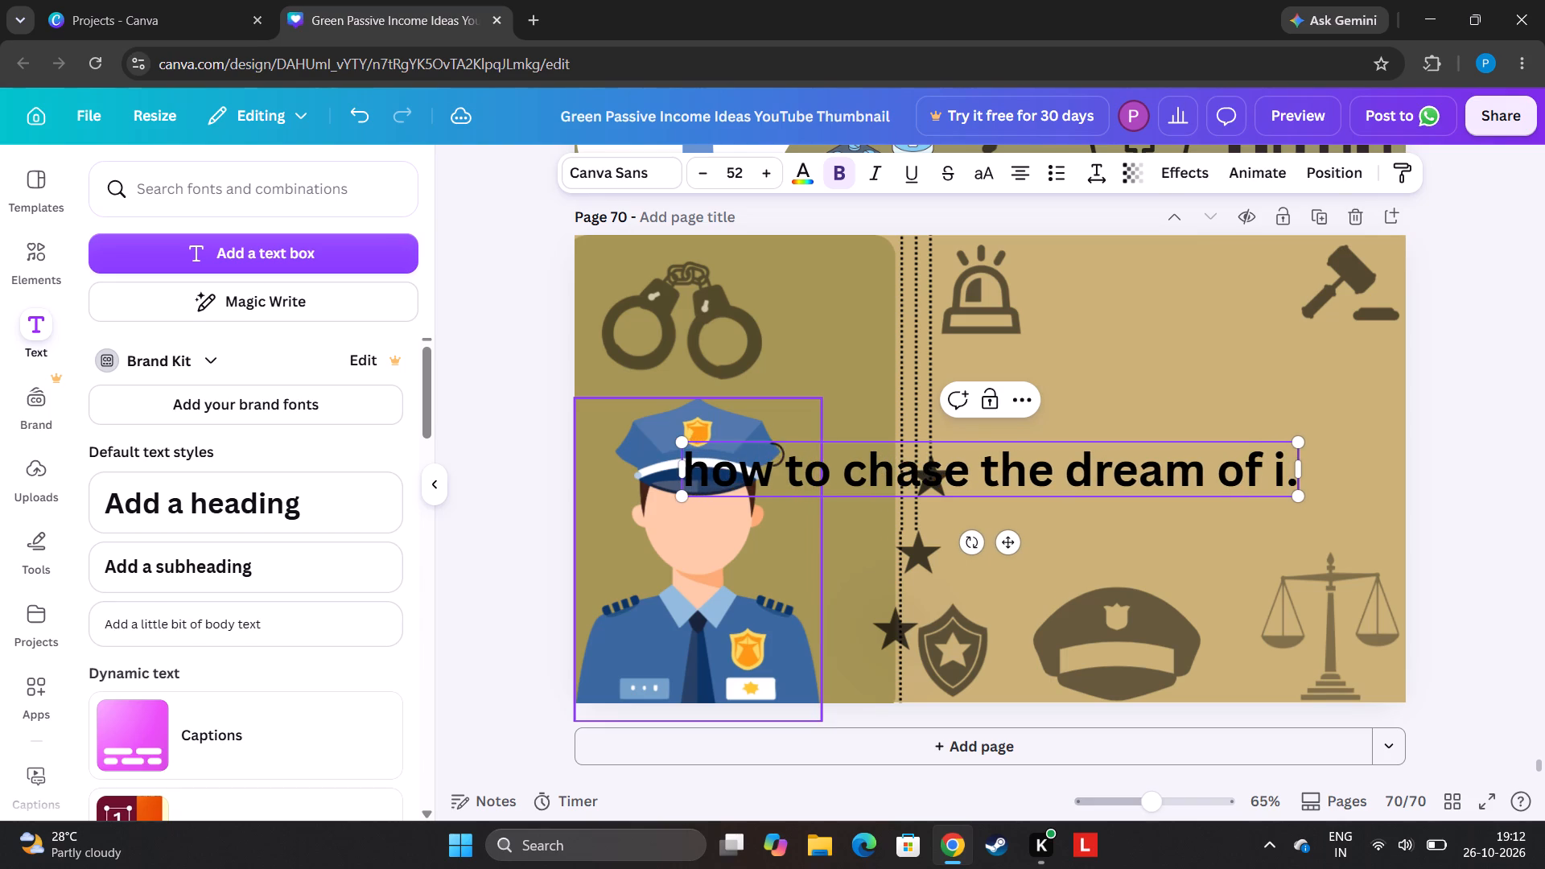
key("a")
type(".s")
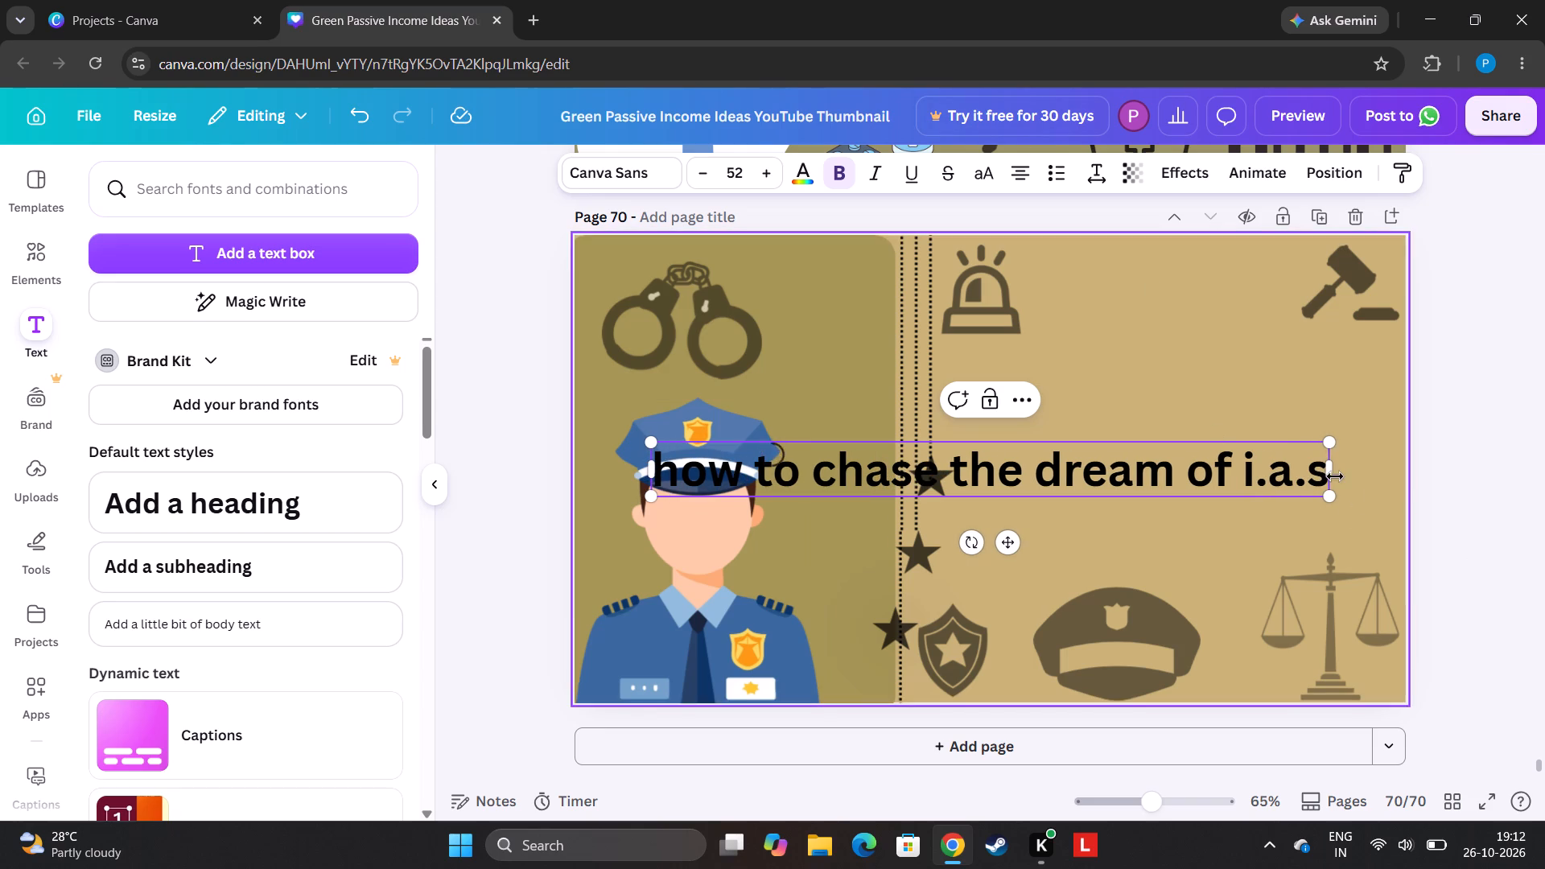
Narrow the heading's text box so it wraps onto four lines and place it on the tan area between the siren and gavel.
left_click_drag(1334, 474, 917, 634)
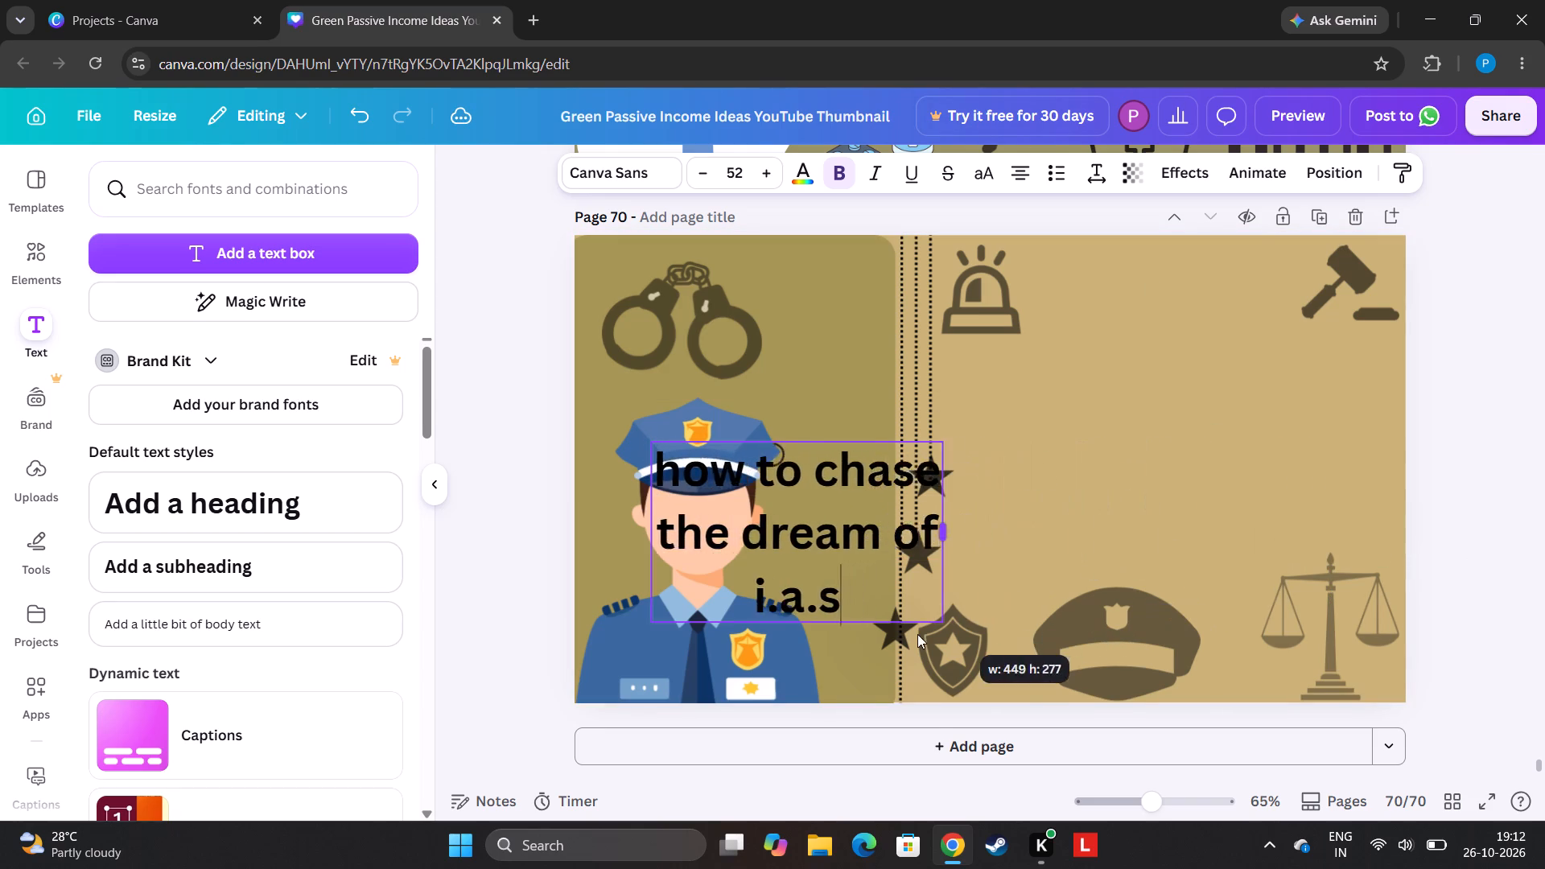
left_click_drag(917, 634, 933, 606)
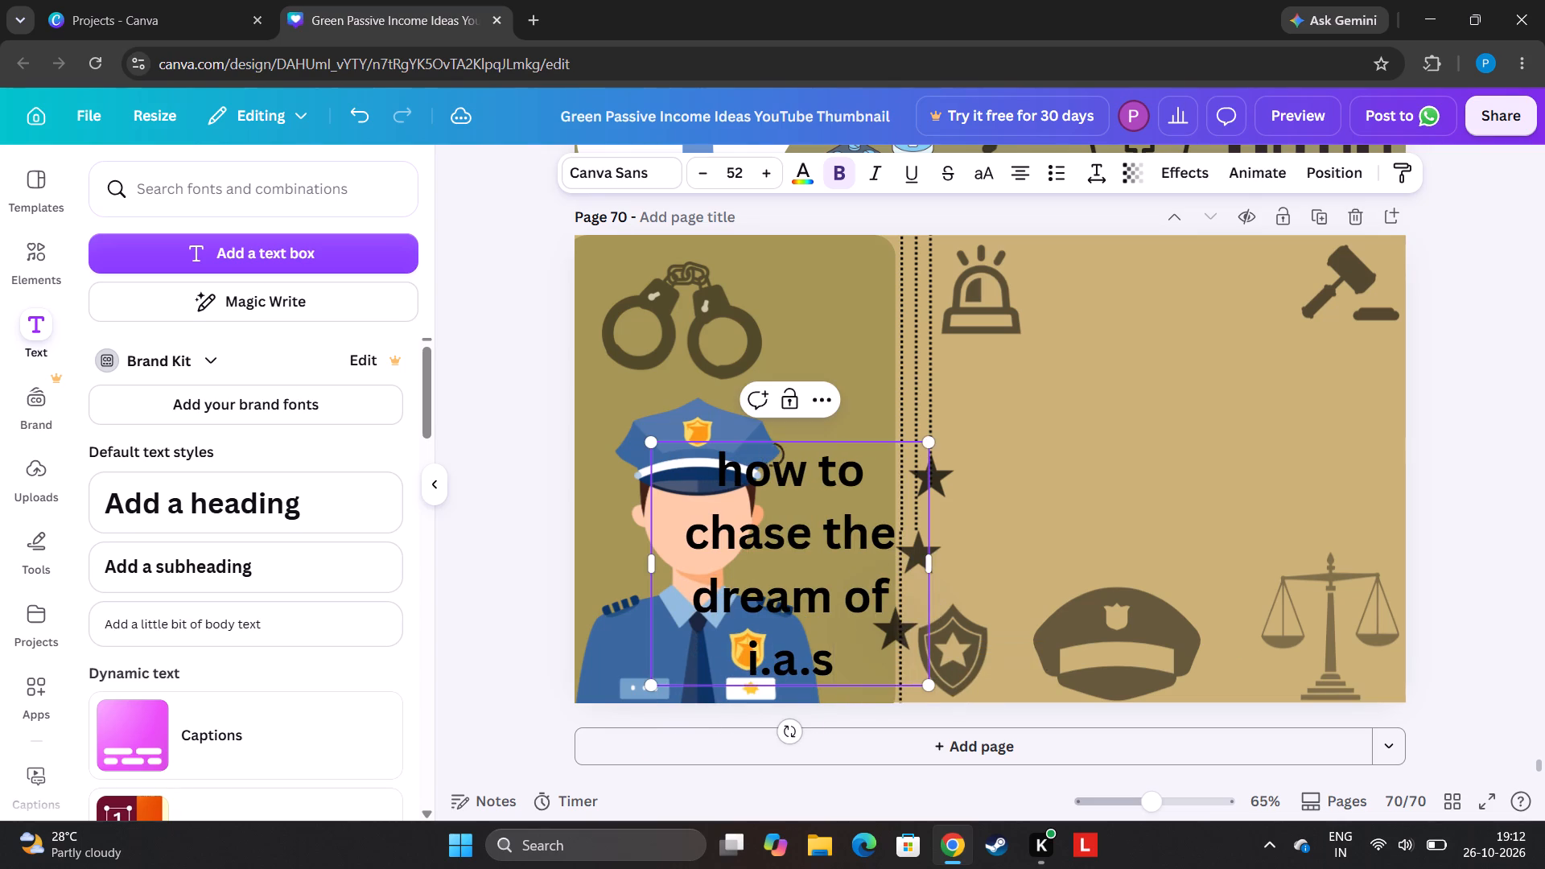
left_click(1461, 418)
left_click_drag(838, 517, 1214, 347)
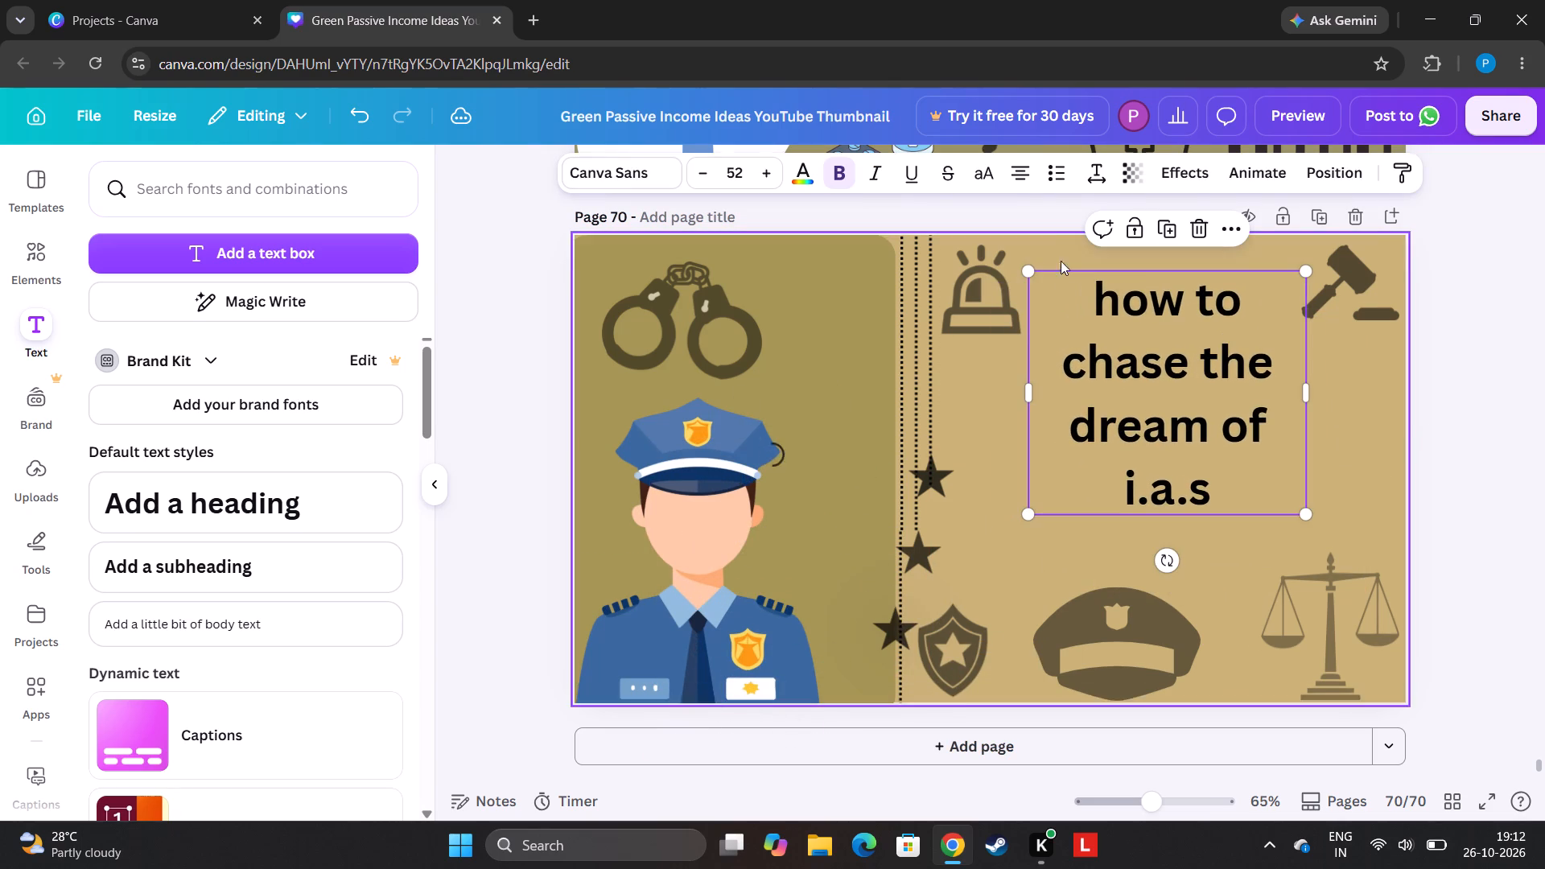
Change the heading text to all uppercase.
left_click(982, 176)
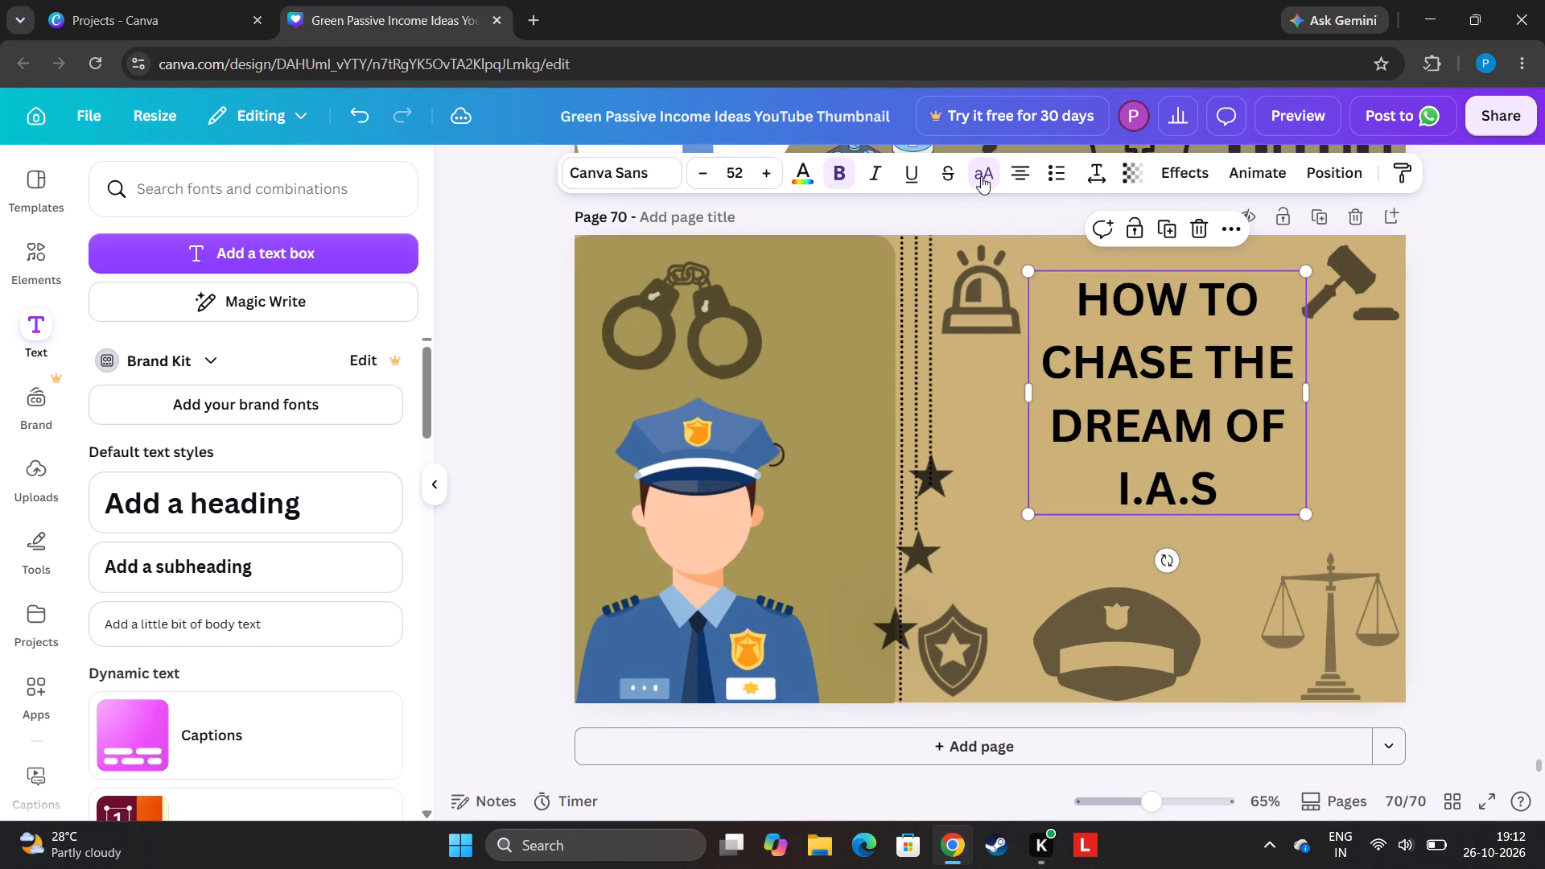
Set the heading's line spacing to 1.16.
left_click(1105, 170)
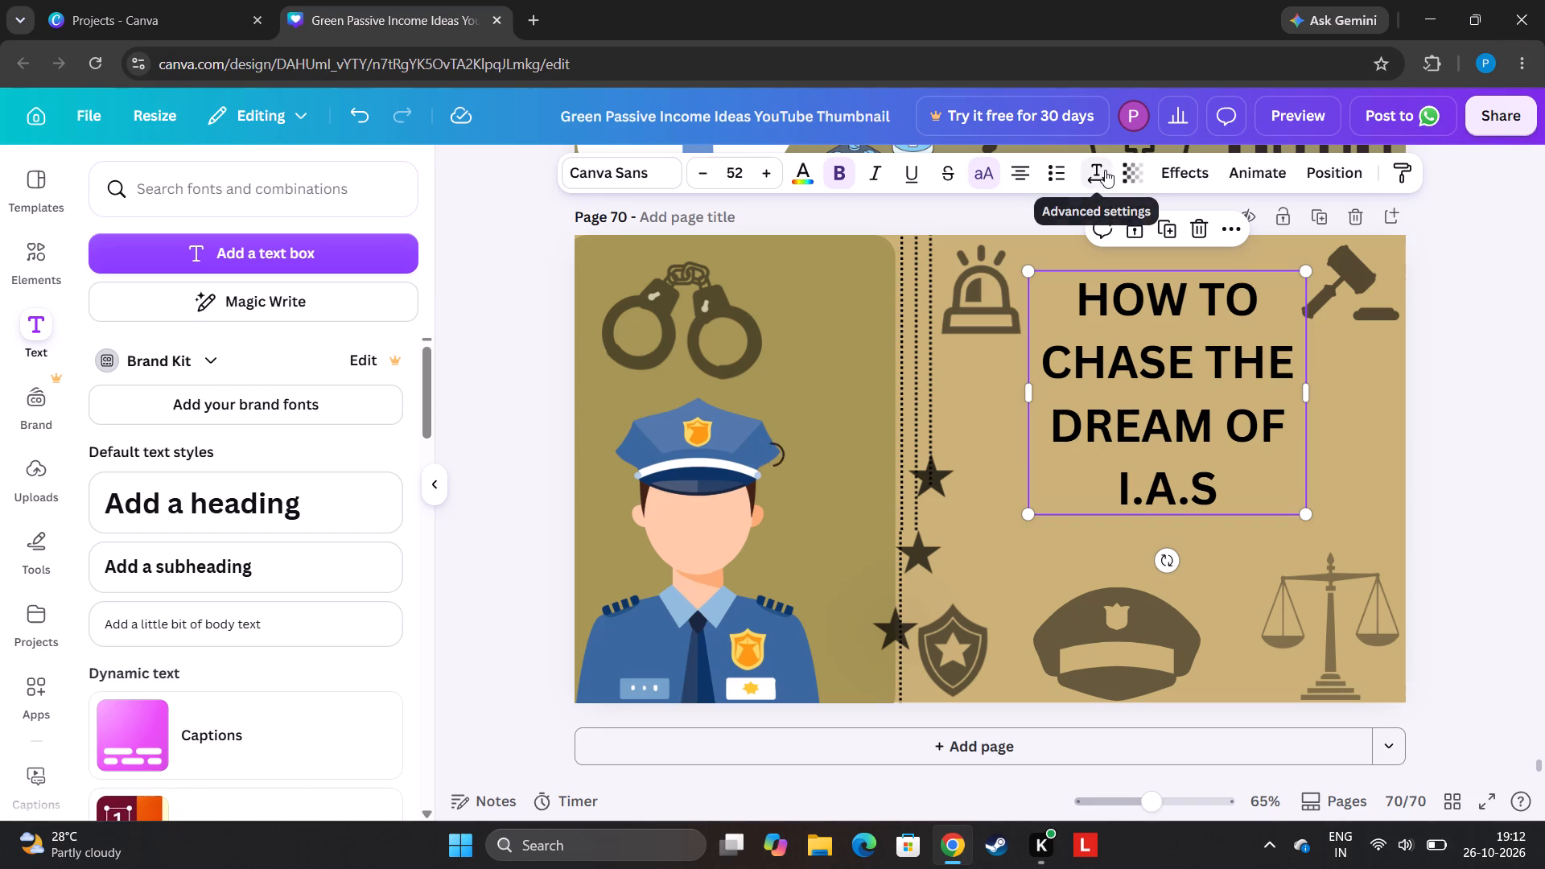
left_click(1042, 313)
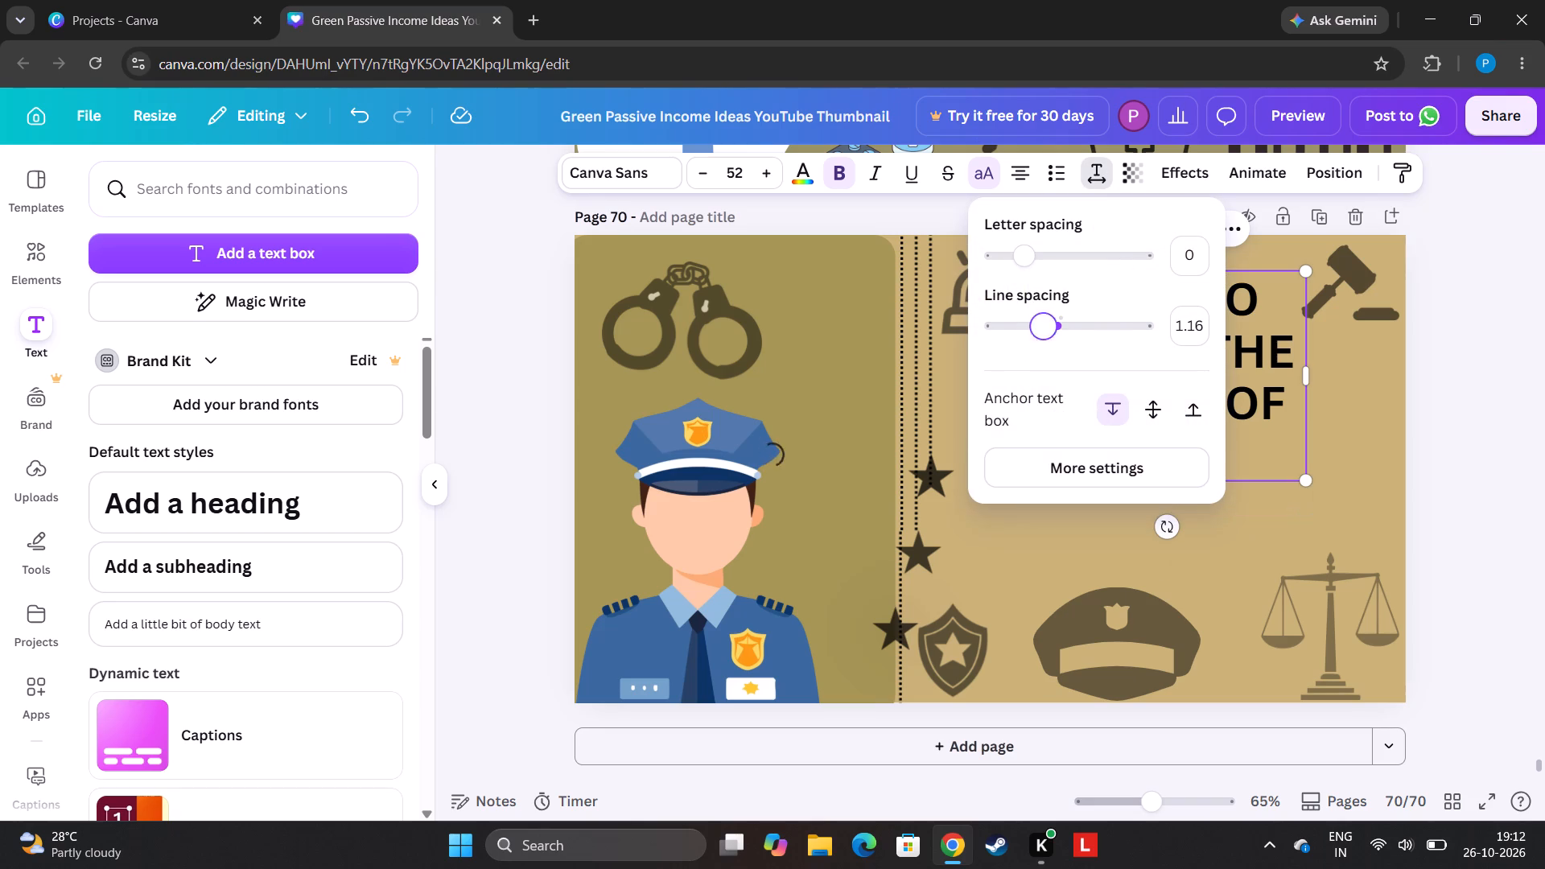
left_click(1456, 418)
Enlarge the heading to font size 74.7 and reposition it on the tan area above the police cap and scales.
left_click_drag(1304, 481, 1306, 480)
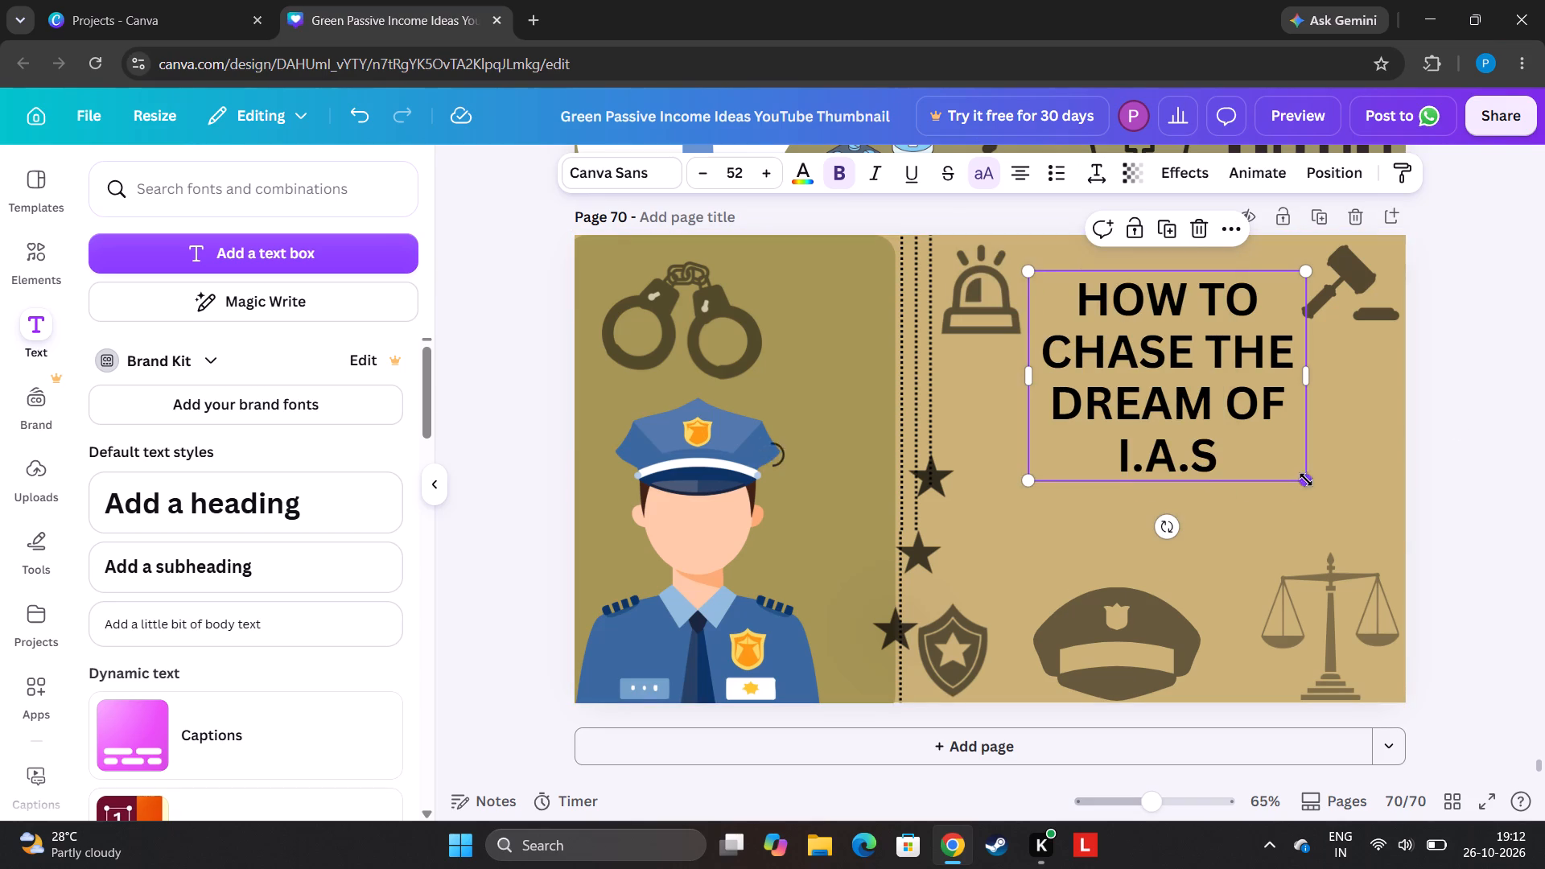
left_click_drag(1306, 480, 1431, 566)
left_click_drag(1351, 488, 1273, 465)
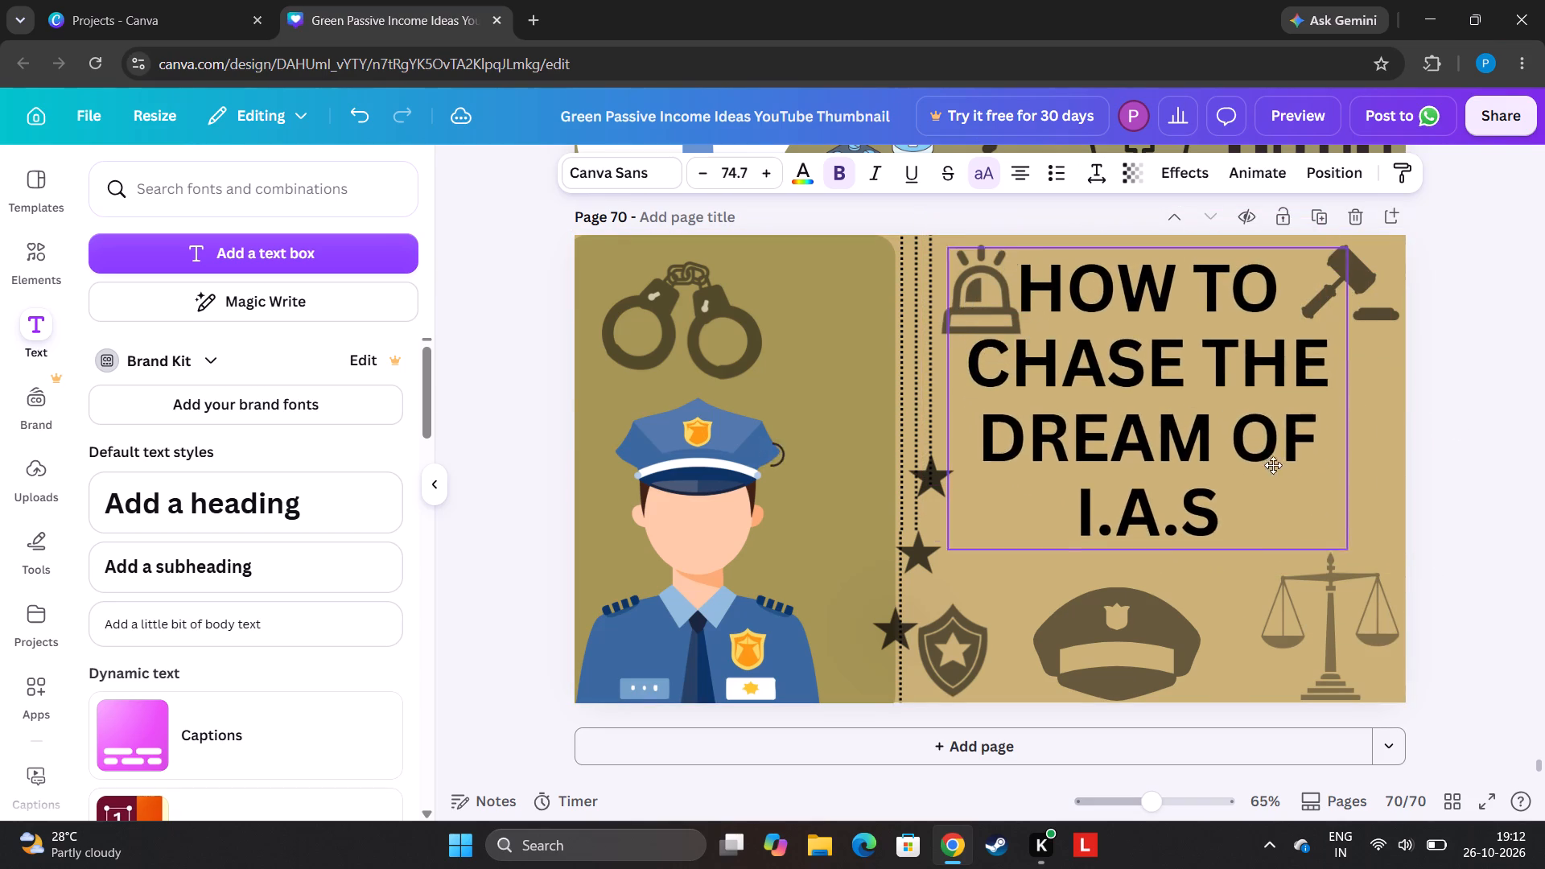
left_click_drag(1273, 465, 1286, 463)
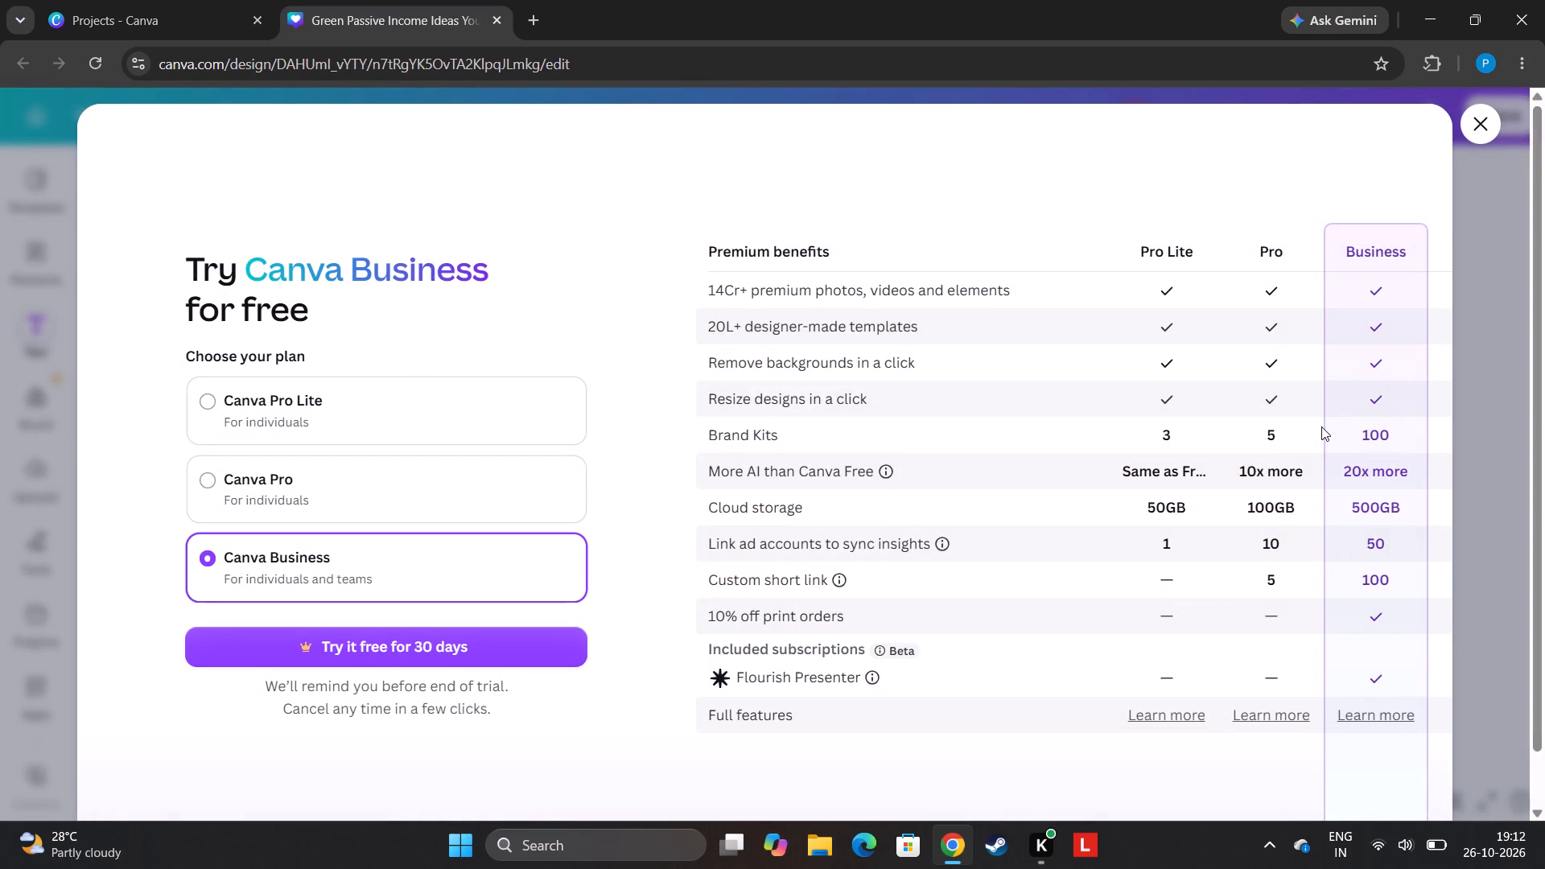
Dismiss the Canva Business free-trial offer.
left_click(1491, 113)
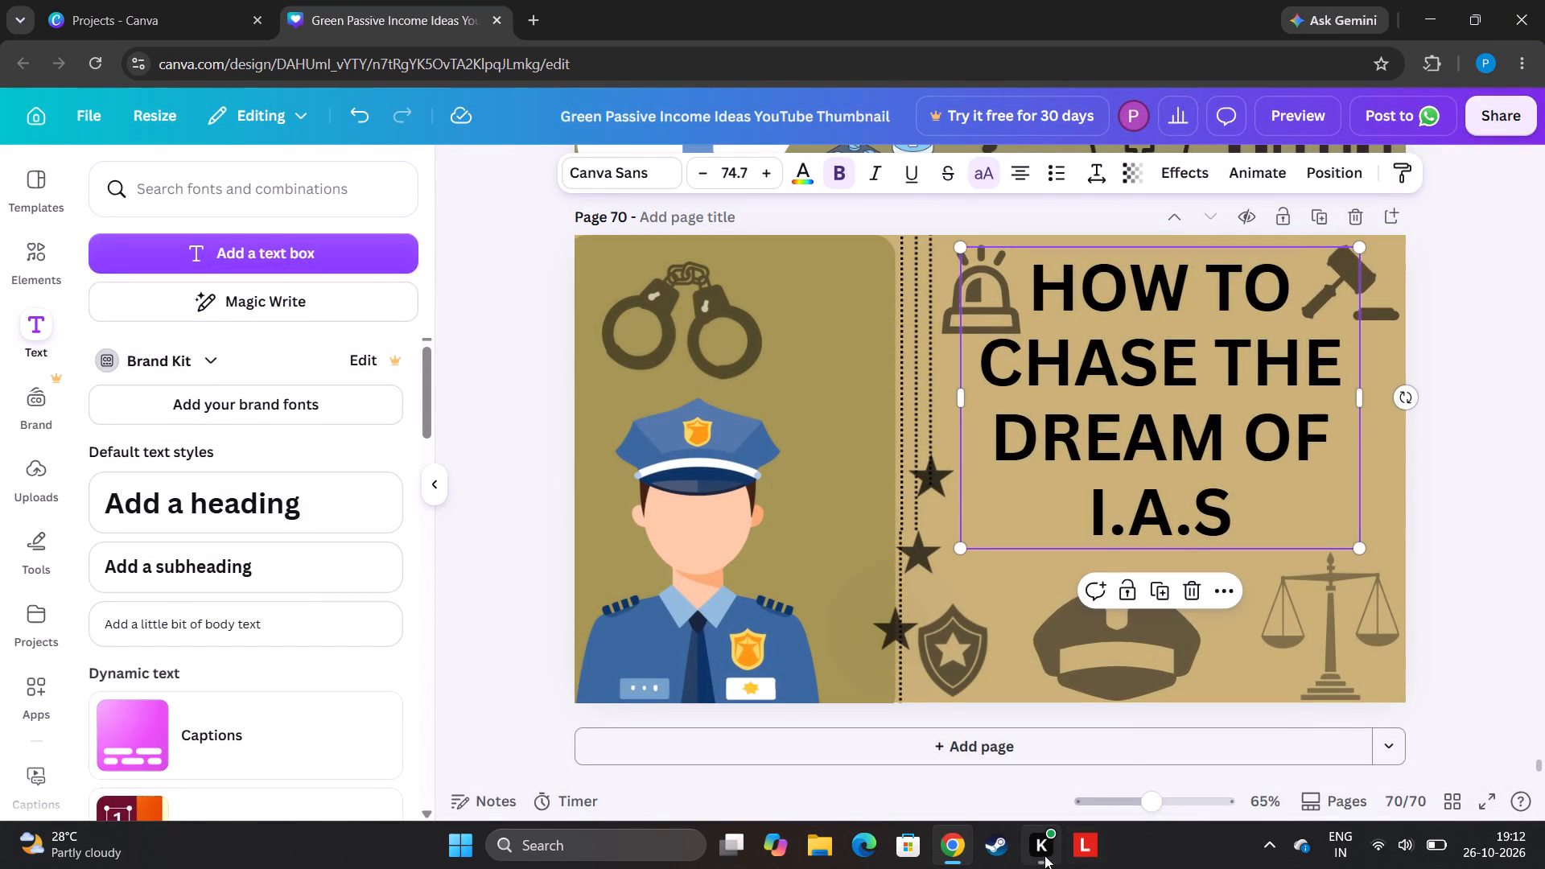
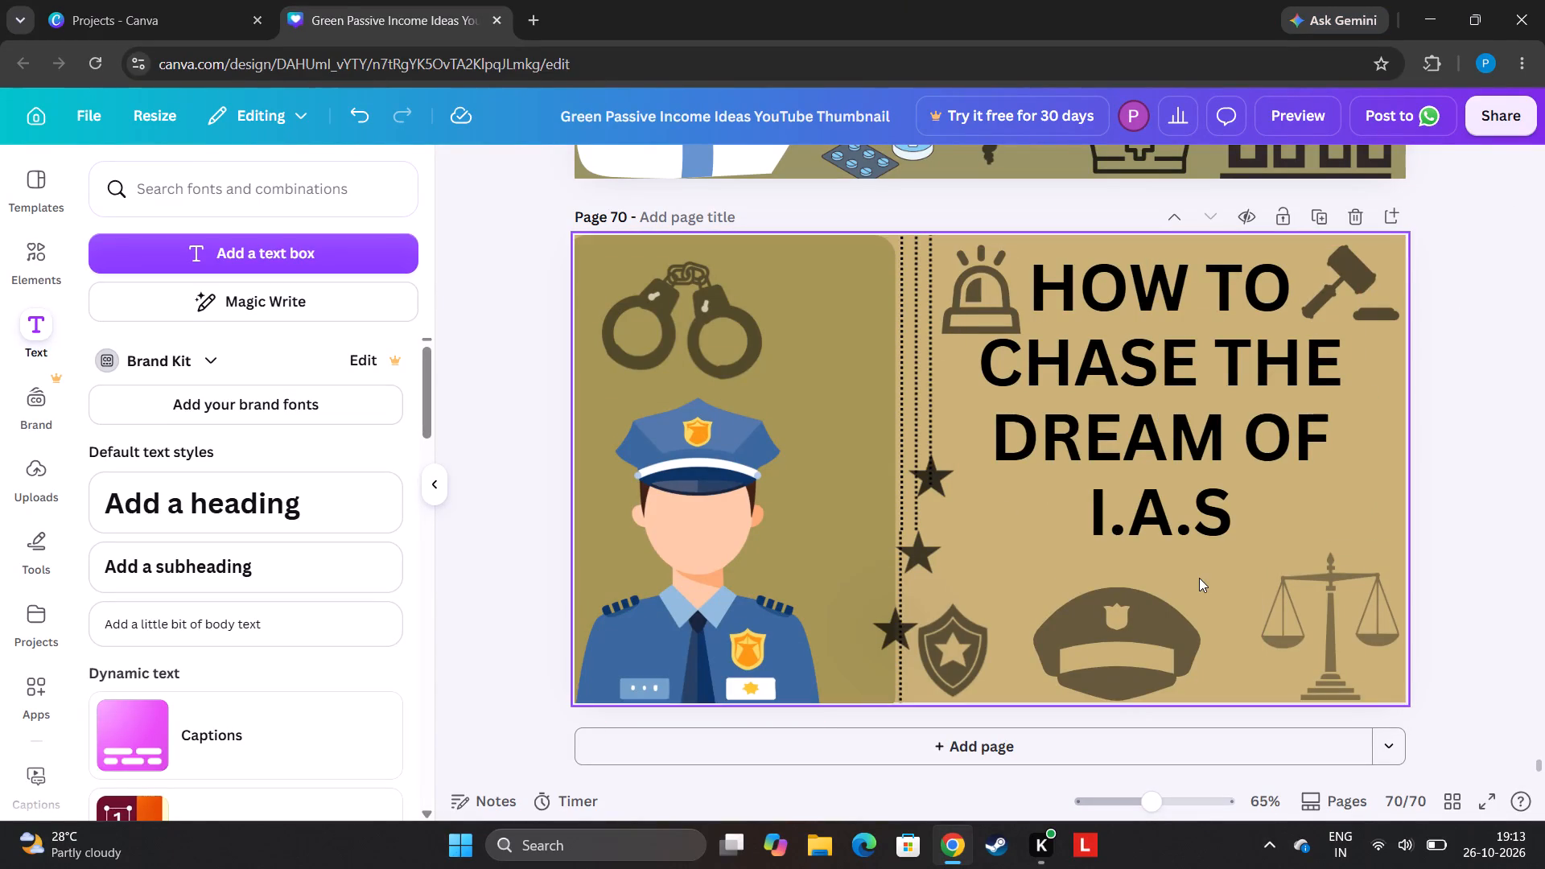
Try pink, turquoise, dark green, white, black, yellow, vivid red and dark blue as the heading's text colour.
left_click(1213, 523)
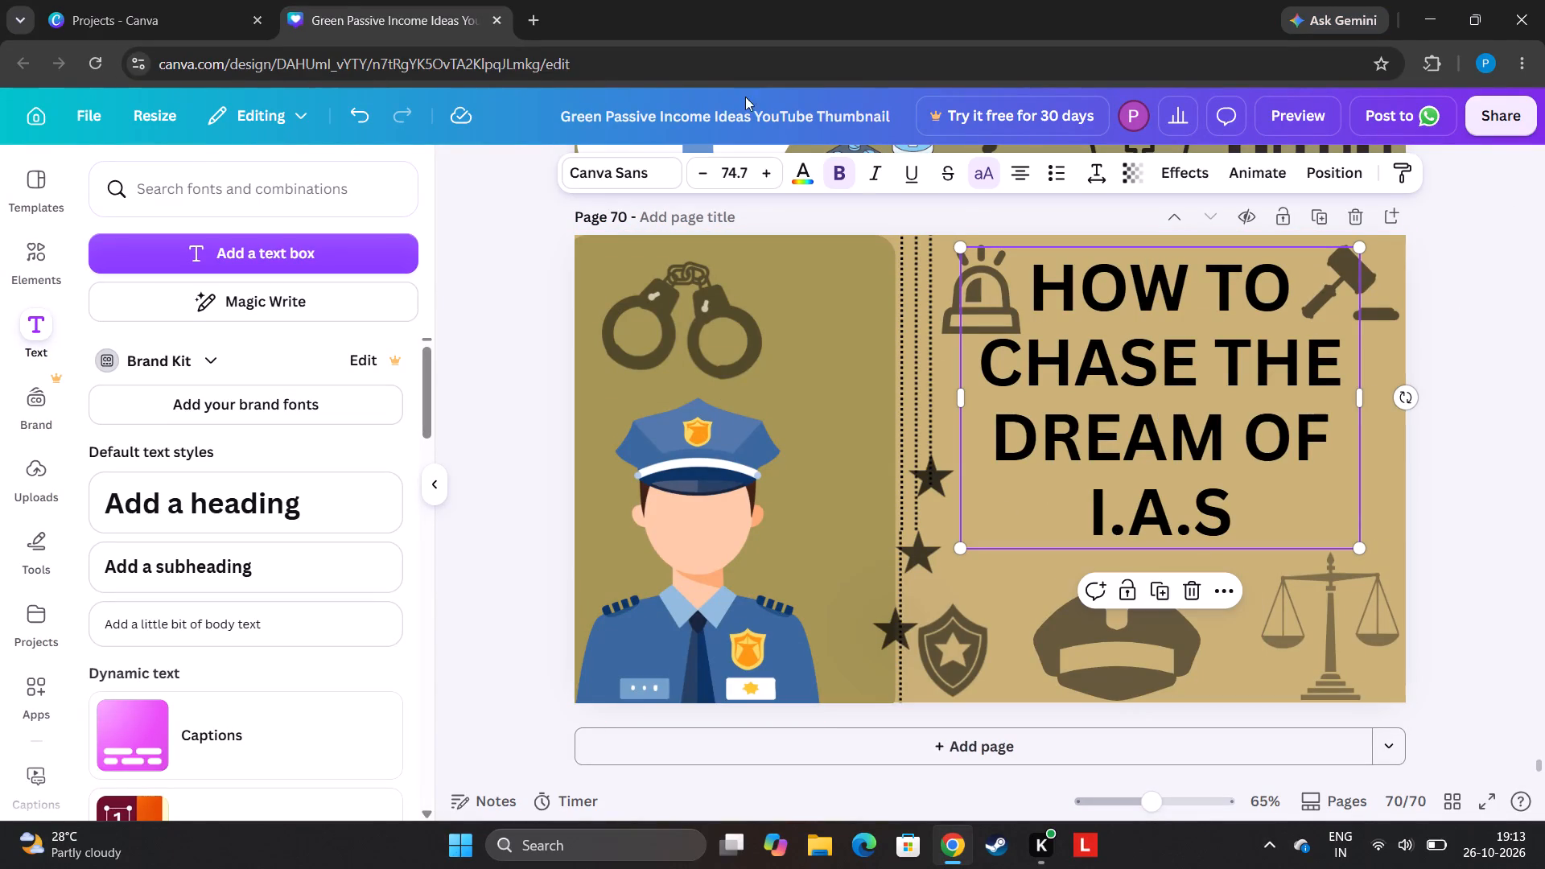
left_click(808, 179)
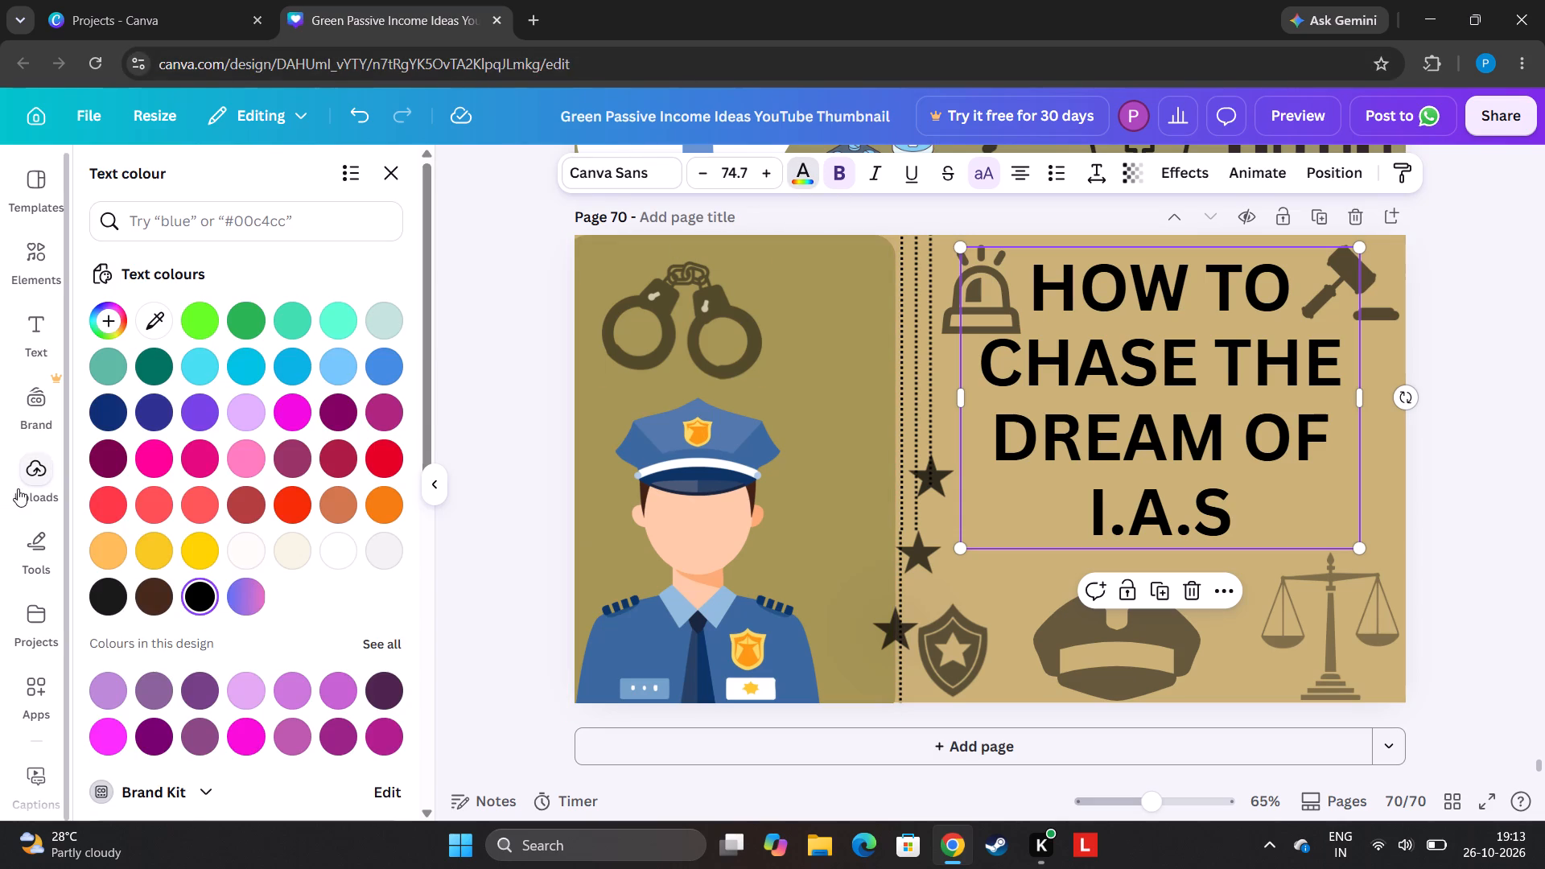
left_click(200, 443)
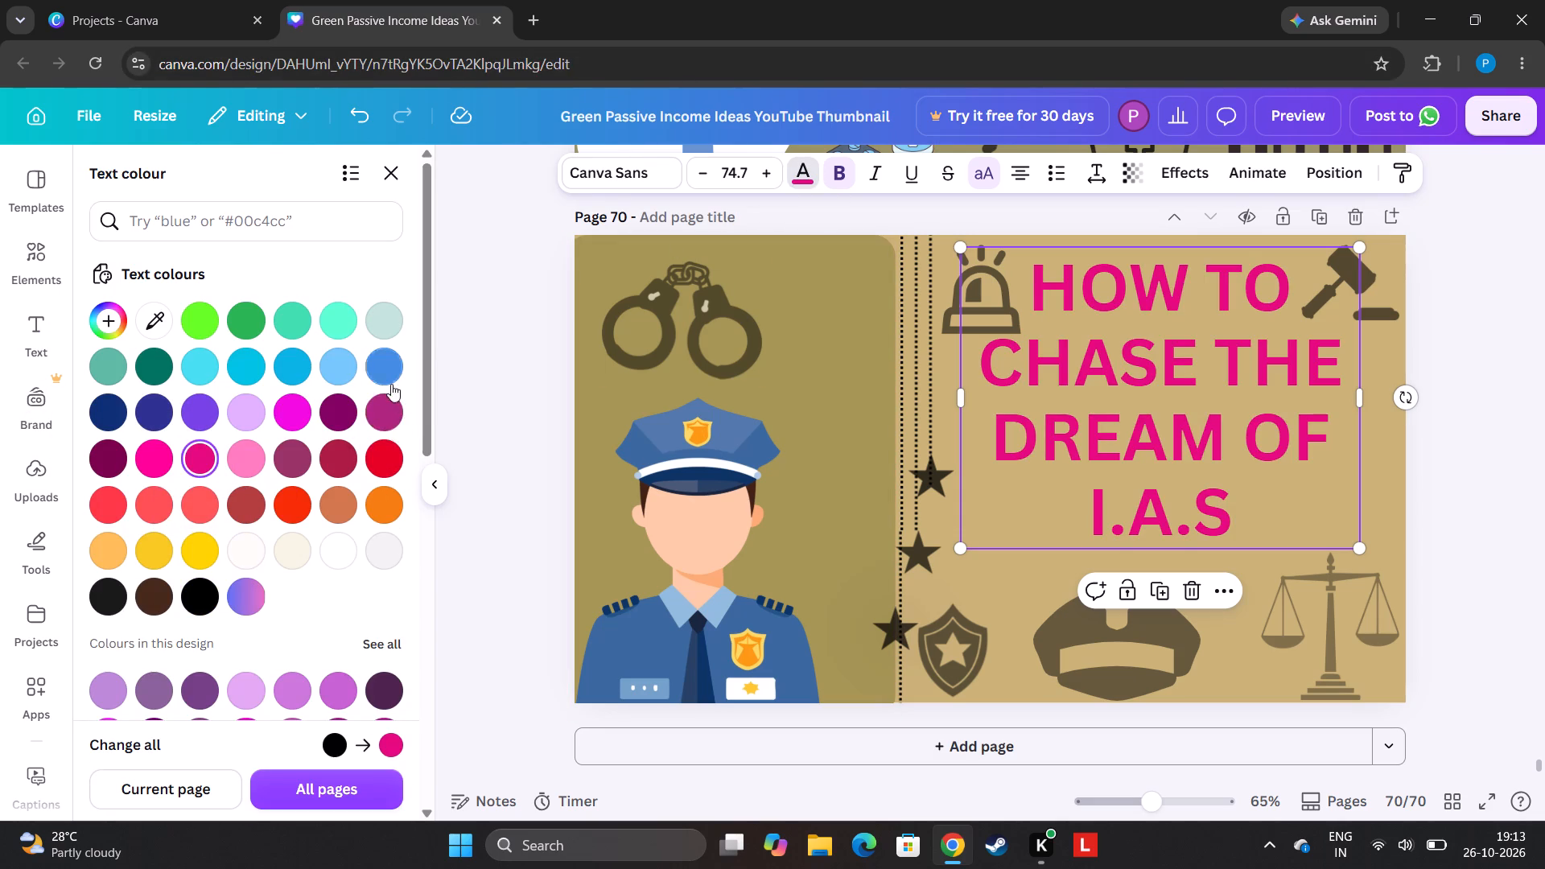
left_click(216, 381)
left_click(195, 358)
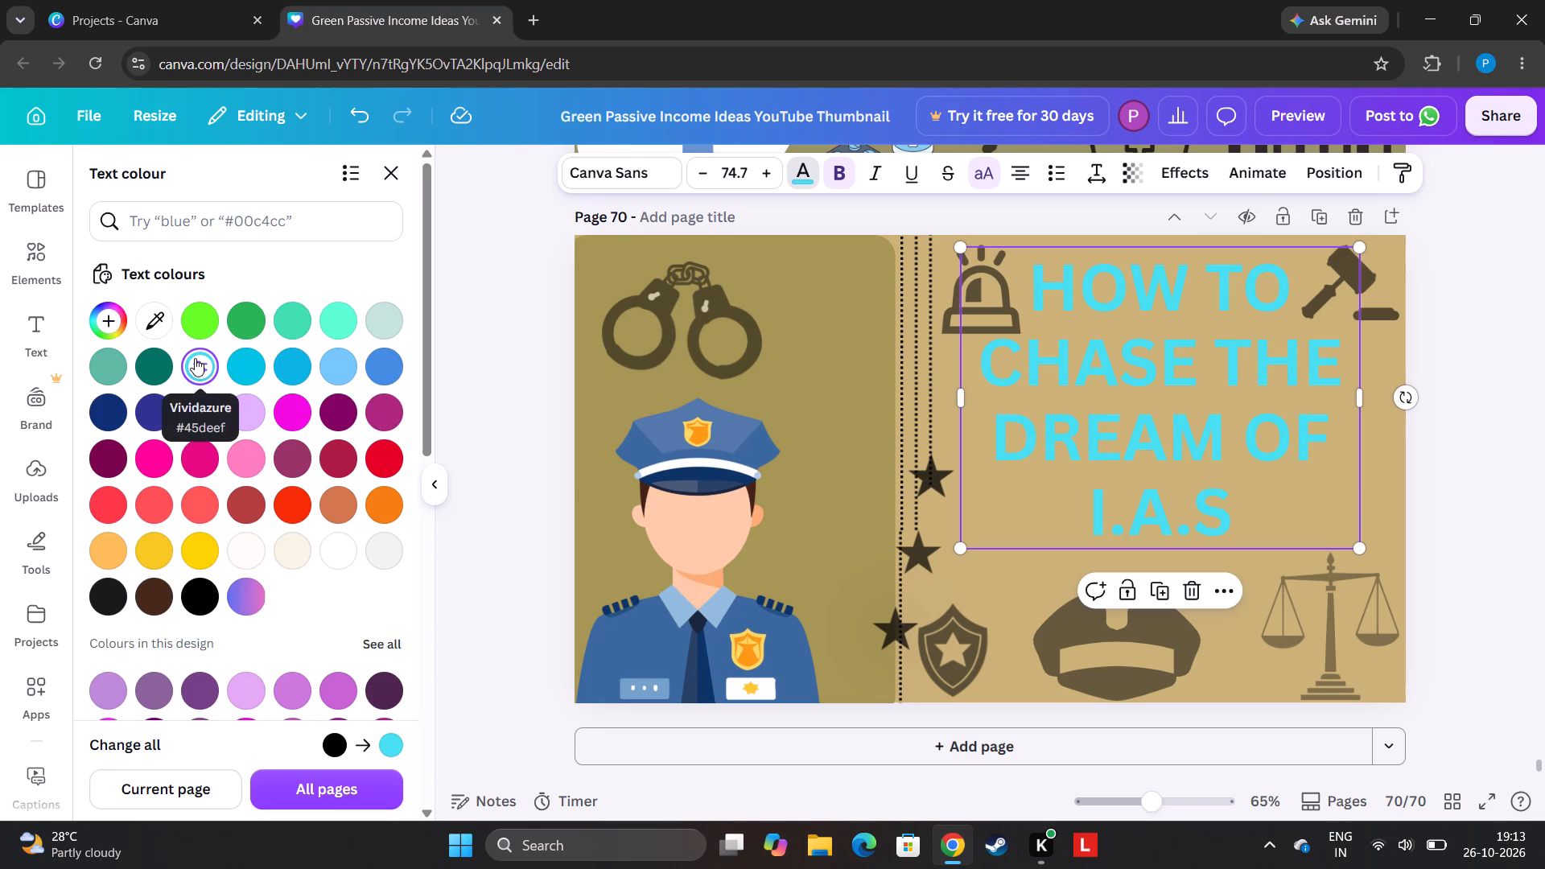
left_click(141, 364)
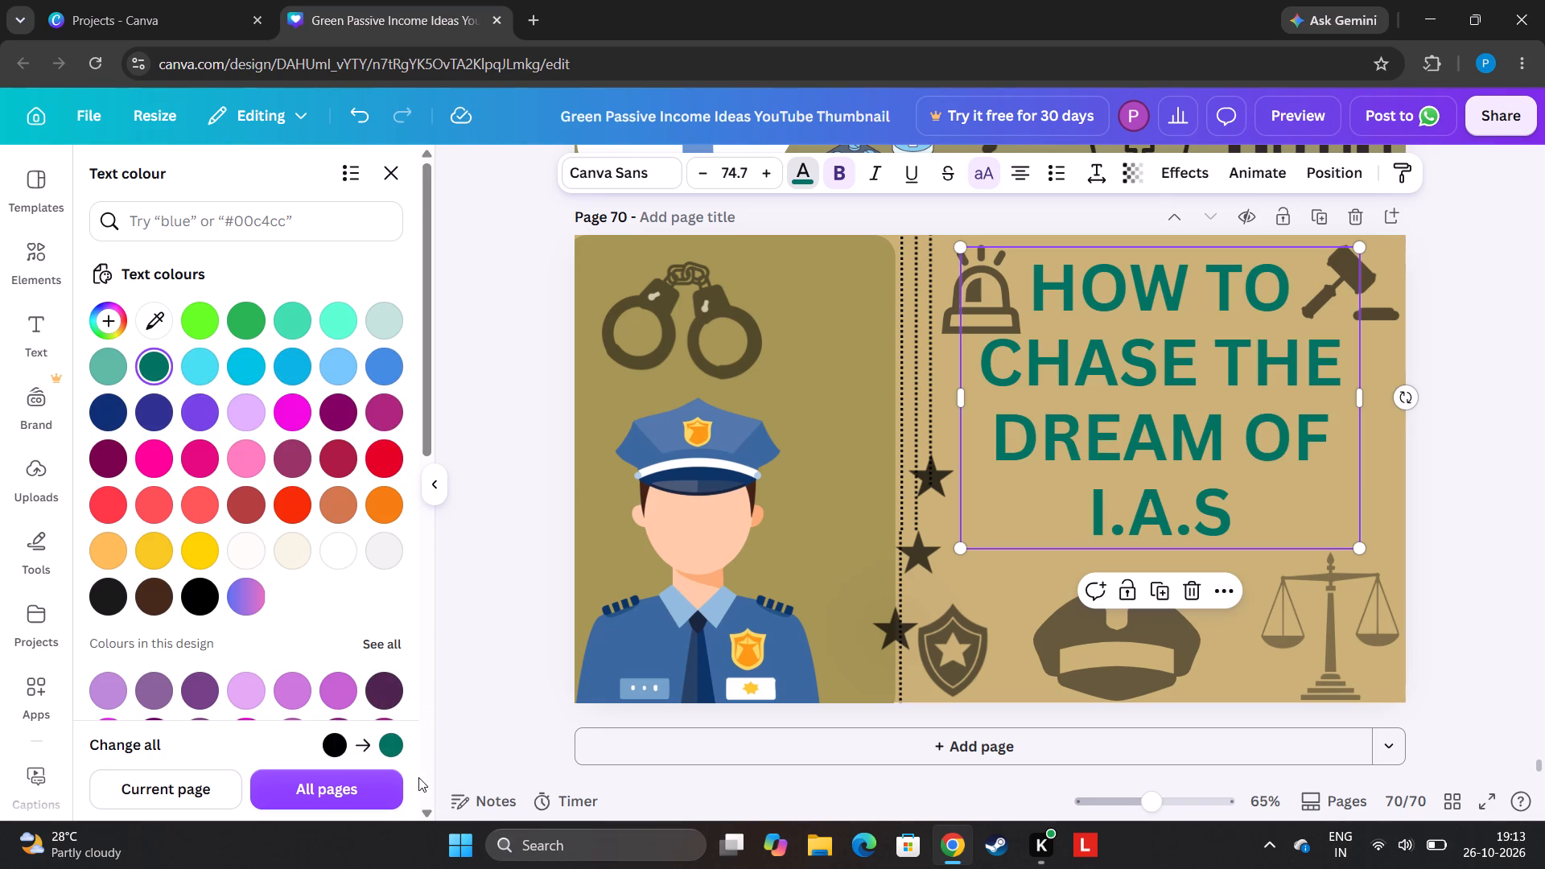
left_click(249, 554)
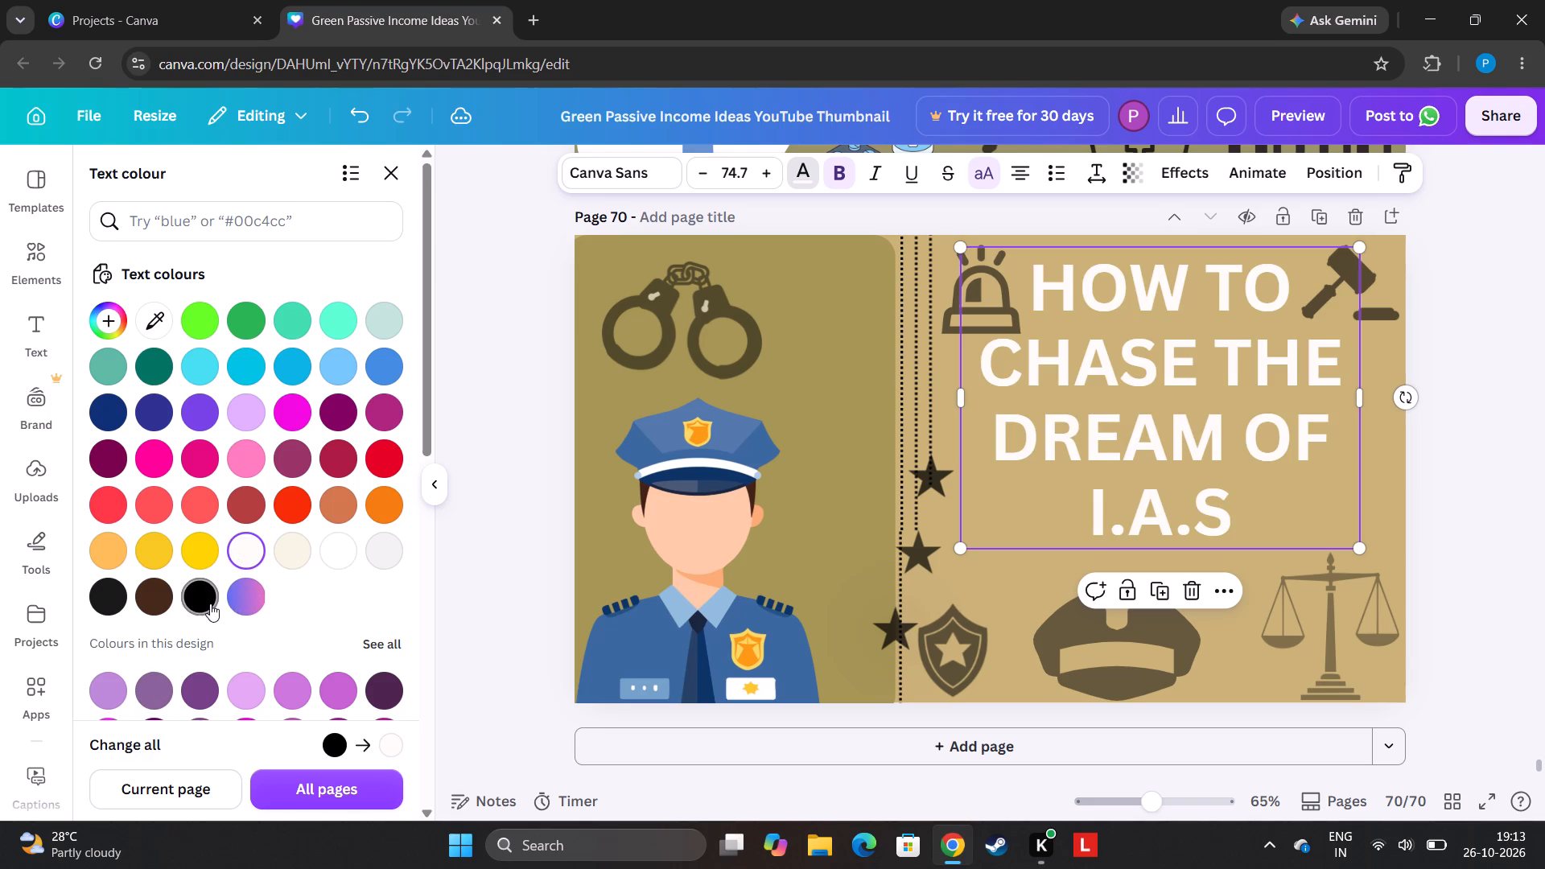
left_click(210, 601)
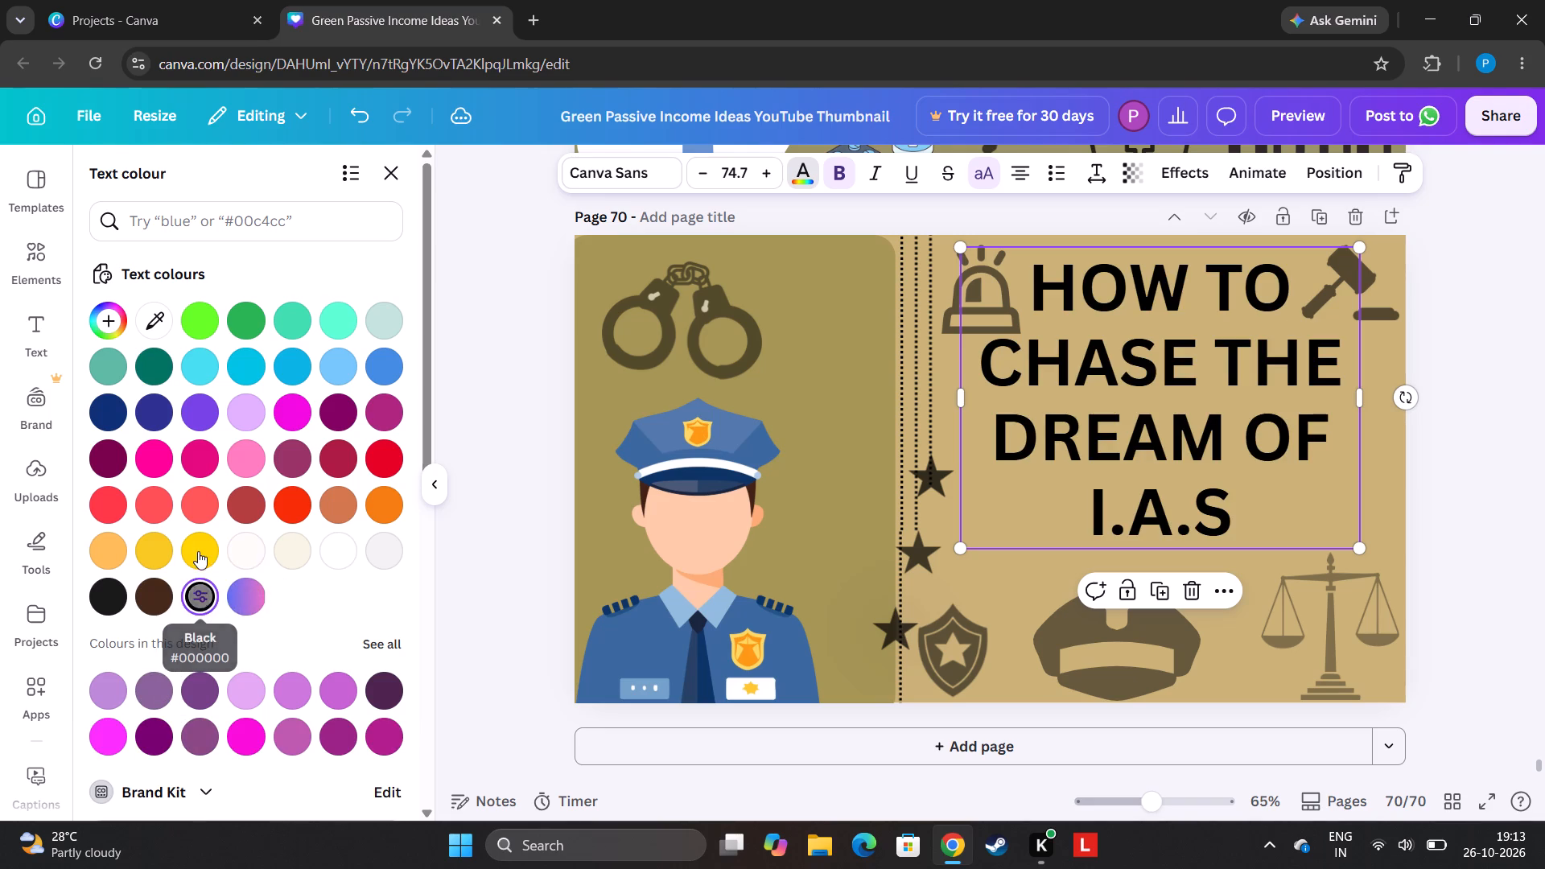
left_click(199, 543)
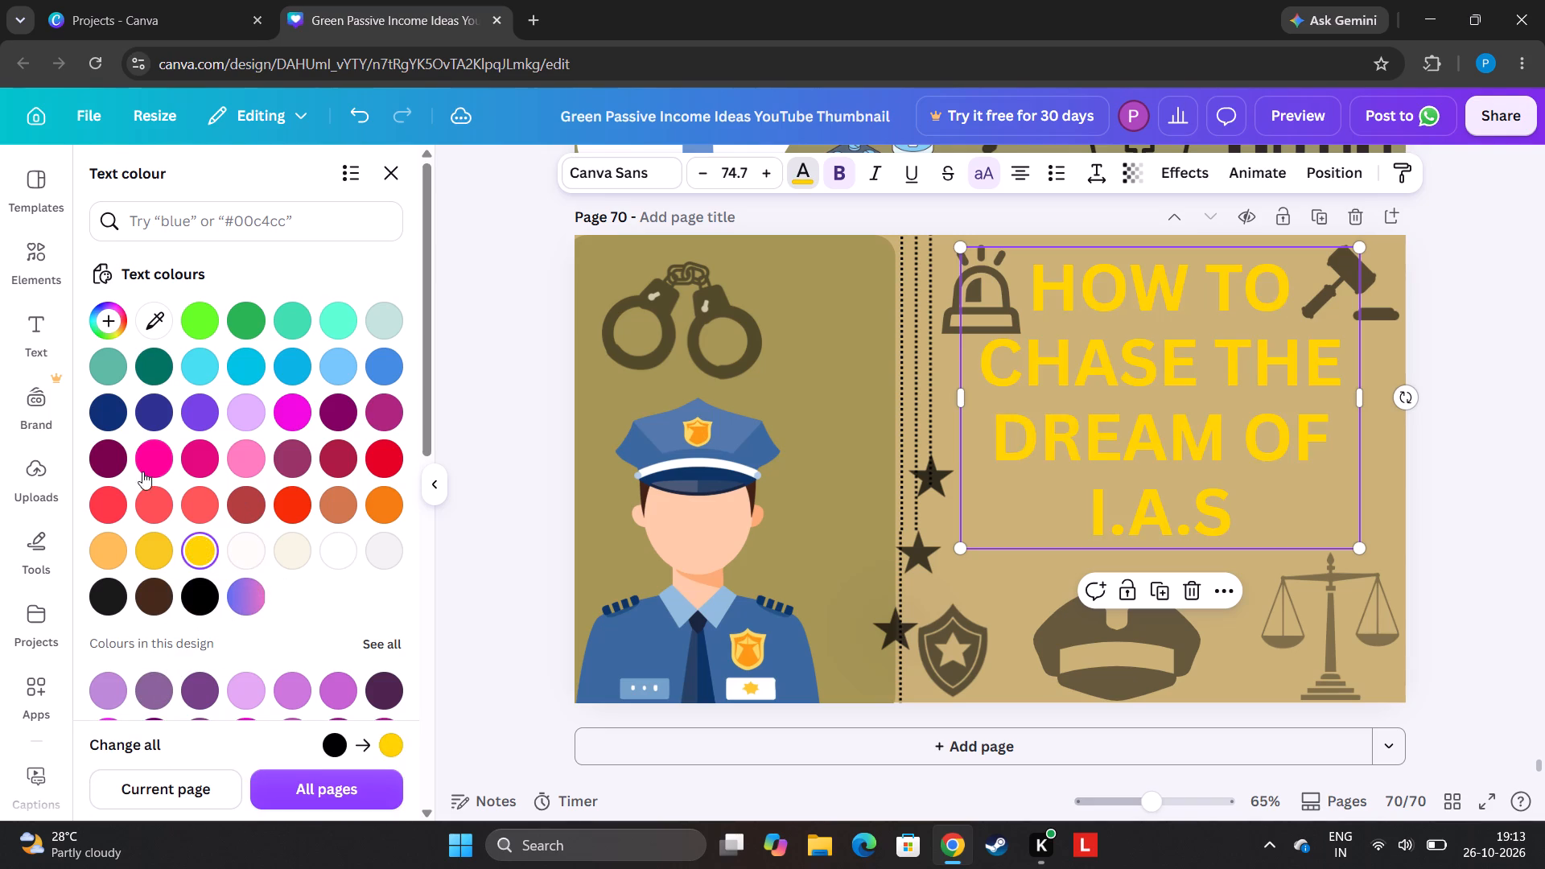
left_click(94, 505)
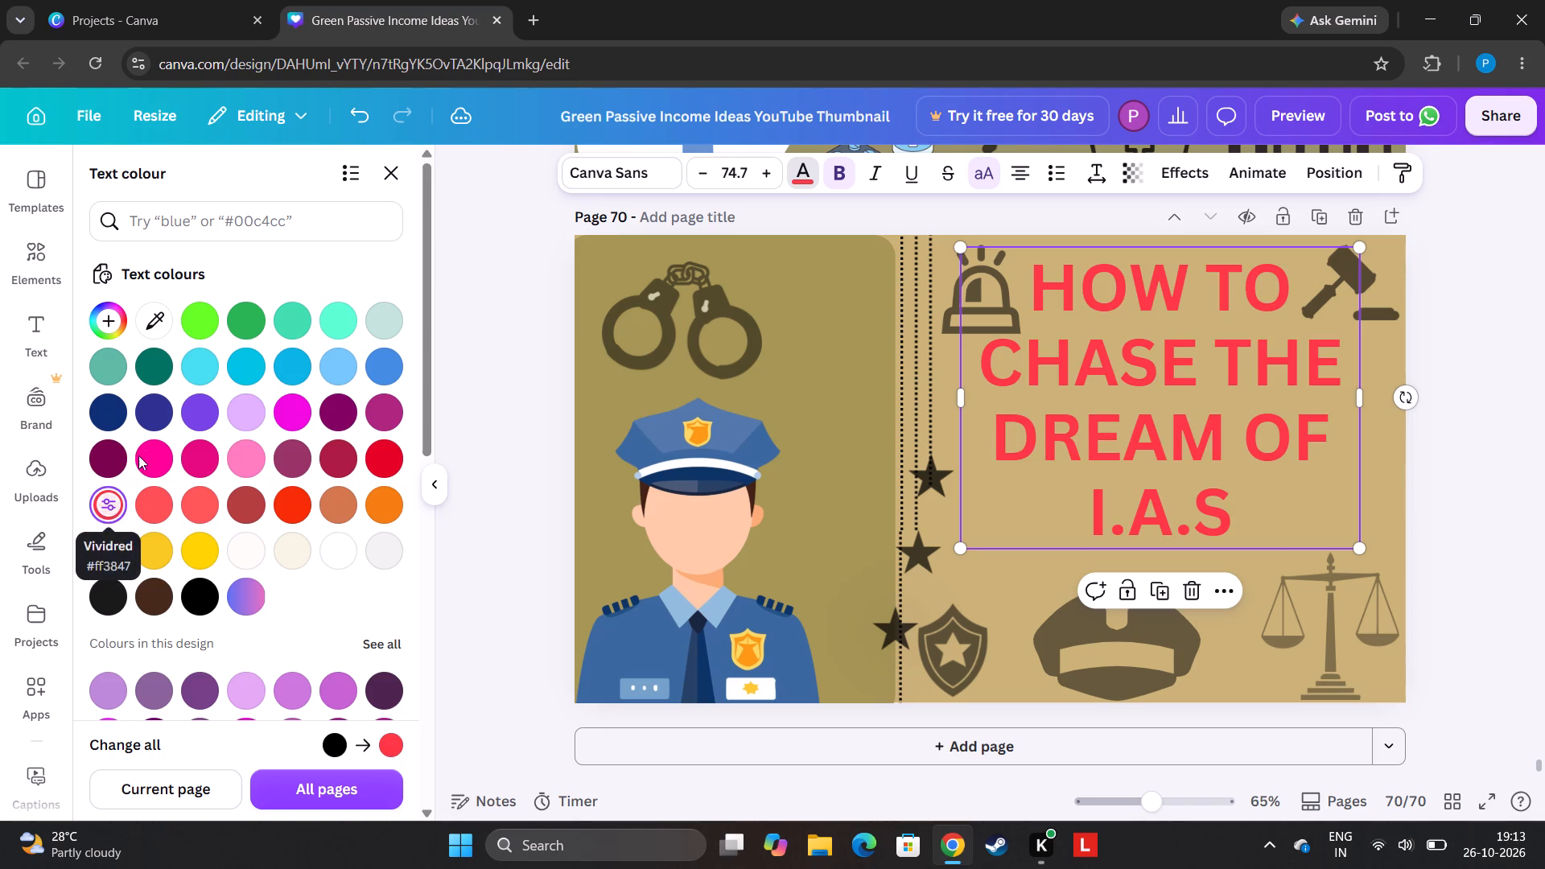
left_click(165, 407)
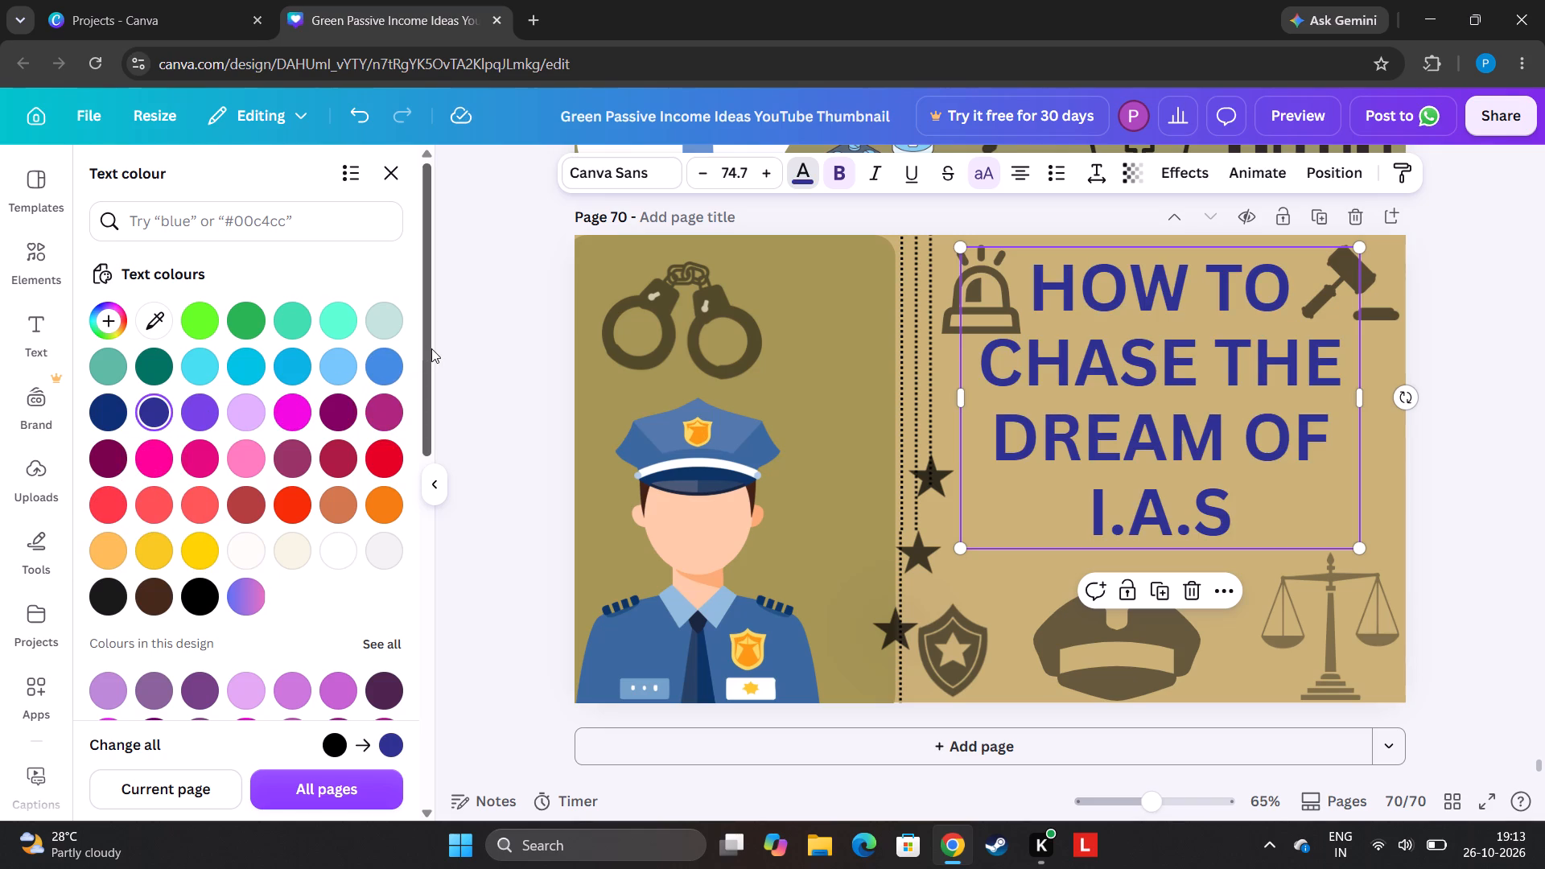
Compare further colours on the heading text and settle on coral red from the default solid colours.
left_click_drag(427, 362, 428, 562)
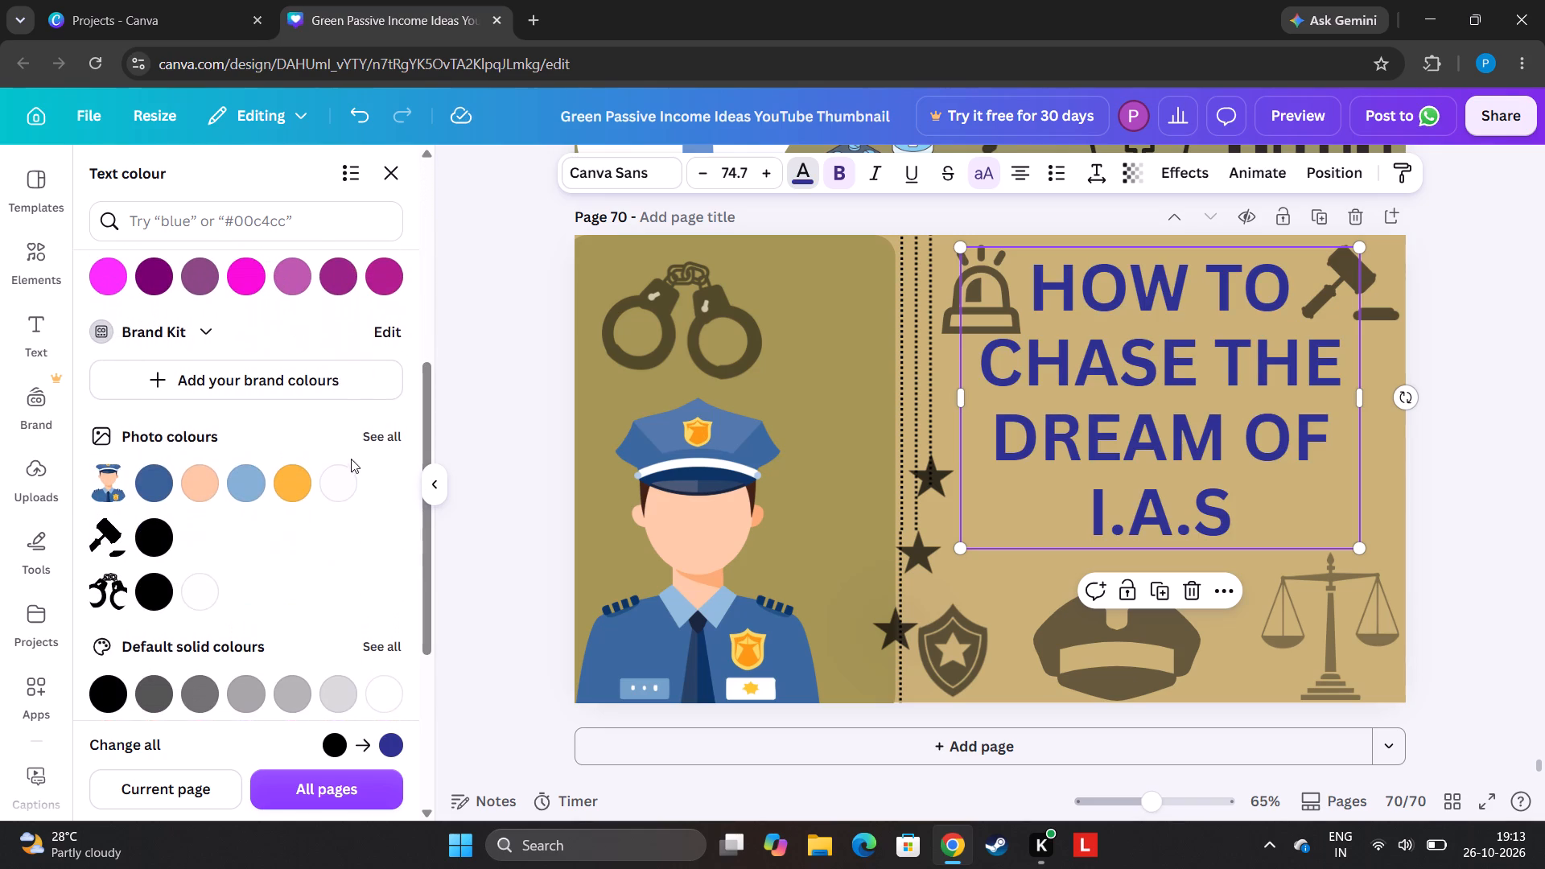
left_click(342, 288)
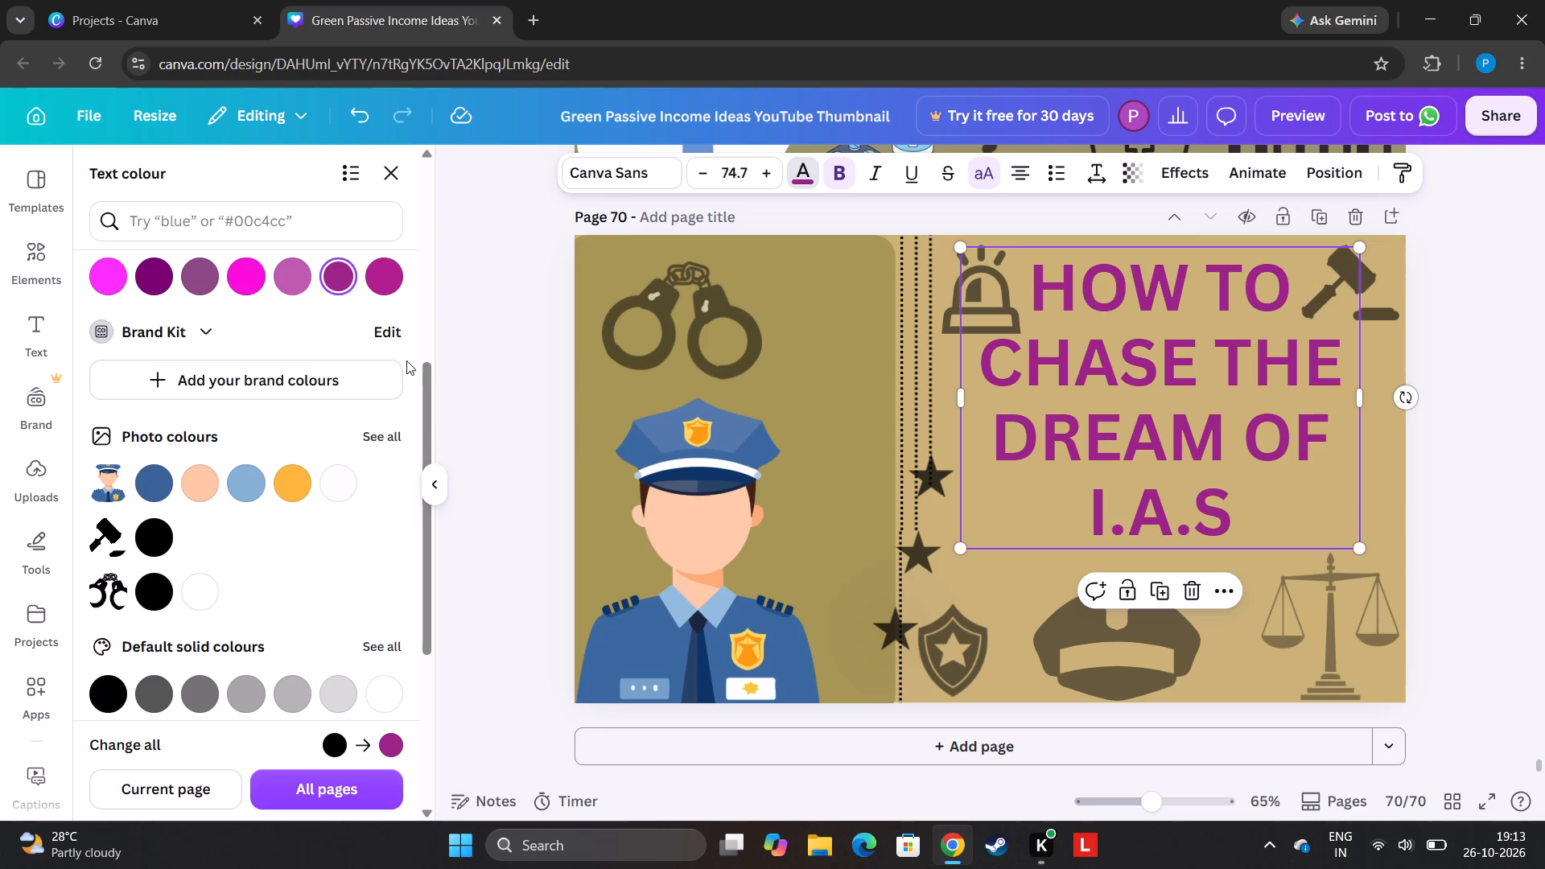
left_click_drag(432, 439, 539, 794)
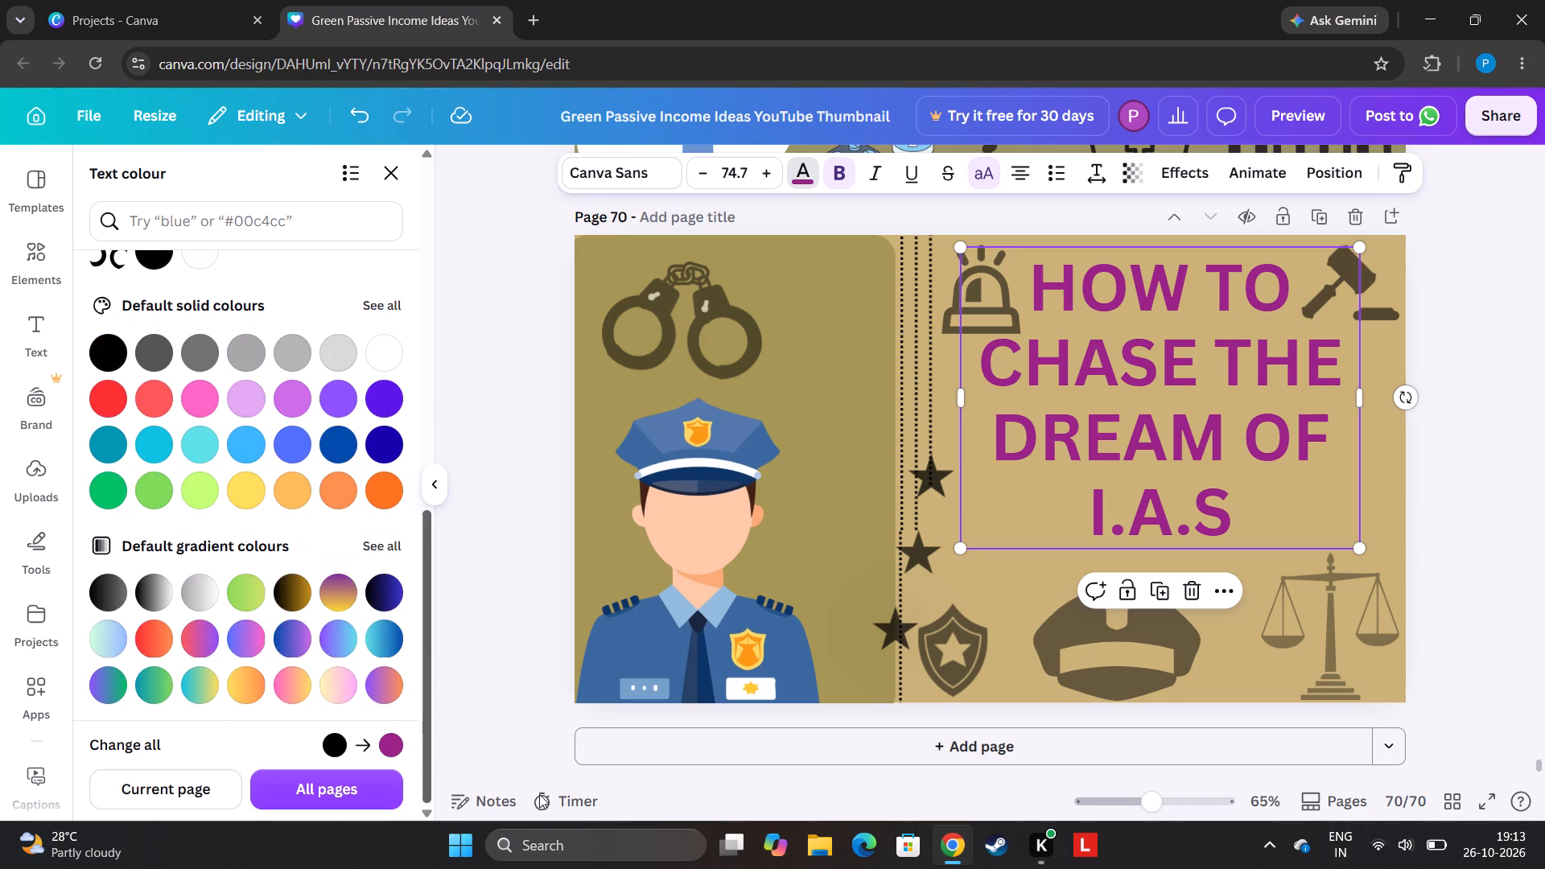
left_click_drag(539, 794, 541, 785)
left_click(383, 451)
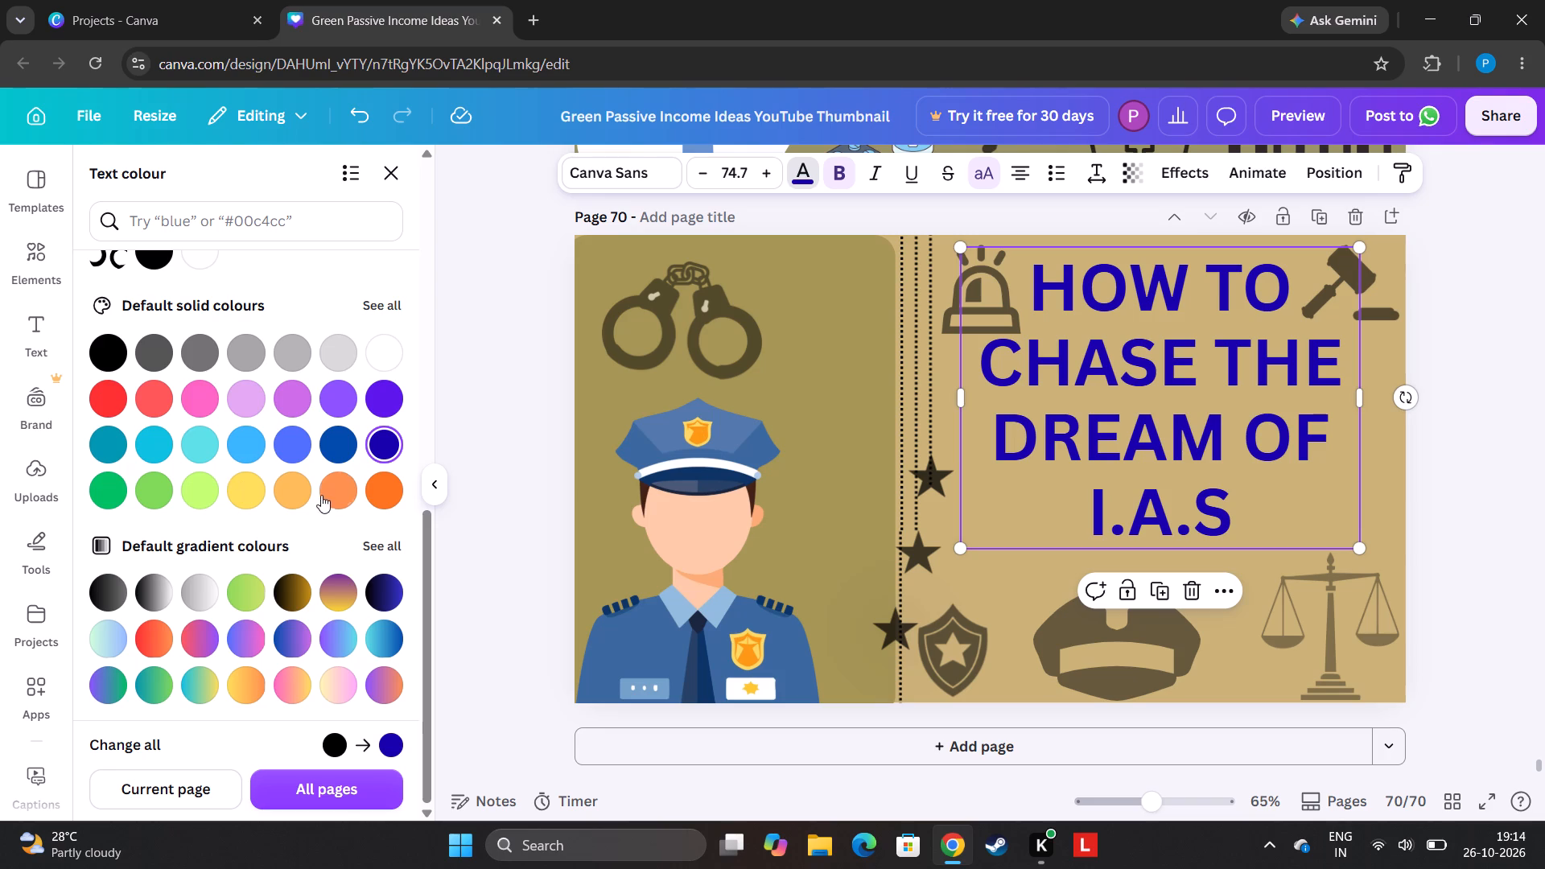
left_click(294, 461)
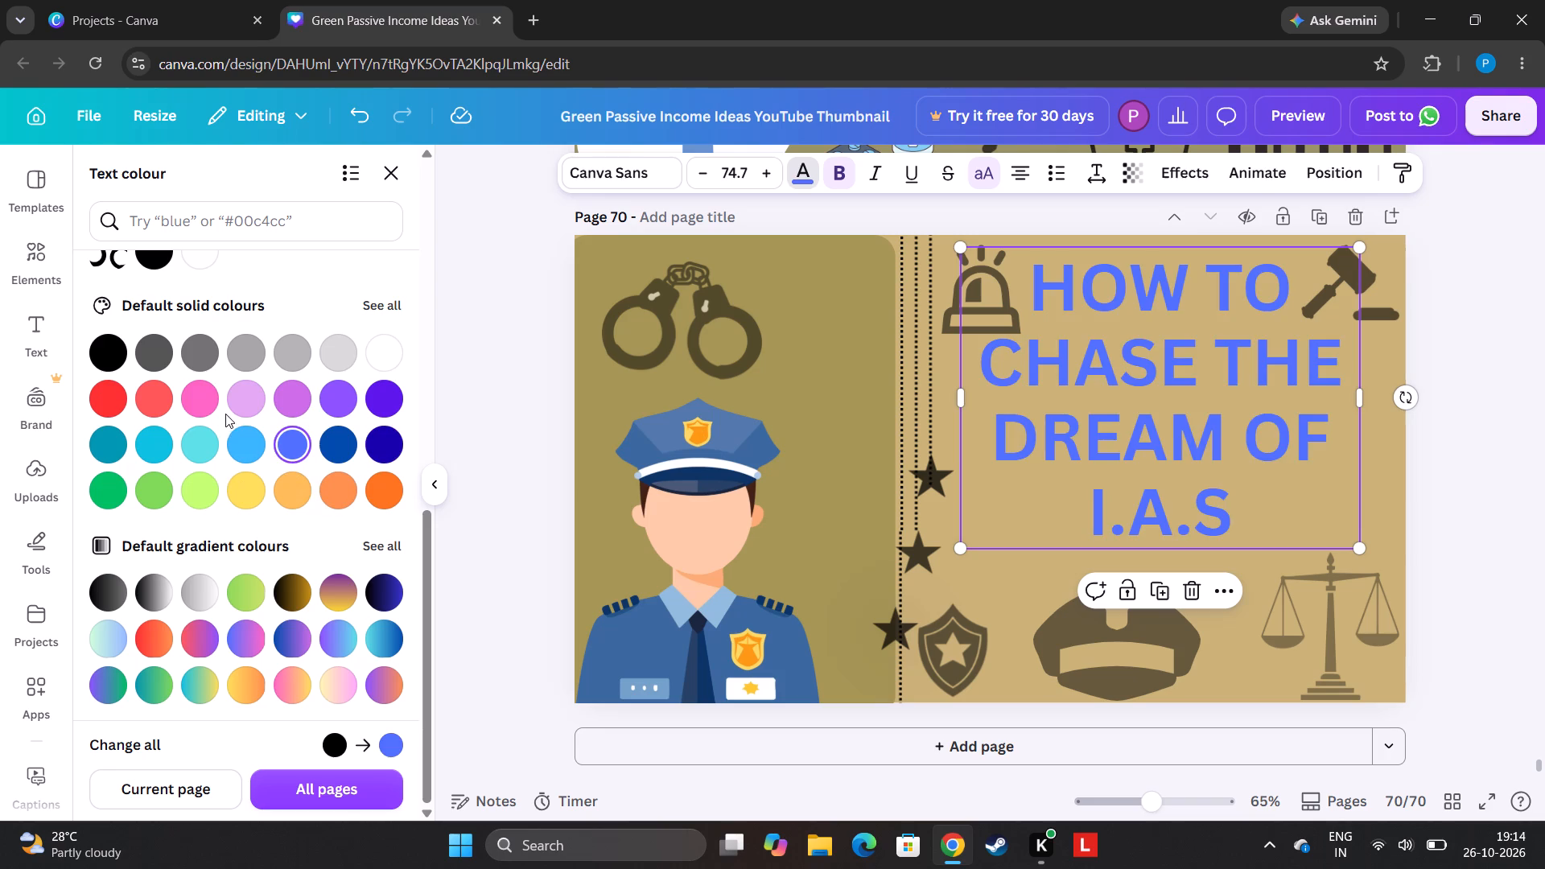
left_click(233, 430)
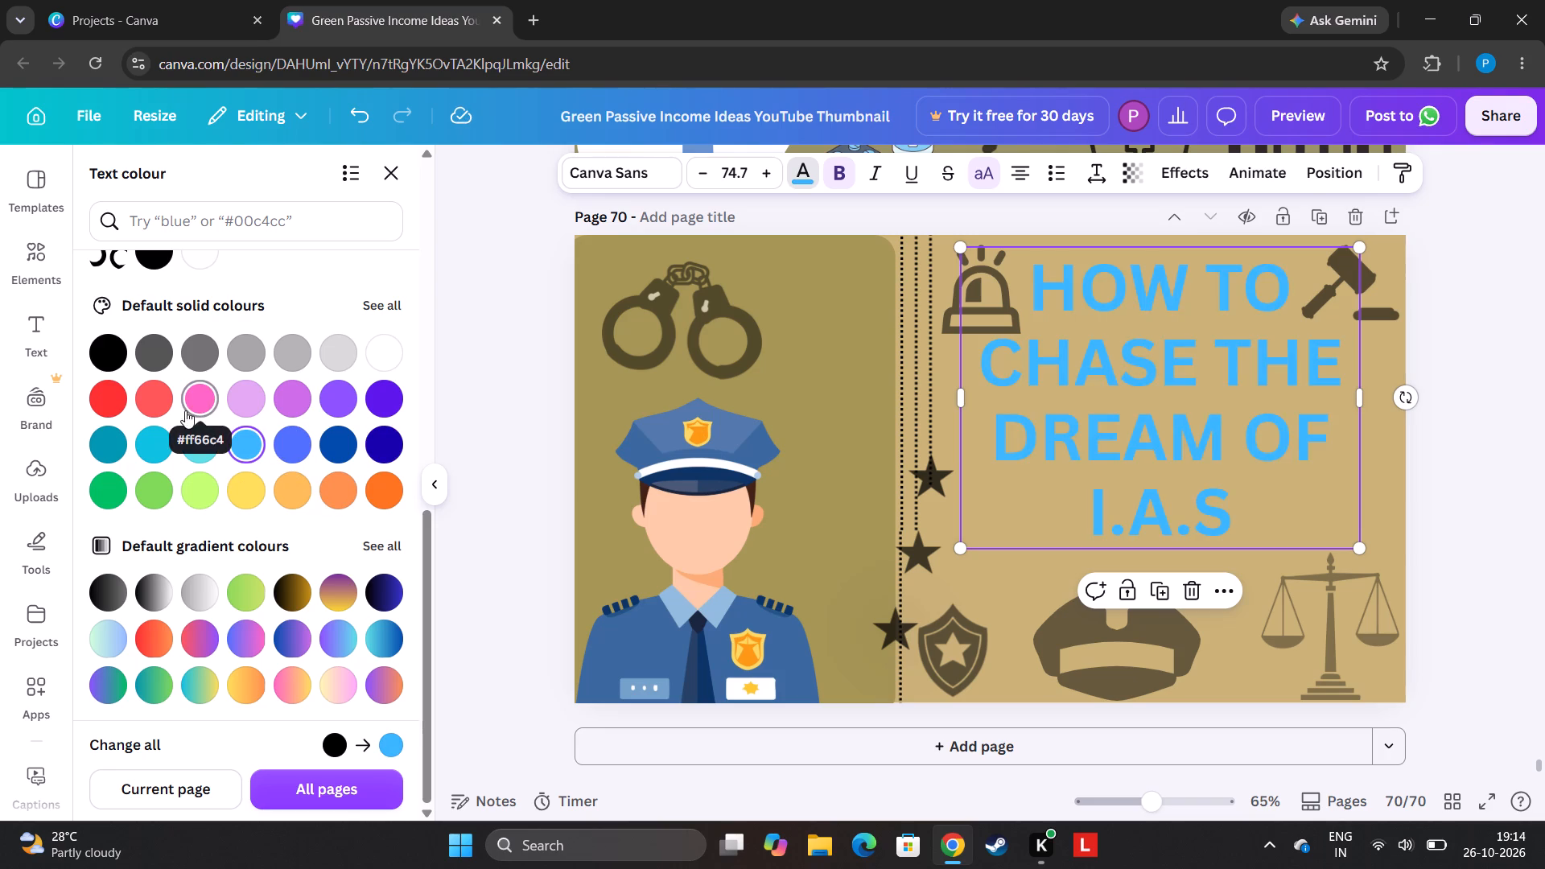
left_click(171, 404)
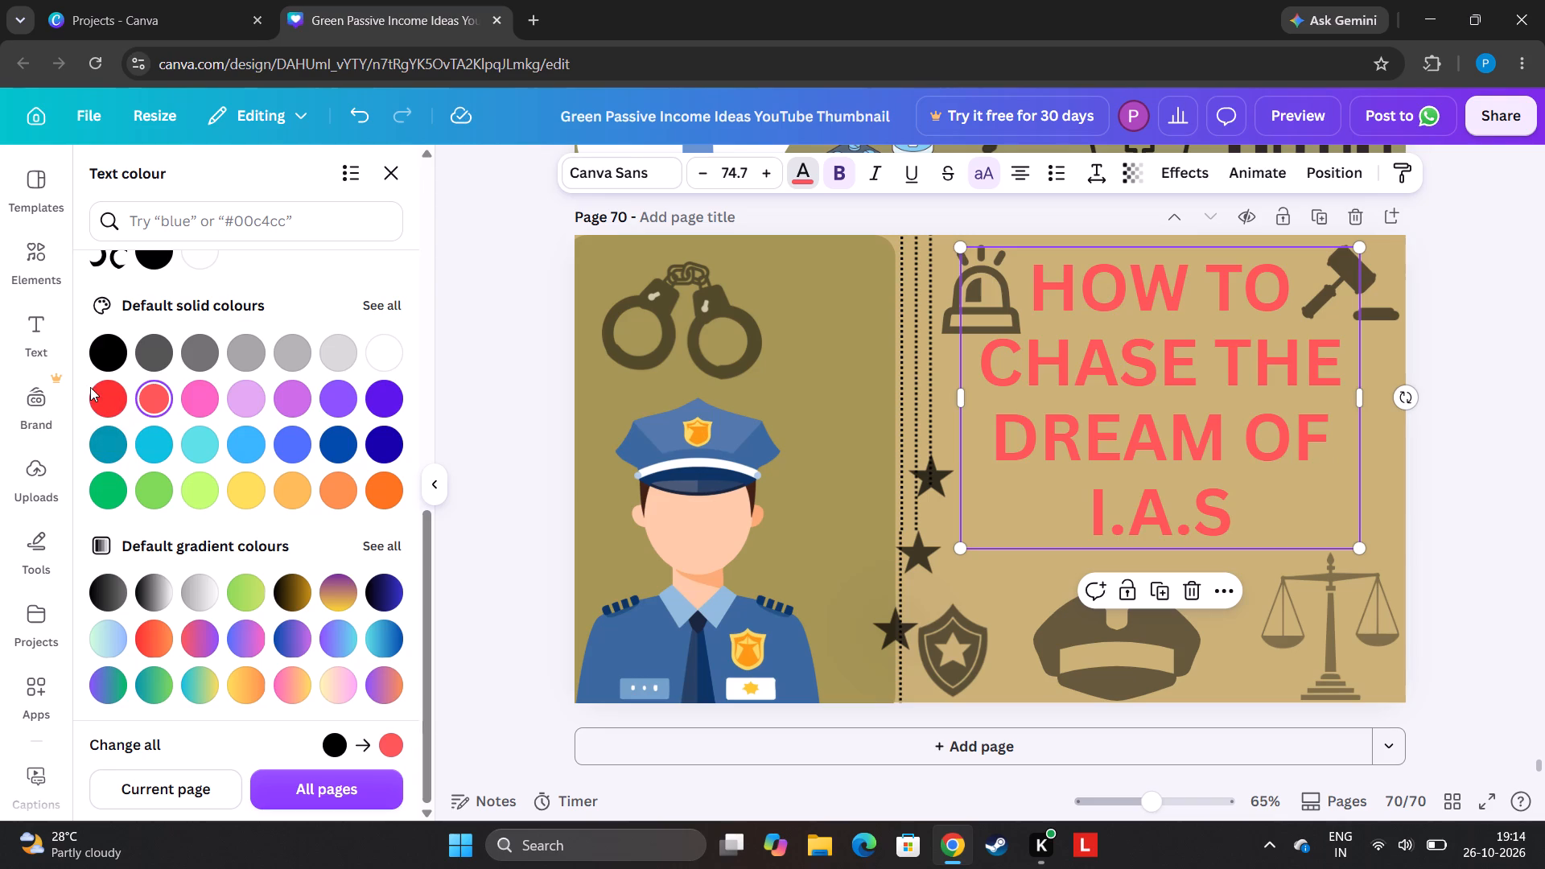
left_click(393, 480)
left_click(171, 398)
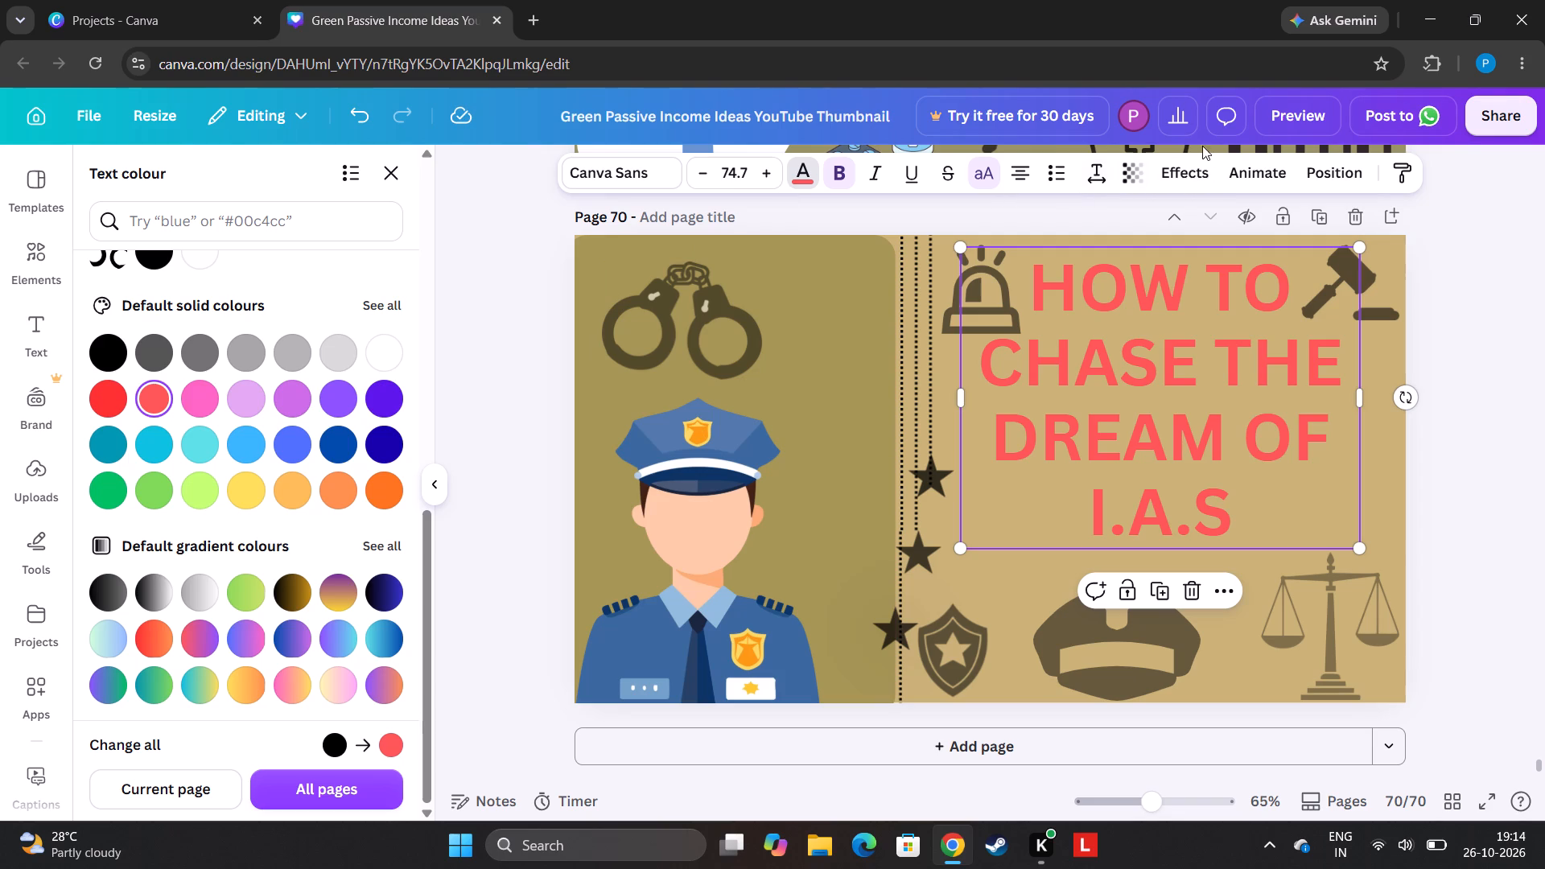
Apply the Outline effect to the heading and set its outline colour to dark red #730012.
left_click(1189, 177)
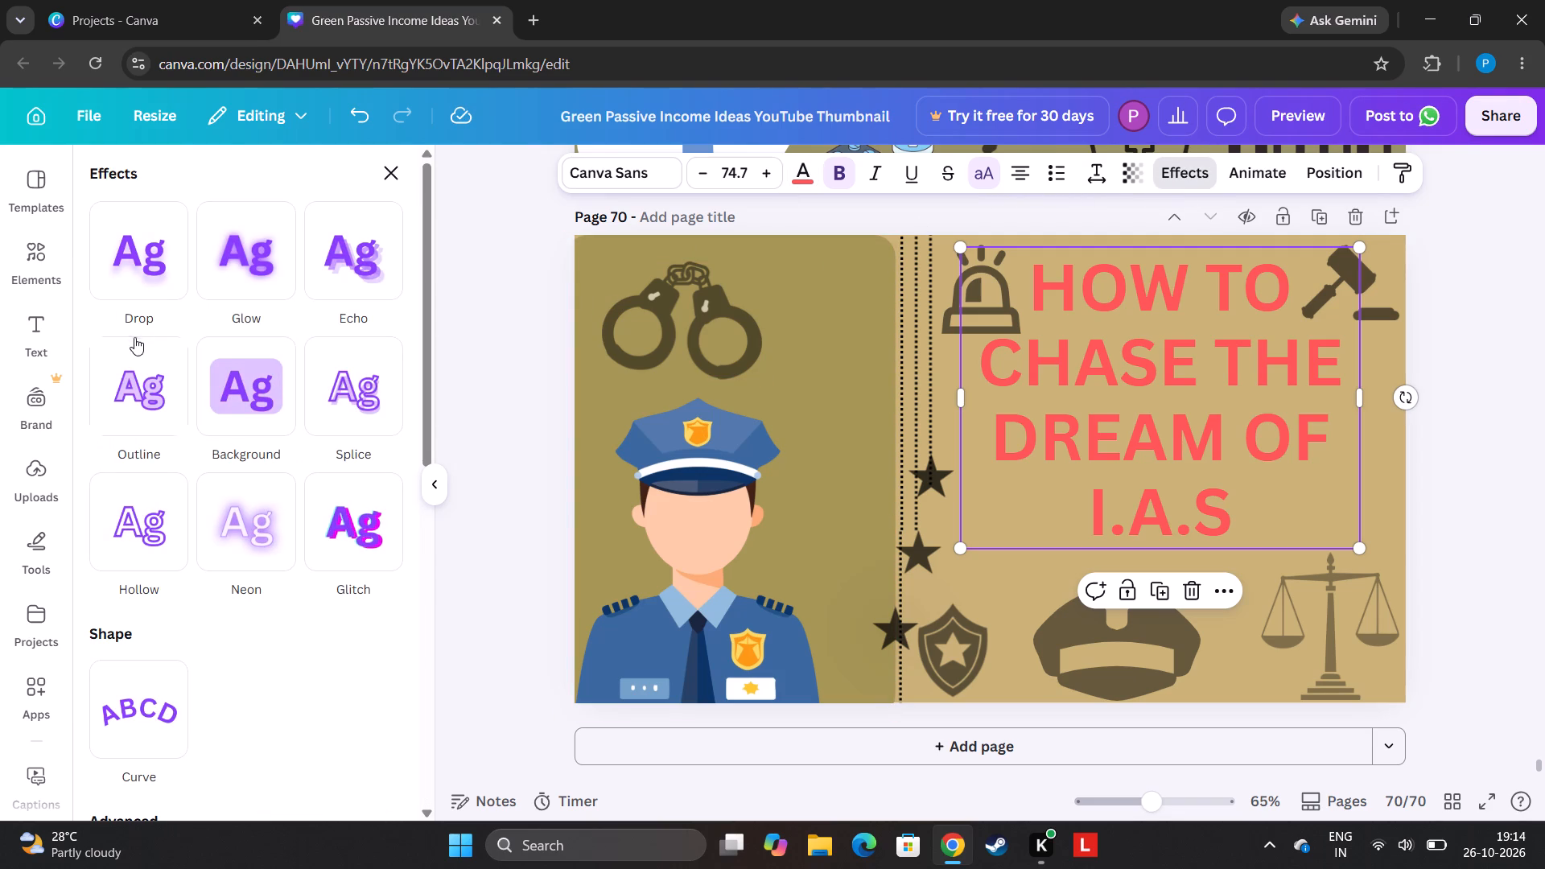
left_click(115, 366)
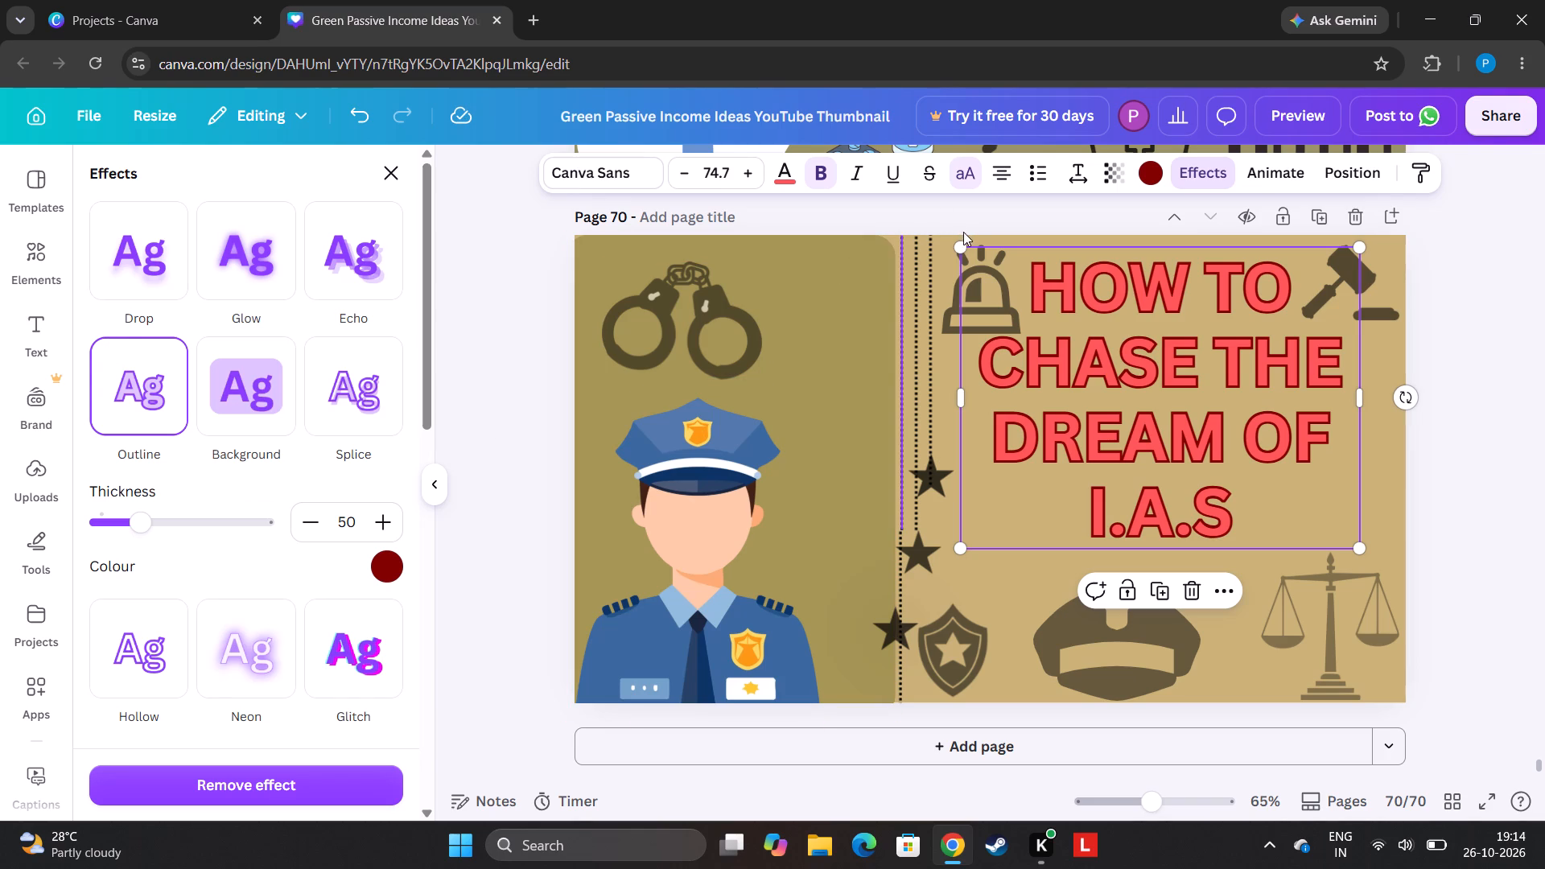
left_click(1152, 174)
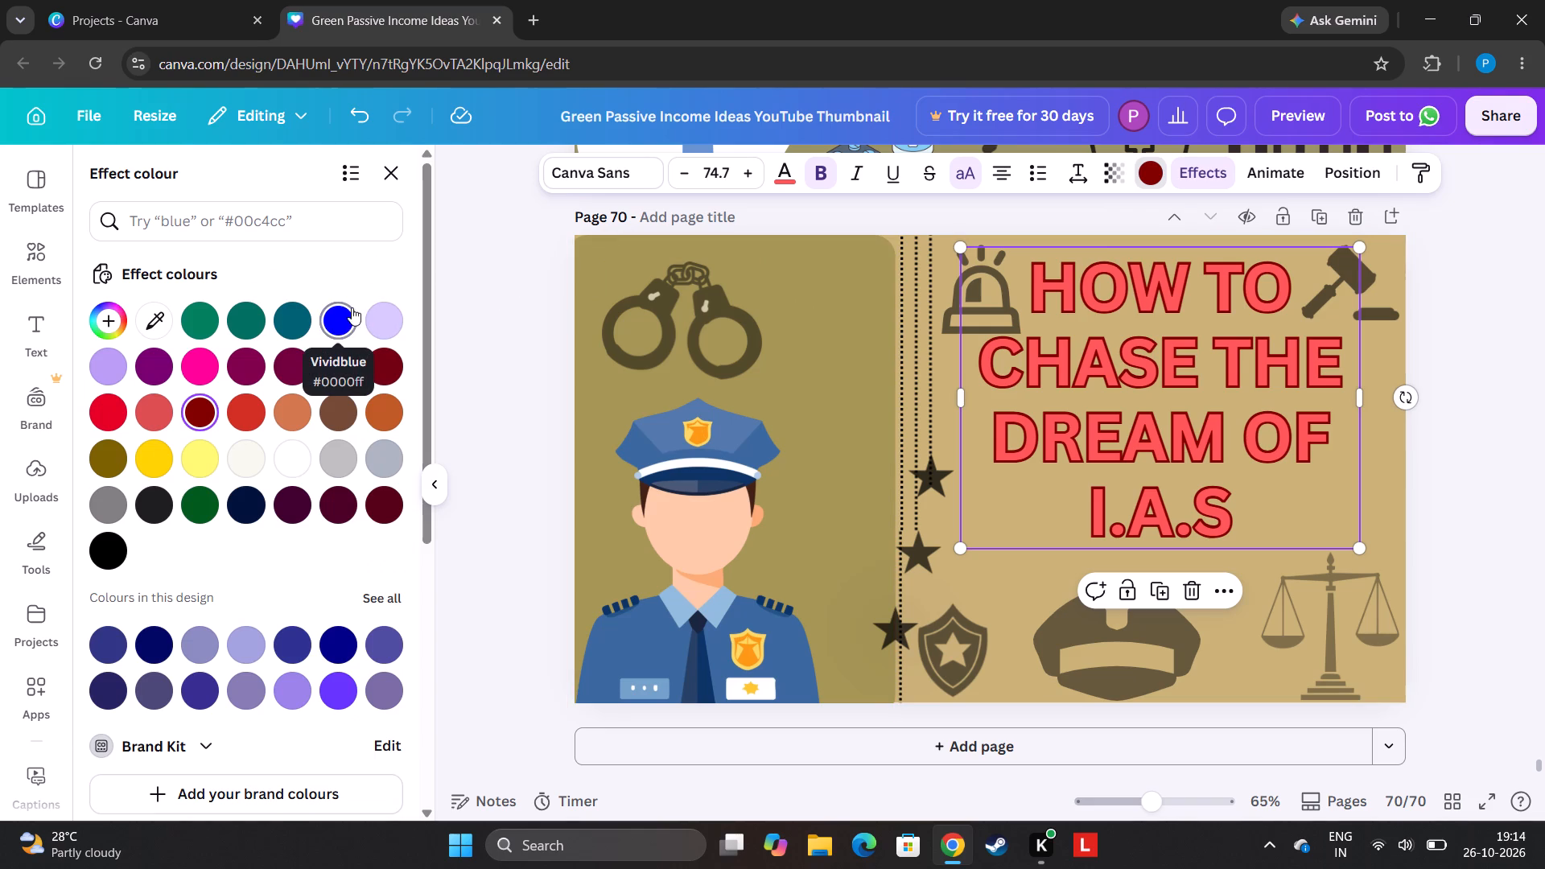
left_click(338, 328)
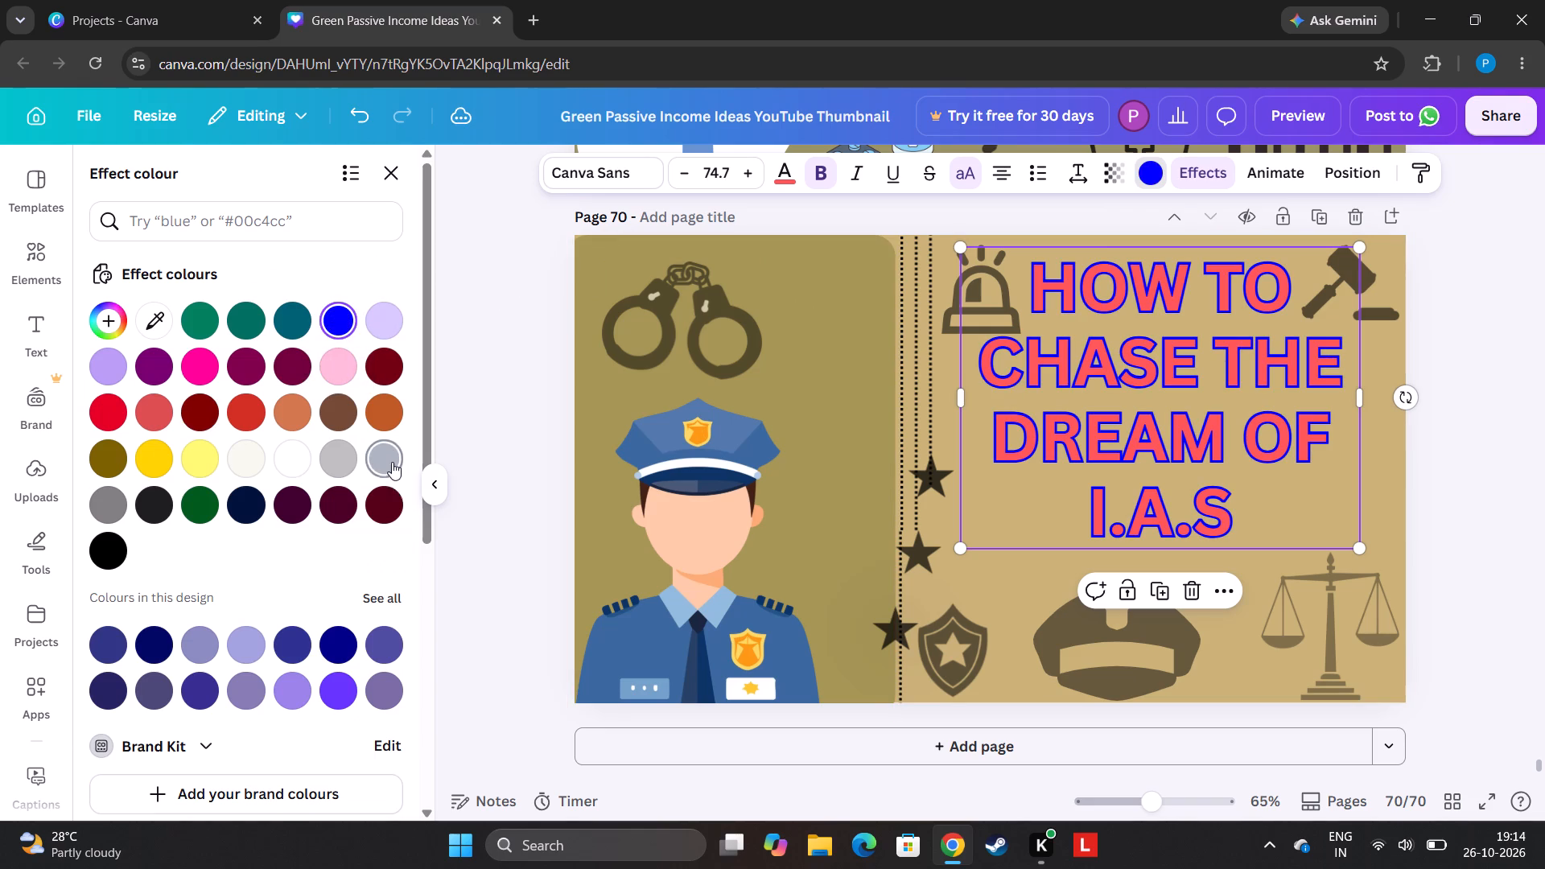
left_click(383, 405)
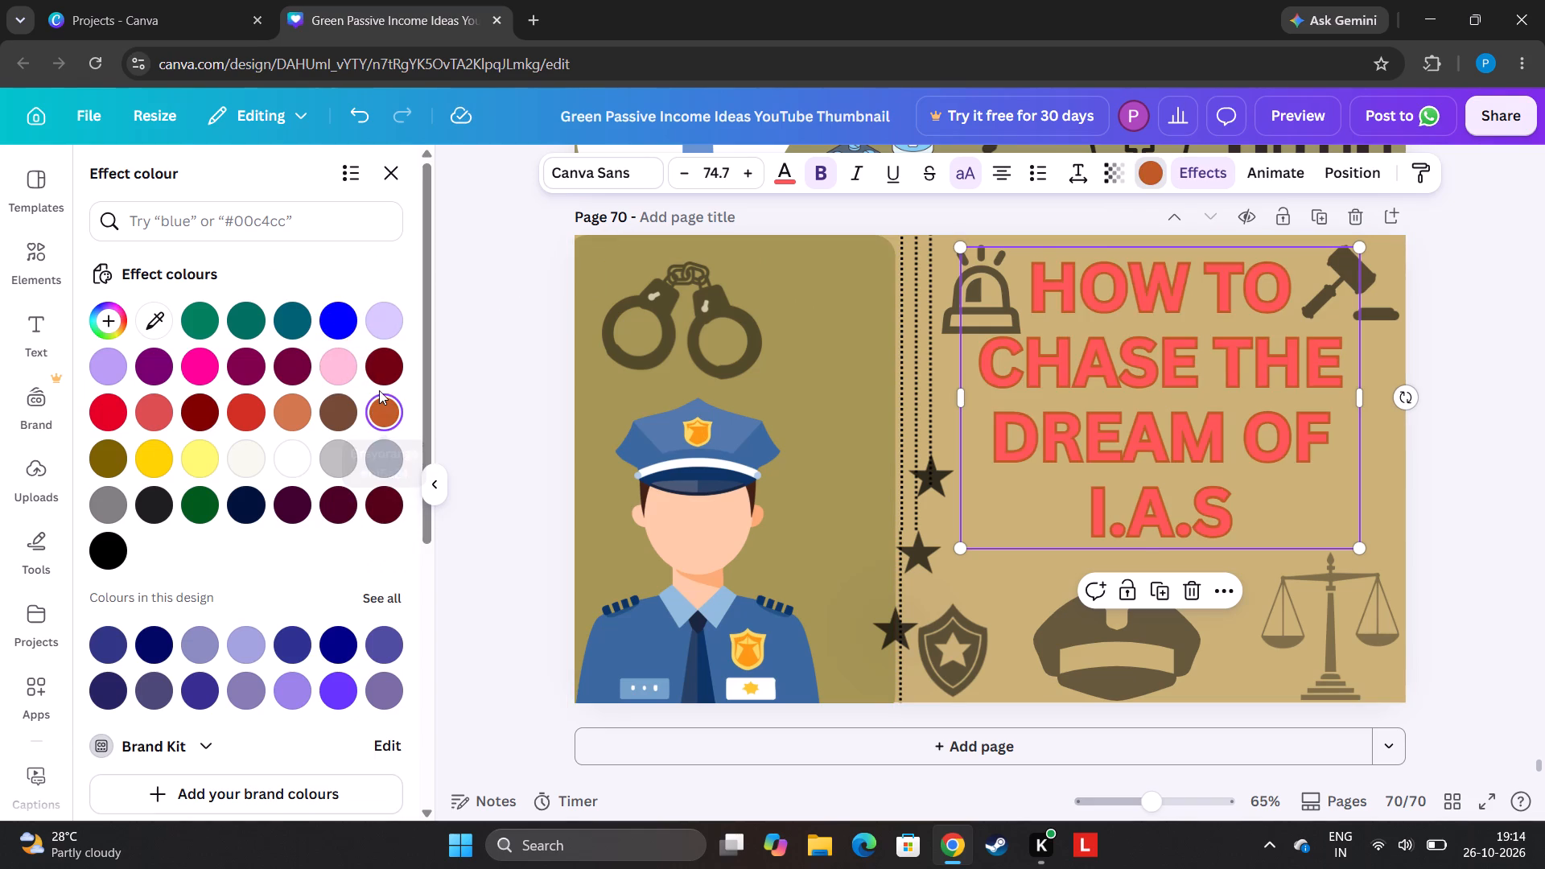
left_click(379, 332)
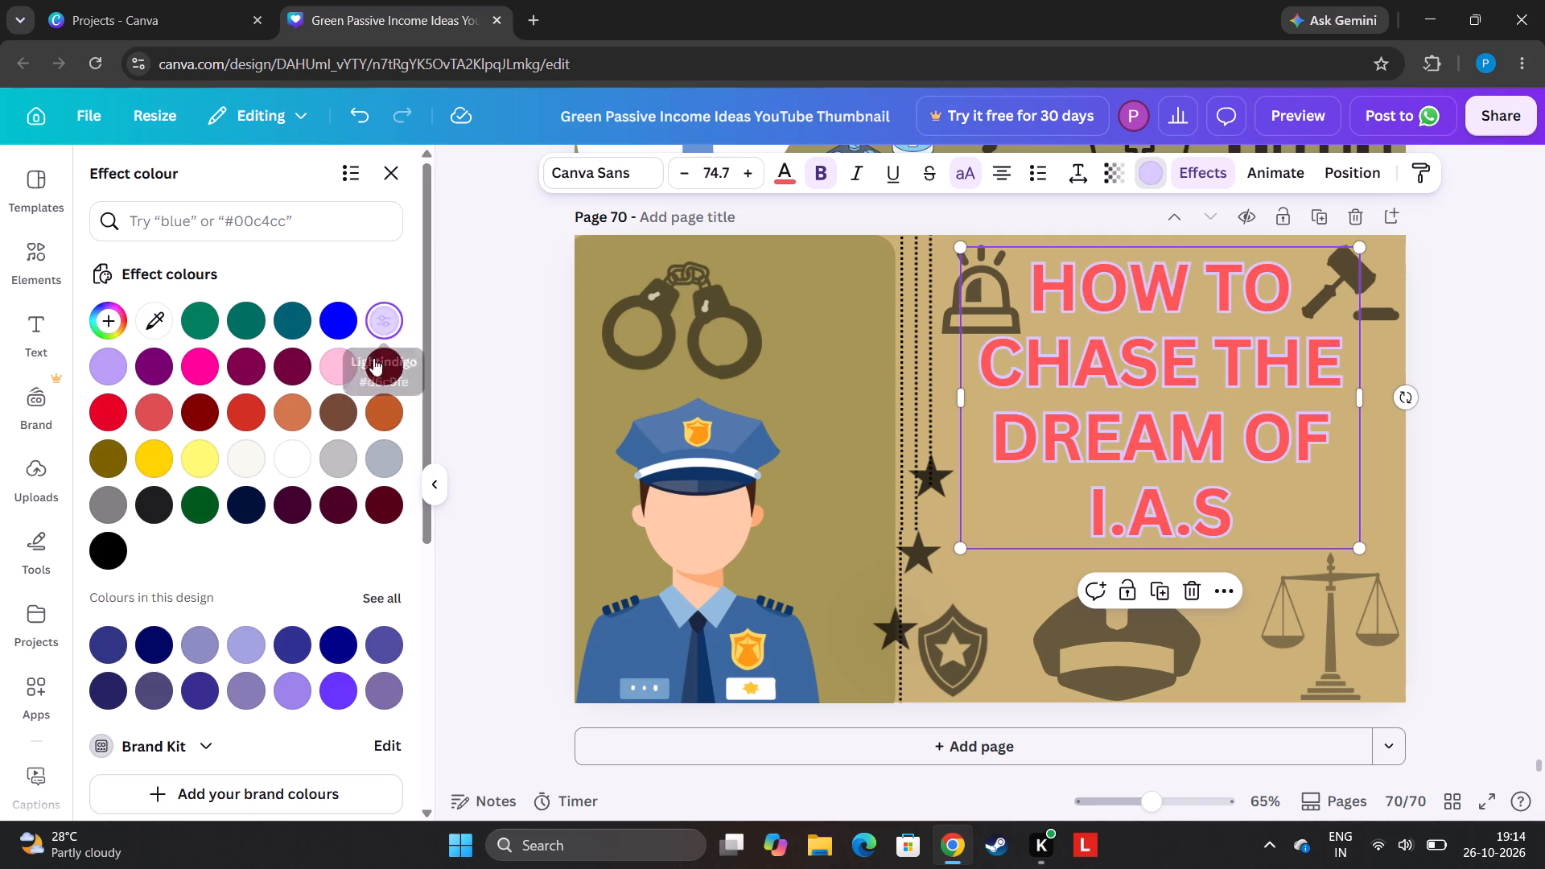
left_click(373, 371)
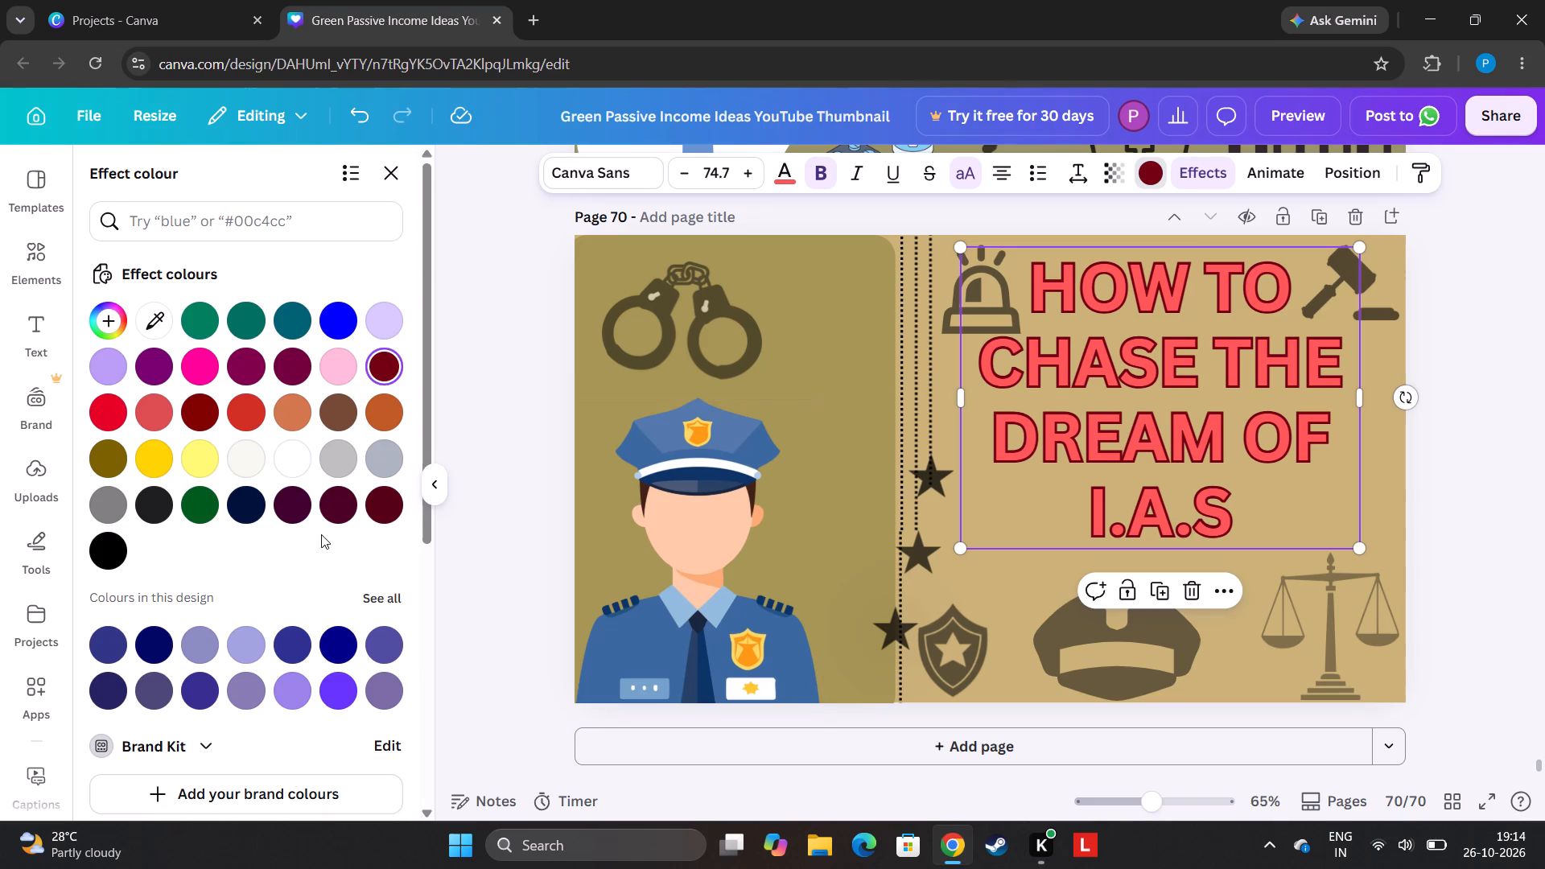
left_click(285, 513)
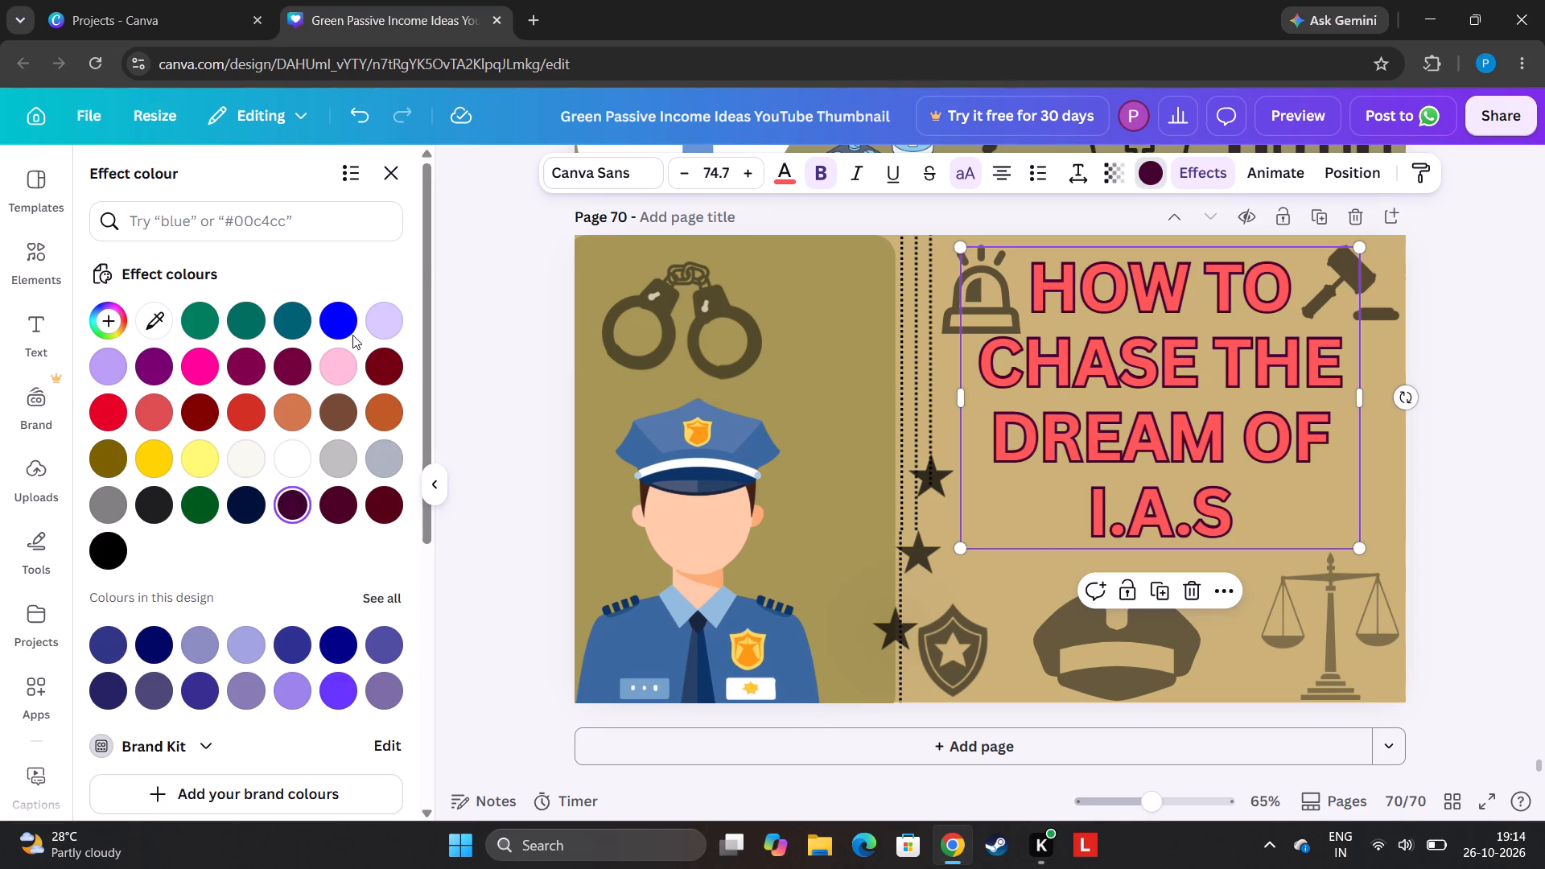
left_click(377, 359)
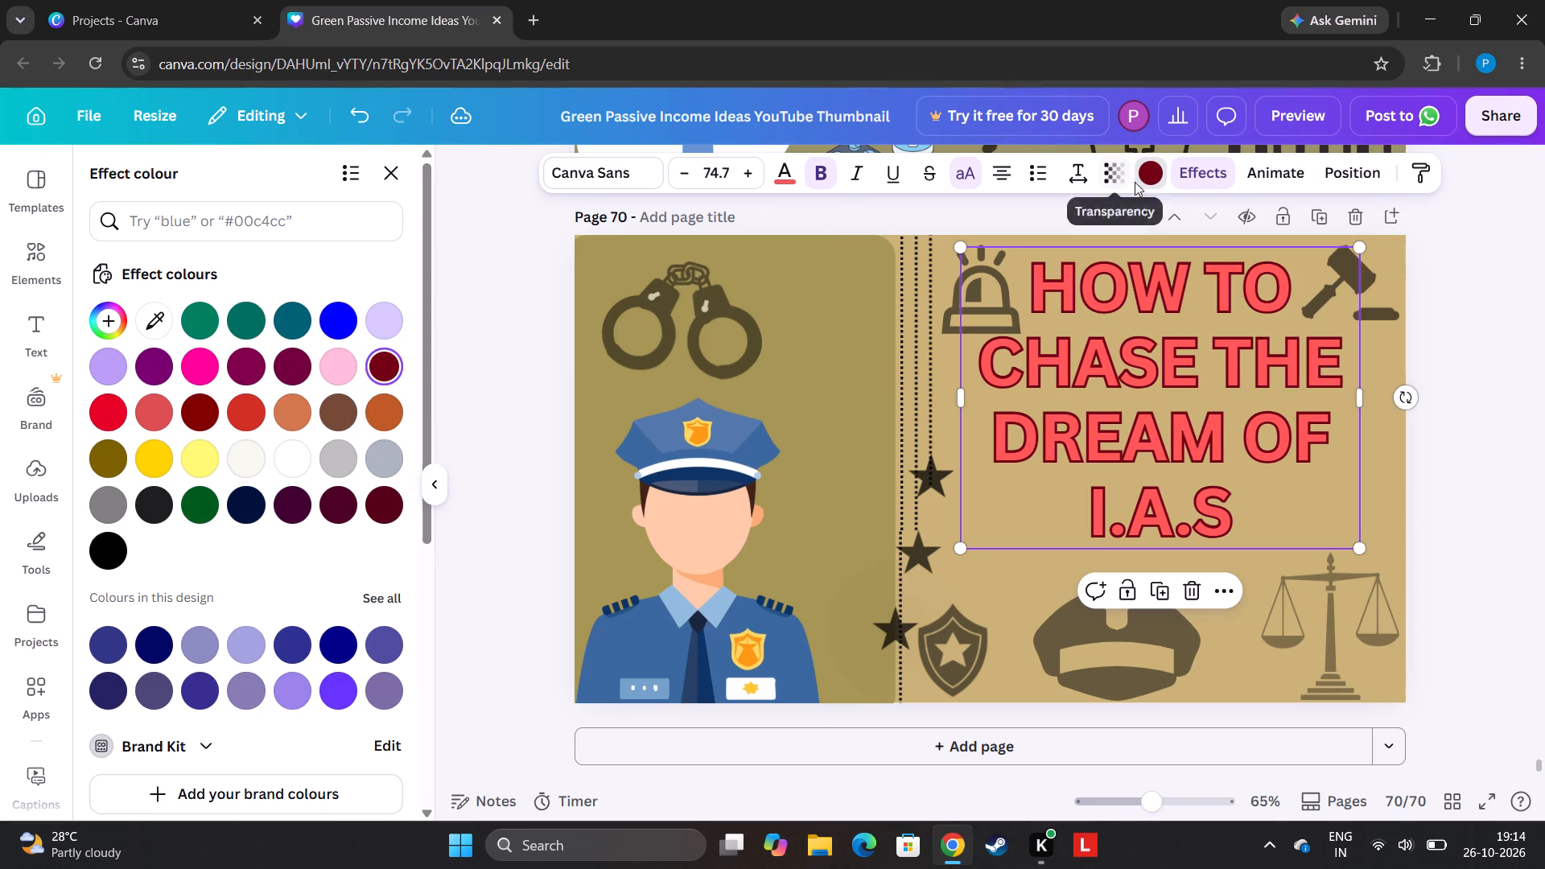
Increase the thickness of the heading's outline to 187.
left_click(1189, 163)
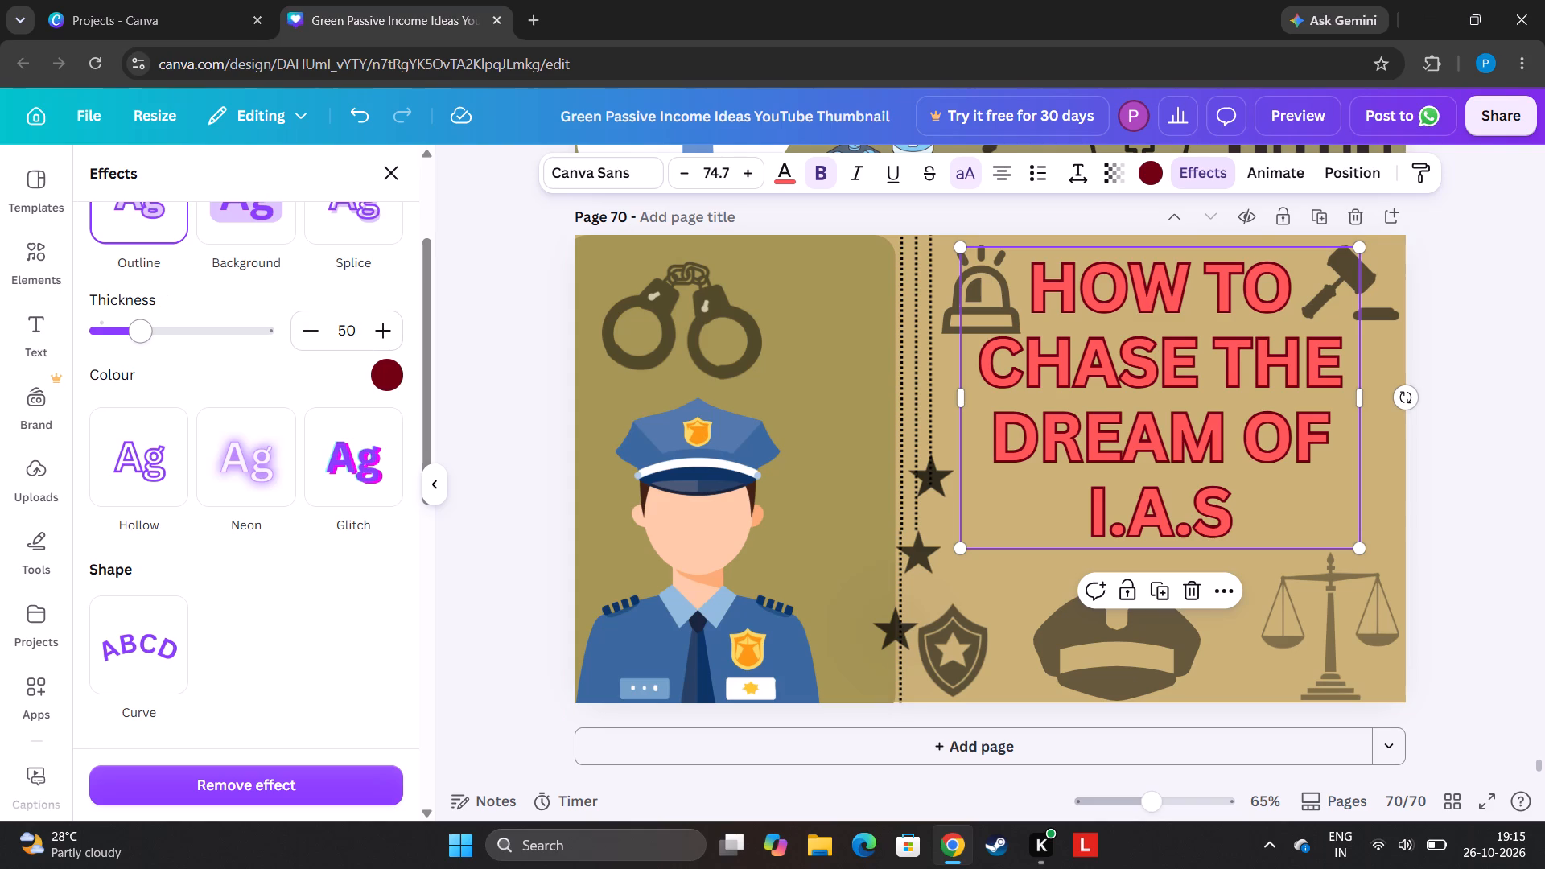
left_click_drag(142, 330, 216, 323)
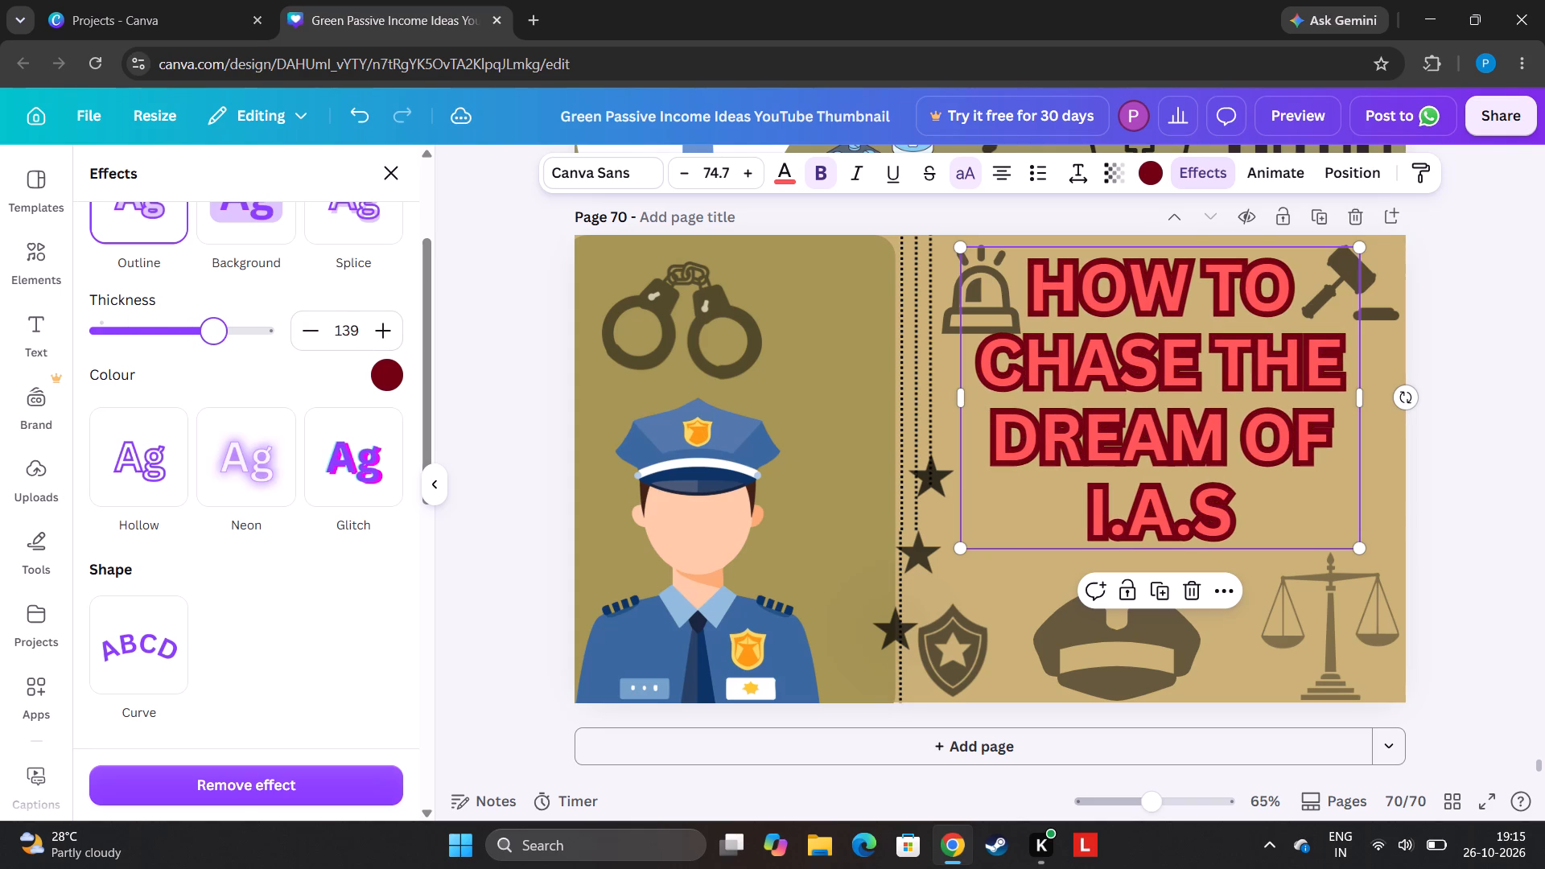
left_click_drag(216, 323, 285, 330)
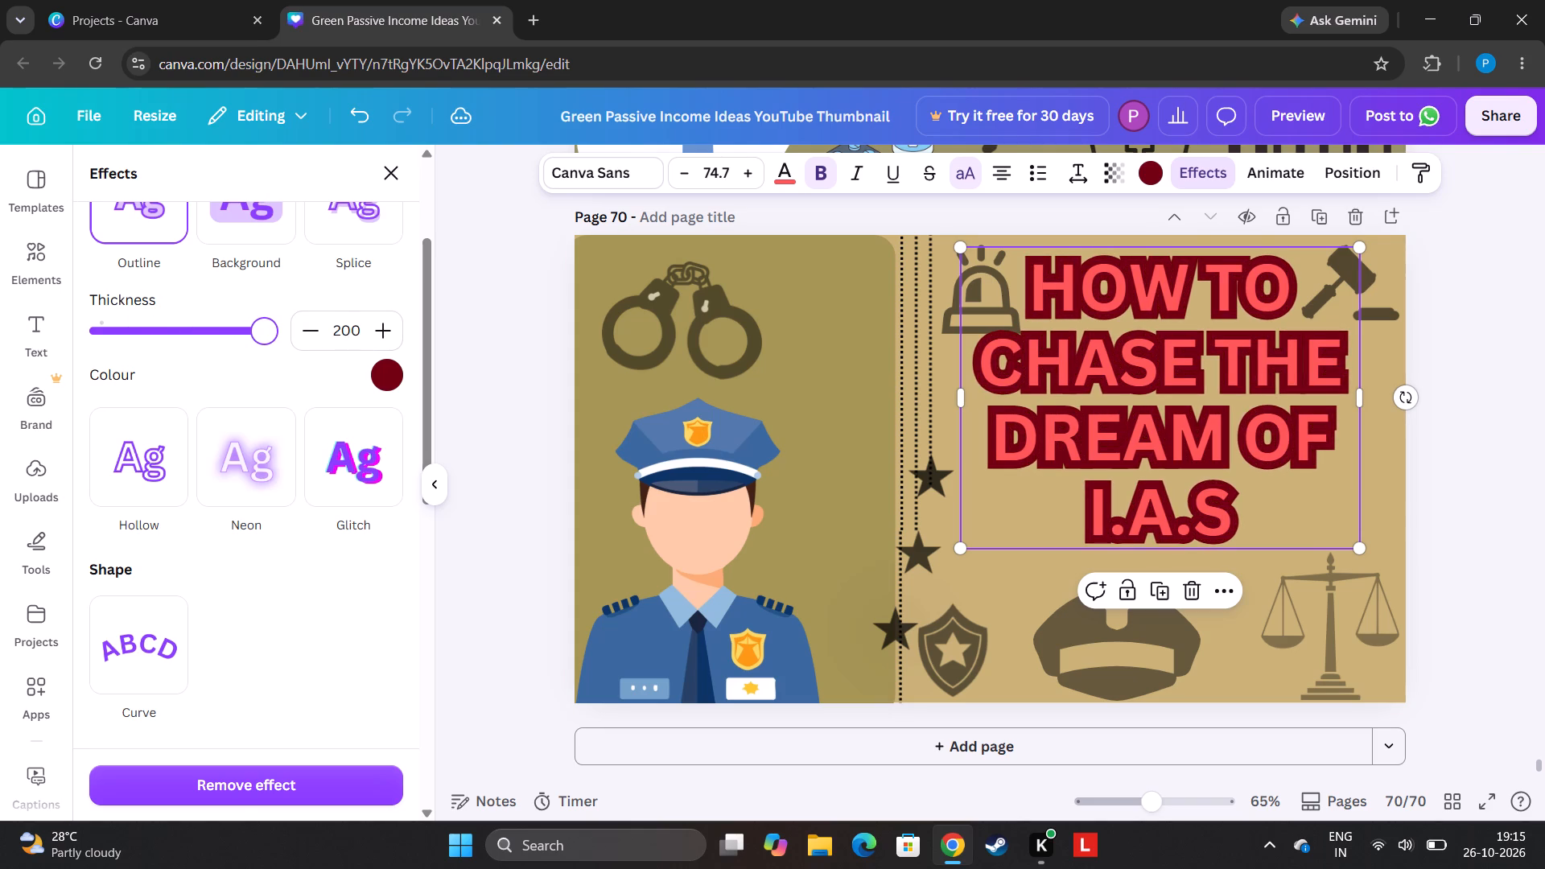
left_click_drag(285, 330, 410, 332)
left_click_drag(410, 332, 302, 340)
left_click_drag(302, 340, 265, 342)
left_click_drag(262, 339, 253, 339)
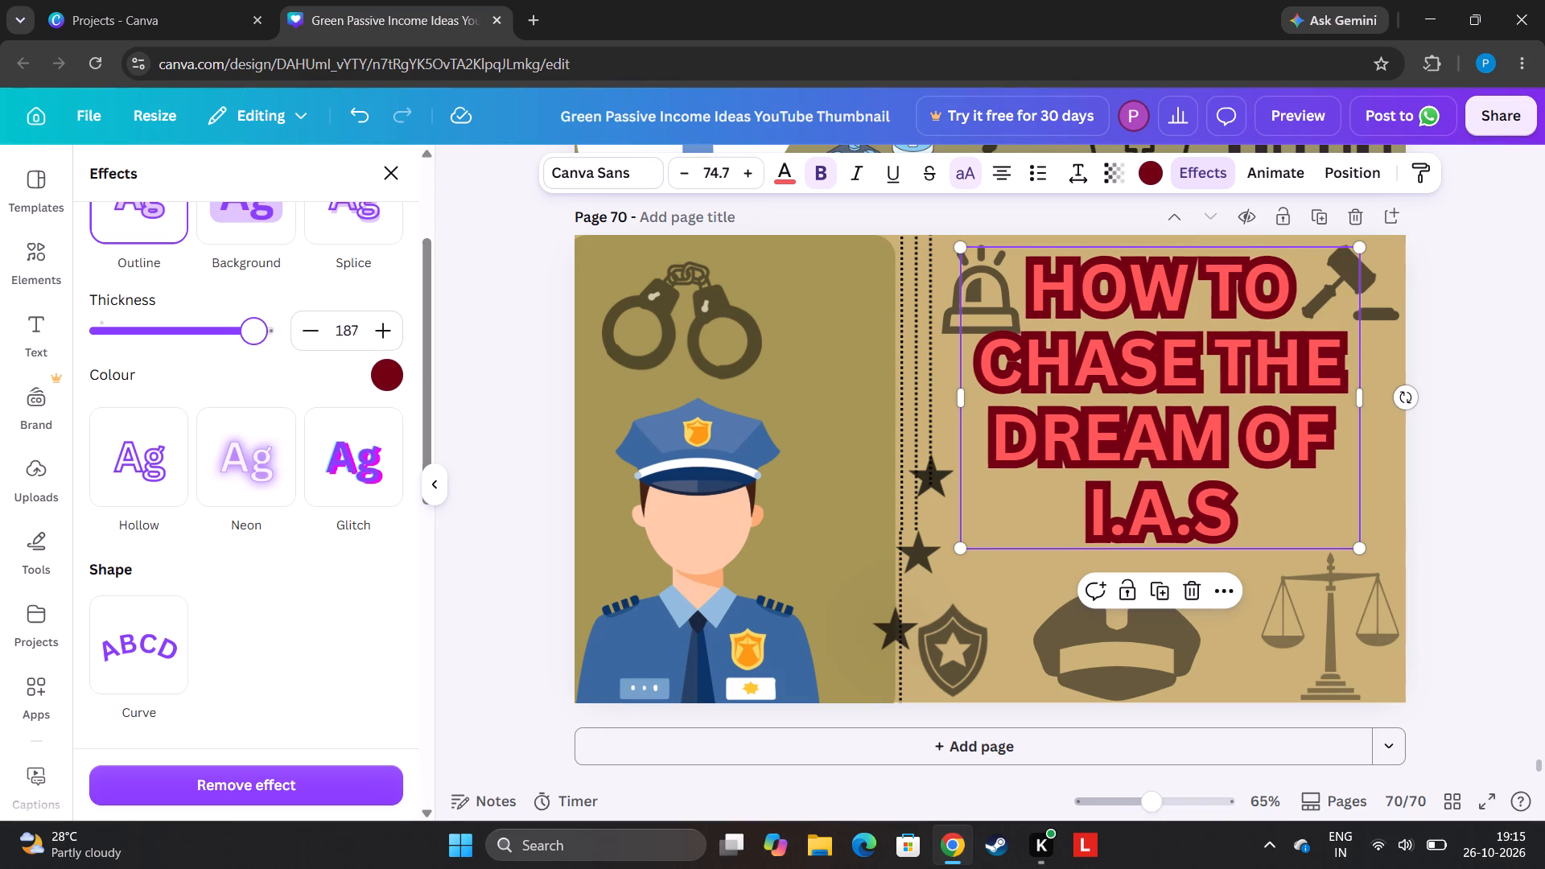
Compare thinner outlines on the heading and set the outline thickness to 70.
left_click_drag(253, 339, 212, 340)
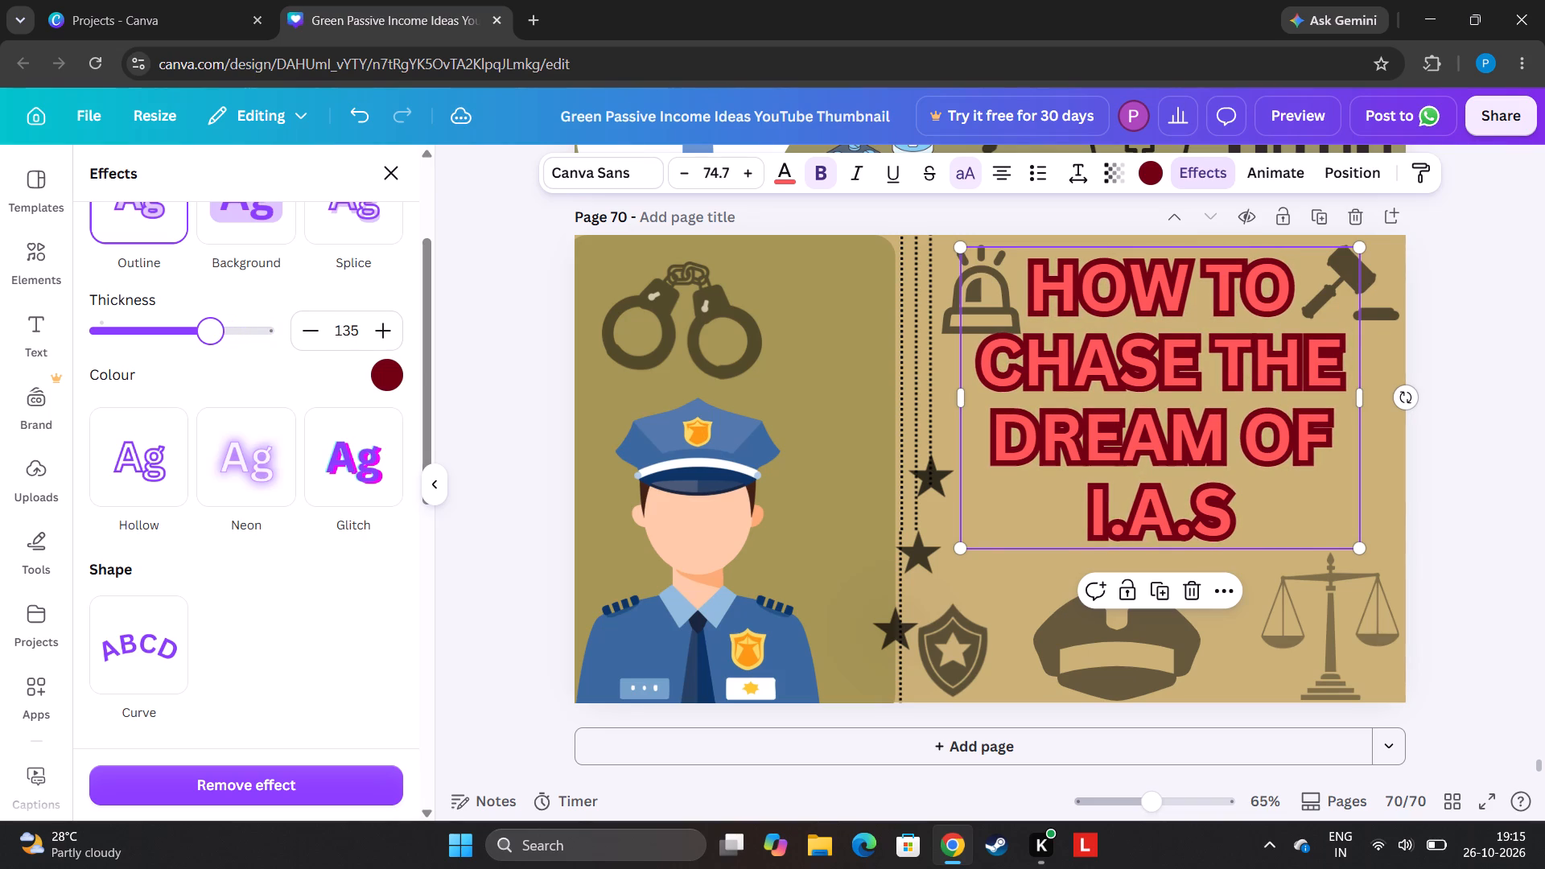
left_click_drag(212, 340, 168, 348)
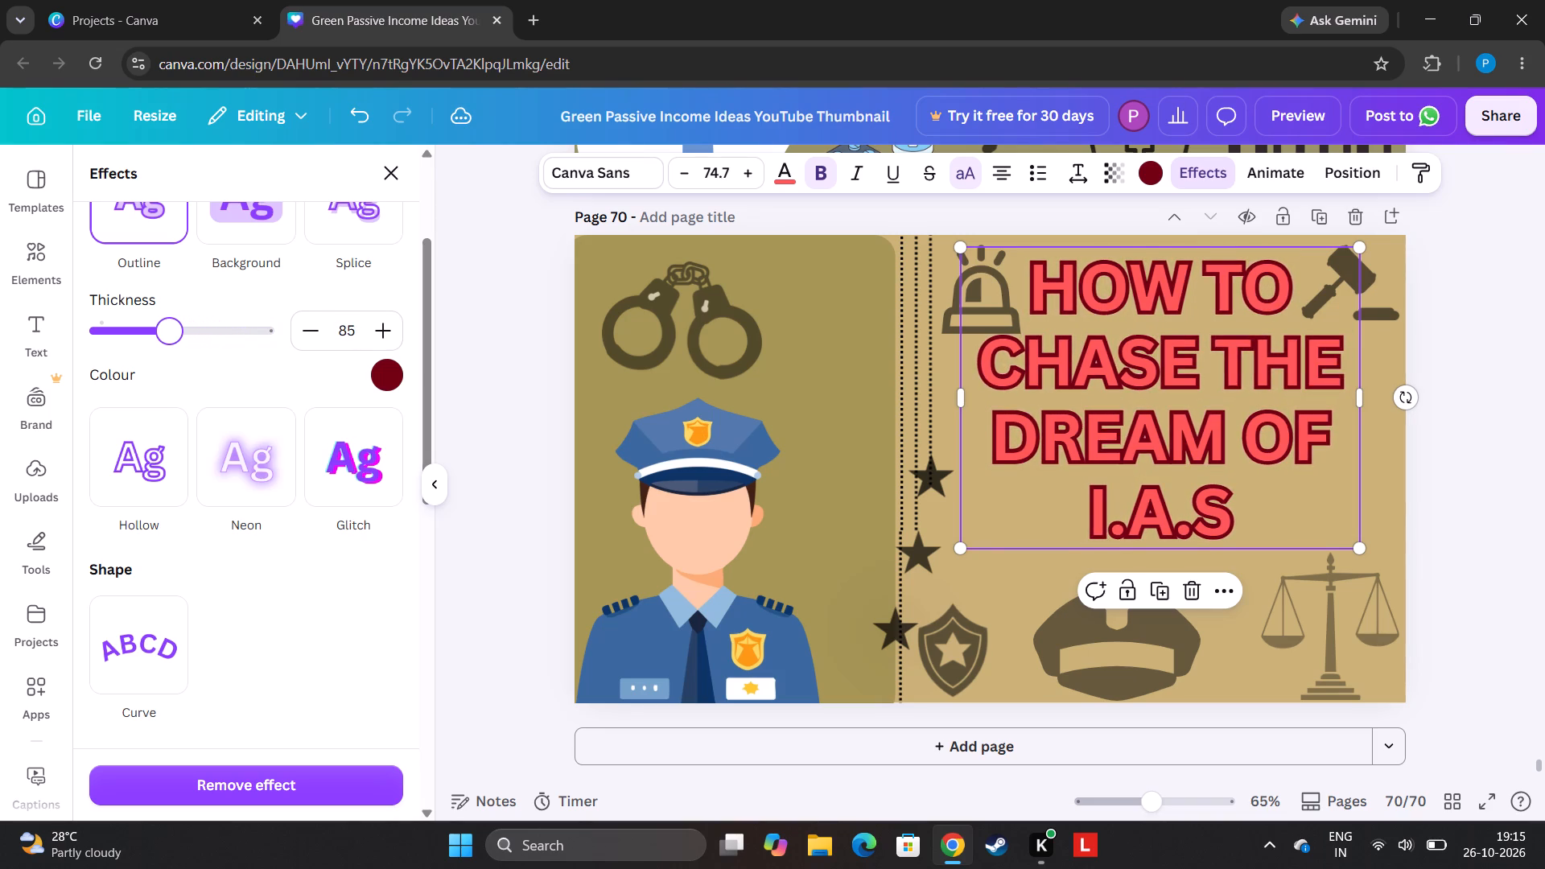
left_click_drag(168, 348, 125, 353)
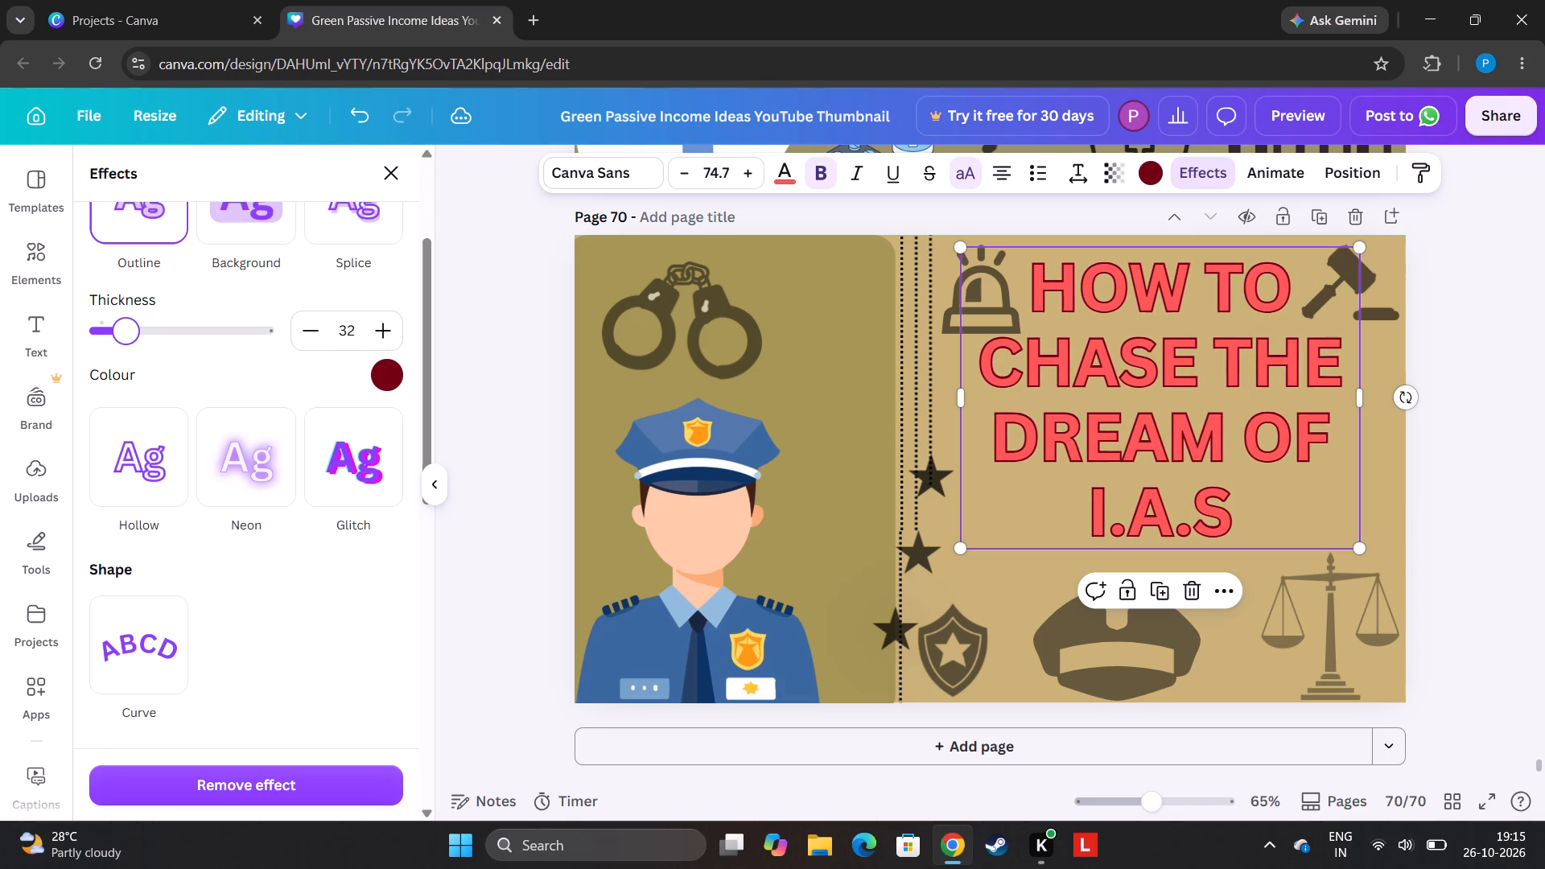
left_click_drag(125, 353, 70, 358)
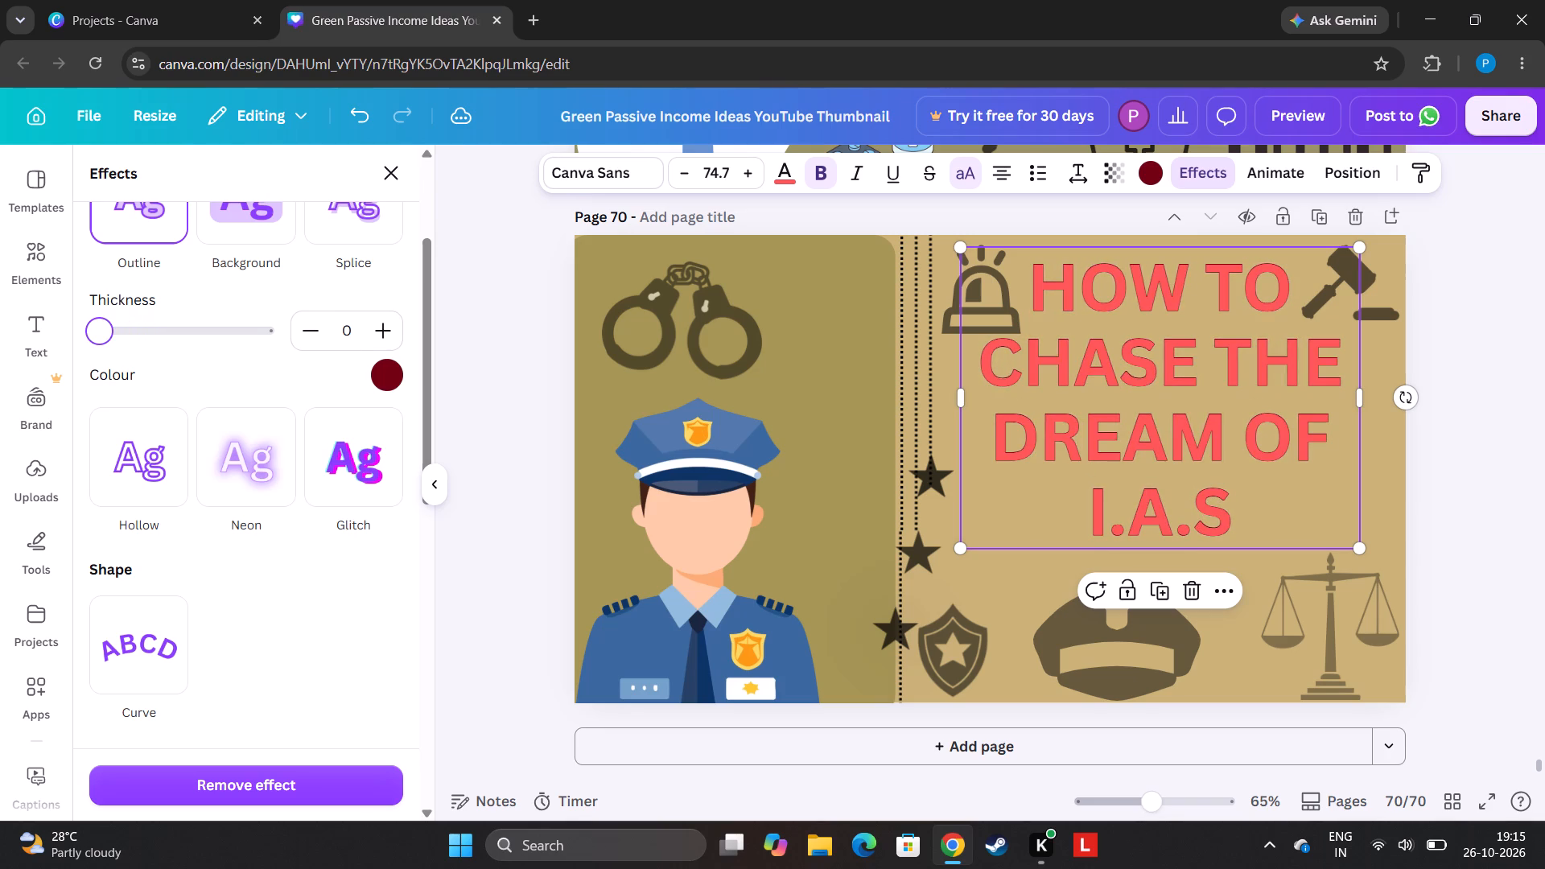
left_click_drag(70, 358, 131, 352)
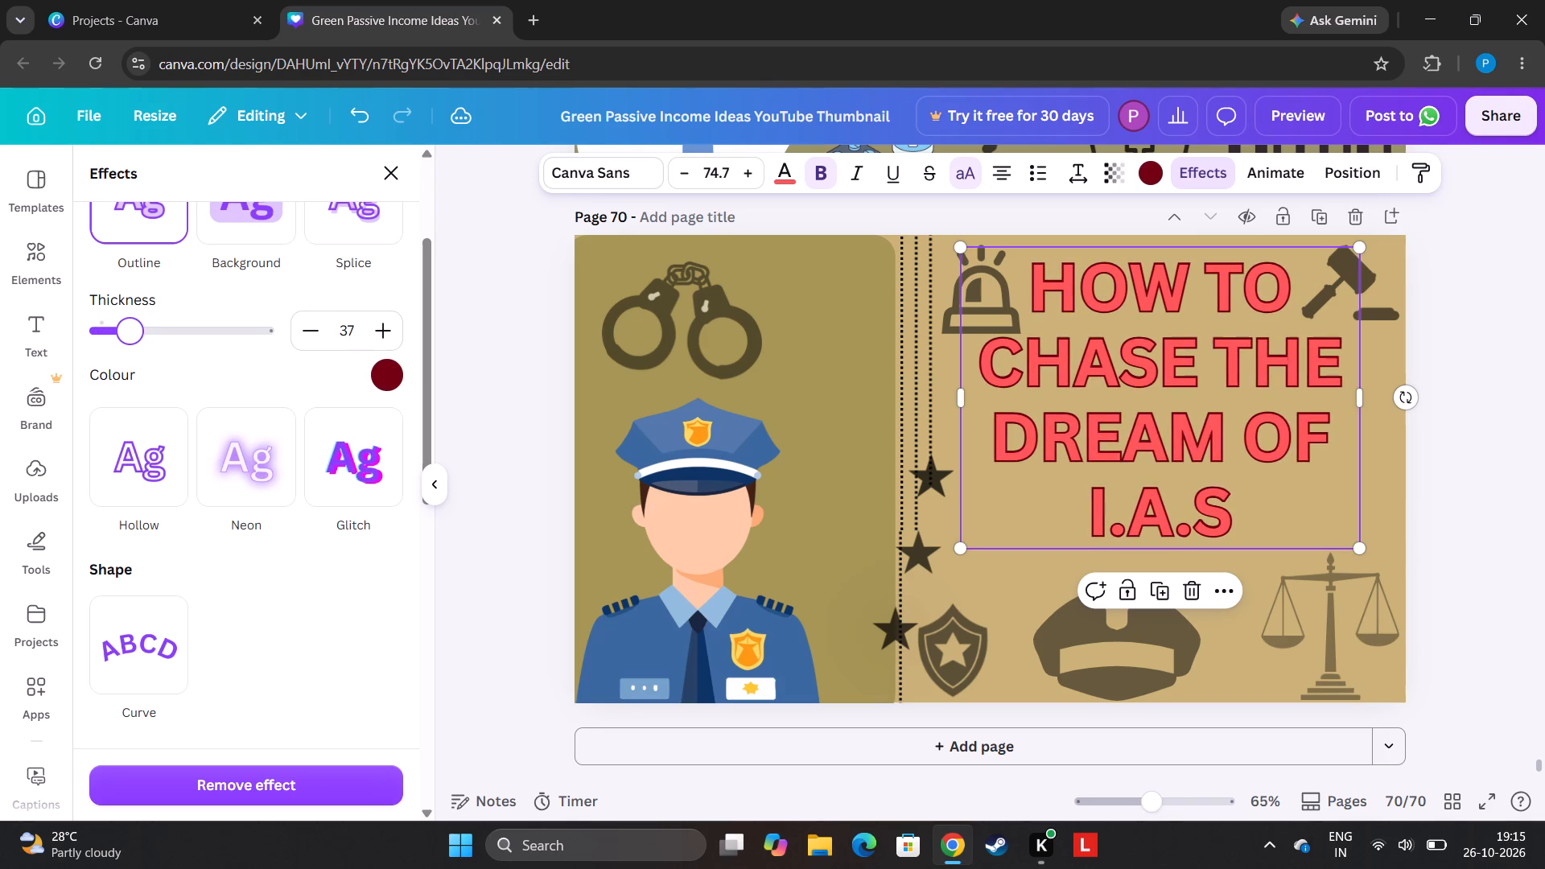
left_click_drag(131, 352, 154, 344)
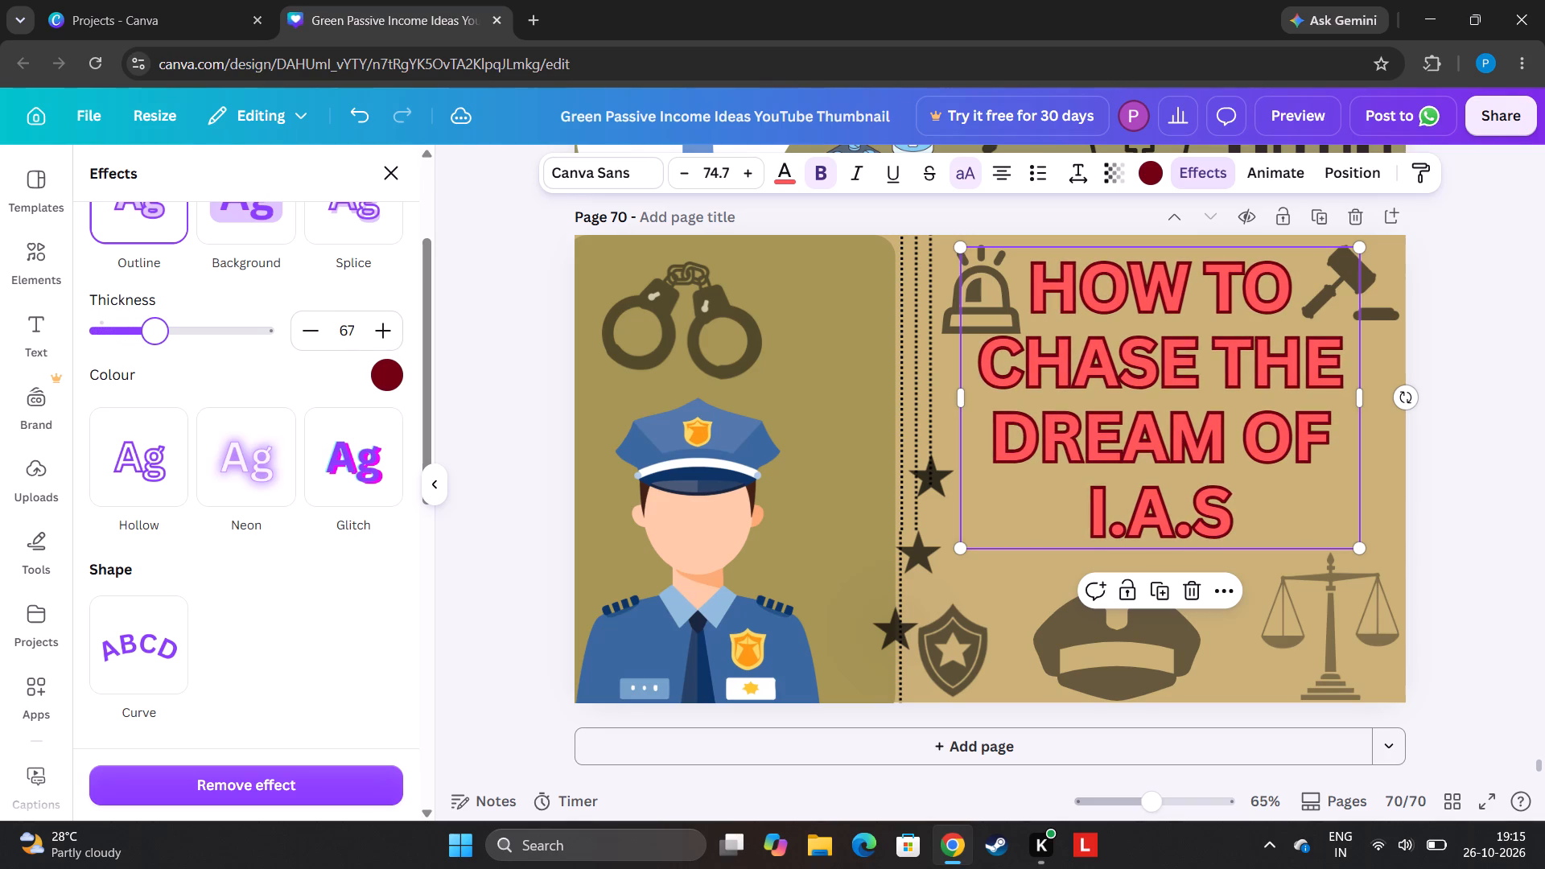
left_click_drag(154, 344, 156, 343)
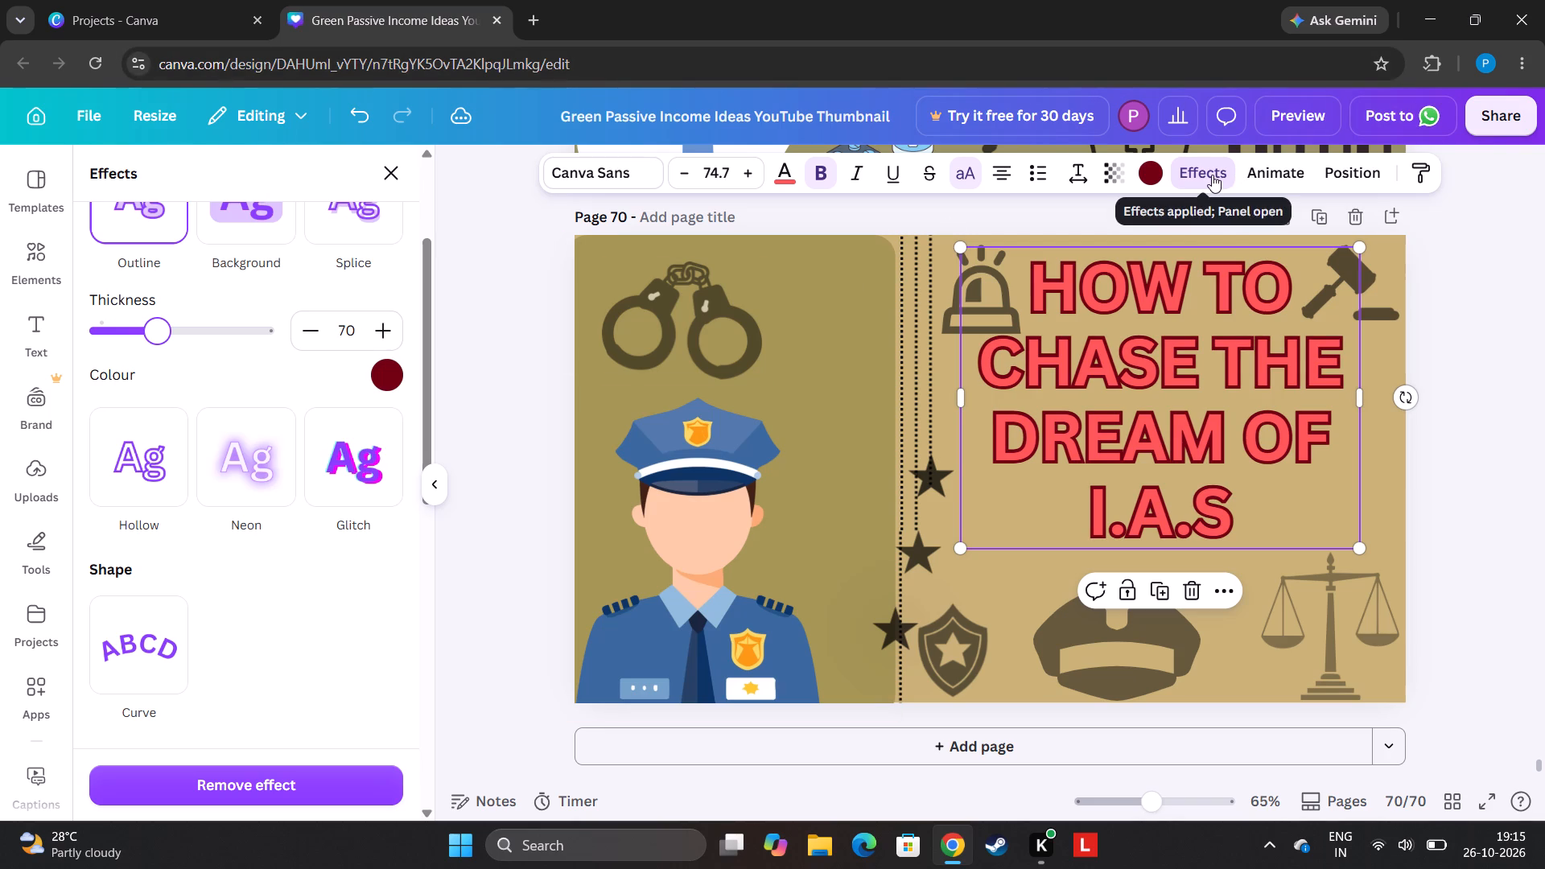
Tighten the heading's line spacing to 0.94.
left_click(1073, 176)
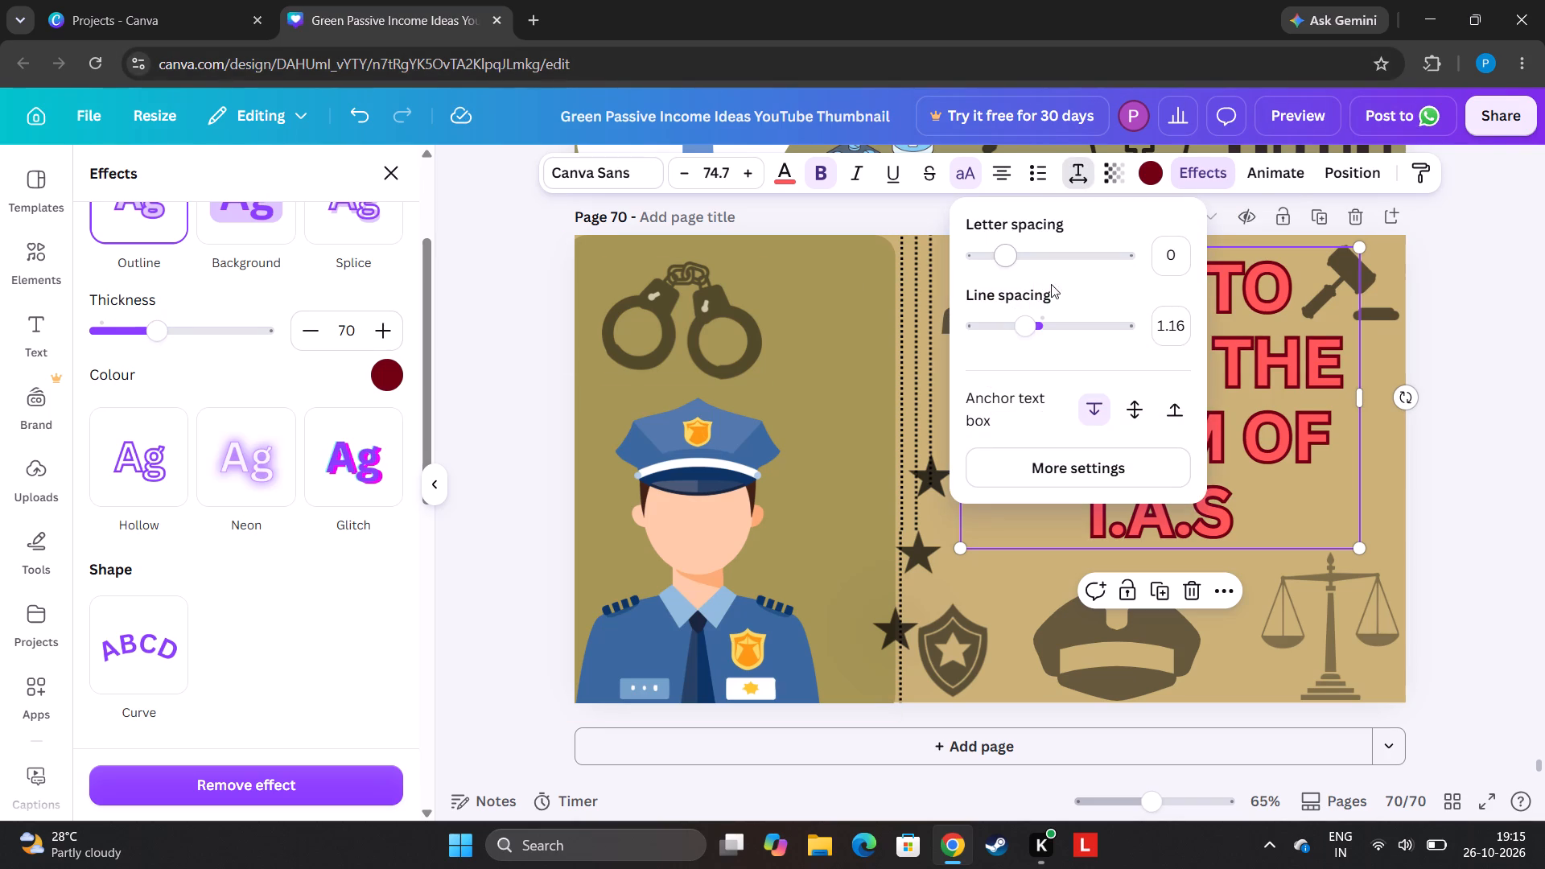
left_click(1018, 323)
left_click(1007, 328)
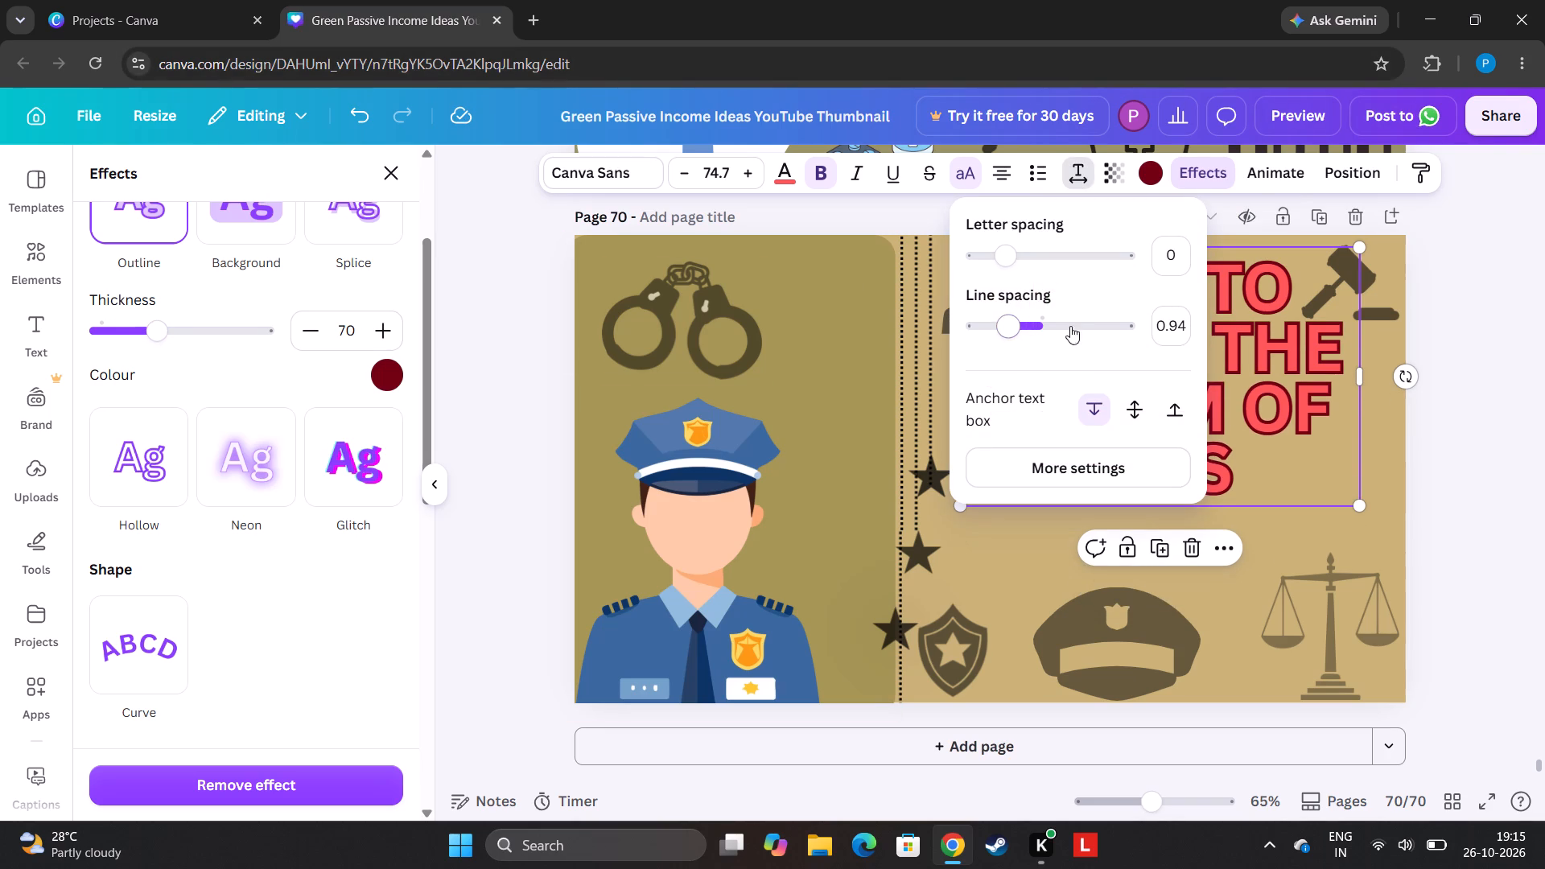
left_click(1465, 449)
Move the heading slightly down the page and enlarge it to font size 76.5.
left_click_drag(1275, 404, 1271, 427)
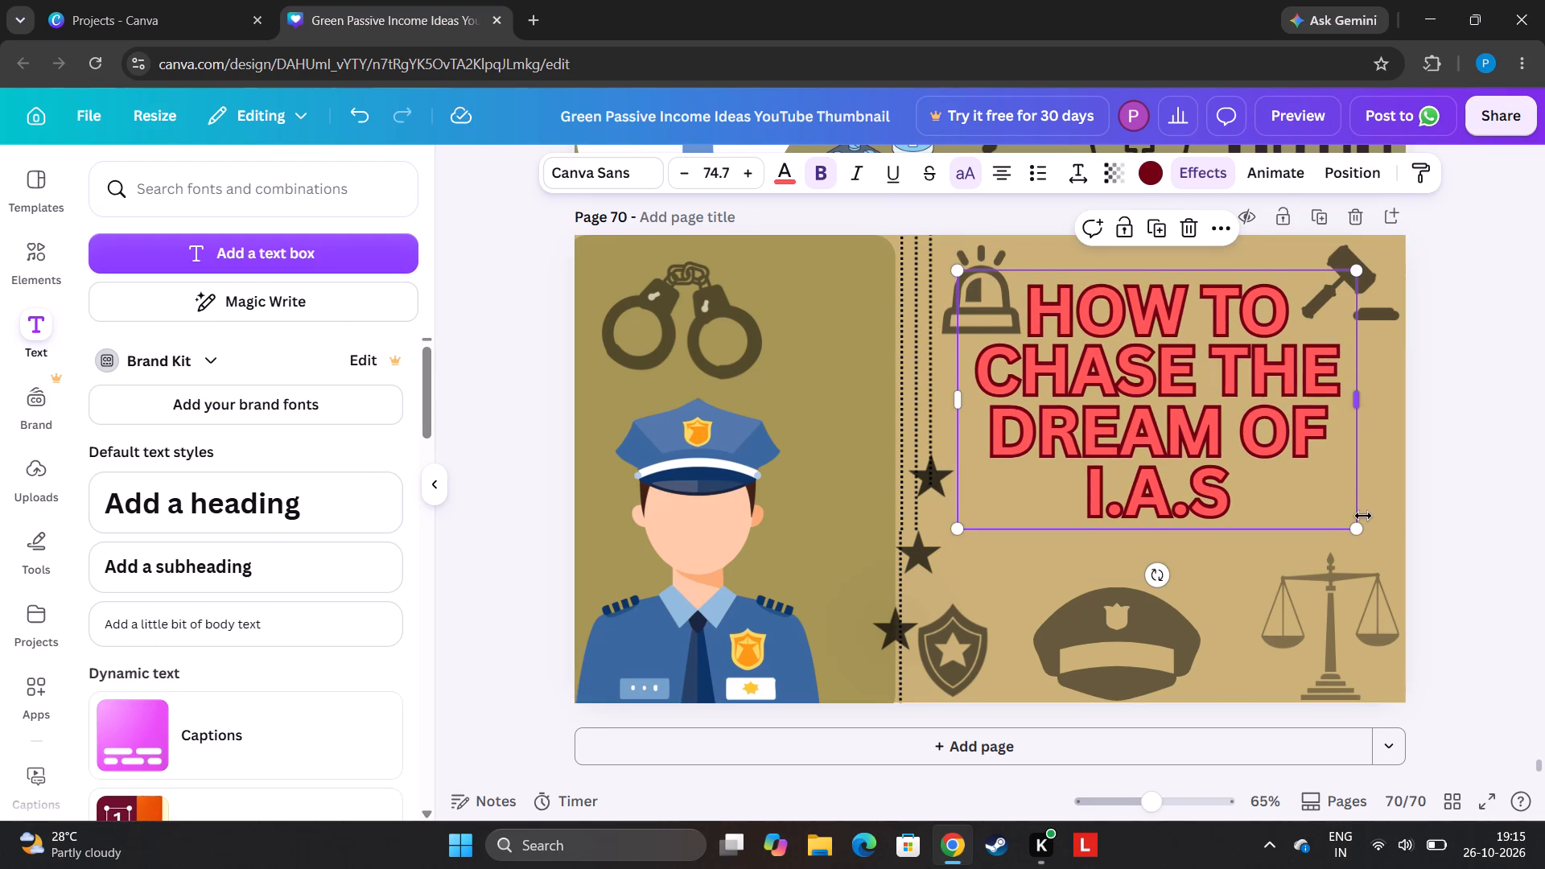
left_click_drag(1358, 525, 1371, 538)
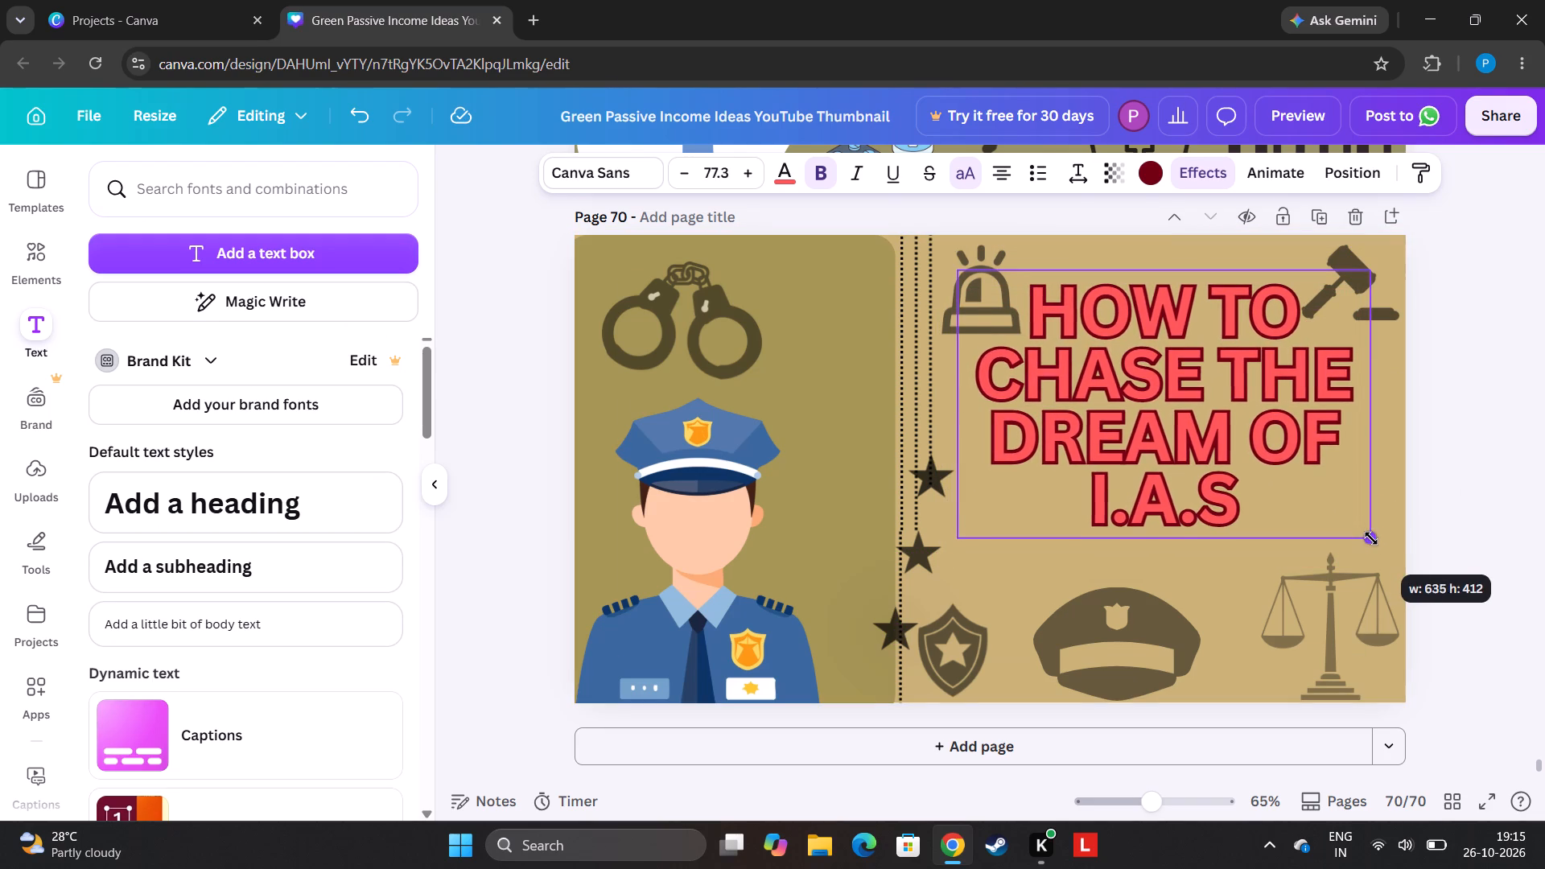
left_click_drag(1371, 538, 1374, 533)
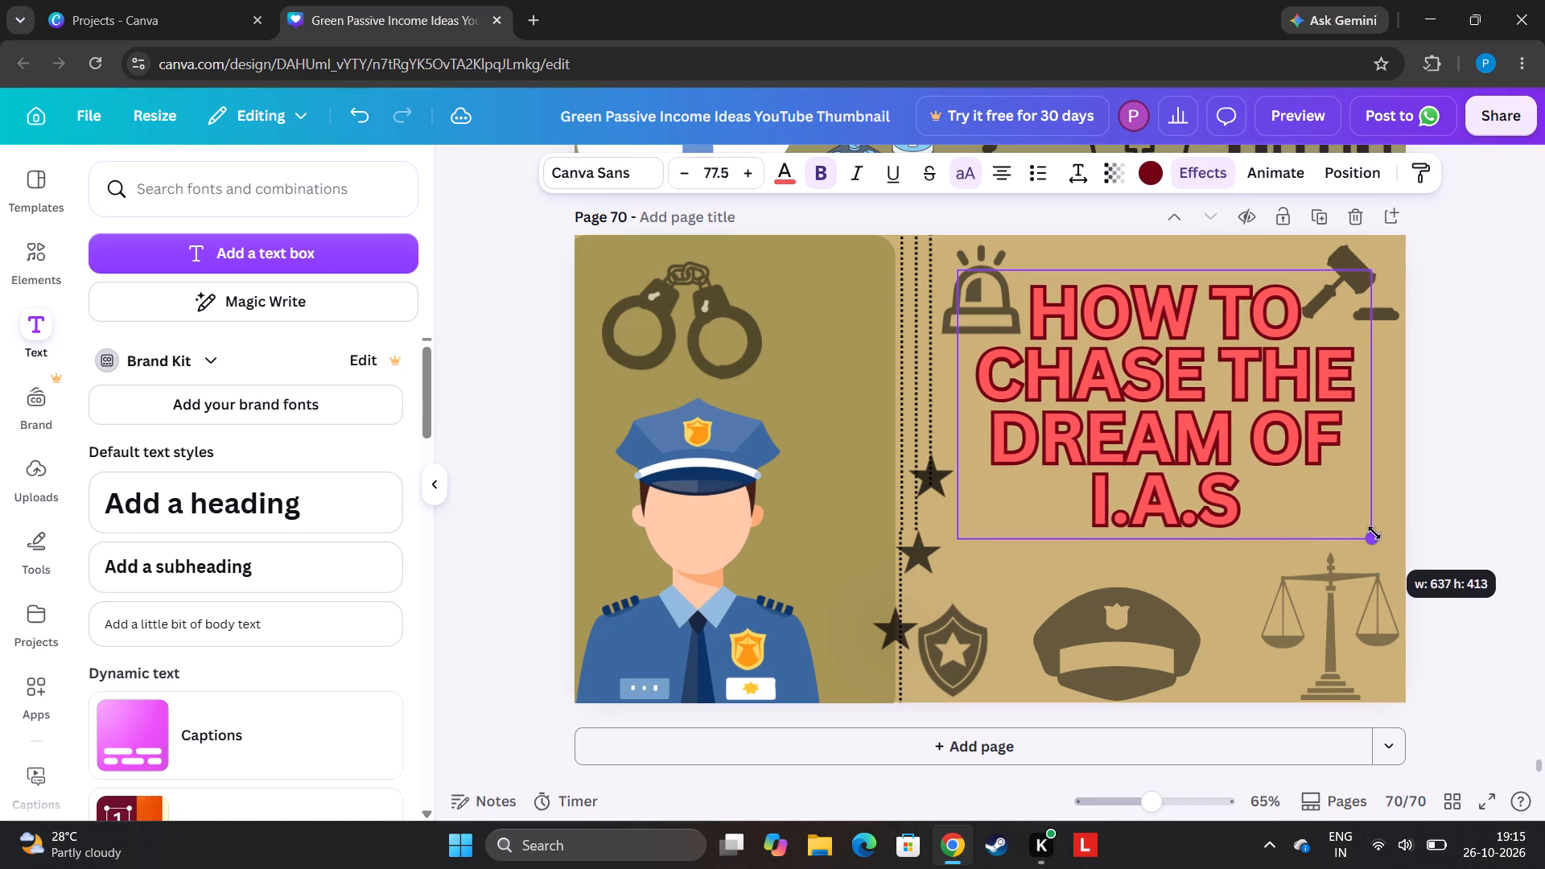
left_click_drag(1374, 533, 1371, 525)
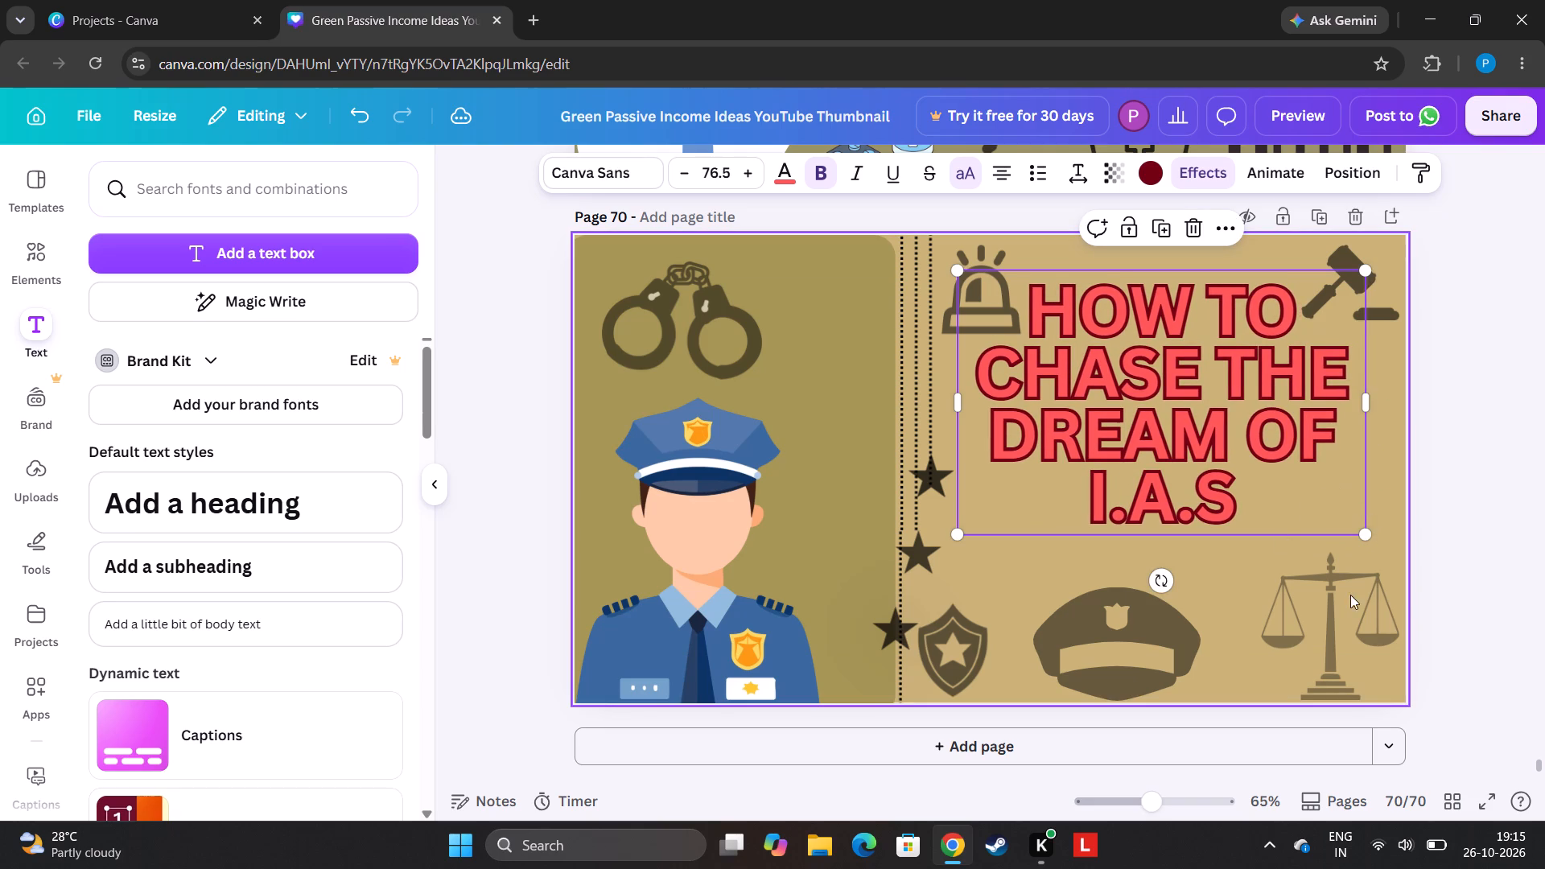
Shift the faded police cap up beneath the heading and enlarge it towards the shield badge.
left_click_drag(1139, 613, 1160, 592)
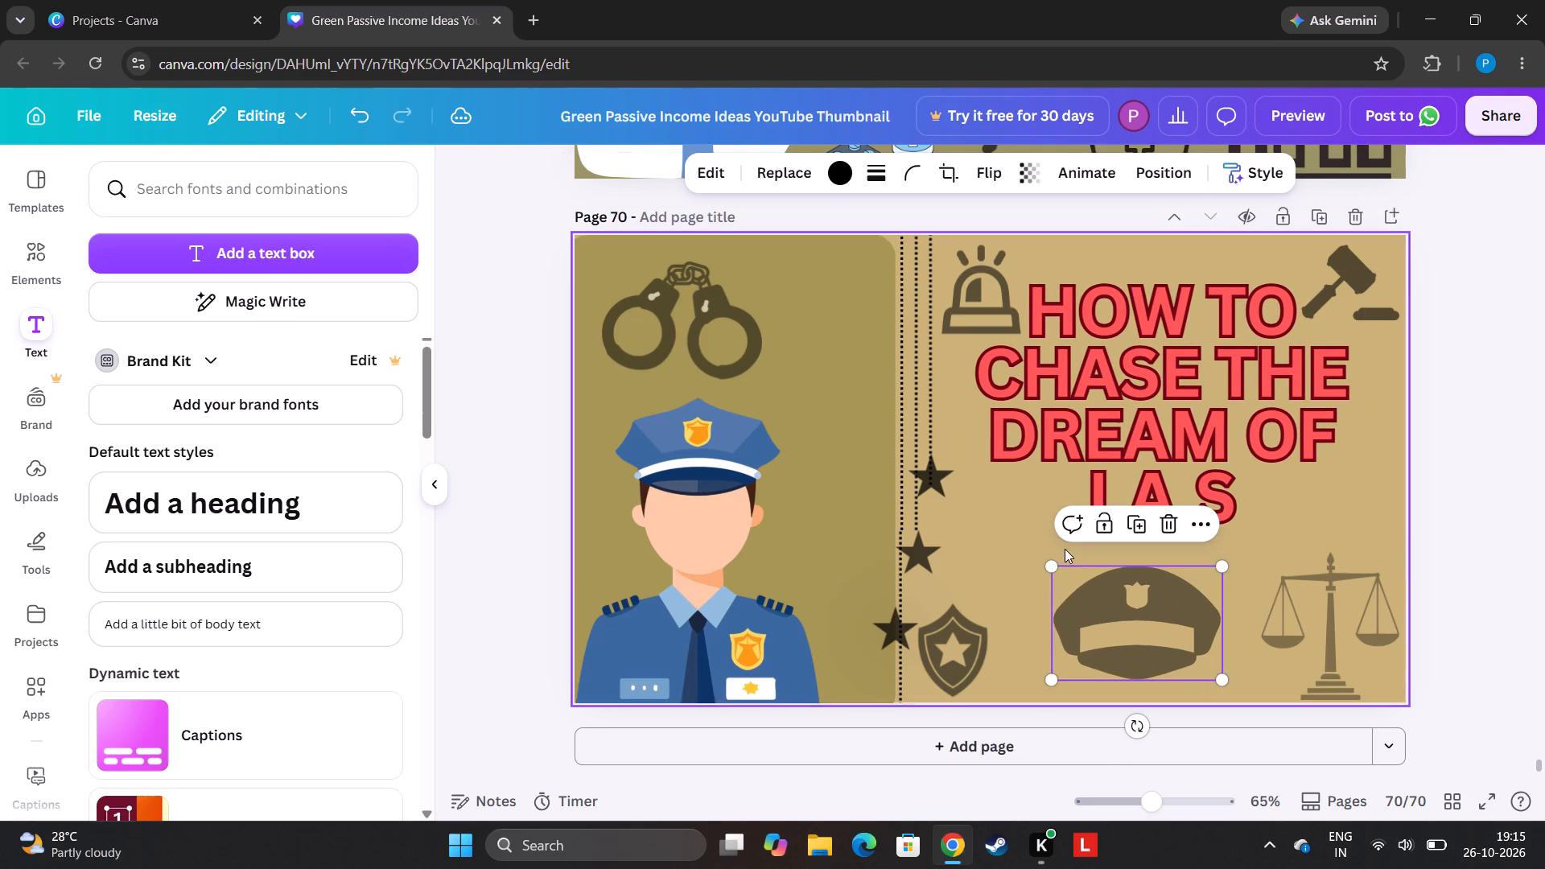
left_click_drag(1057, 566, 998, 560)
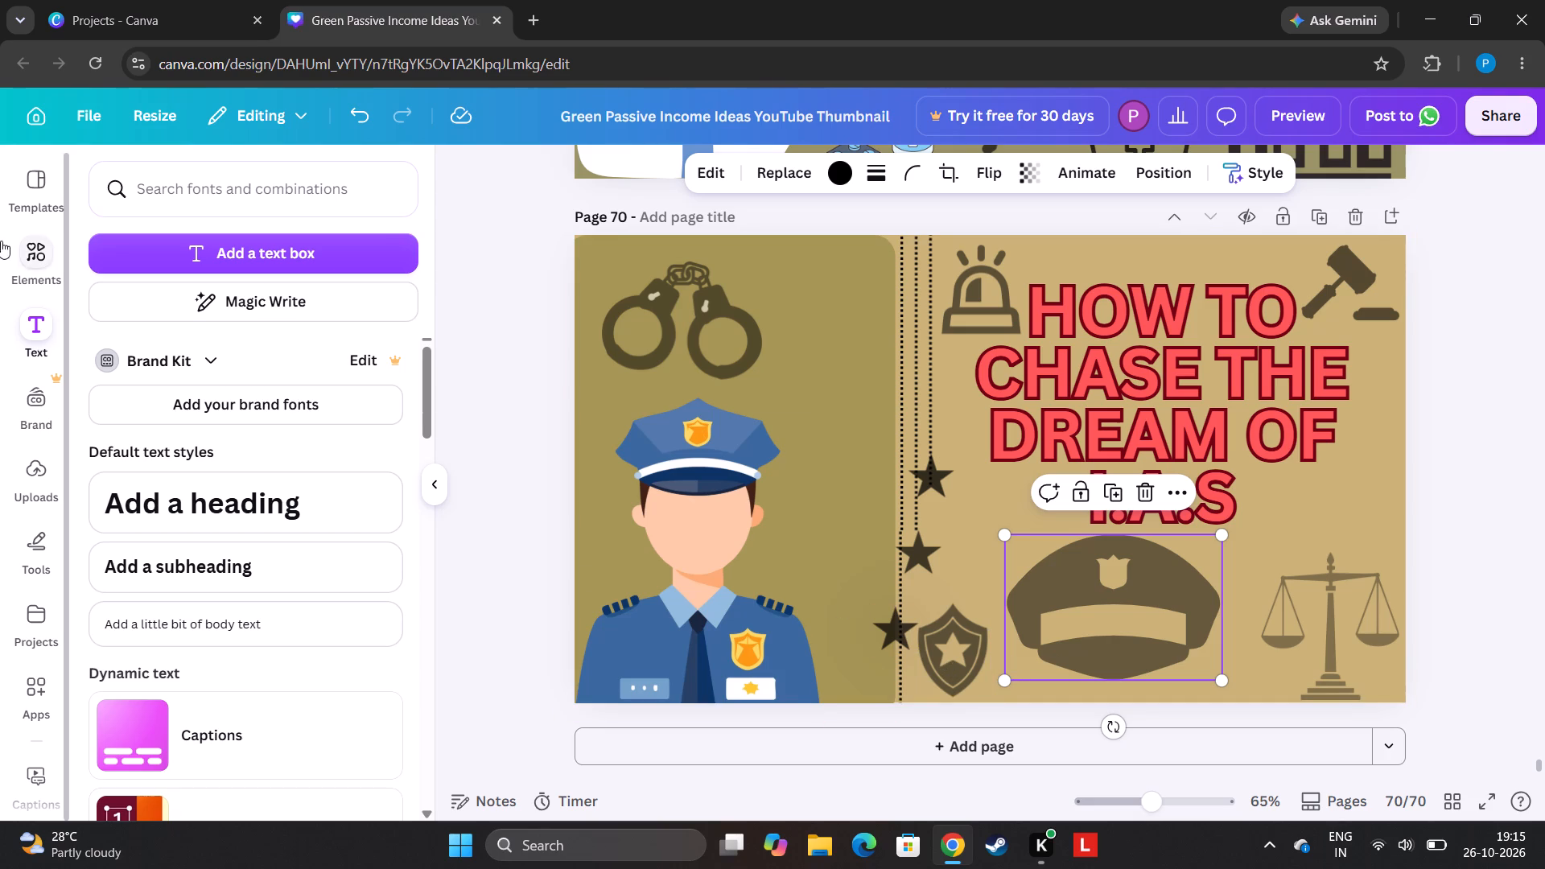
Clear the "ias officer" search in the elements library to return to its recommended graphics.
left_click(32, 256)
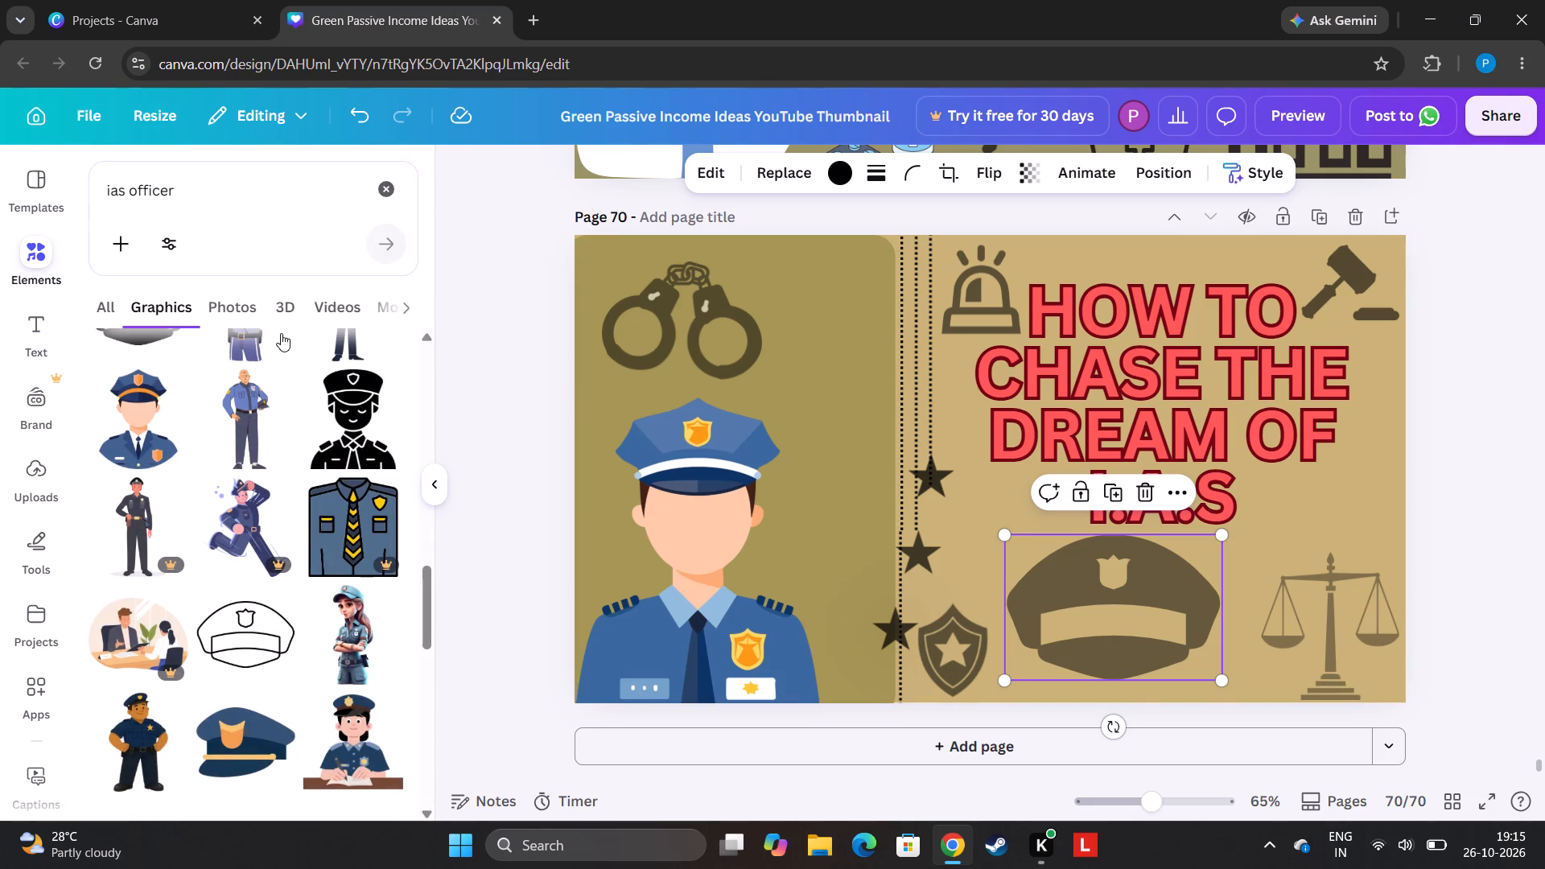
left_click(10, 327)
left_click(27, 270)
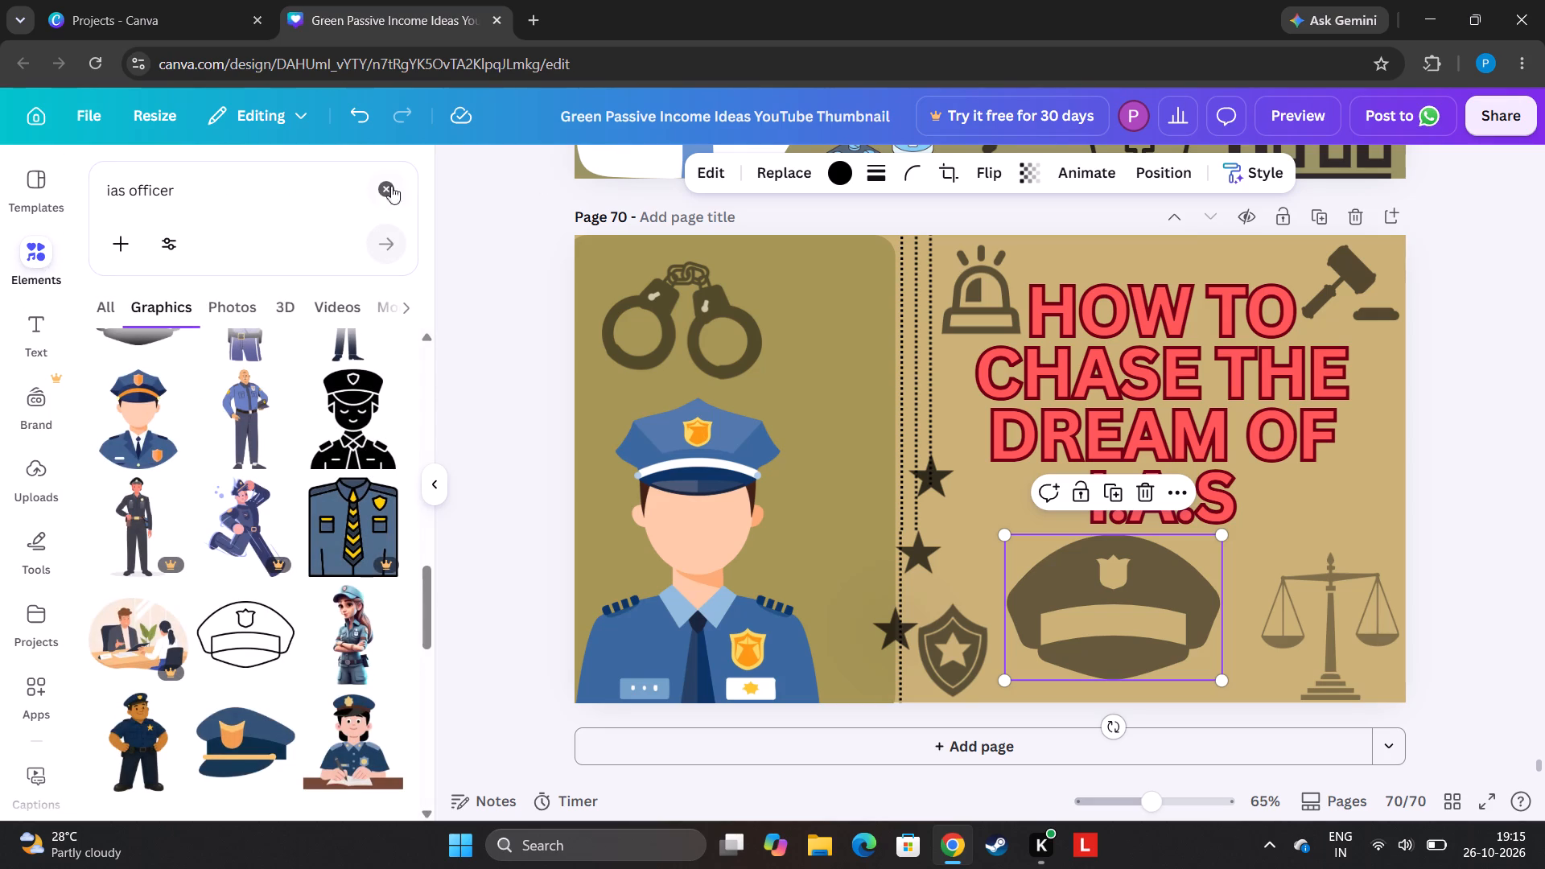
left_click(381, 192)
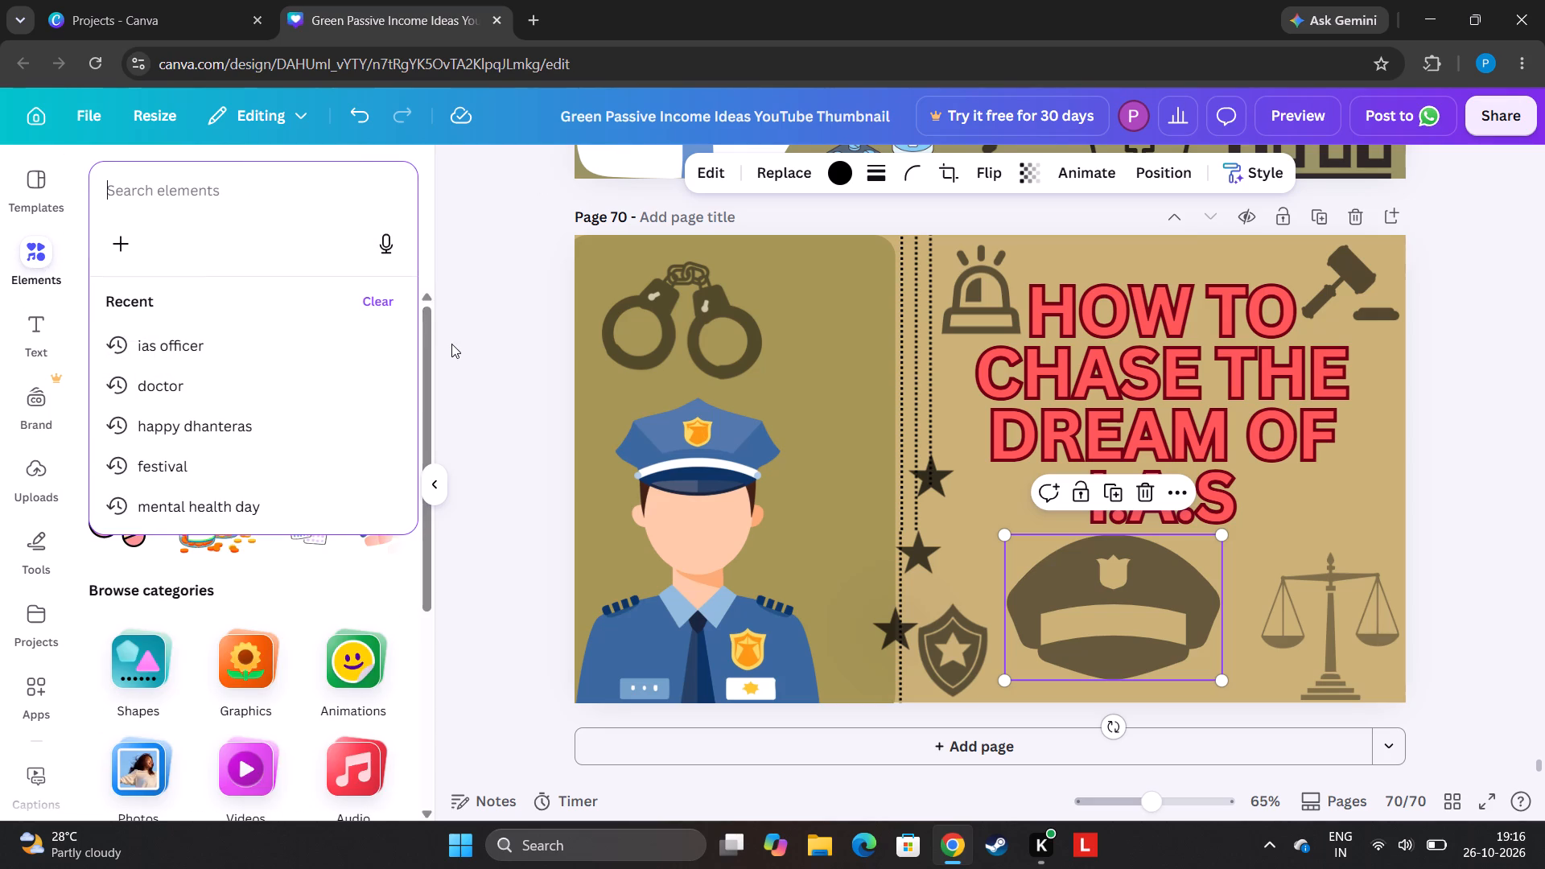
left_click_drag(451, 344, 452, 336)
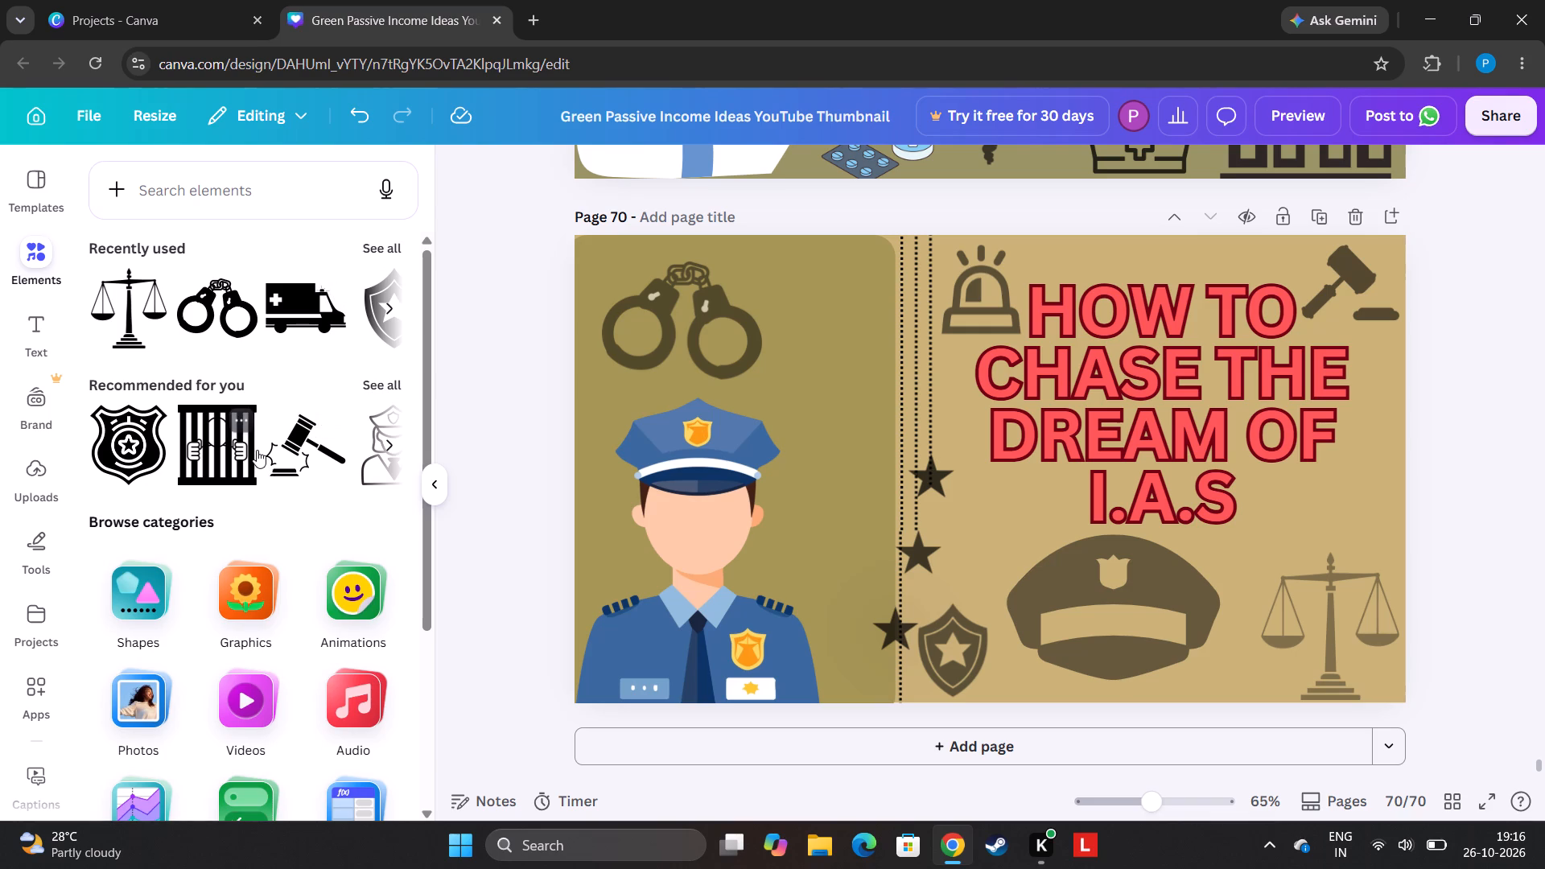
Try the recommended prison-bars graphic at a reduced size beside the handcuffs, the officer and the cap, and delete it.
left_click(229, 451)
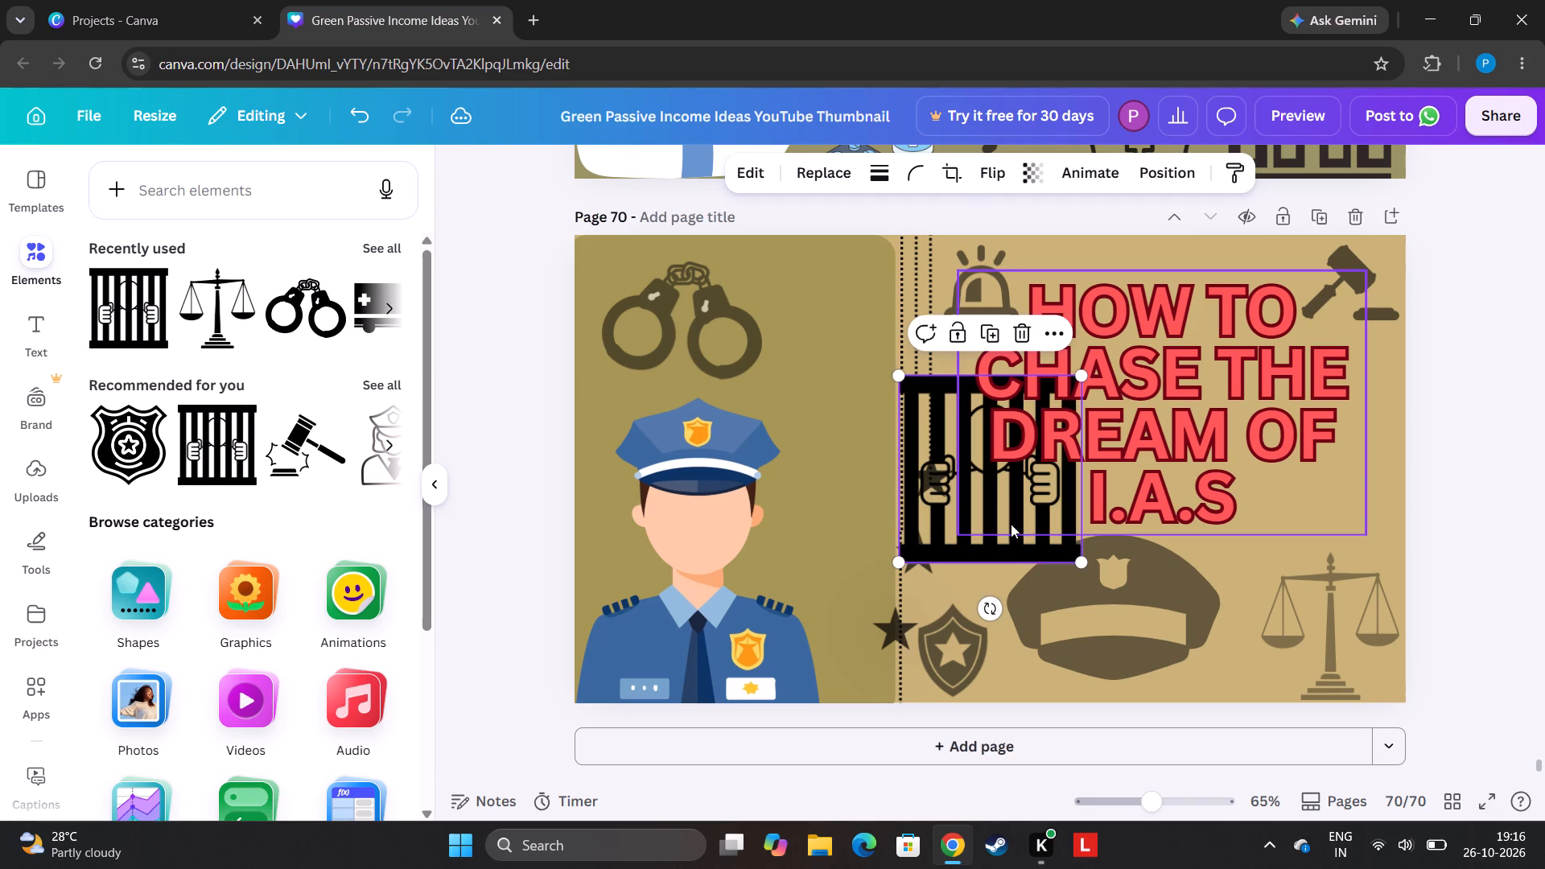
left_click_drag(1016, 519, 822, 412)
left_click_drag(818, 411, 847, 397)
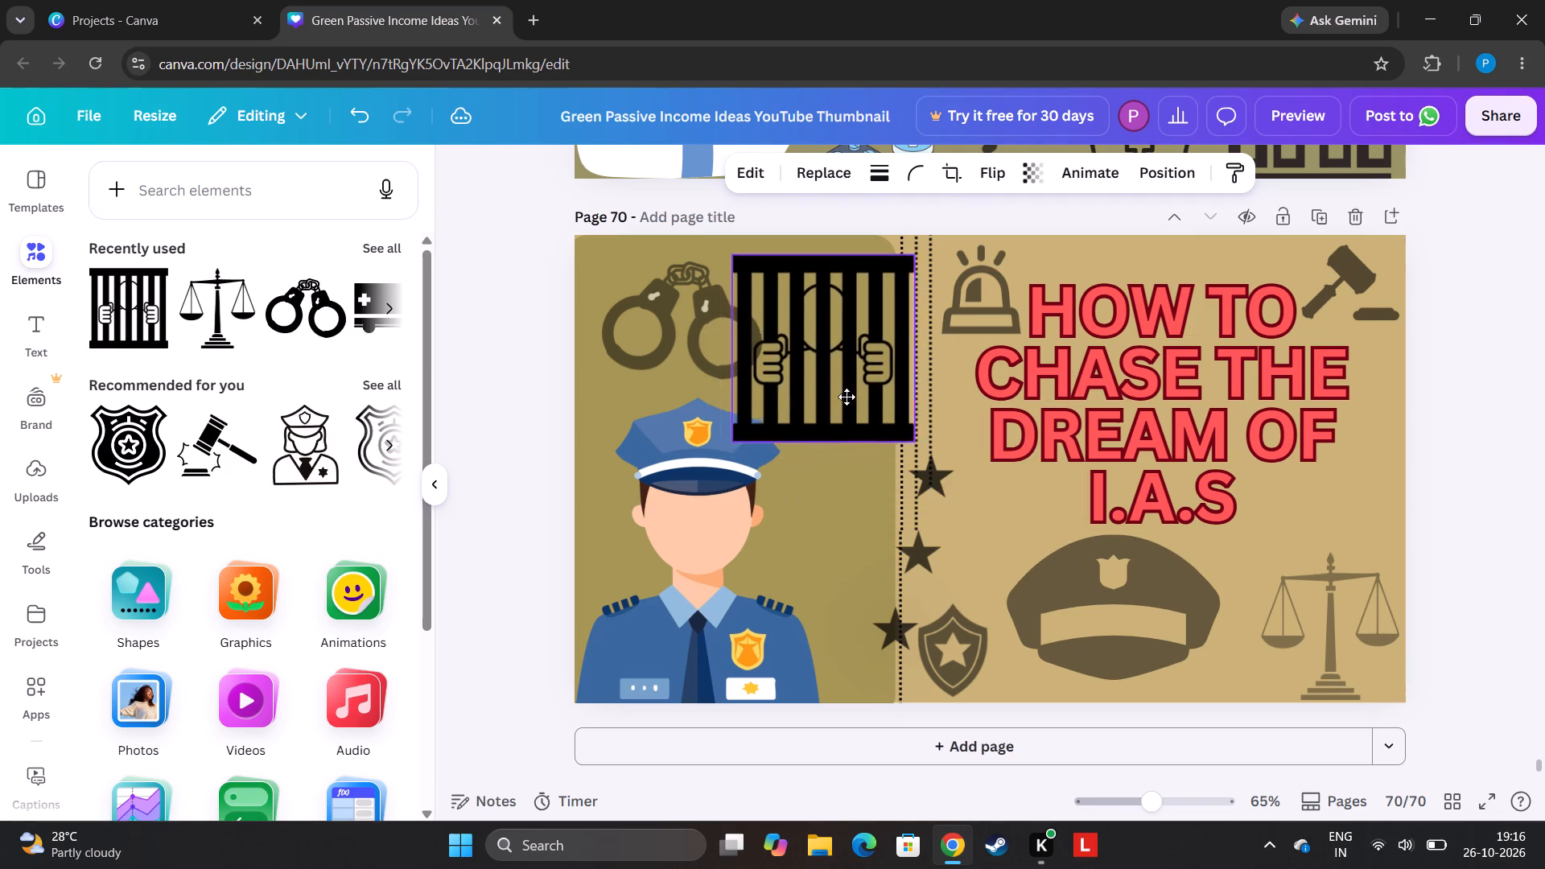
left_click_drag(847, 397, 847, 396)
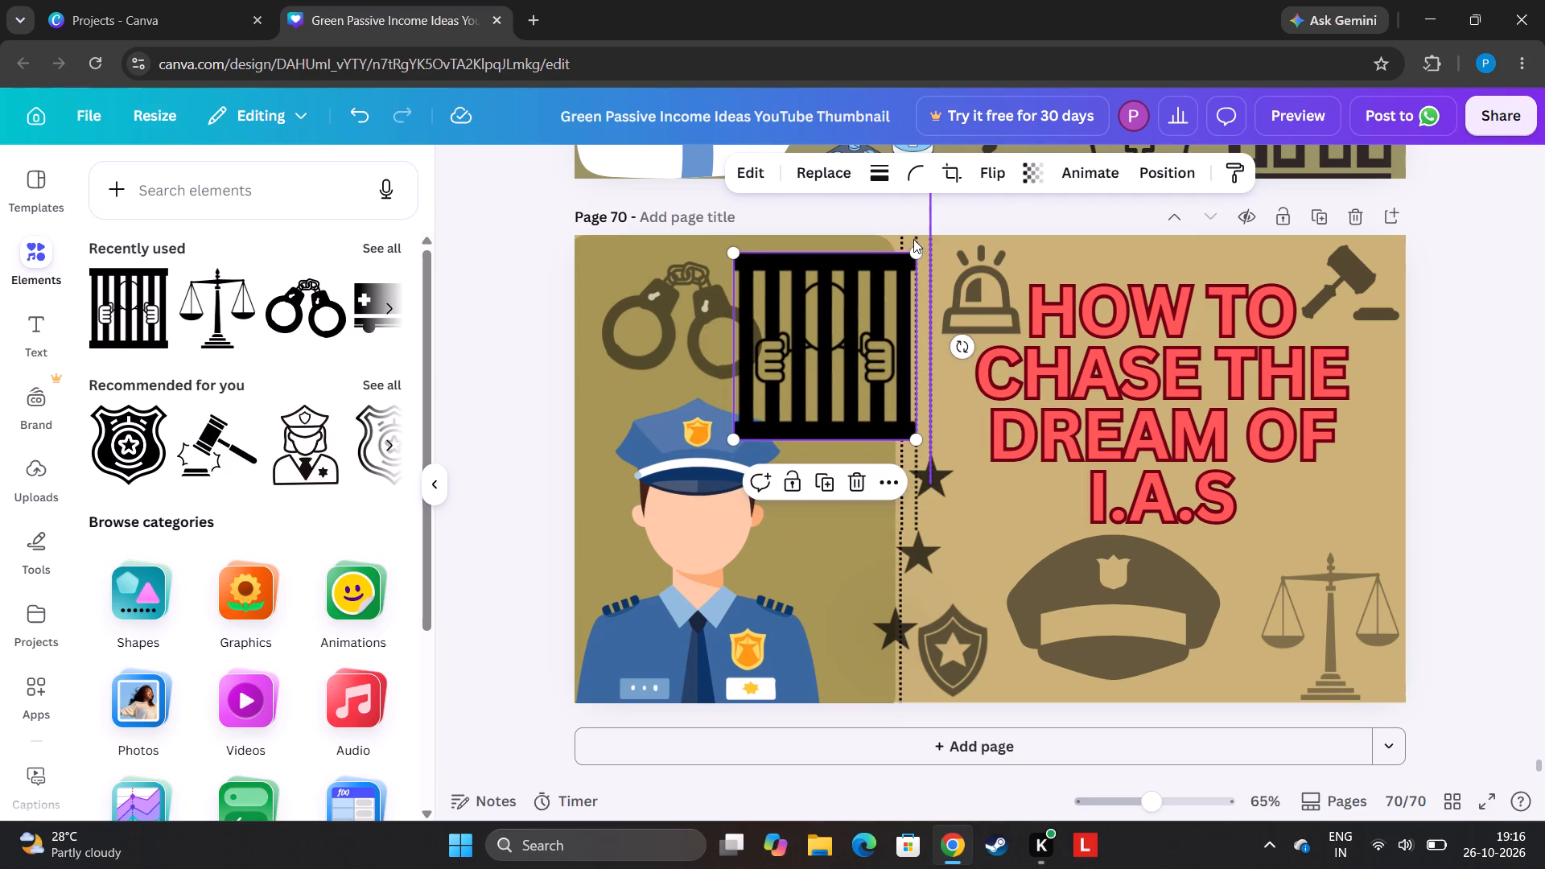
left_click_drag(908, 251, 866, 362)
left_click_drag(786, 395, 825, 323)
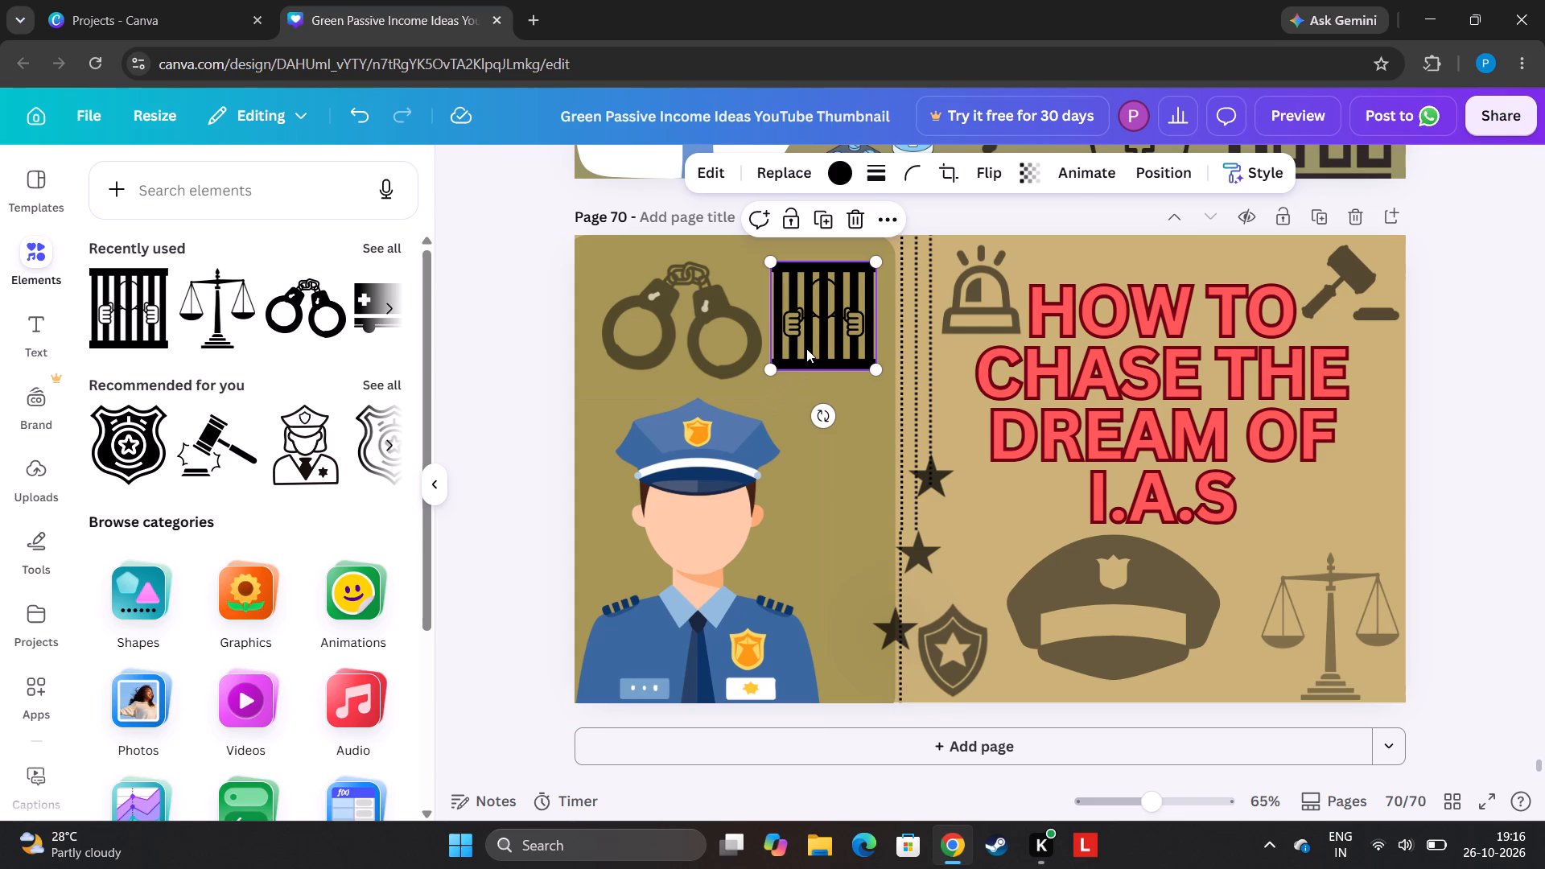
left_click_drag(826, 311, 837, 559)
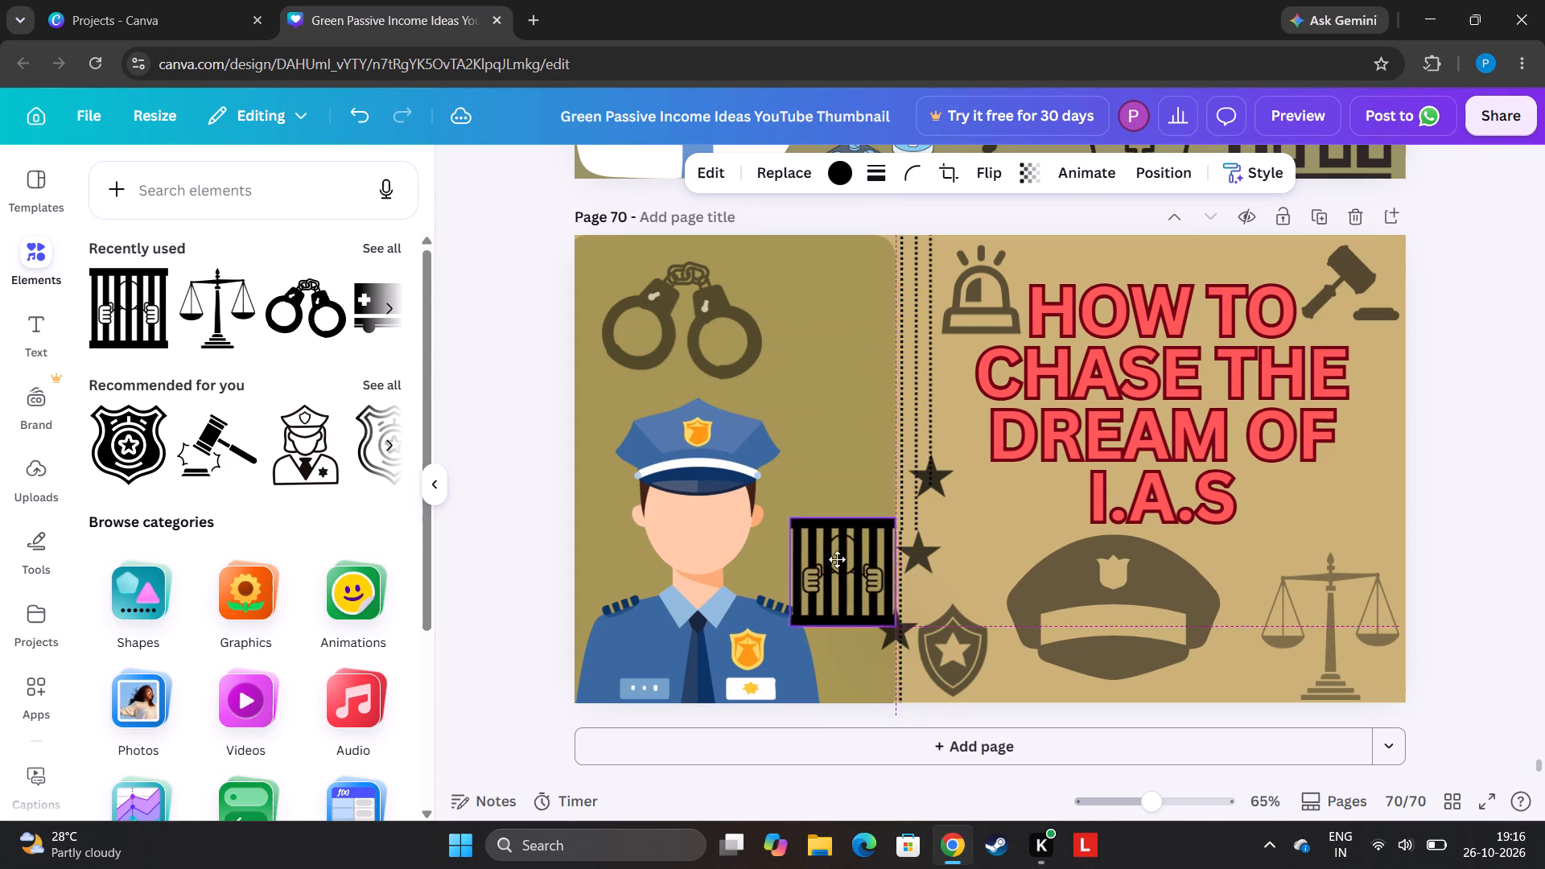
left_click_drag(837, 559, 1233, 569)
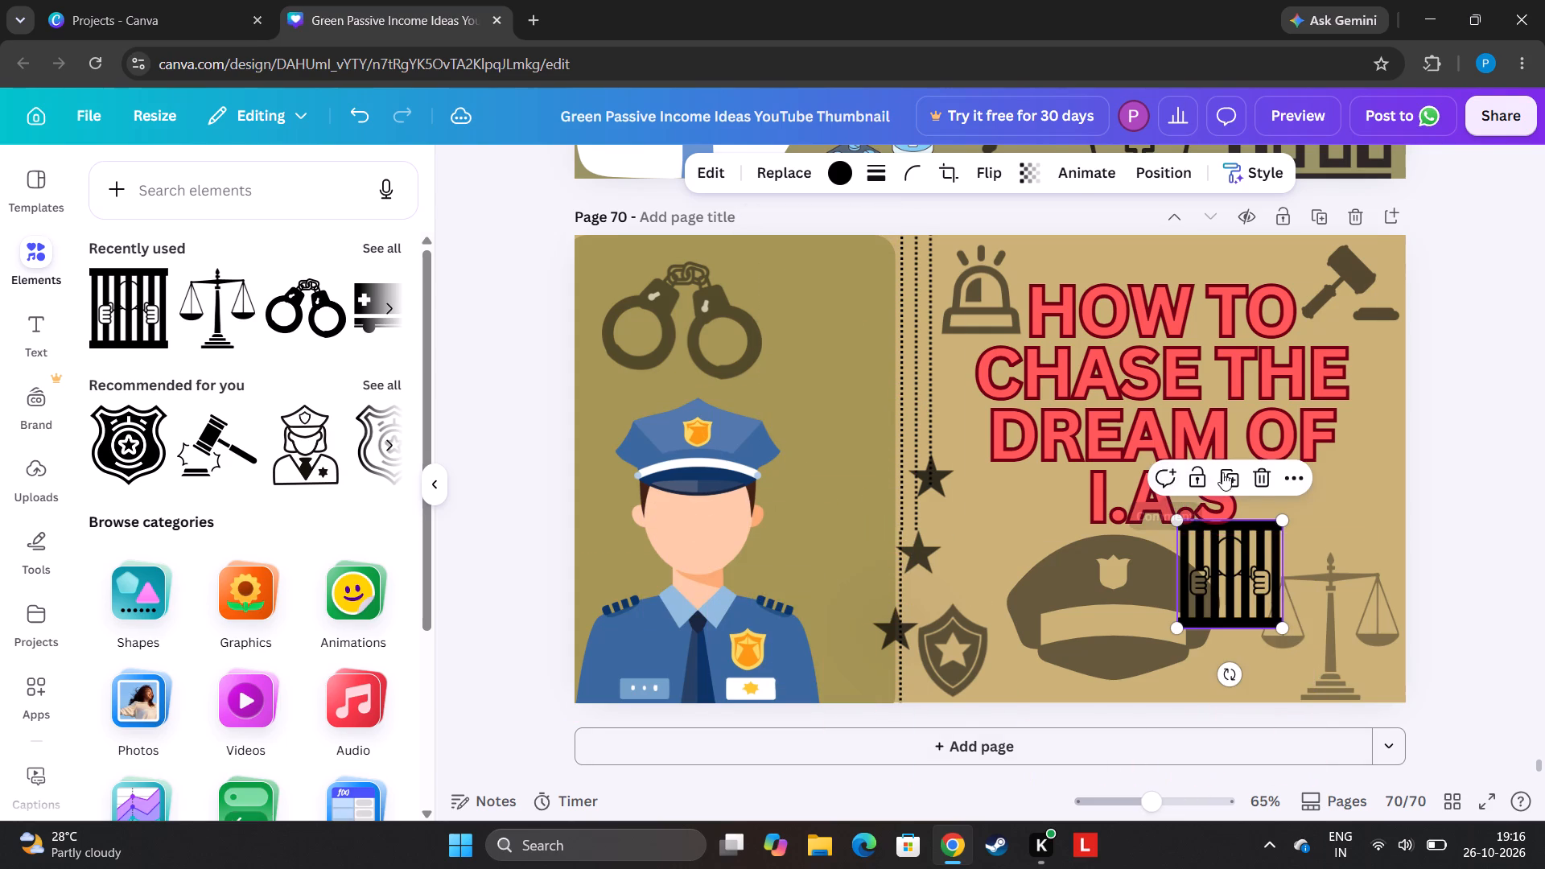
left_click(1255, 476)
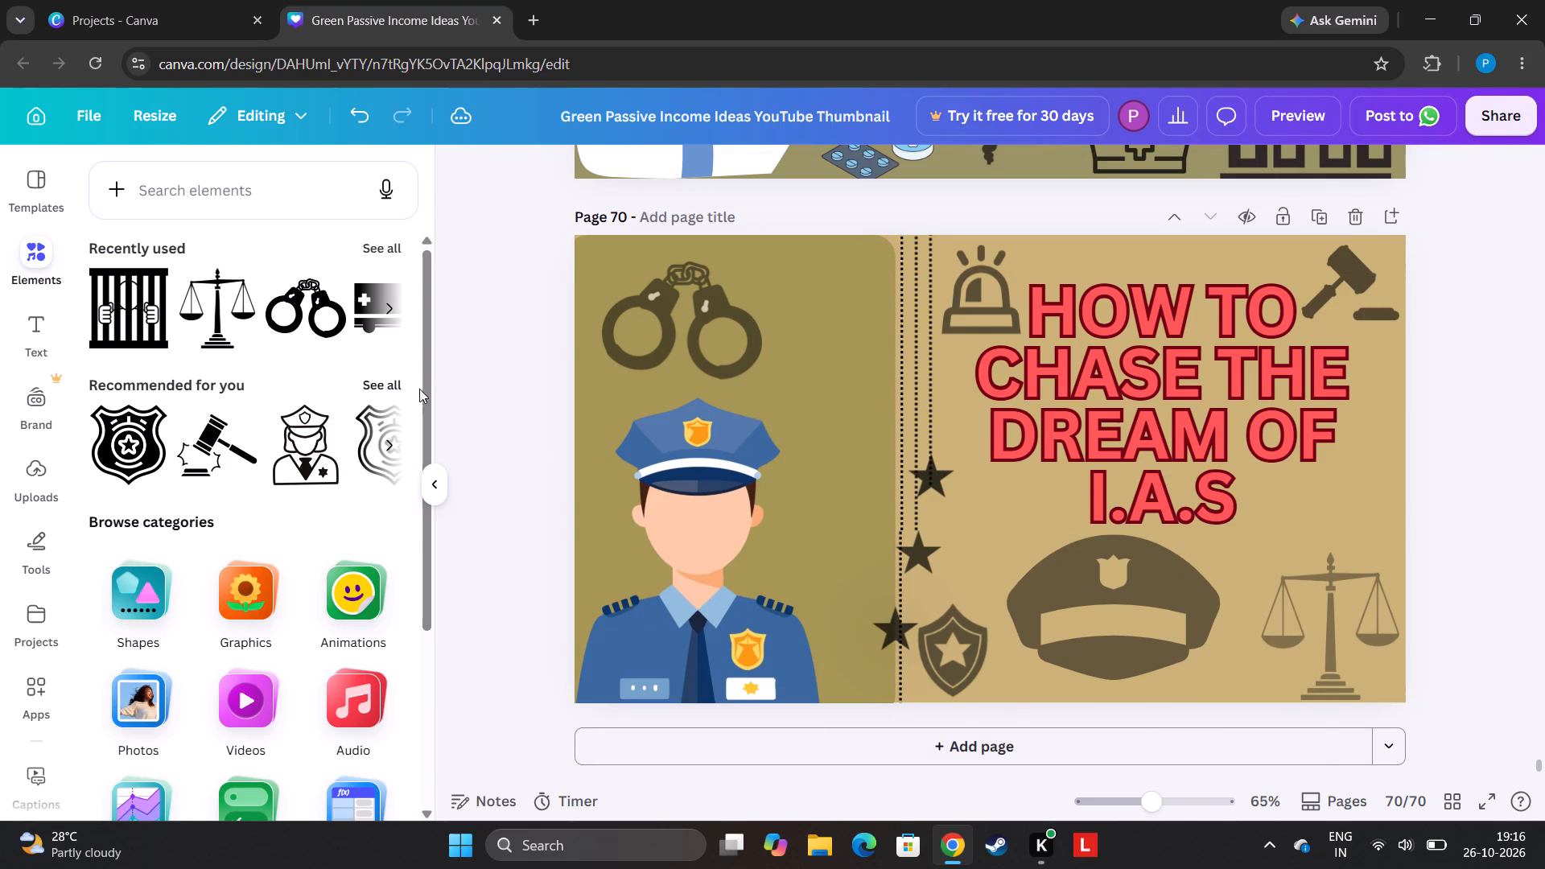
Browse all the recommended graphics, add the line-art uniformed officer, and place it beside the handcuffs on the olive panel.
left_click(378, 387)
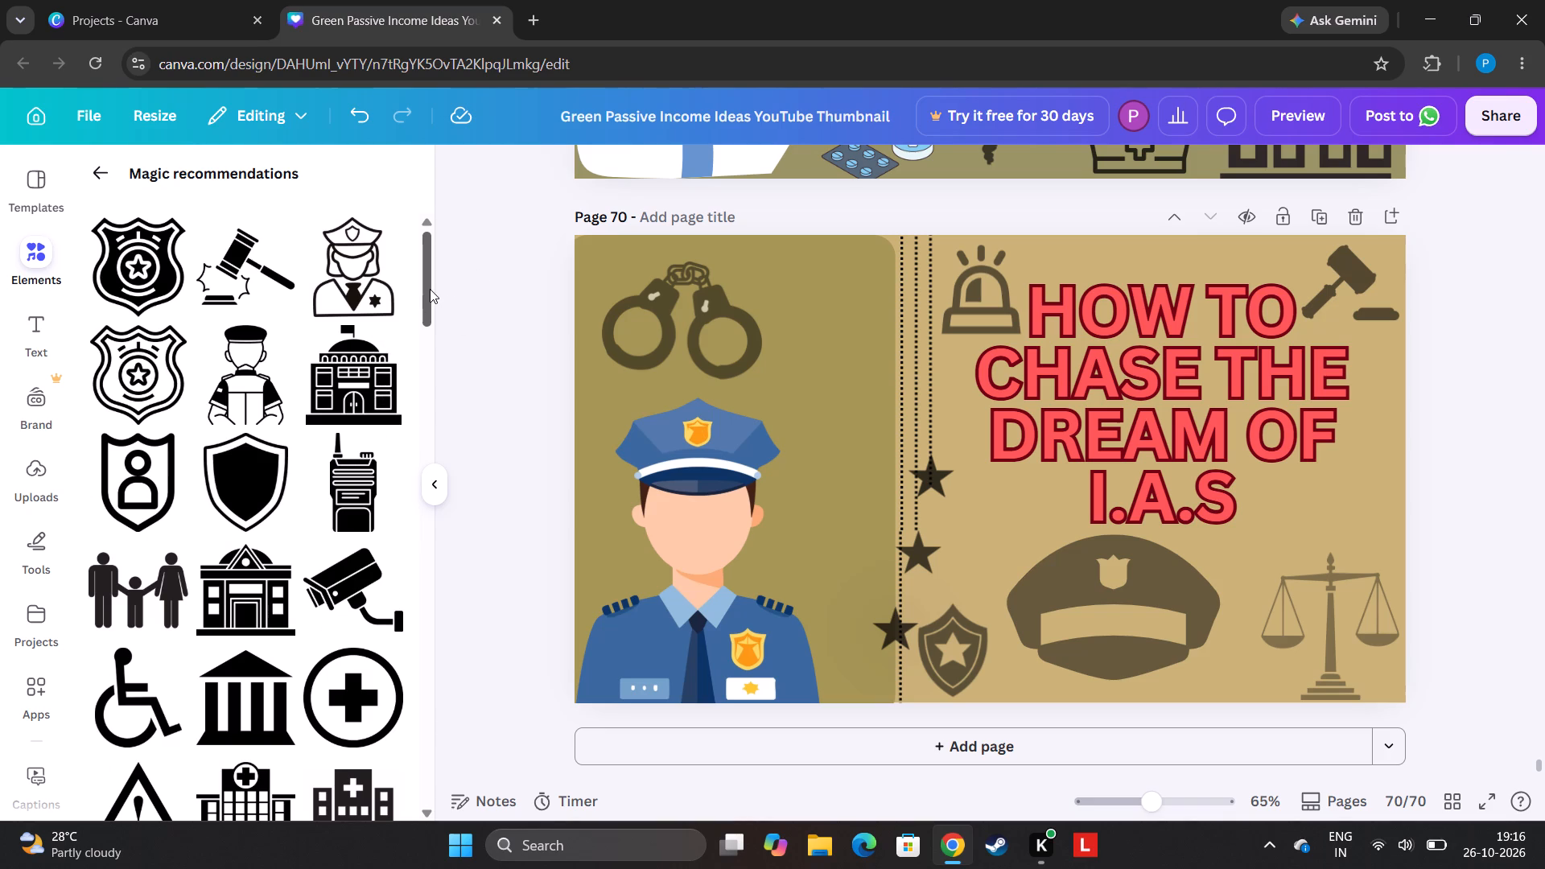
left_click_drag(426, 291, 393, 347)
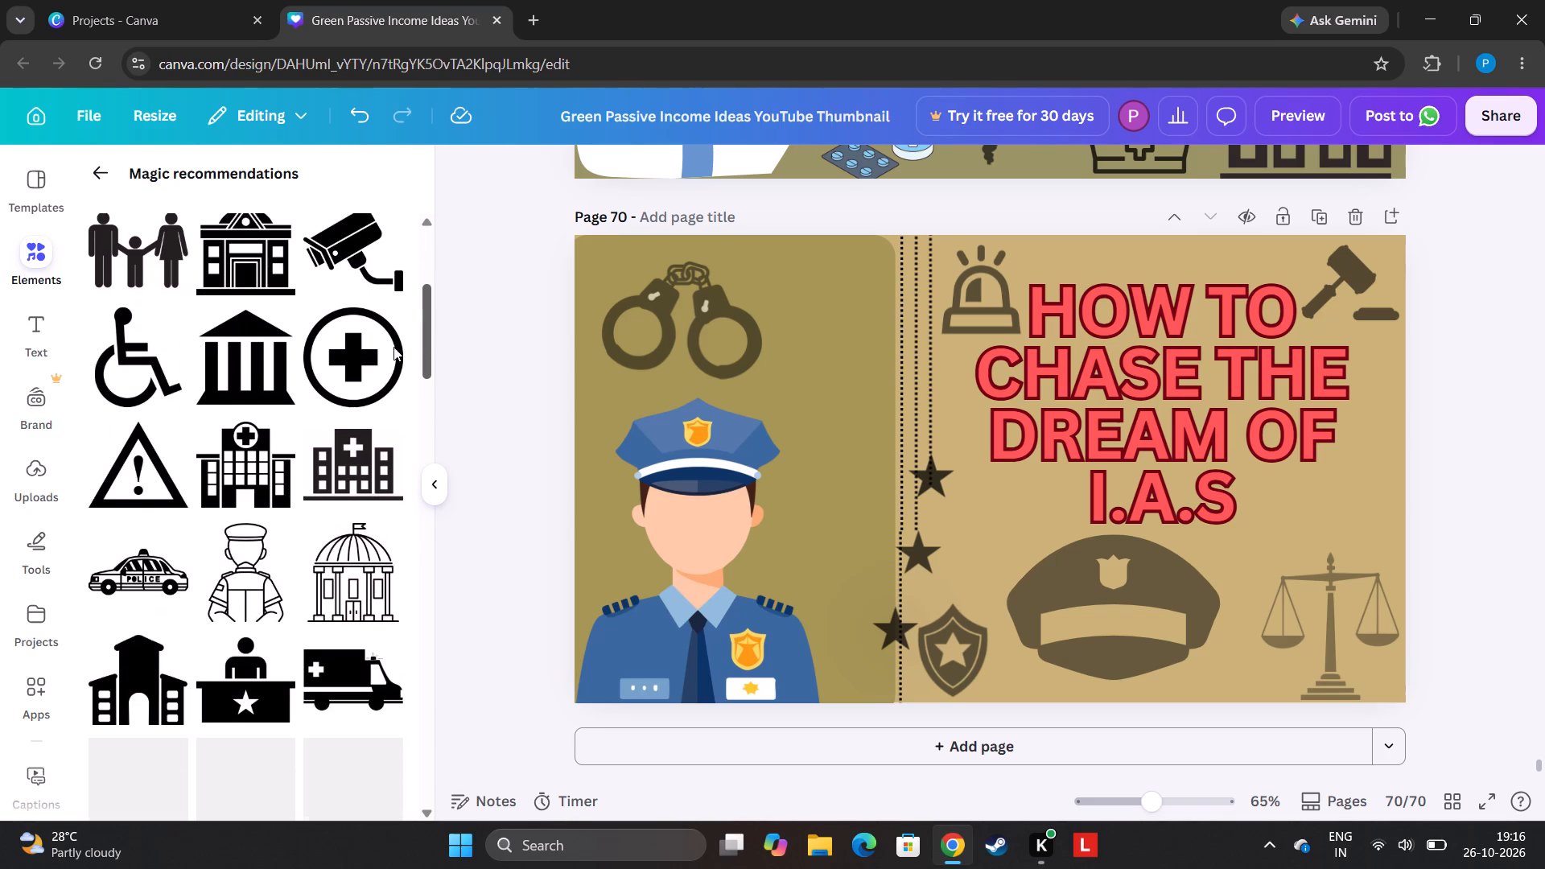
left_click_drag(393, 347, 432, 278)
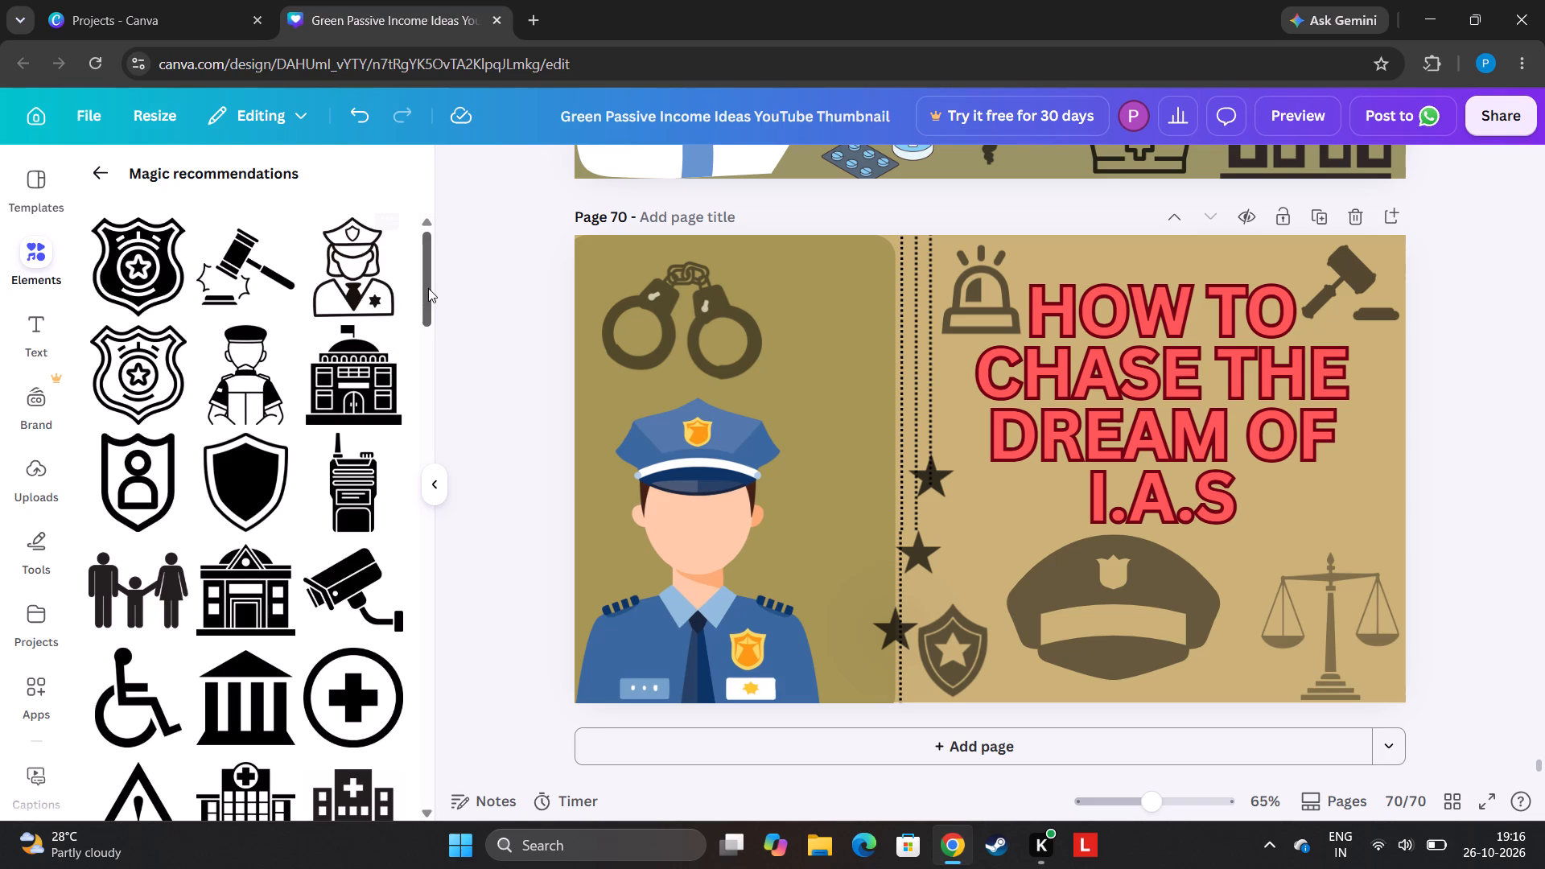
left_click_drag(426, 288, 388, 419)
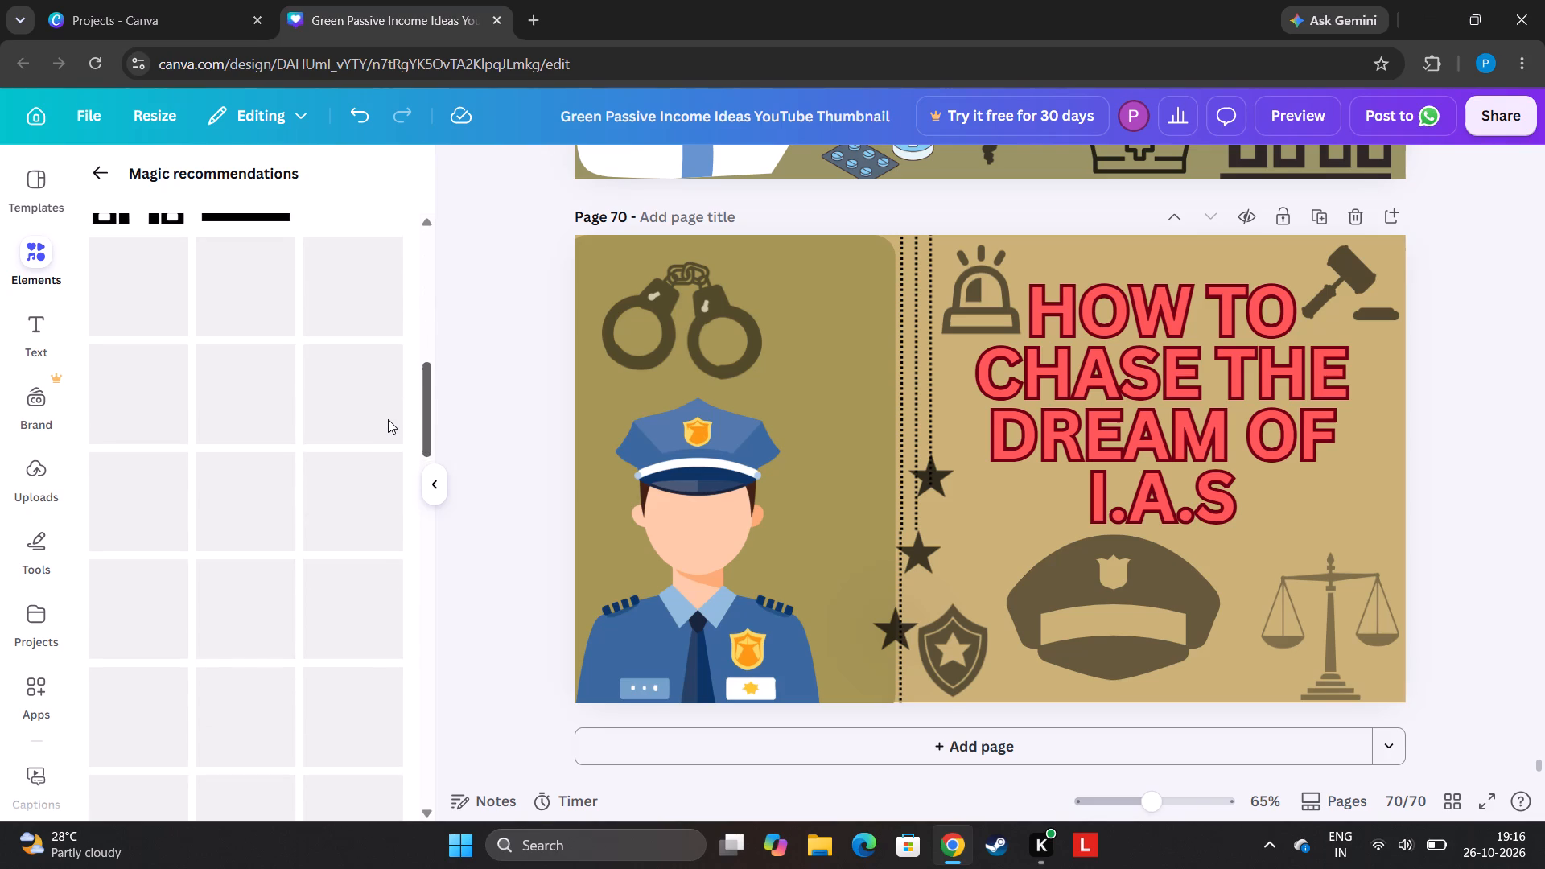
left_click_drag(388, 419, 392, 409)
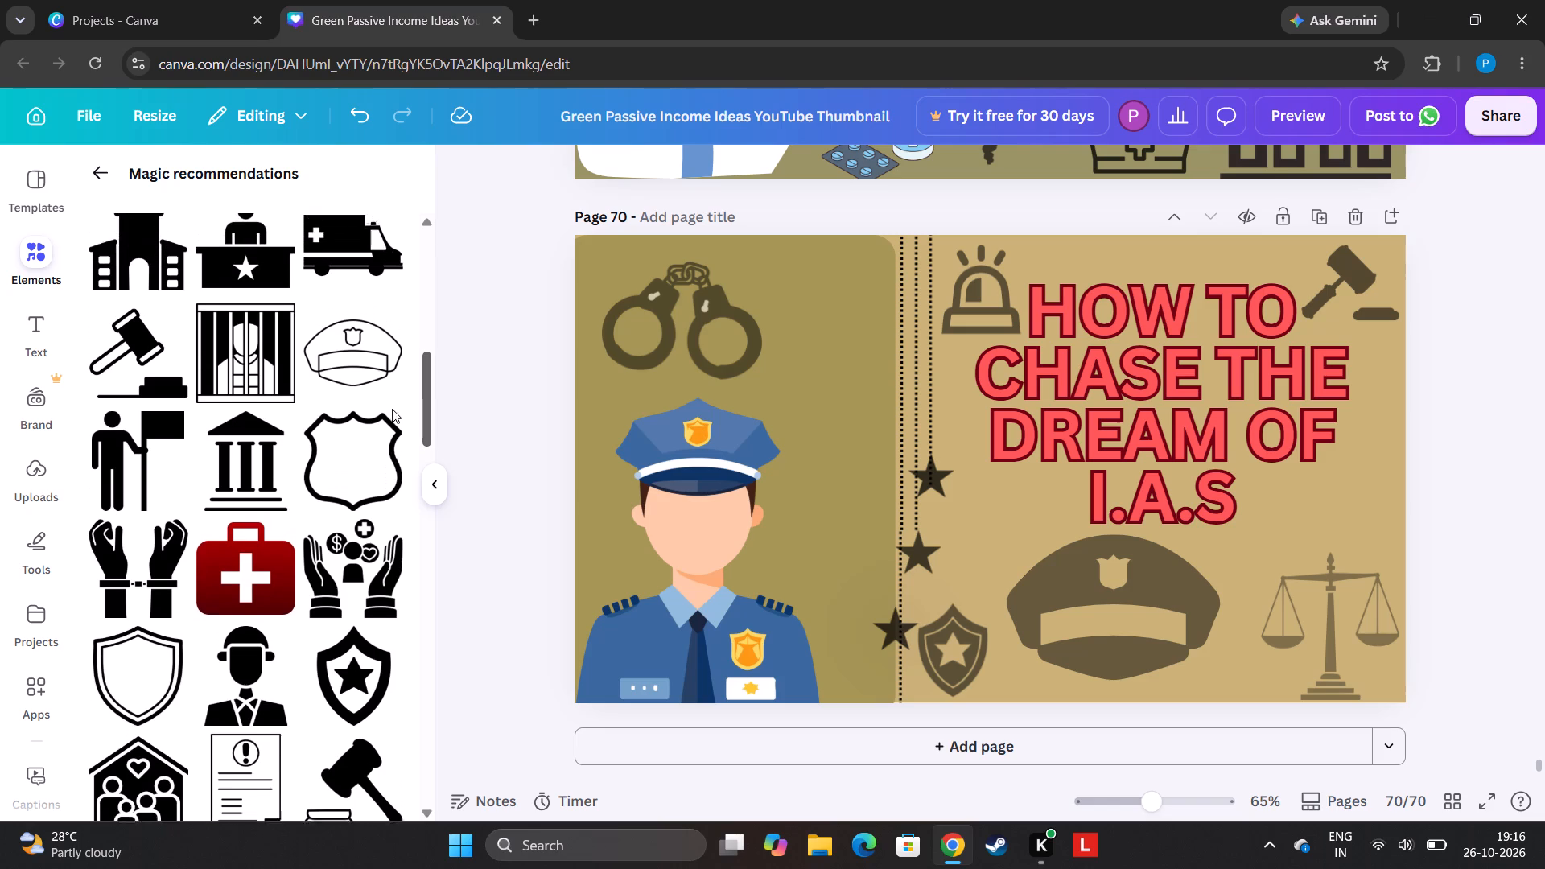
left_click_drag(392, 409, 396, 398)
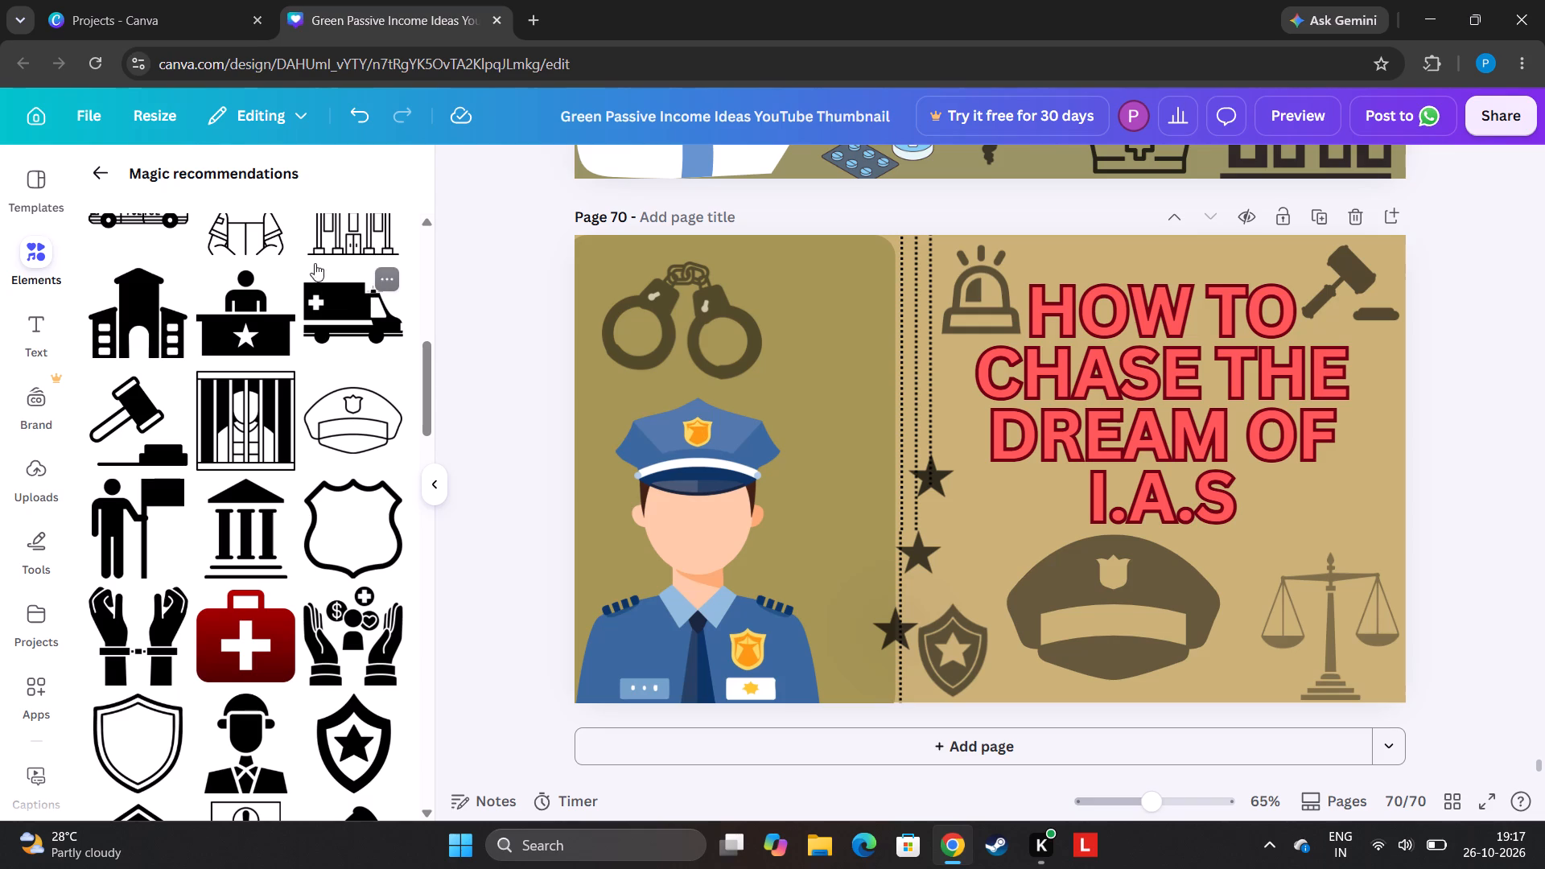
left_click(273, 248)
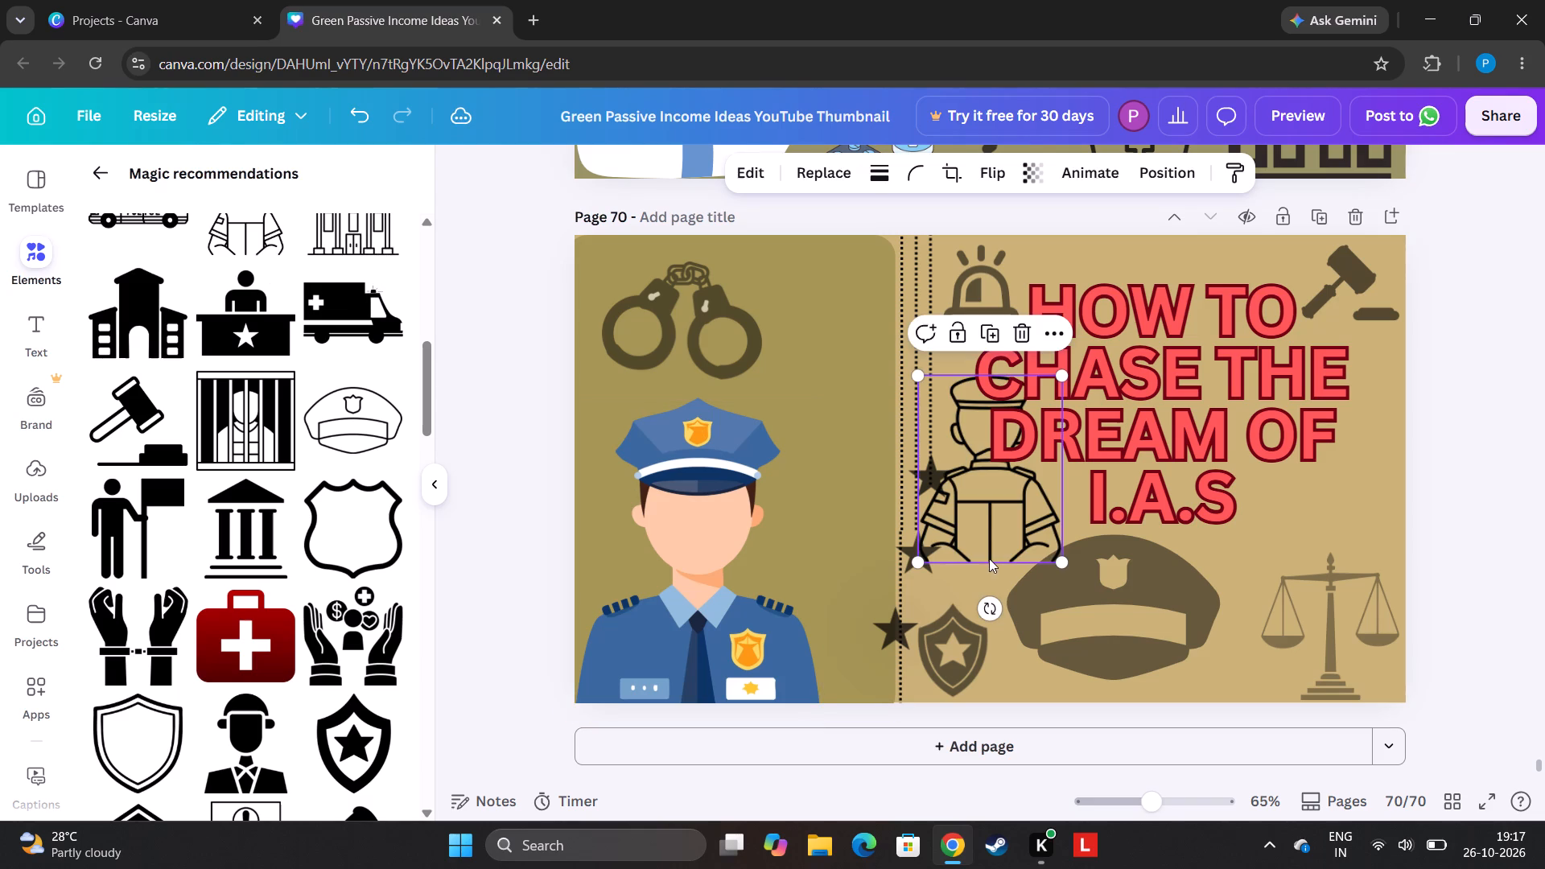
left_click_drag(976, 519, 913, 517)
left_click_drag(913, 517, 798, 397)
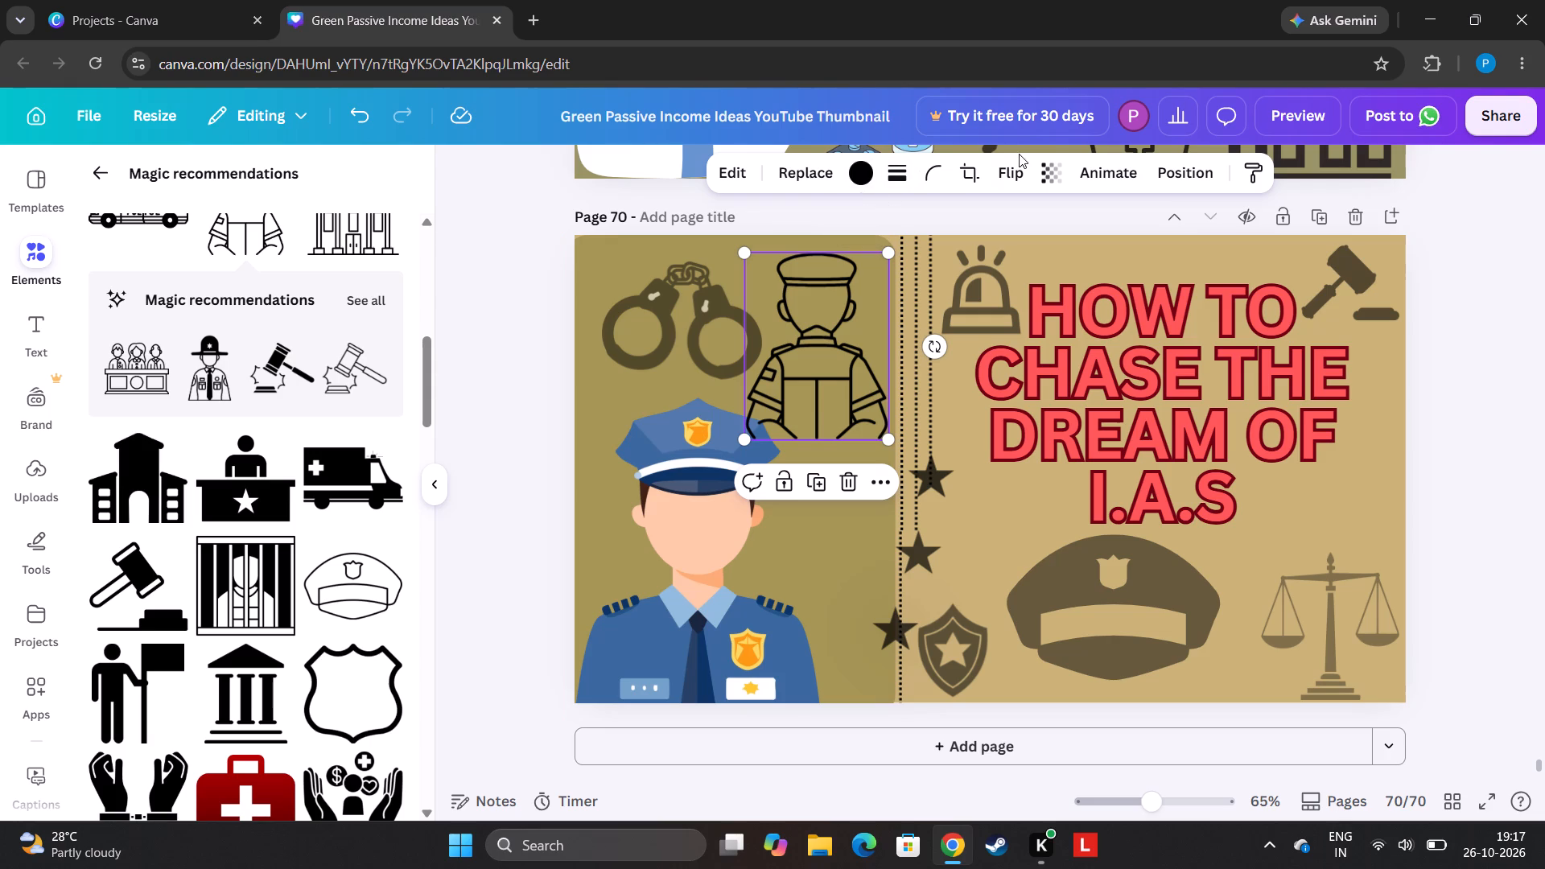
Set the transparency of the line-art uniformed officer on the olive panel to 59.
left_click(1049, 175)
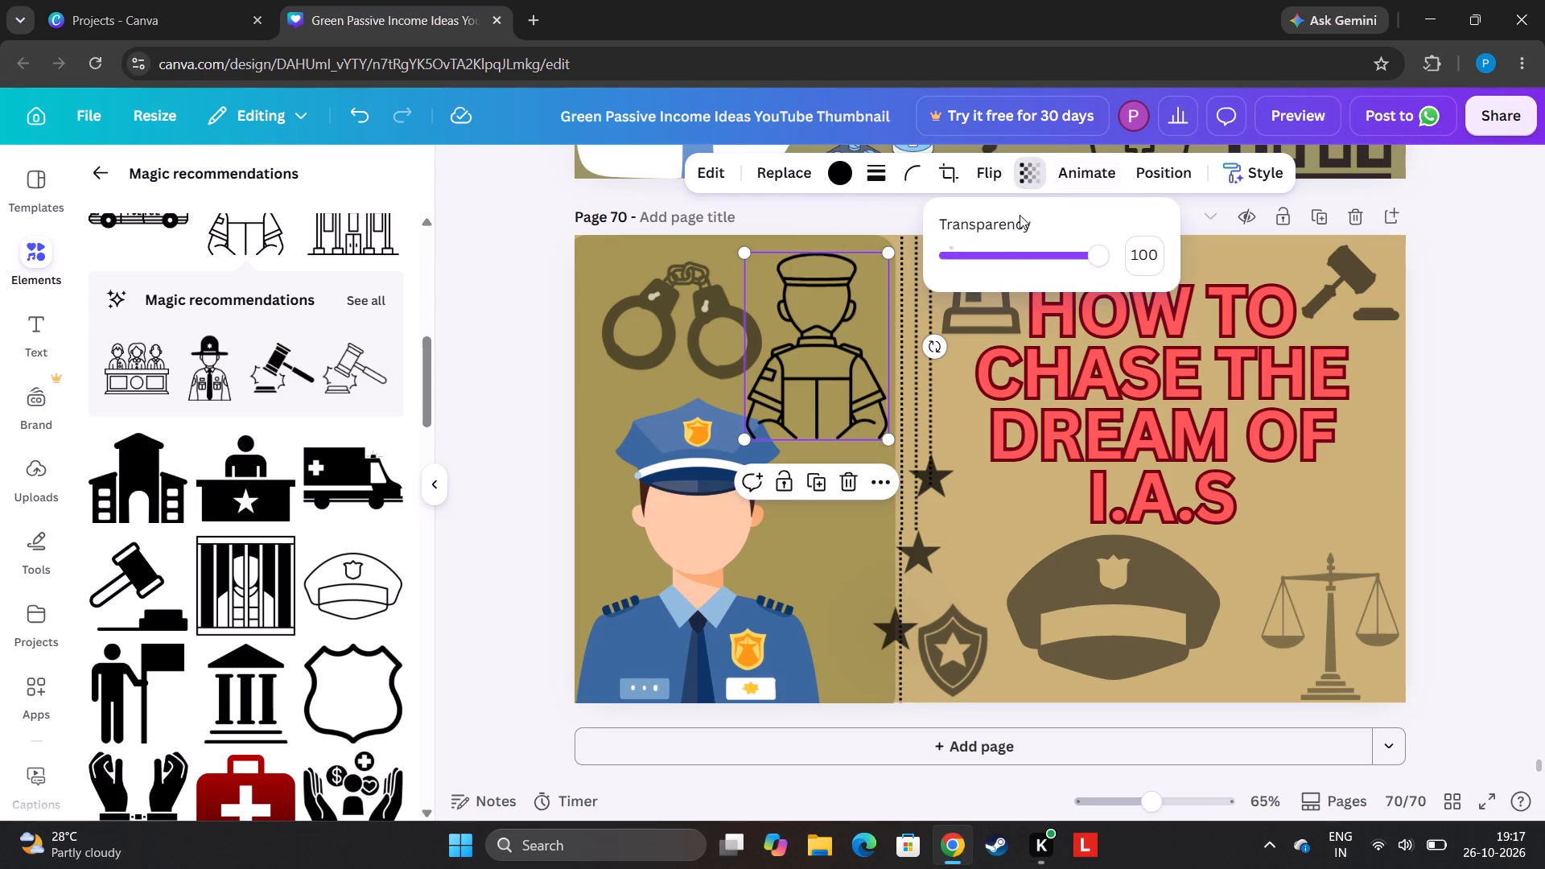
left_click(1065, 251)
left_click(1060, 246)
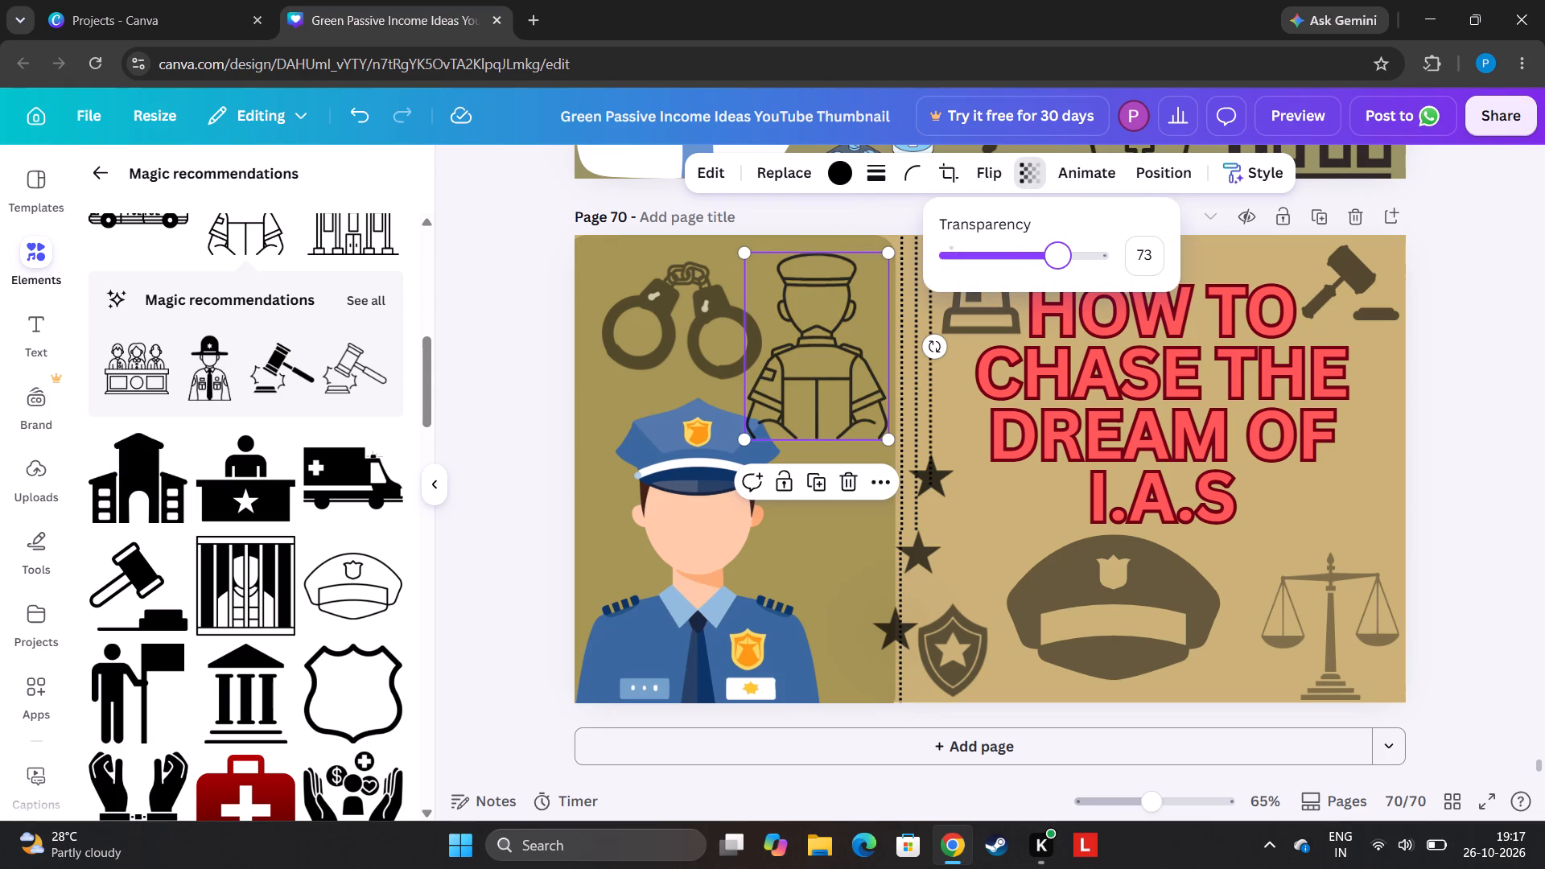
left_click(1049, 245)
left_click(1037, 256)
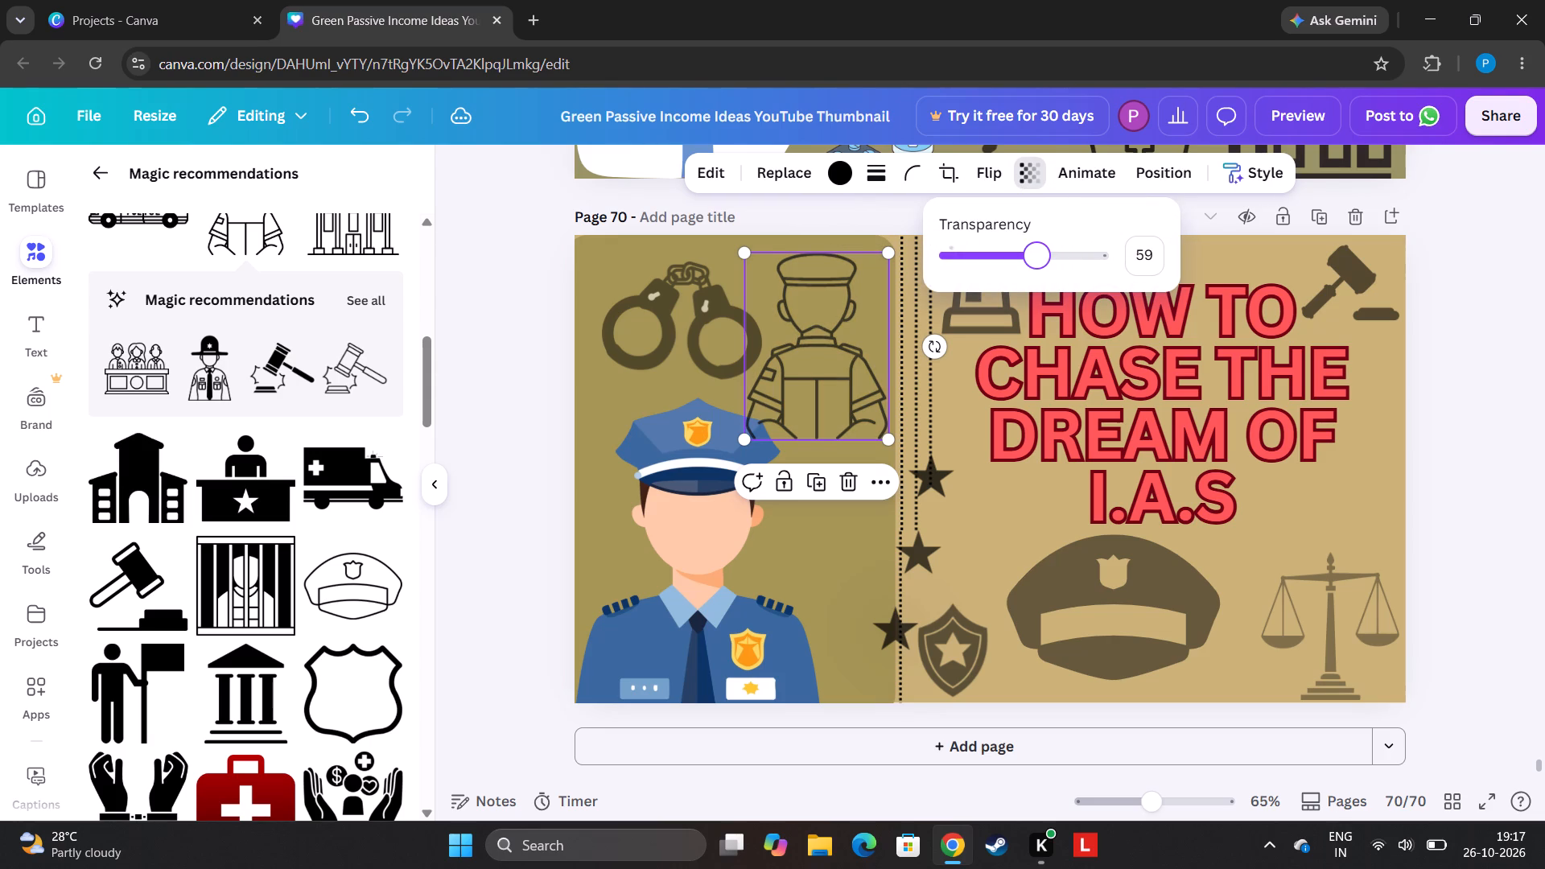
left_click(1461, 332)
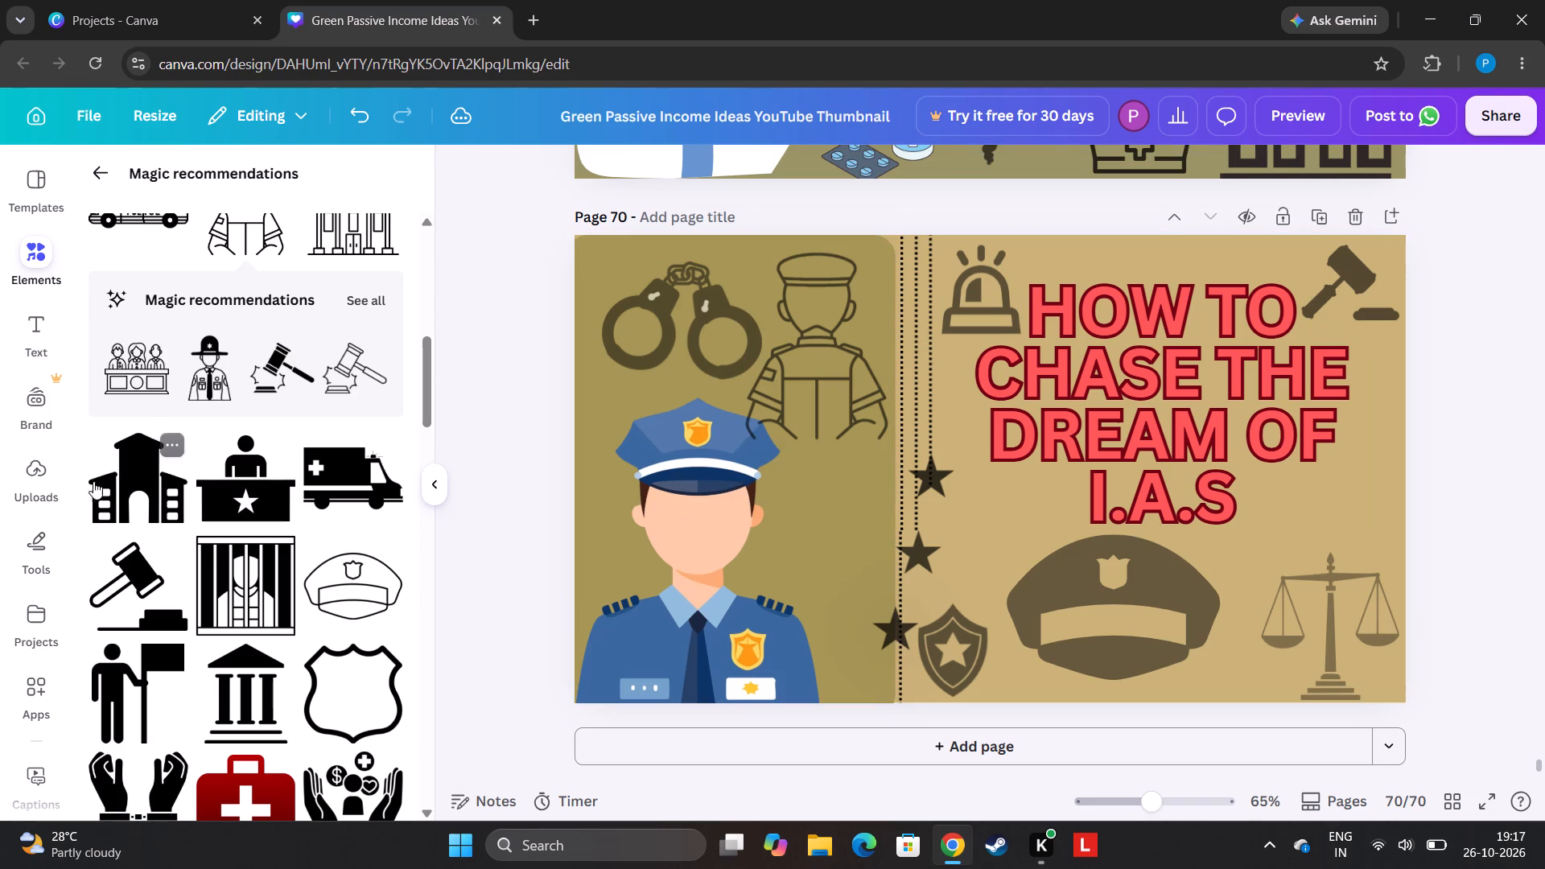
Add a star from the recently used shapes and place it beside the blue officer's face on the olive panel.
left_click(101, 181)
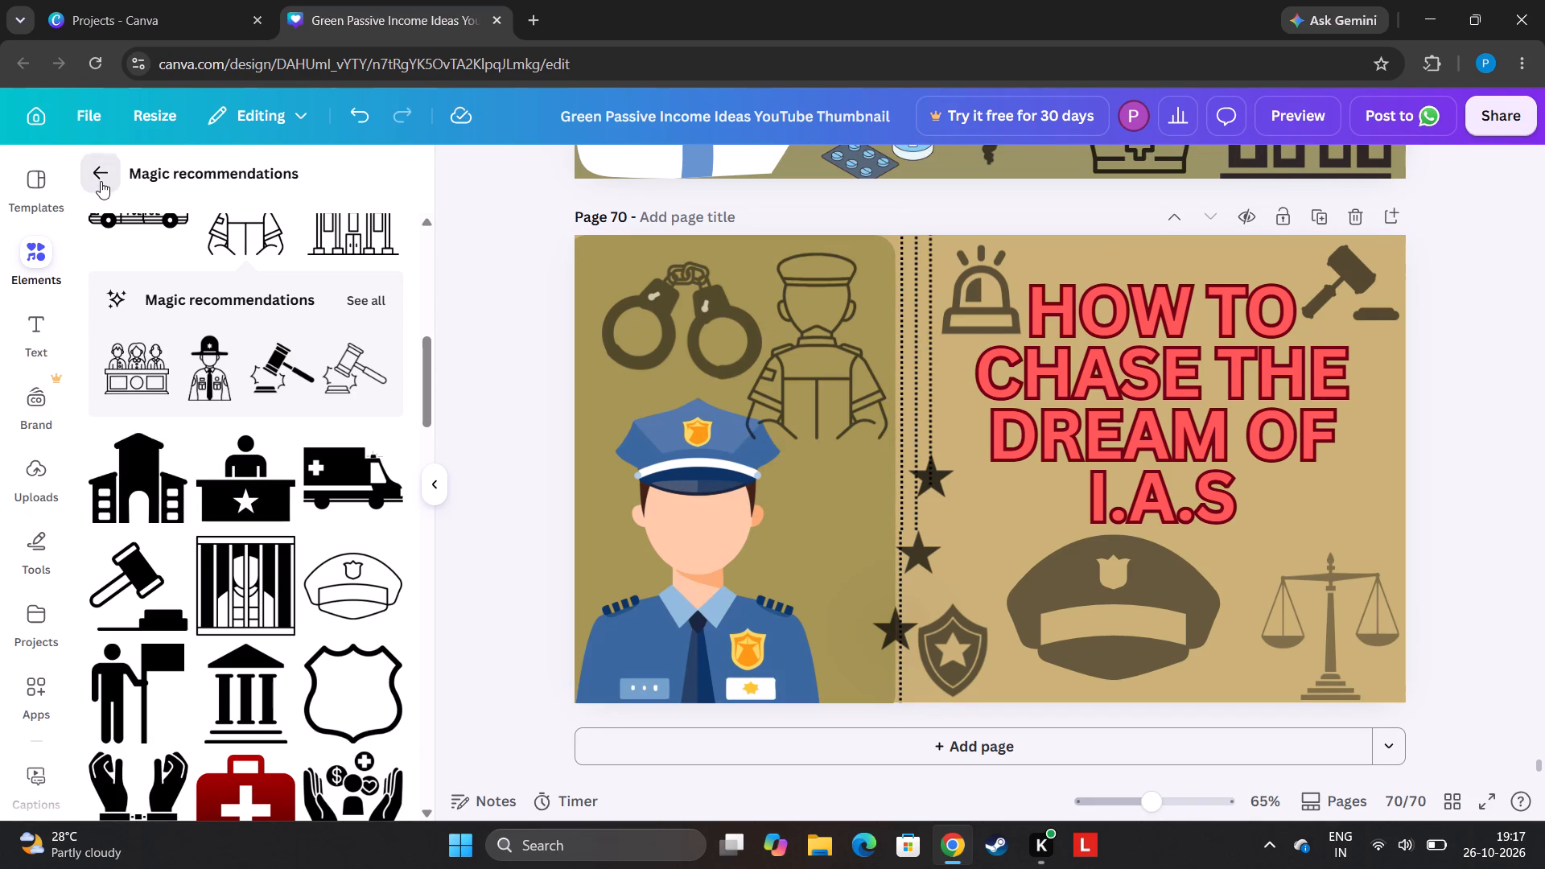
left_click(147, 609)
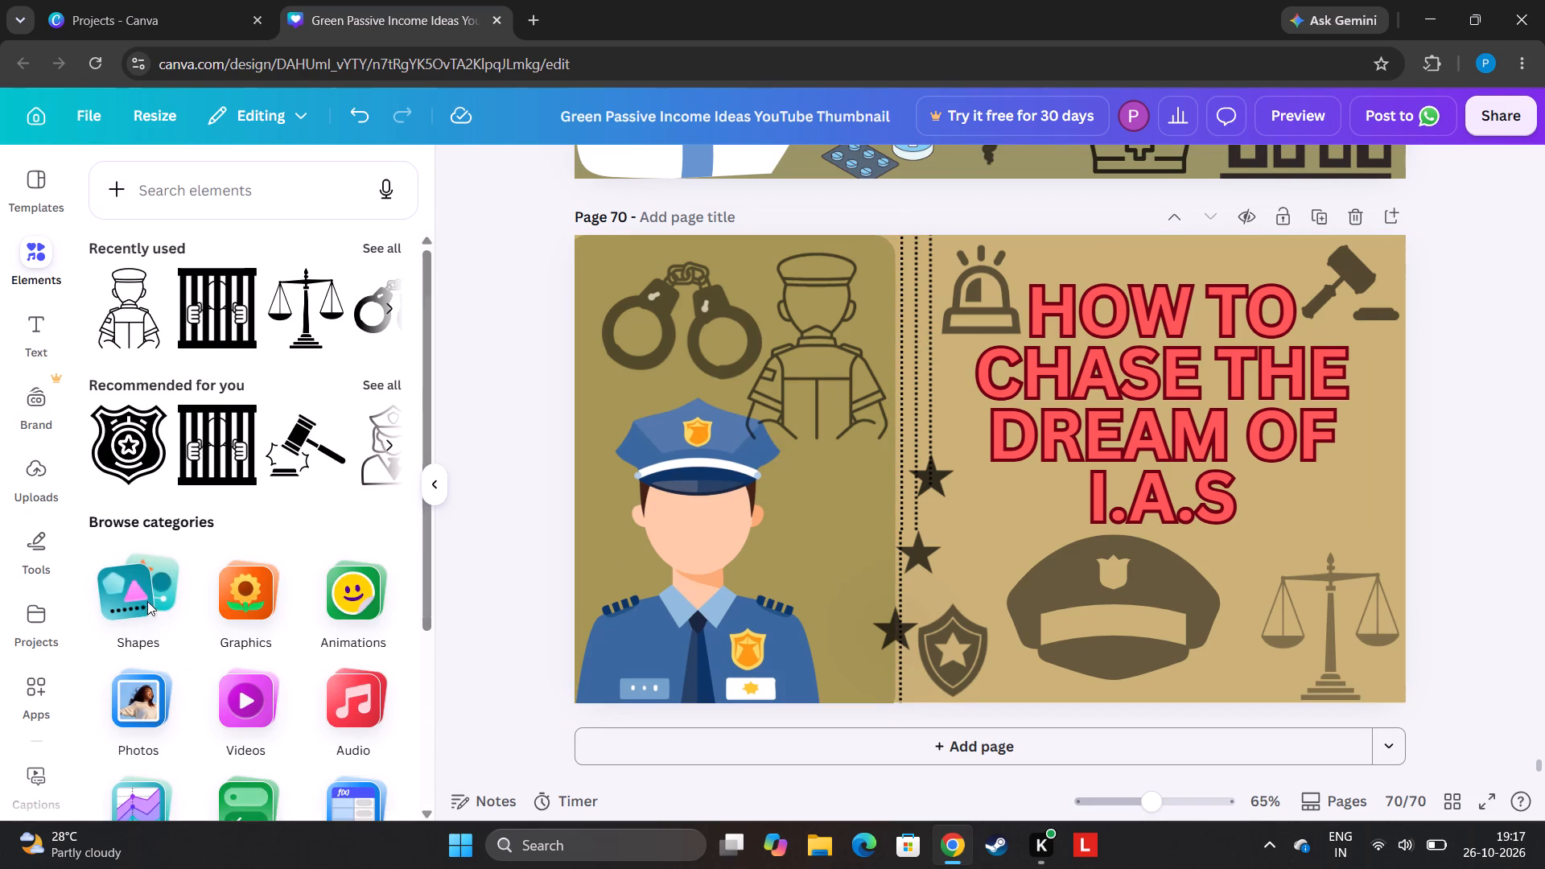
left_click(127, 356)
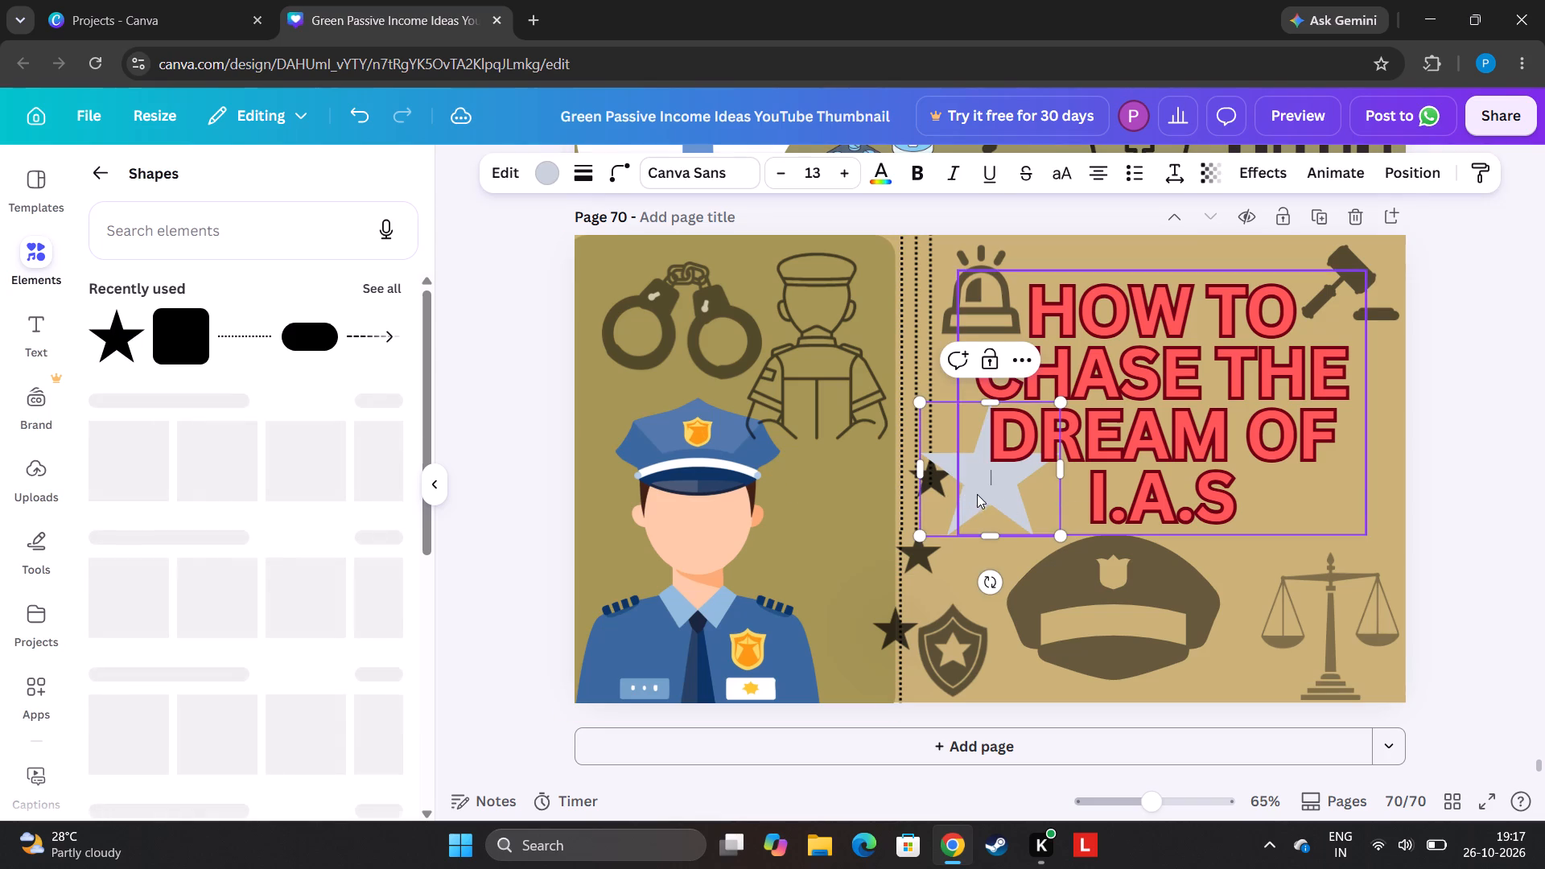
left_click_drag(981, 495, 810, 550)
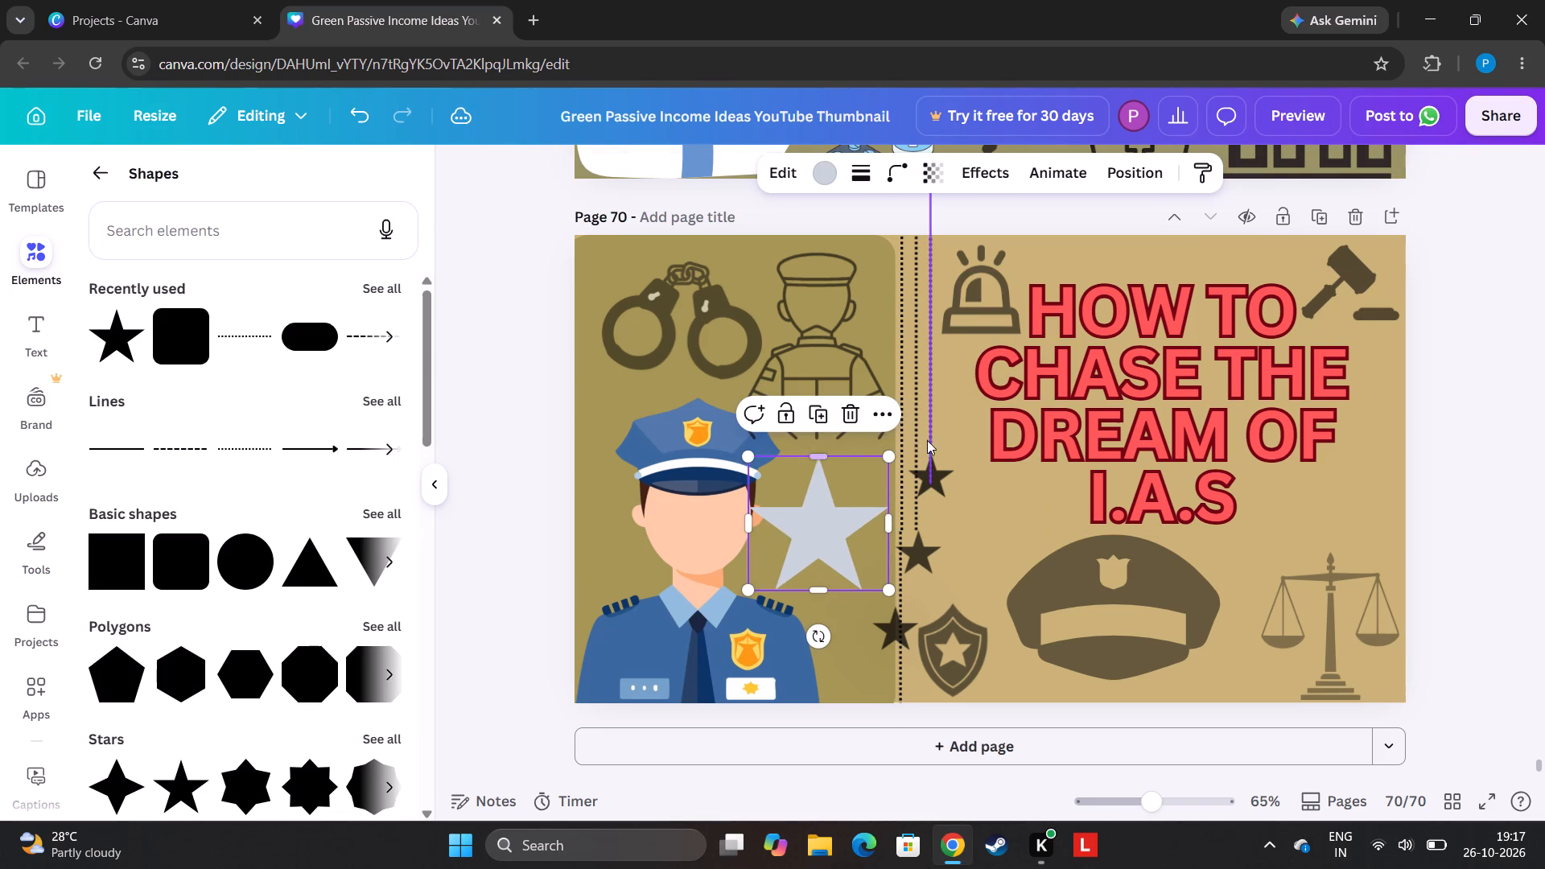
Colour the new star black, set its transparency to 46 and shrink it to a small star above the officer's shoulder.
left_click(826, 171)
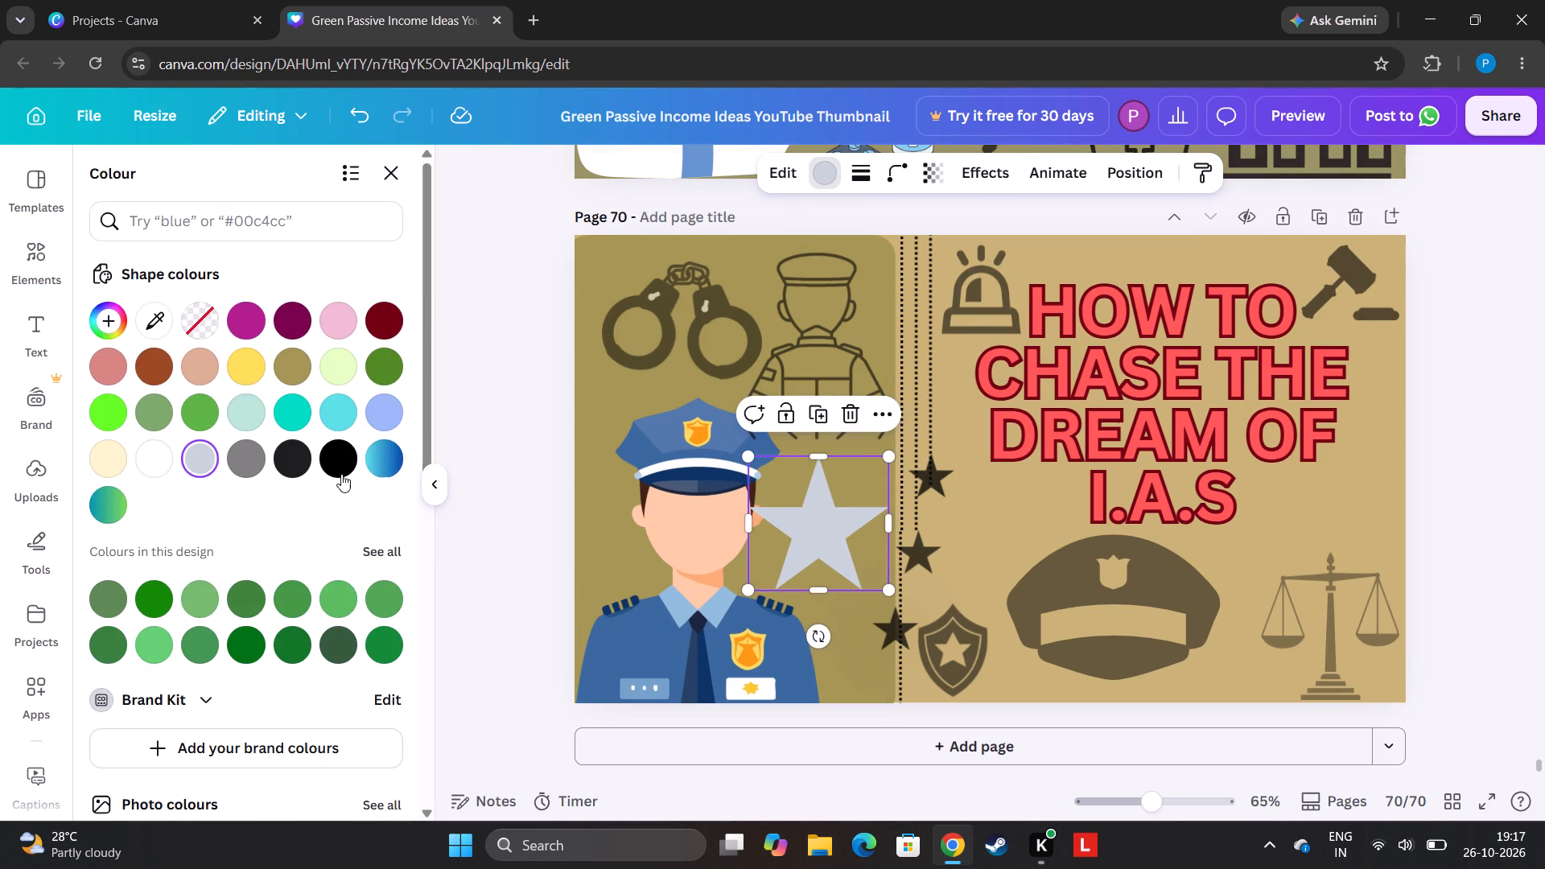
left_click(340, 467)
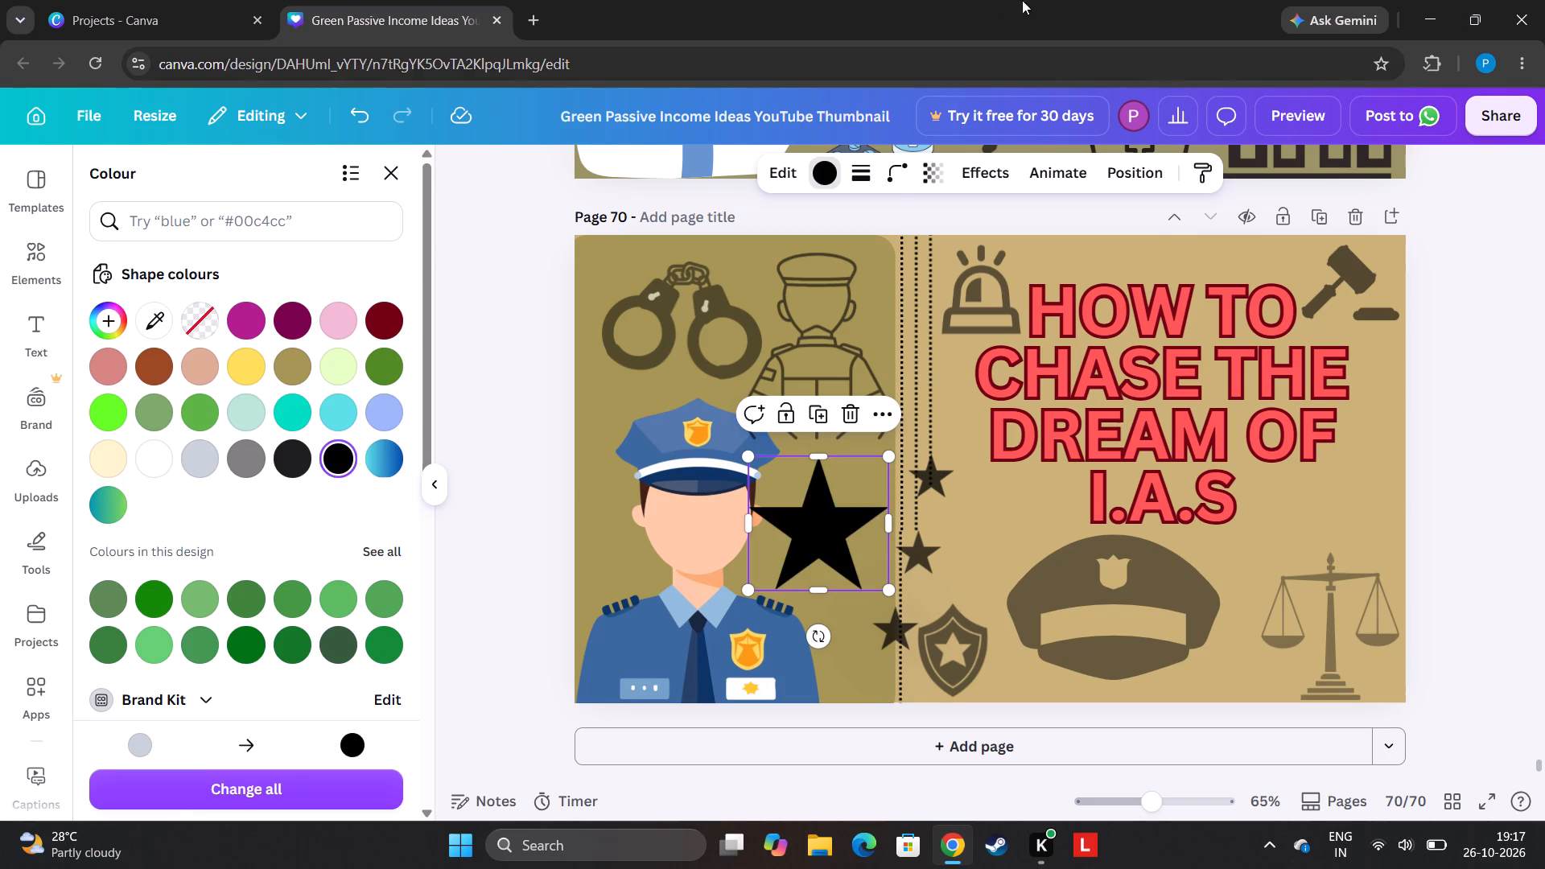
left_click(932, 179)
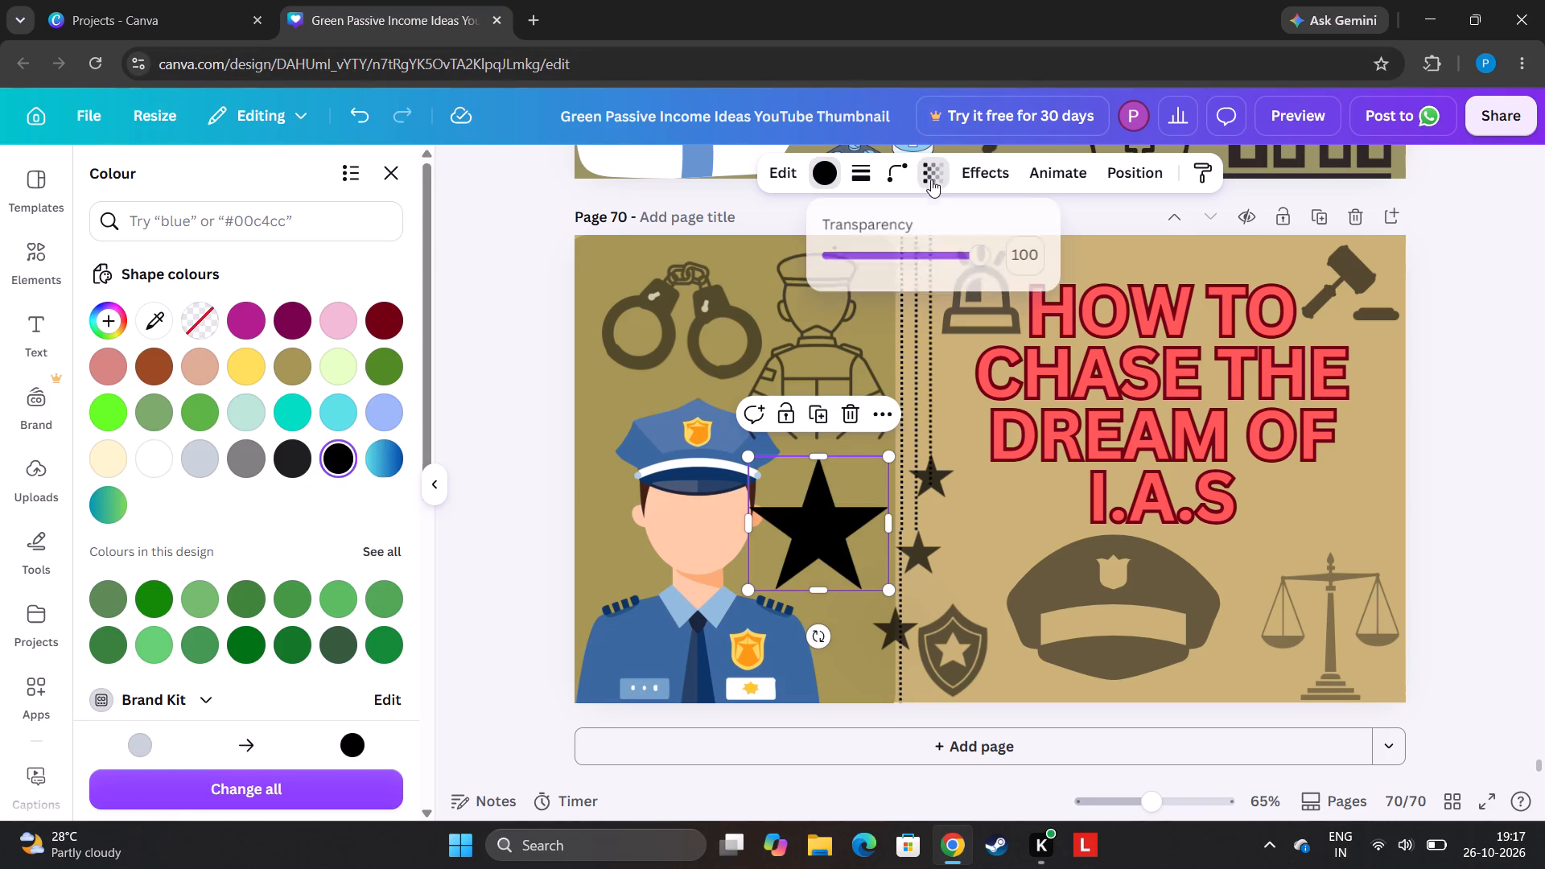
left_click(899, 256)
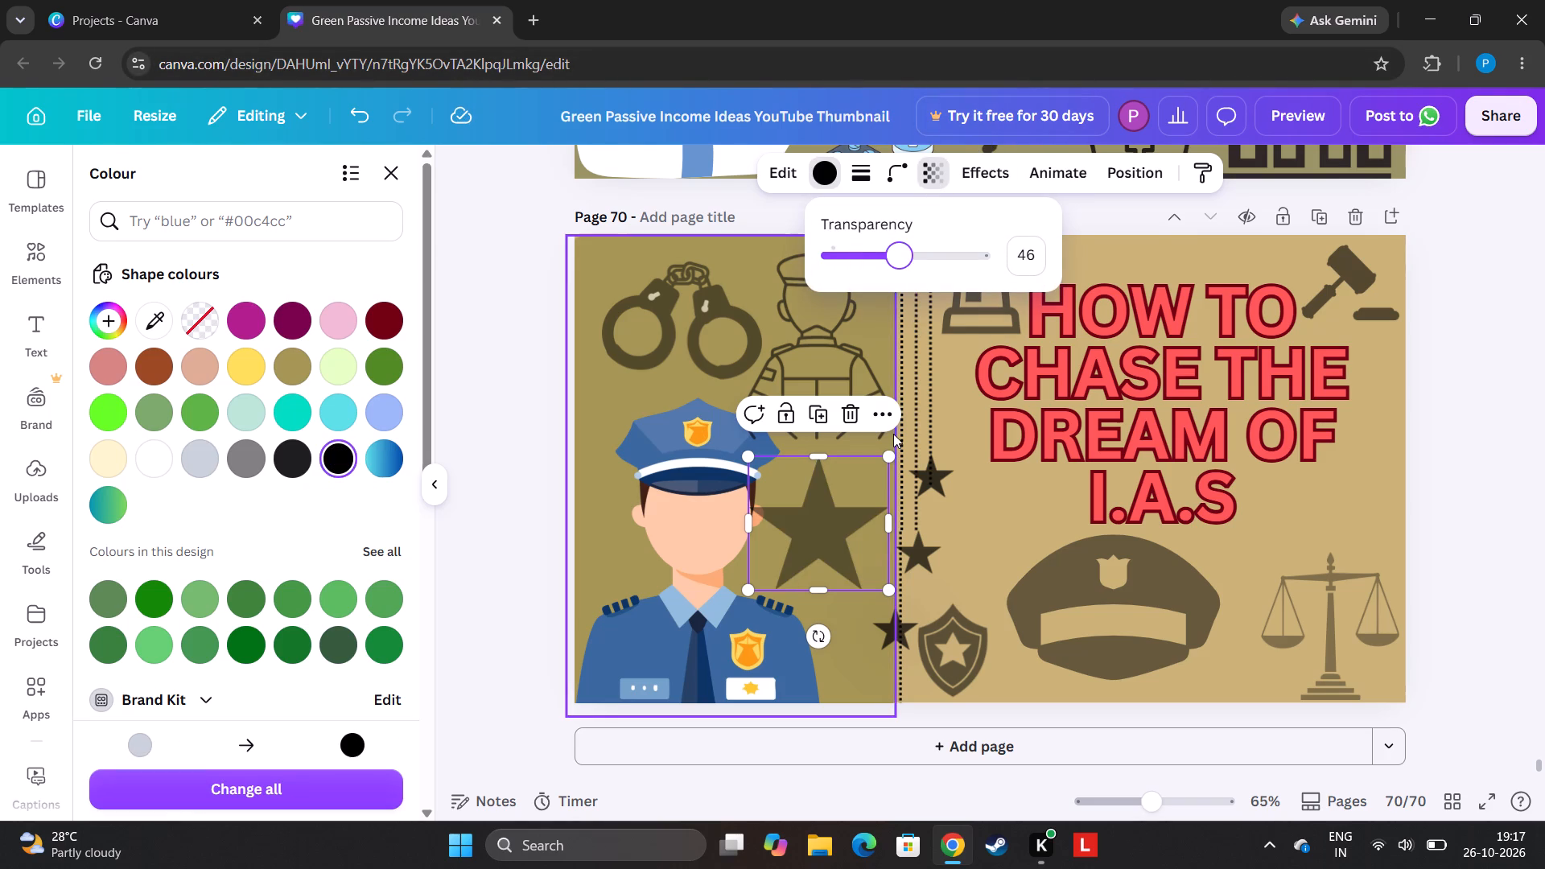
left_click_drag(888, 451, 846, 584)
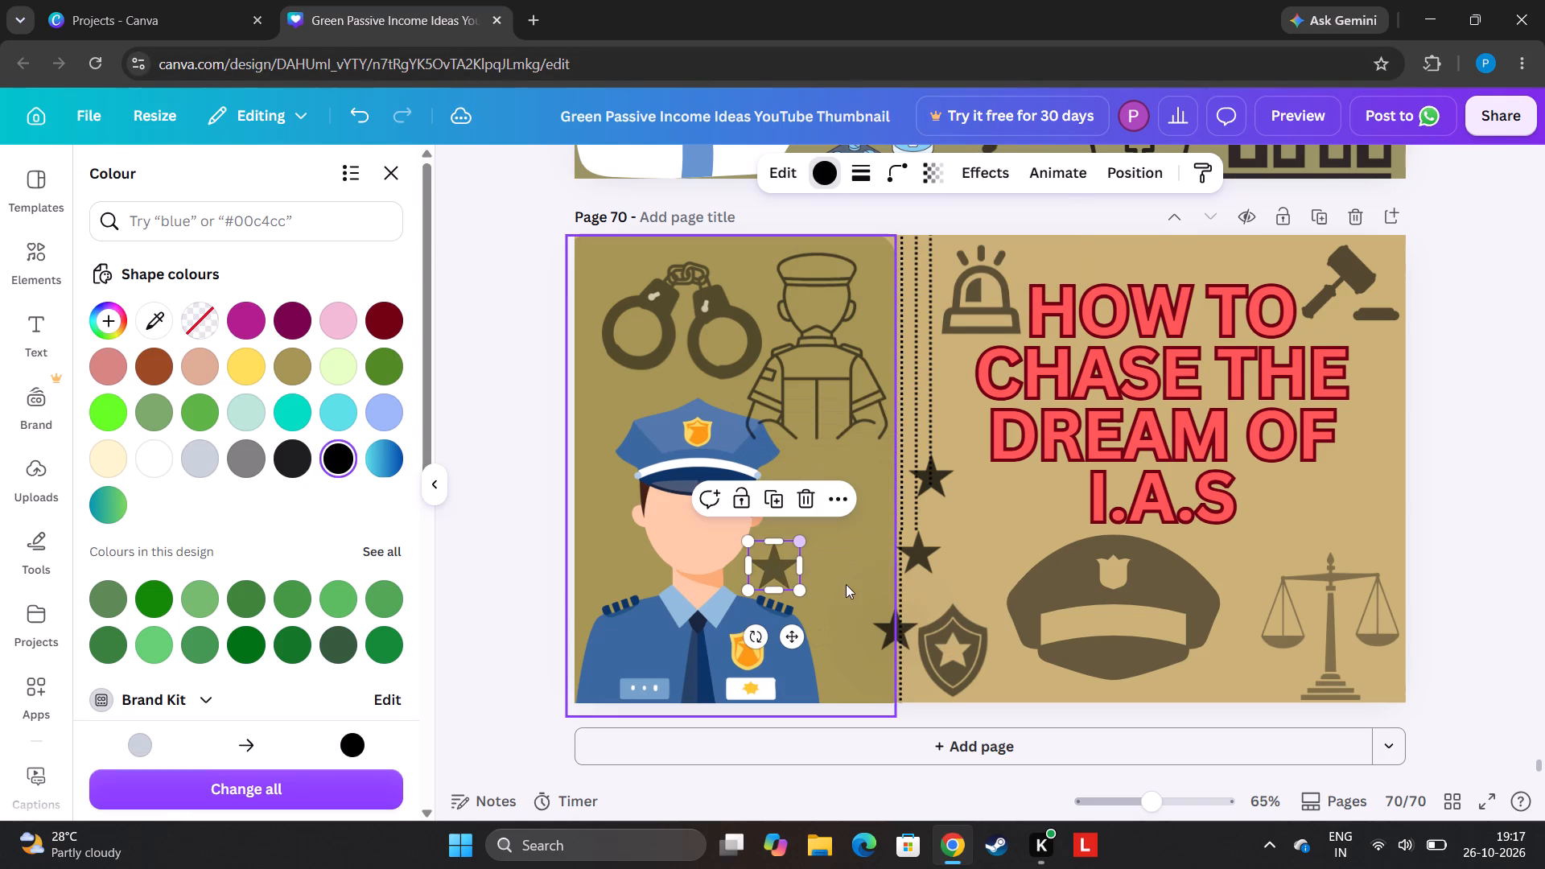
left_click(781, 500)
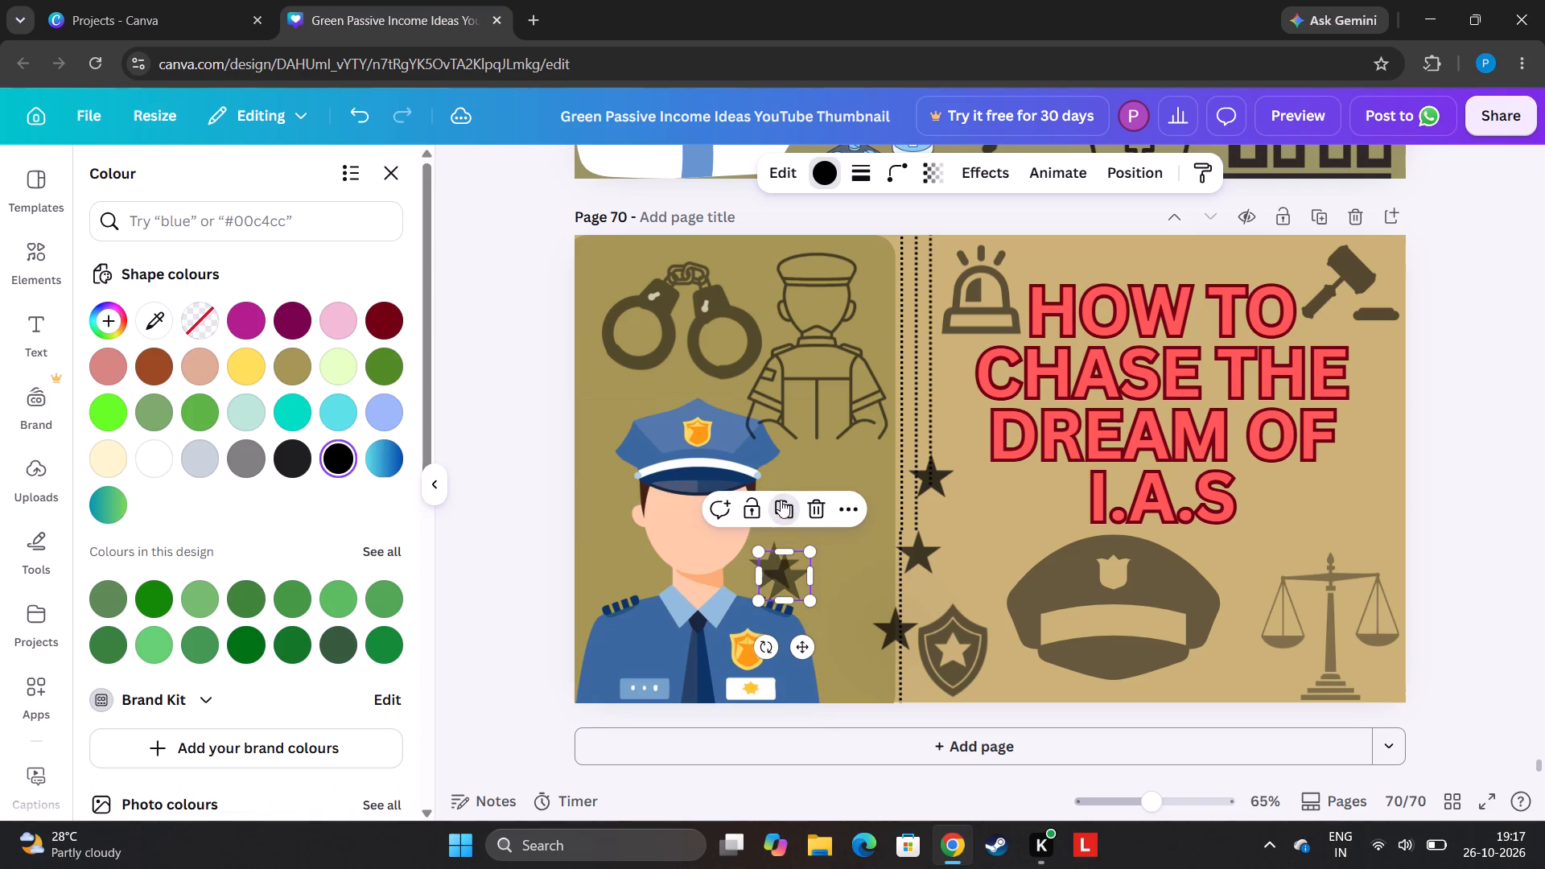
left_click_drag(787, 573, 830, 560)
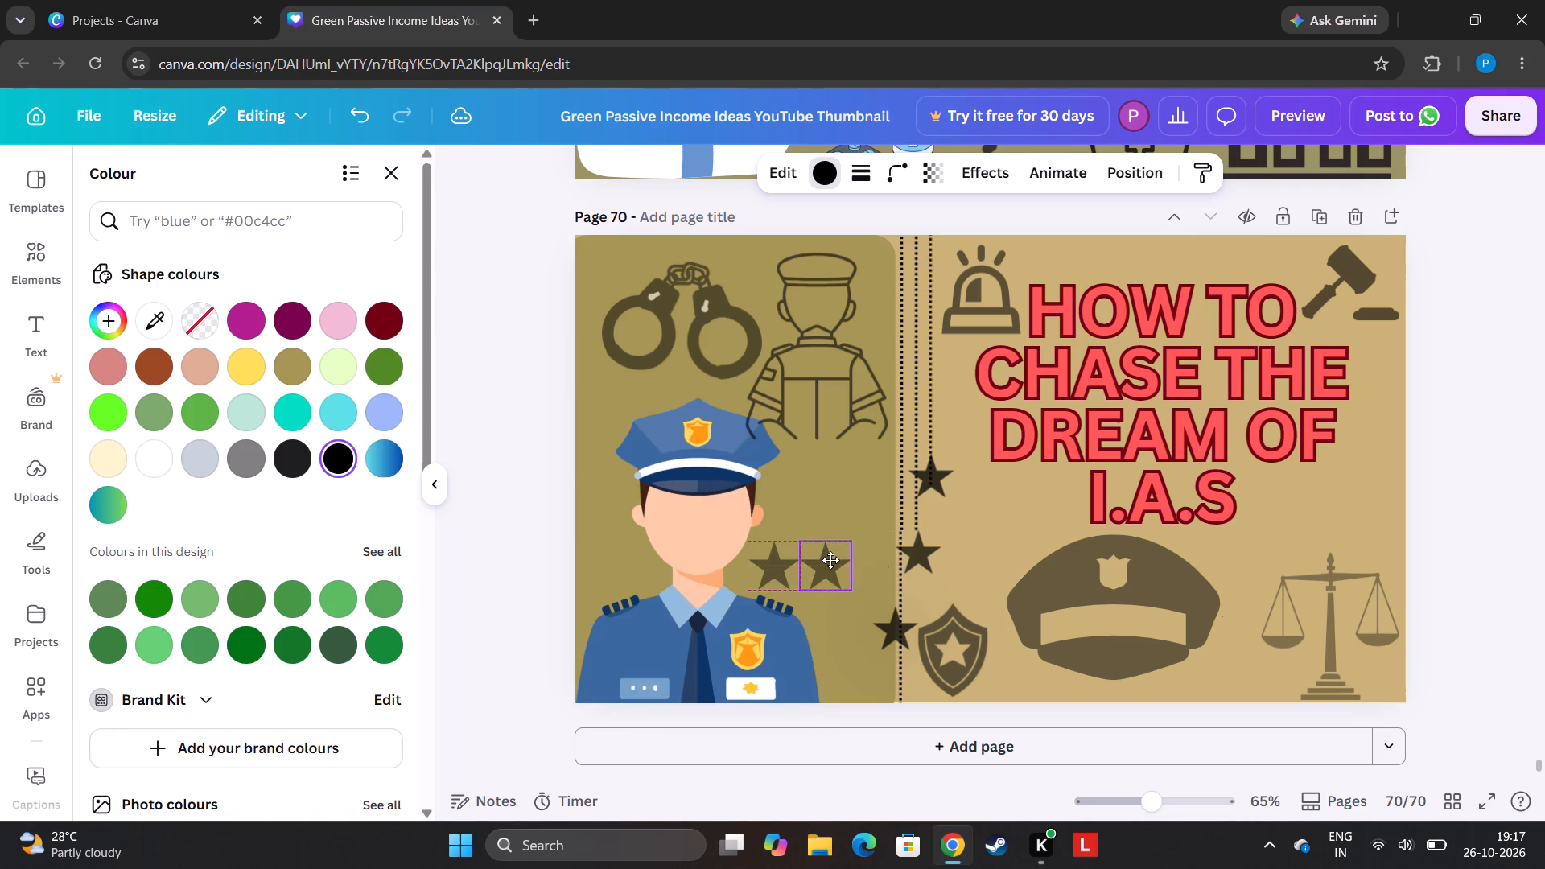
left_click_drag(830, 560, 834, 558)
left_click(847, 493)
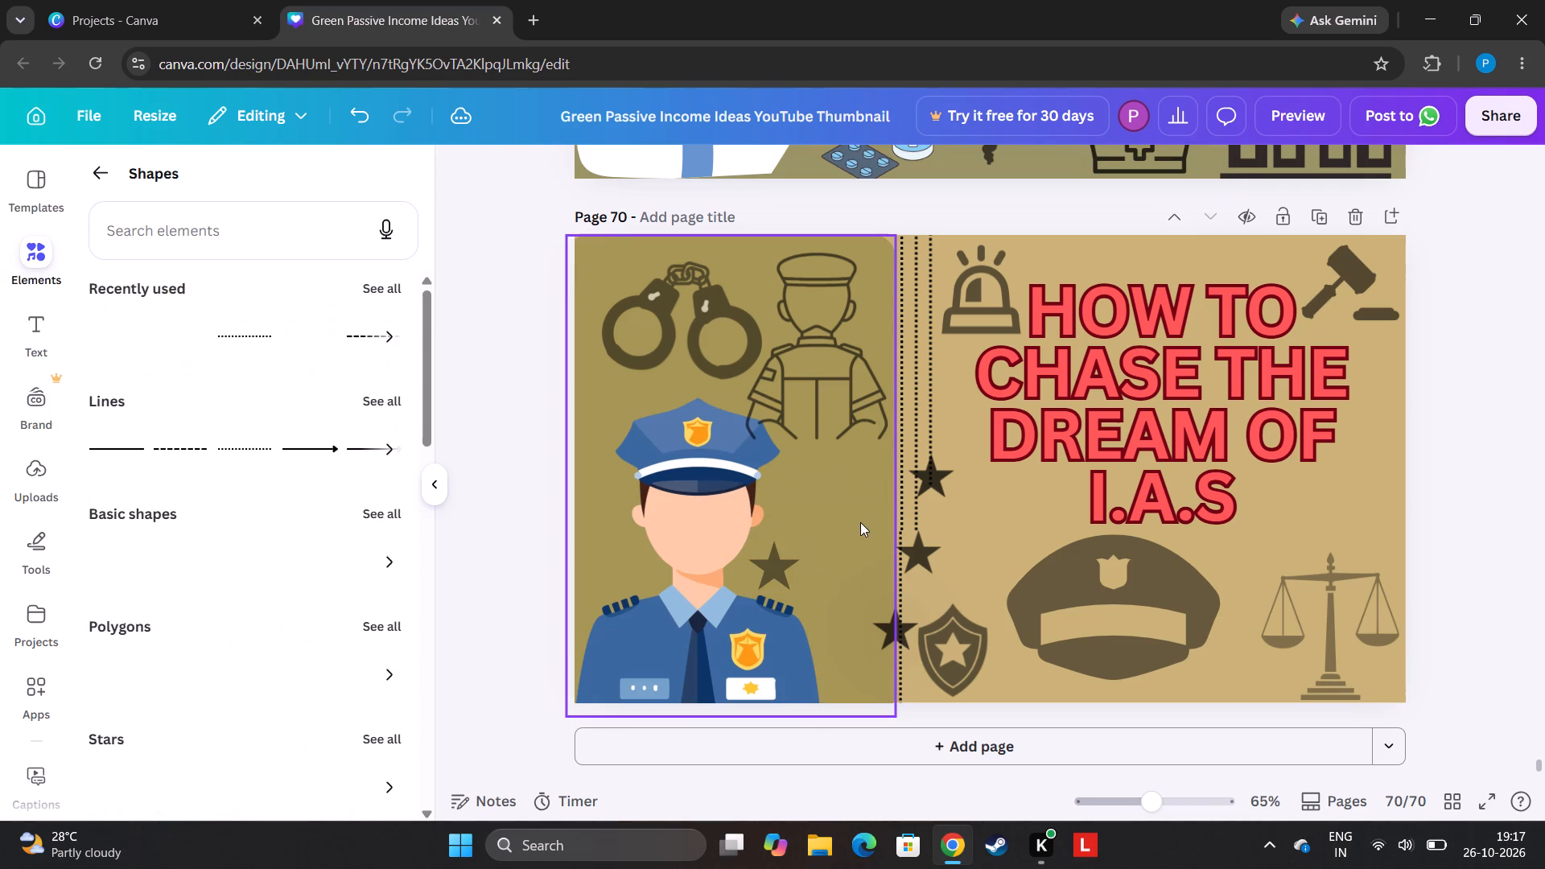
Duplicate the small faded star twice to form a row of three beside the blue officer.
left_click(774, 550)
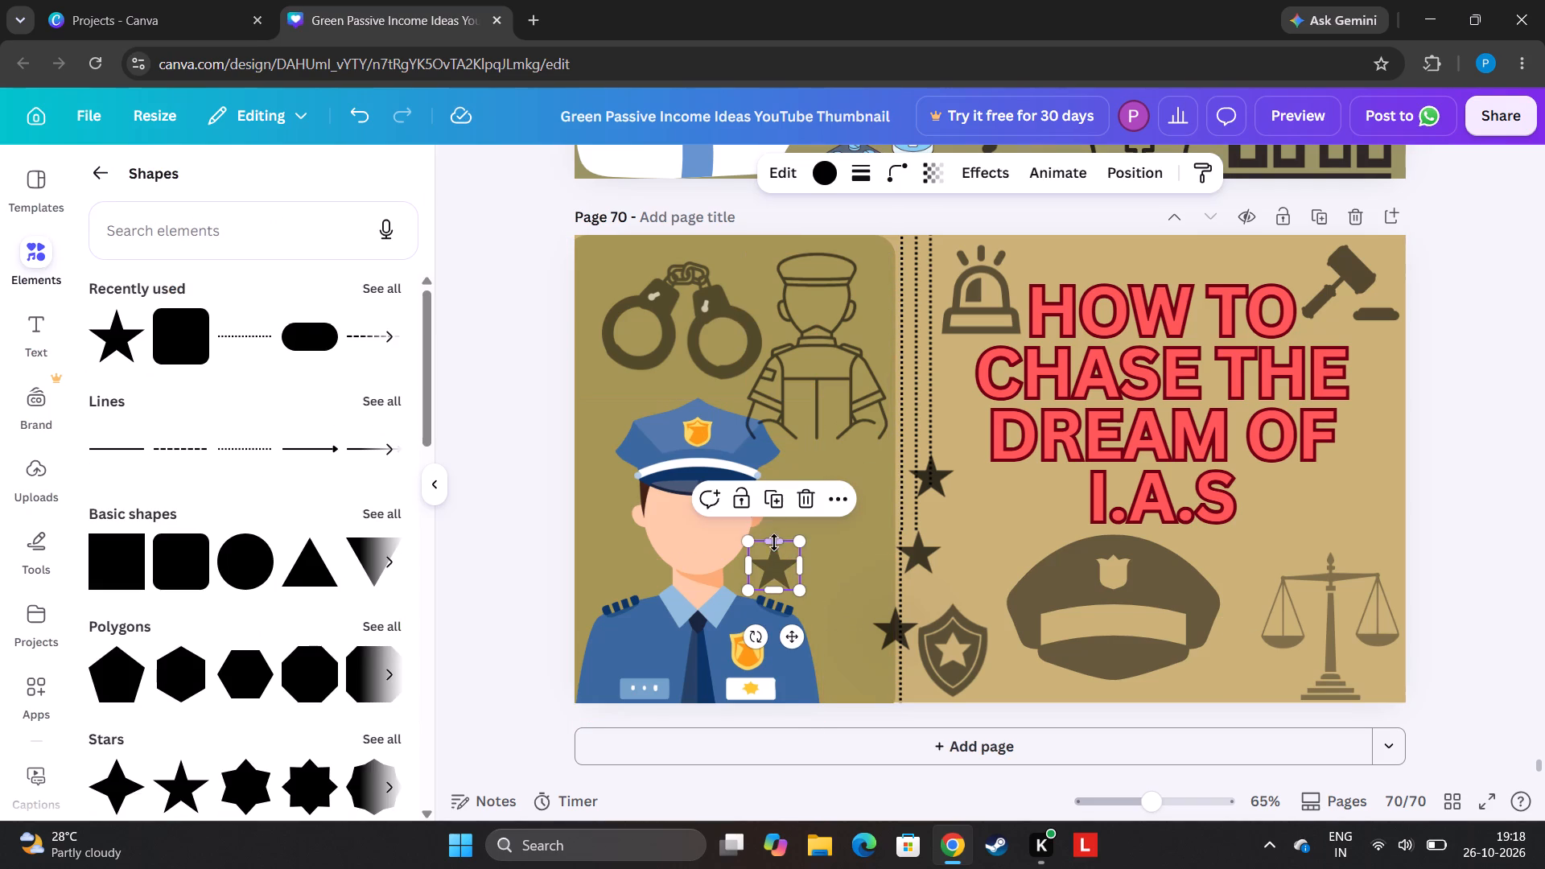
left_click(772, 496)
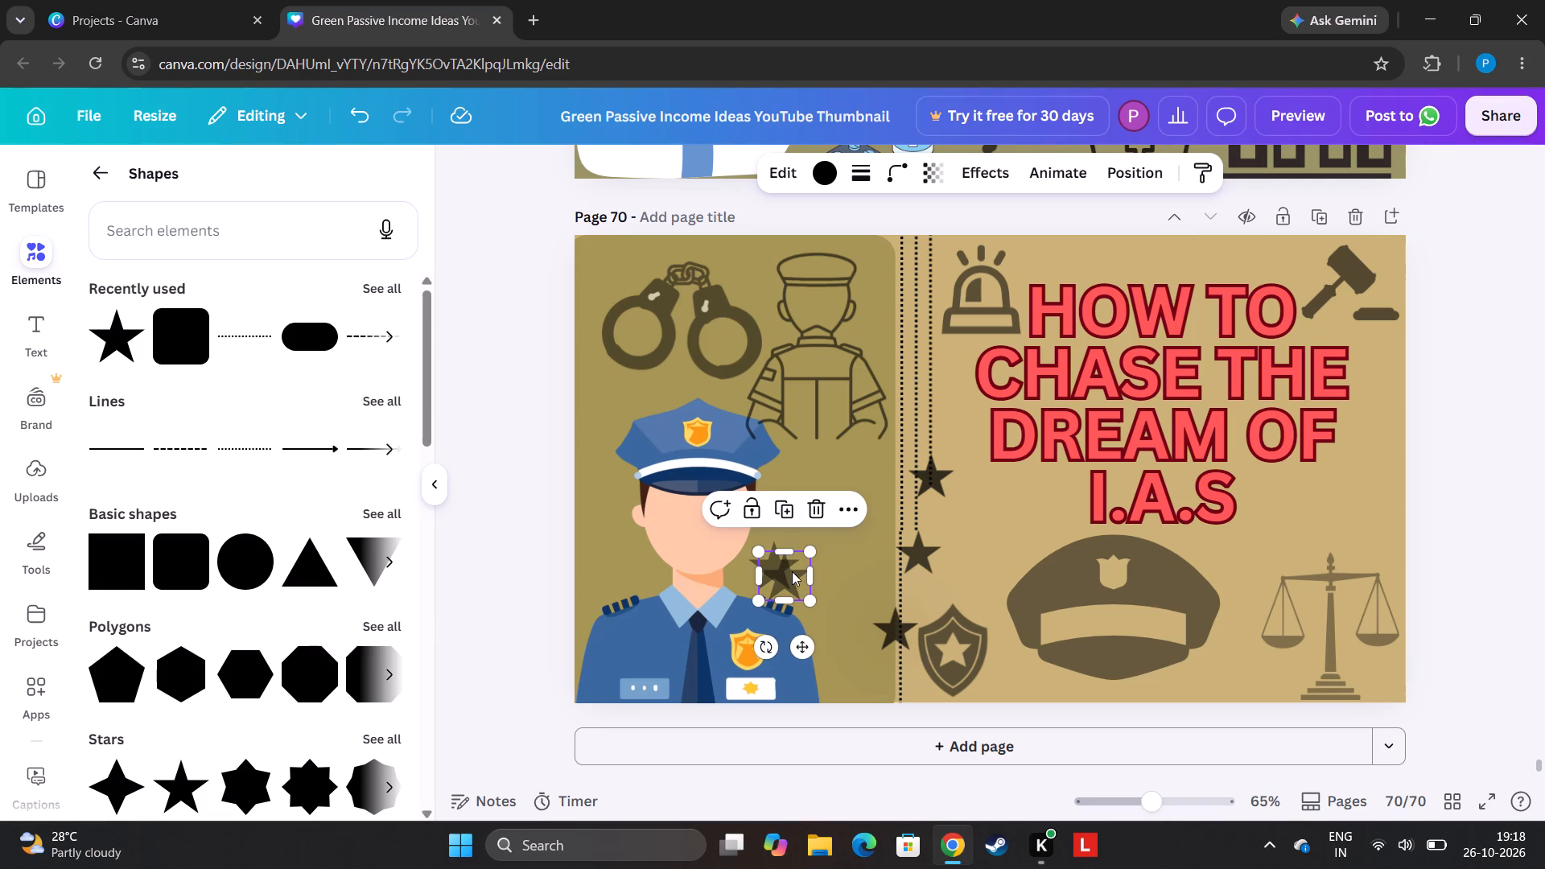
left_click_drag(792, 571, 839, 560)
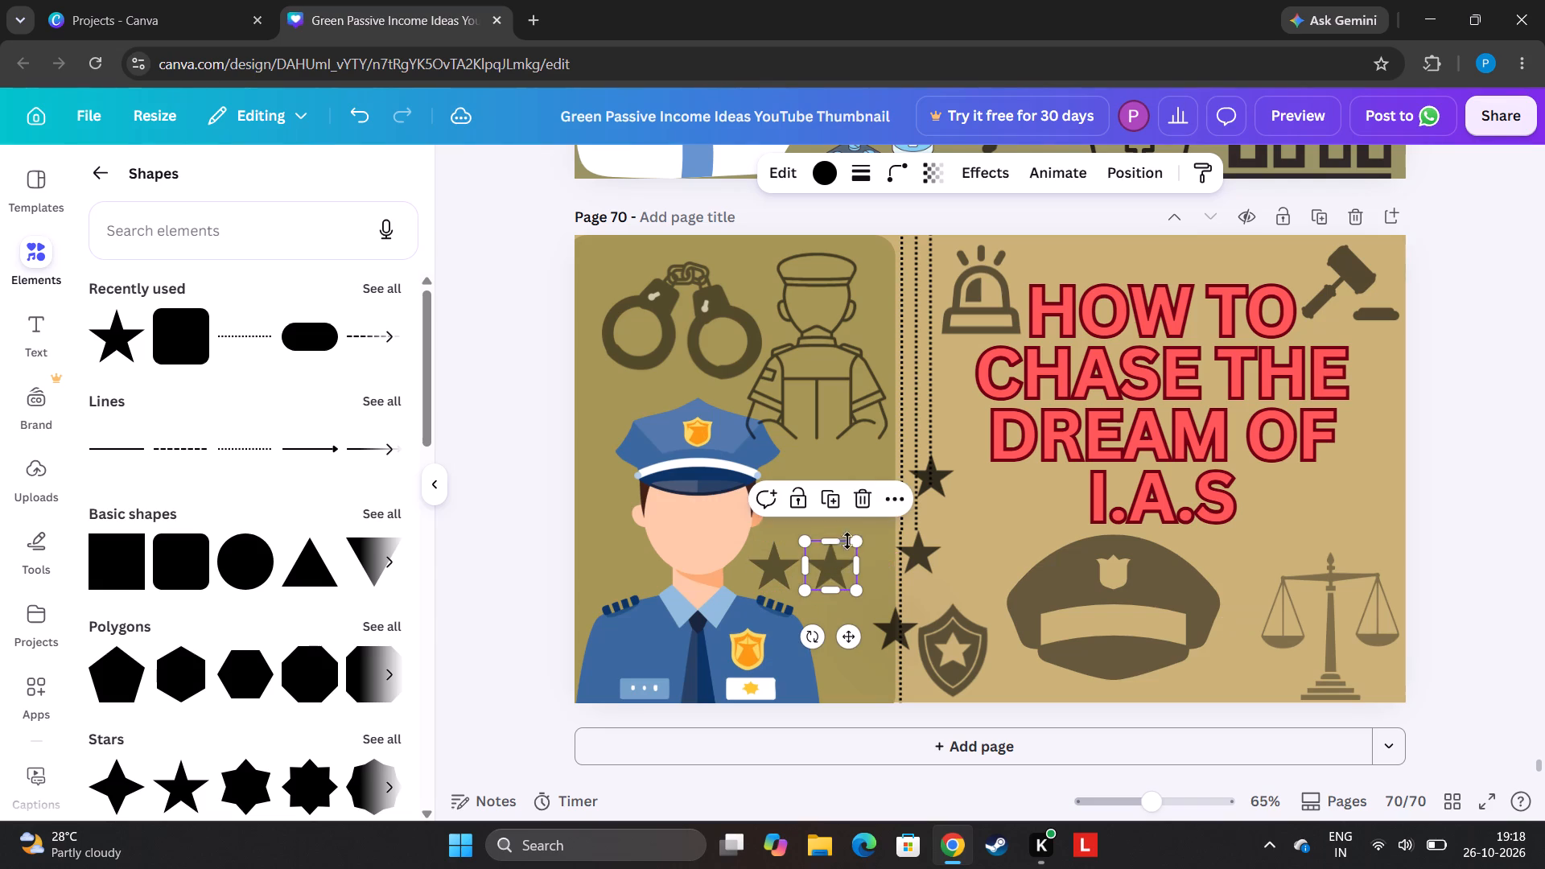
left_click(831, 497)
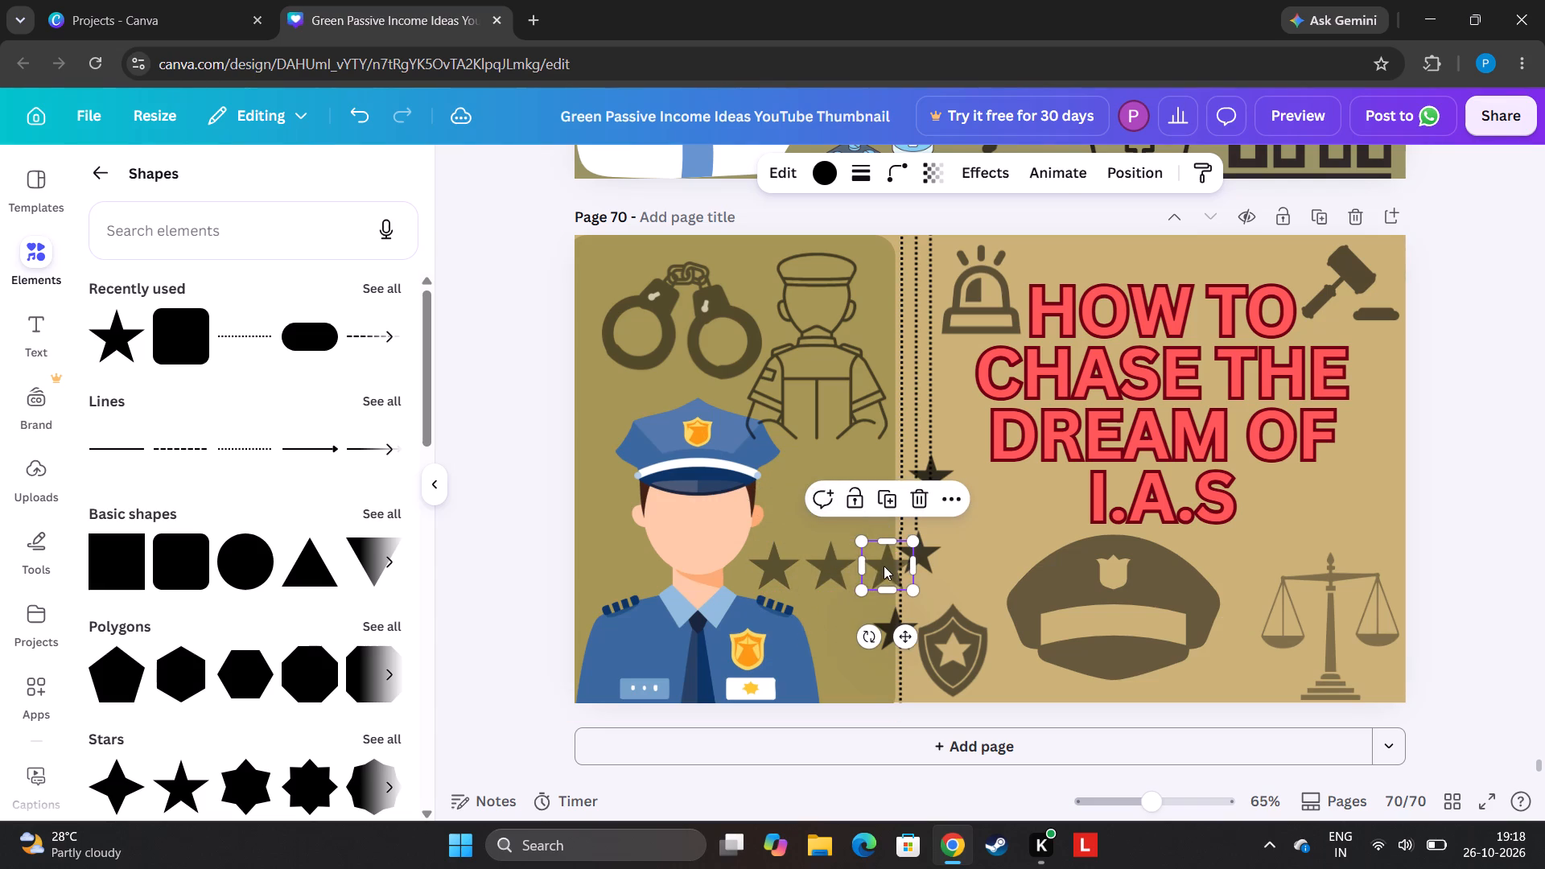
Arrange the three faded stars in an inverted triangle beneath the line-art officer, two above and one below.
left_click_drag(884, 565, 874, 566)
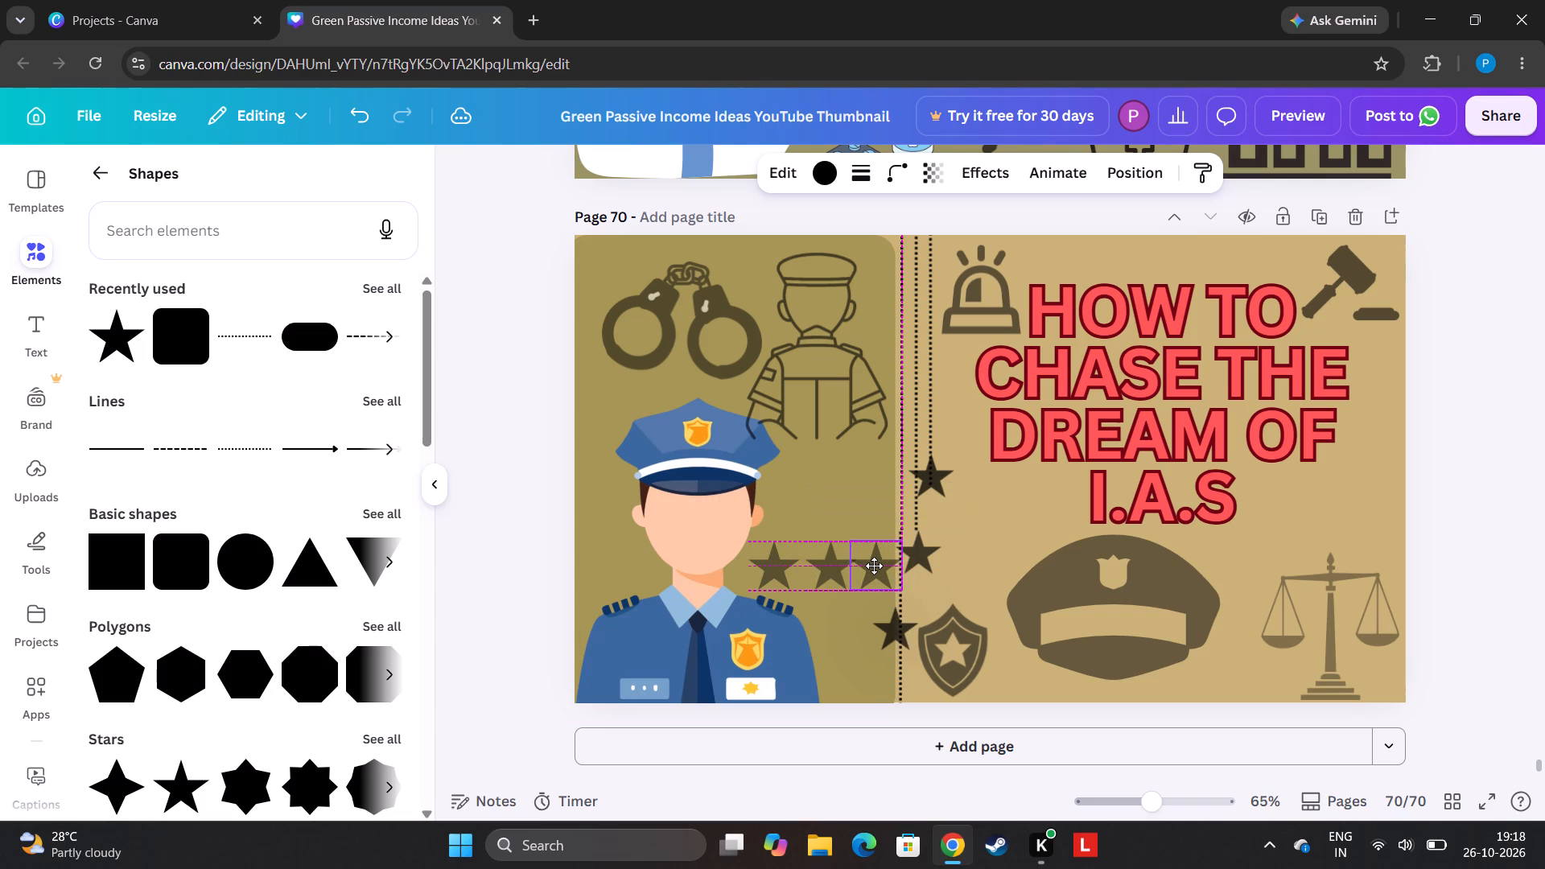
left_click_drag(874, 566, 836, 619)
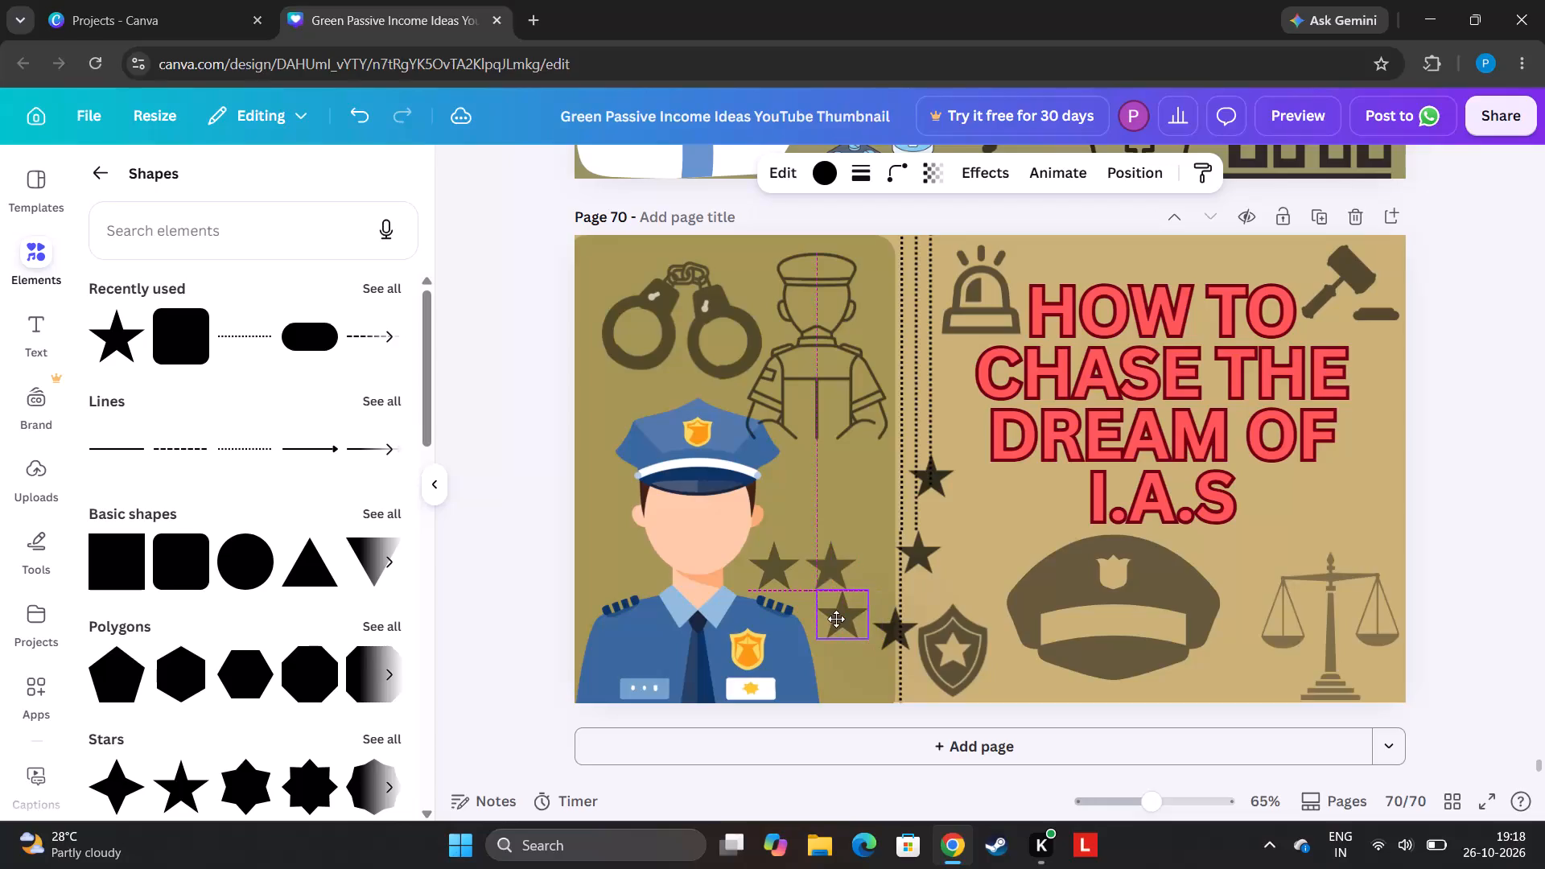
left_click_drag(836, 619, 874, 558)
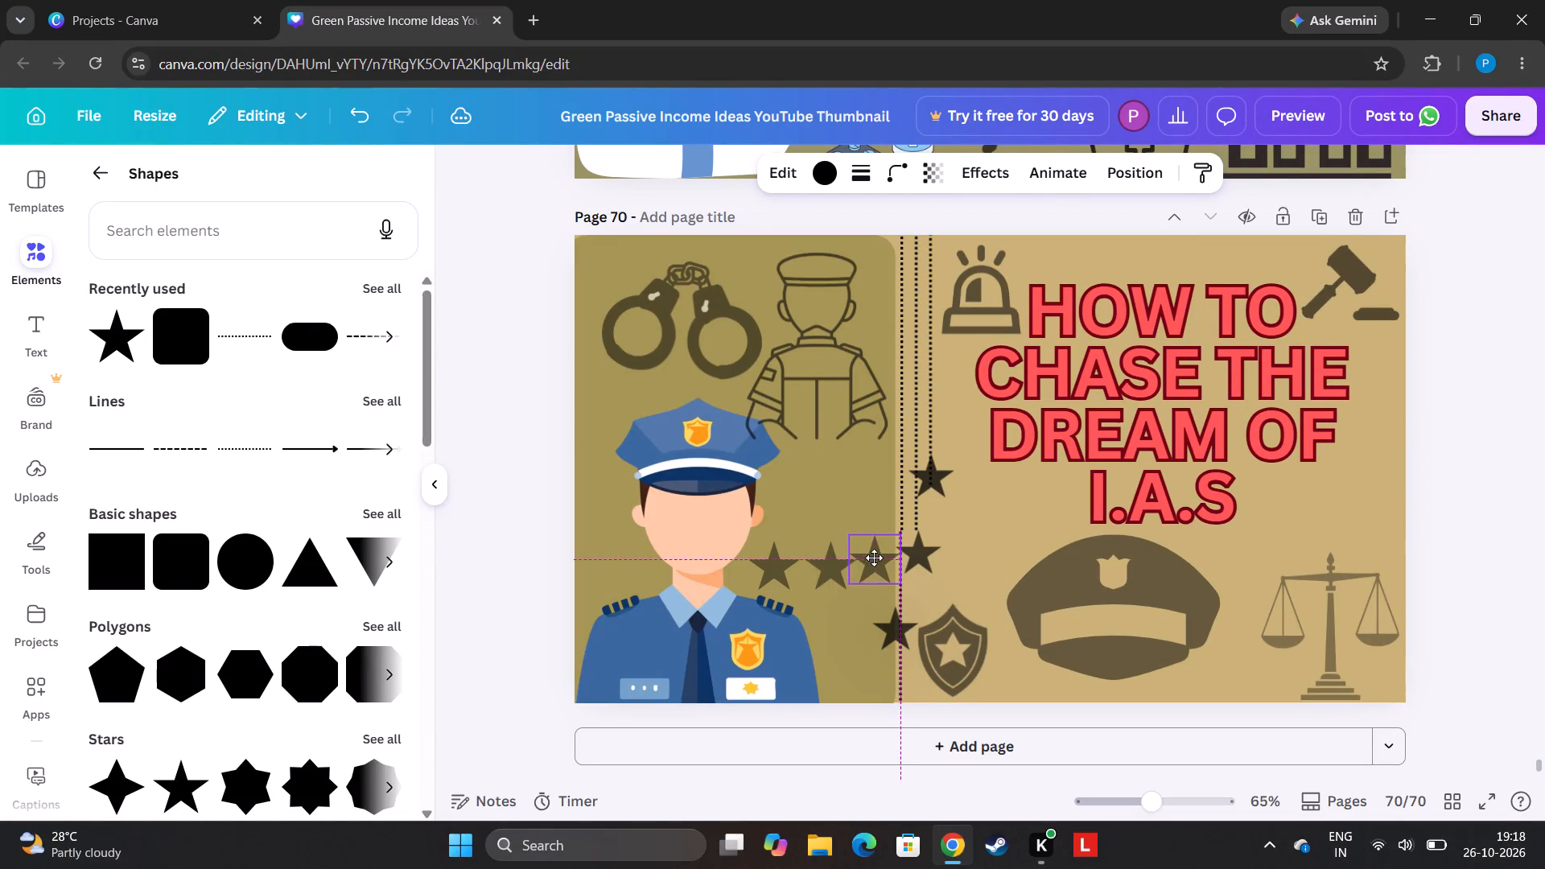
left_click_drag(874, 558, 863, 507)
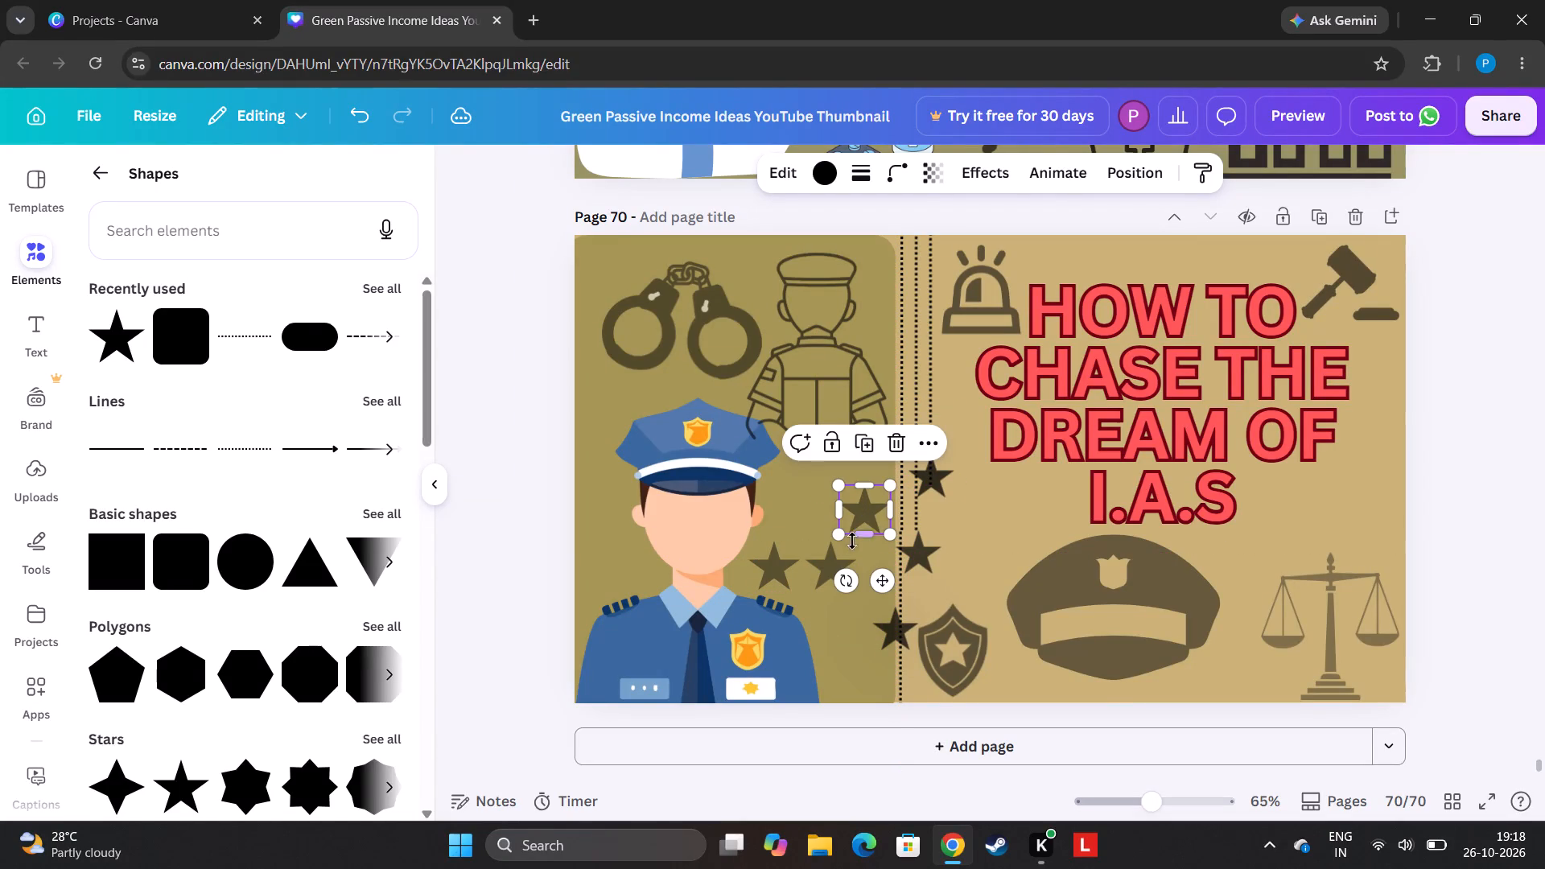
left_click_drag(842, 550, 830, 500)
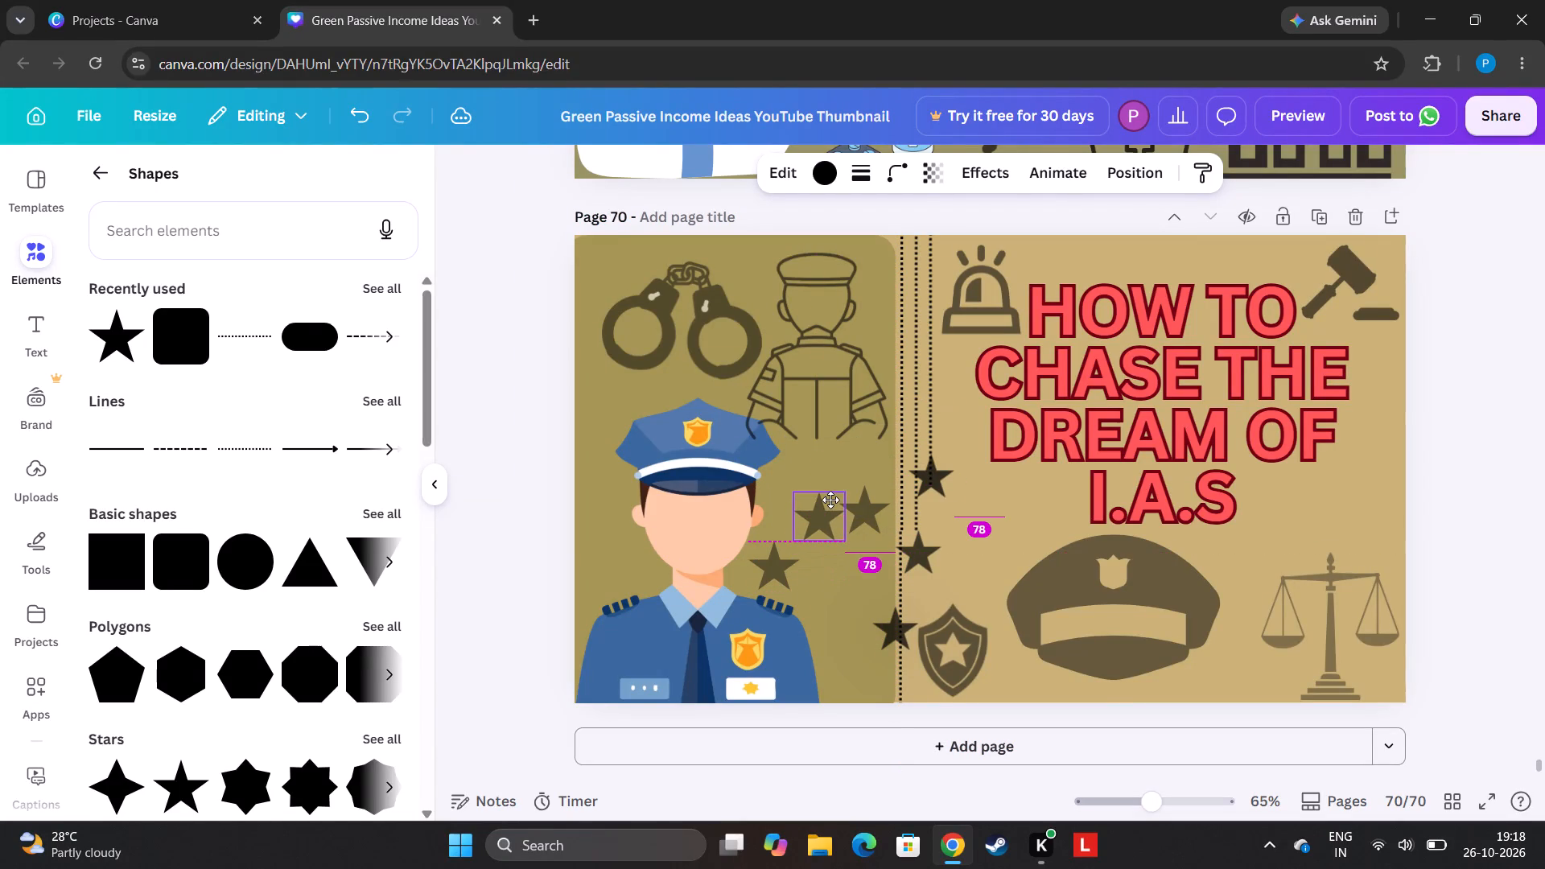
left_click_drag(830, 500, 826, 492)
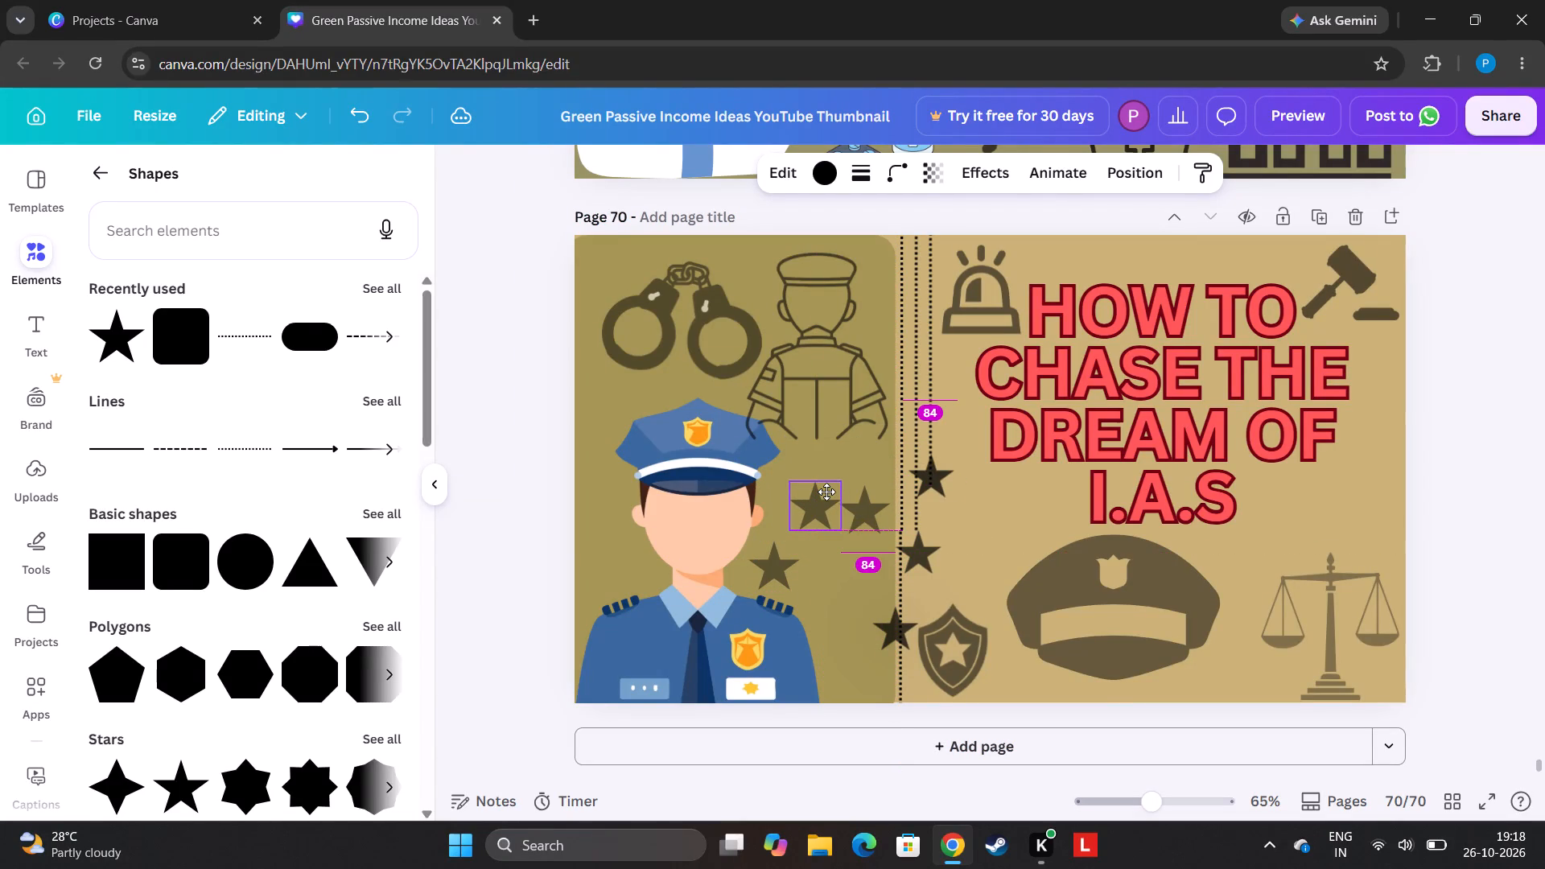
left_click_drag(826, 492, 826, 495)
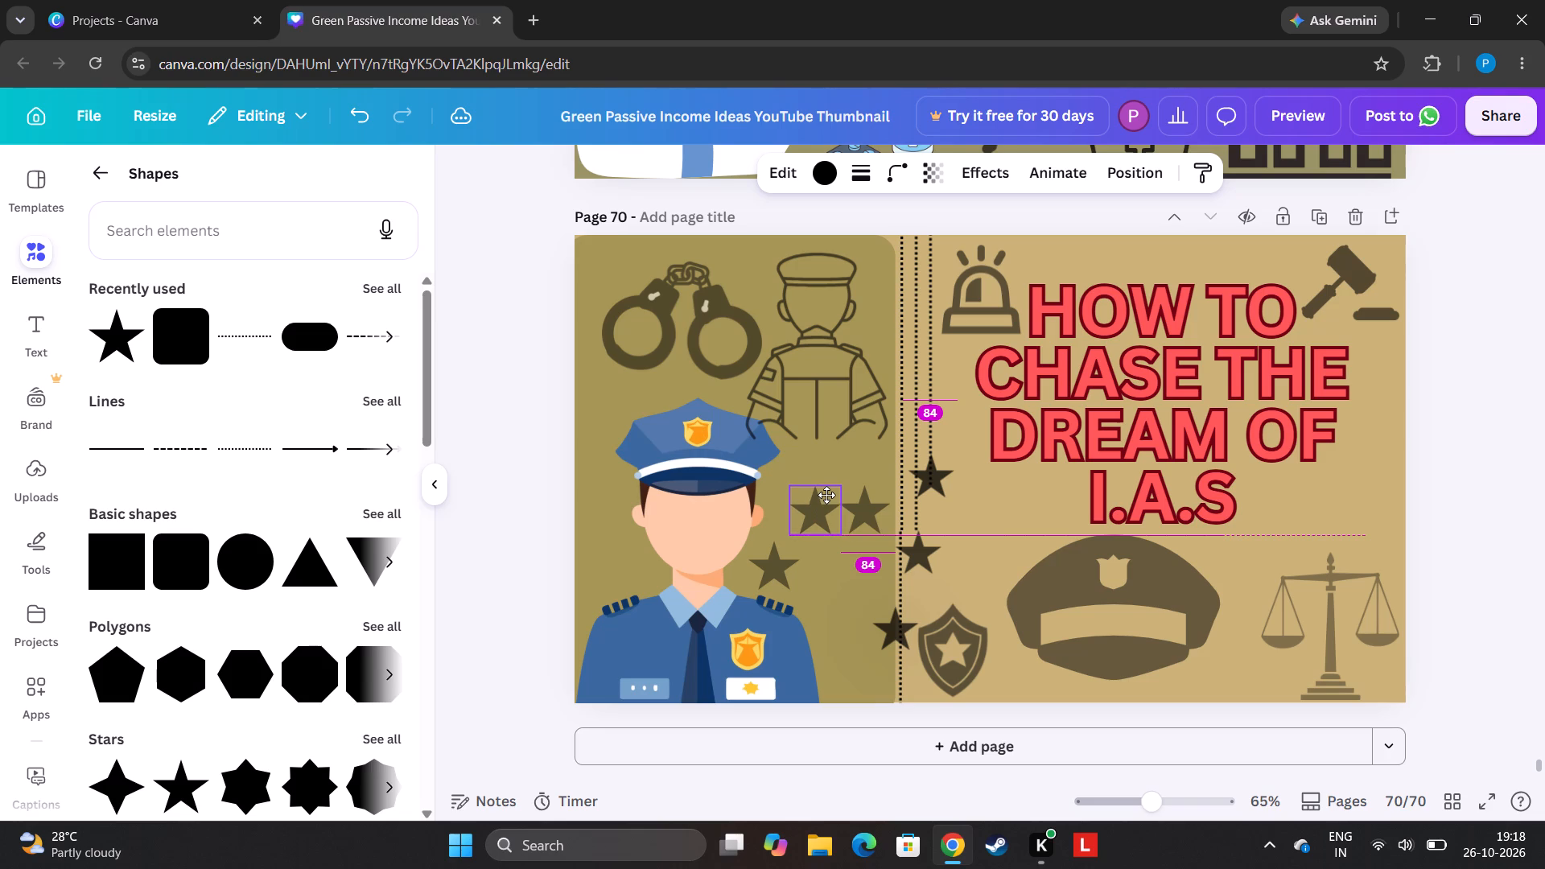
left_click_drag(826, 495, 826, 492)
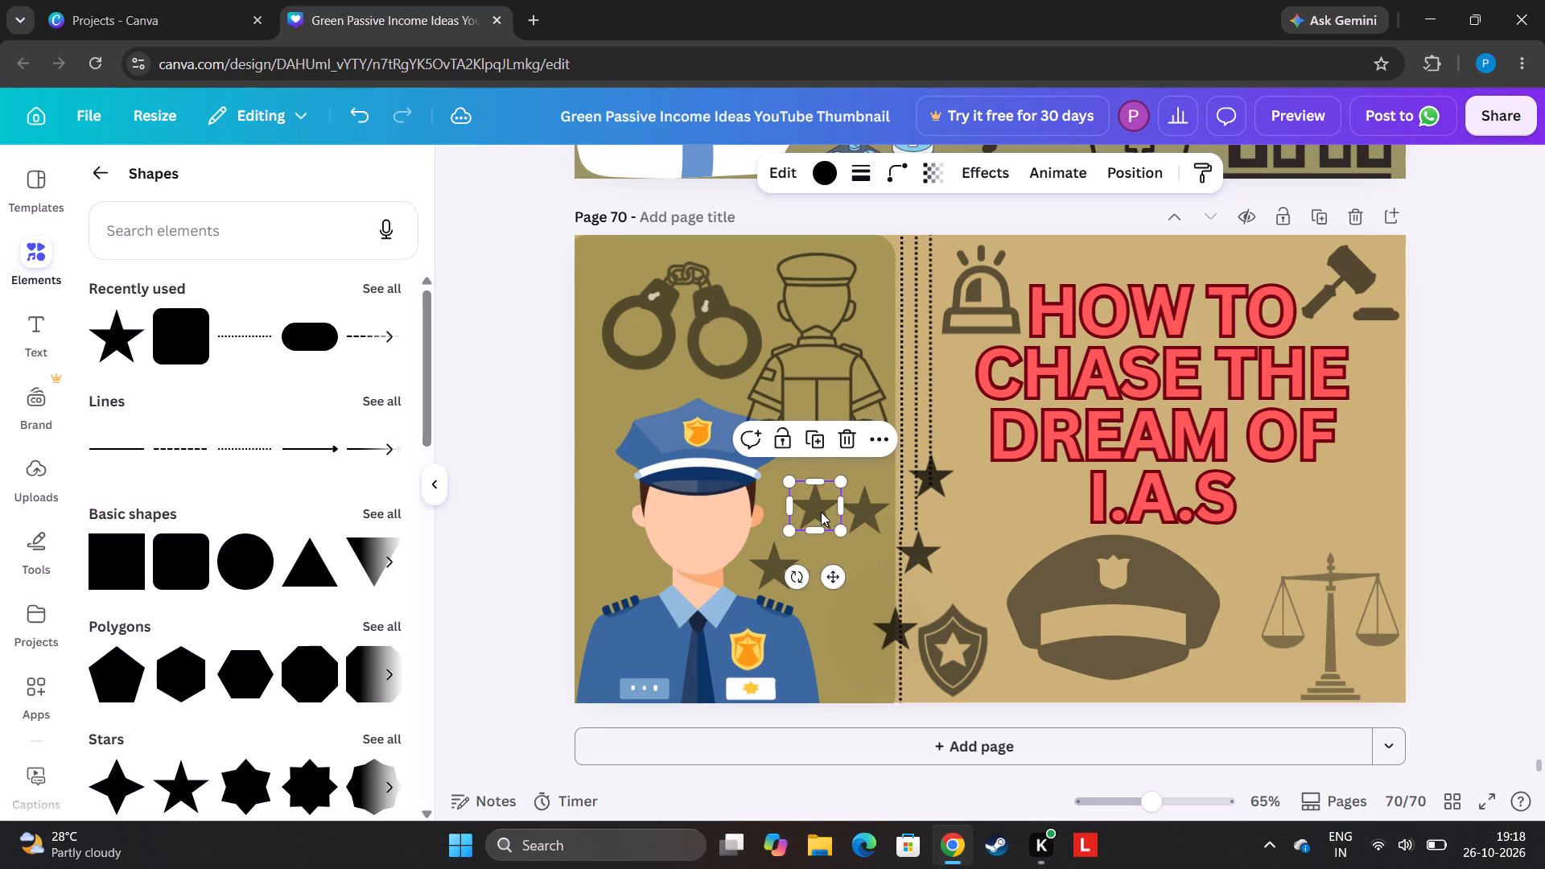
left_click_drag(776, 554, 810, 550)
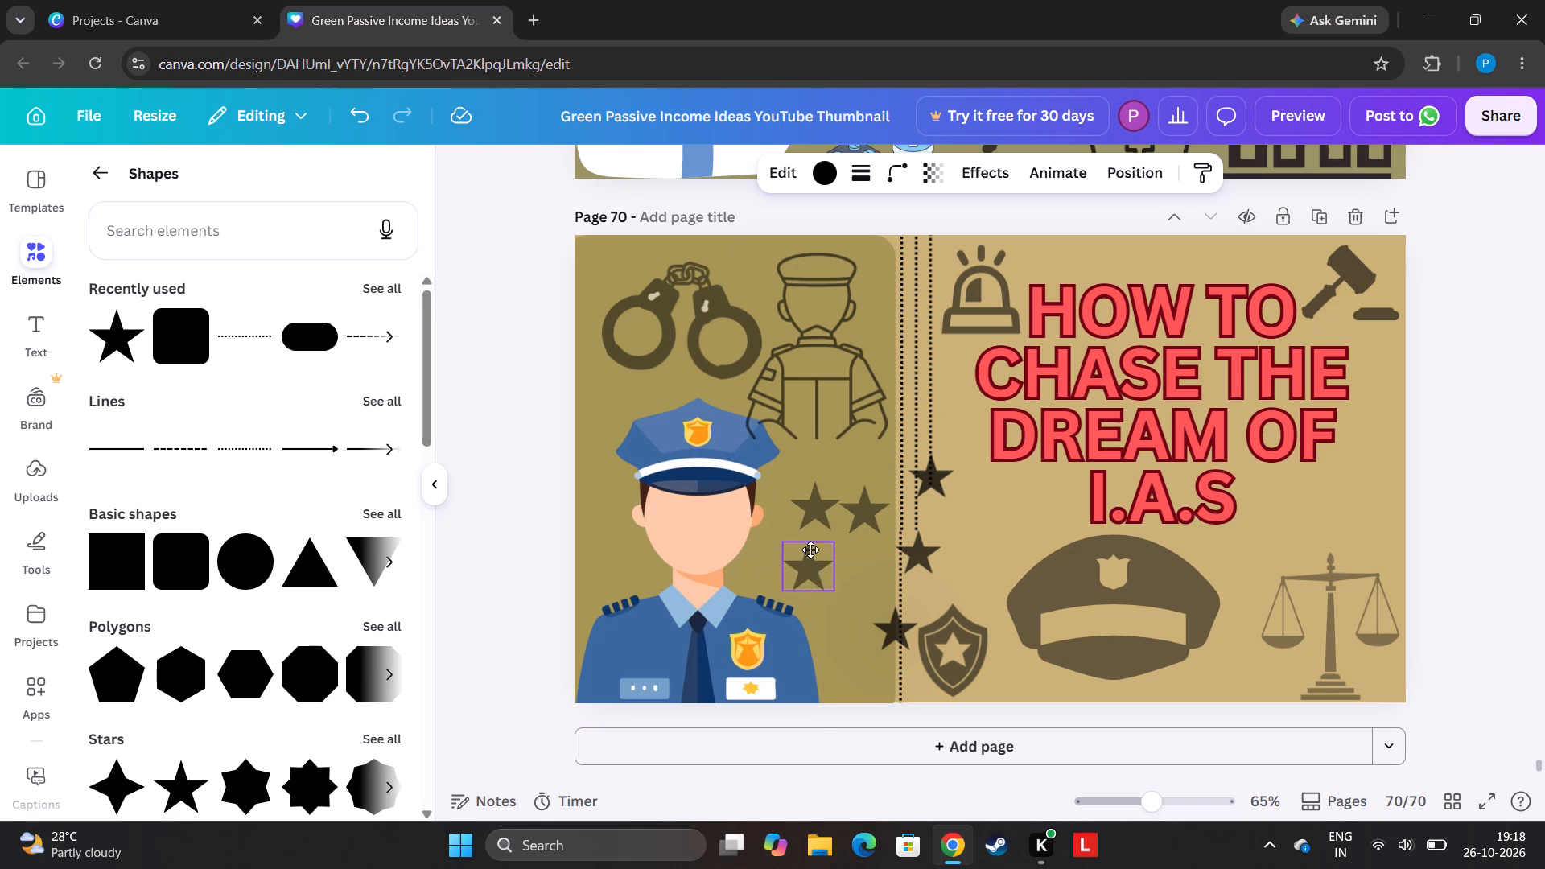
left_click_drag(810, 550, 834, 539)
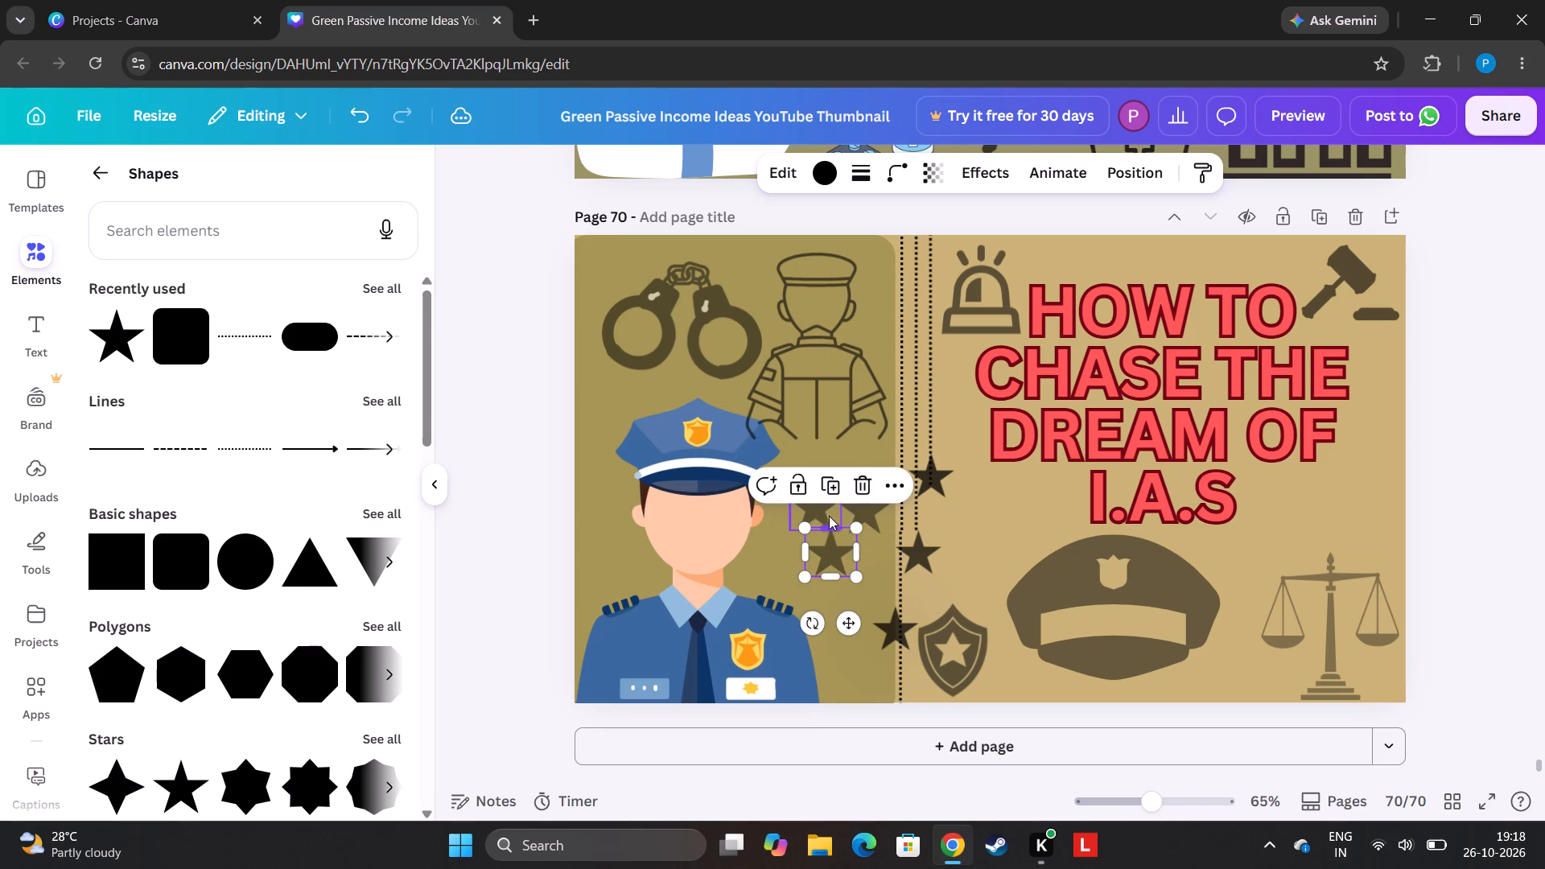
left_click_drag(824, 513, 814, 513)
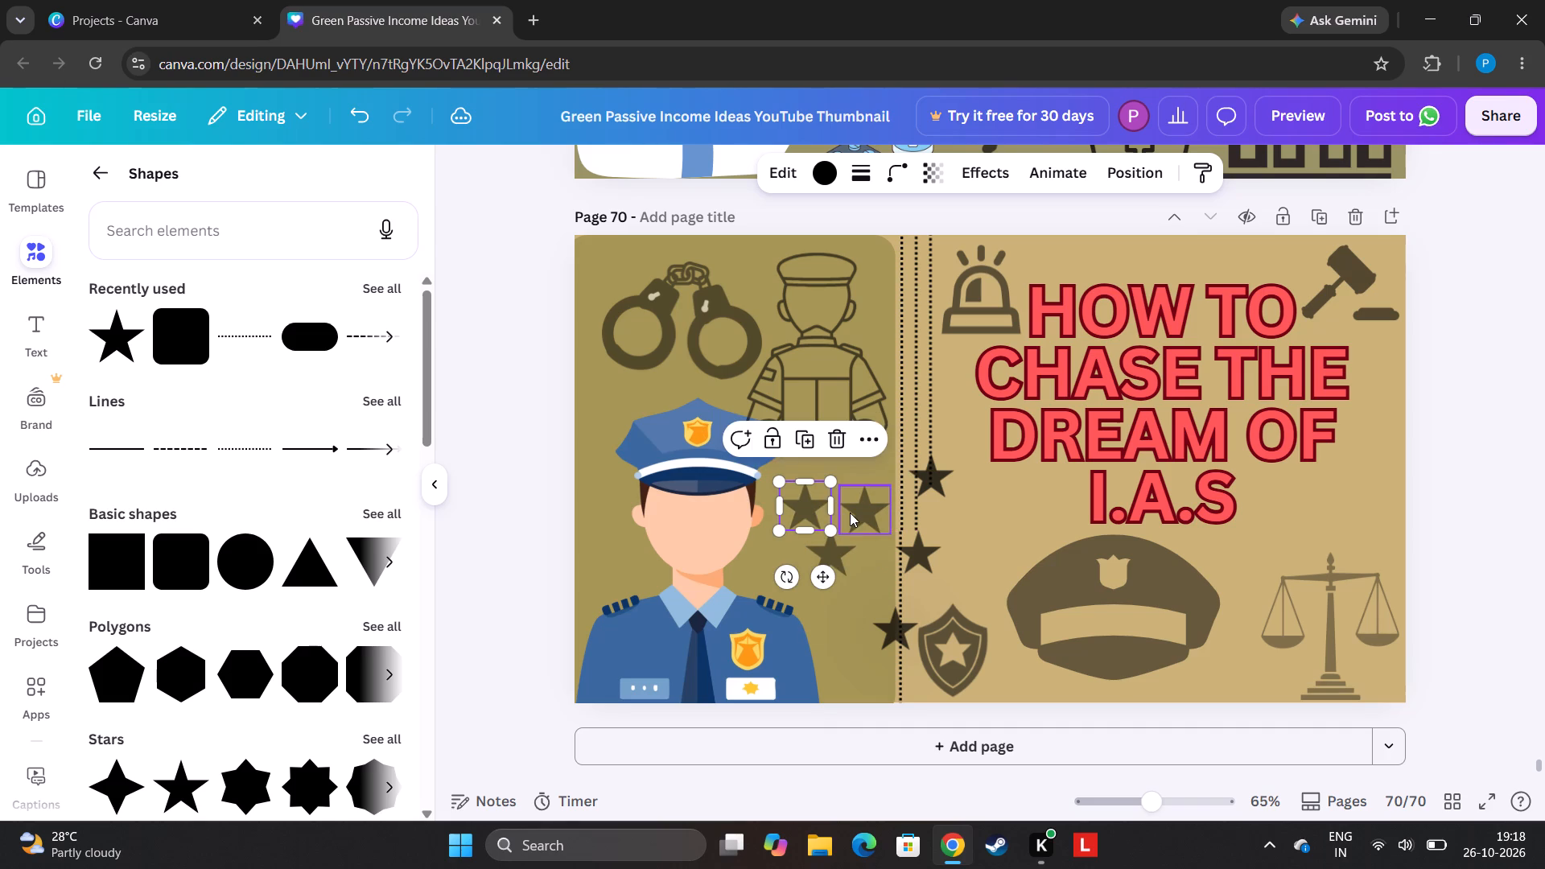
left_click_drag(850, 513, 852, 503)
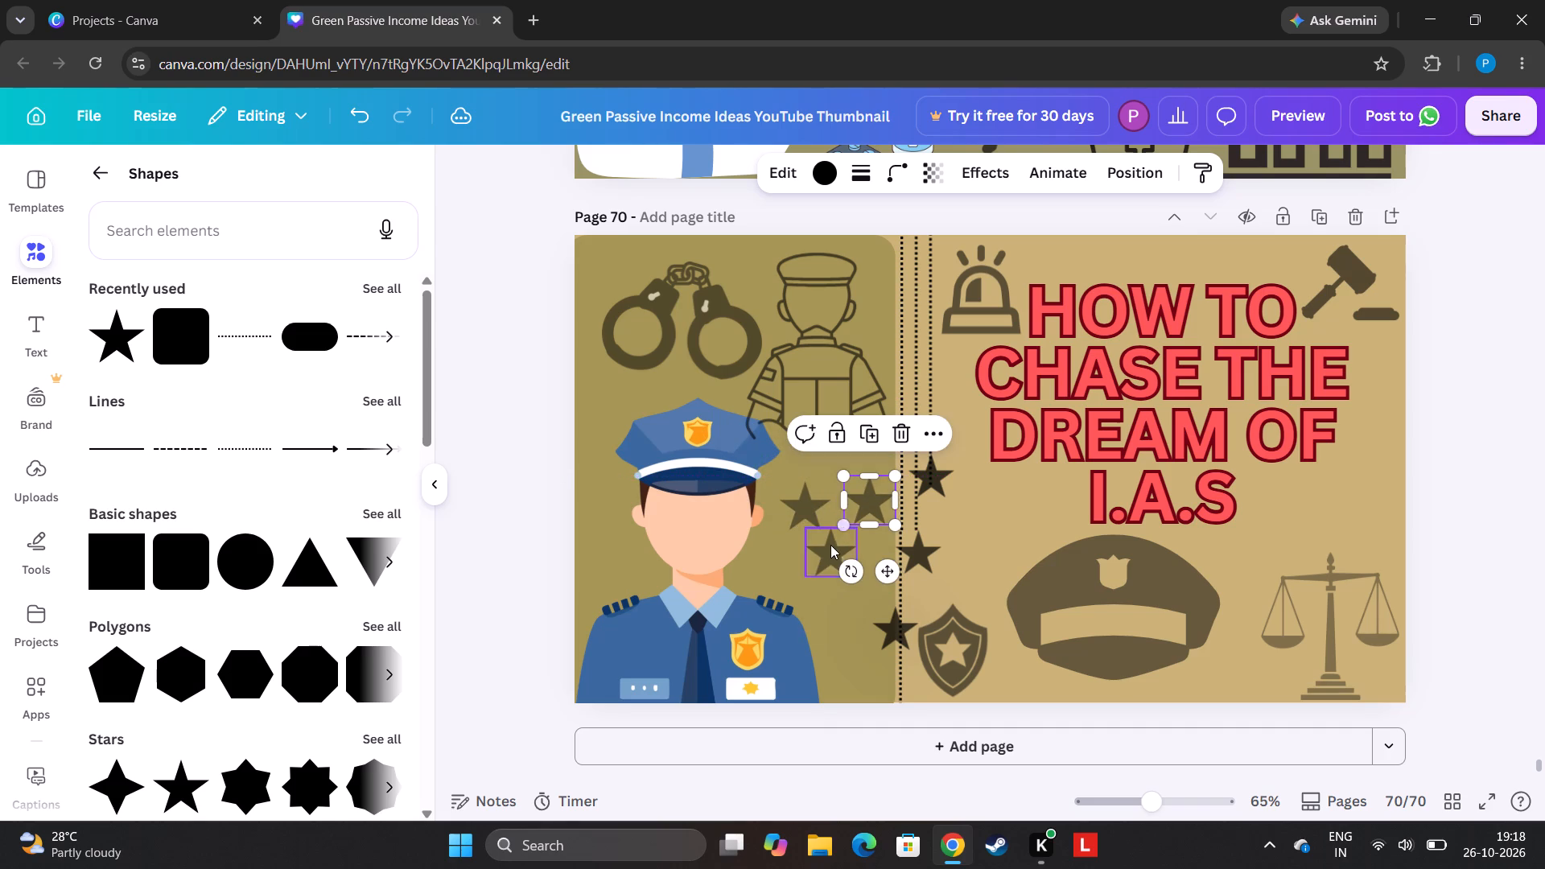
left_click_drag(827, 547, 838, 554)
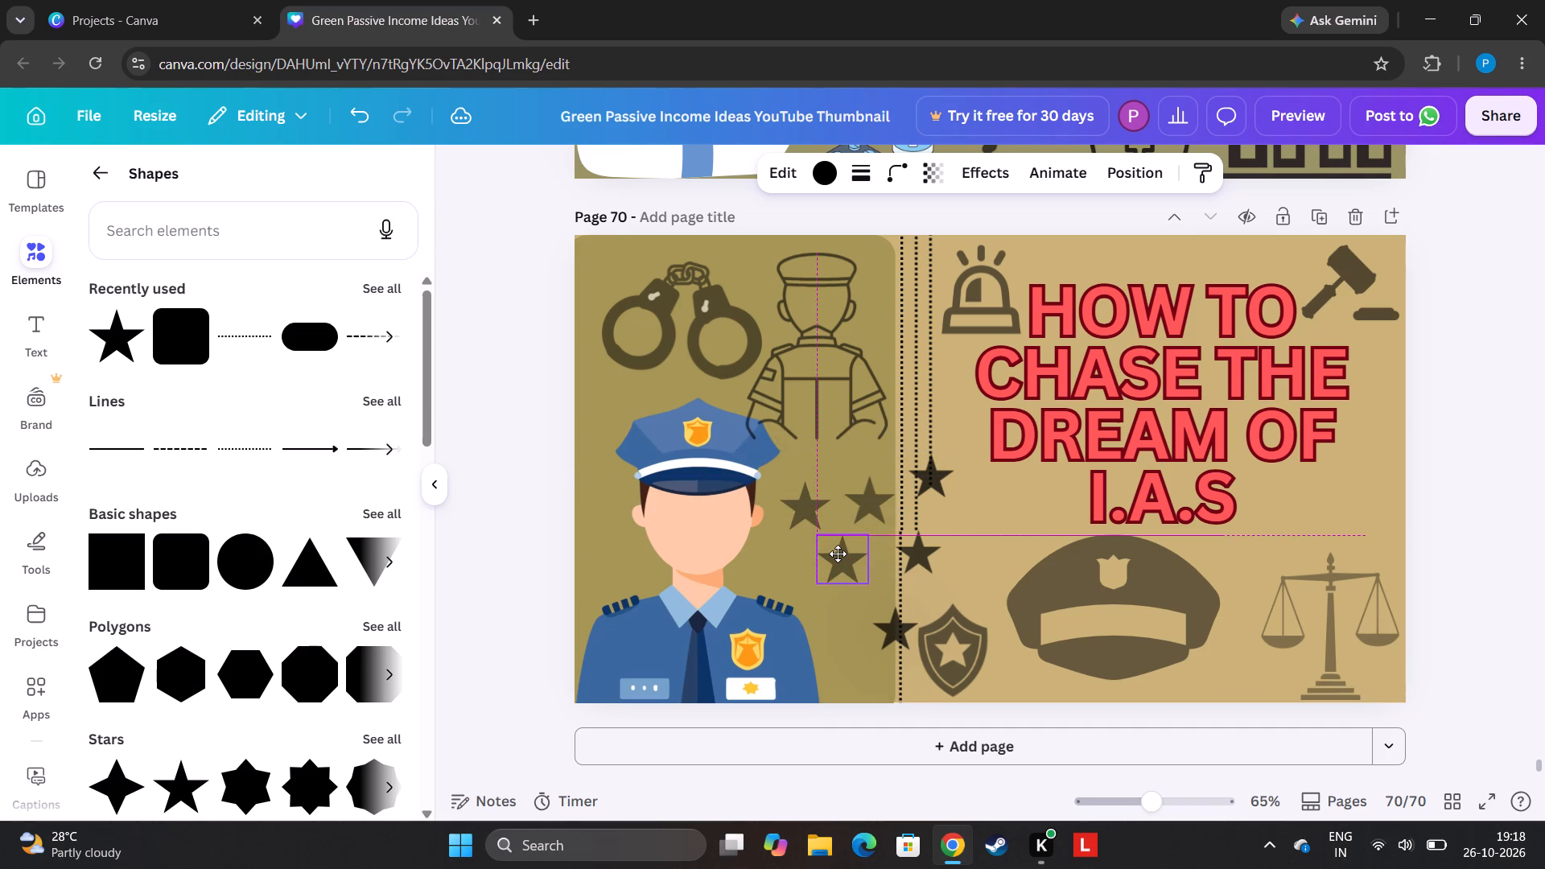
left_click_drag(838, 554, 838, 553)
left_click(528, 373)
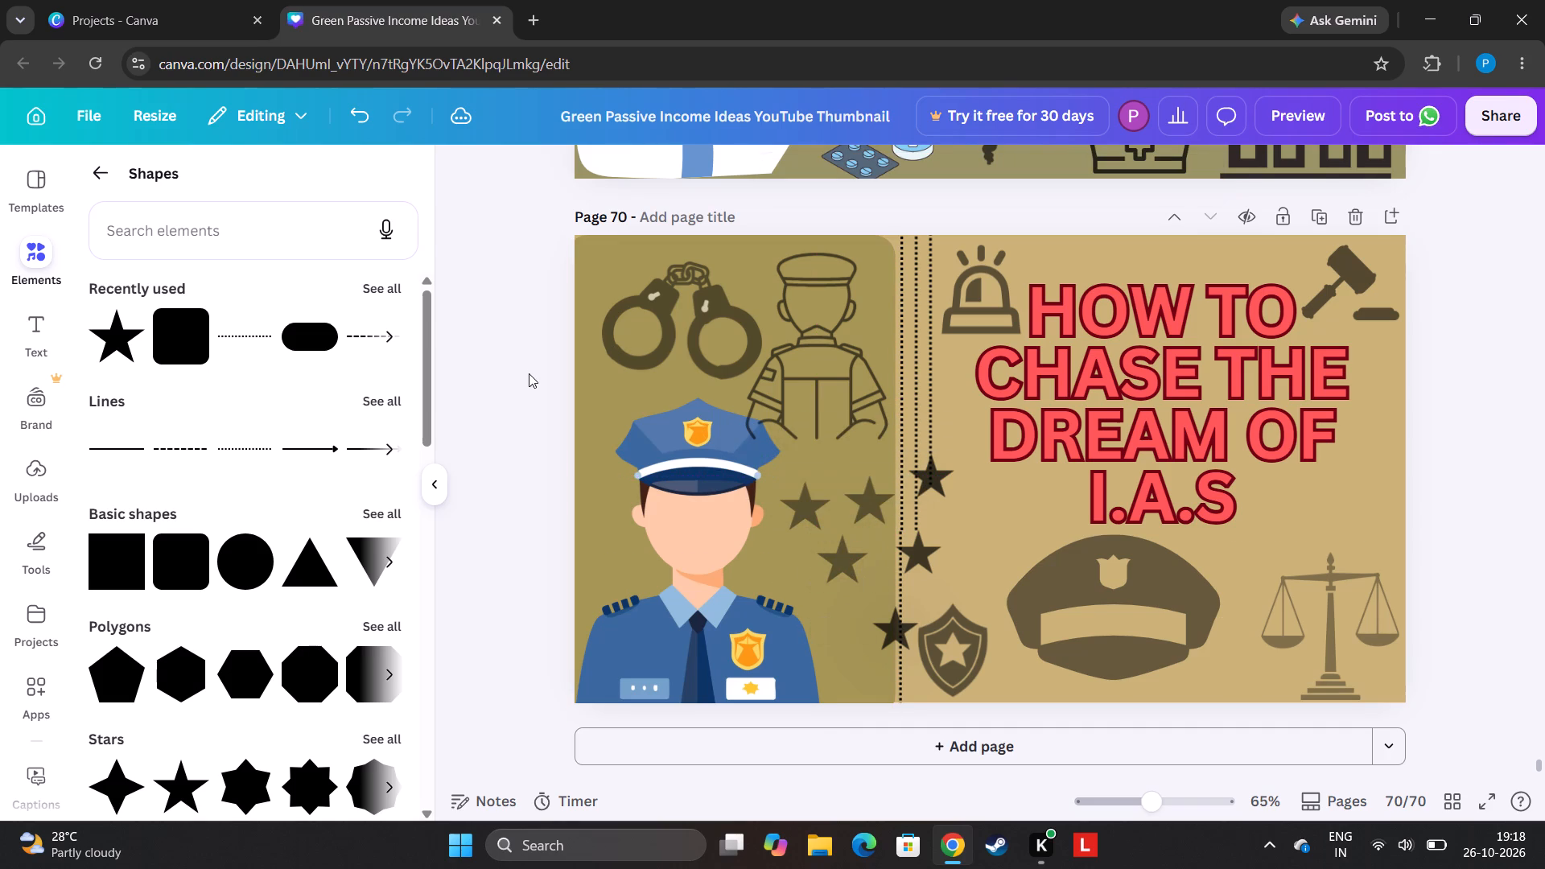
Add an arrow line horizontally beneath the heading's last line, shifting the faded police cap down to the page's bottom edge.
left_click(328, 450)
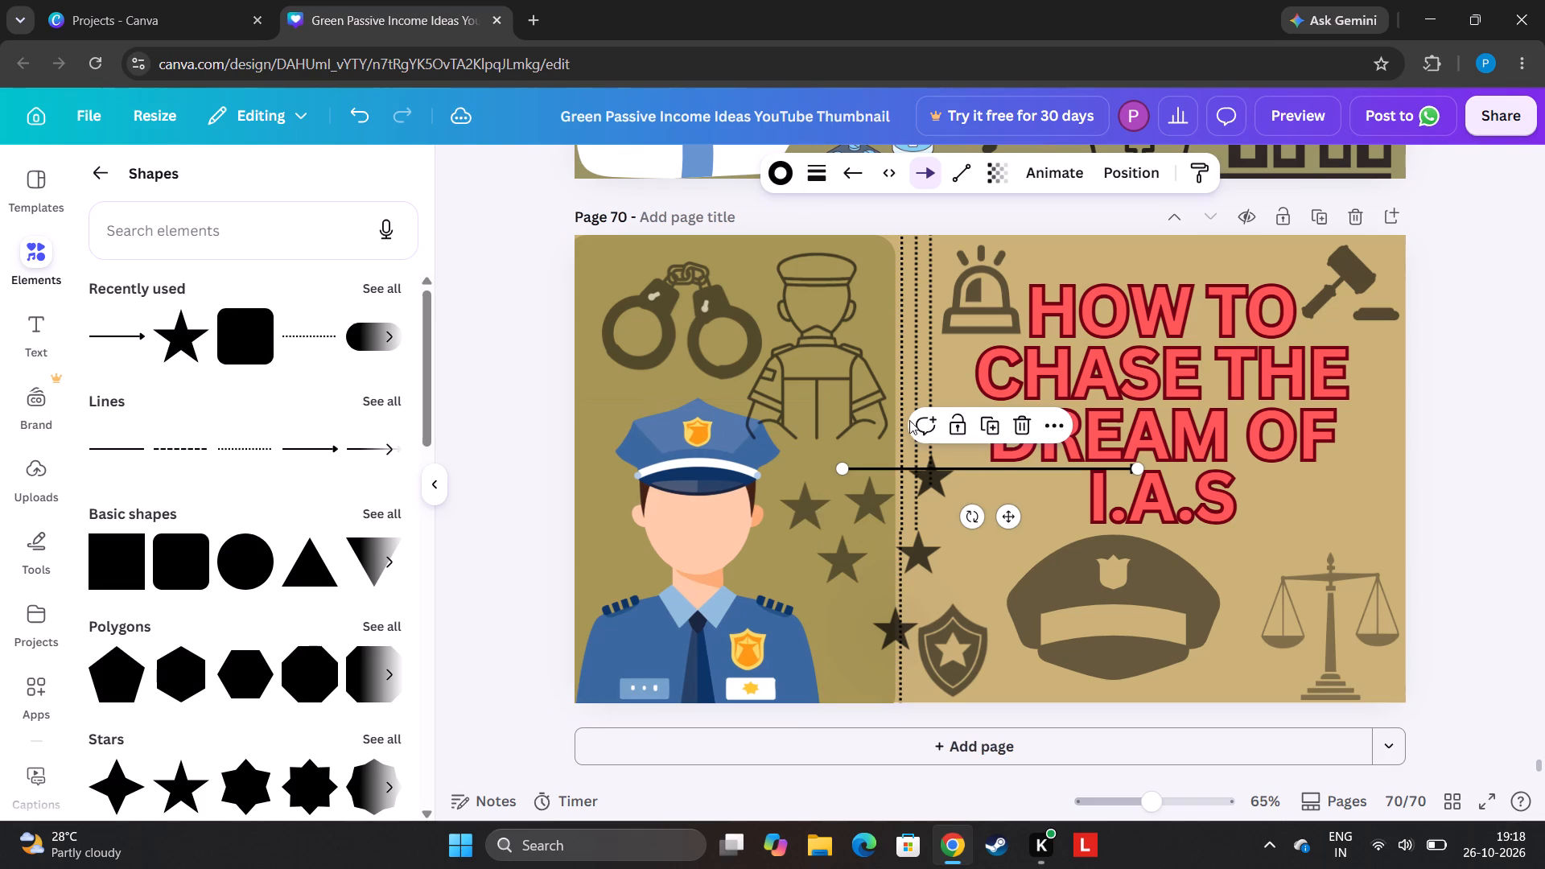
left_click_drag(996, 462, 1218, 511)
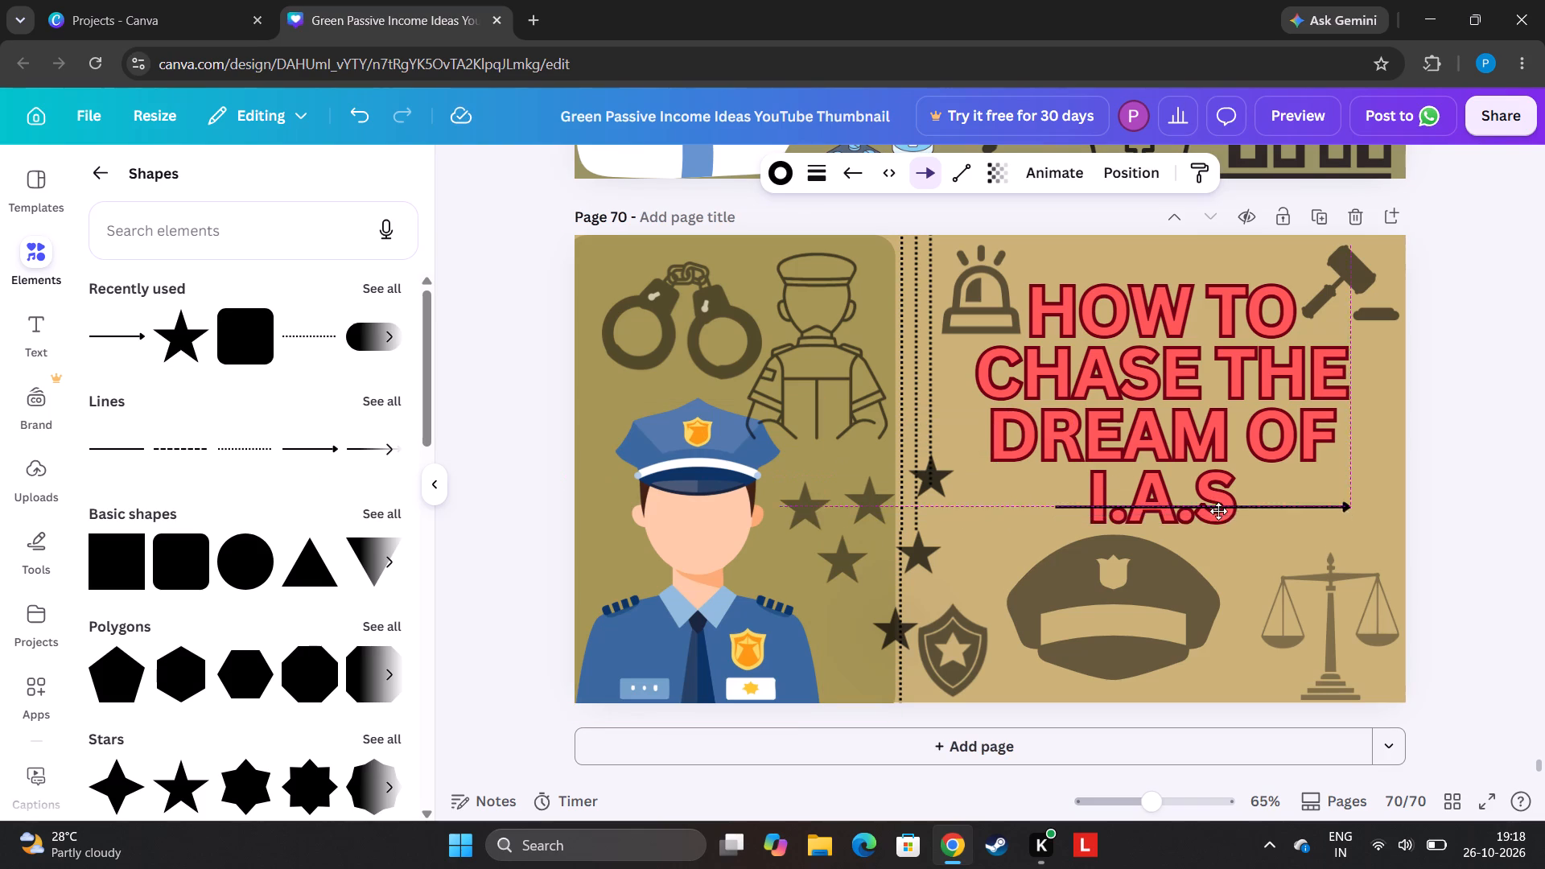
left_click_drag(1218, 511, 1249, 533)
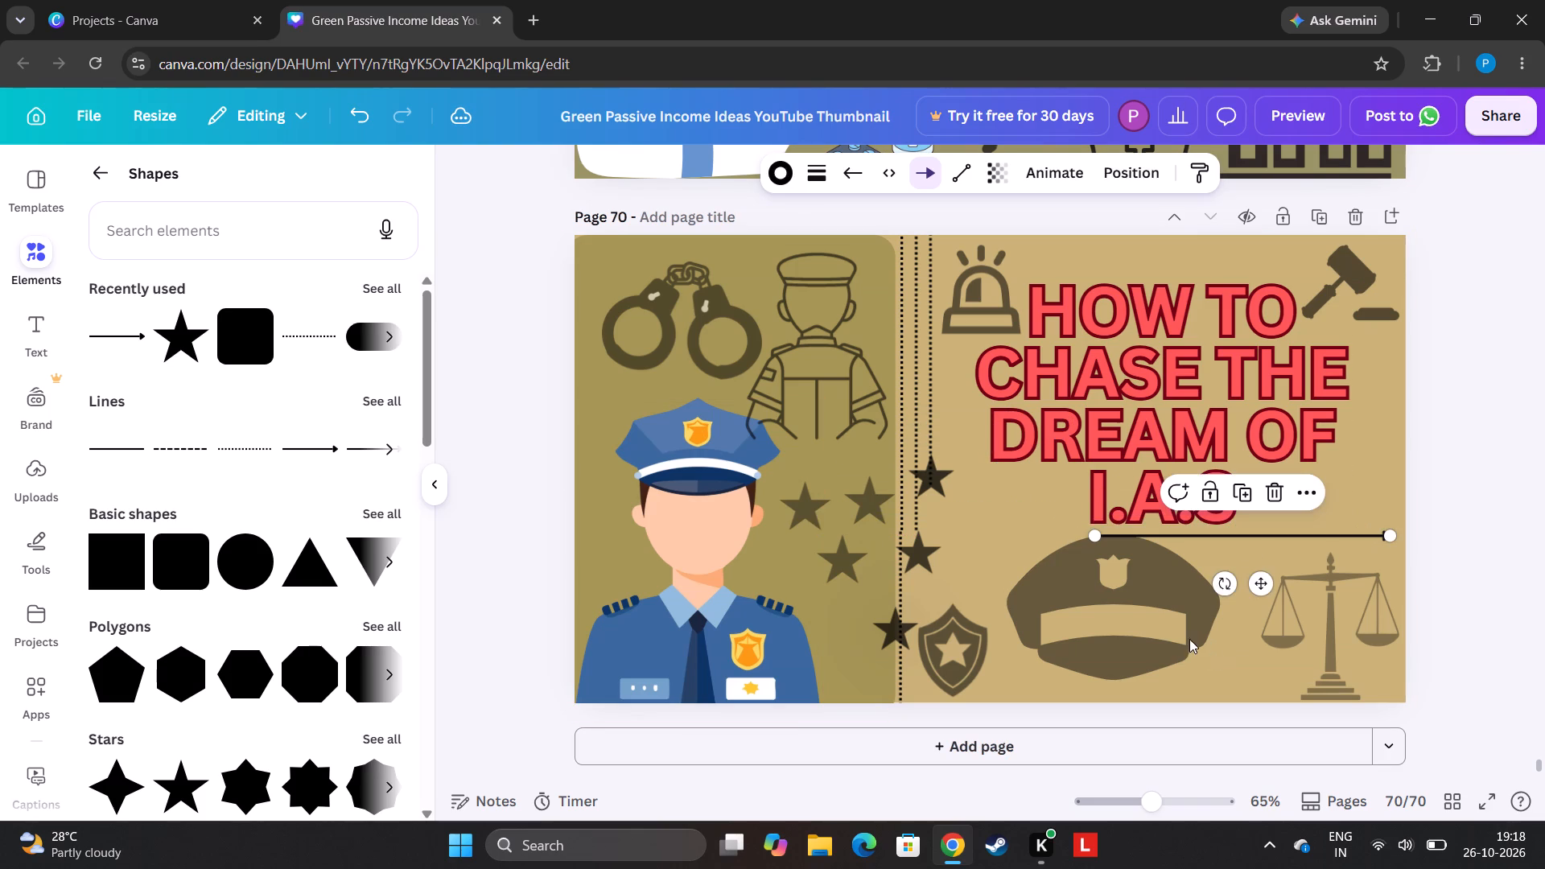
left_click_drag(1189, 639, 1194, 665)
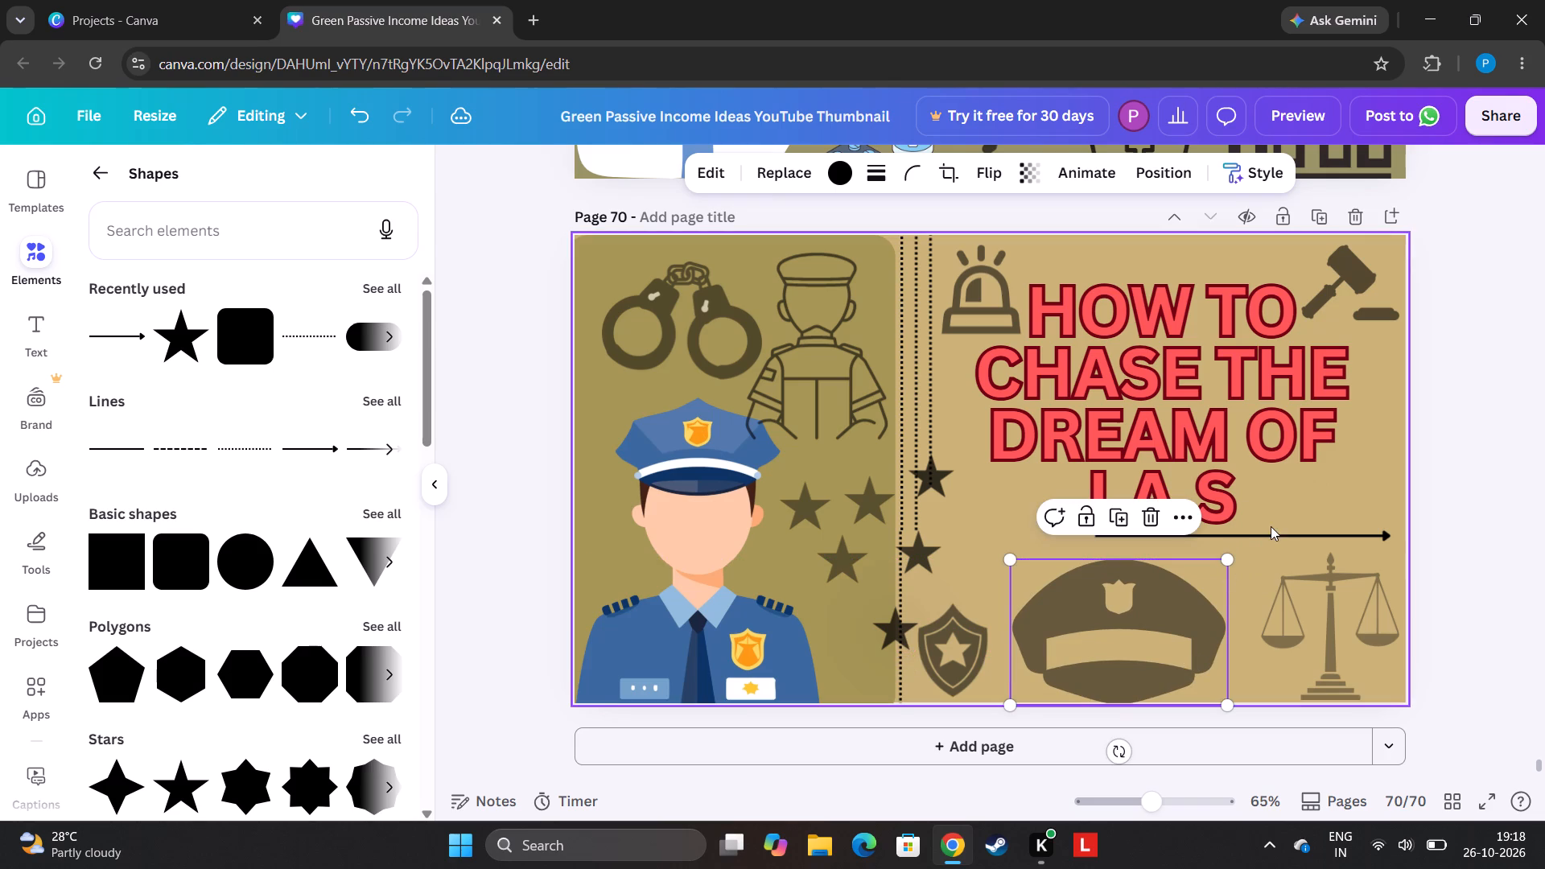
left_click_drag(1279, 522, 1204, 522)
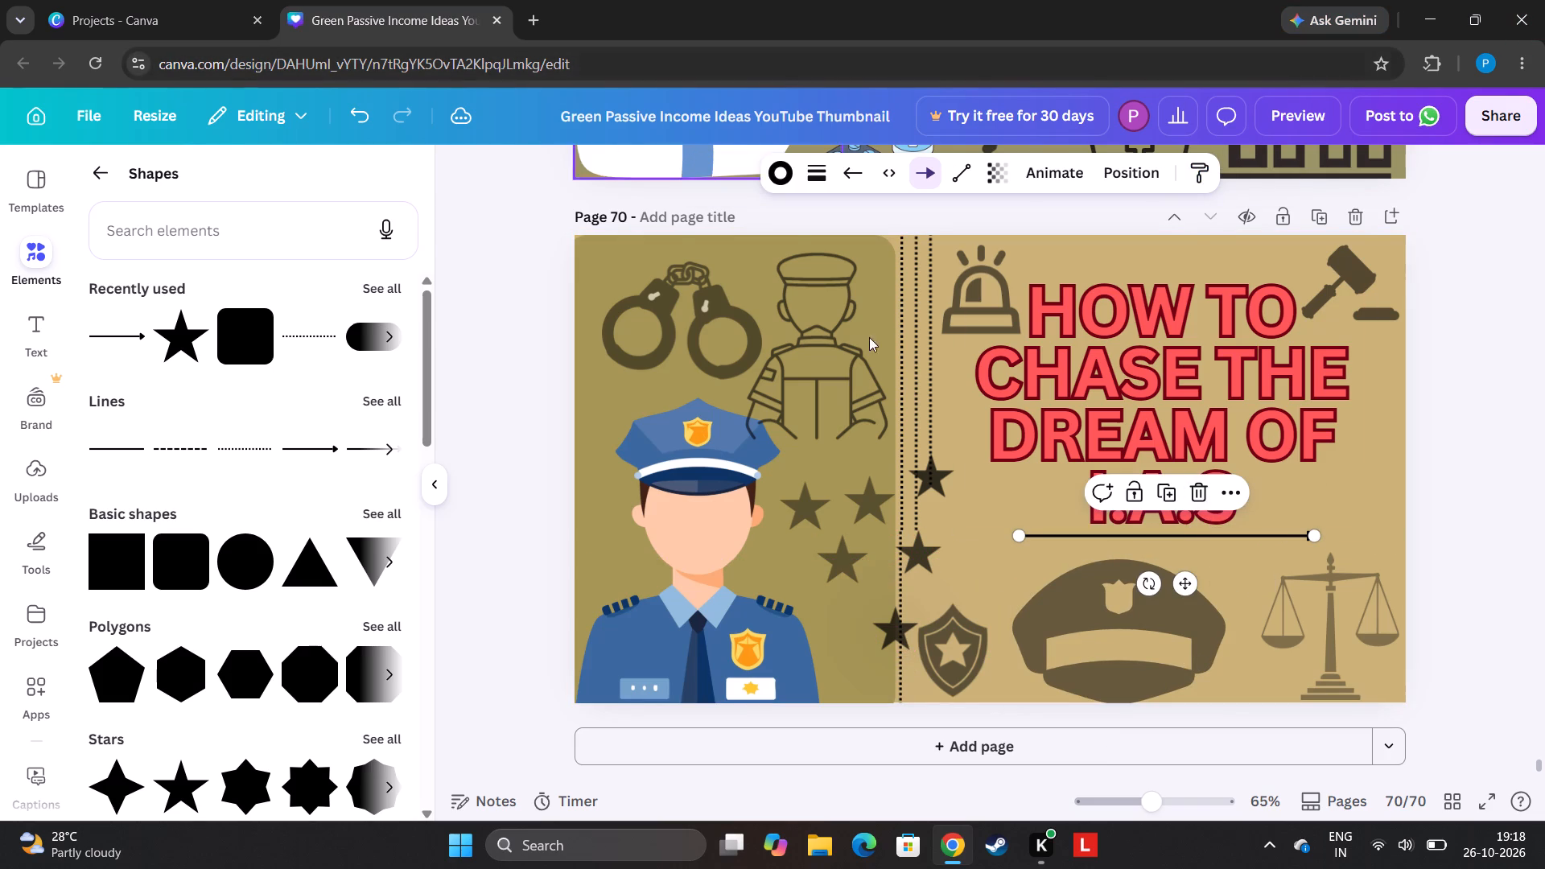
Set the arrow line's transparency to 45.
left_click(991, 184)
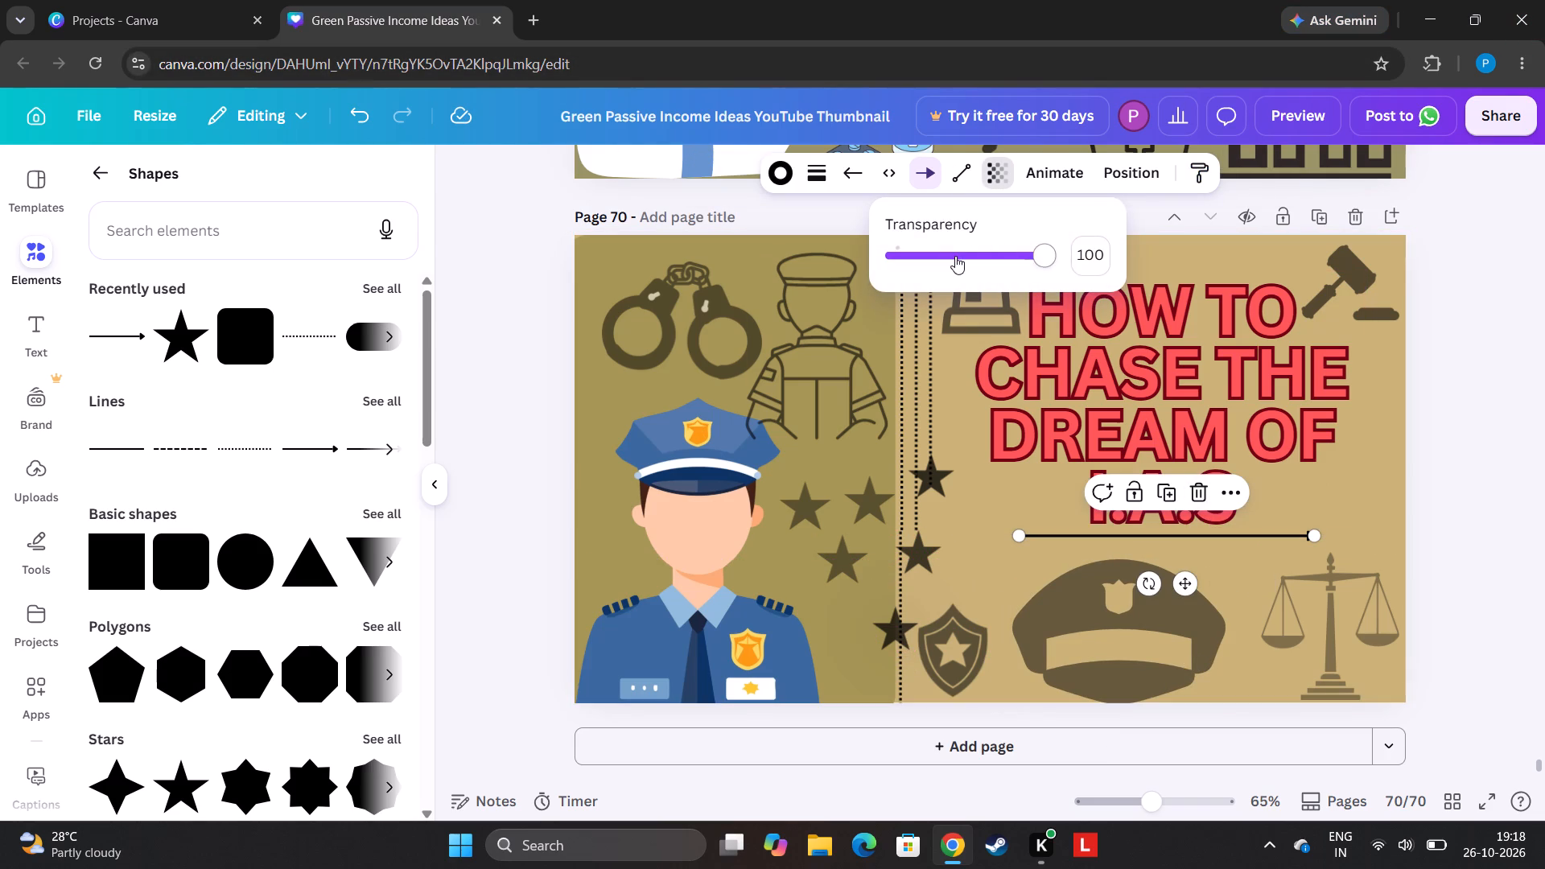
left_click(962, 245)
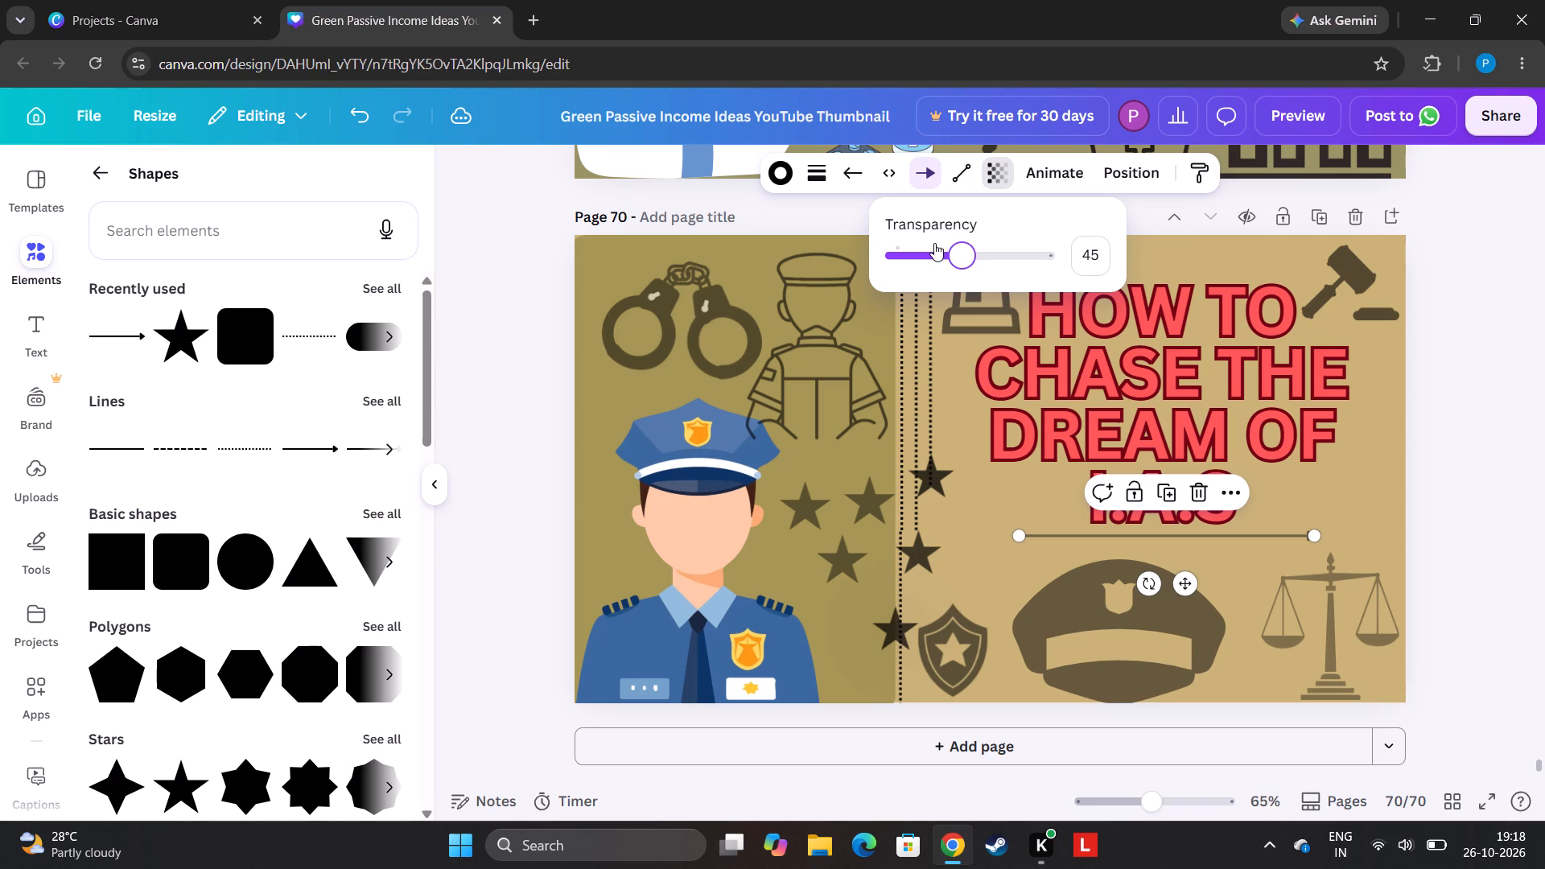
Add page 71 and give its background the custom turquoise colour #1EC7AC.
left_click(748, 728)
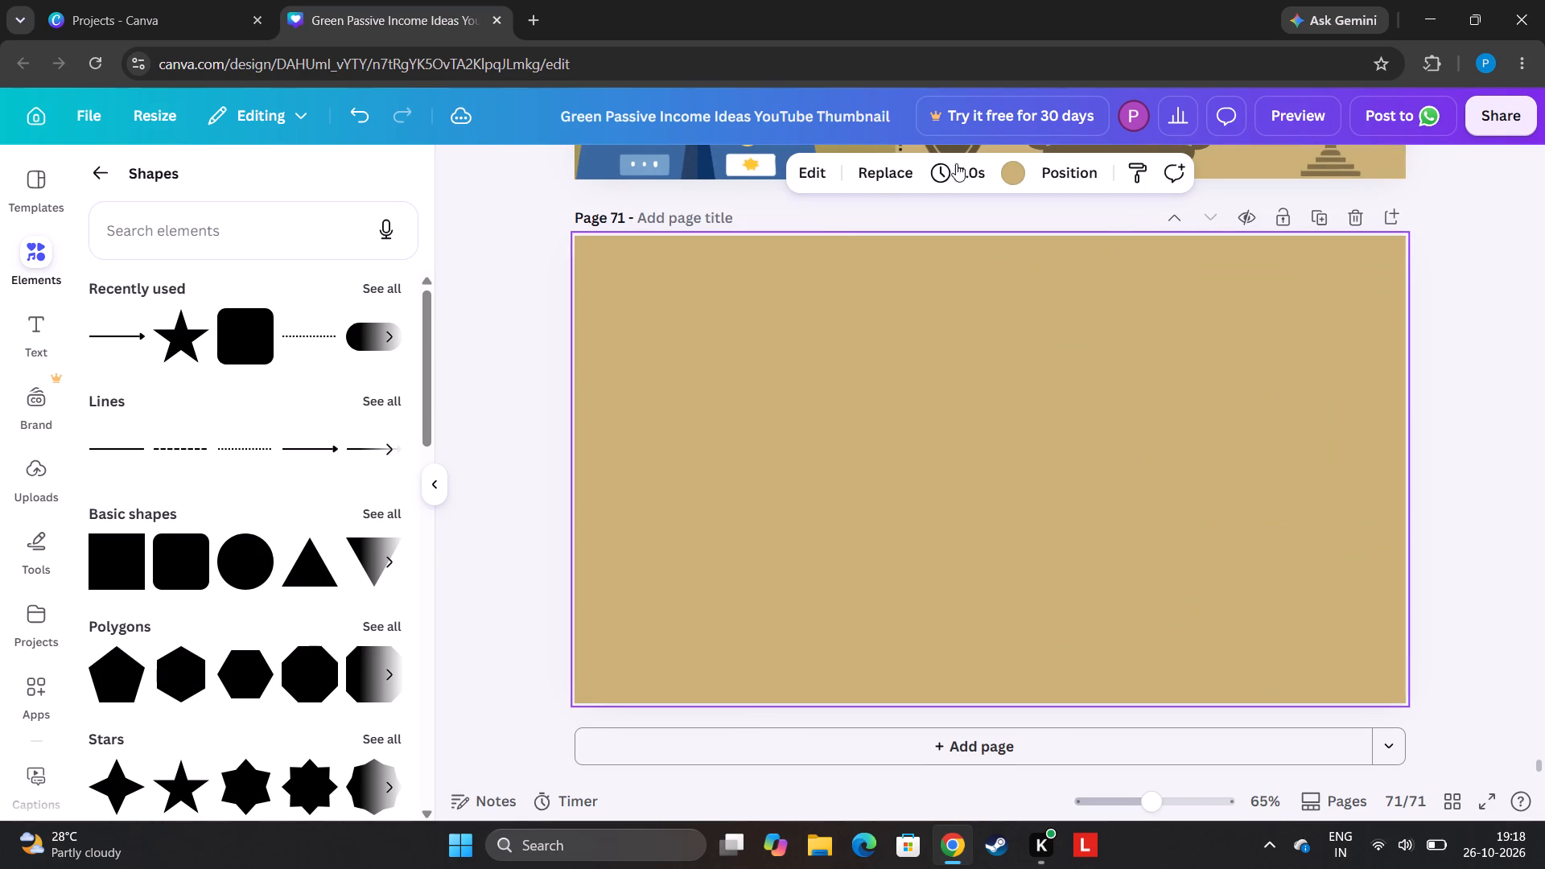
left_click(1007, 180)
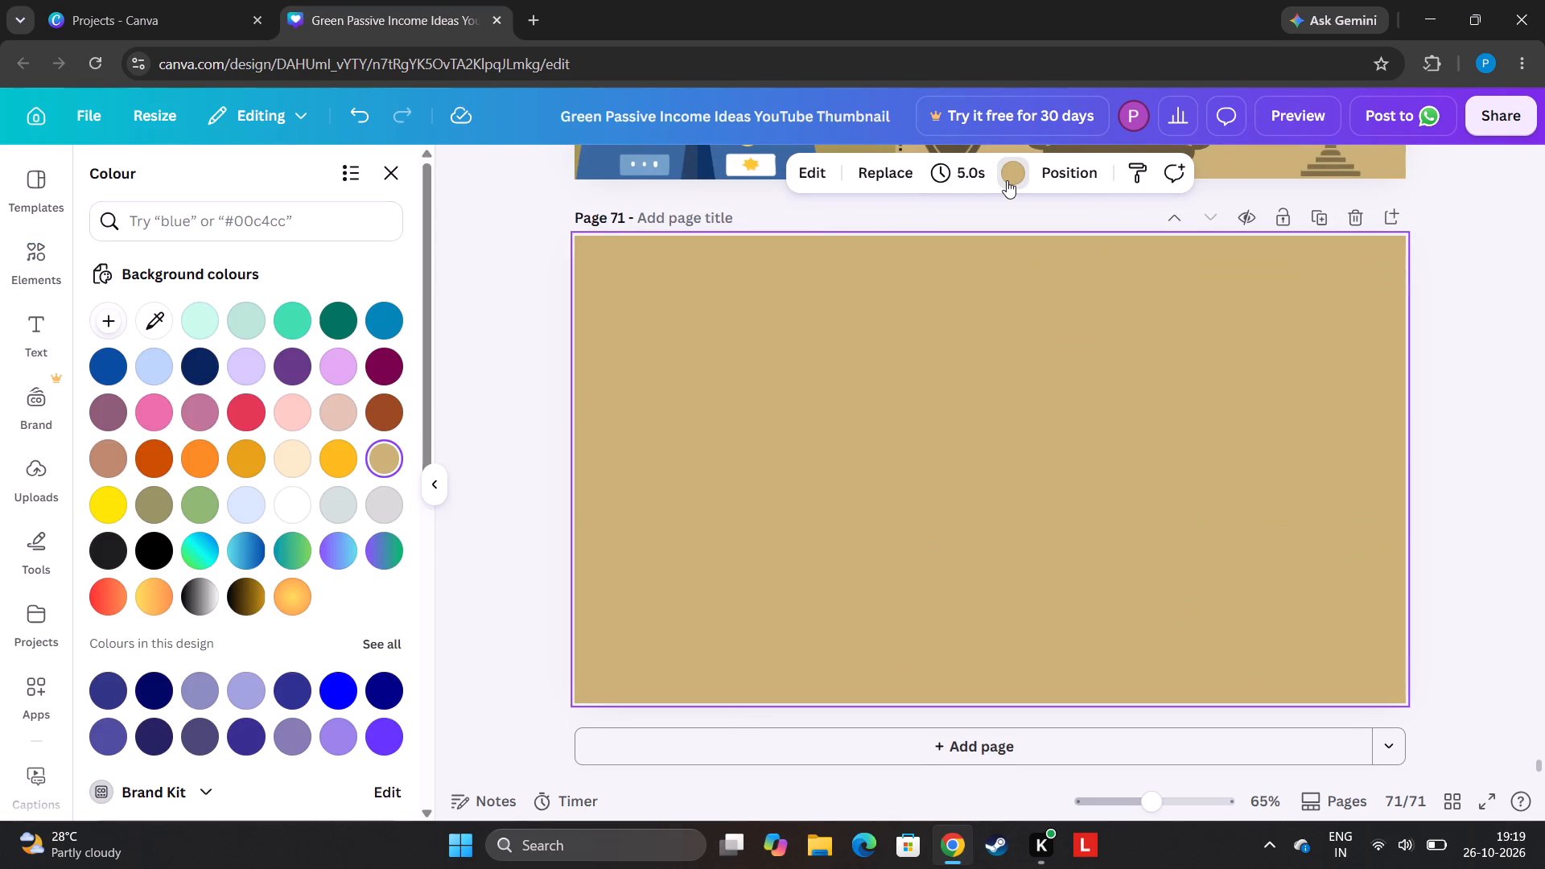
left_click(374, 309)
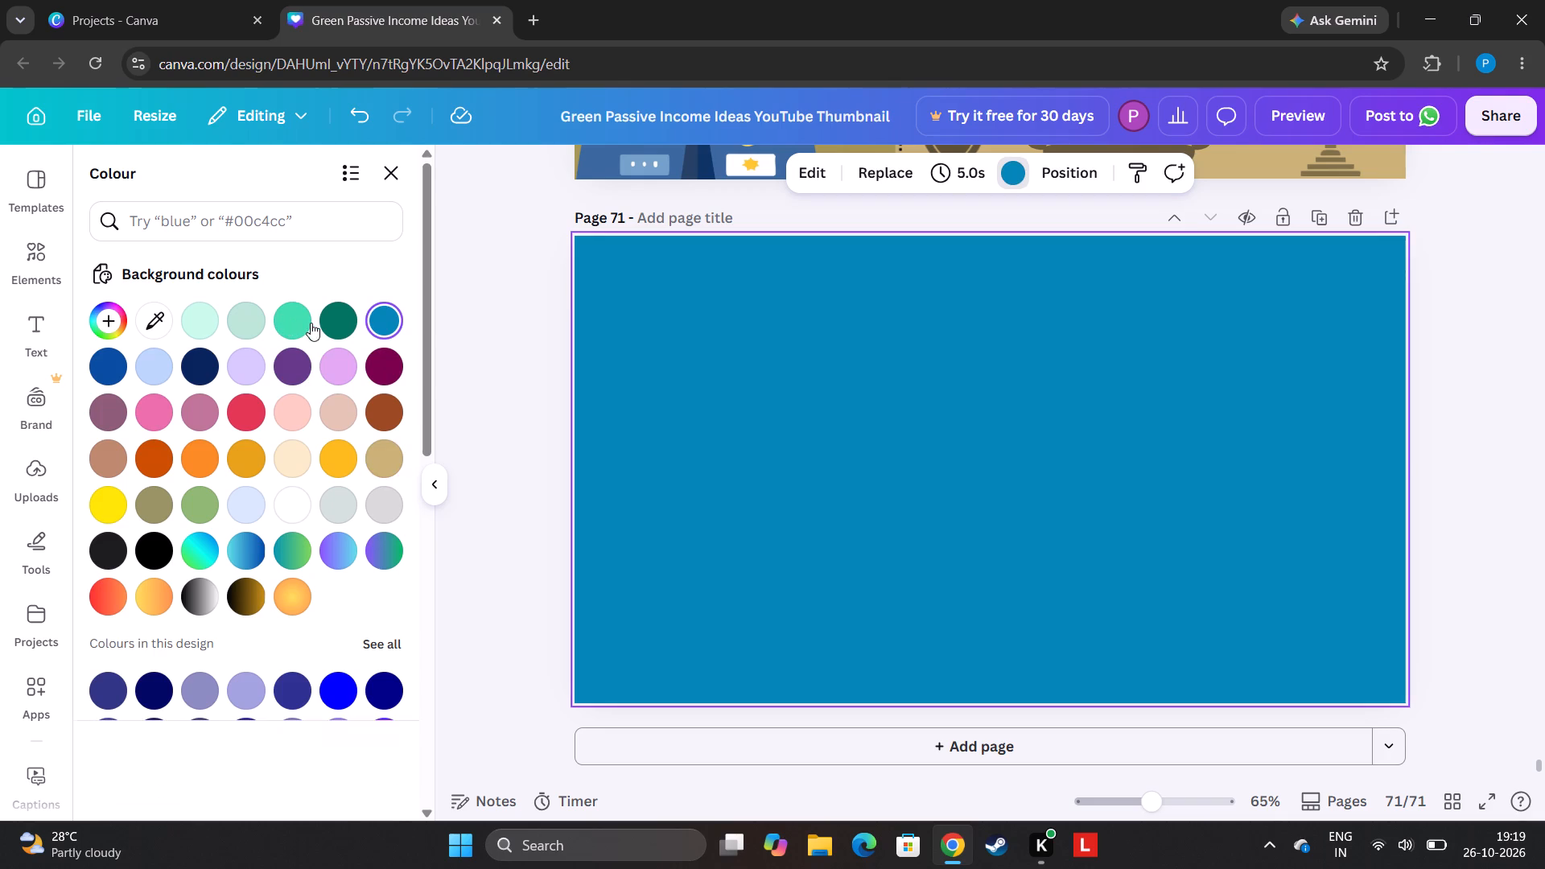
left_click(328, 320)
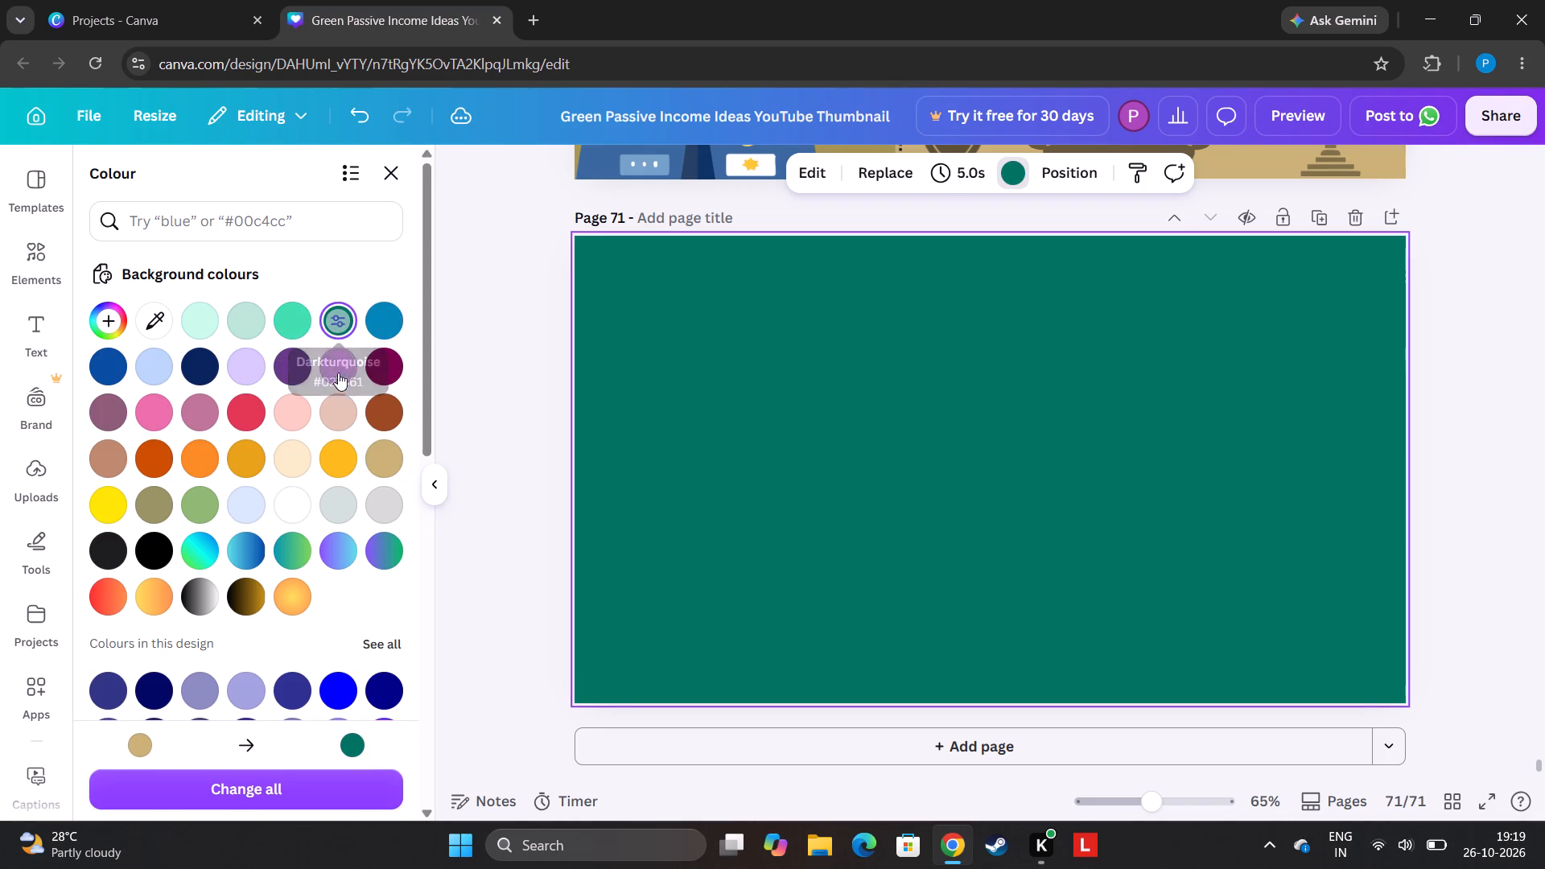
left_click(348, 416)
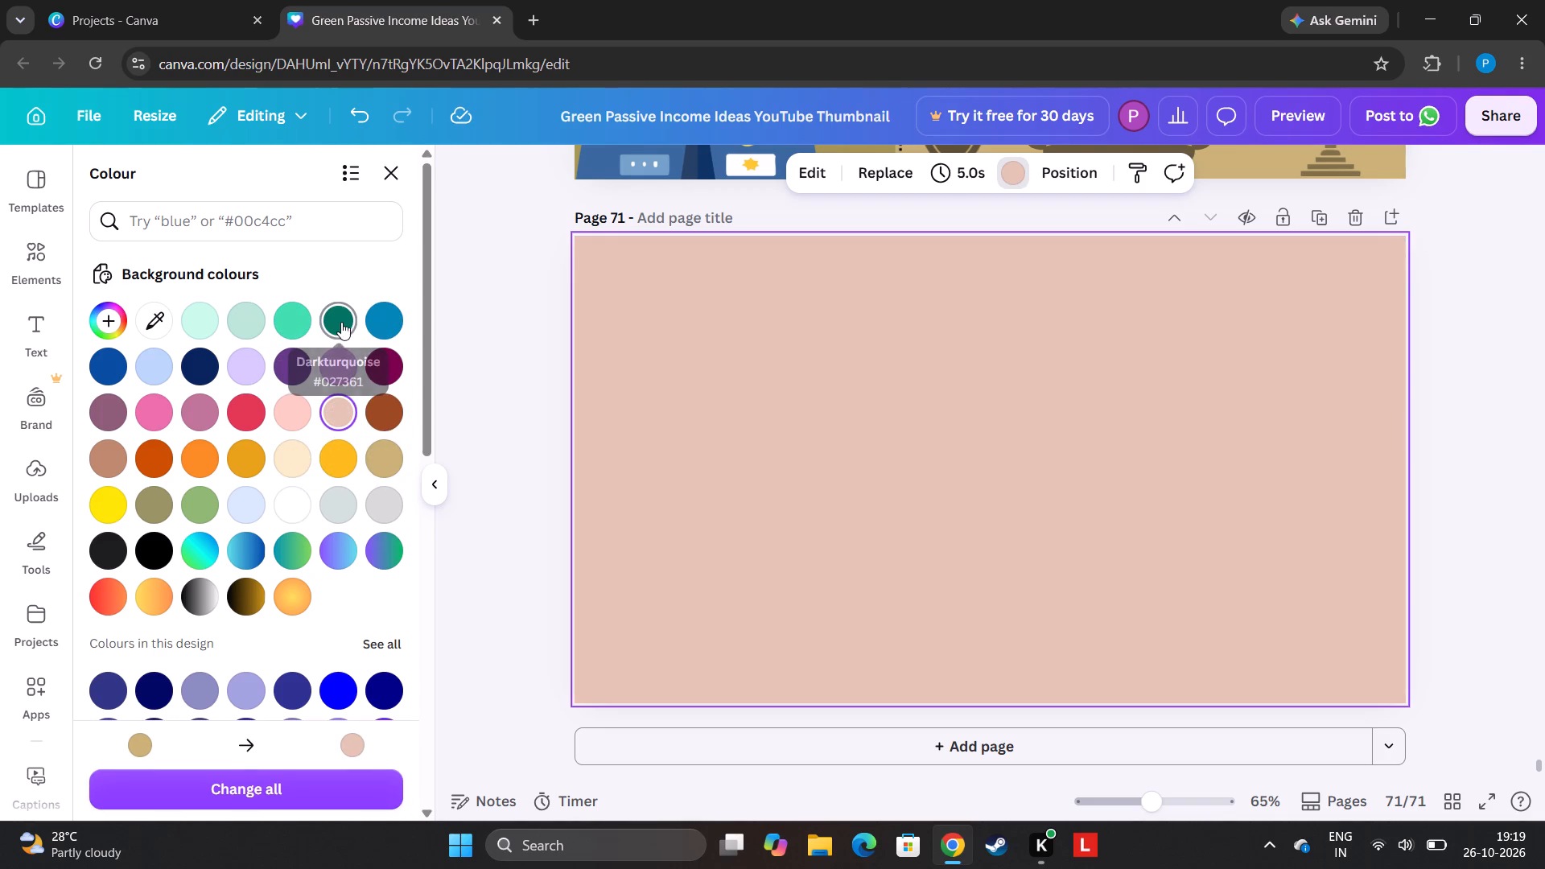
left_click(342, 323)
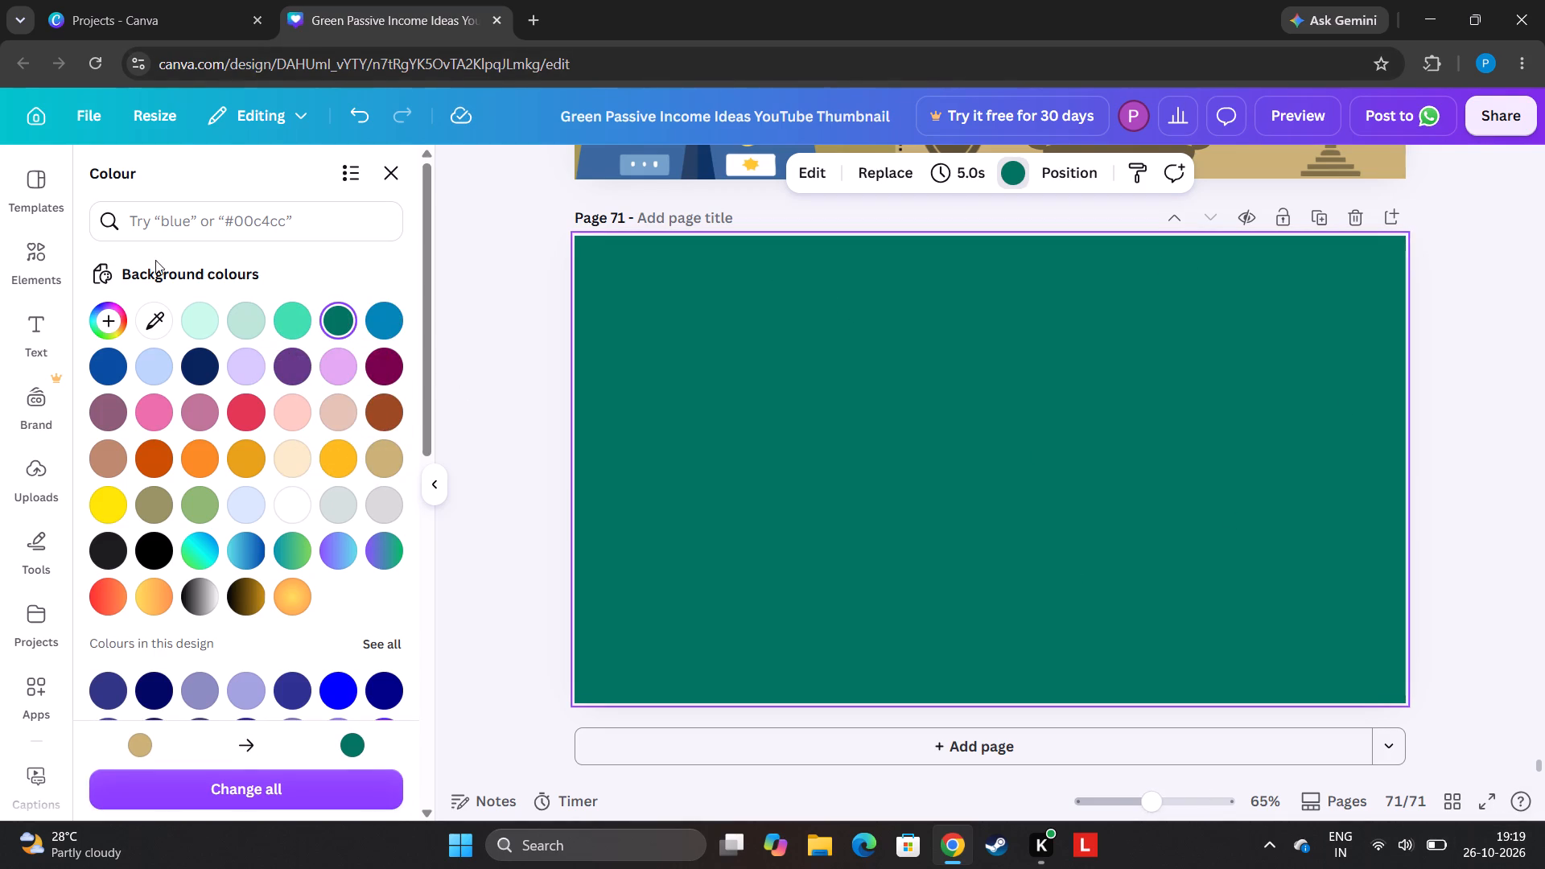
left_click(103, 320)
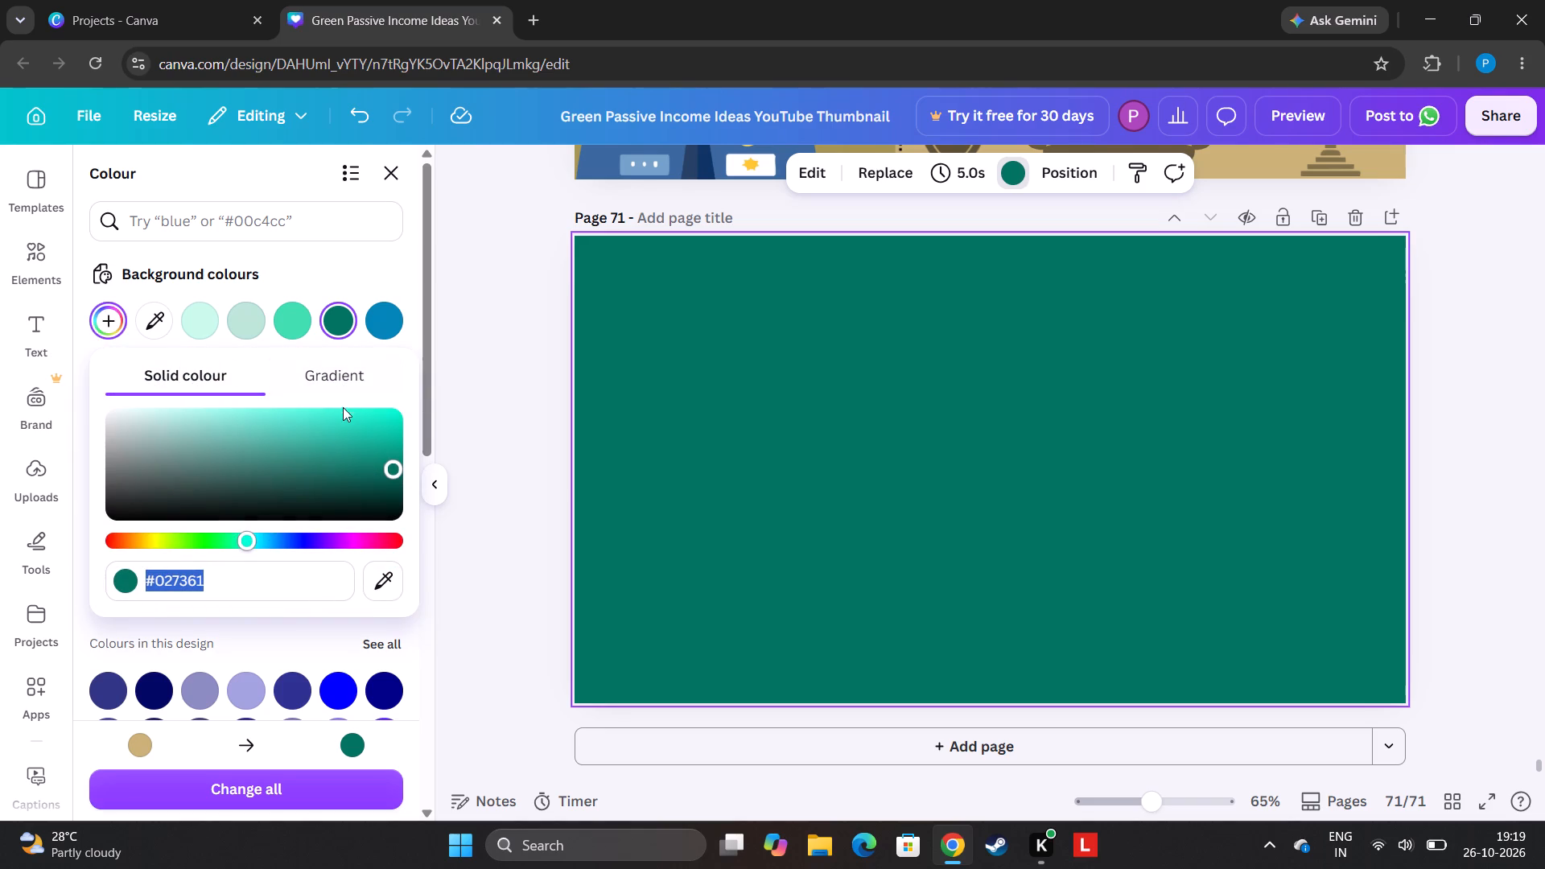
left_click(368, 446)
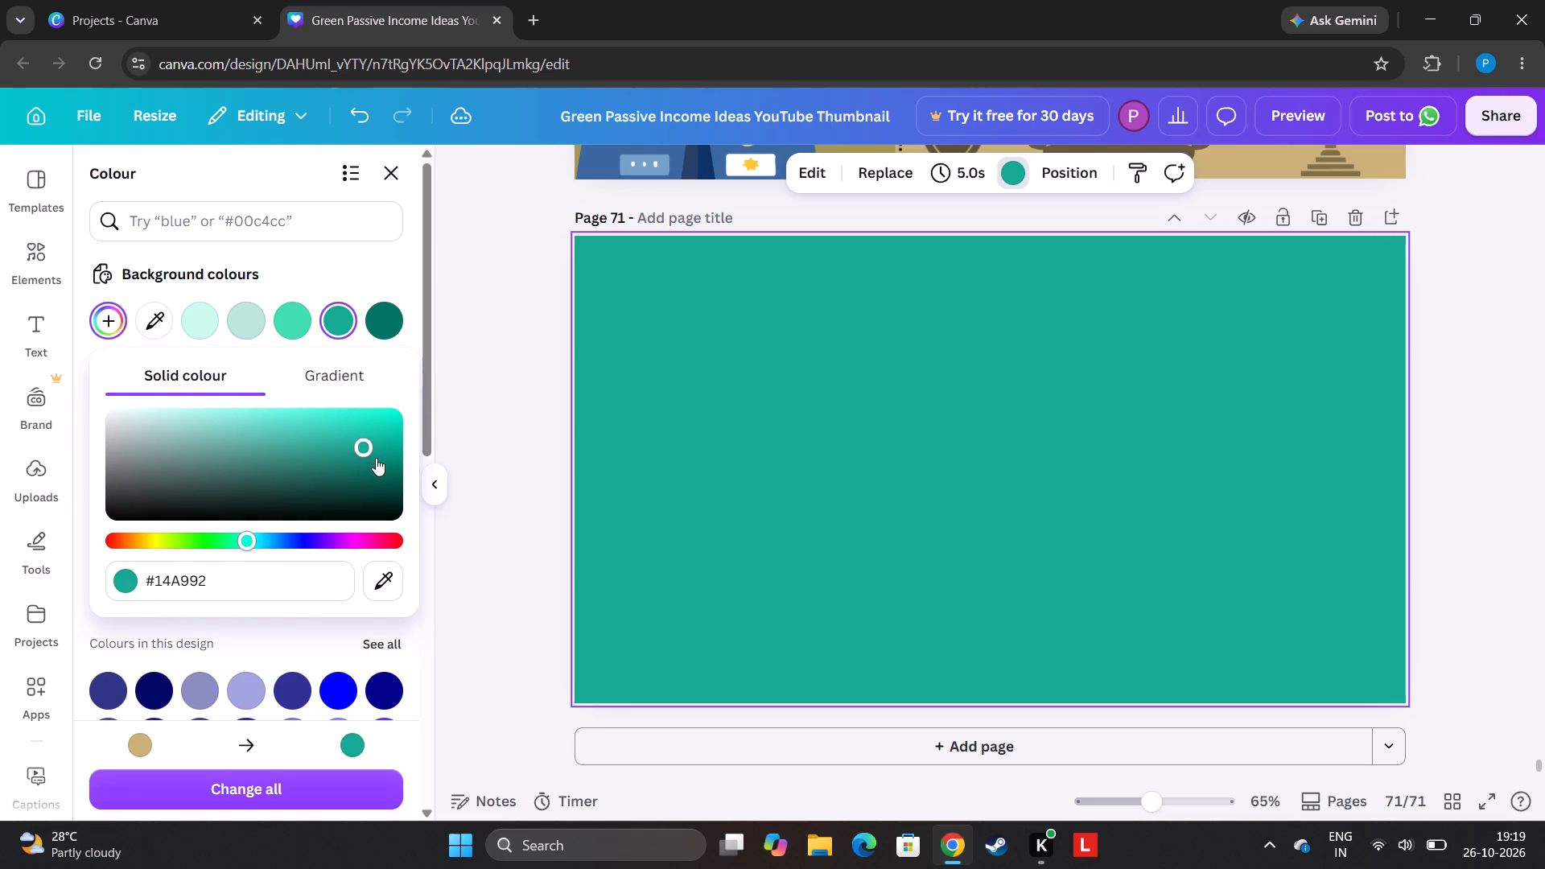
left_click(359, 456)
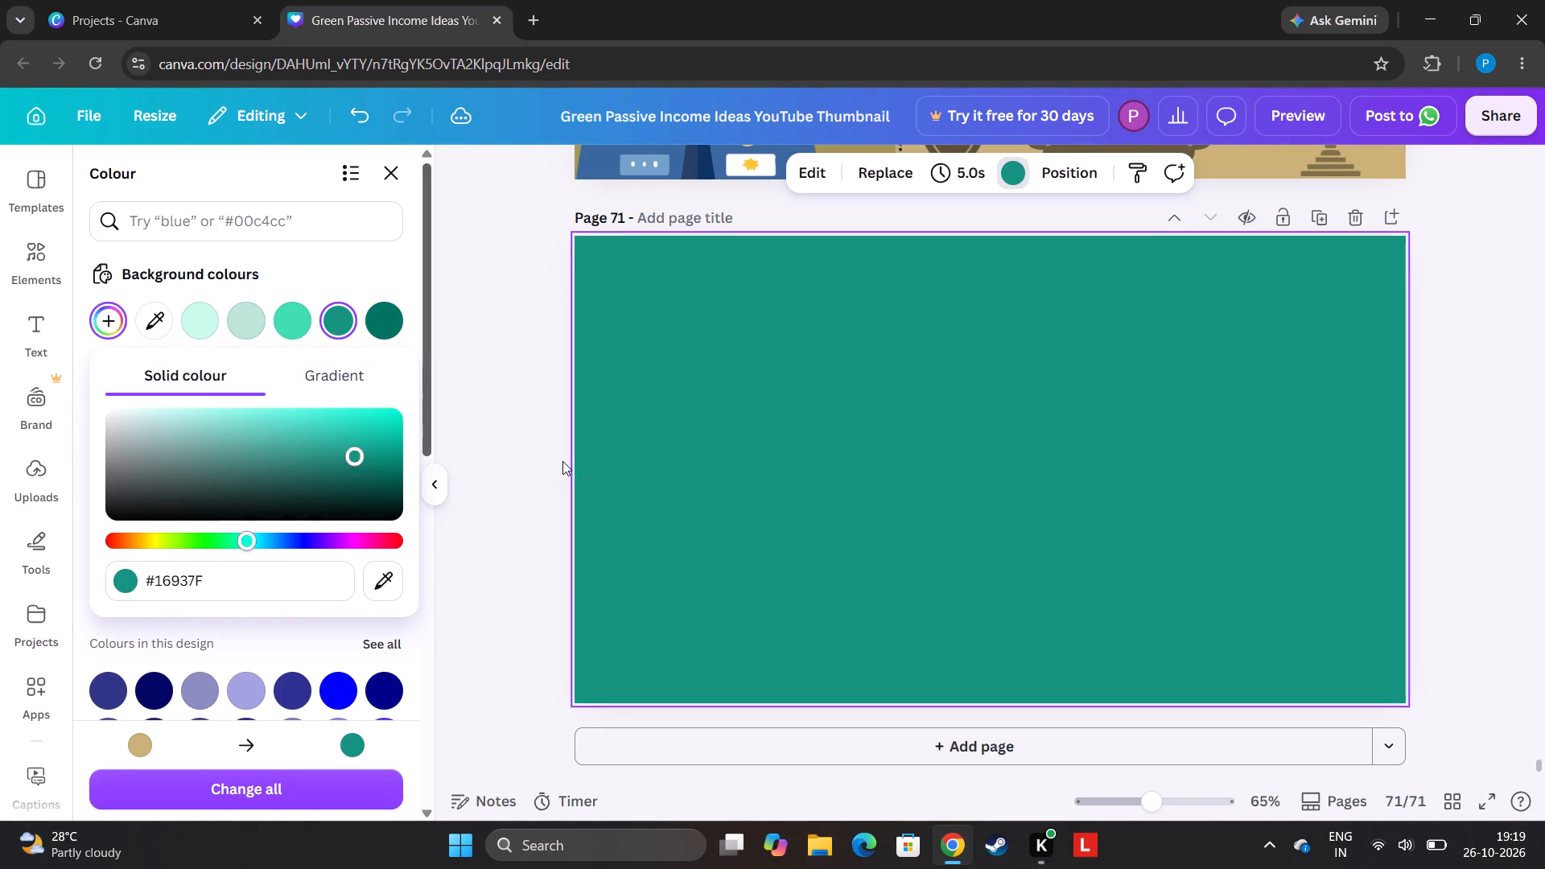
left_click(328, 445)
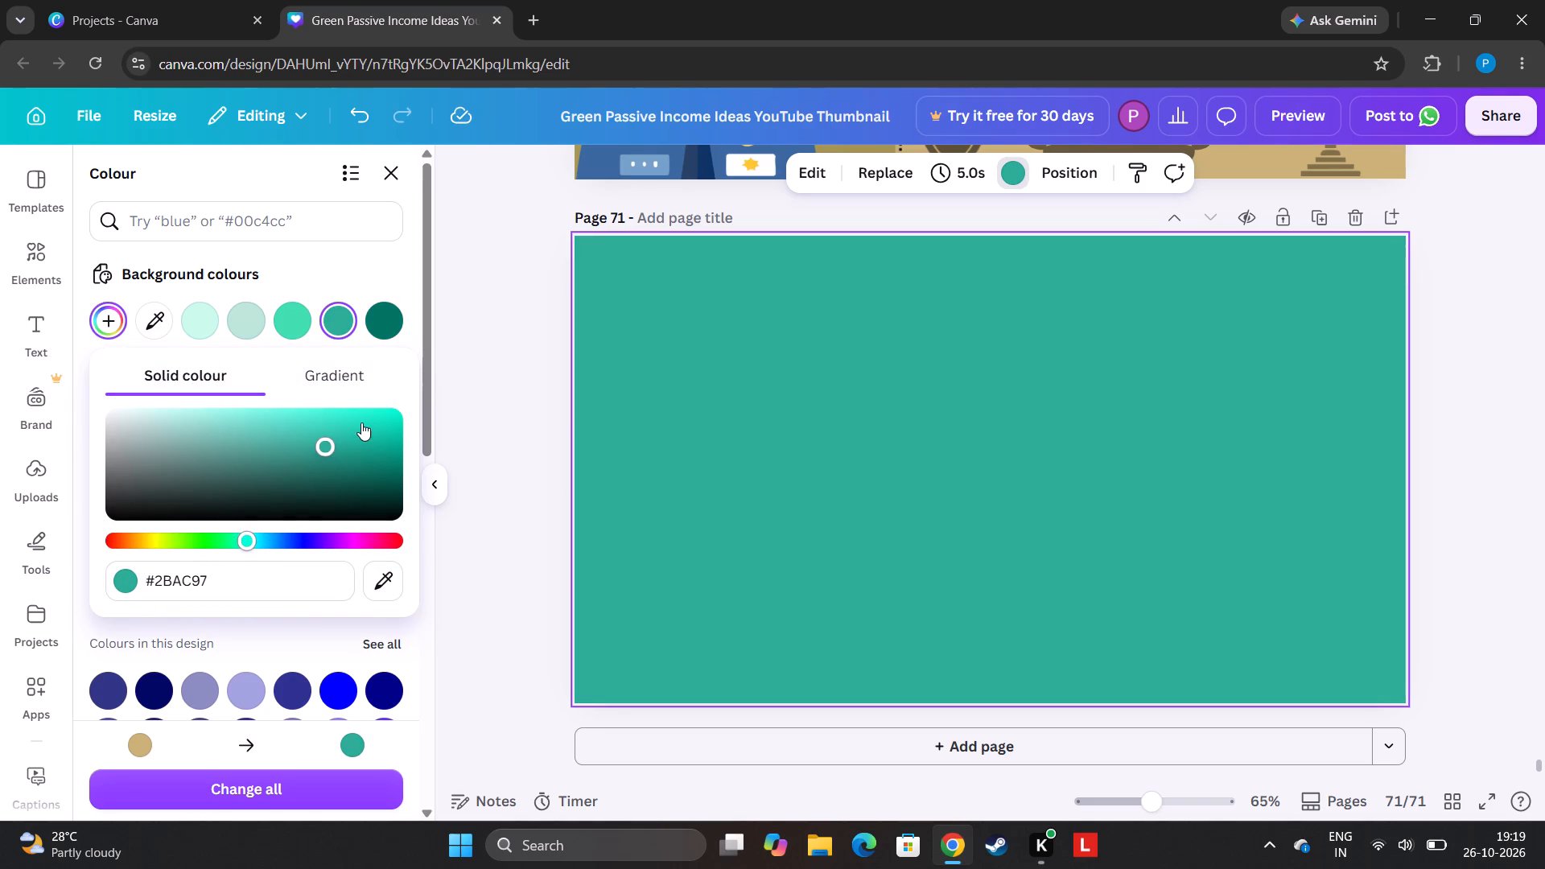
left_click(359, 433)
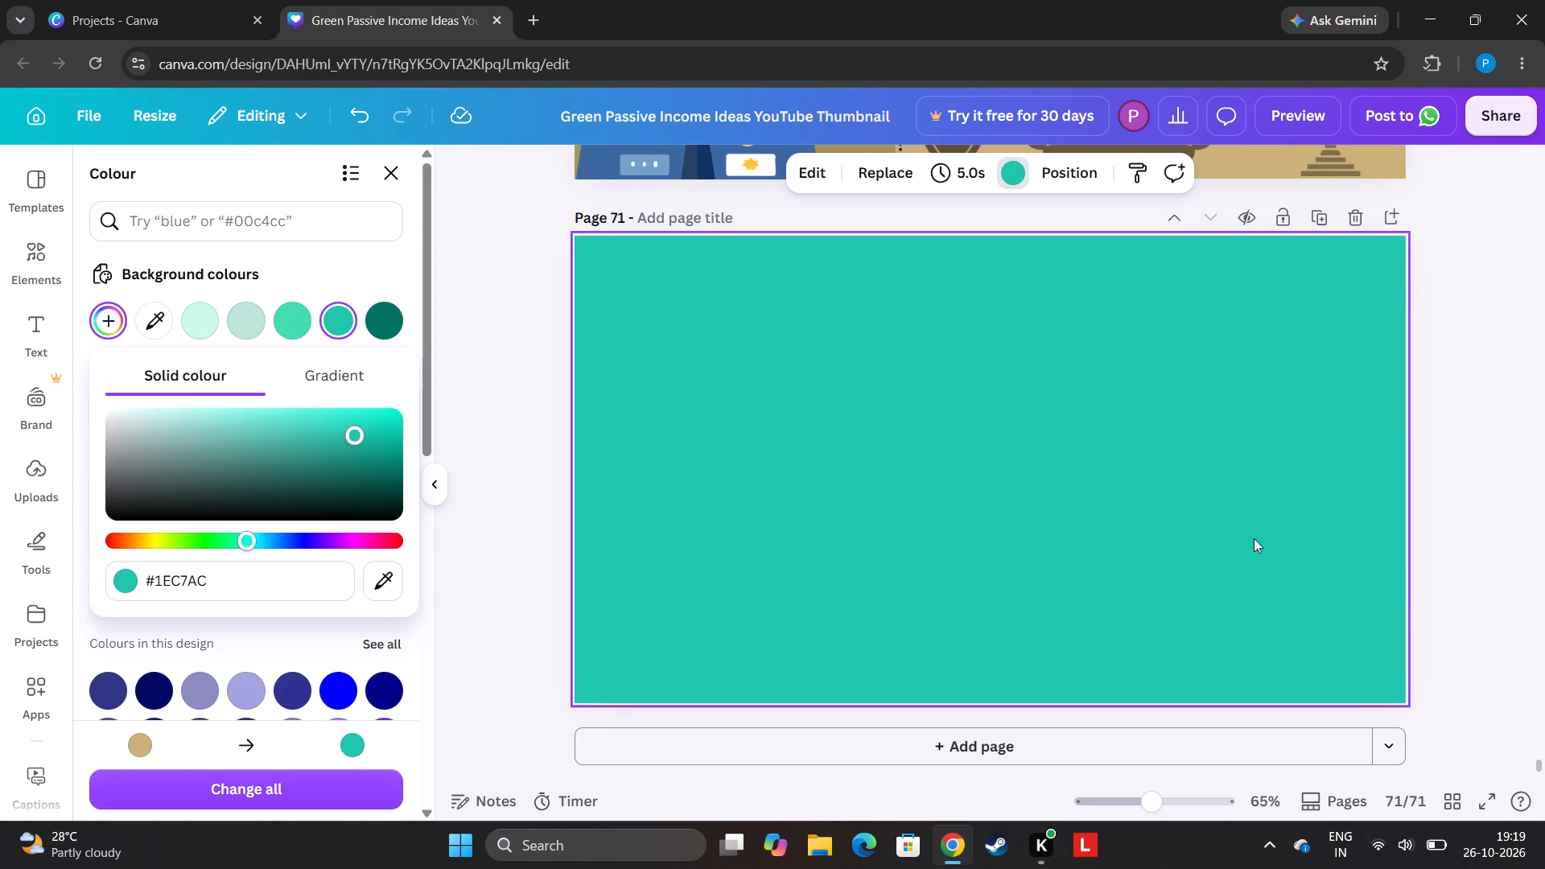
left_click(494, 284)
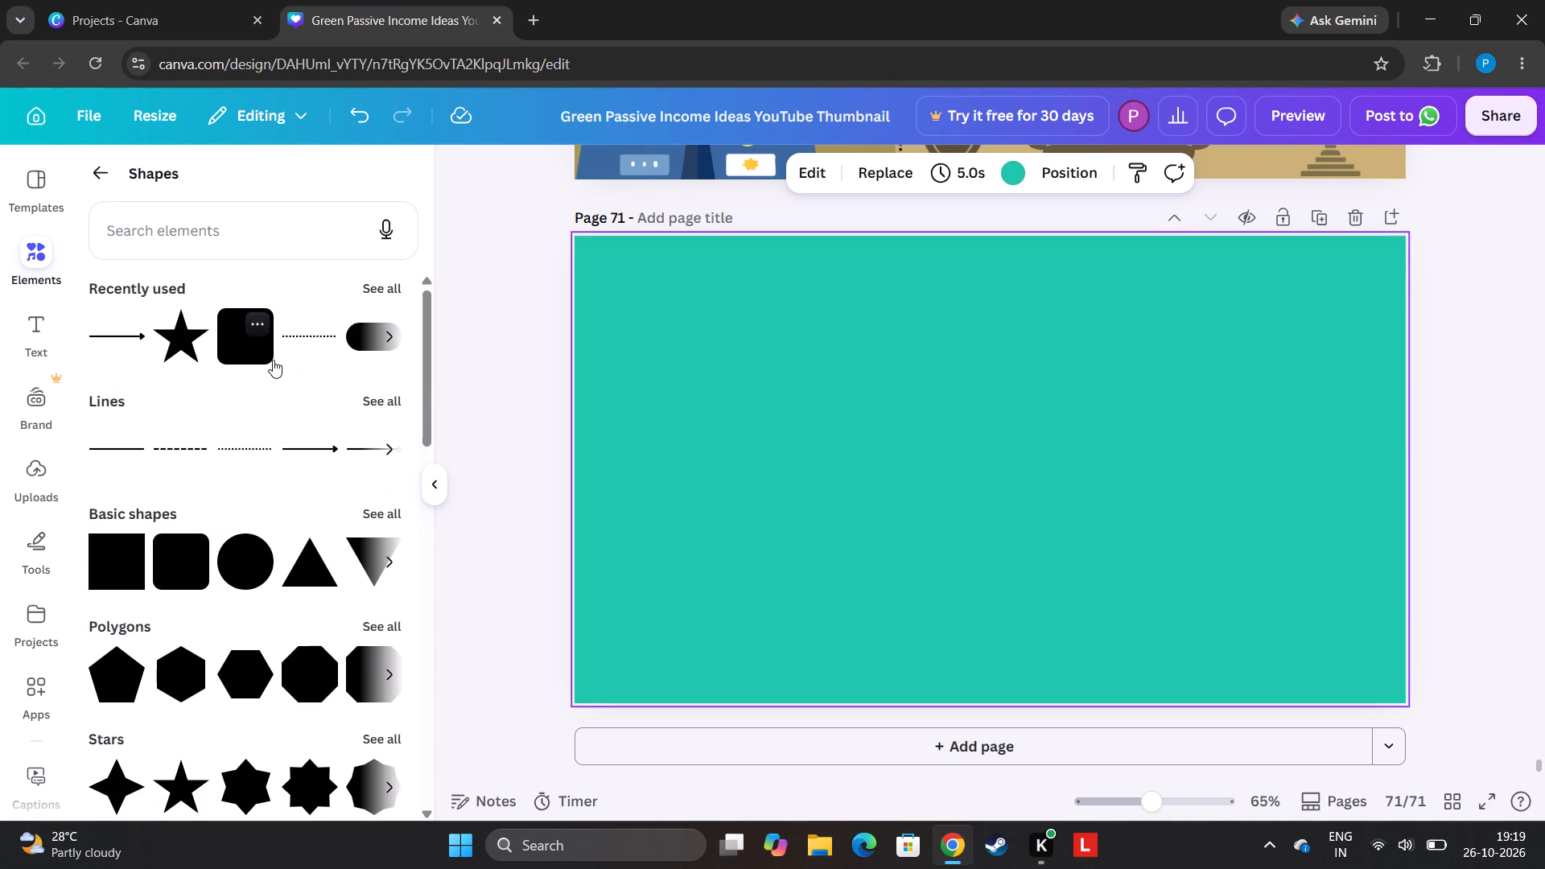
Add a pentagon near the turquoise page's lower-right corner, resting on the bottom edge, and enlarge it to about 460 by 460.
left_click(126, 665)
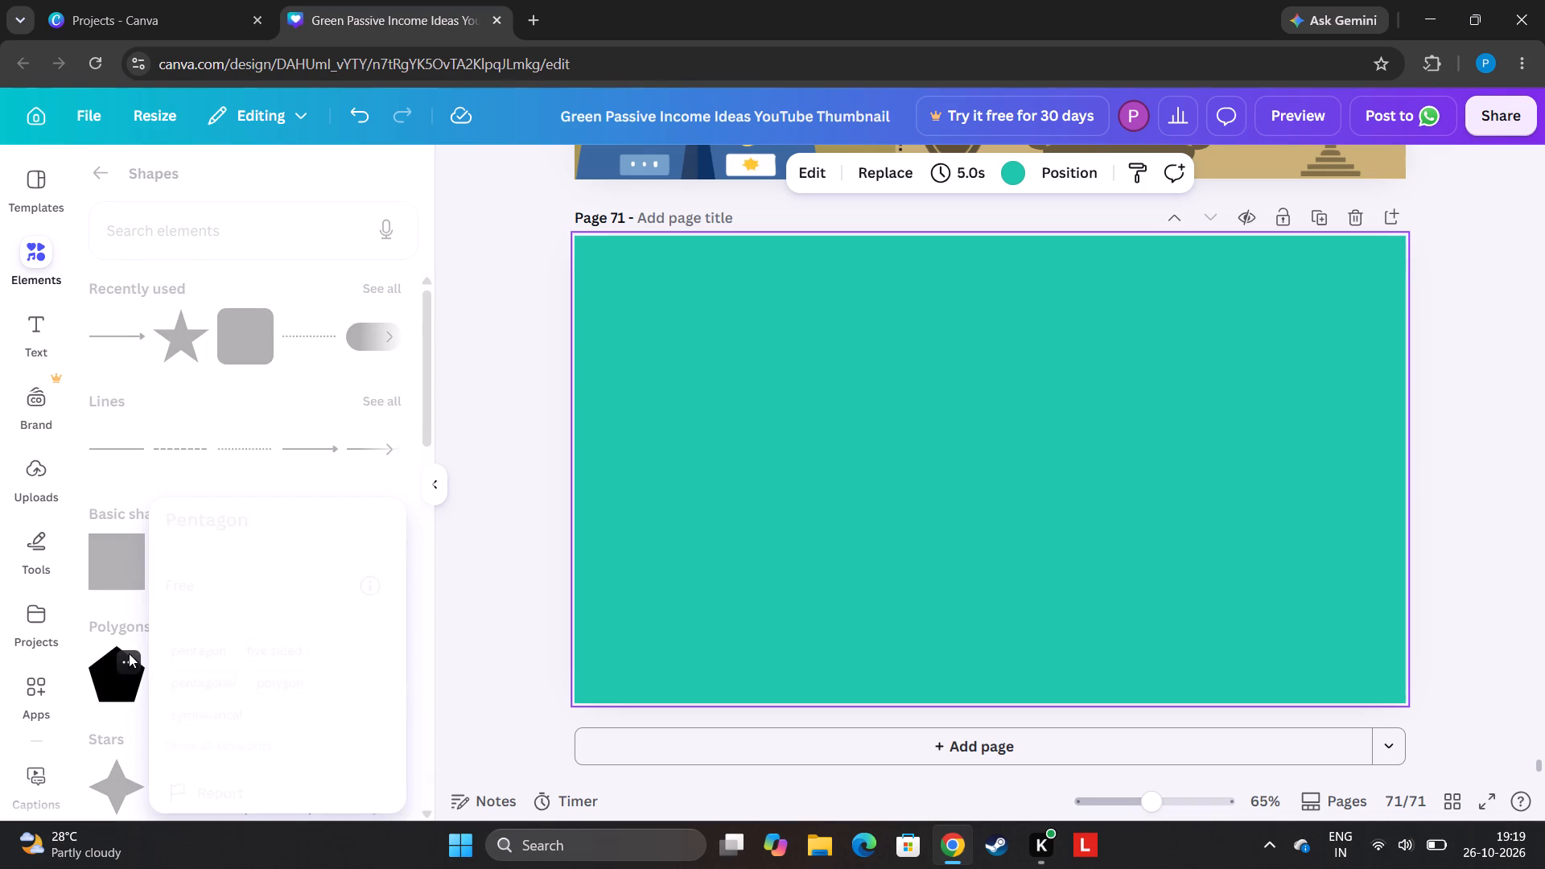
left_click(462, 517)
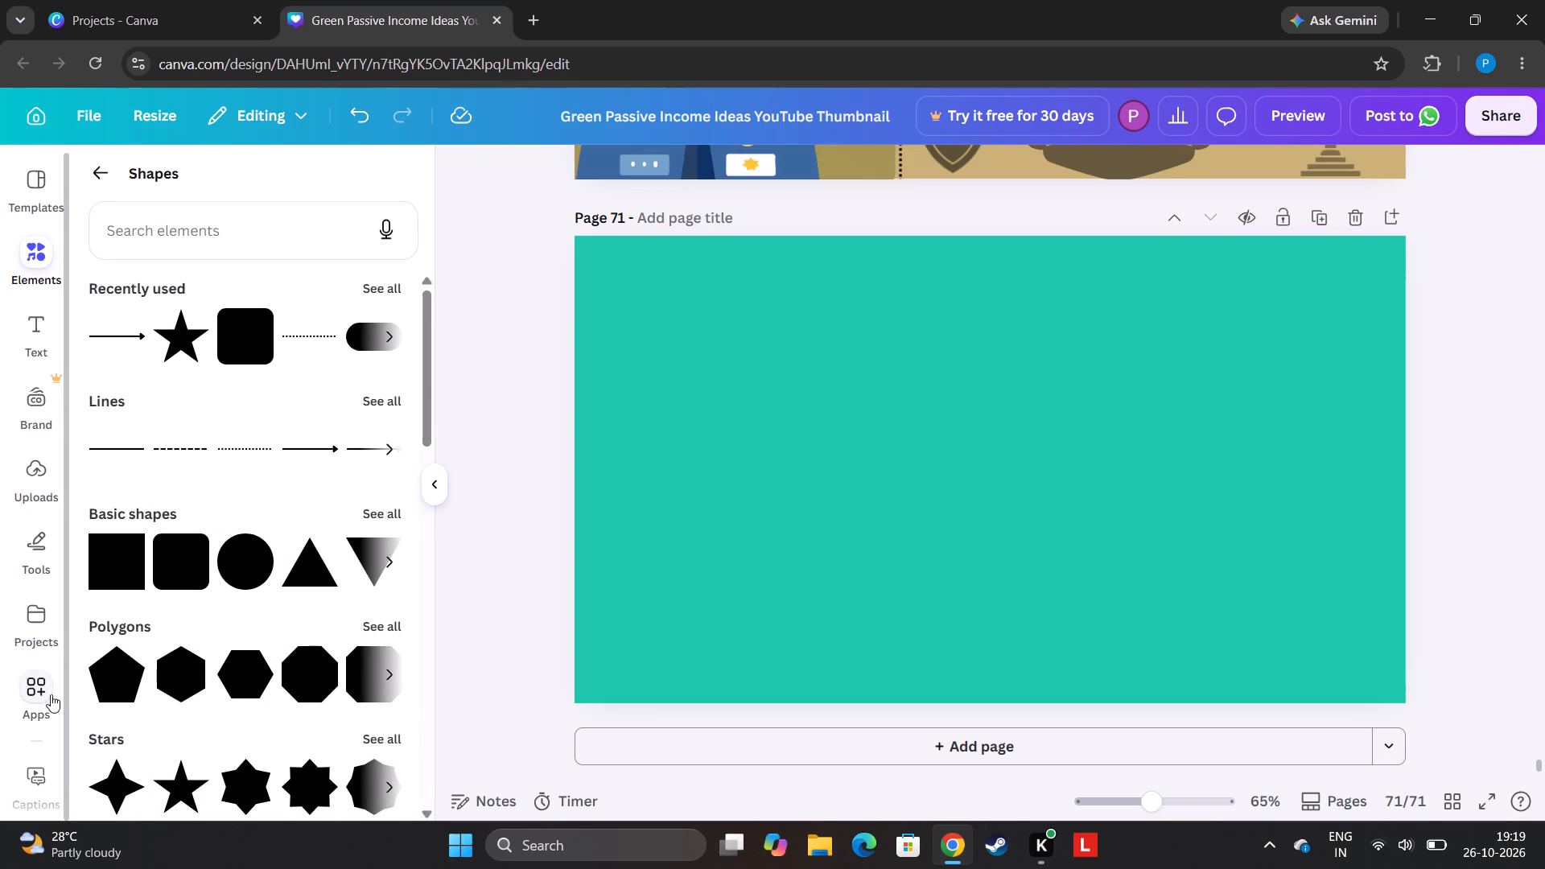
left_click(102, 667)
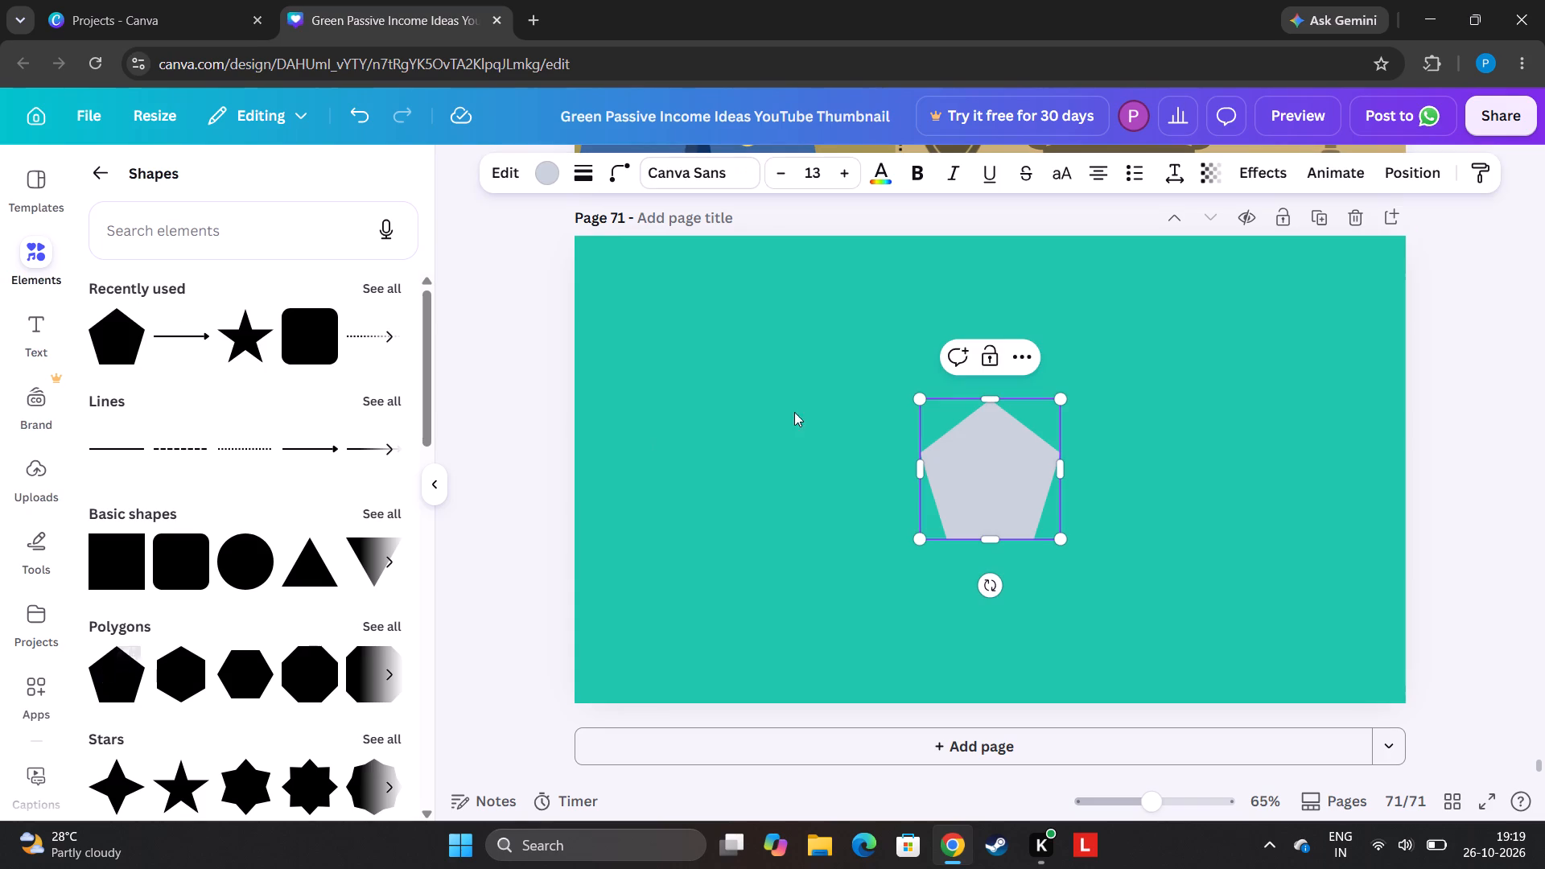
left_click_drag(962, 480, 1116, 643)
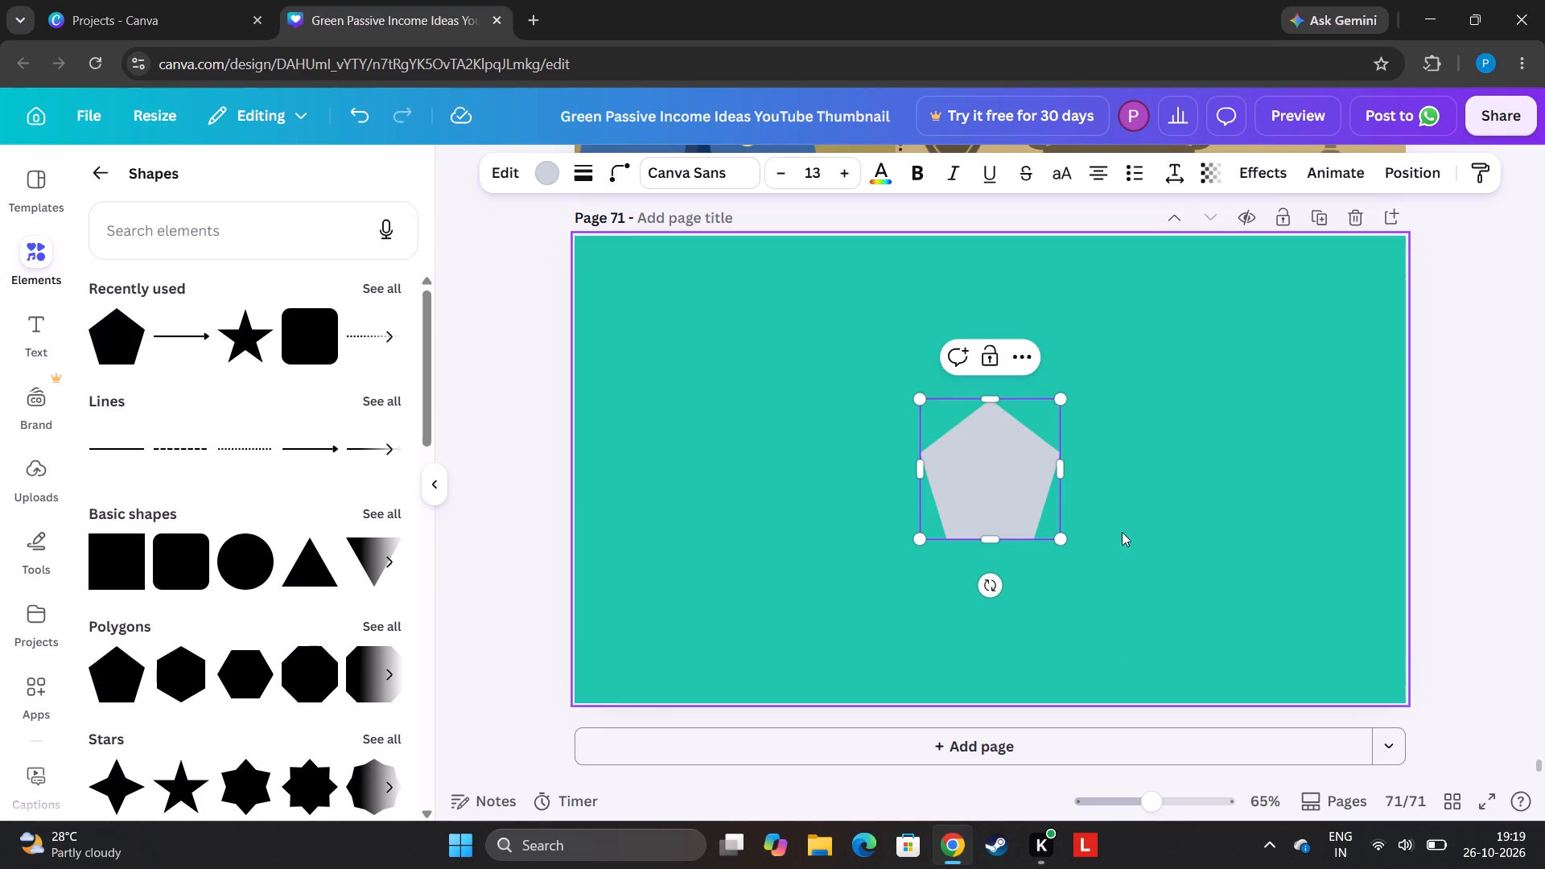
left_click(1499, 361)
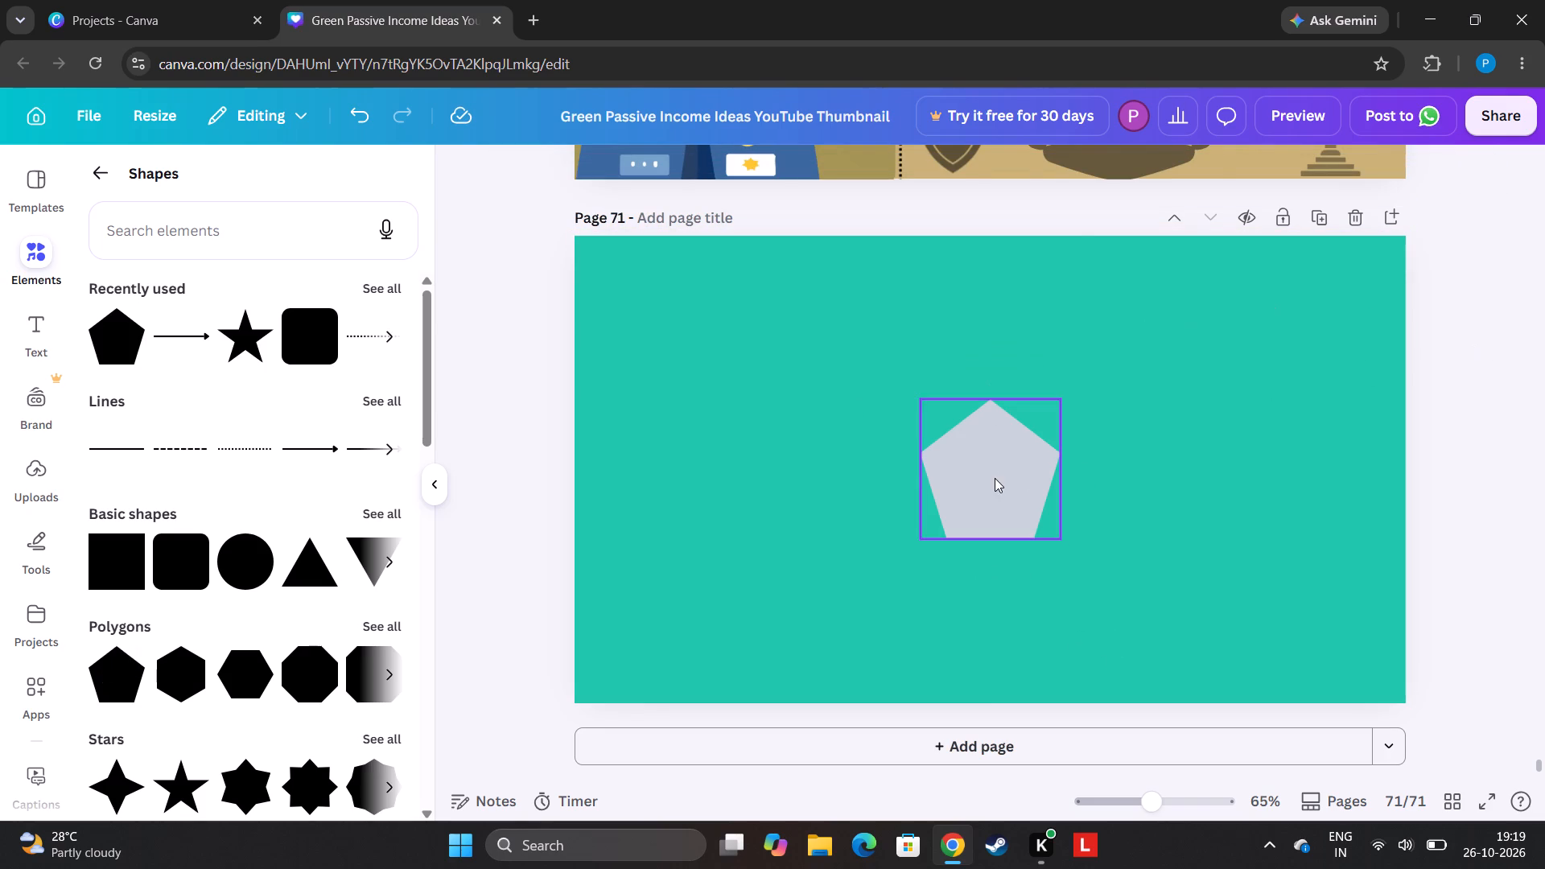
left_click_drag(995, 478, 1322, 632)
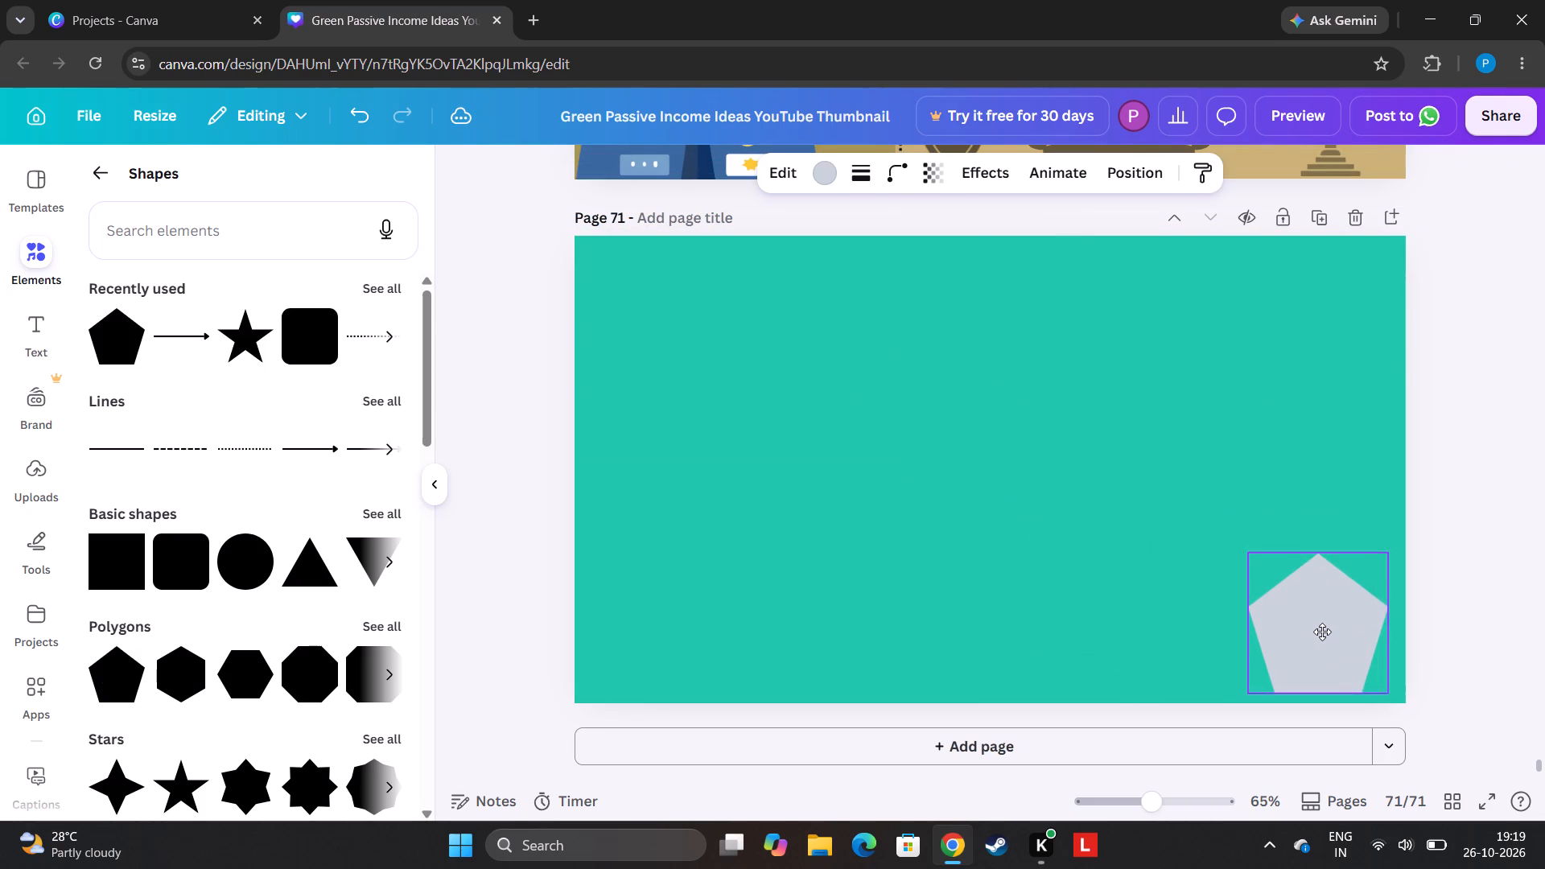
left_click_drag(1322, 632, 1323, 640)
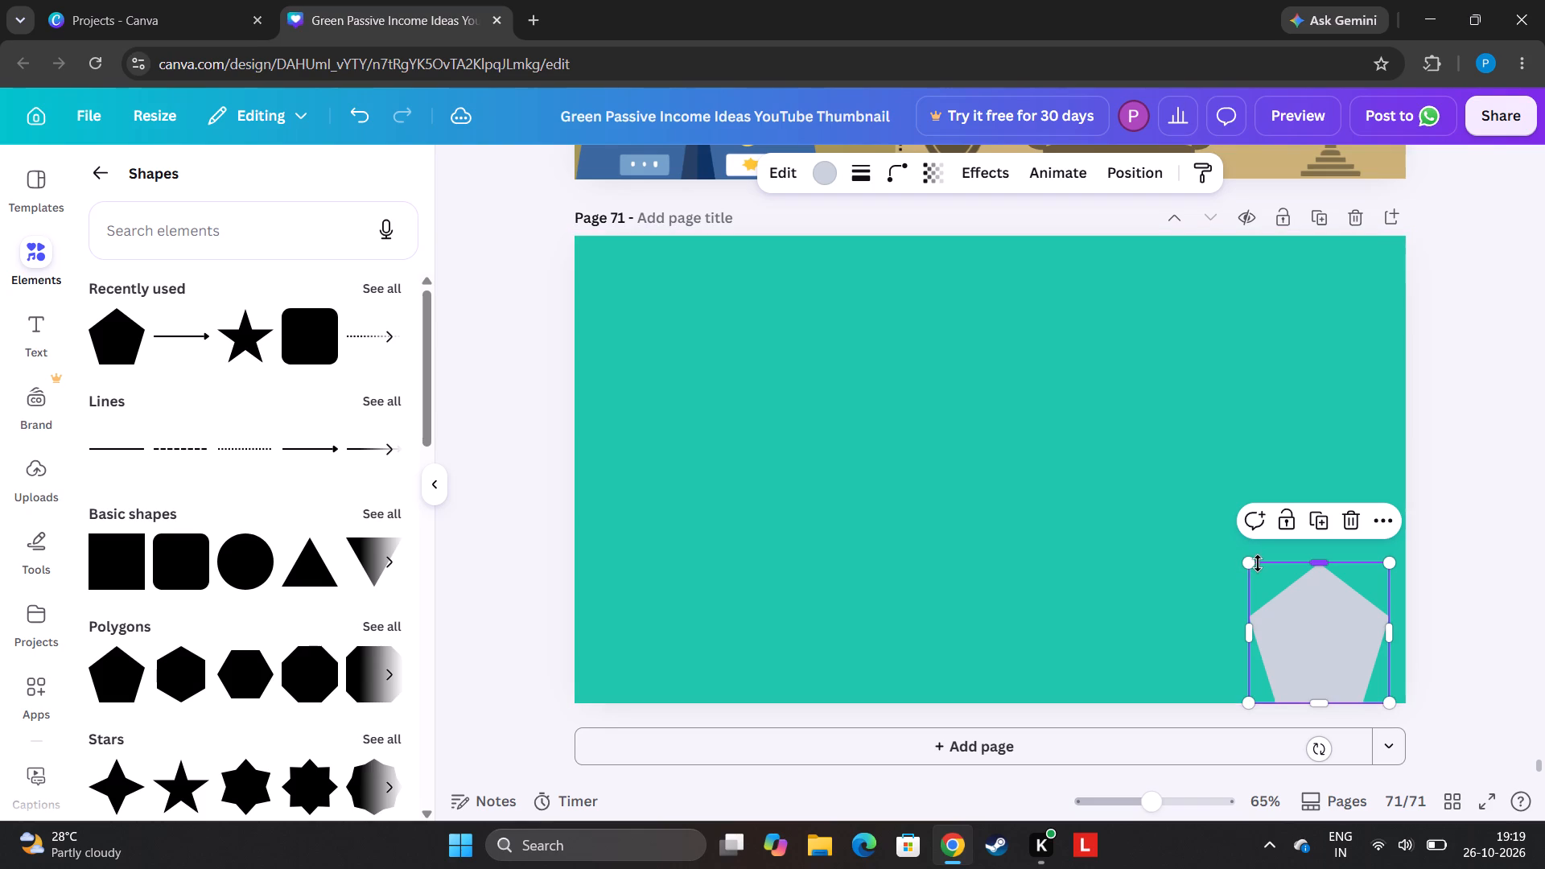
left_click_drag(1255, 563, 1211, 518)
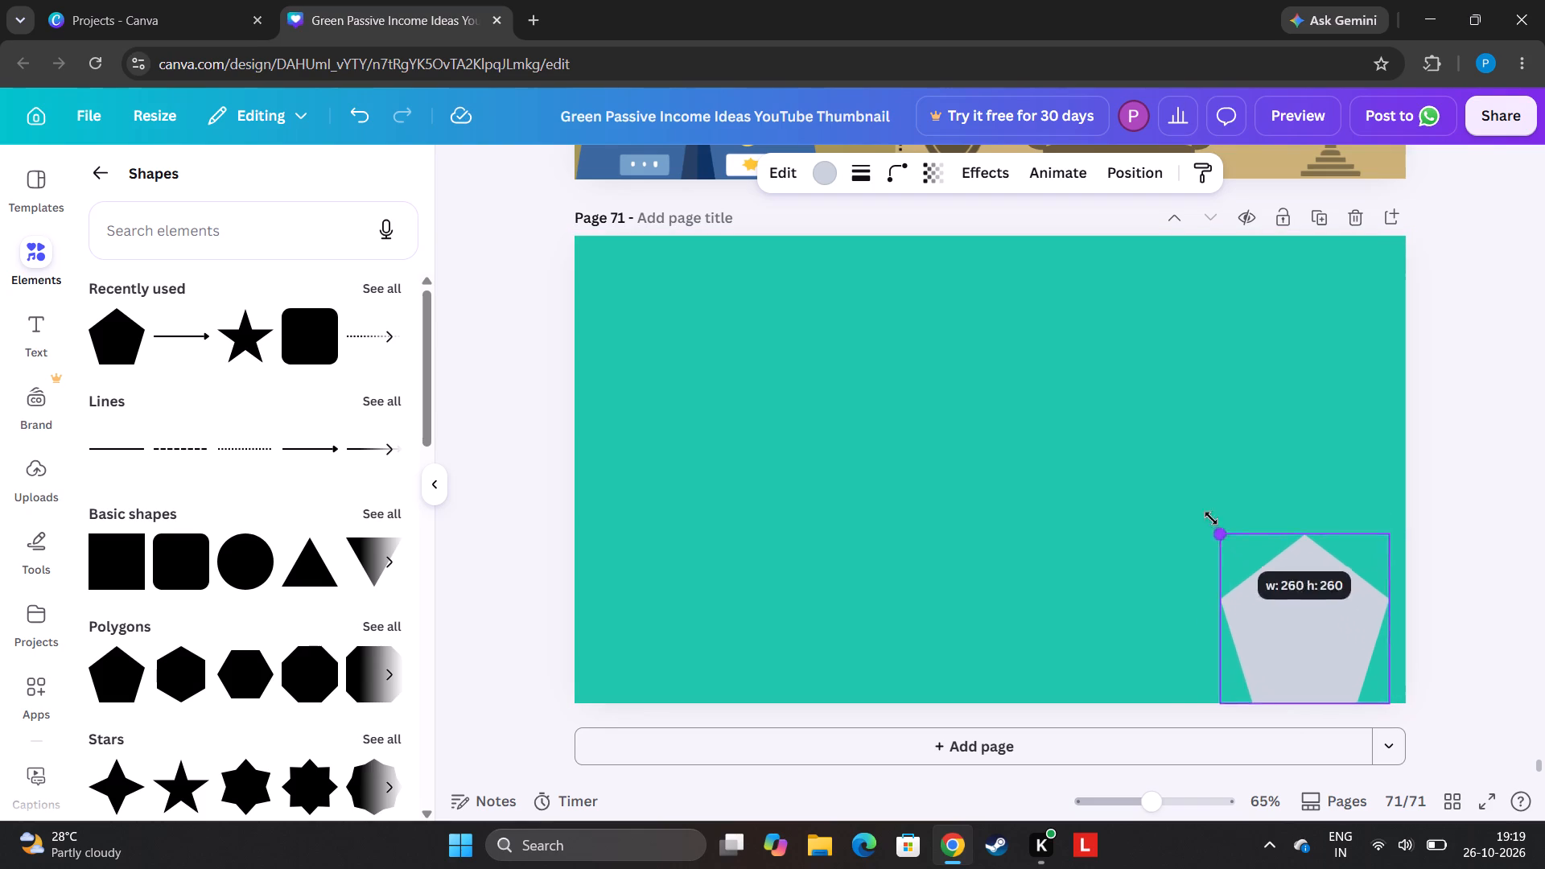
left_click_drag(1211, 518, 1098, 402)
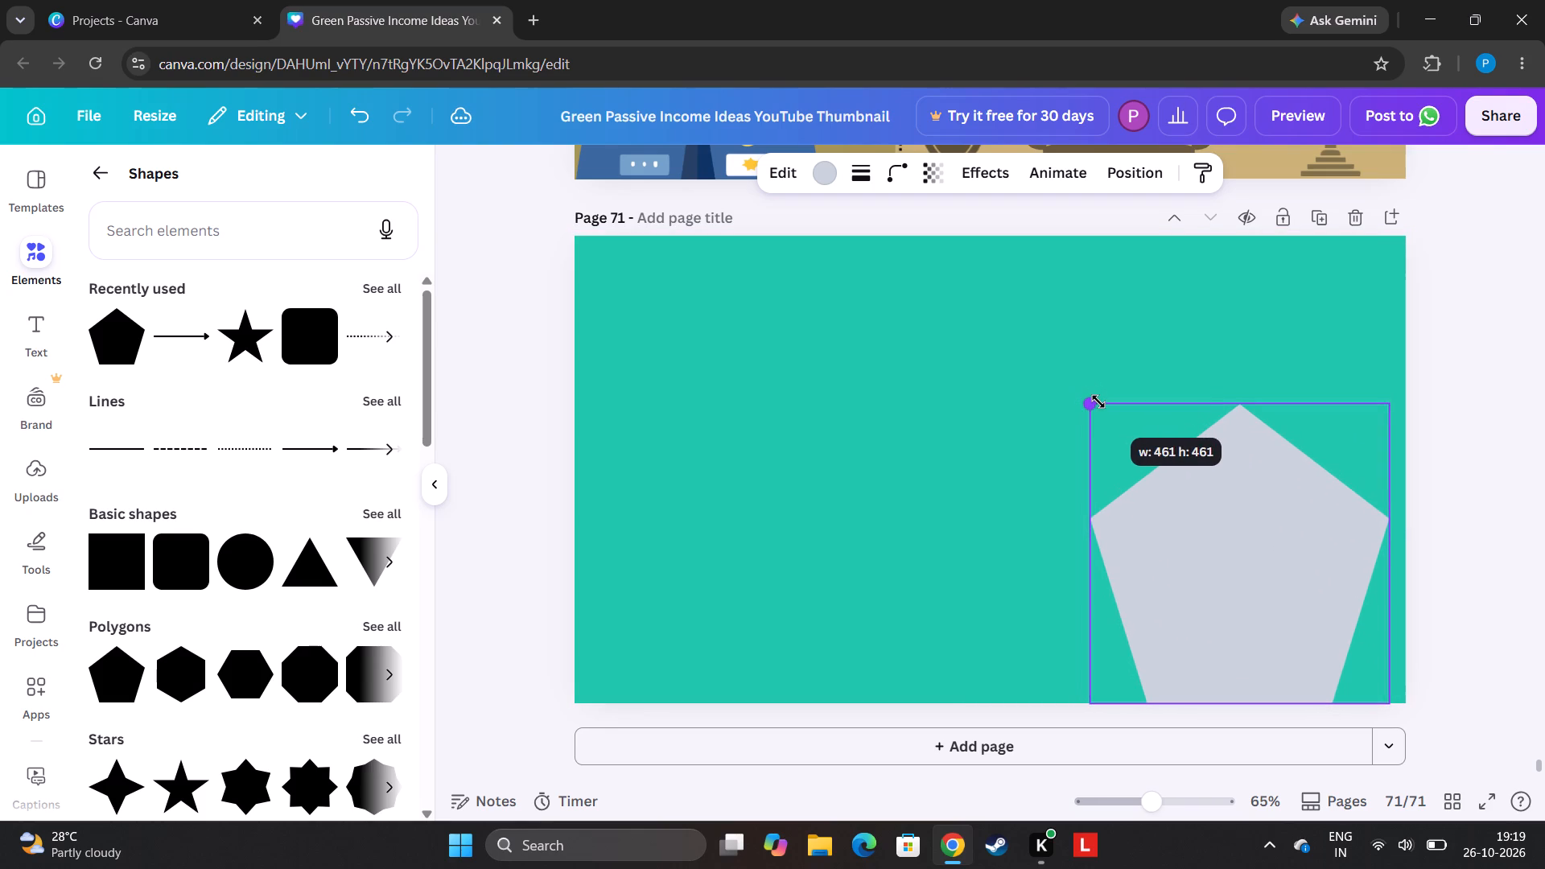
left_click_drag(1098, 402, 1102, 405)
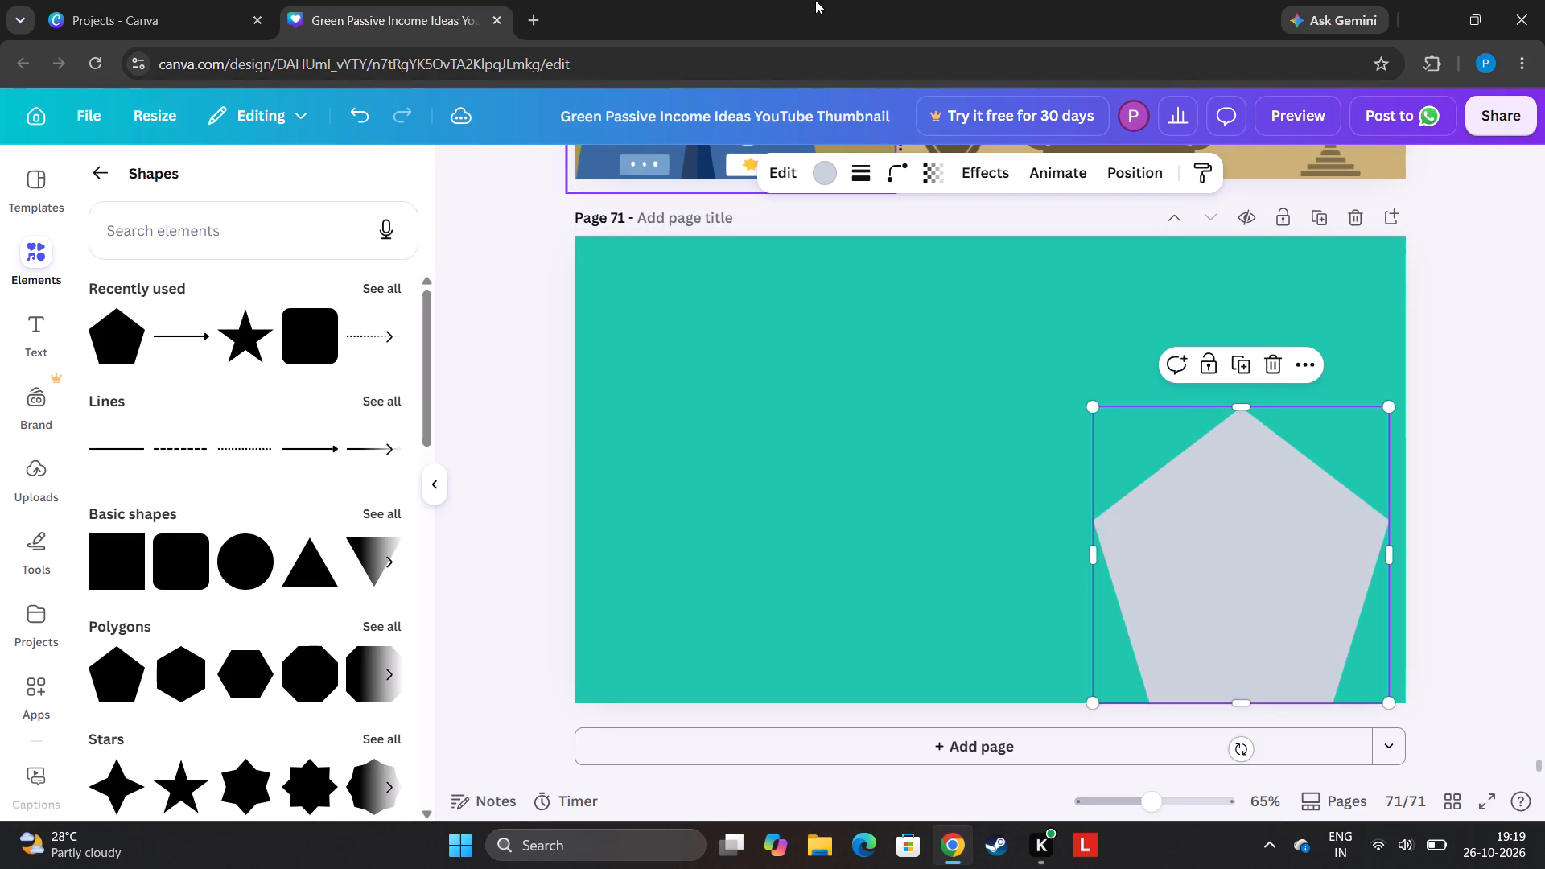
Set the pentagon's transparency to 67.
left_click(930, 174)
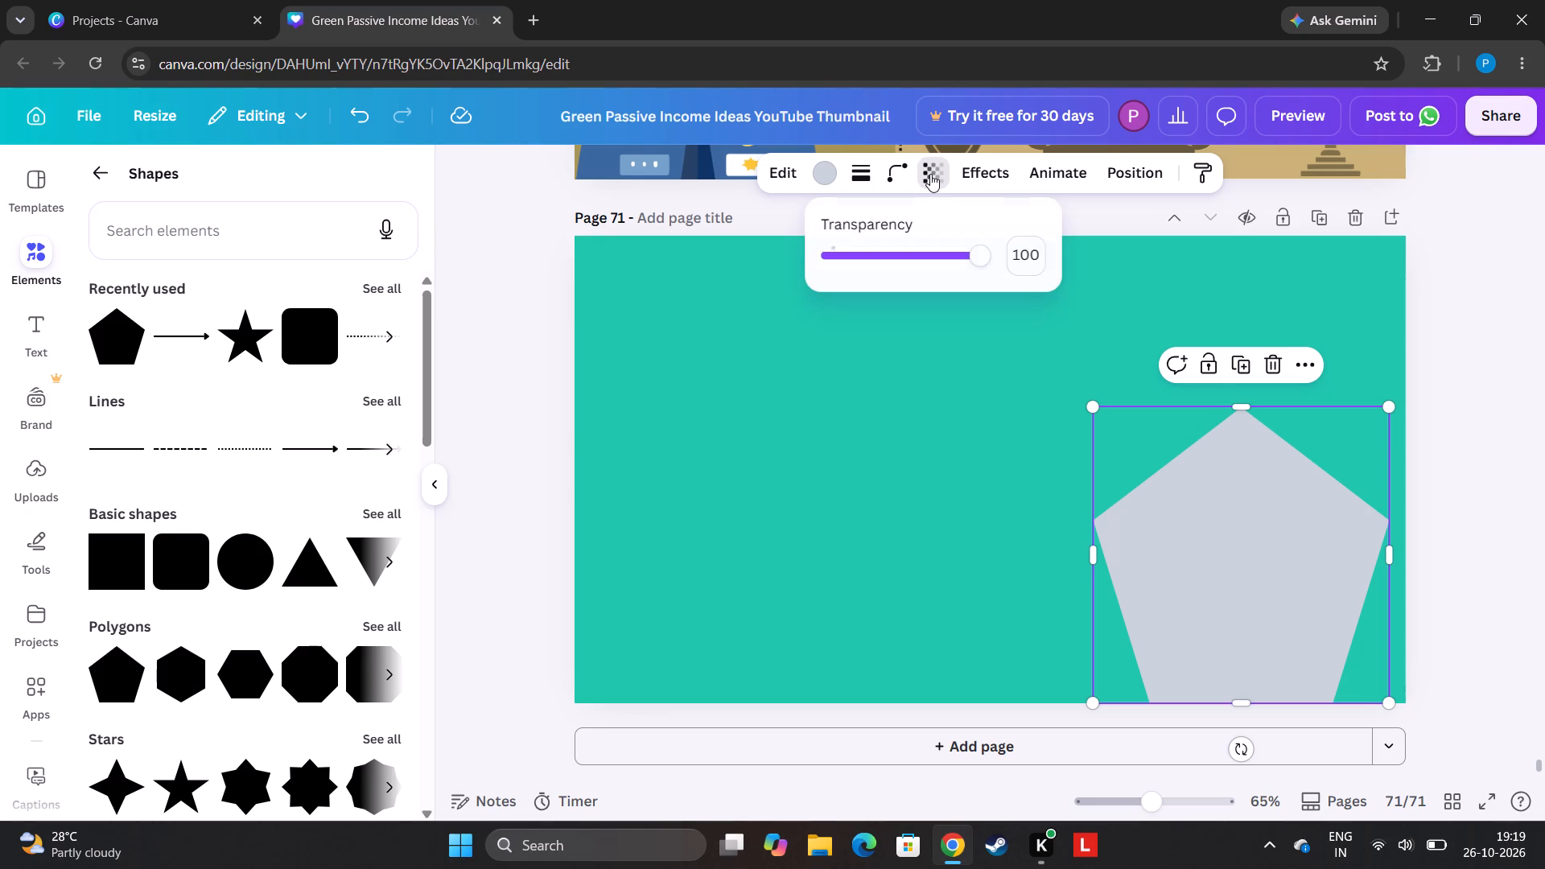
left_click(912, 249)
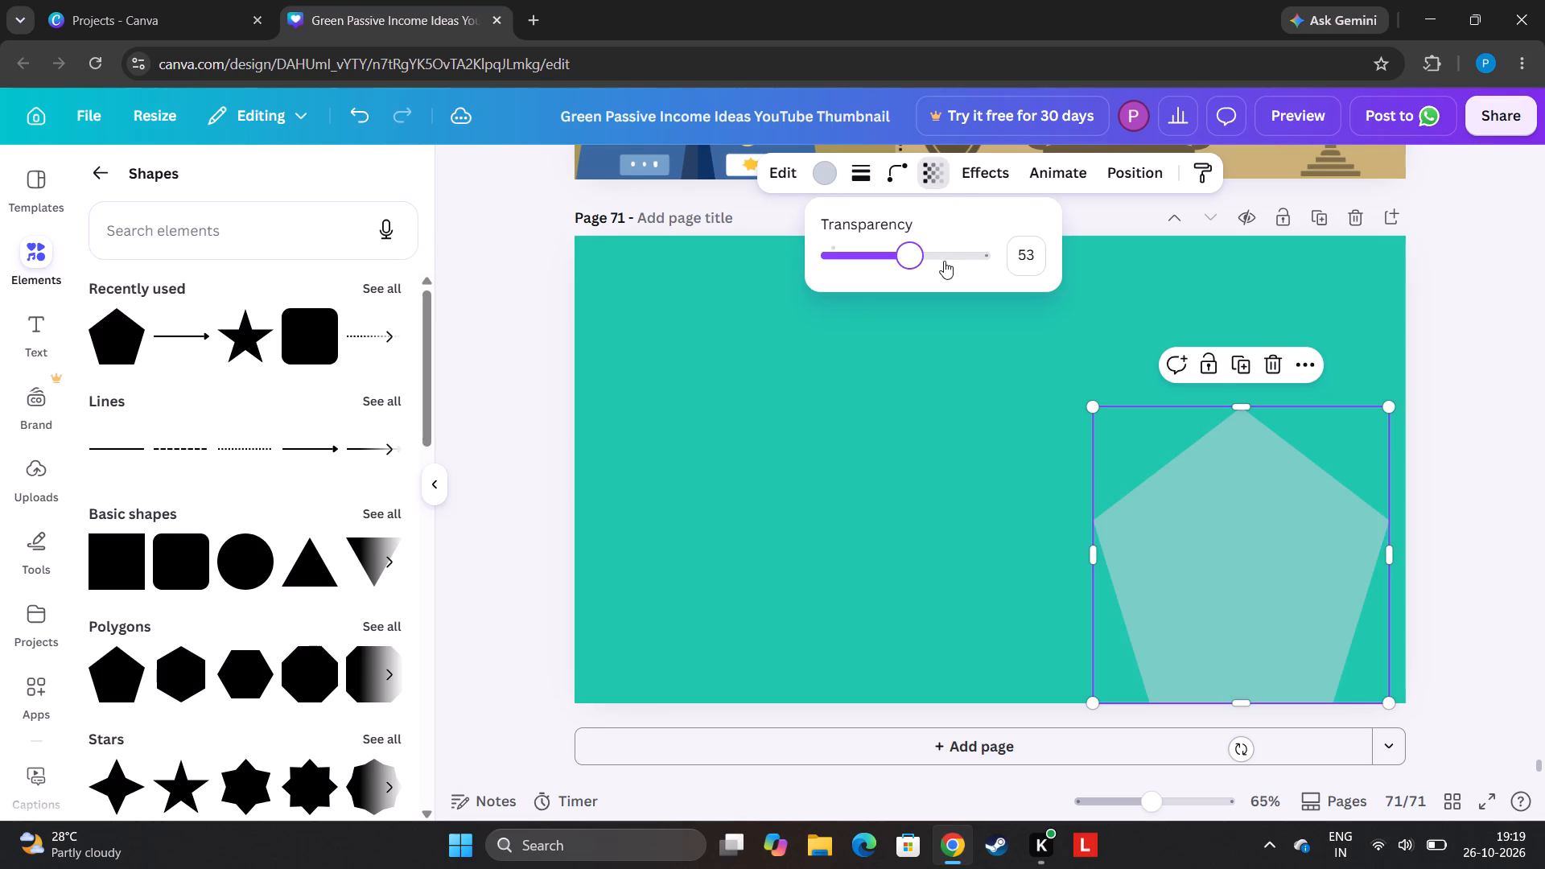
left_click(931, 253)
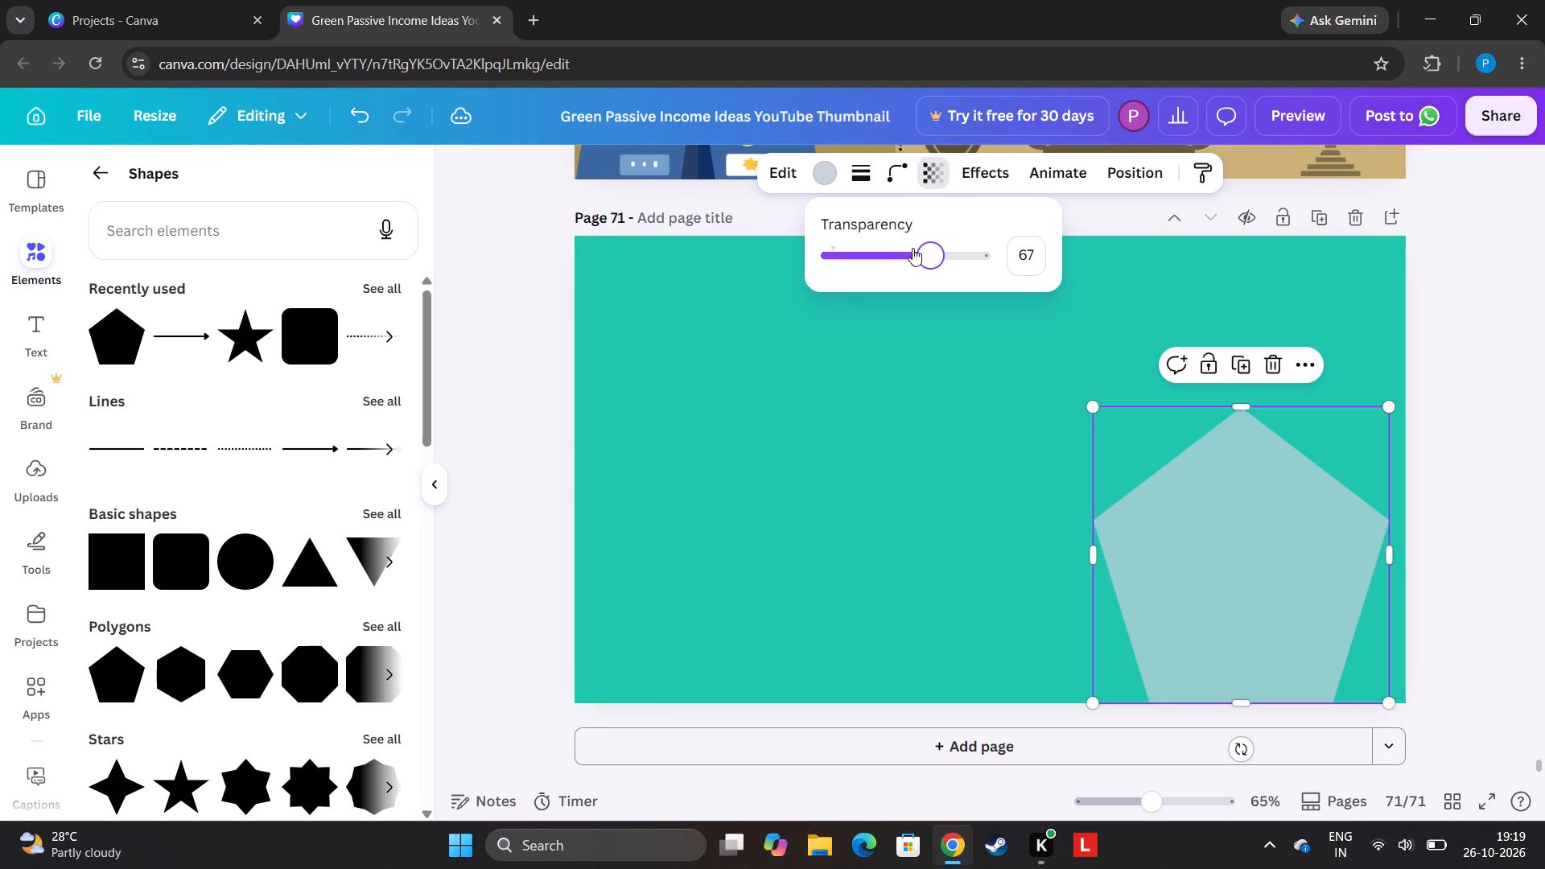
left_click(1436, 385)
left_click_drag(1452, 368, 1442, 362)
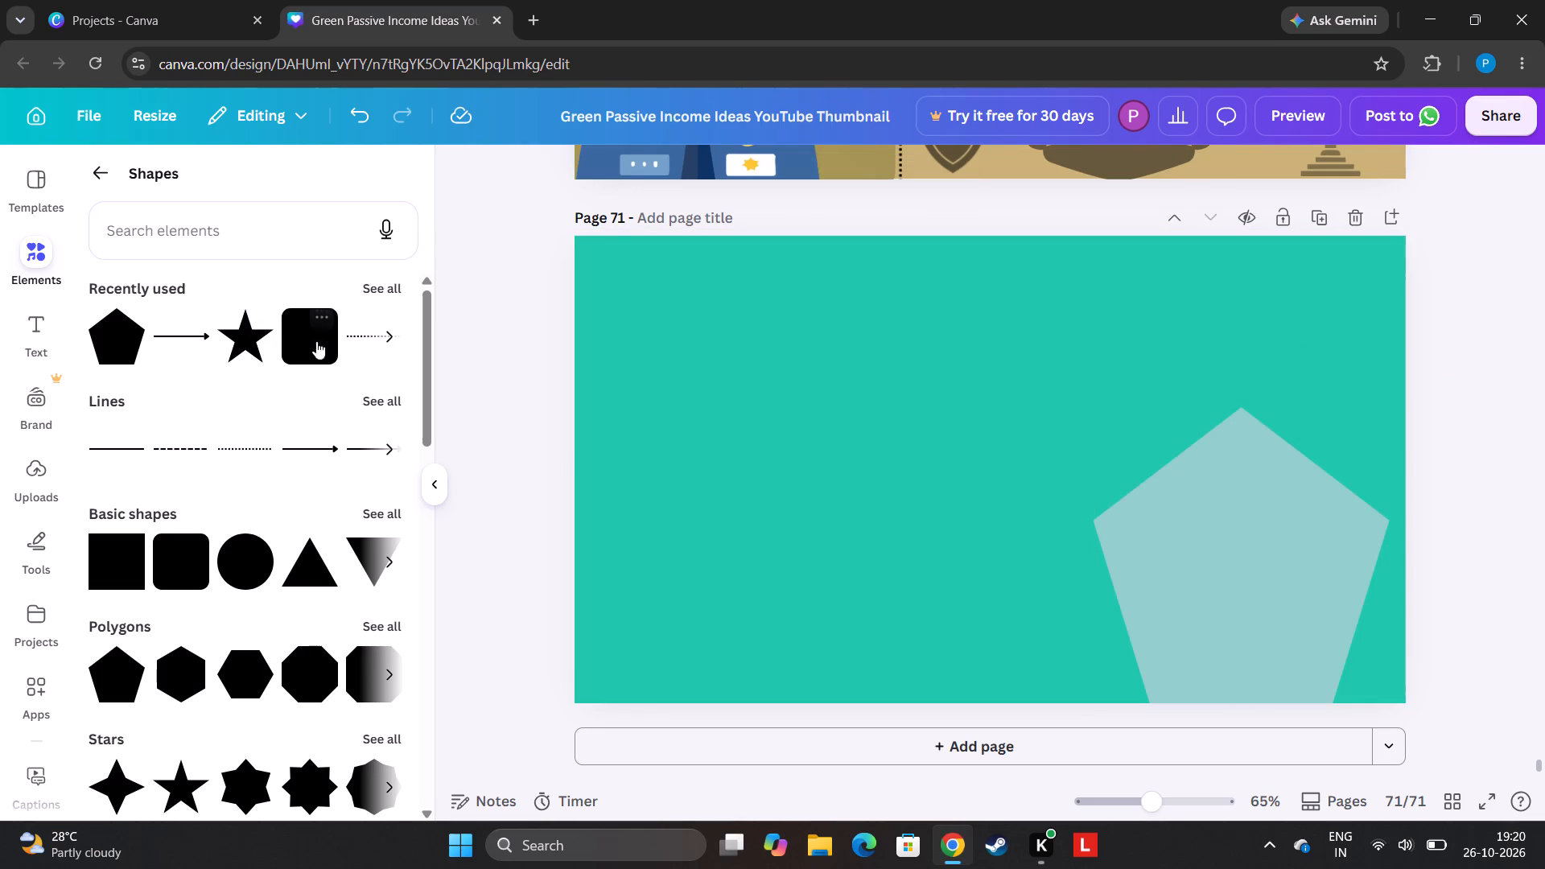
Search the whole elements library for "banking" using the suggested search term.
left_click(93, 166)
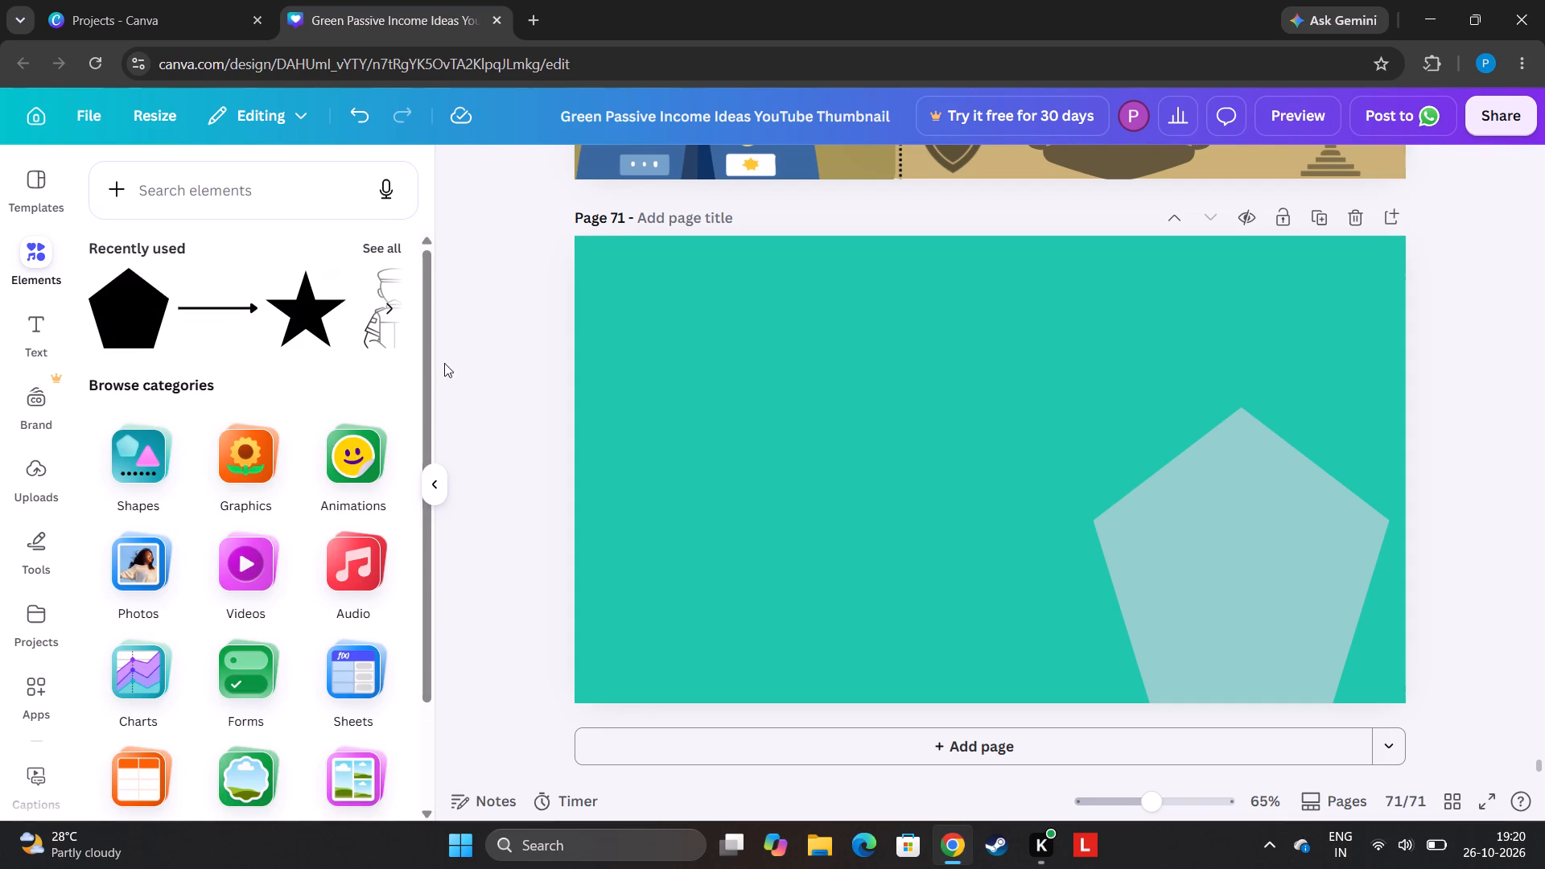
left_click_drag(433, 353, 459, 253)
left_click(208, 176)
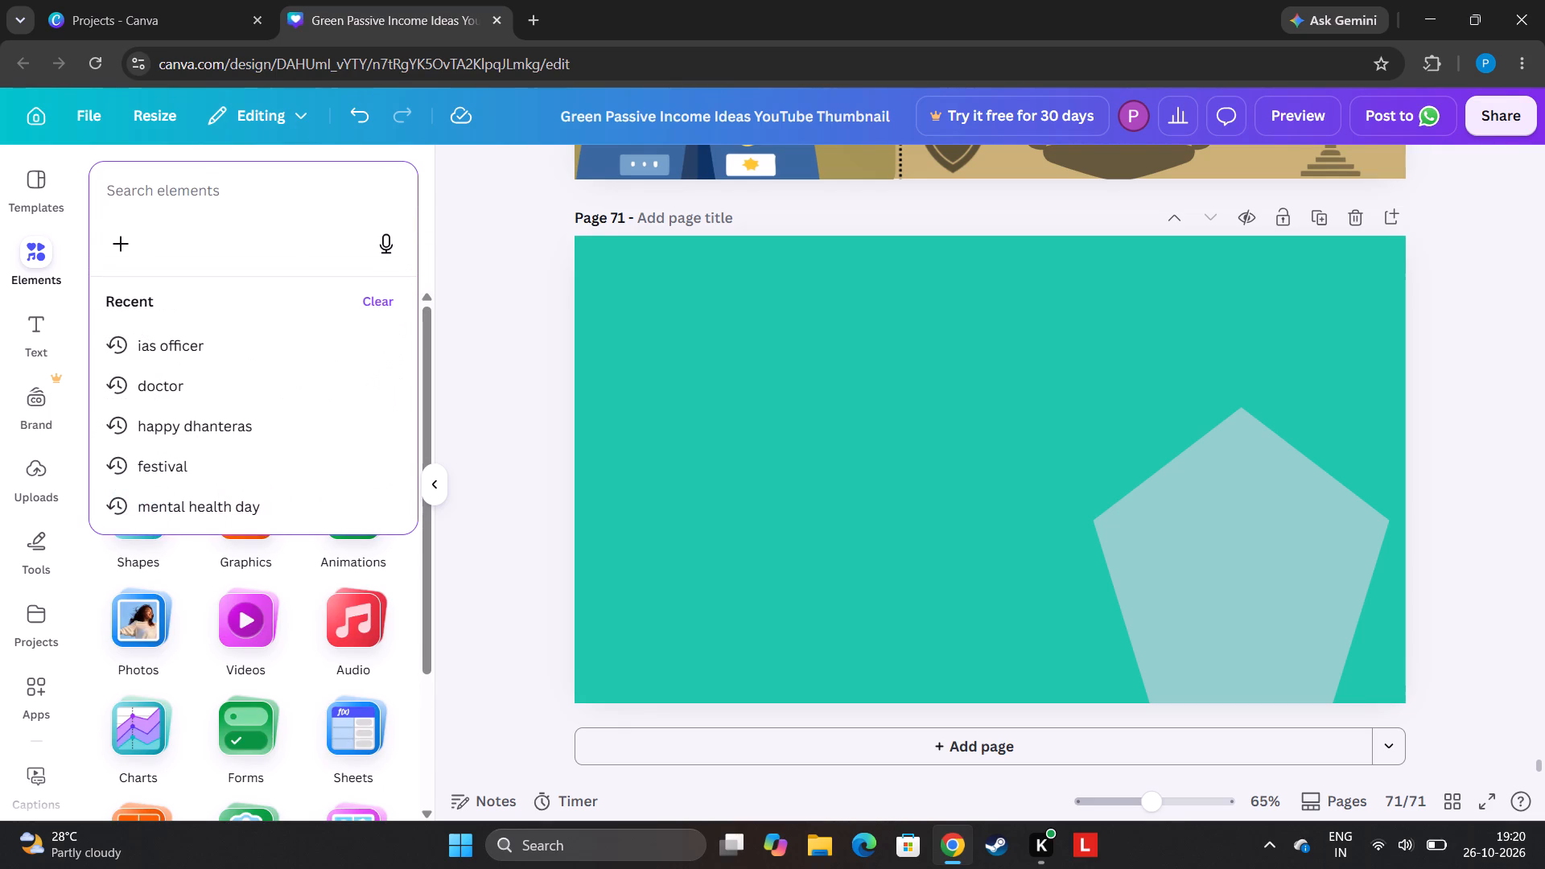
key("b")
key("a")
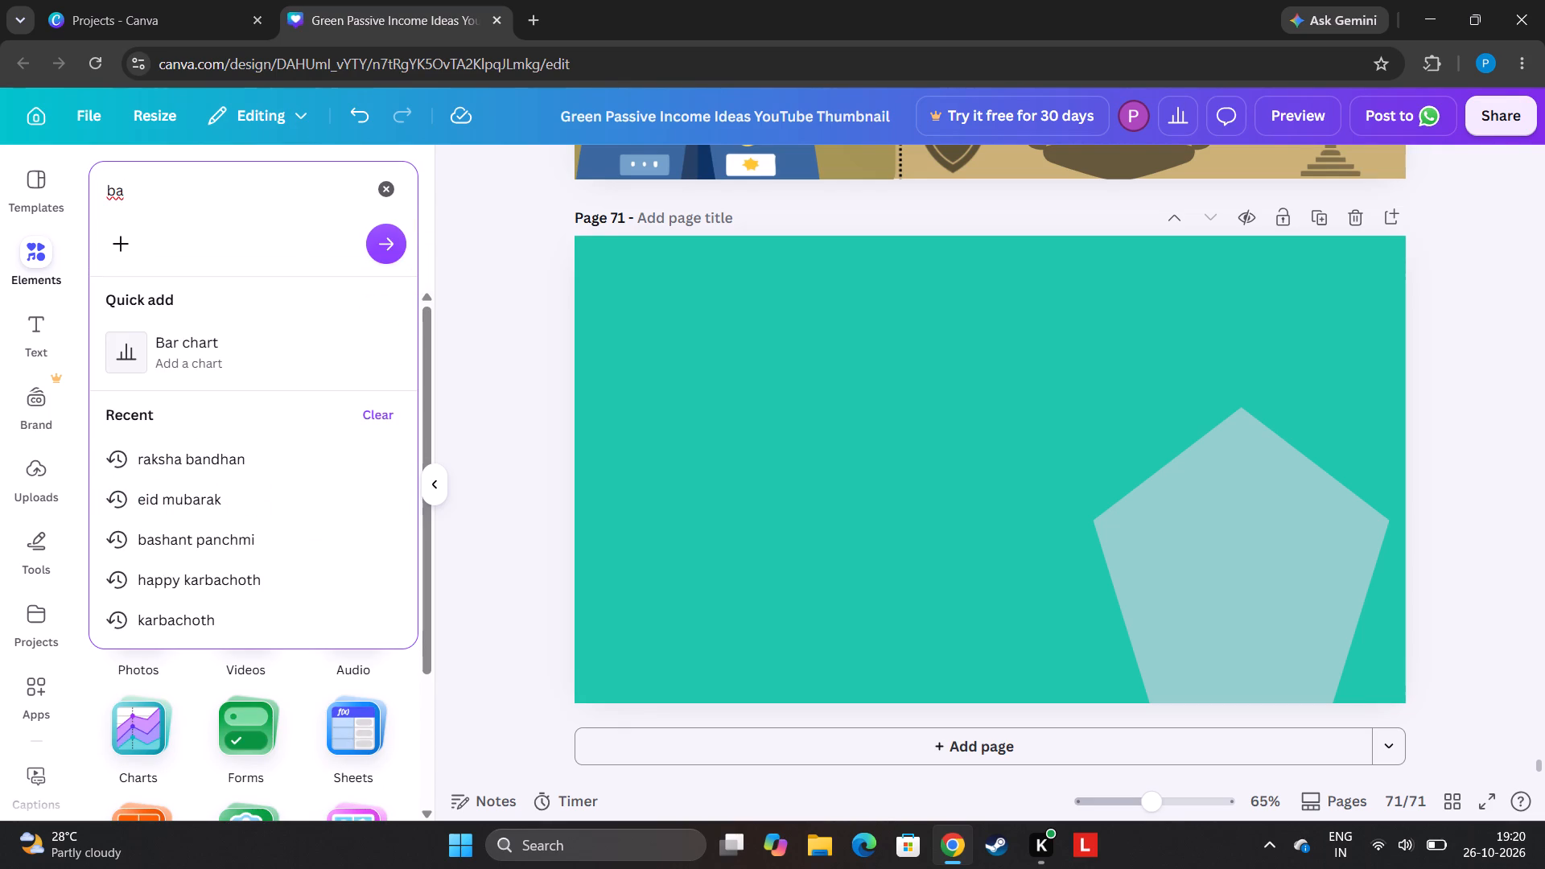
type("nk")
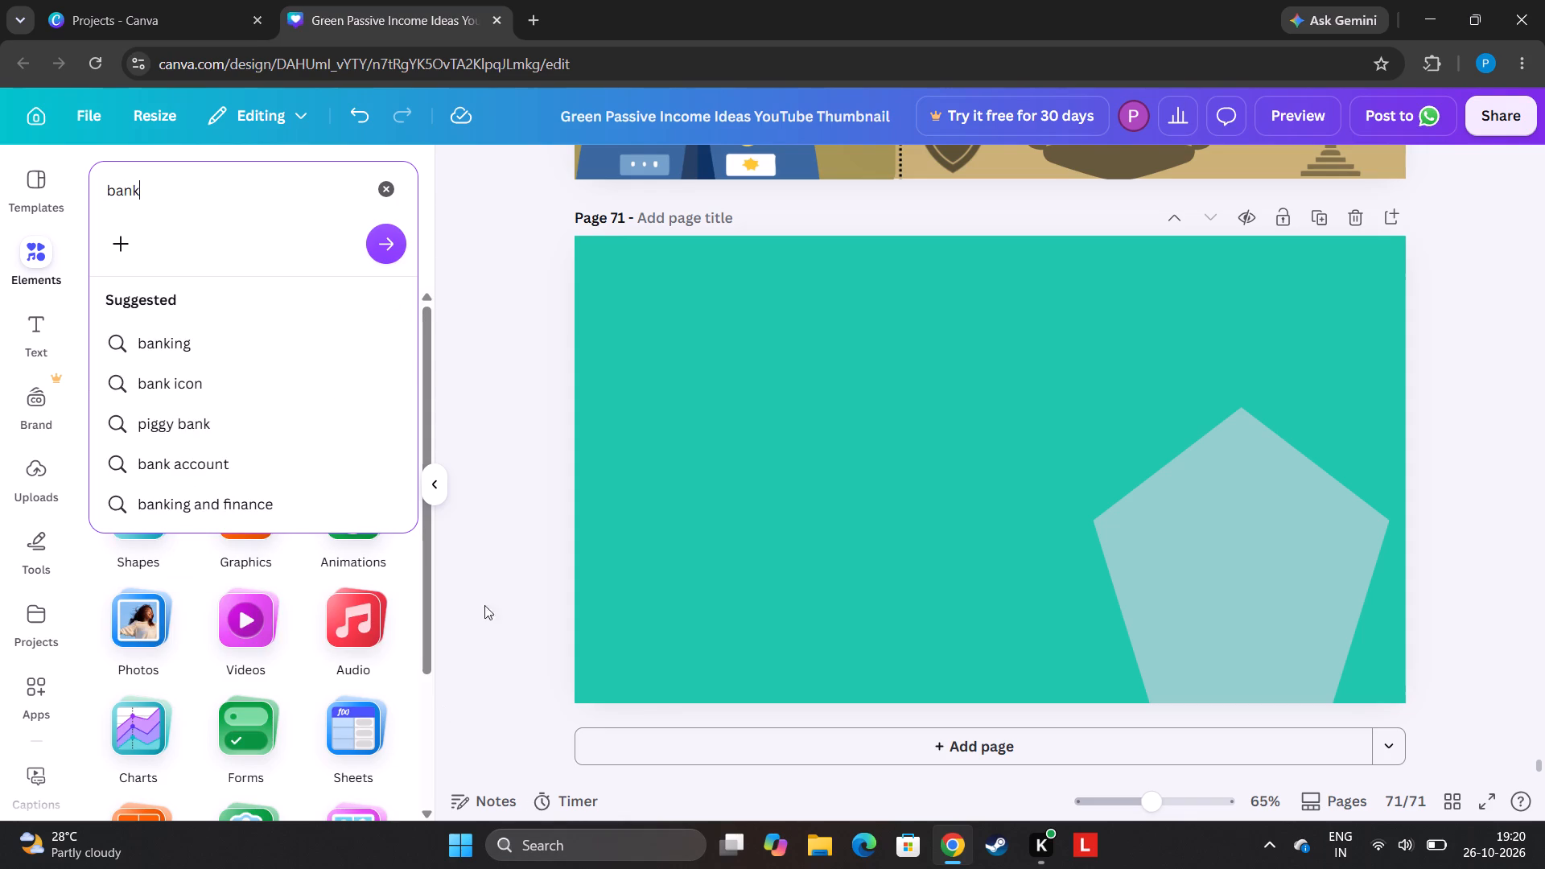
right_click_drag(396, 785, 391, 831)
left_click(1487, 480)
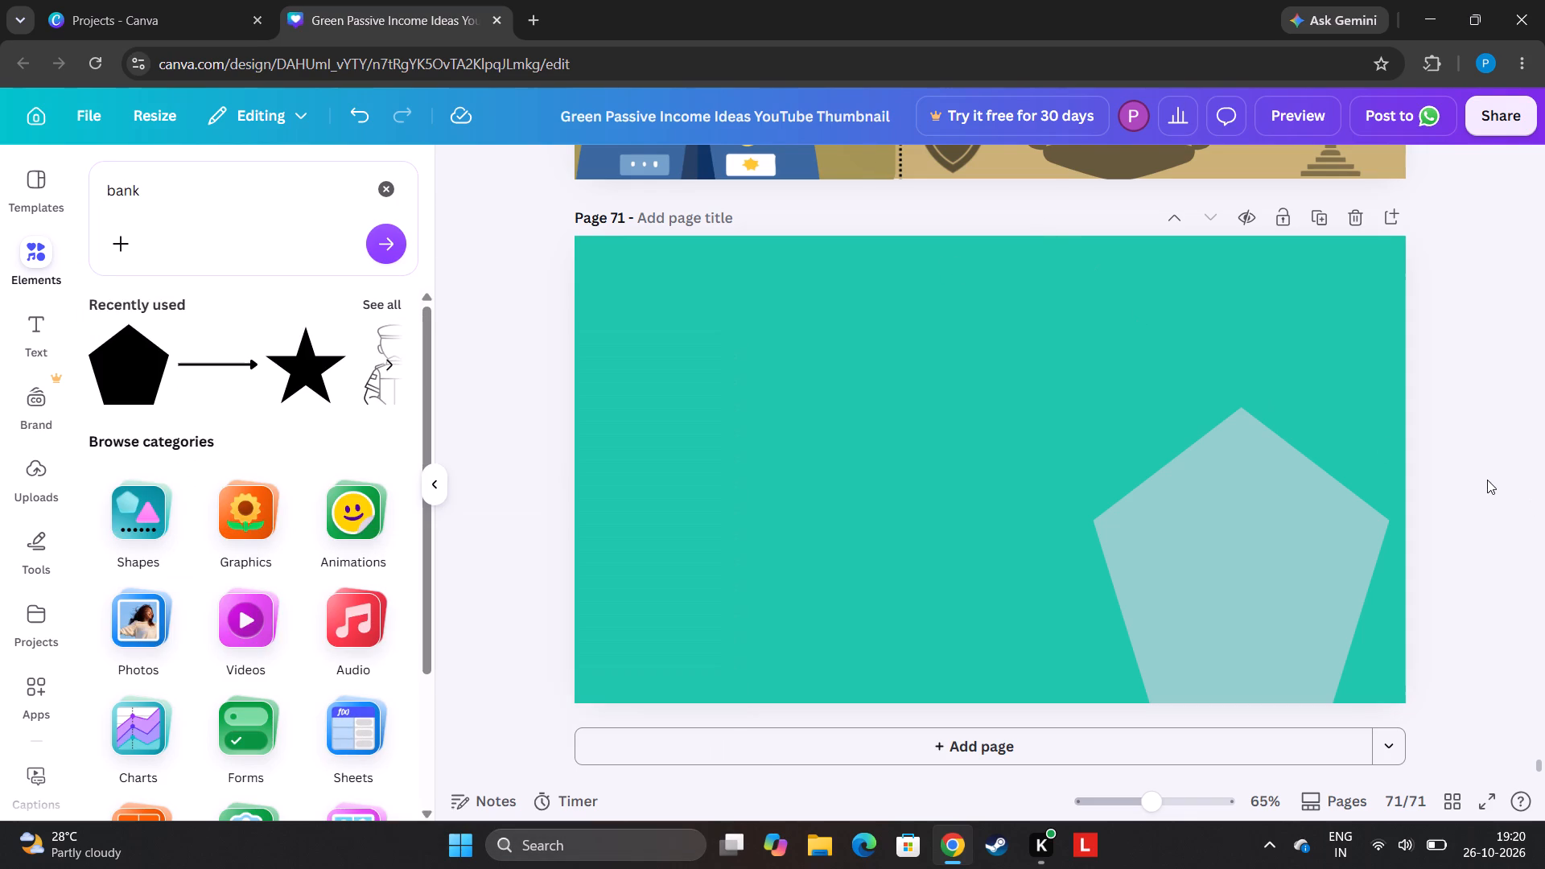
left_click(154, 200)
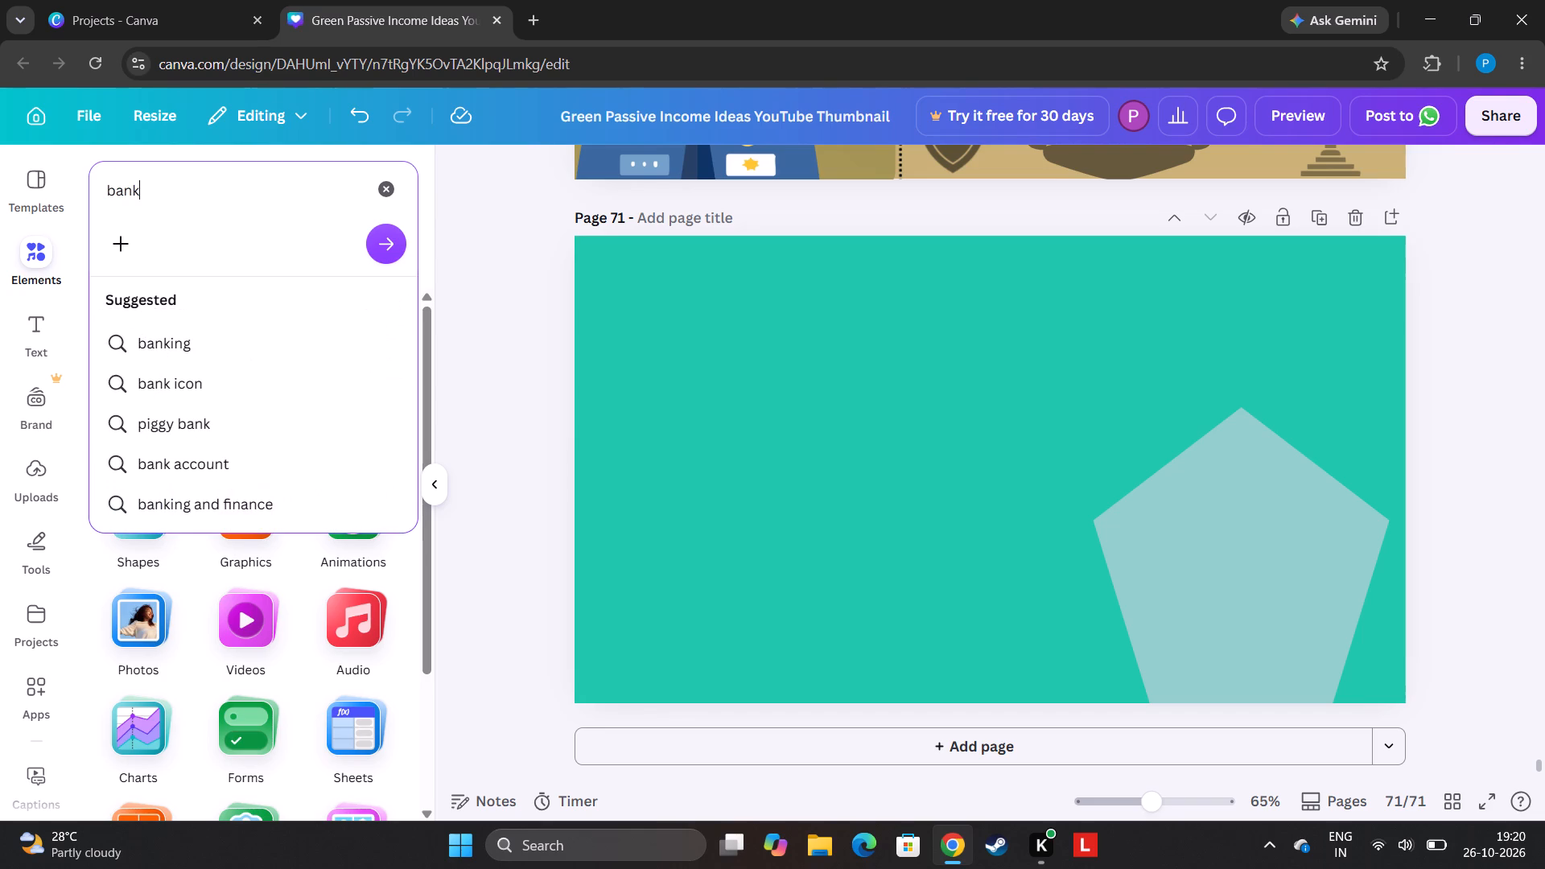
left_click(193, 353)
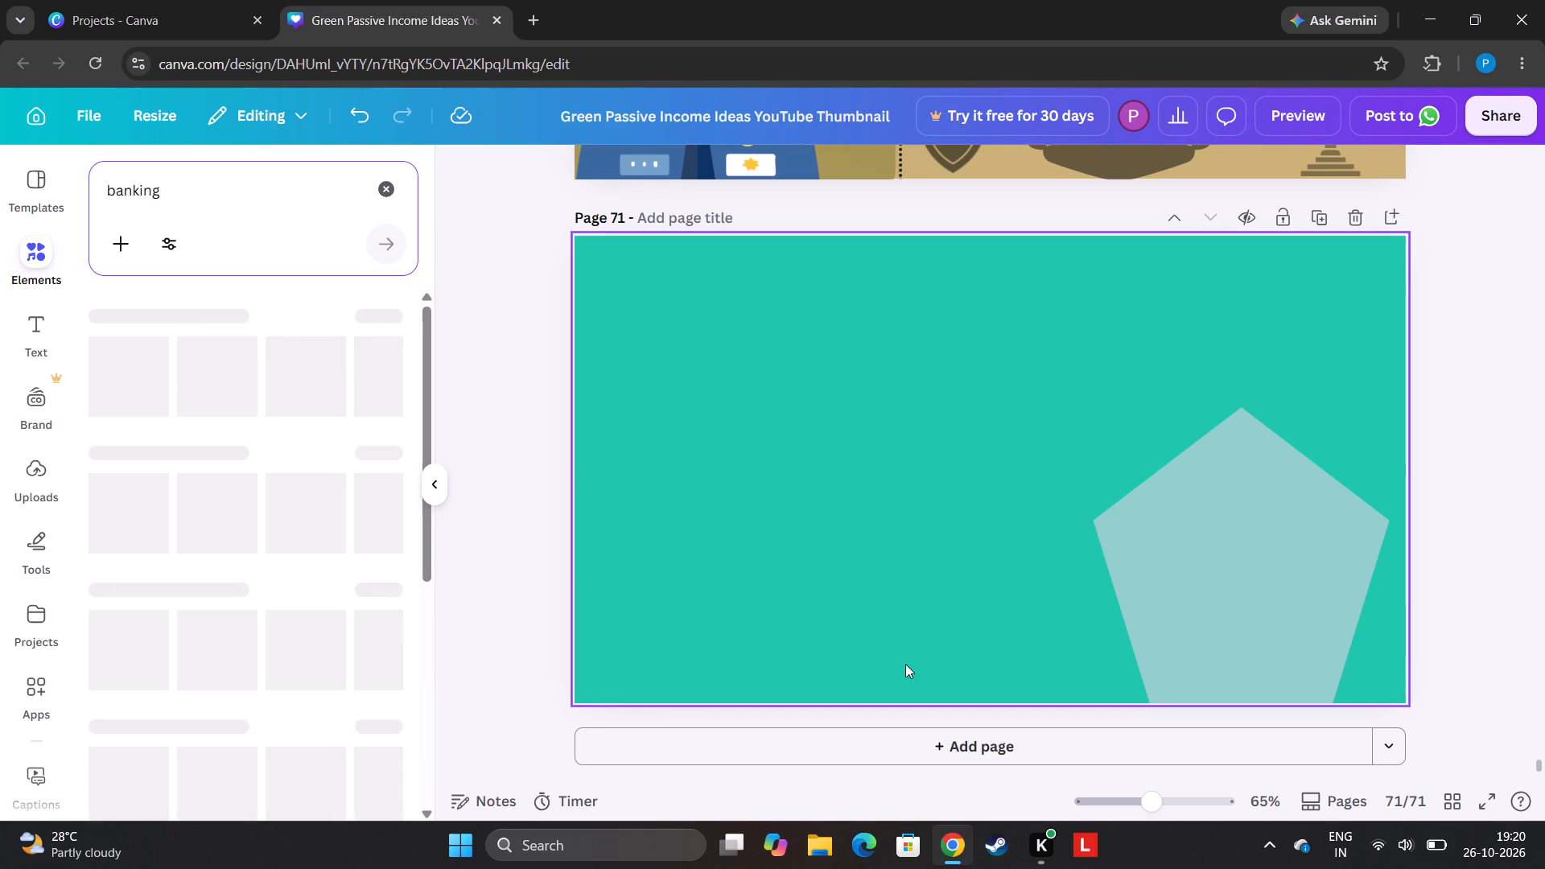
Move the faded pentagon sideways to sit flush with page 71's right edge, keeping it on the bottom edge.
left_click(1152, 584)
left_click_drag(1164, 553, 1168, 551)
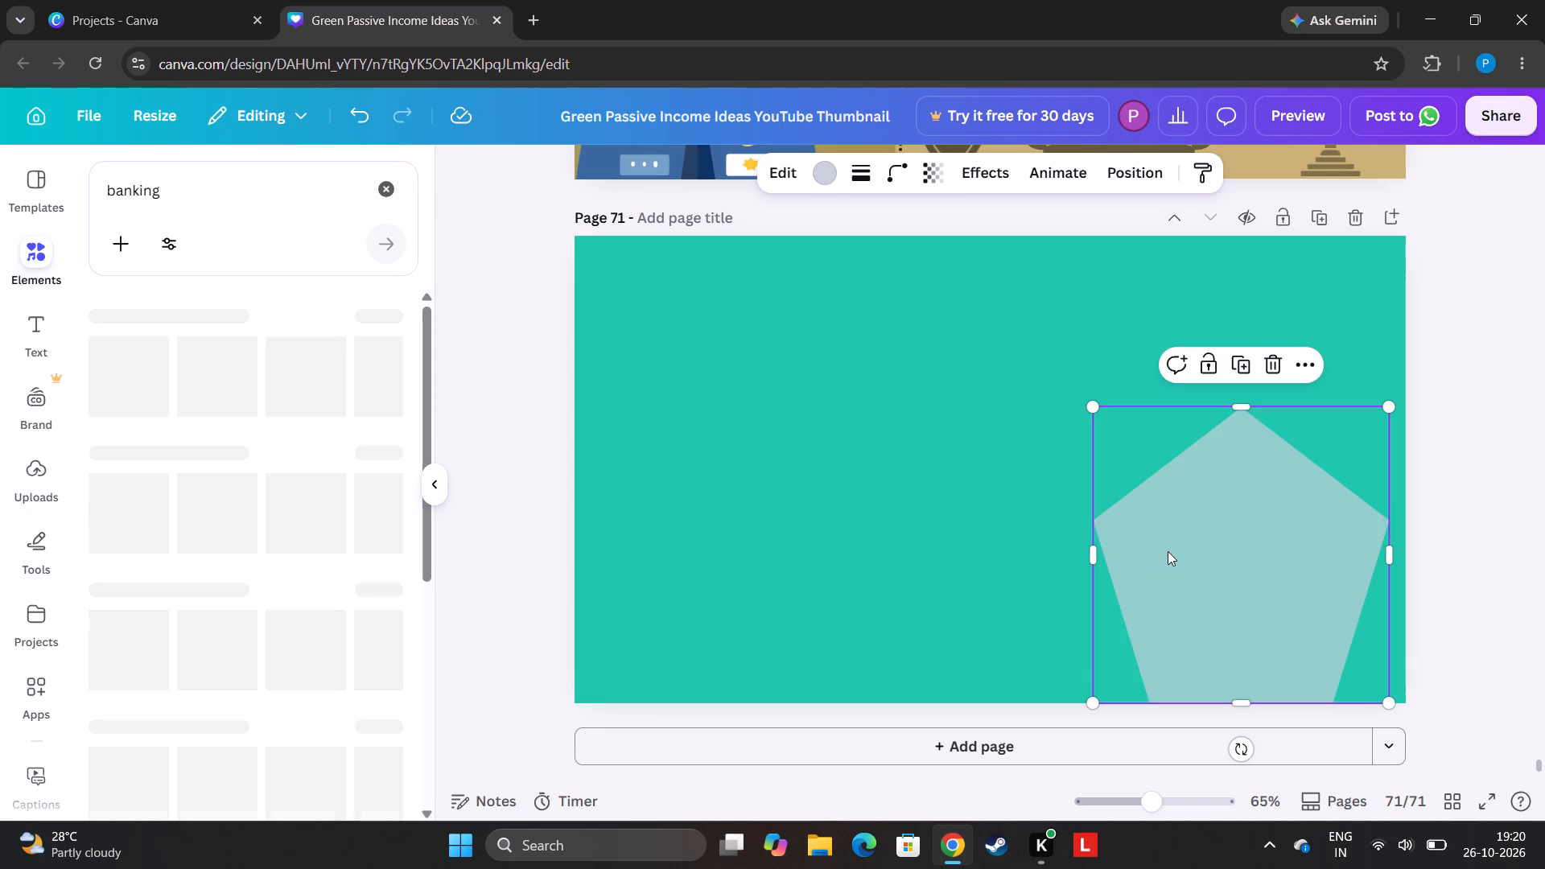
left_click_drag(1168, 551, 1181, 553)
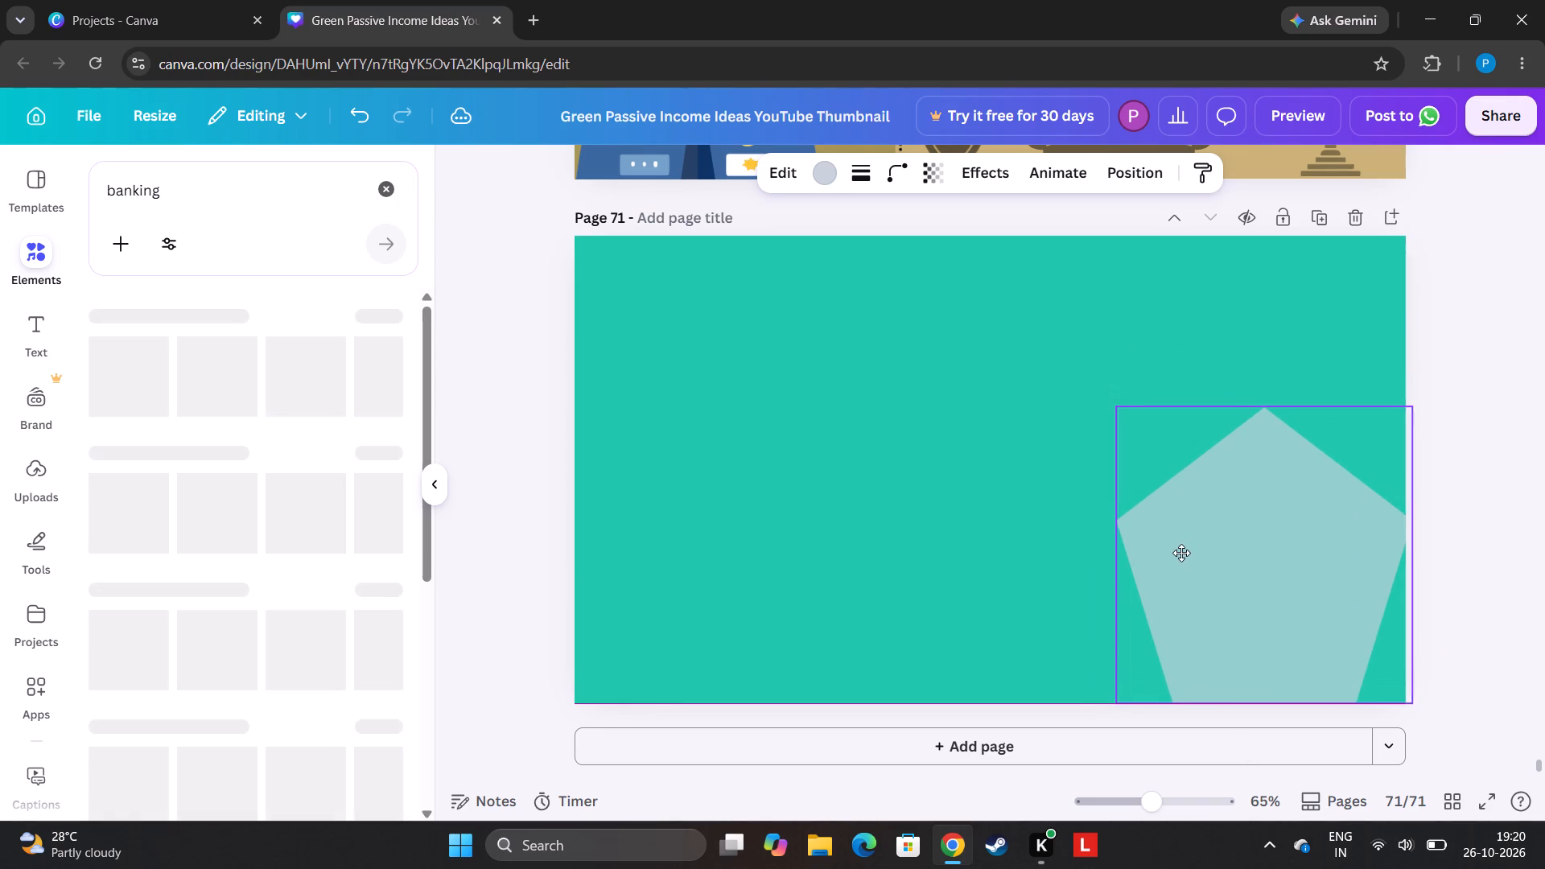
left_click_drag(1181, 553, 1180, 554)
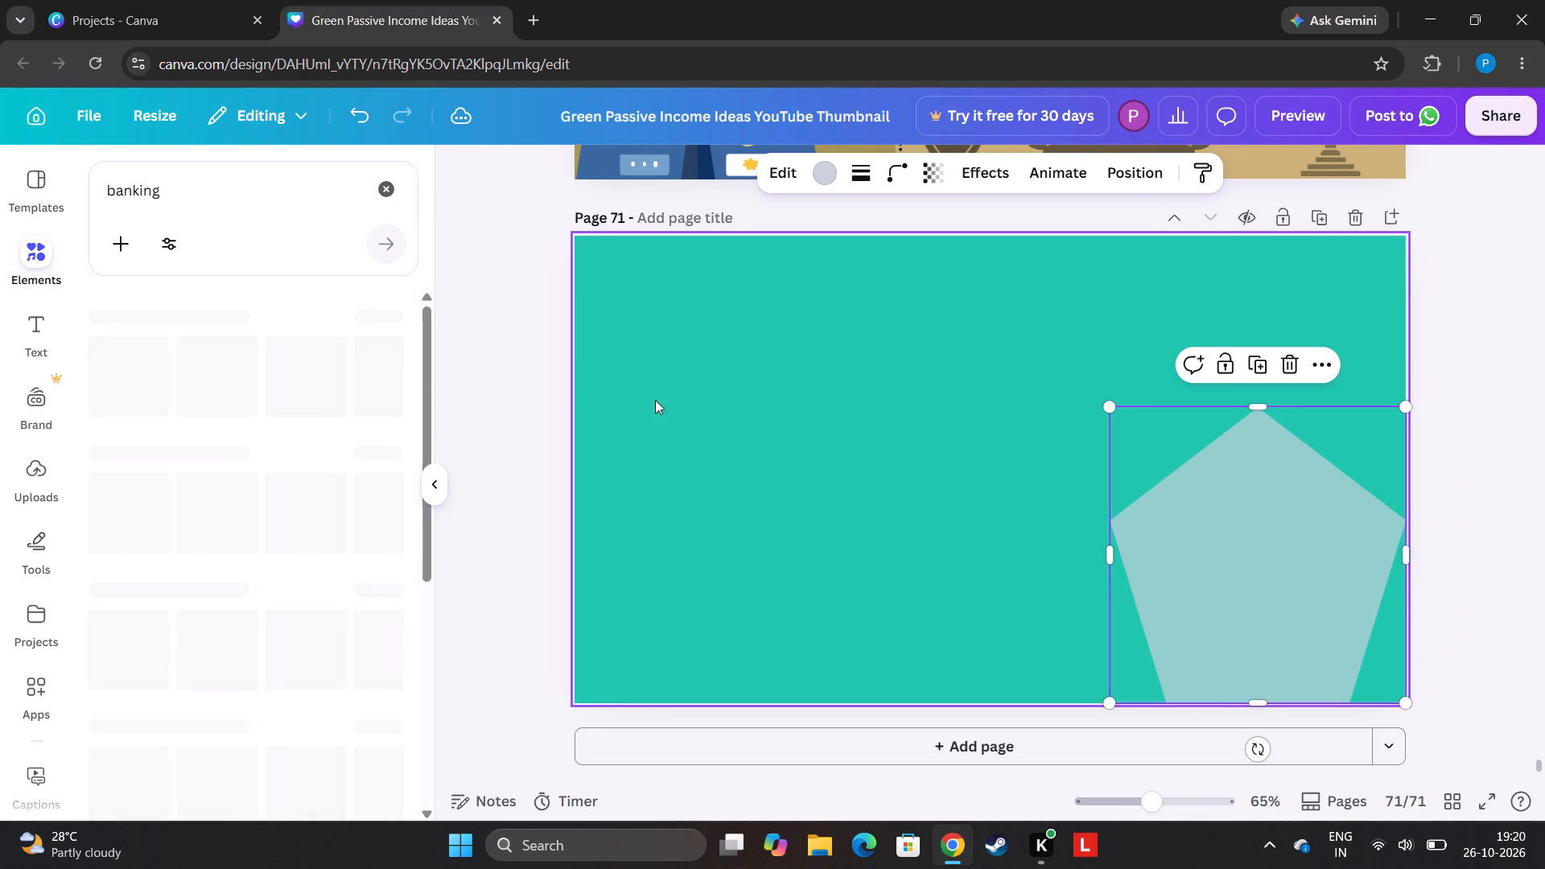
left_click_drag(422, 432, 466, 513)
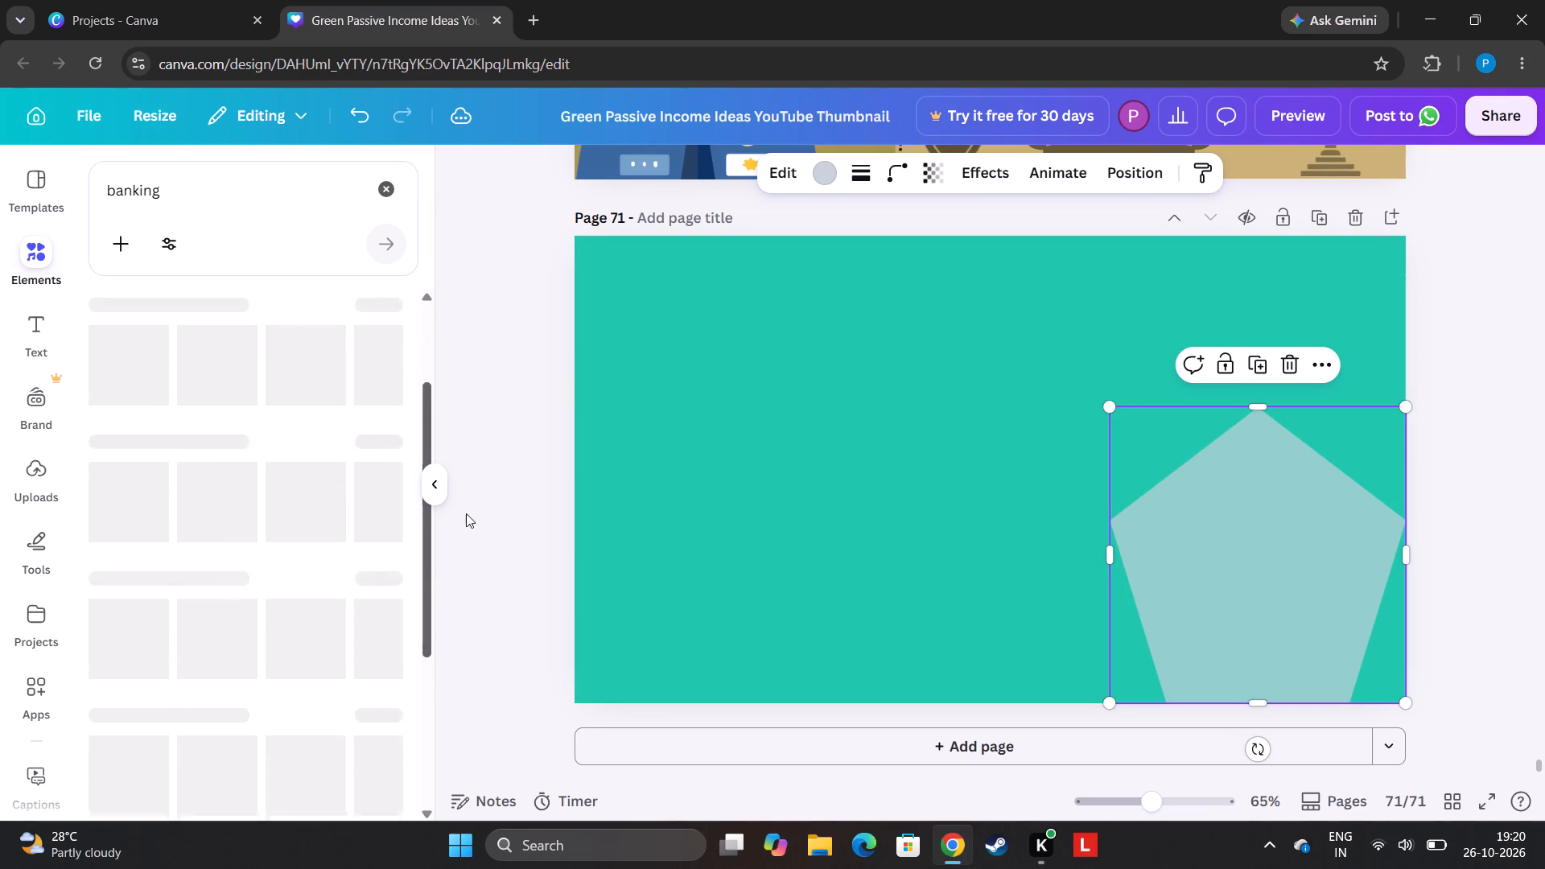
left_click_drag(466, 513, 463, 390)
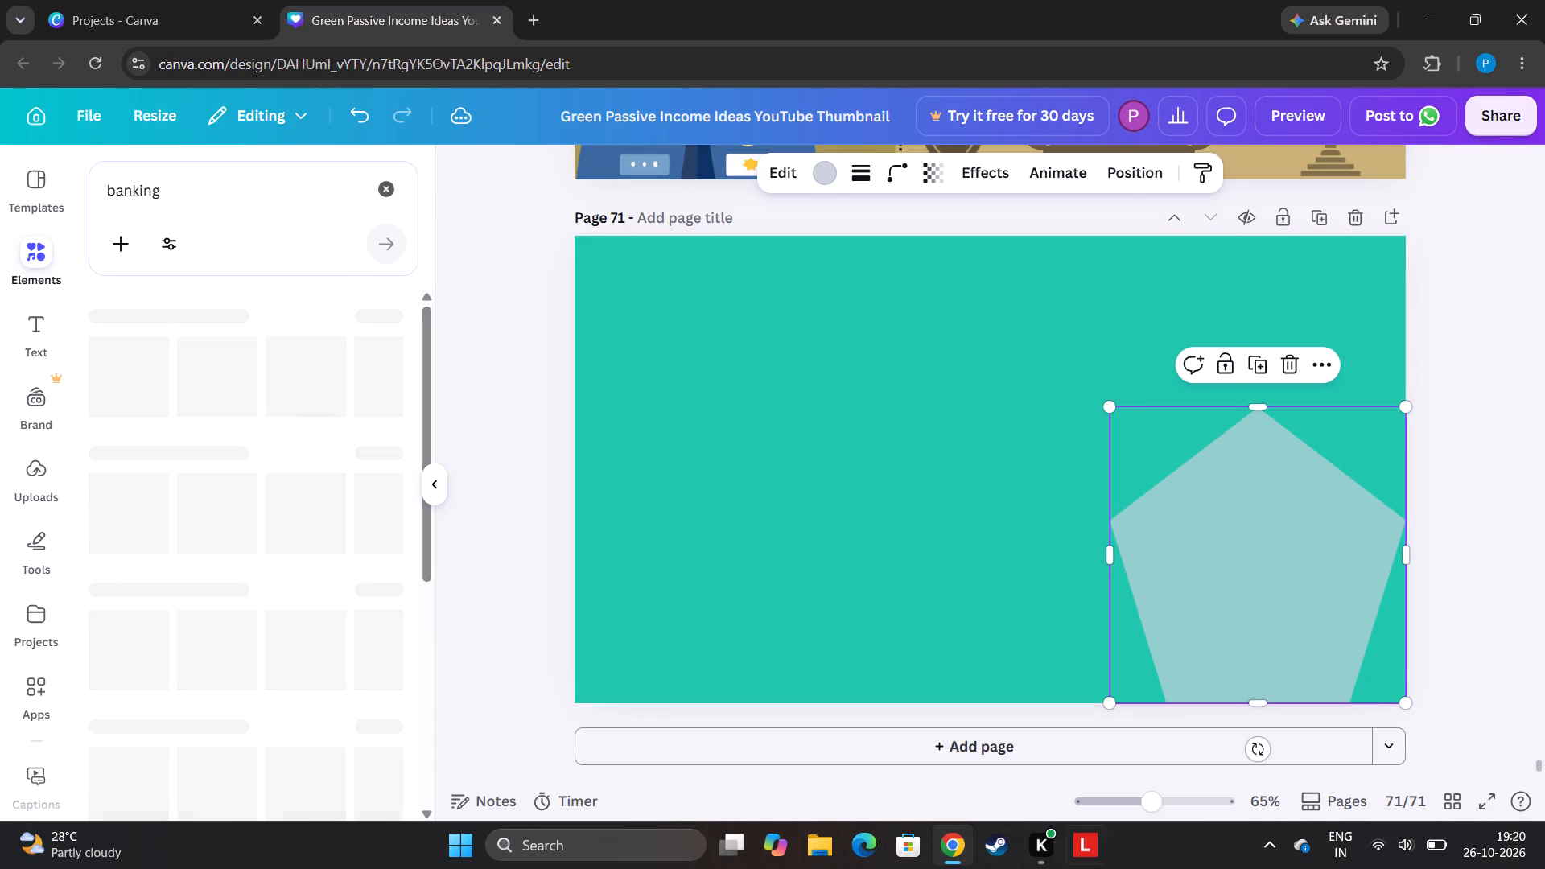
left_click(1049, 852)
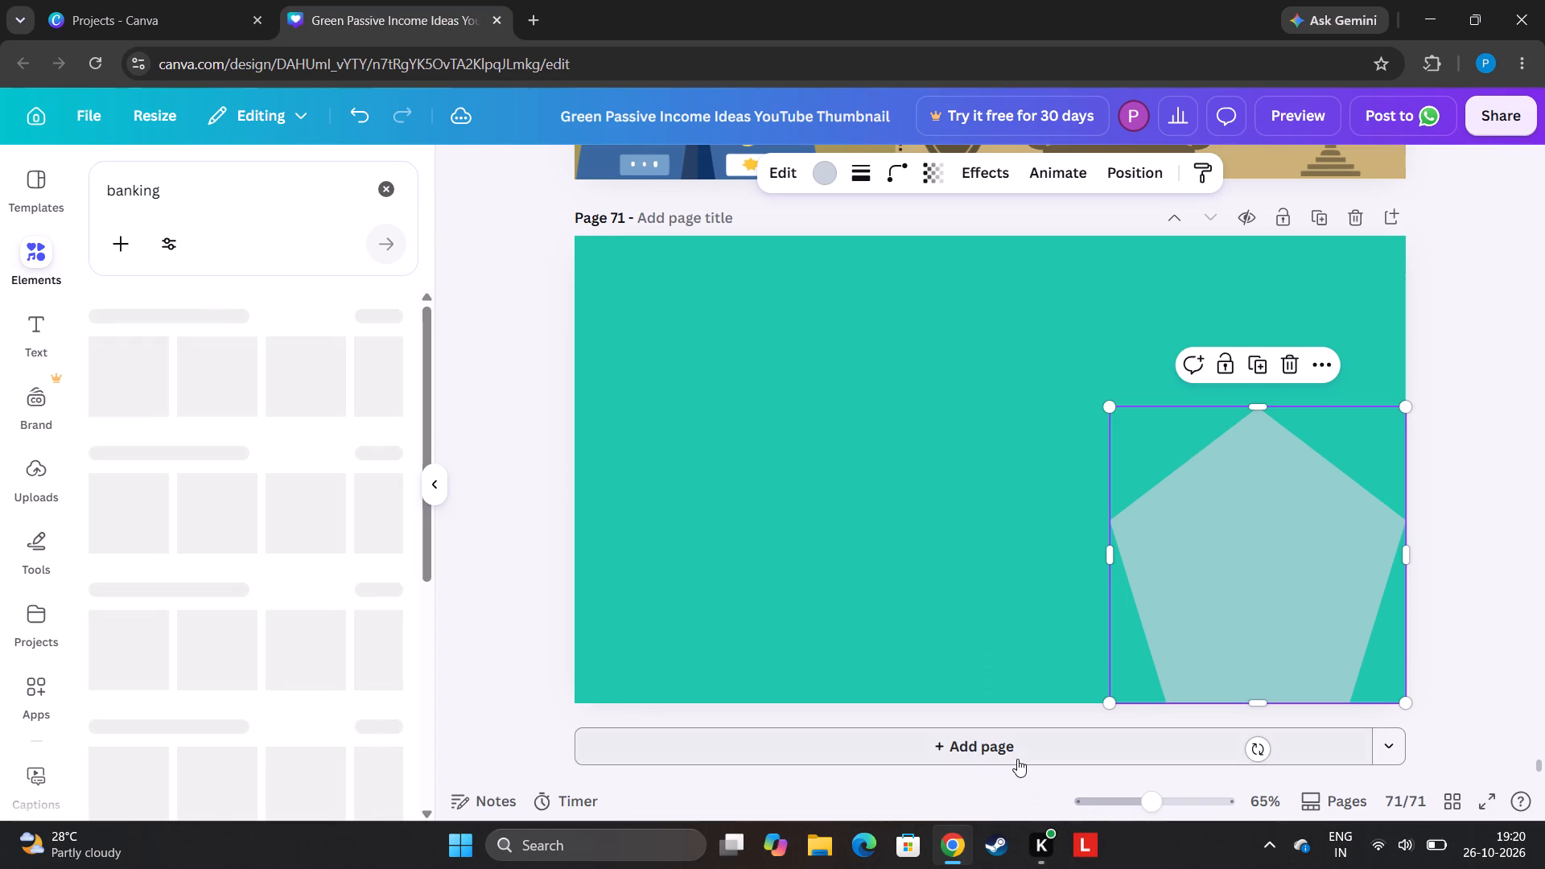
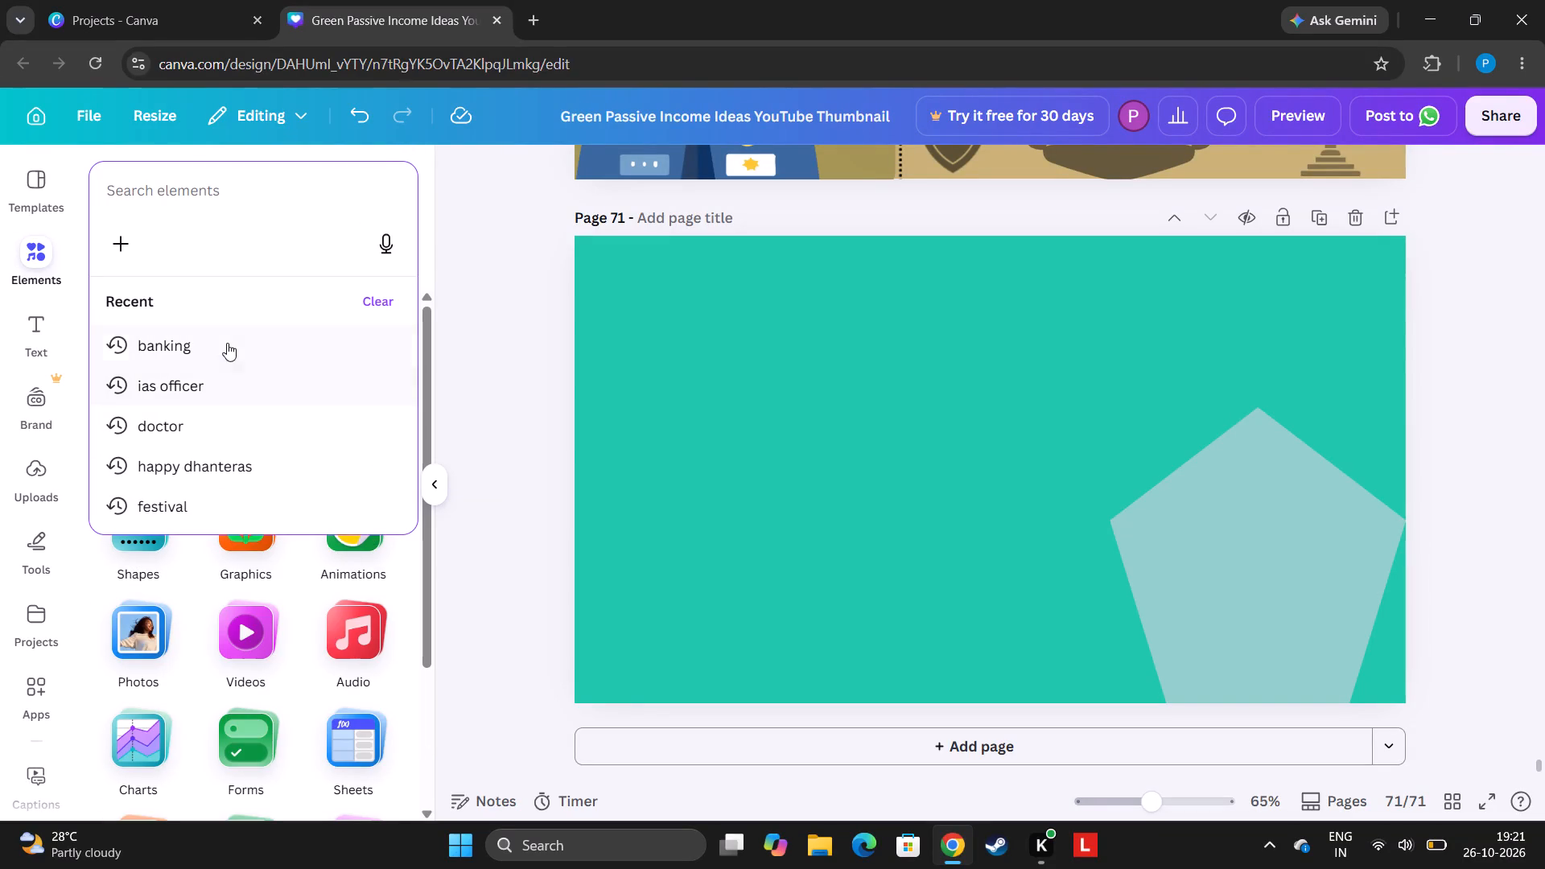
Search the elements library again for "banking" by reusing the recent search term.
left_click(228, 342)
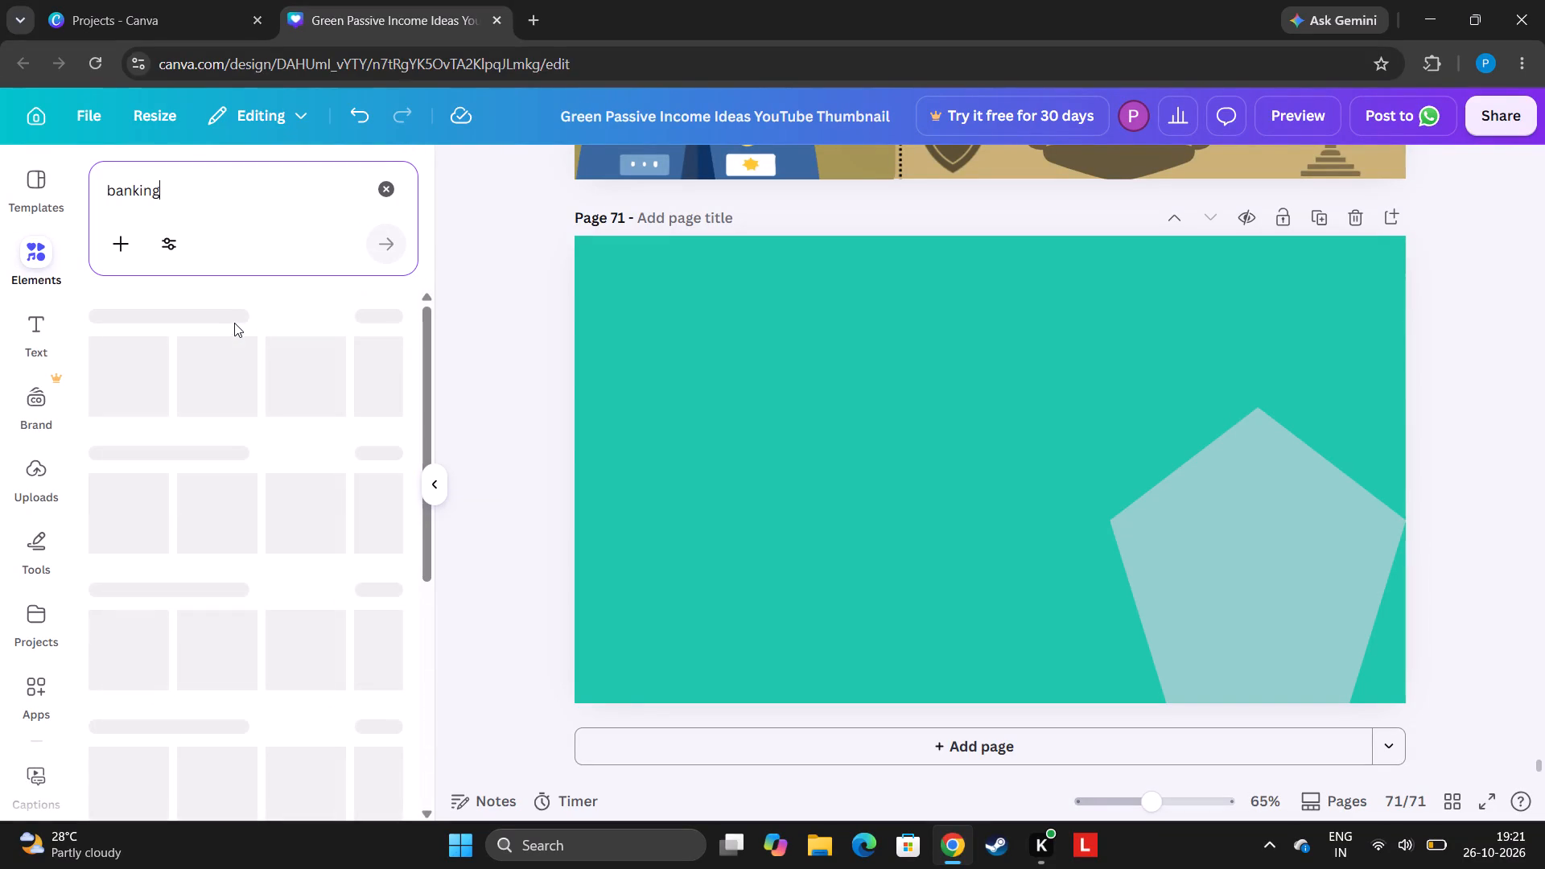
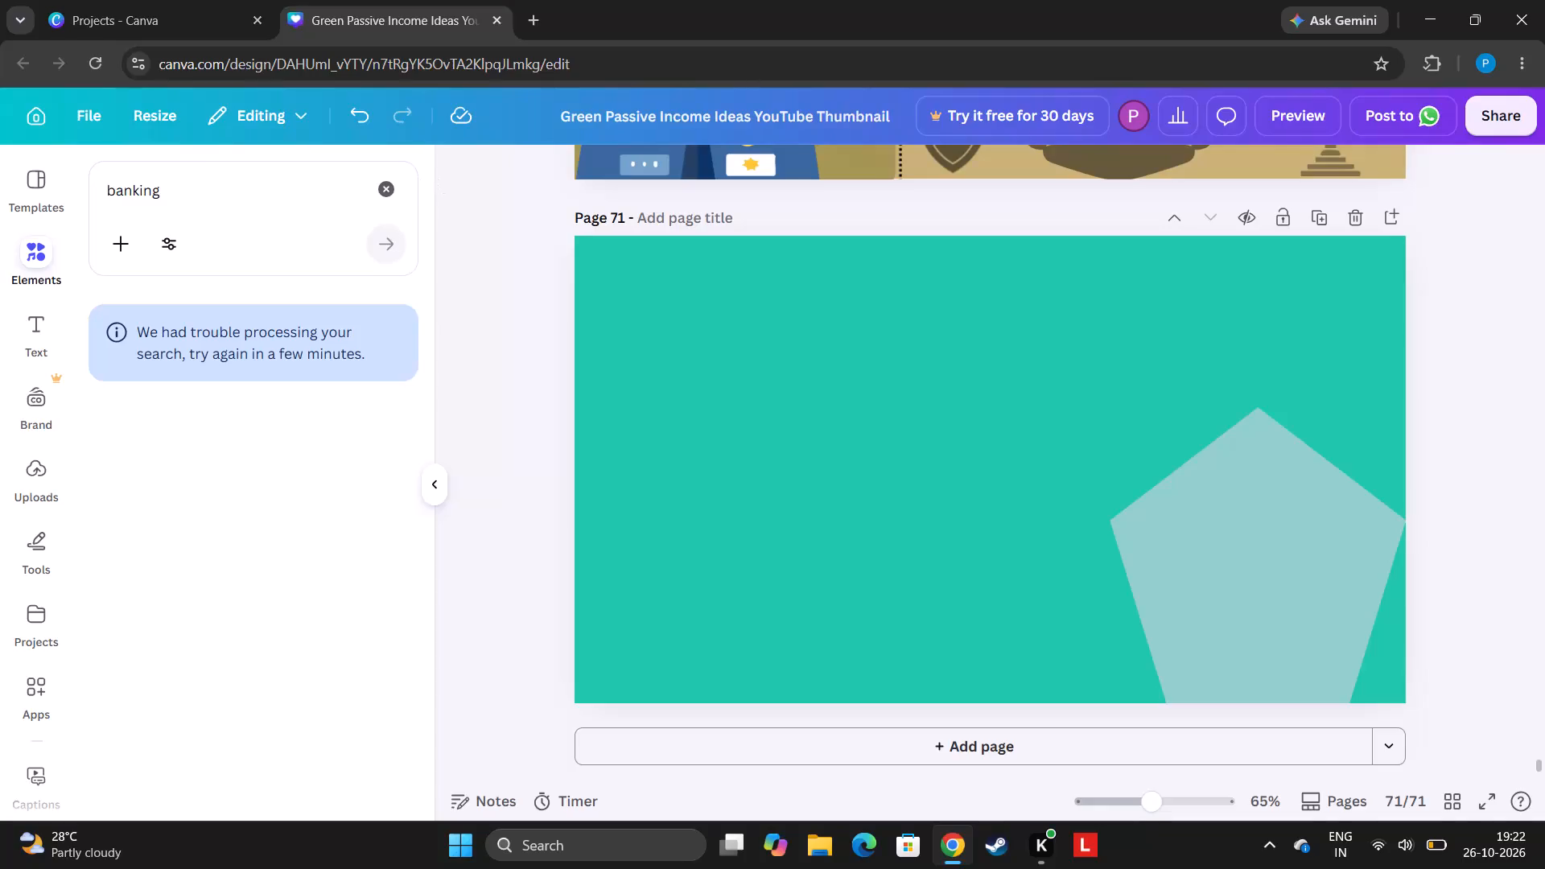
Clear the "banking" search from the elements library and return to its browse categories.
left_click(399, 186)
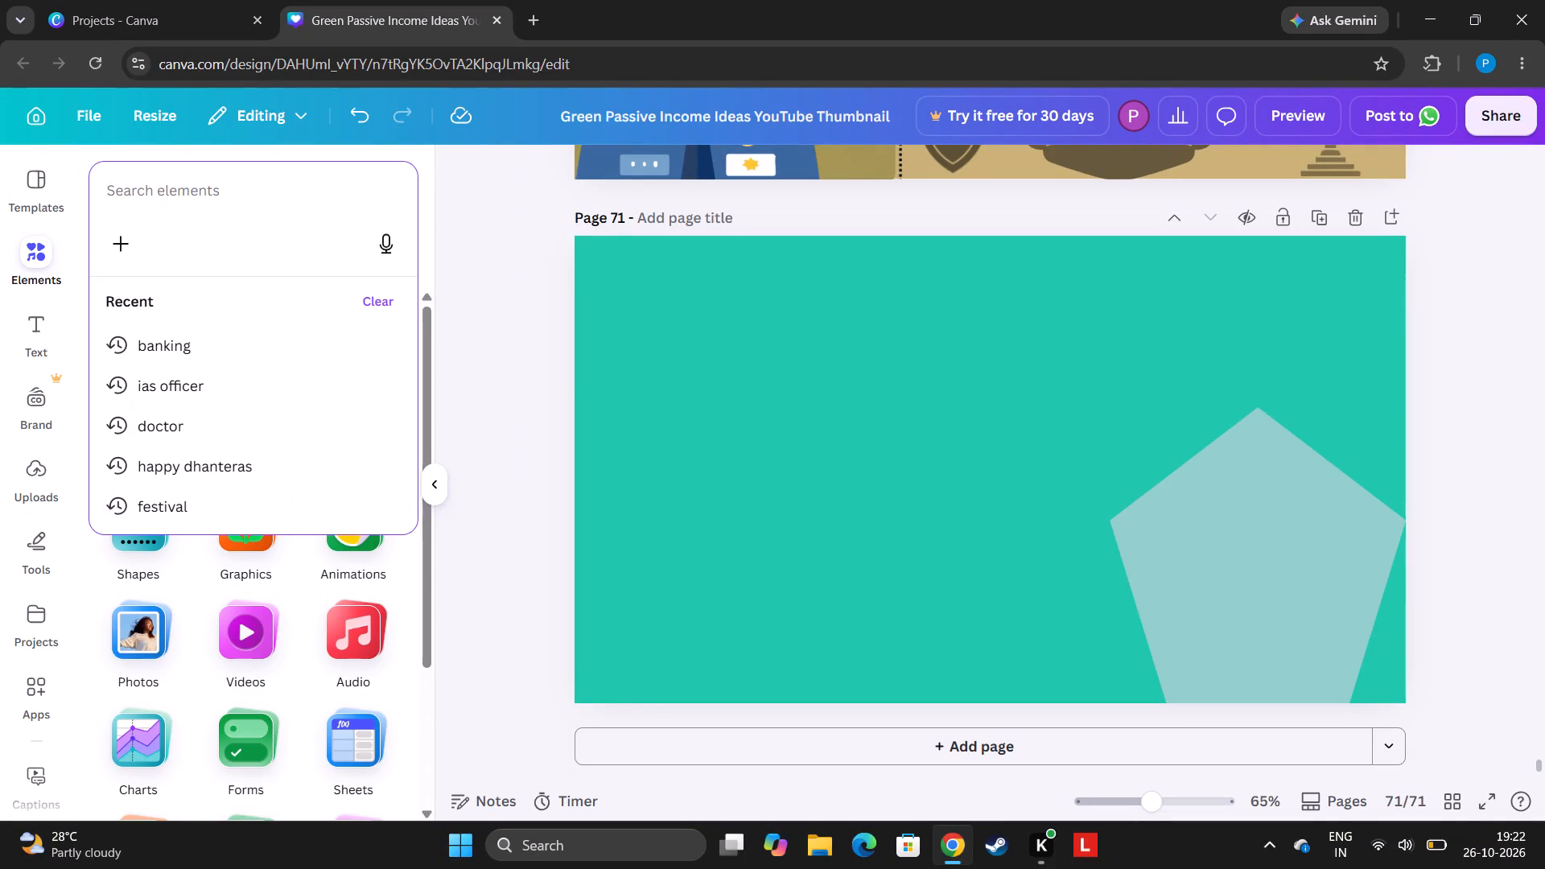
left_click(489, 657)
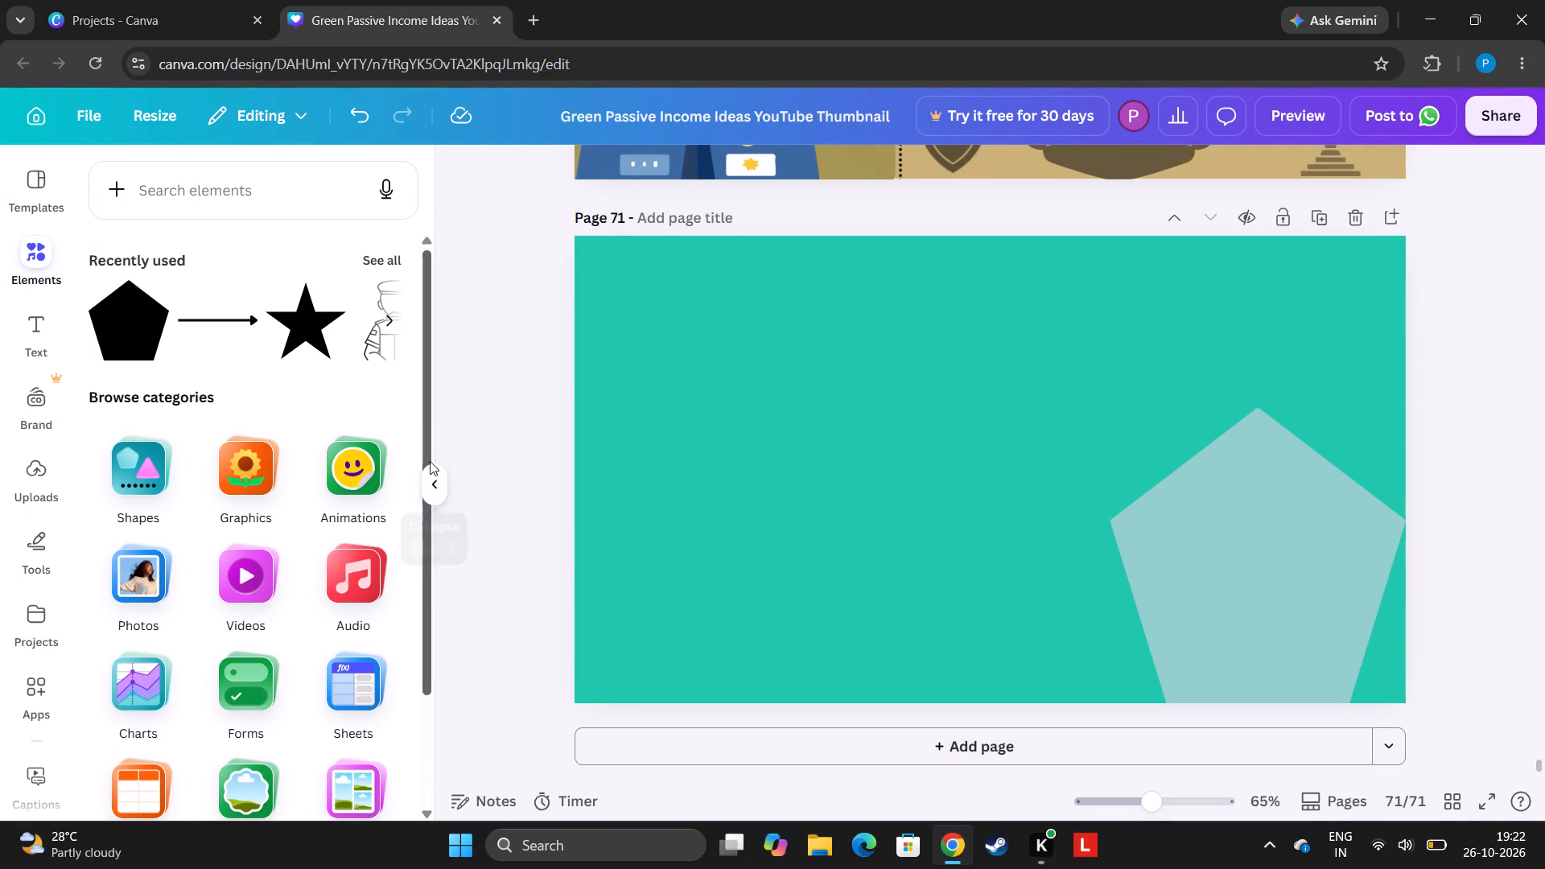
left_click_drag(428, 457, 404, 307)
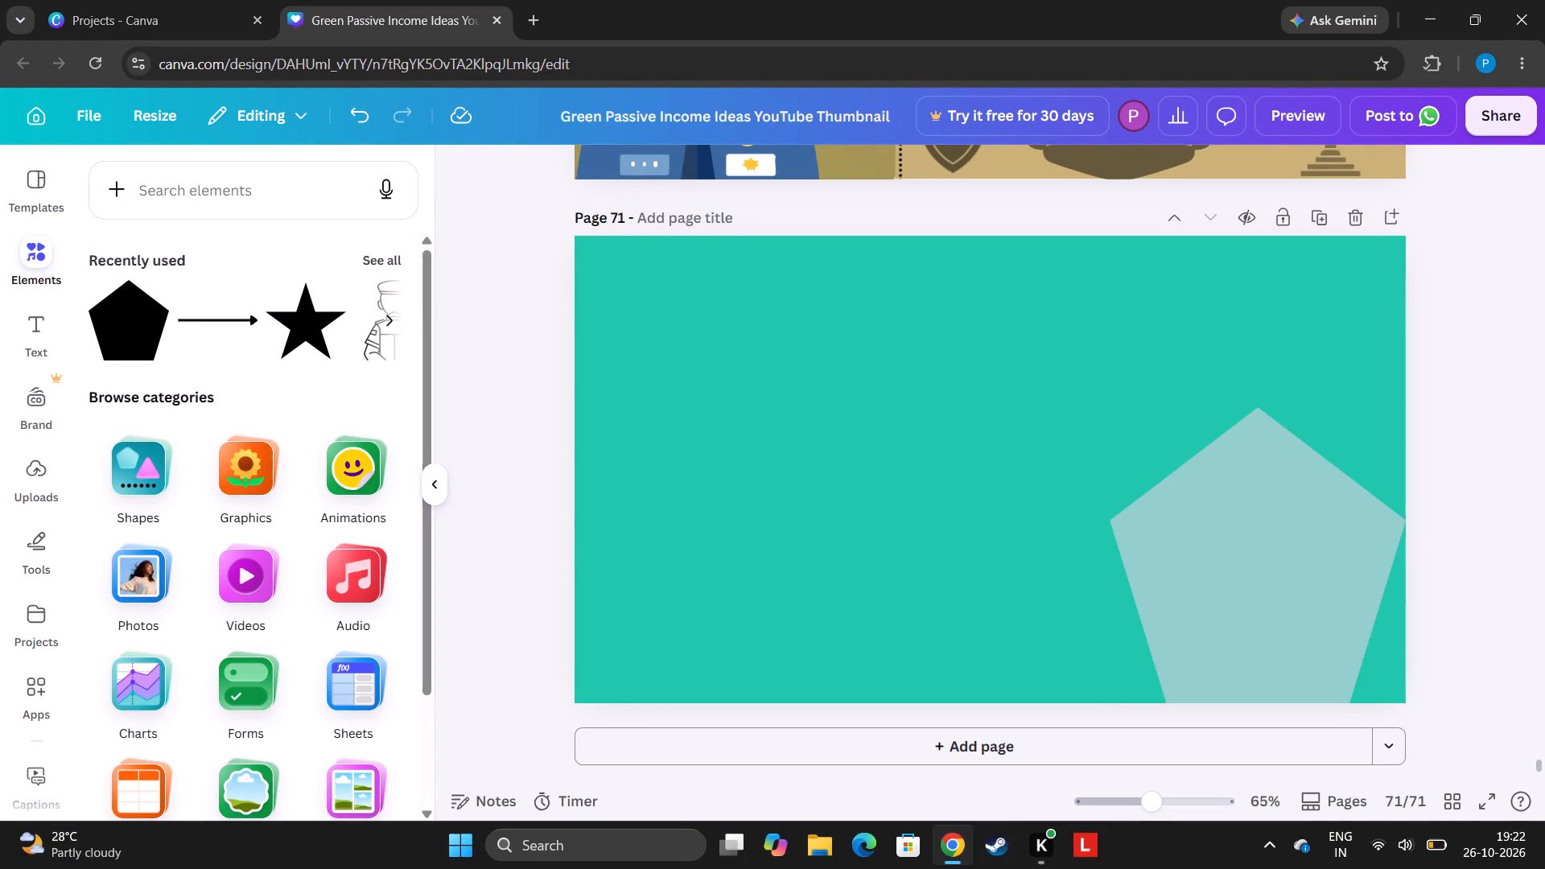